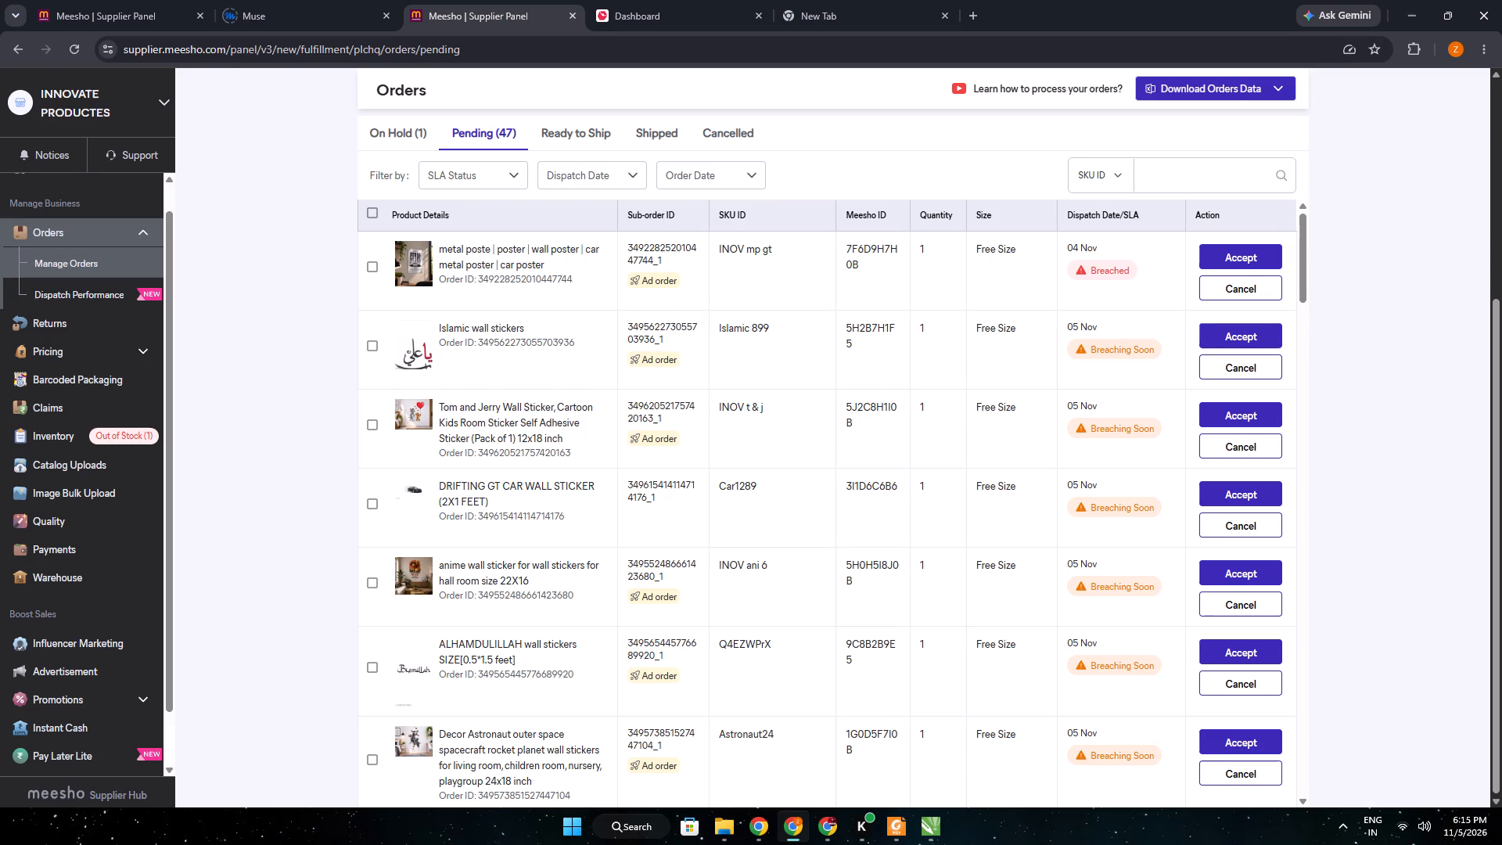
Open the sticker layout 4 nov (1).cdr from the Downloads folder in CorelDRAW.
{"action": "left_click", "coordinate": [738, 830]}
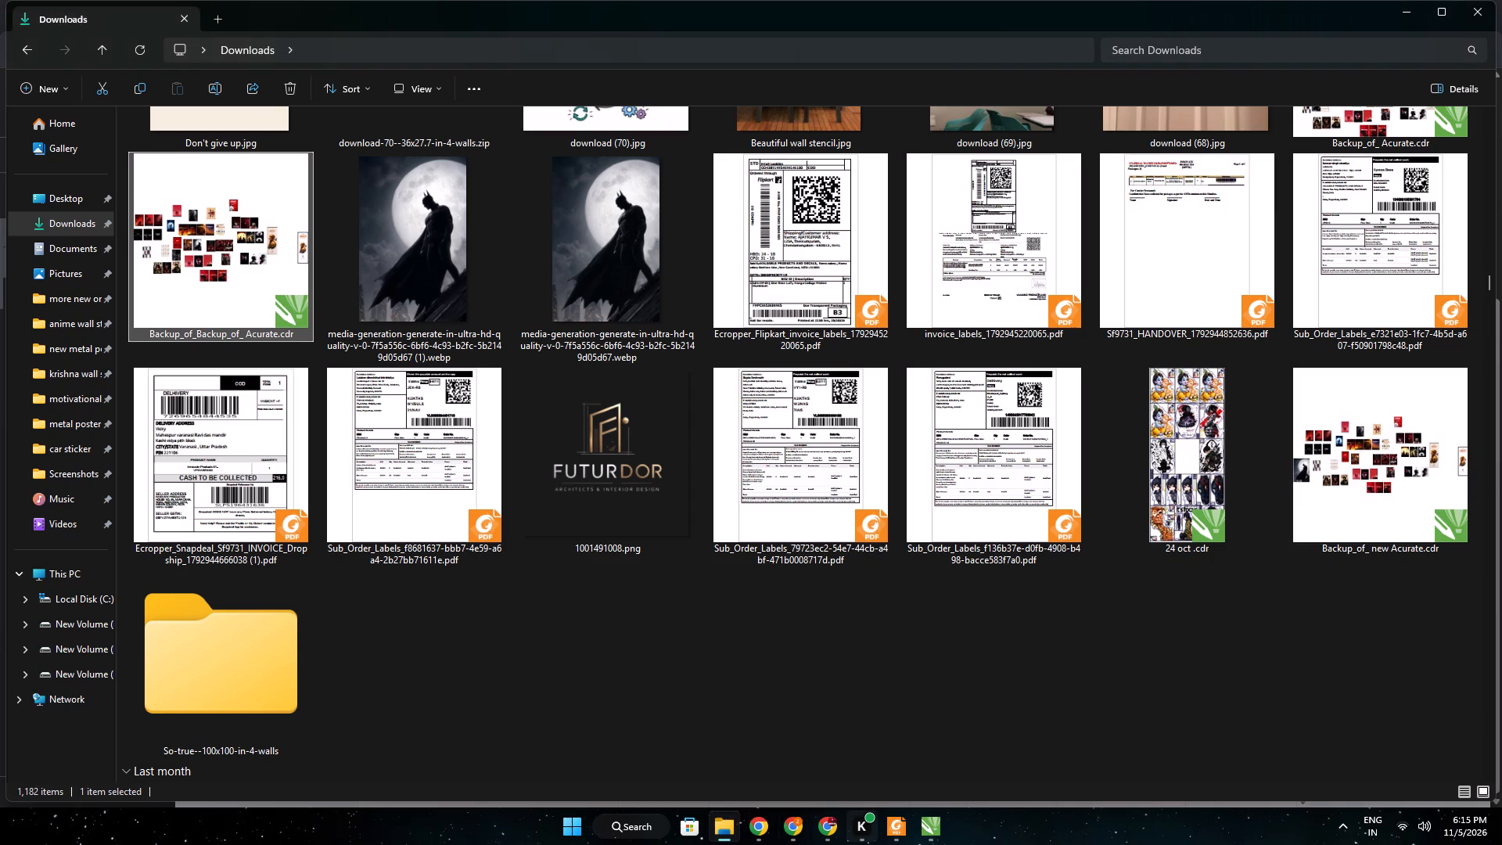
{"action": "left_click", "coordinate": [922, 829]}
{"action": "left_click", "coordinate": [50, 90]}
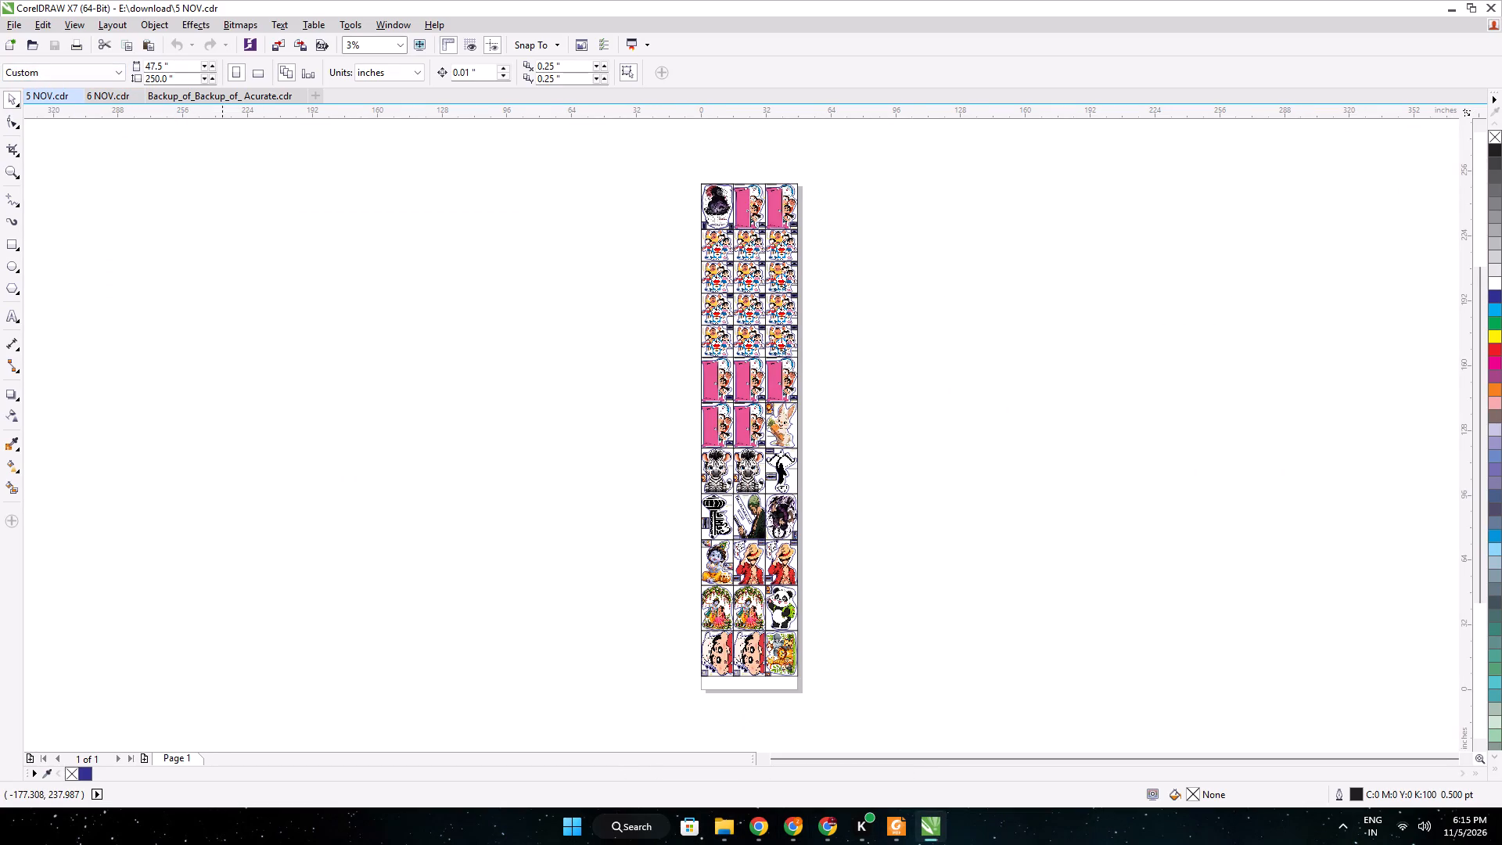
{"action": "left_click", "coordinate": [726, 826]}
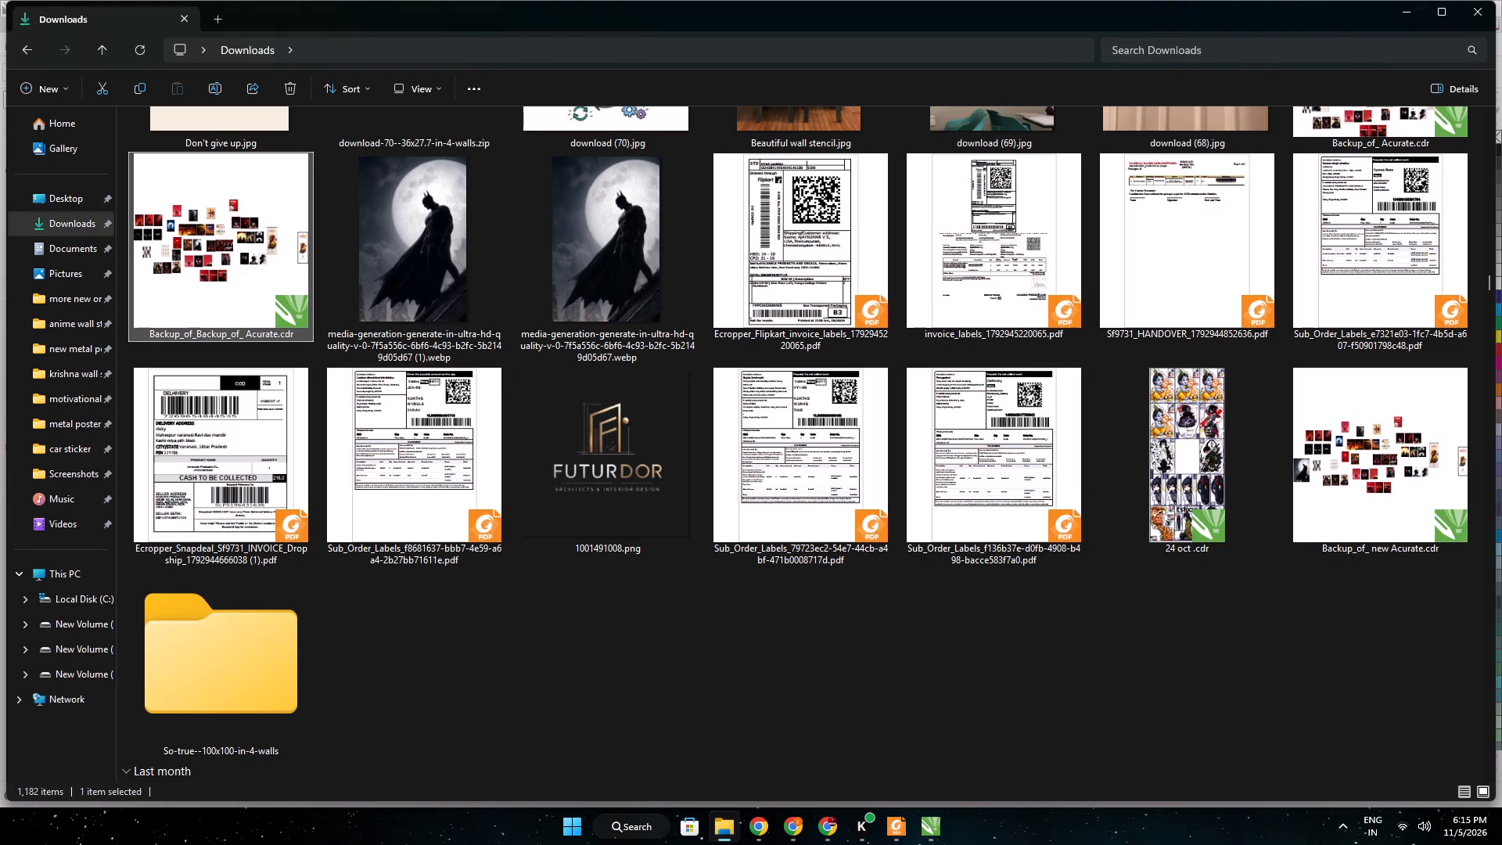
{"action": "scroll", "coordinate": [586, 504], "scroll_direction": "up", "scroll_amount": 20}
{"action": "scroll", "coordinate": [586, 504], "scroll_direction": "up", "scroll_amount": 9}
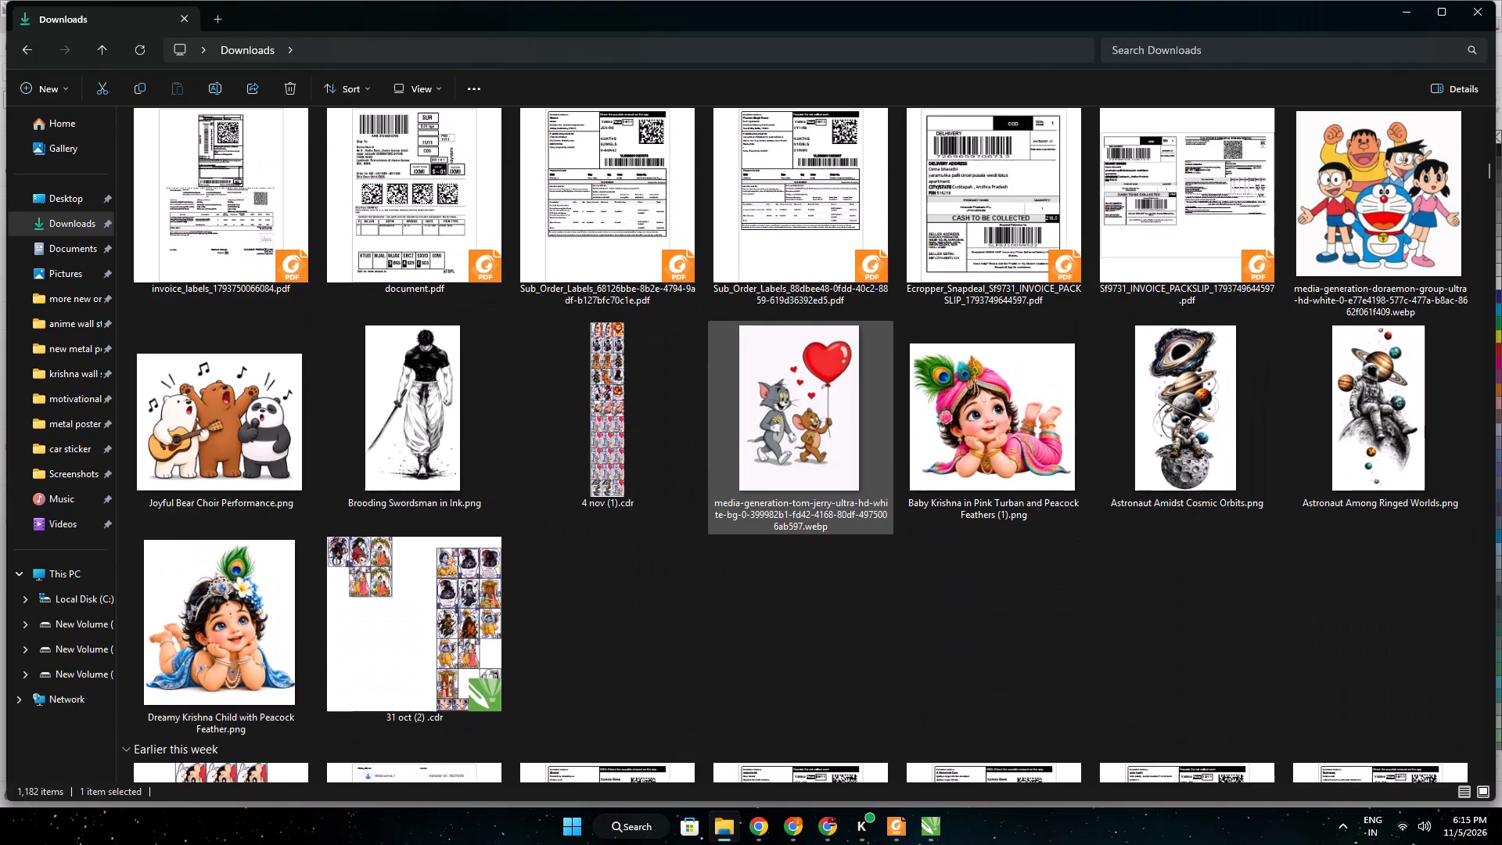
{"action": "double_click", "coordinate": [630, 413]}
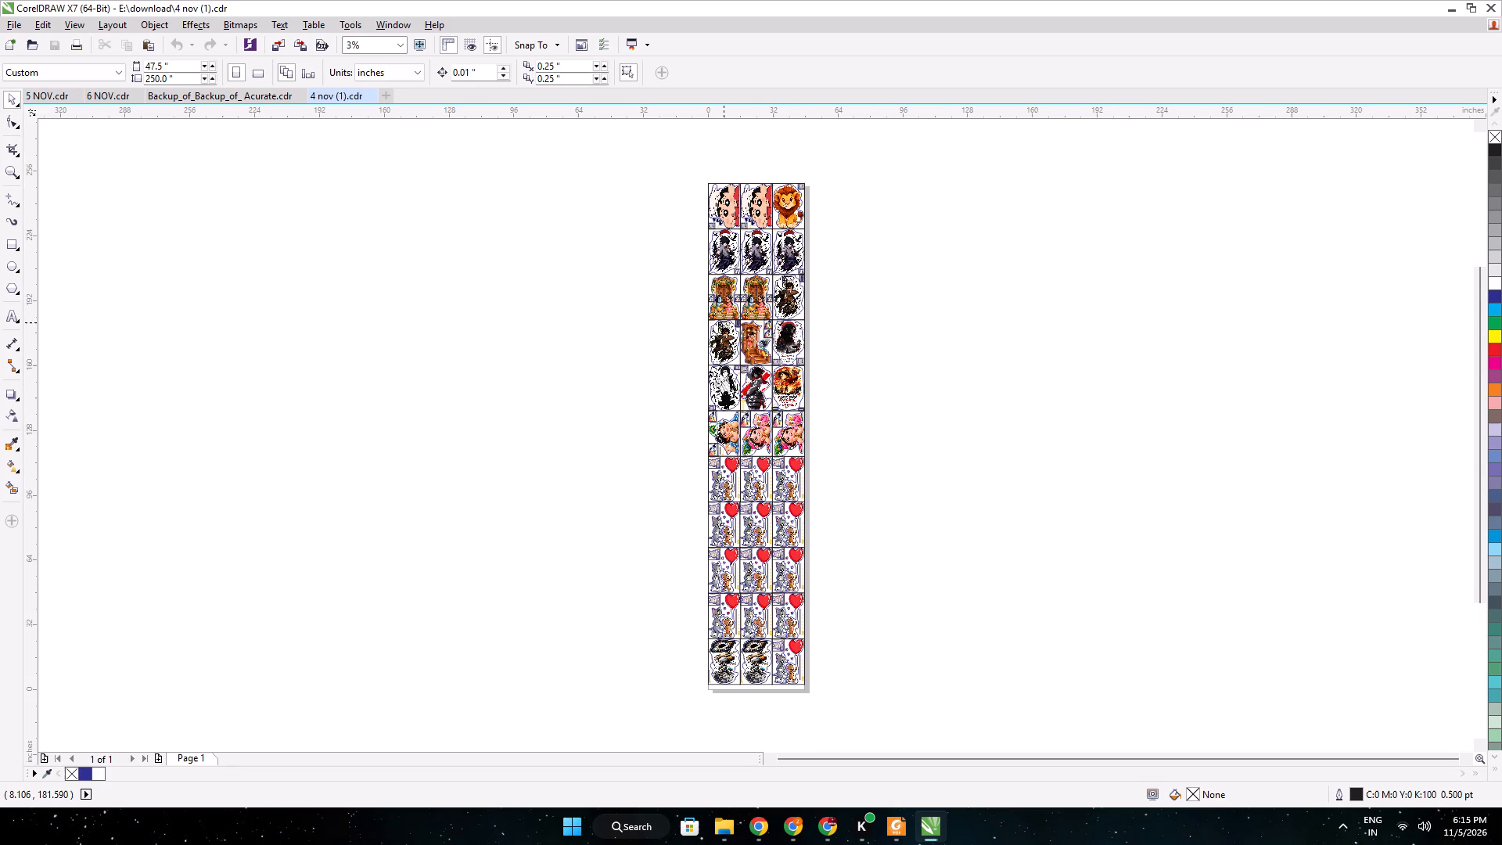
Examine the sticker designs in the 4 nov (1).cdr layout, from the middle rows down to the page's end.
{"action": "scroll", "coordinate": [722, 365], "scroll_direction": "up", "scroll_amount": 1}
{"action": "scroll", "coordinate": [740, 471], "scroll_direction": "up", "scroll_amount": 1}
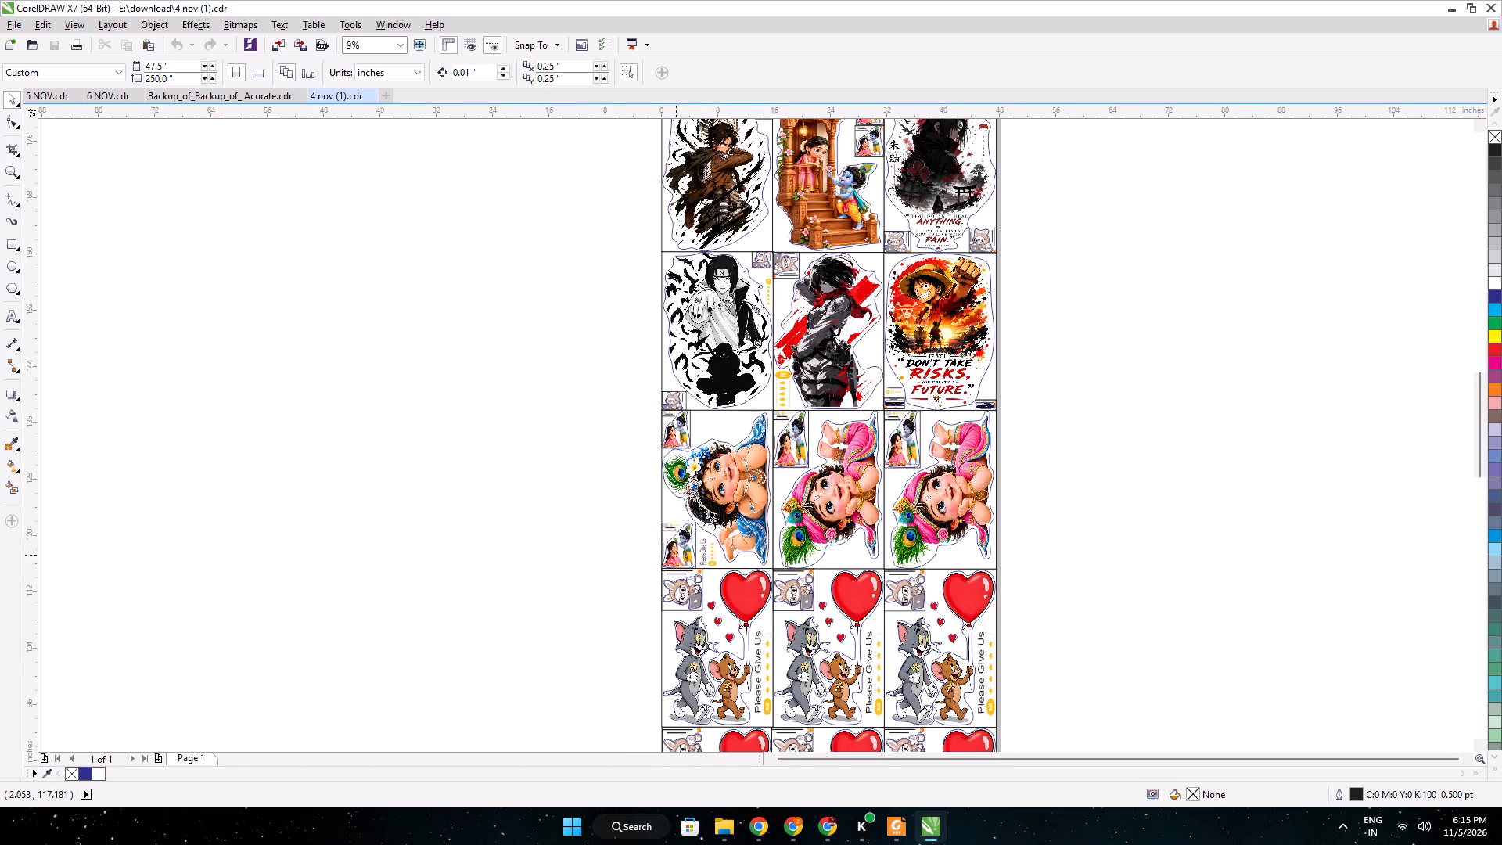
{"action": "left_click", "coordinate": [694, 623]}
{"action": "middle_click_drag", "start_coordinate": [714, 617], "coordinate": [735, 584]}
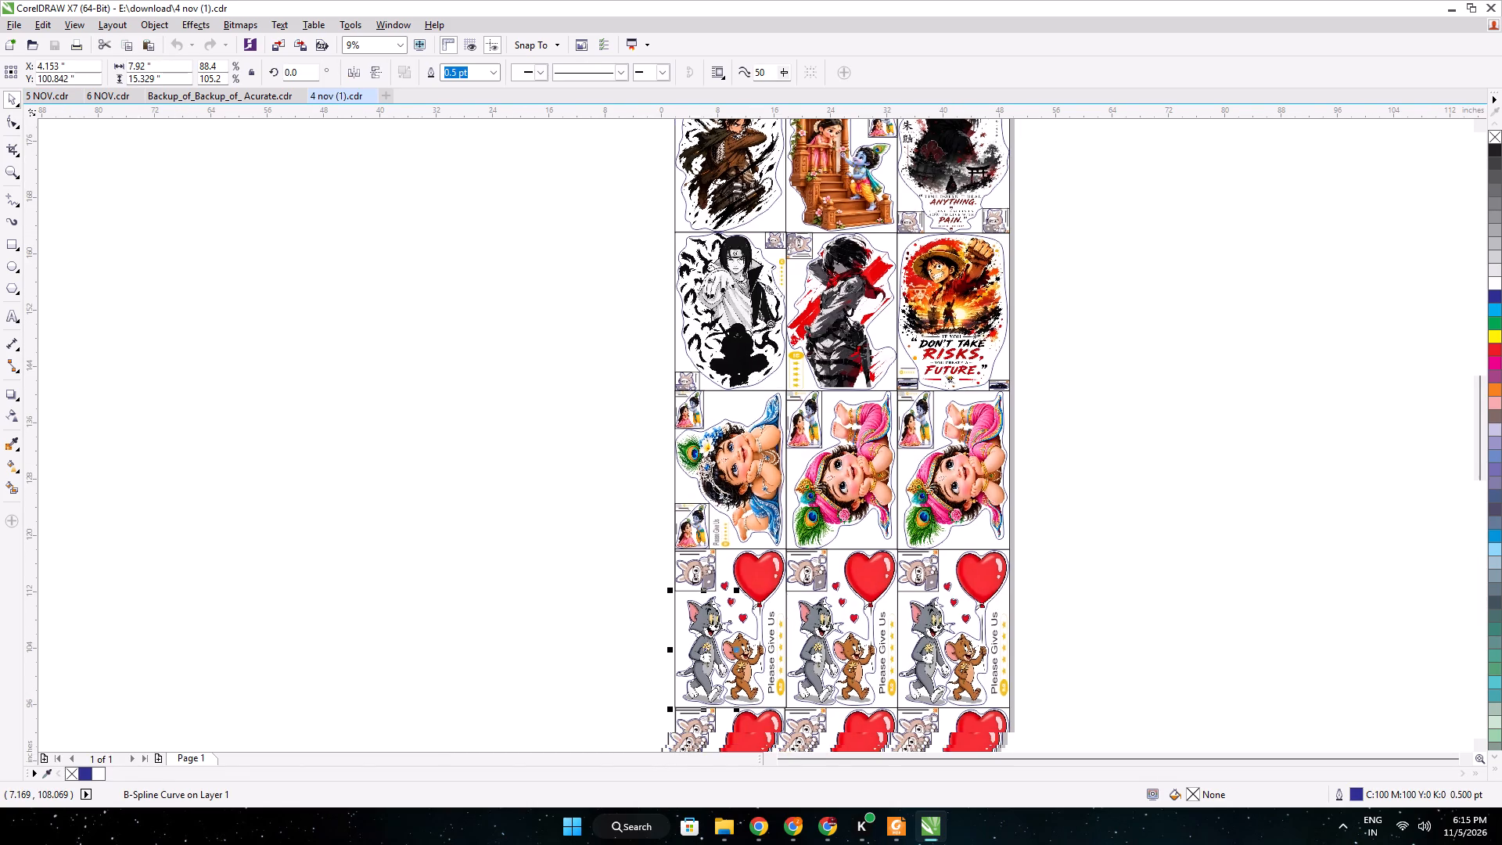
{"action": "middle_click_drag", "start_coordinate": [735, 584], "coordinate": [792, 236]}
{"action": "scroll", "coordinate": [797, 300], "scroll_direction": "up", "scroll_amount": 1}
{"action": "middle_click_drag", "start_coordinate": [1016, 586], "coordinate": [1002, 288]}
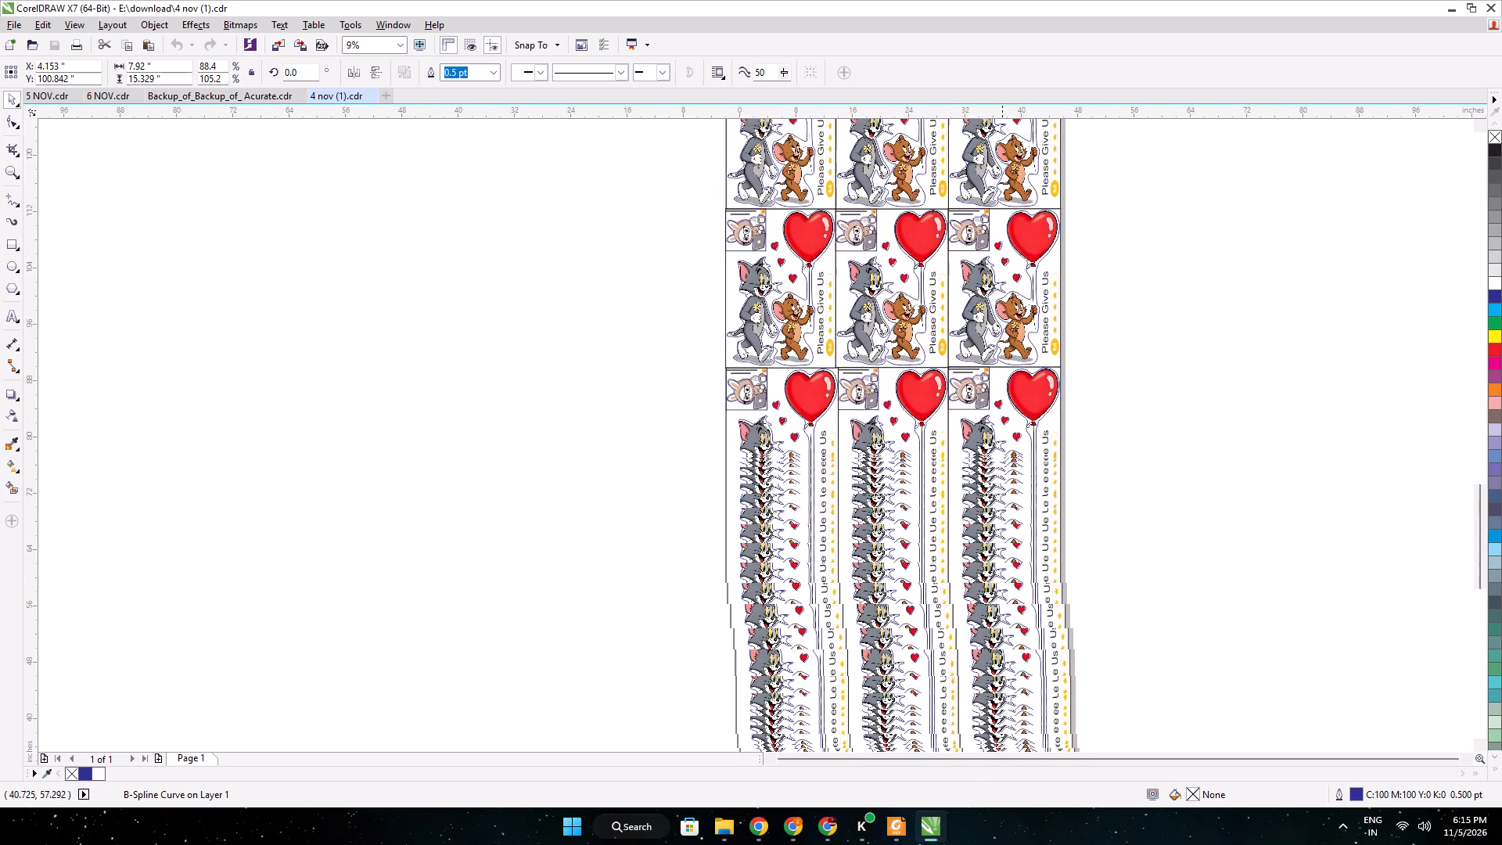
{"action": "middle_click_drag", "start_coordinate": [1002, 288], "coordinate": [1002, 286]}
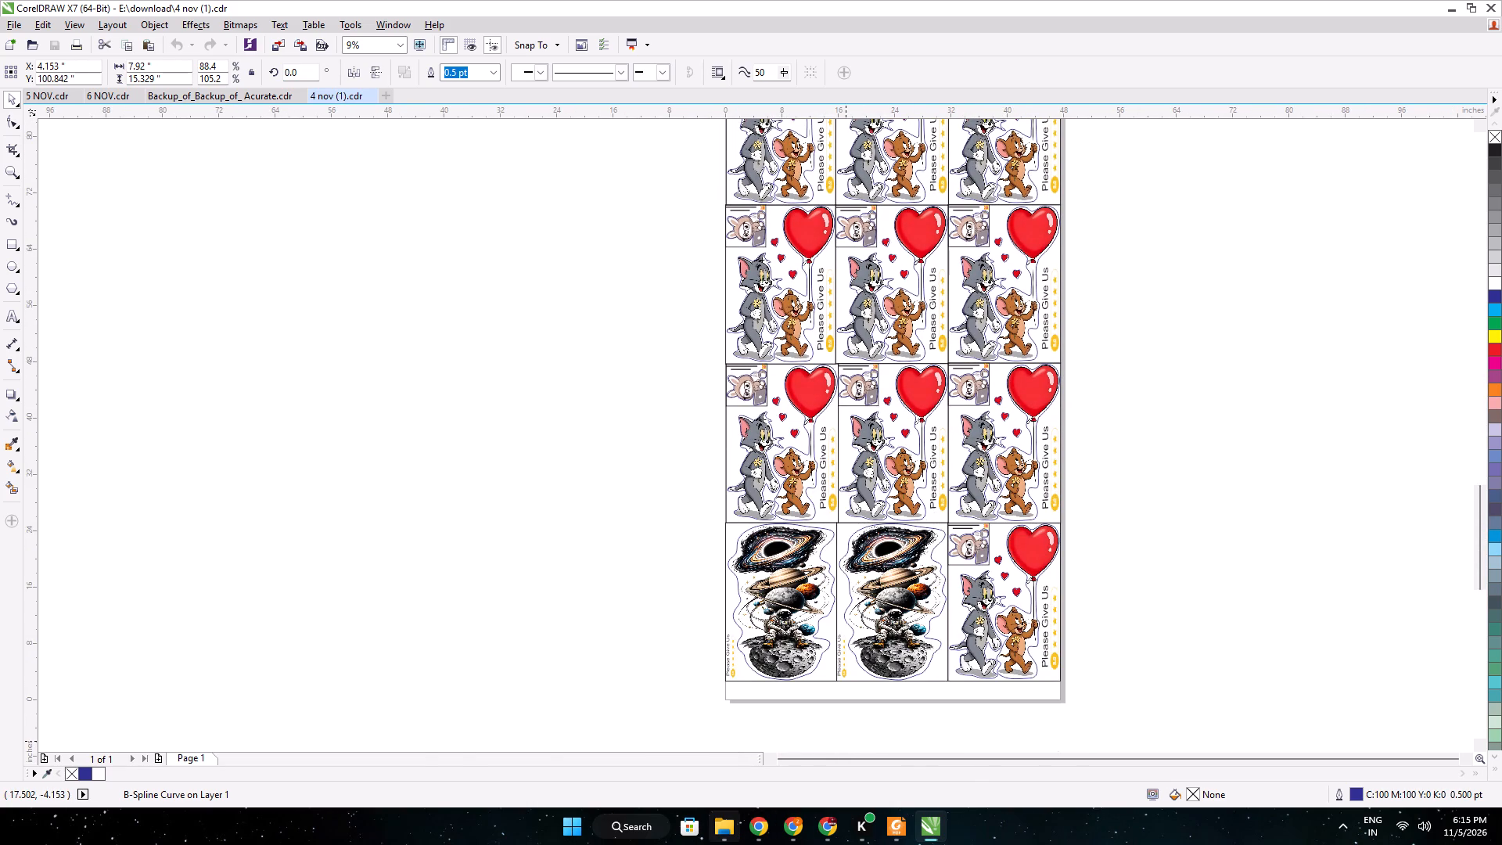
Open the sticker layout 4 NOV (5).cdr from the Downloads folder.
{"action": "left_click", "coordinate": [731, 825]}
{"action": "scroll", "coordinate": [818, 429], "scroll_direction": "up", "scroll_amount": 2}
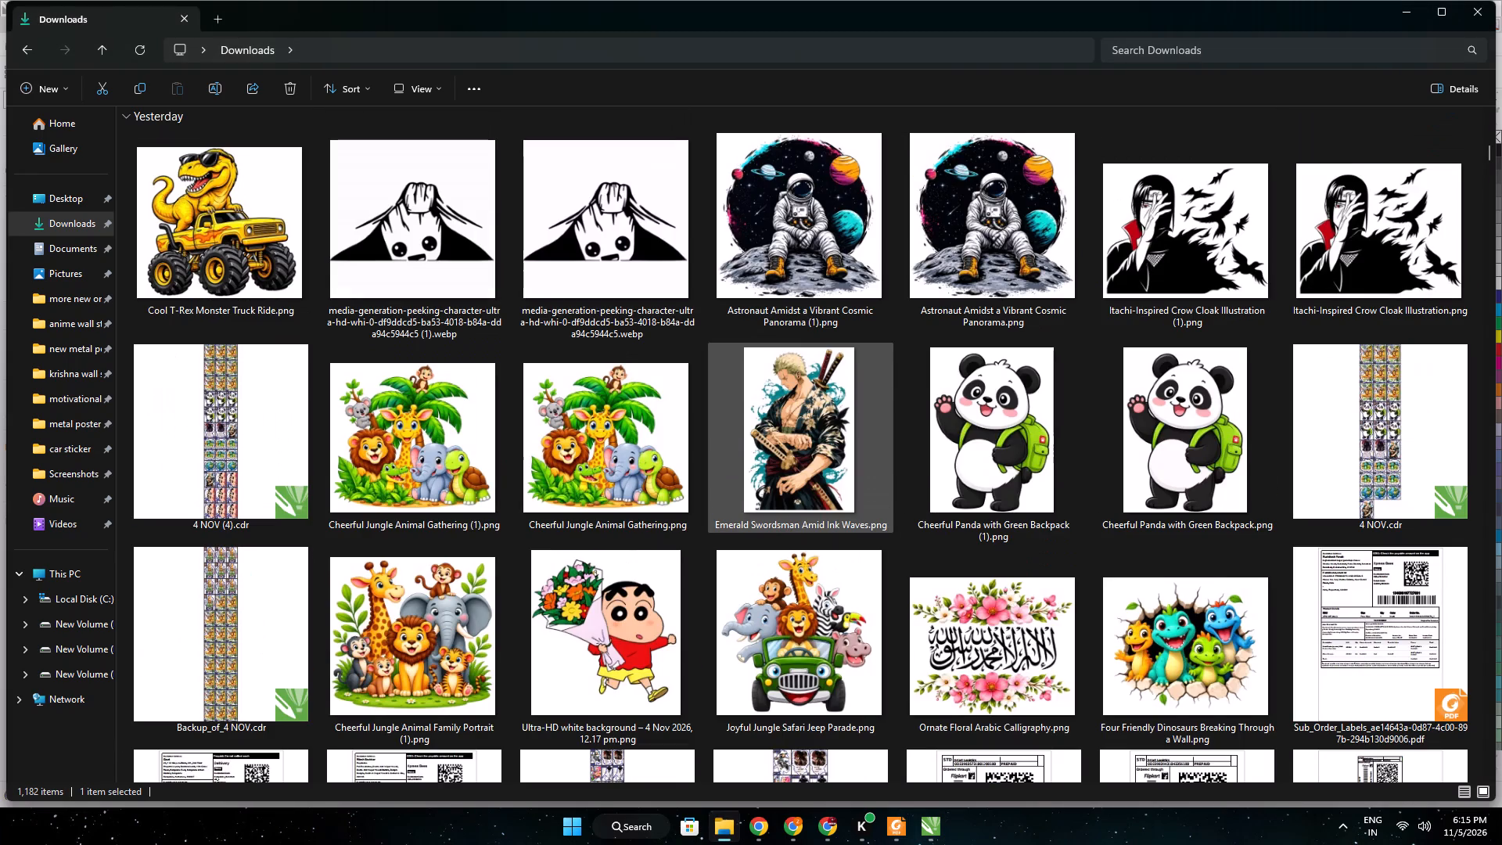
{"action": "scroll", "coordinate": [305, 446], "scroll_direction": "up", "scroll_amount": 2}
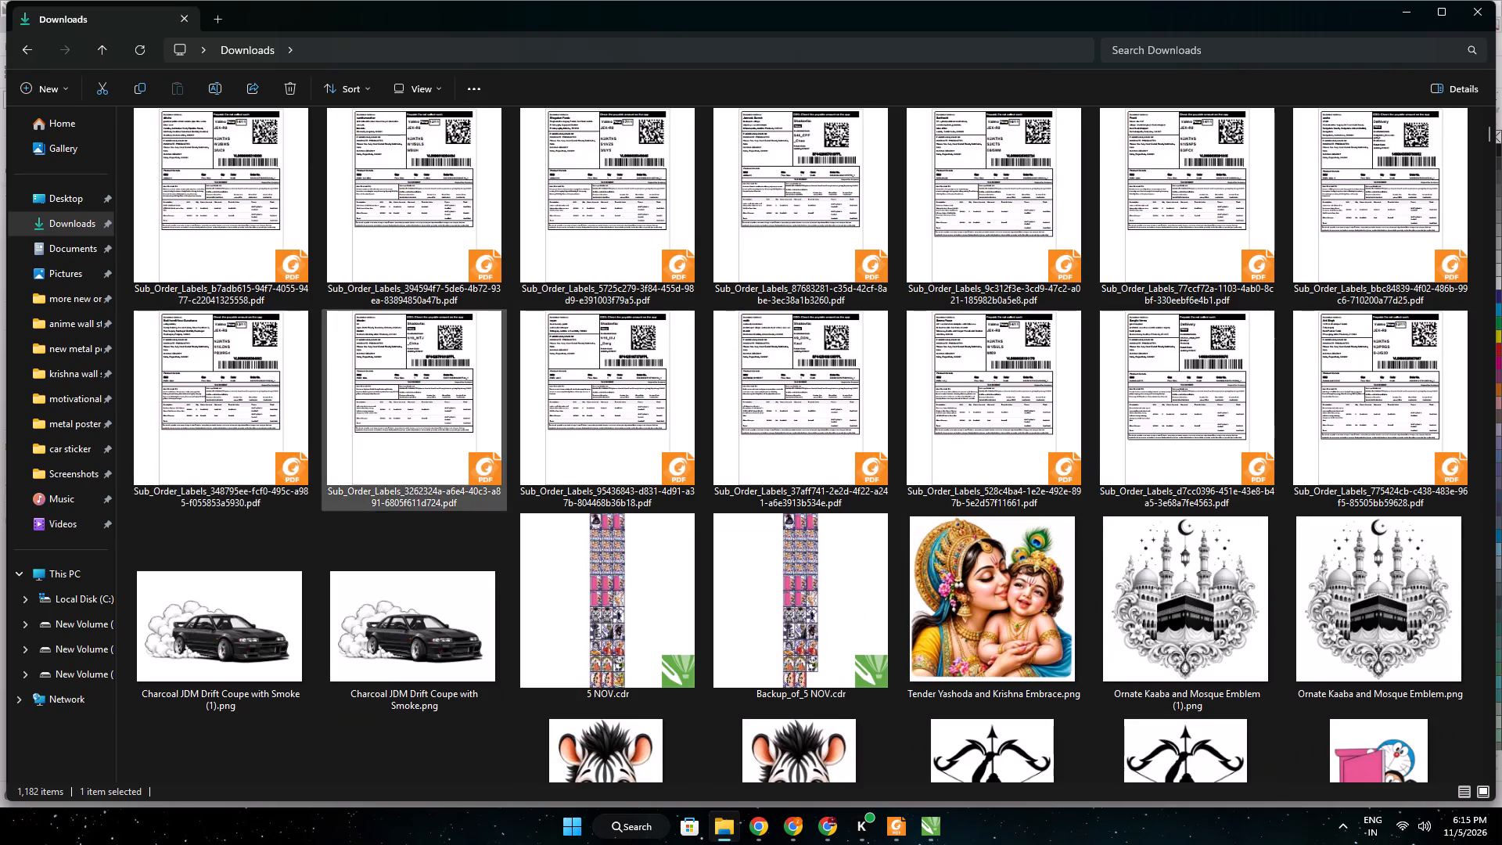
{"action": "scroll", "coordinate": [752, 609], "scroll_direction": "up", "scroll_amount": 2}
{"action": "scroll", "coordinate": [879, 564], "scroll_direction": "down", "scroll_amount": 2}
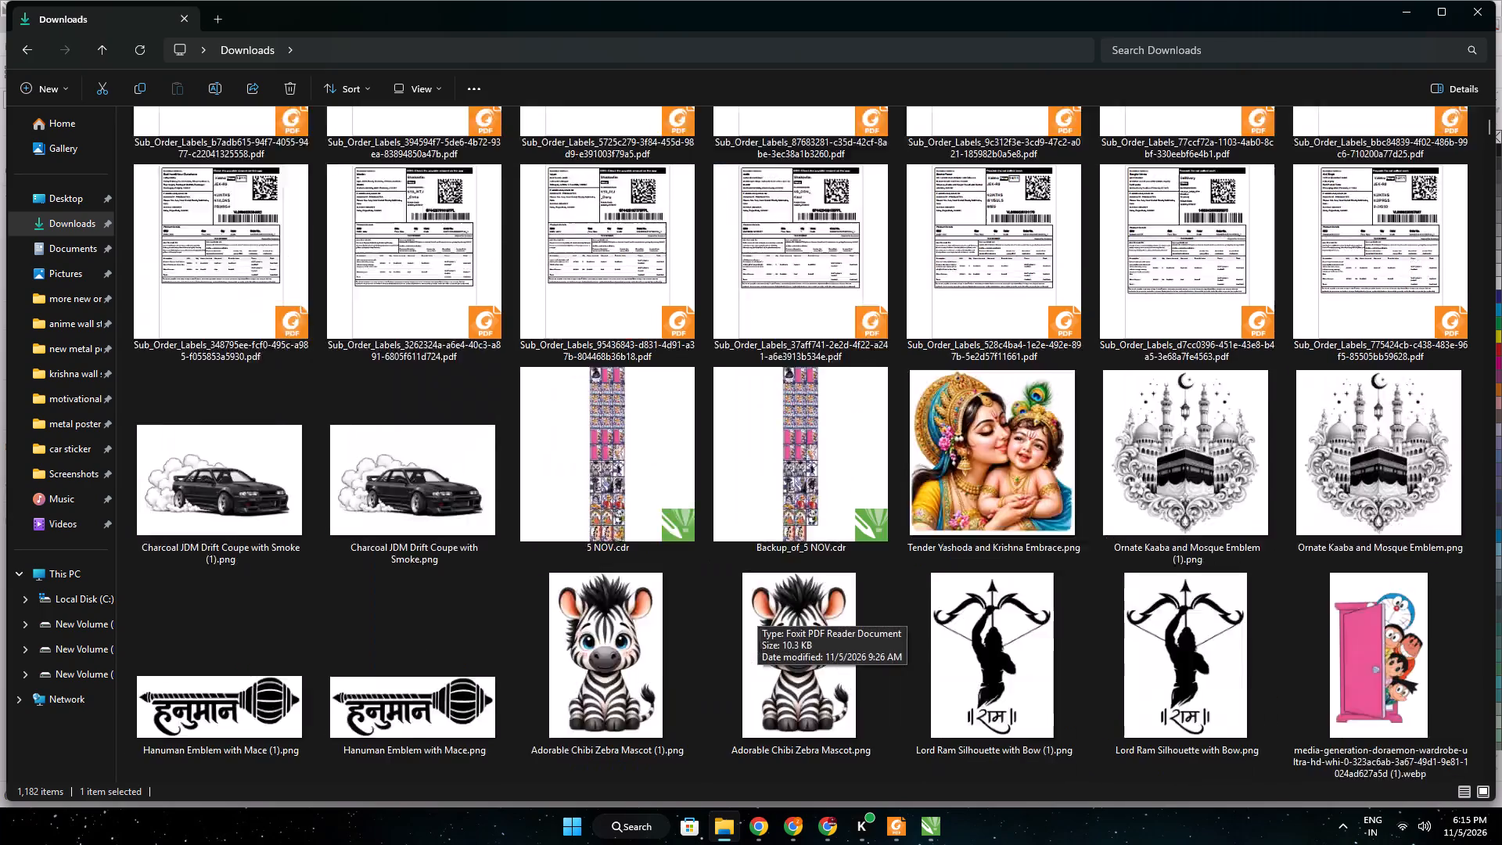
{"action": "left_click", "coordinate": [828, 423]}
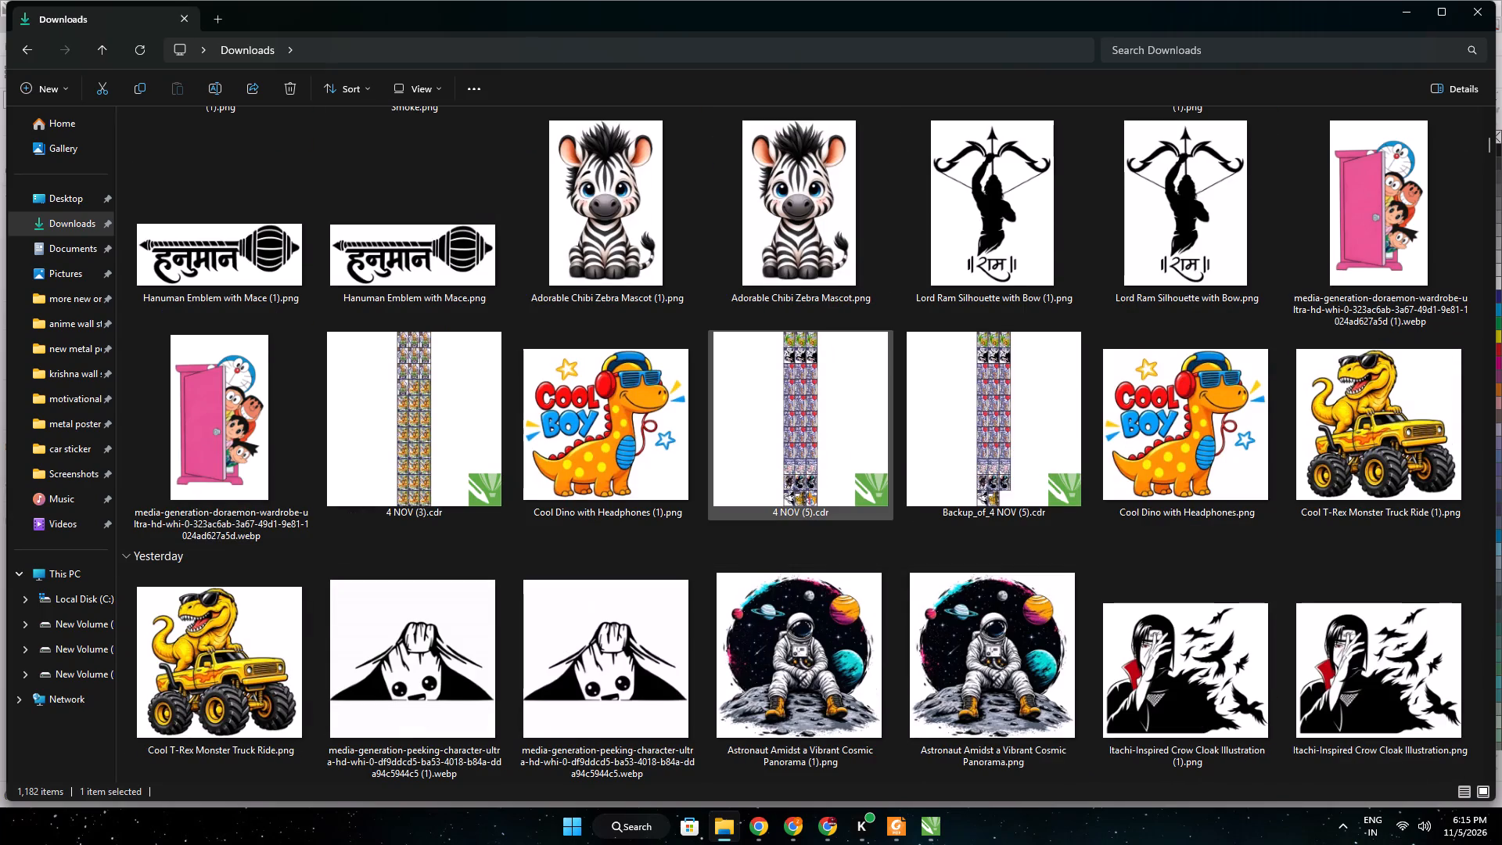
{"action": "left_click", "coordinate": [828, 423]}
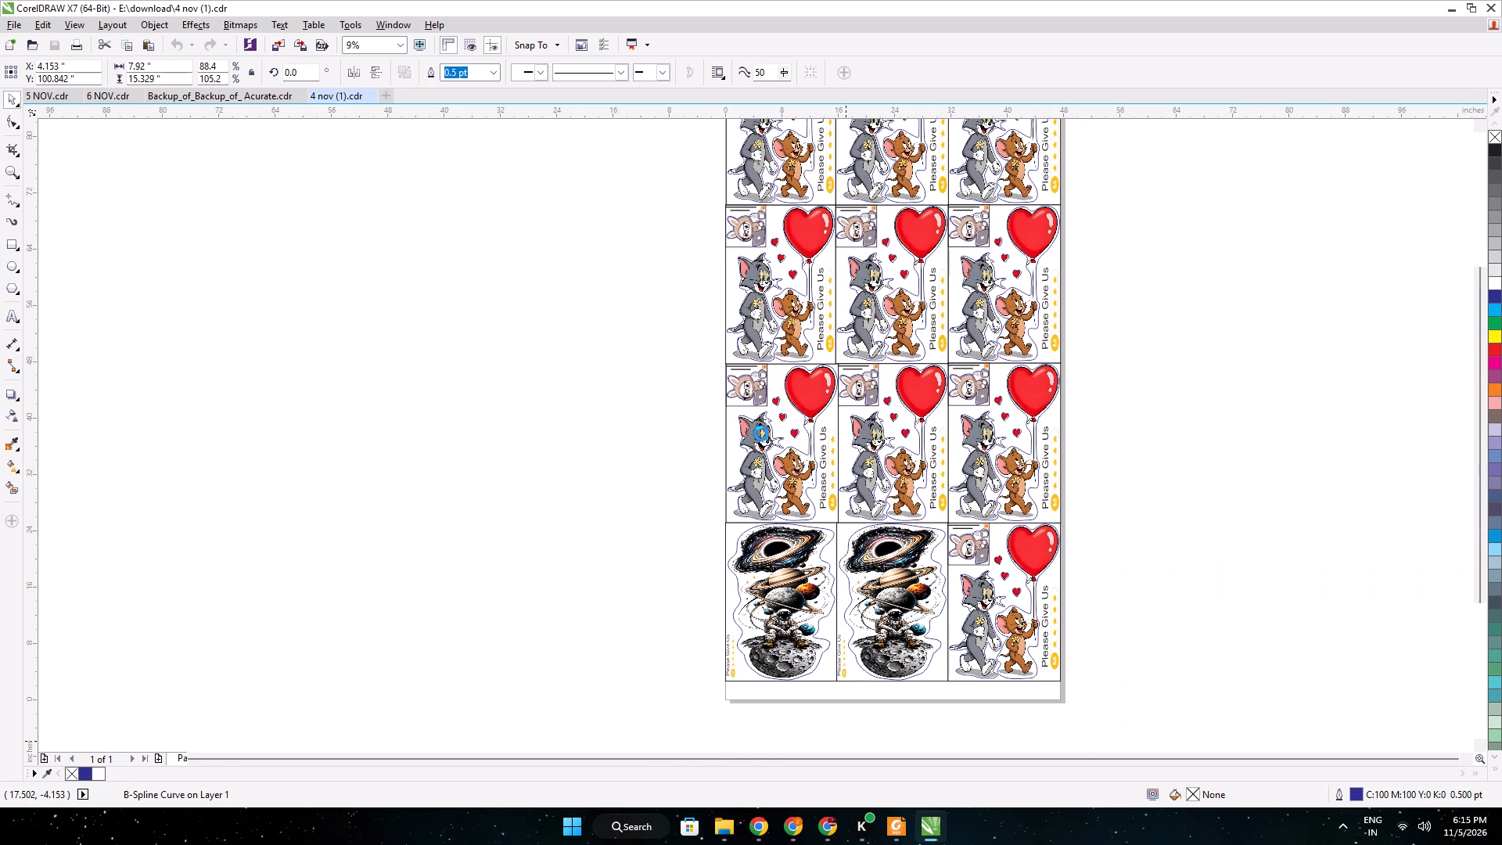
Check the progress of the calligraphy image in Img.Upscaler.
{"action": "left_click", "coordinate": [776, 830]}
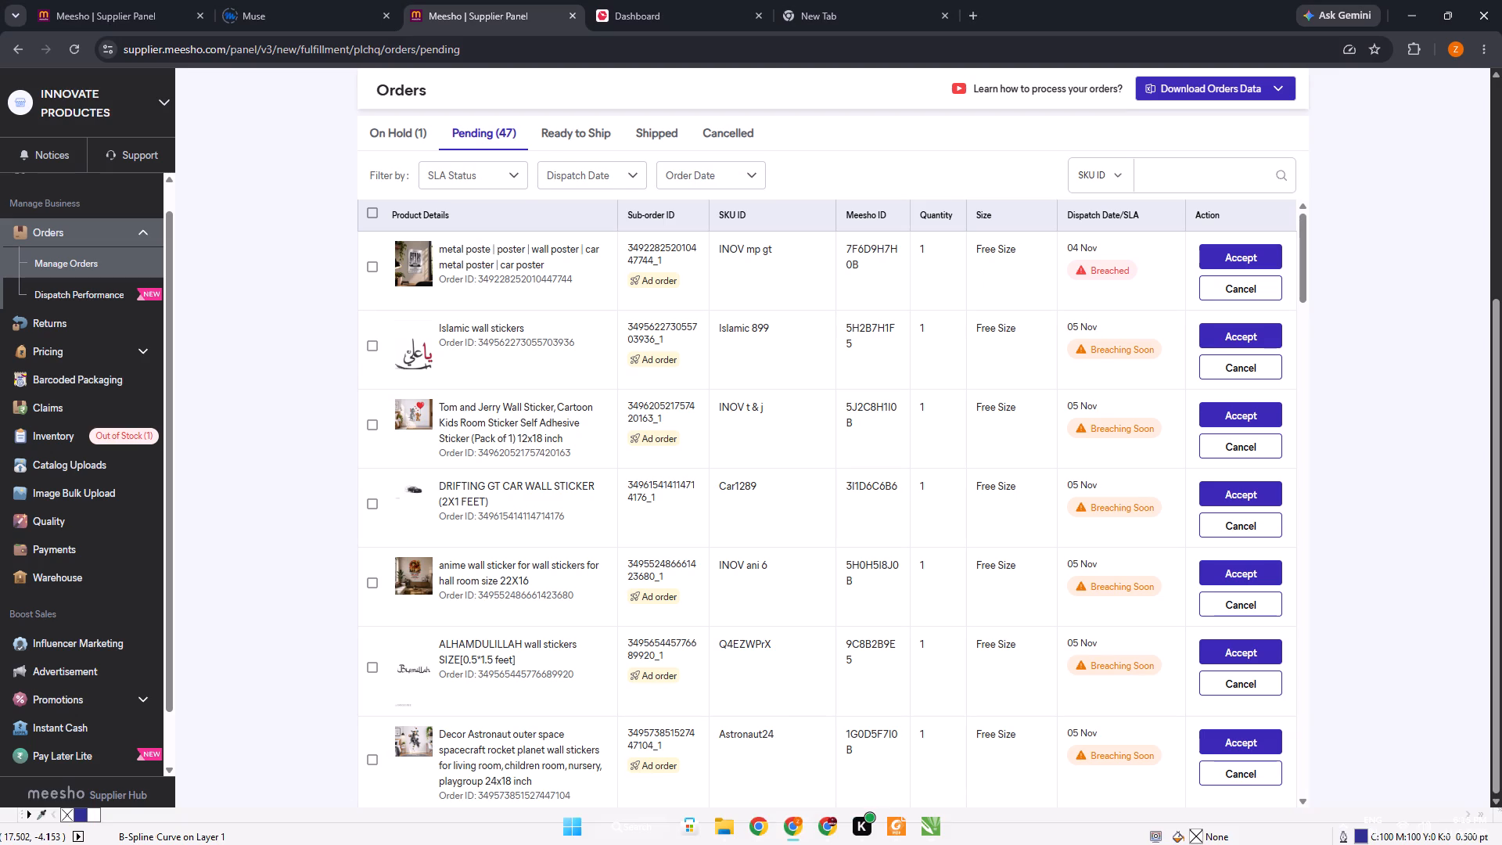
{"action": "left_click", "coordinate": [758, 829]}
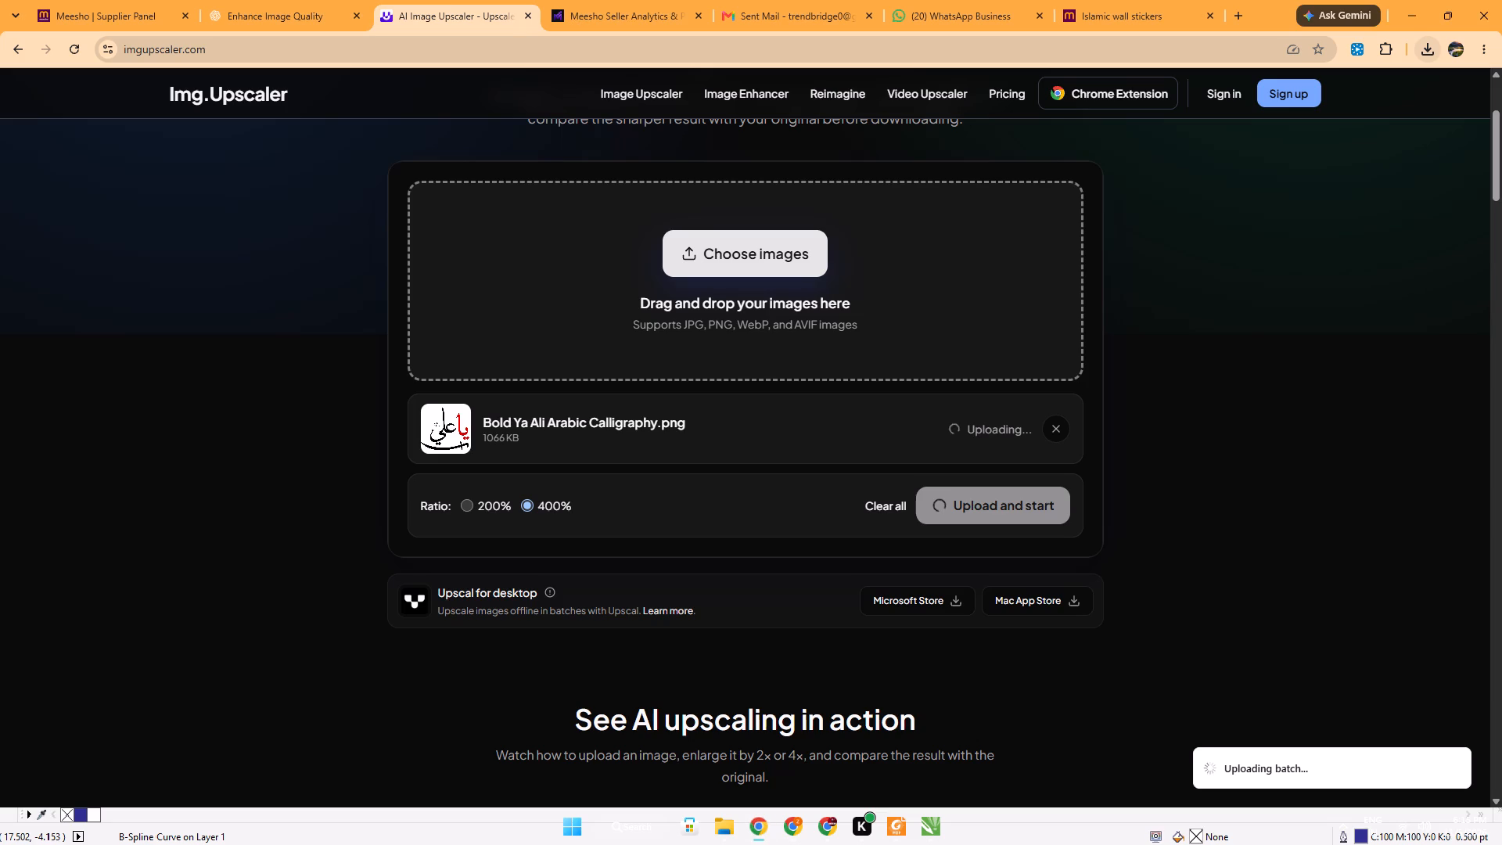
View the enlarged product picture of the DRIFTING GT CAR WALL STICKER (2X1 FEET) pending order in Meesho.
{"action": "left_click", "coordinate": [792, 825]}
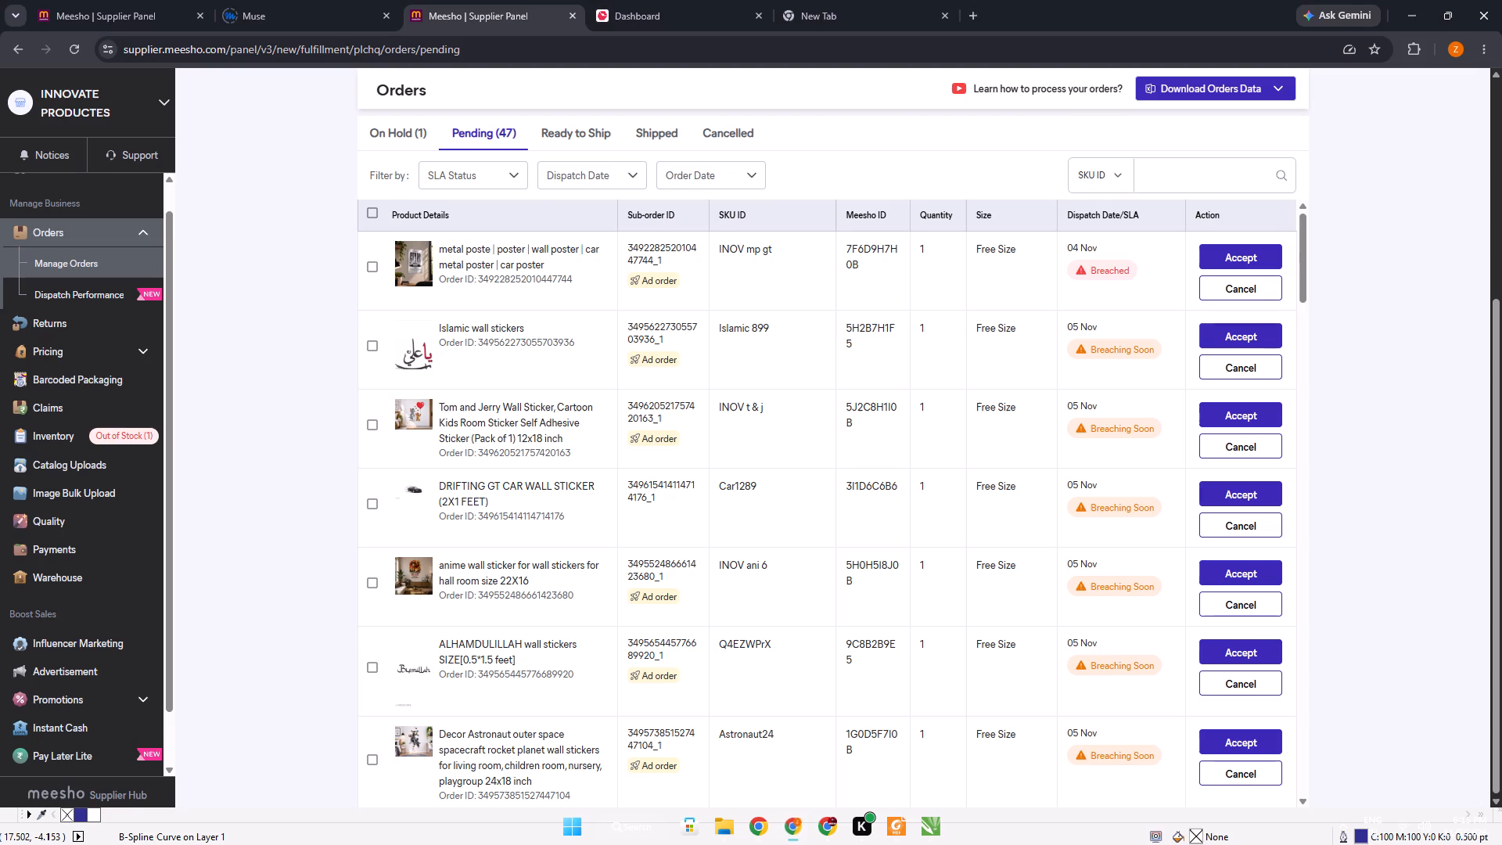
{"action": "left_click", "coordinate": [414, 483]}
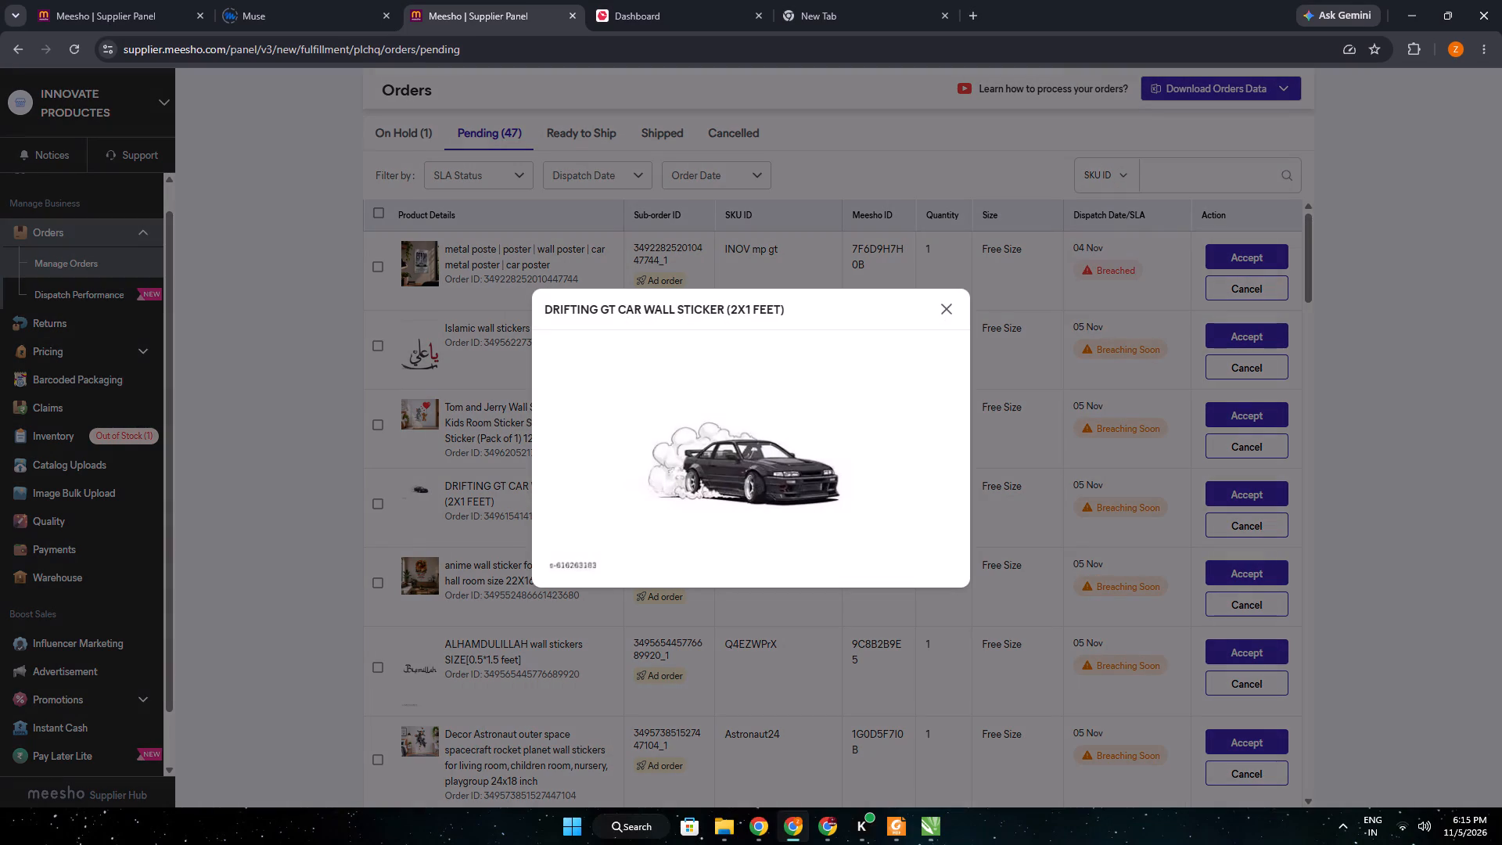
{"action": "left_click", "coordinate": [950, 300]}
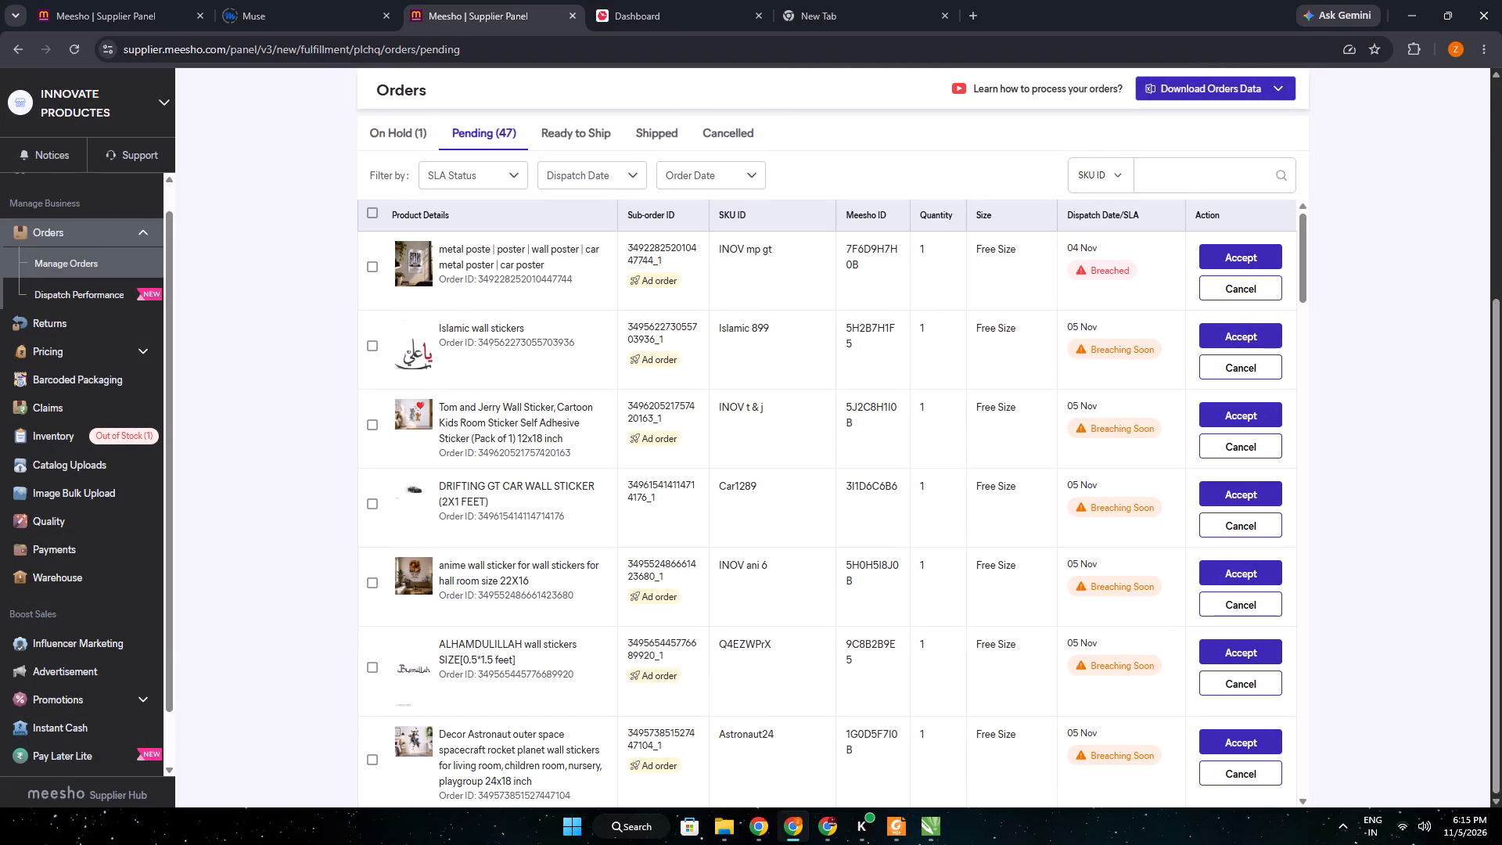
Check the upscaling progress of the Ya Ali calligraphy image in Img.Upscaler.
{"action": "left_click", "coordinate": [926, 831]}
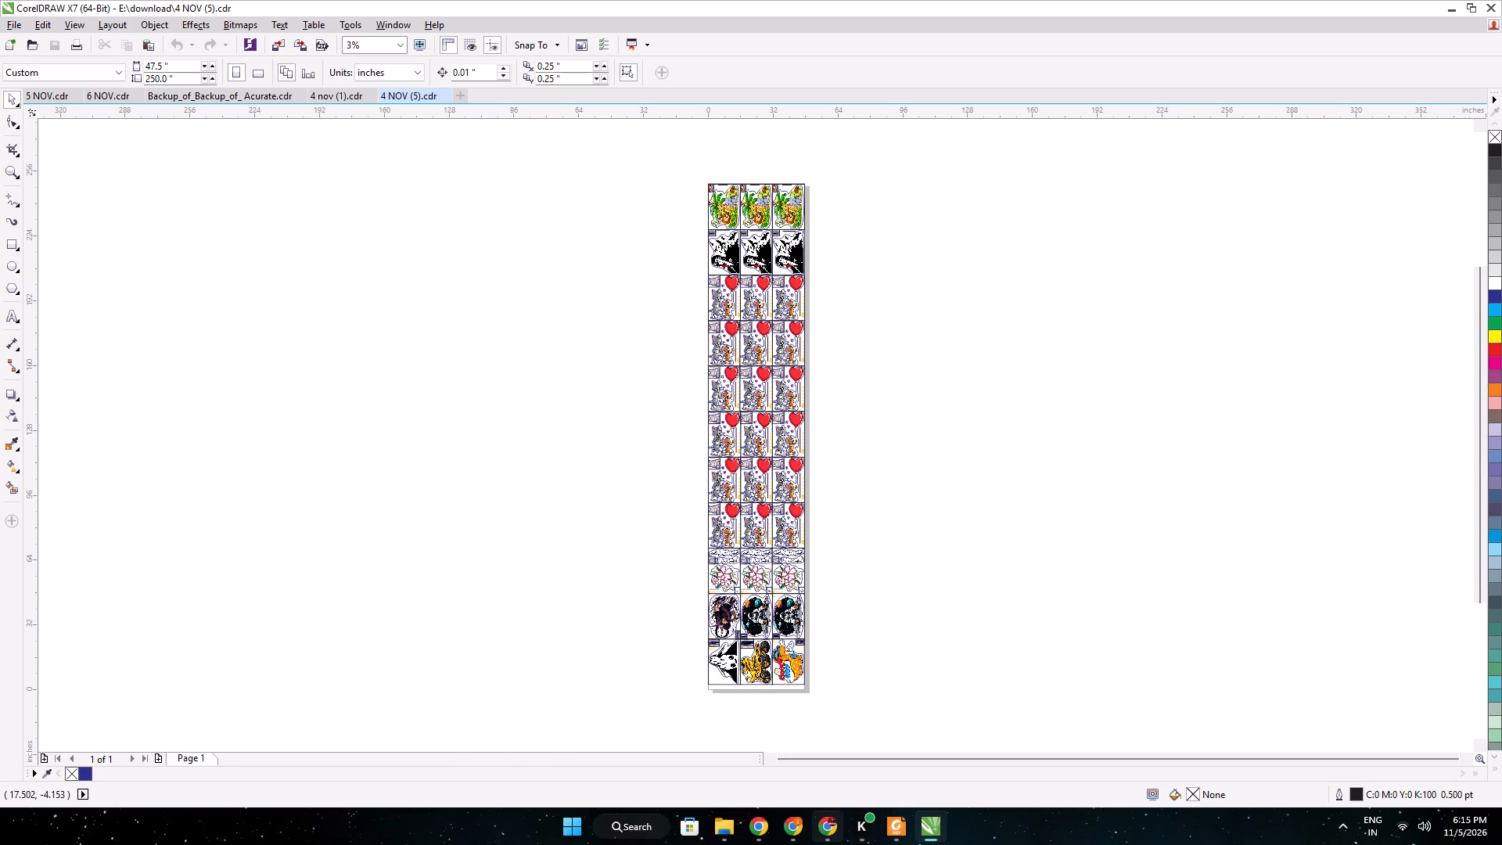
{"action": "left_click", "coordinate": [817, 824]}
{"action": "left_click", "coordinate": [793, 822]}
{"action": "left_click", "coordinate": [756, 822]}
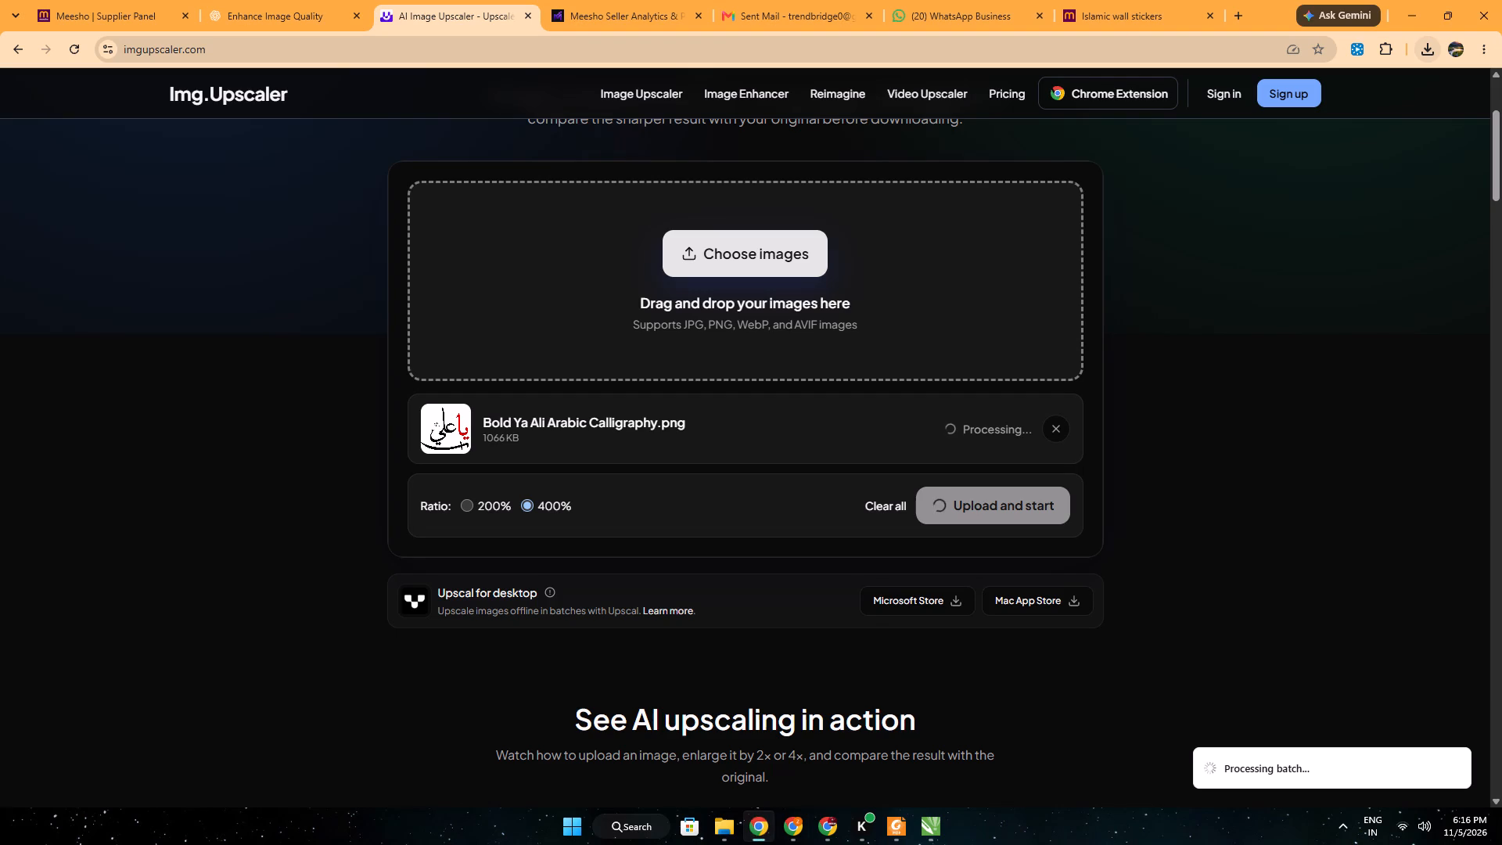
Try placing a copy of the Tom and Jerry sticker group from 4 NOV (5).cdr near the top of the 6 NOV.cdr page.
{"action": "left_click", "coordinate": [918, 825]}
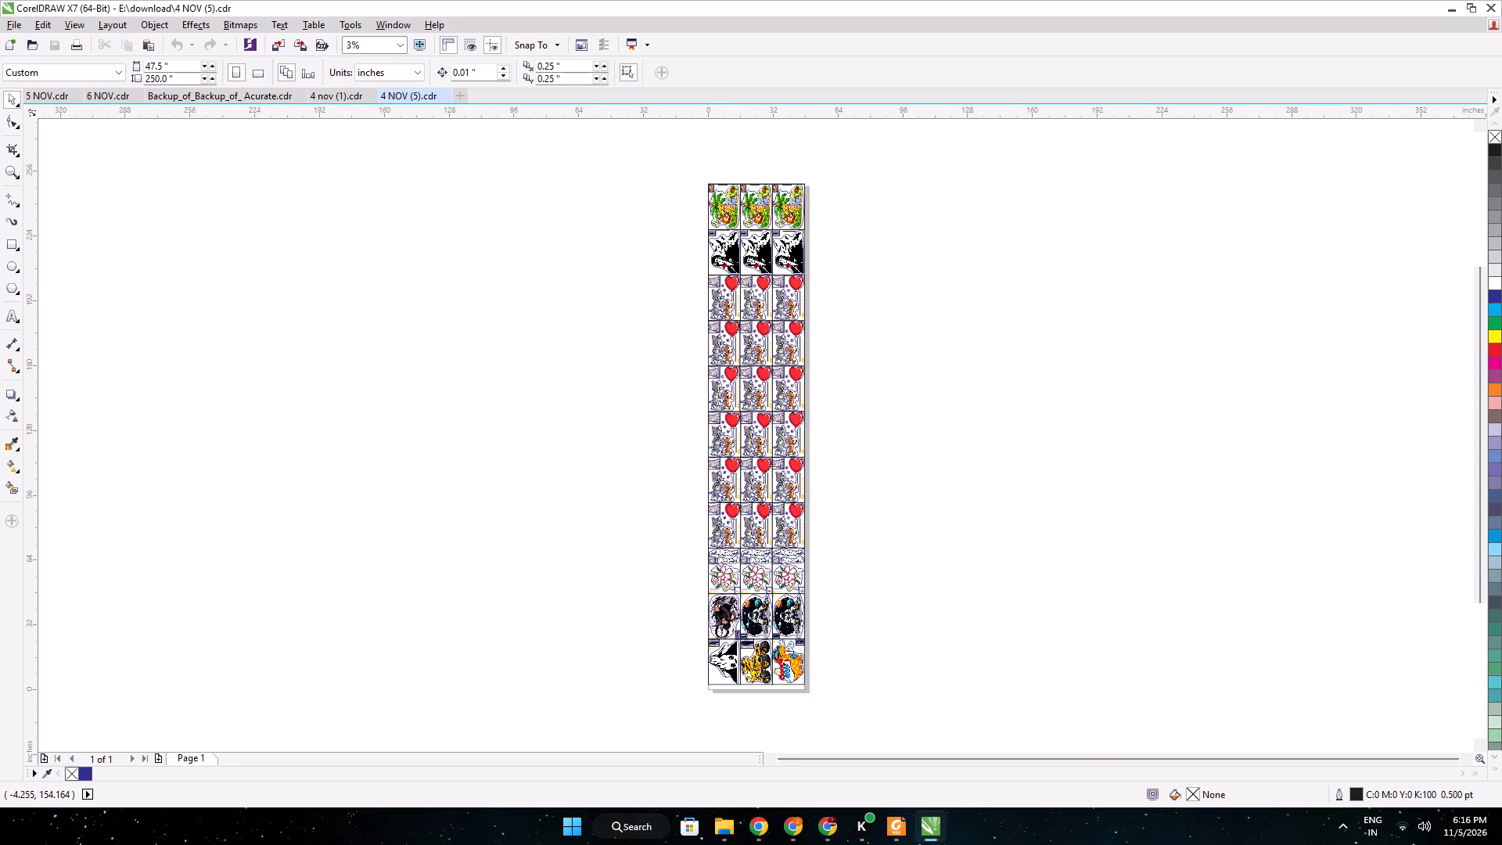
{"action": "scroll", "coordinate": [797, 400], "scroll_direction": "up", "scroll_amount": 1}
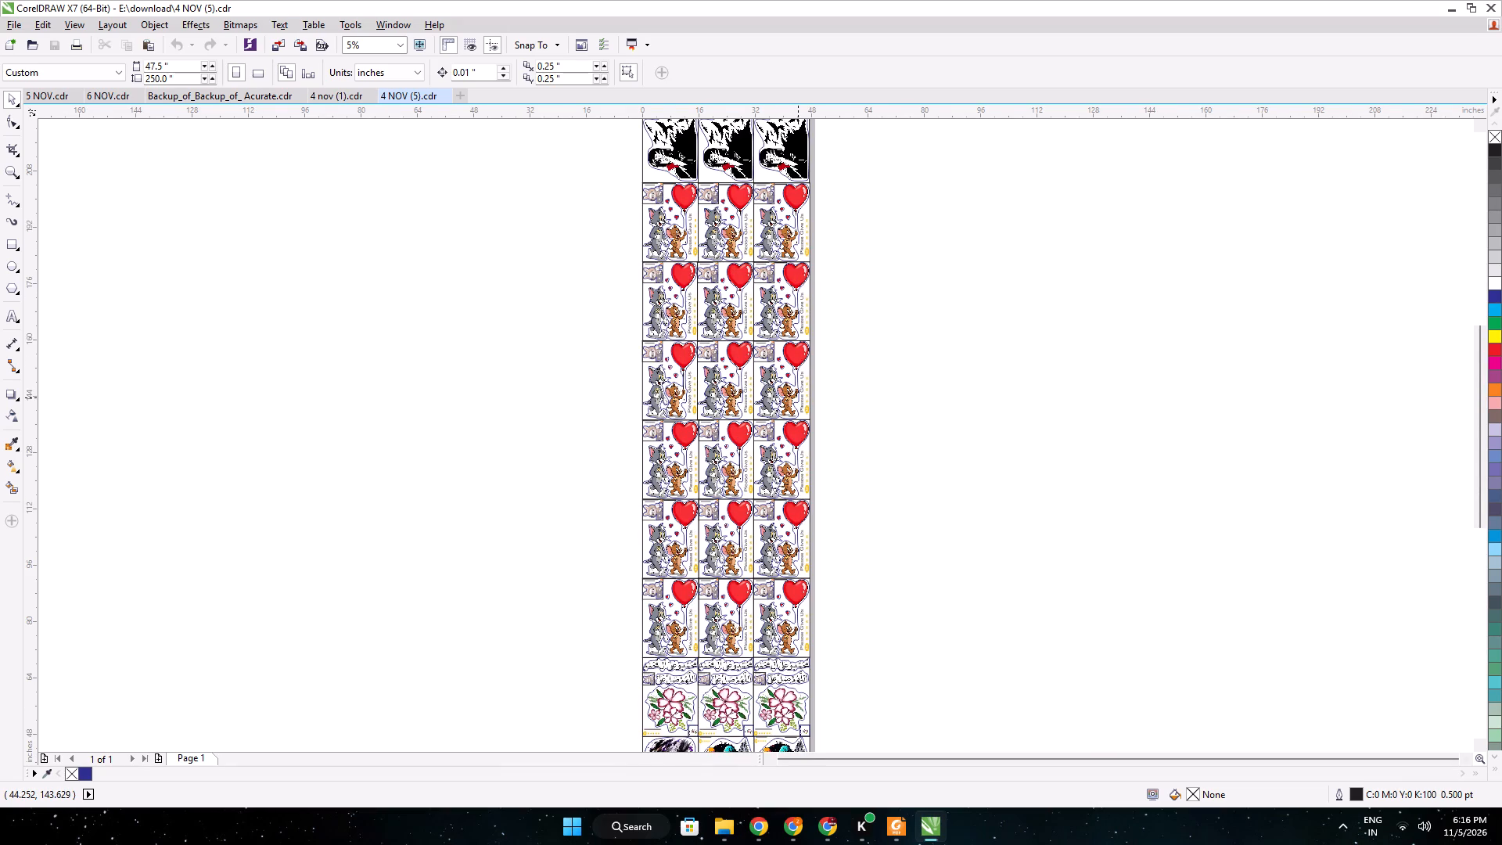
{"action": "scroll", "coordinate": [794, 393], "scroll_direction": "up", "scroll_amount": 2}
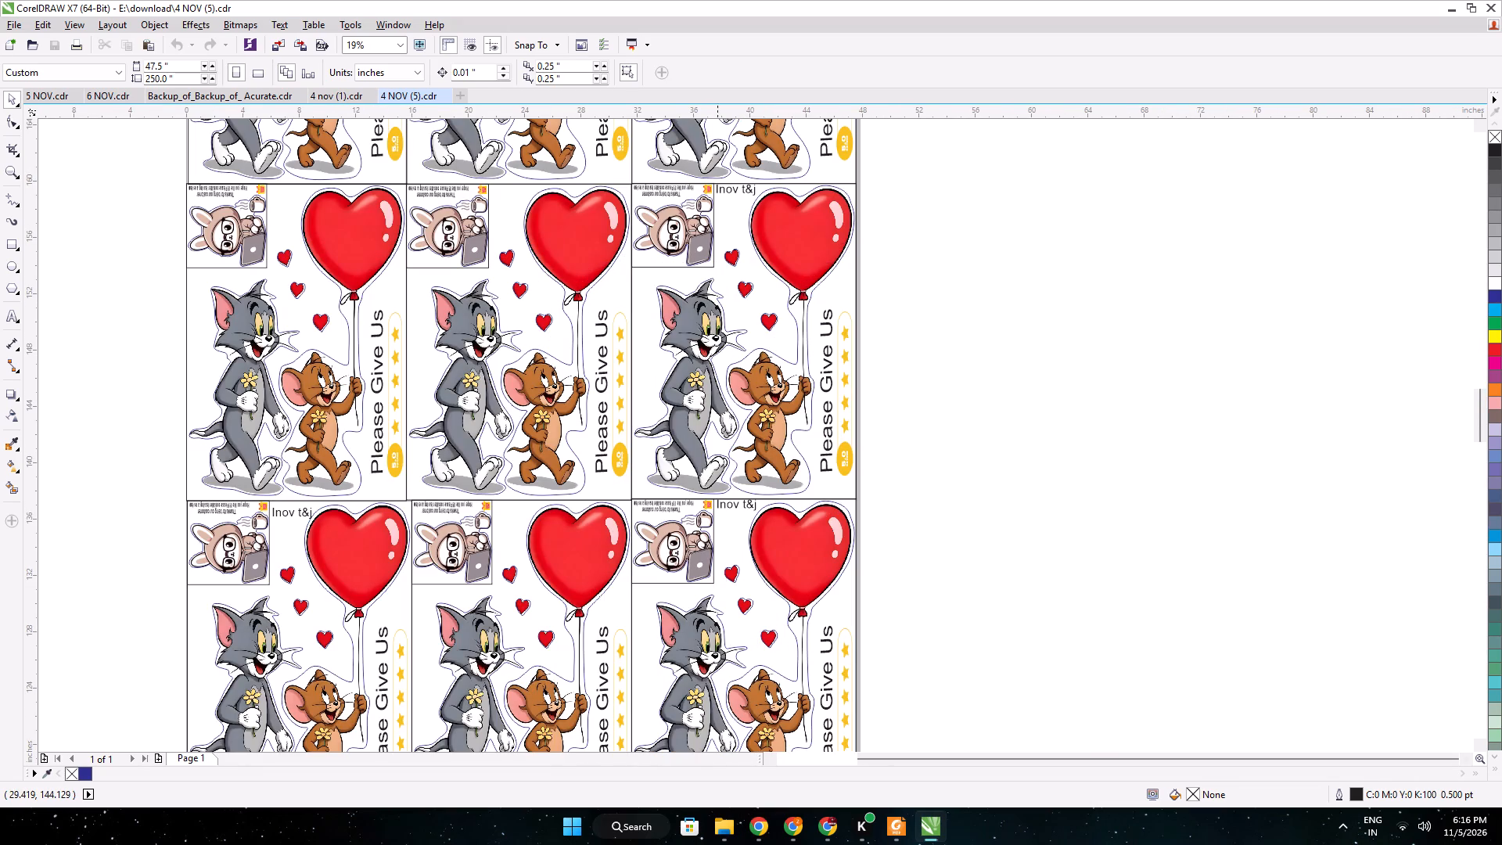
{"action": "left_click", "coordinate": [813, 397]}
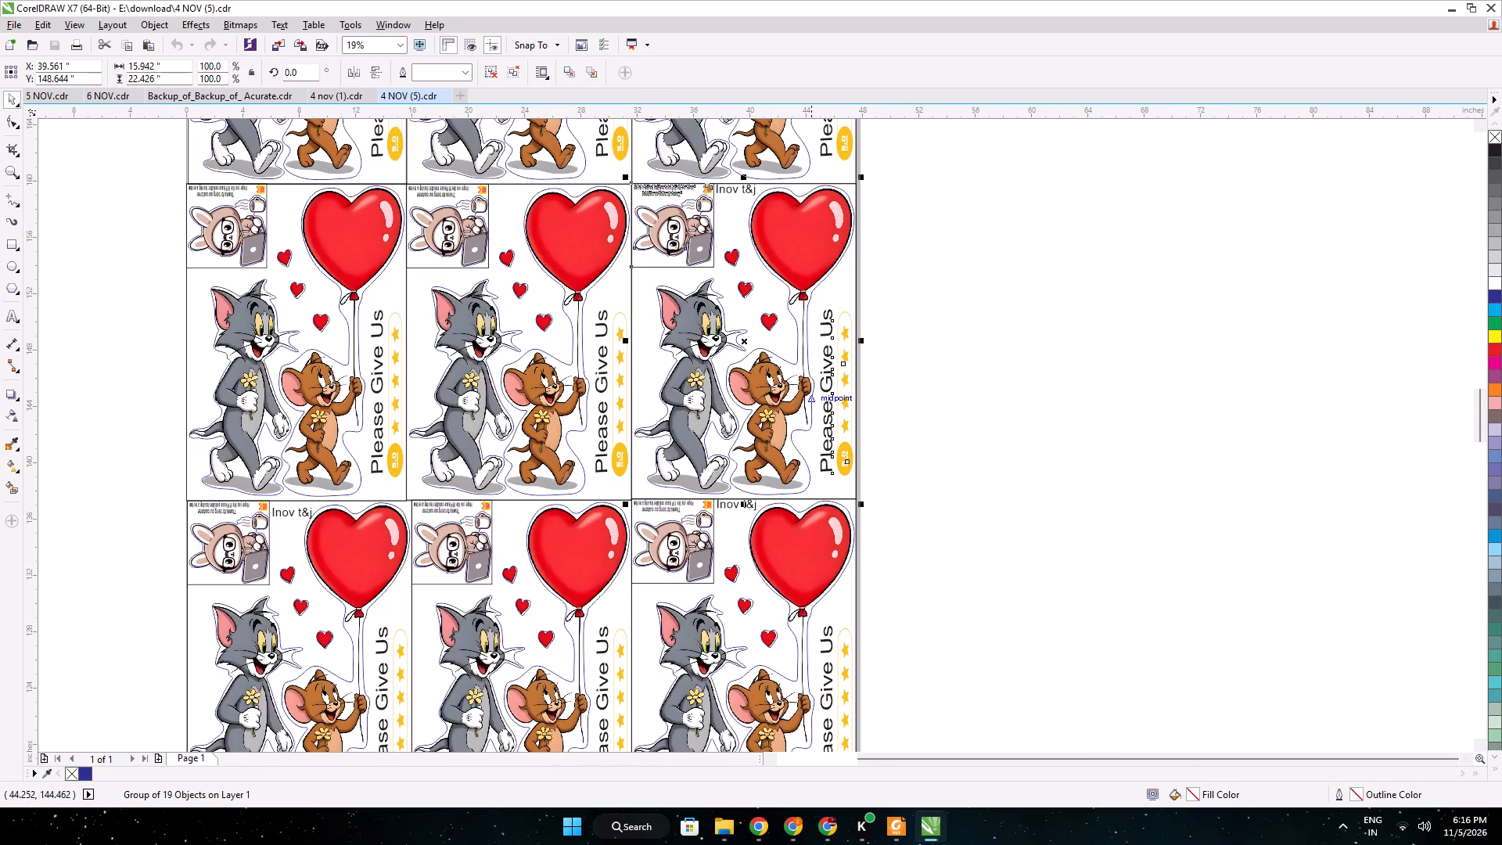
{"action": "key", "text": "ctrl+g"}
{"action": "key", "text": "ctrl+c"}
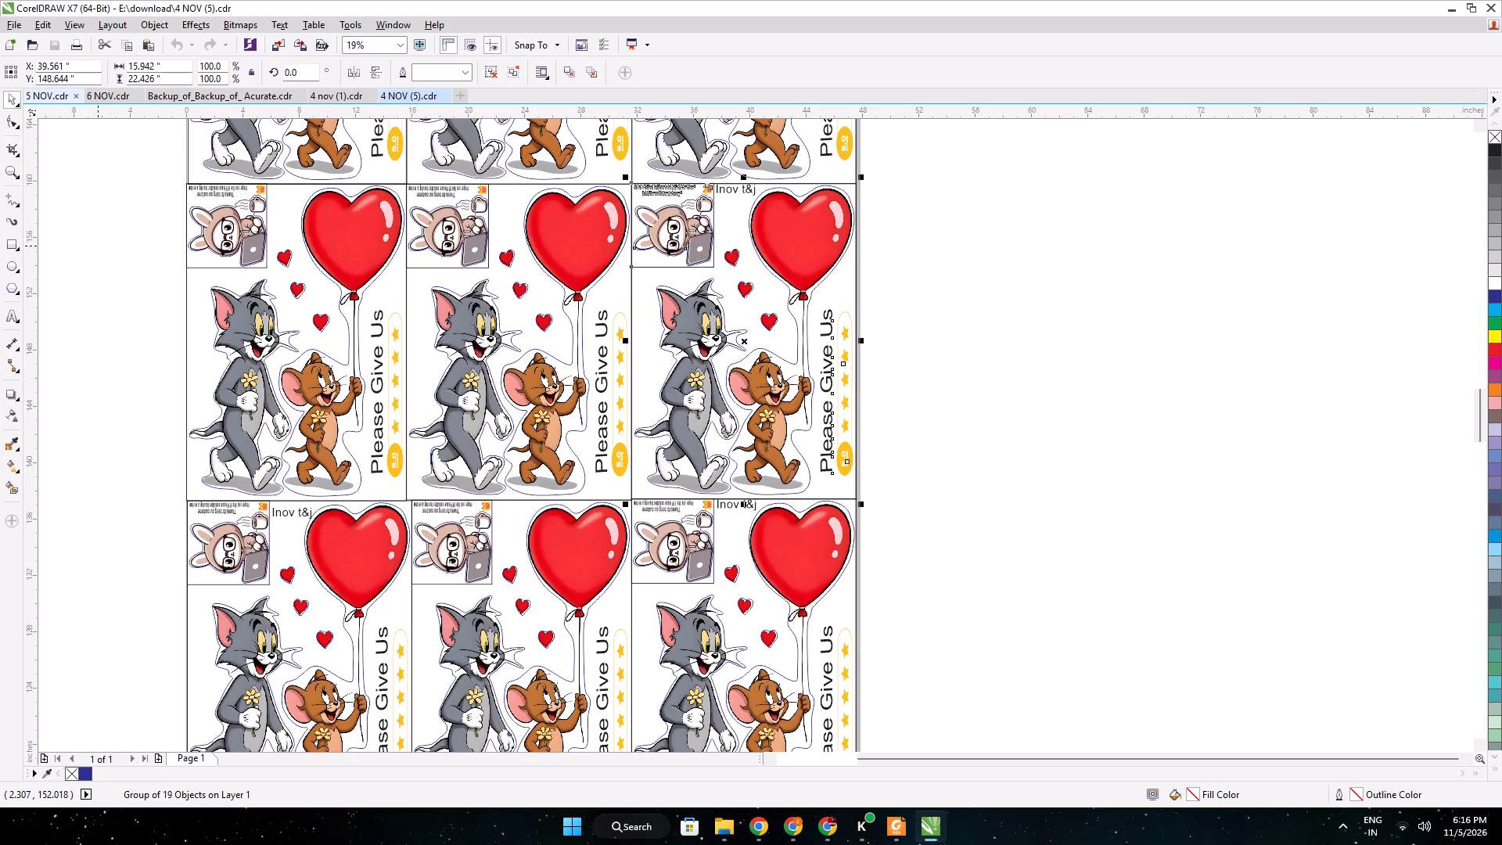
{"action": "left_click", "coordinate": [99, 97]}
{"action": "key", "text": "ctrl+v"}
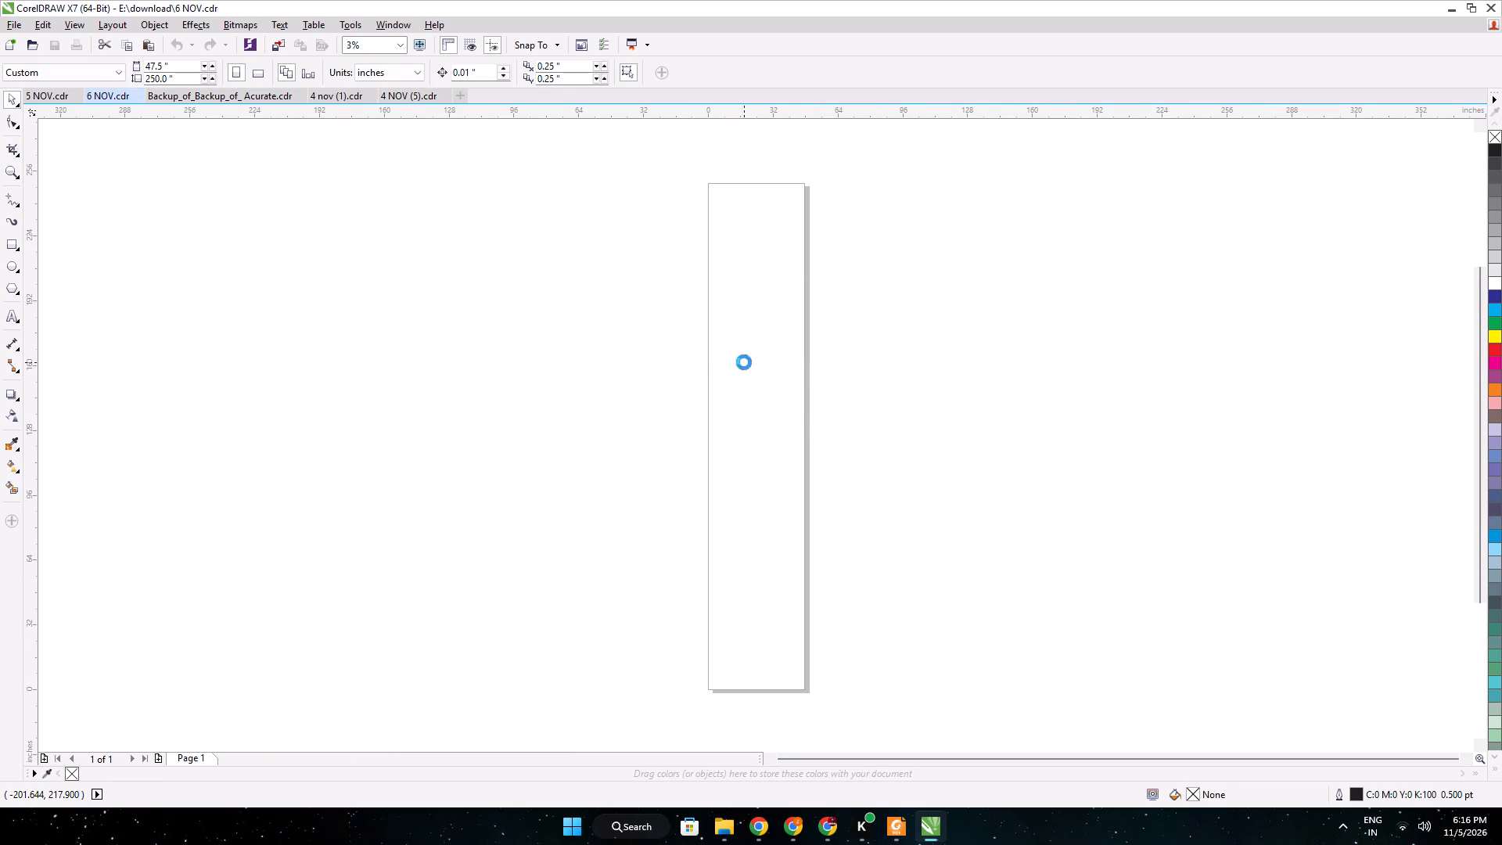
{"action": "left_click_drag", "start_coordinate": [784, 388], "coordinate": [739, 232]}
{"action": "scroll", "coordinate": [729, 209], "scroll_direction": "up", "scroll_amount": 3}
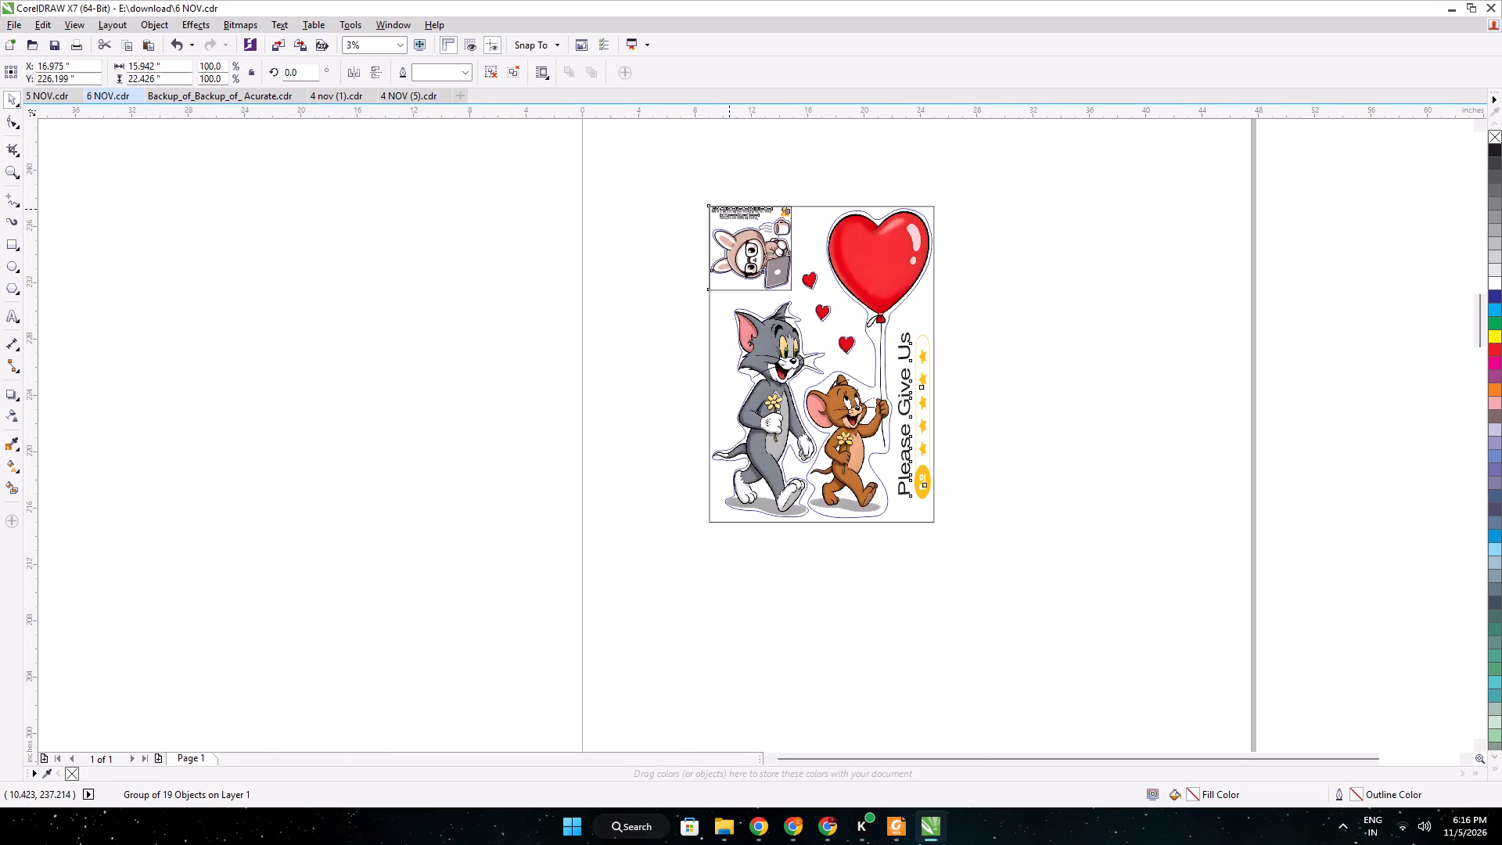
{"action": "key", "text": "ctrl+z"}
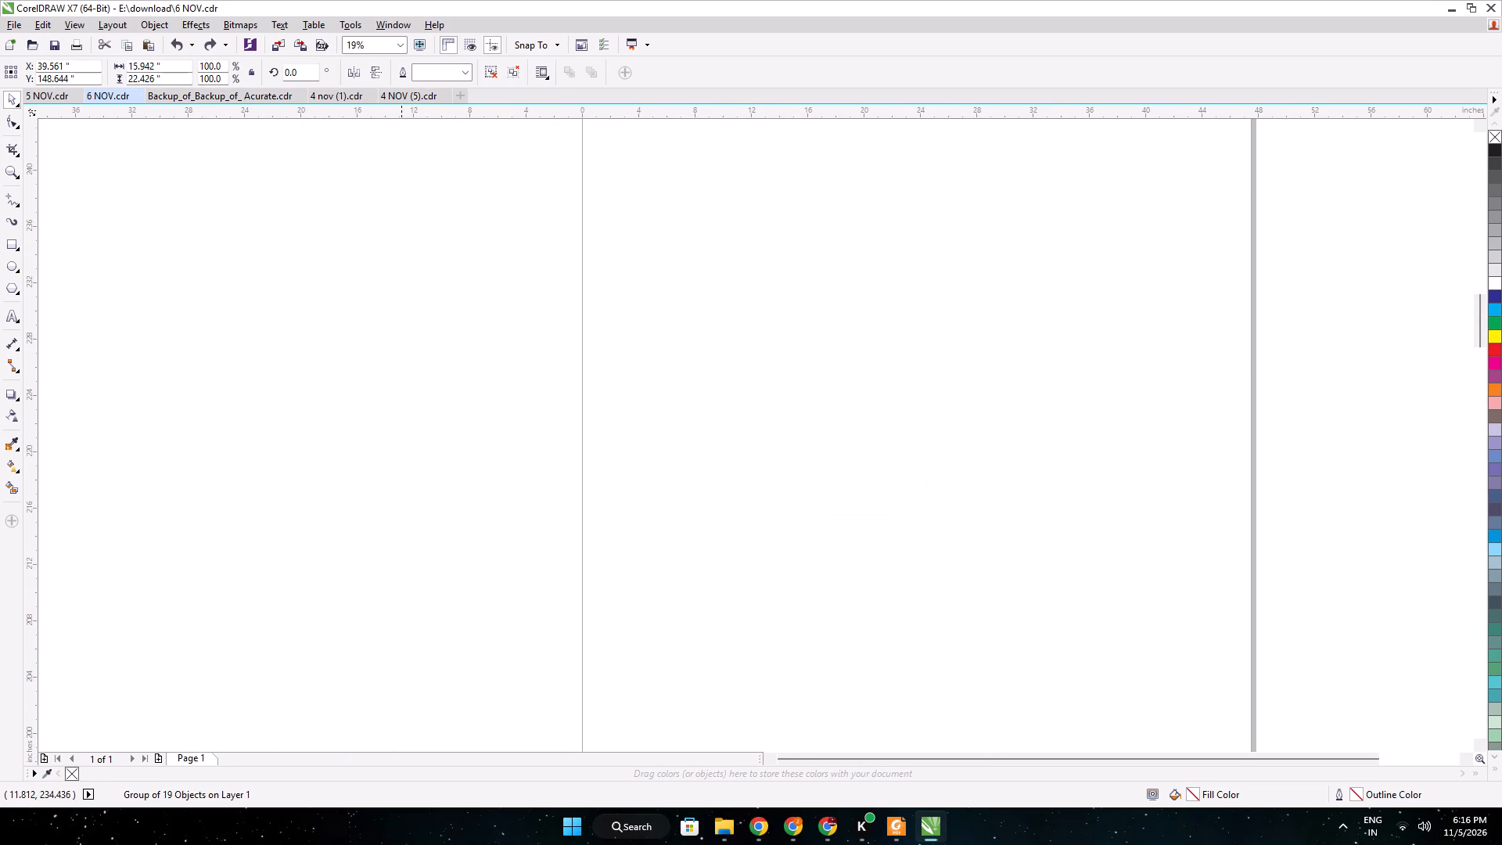
Copy the last Tom and Jerry sticker in its row of 4 NOV (5).cdr together with its Inov t&j label.
{"action": "double_click", "coordinate": [397, 88]}
{"action": "left_click", "coordinate": [397, 94]}
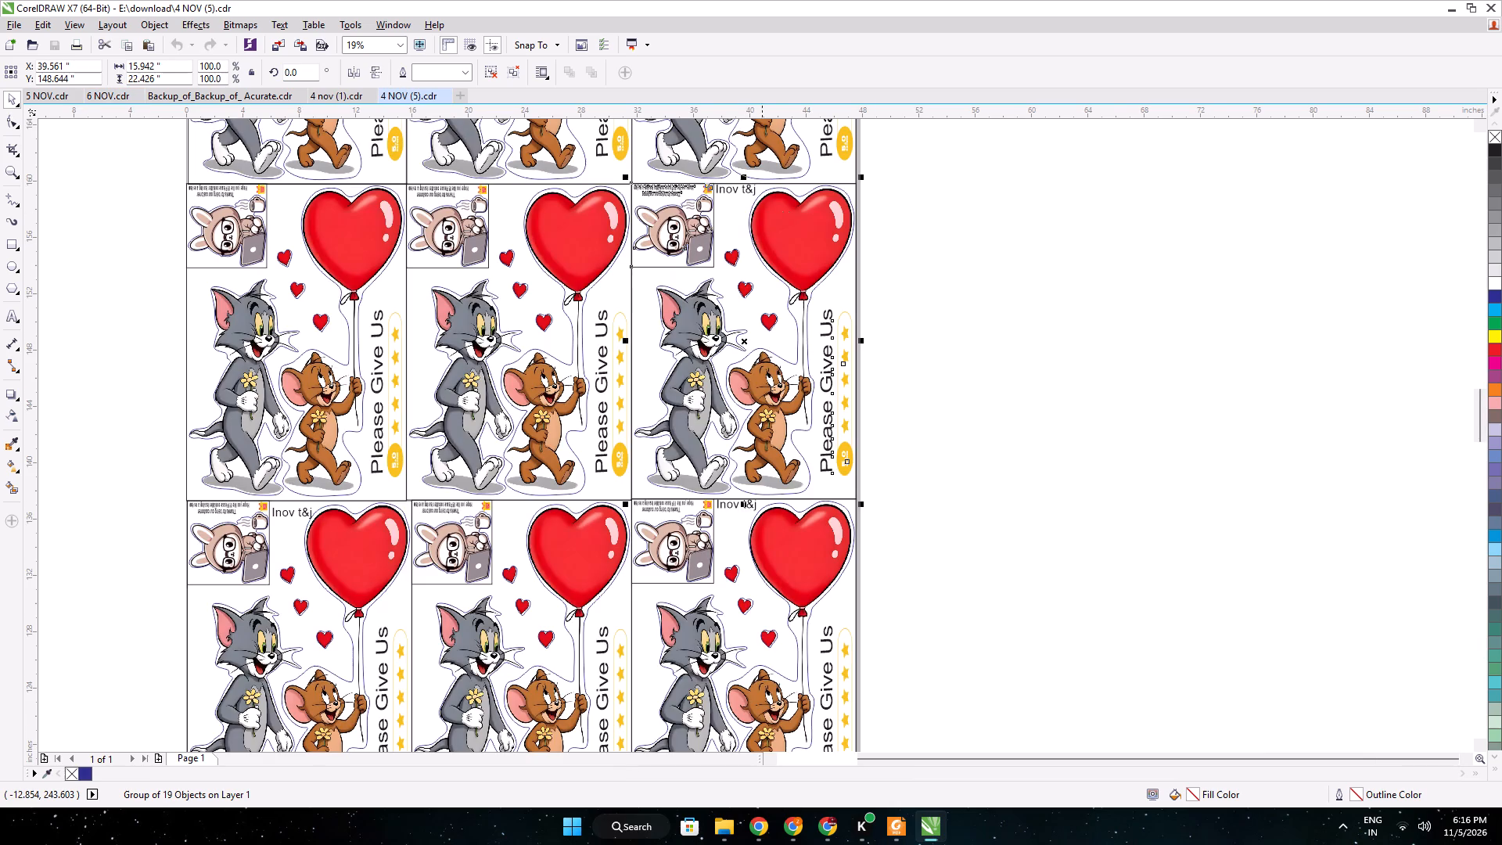
{"action": "left_click", "coordinate": [918, 476]}
{"action": "left_click_drag", "start_coordinate": [864, 502], "coordinate": [616, 173]}
{"action": "key", "text": "ctrl+c"}
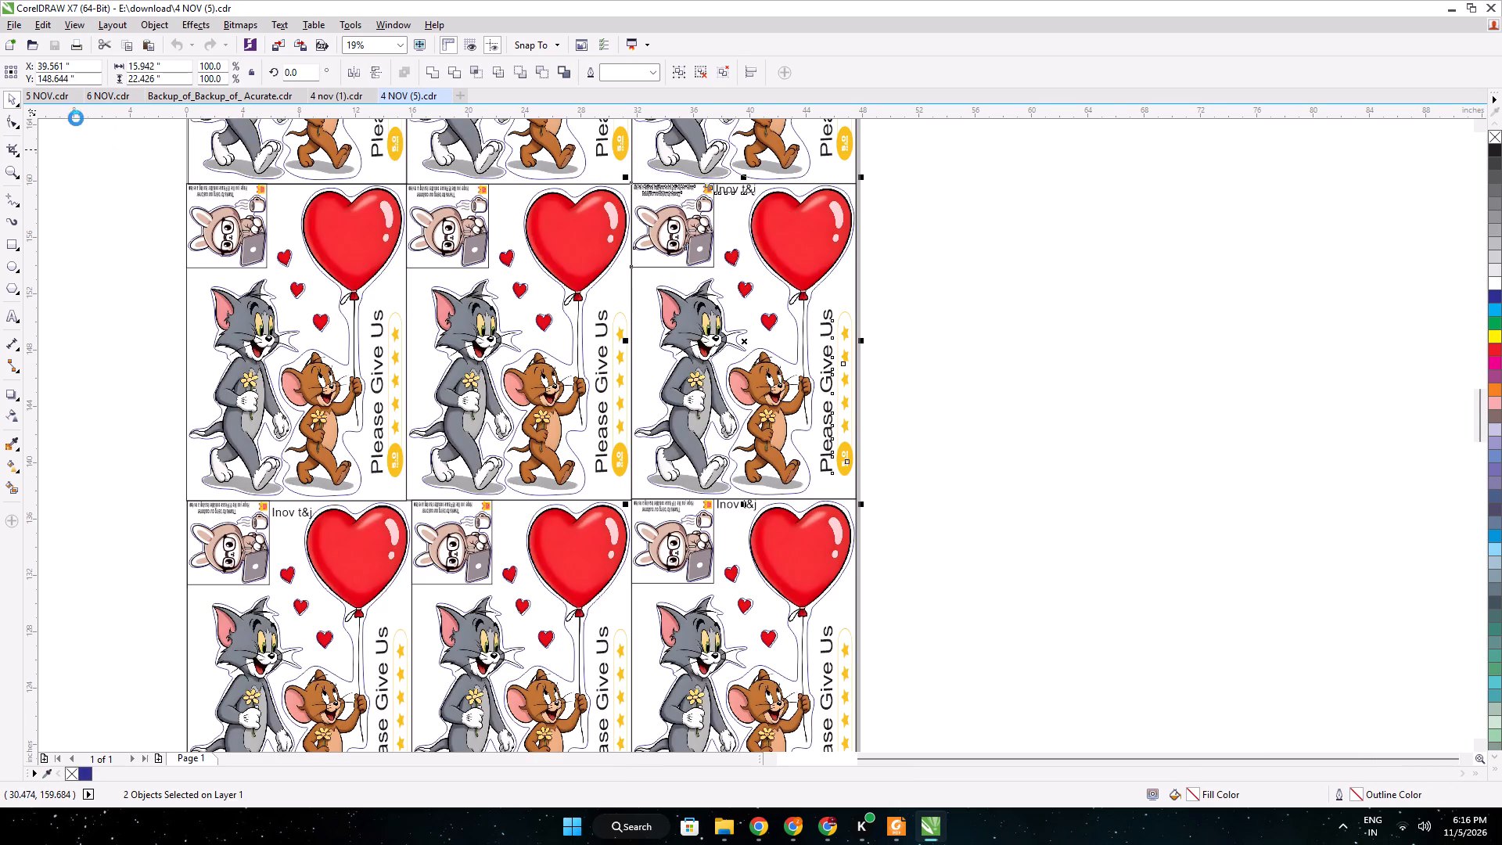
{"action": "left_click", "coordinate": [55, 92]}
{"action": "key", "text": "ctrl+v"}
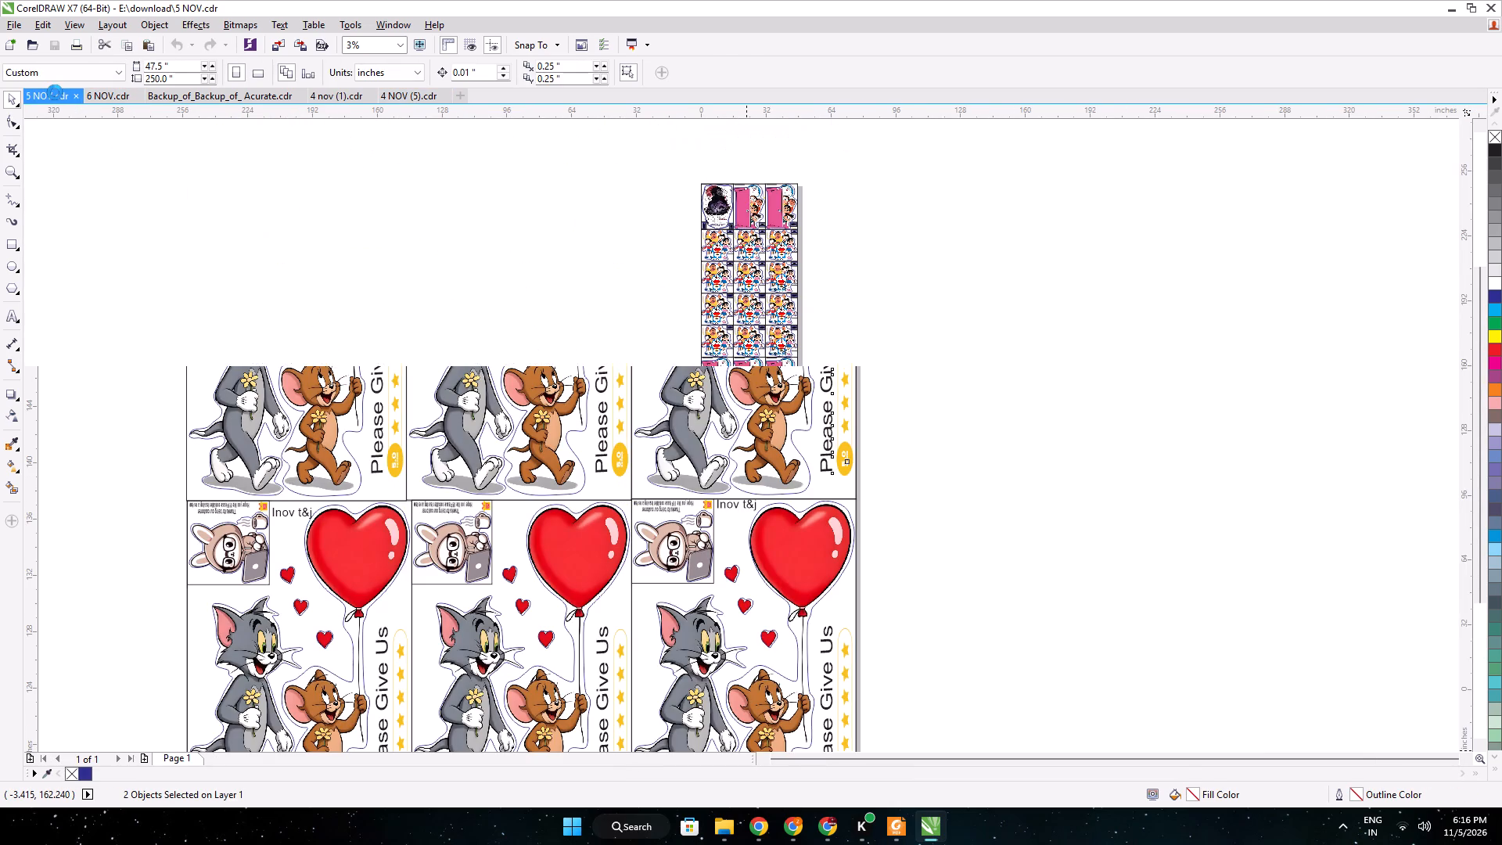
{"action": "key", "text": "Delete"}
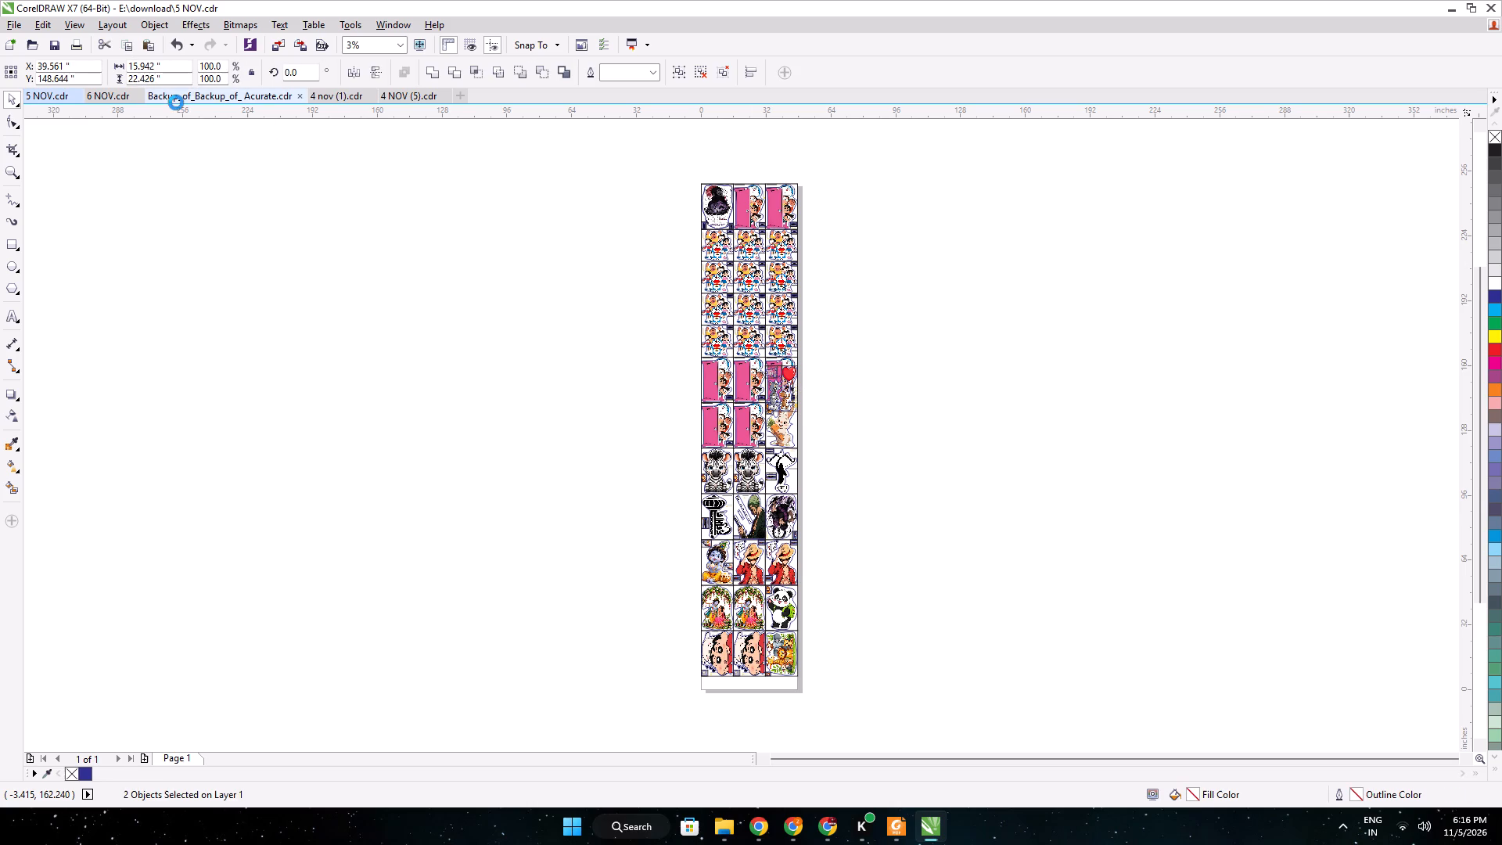
Paste the labelled Tom and Jerry sticker into 6 NOV.cdr and move it close to the page's top-left corner.
{"action": "left_click", "coordinate": [111, 93]}
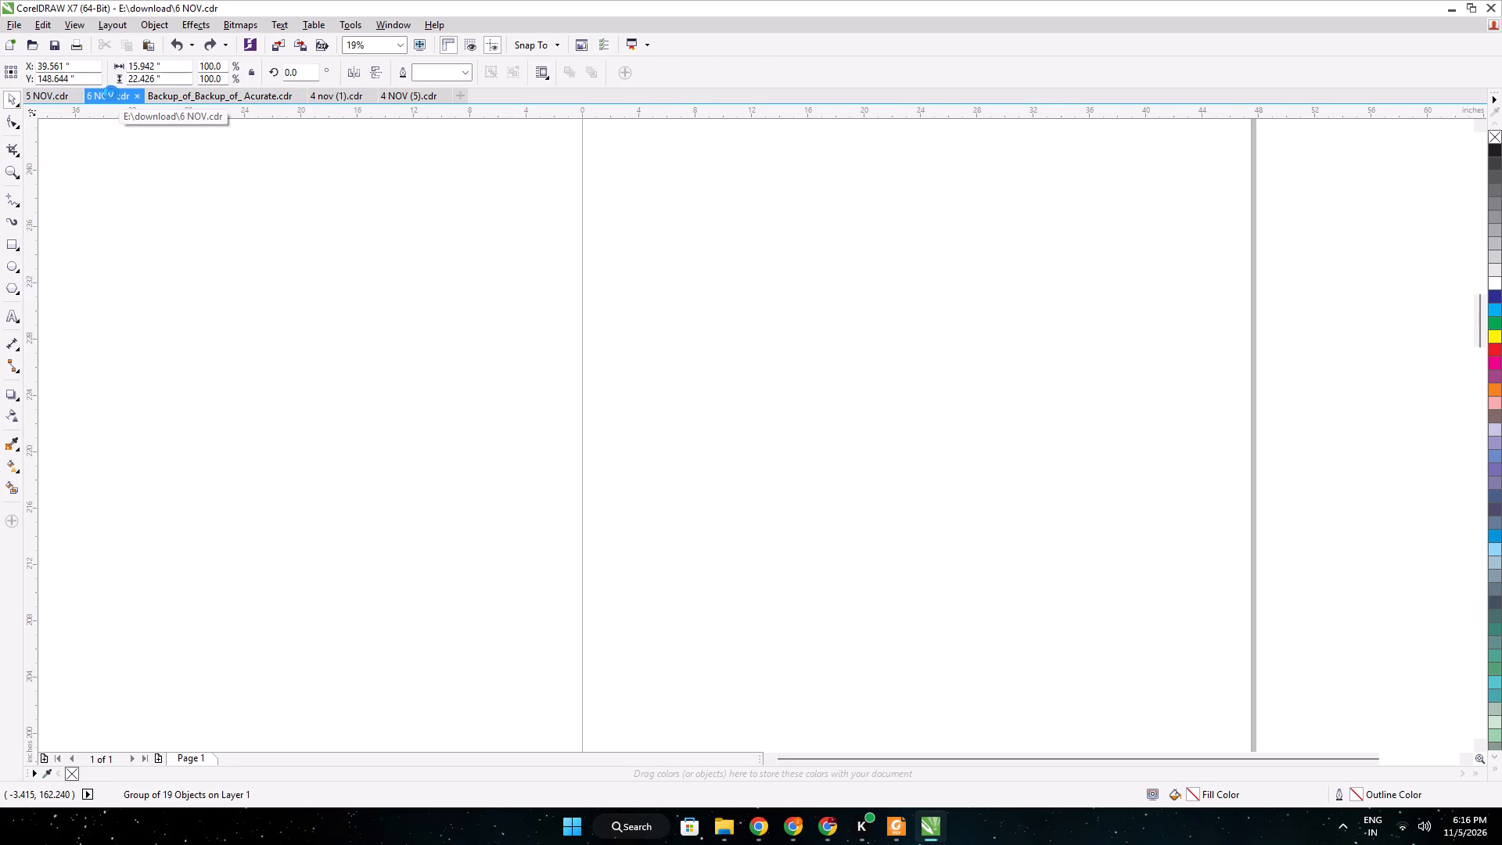
{"action": "key", "text": "ctrl+v"}
{"action": "scroll", "coordinate": [612, 258], "scroll_direction": "down", "scroll_amount": 1}
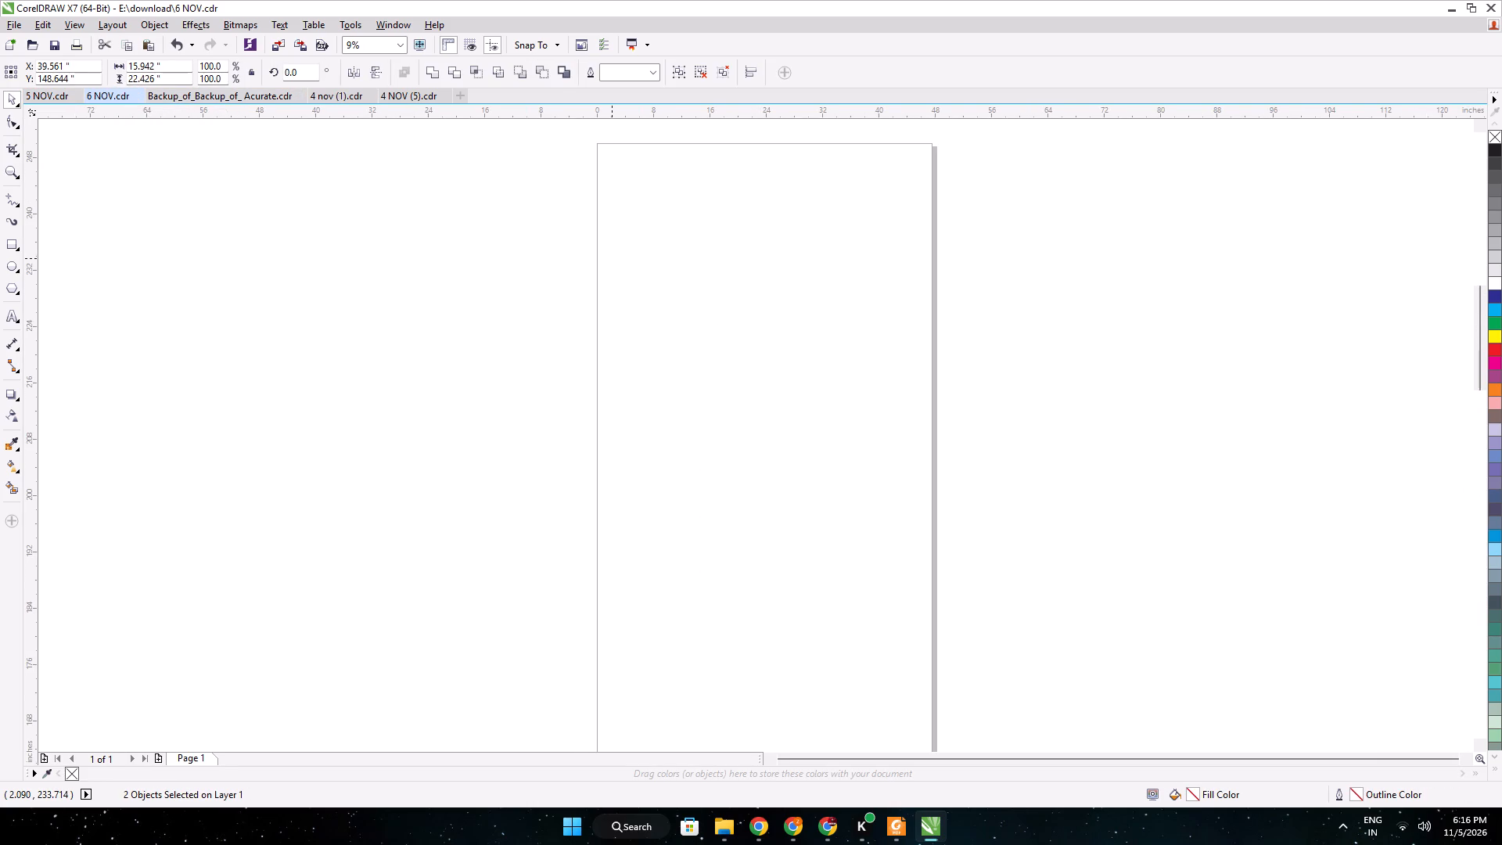
{"action": "scroll", "coordinate": [613, 259], "scroll_direction": "down", "scroll_amount": 1}
{"action": "left_click_drag", "start_coordinate": [749, 551], "coordinate": [640, 240]}
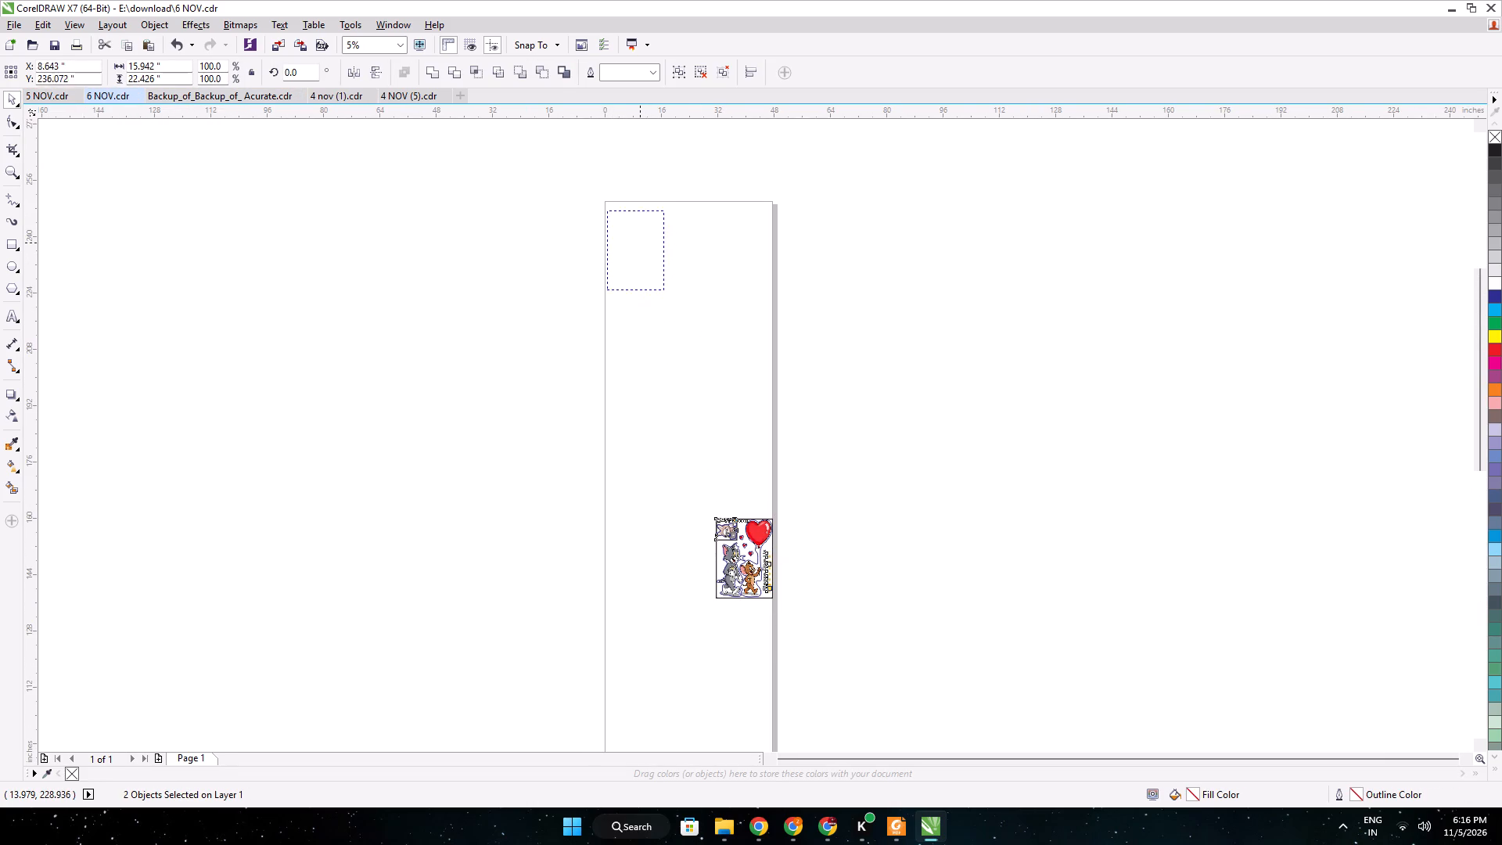
{"action": "left_click_drag", "start_coordinate": [640, 240], "coordinate": [638, 234]}
Nudge the Tom and Jerry sticker flush with the page's top-left corner, at about X 7.98 and Y 238.79 inches.
{"action": "scroll", "coordinate": [621, 210], "scroll_direction": "up", "scroll_amount": 5}
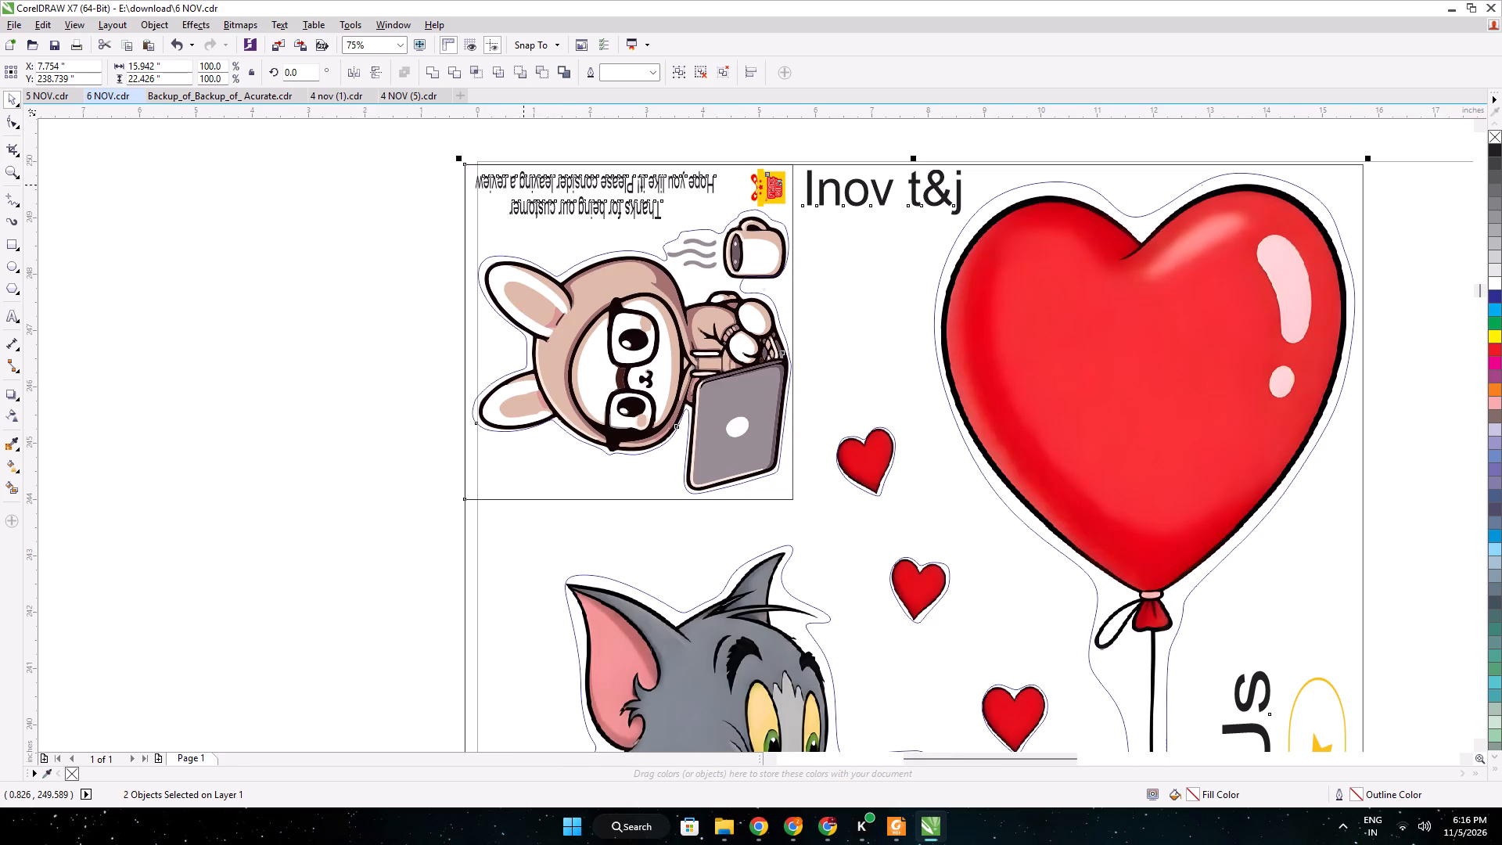
{"action": "key", "text": "Right"}
{"action": "key", "text": "Up"}
{"action": "key", "text": "Right"}
{"action": "key", "text": "Up"}
{"action": "key", "text": "Right"}
{"action": "key", "text": "Up"}
{"action": "key", "text": "Right"}
{"action": "key", "text": "Up"}
{"action": "key", "text": "Right"}
{"action": "key", "text": "Up"}
{"action": "key", "text": "Right"}
{"action": "key", "text": "Up"}
{"action": "key", "text": "Right"}
{"action": "key", "text": "Right"}
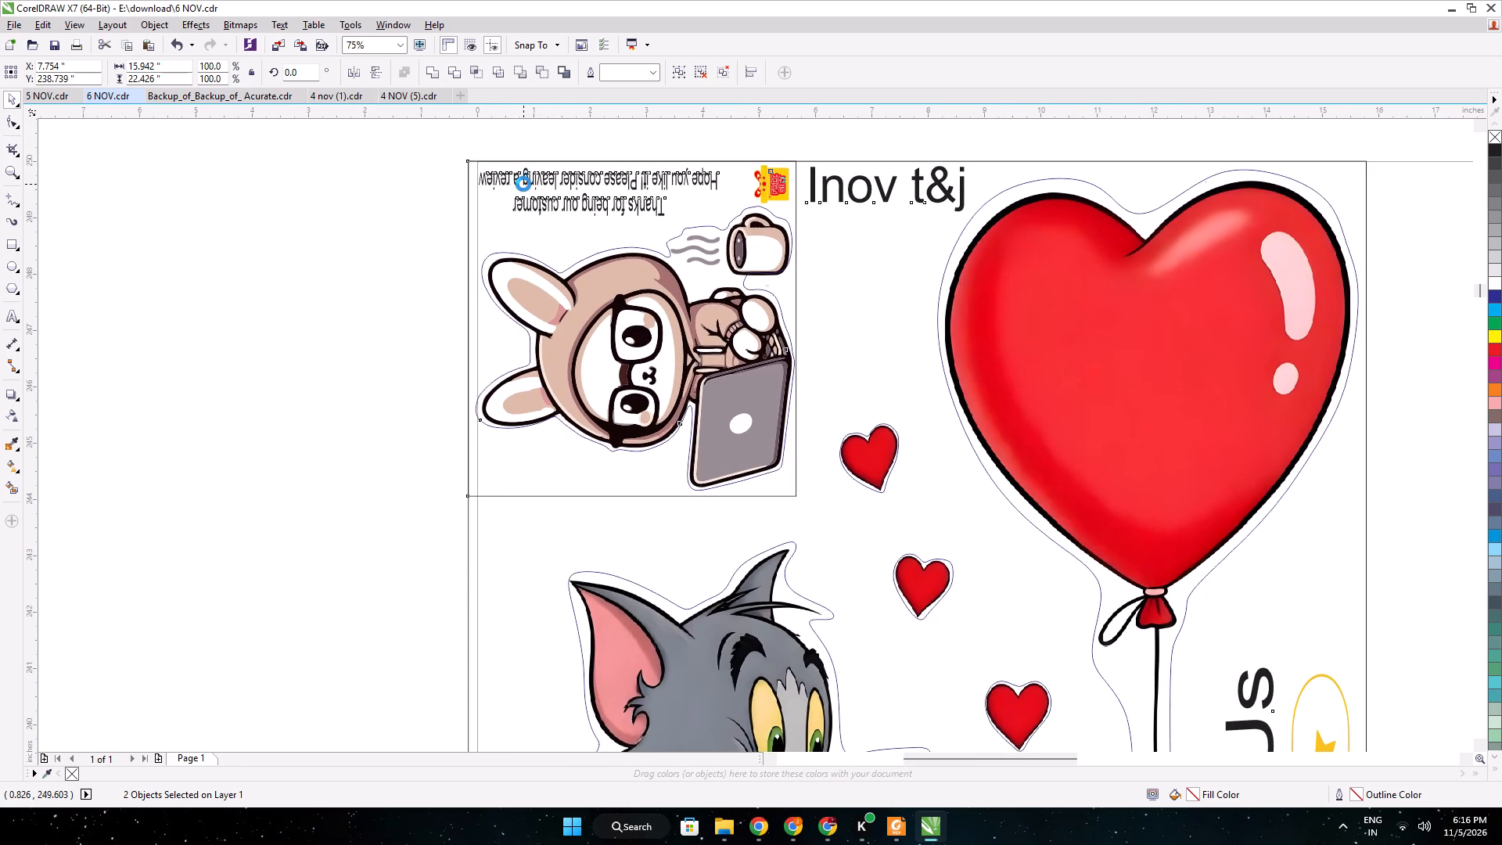
{"action": "key", "text": "Right"}
{"action": "key", "text": "Right"}
{"action": "key", "text": "Right"}
{"action": "key", "text": "Right"}
{"action": "key", "text": "Right"}
{"action": "key", "text": "Down"}
{"action": "key", "text": "Right"}
{"action": "key", "text": "Right"}
{"action": "key", "text": "Right"}
{"action": "key", "text": "Right"}
{"action": "key", "text": "Right"}
{"action": "key", "text": "Right"}
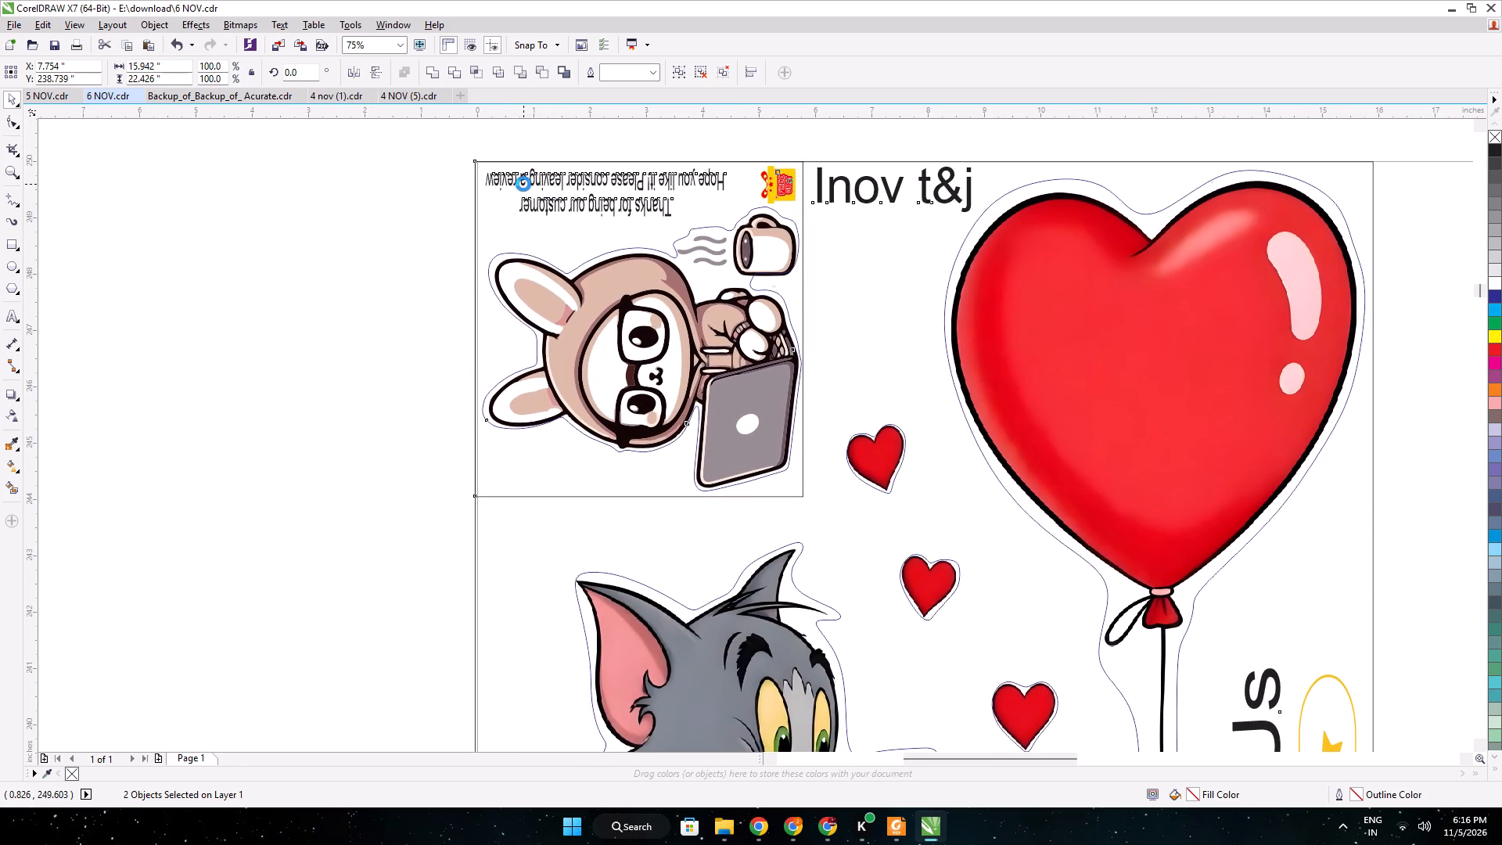
{"action": "key", "text": "Right"}
{"action": "key", "text": "Right"}
{"action": "key", "text": "Right"}
{"action": "key", "text": "Right"}
{"action": "scroll", "coordinate": [523, 184], "scroll_direction": "down", "scroll_amount": 2}
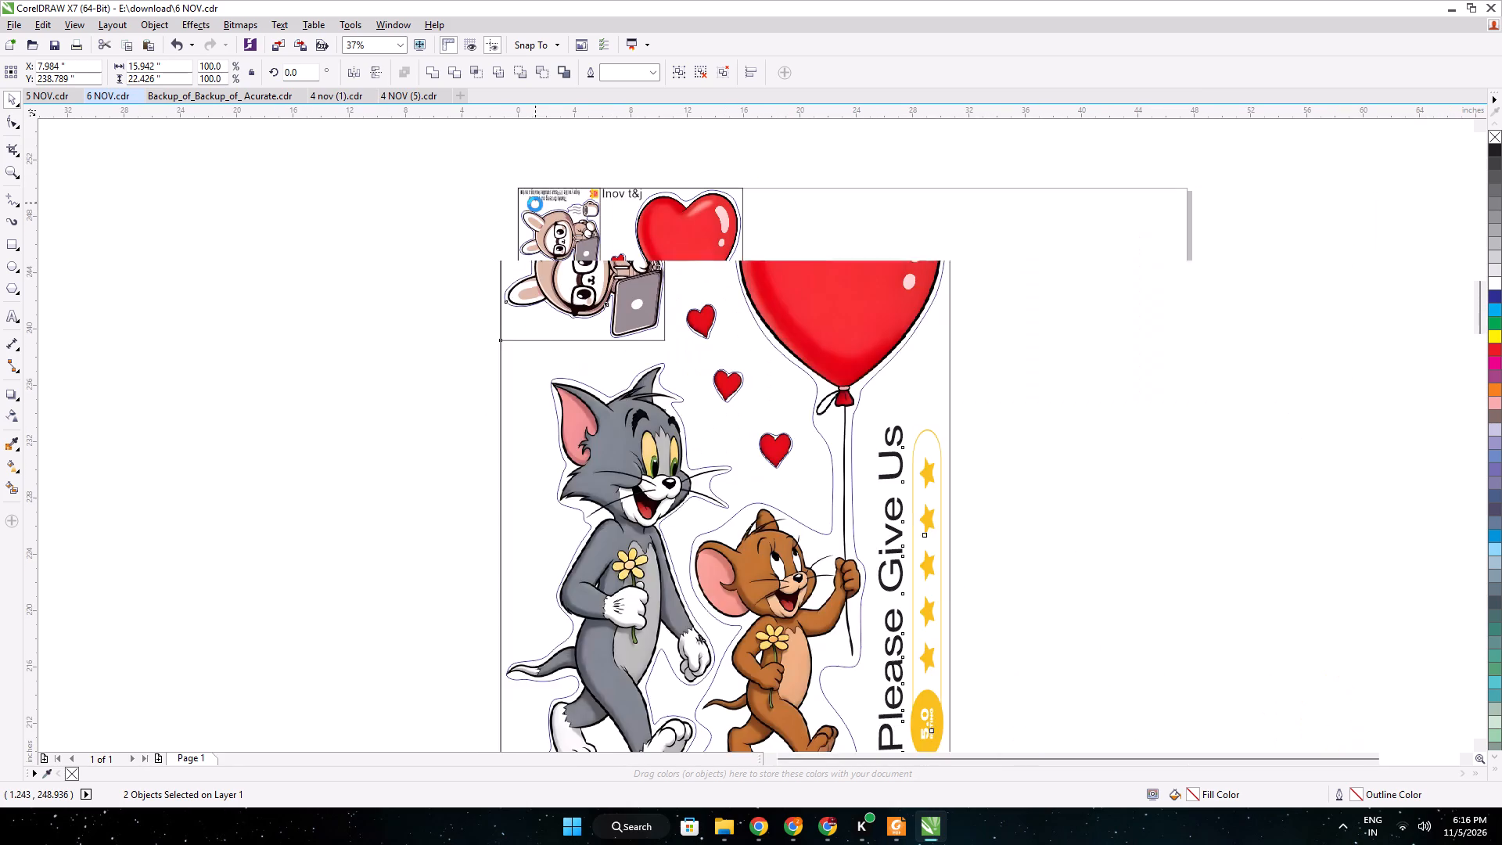
{"action": "left_click", "coordinate": [807, 680]}
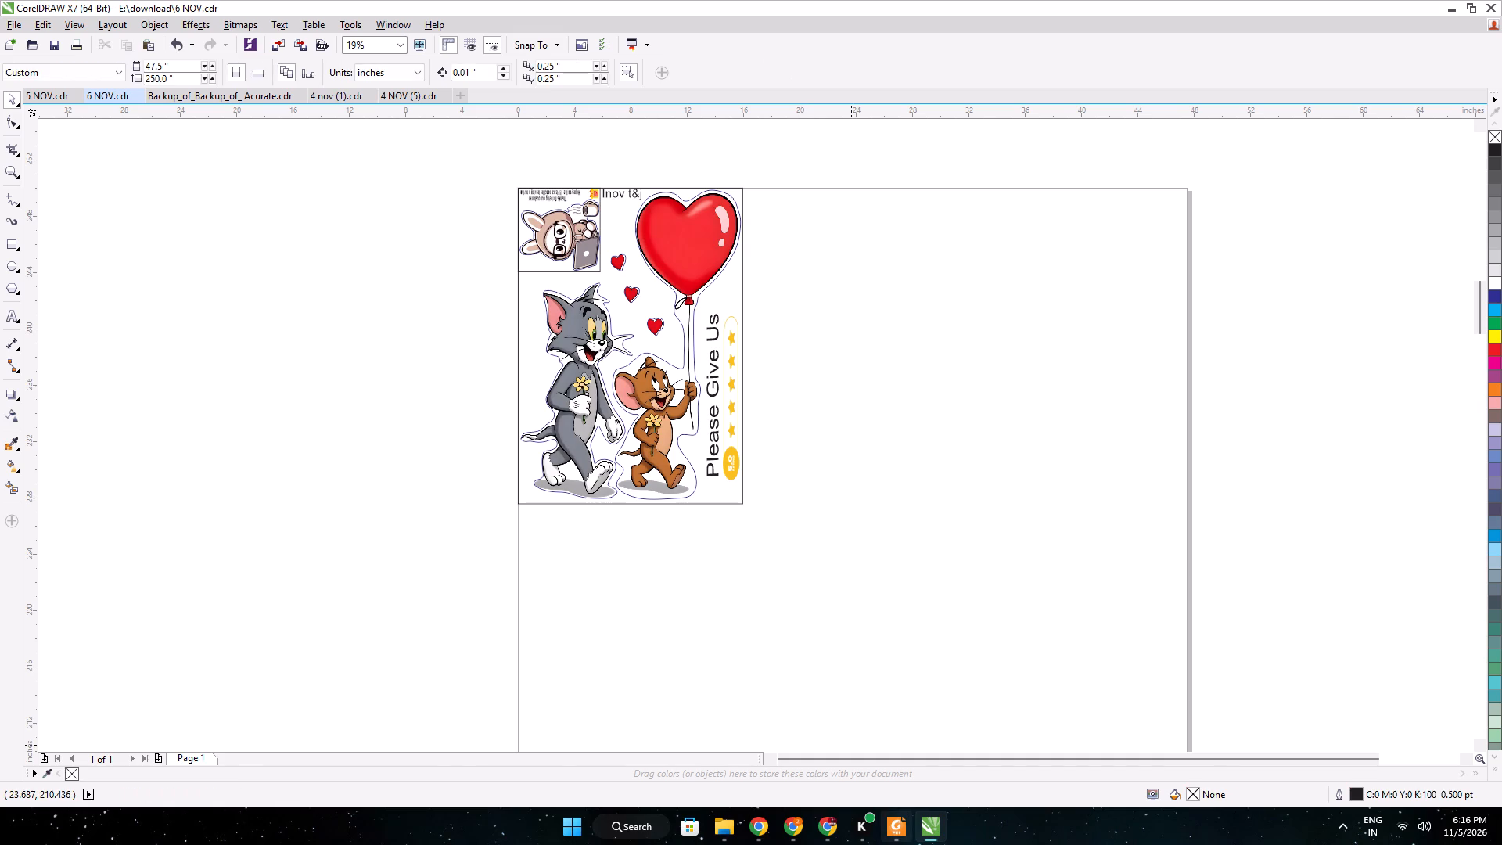
Download the finished 400% upscale of Bold Ya Ali Arabic Calligraphy.png from Img.Upscaler.
{"action": "left_click", "coordinate": [837, 825]}
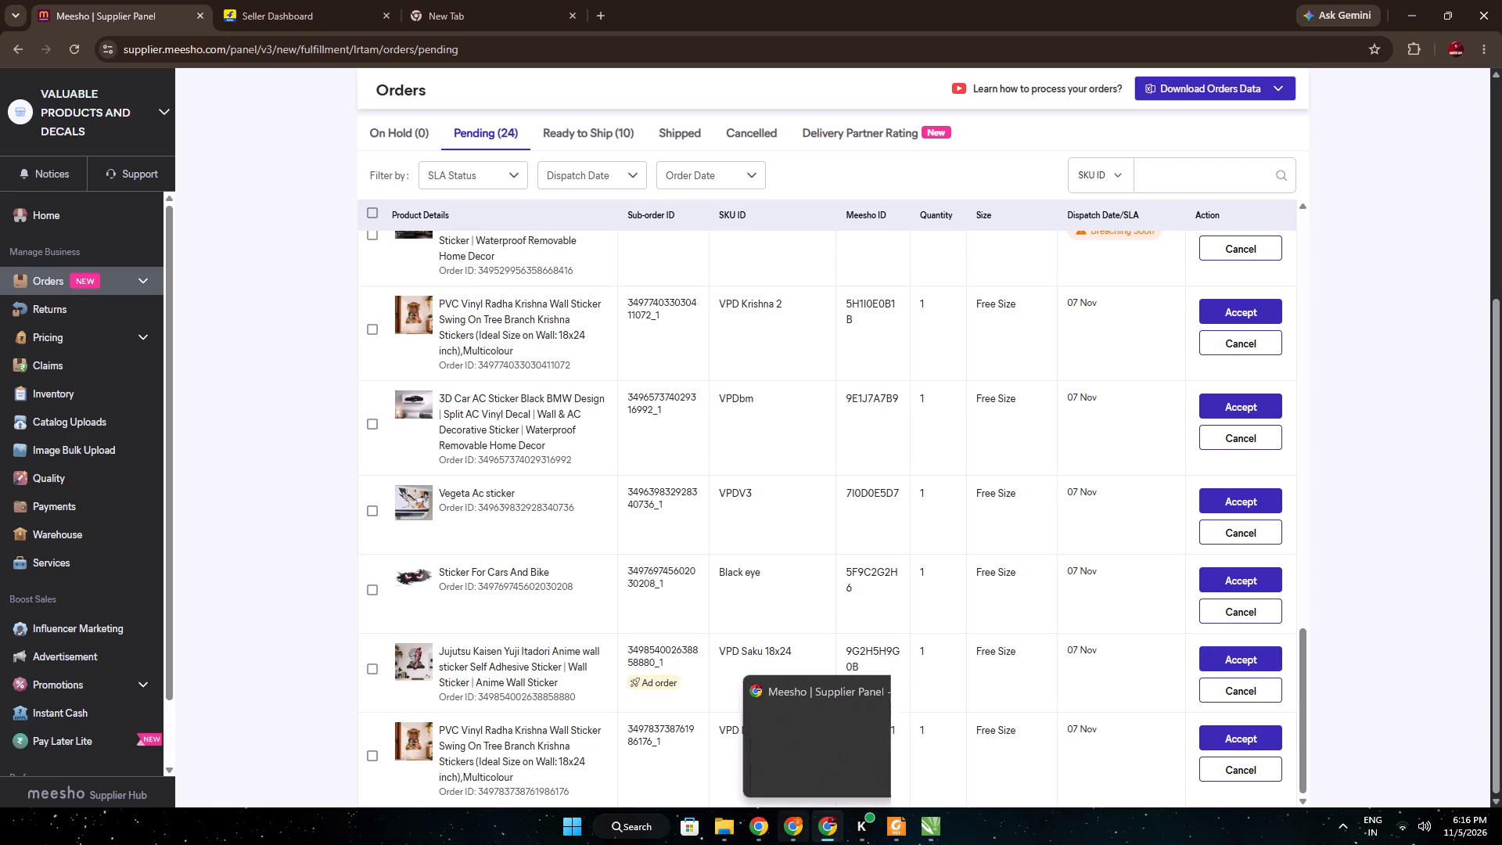
{"action": "left_click", "coordinate": [763, 825]}
{"action": "left_click", "coordinate": [922, 438]}
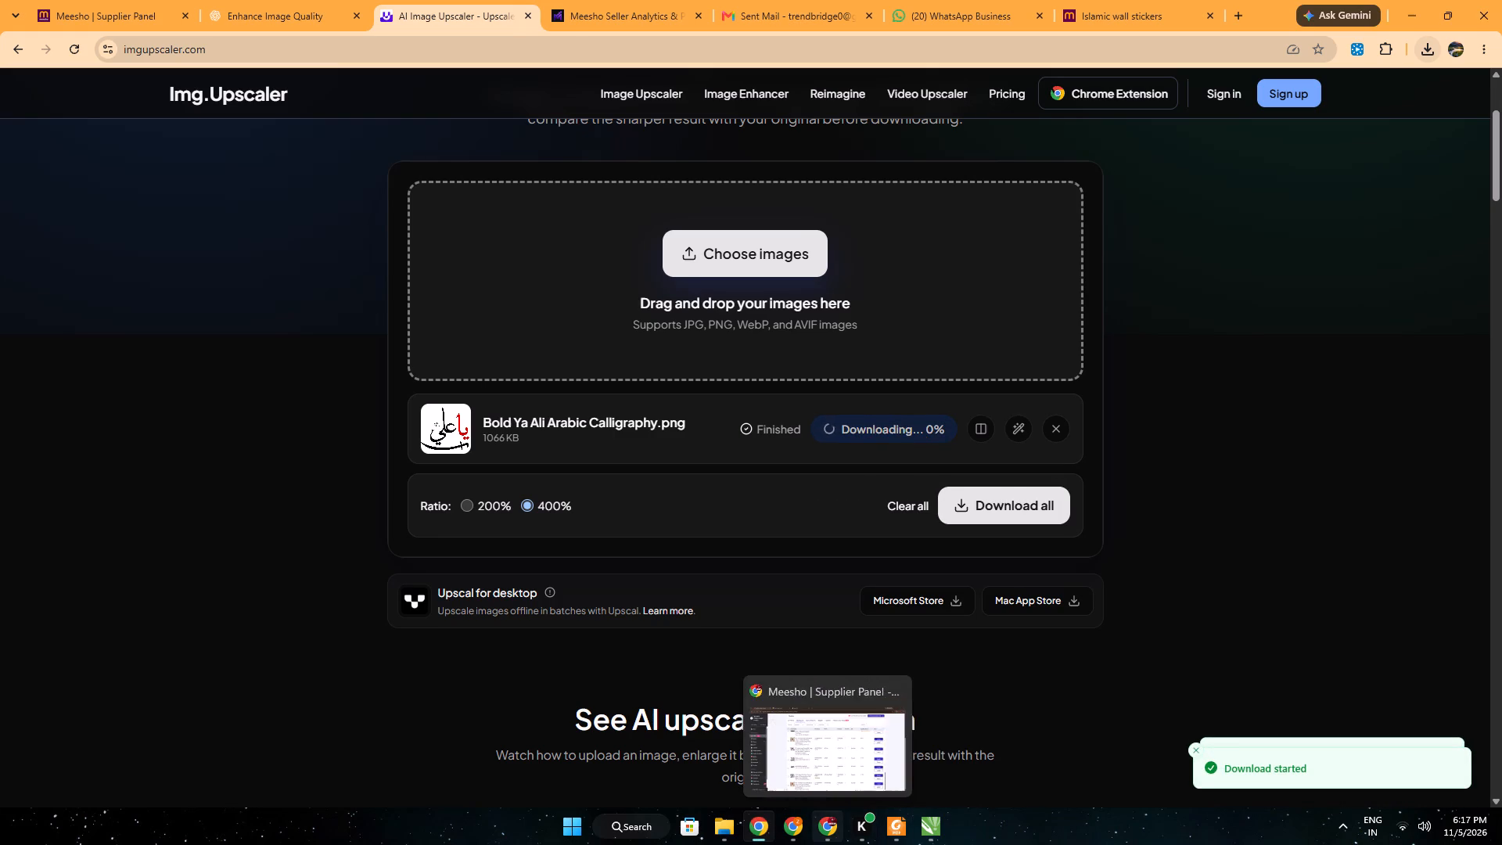
Import Charcoal JDM Drift Coupe with Smoke (1).png into 6 NOV.cdr and place it outside the page, beside its upper right edge.
{"action": "left_click", "coordinate": [800, 828]}
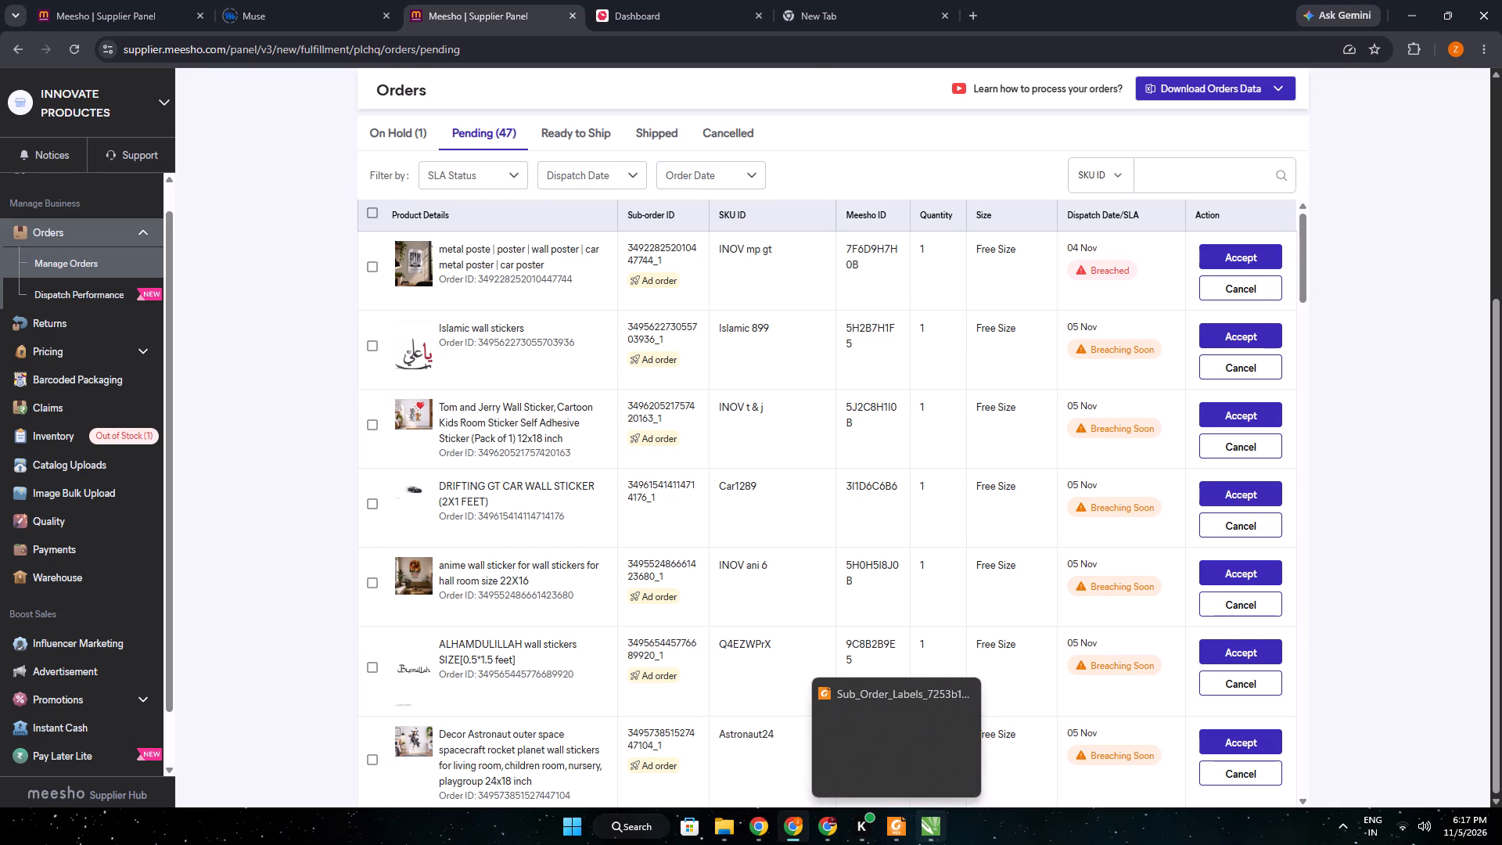
{"action": "left_click", "coordinate": [925, 826]}
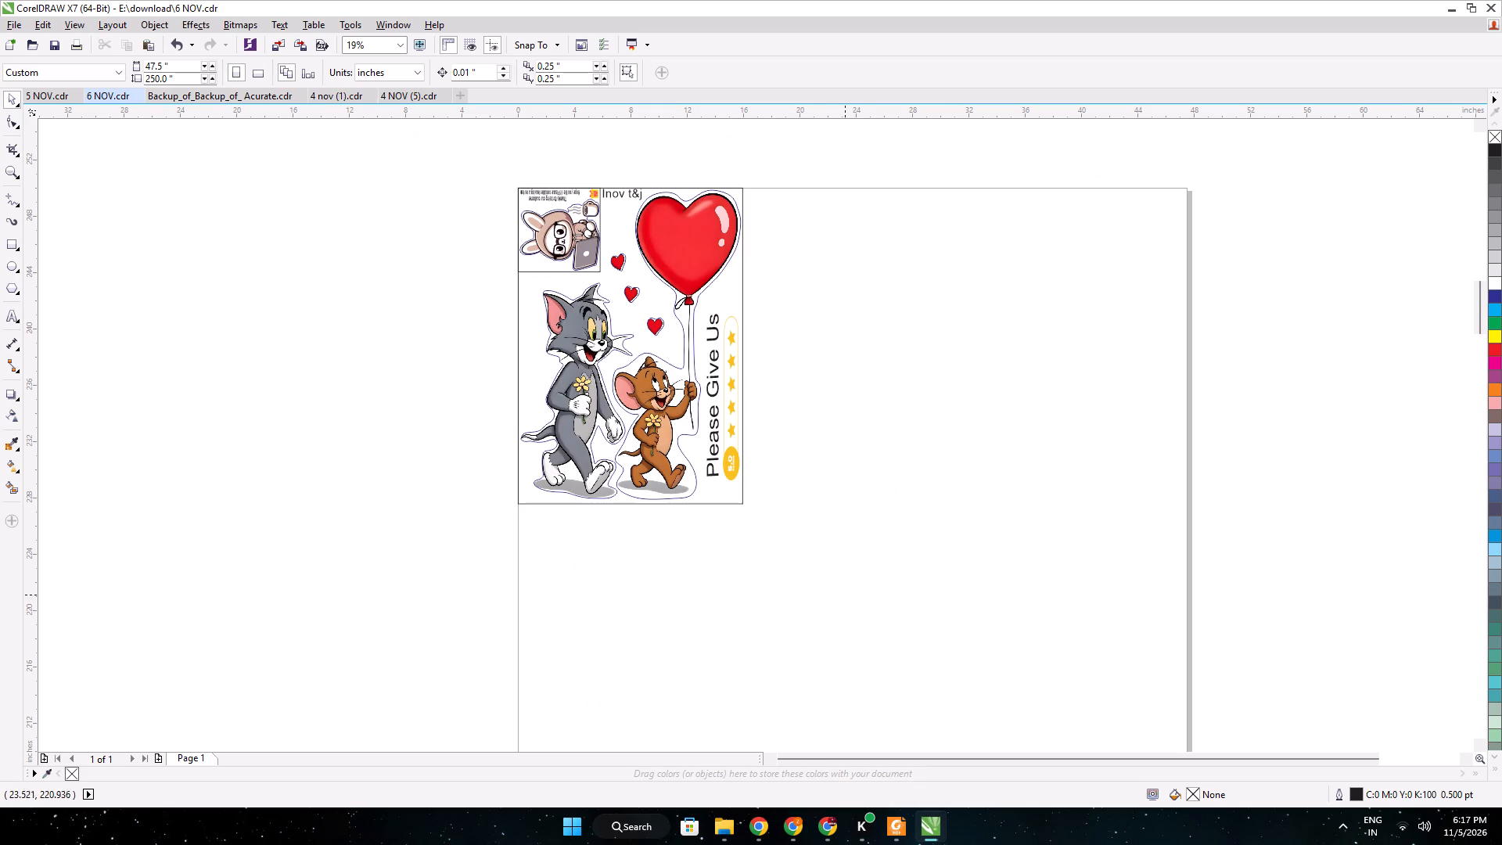
{"action": "key", "text": "ctrl+i"}
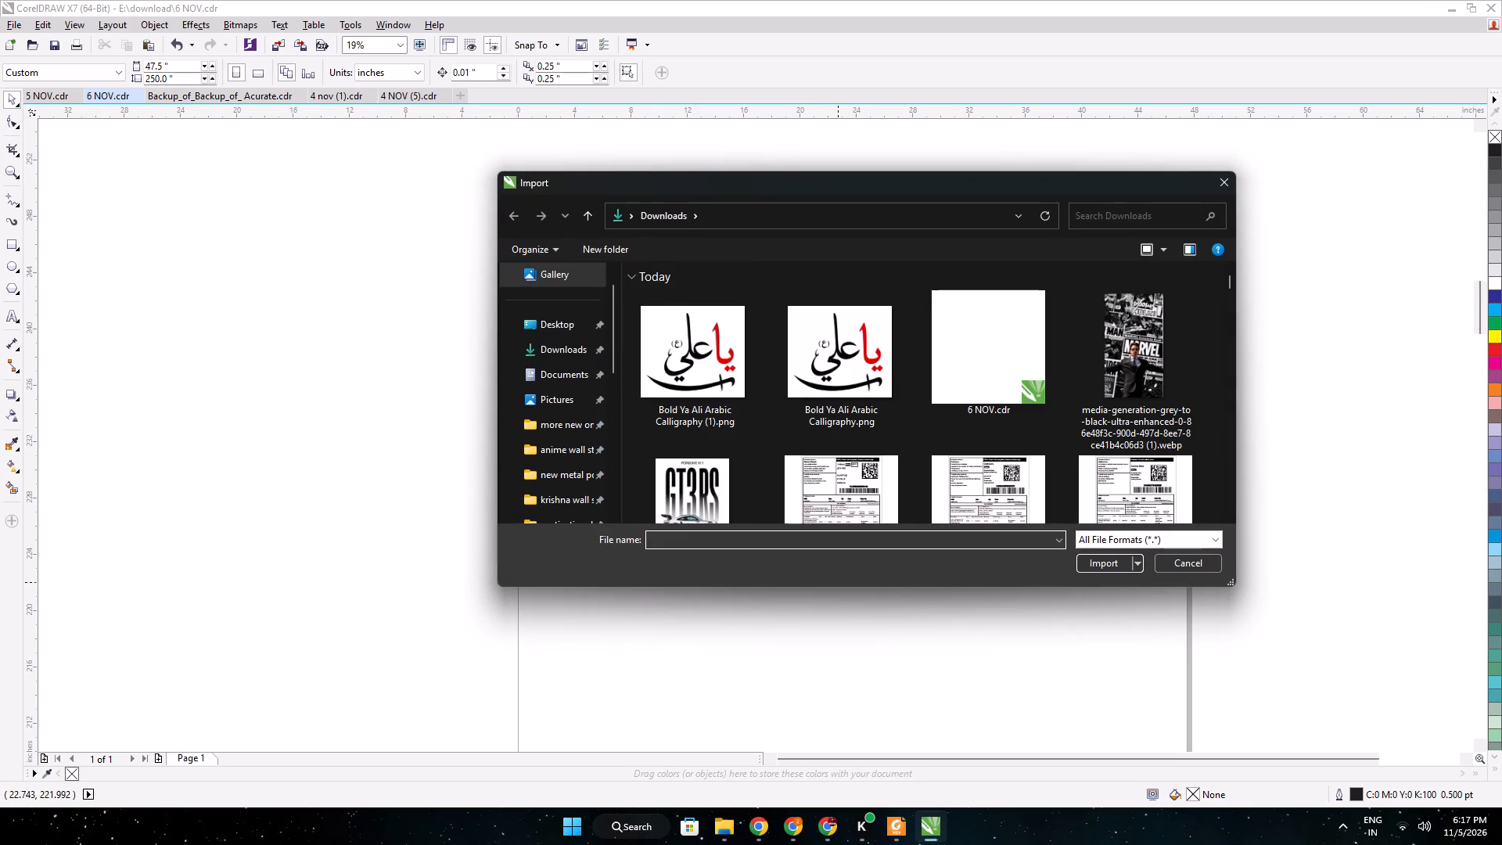
{"action": "scroll", "coordinate": [967, 362], "scroll_direction": "down", "scroll_amount": 6}
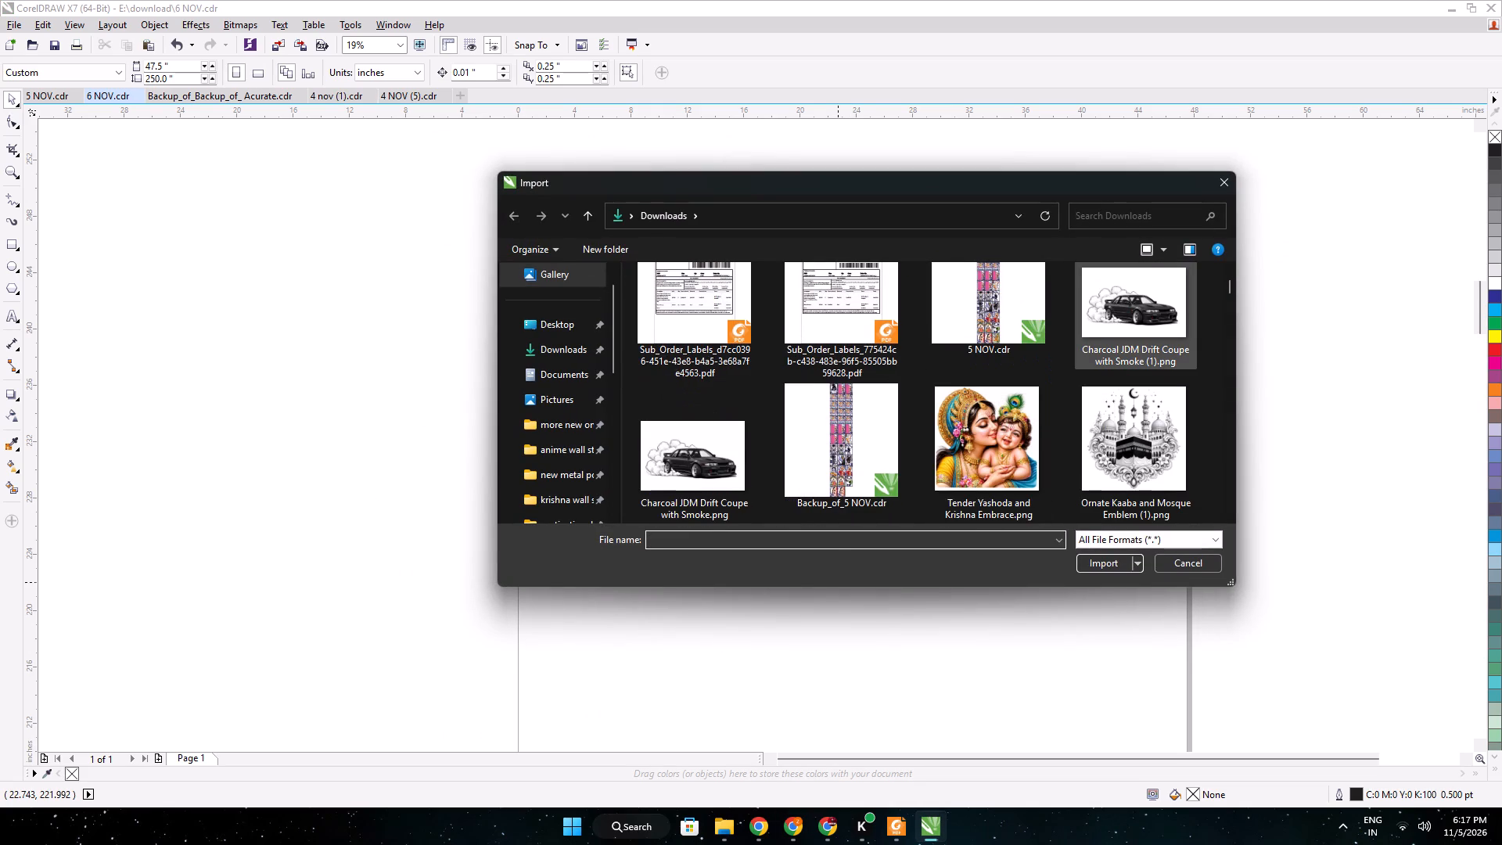
{"action": "left_click", "coordinate": [1102, 313]}
{"action": "left_click", "coordinate": [1091, 552]}
{"action": "left_click", "coordinate": [1094, 562]}
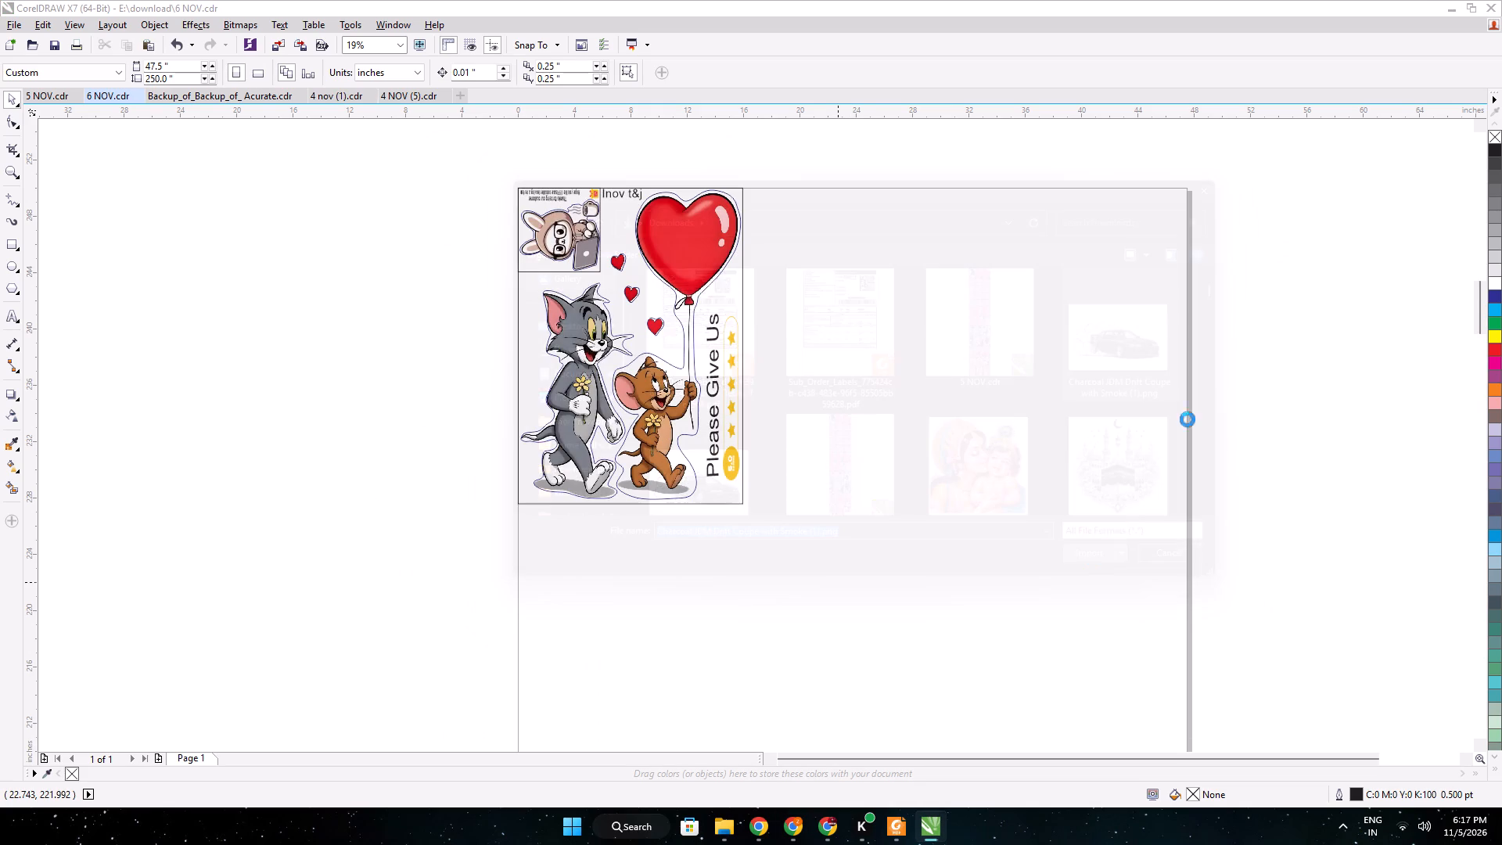
{"action": "left_click", "coordinate": [1301, 199]}
{"action": "middle_click_drag", "start_coordinate": [1295, 203], "coordinate": [897, 246]}
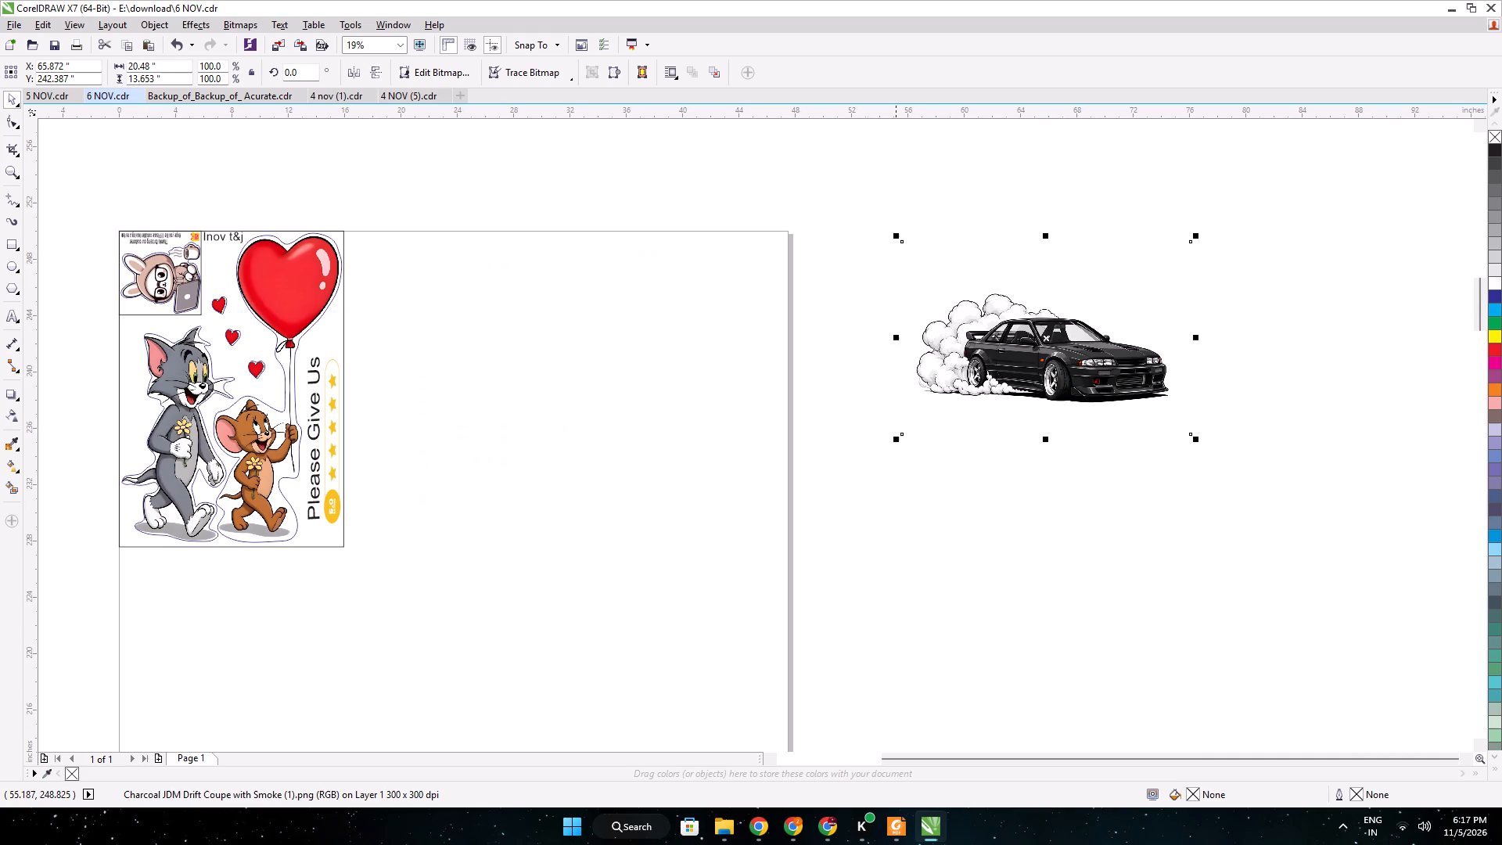
{"action": "left_click", "coordinate": [968, 660]}
Import Bold Ya Ali Arabic Calligraphy (1).png into 6 NOV.cdr and place it outside the page, below the drift car.
{"action": "key", "text": "ctrl+i"}
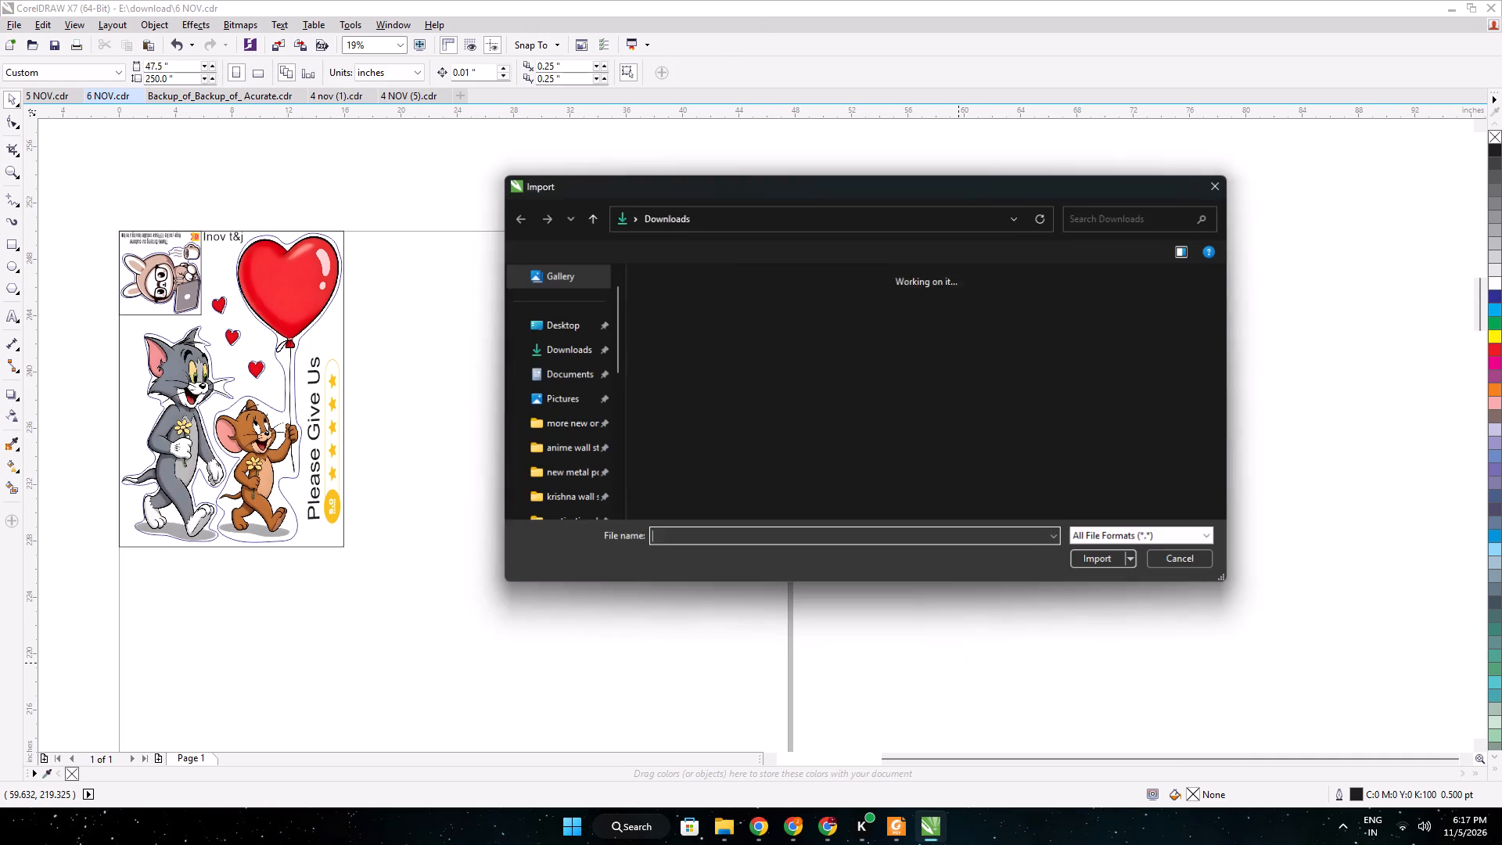
{"action": "left_click", "coordinate": [685, 358]}
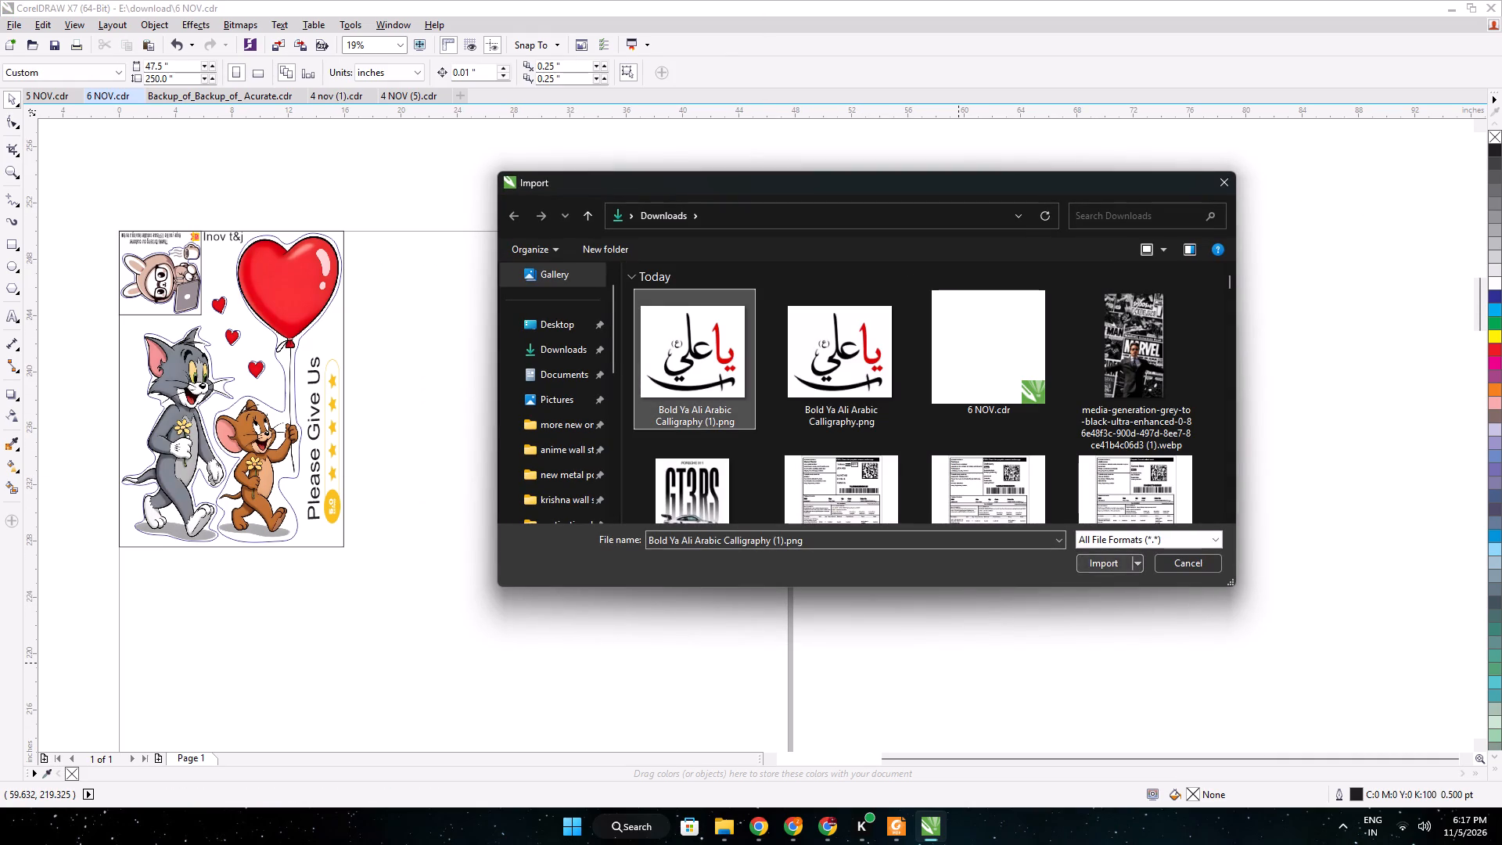
{"action": "left_click", "coordinate": [1098, 559]}
{"action": "left_click", "coordinate": [1023, 538]}
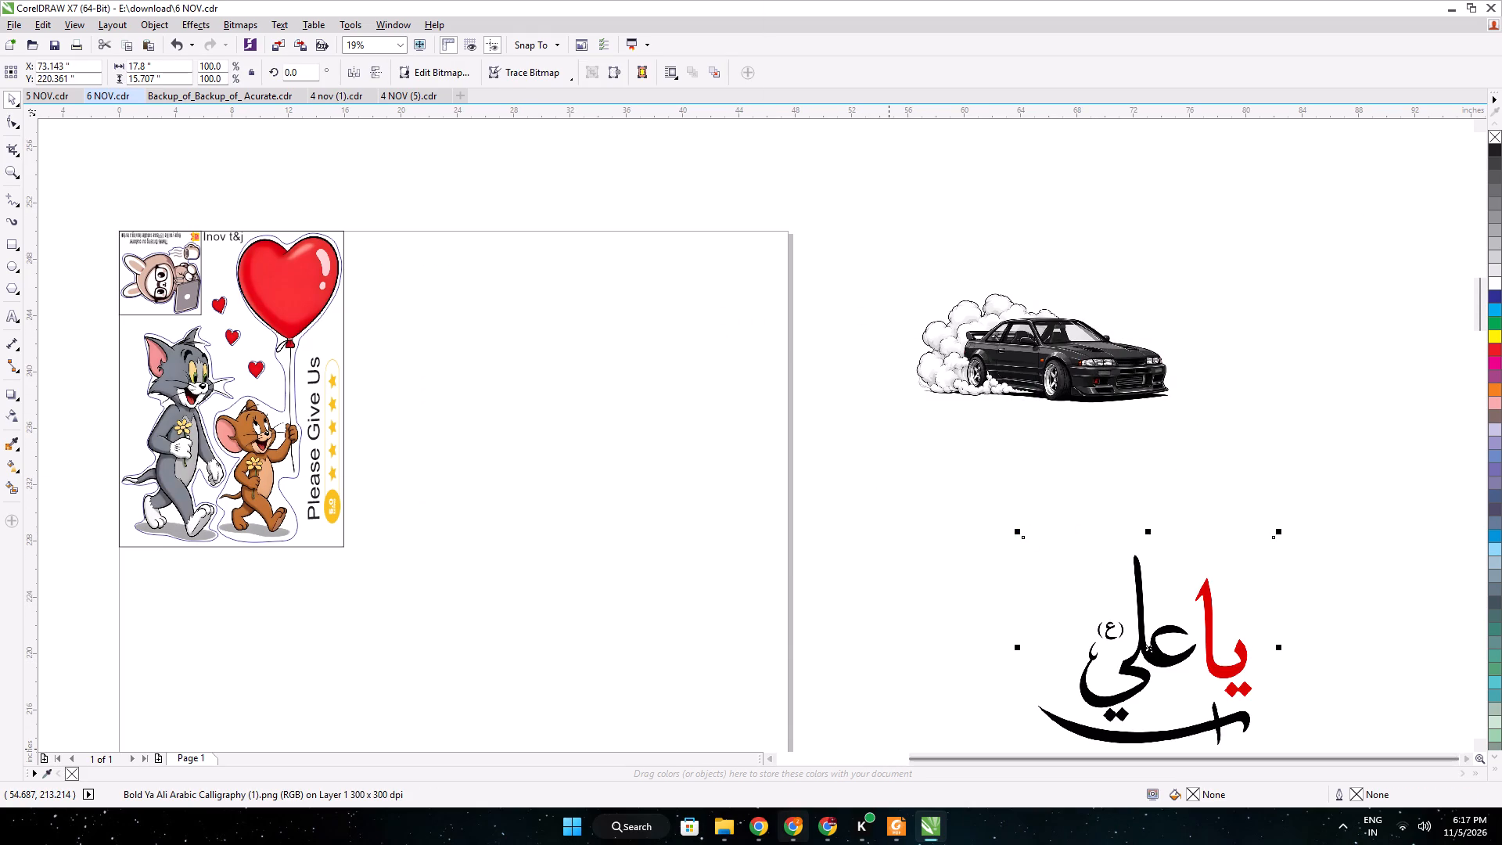
Check the pending orders list in the Meesho Supplier Panel and return to the 6 NOV.cdr layout.
{"action": "left_click", "coordinate": [788, 824]}
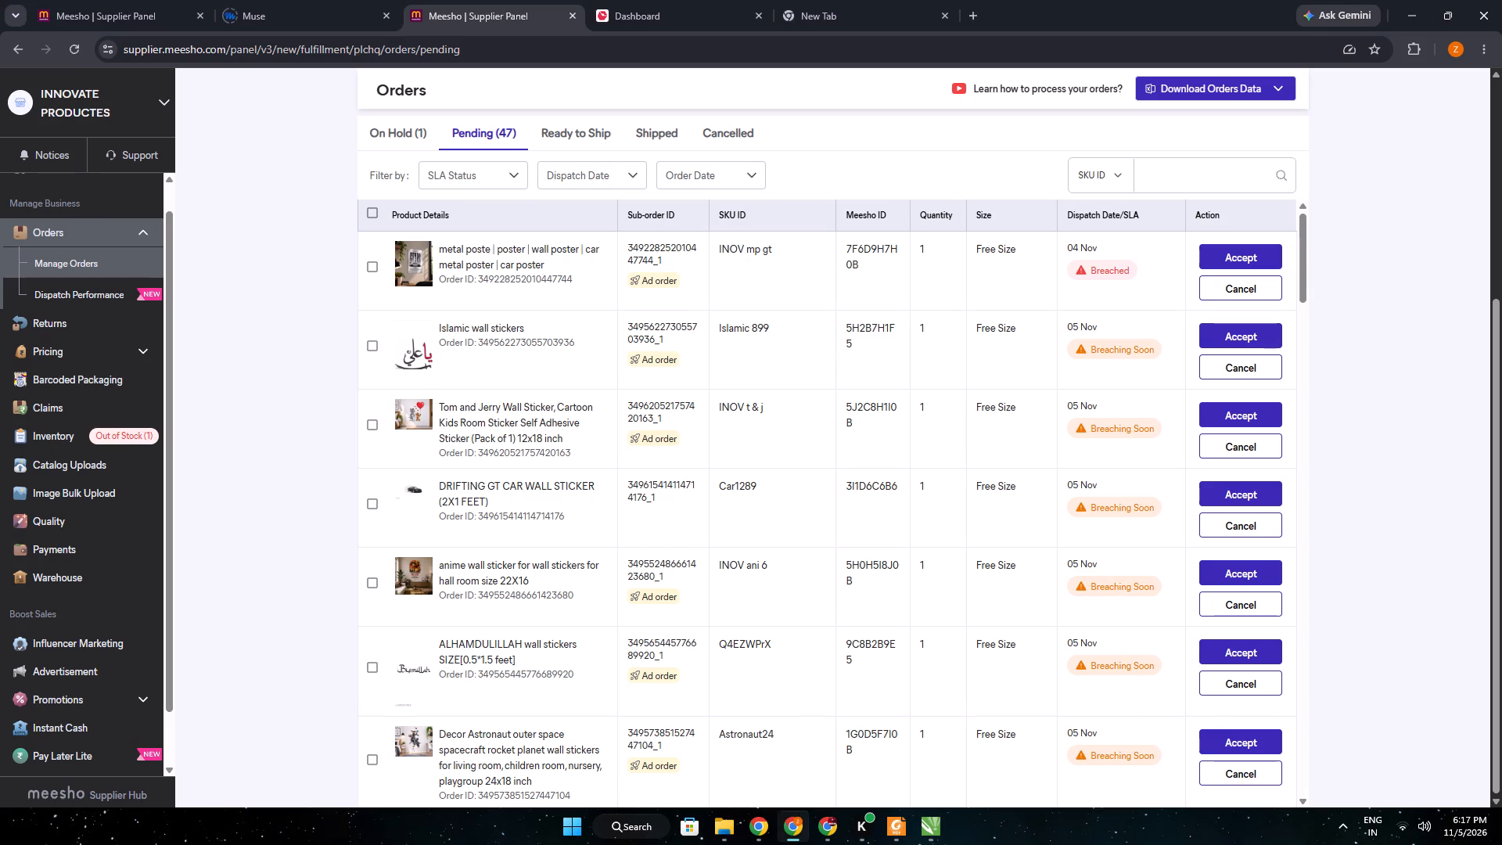
{"action": "left_click", "coordinate": [835, 826]}
{"action": "left_click", "coordinate": [932, 819]}
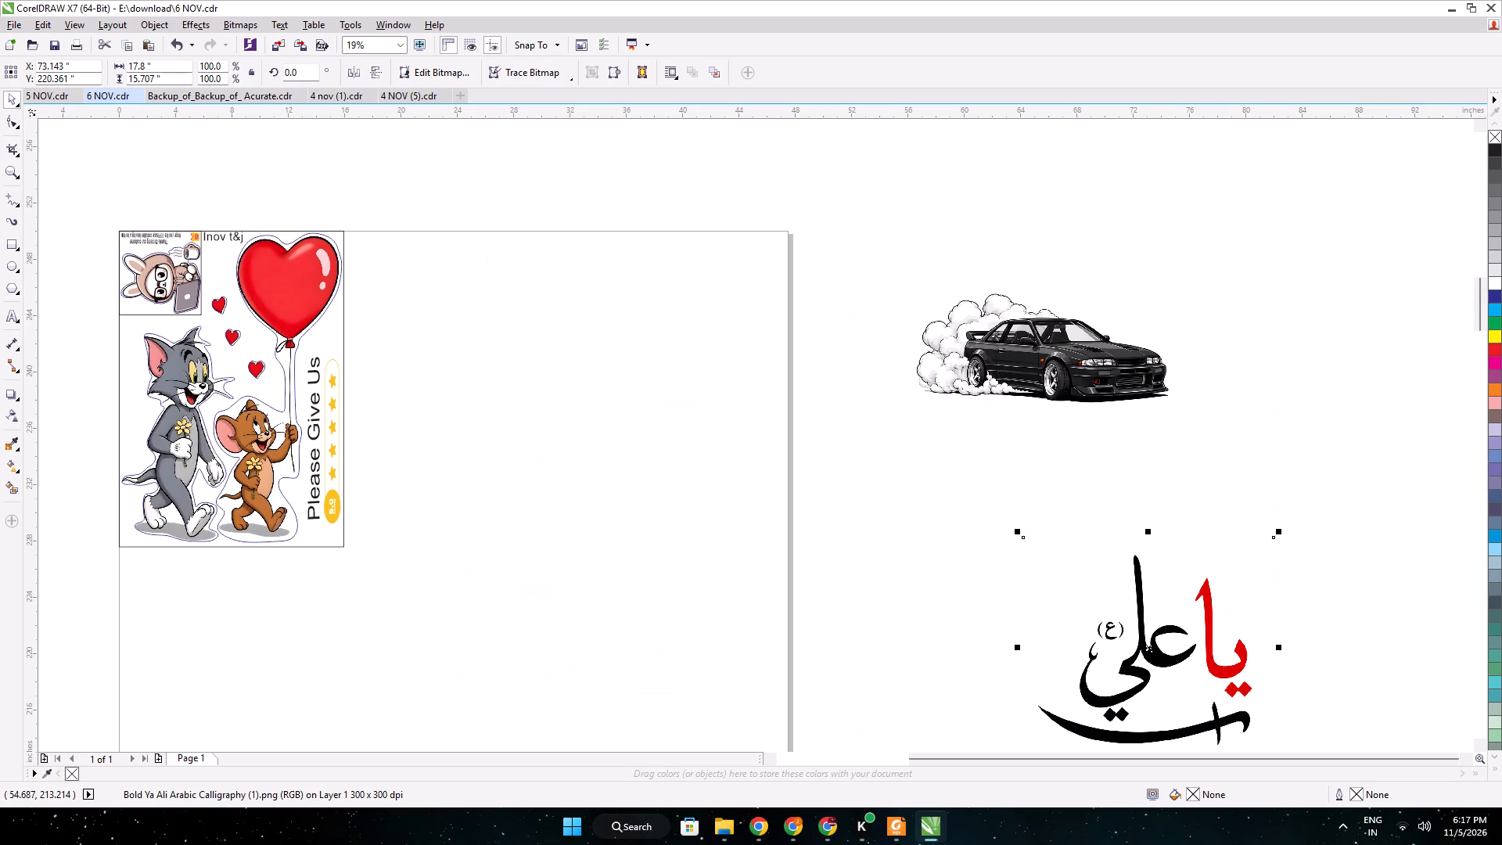
Start a B-Spline cut outline around the drift car from the roof's front edge, past the side mirror and along the hood.
{"action": "left_click", "coordinate": [1023, 381]}
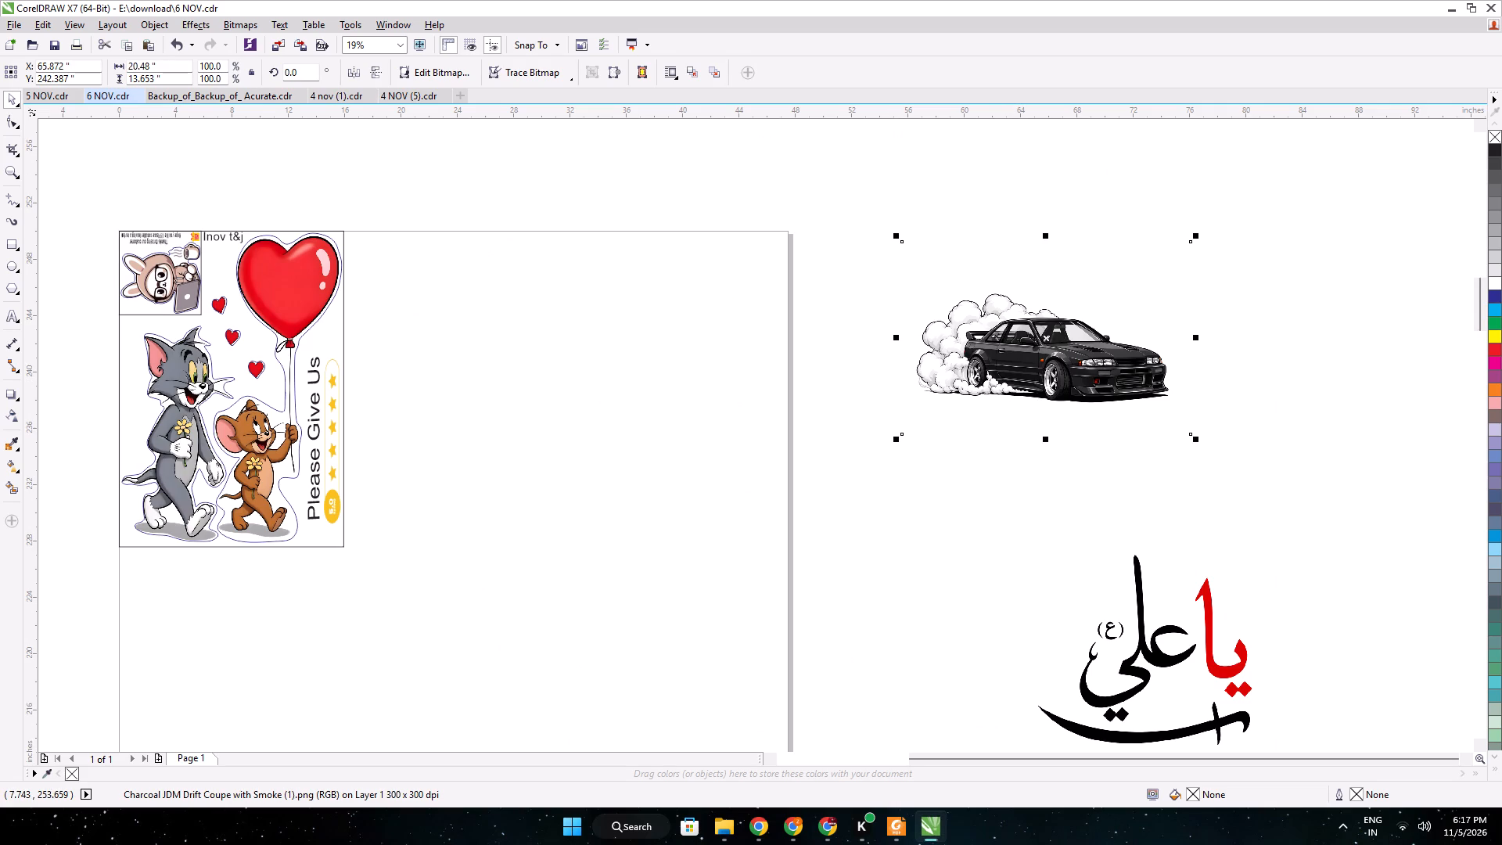
{"action": "left_click", "coordinate": [19, 204]}
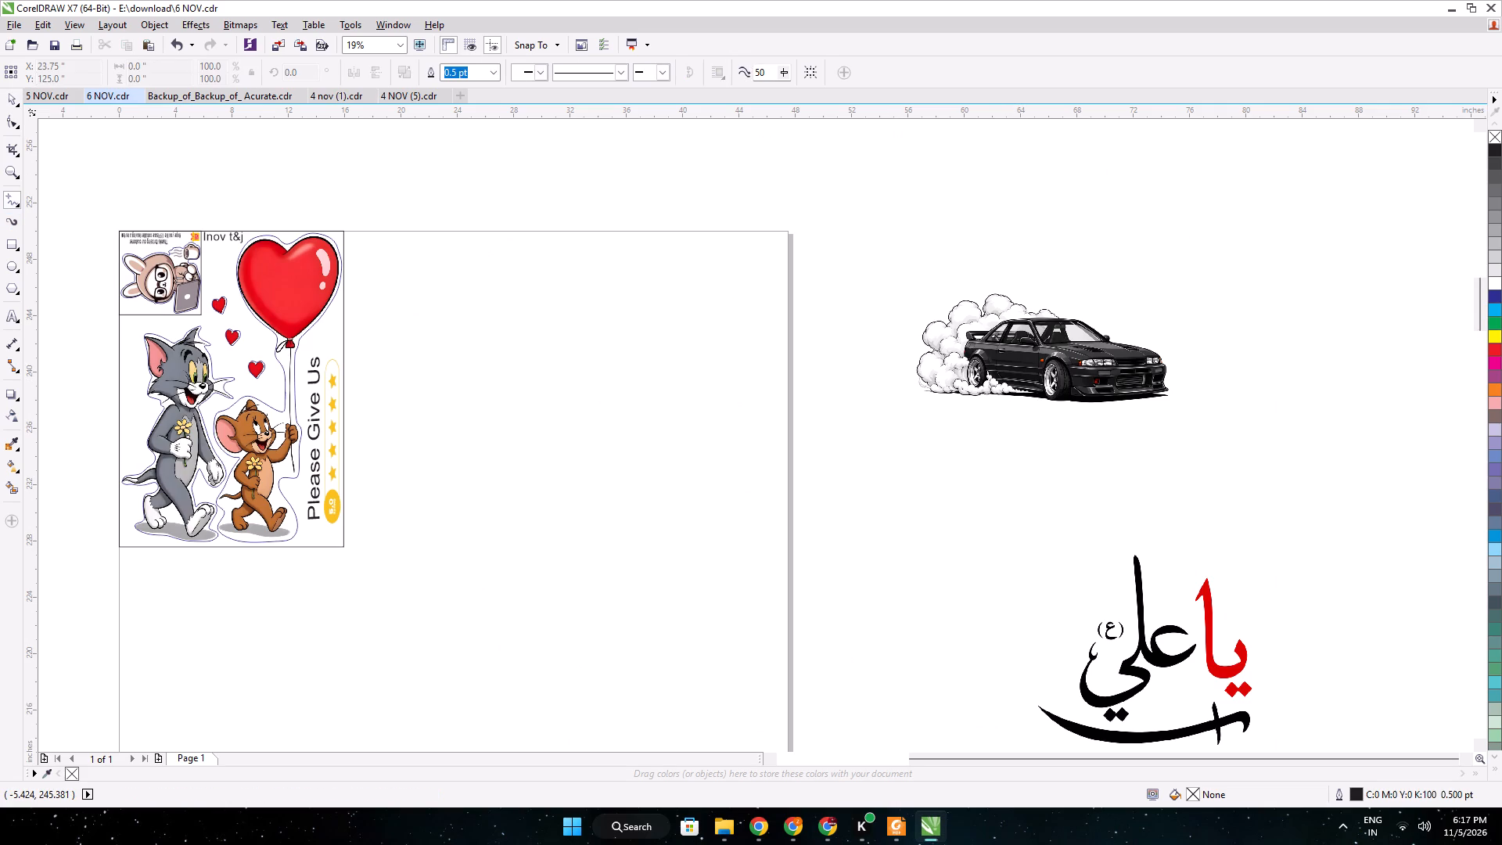
{"action": "left_click", "coordinate": [17, 206]}
{"action": "left_click", "coordinate": [56, 273]}
{"action": "scroll", "coordinate": [1055, 362], "scroll_direction": "up", "scroll_amount": 1}
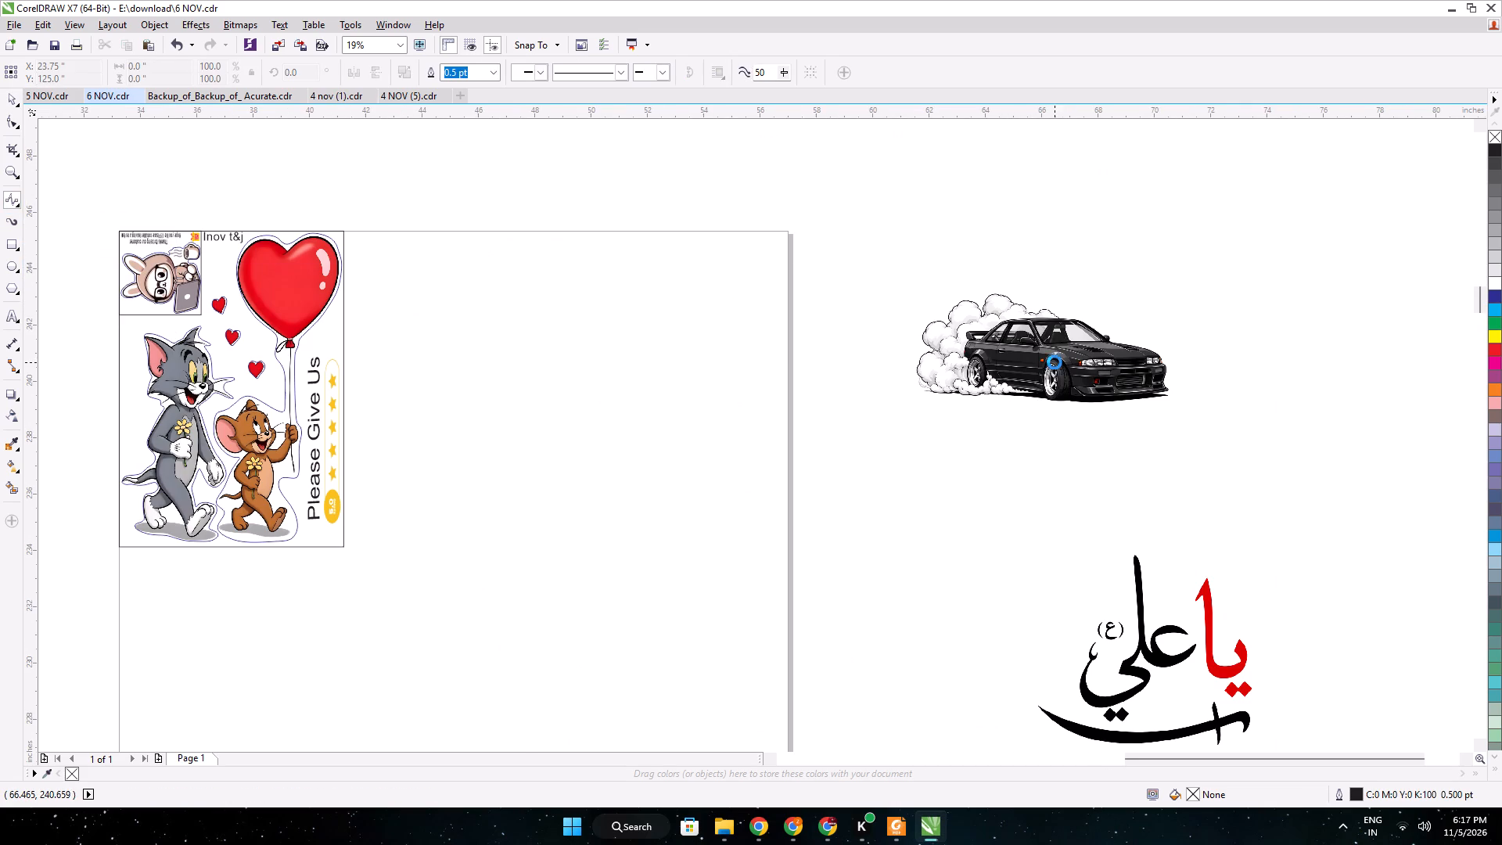
{"action": "scroll", "coordinate": [1131, 280], "scroll_direction": "up", "scroll_amount": 1}
{"action": "left_click", "coordinate": [1091, 268]}
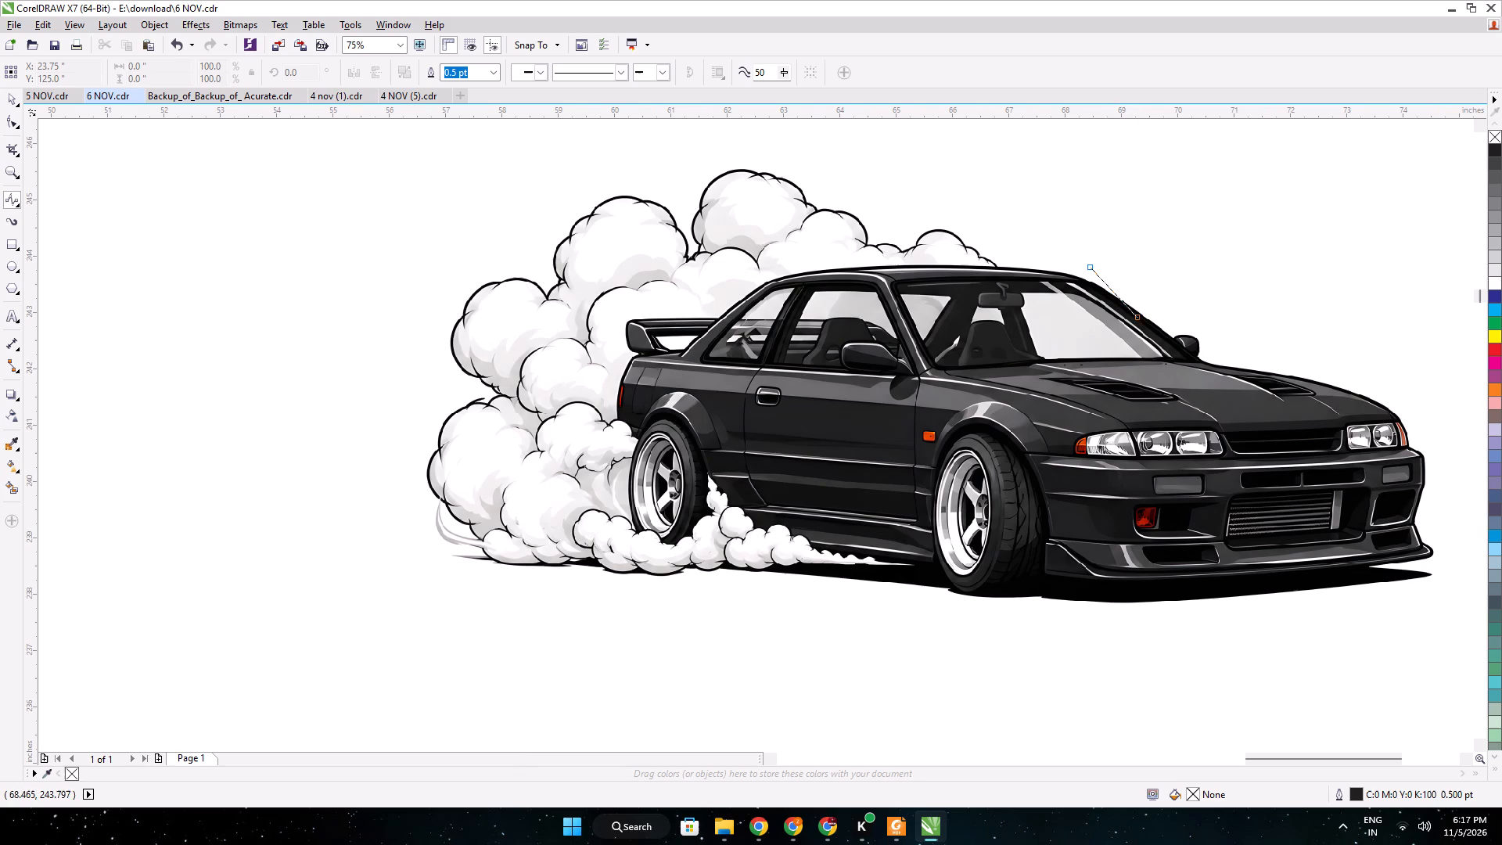
{"action": "left_click", "coordinate": [1153, 315]}
{"action": "left_click", "coordinate": [1176, 329]}
{"action": "left_click", "coordinate": [1199, 328]}
{"action": "left_click", "coordinate": [1210, 348]}
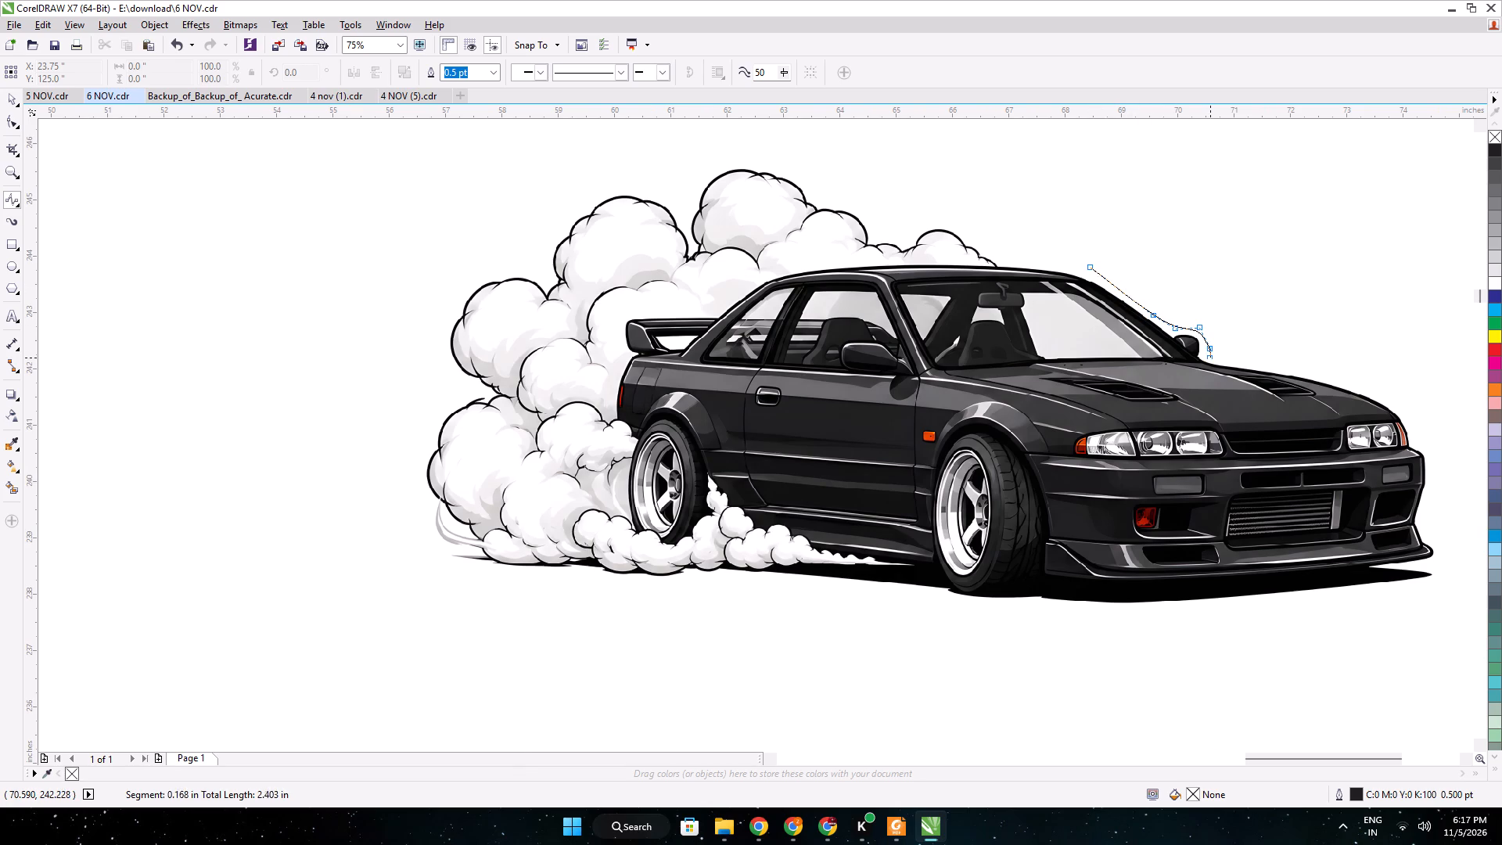
{"action": "left_click", "coordinate": [1210, 358]}
{"action": "left_click", "coordinate": [1285, 370]}
{"action": "left_click", "coordinate": [1335, 376]}
{"action": "left_click", "coordinate": [1378, 392]}
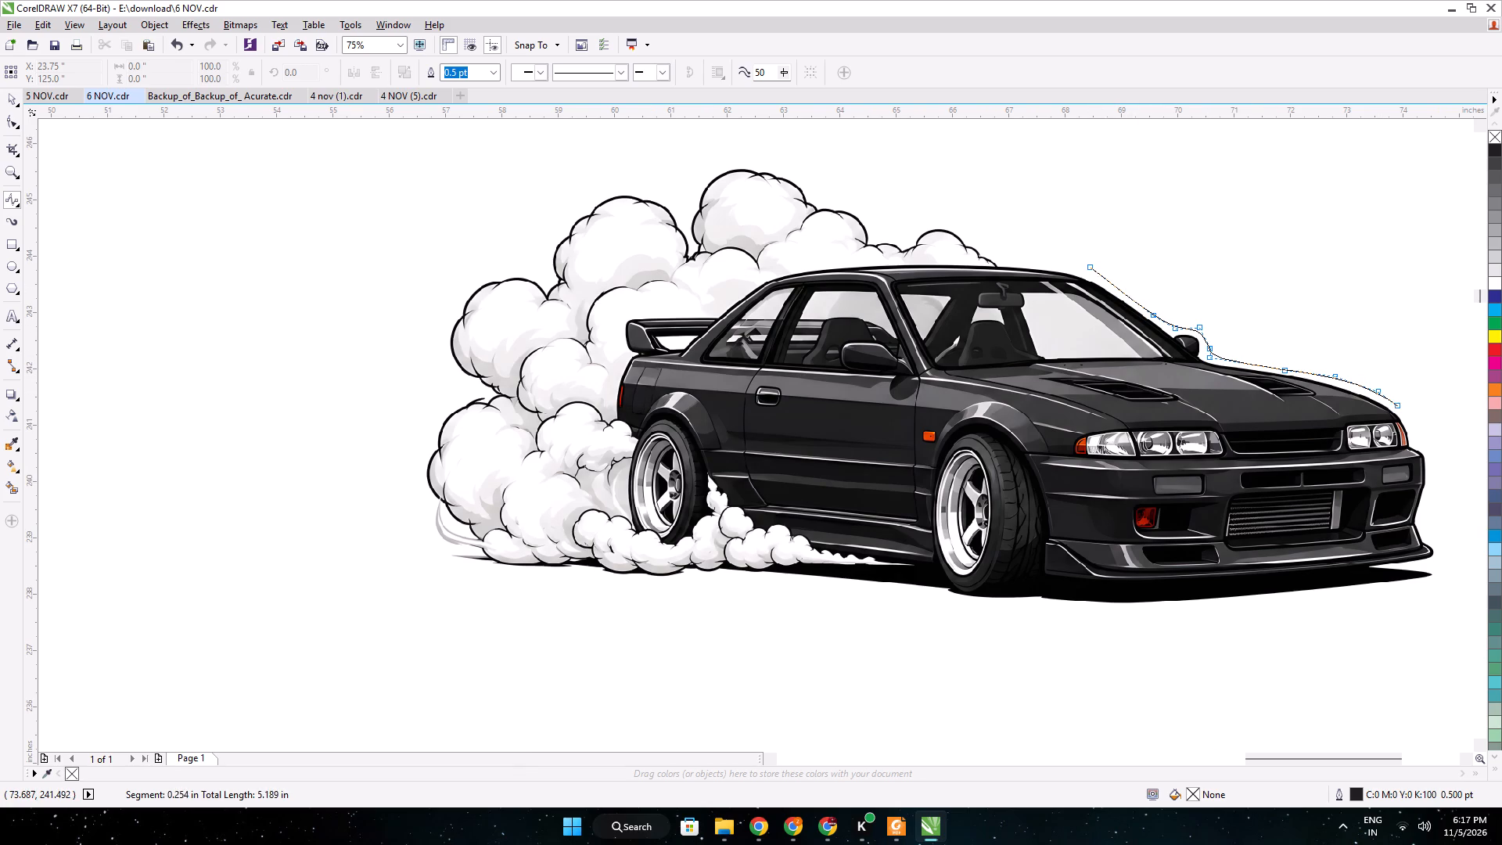
{"action": "left_click", "coordinate": [1403, 409]}
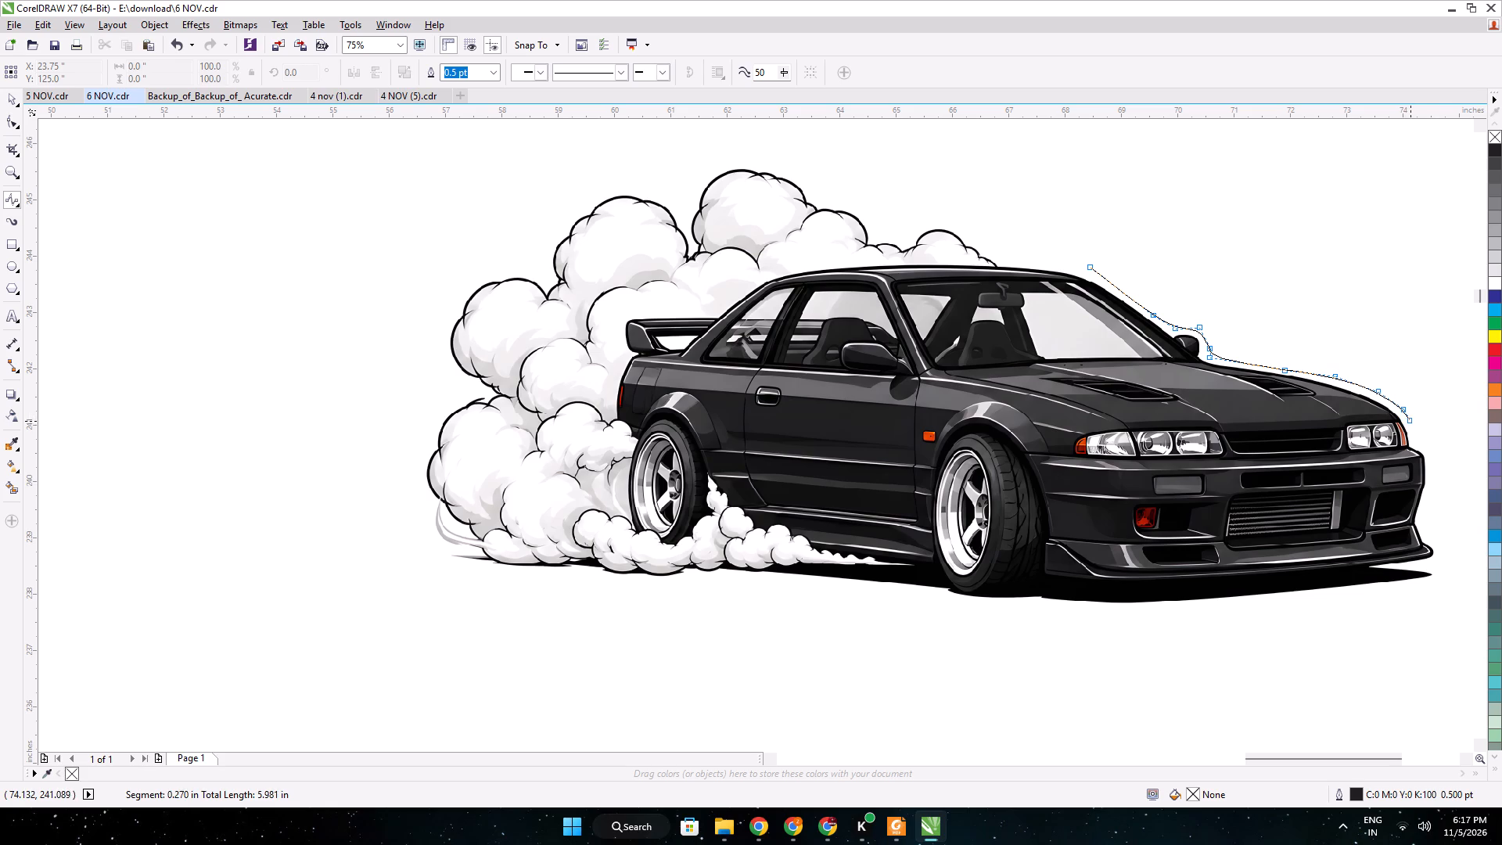
Continue the B-Spline outline from the headlight down around the front bumper to the lower front corner.
{"action": "left_click", "coordinate": [1411, 421]}
{"action": "left_click", "coordinate": [1418, 437]}
{"action": "left_click", "coordinate": [1439, 457]}
{"action": "left_click", "coordinate": [1433, 499]}
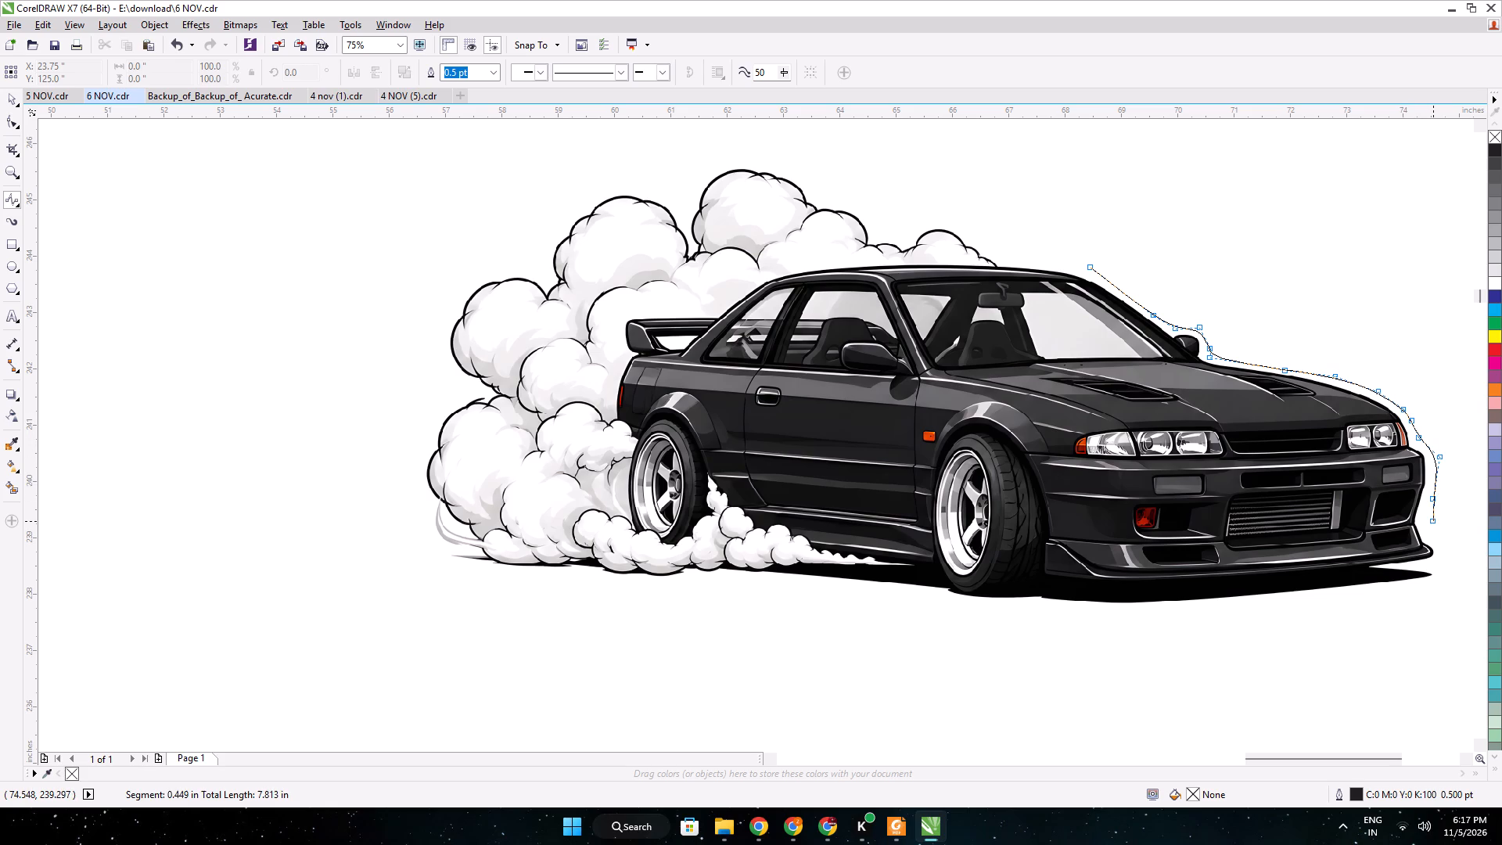
{"action": "left_click", "coordinate": [1432, 523]}
{"action": "left_click", "coordinate": [1440, 548]}
{"action": "left_click", "coordinate": [1443, 580]}
{"action": "left_click", "coordinate": [1418, 589]}
Continue the B-Spline outline along the car's underside and the bottom of the smoke to its rear end.
{"action": "left_click", "coordinate": [1271, 601]}
{"action": "left_click", "coordinate": [1064, 613]}
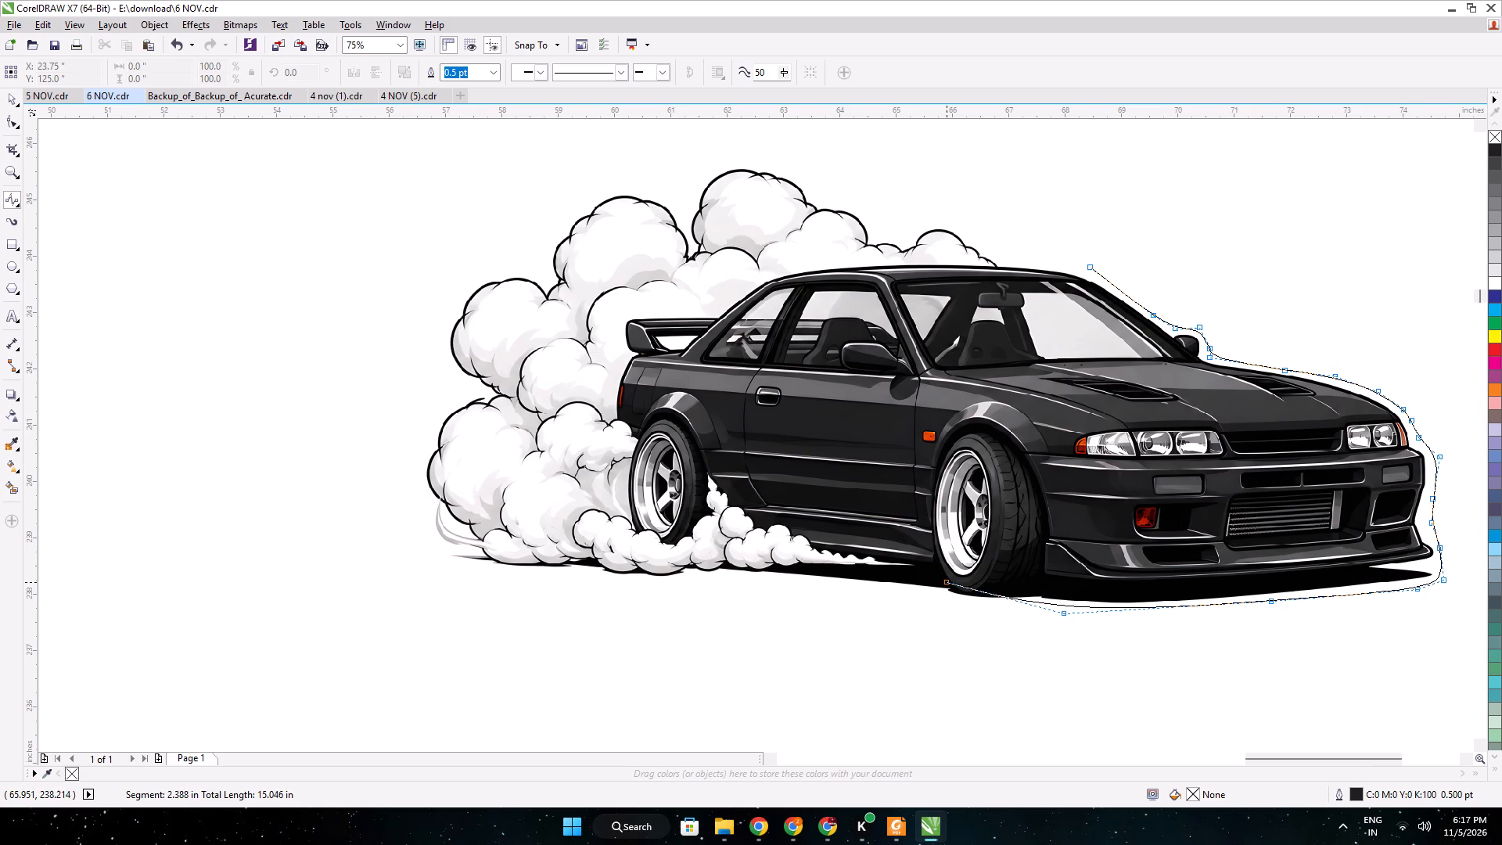
{"action": "left_click", "coordinate": [947, 601]}
{"action": "left_click", "coordinate": [861, 594]}
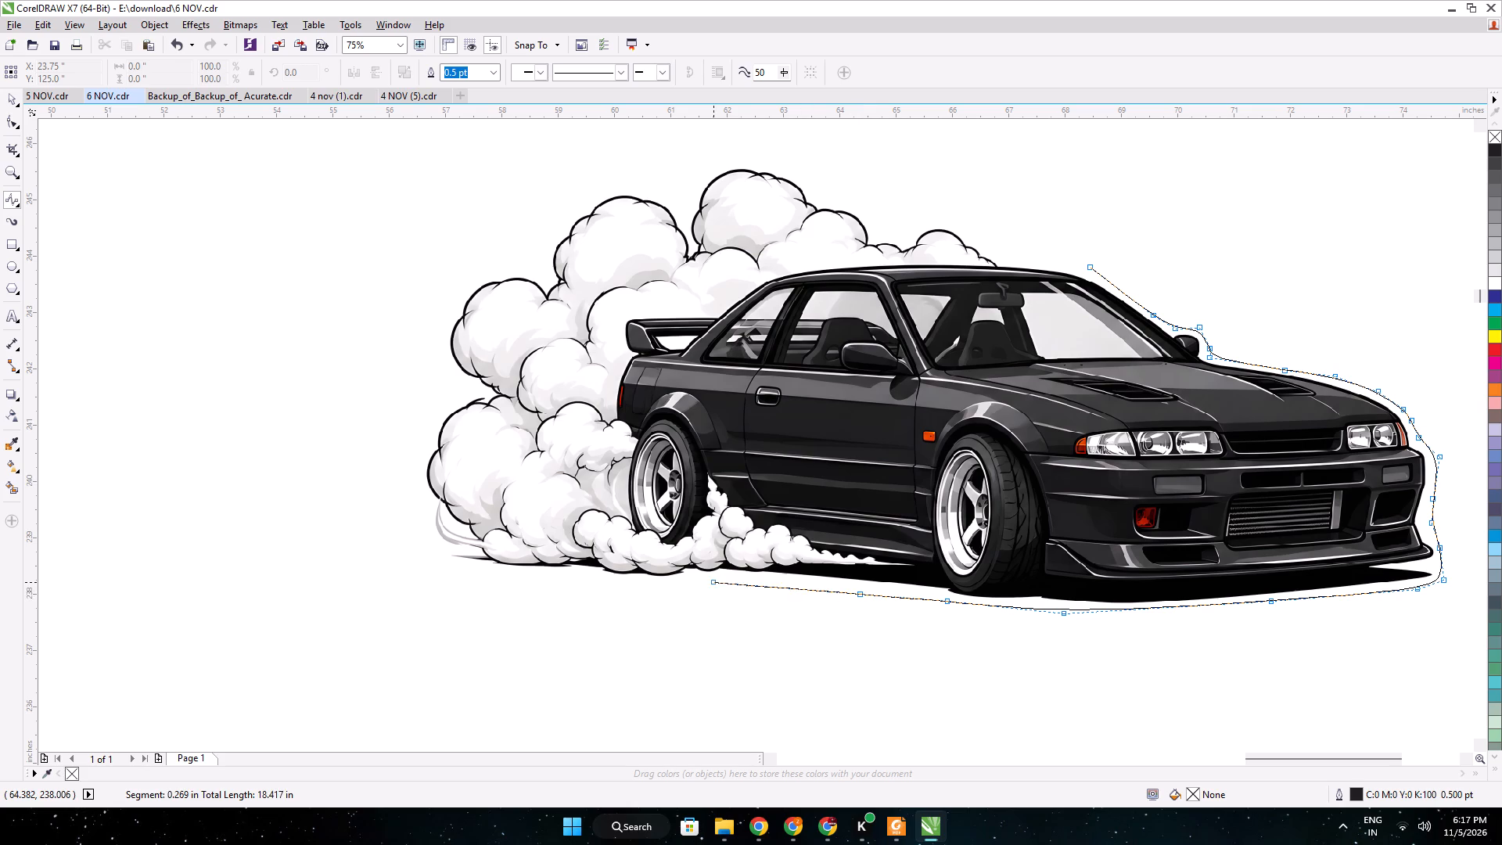
{"action": "left_click", "coordinate": [724, 578]}
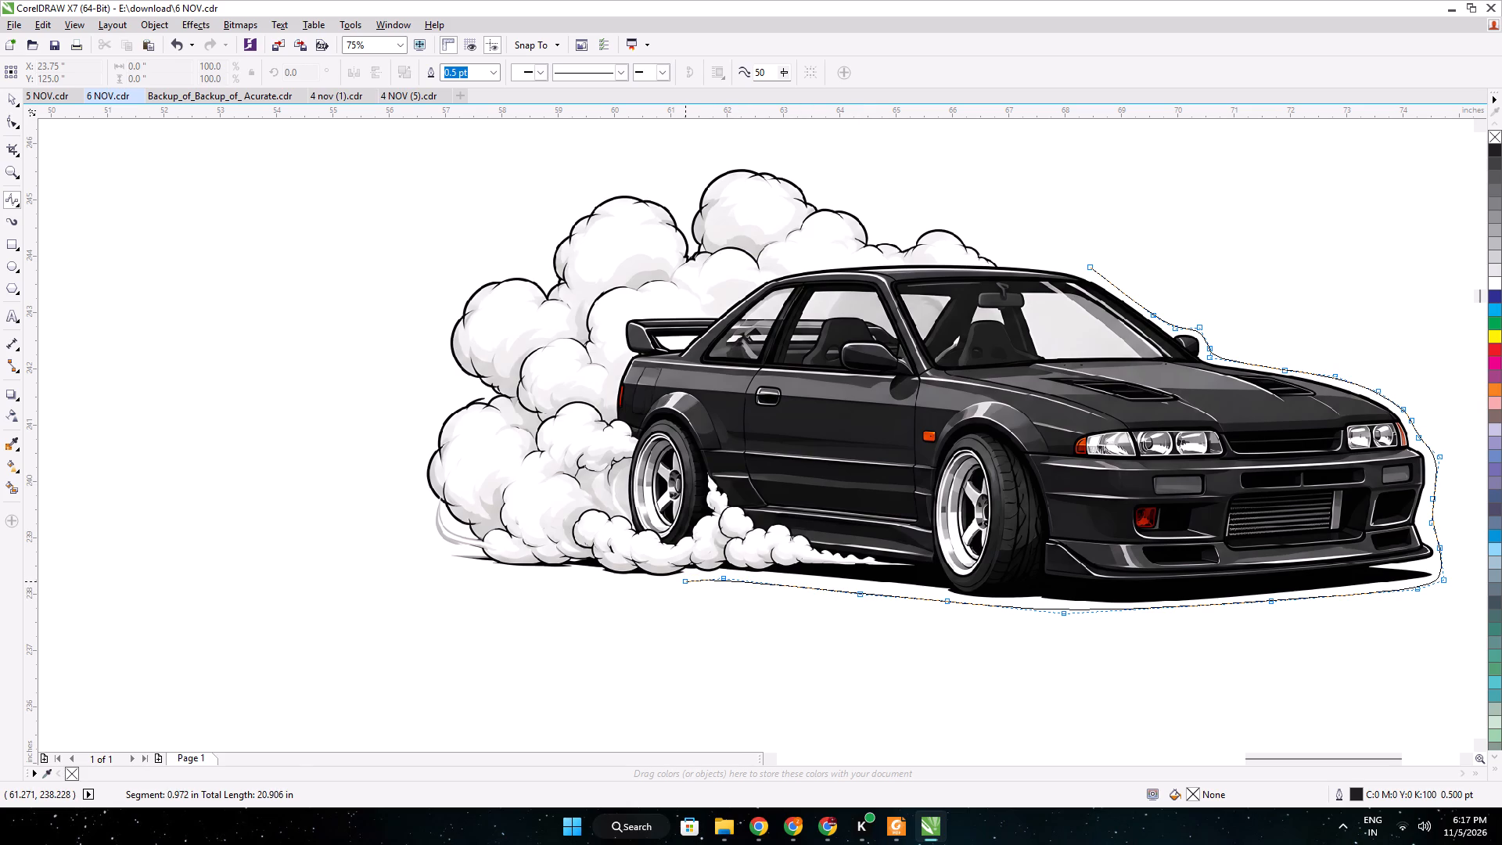
{"action": "left_click", "coordinate": [685, 581]}
{"action": "left_click", "coordinate": [638, 584]}
{"action": "left_click", "coordinate": [572, 578]}
{"action": "left_click", "coordinate": [503, 575]}
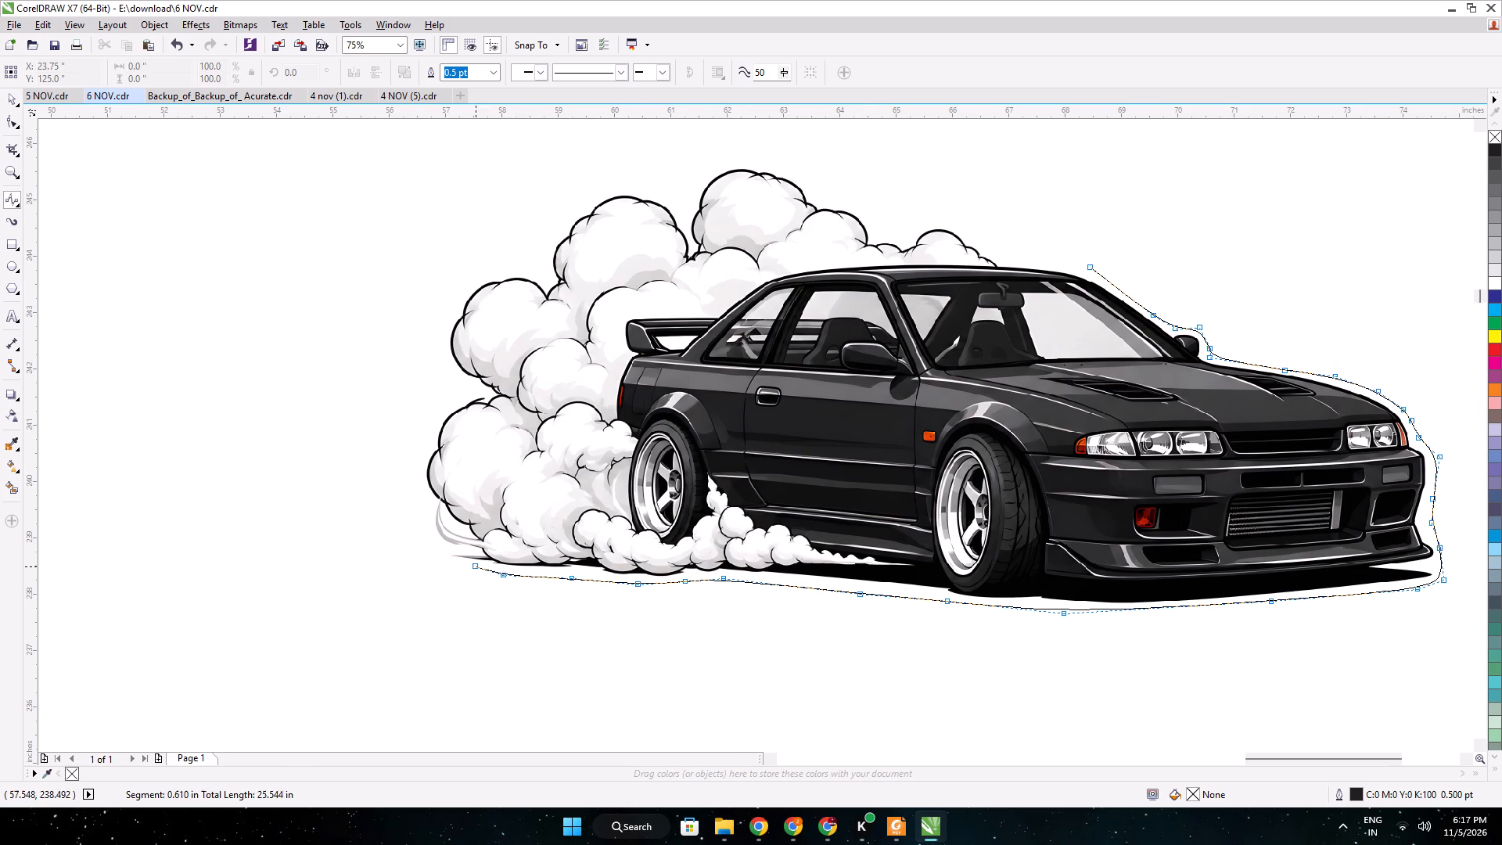
{"action": "left_click", "coordinate": [458, 563]}
{"action": "left_click", "coordinate": [430, 558]}
{"action": "left_click", "coordinate": [424, 520]}
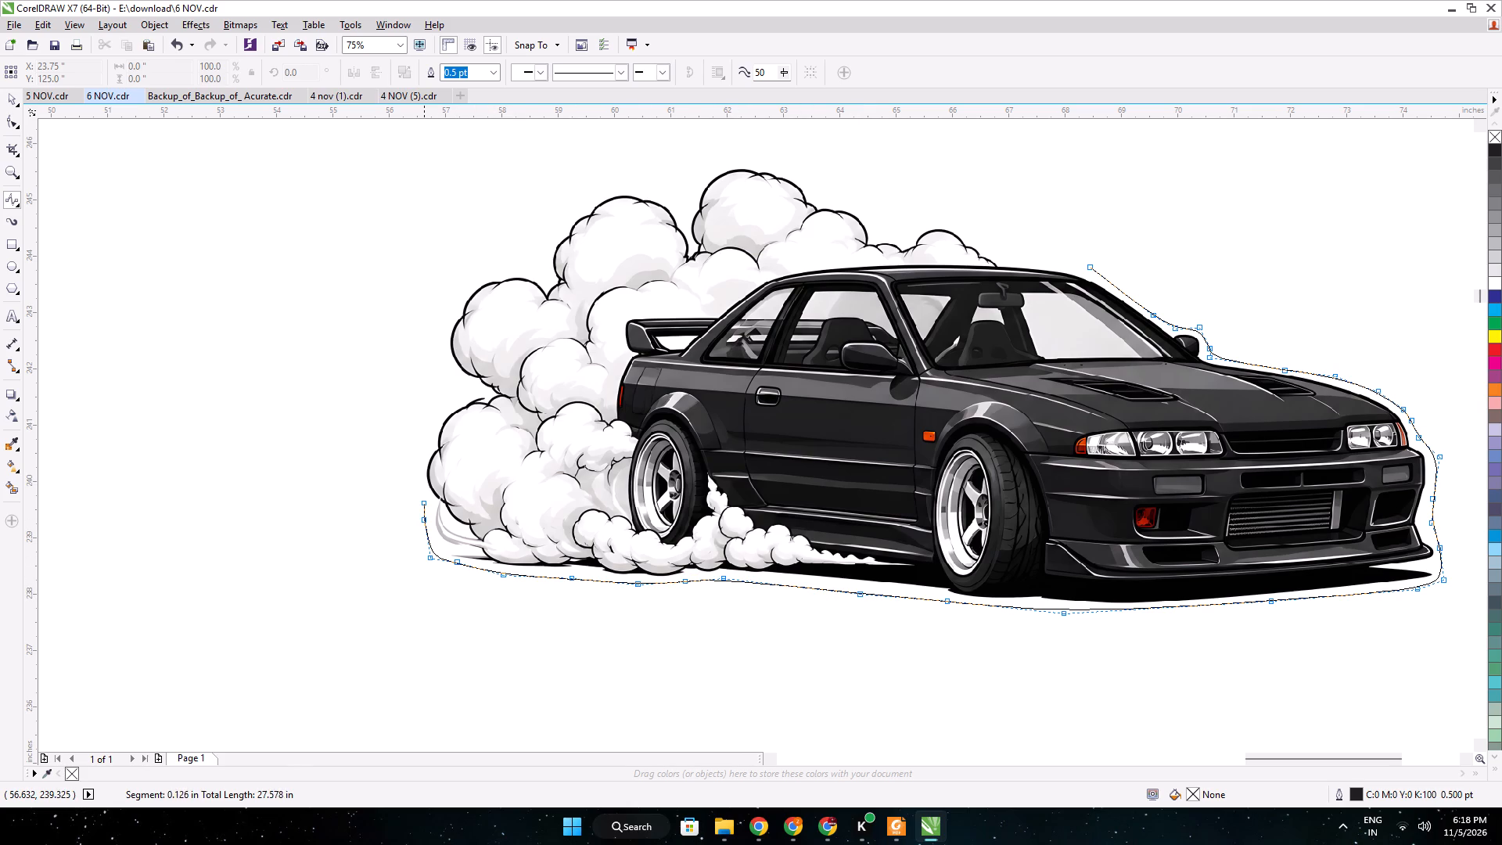
Continue the B-Spline outline up around the rear edge of the lower and middle smoke clouds.
{"action": "left_click", "coordinate": [424, 497]}
{"action": "left_click", "coordinate": [416, 475]}
{"action": "left_click", "coordinate": [422, 442]}
{"action": "left_click", "coordinate": [437, 406]}
{"action": "left_click", "coordinate": [458, 390]}
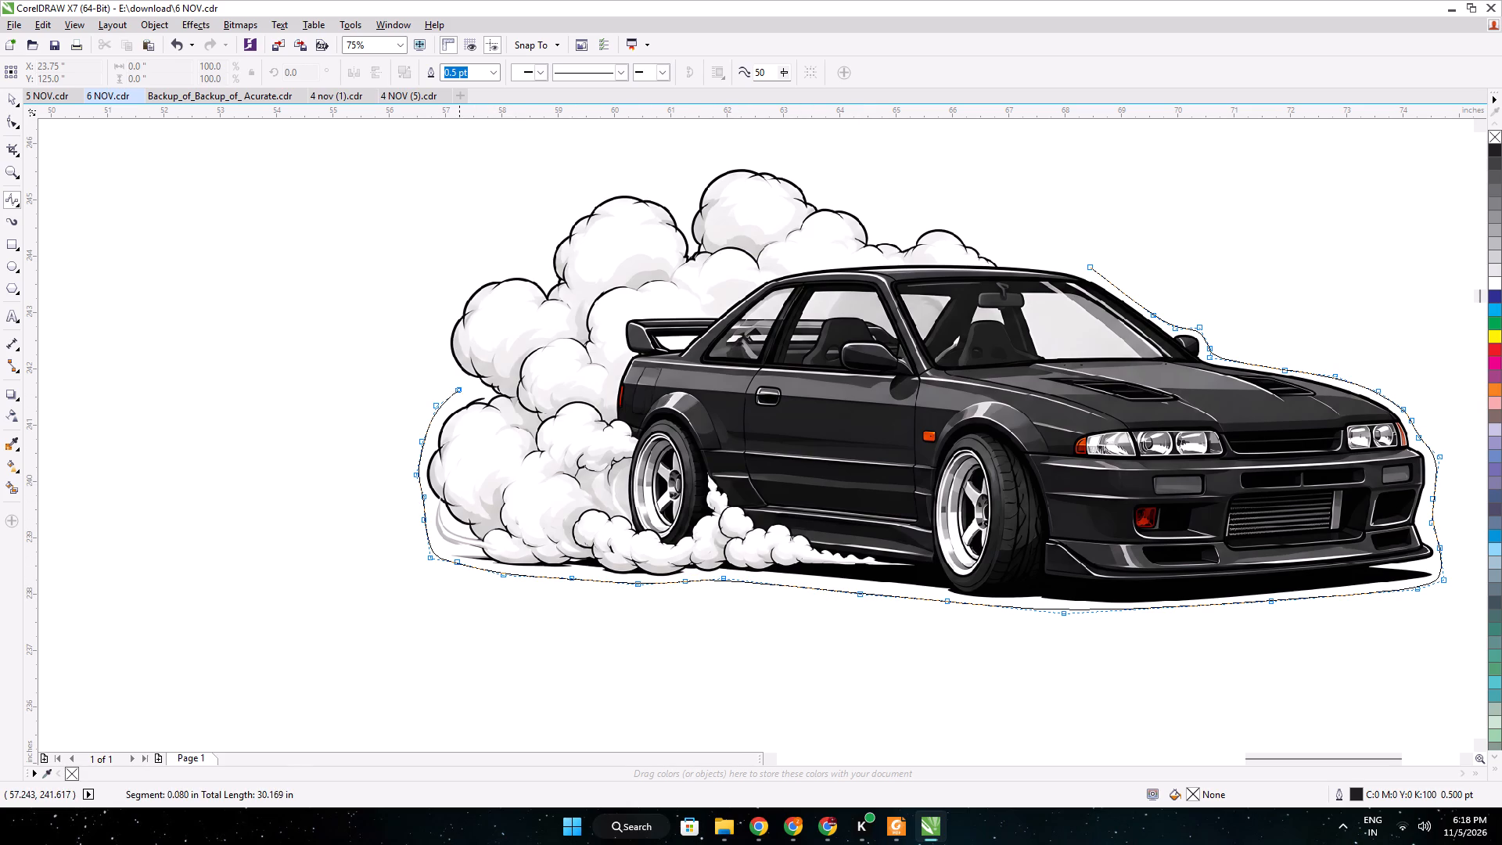
{"action": "left_click", "coordinate": [444, 365]}
{"action": "left_click", "coordinate": [432, 343]}
{"action": "left_click", "coordinate": [460, 288]}
{"action": "left_click", "coordinate": [499, 253]}
{"action": "left_click", "coordinate": [547, 271]}
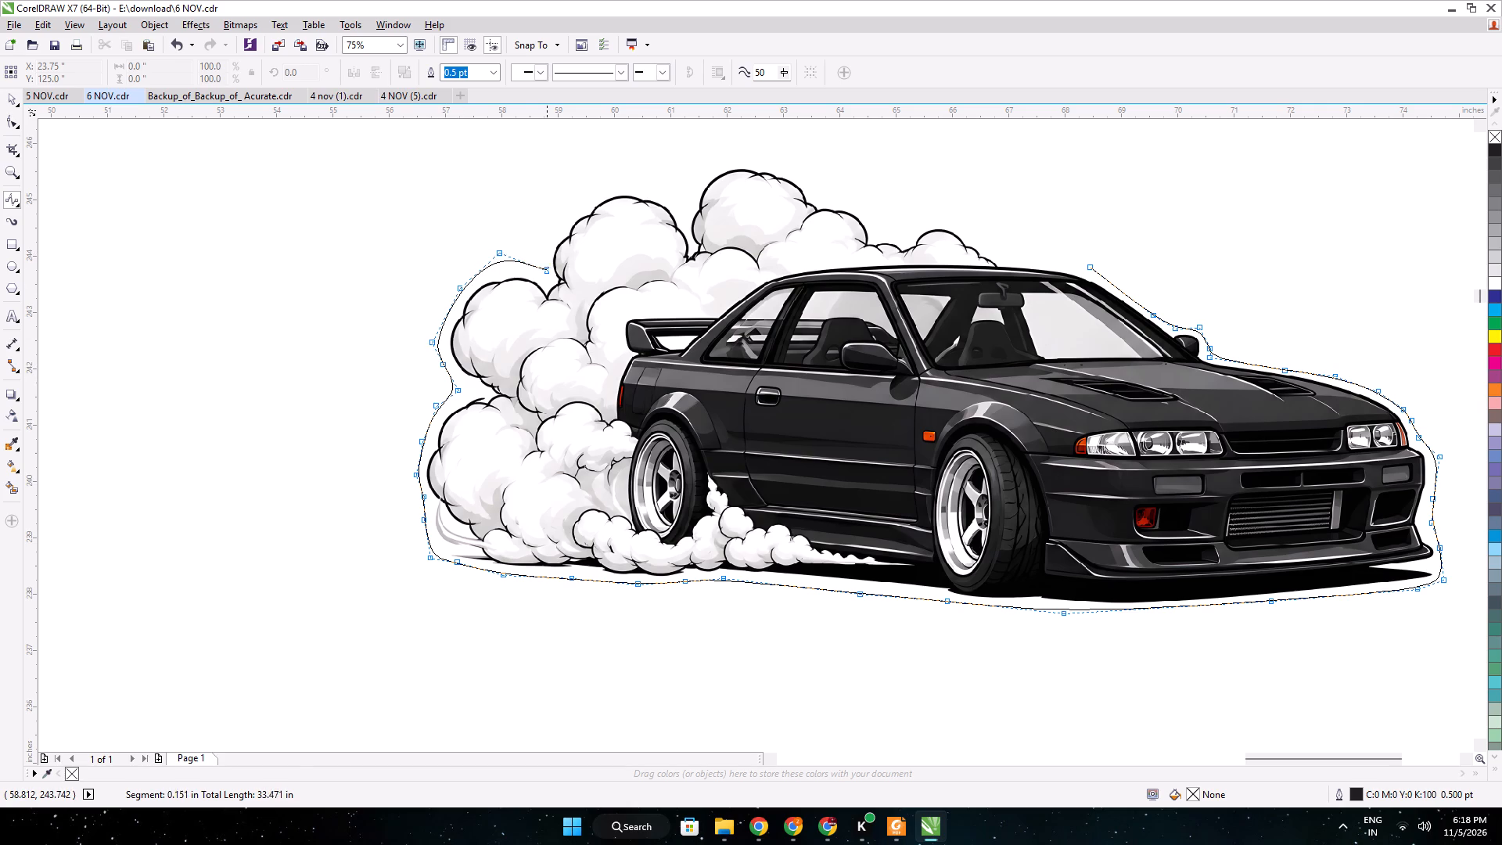
Finish the outline over the upper smoke clouds and roof, closing it at its starting point, about 18.2 by 8.0 inches overall.
{"action": "left_click", "coordinate": [546, 223]}
{"action": "left_click", "coordinate": [598, 188]}
{"action": "left_click", "coordinate": [669, 171]}
{"action": "left_click", "coordinate": [692, 201]}
{"action": "left_click", "coordinate": [716, 151]}
{"action": "left_click", "coordinate": [758, 162]}
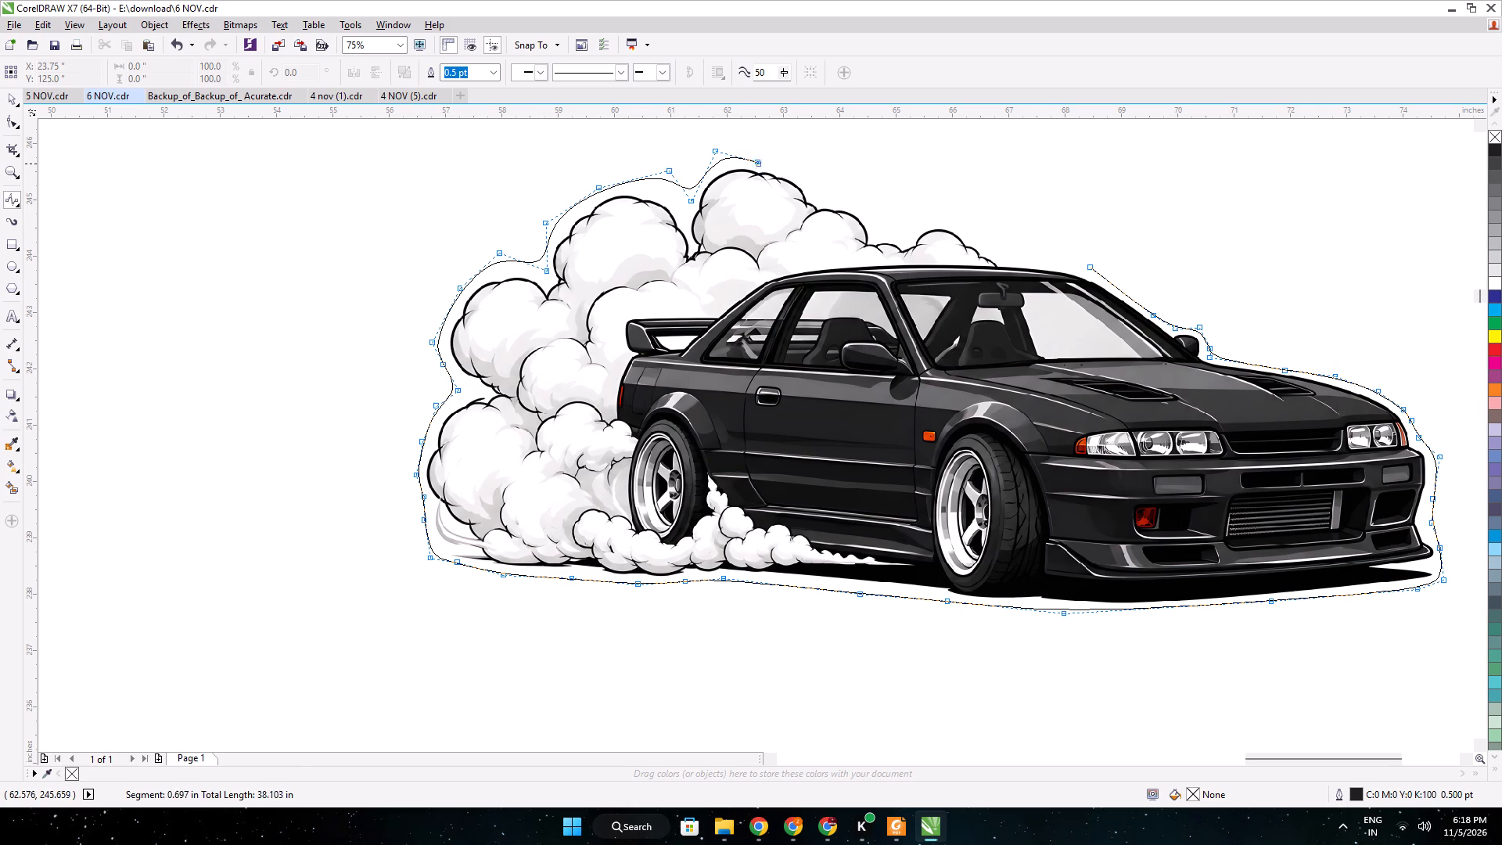
{"action": "left_click", "coordinate": [846, 187]}
{"action": "left_click", "coordinate": [896, 236]}
{"action": "left_click", "coordinate": [924, 218]}
{"action": "left_click", "coordinate": [961, 218]}
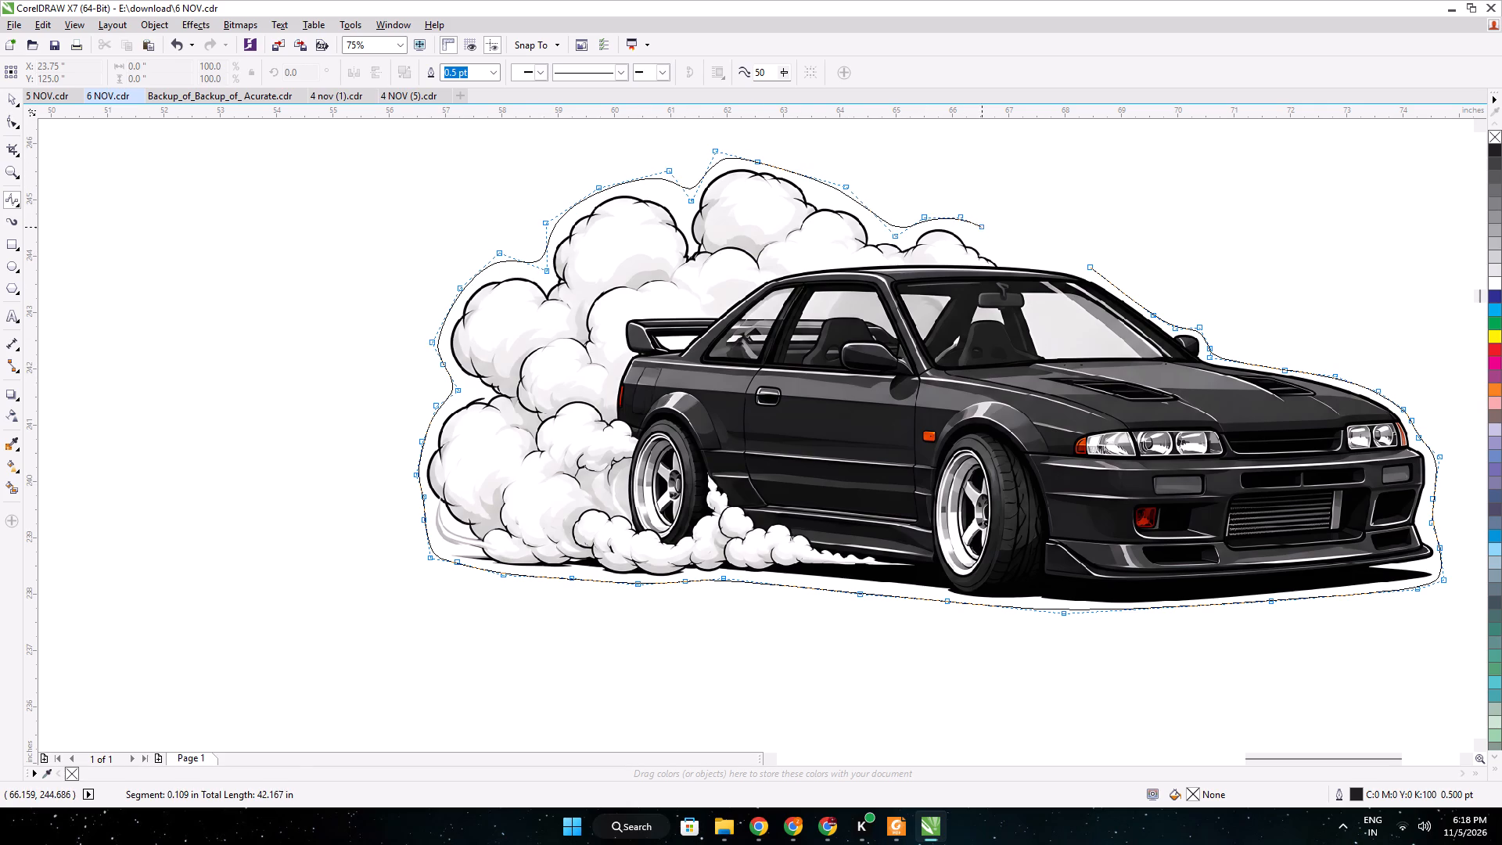
{"action": "left_click", "coordinate": [999, 243]}
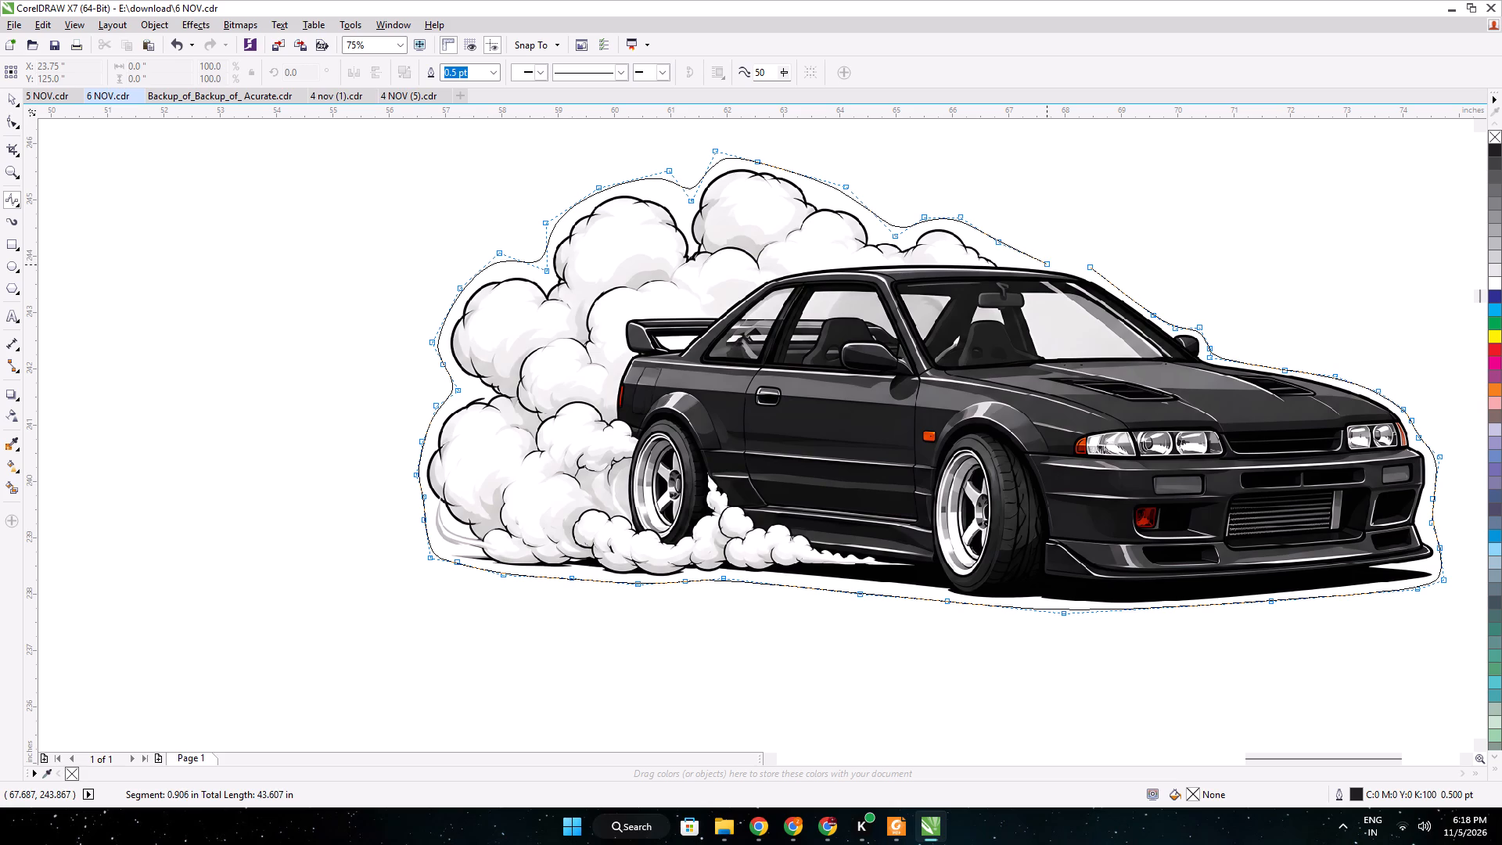
{"action": "left_click", "coordinate": [1022, 257]}
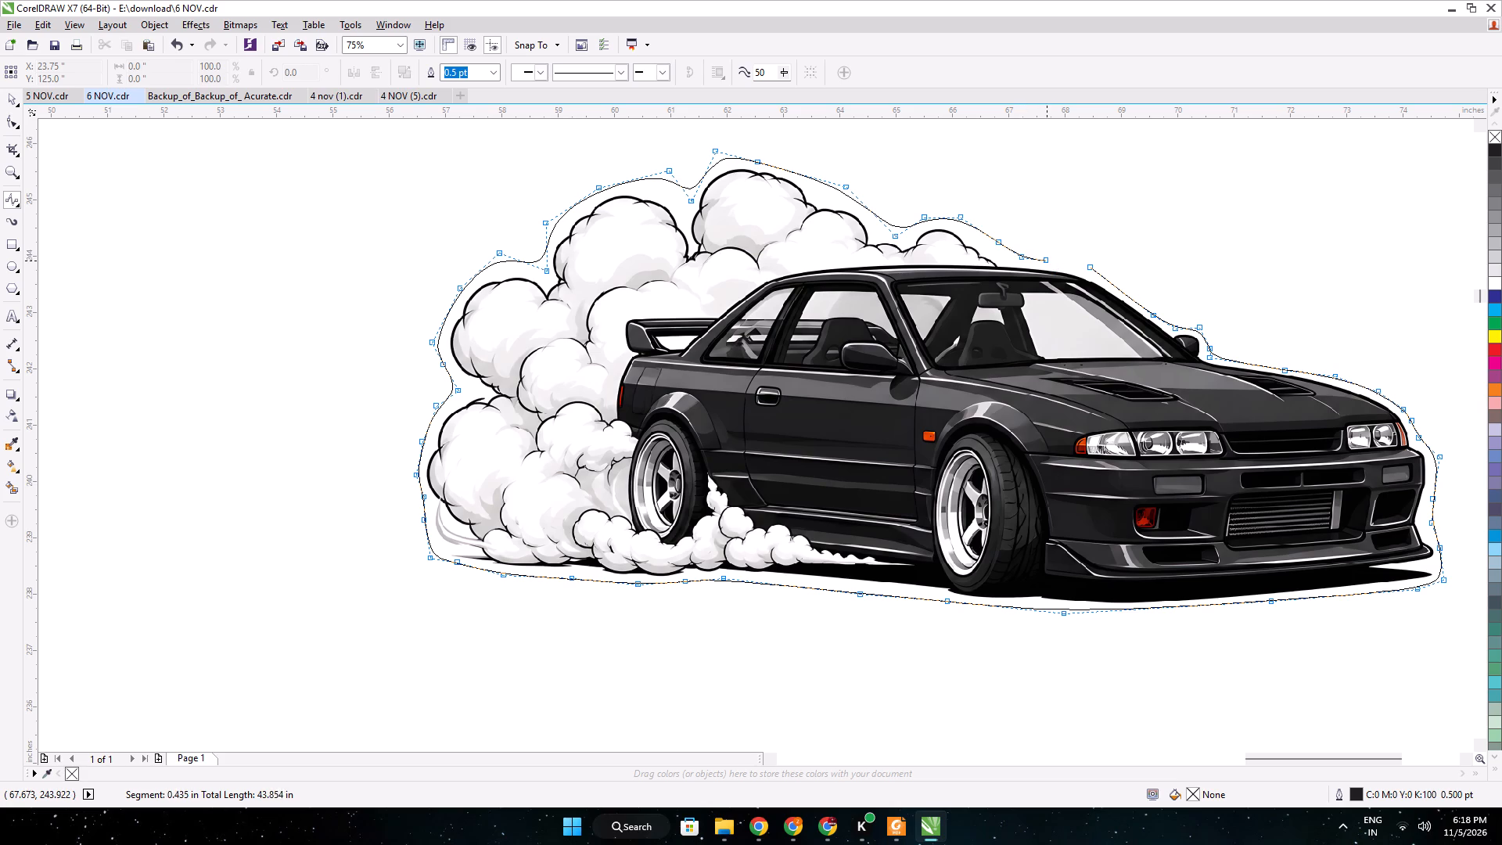
{"action": "left_click", "coordinate": [1047, 261]}
{"action": "left_click", "coordinate": [1072, 261]}
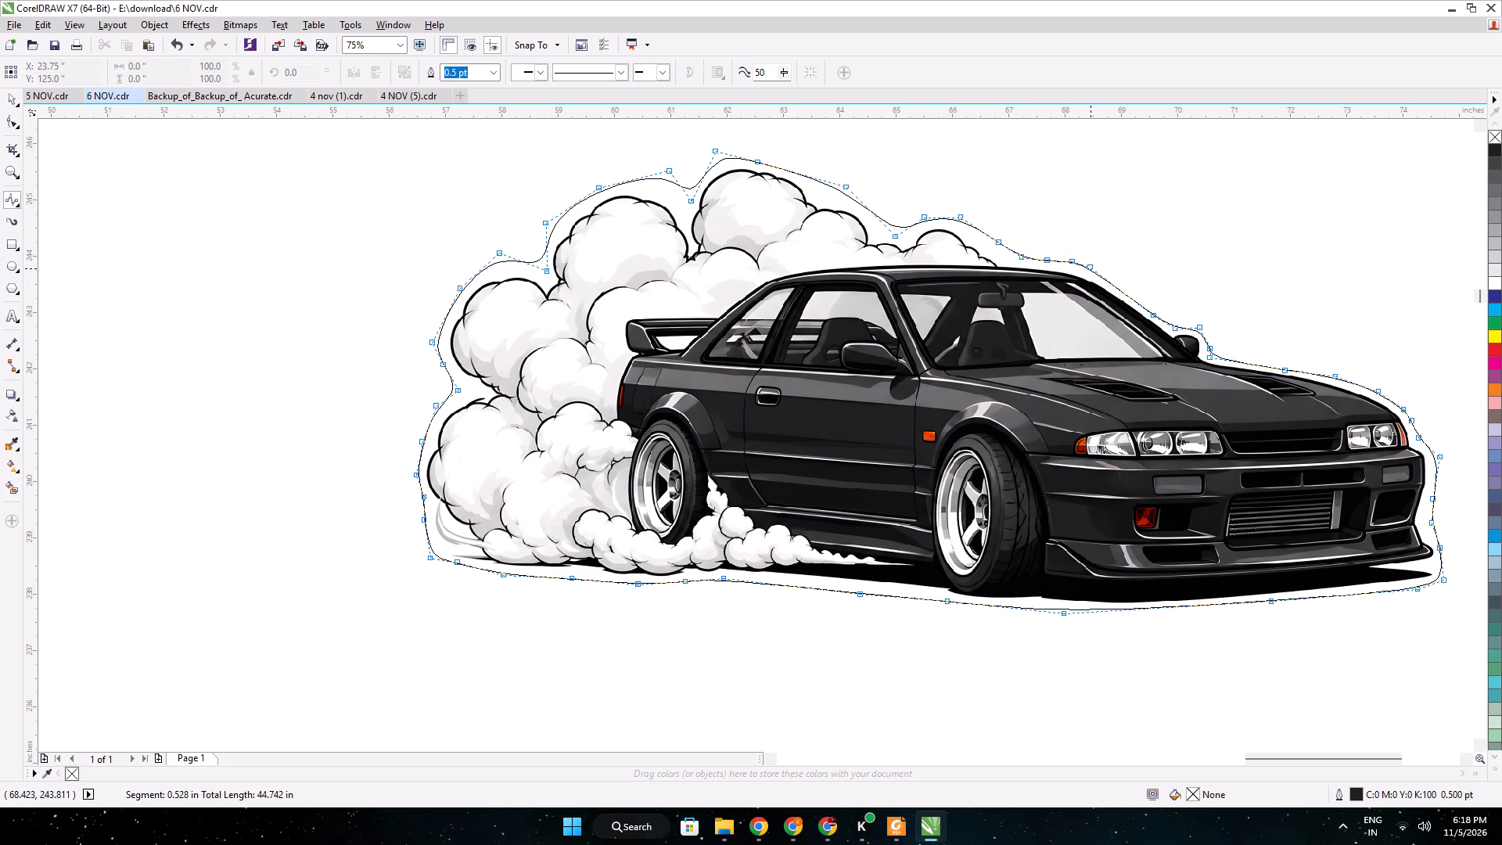
{"action": "left_click", "coordinate": [1091, 268]}
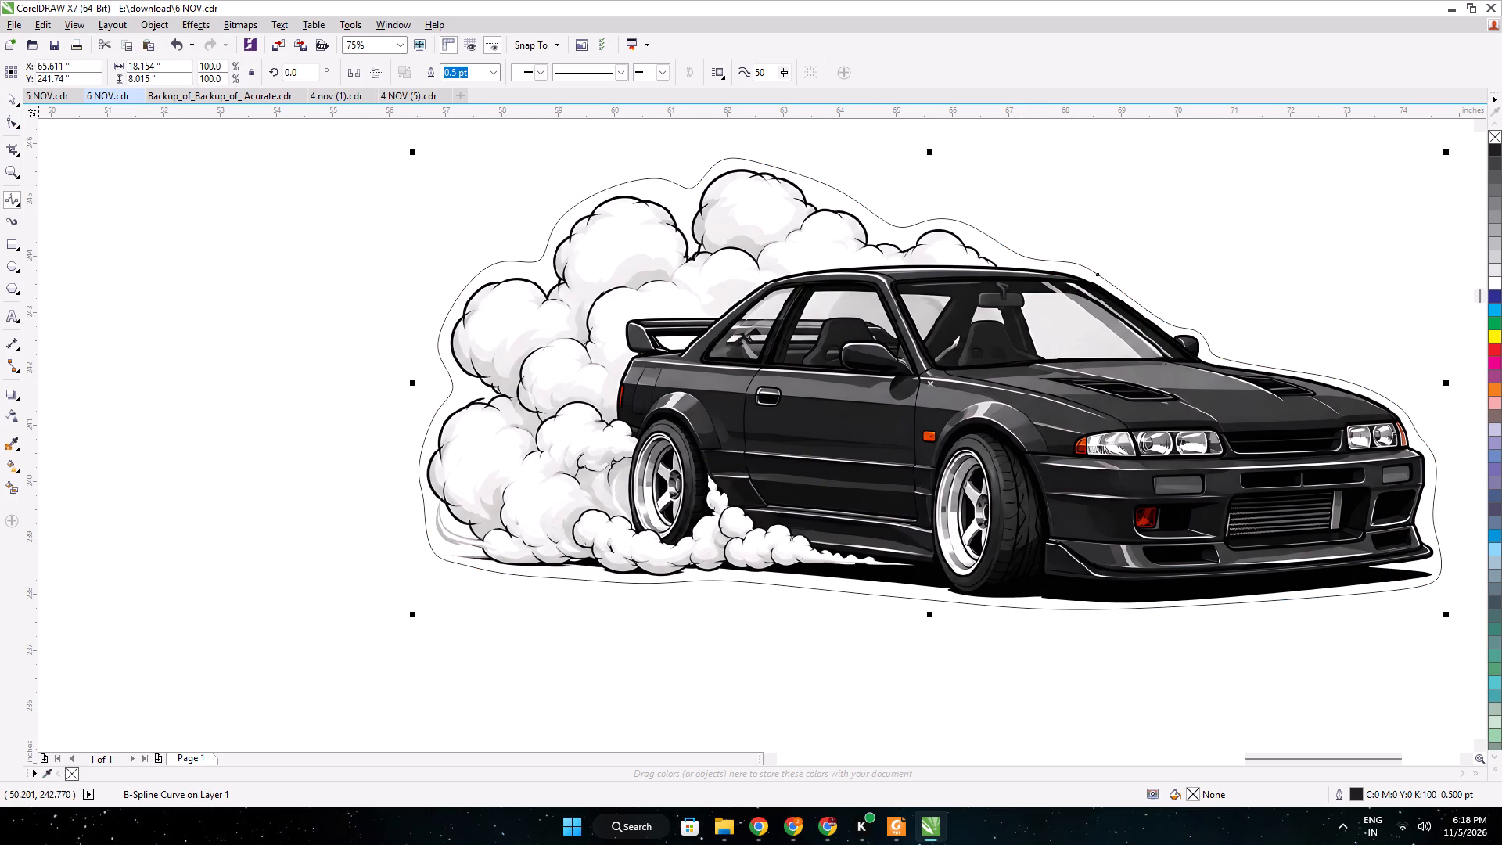
Intersect the drift car image with its cut outline and delete the original image.
{"action": "left_click", "coordinate": [9, 99]}
{"action": "left_click", "coordinate": [1029, 209], "text": "shift"}
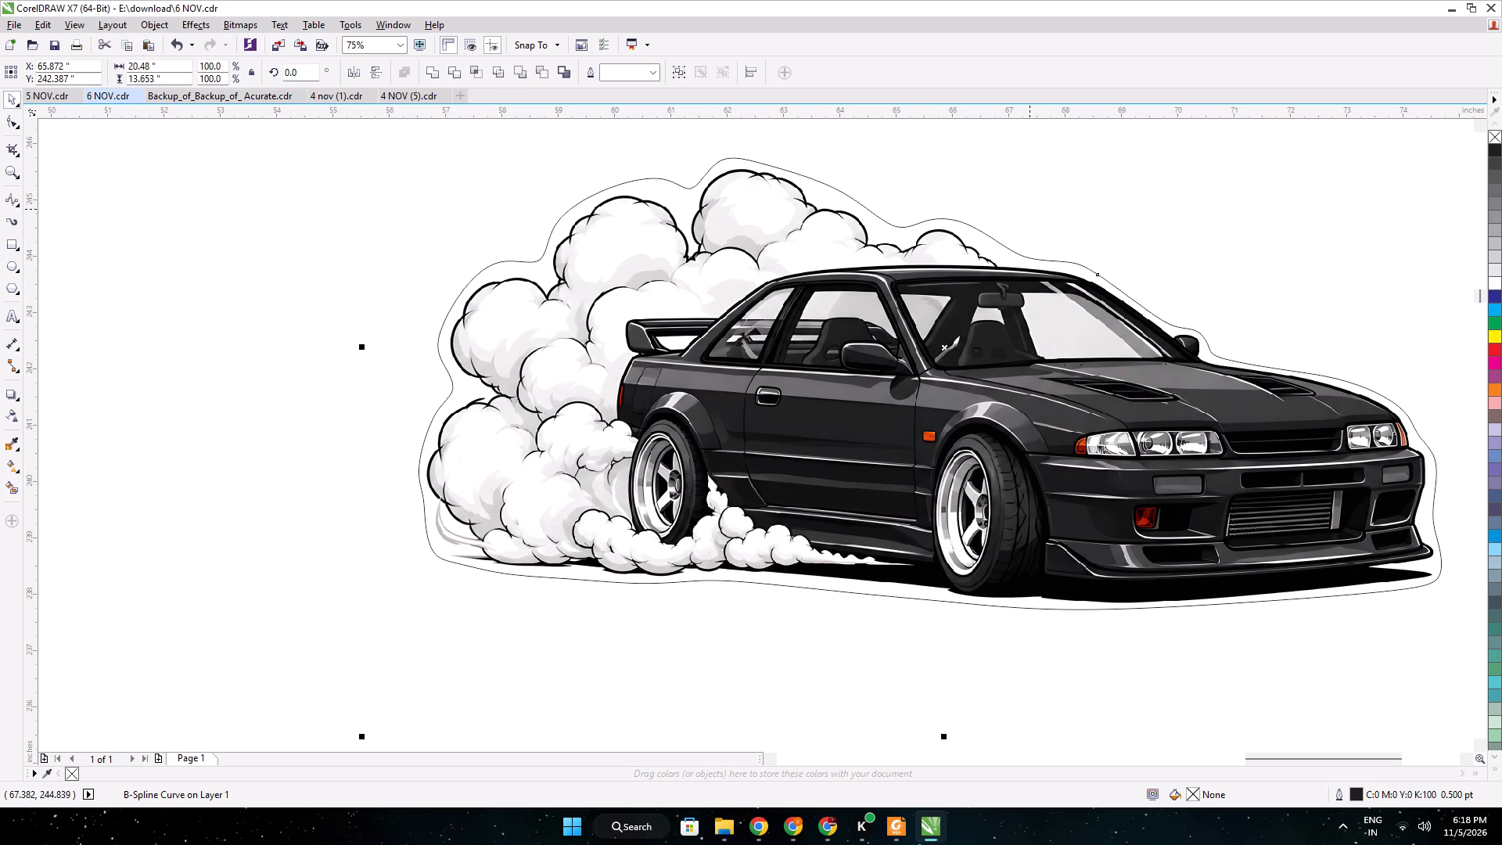
{"action": "left_click", "coordinate": [476, 75]}
{"action": "left_click", "coordinate": [269, 208]}
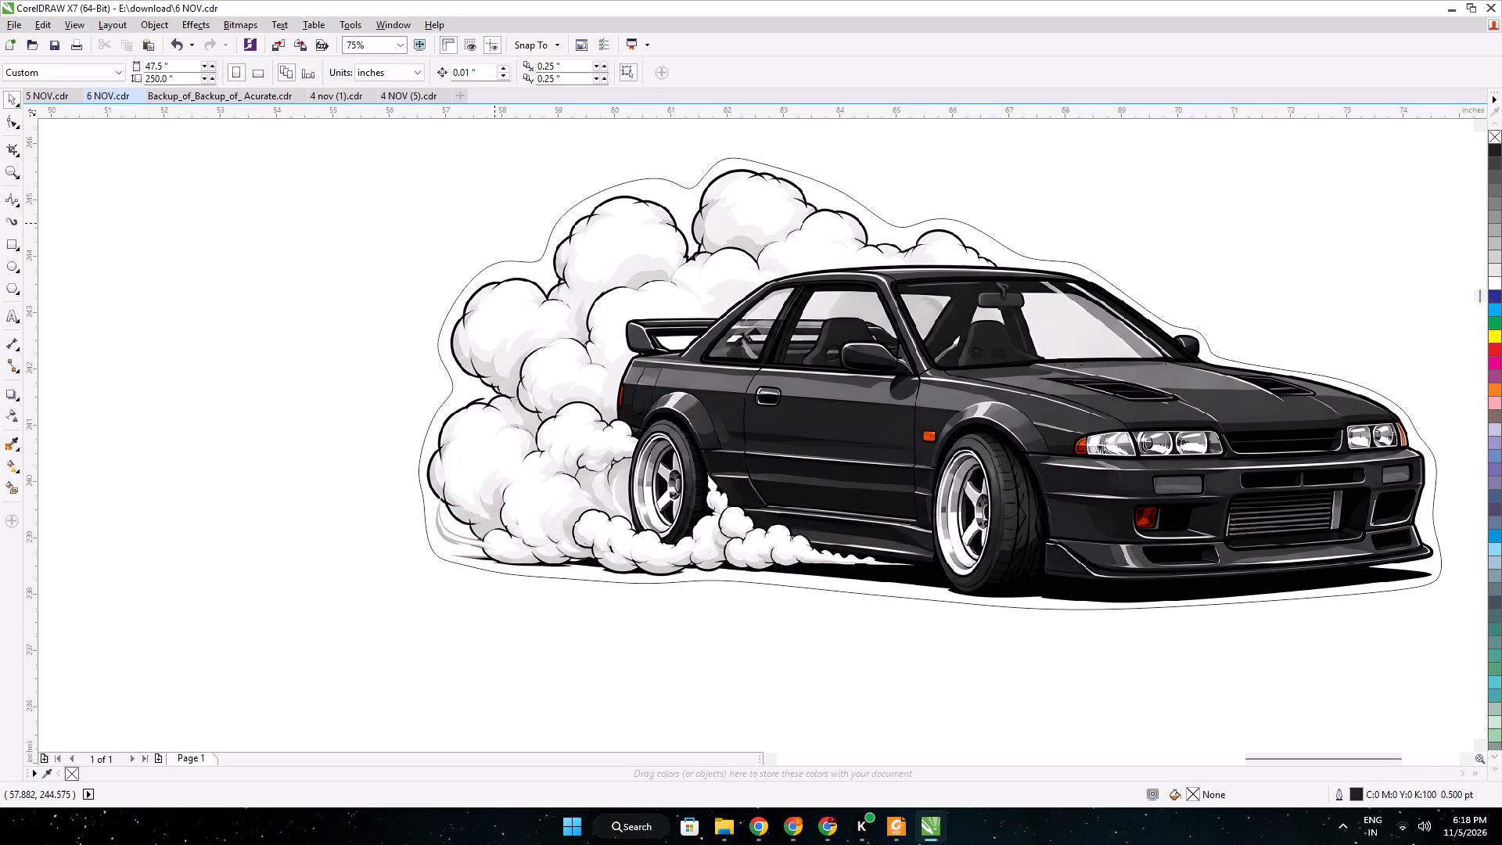
{"action": "left_click", "coordinate": [494, 223]}
{"action": "key", "text": "Delete"}
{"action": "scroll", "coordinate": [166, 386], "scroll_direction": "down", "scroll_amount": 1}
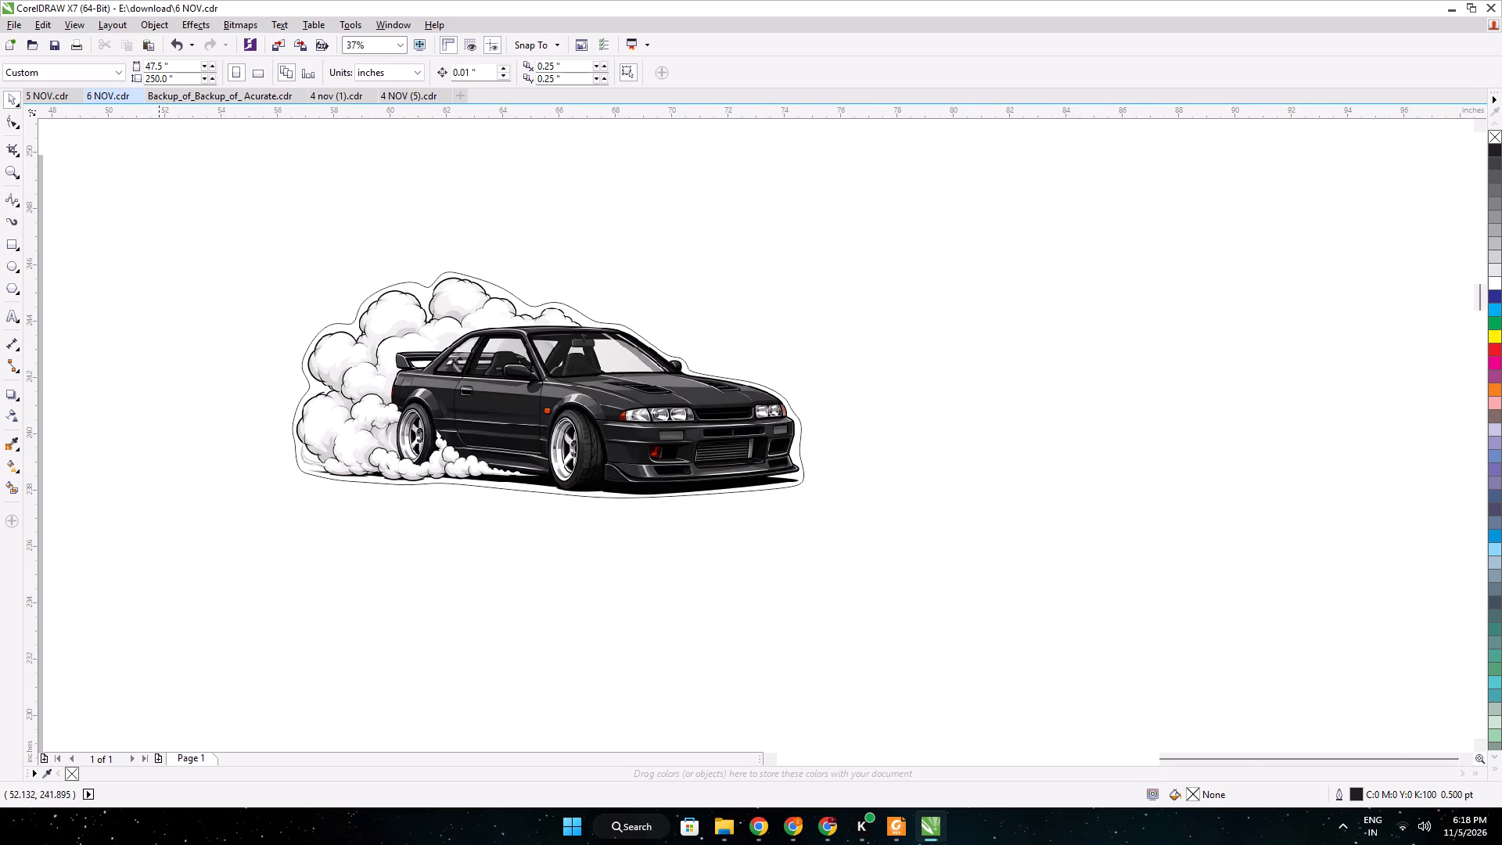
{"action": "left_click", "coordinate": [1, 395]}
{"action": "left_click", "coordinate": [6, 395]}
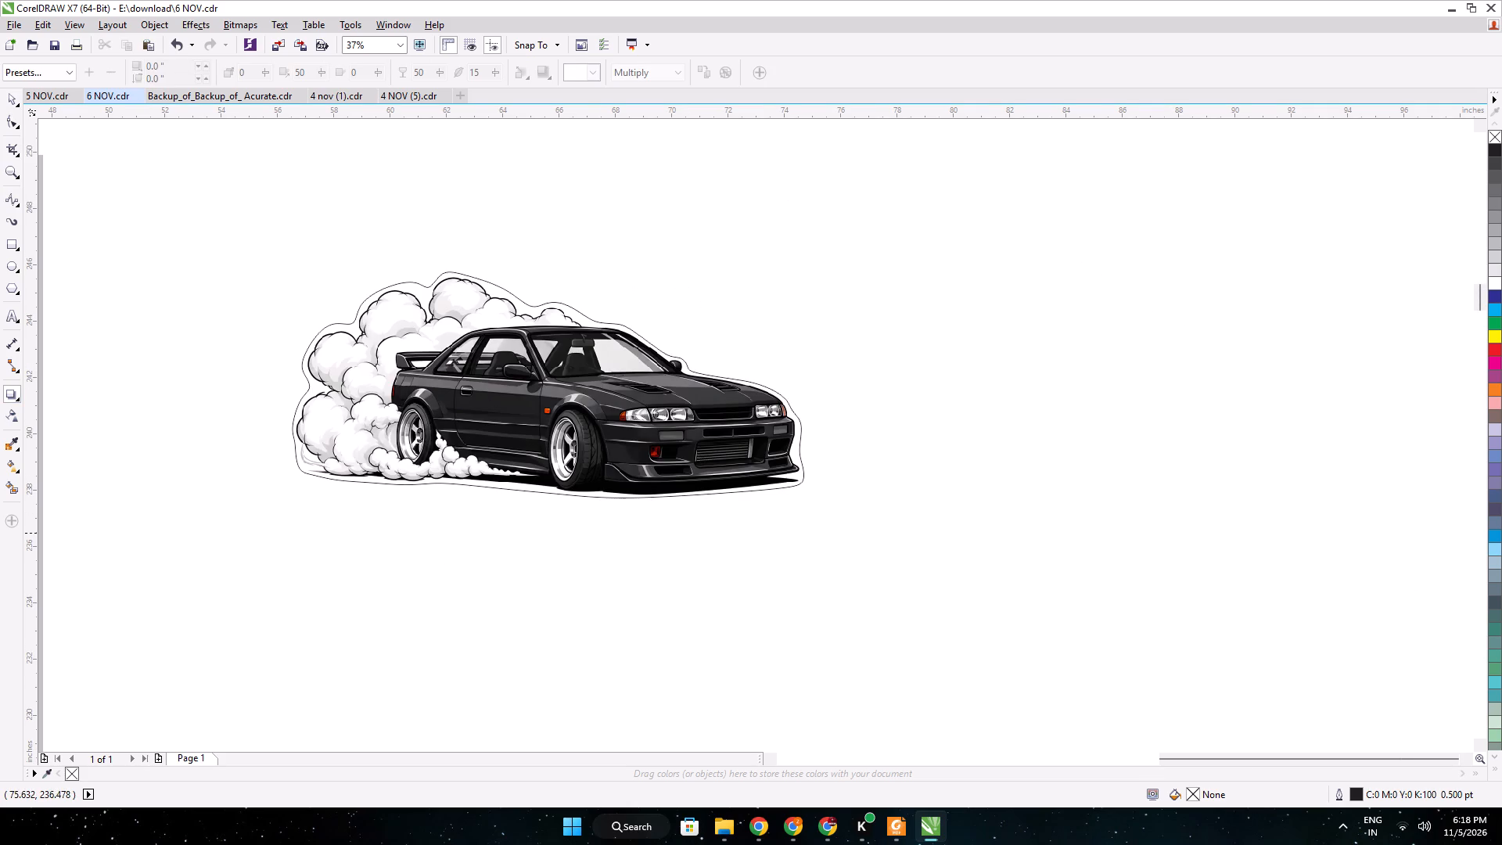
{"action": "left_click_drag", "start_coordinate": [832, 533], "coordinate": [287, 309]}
Draw a rectangular frame around the outlined drift car and tighten it to about 18.8 by 8.7 inches.
{"action": "left_click", "coordinate": [8, 244]}
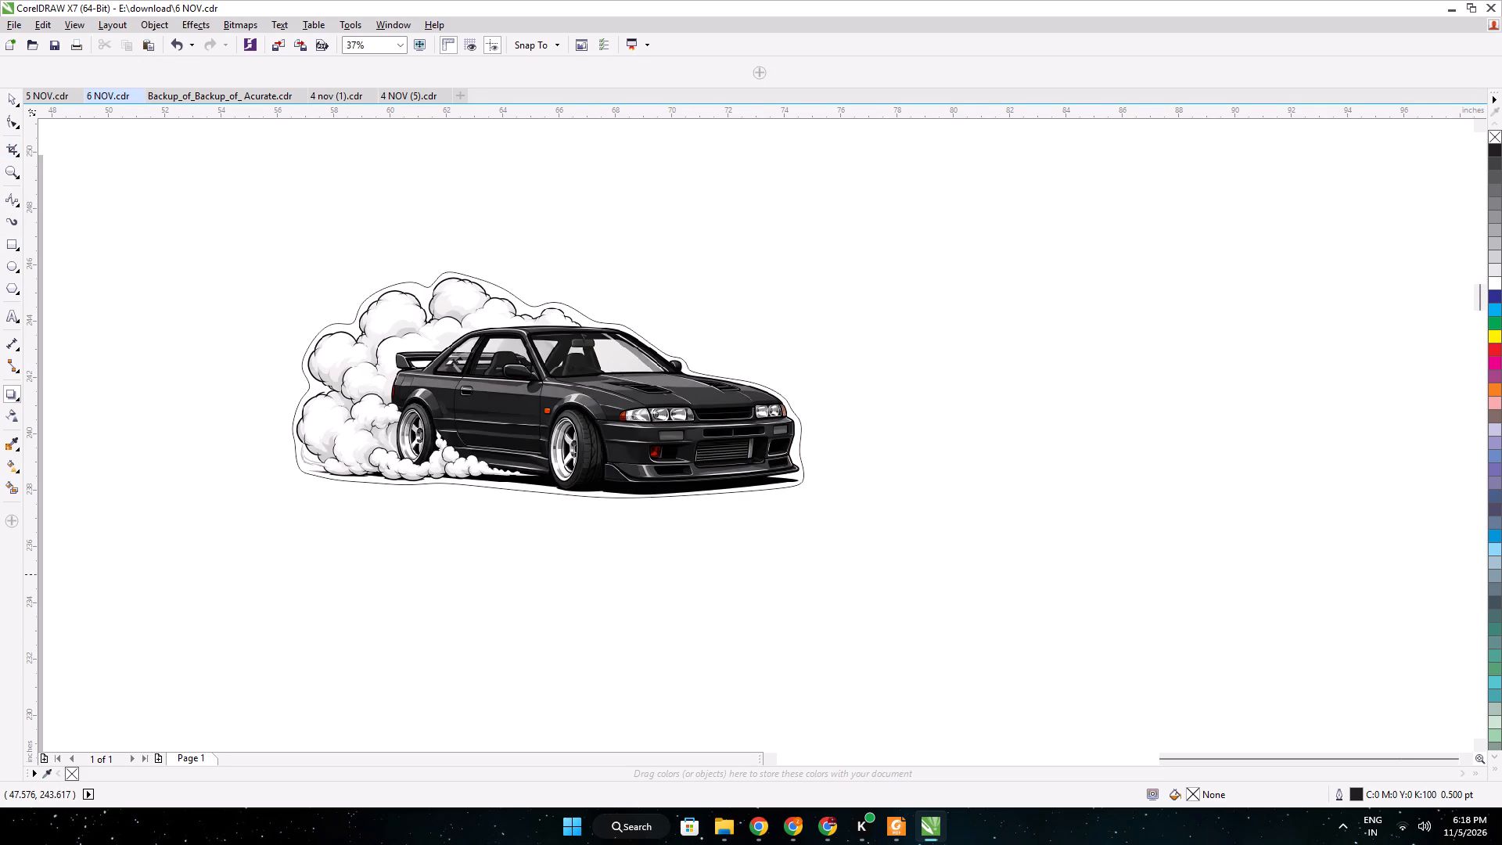
{"action": "left_click_drag", "start_coordinate": [861, 572], "coordinate": [277, 260]}
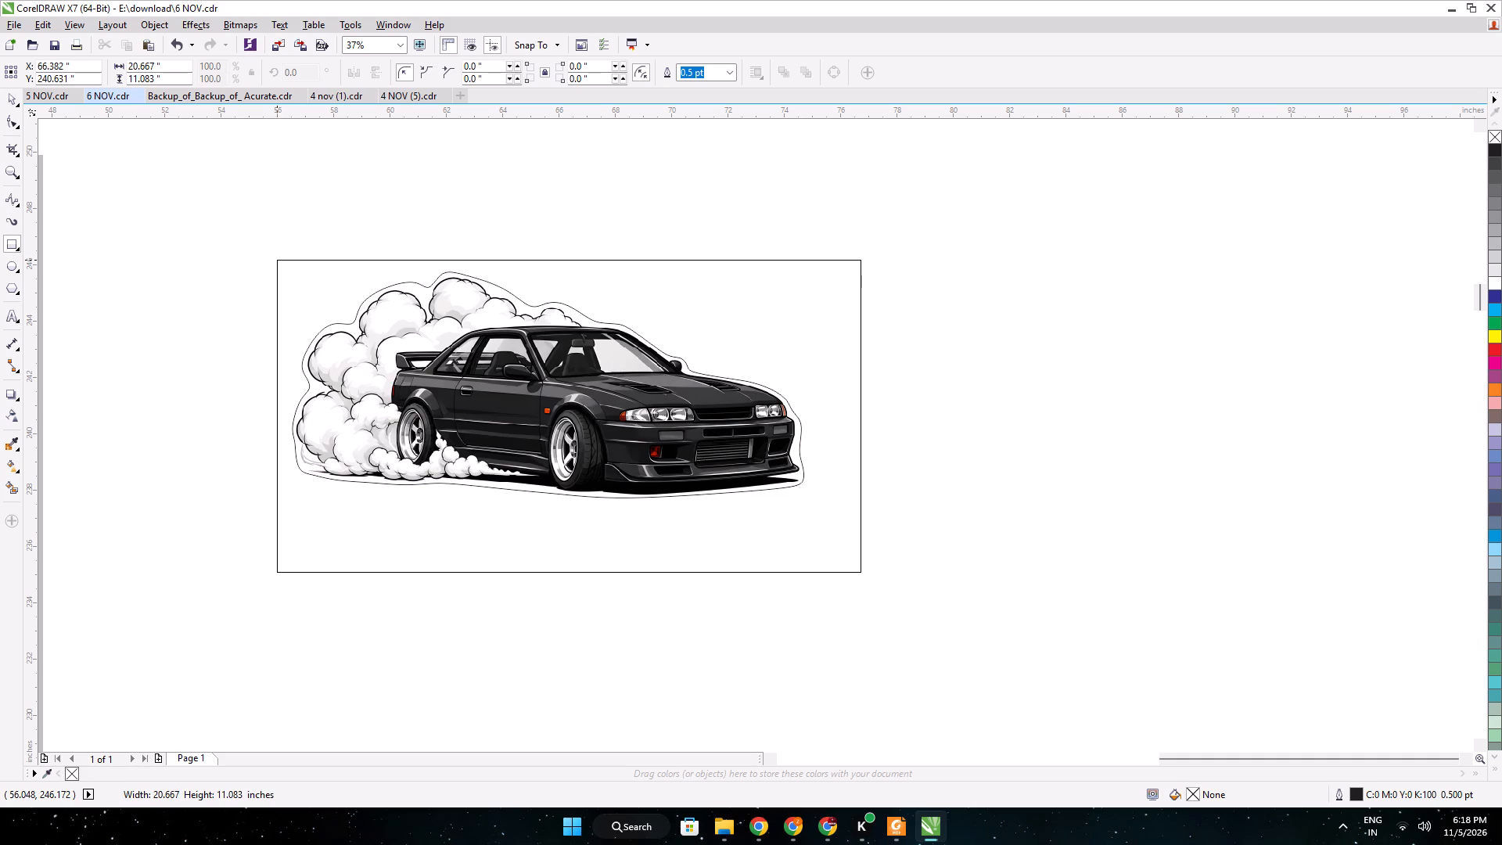
{"action": "left_click_drag", "start_coordinate": [277, 260], "coordinate": [277, 266]}
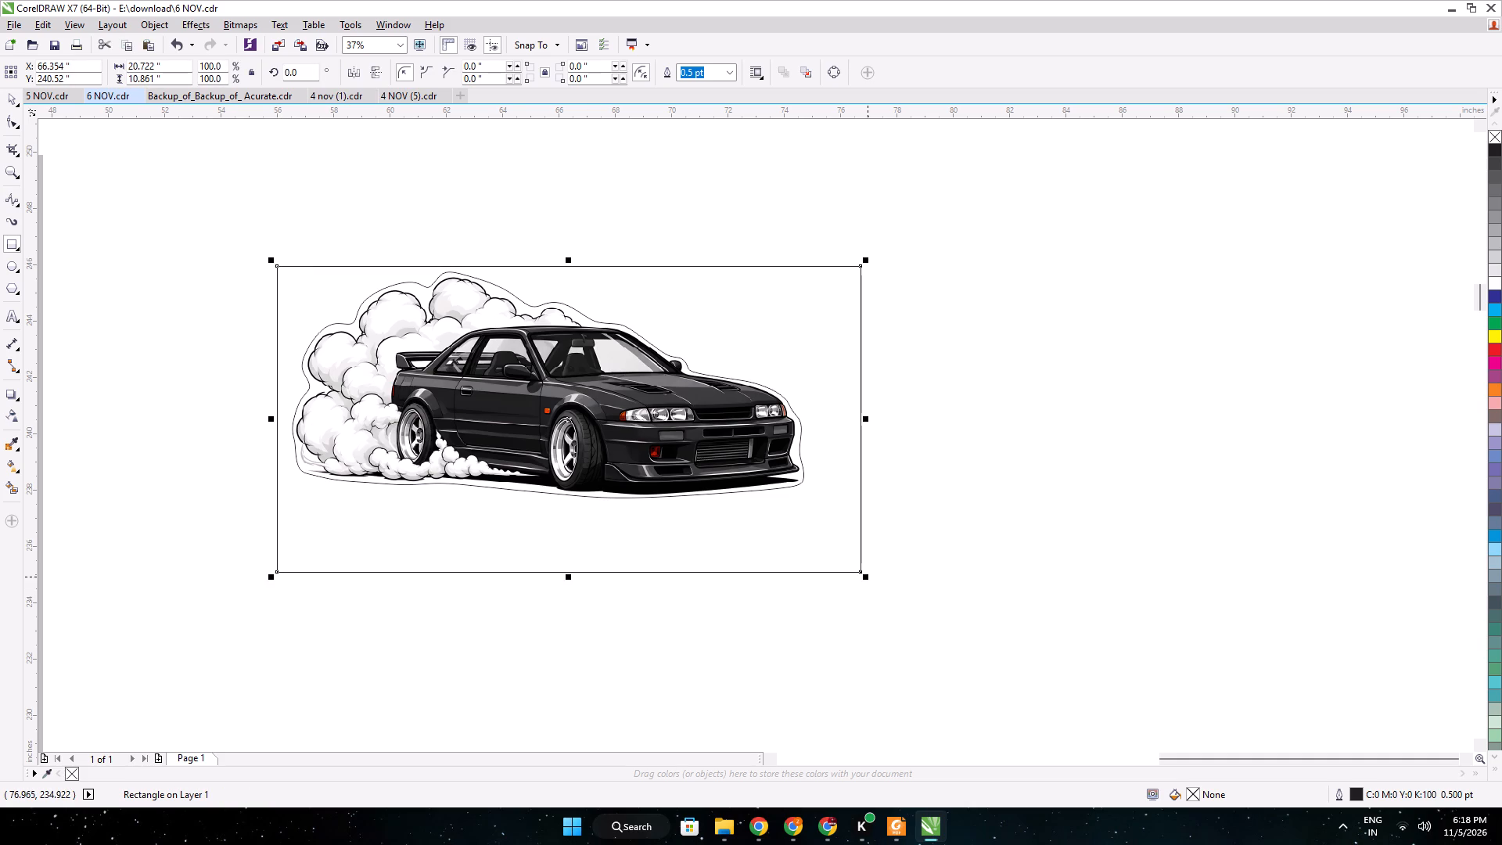
{"action": "left_click_drag", "start_coordinate": [868, 577], "coordinate": [847, 548]}
{"action": "left_click_drag", "start_coordinate": [541, 550], "coordinate": [533, 518]}
Sample the blue cut-line colour from the Tom and Jerry design and apply it to the drift car's cut outline.
{"action": "scroll", "coordinate": [76, 445], "scroll_direction": "down", "scroll_amount": 1}
{"action": "middle_click_drag", "start_coordinate": [106, 466], "coordinate": [401, 471]}
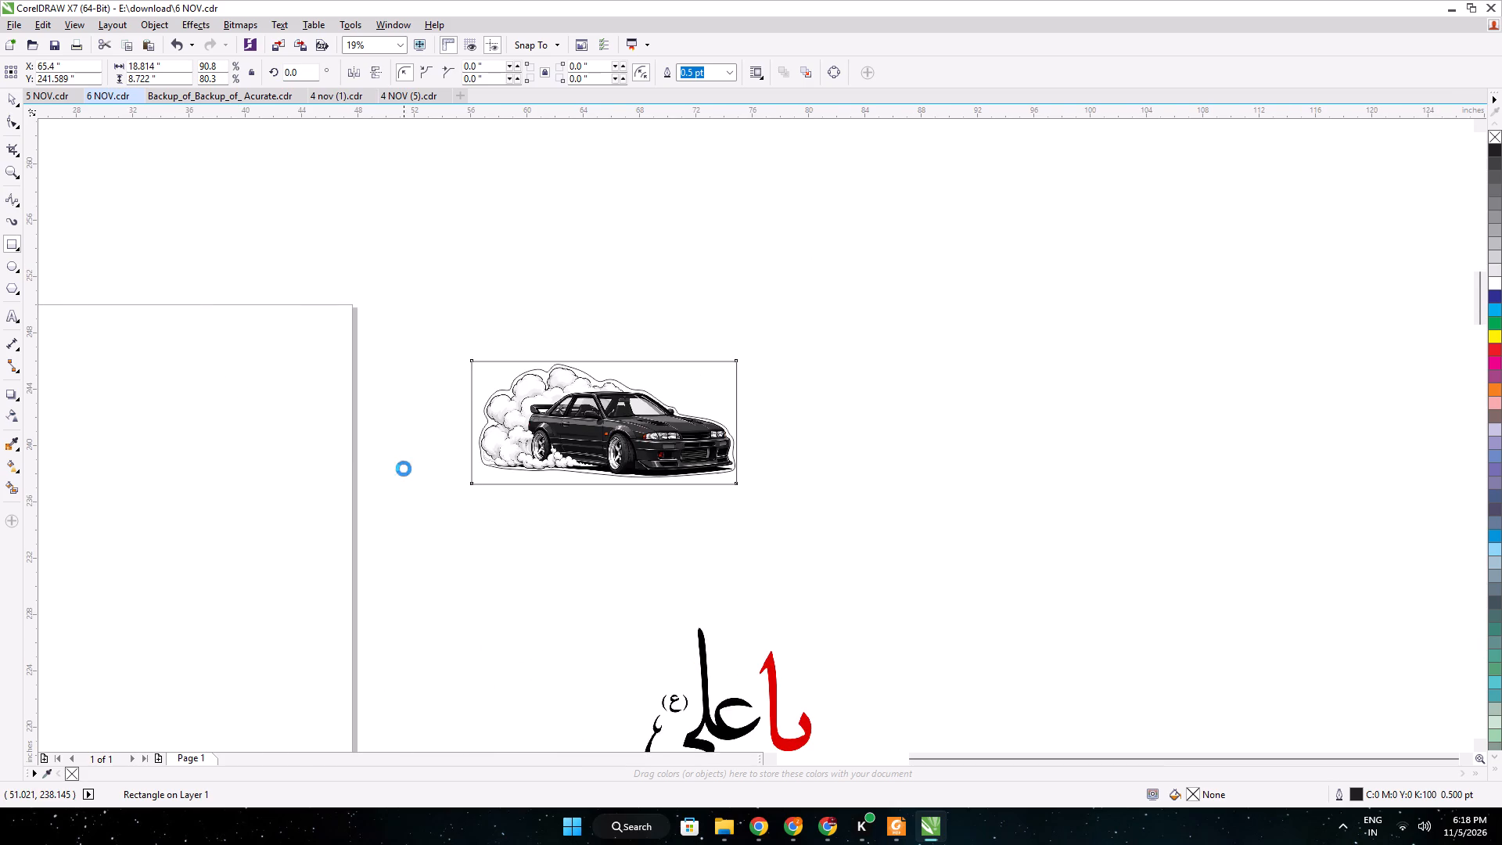
{"action": "scroll", "coordinate": [223, 501], "scroll_direction": "down", "scroll_amount": 1}
{"action": "middle_click_drag", "start_coordinate": [257, 495], "coordinate": [432, 495]}
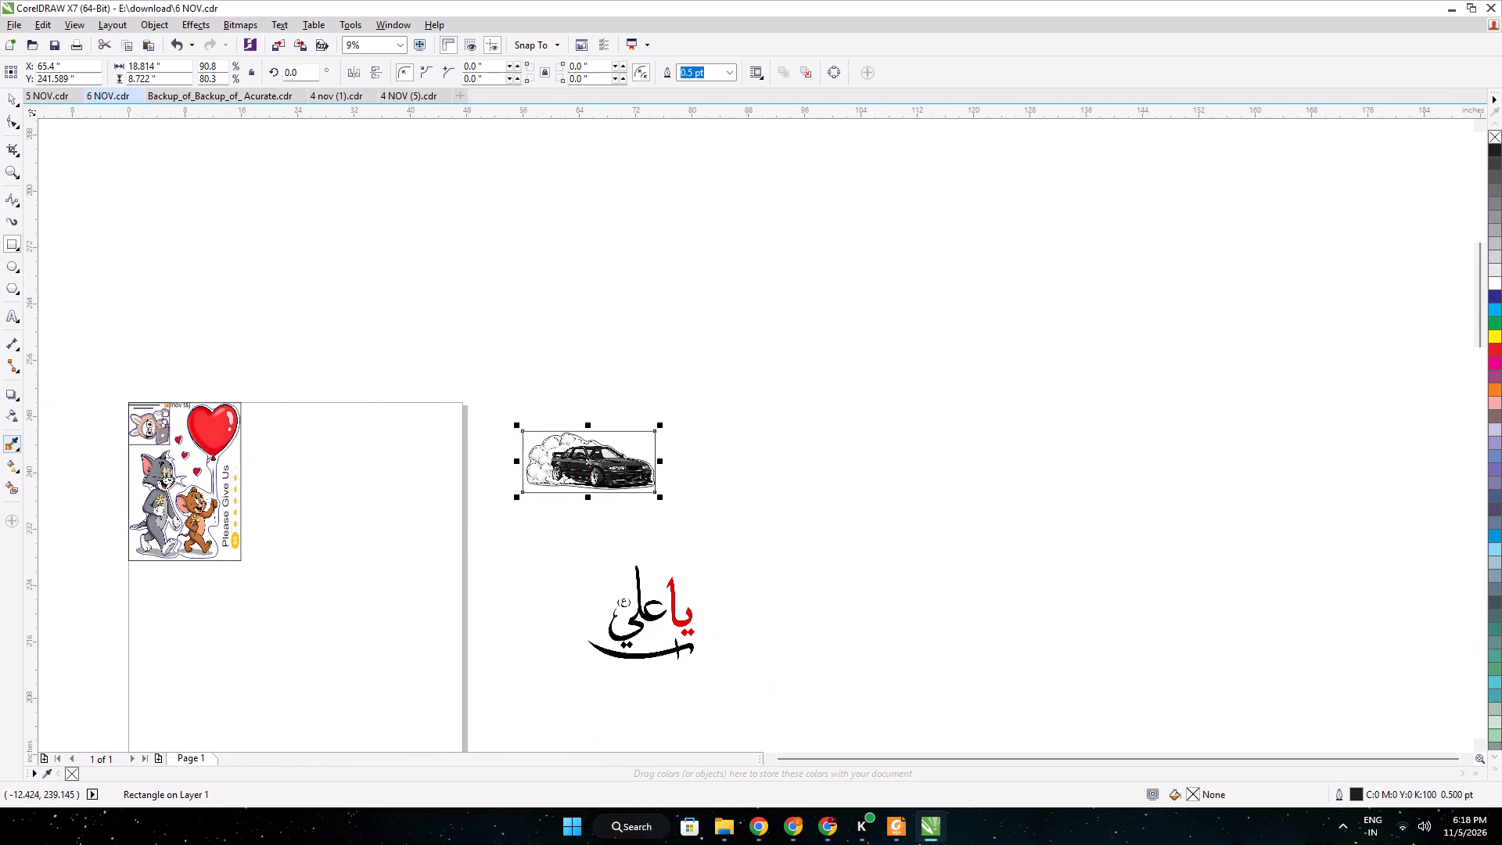
{"action": "left_click", "coordinate": [20, 441]}
{"action": "left_click", "coordinate": [233, 444]}
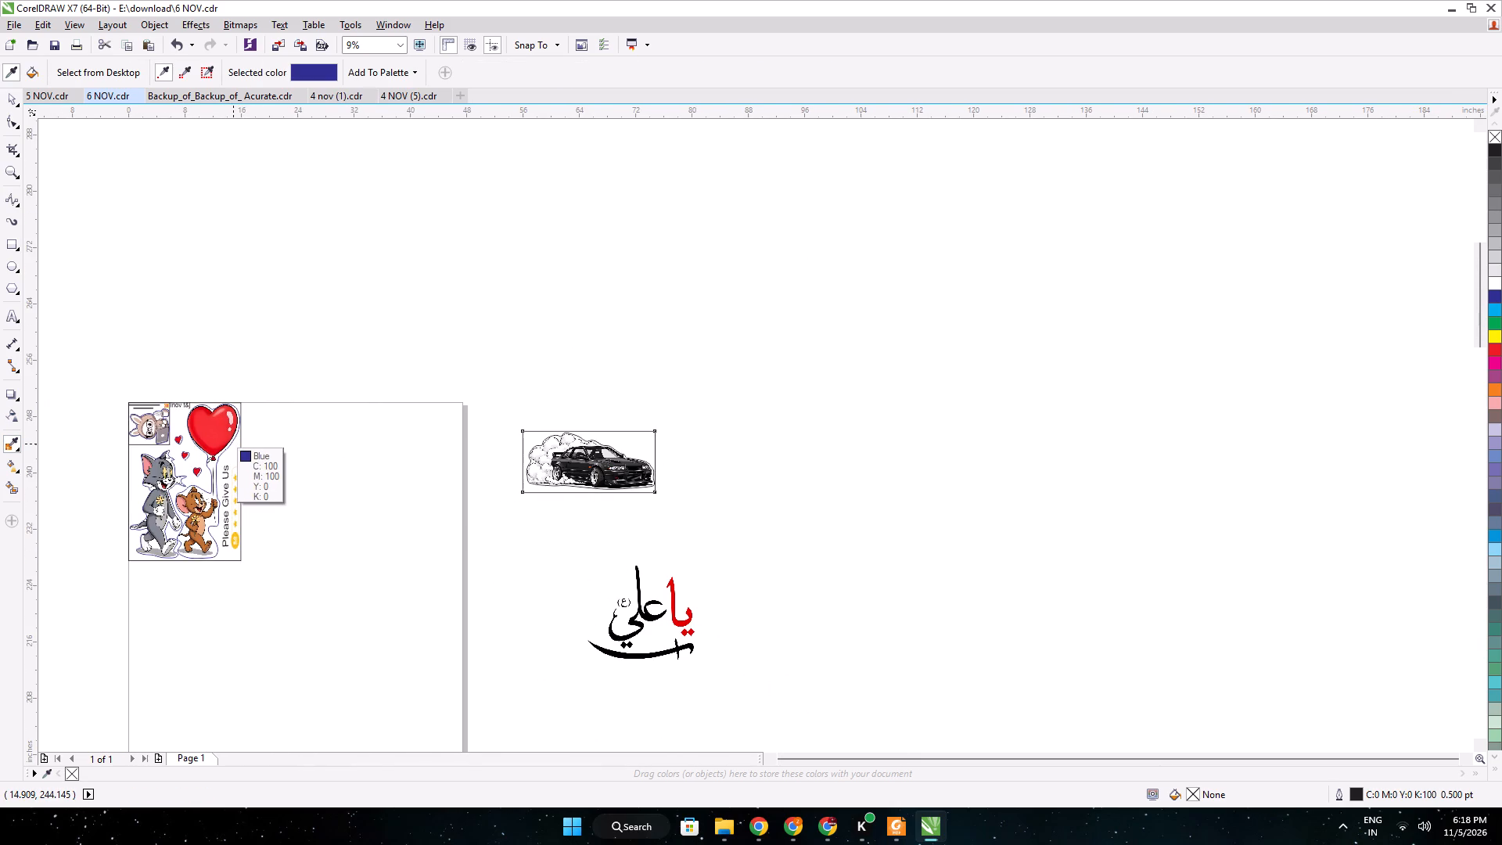
{"action": "scroll", "coordinate": [577, 435], "scroll_direction": "up", "scroll_amount": 4}
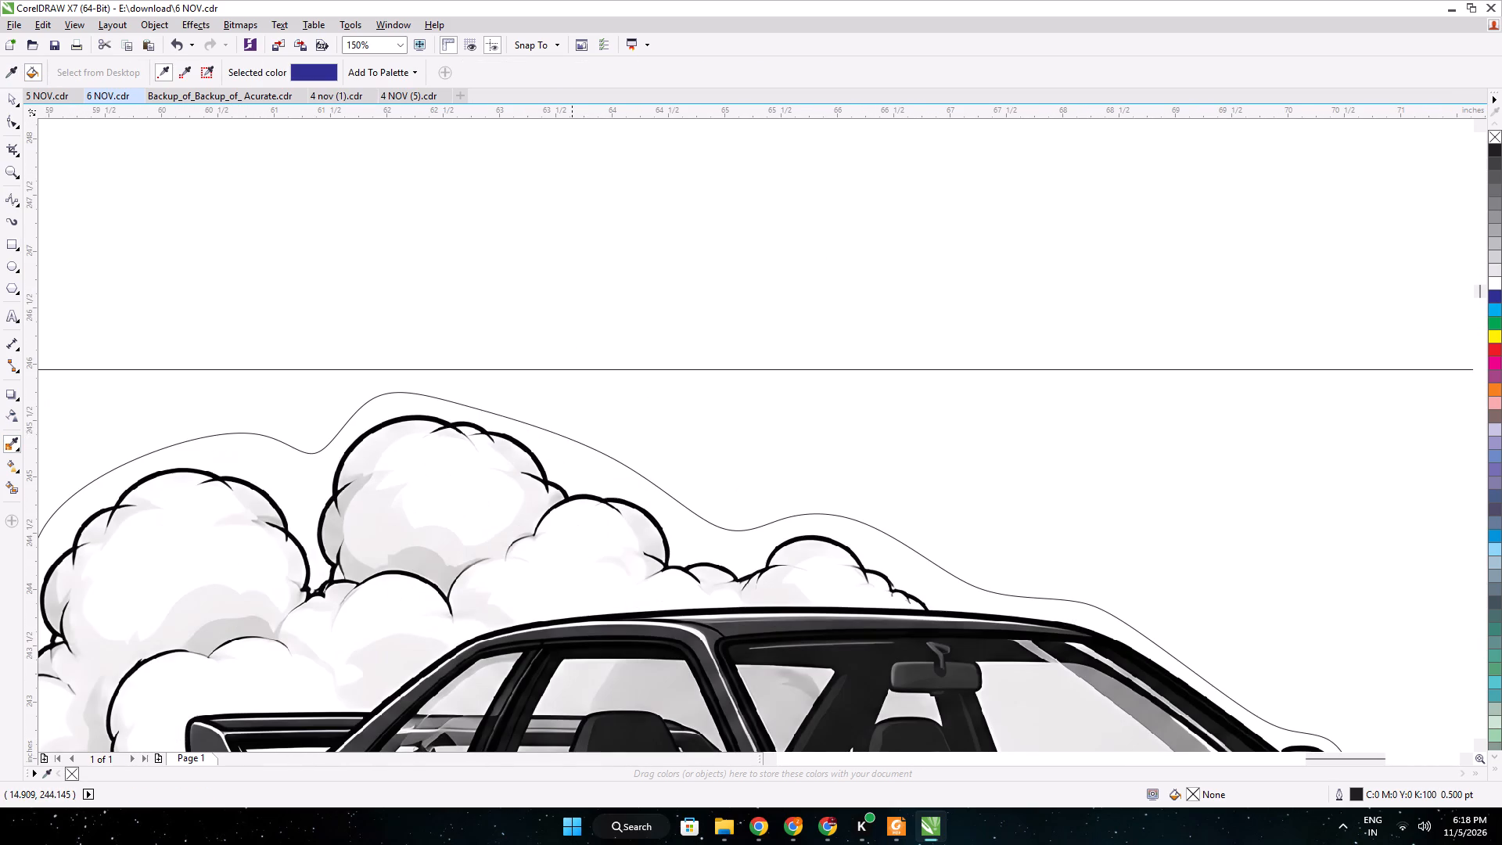
{"action": "scroll", "coordinate": [568, 445], "scroll_direction": "up", "scroll_amount": 3}
{"action": "left_click", "coordinate": [591, 426]}
{"action": "scroll", "coordinate": [414, 396], "scroll_direction": "down", "scroll_amount": 6}
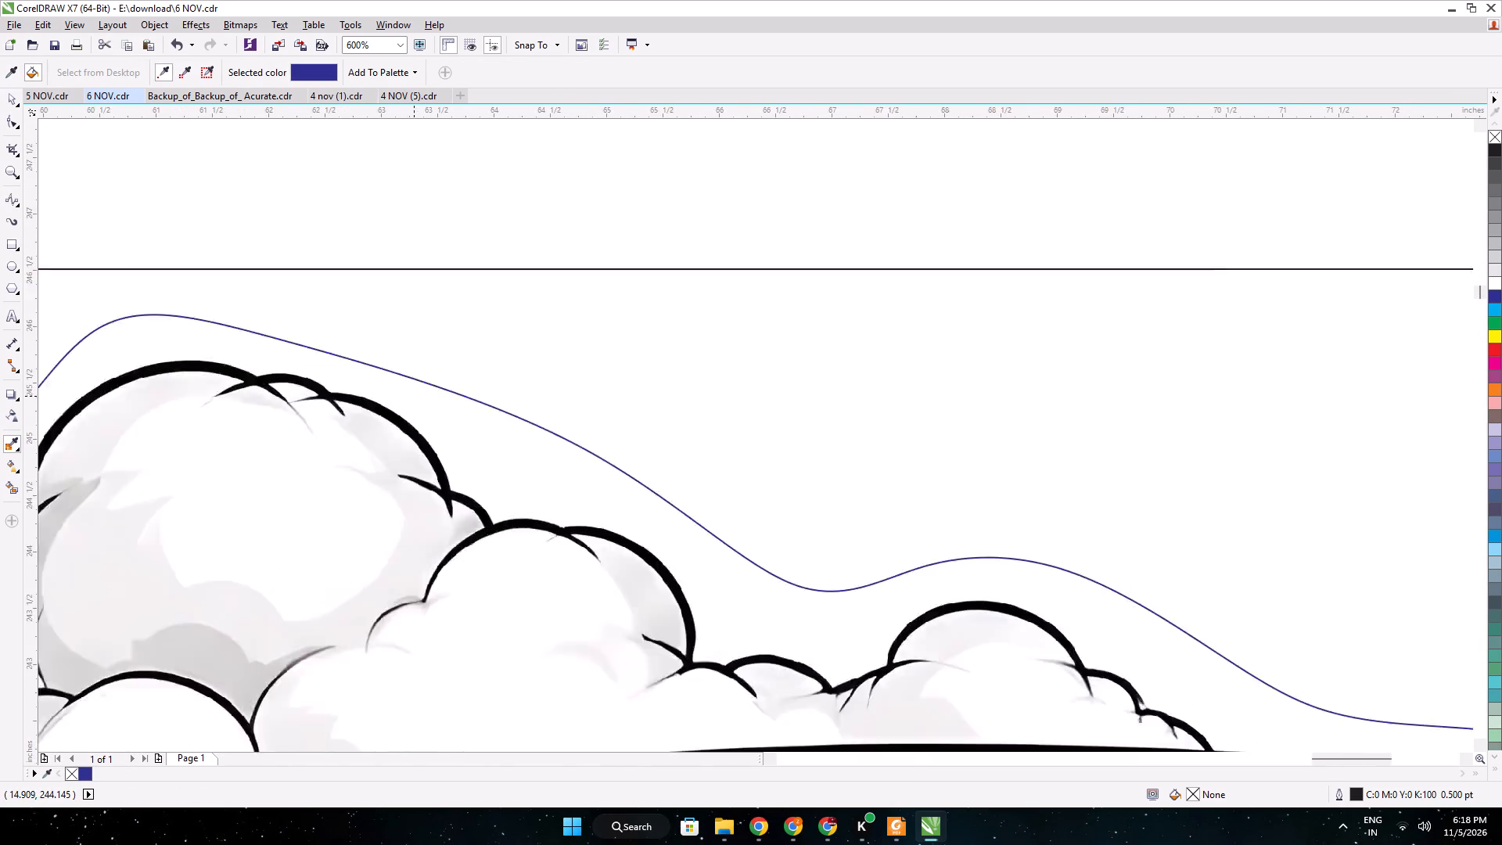
{"action": "scroll", "coordinate": [409, 394], "scroll_direction": "down", "scroll_amount": 4}
Pull in the frame's edge beside the smoke clouds so the drift car's frame is about 18.5 inches wide.
{"action": "left_click", "coordinate": [13, 101]}
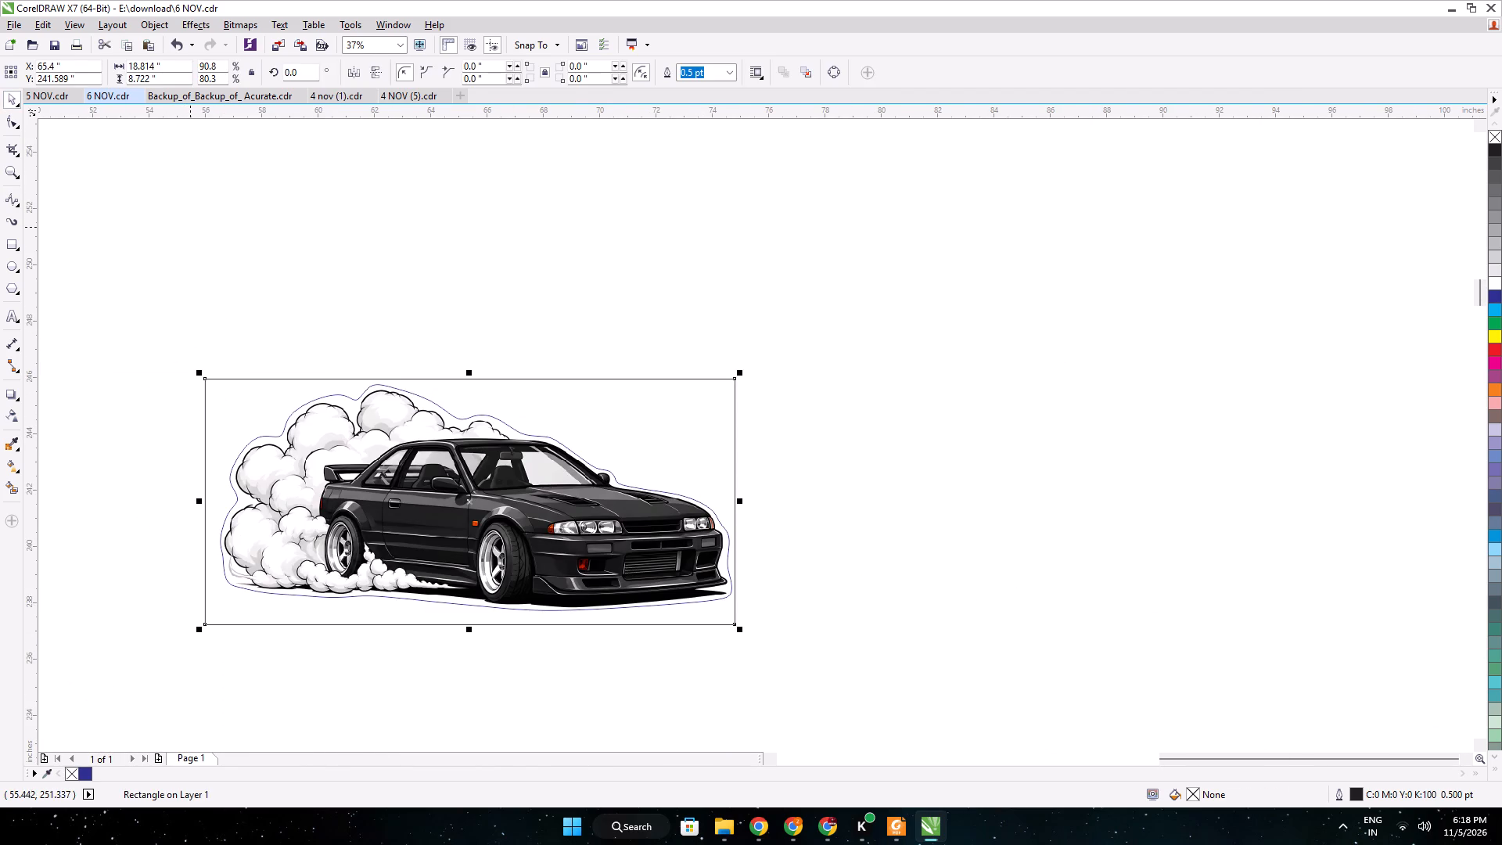
{"action": "left_click", "coordinate": [190, 227]}
{"action": "left_click", "coordinate": [220, 441]}
{"action": "middle_click_drag", "start_coordinate": [239, 433], "coordinate": [350, 378]}
{"action": "scroll", "coordinate": [308, 460], "scroll_direction": "up", "scroll_amount": 2}
{"action": "left_click_drag", "start_coordinate": [327, 432], "coordinate": [367, 443]}
{"action": "left_click", "coordinate": [282, 415]}
{"action": "scroll", "coordinate": [310, 405], "scroll_direction": "down", "scroll_amount": 2}
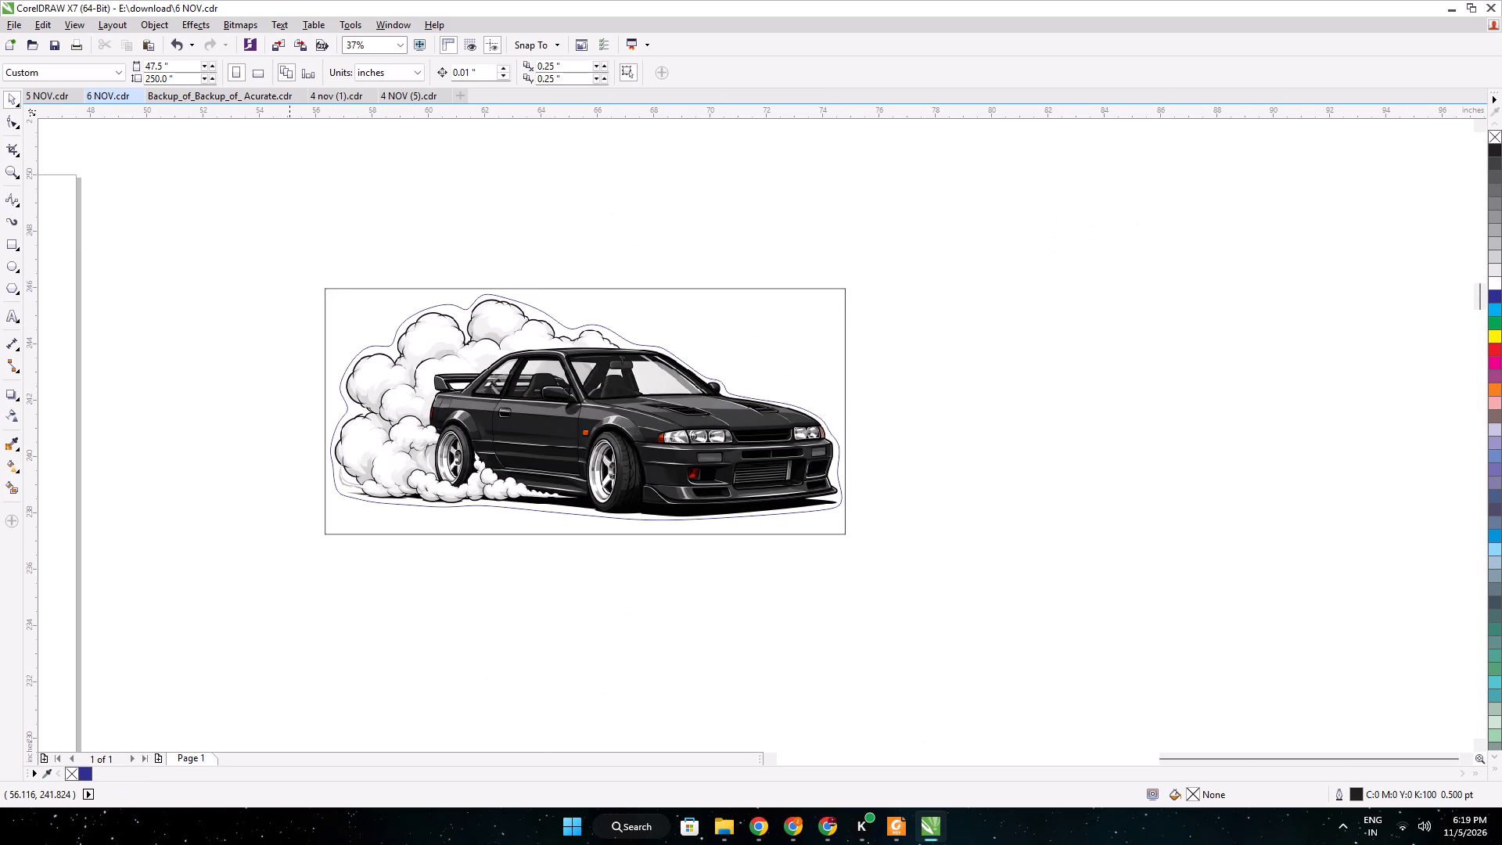
Rotate the drift car together with its cut outline and frame by 90 degrees.
{"action": "left_click_drag", "start_coordinate": [298, 268], "coordinate": [933, 595]}
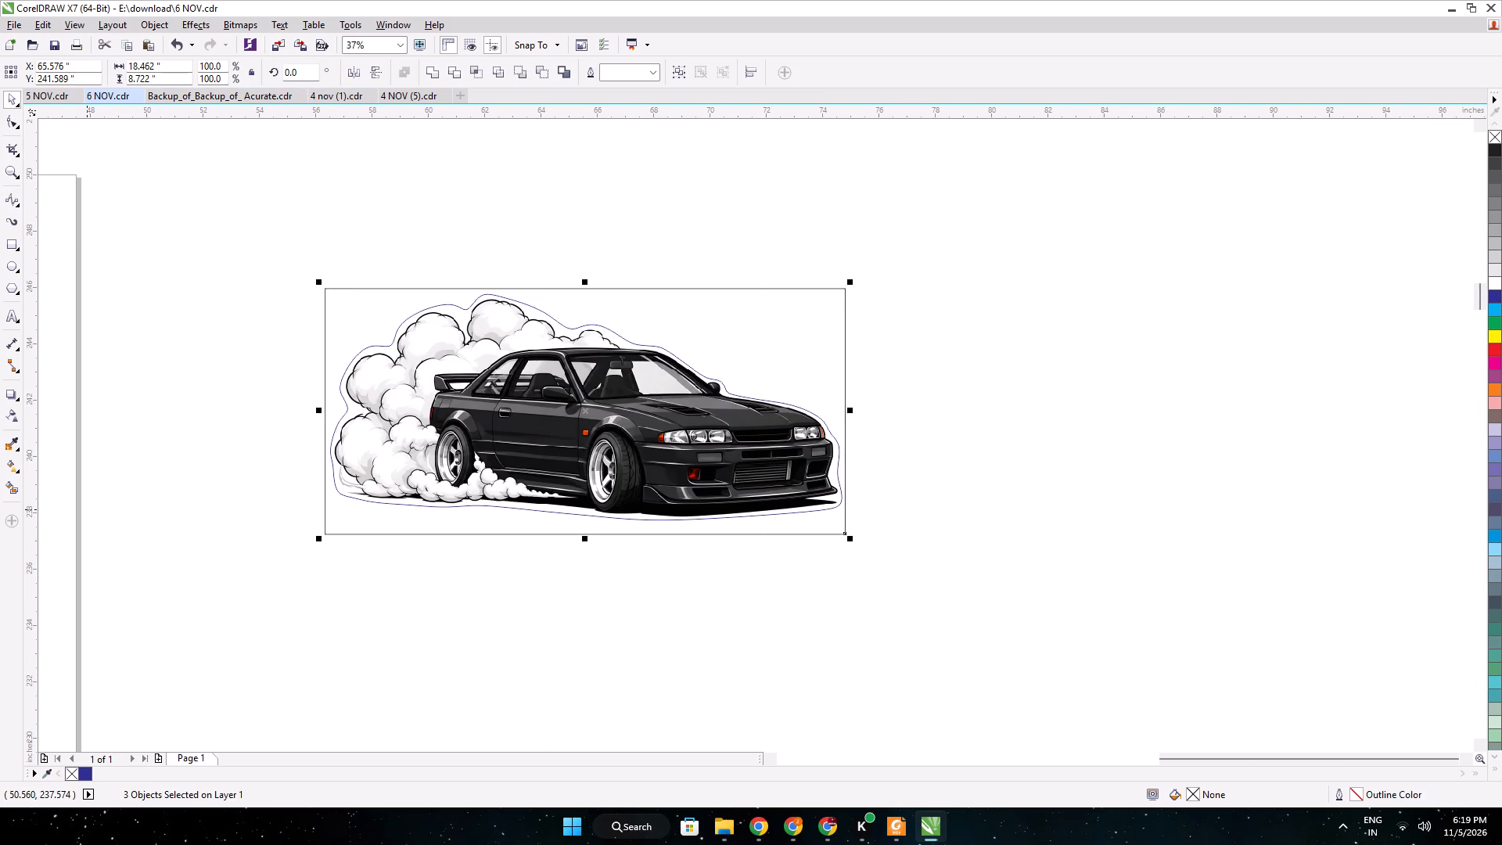
{"action": "double_click", "coordinate": [303, 74]}
{"action": "type", "text": "90"}
{"action": "key", "text": "Return"}
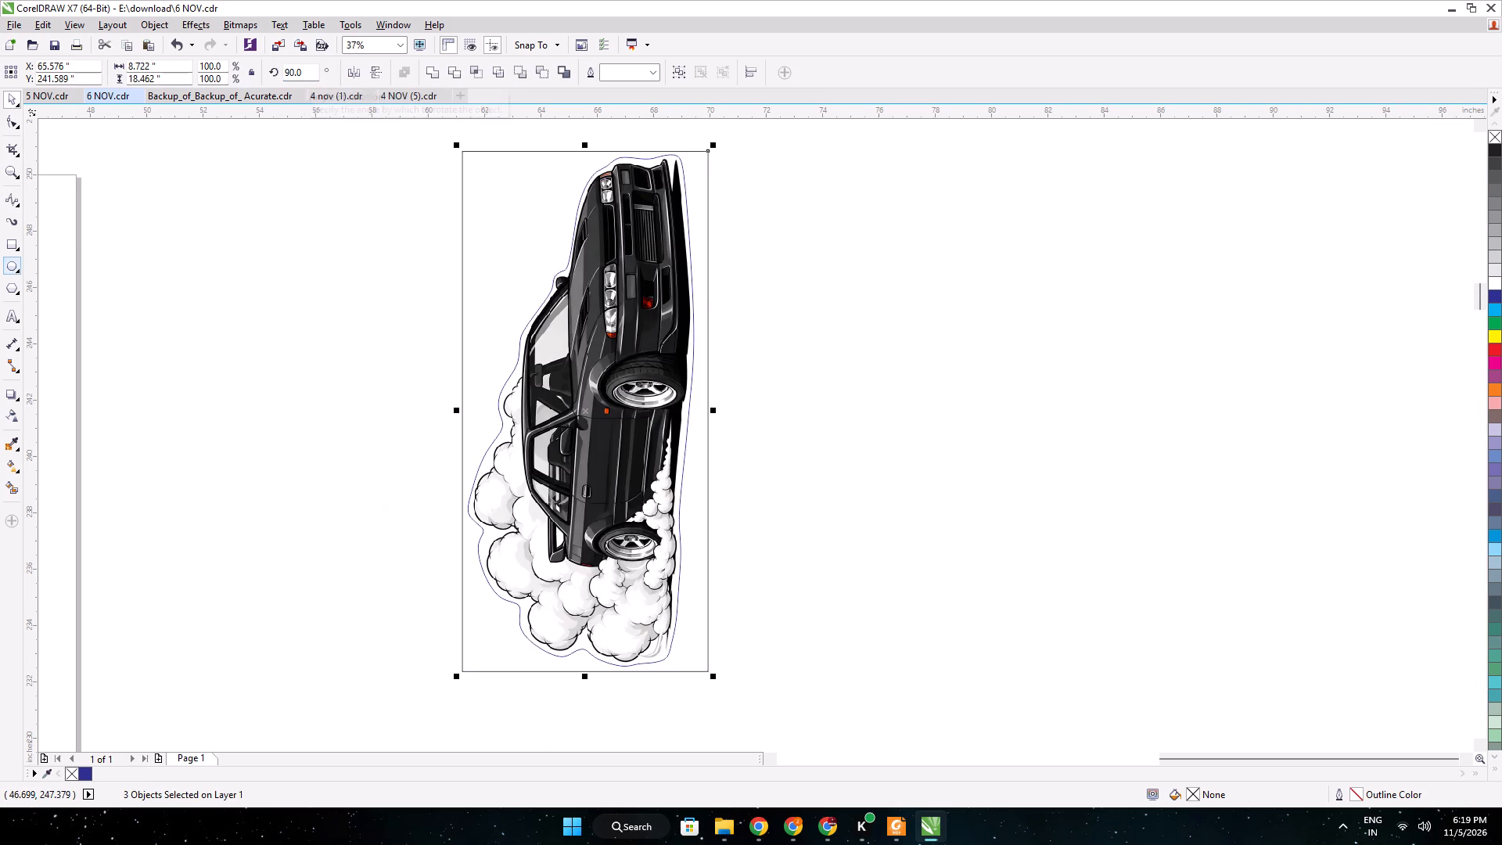
Resize the rotated car, outline and frame together to 10 inches wide by 24 inches high.
{"action": "double_click", "coordinate": [142, 68]}
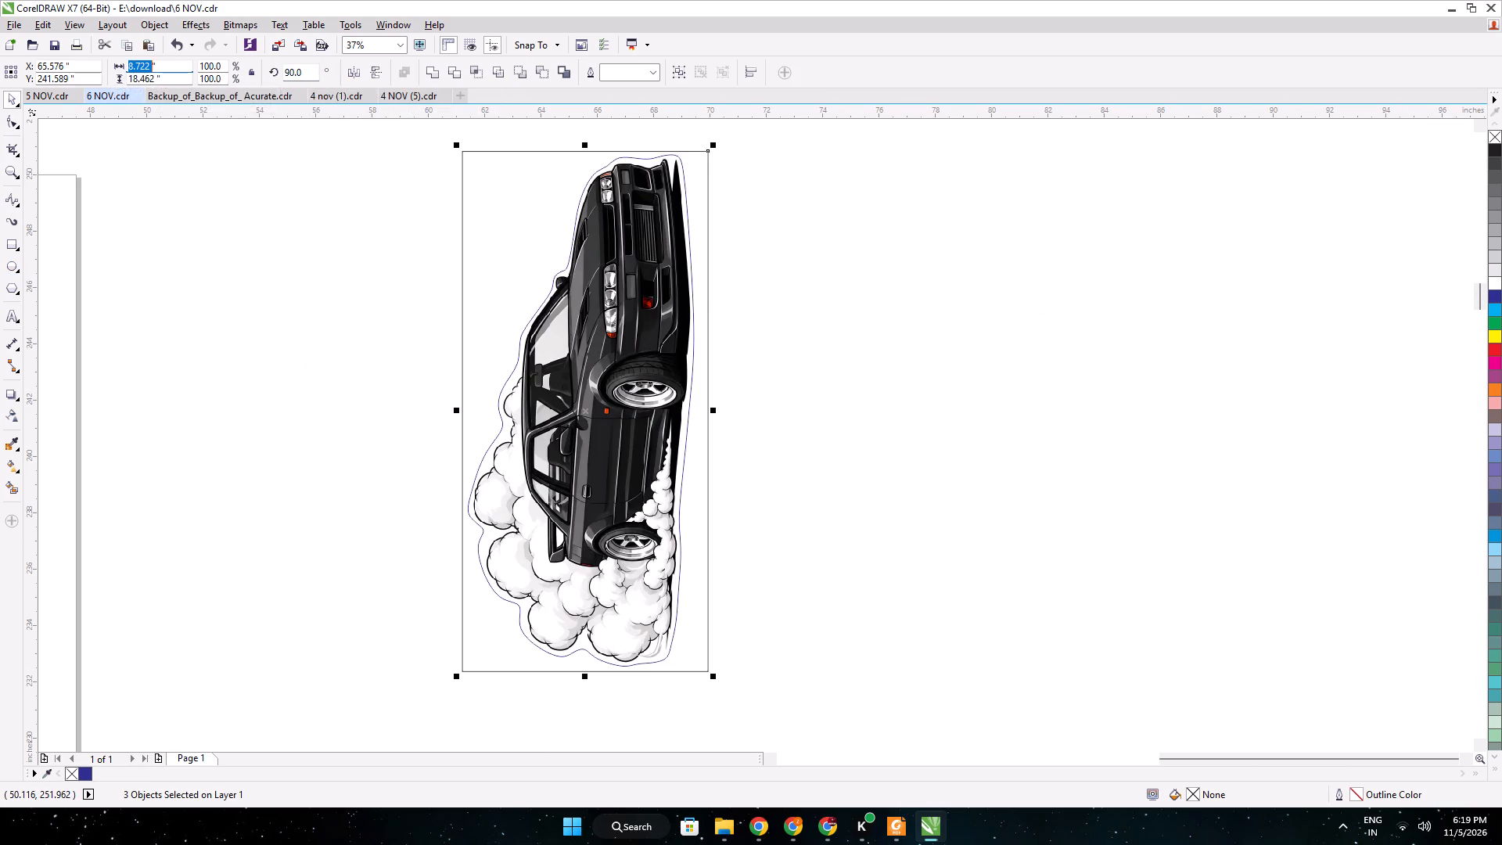
{"action": "key", "text": "1"}
{"action": "key", "text": "0"}
{"action": "double_click", "coordinate": [137, 82]}
{"action": "type", "text": "24"}
{"action": "key", "text": "Return"}
Move the framed drift car to the empty area outside the page, just above the Ya Ali artwork.
{"action": "scroll", "coordinate": [429, 305], "scroll_direction": "down", "scroll_amount": 1}
{"action": "left_click_drag", "start_coordinate": [514, 359], "coordinate": [421, 433]}
{"action": "middle_click_drag", "start_coordinate": [420, 433], "coordinate": [700, 365]}
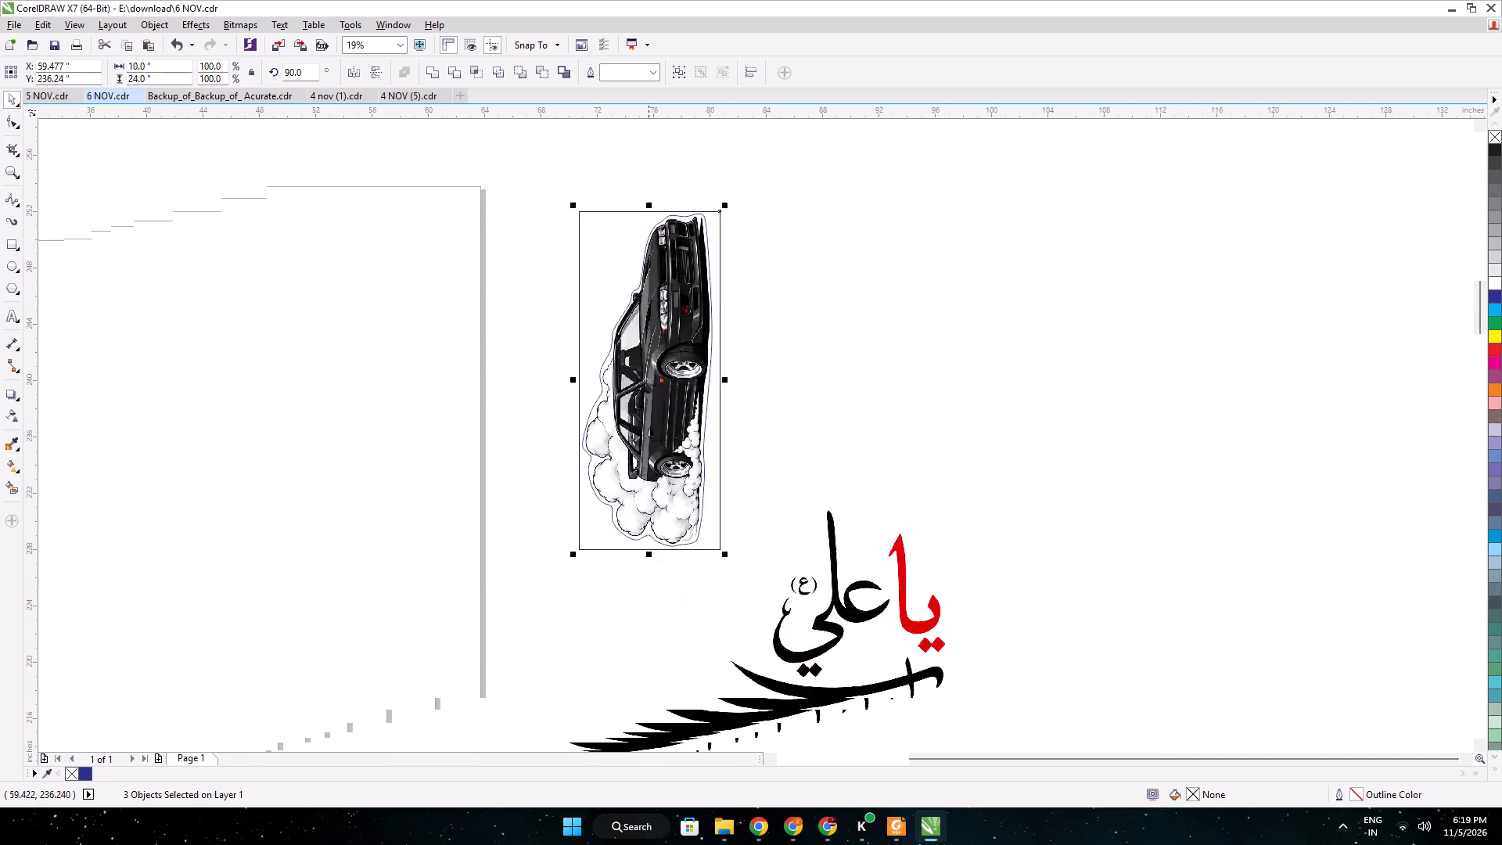
{"action": "middle_click_drag", "start_coordinate": [700, 365], "coordinate": [738, 355]}
{"action": "left_click_drag", "start_coordinate": [740, 354], "coordinate": [427, 458]}
{"action": "left_click_drag", "start_coordinate": [427, 458], "coordinate": [1174, 259]}
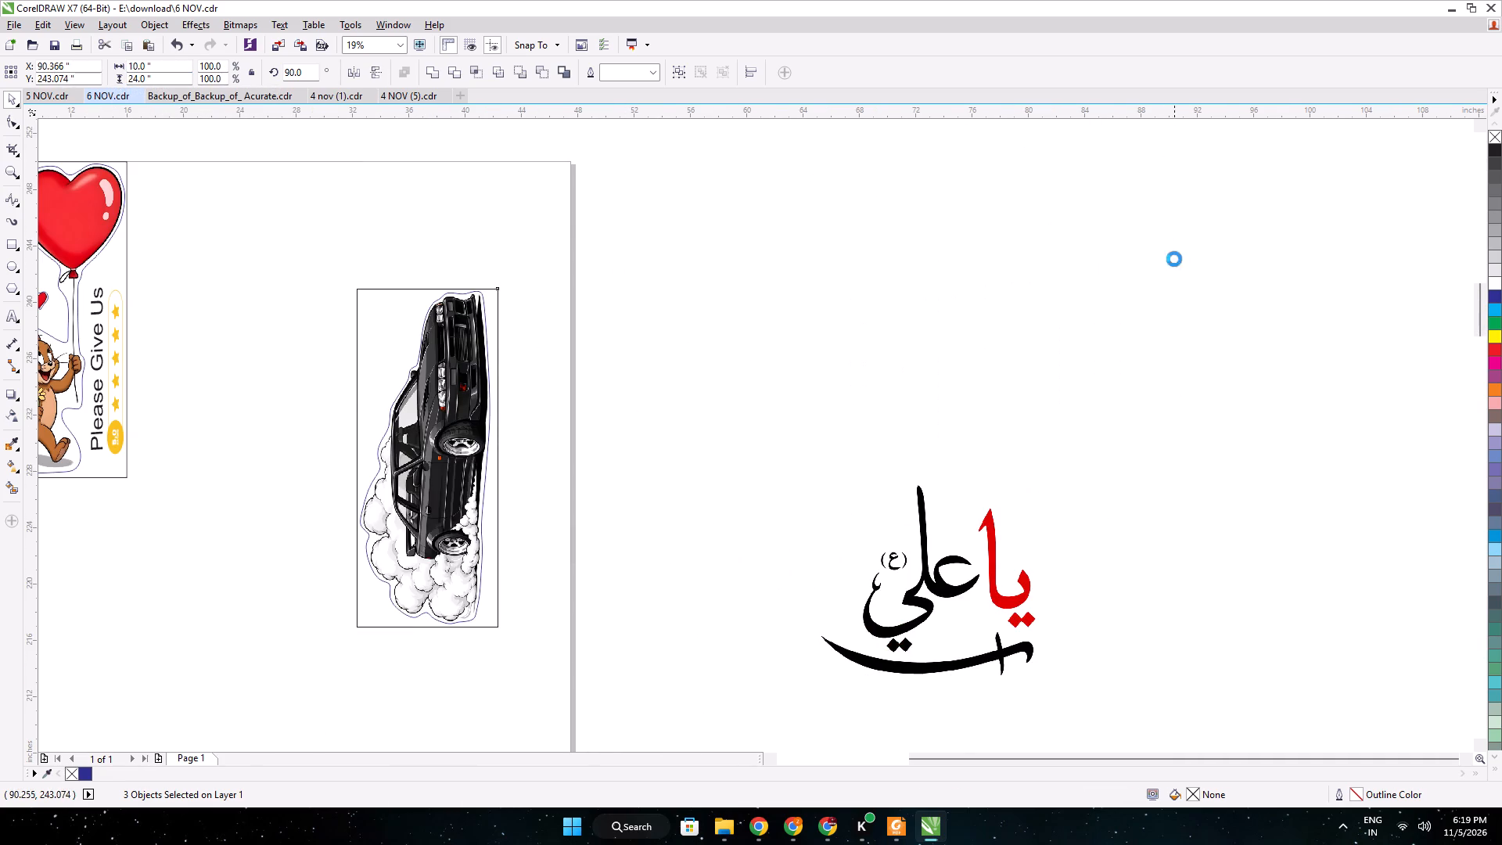
{"action": "left_click_drag", "start_coordinate": [1189, 267], "coordinate": [980, 300]}
{"action": "left_click", "coordinate": [581, 409]}
Shift the Ya Ali calligraphy image closer to the page, keeping it outside the page's right edge.
{"action": "middle_click_drag", "start_coordinate": [784, 395], "coordinate": [590, 249]}
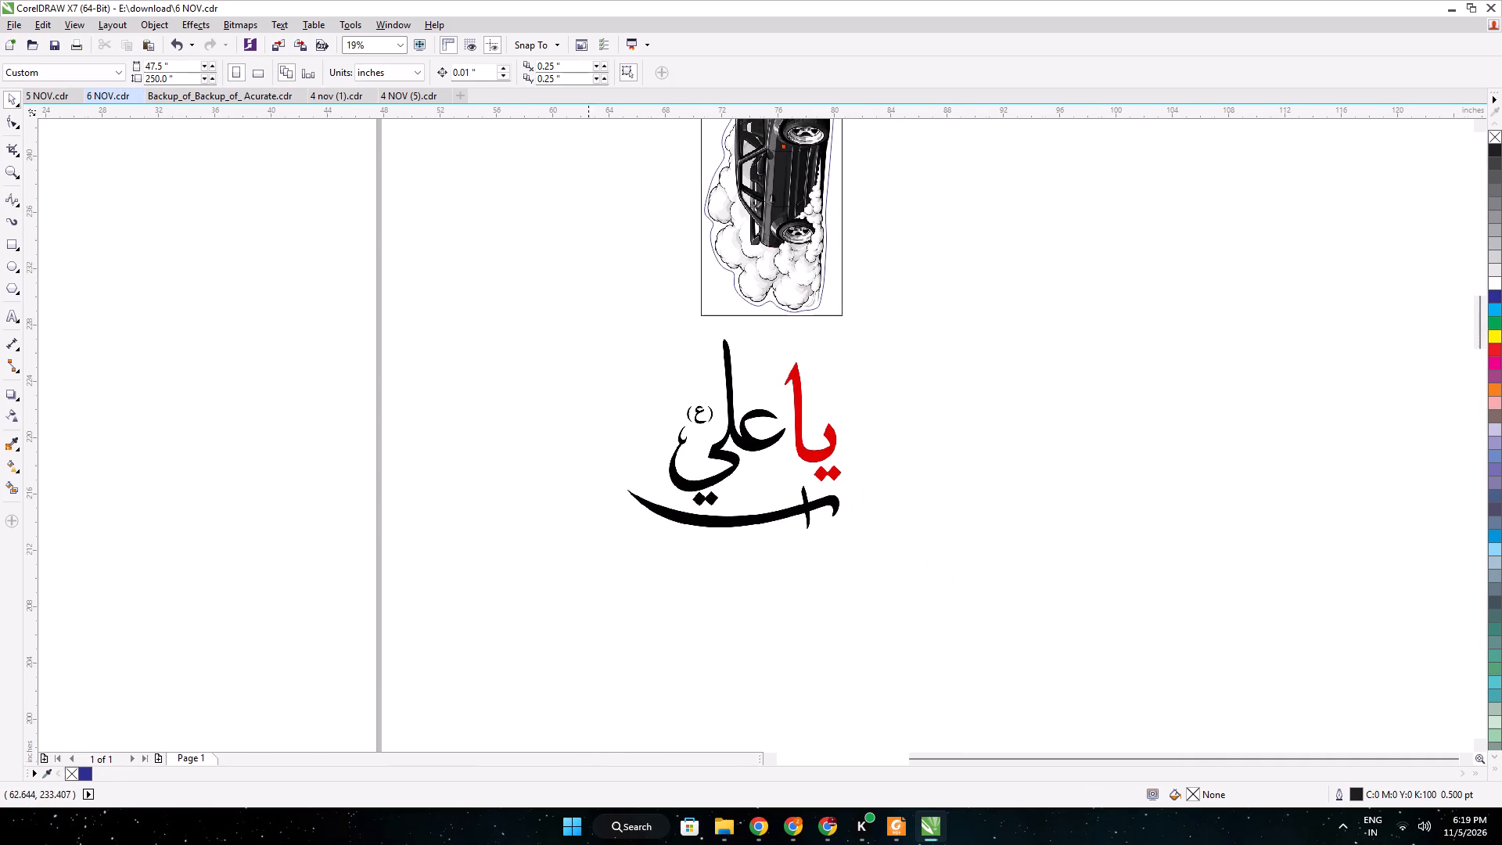
{"action": "left_click_drag", "start_coordinate": [738, 436], "coordinate": [647, 431]}
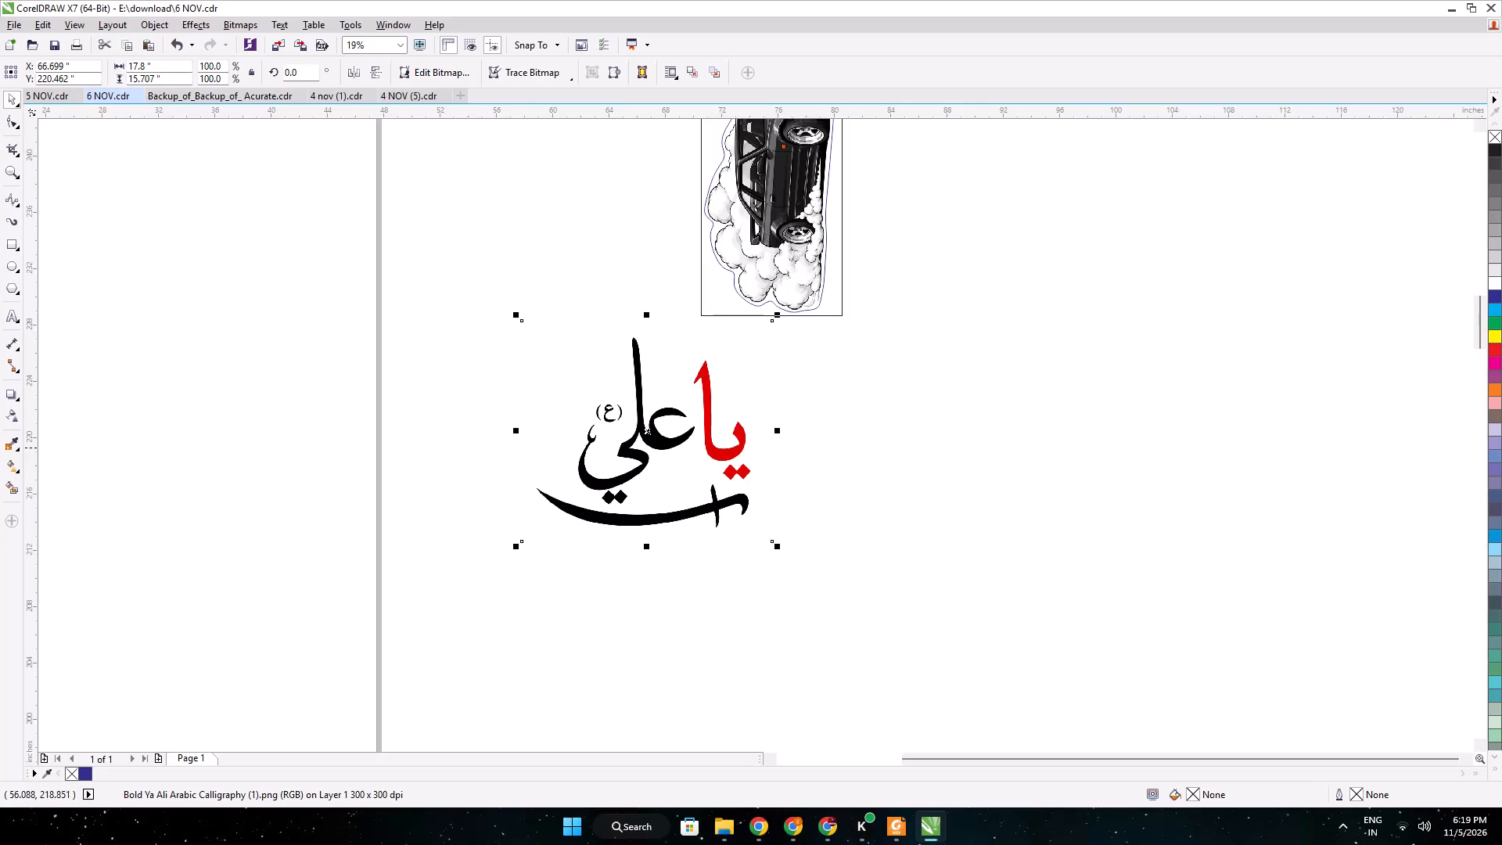
{"action": "scroll", "coordinate": [465, 444], "scroll_direction": "down", "scroll_amount": 1}
{"action": "middle_click_drag", "start_coordinate": [404, 427], "coordinate": [666, 506]}
{"action": "left_click", "coordinate": [620, 462]}
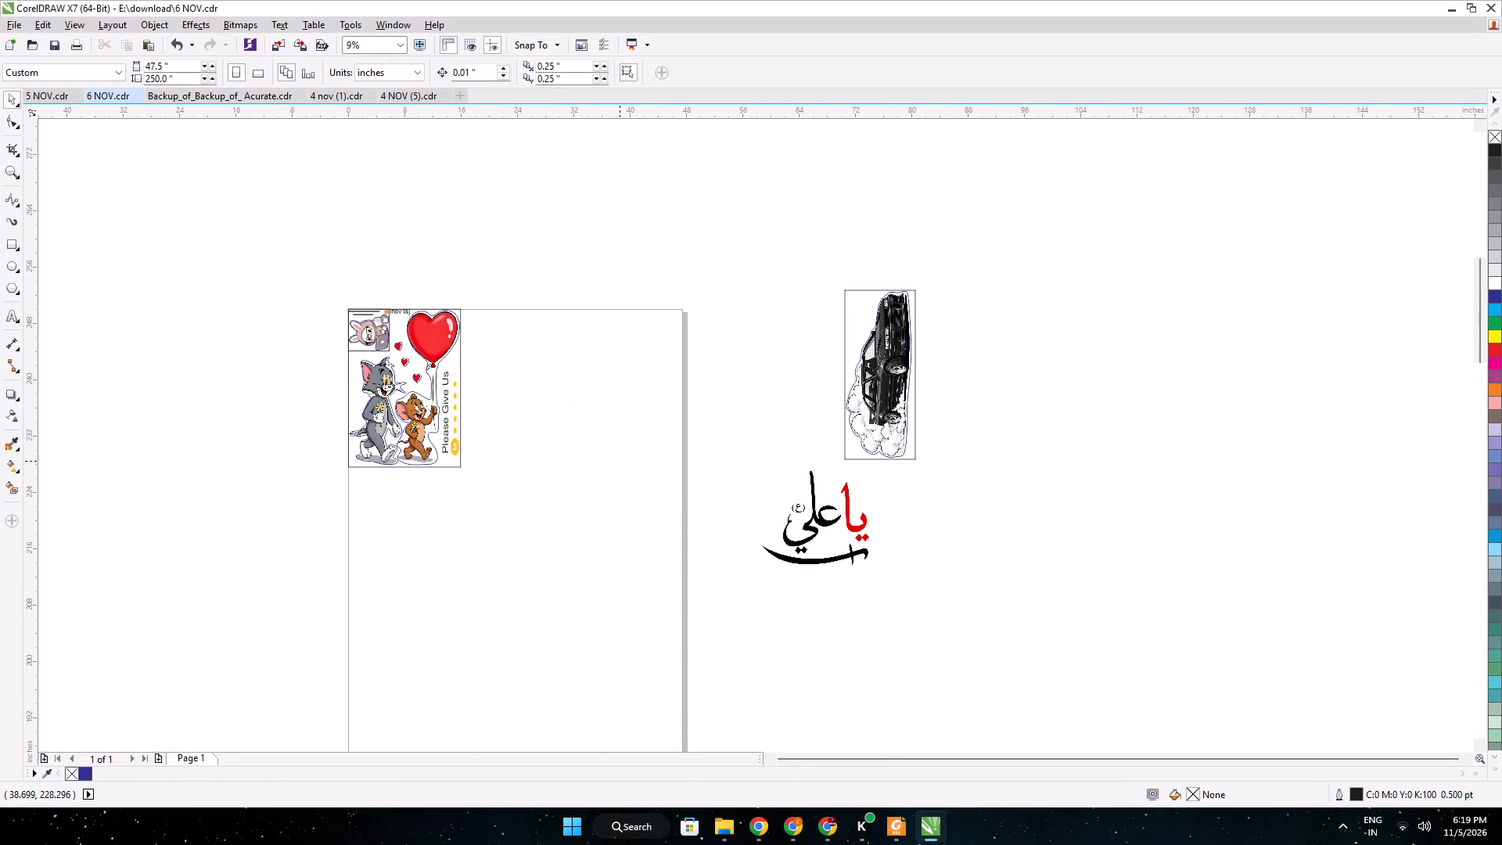
In 5 NOV.cdr, ungroup a Doraemon pink door design and copy its small car thank-you card and Please Give Us rating badge.
{"action": "left_click", "coordinate": [41, 96]}
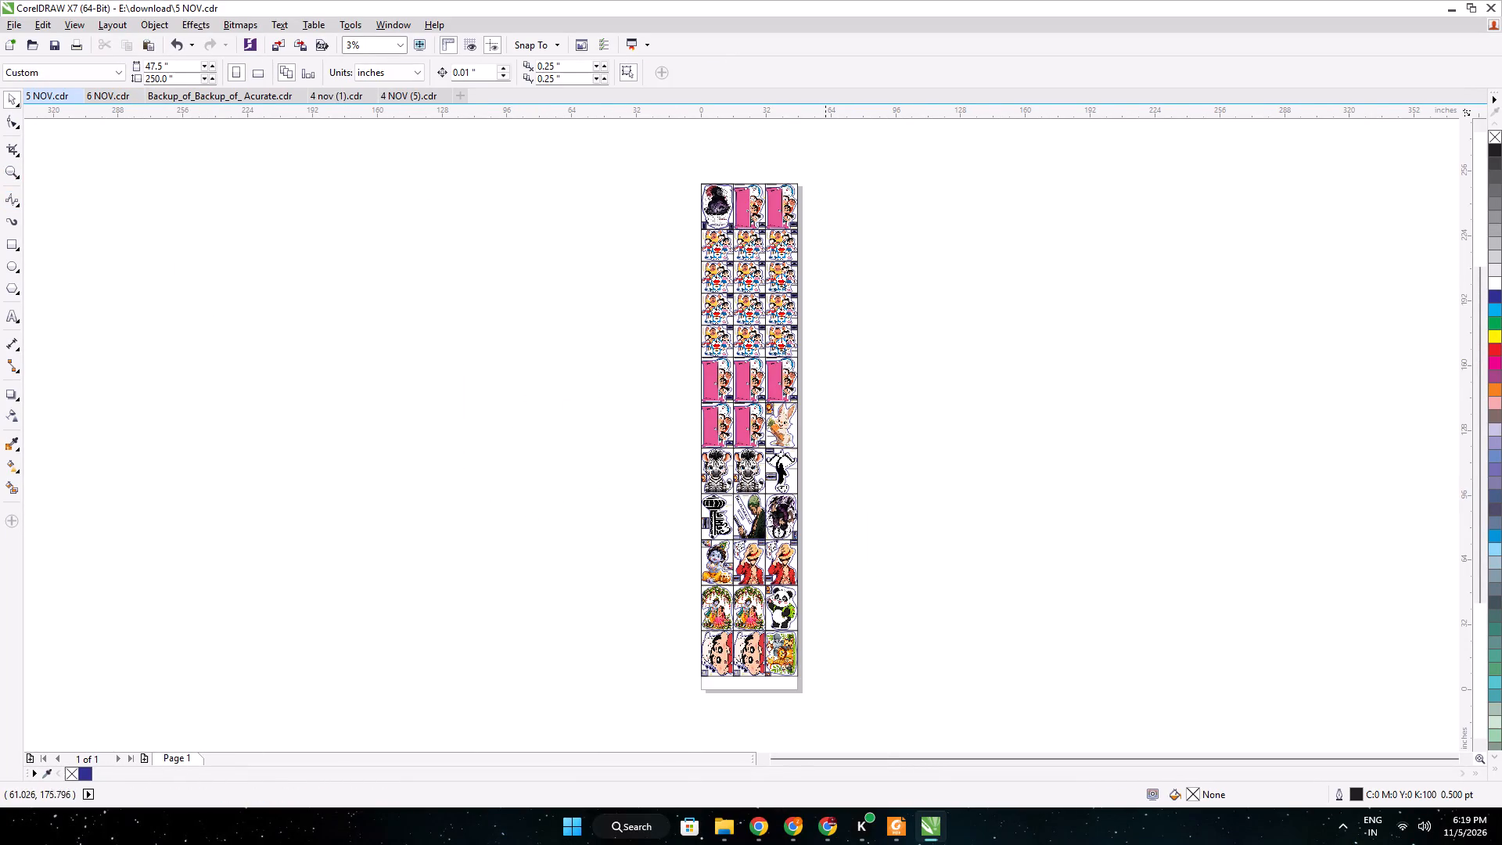
{"action": "scroll", "coordinate": [807, 392], "scroll_direction": "up", "scroll_amount": 4}
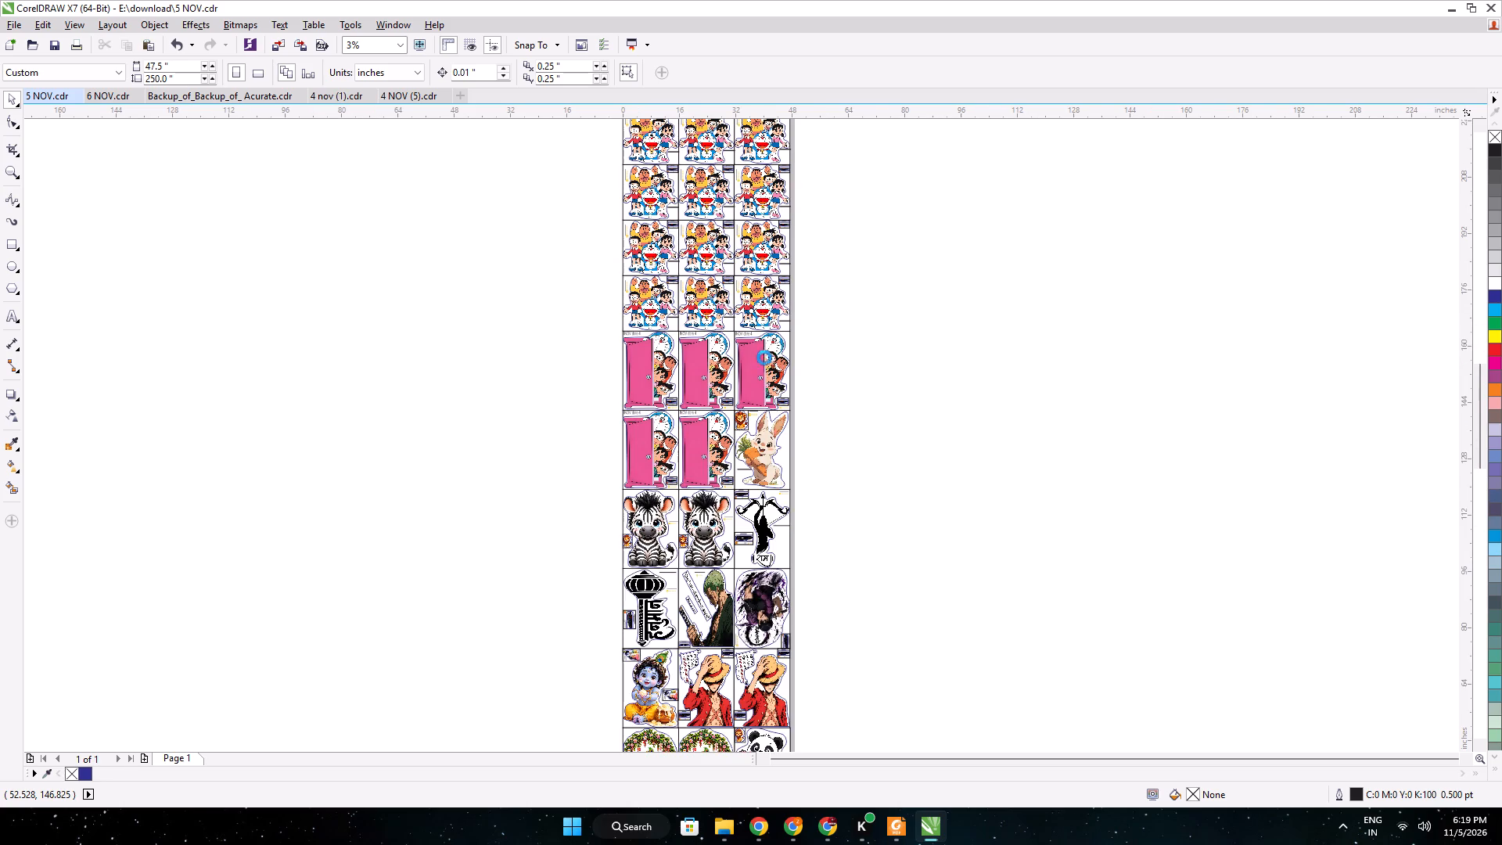
{"action": "left_click", "coordinate": [760, 351]}
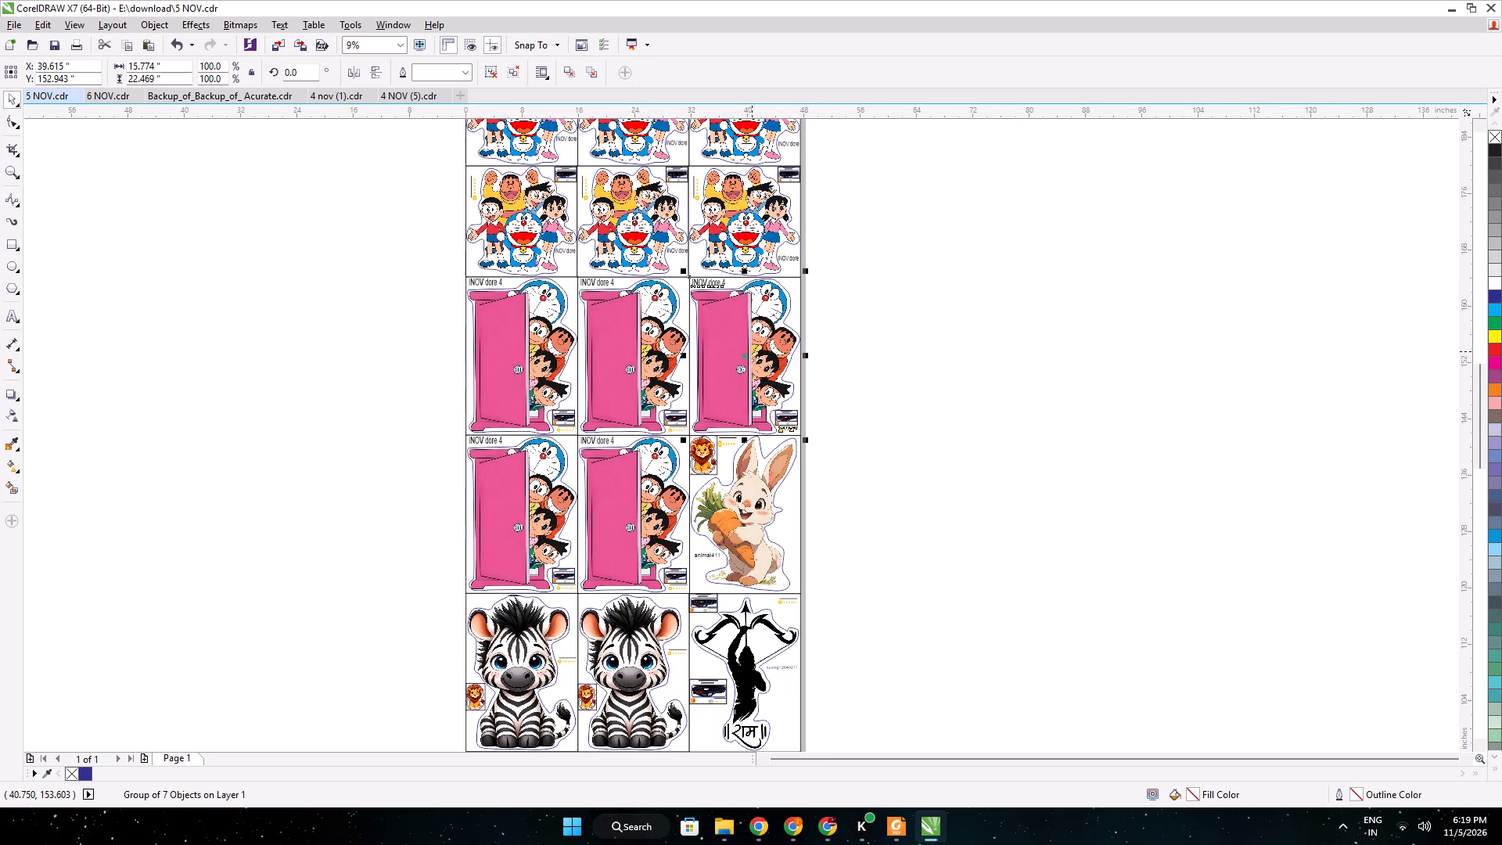
{"action": "key", "text": "ctrl+u"}
{"action": "left_click", "coordinate": [857, 376]}
{"action": "scroll", "coordinate": [829, 422], "scroll_direction": "up", "scroll_amount": 2}
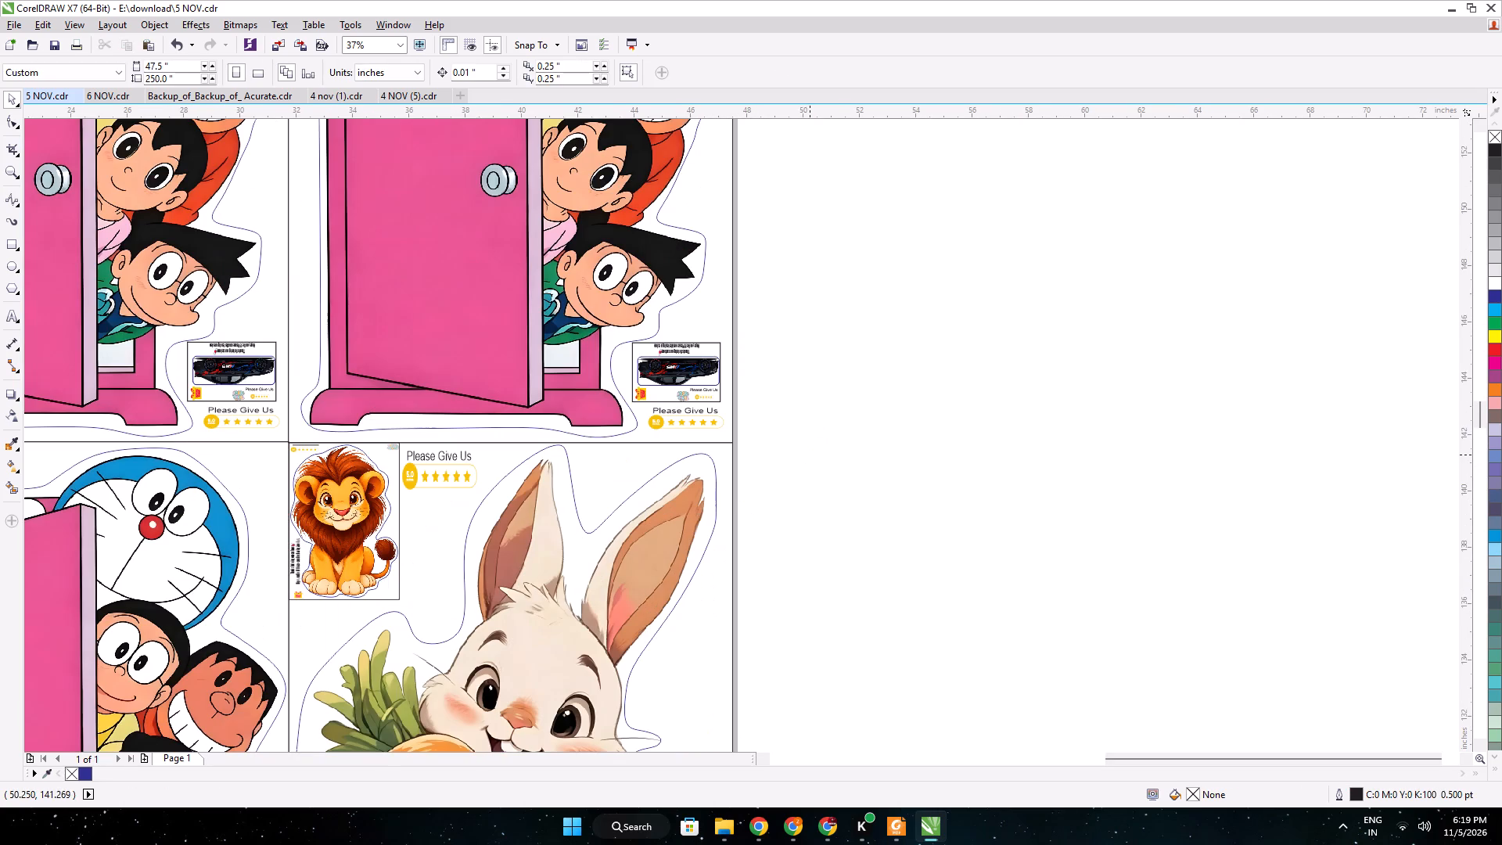
{"action": "left_click_drag", "start_coordinate": [805, 463], "coordinate": [566, 339]}
{"action": "key", "text": "ctrl+c"}
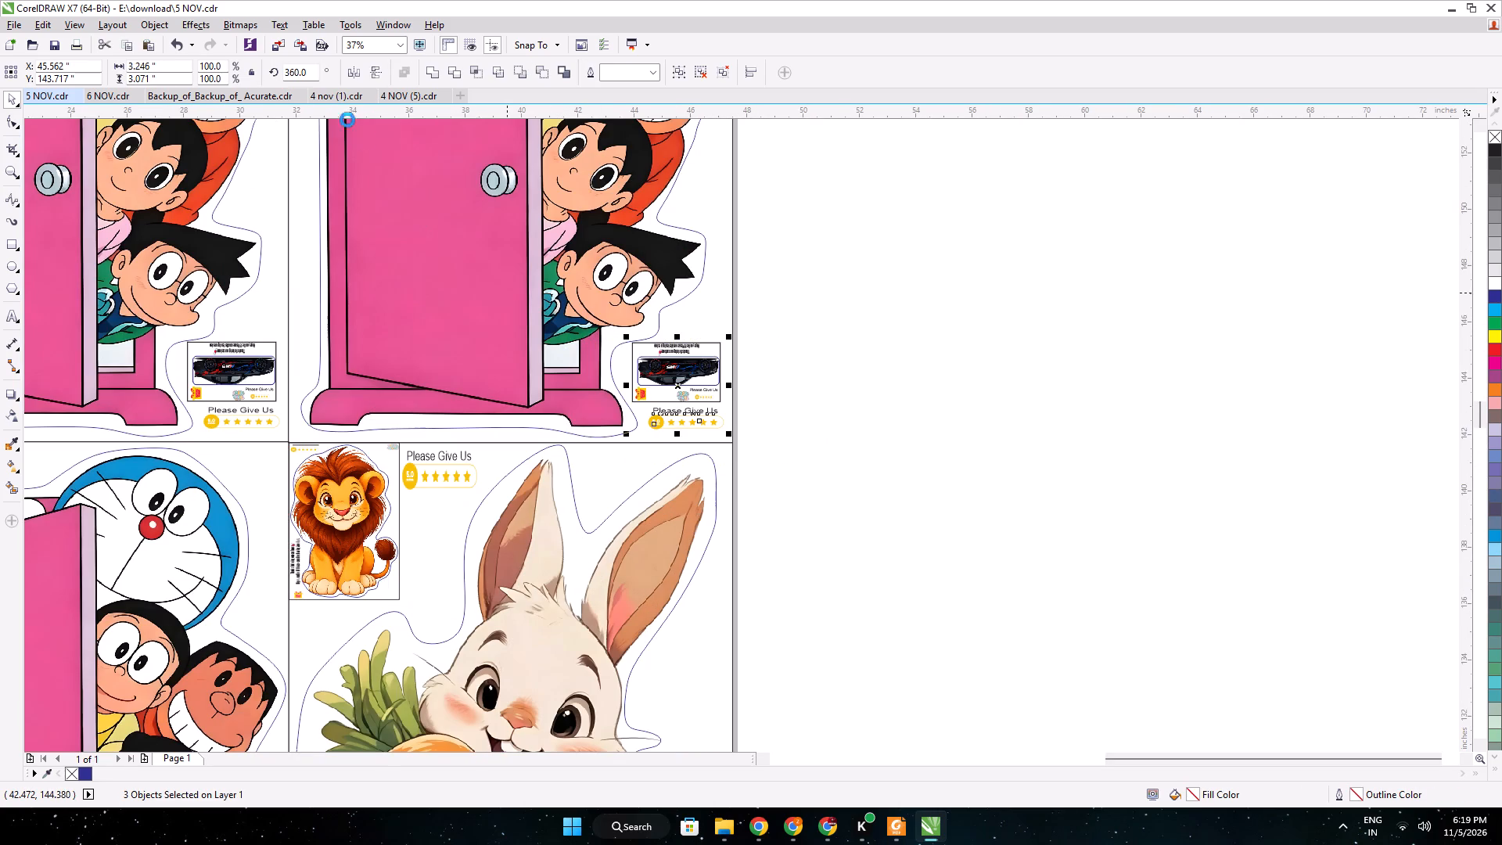
Paste the thank-you card and rating badge into 6 NOV.cdr and move them clear of the lower Tom and Jerry design.
{"action": "left_click", "coordinate": [102, 101]}
{"action": "key", "text": "ctrl+v"}
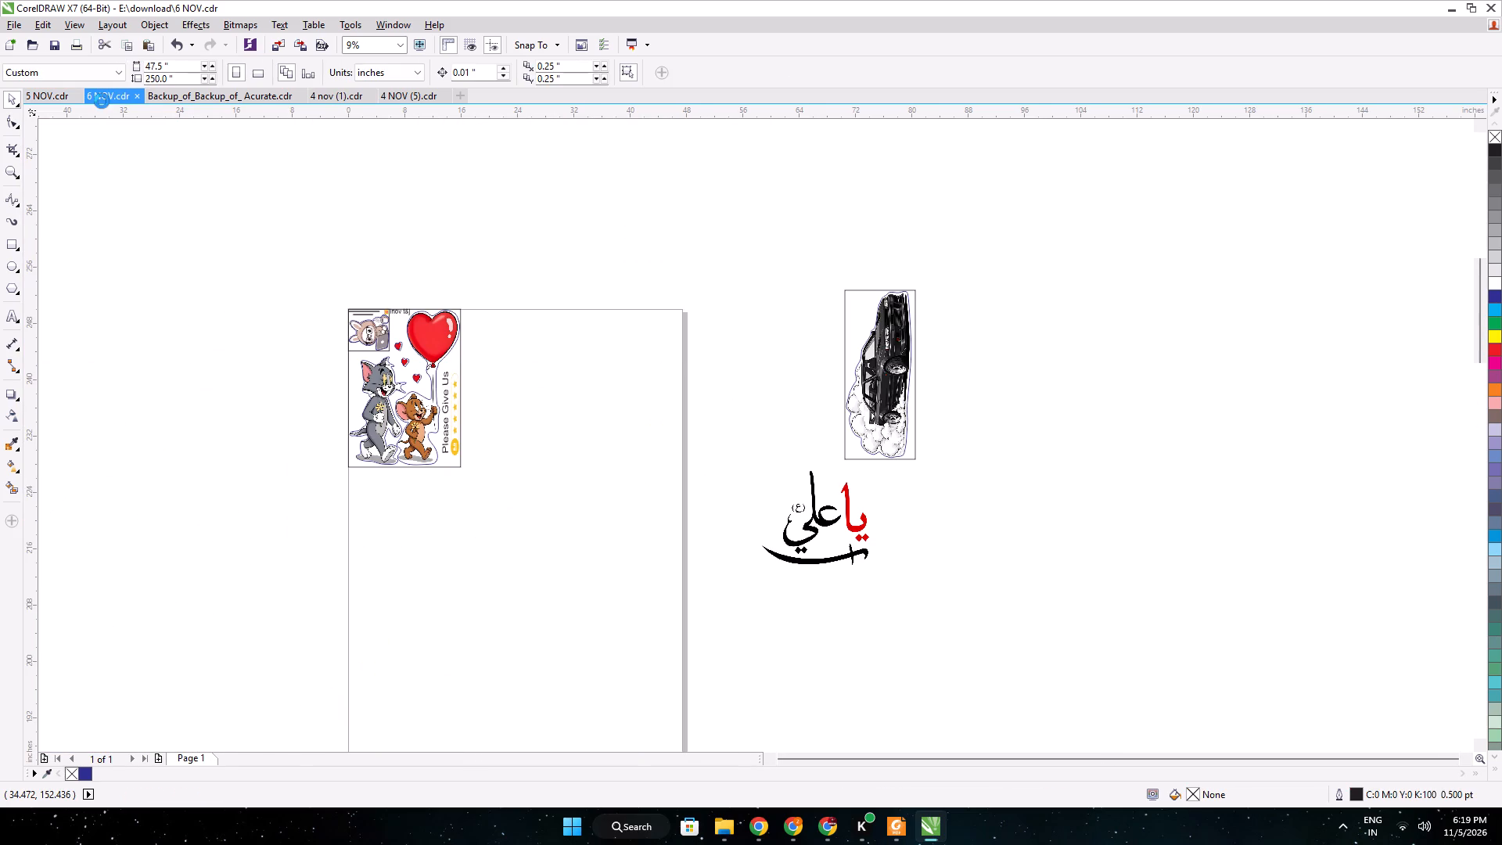
{"action": "scroll", "coordinate": [352, 302], "scroll_direction": "down", "scroll_amount": 1}
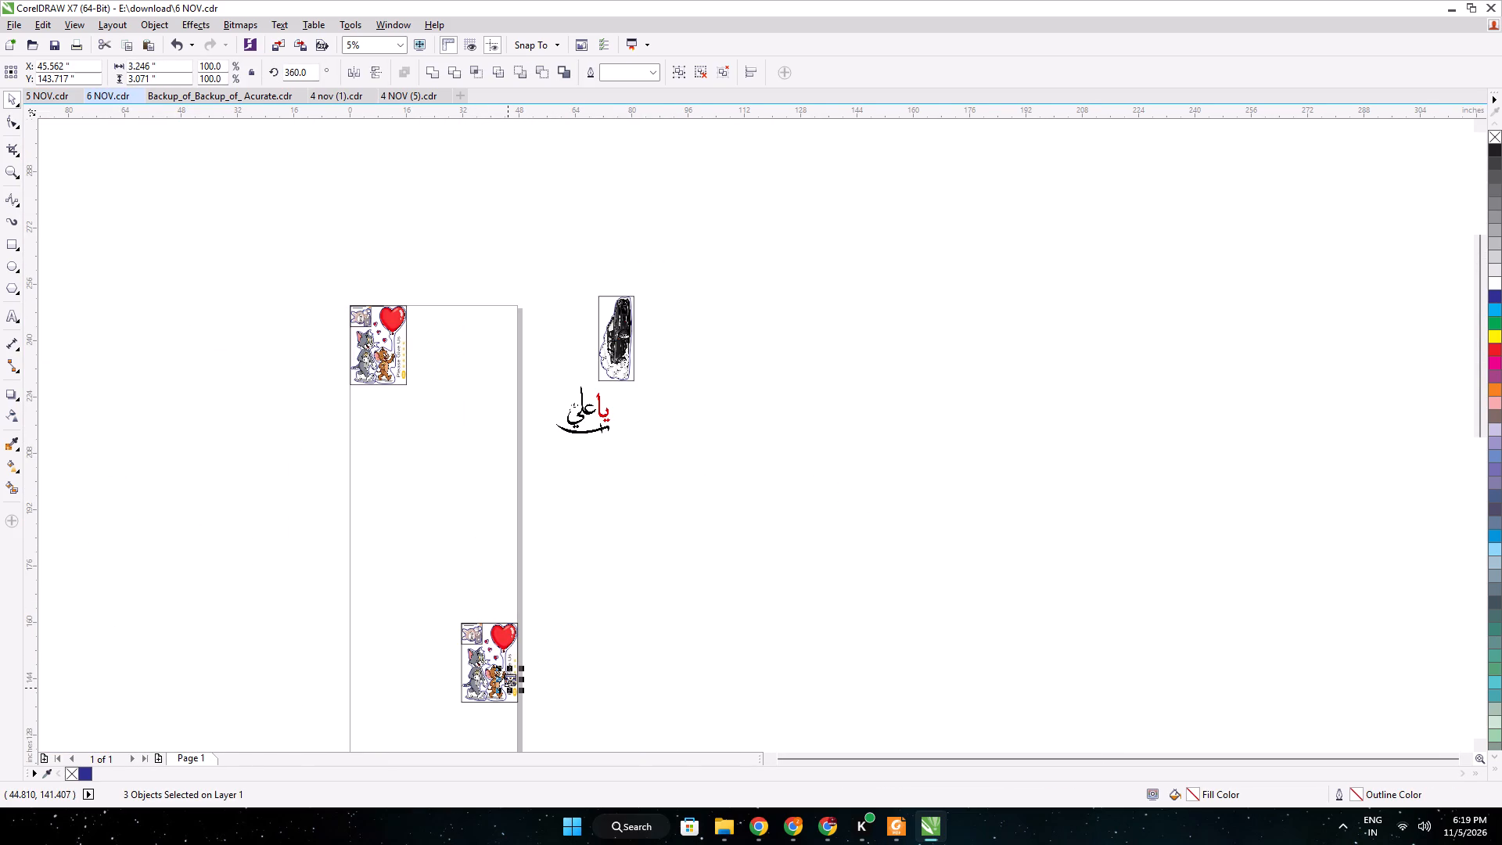
{"action": "scroll", "coordinate": [510, 678], "scroll_direction": "up", "scroll_amount": 2}
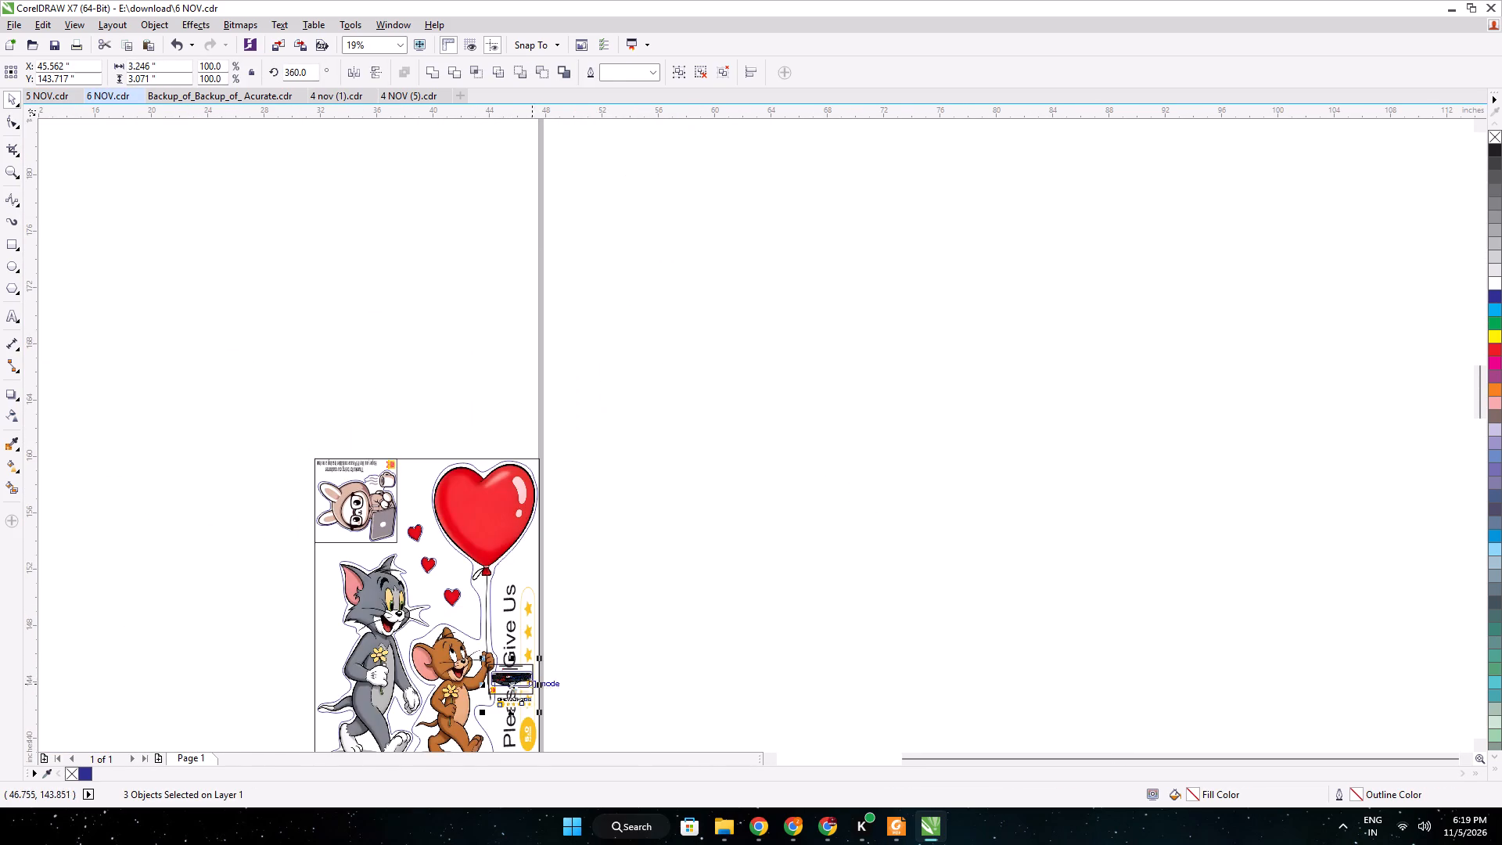
{"action": "middle_click_drag", "start_coordinate": [562, 681], "coordinate": [564, 533]}
{"action": "left_click_drag", "start_coordinate": [518, 539], "coordinate": [649, 410]}
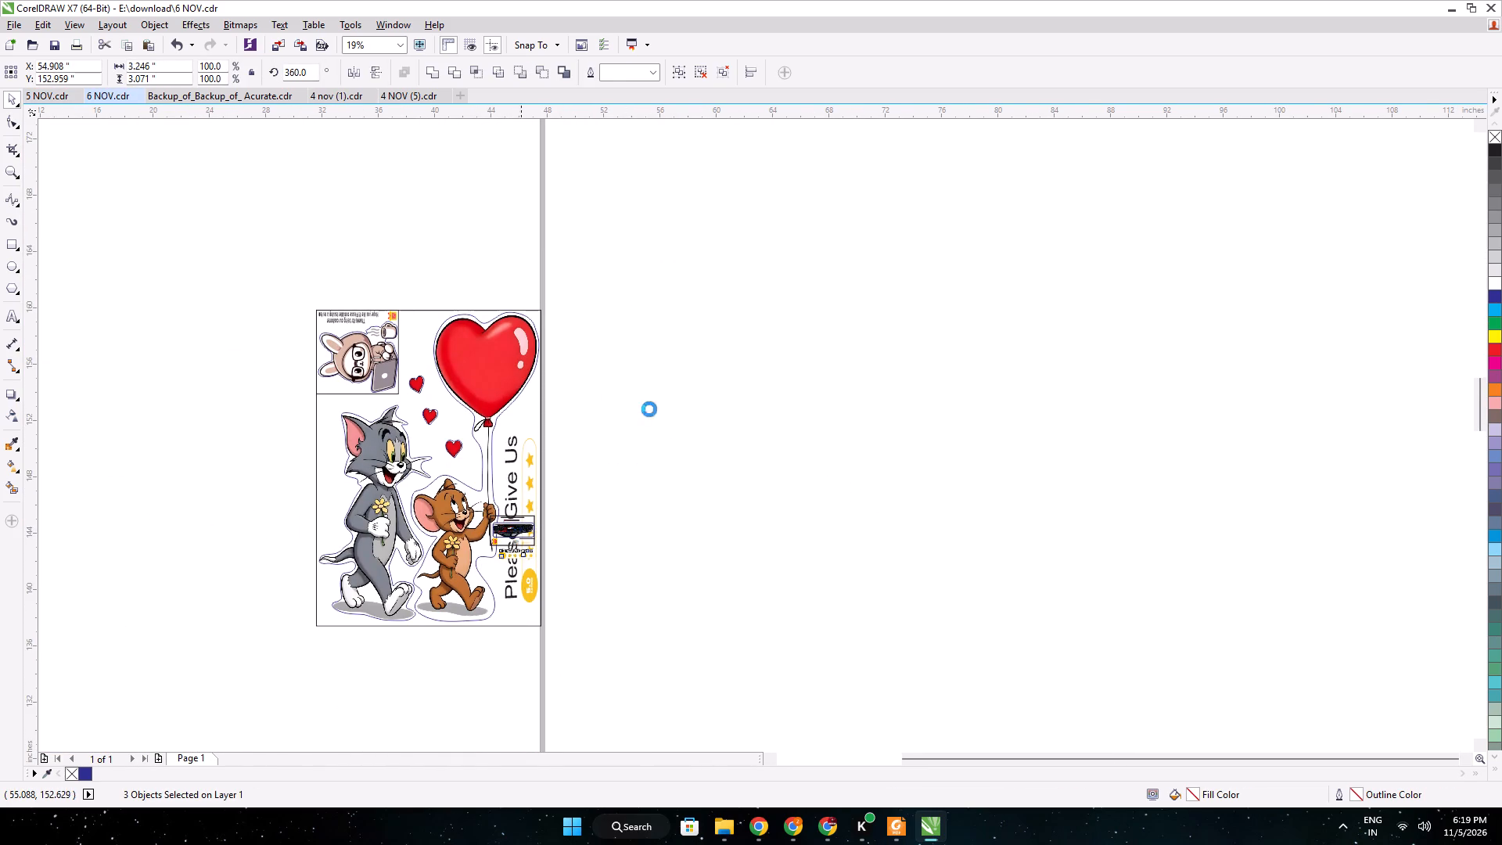
{"action": "left_click", "coordinate": [595, 530]}
Delete the extra Tom and Jerry design lower down the page, at its right edge.
{"action": "left_click_drag", "start_coordinate": [544, 610], "coordinate": [182, 223]}
{"action": "left_click", "coordinate": [338, 438]}
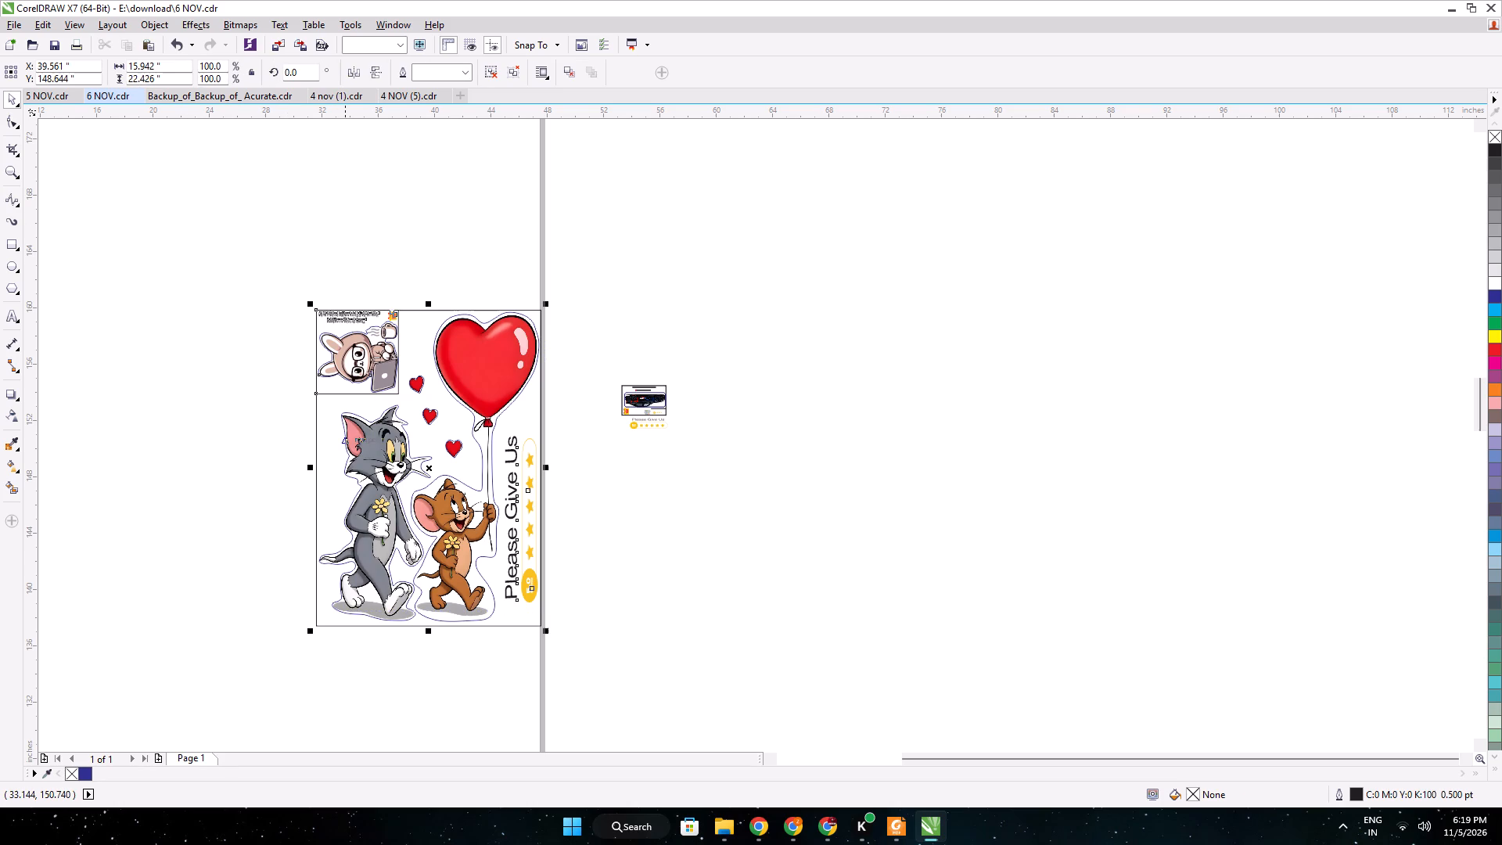
{"action": "key", "text": "Delete"}
Move the thank-you card and rating badge into the upper-left corner of the drift car's frame.
{"action": "scroll", "coordinate": [341, 429], "scroll_direction": "down", "scroll_amount": 2}
{"action": "middle_click_drag", "start_coordinate": [352, 437], "coordinate": [424, 484]}
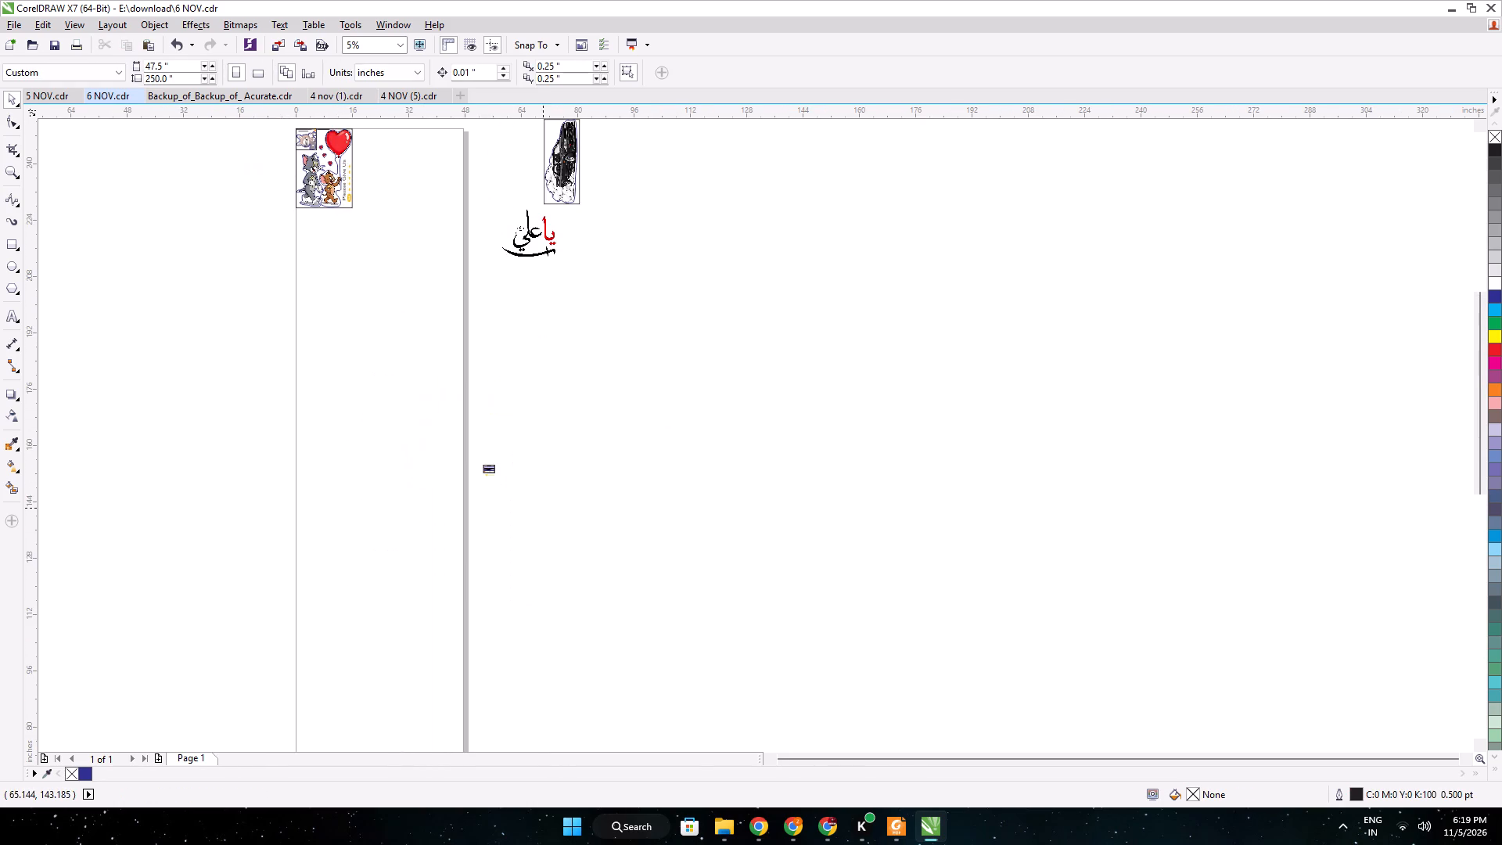
{"action": "left_click_drag", "start_coordinate": [541, 505], "coordinate": [458, 423]}
{"action": "left_click_drag", "start_coordinate": [491, 469], "coordinate": [384, 253]}
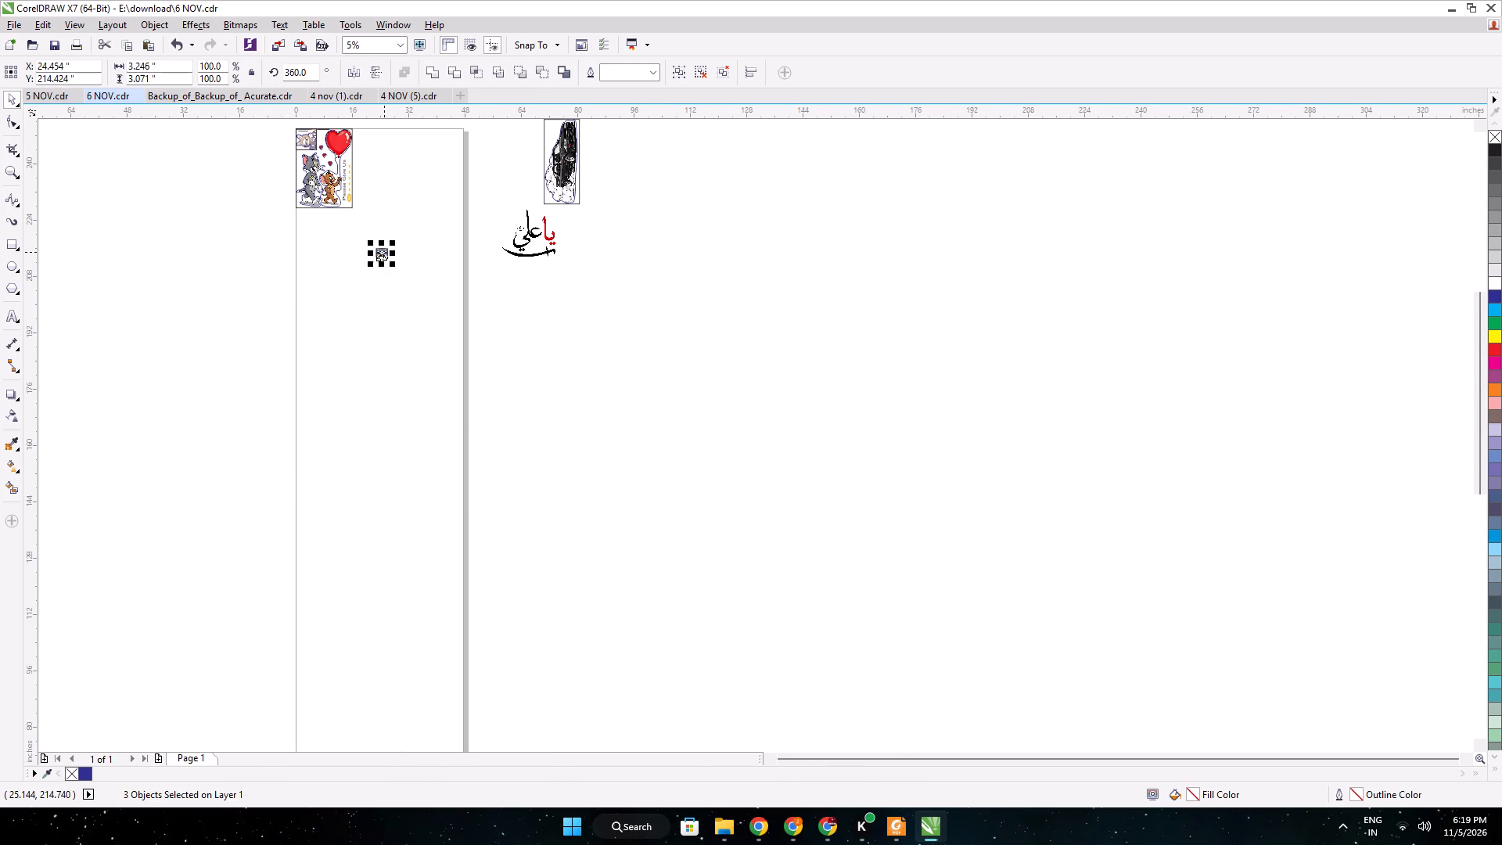
{"action": "scroll", "coordinate": [384, 252], "scroll_direction": "up", "scroll_amount": 3}
{"action": "middle_click_drag", "start_coordinate": [384, 266], "coordinate": [717, 548]}
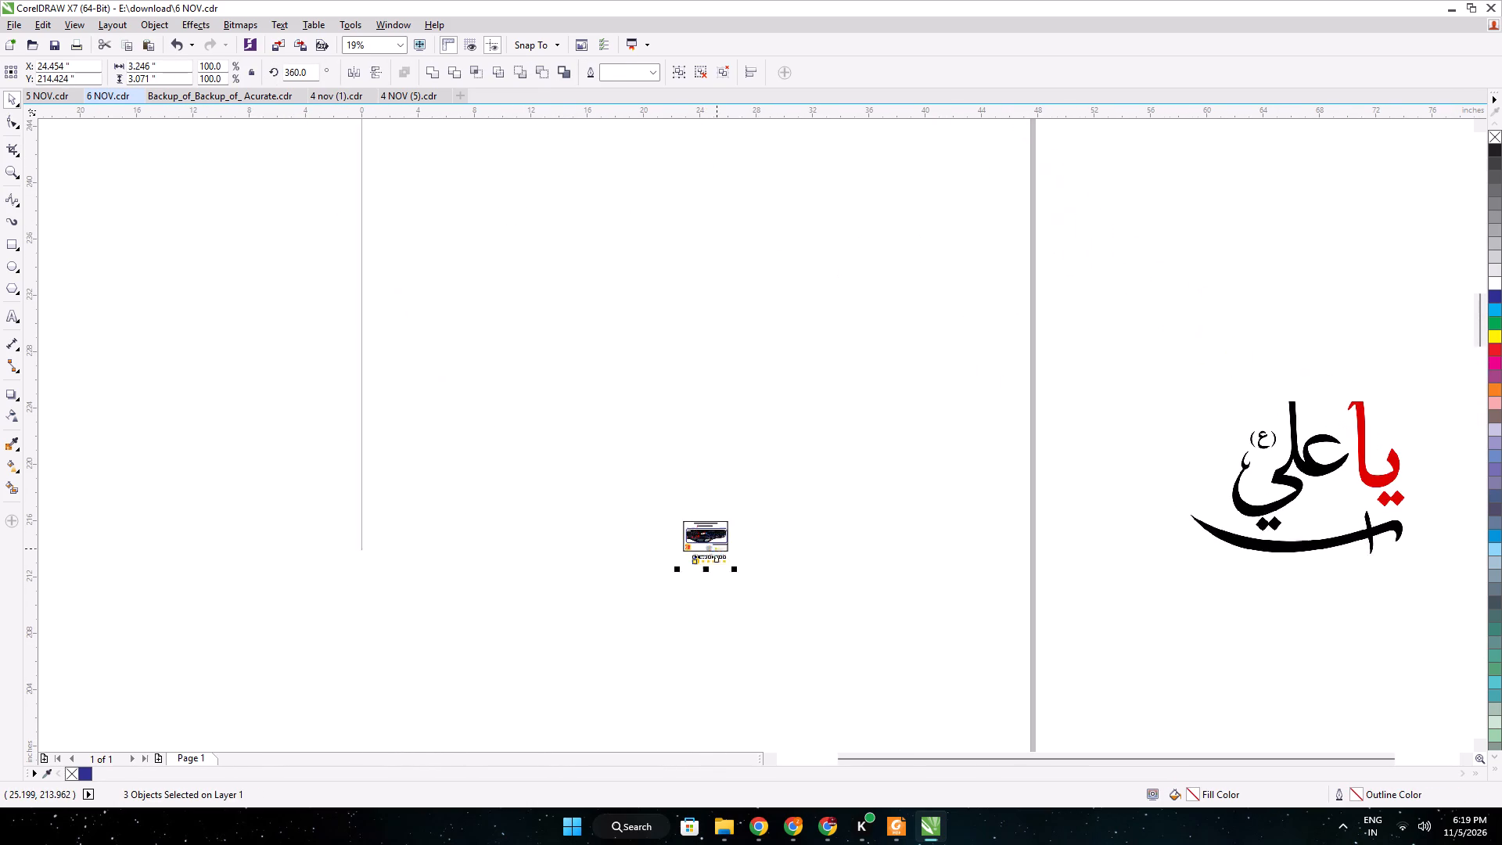
{"action": "middle_click_drag", "start_coordinate": [717, 548], "coordinate": [718, 548]}
{"action": "left_click_drag", "start_coordinate": [708, 538], "coordinate": [1132, 244]}
{"action": "middle_click_drag", "start_coordinate": [1134, 239], "coordinate": [741, 495]}
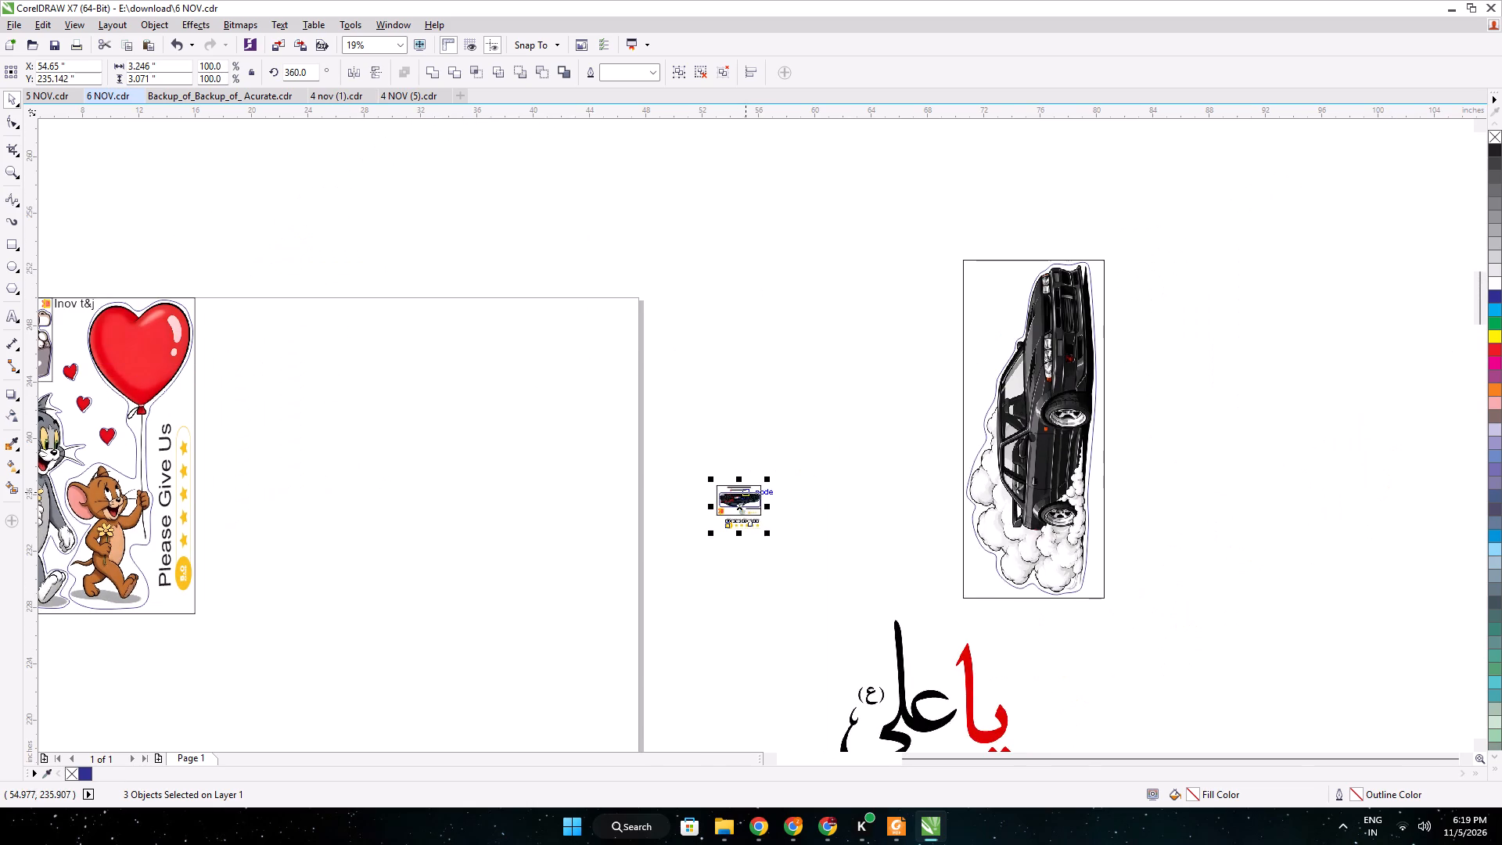
{"action": "left_click_drag", "start_coordinate": [747, 496], "coordinate": [1001, 276]}
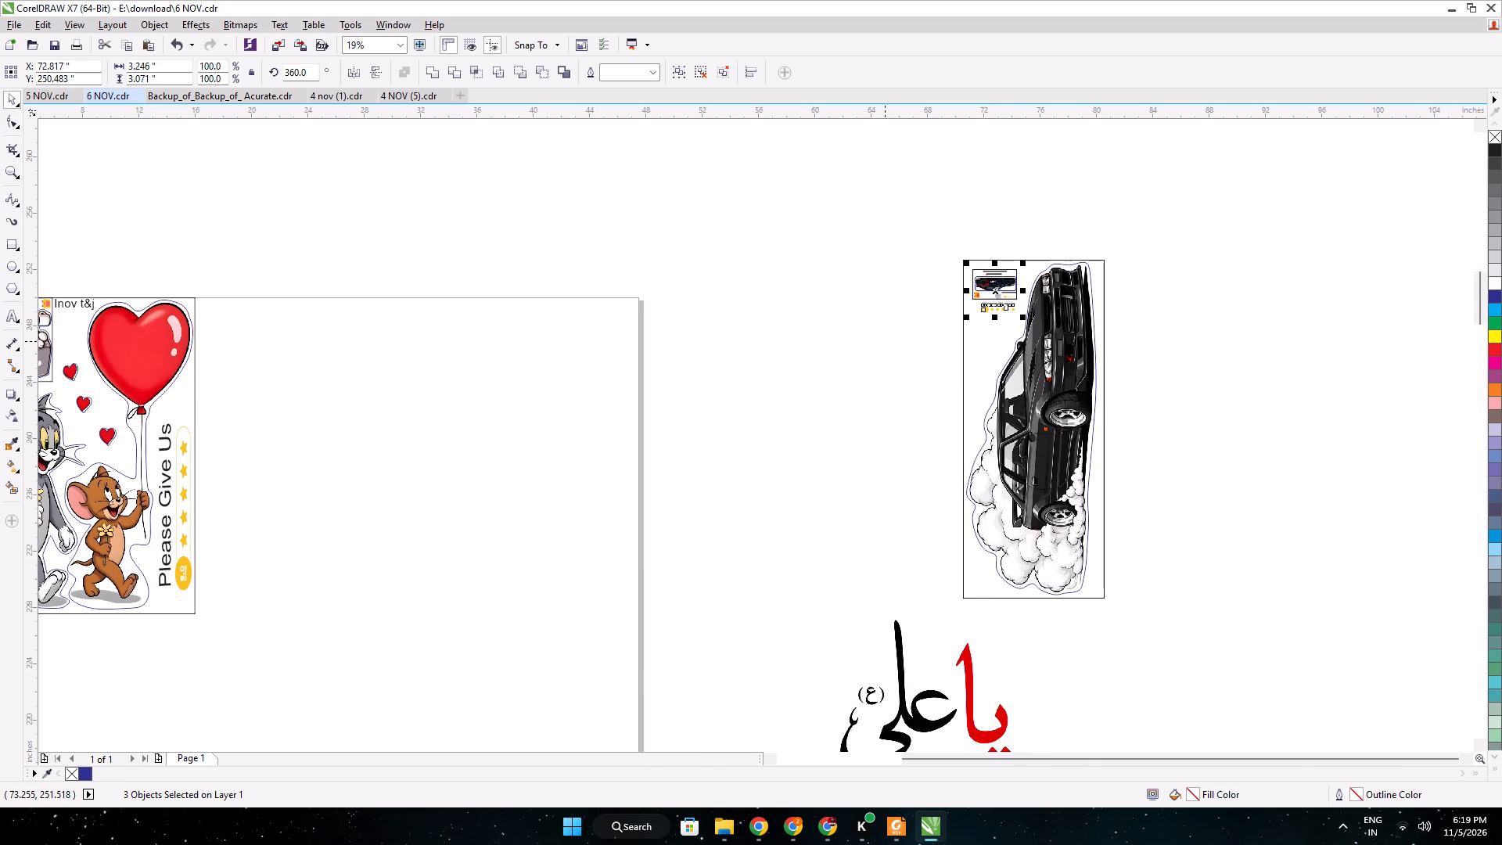
{"action": "left_click", "coordinate": [884, 341]}
Align the thank-you card to the car frame's upper-left corner, widen it to about 4.7 inches and stretch it slightly taller.
{"action": "left_click_drag", "start_coordinate": [932, 245], "coordinate": [1029, 307]}
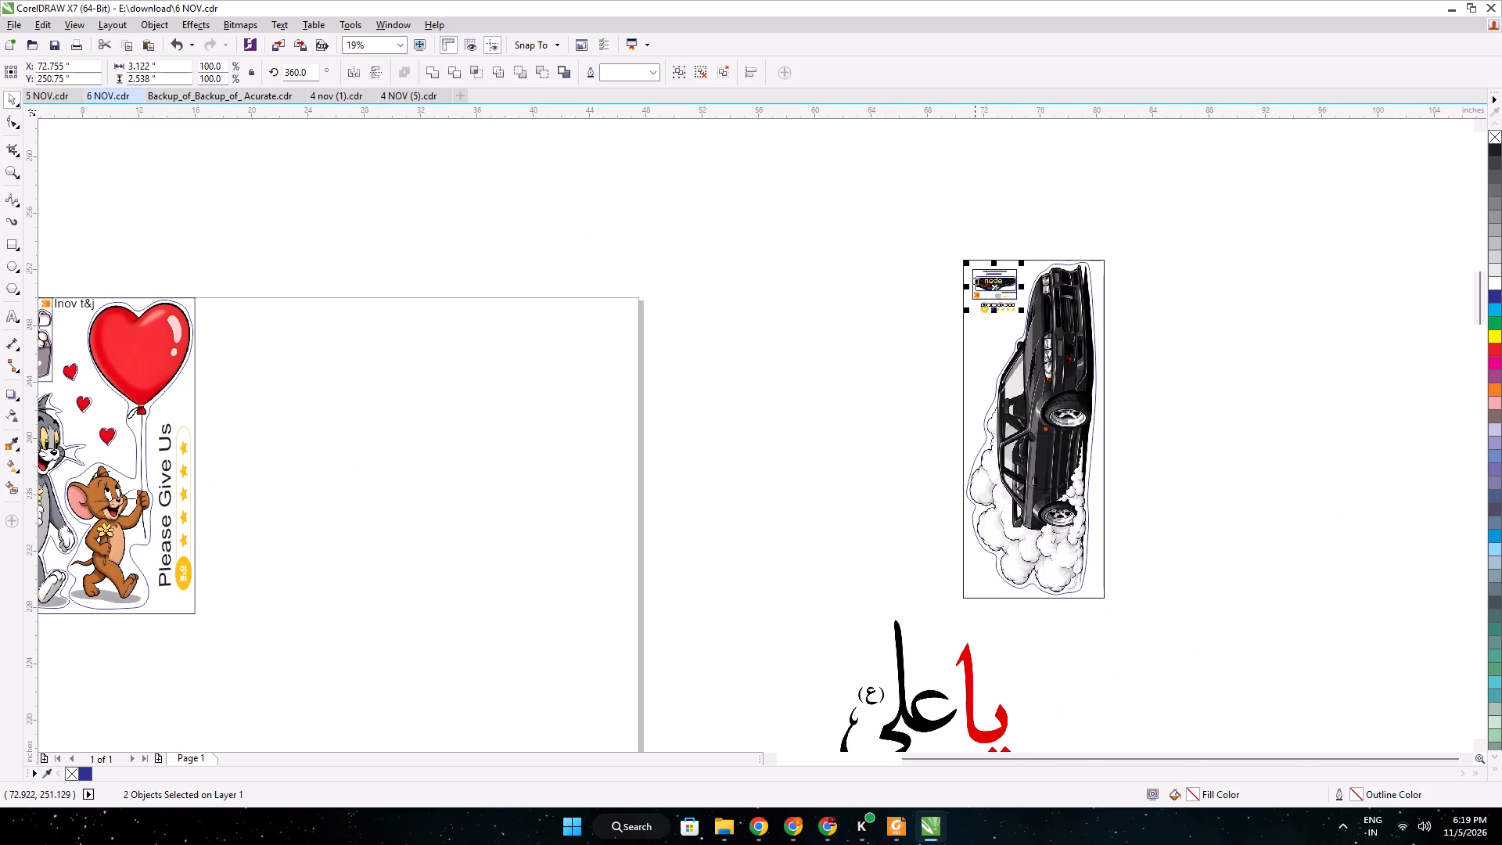
{"action": "left_click", "coordinate": [853, 264]}
{"action": "left_click_drag", "start_coordinate": [962, 246], "coordinate": [1031, 301]}
{"action": "scroll", "coordinate": [994, 280], "scroll_direction": "up", "scroll_amount": 1}
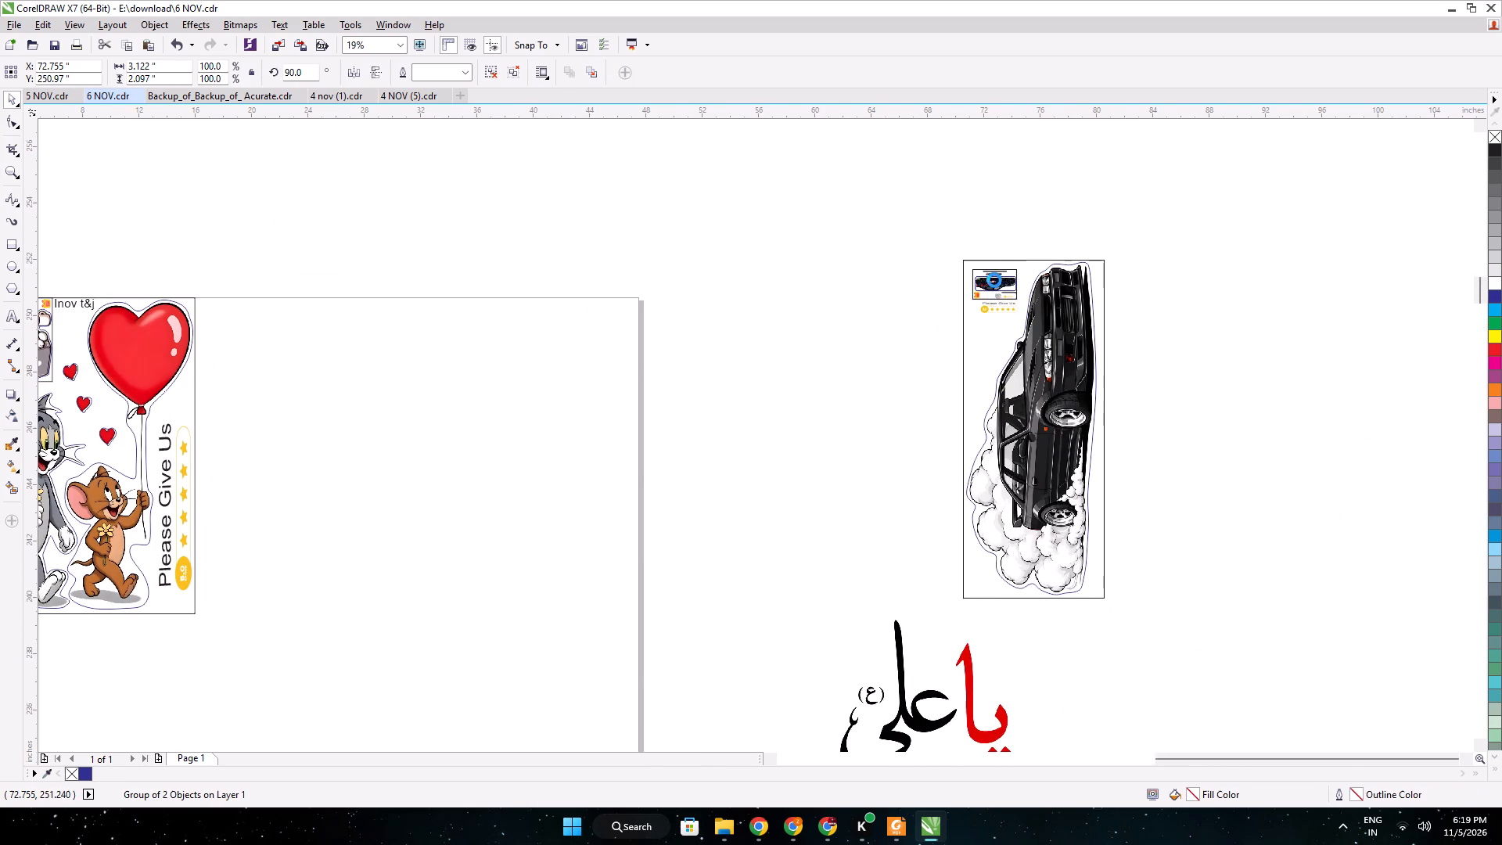
{"action": "scroll", "coordinate": [994, 280], "scroll_direction": "up", "scroll_amount": 1}
{"action": "left_click_drag", "start_coordinate": [998, 298], "coordinate": [965, 266]}
{"action": "left_click_drag", "start_coordinate": [1056, 264], "coordinate": [1144, 260]}
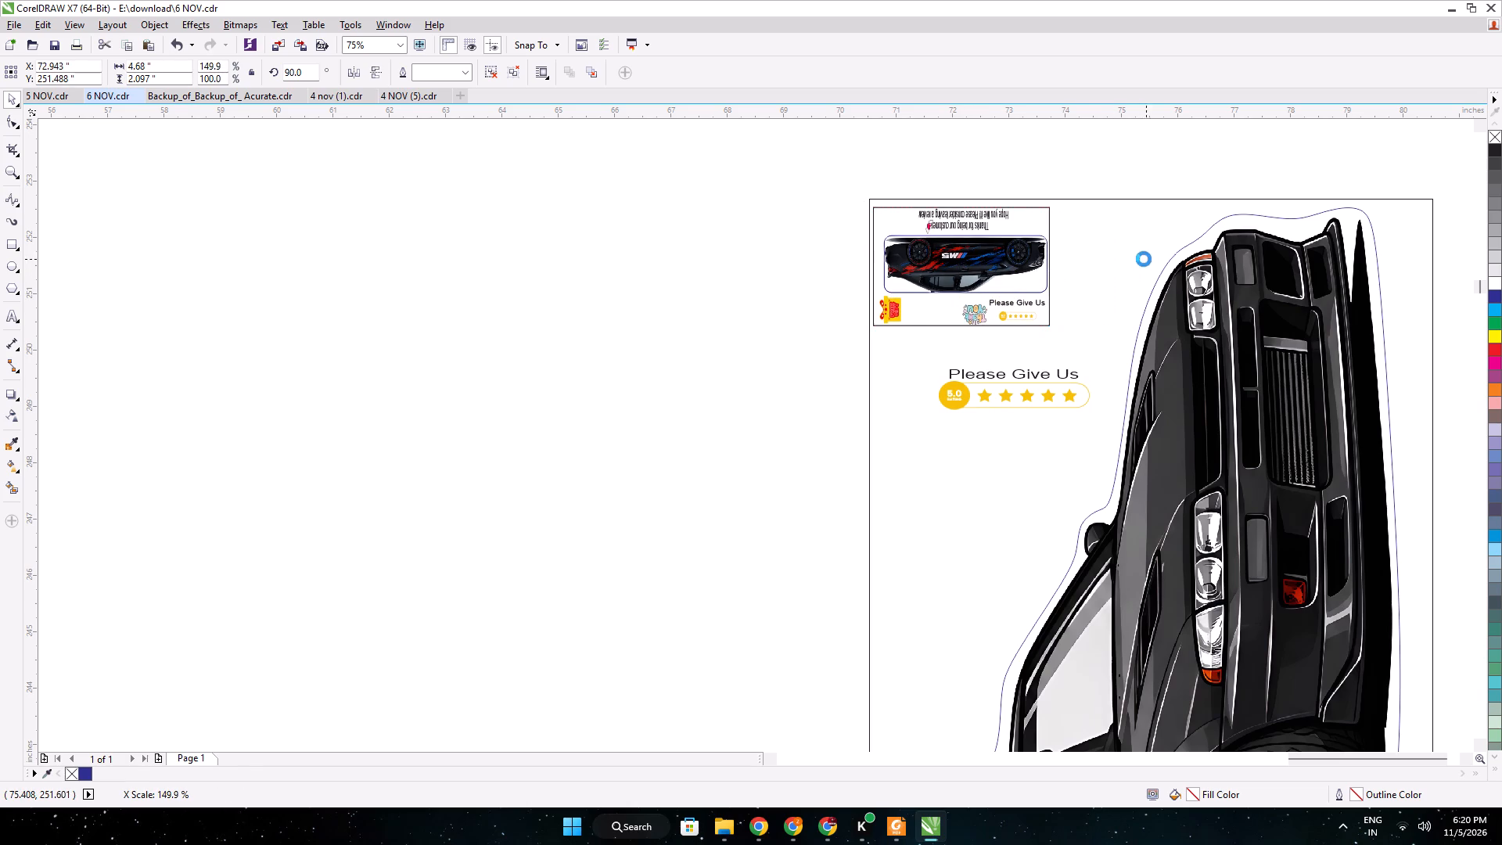
{"action": "left_click_drag", "start_coordinate": [1005, 330], "coordinate": [1011, 352]}
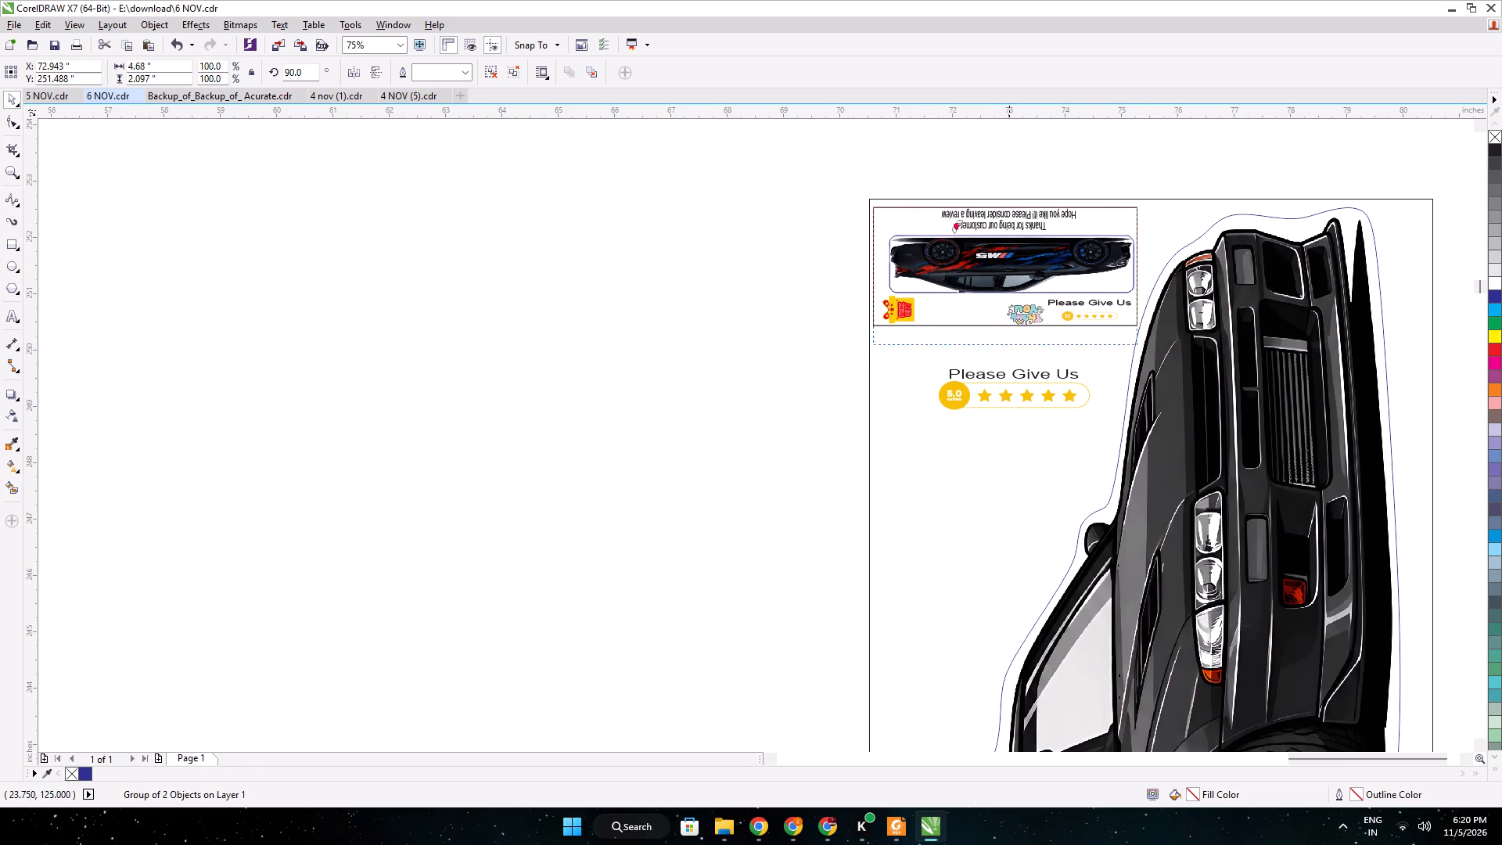
Resize the thank-you card in the drift car's frame to about 4.4 inches wide and 2.6 inches tall.
{"action": "left_click_drag", "start_coordinate": [1011, 352], "coordinate": [1003, 341]}
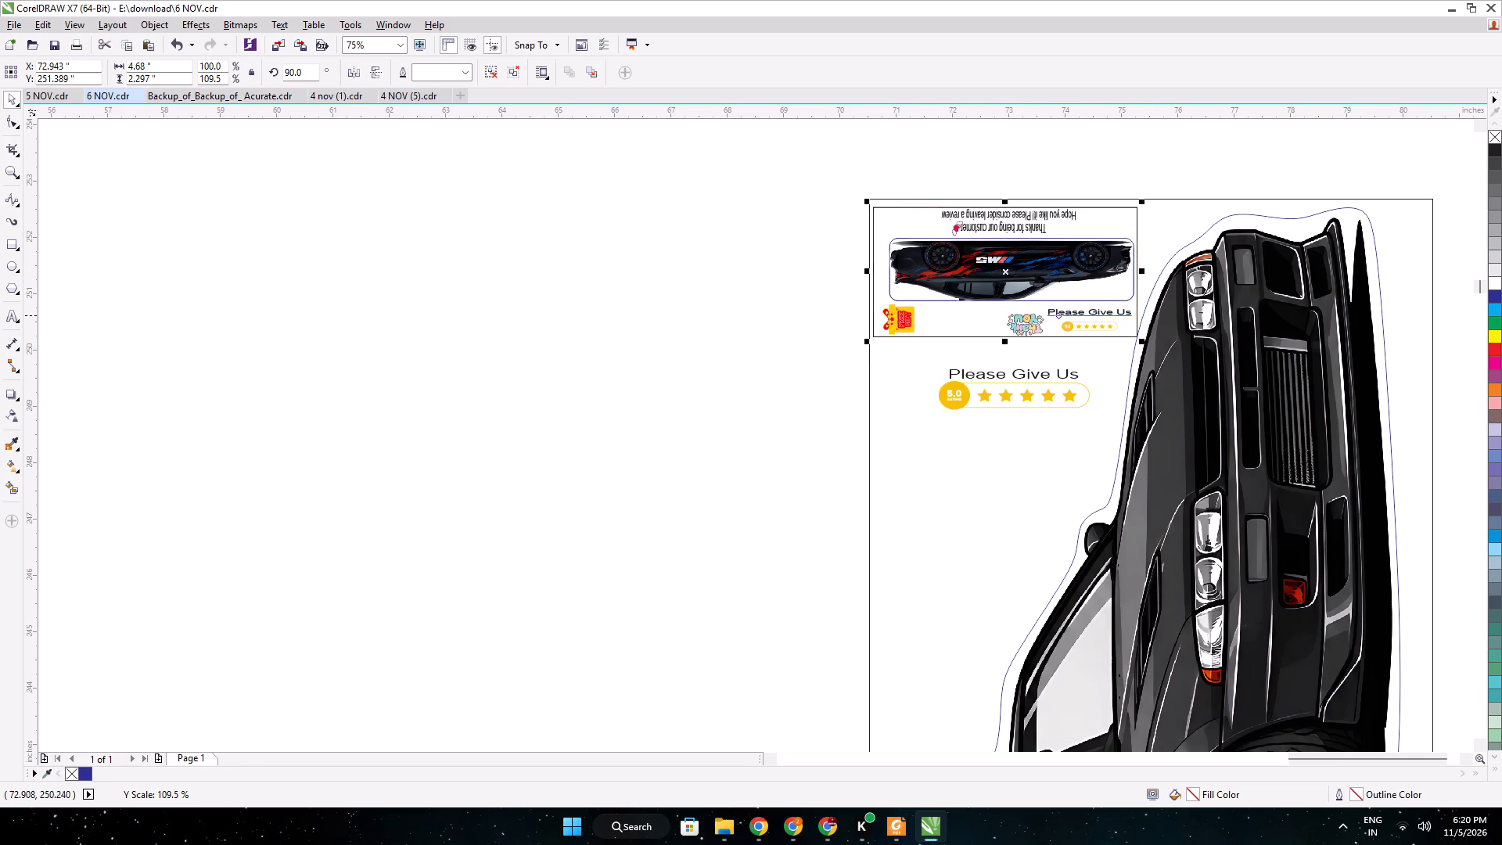
{"action": "left_click_drag", "start_coordinate": [1139, 273], "coordinate": [1123, 273]}
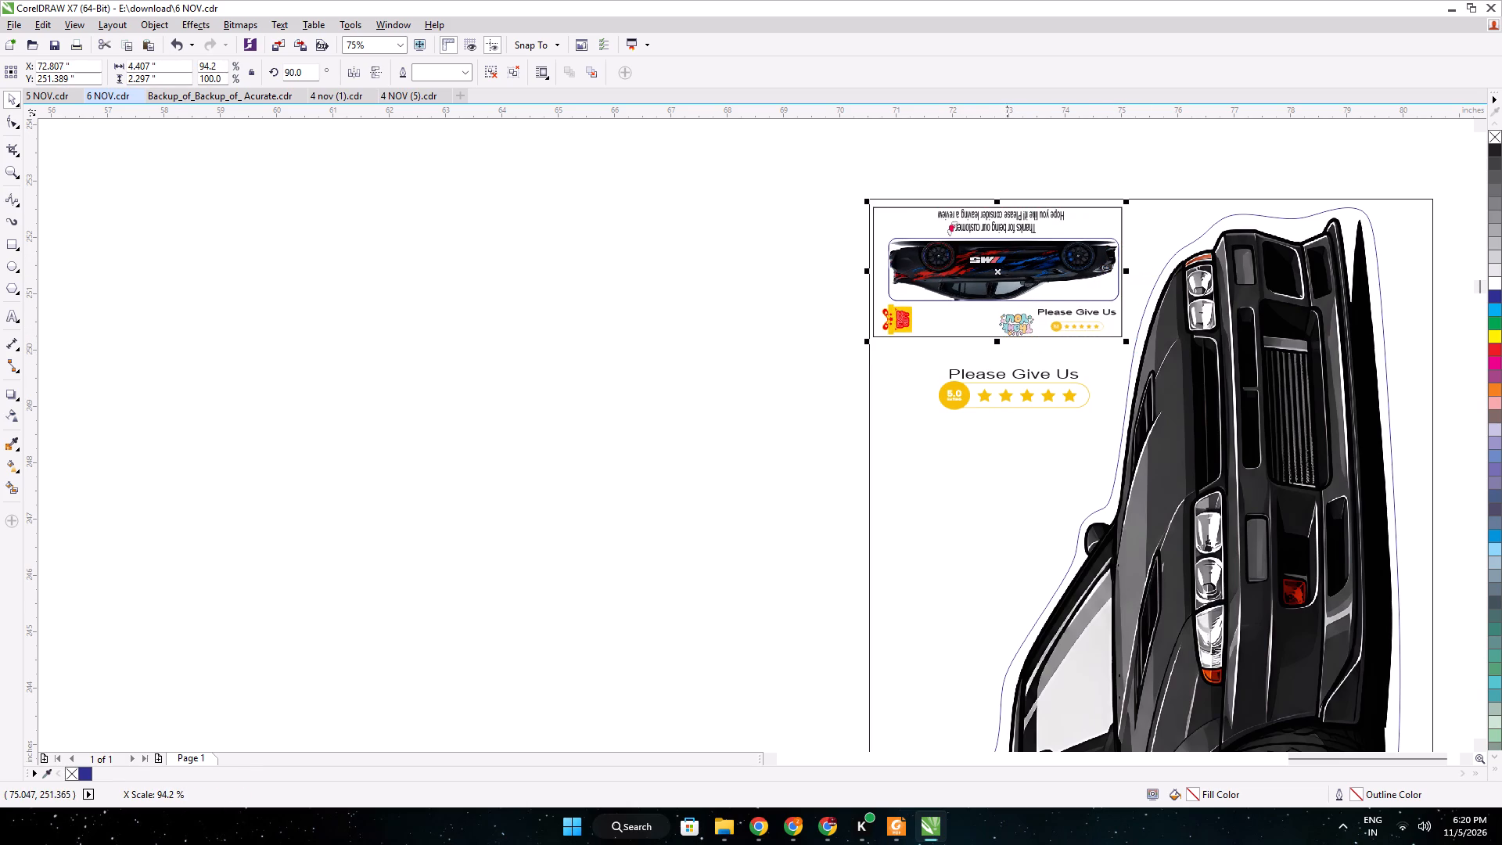
{"action": "left_click_drag", "start_coordinate": [997, 340], "coordinate": [998, 359]}
{"action": "left_click", "coordinate": [798, 361]}
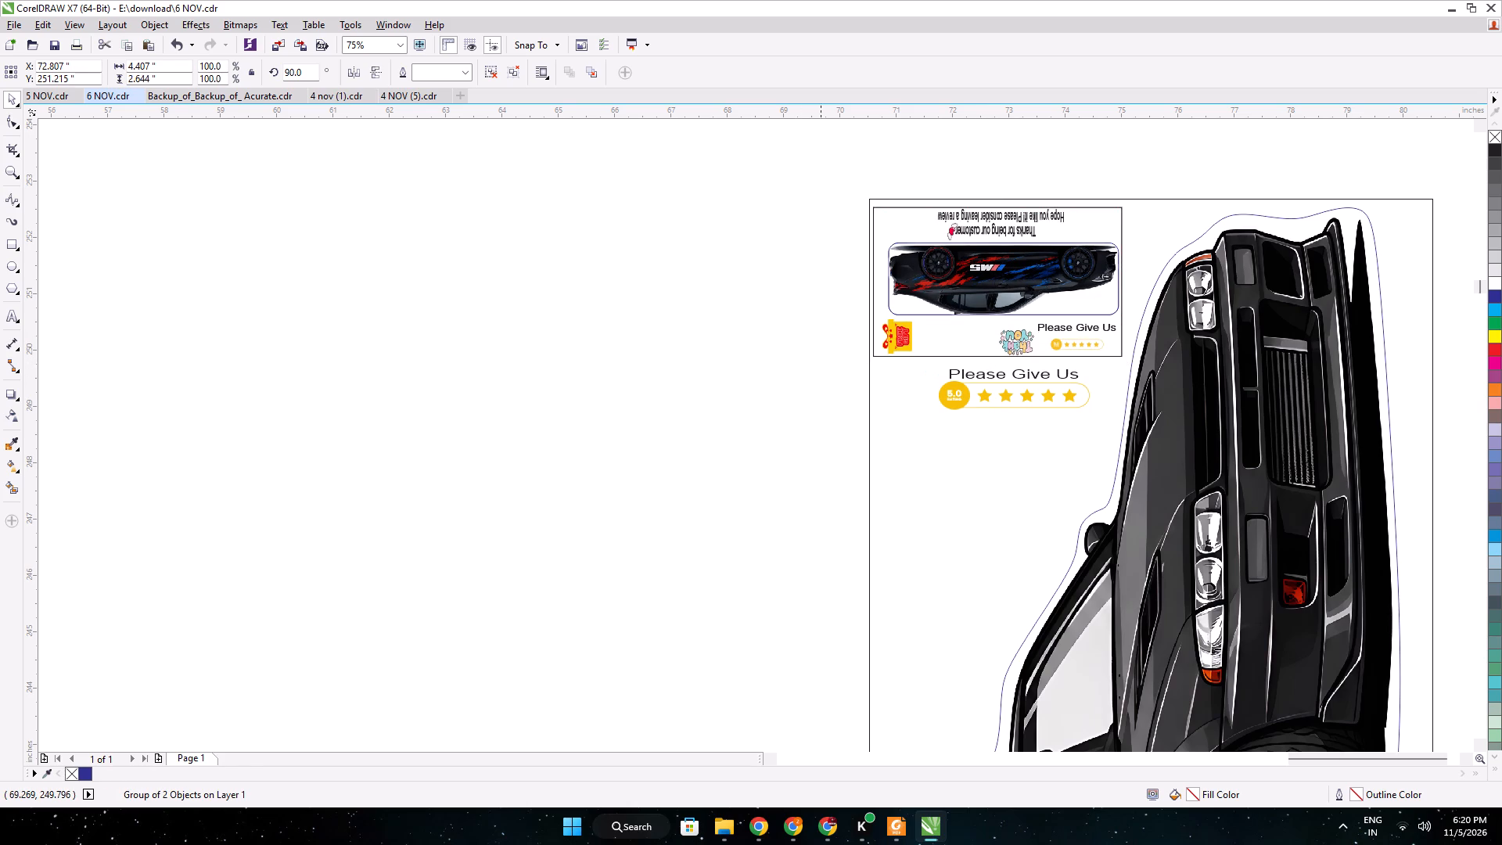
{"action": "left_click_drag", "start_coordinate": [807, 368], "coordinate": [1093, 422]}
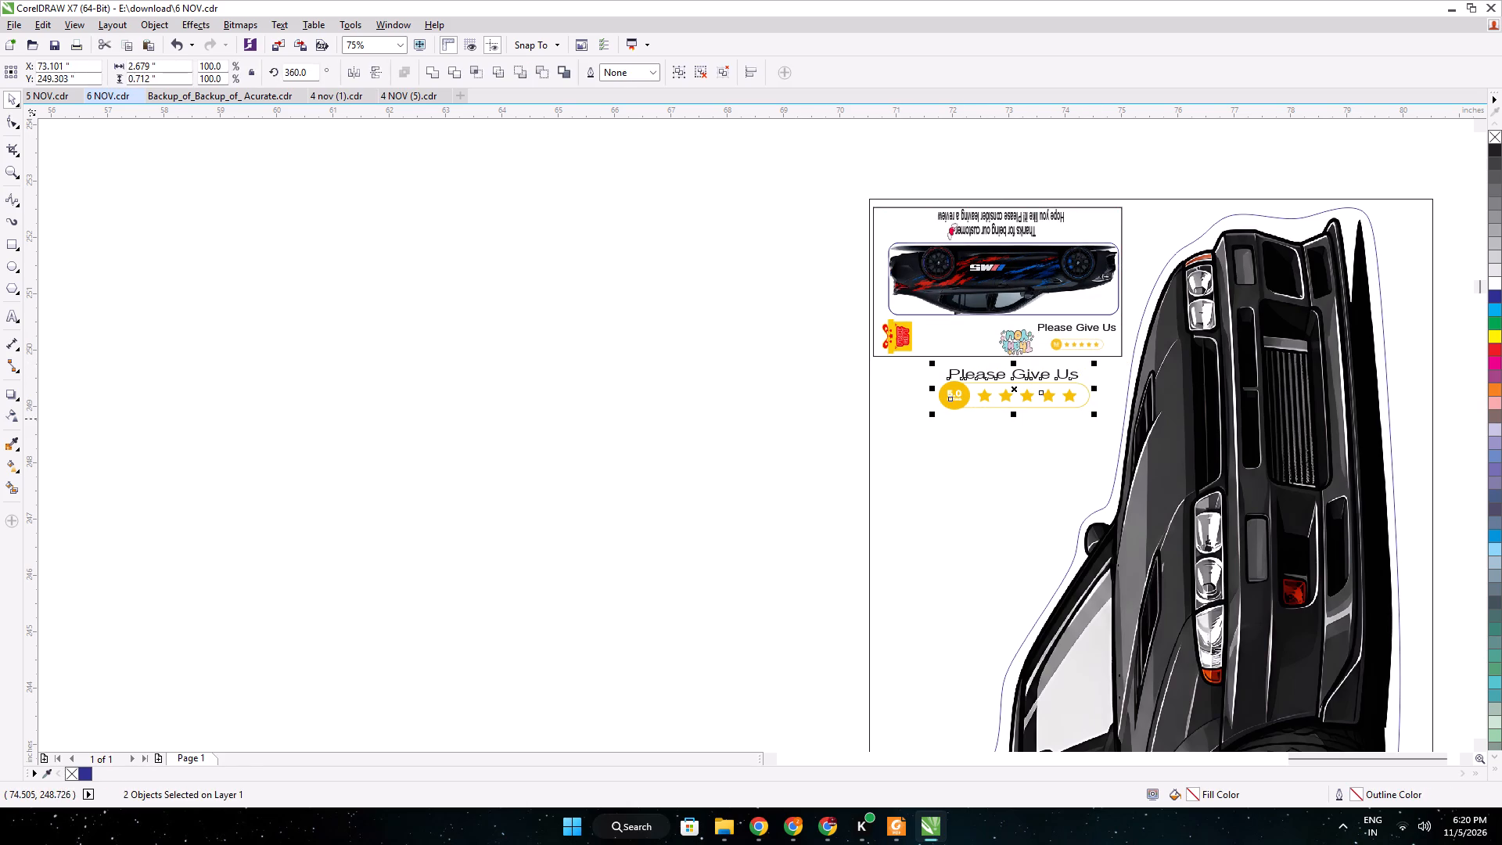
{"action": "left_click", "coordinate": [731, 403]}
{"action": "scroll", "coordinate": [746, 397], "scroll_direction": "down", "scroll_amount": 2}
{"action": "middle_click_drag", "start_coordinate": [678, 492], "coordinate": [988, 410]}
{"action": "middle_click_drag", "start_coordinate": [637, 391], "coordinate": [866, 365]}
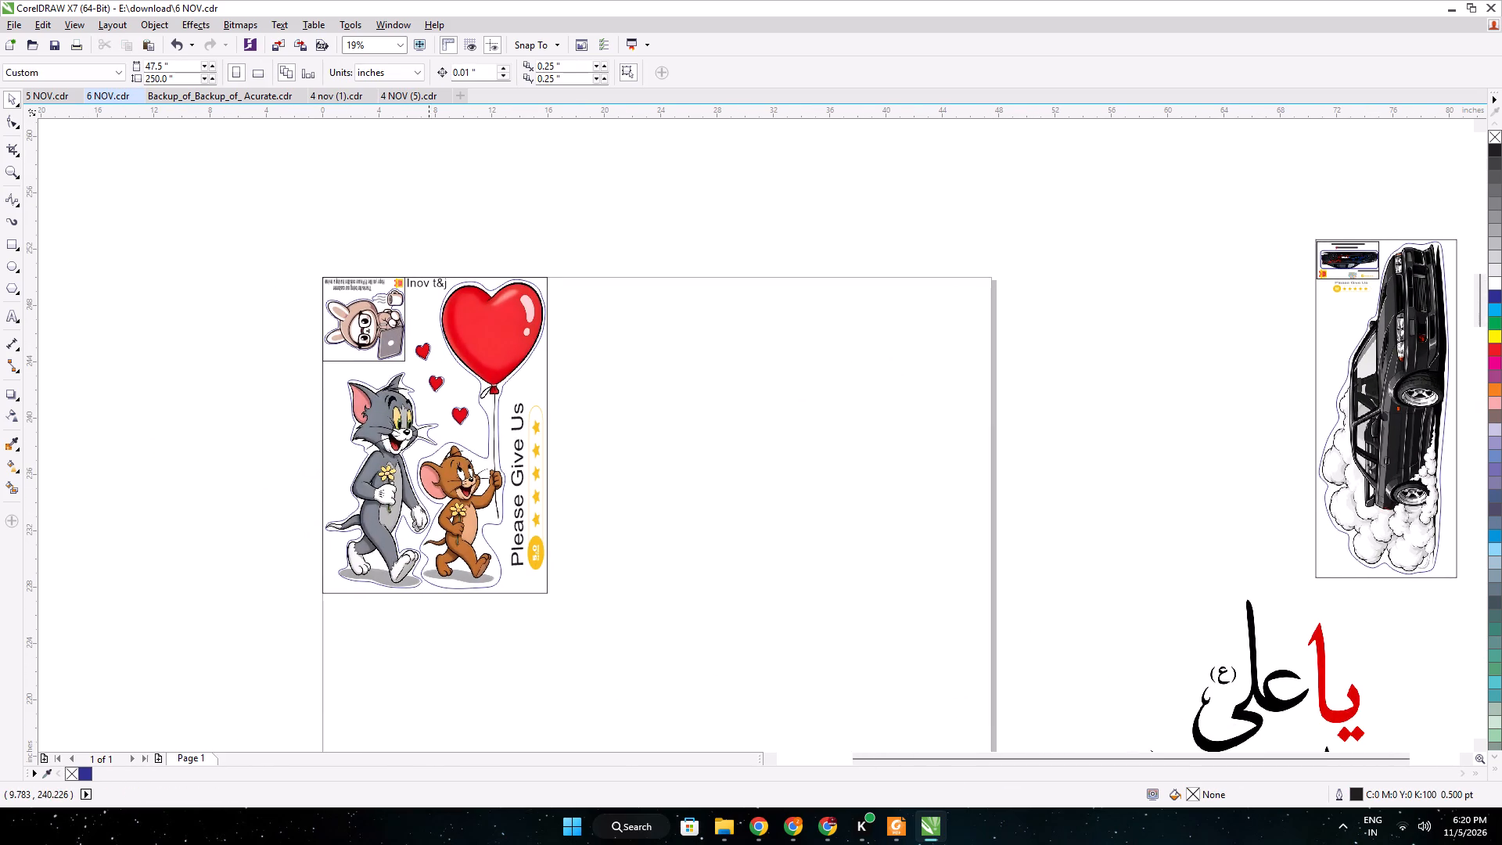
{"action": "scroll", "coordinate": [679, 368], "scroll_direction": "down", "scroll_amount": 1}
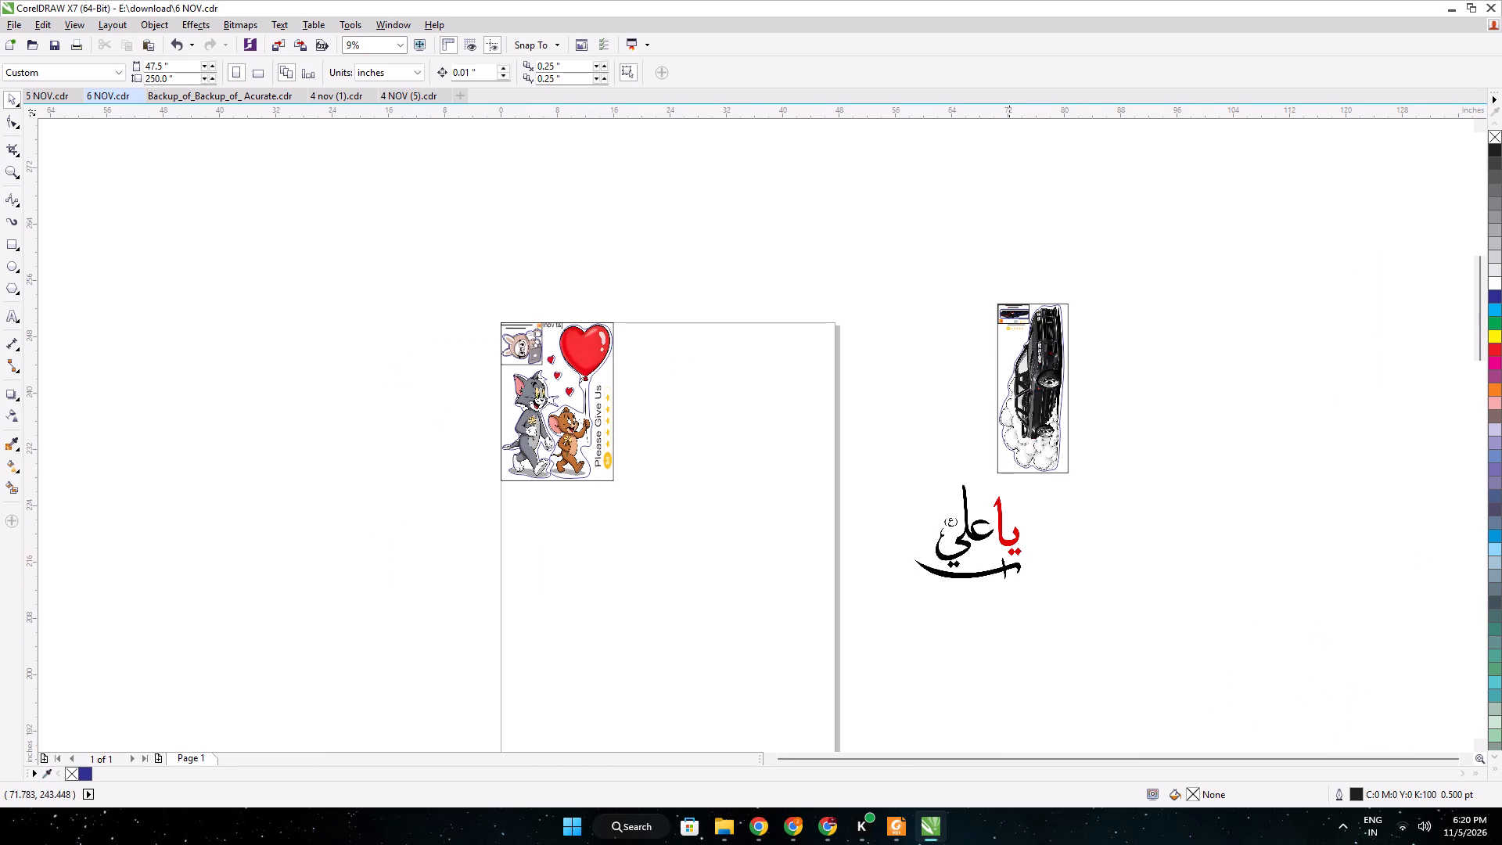
Copy the drifting GT car order's SKU Car1289 from the Meesho pending orders and paste it as text below the car frame's rating badge.
{"action": "scroll", "coordinate": [1012, 359], "scroll_direction": "up", "scroll_amount": 1}
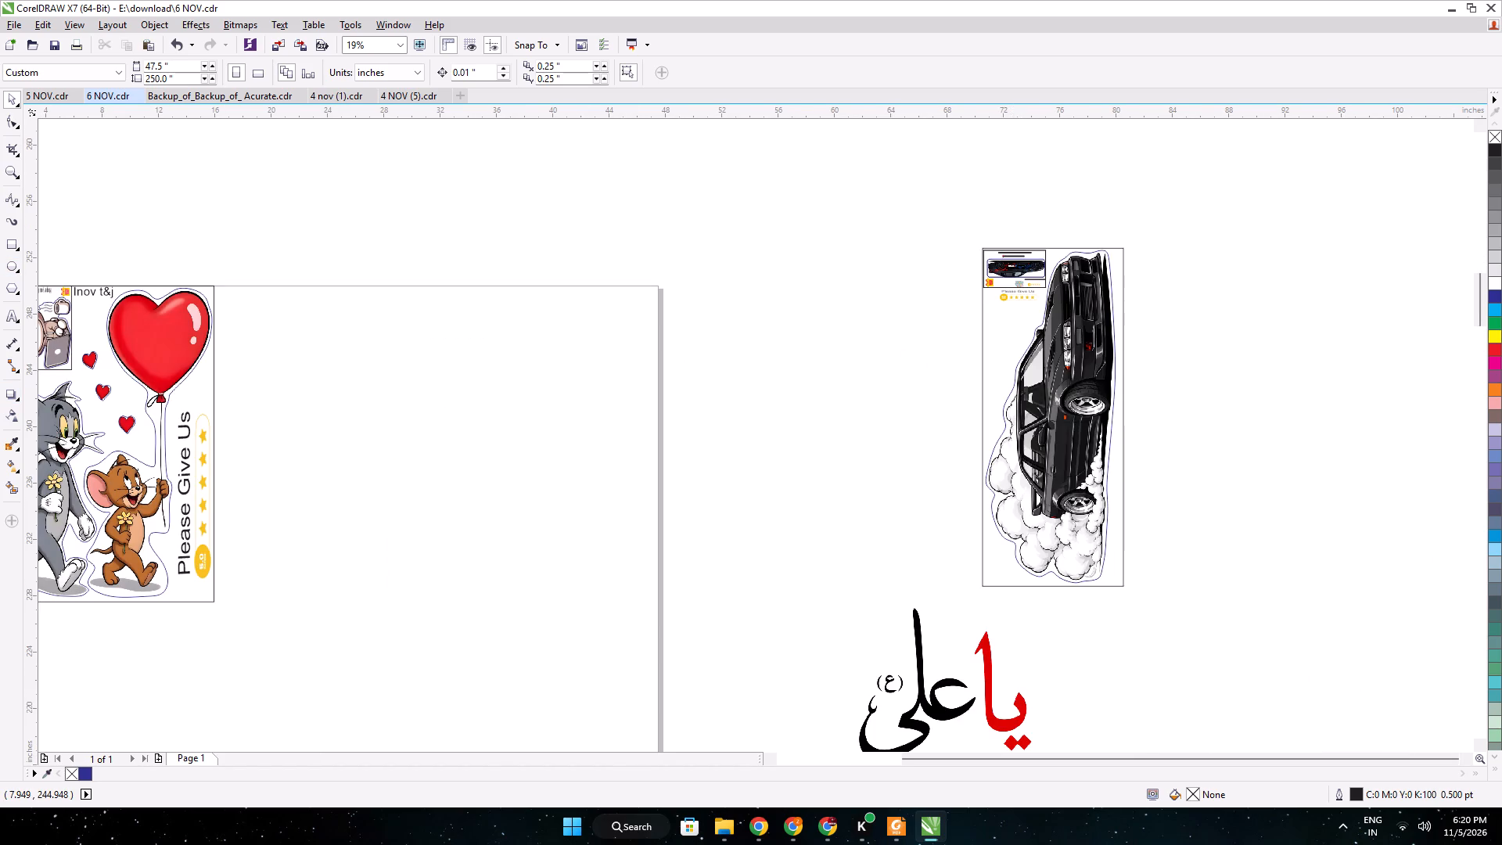
{"action": "left_click", "coordinate": [5, 325]}
{"action": "left_click", "coordinate": [15, 311]}
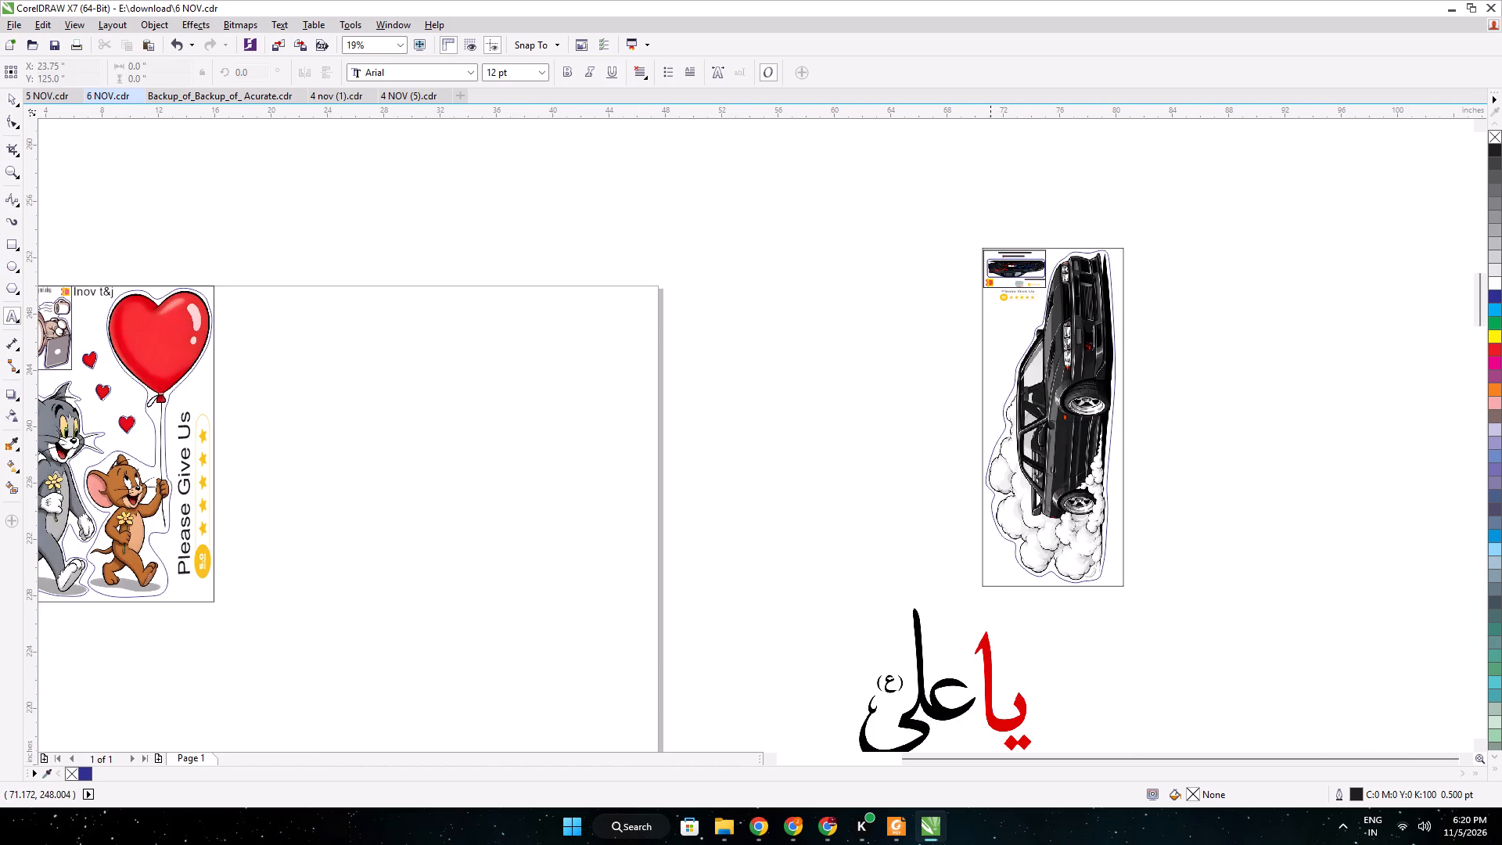
{"action": "left_click", "coordinate": [990, 315]}
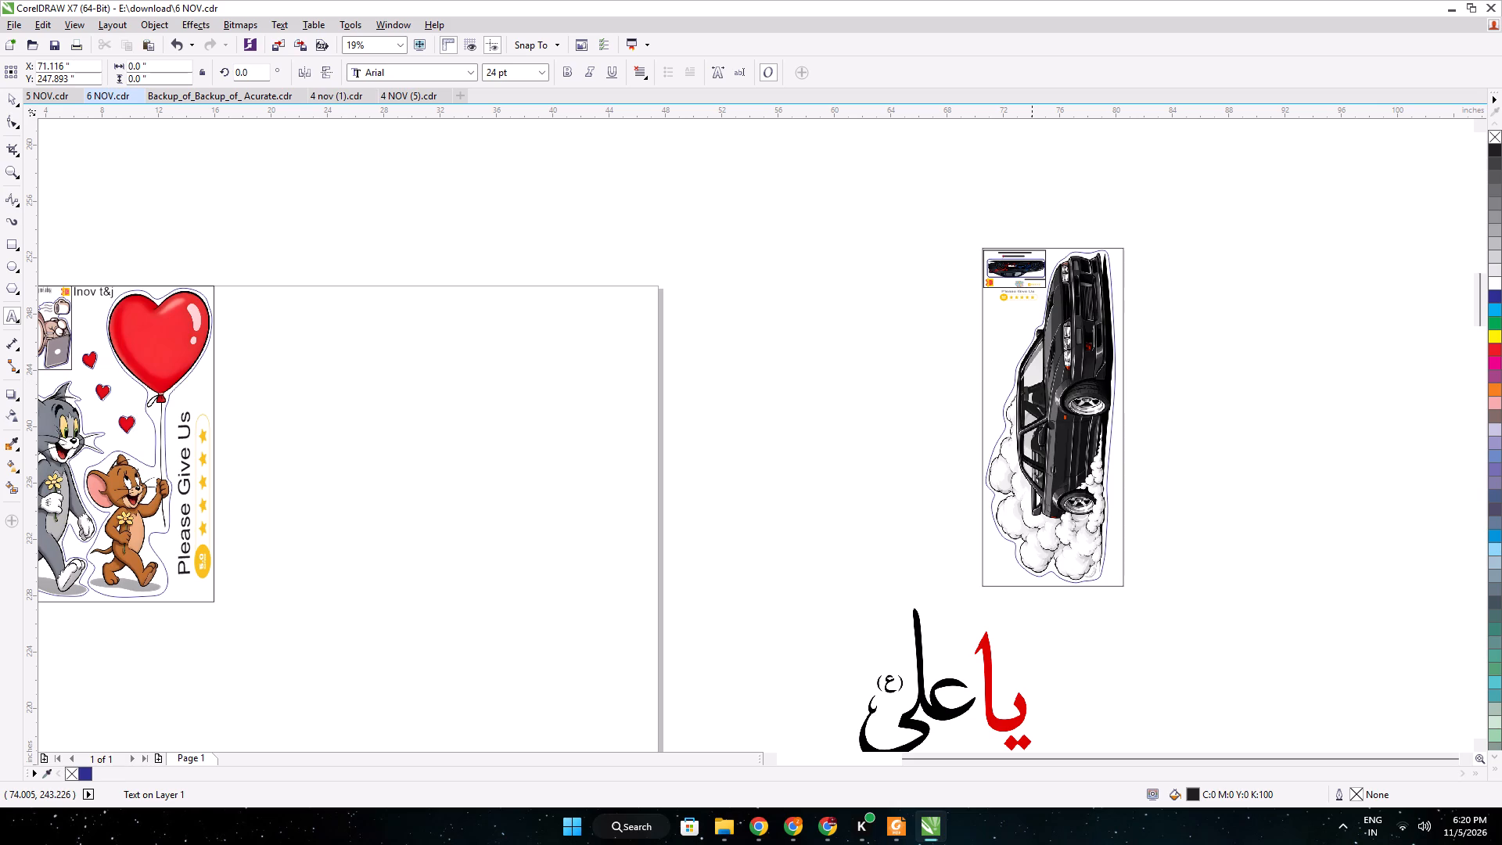
{"action": "left_click", "coordinate": [789, 823]}
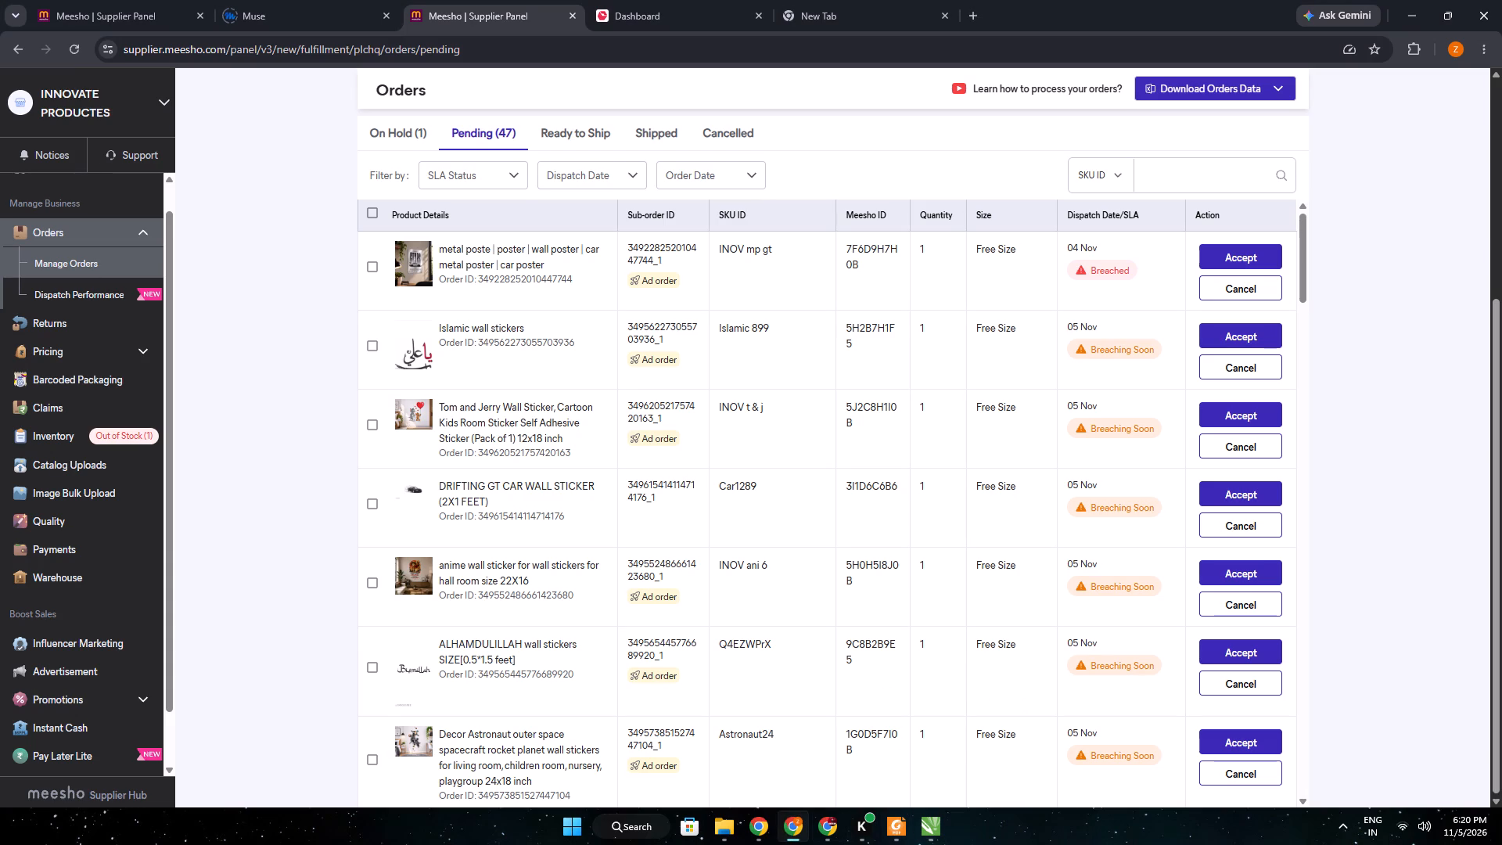
{"action": "left_click", "coordinate": [735, 493]}
{"action": "double_click", "coordinate": [735, 478]}
{"action": "key", "text": "ctrl+c"}
{"action": "left_click", "coordinate": [930, 814]}
{"action": "left_click", "coordinate": [1001, 313]}
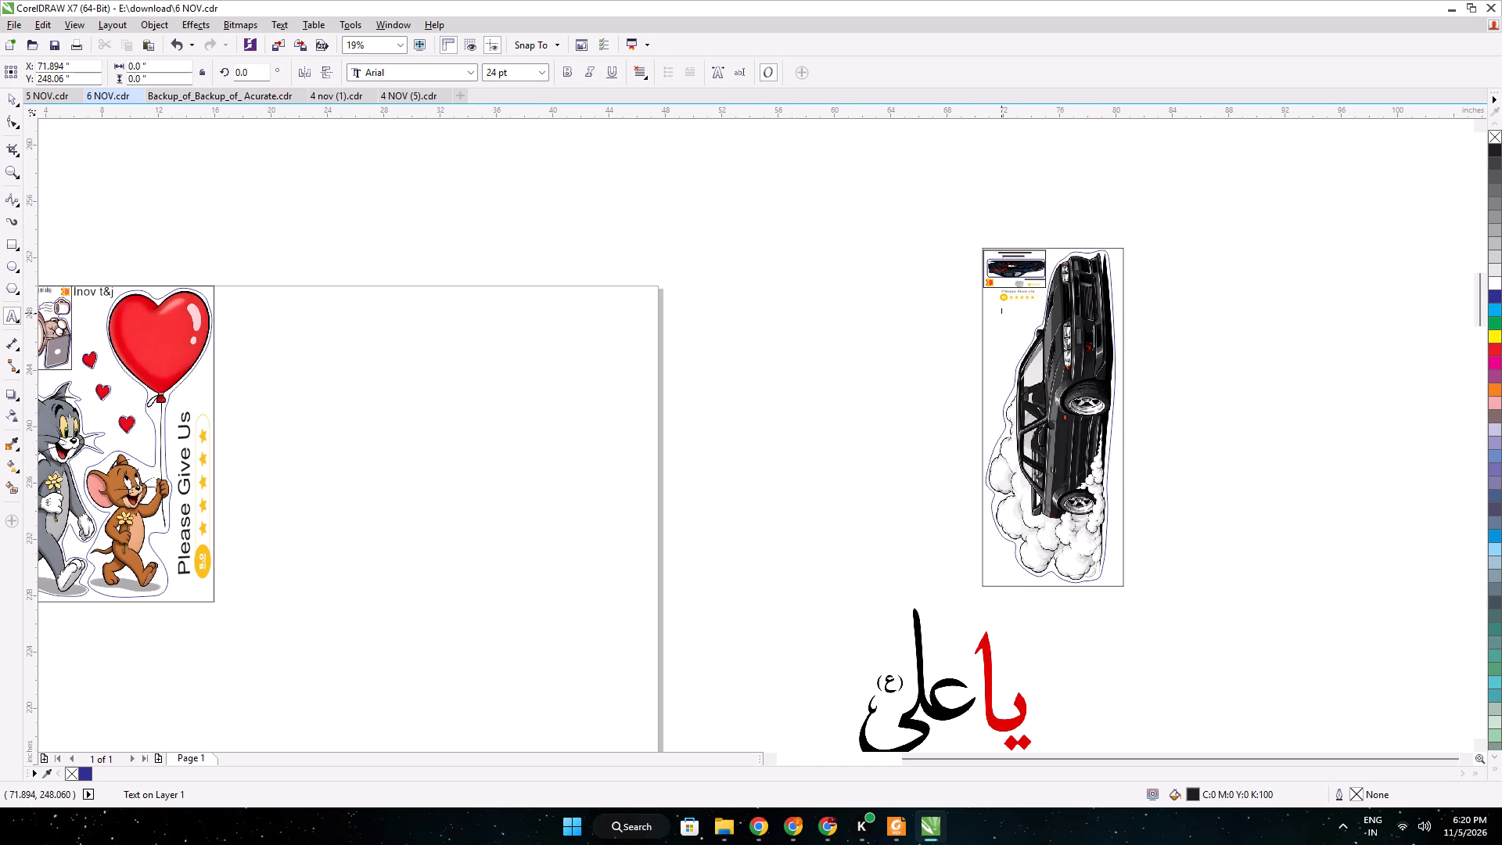
{"action": "key", "text": "ctrl+v"}
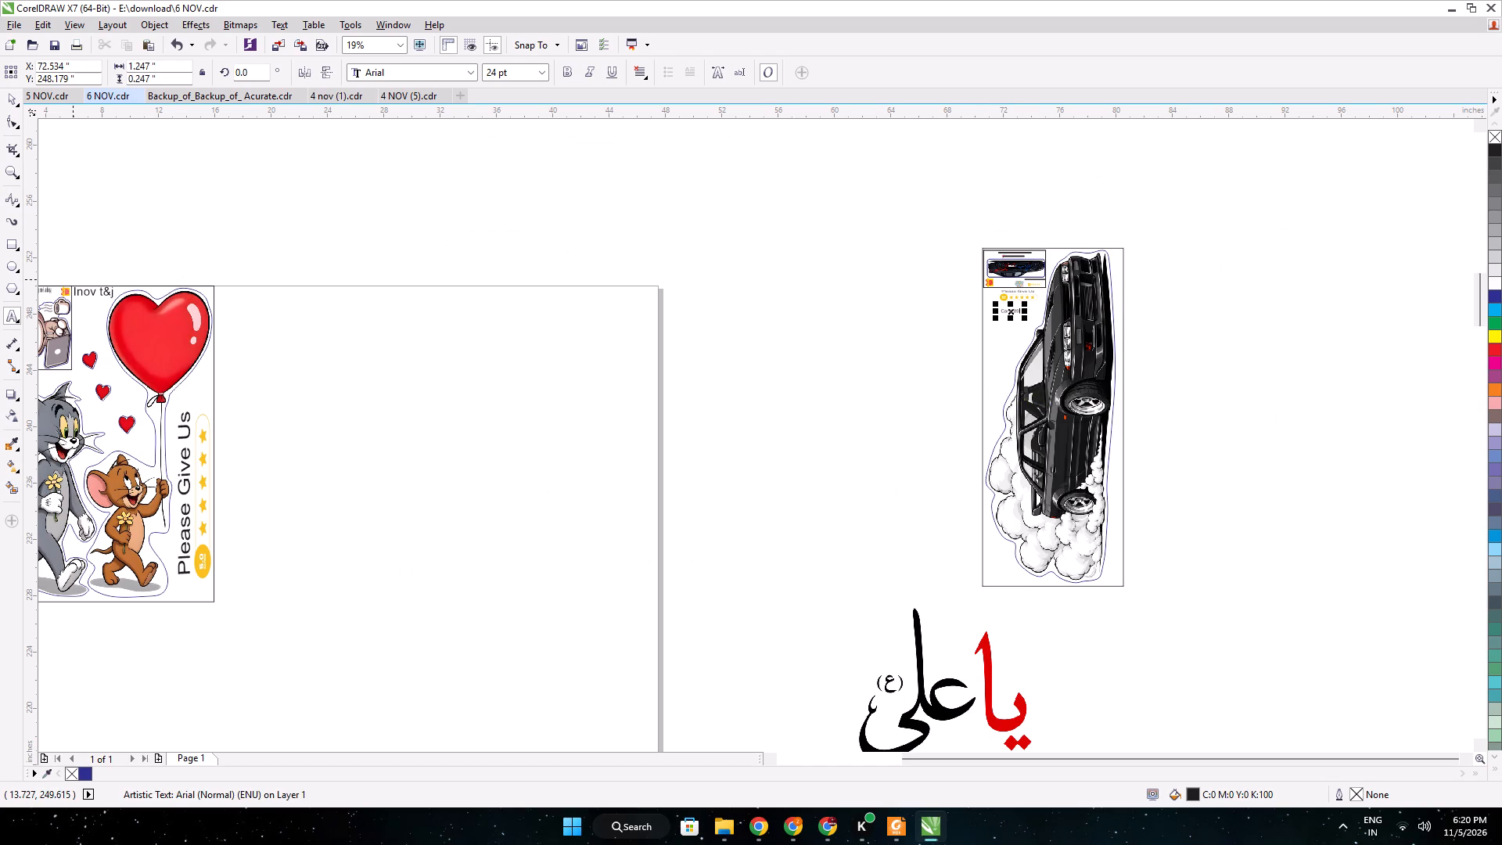
{"action": "left_click", "coordinate": [6, 88]}
Enlarge the Car1289 label to about 47 pt, roughly 2.45 inches wide.
{"action": "scroll", "coordinate": [1012, 322], "scroll_direction": "up", "scroll_amount": 3}
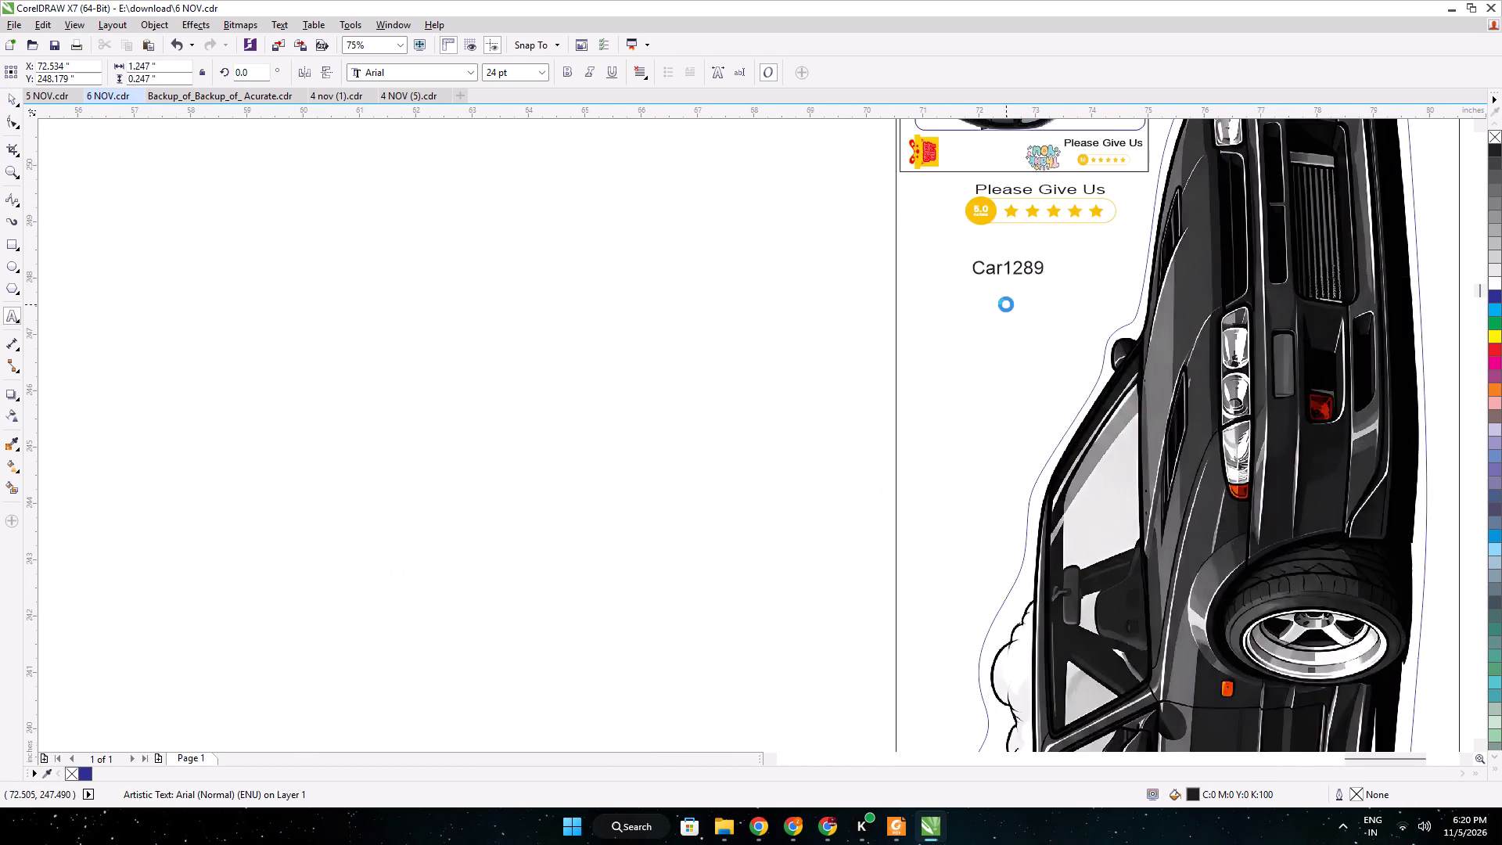
{"action": "left_click_drag", "start_coordinate": [934, 253], "coordinate": [760, 358]}
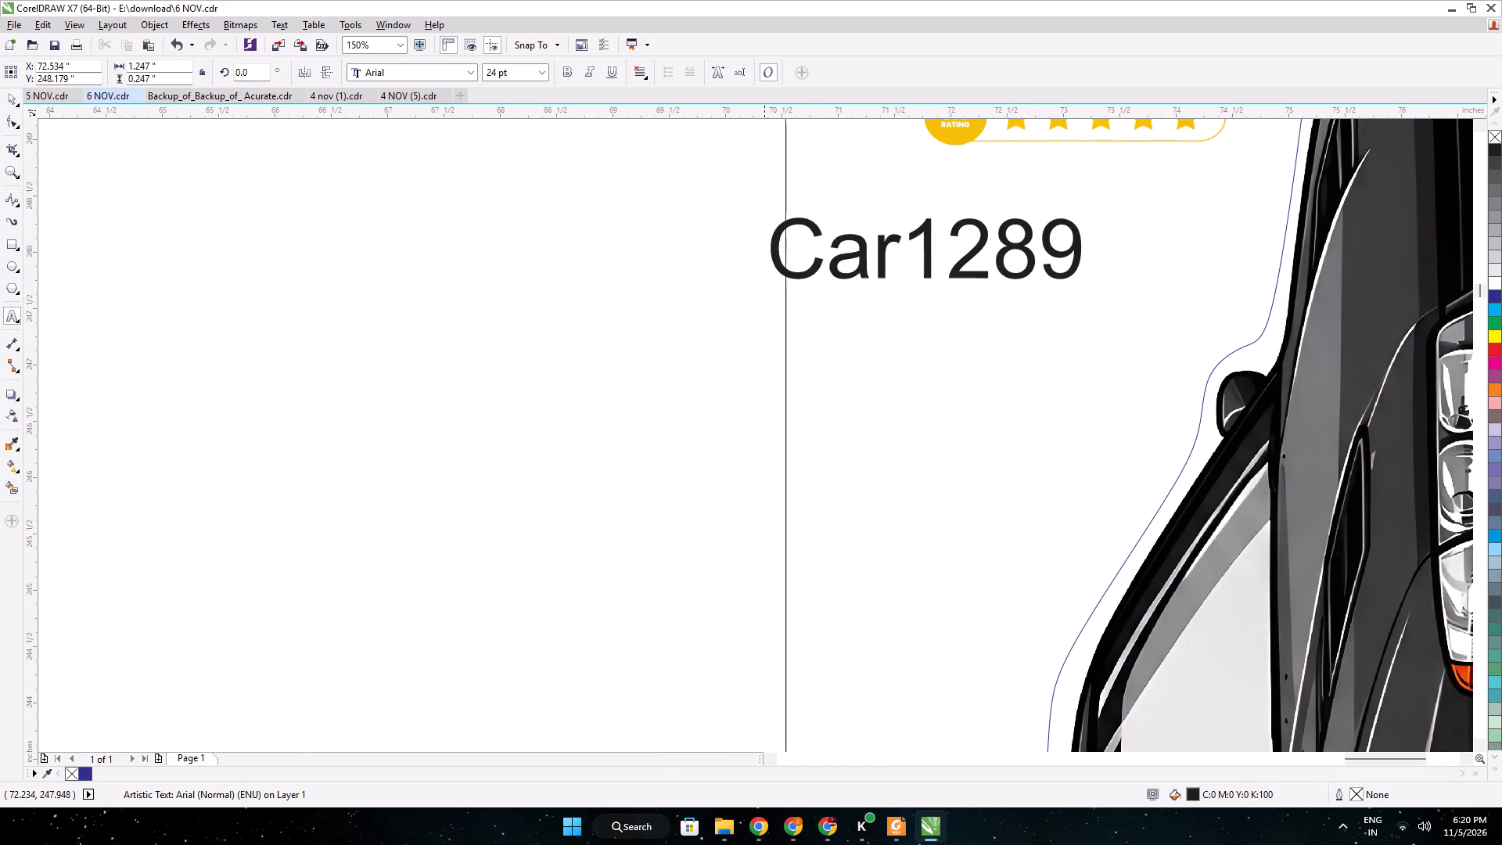
{"action": "left_click_drag", "start_coordinate": [760, 358], "coordinate": [799, 374]}
{"action": "scroll", "coordinate": [948, 277], "scroll_direction": "down", "scroll_amount": 1}
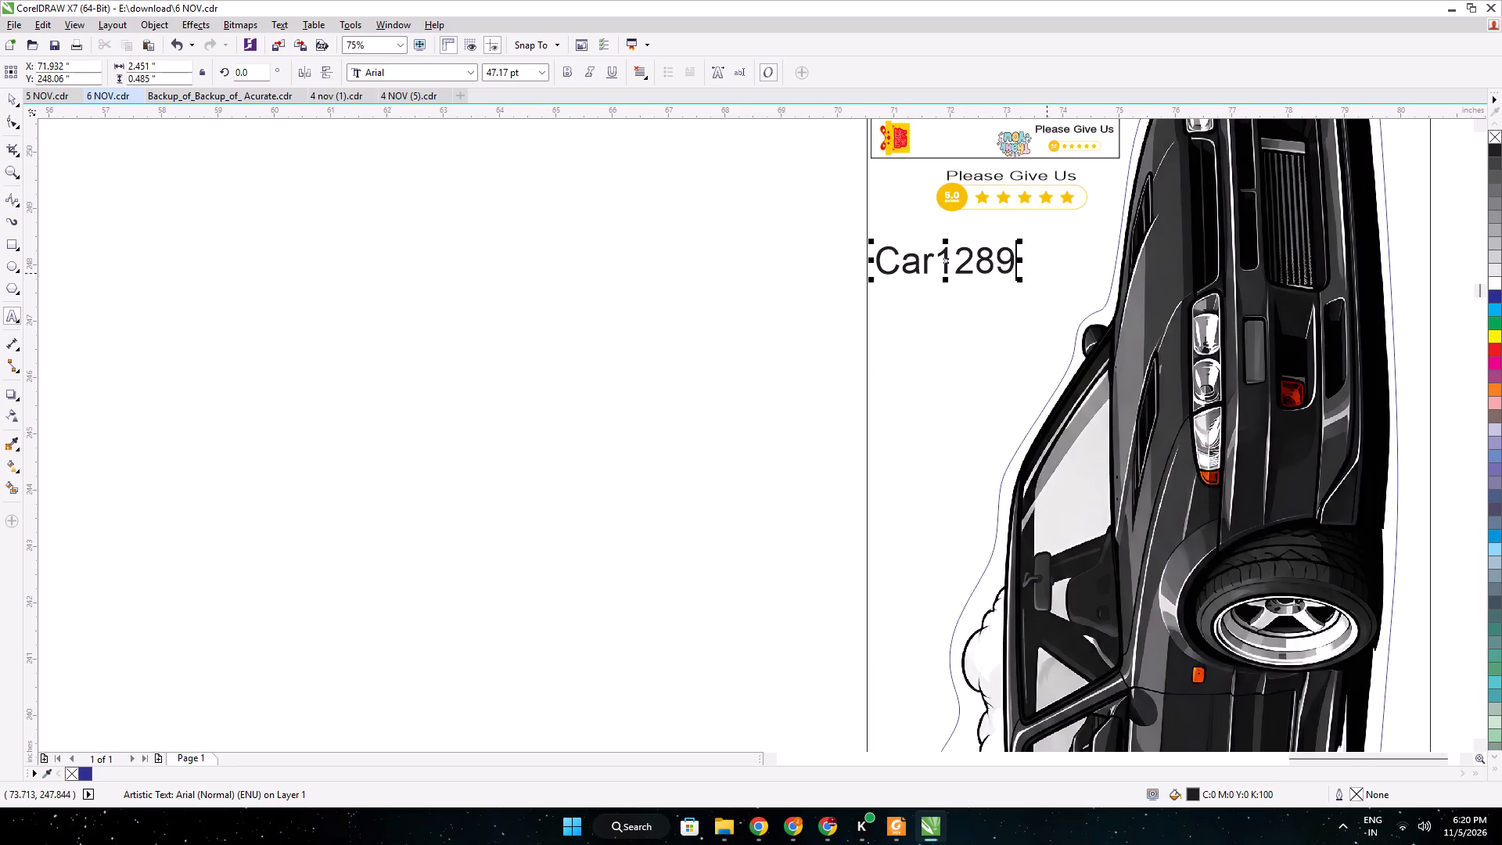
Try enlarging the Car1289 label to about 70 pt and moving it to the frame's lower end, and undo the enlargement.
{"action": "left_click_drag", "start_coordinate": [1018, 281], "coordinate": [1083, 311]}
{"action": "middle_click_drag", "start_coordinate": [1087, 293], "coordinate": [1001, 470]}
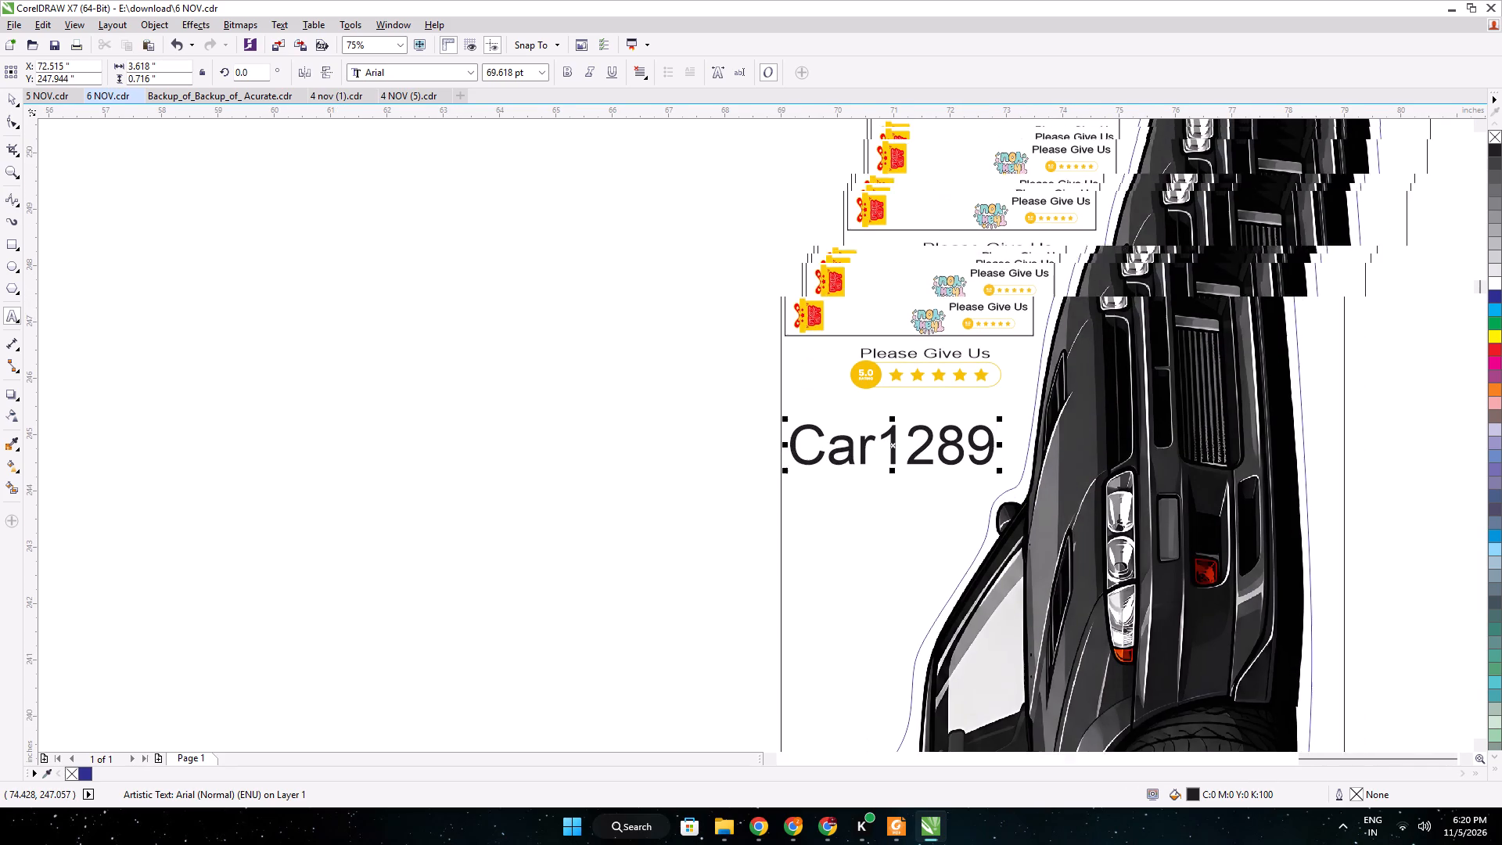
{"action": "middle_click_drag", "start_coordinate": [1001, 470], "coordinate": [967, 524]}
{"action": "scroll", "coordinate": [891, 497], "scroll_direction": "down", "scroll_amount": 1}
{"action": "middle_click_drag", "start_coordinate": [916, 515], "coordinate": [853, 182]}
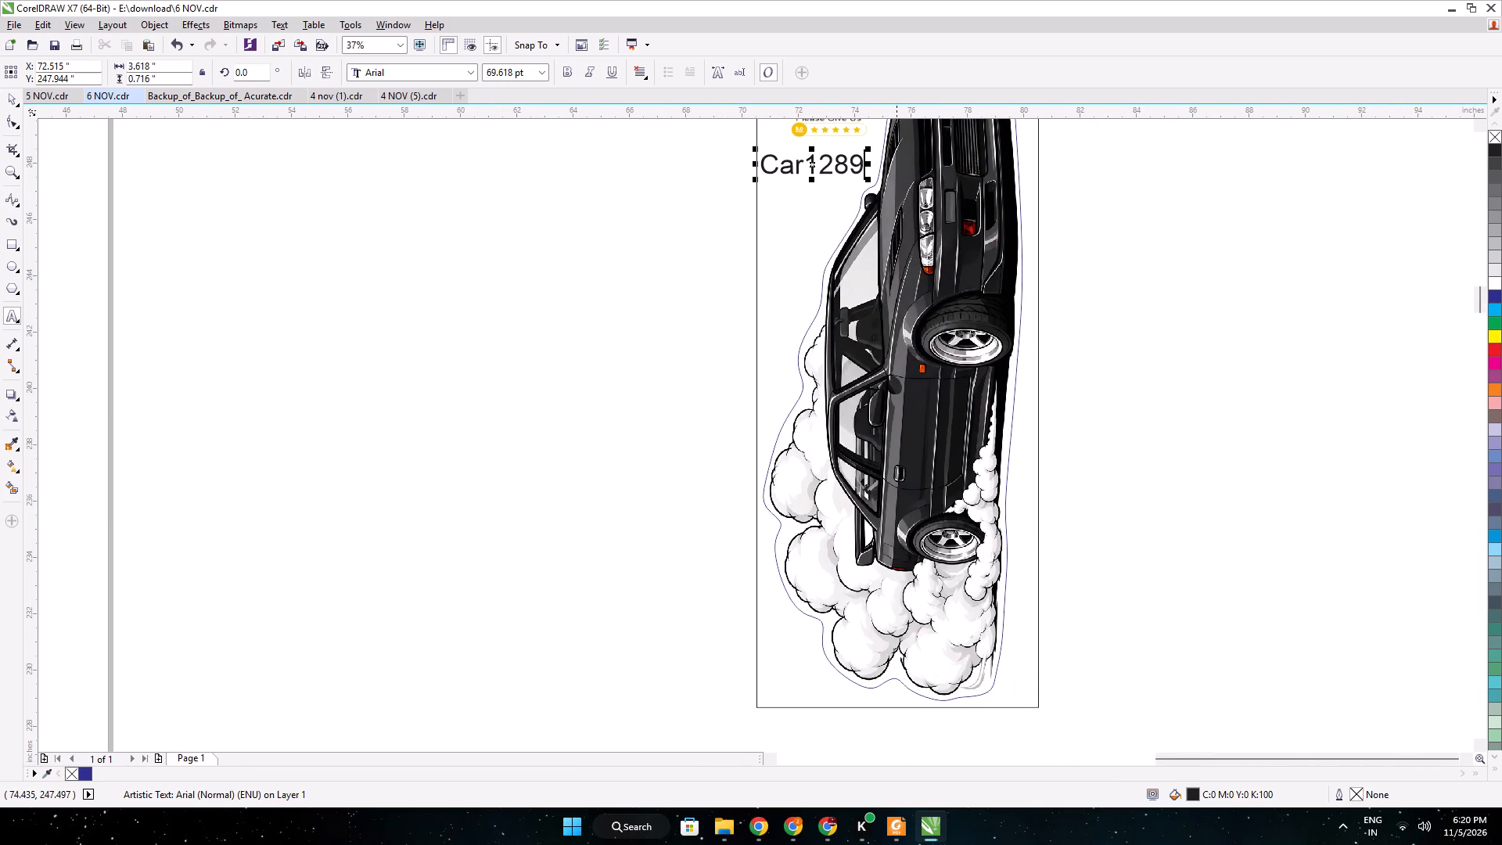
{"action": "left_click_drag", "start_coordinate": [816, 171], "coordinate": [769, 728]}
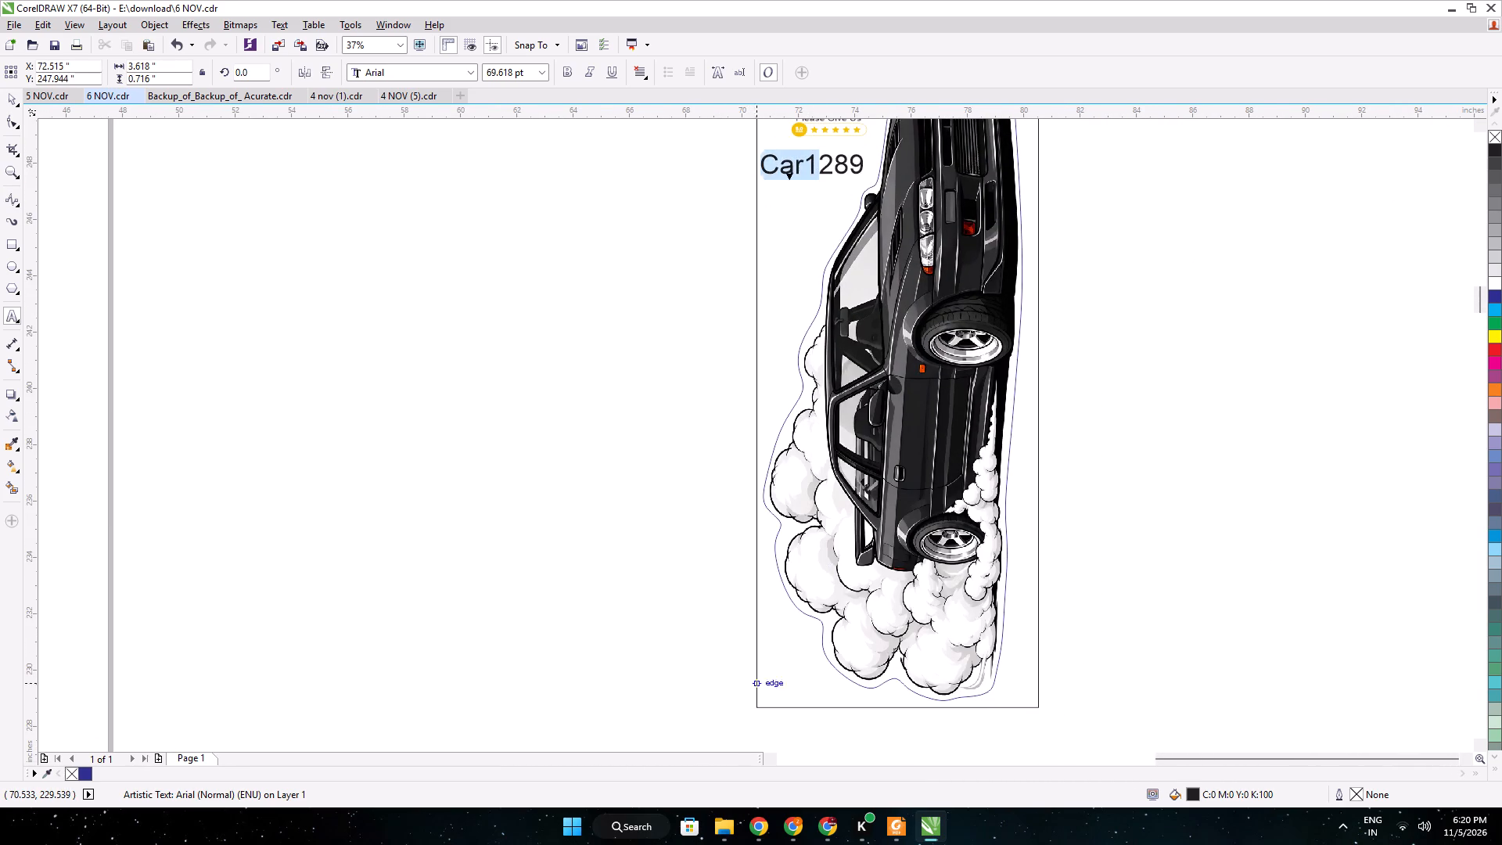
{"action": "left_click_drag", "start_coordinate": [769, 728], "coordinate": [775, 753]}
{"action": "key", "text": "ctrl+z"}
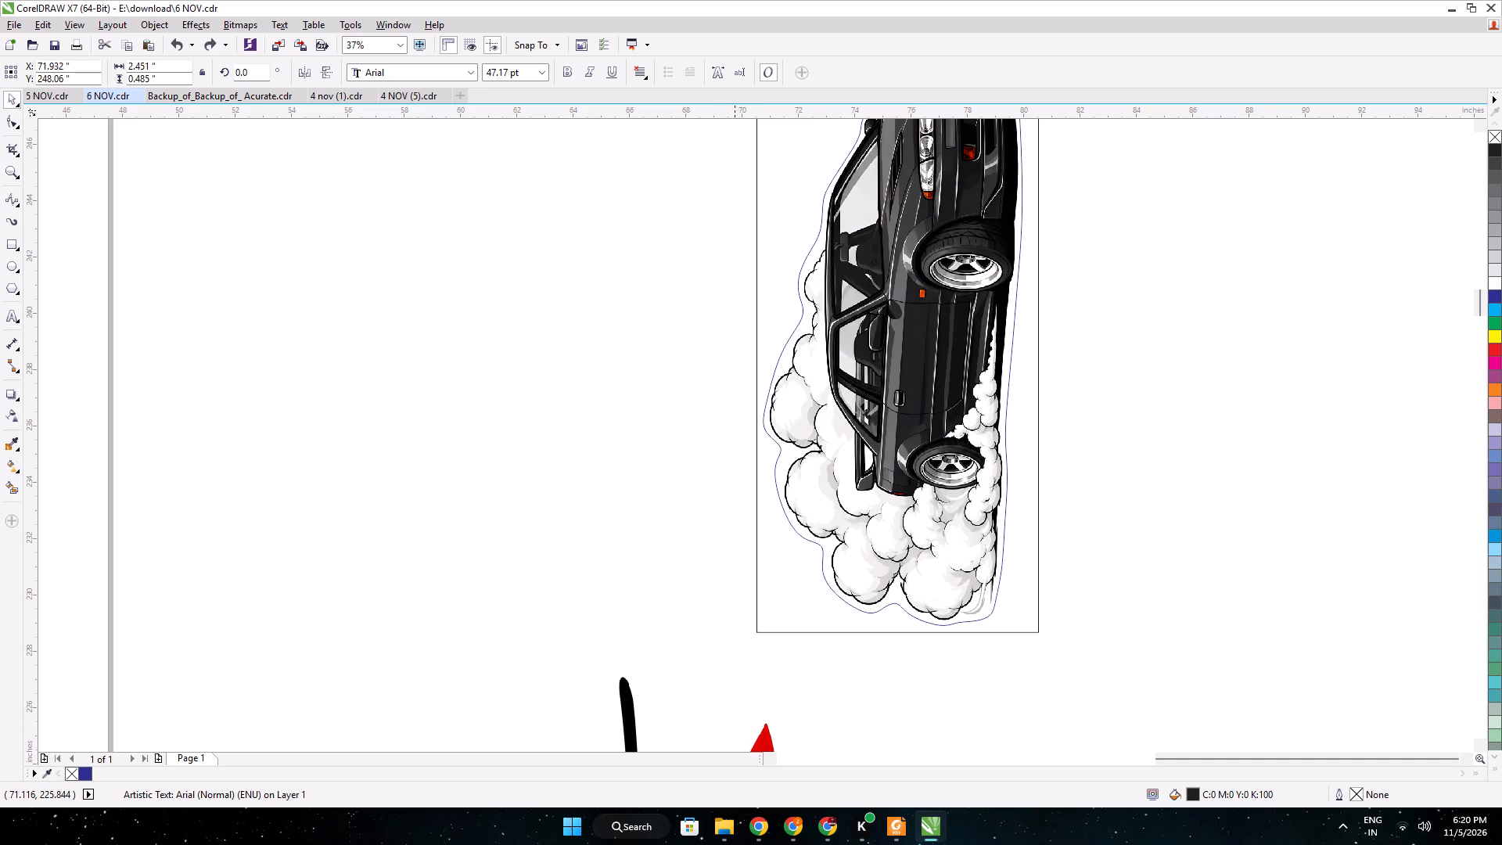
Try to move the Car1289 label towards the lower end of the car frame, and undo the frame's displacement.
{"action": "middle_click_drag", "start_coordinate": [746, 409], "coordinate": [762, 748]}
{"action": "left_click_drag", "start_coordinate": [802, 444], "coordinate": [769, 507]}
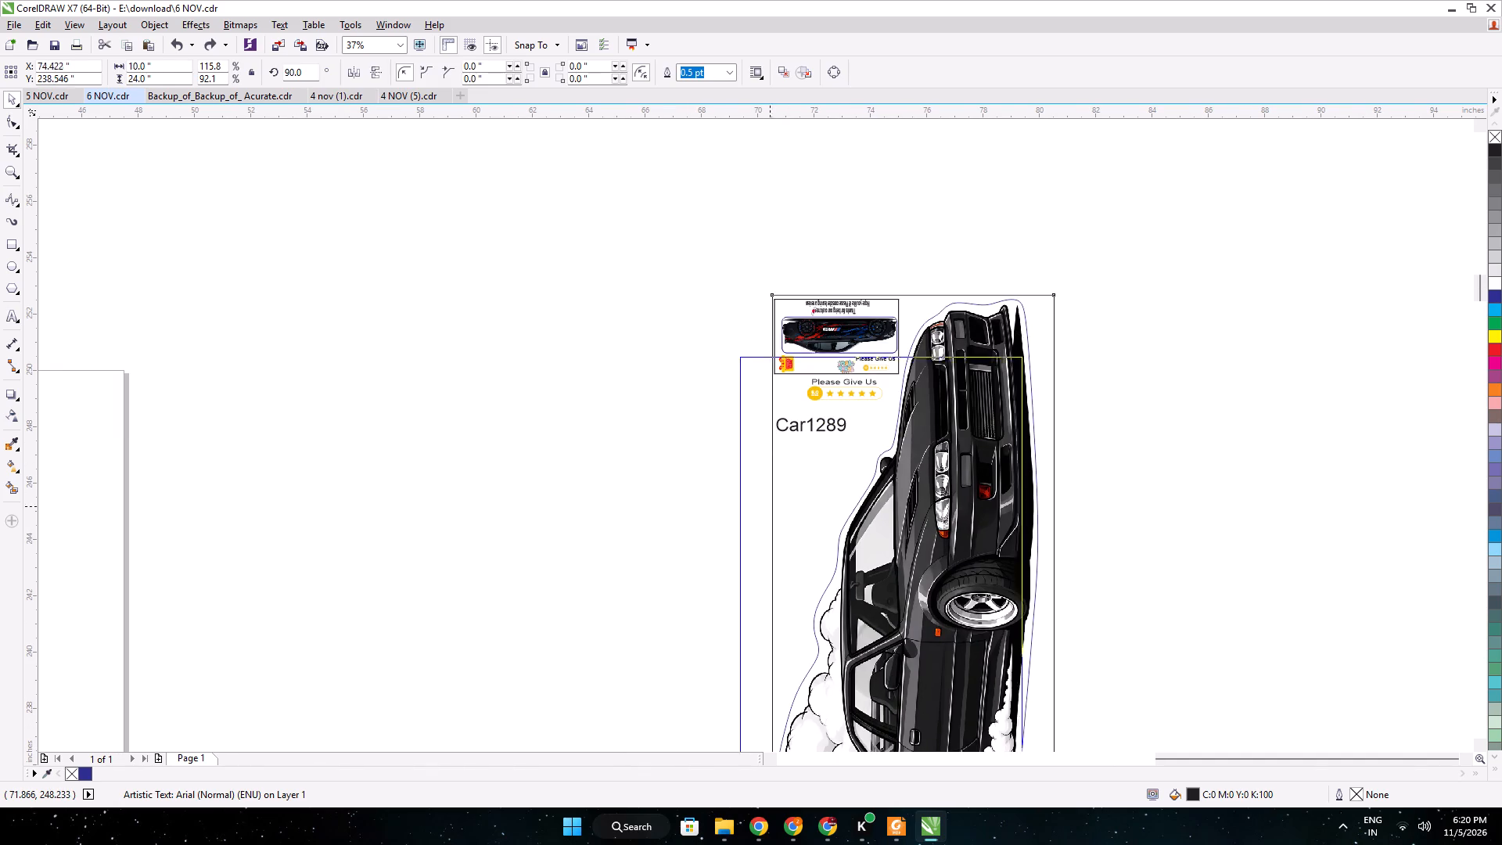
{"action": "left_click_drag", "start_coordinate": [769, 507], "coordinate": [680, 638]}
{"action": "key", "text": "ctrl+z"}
Move the Car1289 label into the lower-left corner of the drift car's frame, just inside its border.
{"action": "left_click", "coordinate": [720, 464]}
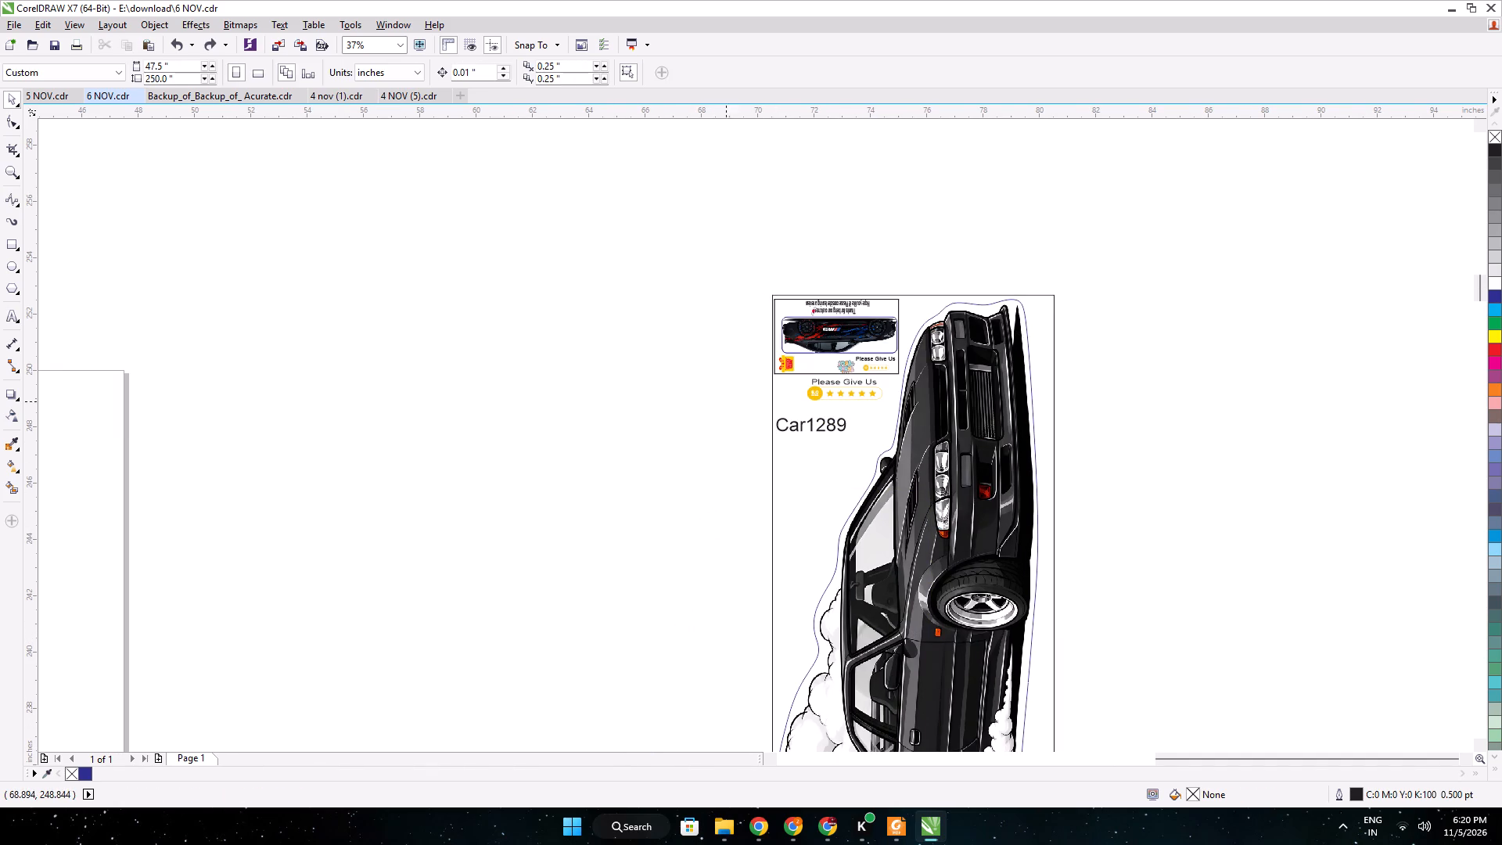
{"action": "left_click_drag", "start_coordinate": [738, 405], "coordinate": [858, 442]}
{"action": "left_click_drag", "start_coordinate": [819, 426], "coordinate": [649, 649]}
{"action": "middle_click_drag", "start_coordinate": [809, 751], "coordinate": [756, 291]}
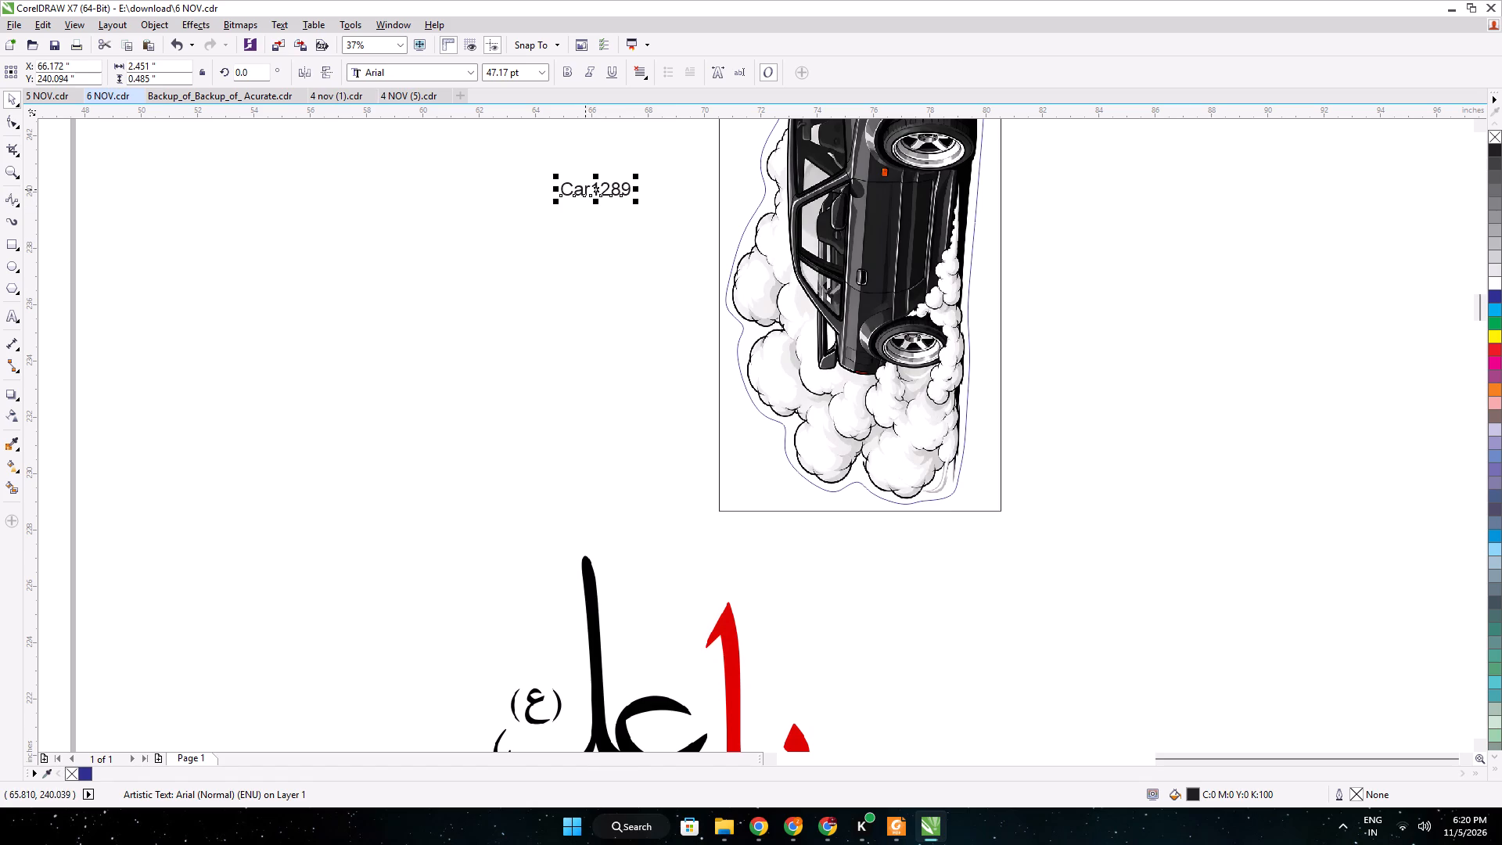
{"action": "left_click_drag", "start_coordinate": [594, 185], "coordinate": [761, 505]}
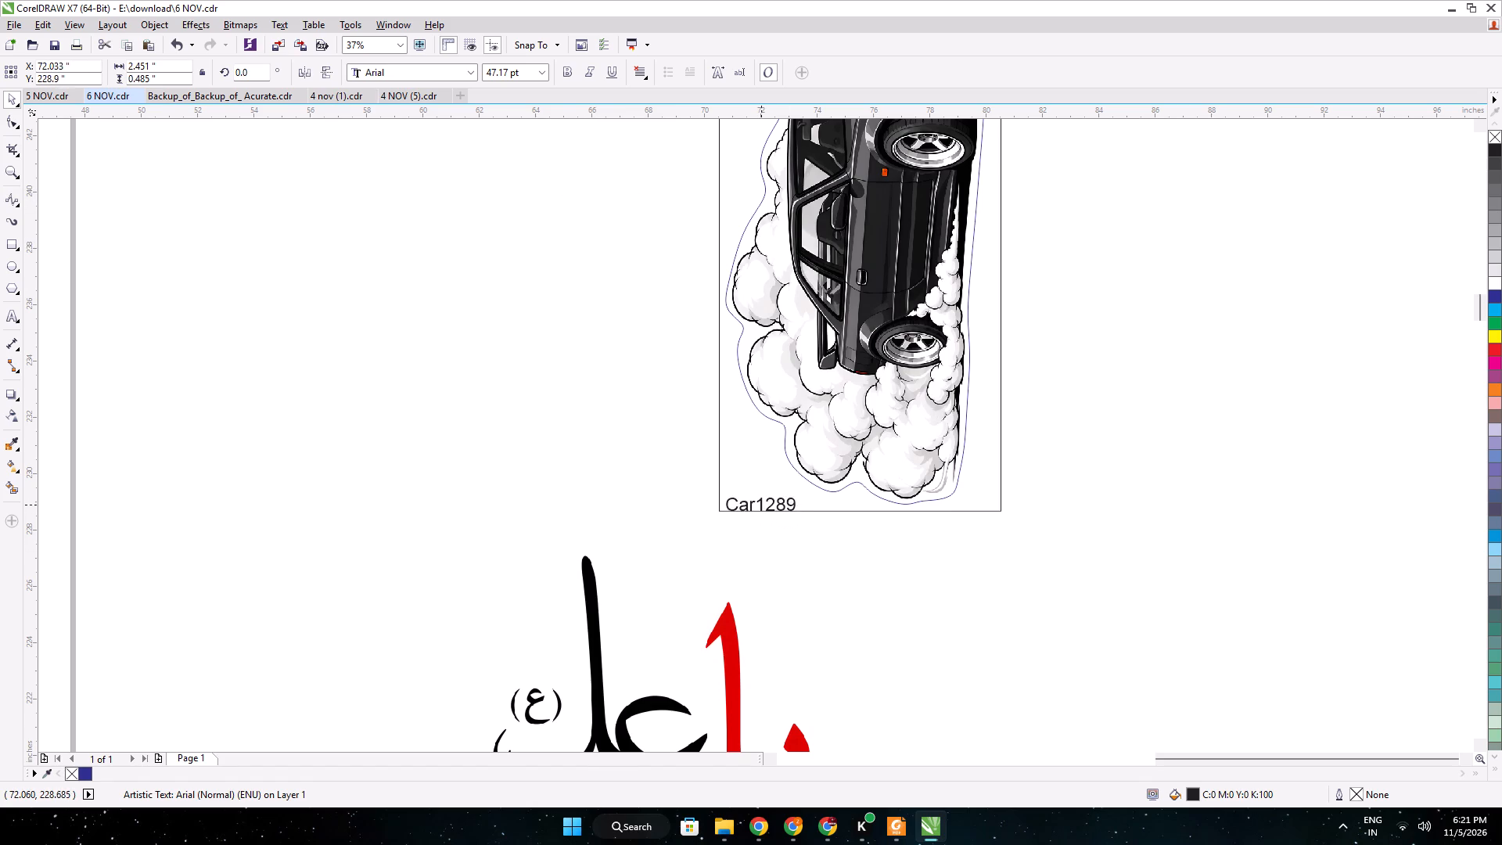
{"action": "left_click_drag", "start_coordinate": [761, 505], "coordinate": [763, 491]}
{"action": "left_click", "coordinate": [650, 491]}
Group the drift car artwork with its frame, thank-you card, rating badge and Car1289 label.
{"action": "scroll", "coordinate": [665, 480], "scroll_direction": "down", "scroll_amount": 1}
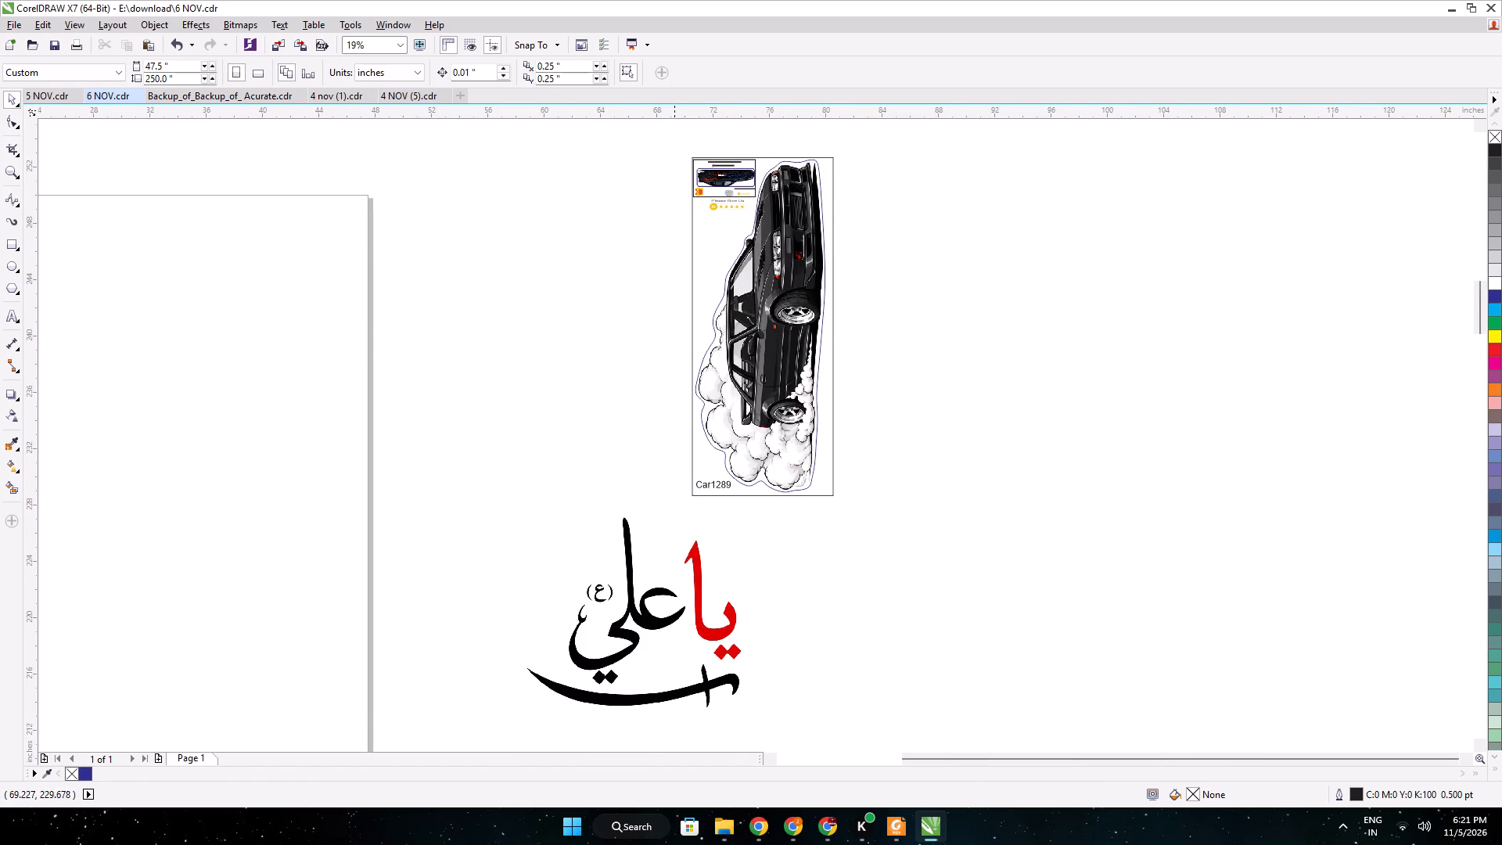
{"action": "middle_click_drag", "start_coordinate": [687, 494], "coordinate": [796, 525]}
{"action": "left_click_drag", "start_coordinate": [1030, 568], "coordinate": [739, 142]}
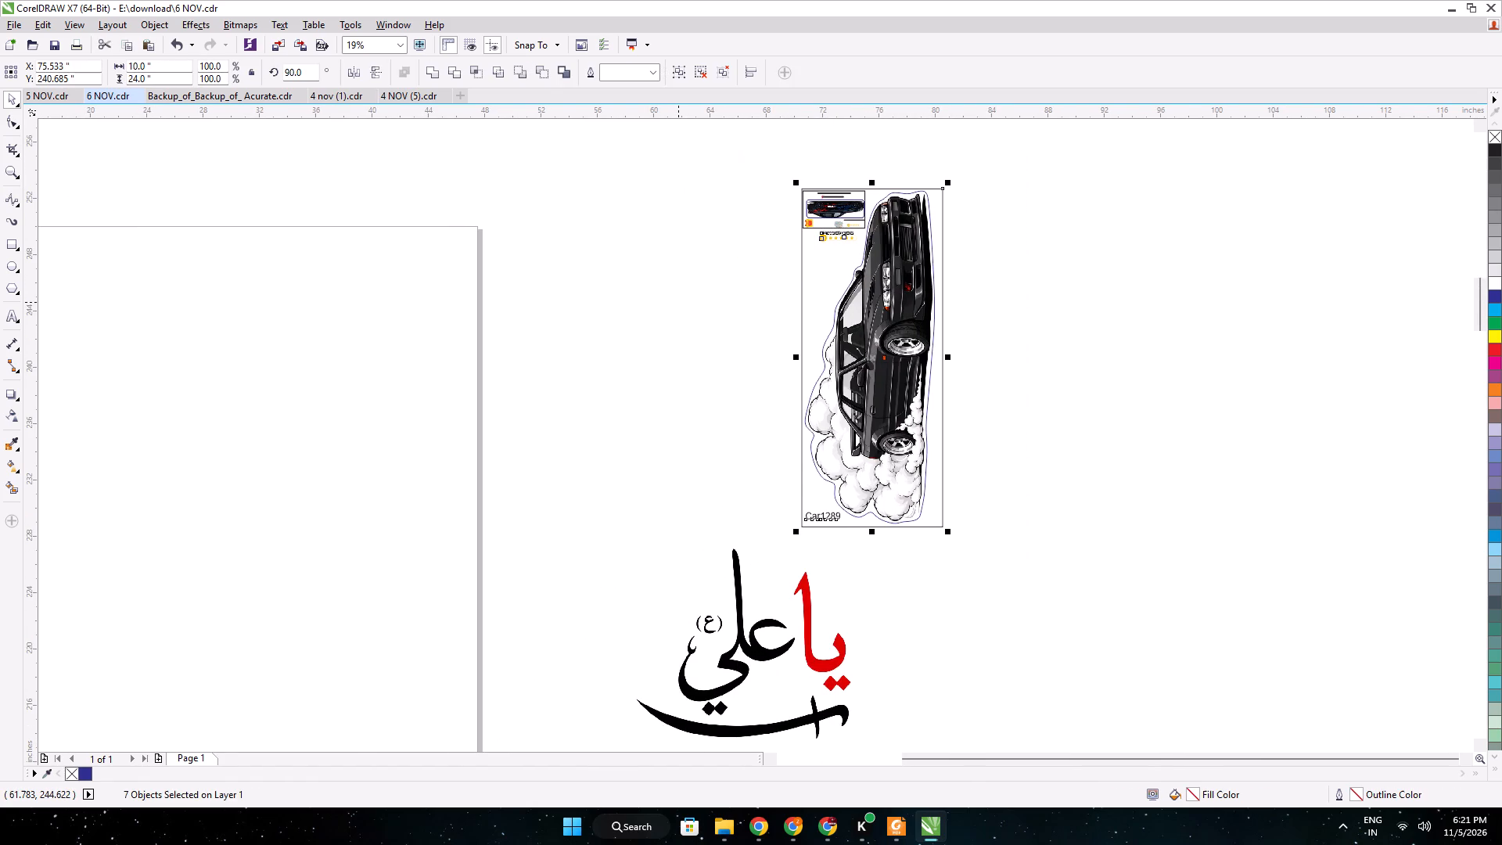
{"action": "key", "text": "ctrl+g"}
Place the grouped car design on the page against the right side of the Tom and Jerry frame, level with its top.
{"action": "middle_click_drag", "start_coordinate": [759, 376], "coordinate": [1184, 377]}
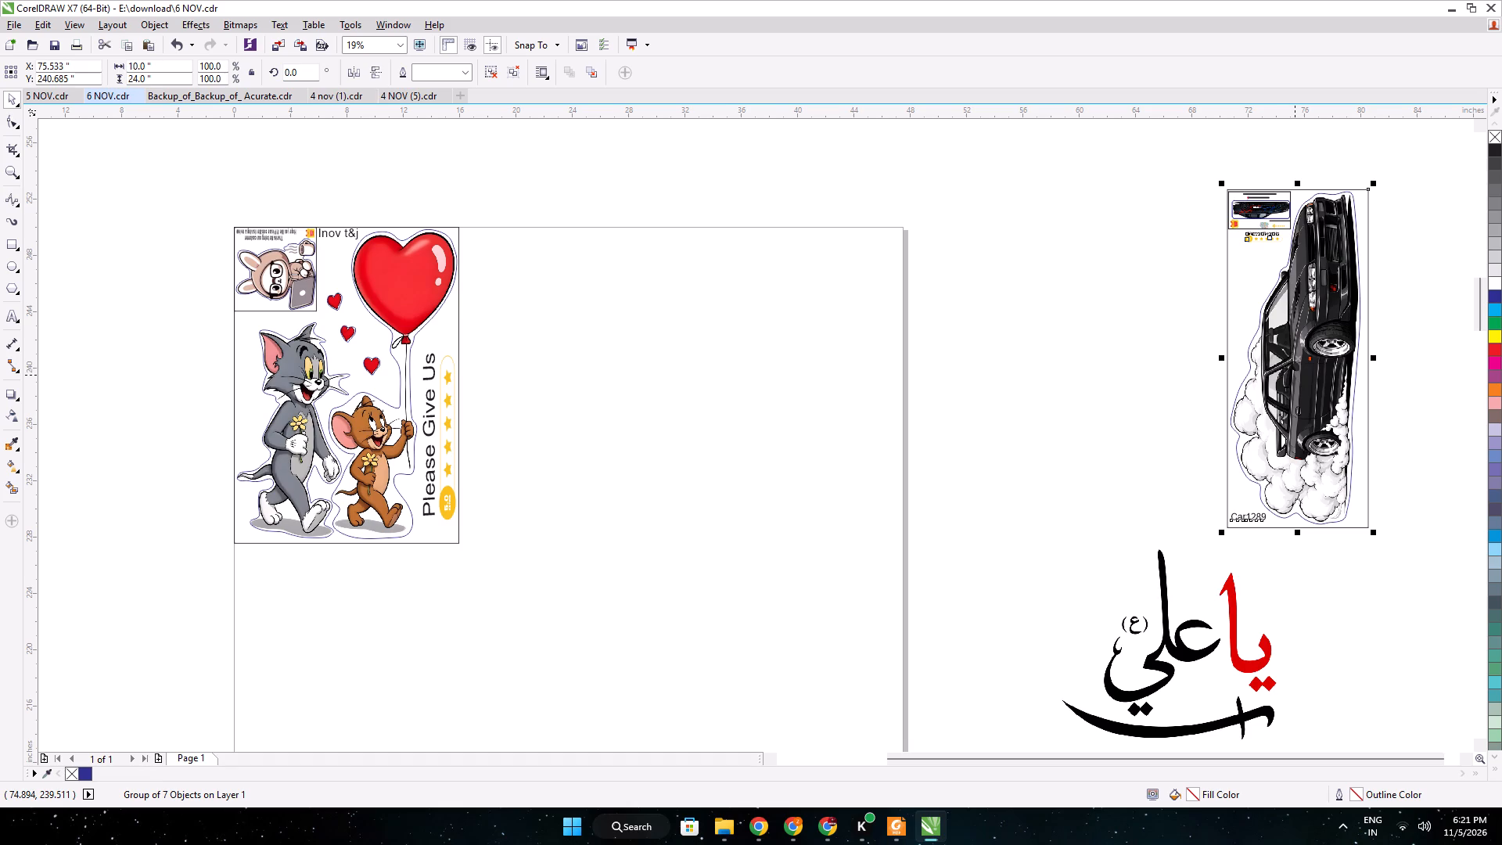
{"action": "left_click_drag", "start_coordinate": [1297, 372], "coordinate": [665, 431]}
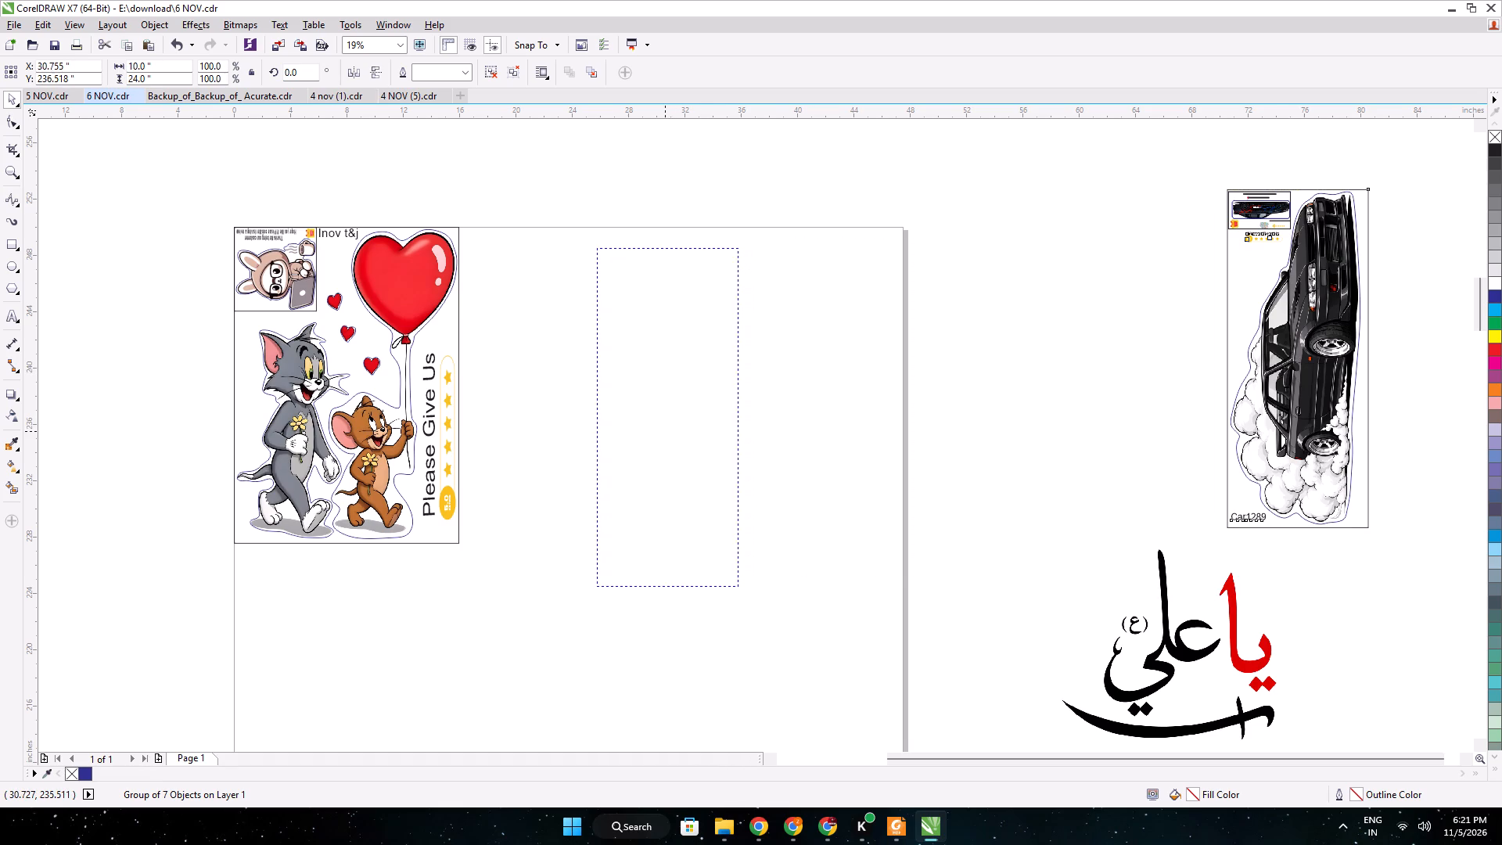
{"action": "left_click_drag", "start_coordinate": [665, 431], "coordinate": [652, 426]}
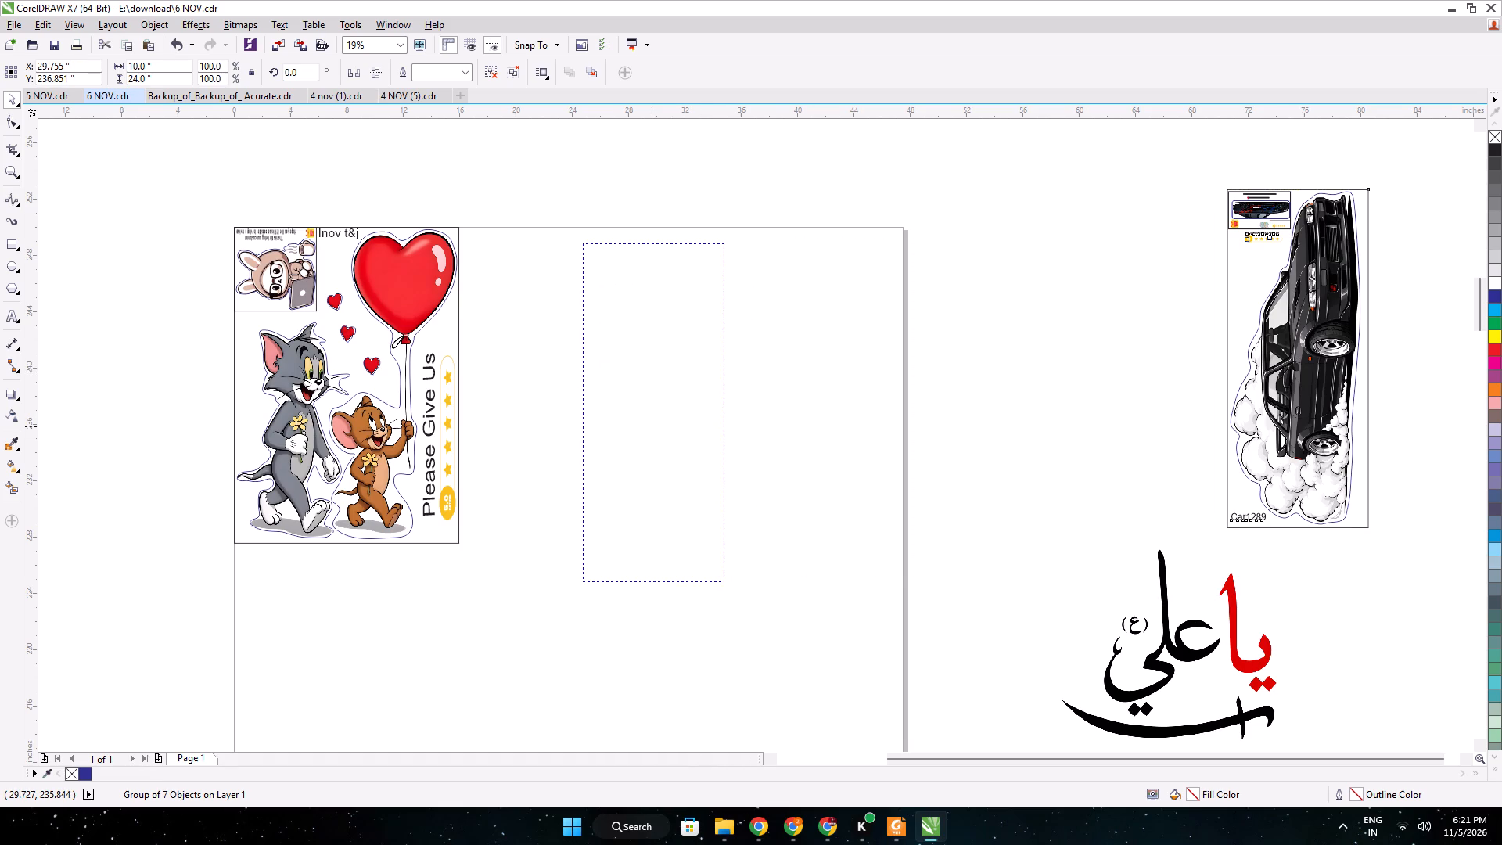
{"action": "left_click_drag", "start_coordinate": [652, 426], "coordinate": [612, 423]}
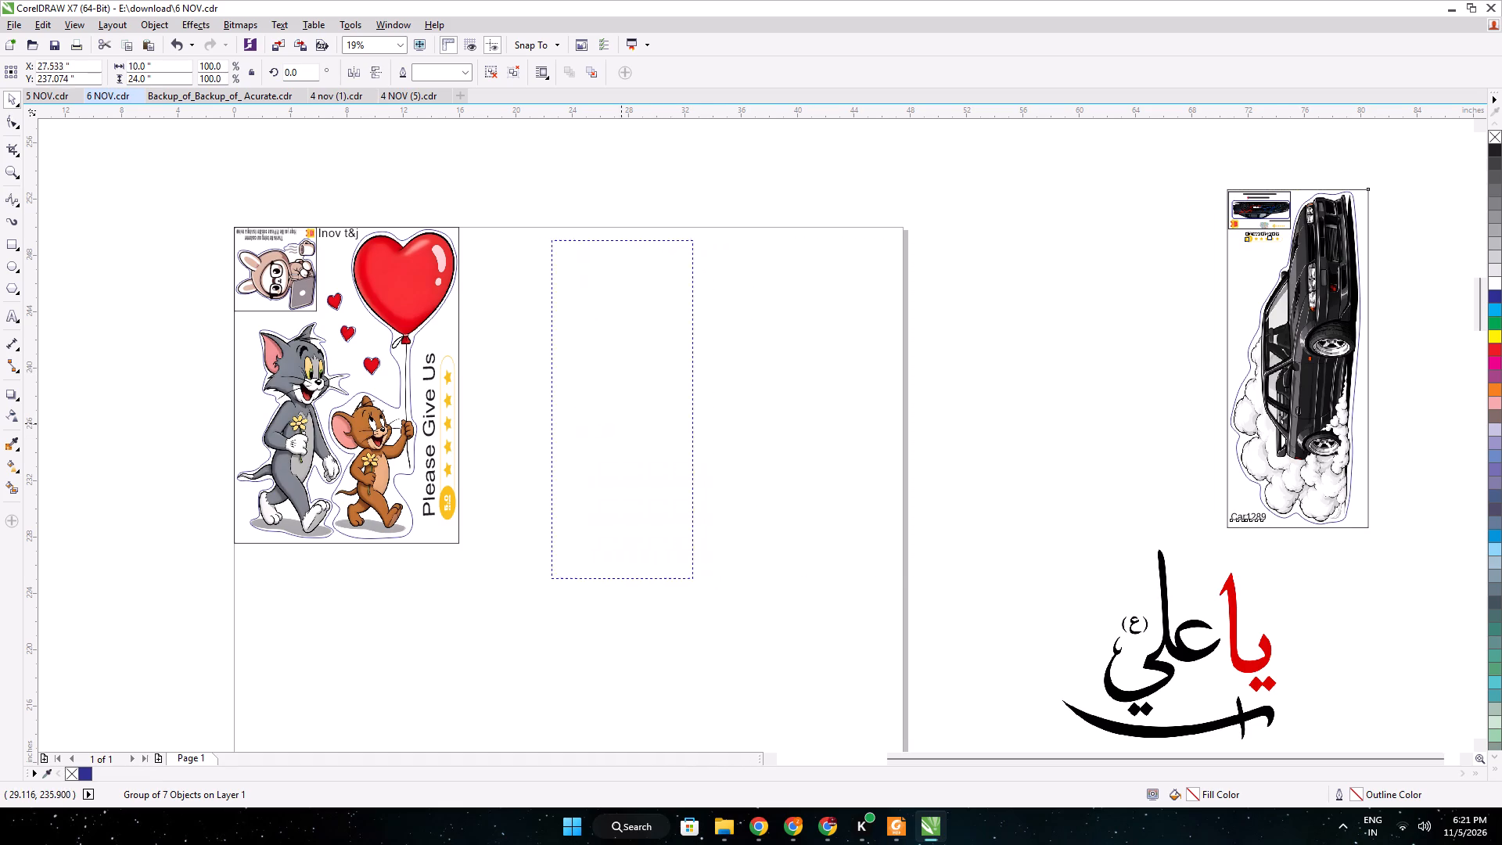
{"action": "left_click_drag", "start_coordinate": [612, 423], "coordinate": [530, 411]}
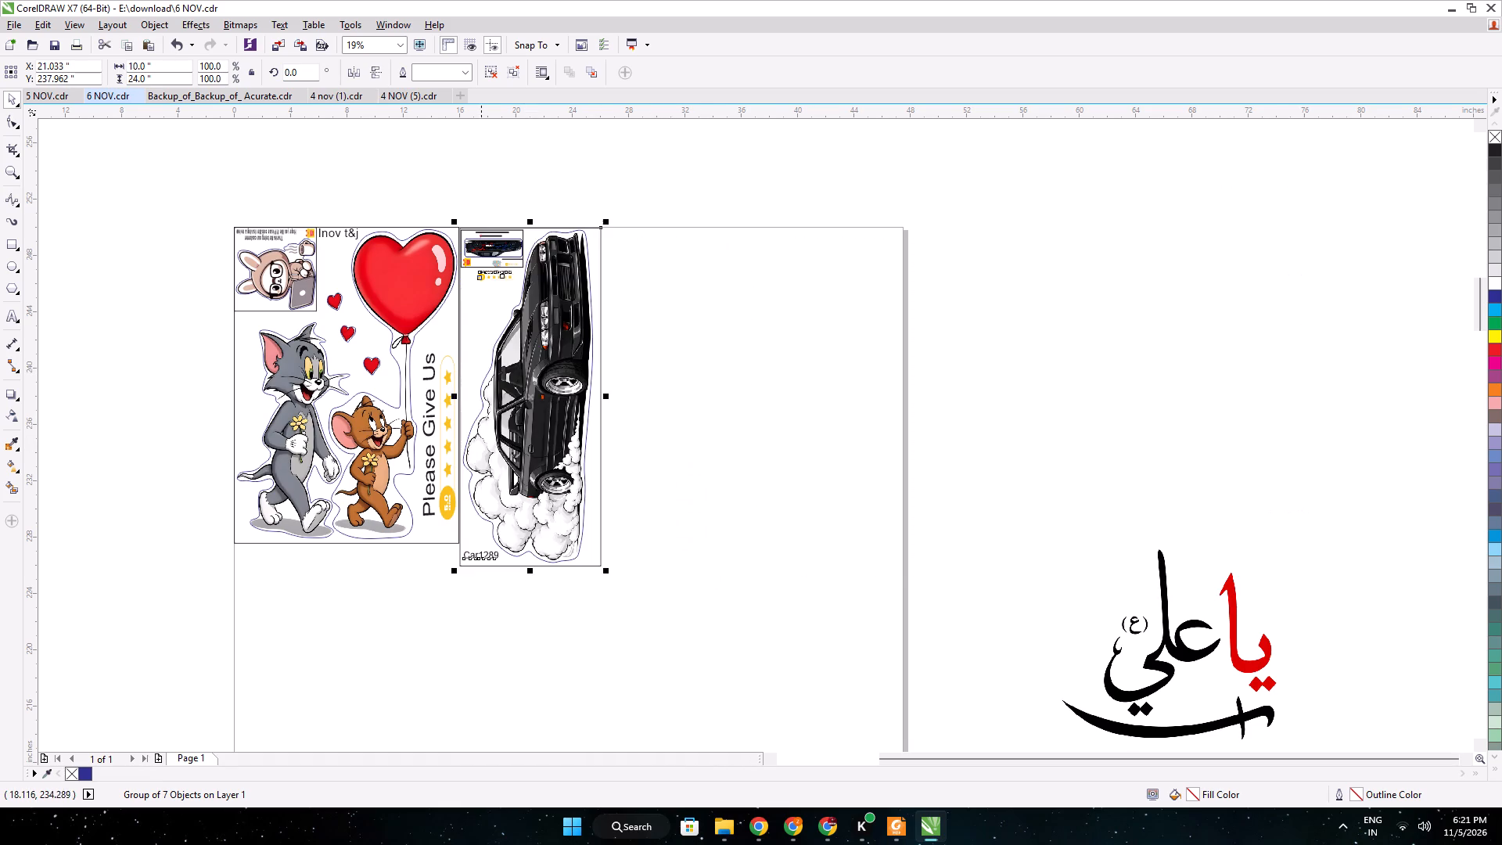
Move the grouped car design directly below the Tom and Jerry frame, against the page's left edge.
{"action": "left_click_drag", "start_coordinate": [510, 382], "coordinate": [548, 541]}
{"action": "middle_click_drag", "start_coordinate": [551, 543], "coordinate": [792, 360]}
{"action": "scroll", "coordinate": [798, 358], "scroll_direction": "up", "scroll_amount": 1}
{"action": "left_click_drag", "start_coordinate": [804, 360], "coordinate": [671, 446]}
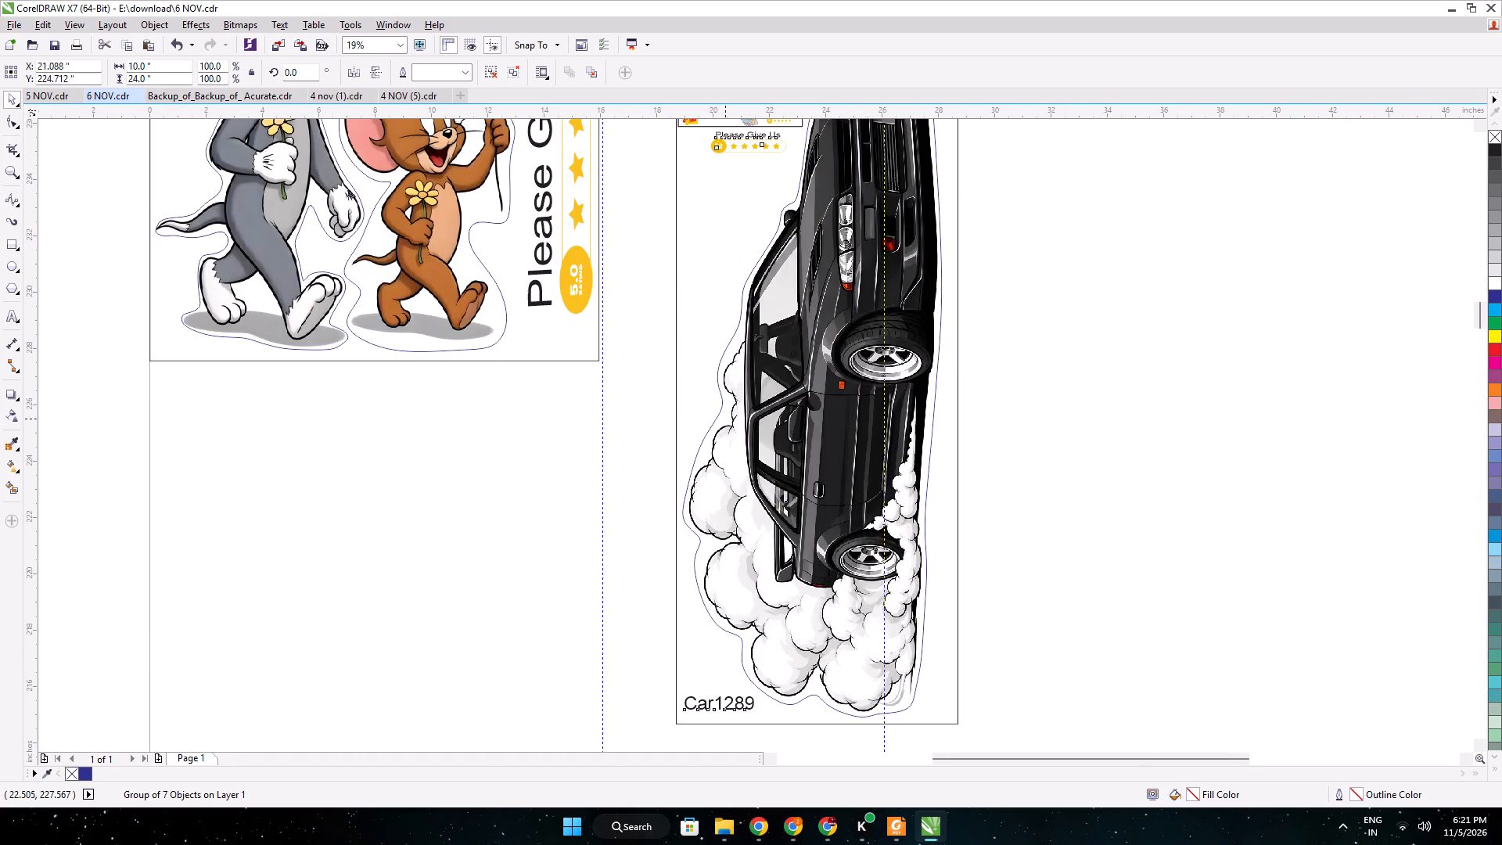
{"action": "left_click_drag", "start_coordinate": [671, 446], "coordinate": [278, 674]}
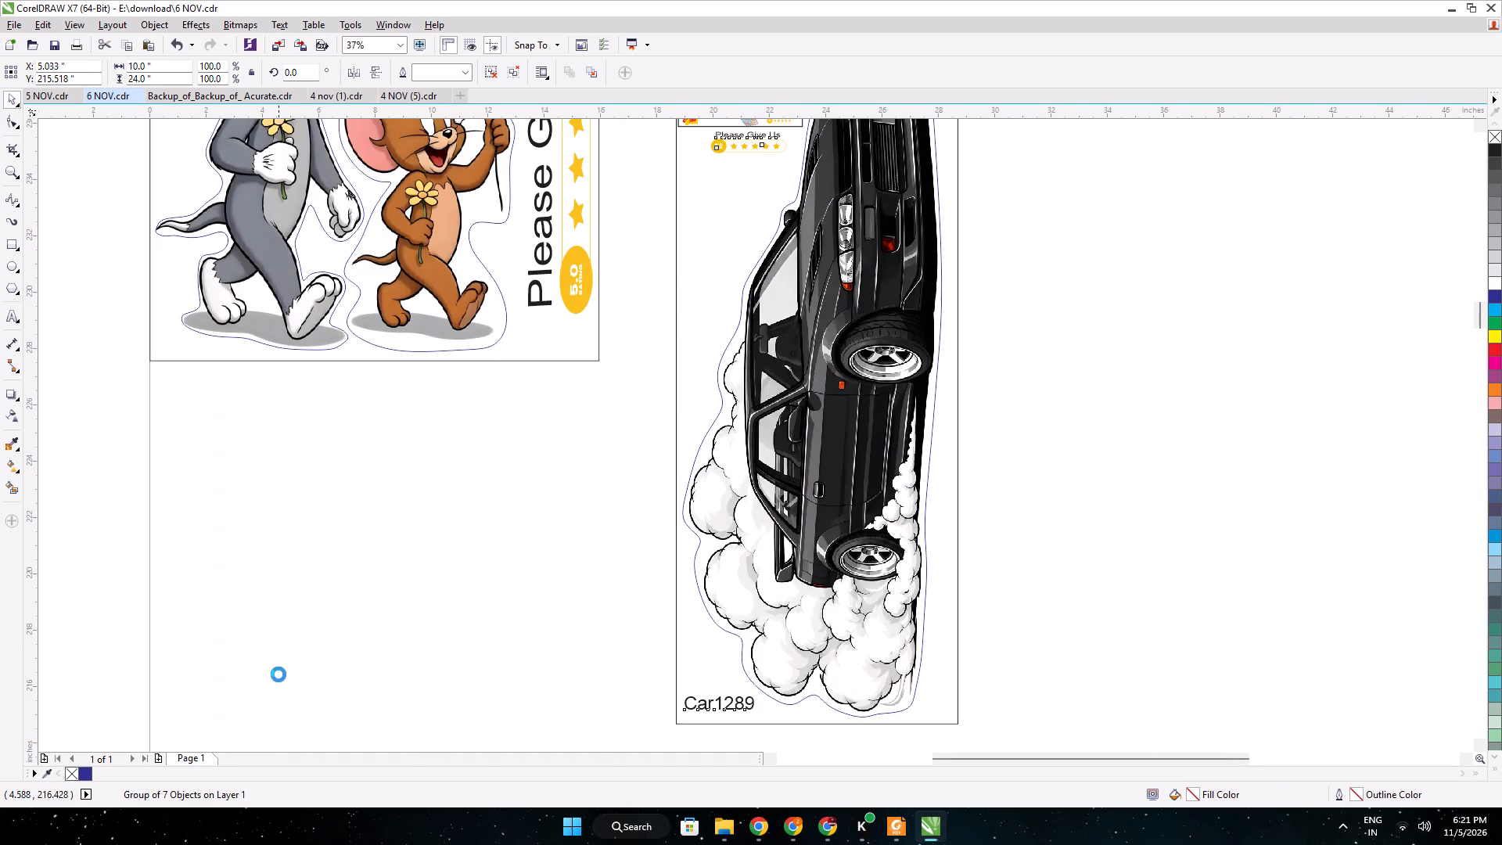
{"action": "scroll", "coordinate": [163, 362], "scroll_direction": "up", "scroll_amount": 1}
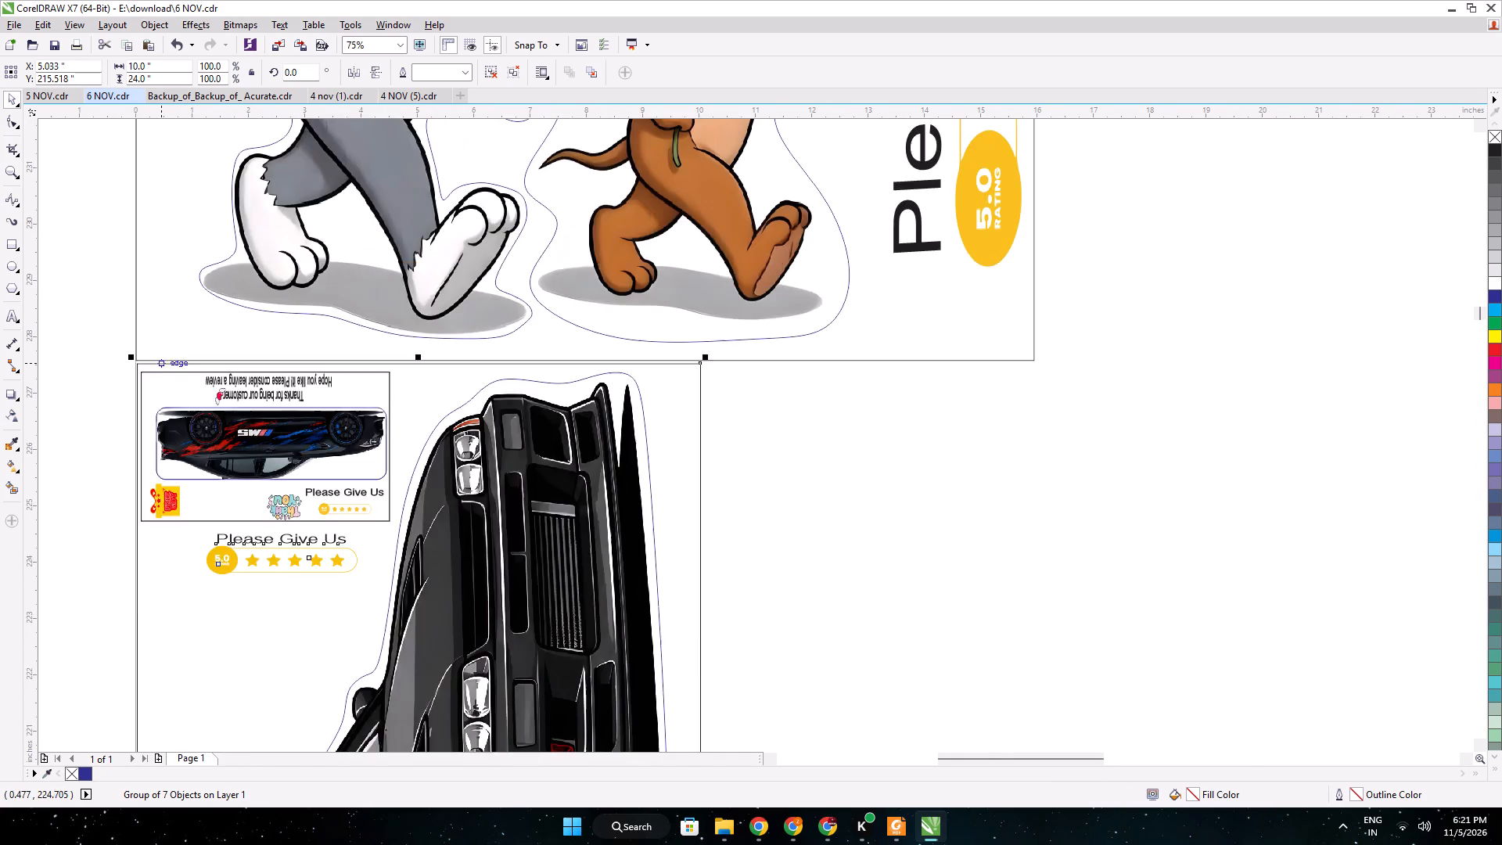
Nudge the car design up and left so its frame meets the Tom and Jerry frame's bottom edge and the page's left edge.
{"action": "scroll", "coordinate": [161, 363], "scroll_direction": "up", "scroll_amount": 1}
{"action": "key", "text": "Up"}
{"action": "key", "text": "Up"}
{"action": "key", "text": "Up"}
{"action": "key", "text": "Up"}
{"action": "key", "text": "Up"}
{"action": "key", "text": "Left"}
{"action": "key", "text": "Left"}
{"action": "key", "text": "Left"}
{"action": "key", "text": "Left"}
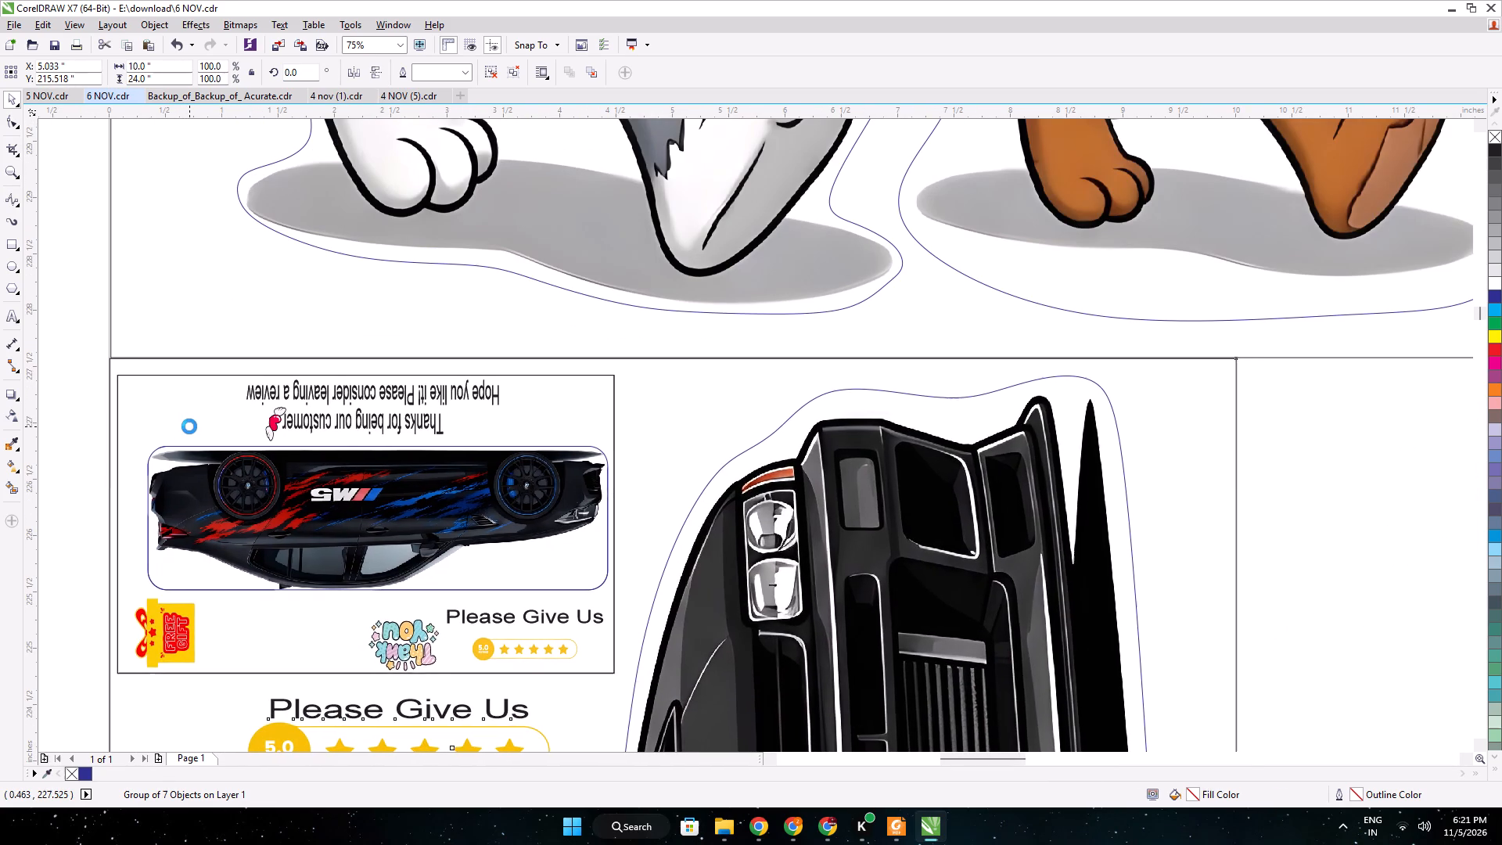
Nudge the car design up one step against the bottom edge of the Tom and Jerry frame.
{"action": "scroll", "coordinate": [192, 428], "scroll_direction": "down", "scroll_amount": 1}
{"action": "scroll", "coordinate": [526, 427], "scroll_direction": "up", "scroll_amount": 1}
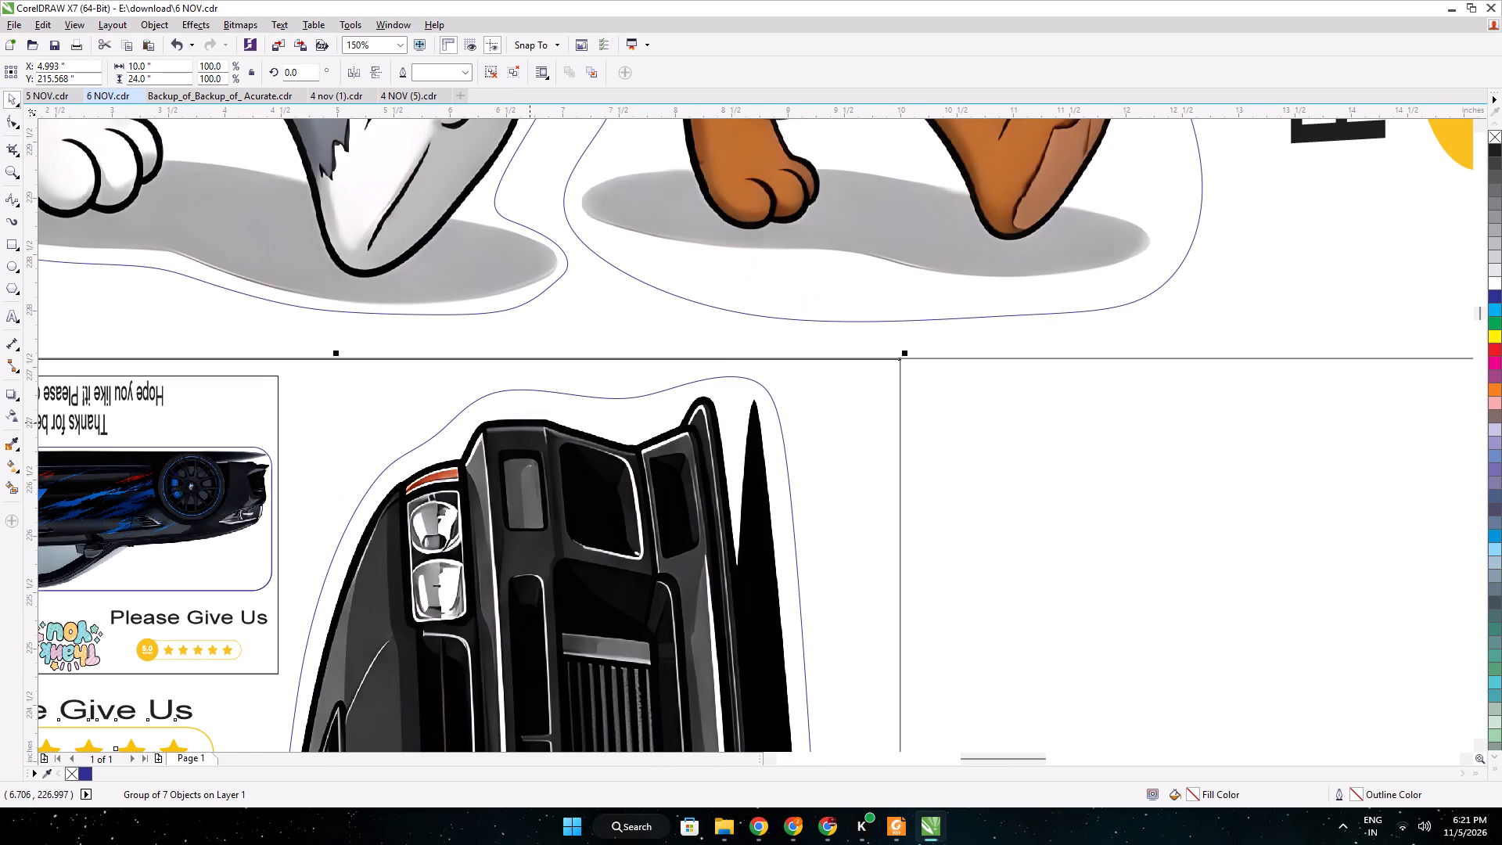
{"action": "key", "text": "Up"}
Duplicate the grouped car design and place the copy directly beside the original, to its right and level with it.
{"action": "scroll", "coordinate": [746, 358], "scroll_direction": "down", "scroll_amount": 2}
{"action": "middle_click_drag", "start_coordinate": [800, 364], "coordinate": [793, 358]}
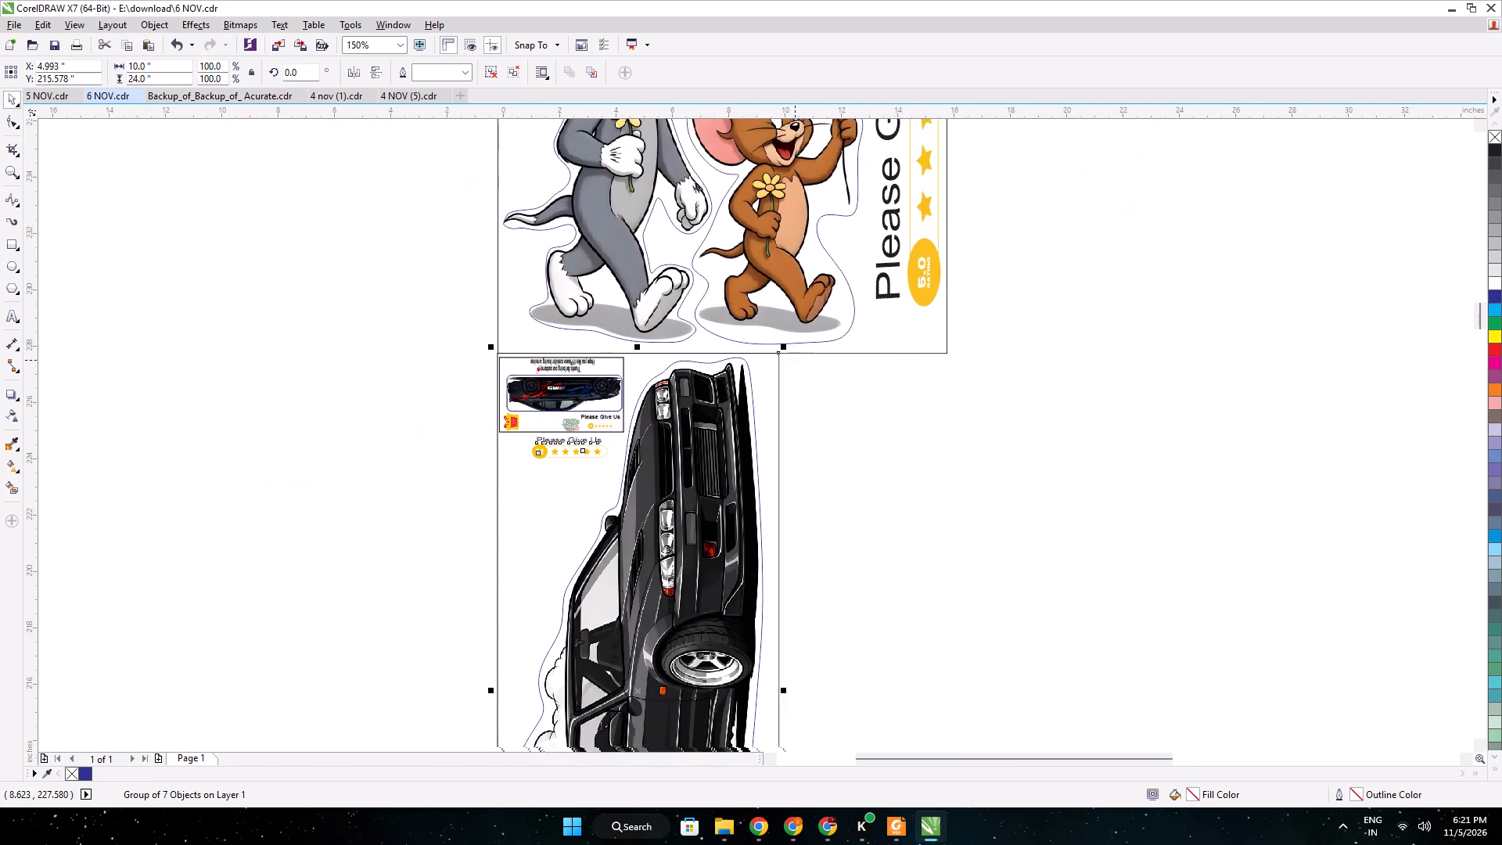
{"action": "middle_click_drag", "start_coordinate": [793, 358], "coordinate": [710, 335]}
{"action": "key", "text": "ctrl+d"}
{"action": "left_click_drag", "start_coordinate": [613, 412], "coordinate": [907, 428]}
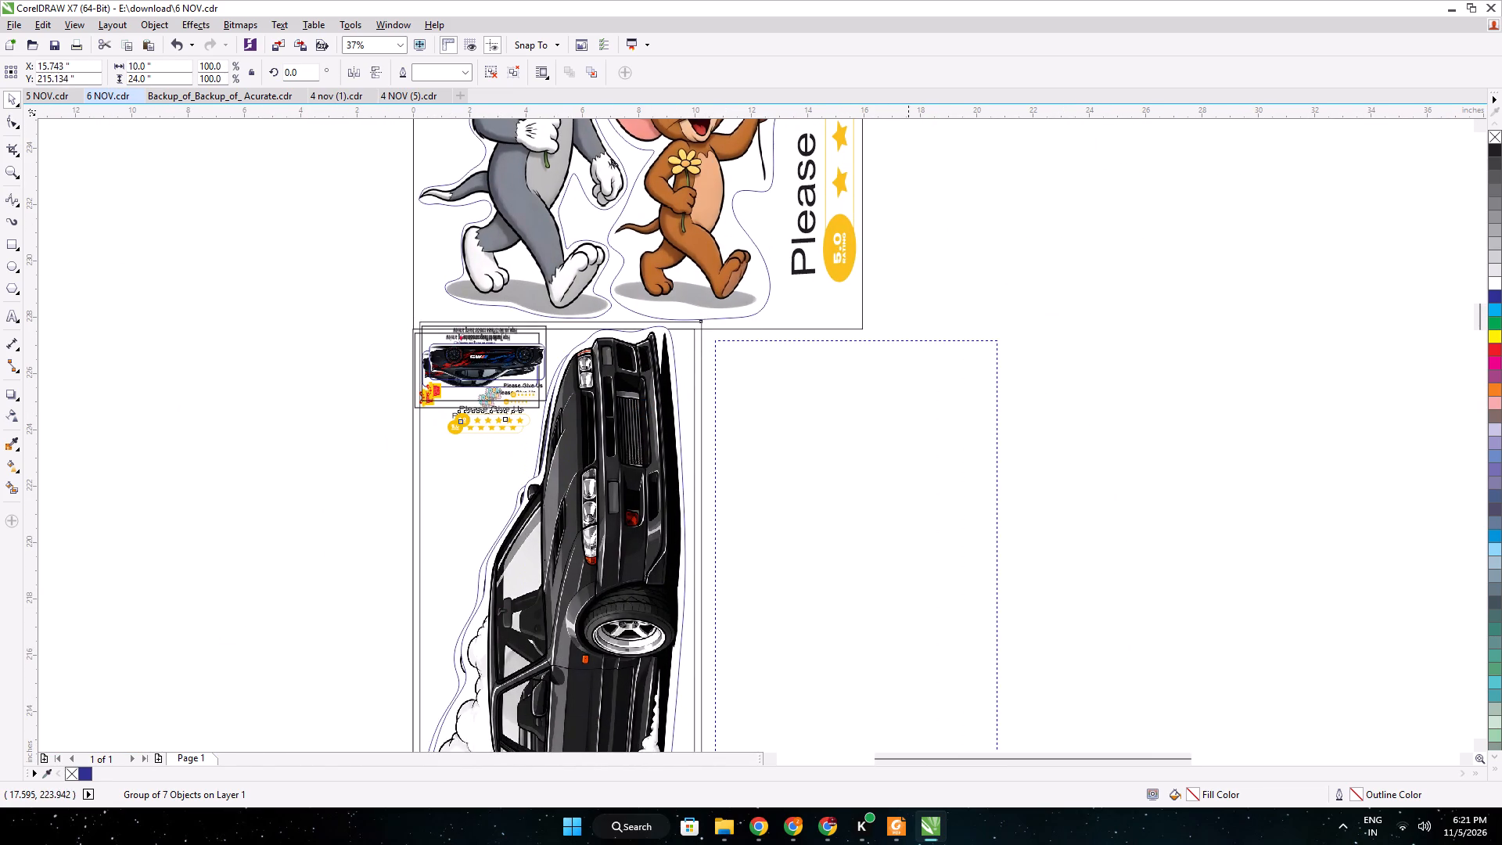
{"action": "left_click_drag", "start_coordinate": [907, 428], "coordinate": [889, 419]}
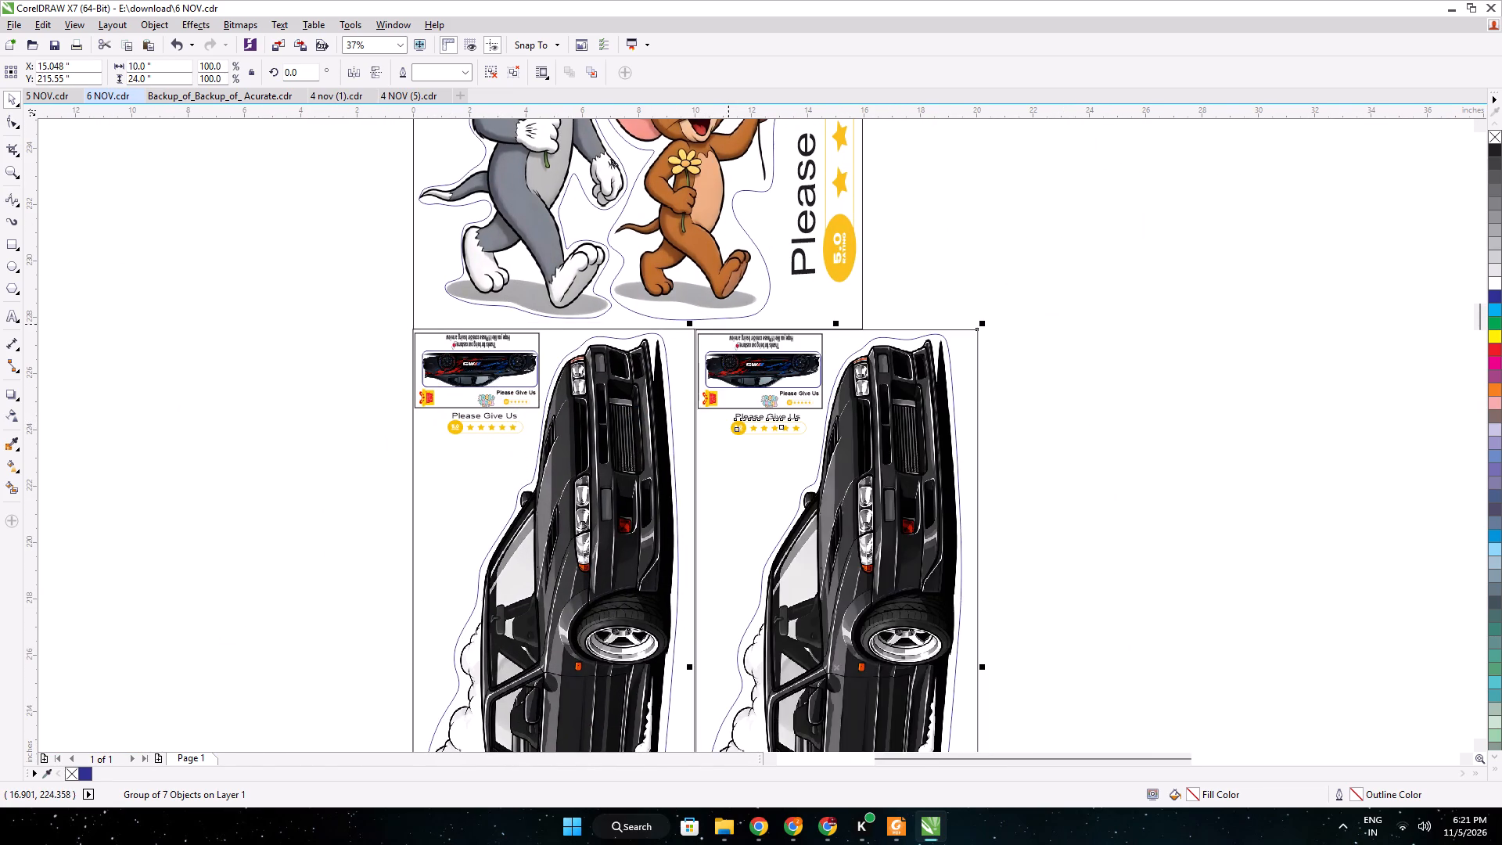
Nudge the car copy up and left so its frame meets the original car frame and the Tom and Jerry frame's bottom edge.
{"action": "scroll", "coordinate": [726, 324], "scroll_direction": "up", "scroll_amount": 2}
{"action": "key", "text": "Up"}
{"action": "key", "text": "Up"}
{"action": "key", "text": "Up"}
{"action": "key", "text": "Left"}
{"action": "key", "text": "Left"}
{"action": "key", "text": "Left"}
{"action": "key", "text": "Left"}
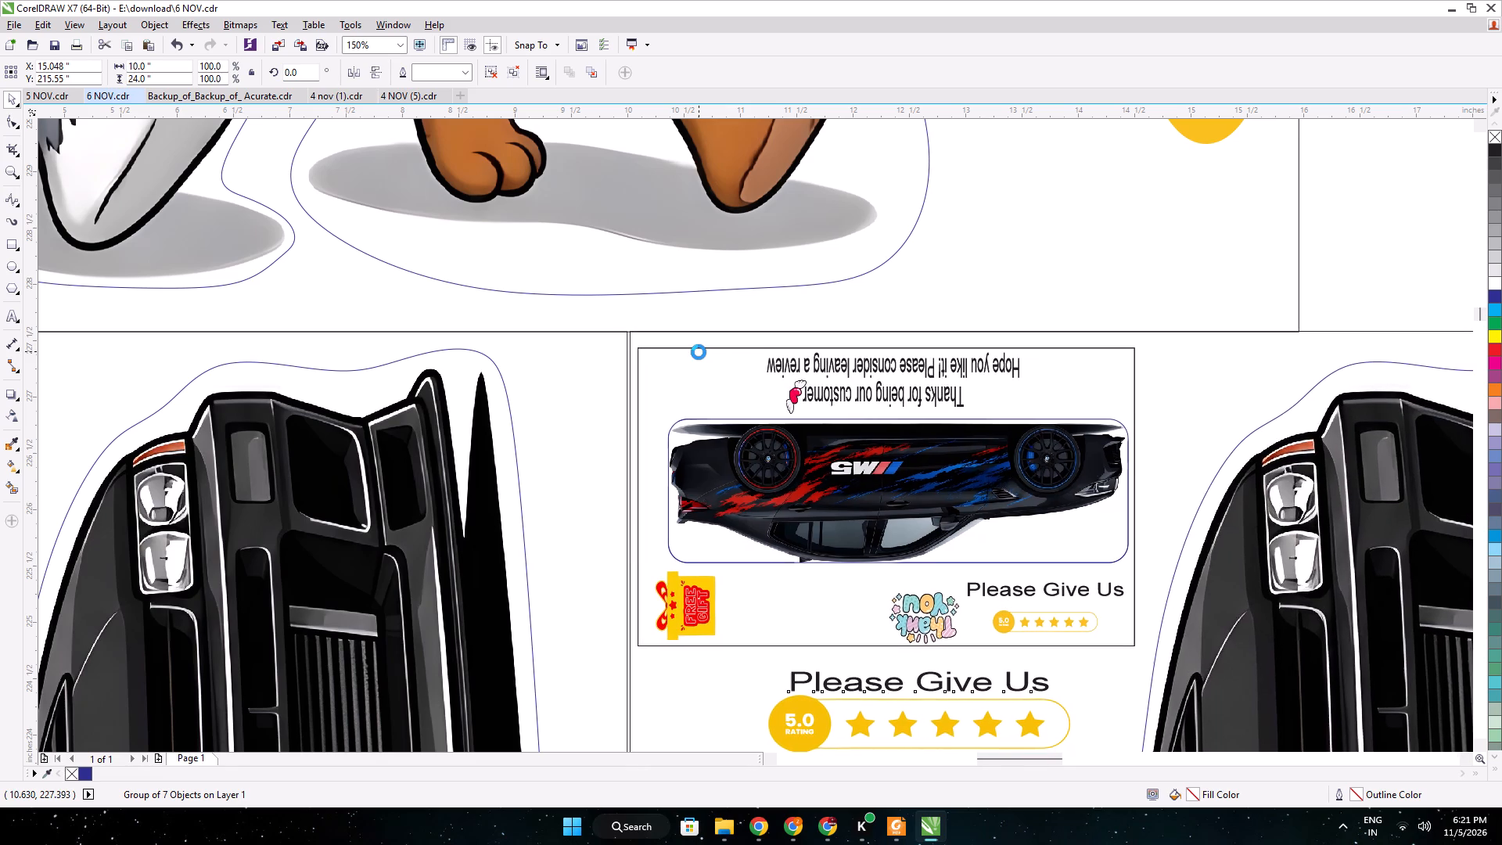
{"action": "key", "text": "Left"}
{"action": "key", "text": "Left"}
{"action": "scroll", "coordinate": [699, 353], "scroll_direction": "down", "scroll_amount": 4}
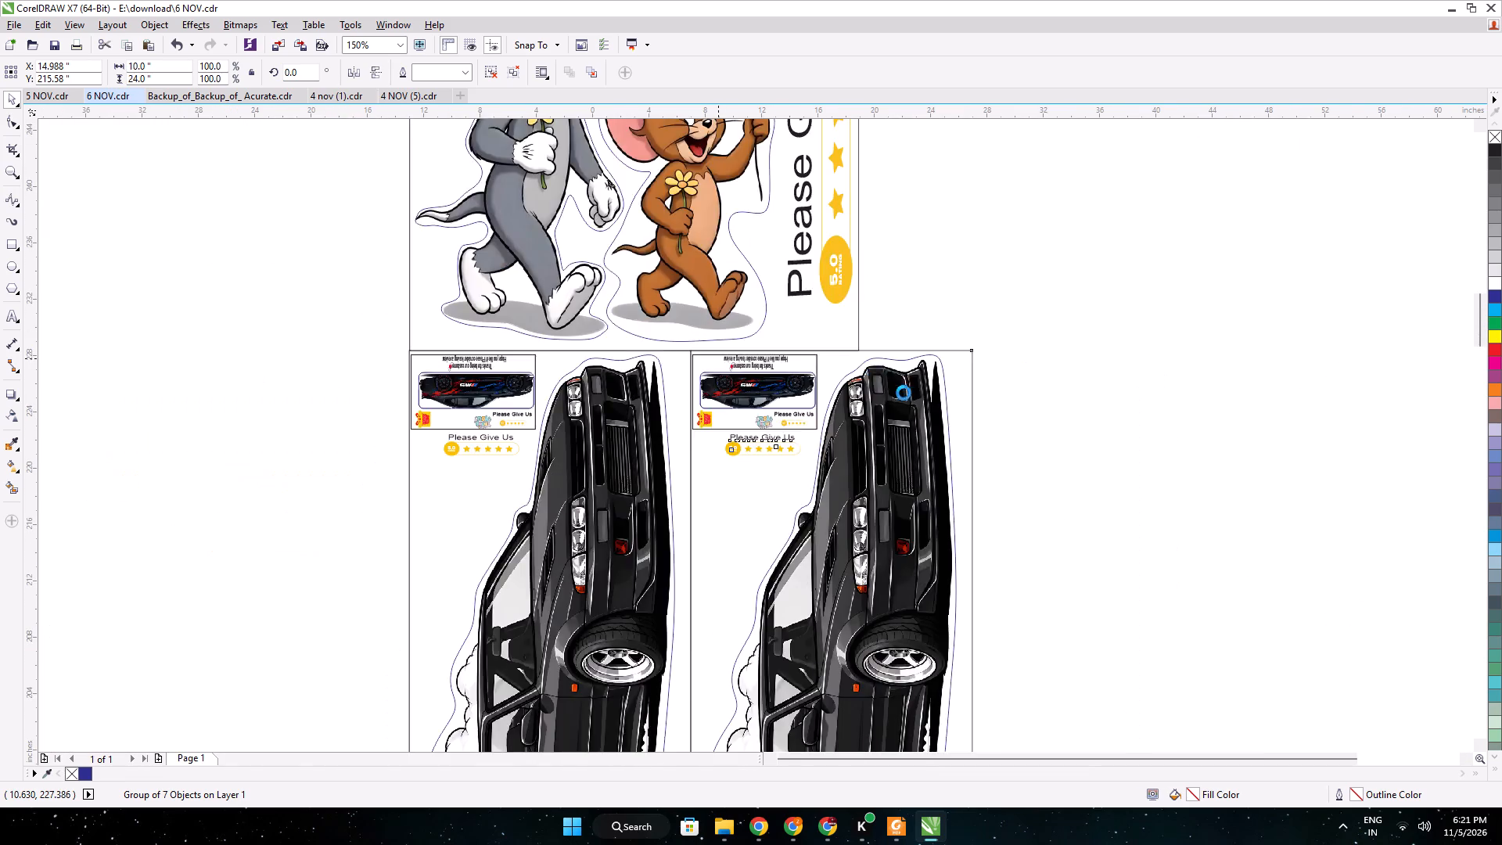
Rotate the Bold Ya Ali Arabic Calligraphy bitmap beside the page to 90 degrees.
{"action": "middle_click_drag", "start_coordinate": [1055, 412], "coordinate": [764, 389]}
{"action": "left_click", "coordinate": [1178, 392]}
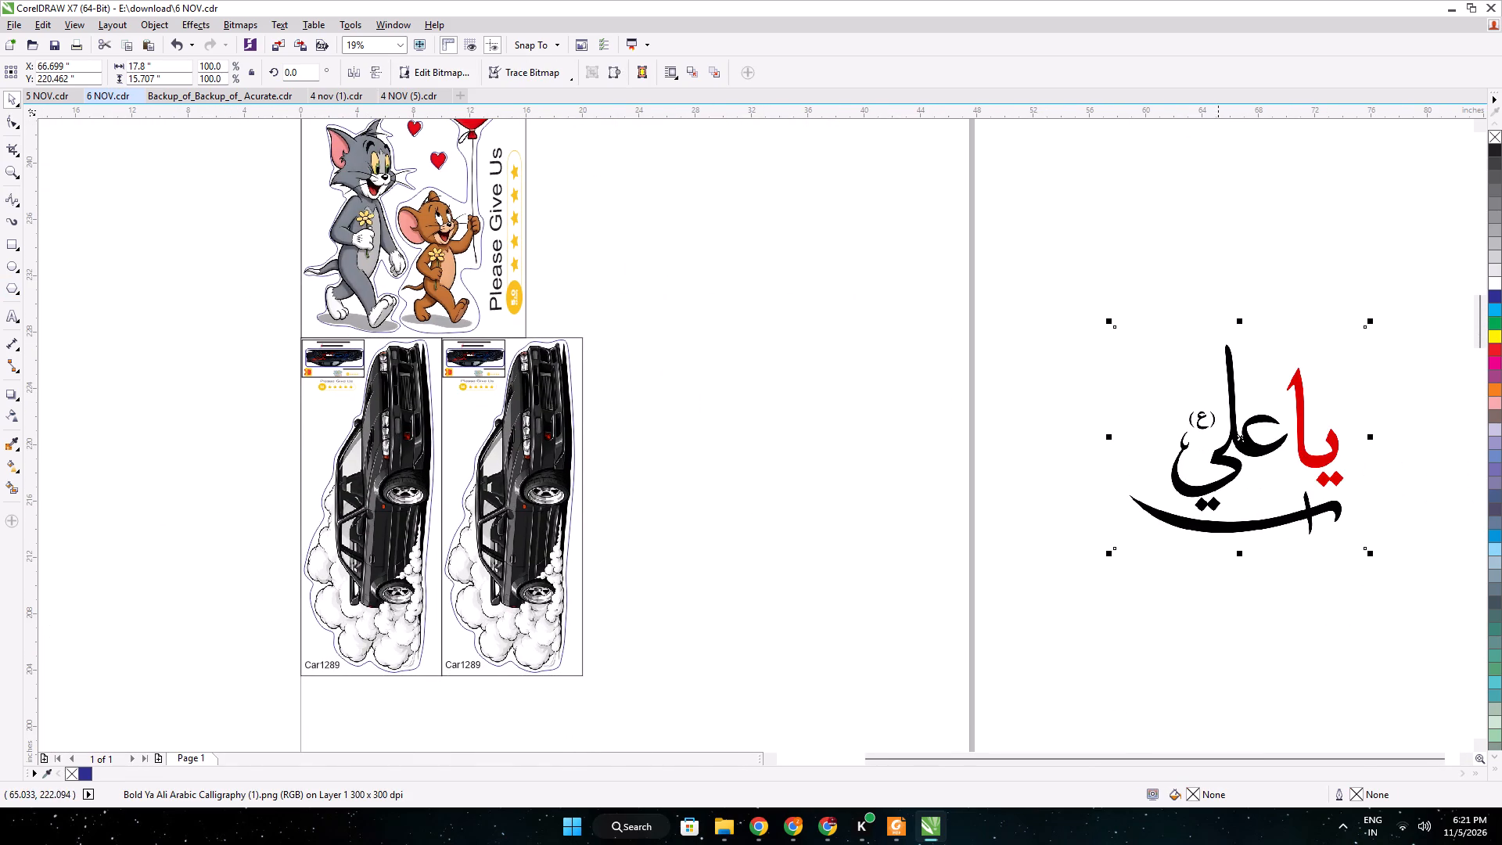
{"action": "double_click", "coordinate": [293, 70]}
{"action": "type", "text": "90"}
{"action": "key", "text": "Return"}
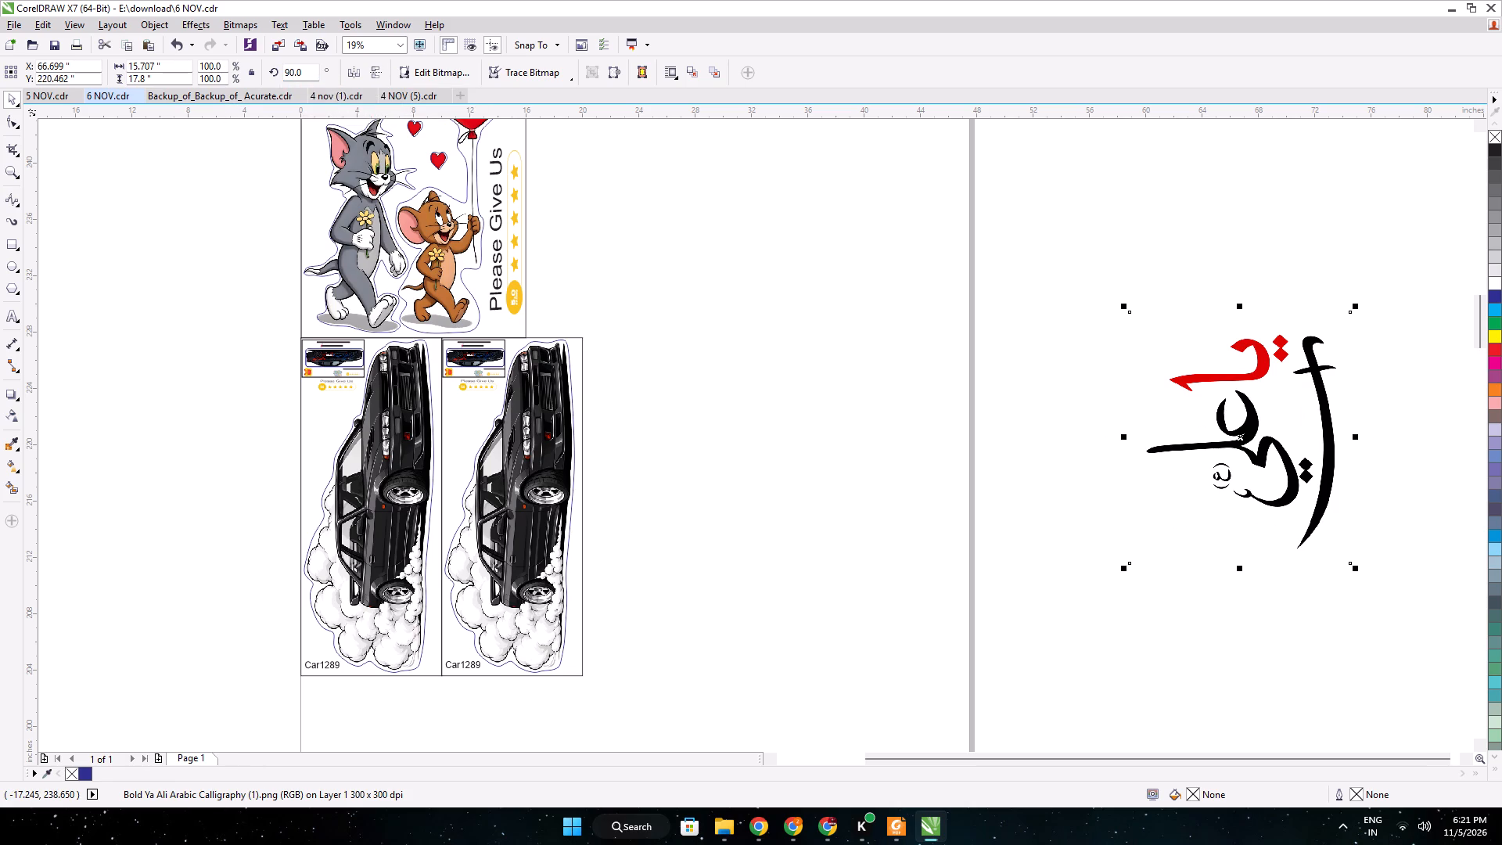
Draw a rectangular frame about 14.6 by 19.5 inches around the rotated calligraphy.
{"action": "left_click", "coordinate": [2, 243]}
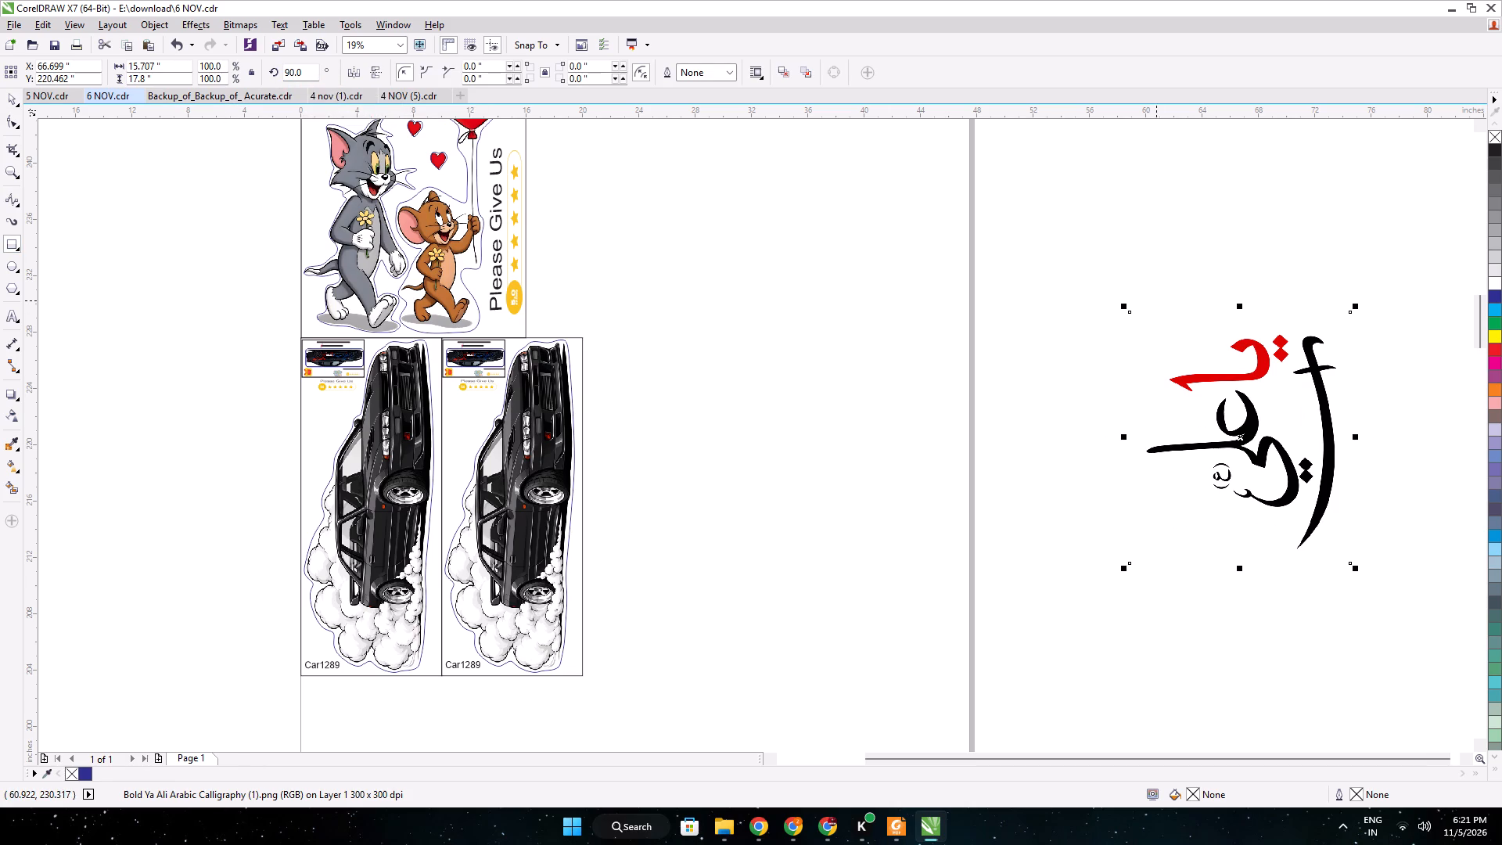
{"action": "left_click_drag", "start_coordinate": [1145, 288], "coordinate": [1352, 566]}
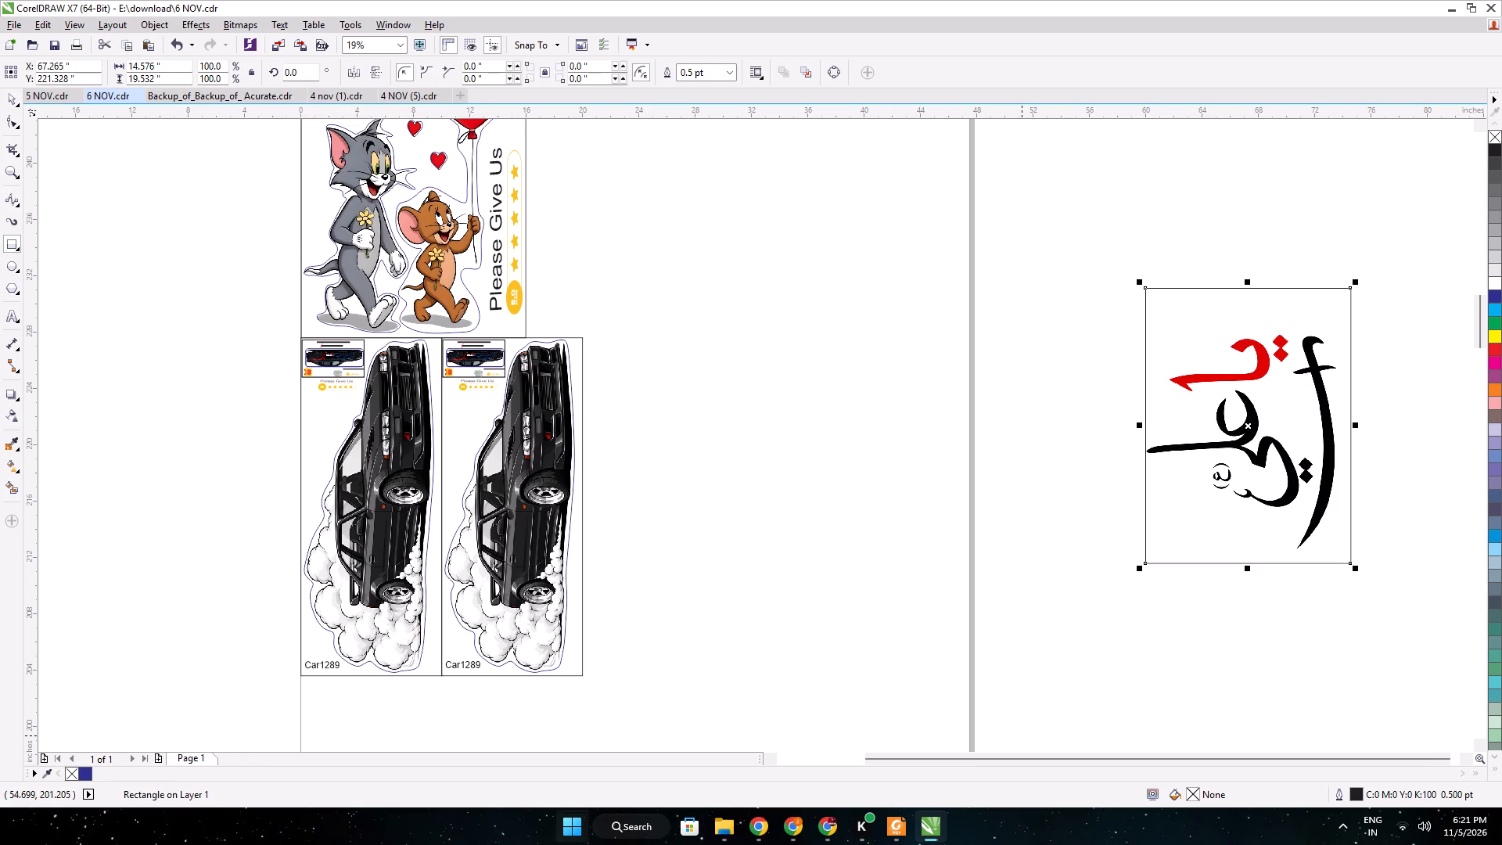
Switch to Chrome and open the inventory in the Meesho Supplier Panel, returning to CorelDRAW when finished.
{"action": "left_click", "coordinate": [810, 828]}
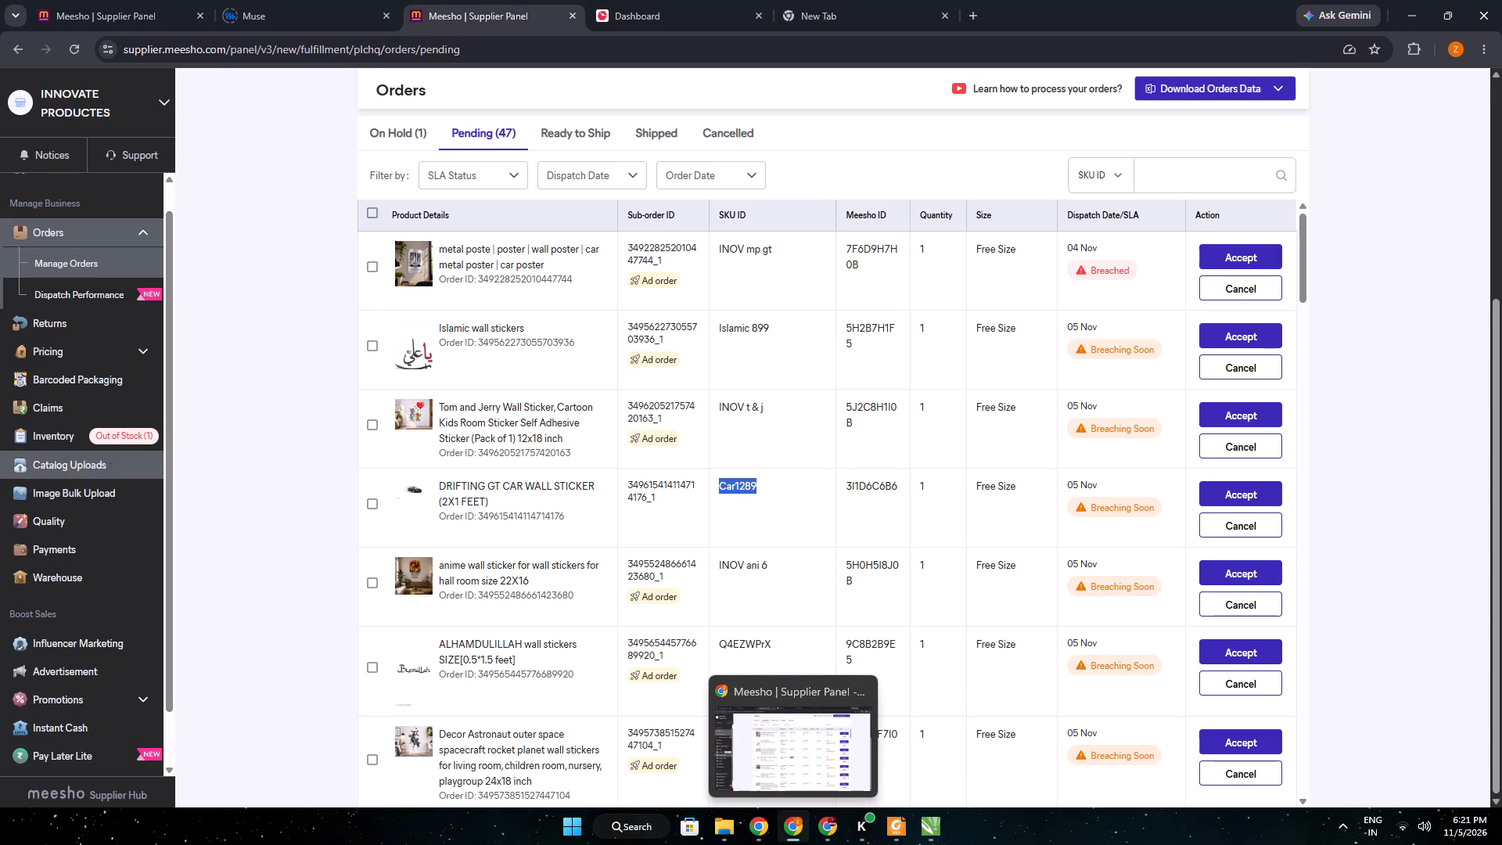
{"action": "left_click", "coordinate": [110, 444]}
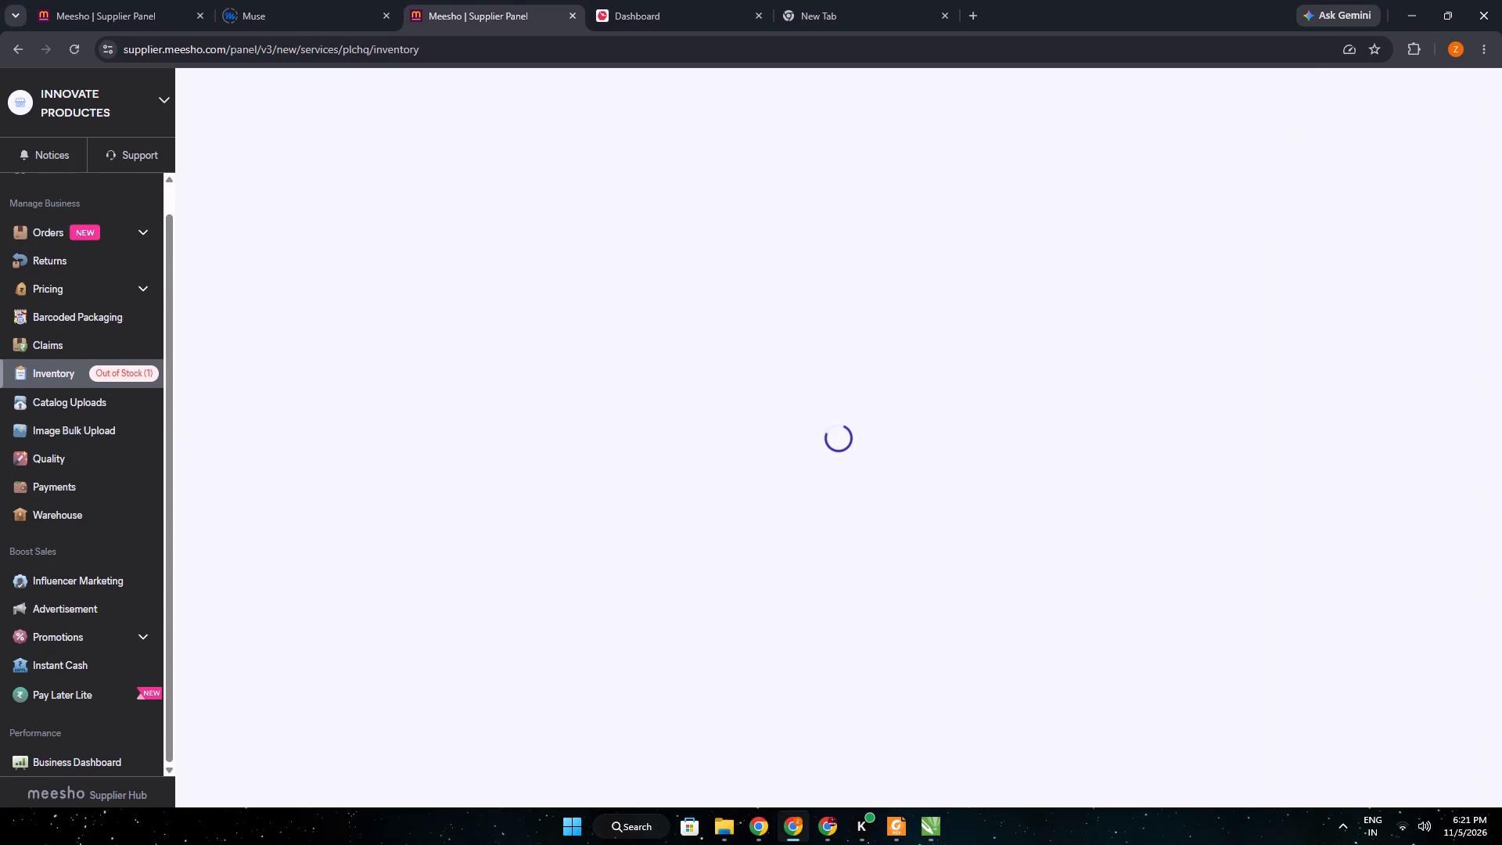
{"action": "scroll", "coordinate": [625, 487], "scroll_direction": "down", "scroll_amount": 8}
{"action": "left_click", "coordinate": [99, 5]}
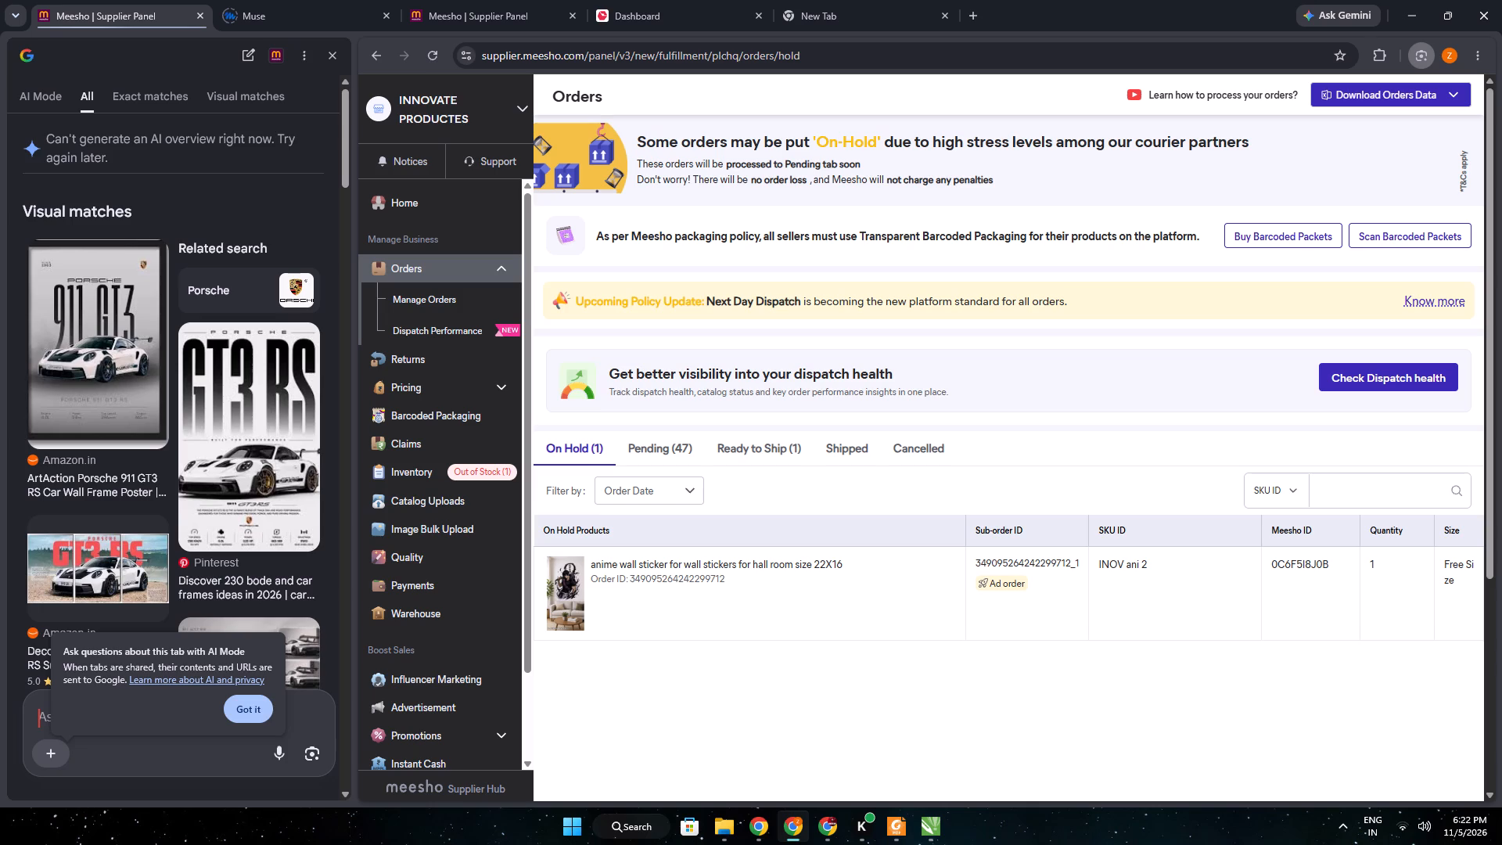
Check the Wi-Fi connection in the list of available networks, then return to the 6 NOV.cdr drawing in CorelDRAW.
{"action": "left_click", "coordinate": [1407, 822]}
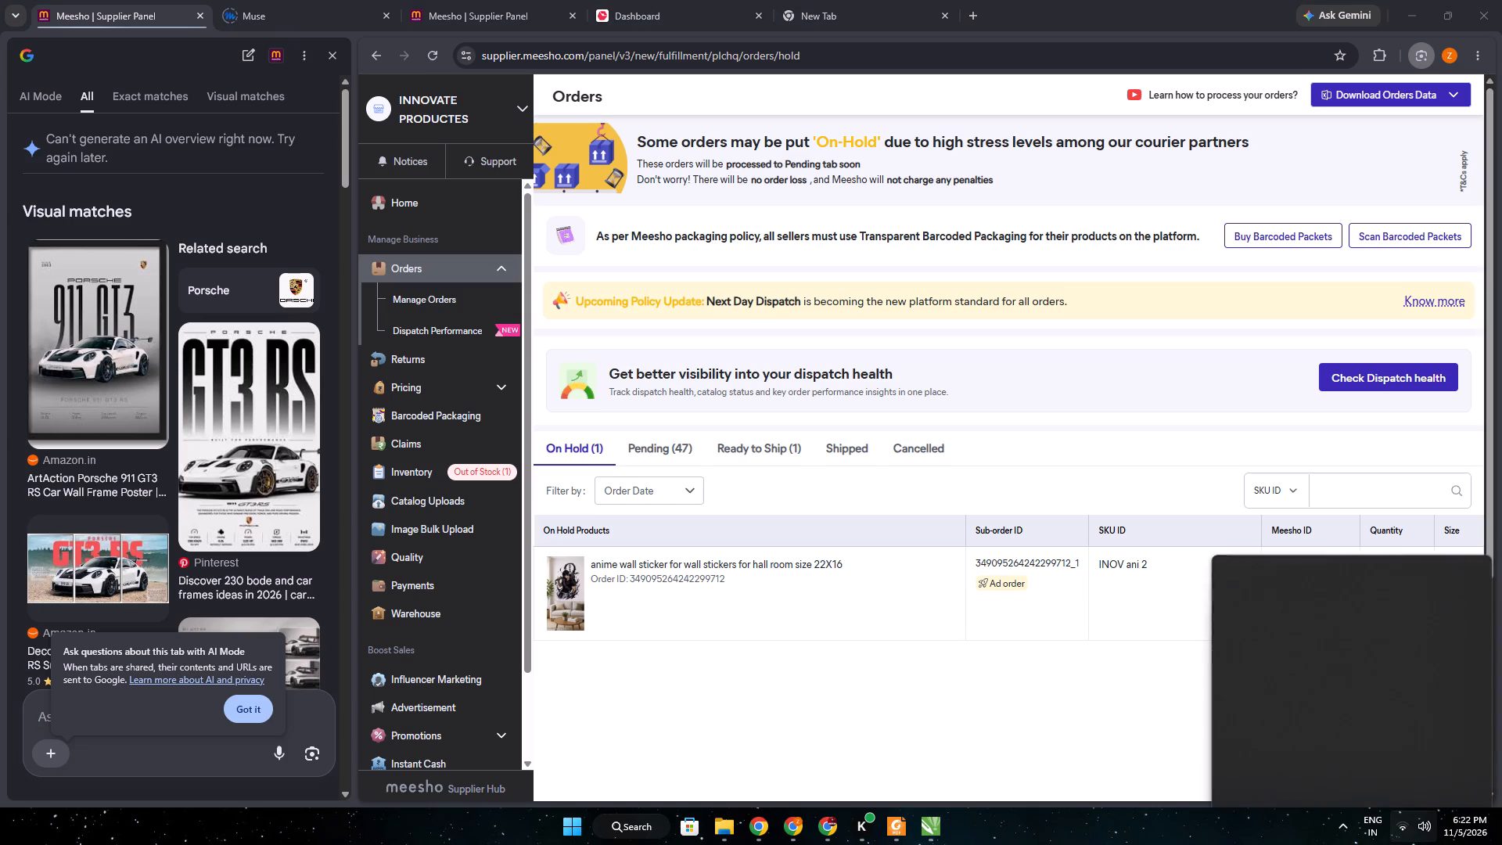
{"action": "left_click", "coordinate": [1284, 584]}
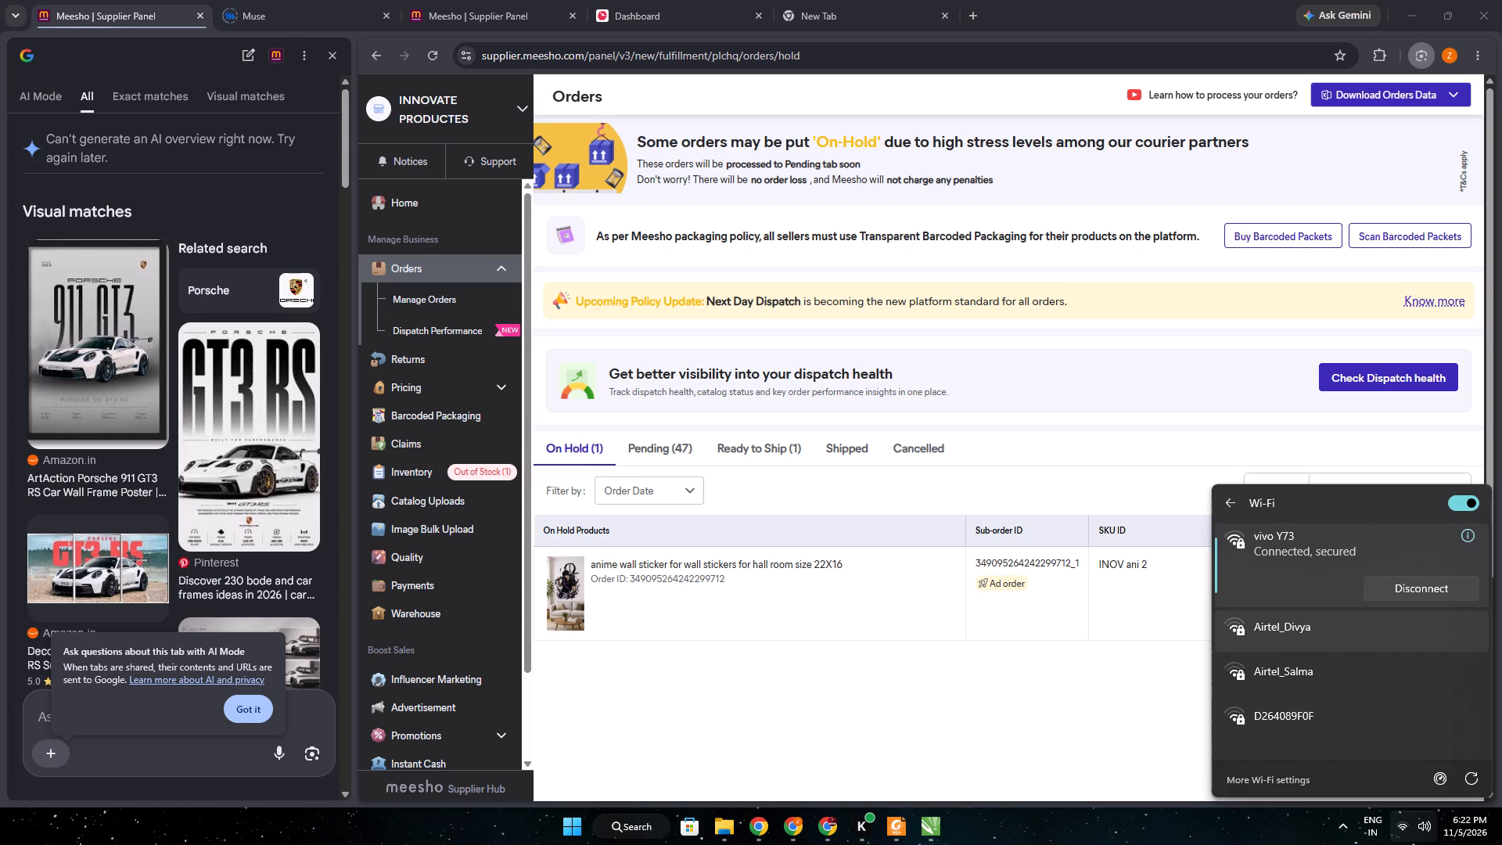
{"action": "left_click", "coordinate": [1094, 648]}
{"action": "left_click", "coordinate": [931, 836]}
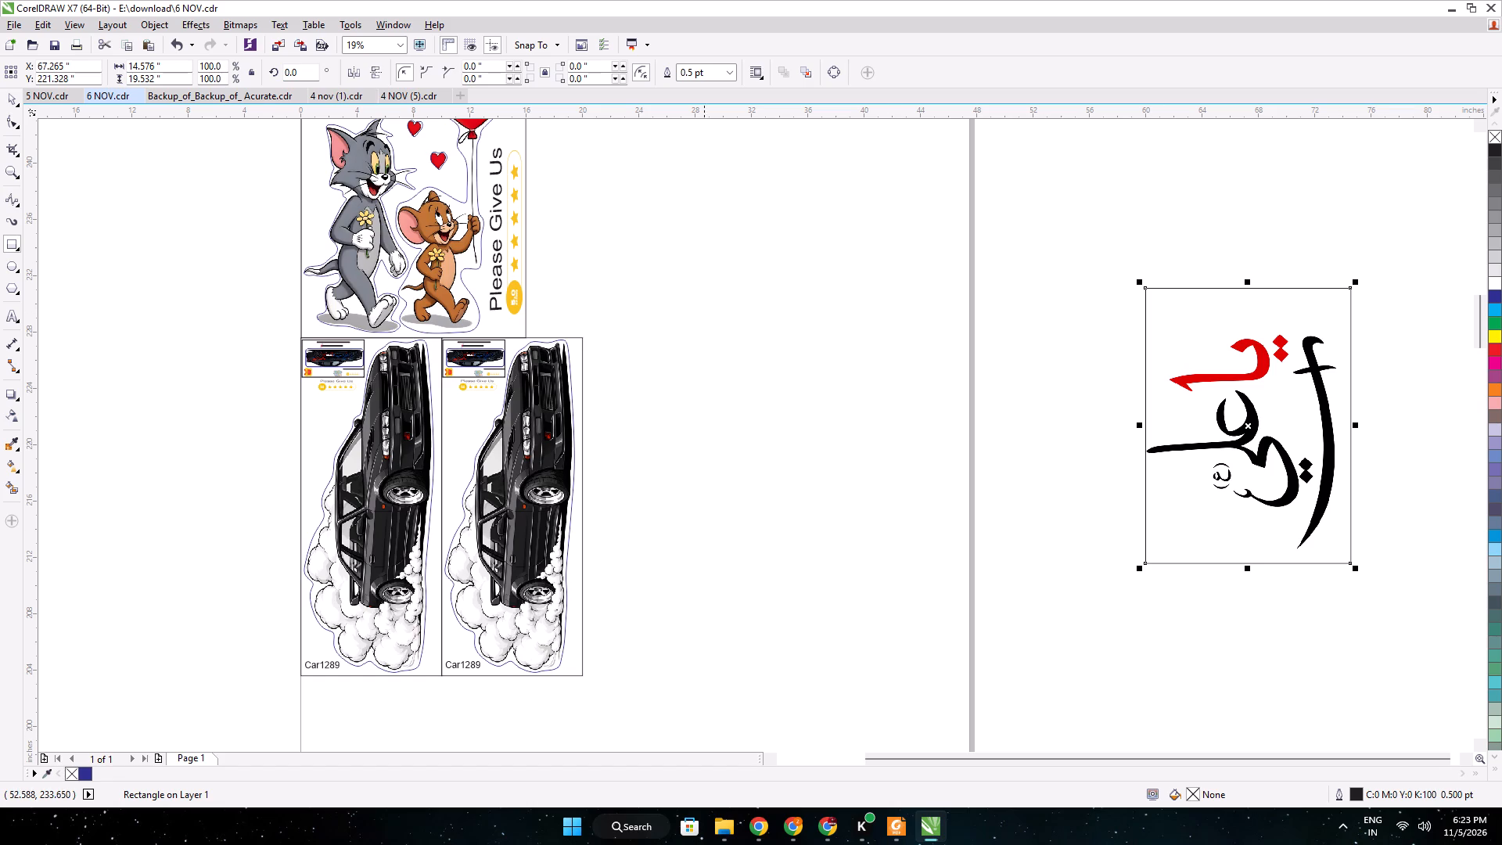
Narrow the calligraphy frame to about 13.9 inches wide by bringing in its edge beside the long curved stroke.
{"action": "scroll", "coordinate": [1356, 426], "scroll_direction": "up", "scroll_amount": 2}
{"action": "left_click_drag", "start_coordinate": [1342, 425], "coordinate": [1305, 434]}
{"action": "scroll", "coordinate": [925, 335], "scroll_direction": "down", "scroll_amount": 1}
{"action": "scroll", "coordinate": [823, 315], "scroll_direction": "down", "scroll_amount": 1}
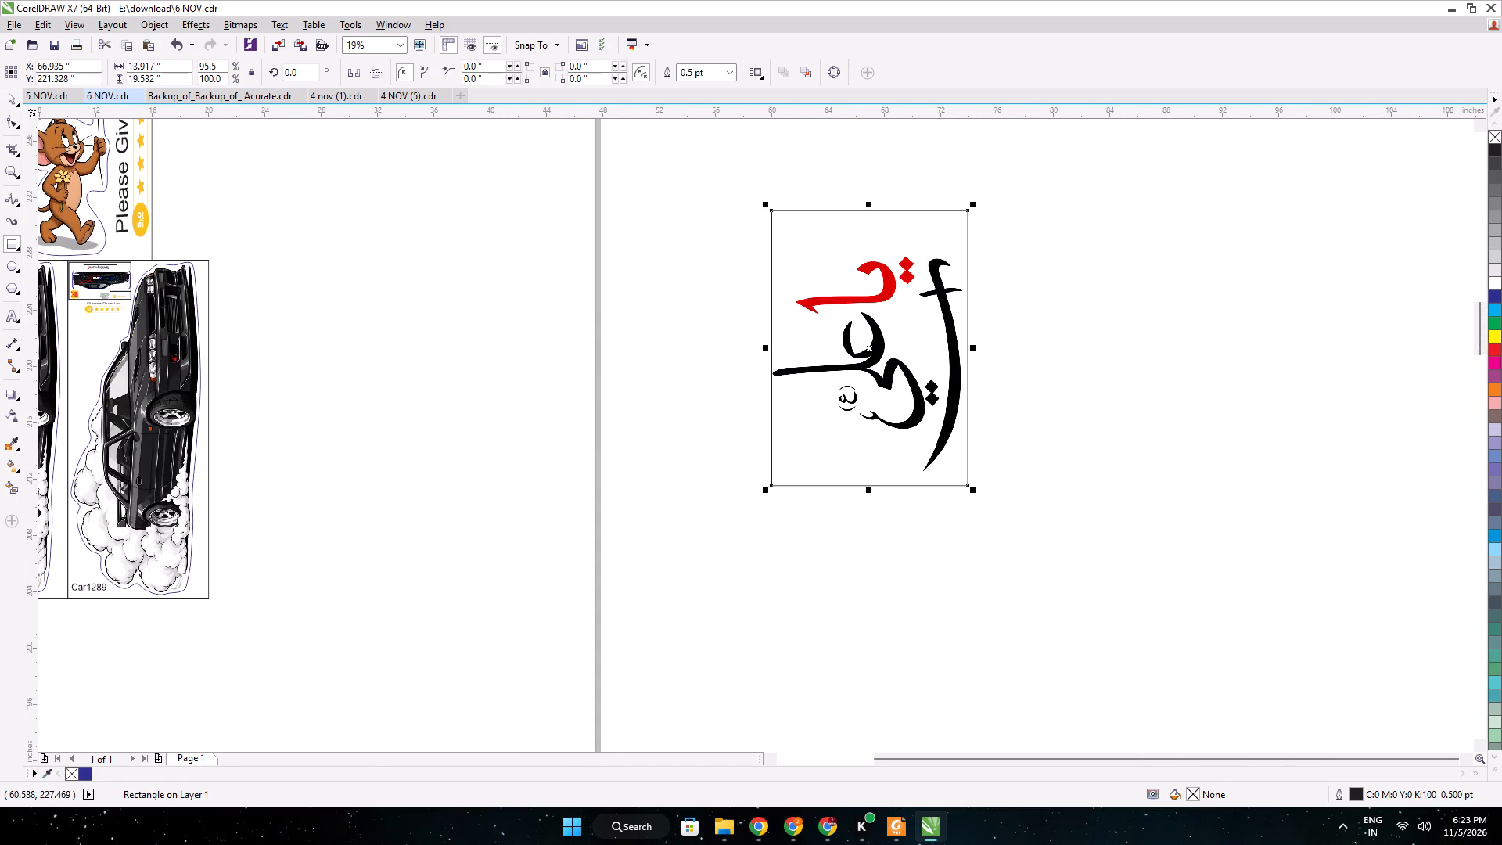
Move the frame rectangle off the calligraphy into the empty area to its right.
{"action": "left_click", "coordinate": [5, 95]}
{"action": "left_click_drag", "start_coordinate": [813, 254], "coordinate": [1209, 410]}
Start a B-spline cut outline under the long horizontal stroke, following the lower edge of the calligraphy around the curved stroke's pointed tip.
{"action": "left_click", "coordinate": [14, 204]}
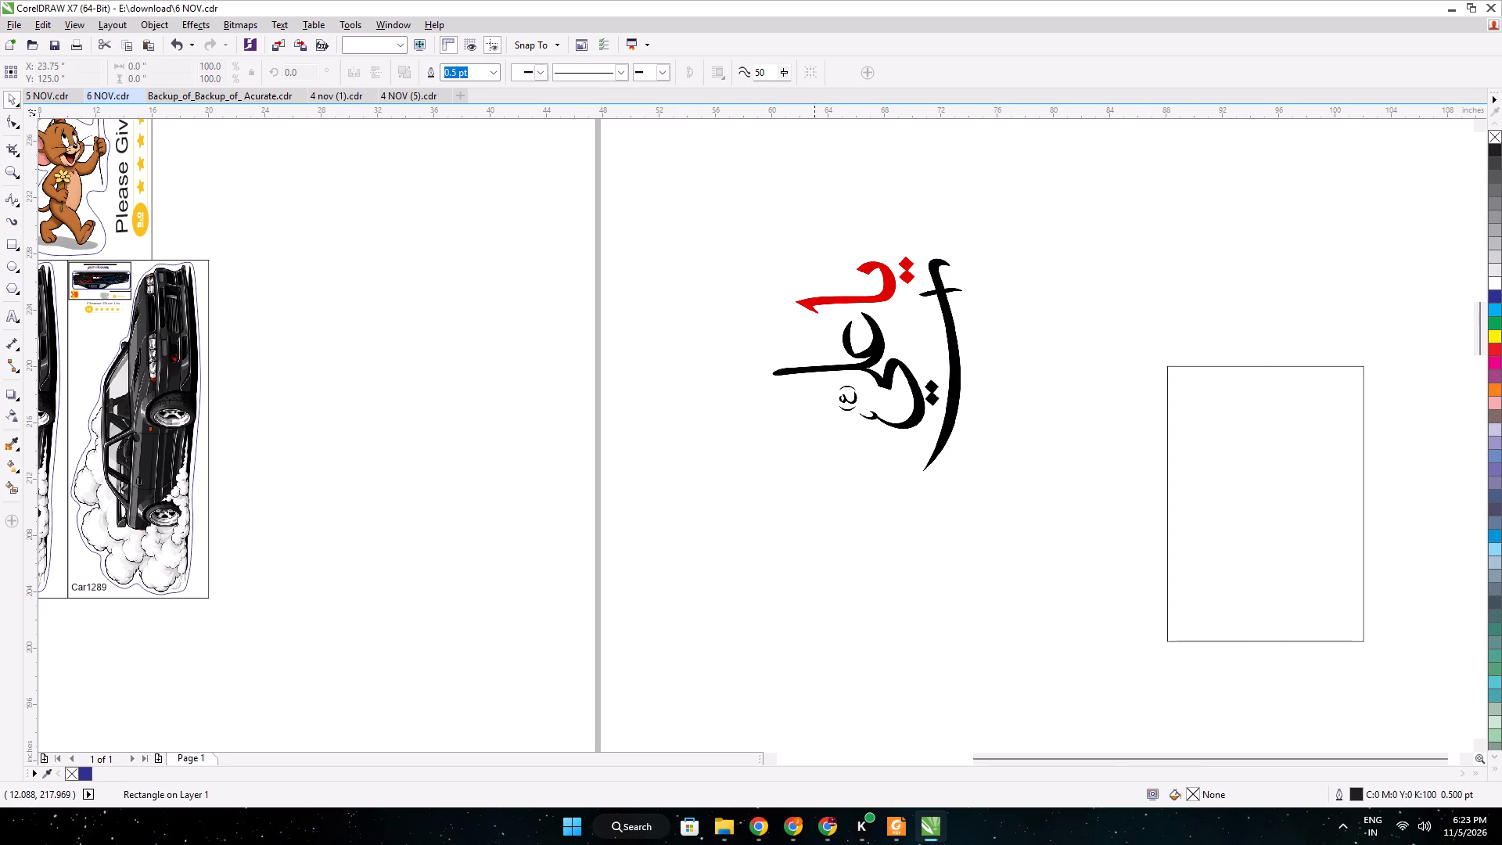
{"action": "scroll", "coordinate": [918, 390], "scroll_direction": "up", "scroll_amount": 2}
{"action": "left_click", "coordinate": [341, 347]}
{"action": "left_click", "coordinate": [580, 343]}
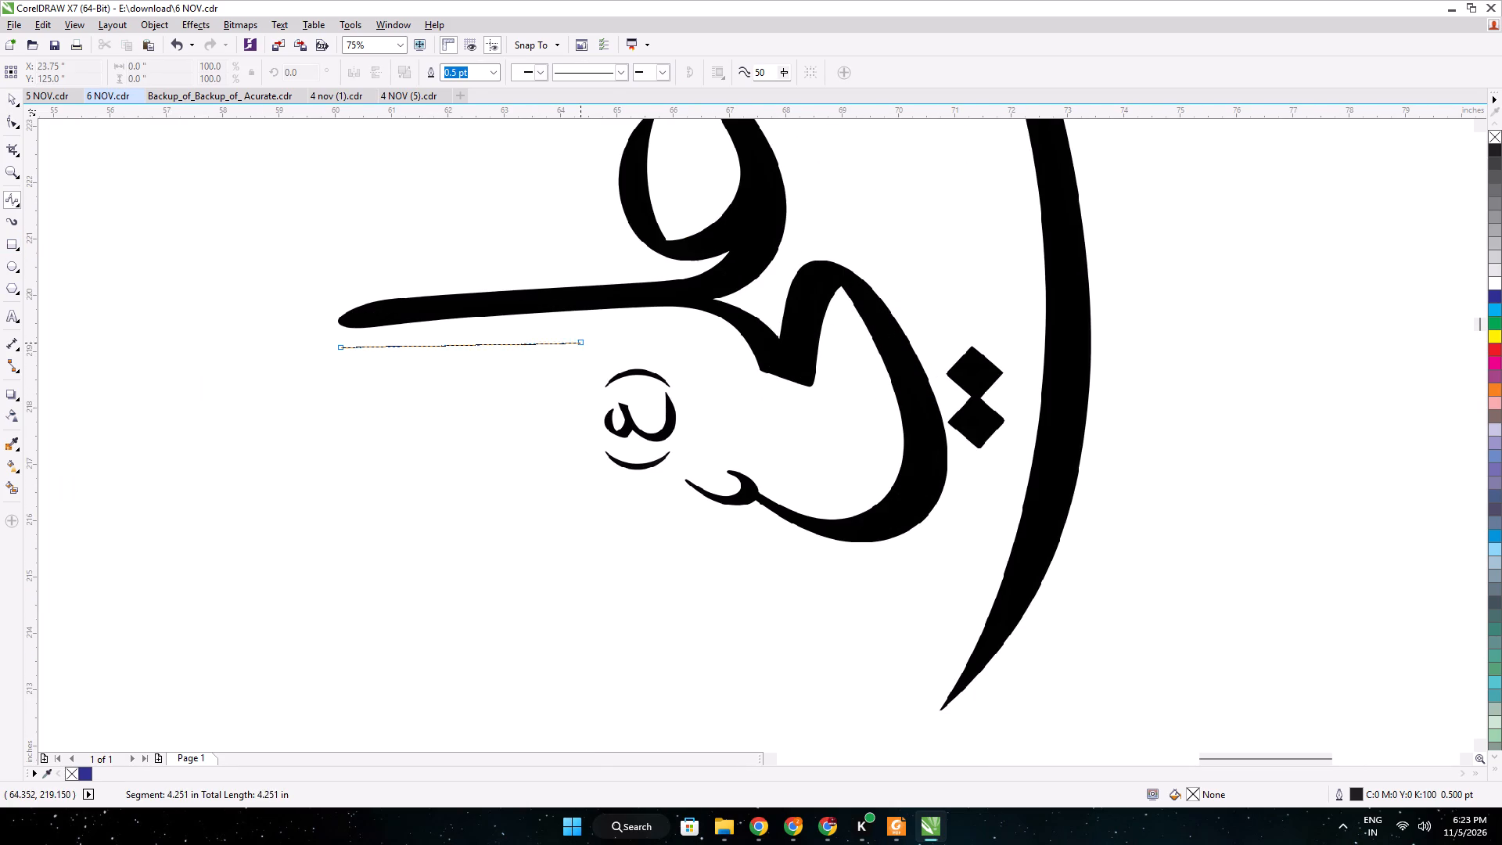
{"action": "left_click", "coordinate": [592, 426]}
{"action": "left_click", "coordinate": [593, 494]}
{"action": "left_click", "coordinate": [717, 527]}
{"action": "left_click", "coordinate": [912, 584]}
{"action": "left_click", "coordinate": [961, 635]}
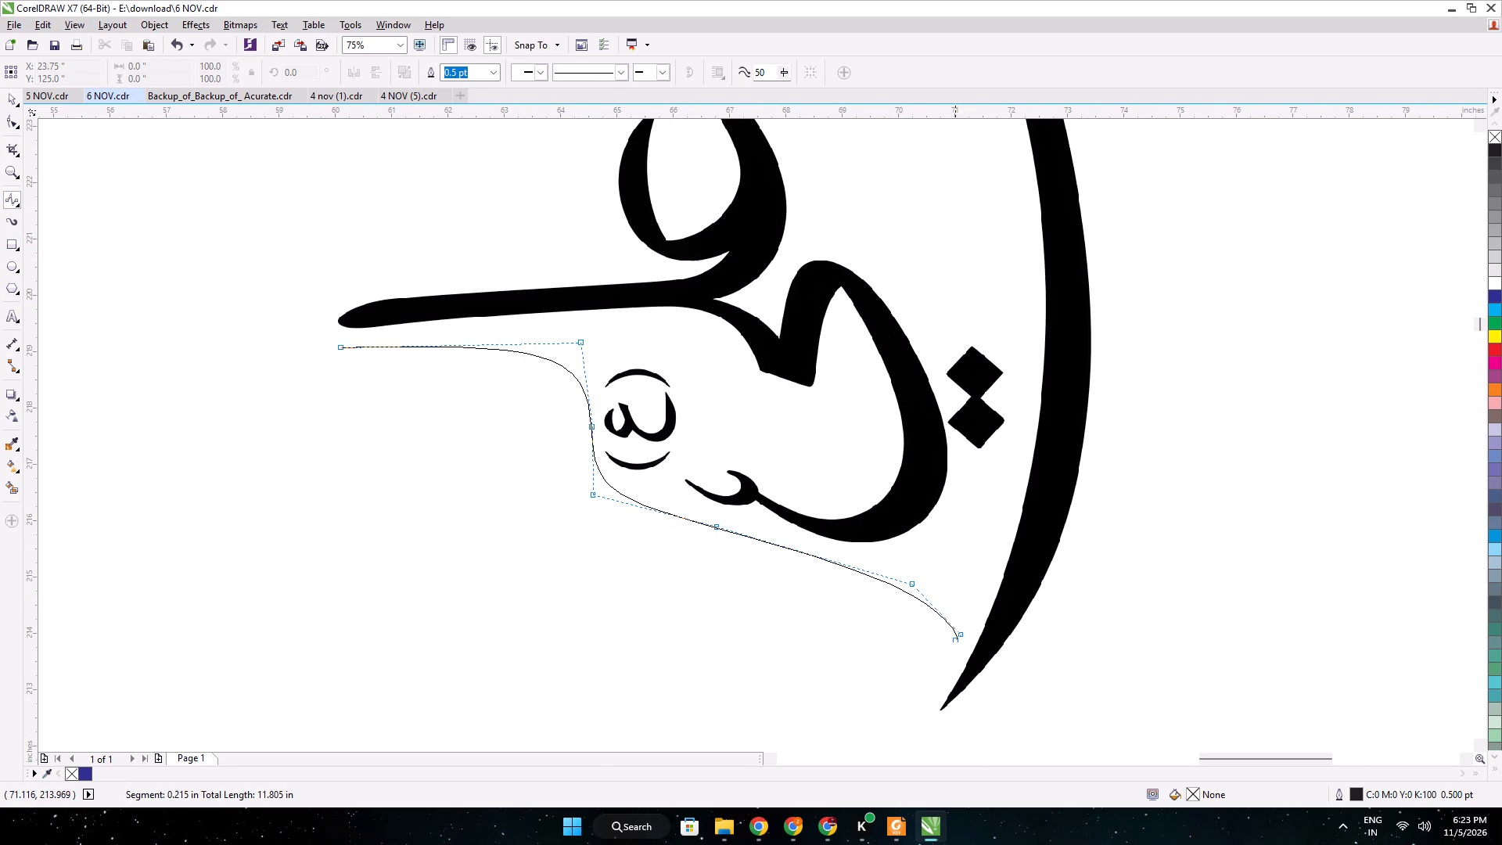
{"action": "left_click", "coordinate": [908, 722]}
{"action": "middle_click_drag", "start_coordinate": [917, 722], "coordinate": [779, 620]}
{"action": "left_click", "coordinate": [822, 633]}
Continue the B-spline outline up the outer side of the long curved stroke, around its crossbar and hooked upper end.
{"action": "left_click", "coordinate": [912, 527]}
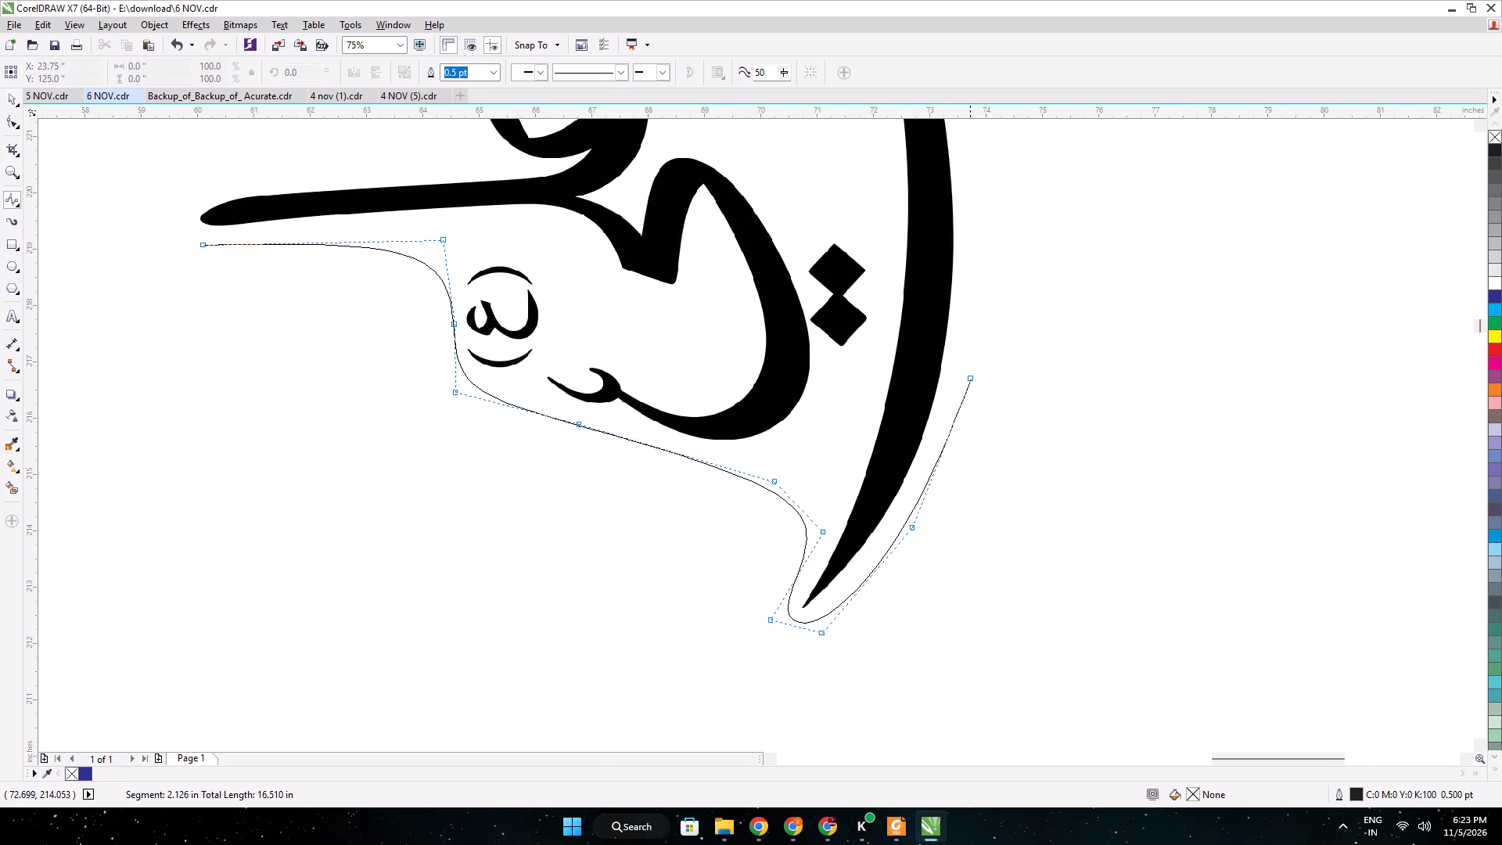
{"action": "left_click", "coordinate": [958, 339]}
{"action": "middle_click_drag", "start_coordinate": [974, 303], "coordinate": [972, 699]}
{"action": "left_click", "coordinate": [980, 560]}
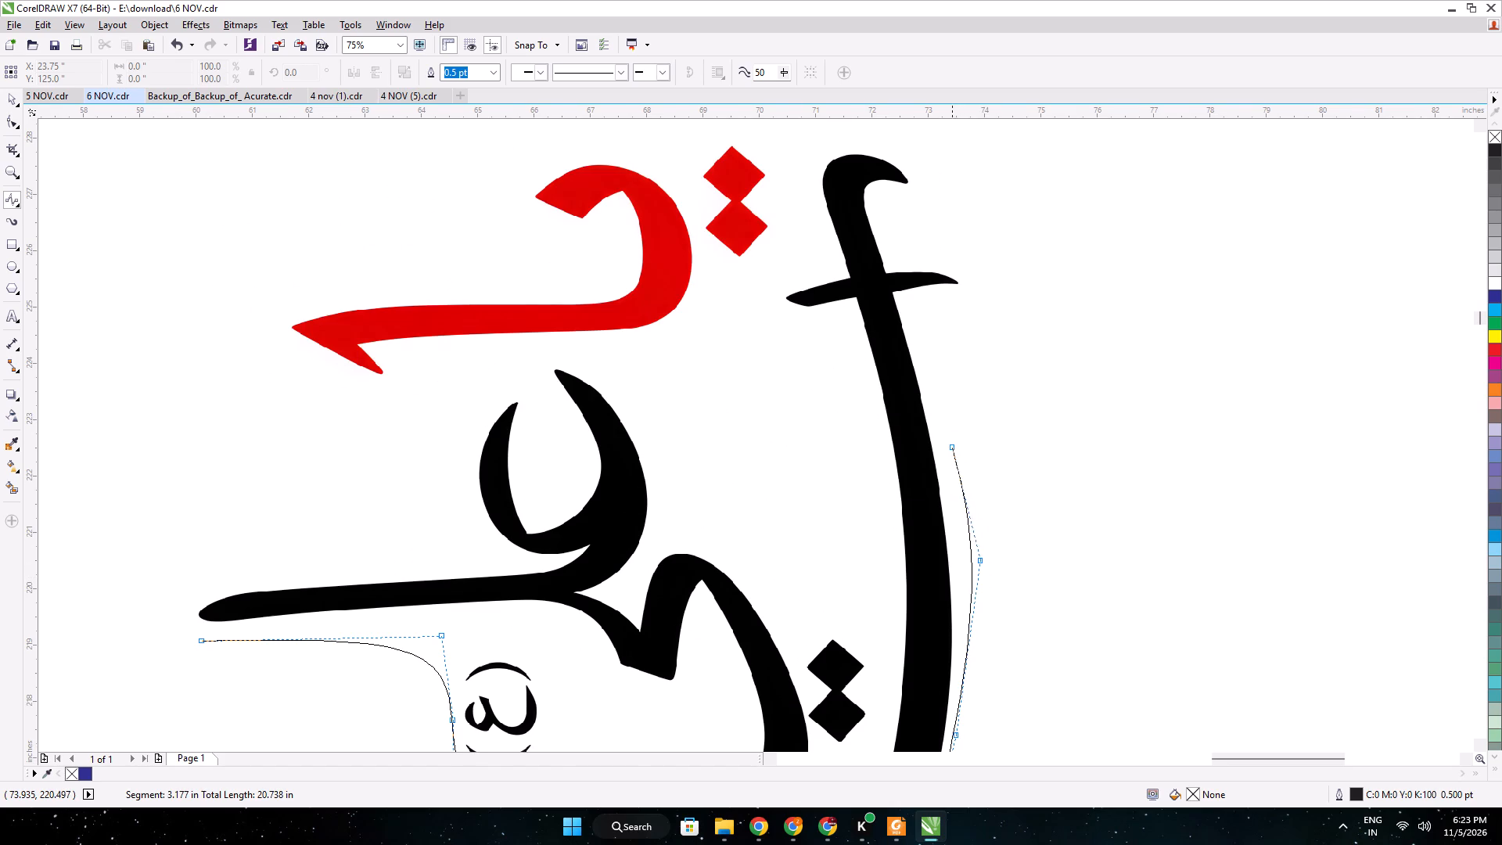
{"action": "left_click", "coordinate": [946, 437]}
{"action": "left_click", "coordinate": [911, 298]}
{"action": "left_click", "coordinate": [965, 304]}
{"action": "left_click", "coordinate": [996, 282]}
{"action": "left_click", "coordinate": [966, 258]}
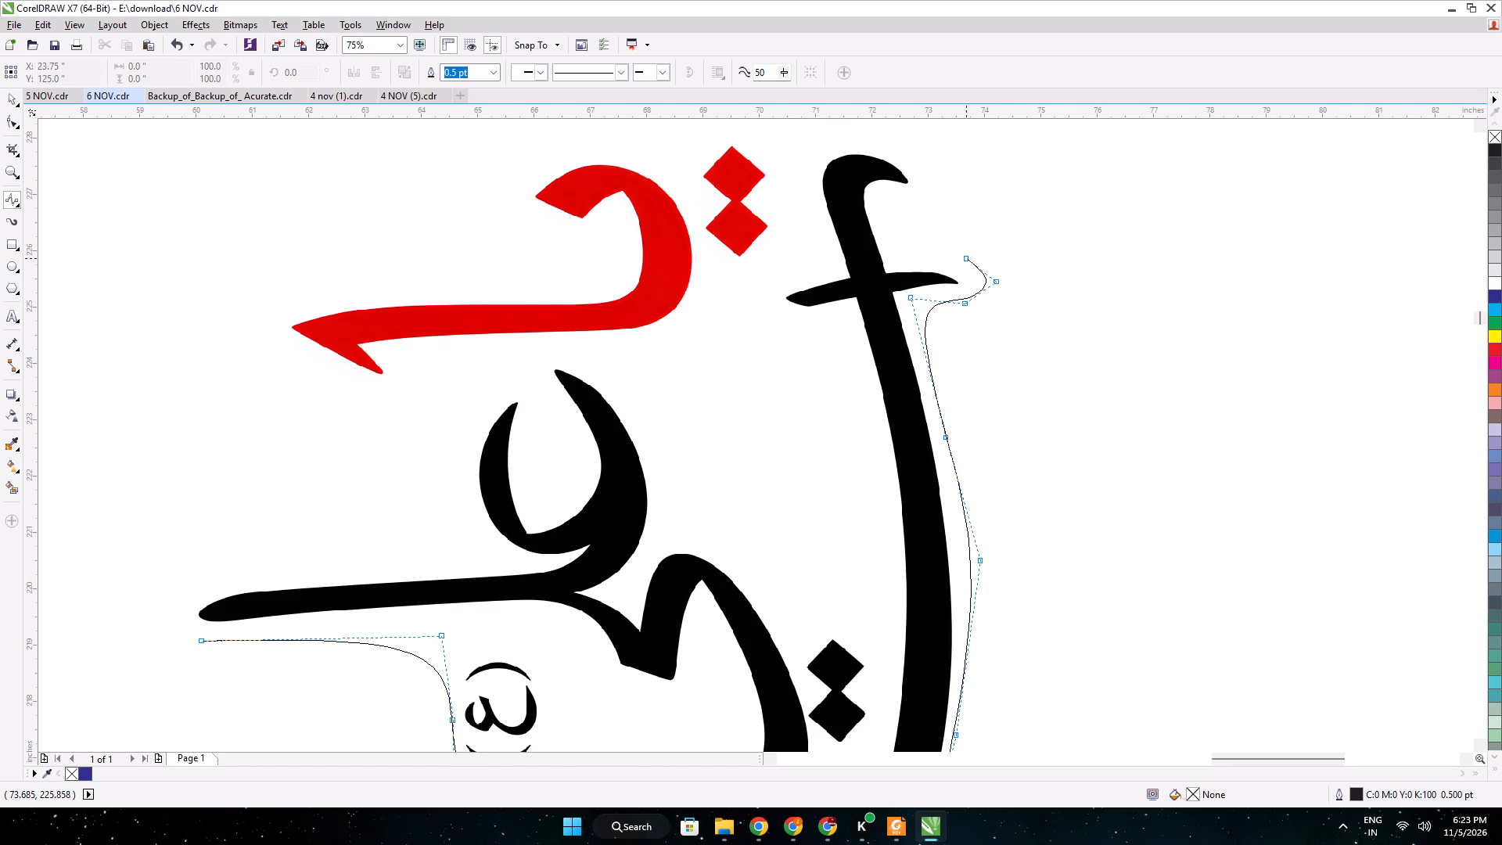
{"action": "left_click", "coordinate": [909, 246]}
{"action": "left_click", "coordinate": [895, 236]}
{"action": "left_click", "coordinate": [900, 202]}
{"action": "left_click", "coordinate": [934, 189]}
{"action": "left_click", "coordinate": [914, 160]}
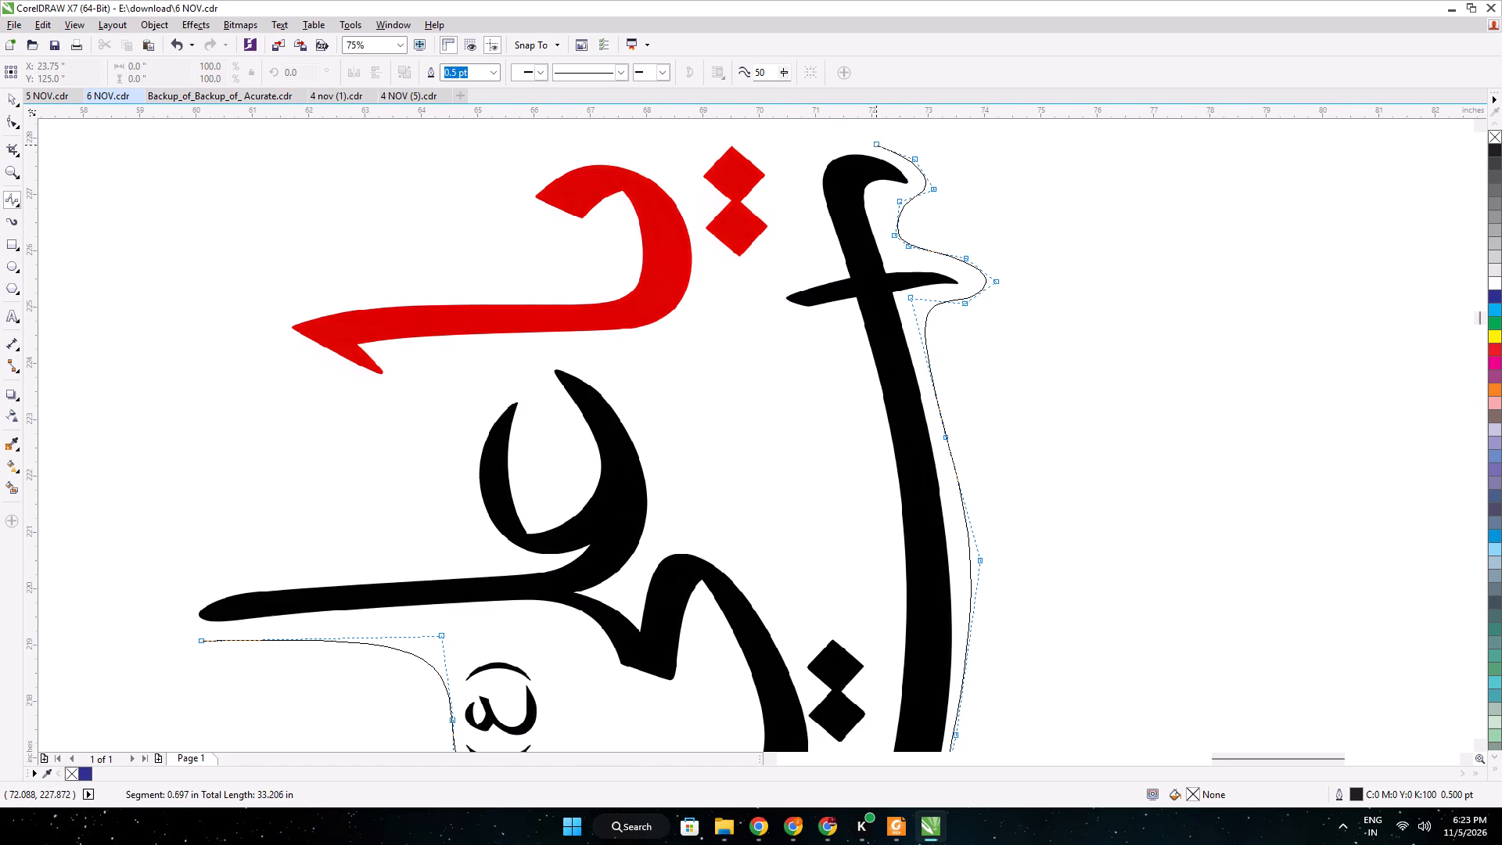
Continue the B-spline outline across the top of the calligraphy, over the red diamonds and along the red letter.
{"action": "left_click", "coordinate": [870, 135]}
{"action": "left_click", "coordinate": [817, 142]}
{"action": "left_click", "coordinate": [801, 175]}
{"action": "left_click", "coordinate": [768, 141]}
{"action": "left_click", "coordinate": [724, 133]}
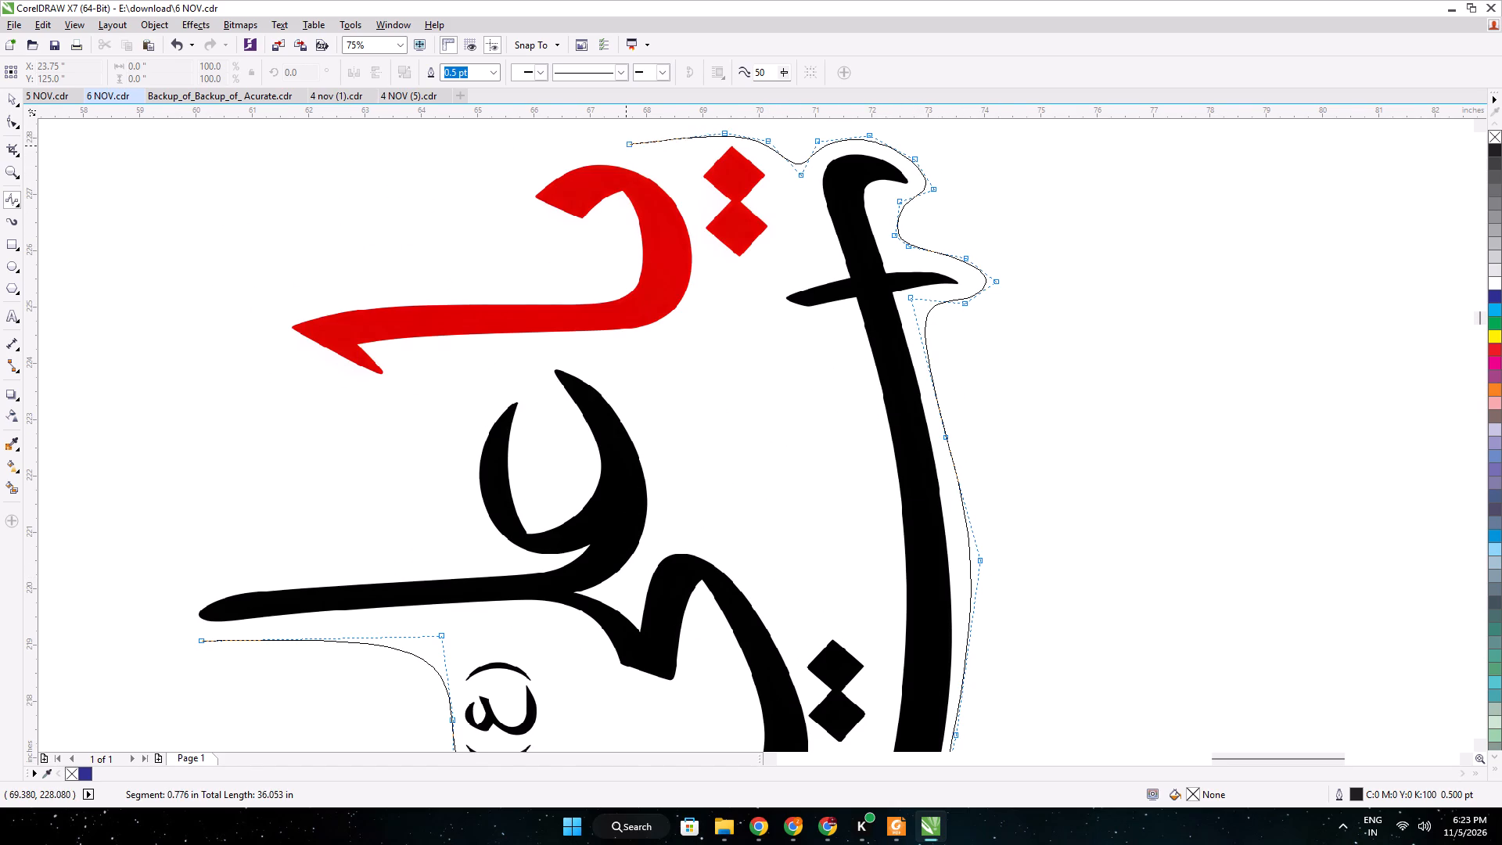
{"action": "left_click", "coordinate": [619, 147]}
{"action": "left_click", "coordinate": [519, 131]}
{"action": "left_click", "coordinate": [505, 259]}
{"action": "left_click", "coordinate": [381, 275]}
{"action": "left_click", "coordinate": [266, 273]}
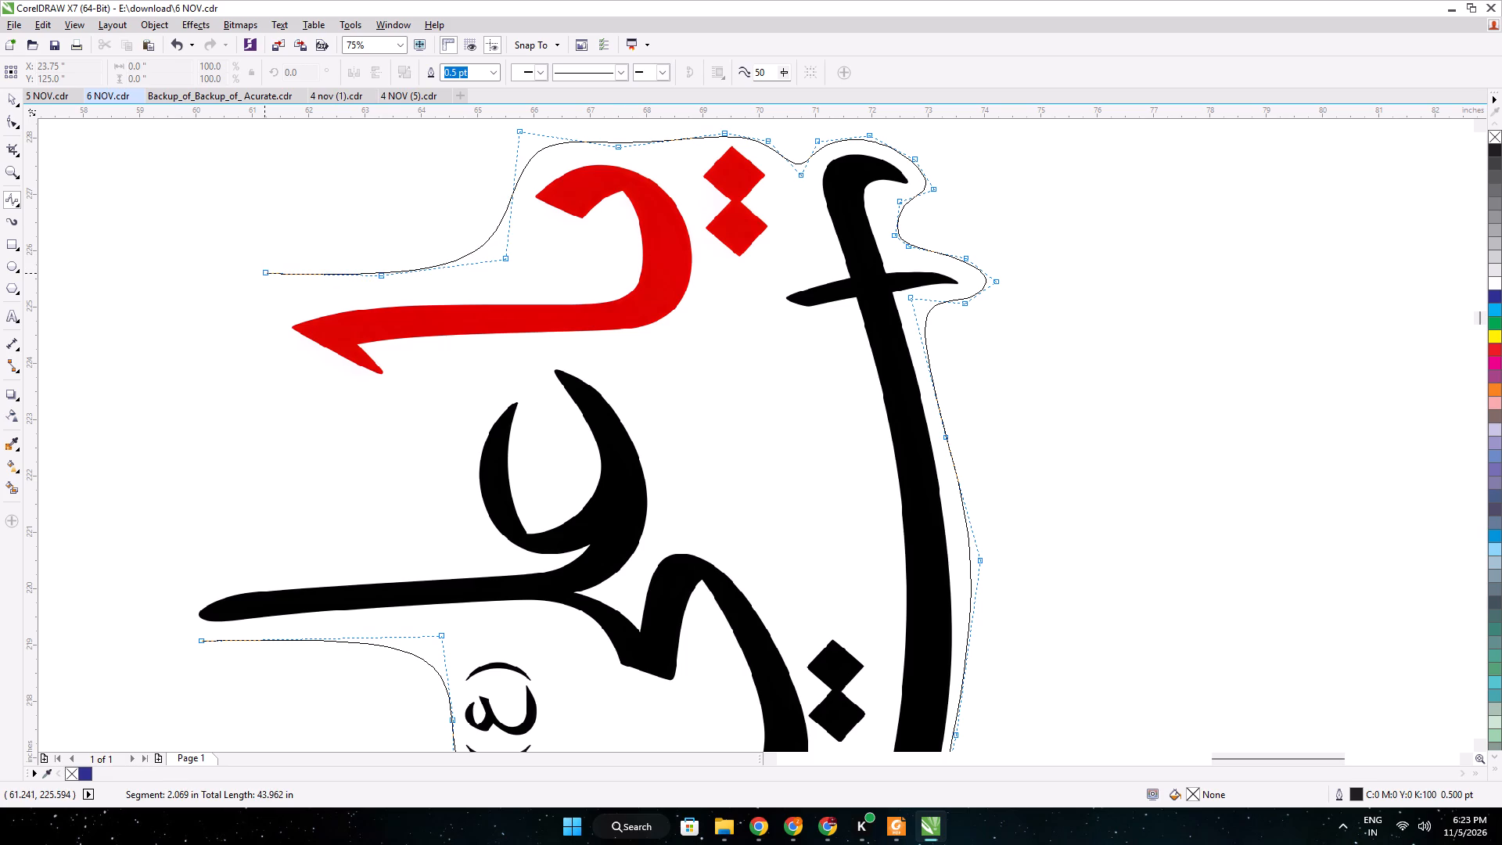
Bring the B-spline outline around the red letter's tip and the long horizontal black stroke, closing it at its starting point.
{"action": "left_click", "coordinate": [257, 390]}
{"action": "left_click", "coordinate": [360, 442]}
{"action": "left_click", "coordinate": [339, 557]}
{"action": "left_click", "coordinate": [181, 570]}
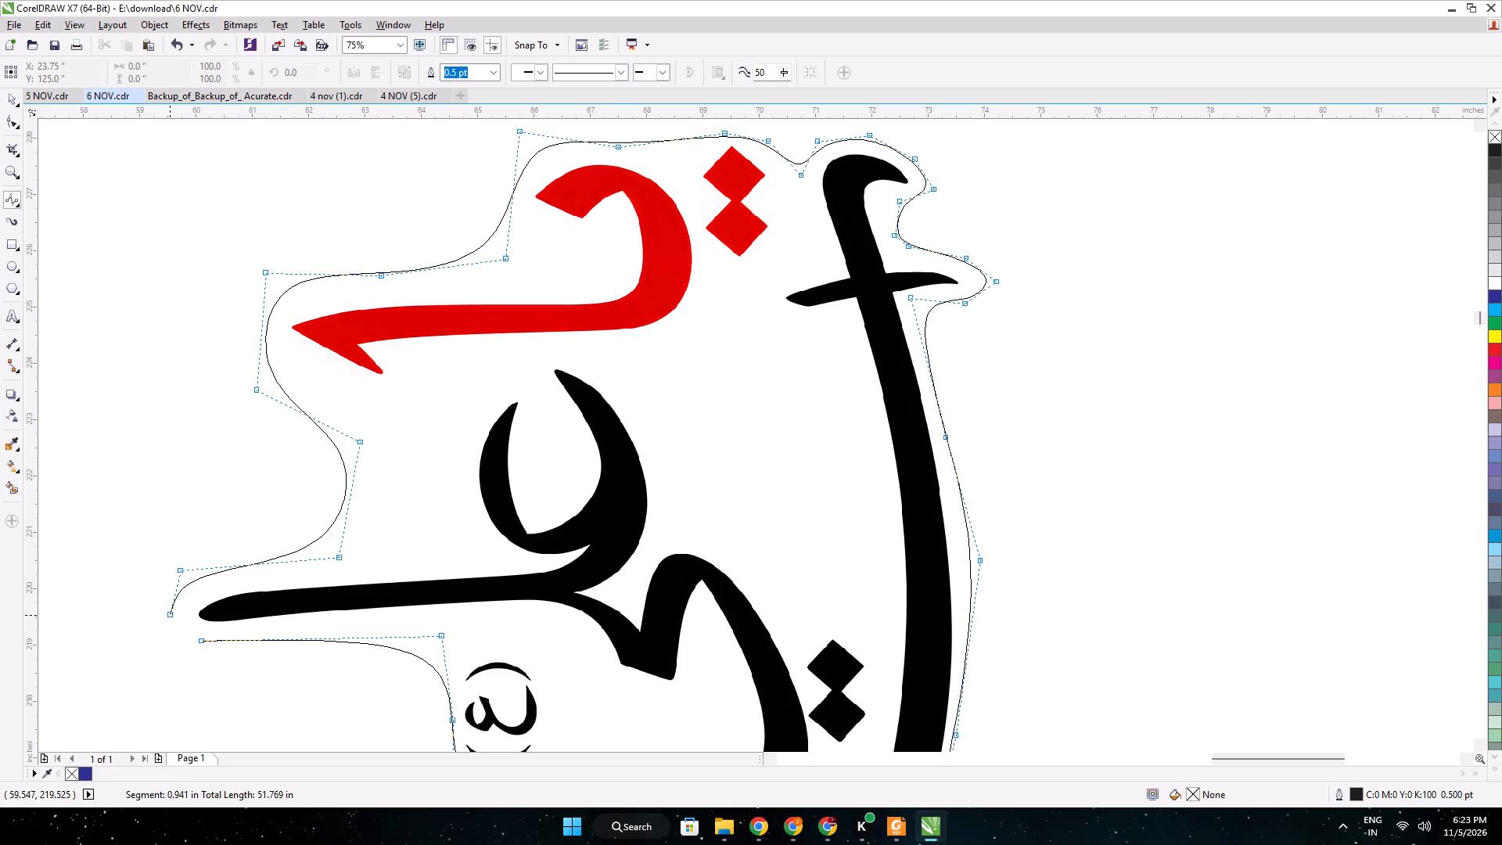
{"action": "left_click", "coordinate": [171, 616]}
{"action": "left_click", "coordinate": [199, 645]}
{"action": "scroll", "coordinate": [325, 562], "scroll_direction": "down", "scroll_amount": 2}
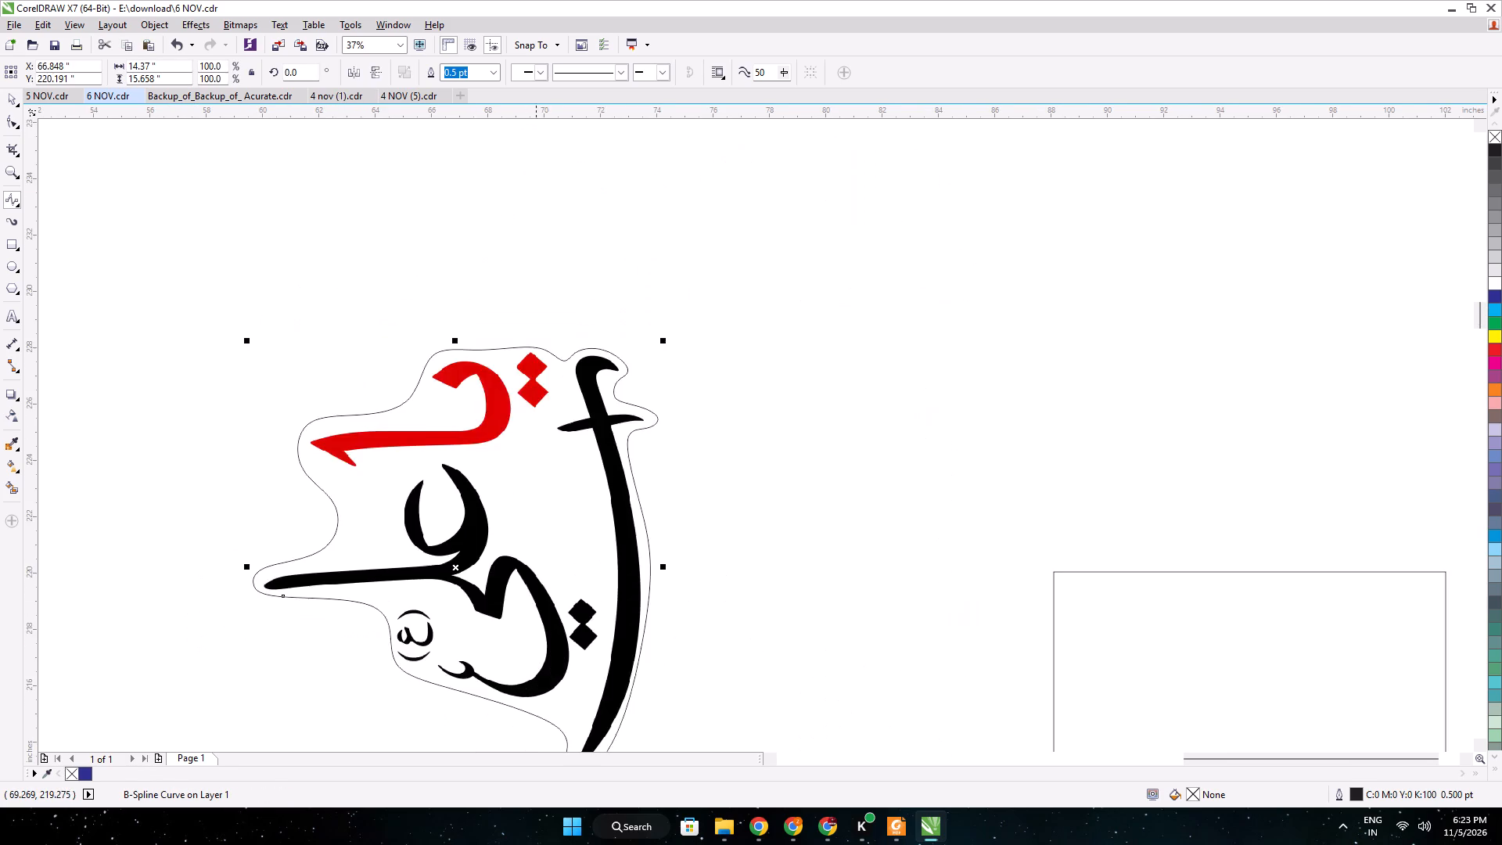
Intersect the calligraphy bitmap with its B-spline outline to make a copy cropped to the outline.
{"action": "middle_click_drag", "start_coordinate": [566, 583], "coordinate": [677, 543]}
{"action": "left_click", "coordinate": [16, 101]}
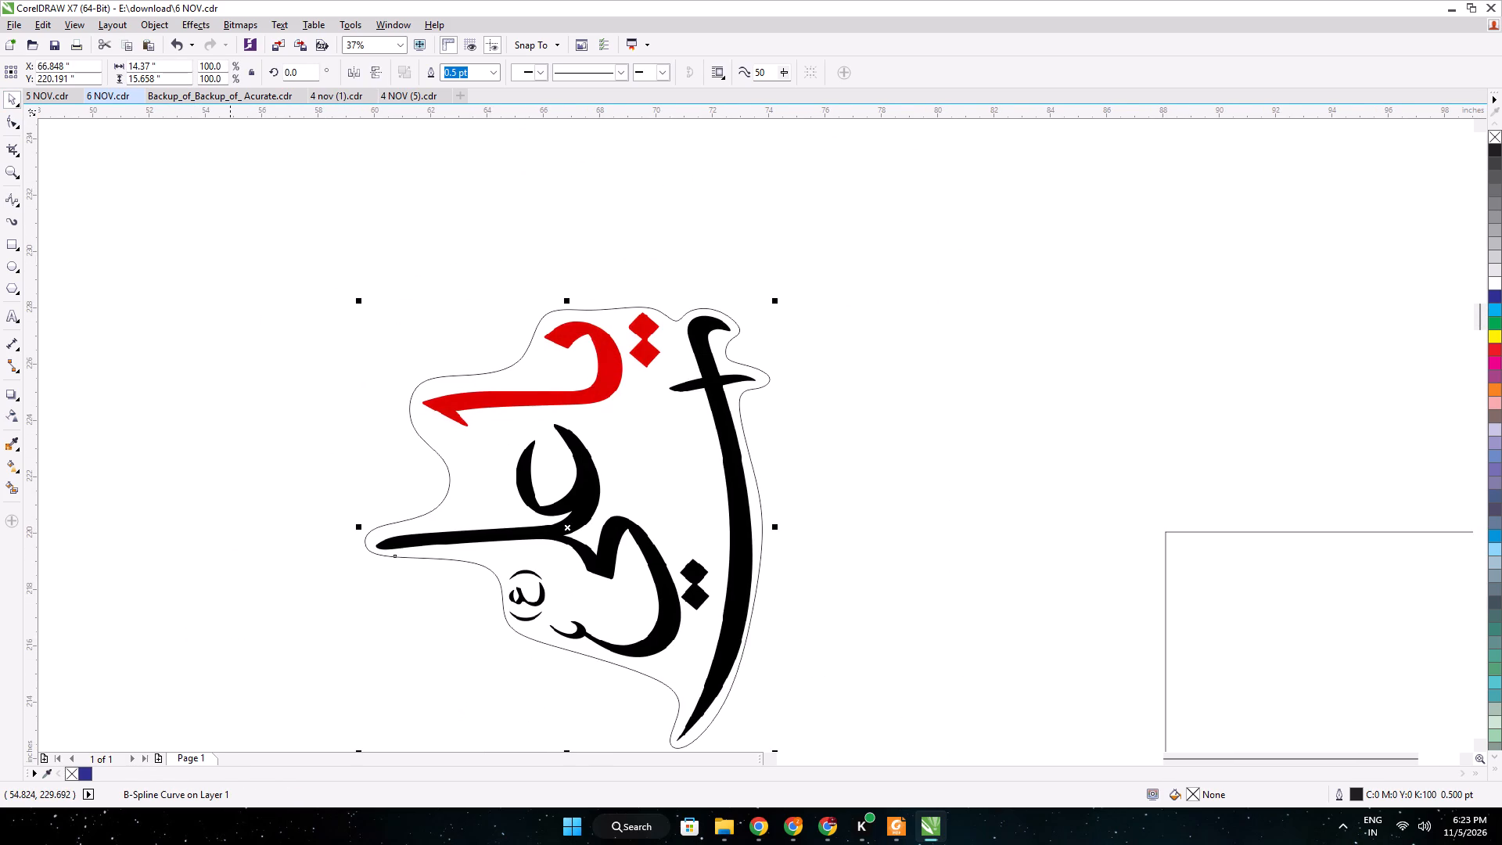
{"action": "left_click", "coordinate": [264, 385]}
{"action": "left_click_drag", "start_coordinate": [264, 250], "coordinate": [829, 732]}
{"action": "middle_click_drag", "start_coordinate": [889, 685], "coordinate": [758, 632]}
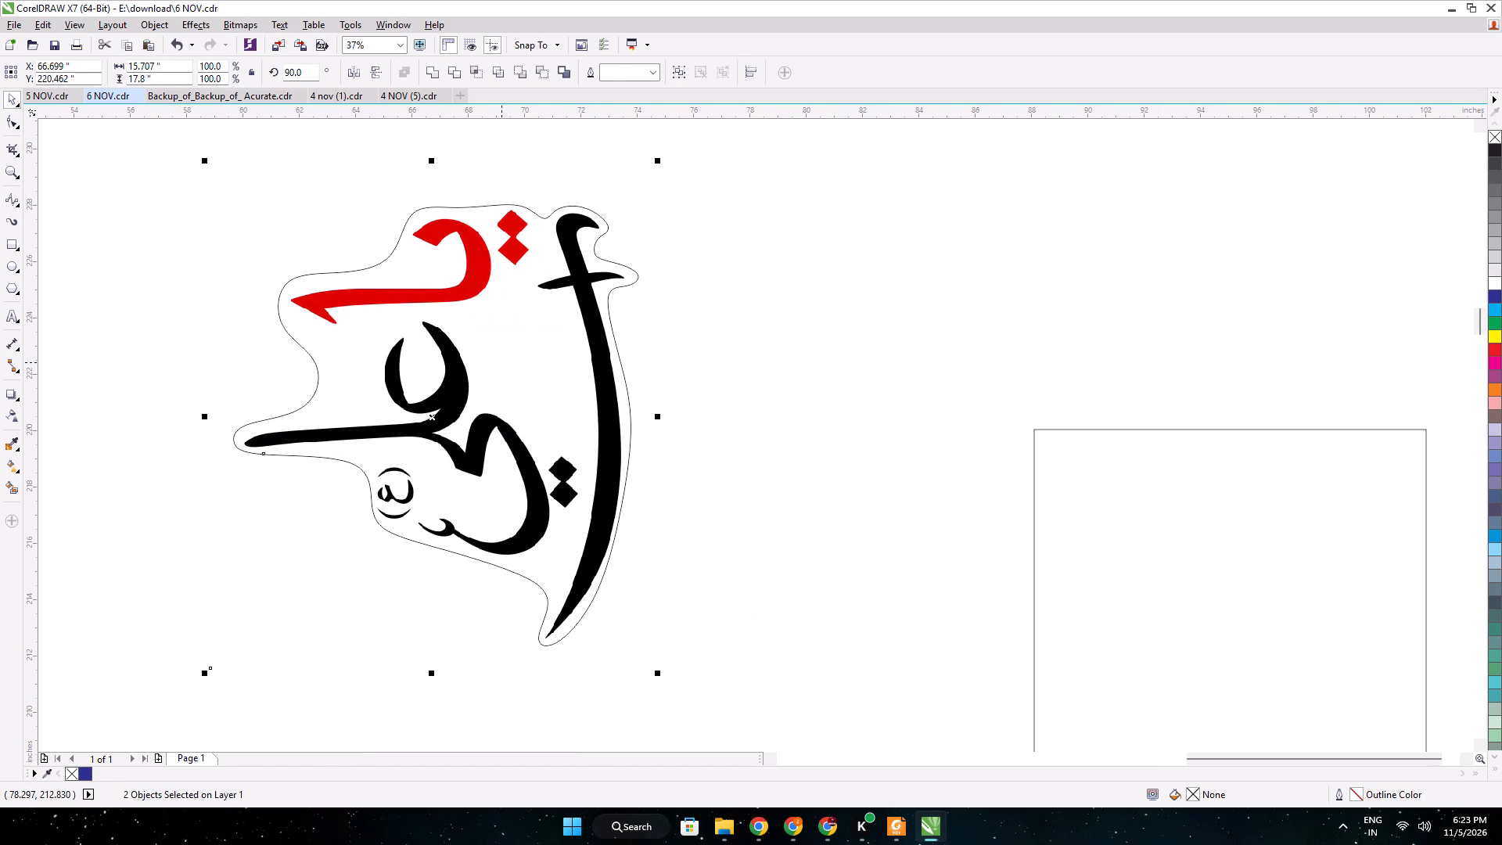
{"action": "left_click", "coordinate": [283, 228]}
{"action": "left_click", "coordinate": [361, 264]}
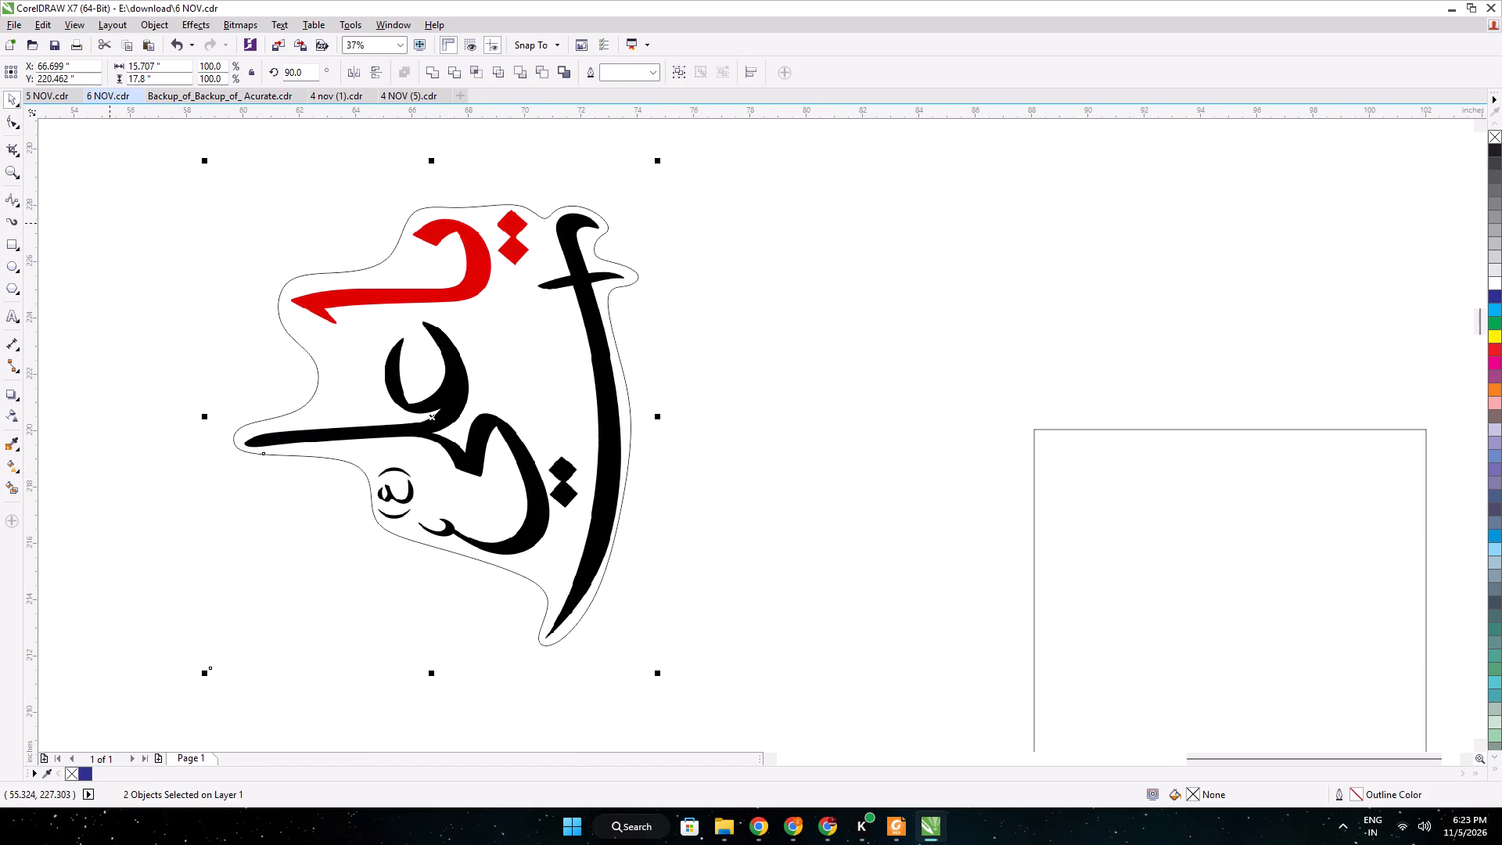
{"action": "left_click", "coordinate": [108, 223]}
{"action": "left_click", "coordinate": [355, 267]}
{"action": "left_click", "coordinate": [347, 239], "text": "shift"}
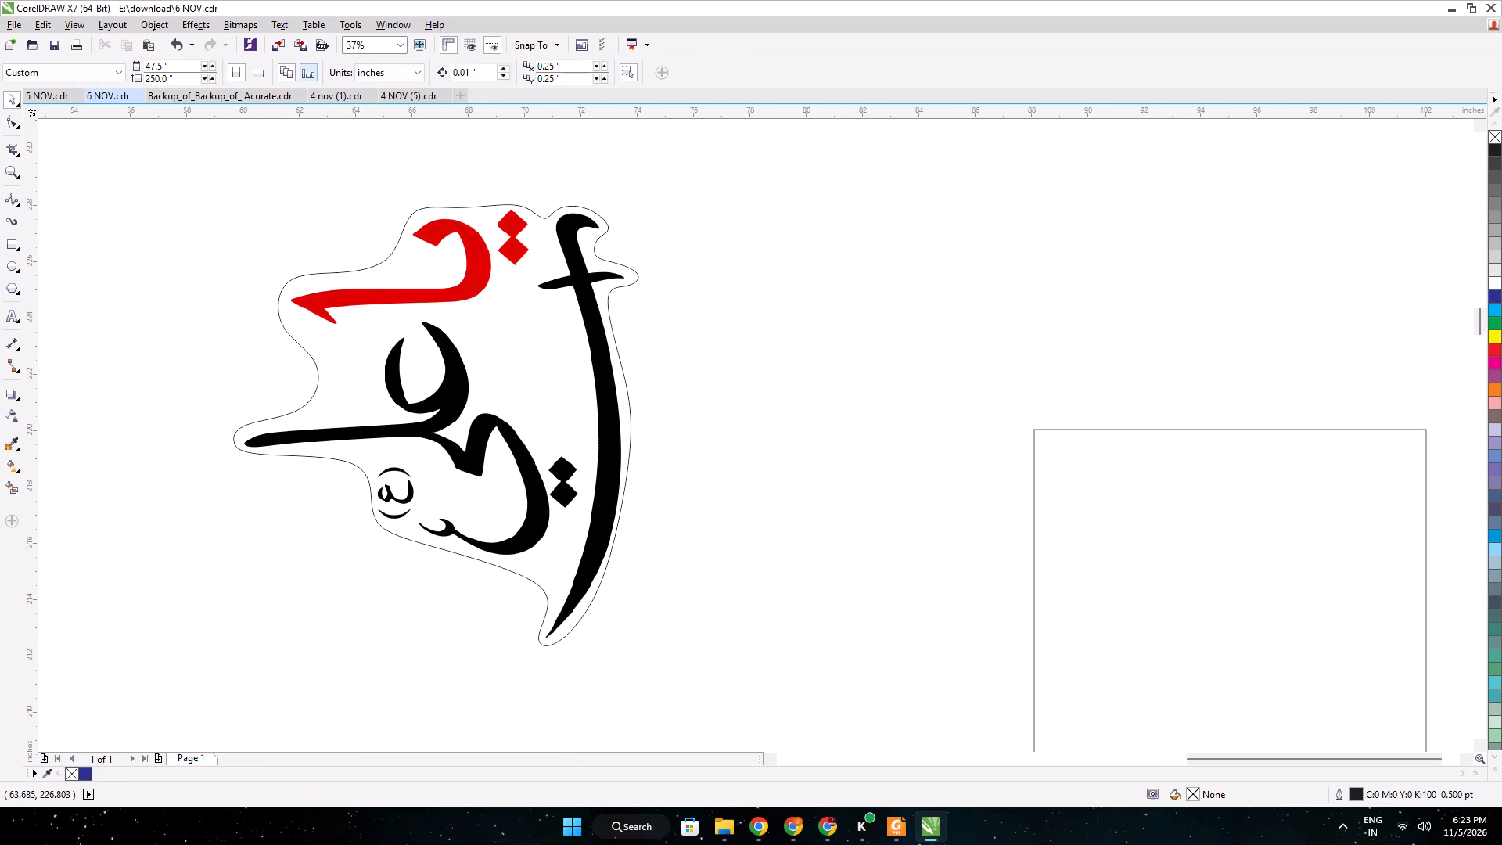
{"action": "left_click", "coordinate": [350, 268]}
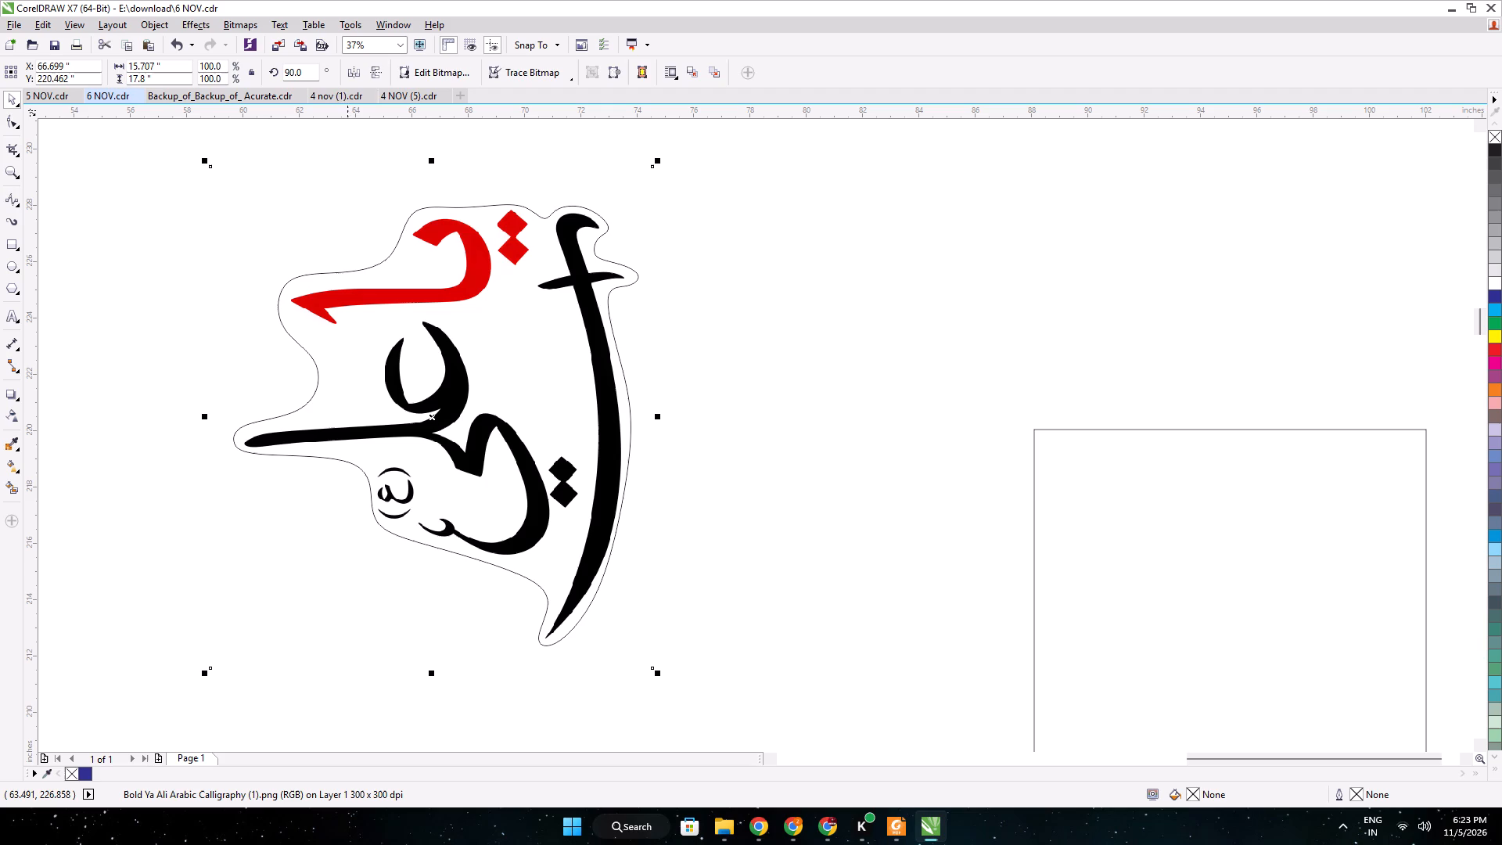
{"action": "left_click", "coordinate": [354, 272]}
{"action": "left_click", "coordinate": [340, 226], "text": "shift"}
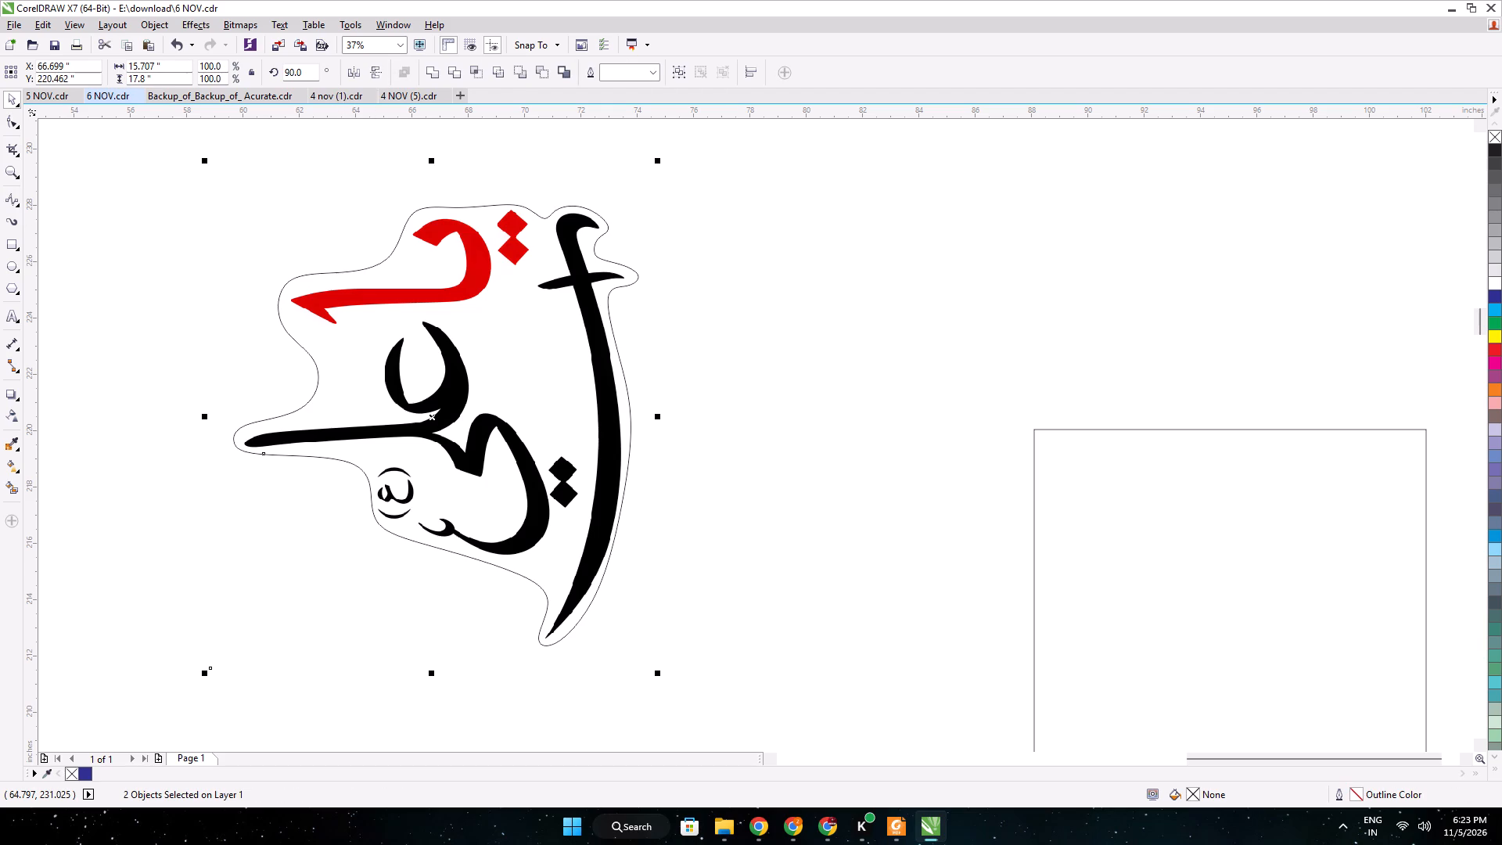
{"action": "left_click", "coordinate": [476, 70]}
Delete the original uncropped calligraphy bitmap.
{"action": "left_click", "coordinate": [309, 151]}
{"action": "left_click", "coordinate": [332, 222]}
{"action": "key", "text": "Delete"}
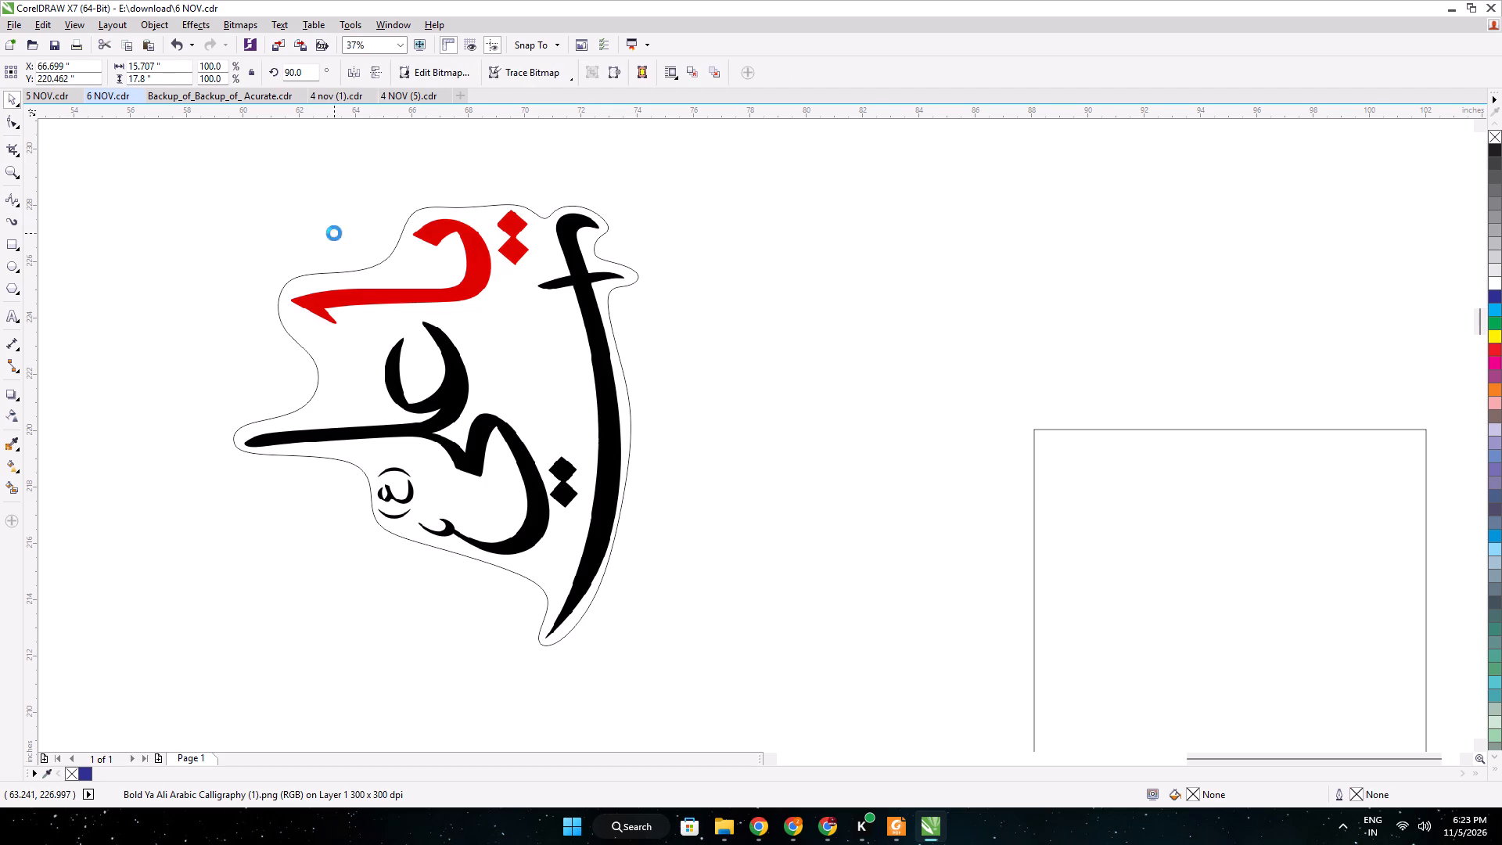
Move the cropped calligraphy together with its outline into the empty rectangular frame, centred across its width.
{"action": "scroll", "coordinate": [343, 264], "scroll_direction": "down", "scroll_amount": 1}
{"action": "left_click_drag", "start_coordinate": [512, 481], "coordinate": [254, 202]}
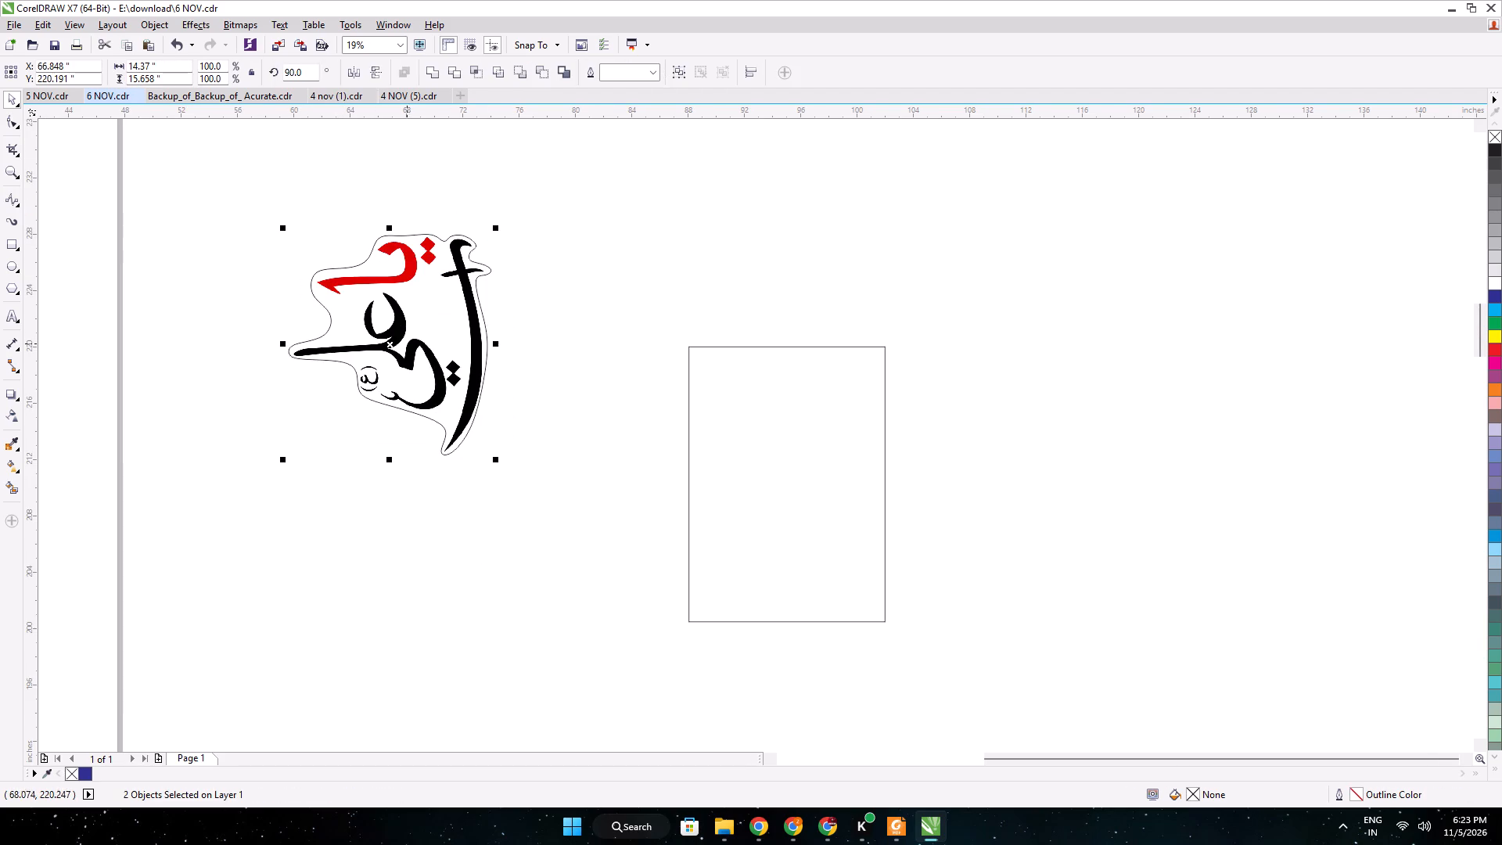
{"action": "left_click_drag", "start_coordinate": [390, 346], "coordinate": [774, 483]}
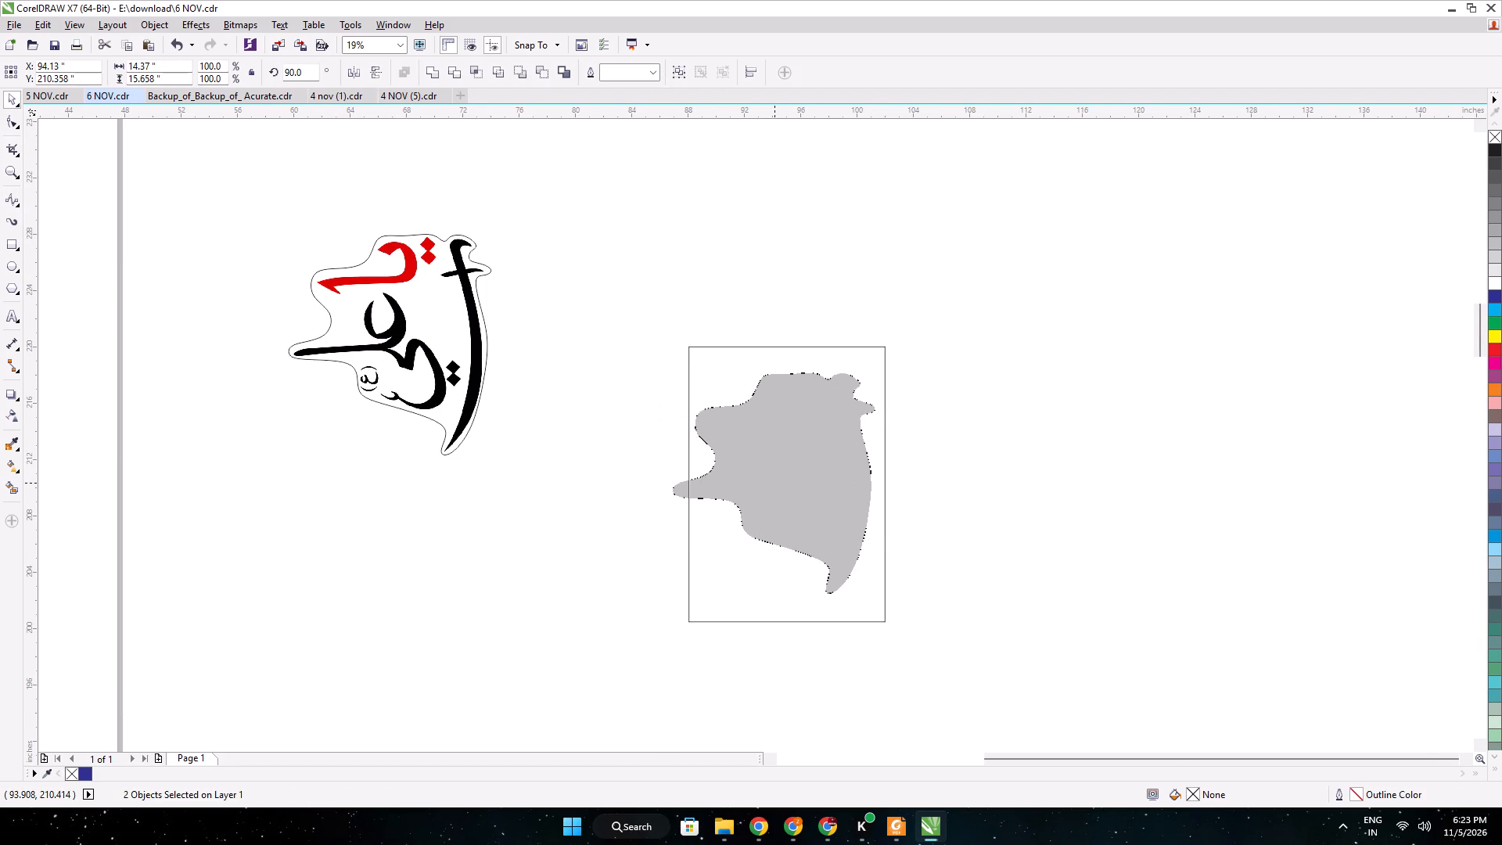
{"action": "left_click_drag", "start_coordinate": [774, 483], "coordinate": [782, 484]}
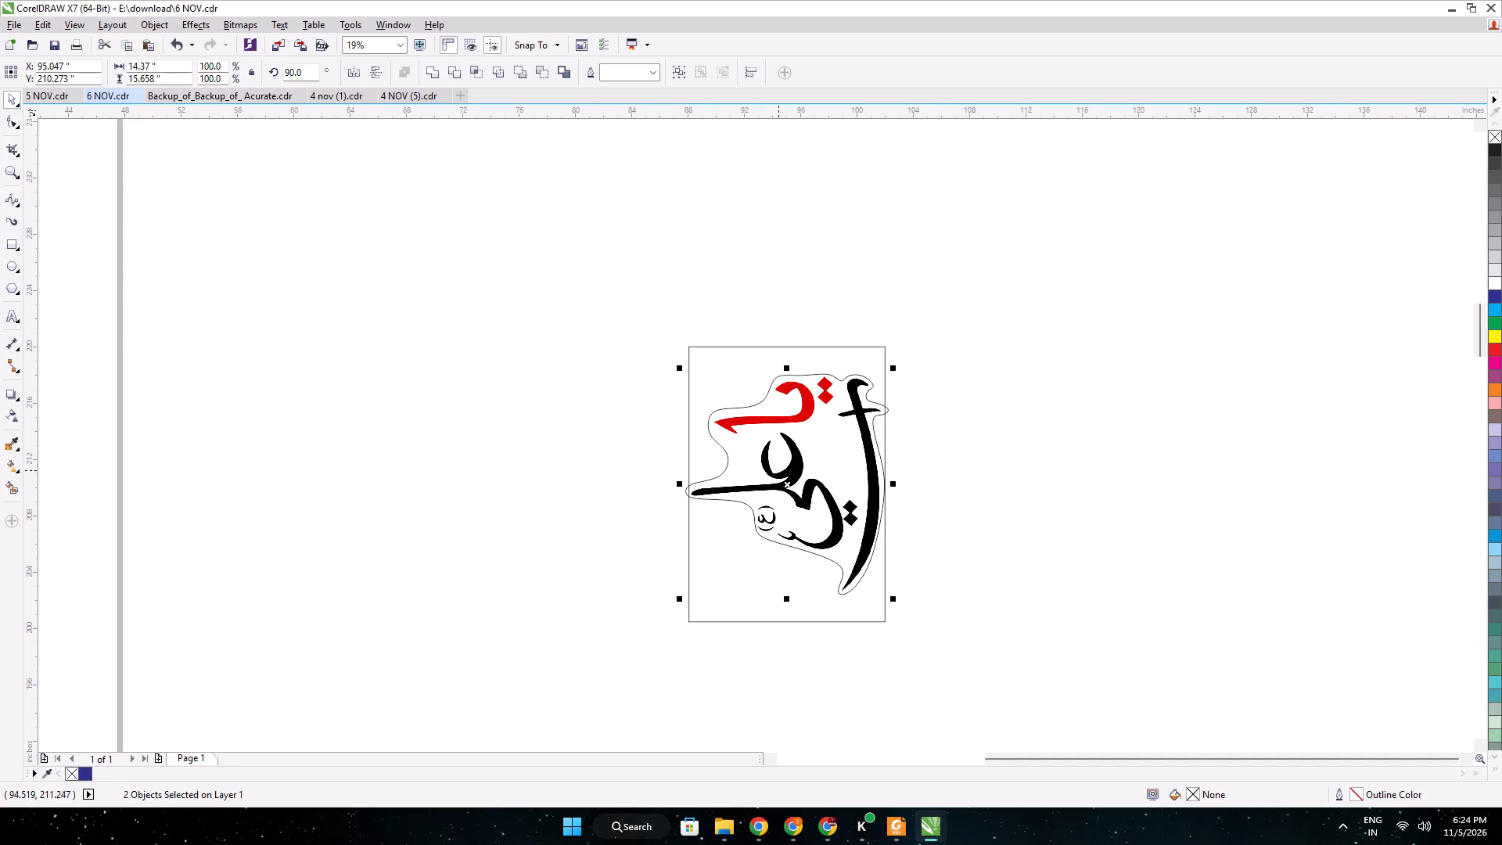
Widen the rectangular frame on both sides to about 14.97 in so it encloses the calligraphy outline.
{"action": "scroll", "coordinate": [777, 473], "scroll_direction": "up", "scroll_amount": 1}
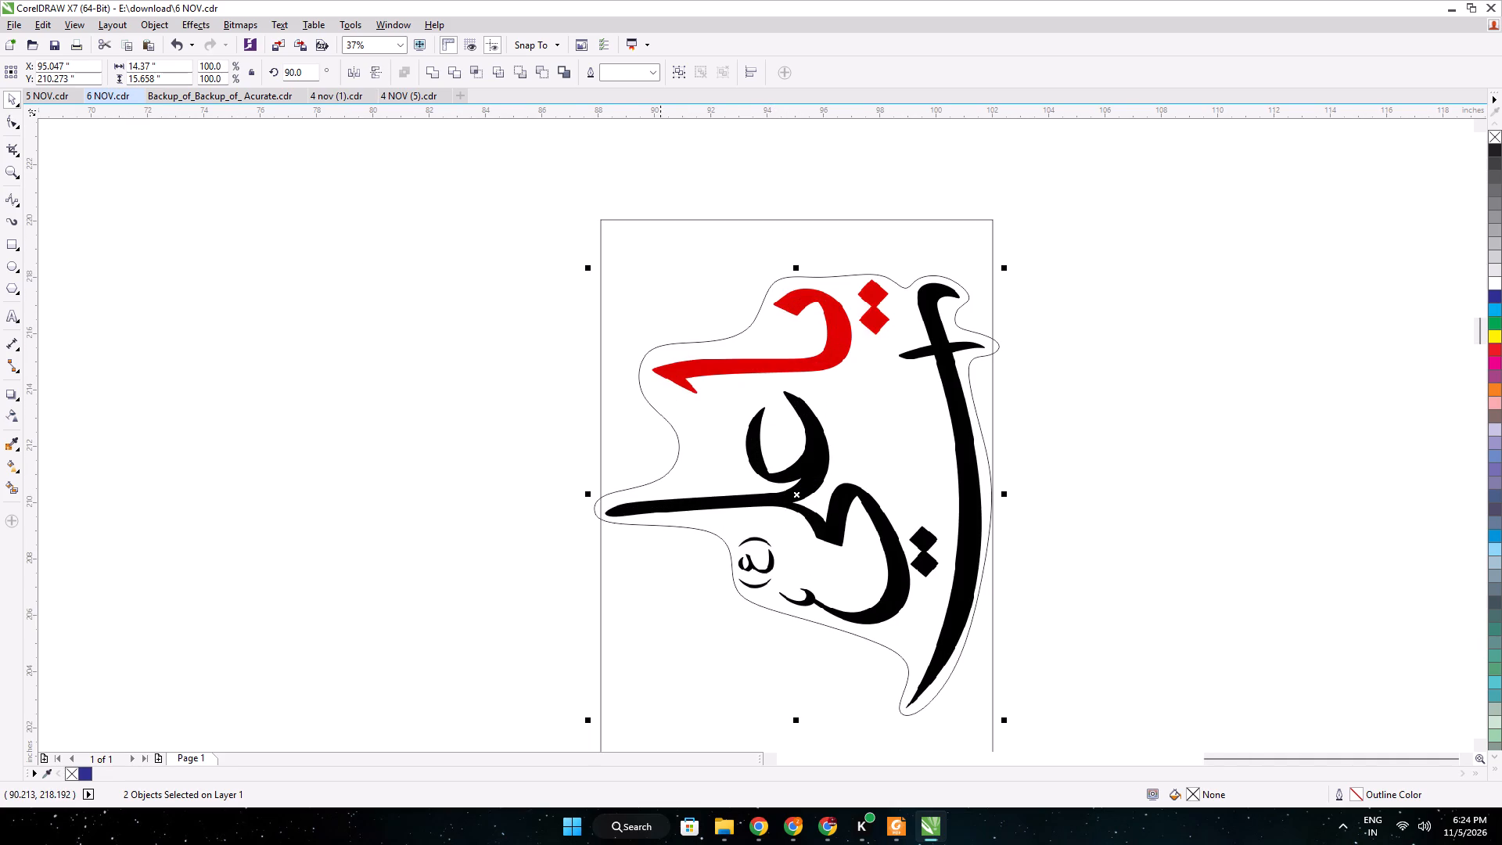
{"action": "left_click", "coordinate": [670, 243]}
{"action": "left_click_drag", "start_coordinate": [997, 494], "coordinate": [1012, 500]}
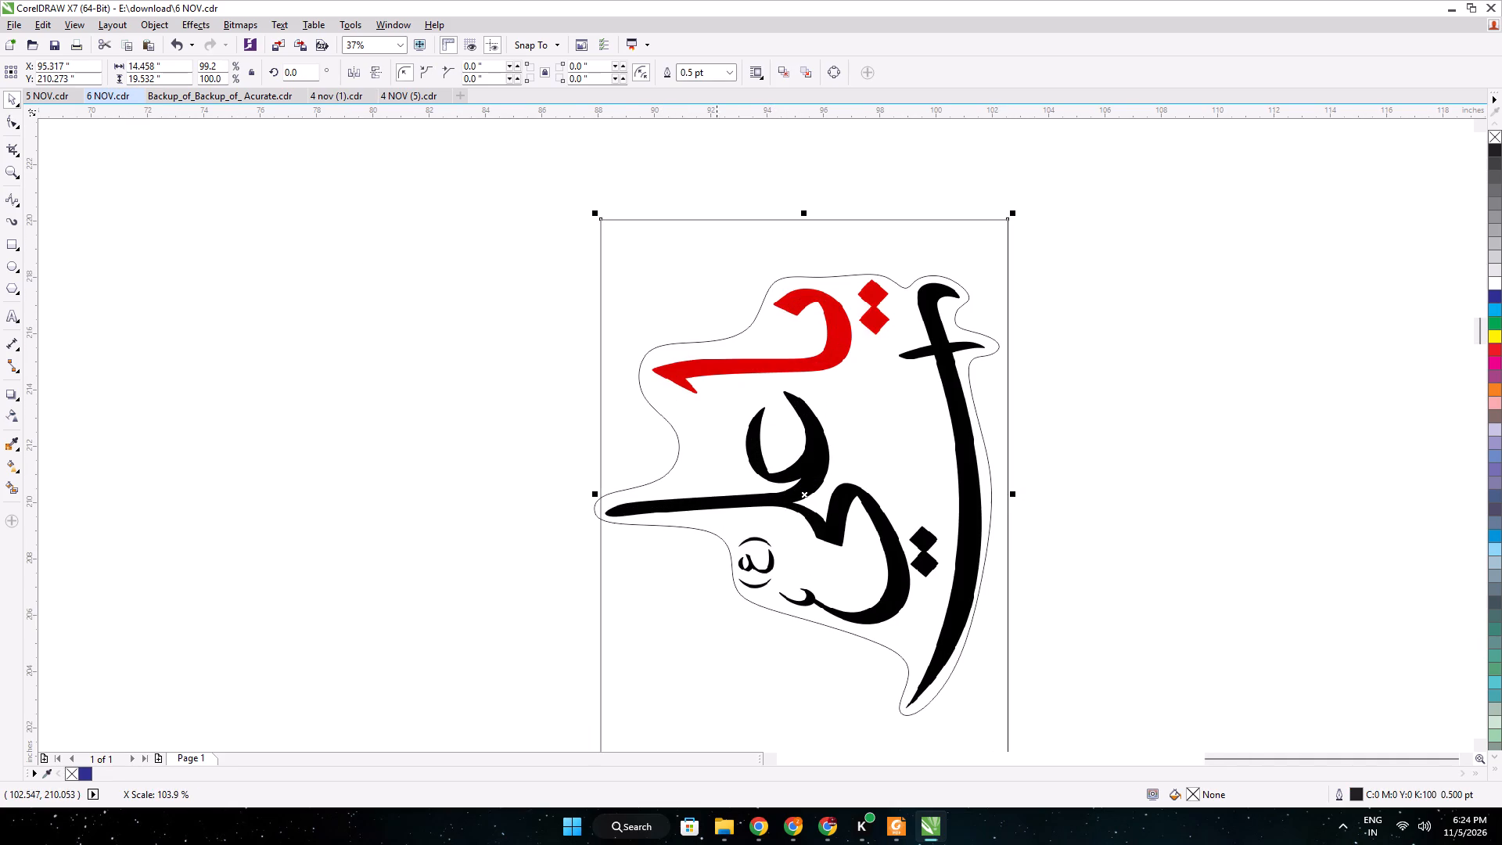
{"action": "left_click_drag", "start_coordinate": [593, 493], "coordinate": [580, 491]}
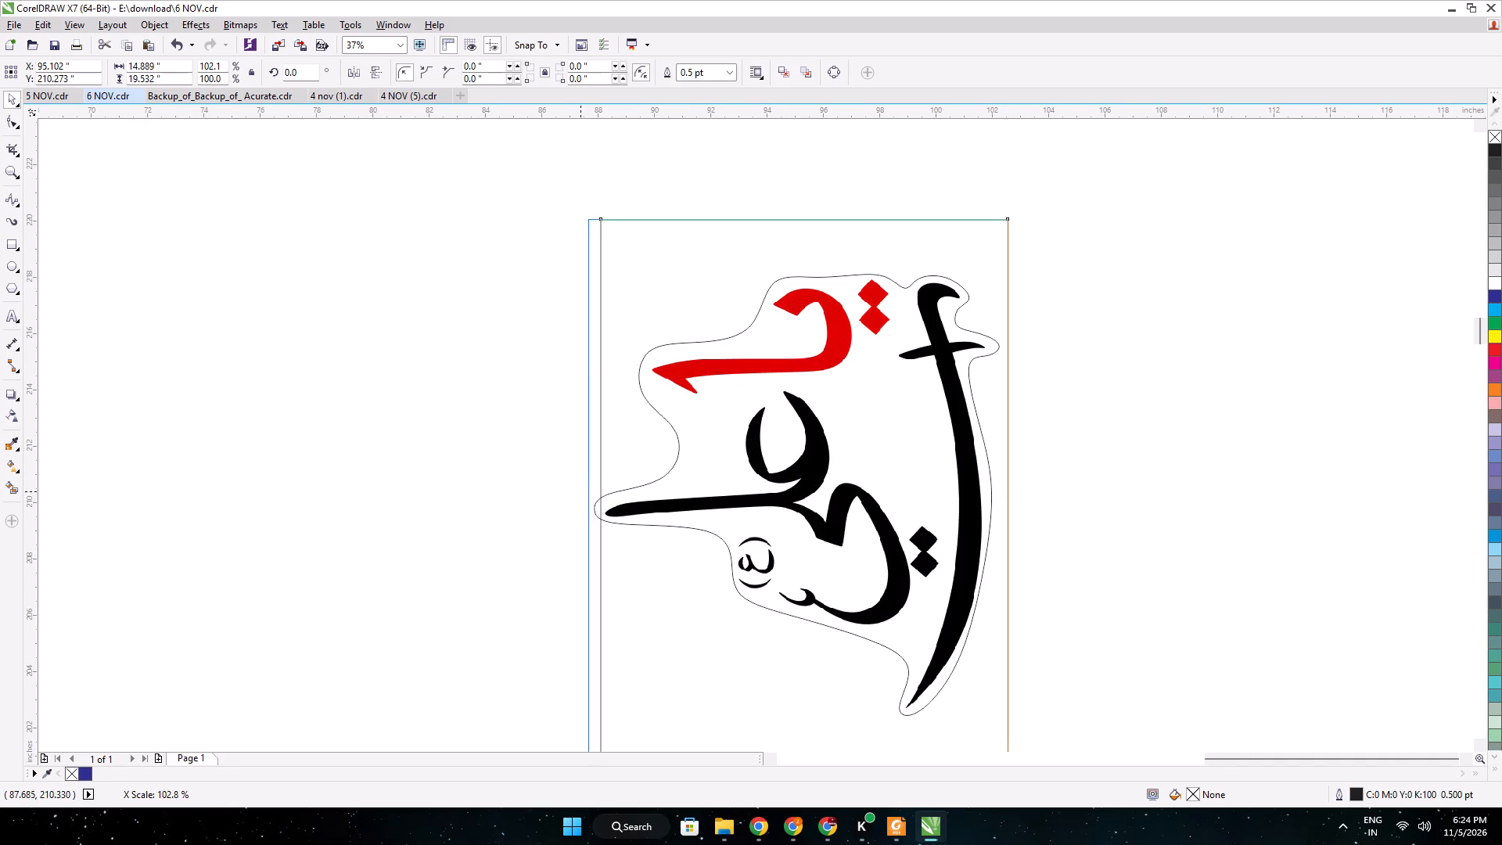
{"action": "left_click_drag", "start_coordinate": [580, 491], "coordinate": [578, 491]}
Shorten the frame from above and below to about 16.19 in high, leaving a small margin around the calligraphy outline.
{"action": "scroll", "coordinate": [650, 414], "scroll_direction": "down", "scroll_amount": 1}
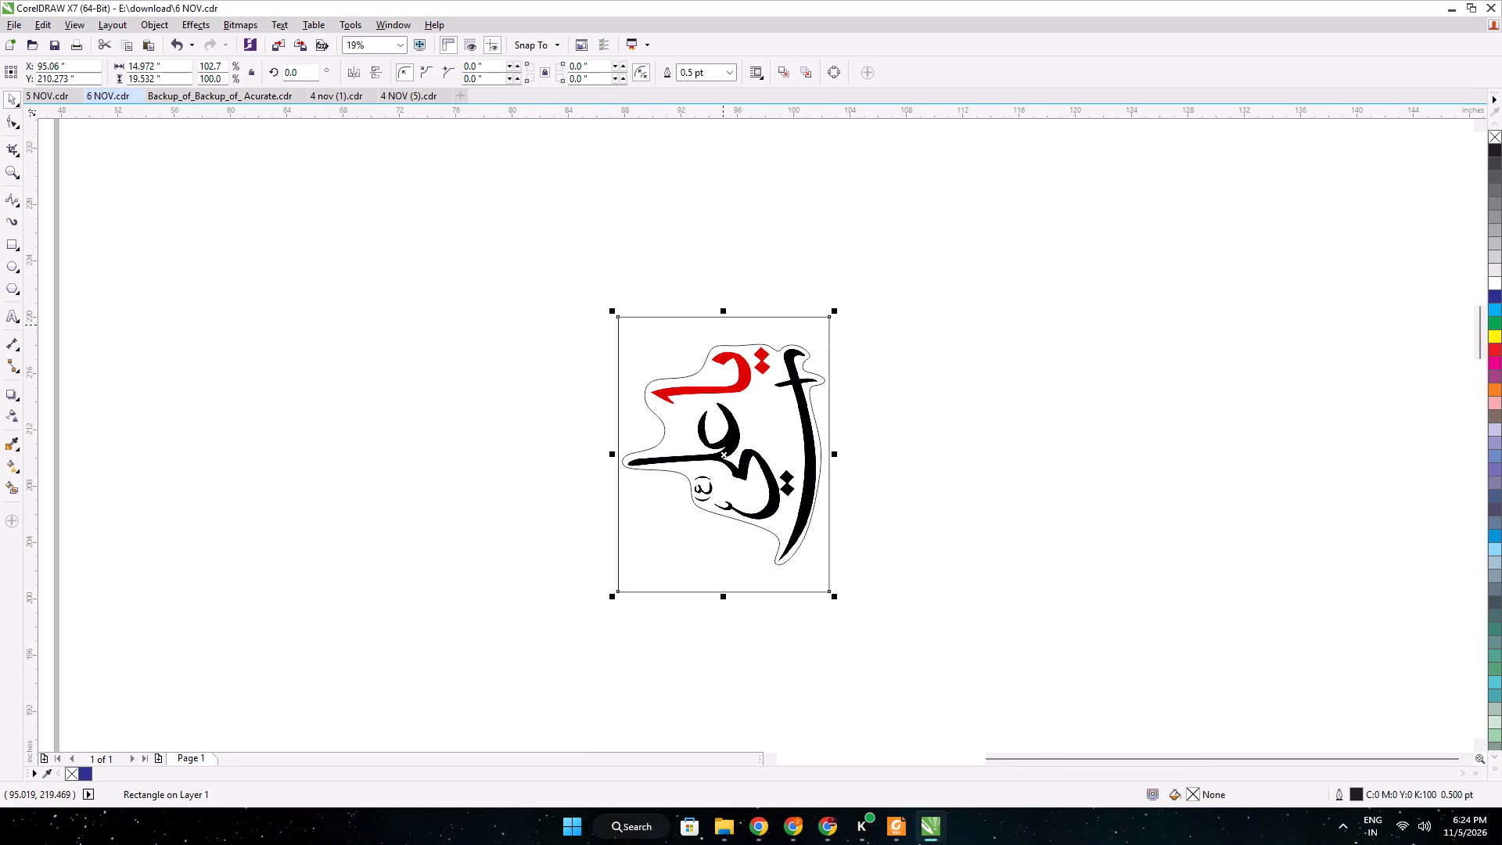
{"action": "left_click_drag", "start_coordinate": [724, 311], "coordinate": [725, 334]}
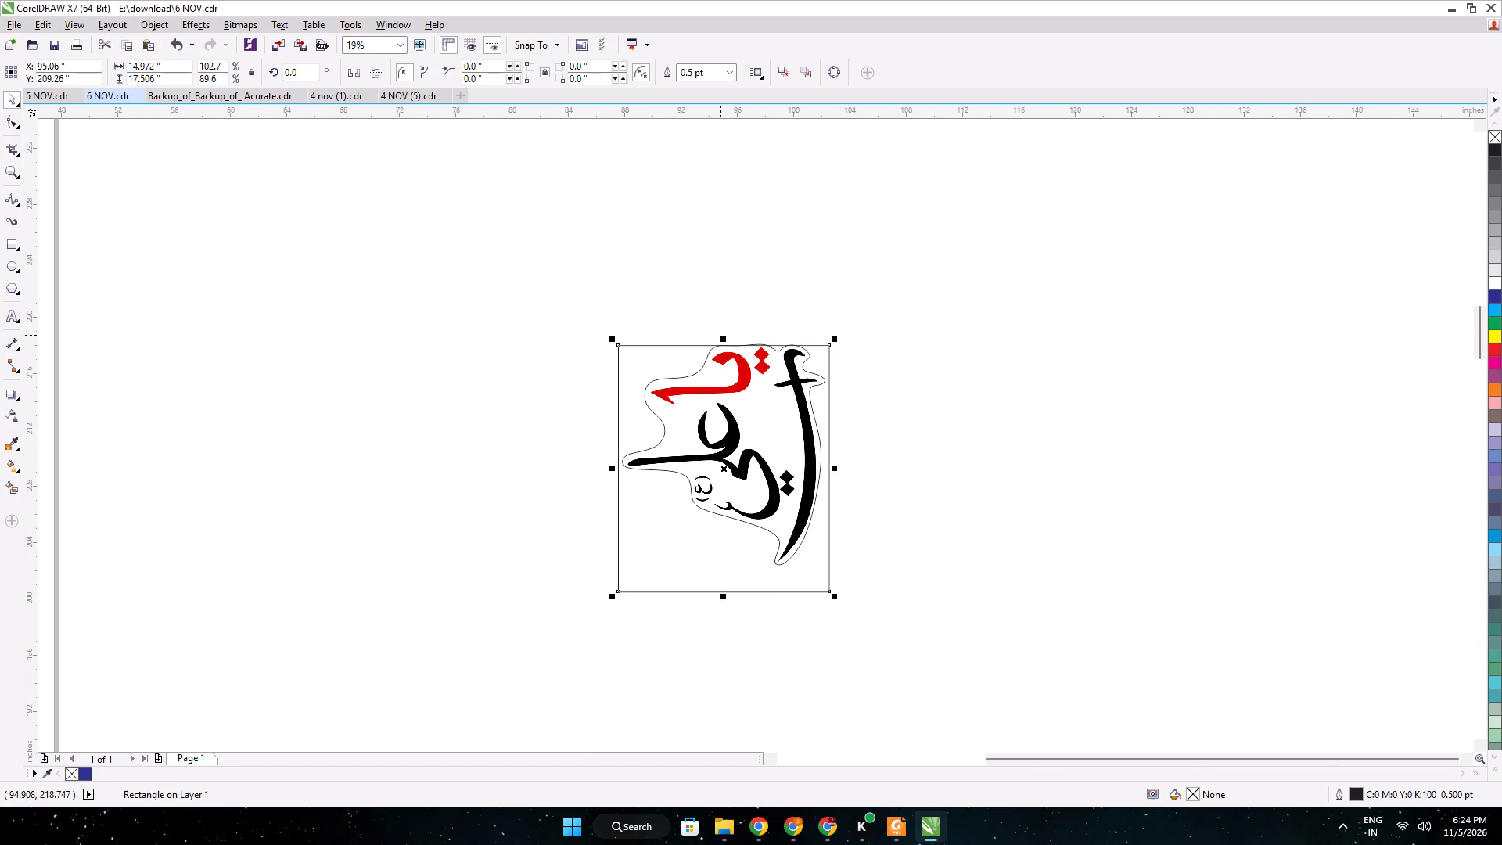
{"action": "scroll", "coordinate": [720, 335], "scroll_direction": "up", "scroll_amount": 2}
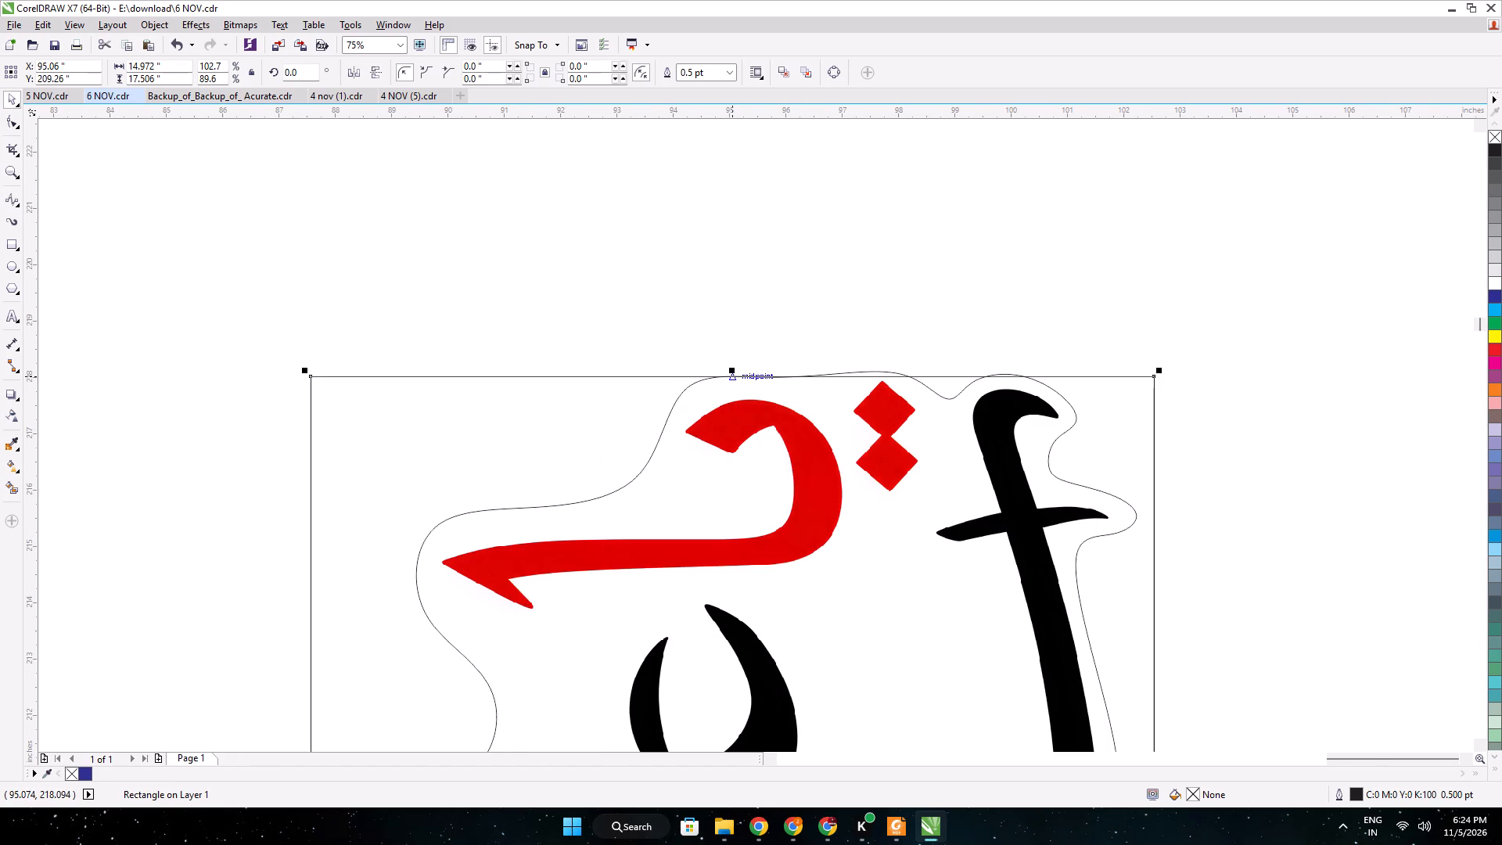
{"action": "left_click", "coordinate": [733, 371]}
{"action": "left_click_drag", "start_coordinate": [733, 360], "coordinate": [733, 353]}
{"action": "left_click_drag", "start_coordinate": [733, 352], "coordinate": [736, 343]}
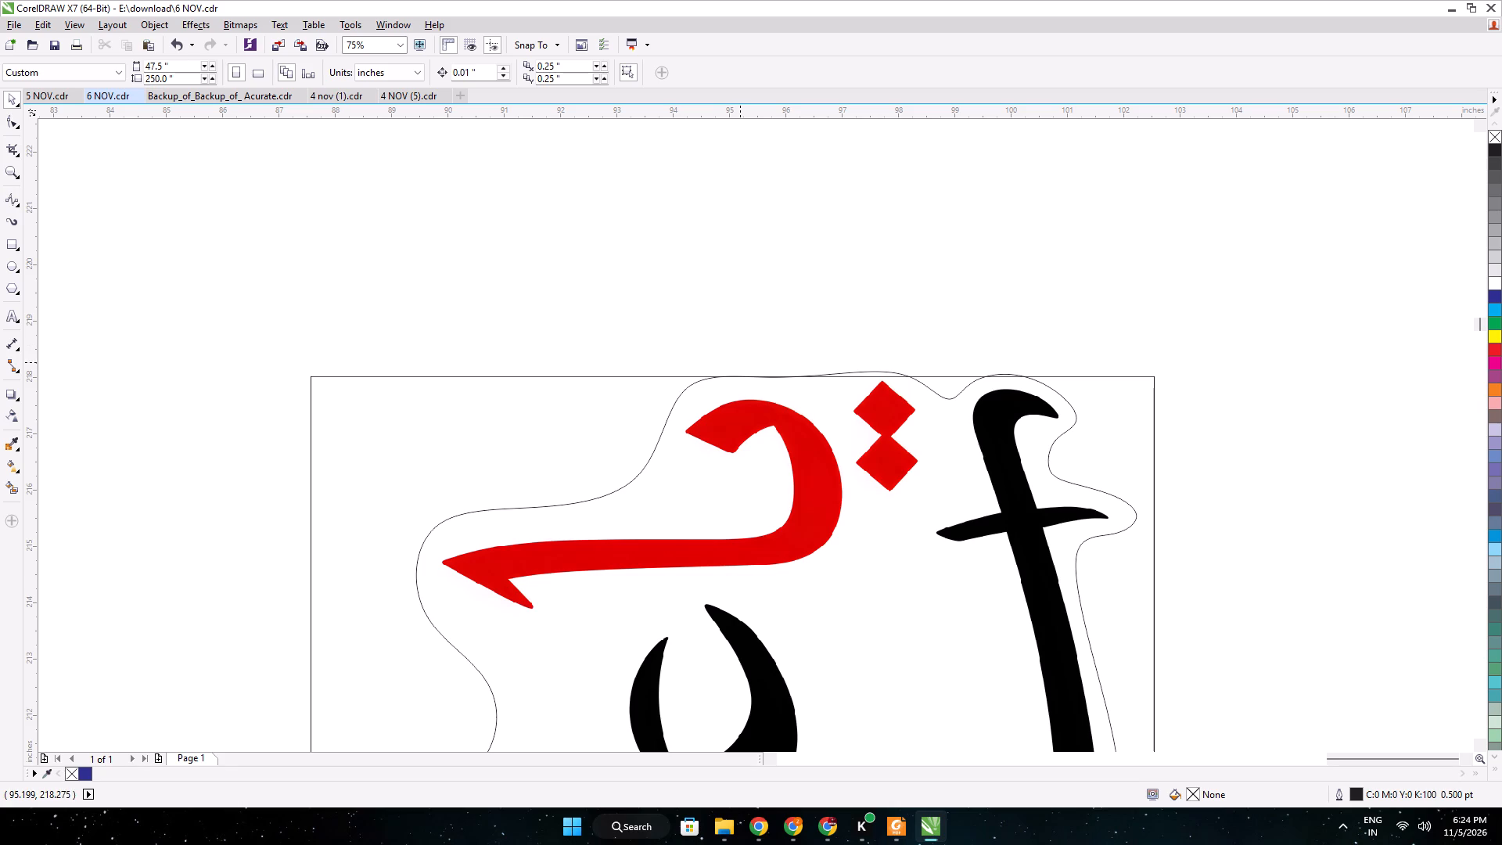
{"action": "left_click", "coordinate": [667, 394]}
{"action": "left_click_drag", "start_coordinate": [729, 371], "coordinate": [731, 352]}
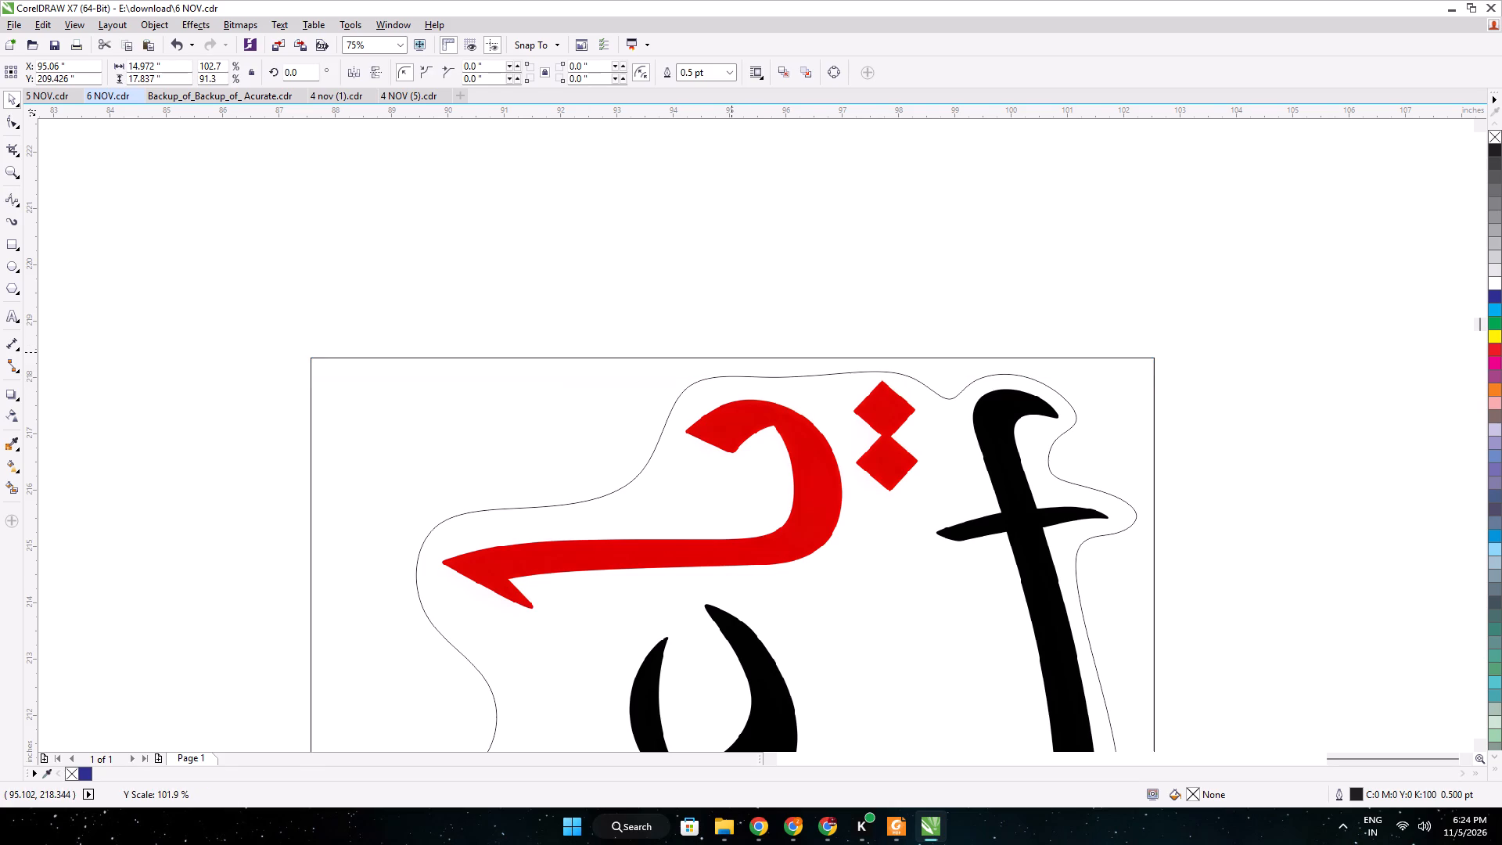
{"action": "scroll", "coordinate": [731, 375], "scroll_direction": "down", "scroll_amount": 1}
{"action": "middle_click_drag", "start_coordinate": [771, 445], "coordinate": [797, 158]}
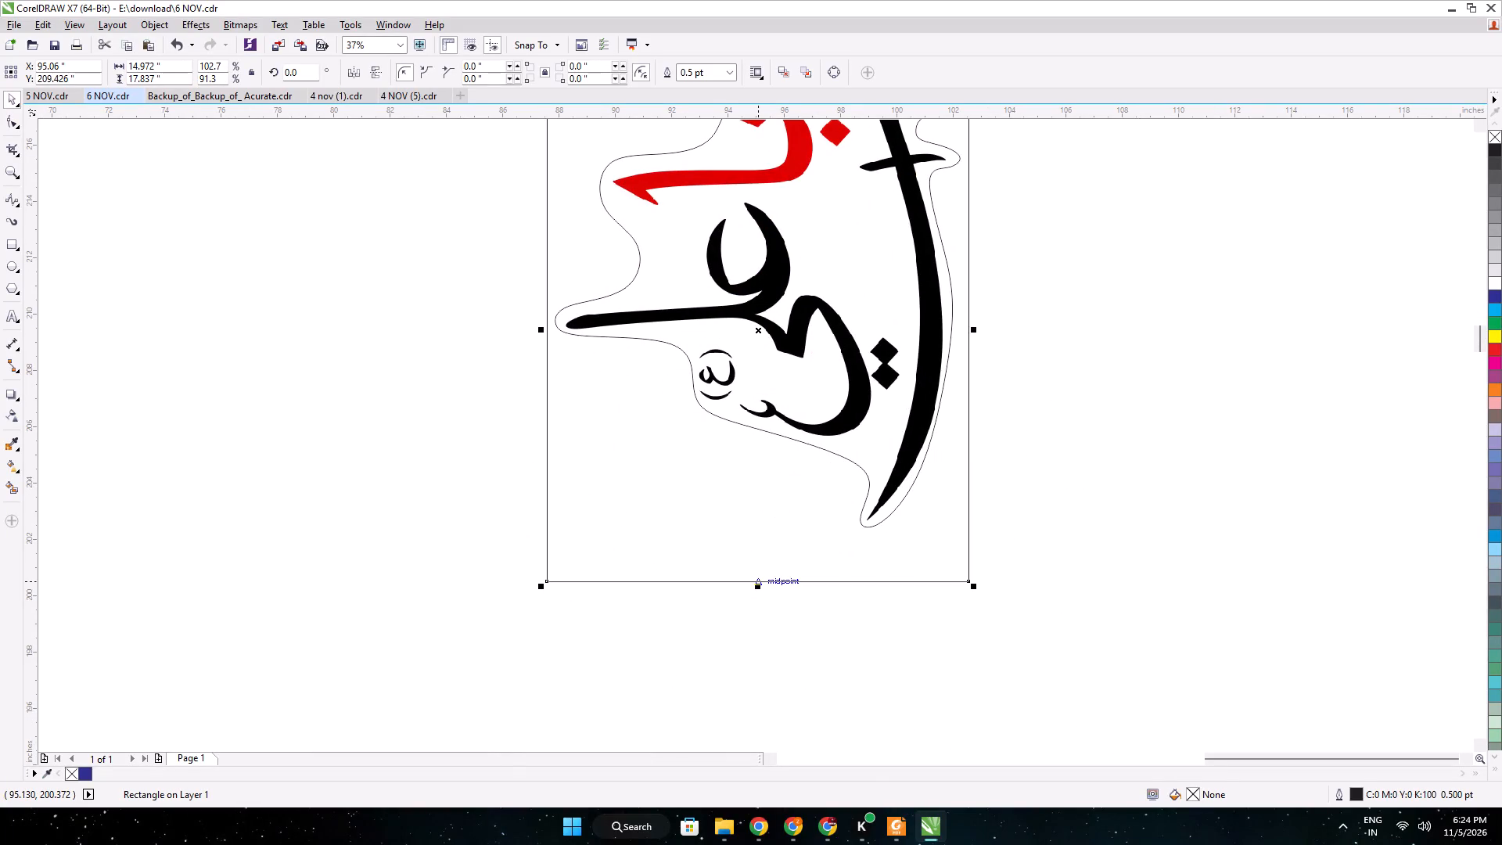
{"action": "left_click_drag", "start_coordinate": [759, 584], "coordinate": [770, 538]}
{"action": "scroll", "coordinate": [767, 355], "scroll_direction": "down", "scroll_amount": 1}
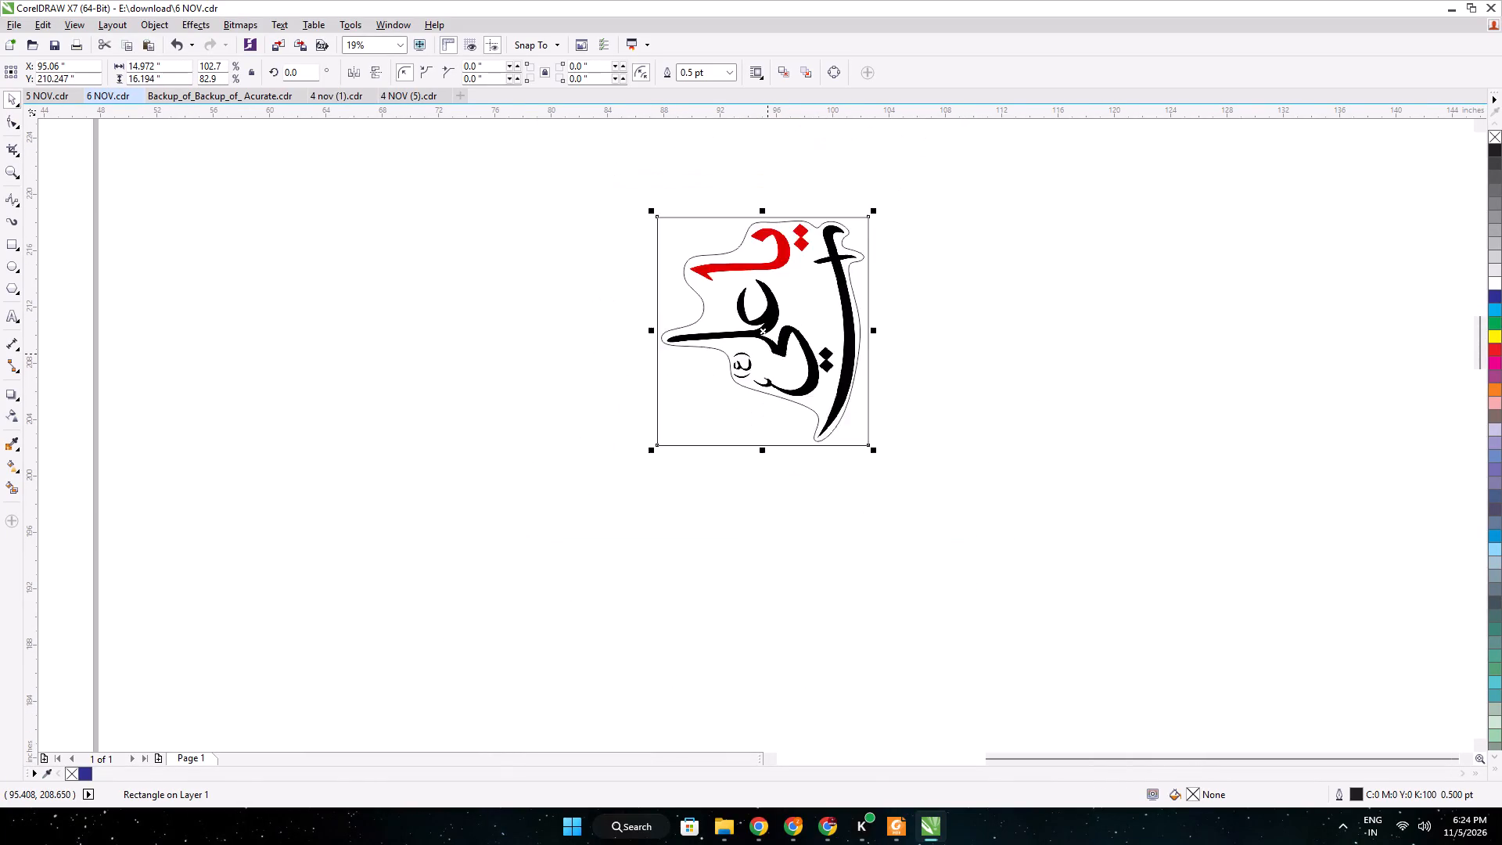
Select the frame, calligraphy and outline together and set their size to 15.8 in wide by 24 in high.
{"action": "middle_click_drag", "start_coordinate": [771, 365], "coordinate": [786, 424]}
{"action": "middle_click_drag", "start_coordinate": [43, 409], "coordinate": [620, 422]}
{"action": "middle_click_drag", "start_coordinate": [735, 315], "coordinate": [390, 397]}
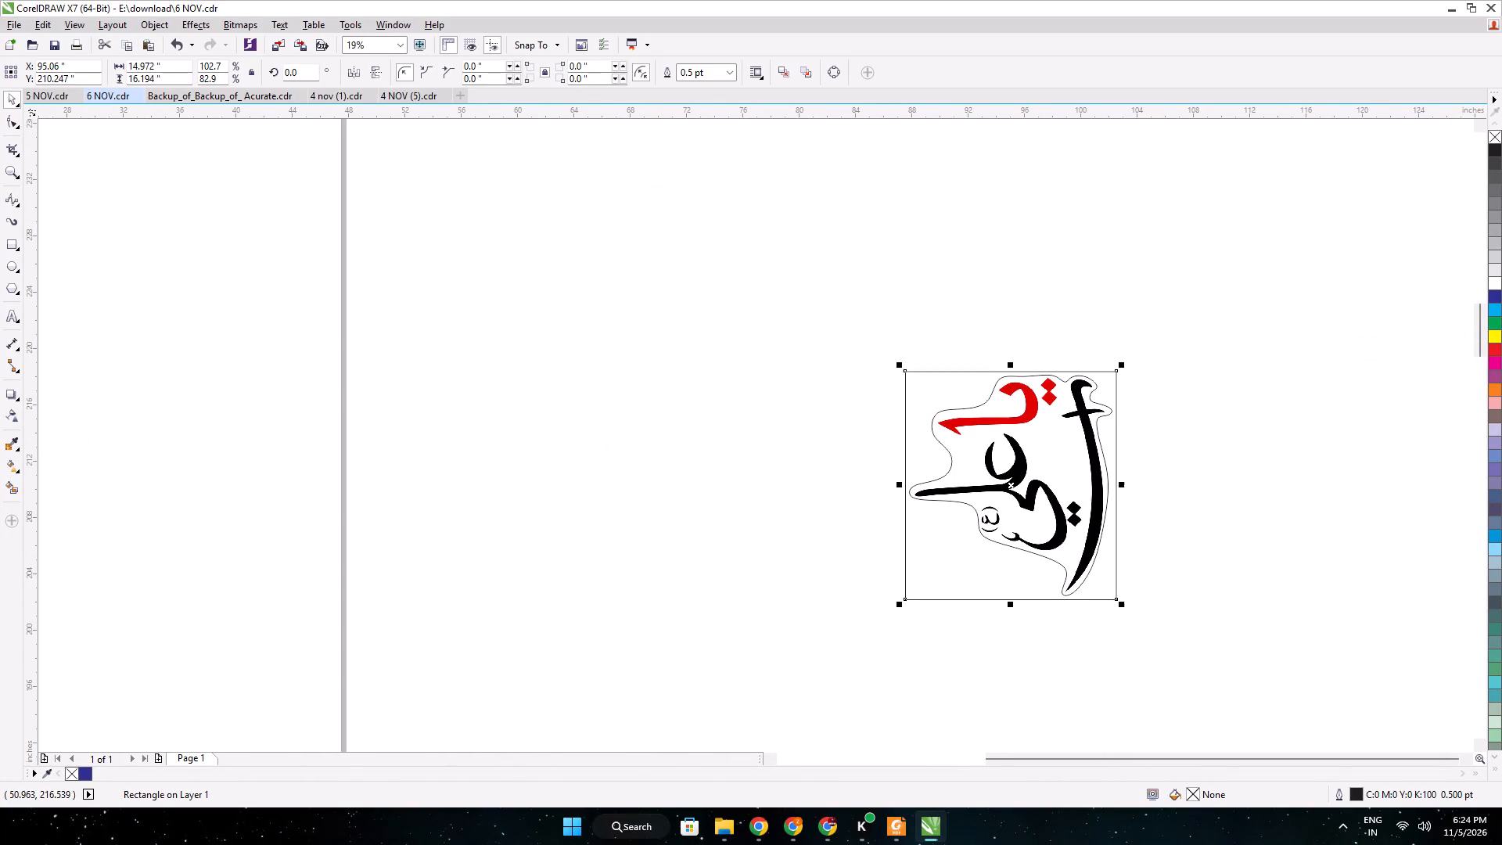
{"action": "left_click", "coordinate": [808, 332]}
{"action": "left_click_drag", "start_coordinate": [817, 337], "coordinate": [1293, 658]}
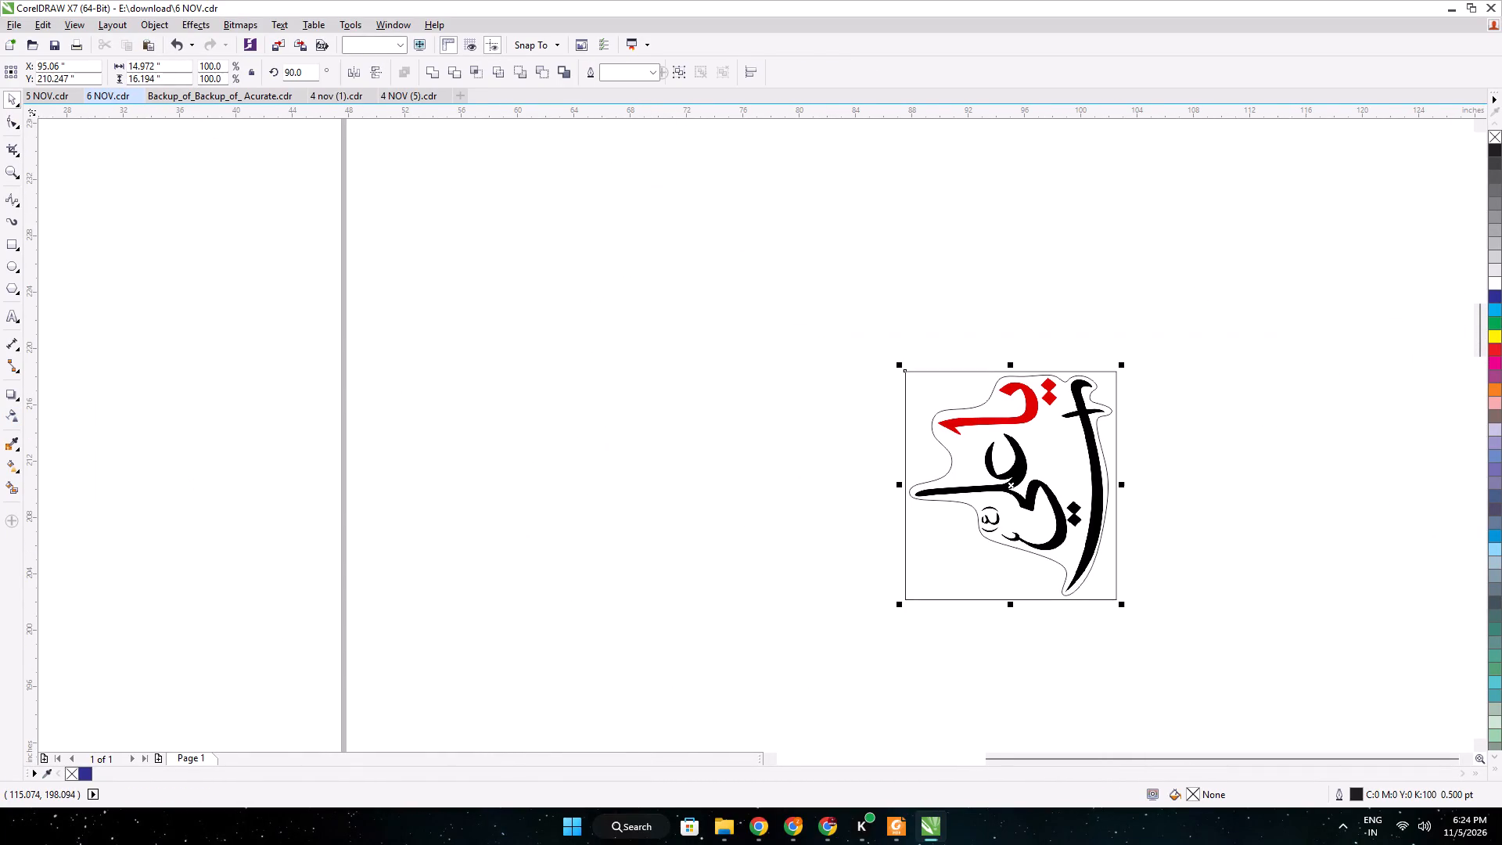
{"action": "double_click", "coordinate": [135, 62]}
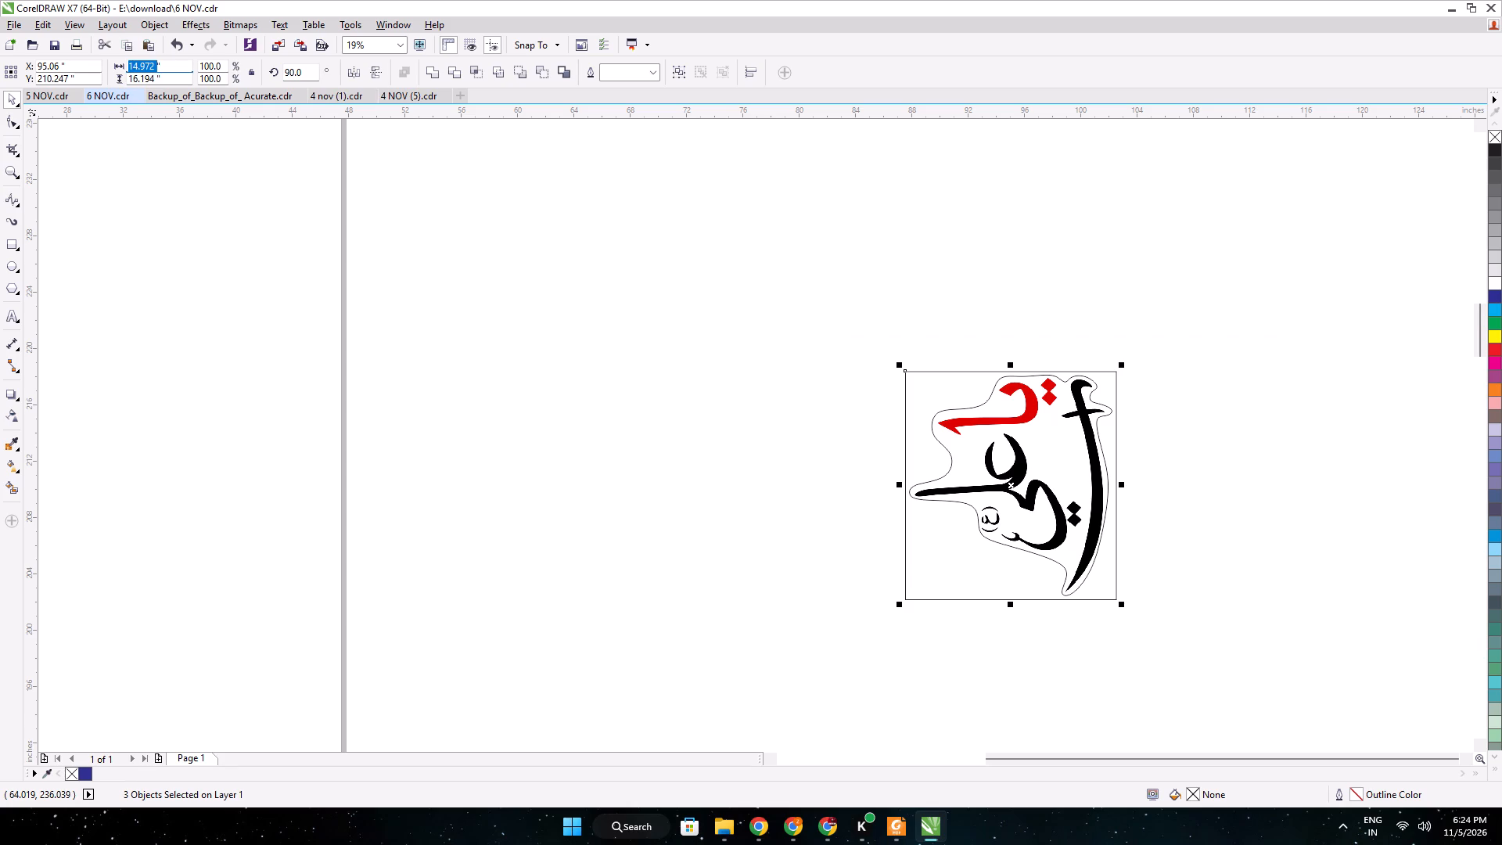
{"action": "key", "text": "1"}
{"action": "type", "text": "5.8"}
{"action": "scroll", "coordinate": [134, 53], "scroll_direction": "up", "scroll_amount": 1}
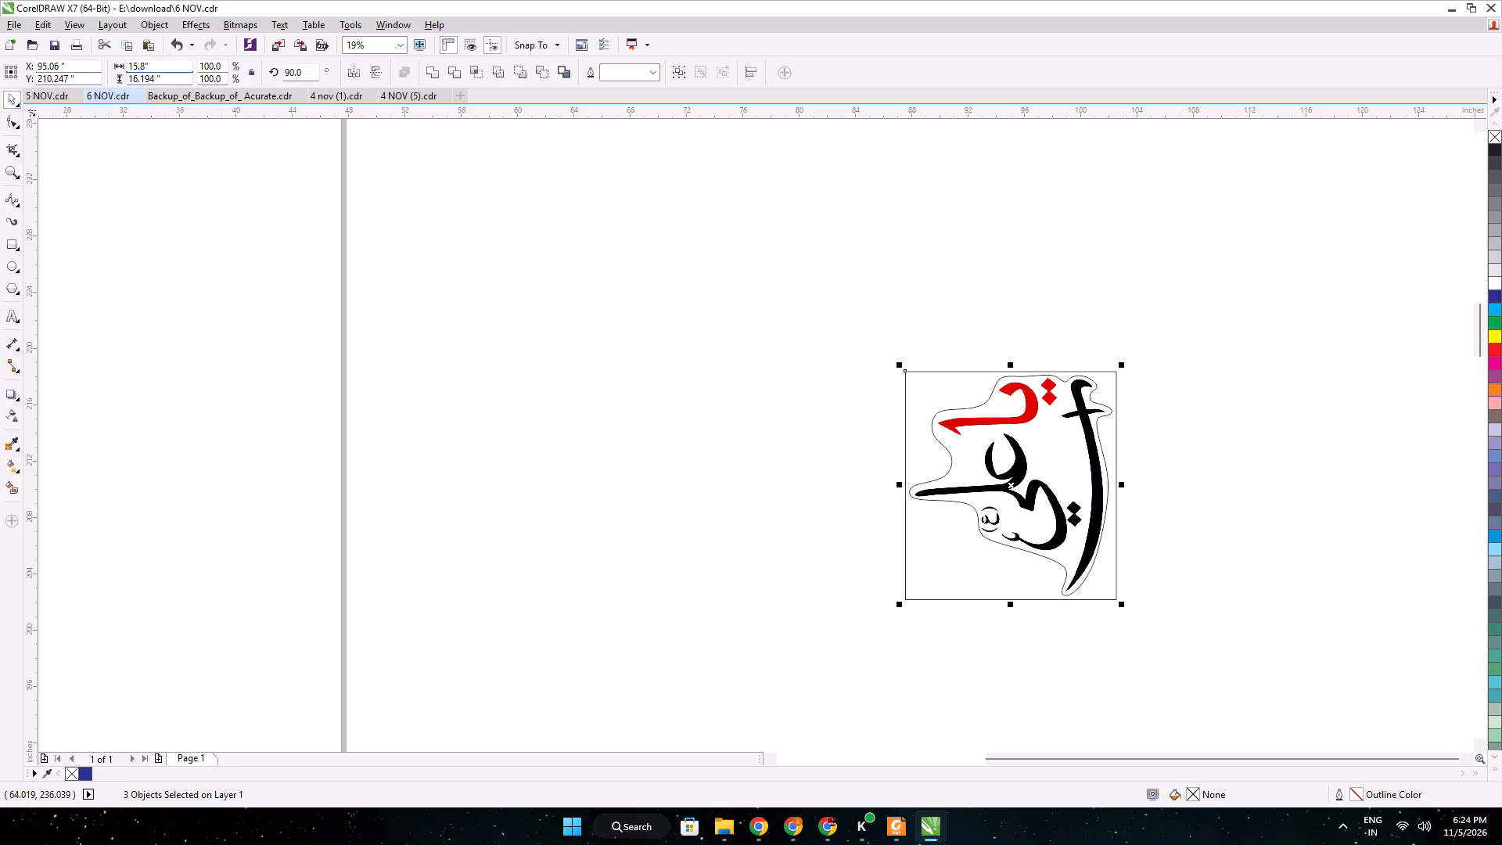
{"action": "double_click", "coordinate": [135, 81]}
{"action": "type", "text": "24"}
{"action": "key", "text": "Return"}
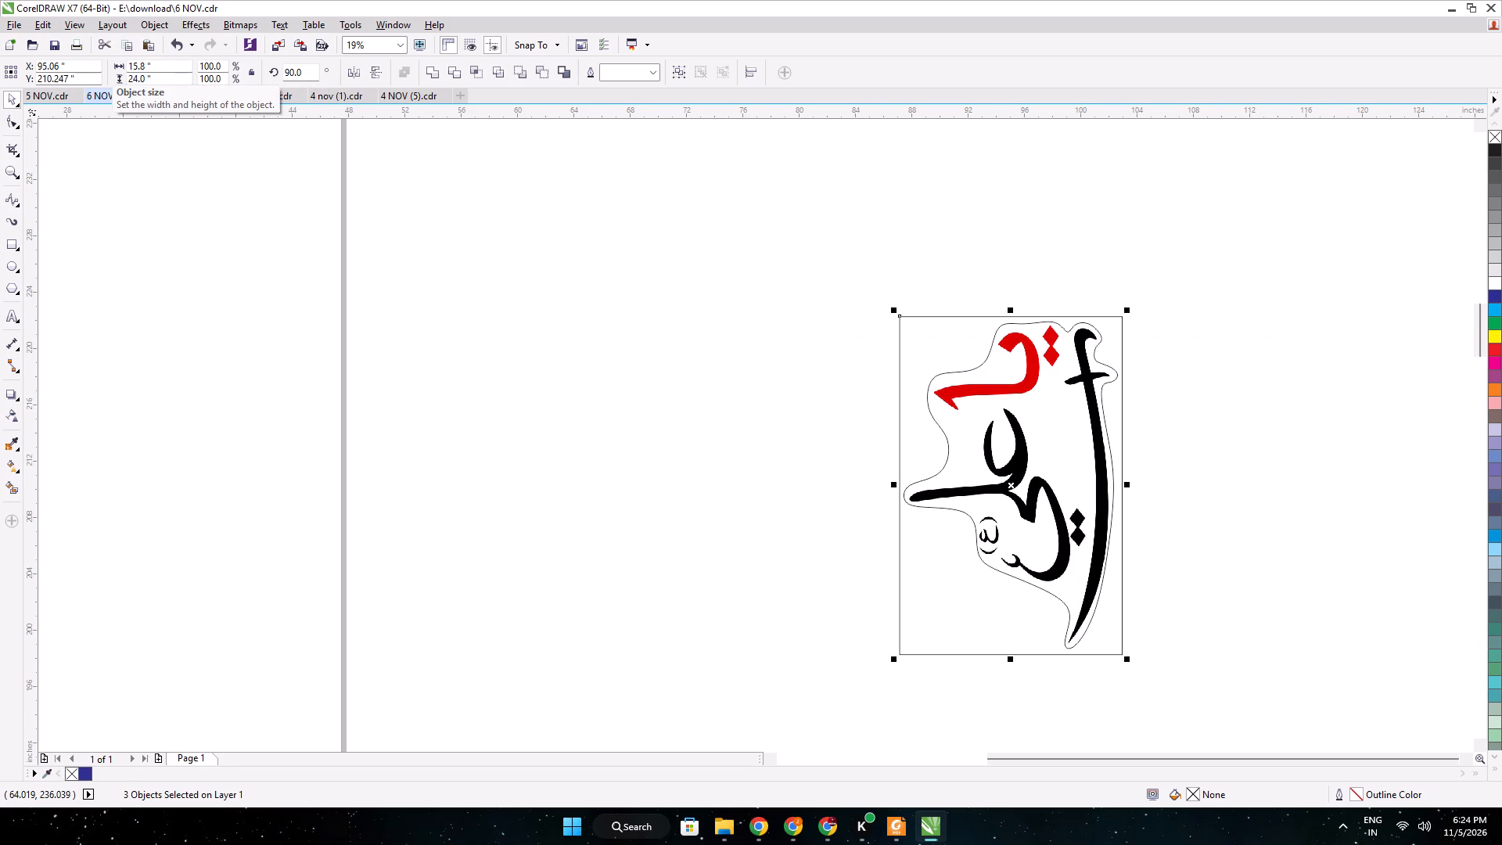
Move the framed calligraphy onto the page beside the Tom and Jerry sheet, near the page's top edge.
{"action": "scroll", "coordinate": [696, 347], "scroll_direction": "down", "scroll_amount": 1}
{"action": "middle_click_drag", "start_coordinate": [655, 348], "coordinate": [885, 401]}
{"action": "left_click_drag", "start_coordinate": [1086, 451], "coordinate": [640, 445]}
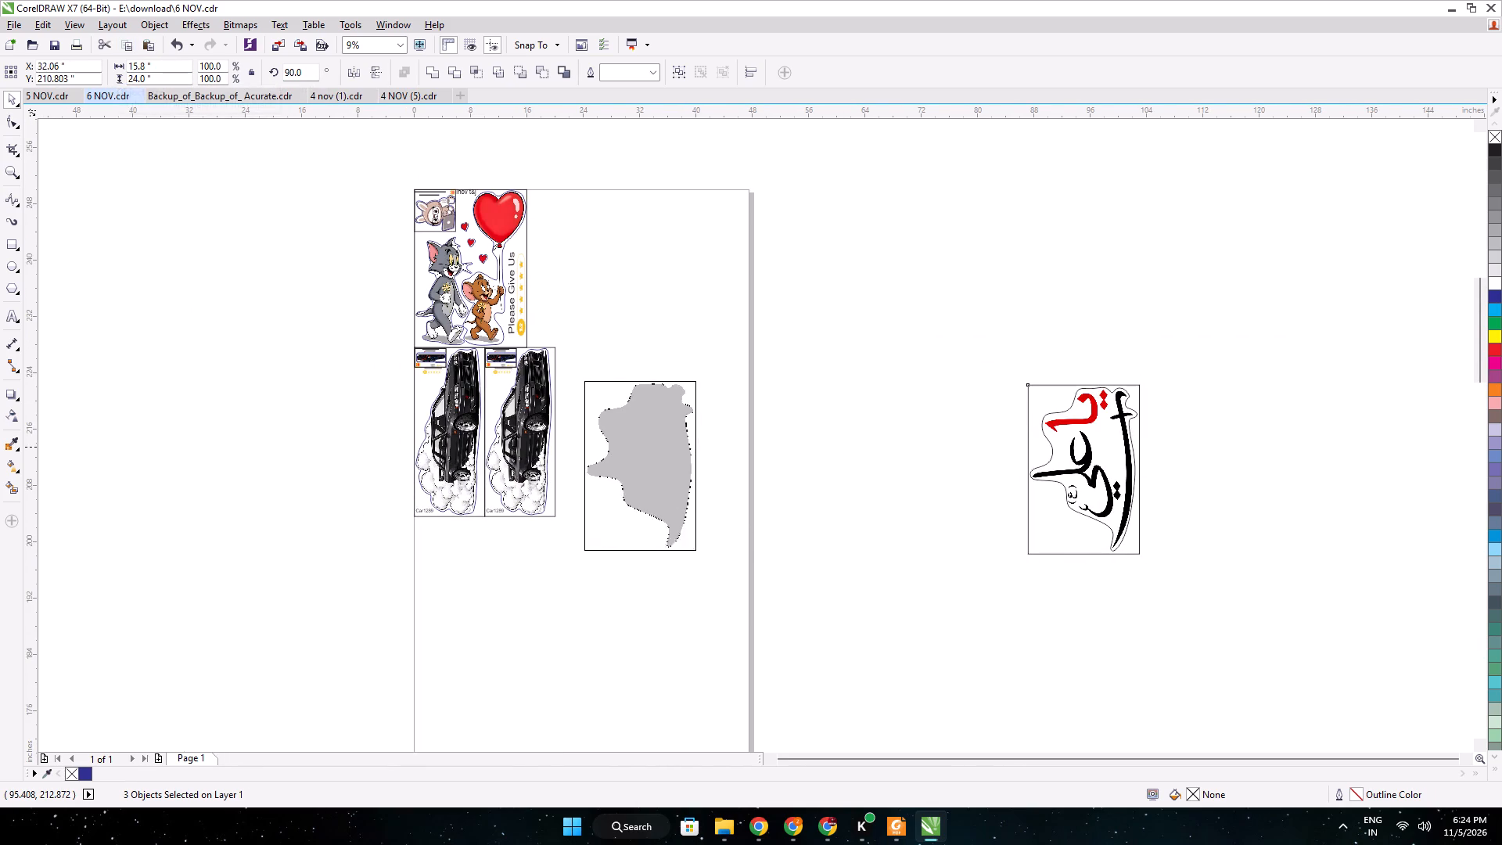
{"action": "left_click_drag", "start_coordinate": [640, 445], "coordinate": [599, 257]}
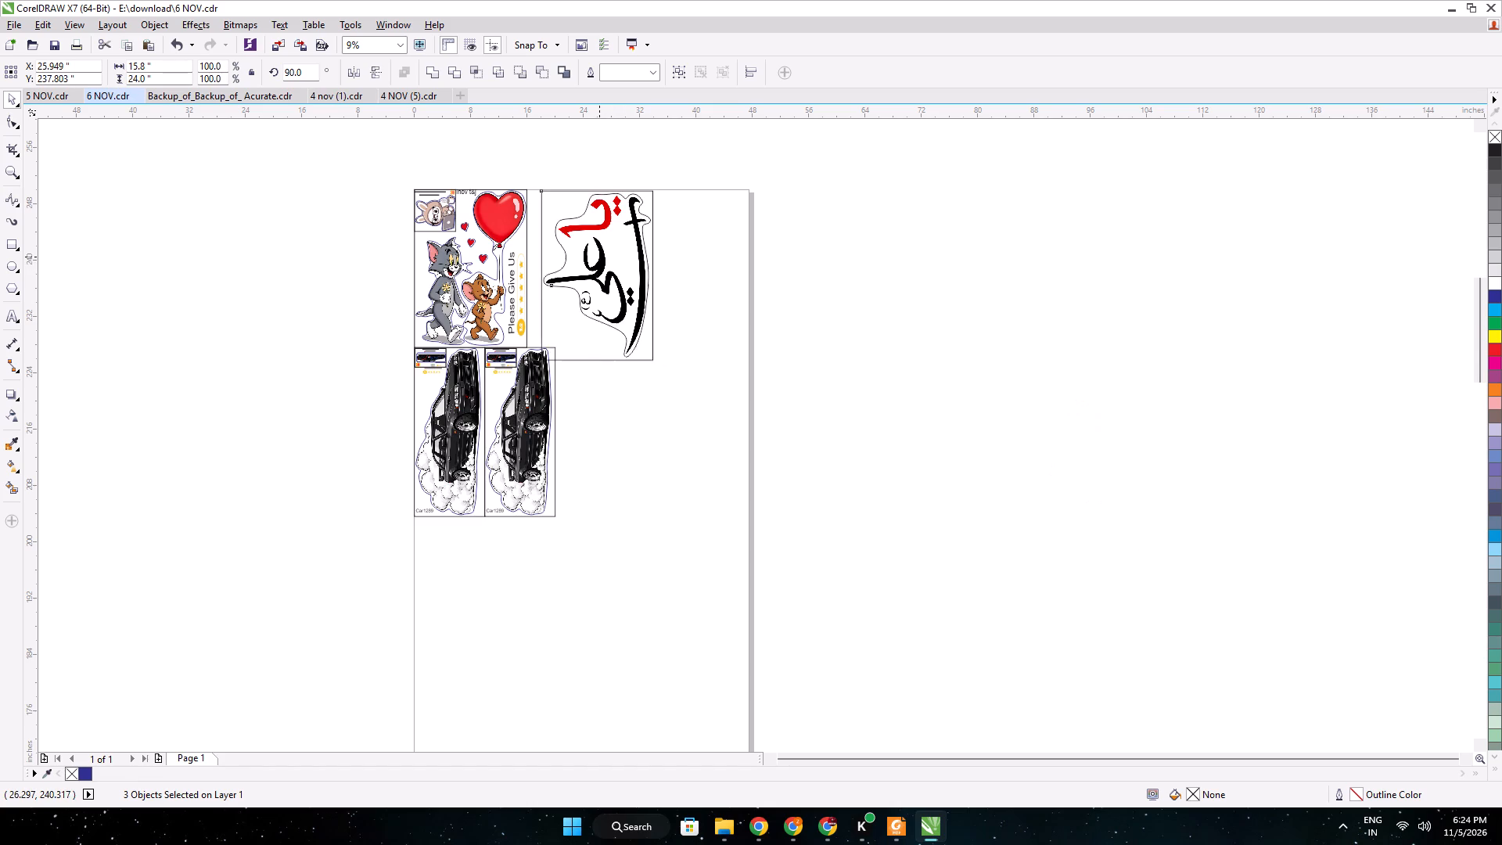
Set the framed calligraphy's height to 22.5 in.
{"action": "double_click", "coordinate": [132, 78]}
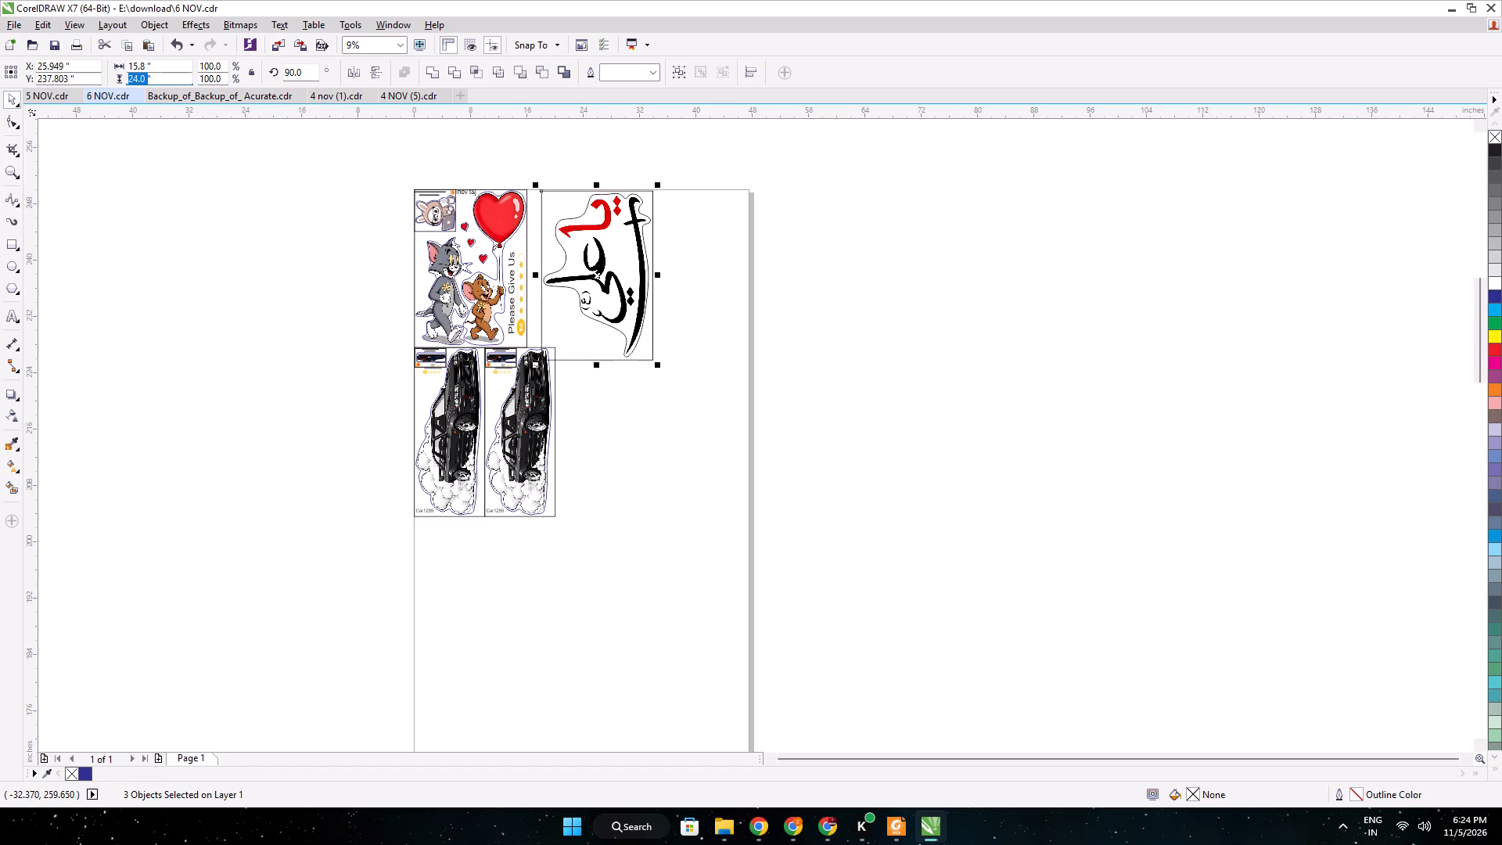
{"action": "key", "text": "2"}
{"action": "key", "text": "2"}
{"action": "type", "text": ".5"}
{"action": "key", "text": "Return"}
Butt the calligraphy frame against the Tom and Jerry frame, matching its top-left corner to that frame's top-right corner.
{"action": "scroll", "coordinate": [551, 205], "scroll_direction": "up", "scroll_amount": 2}
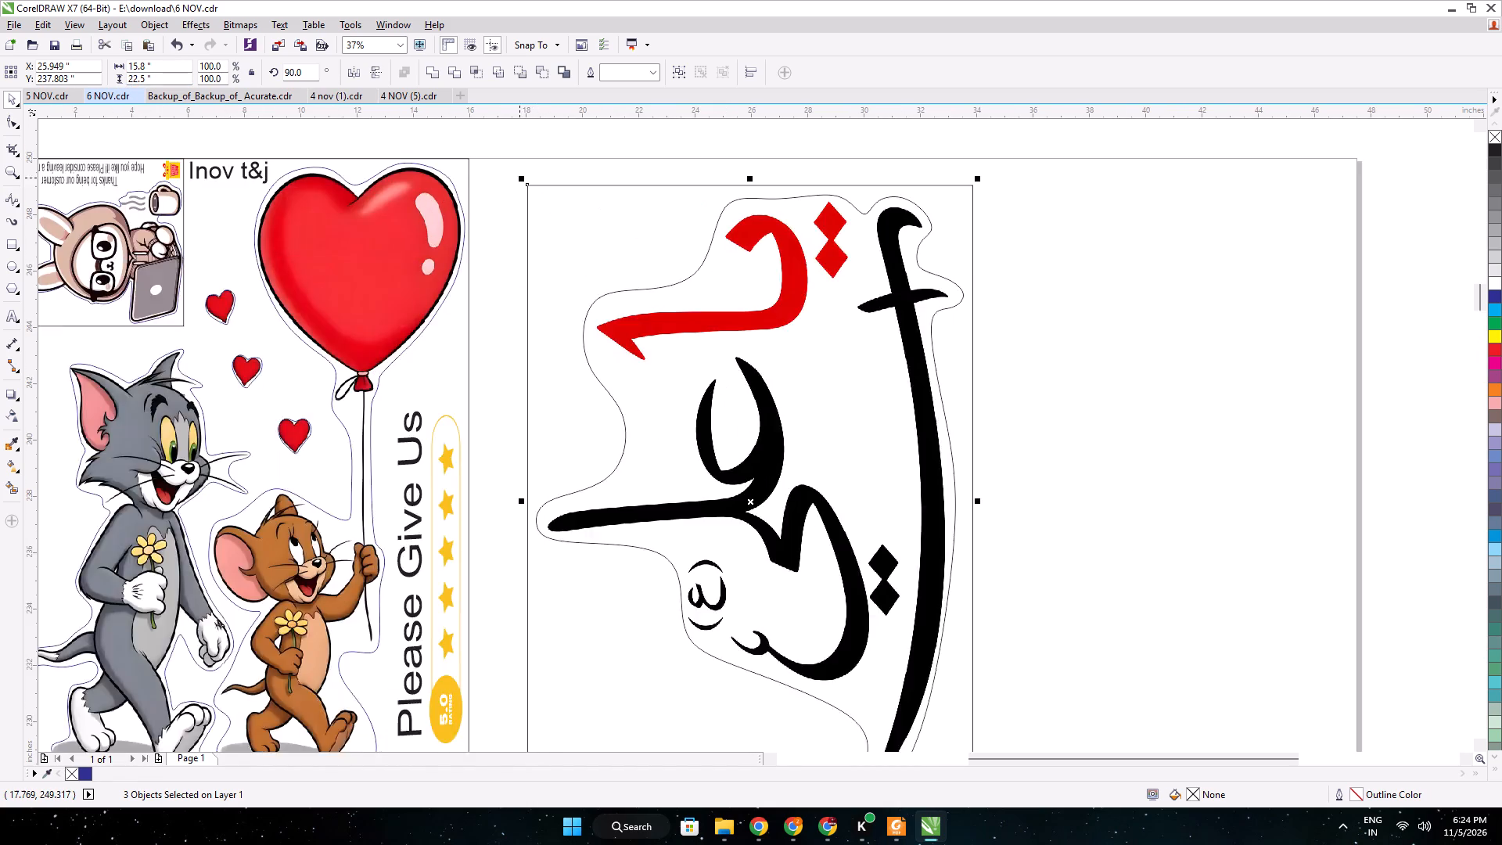
{"action": "middle_click_drag", "start_coordinate": [523, 184], "coordinate": [667, 383]}
{"action": "left_click_drag", "start_coordinate": [701, 416], "coordinate": [651, 391]}
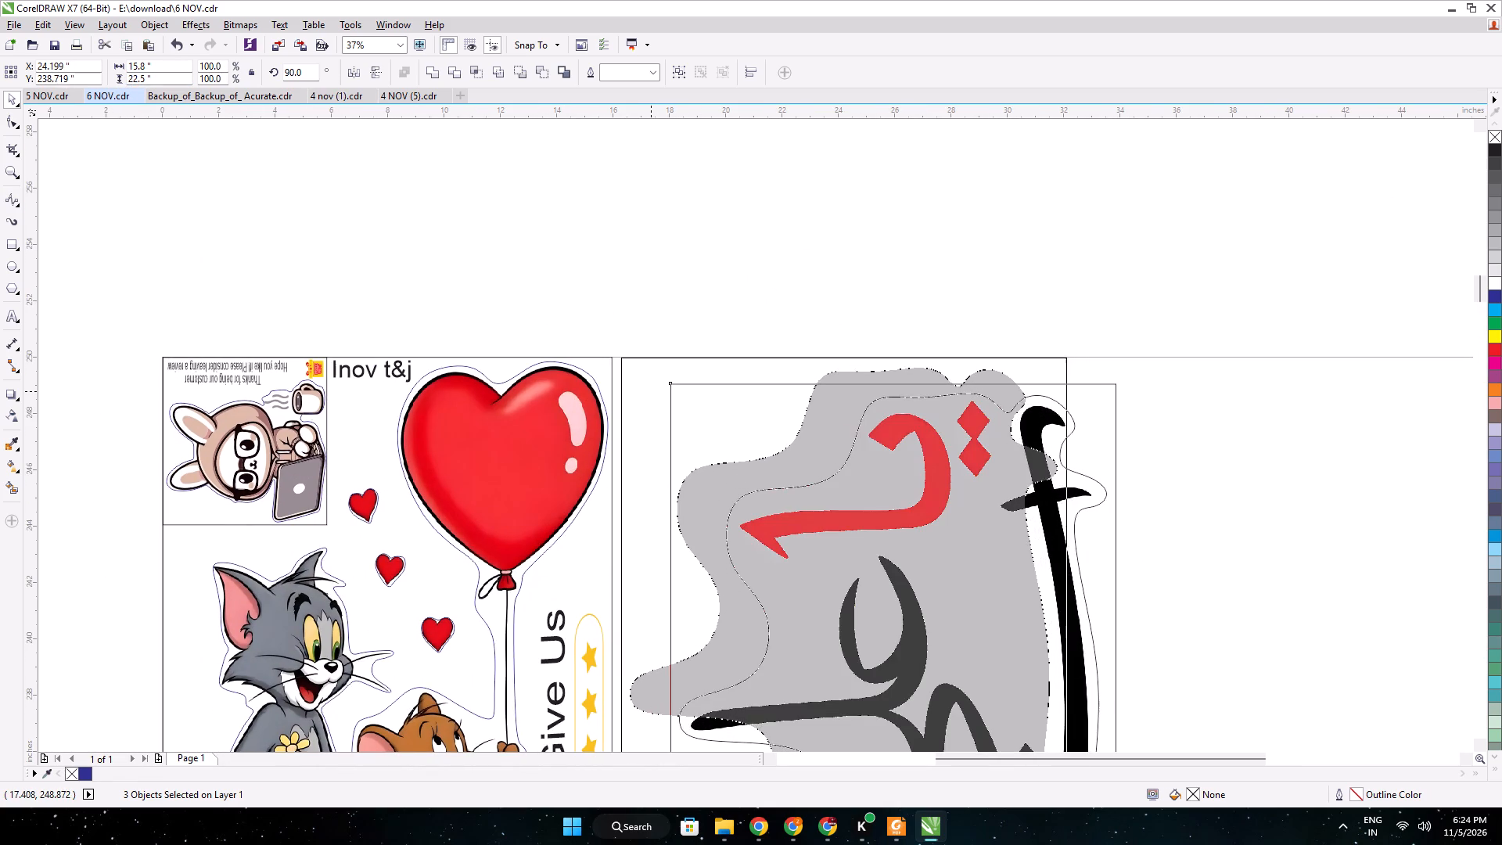
{"action": "left_click_drag", "start_coordinate": [651, 391], "coordinate": [645, 391]}
{"action": "scroll", "coordinate": [617, 353], "scroll_direction": "up", "scroll_amount": 2}
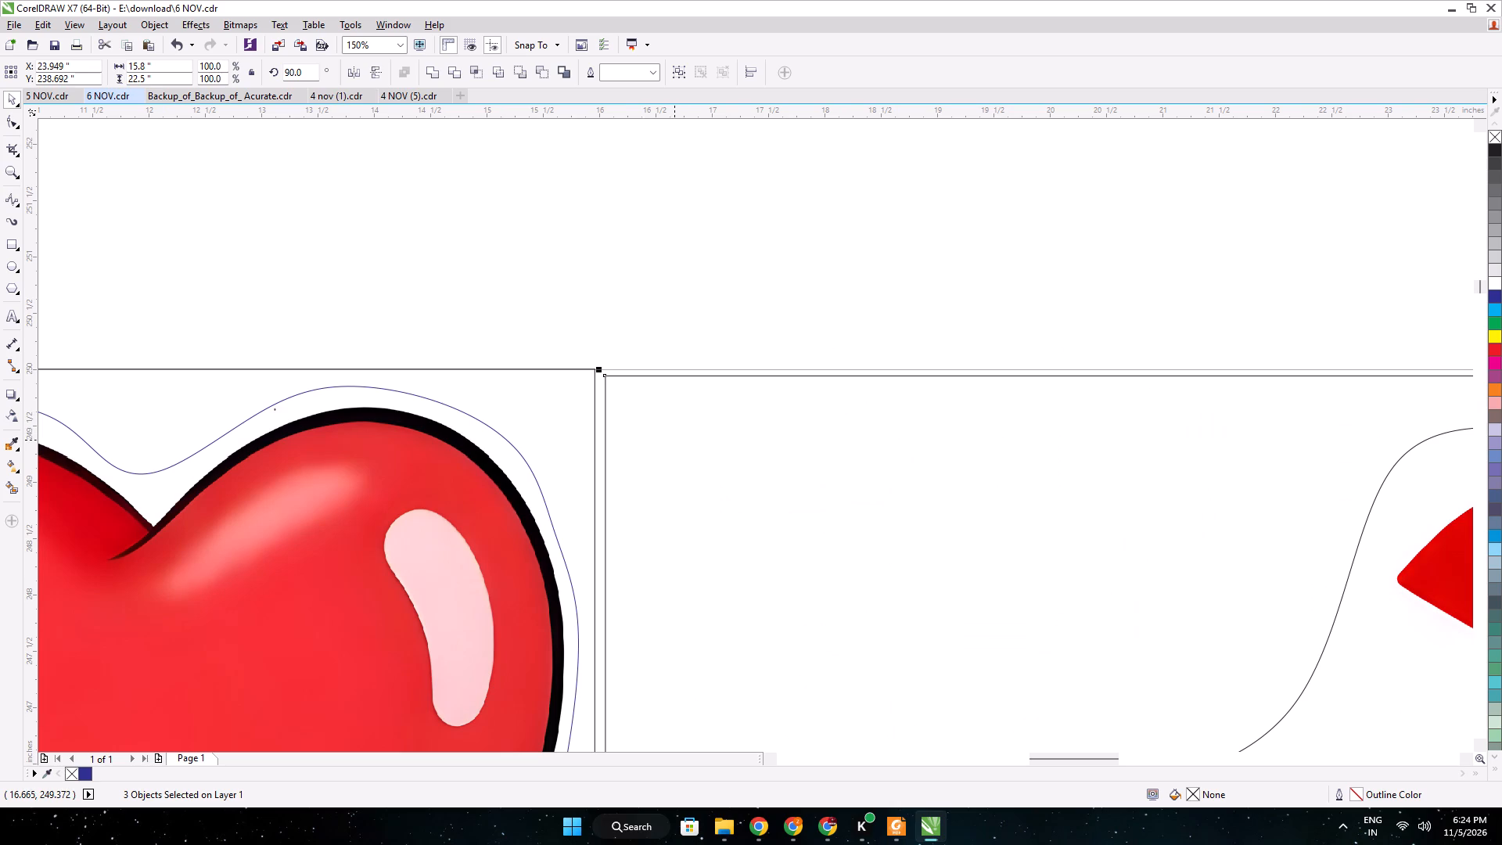
{"action": "key", "text": "Up"}
{"action": "key", "text": "Left"}
{"action": "key", "text": "Up"}
{"action": "key", "text": "Left"}
{"action": "key", "text": "Up"}
{"action": "key", "text": "Up"}
{"action": "key", "text": "Left"}
{"action": "key", "text": "Up"}
{"action": "key", "text": "Left"}
{"action": "key", "text": "Up"}
{"action": "key", "text": "Left"}
{"action": "key", "text": "Up"}
{"action": "key", "text": "Left"}
{"action": "key", "text": "Left"}
{"action": "key", "text": "Left"}
{"action": "key", "text": "Left"}
{"action": "key", "text": "Down"}
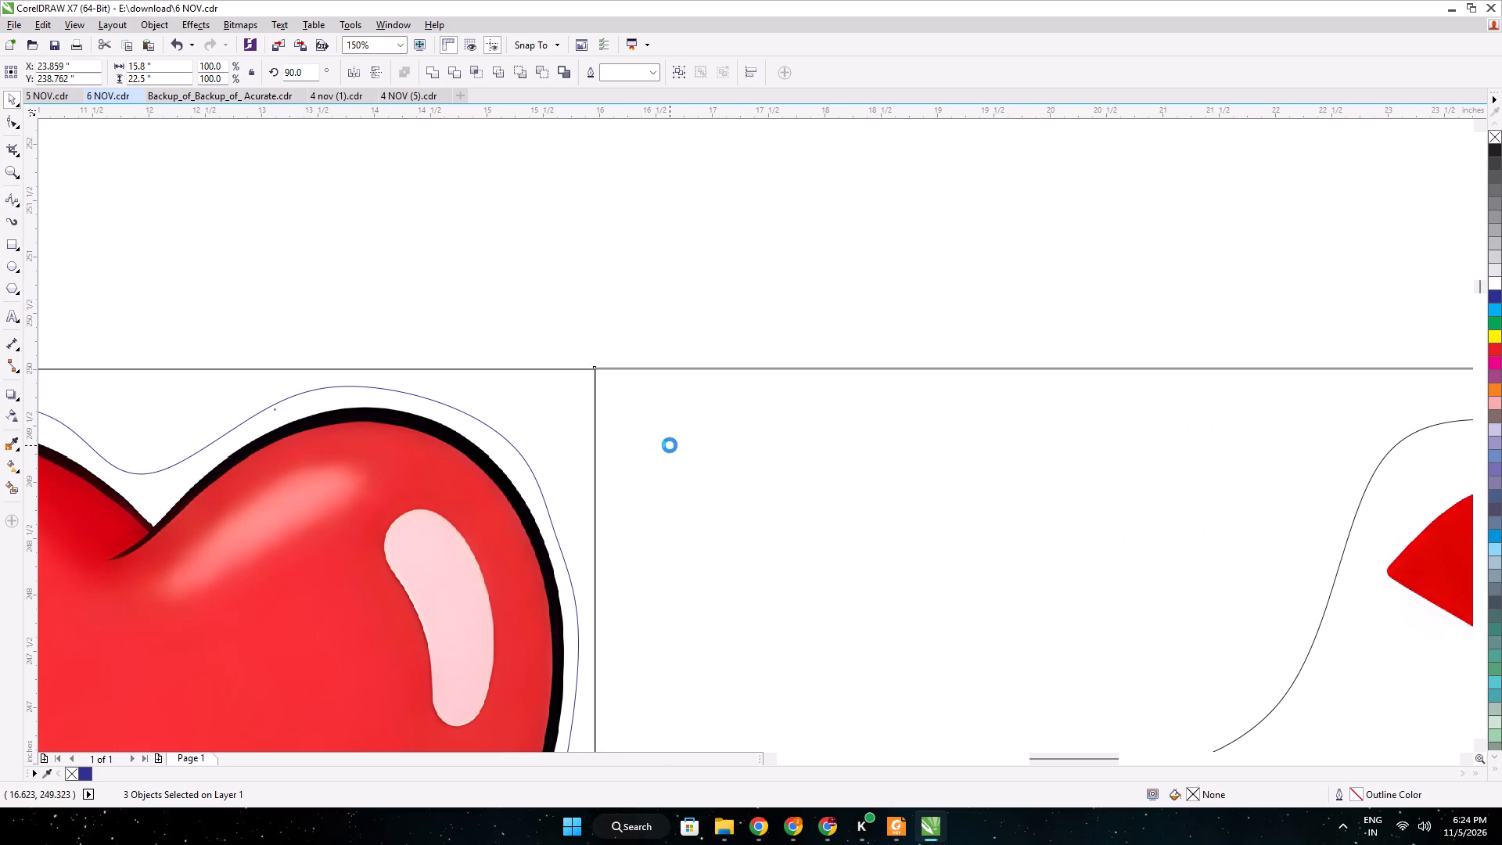
Sample the dark blue of the heart balloon's cut outline and apply it to the calligraphy's outline.
{"action": "scroll", "coordinate": [670, 445], "scroll_direction": "down", "scroll_amount": 3}
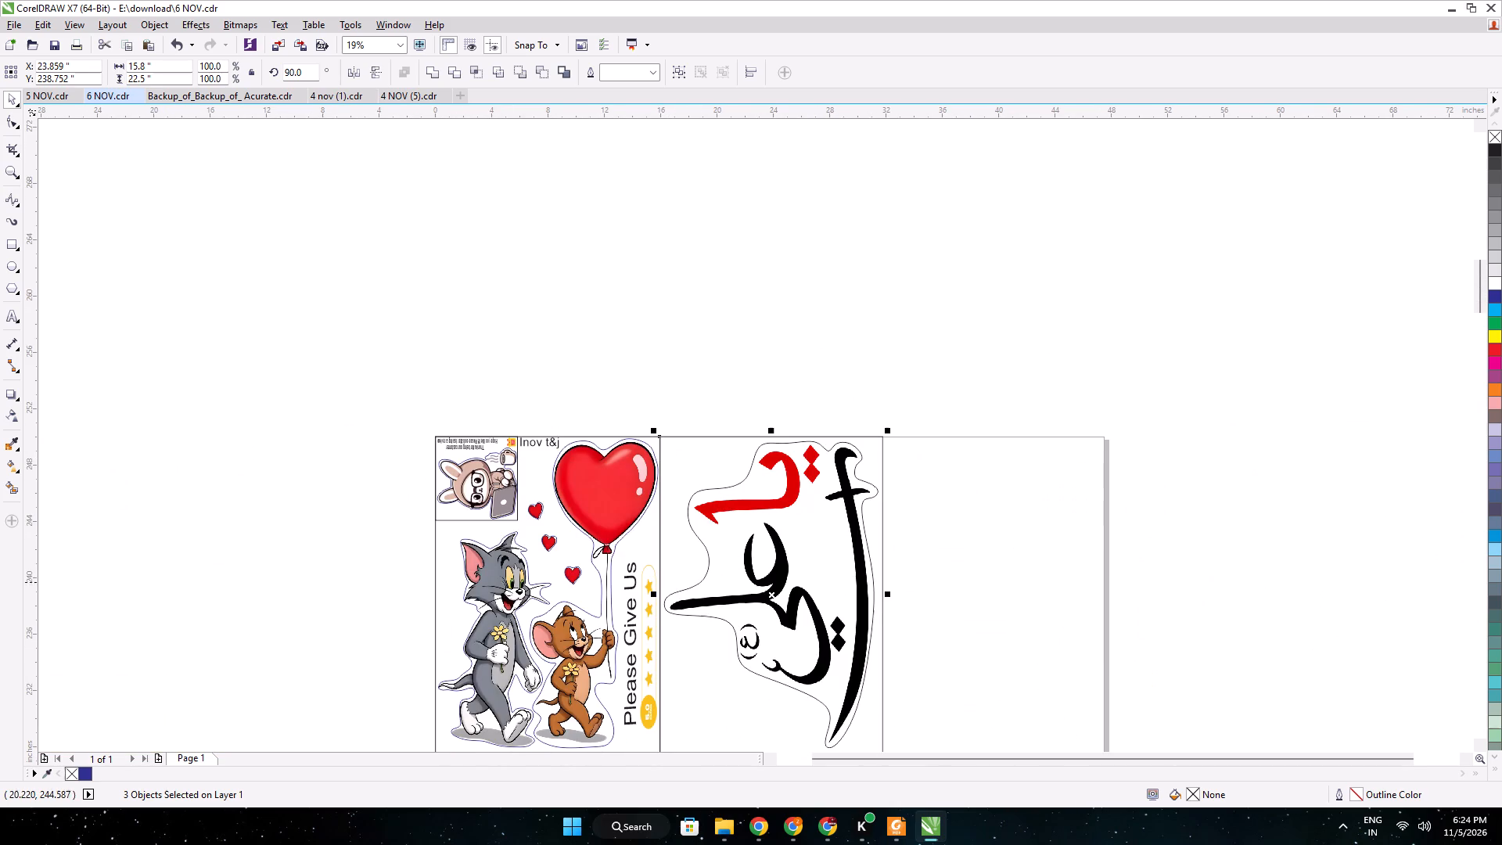
{"action": "left_click", "coordinate": [11, 441]}
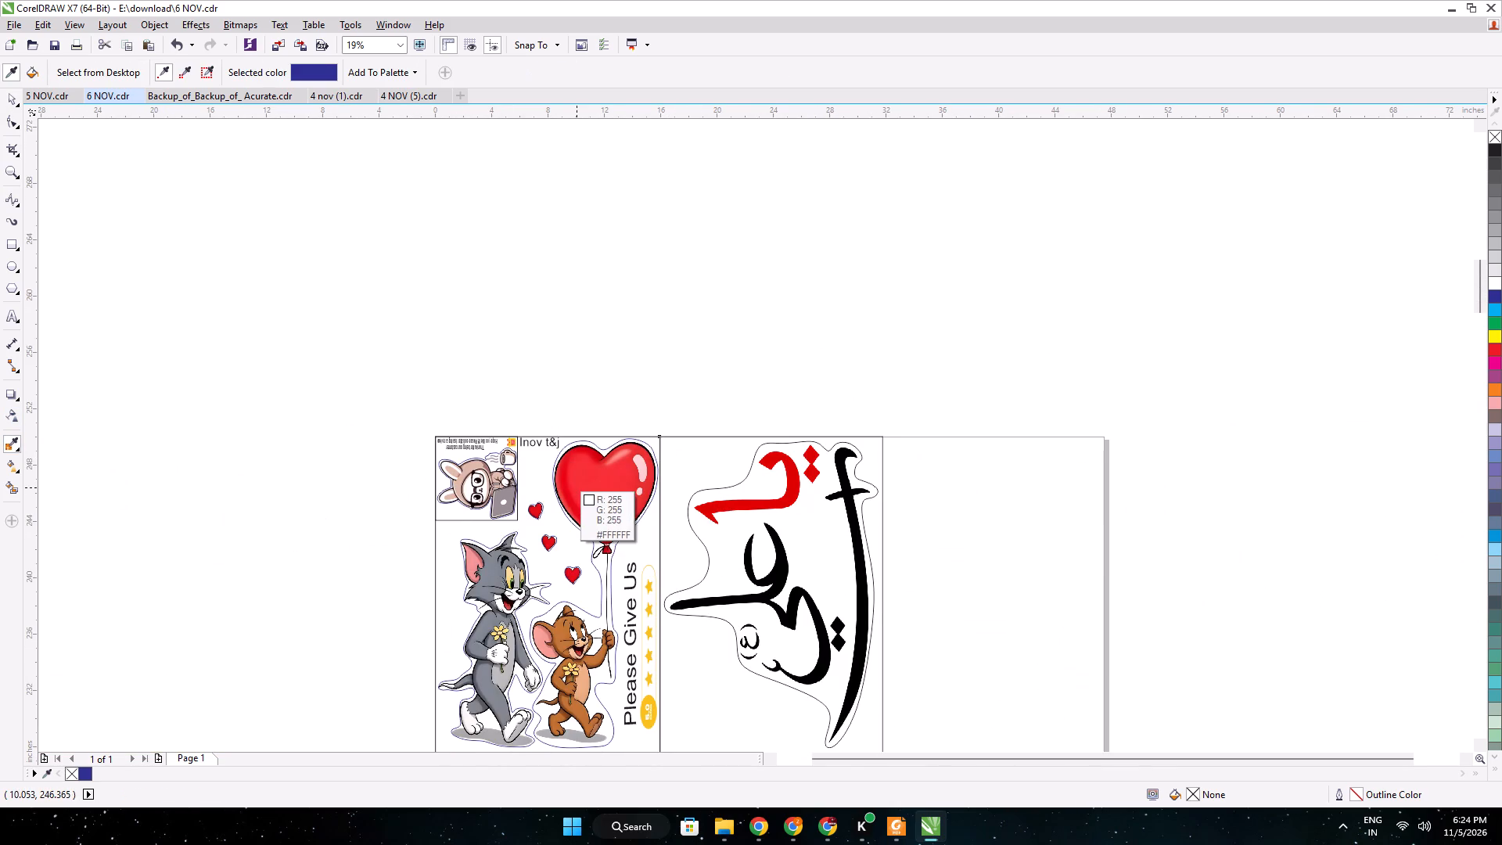
{"action": "left_click", "coordinate": [595, 445]}
{"action": "scroll", "coordinate": [724, 476], "scroll_direction": "up", "scroll_amount": 2}
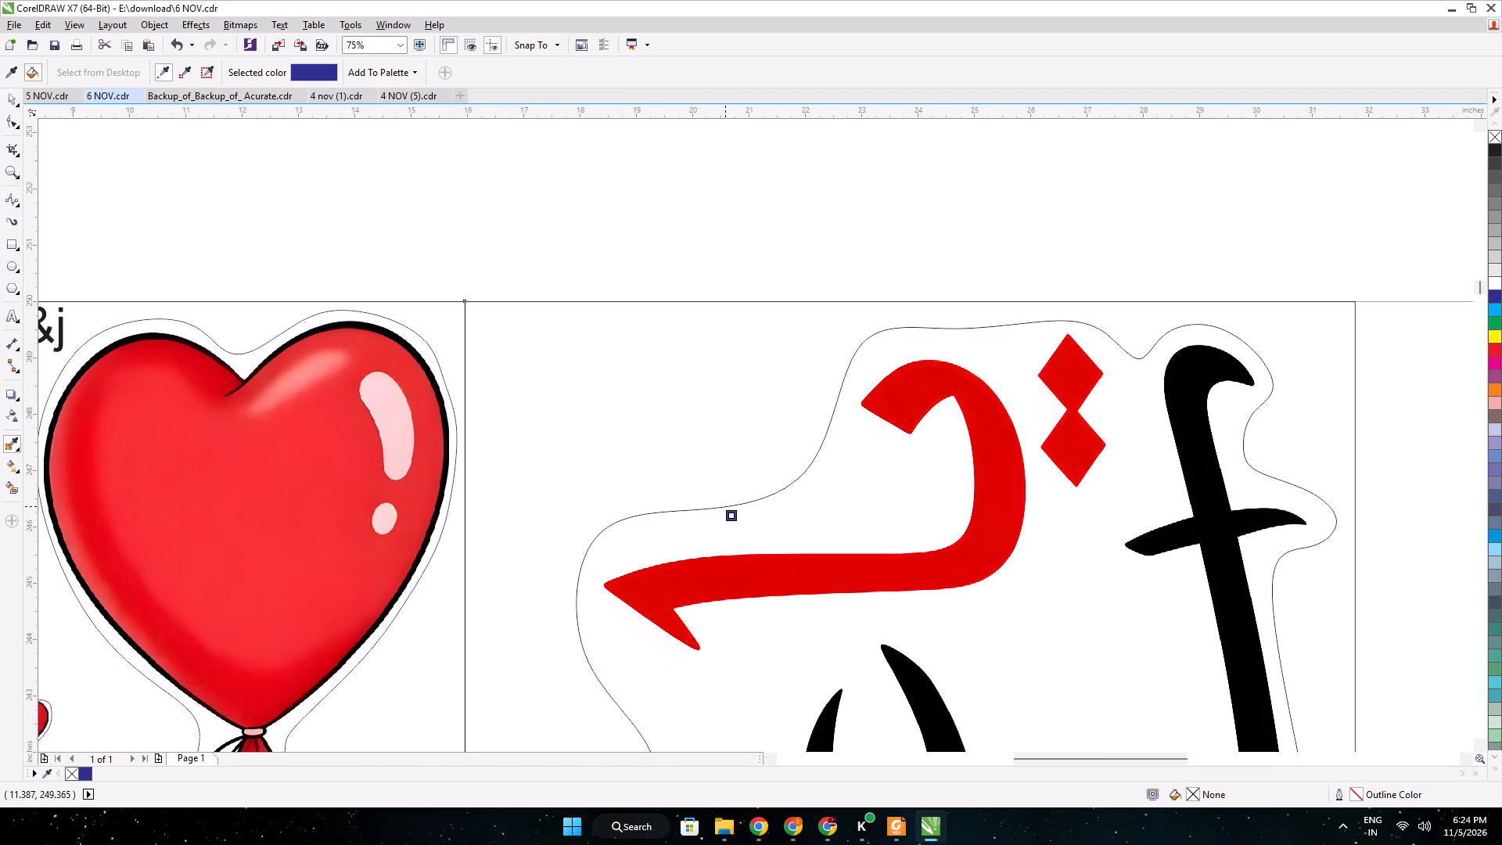
{"action": "left_click", "coordinate": [725, 507]}
{"action": "scroll", "coordinate": [628, 496], "scroll_direction": "down", "scroll_amount": 1}
{"action": "middle_click_drag", "start_coordinate": [620, 496], "coordinate": [818, 440]}
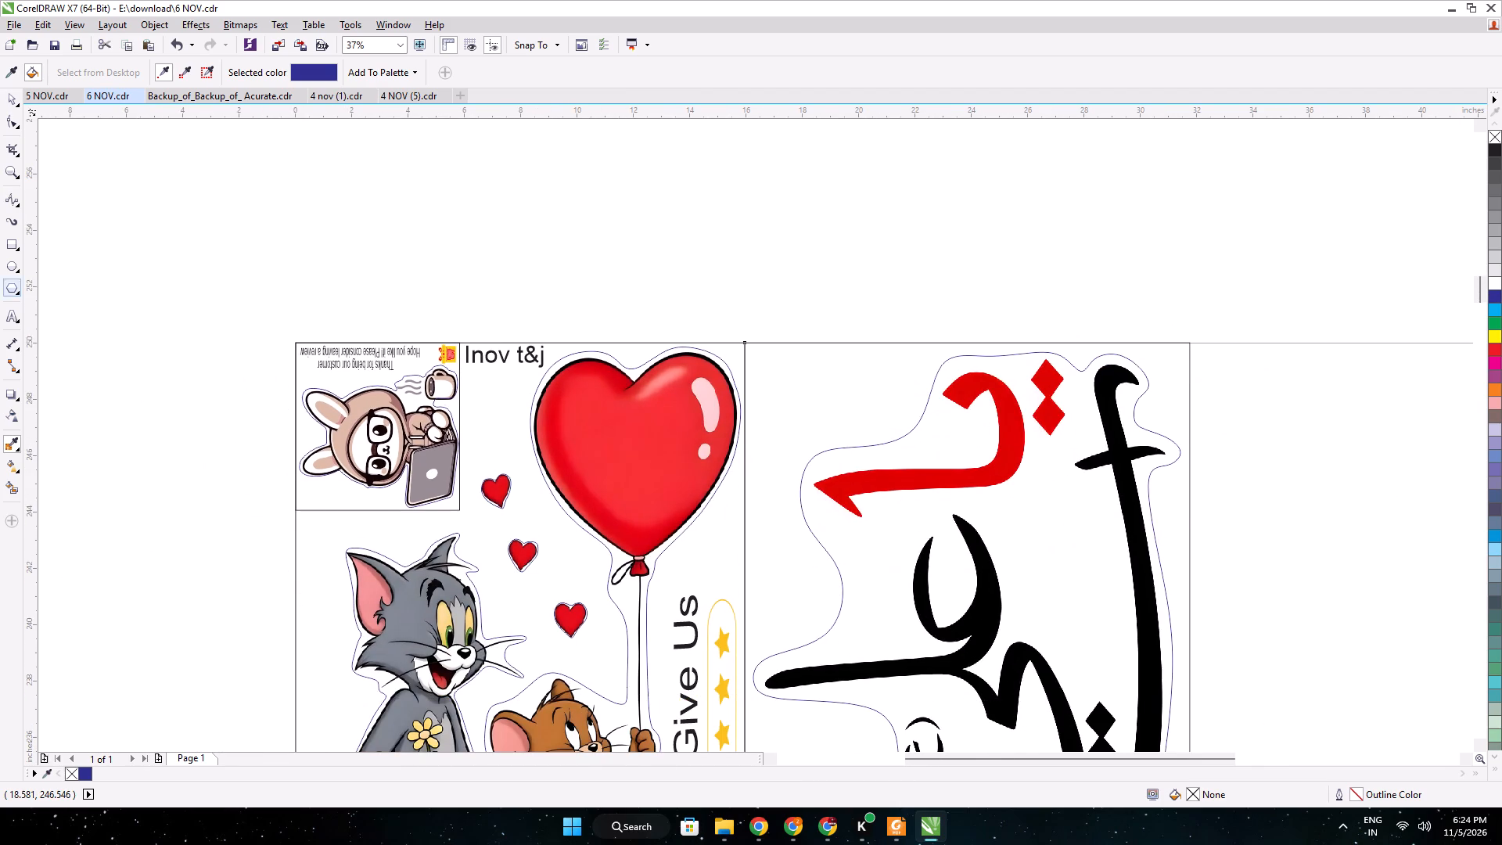
Switch to Chrome and review the pending orders in the second Meesho Supplier Panel tab.
{"action": "left_click", "coordinate": [796, 826]}
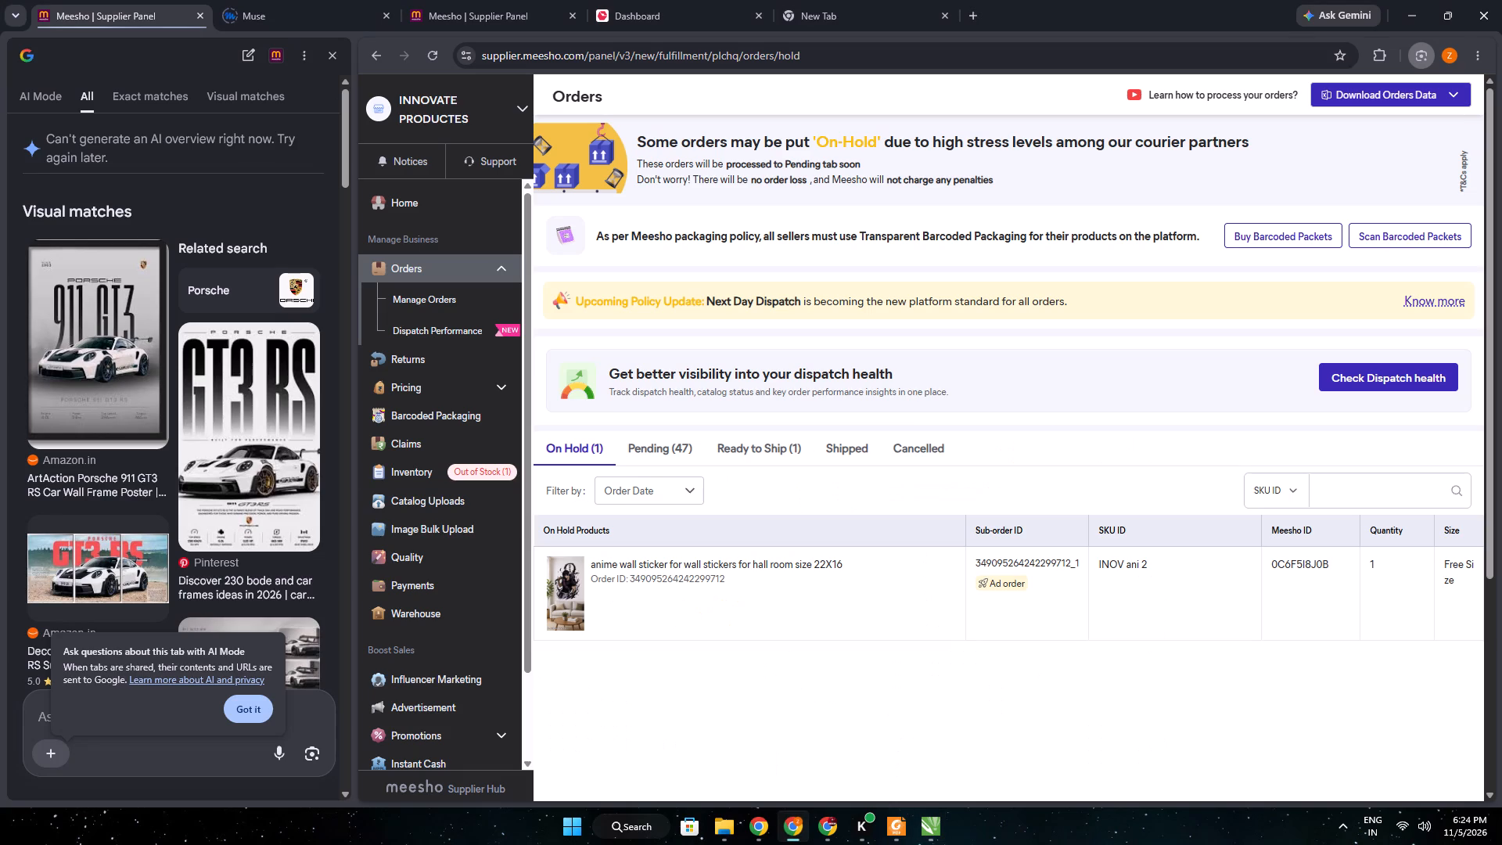
{"action": "left_click", "coordinate": [432, 9]}
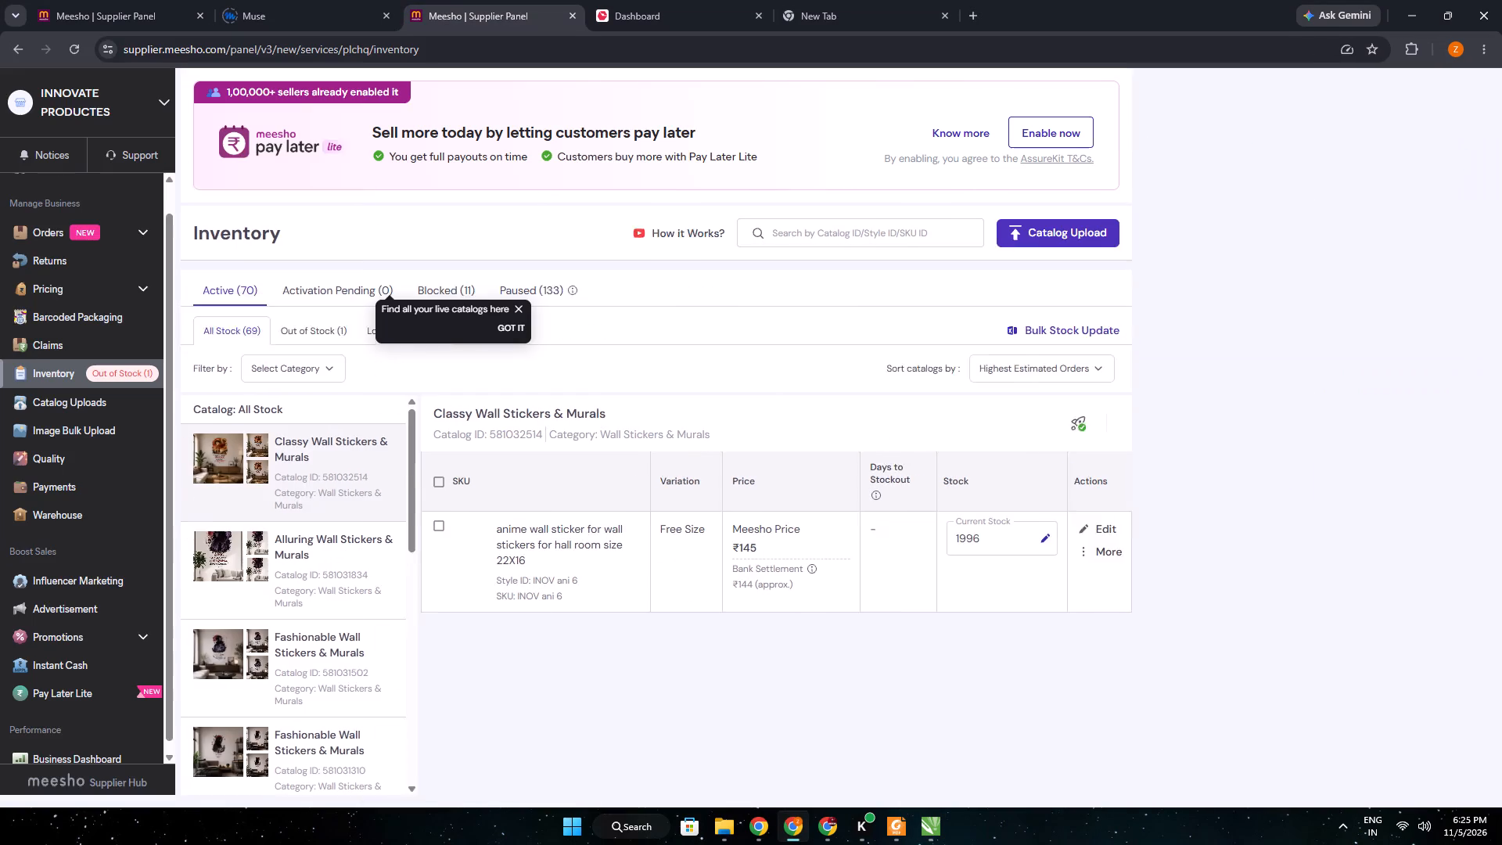
{"action": "left_click", "coordinate": [101, 222]}
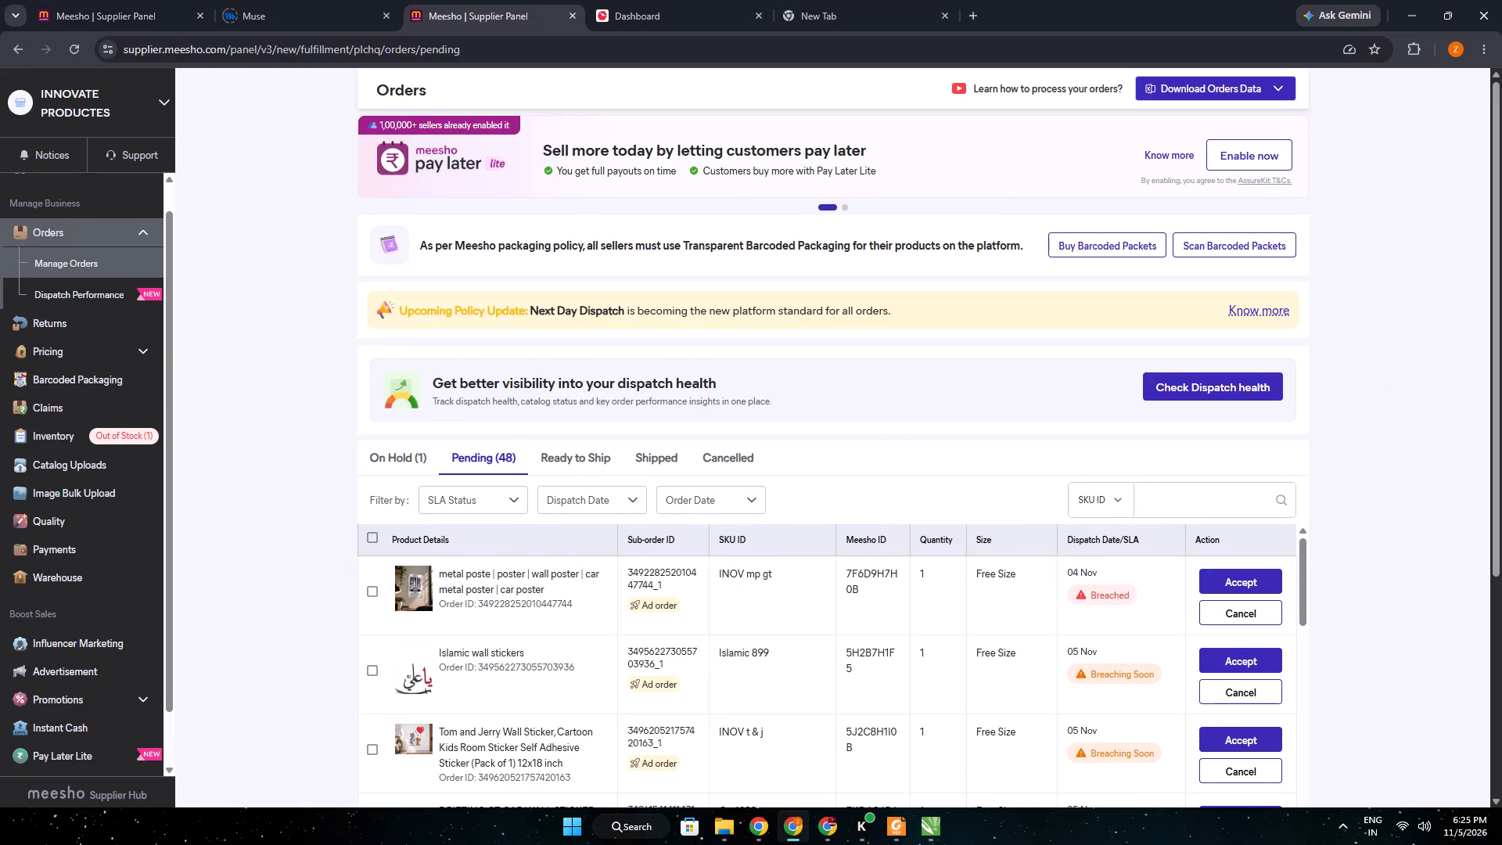
{"action": "scroll", "coordinate": [550, 617], "scroll_direction": "down", "scroll_amount": 5}
{"action": "scroll", "coordinate": [404, 622], "scroll_direction": "down", "scroll_amount": 13}
Check the Meesho advertisement overview with its period set to Today.
{"action": "left_click", "coordinate": [72, 666]}
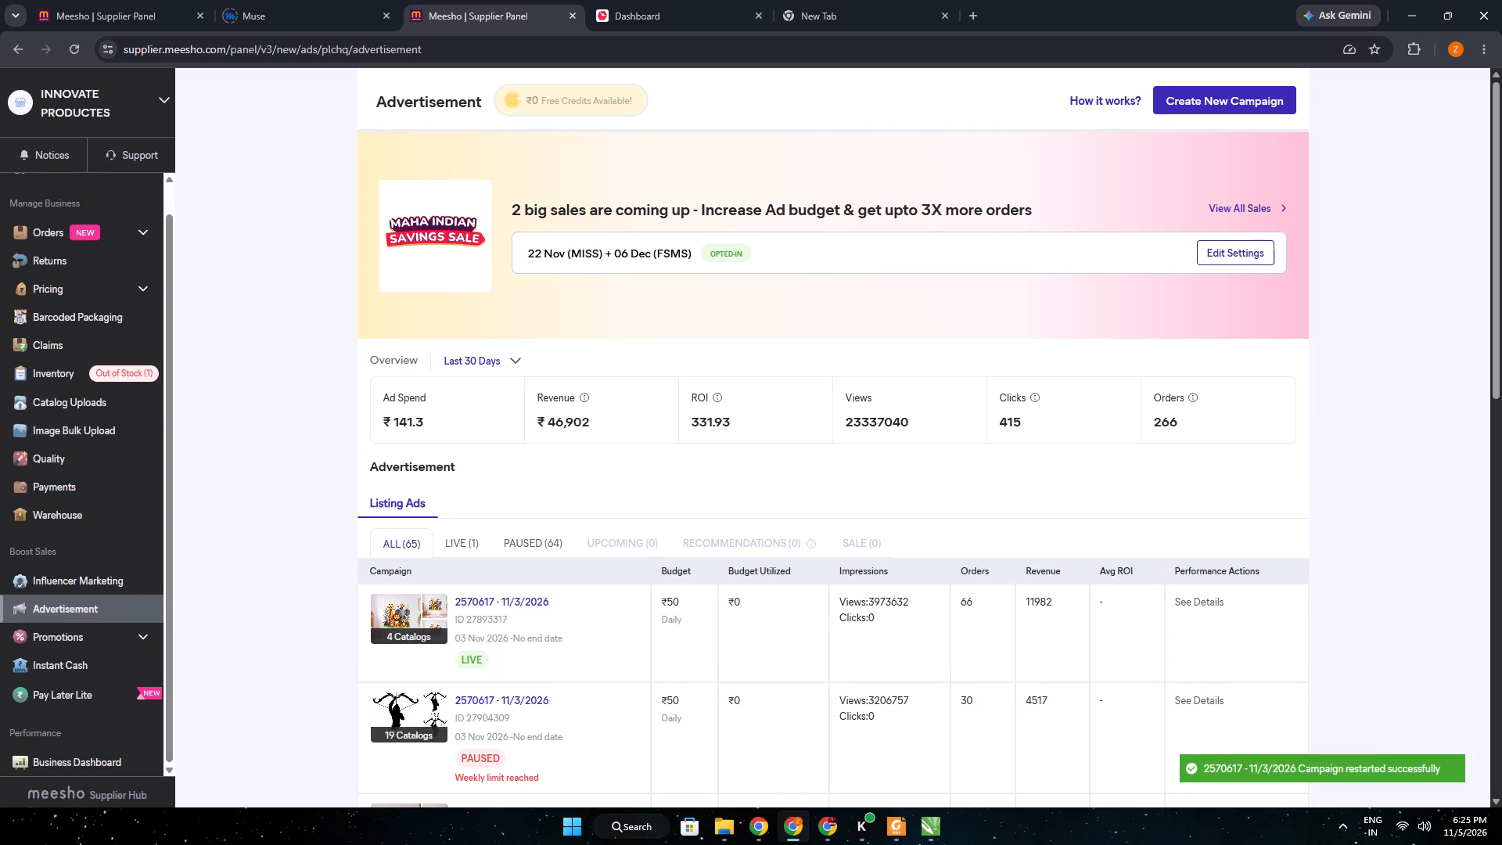
{"action": "left_click", "coordinate": [508, 362]}
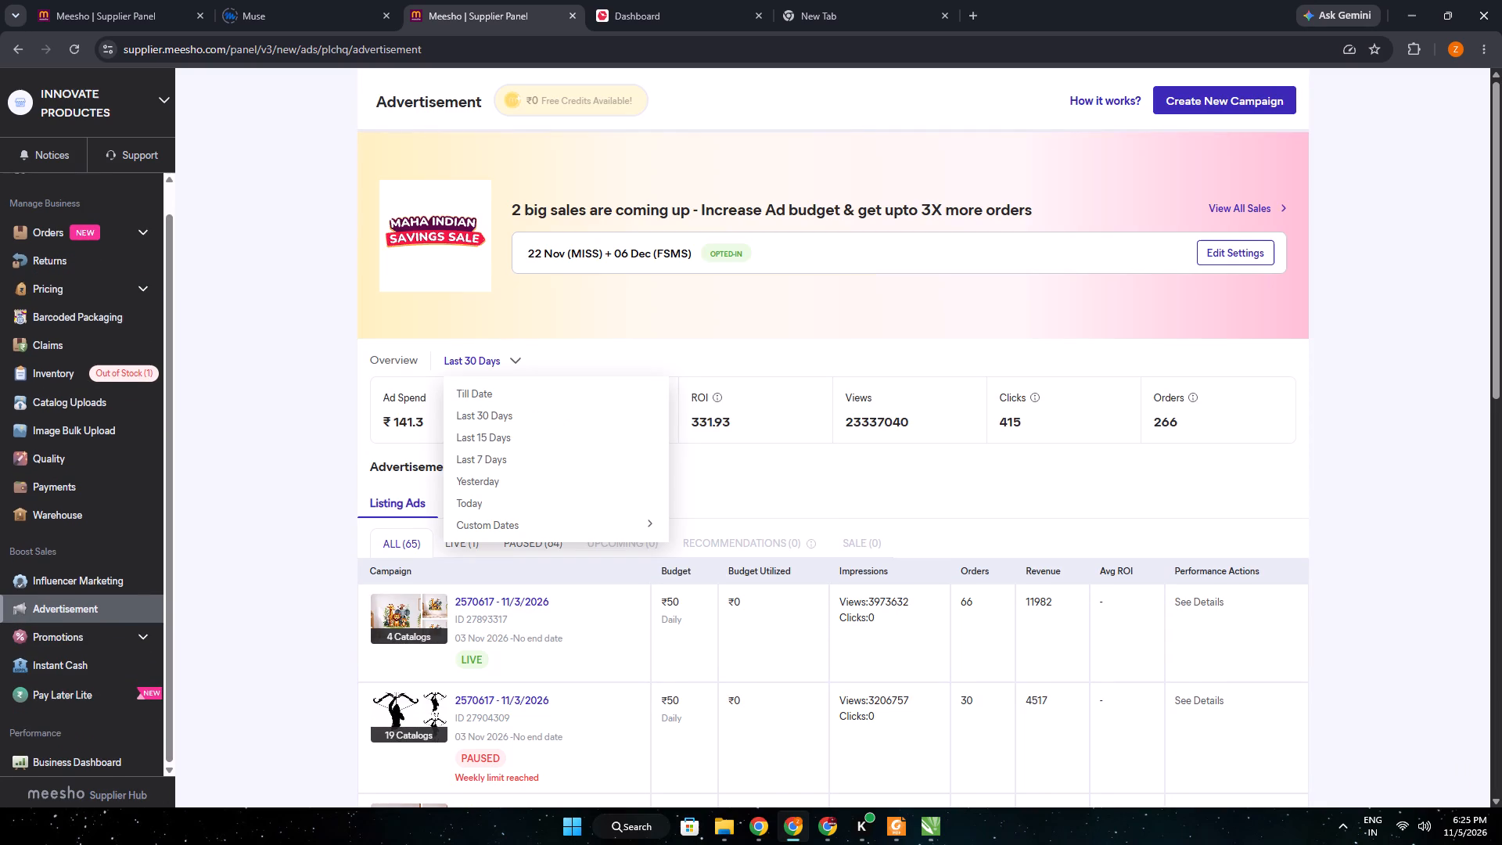
{"action": "left_click", "coordinate": [516, 495]}
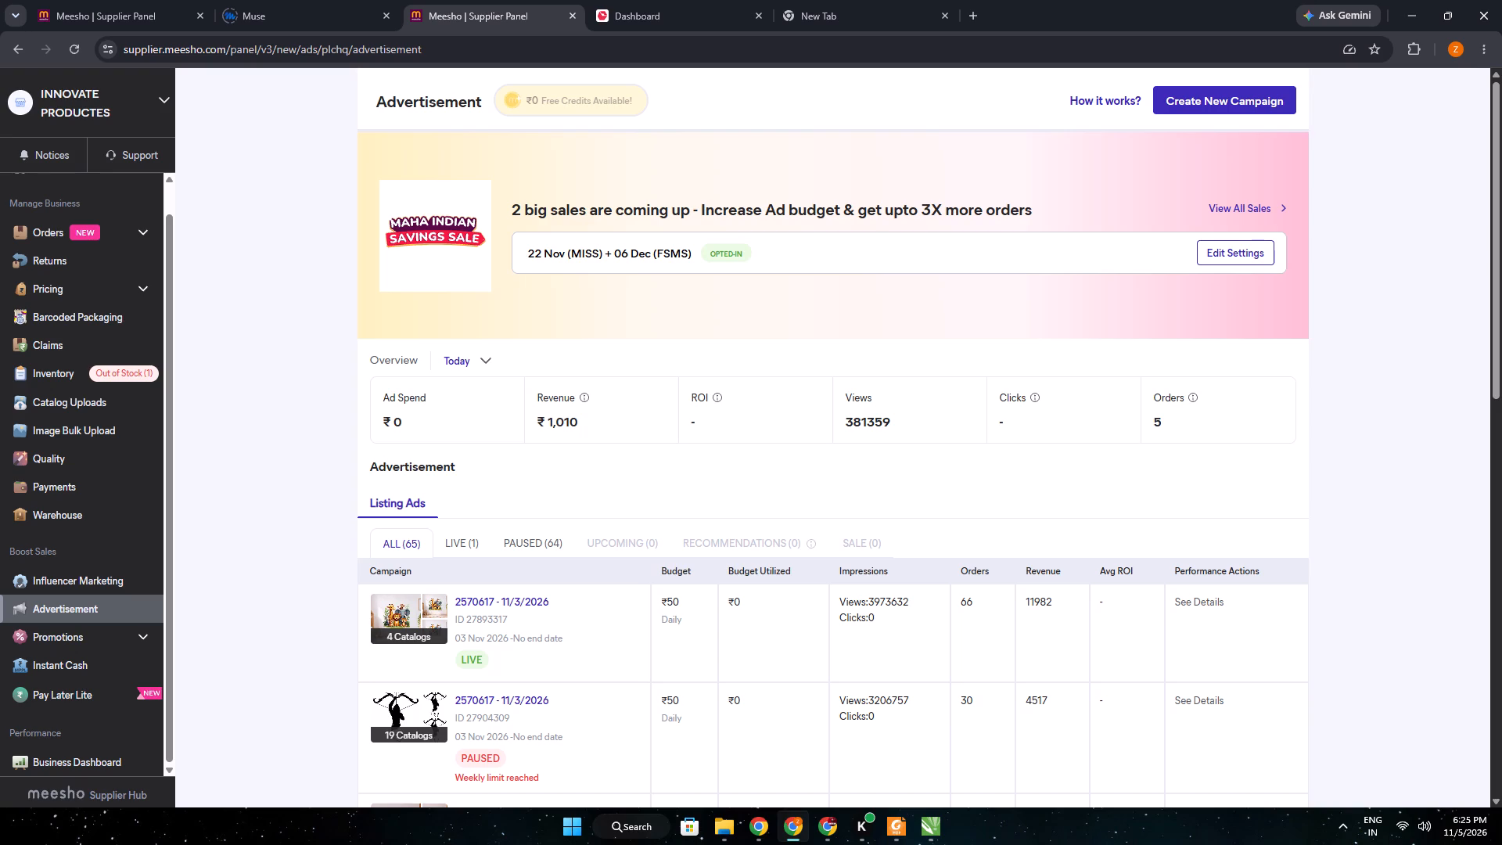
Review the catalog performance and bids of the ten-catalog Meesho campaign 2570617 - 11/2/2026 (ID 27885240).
{"action": "scroll", "coordinate": [697, 591], "scroll_direction": "down", "scroll_amount": 4}
{"action": "scroll", "coordinate": [764, 654], "scroll_direction": "down", "scroll_amount": 3}
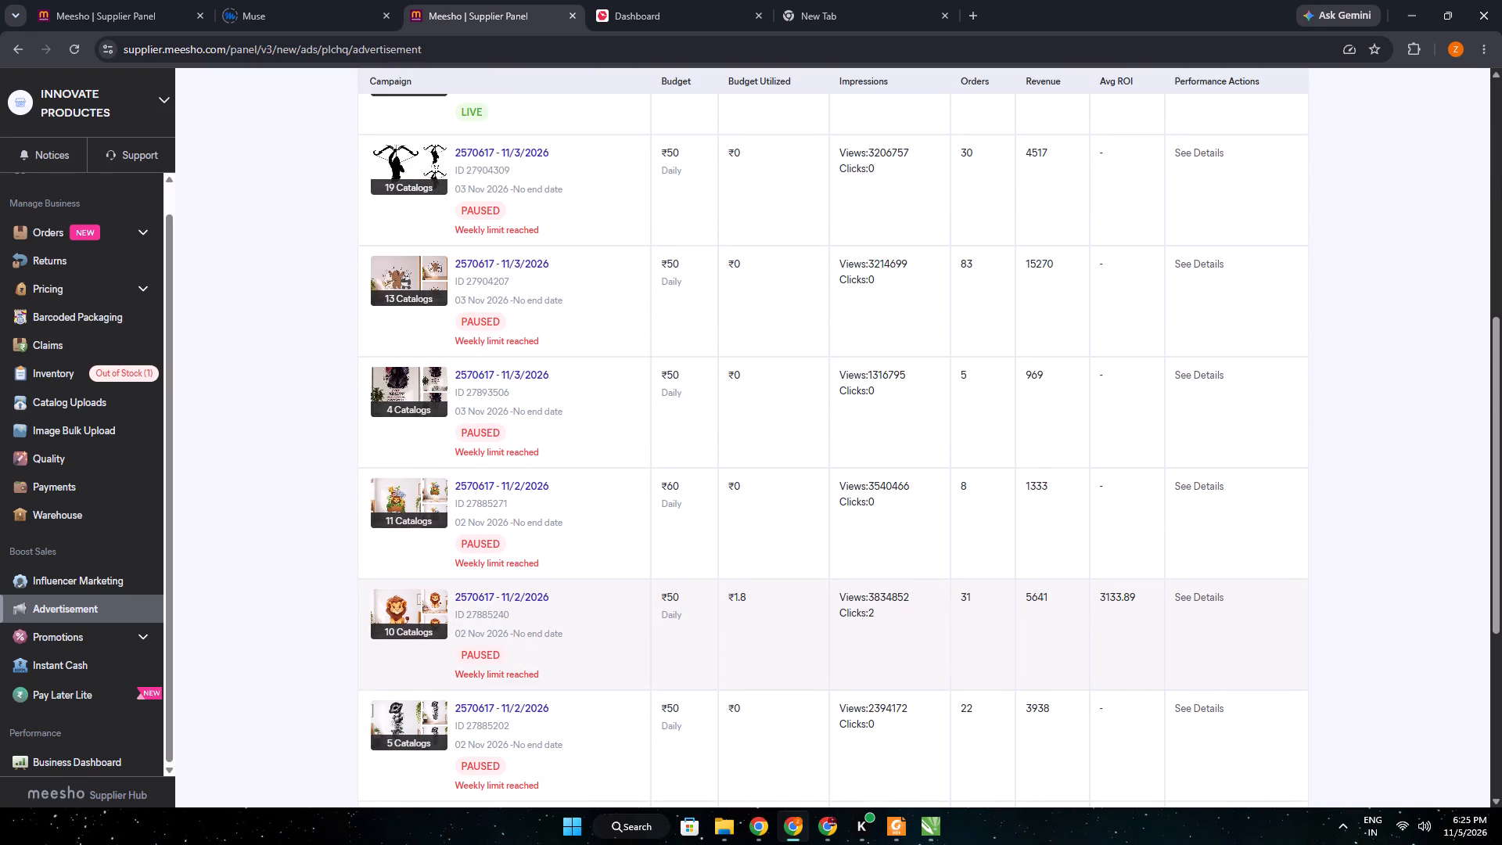
{"action": "left_click", "coordinate": [1205, 596]}
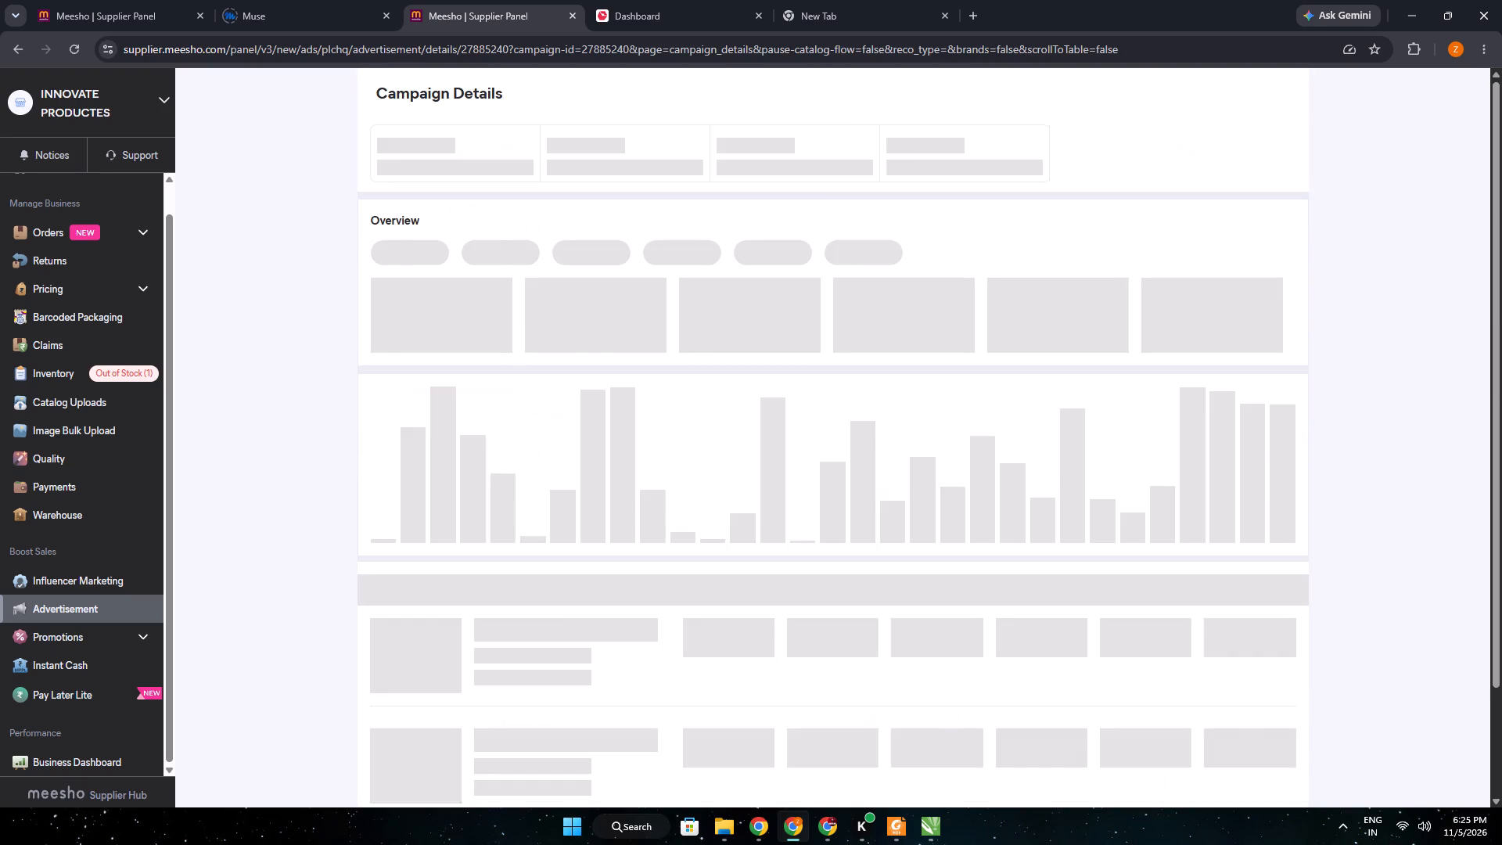
{"action": "scroll", "coordinate": [719, 519], "scroll_direction": "down", "scroll_amount": 11}
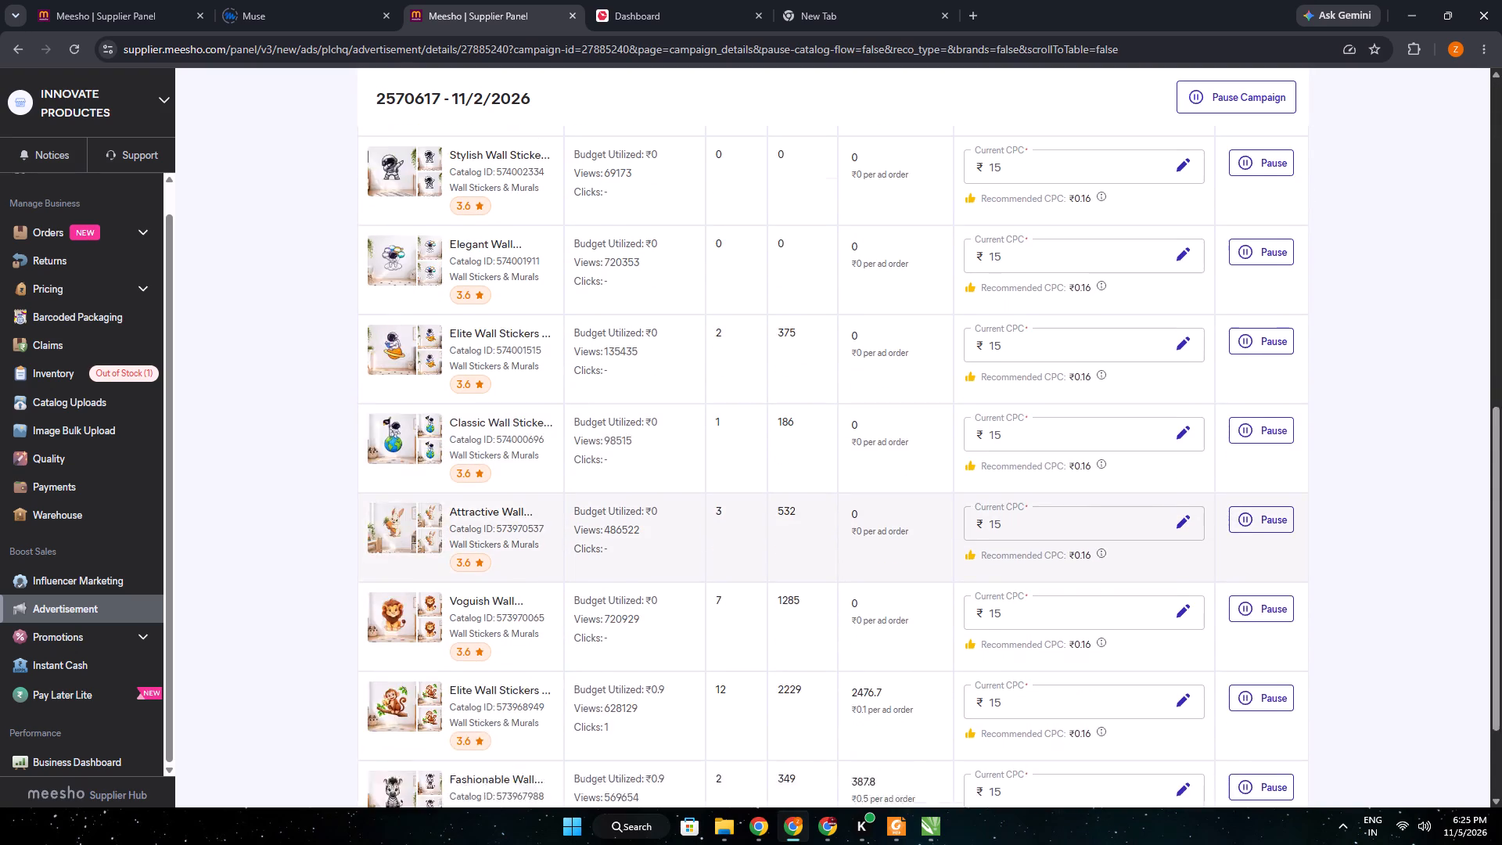
{"action": "scroll", "coordinate": [783, 551], "scroll_direction": "down", "scroll_amount": 2}
{"action": "left_click", "coordinate": [9, 55]}
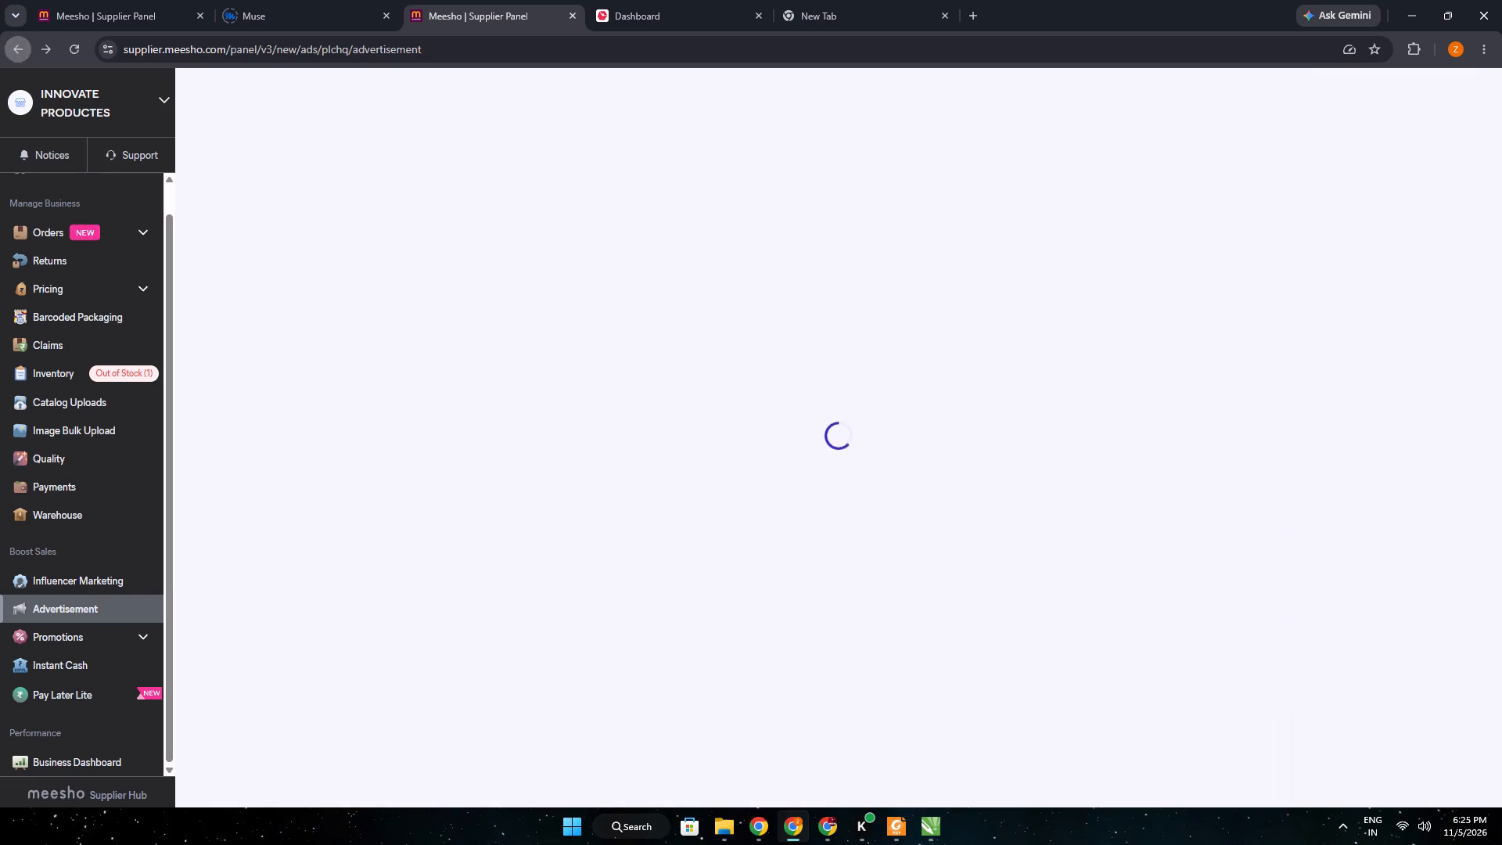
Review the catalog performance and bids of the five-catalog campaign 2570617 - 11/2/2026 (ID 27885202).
{"action": "scroll", "coordinate": [737, 465], "scroll_direction": "down", "scroll_amount": 8}
{"action": "scroll", "coordinate": [817, 509], "scroll_direction": "down", "scroll_amount": 1}
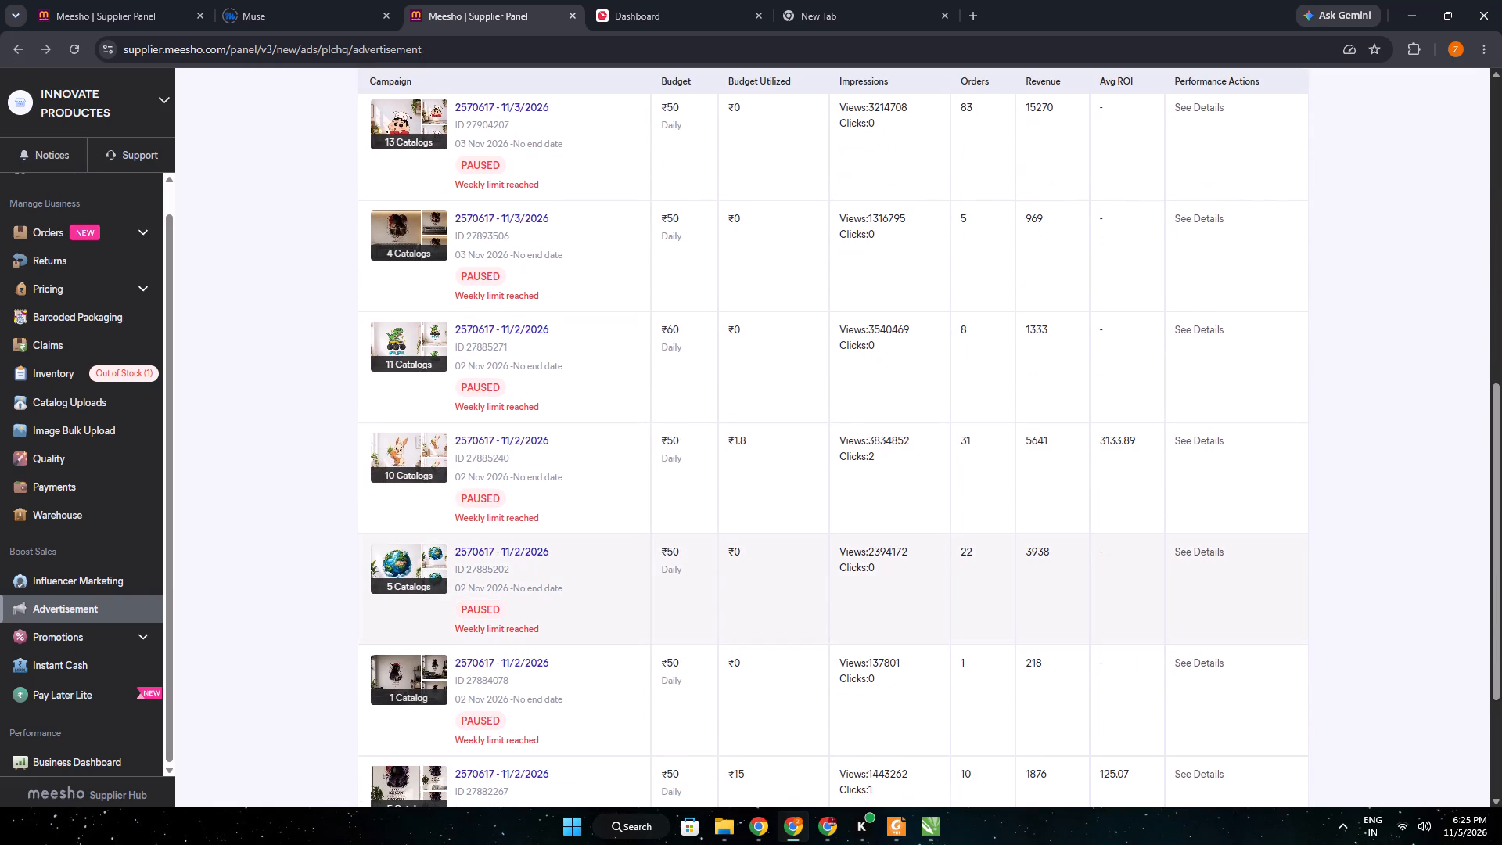
{"action": "left_click", "coordinate": [1189, 553]}
{"action": "scroll", "coordinate": [1144, 545], "scroll_direction": "down", "scroll_amount": 3}
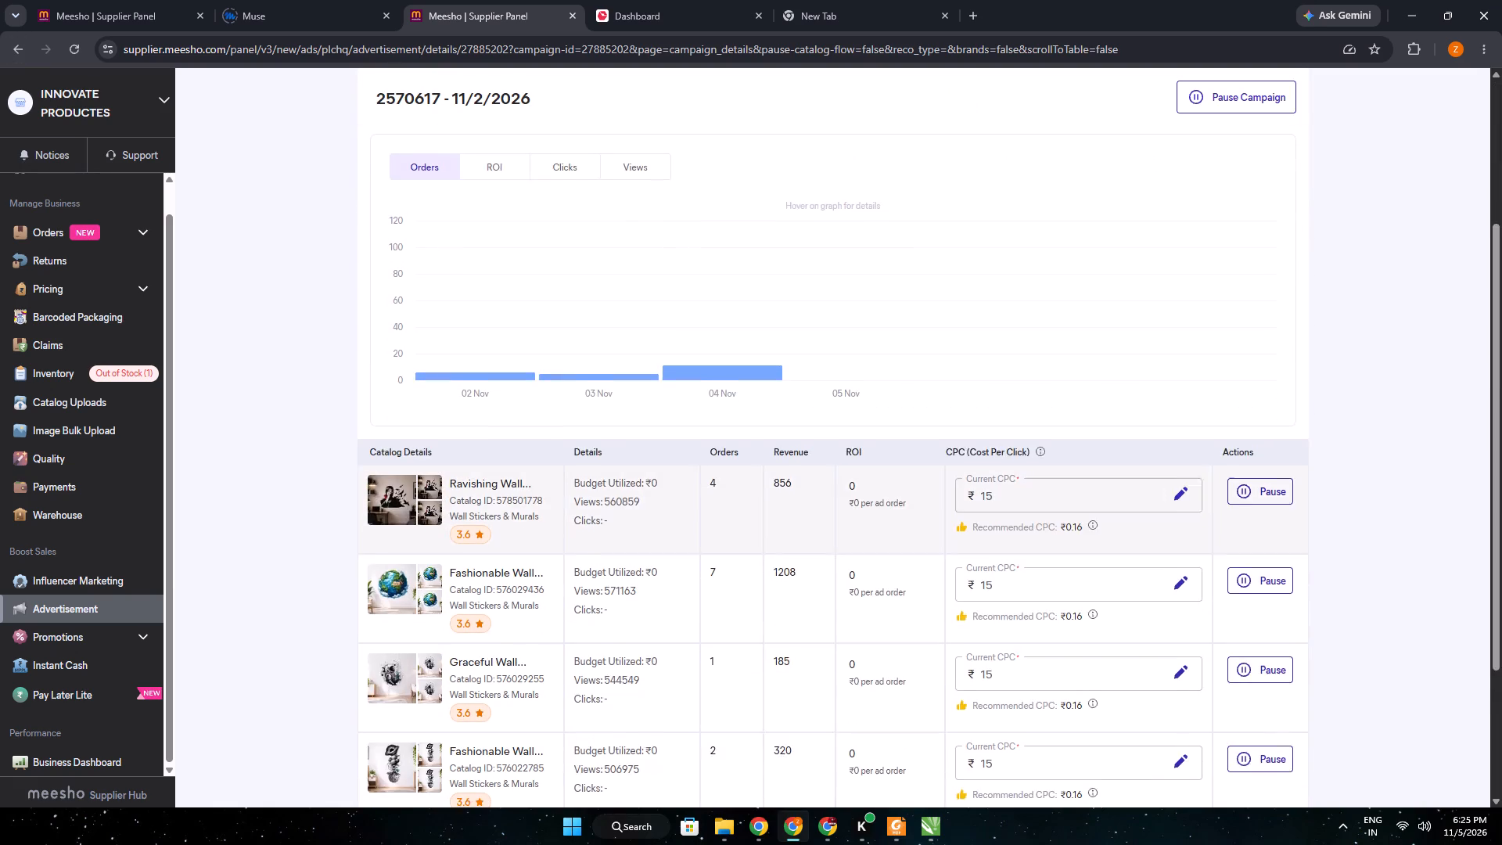
{"action": "scroll", "coordinate": [1024, 574], "scroll_direction": "down", "scroll_amount": 2}
{"action": "scroll", "coordinate": [897, 574], "scroll_direction": "down", "scroll_amount": 2}
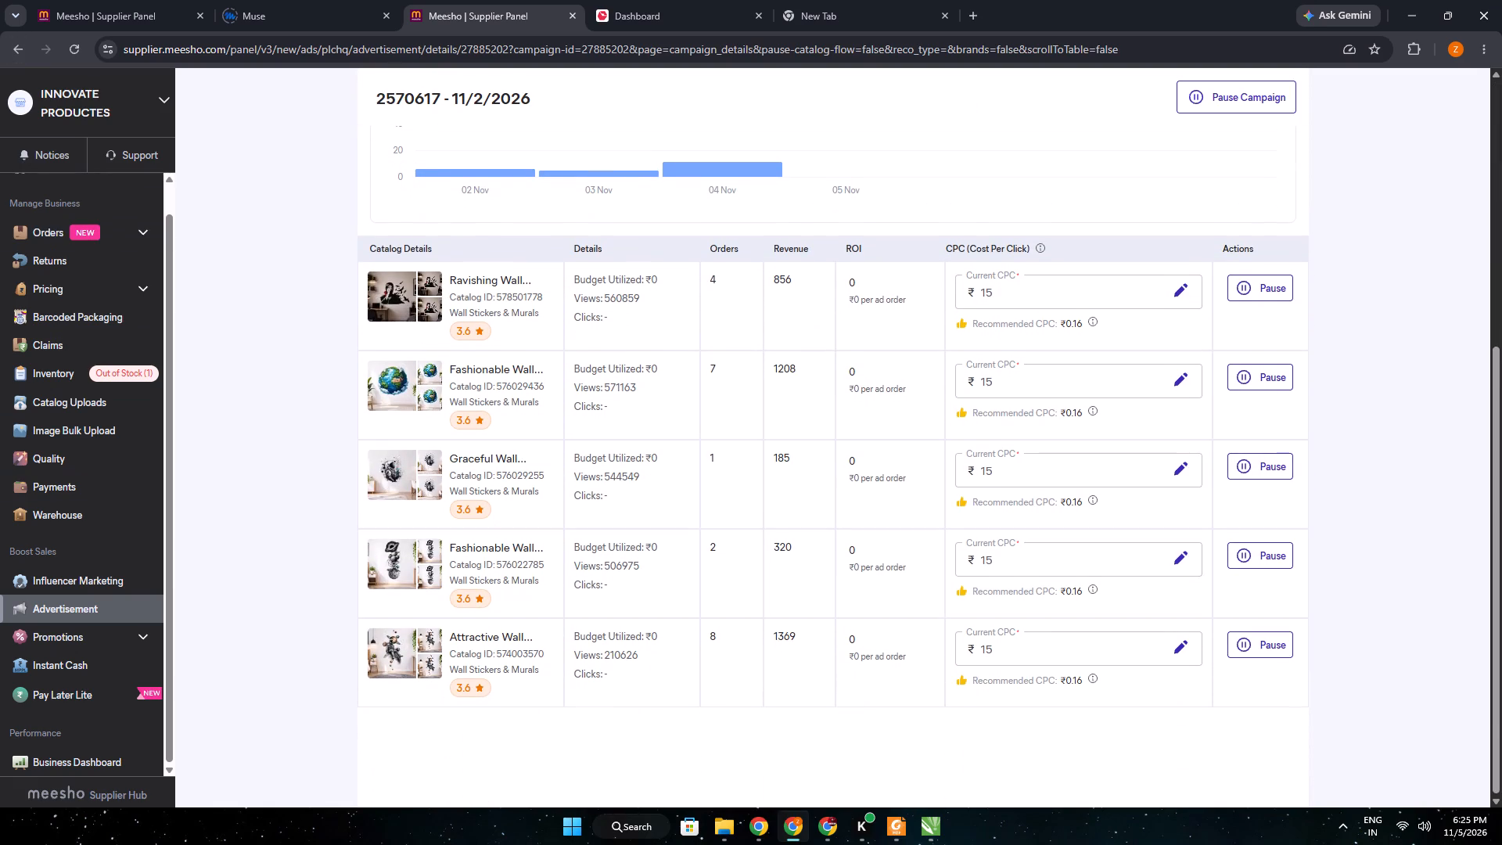
{"action": "left_click", "coordinate": [9, 45]}
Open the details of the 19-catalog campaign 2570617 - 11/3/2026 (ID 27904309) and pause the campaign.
{"action": "scroll", "coordinate": [774, 386], "scroll_direction": "down", "scroll_amount": 4}
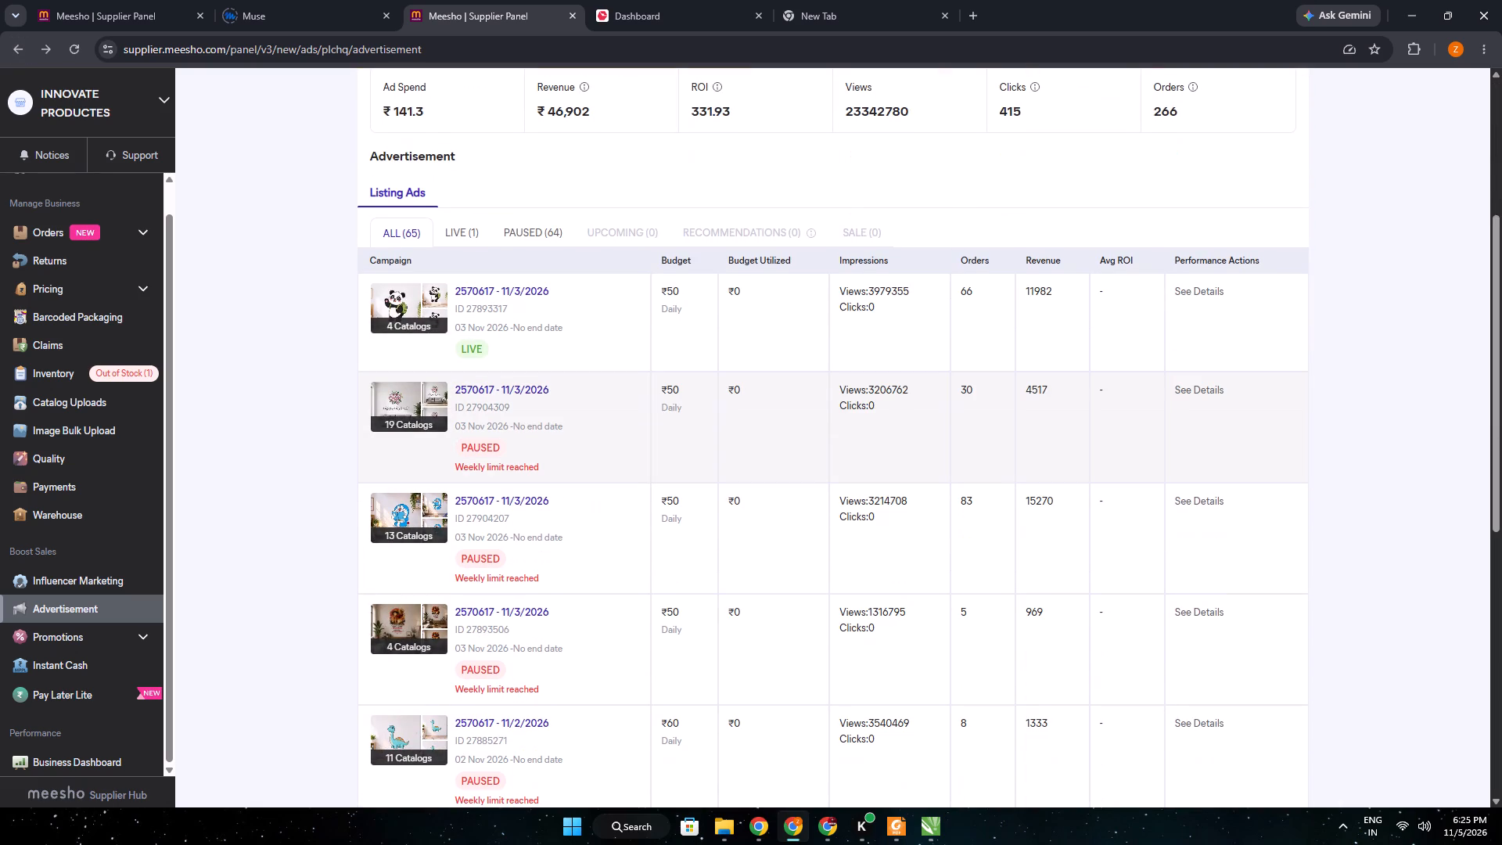
{"action": "left_click", "coordinate": [1181, 395]}
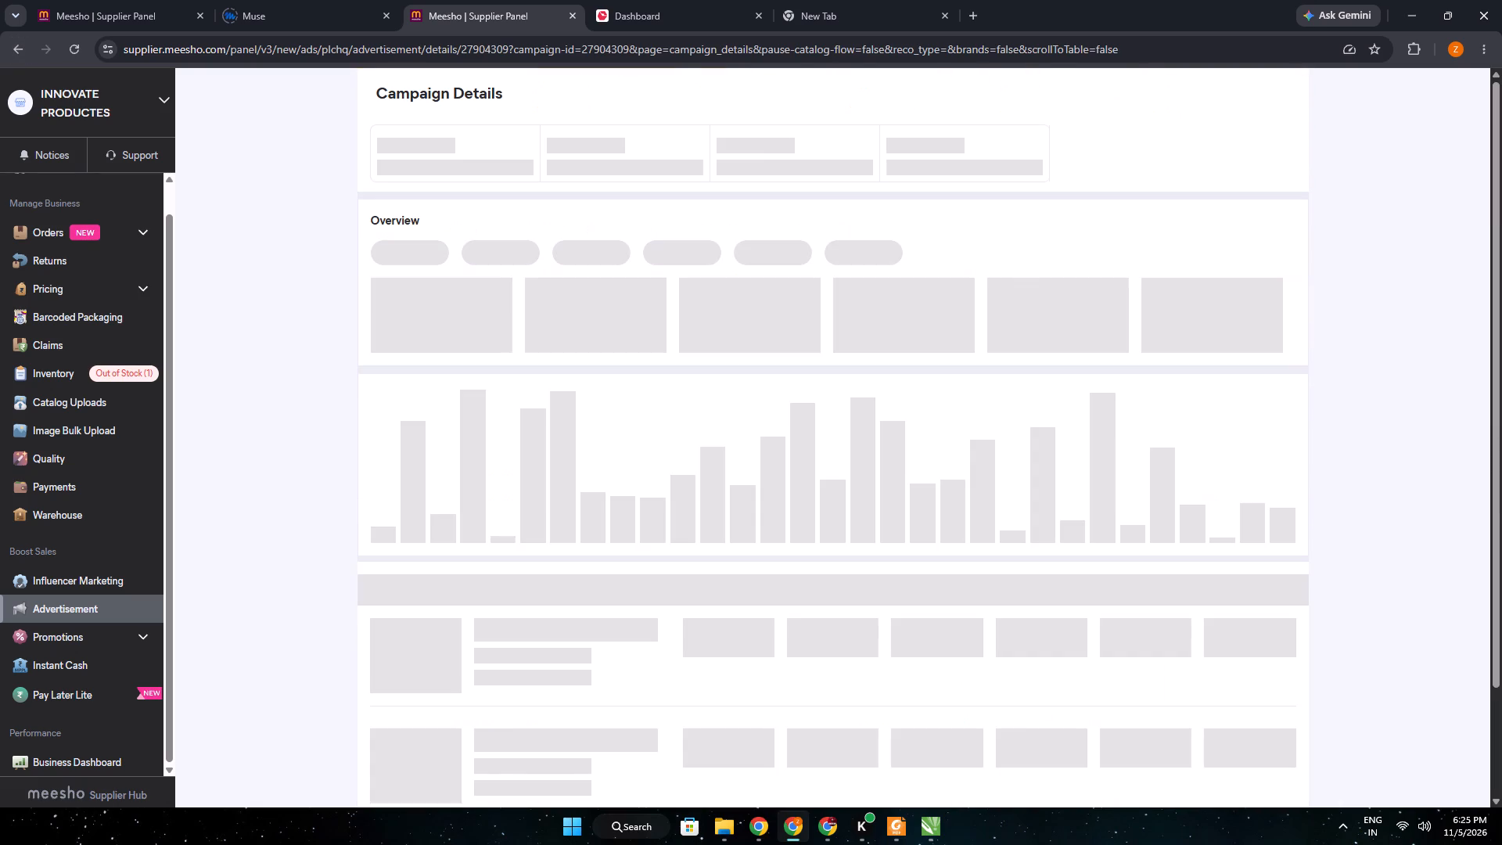
{"action": "scroll", "coordinate": [537, 362], "scroll_direction": "down", "scroll_amount": 8}
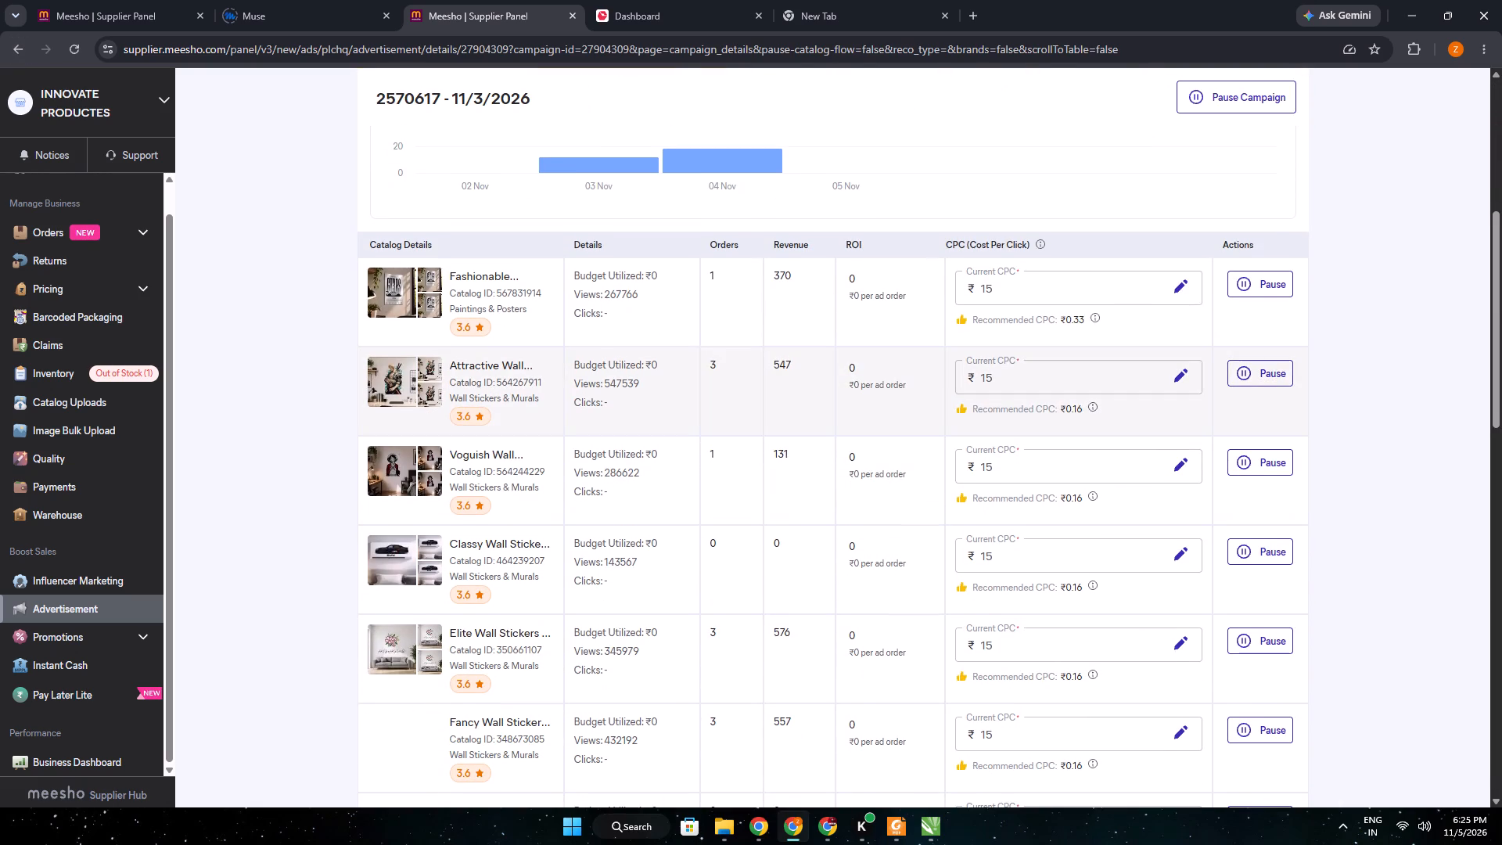
{"action": "scroll", "coordinate": [536, 392], "scroll_direction": "down", "scroll_amount": 3}
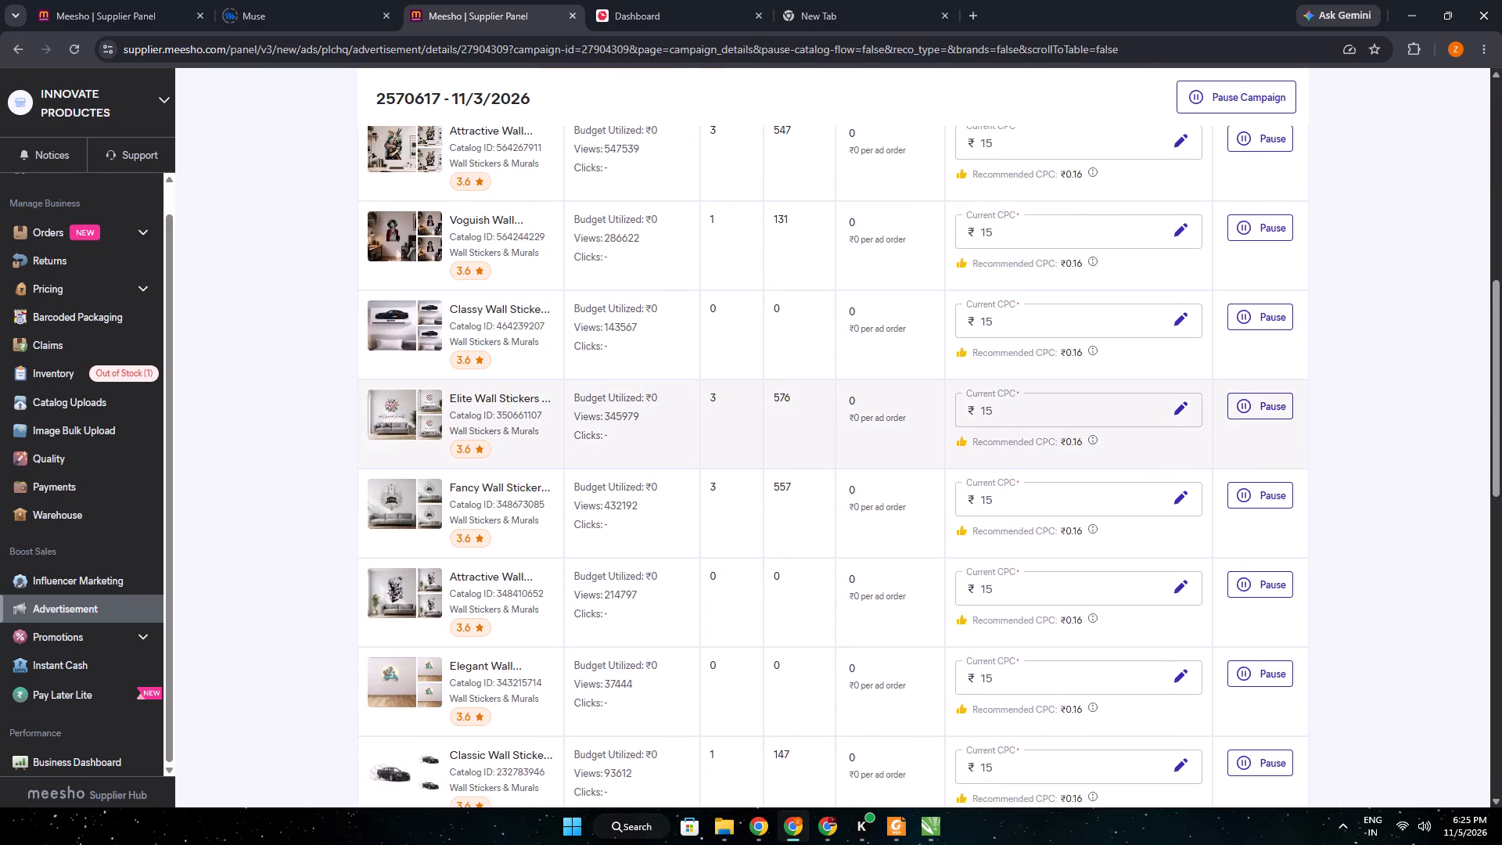
{"action": "scroll", "coordinate": [943, 385], "scroll_direction": "up", "scroll_amount": 4}
{"action": "scroll", "coordinate": [1073, 311], "scroll_direction": "up", "scroll_amount": 2}
{"action": "left_click", "coordinate": [1223, 99]}
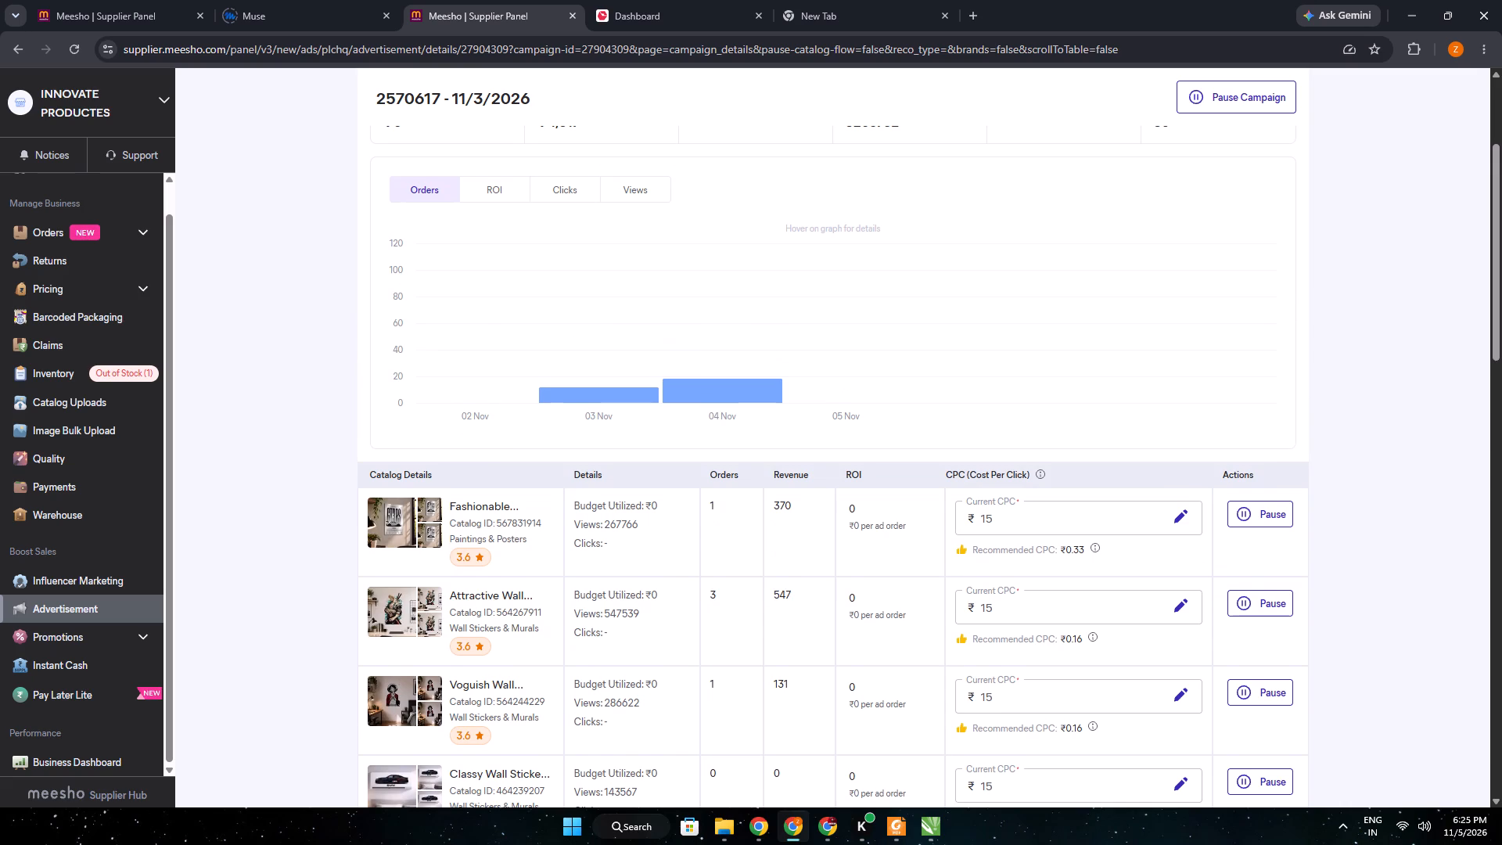
{"action": "left_click", "coordinate": [717, 536]}
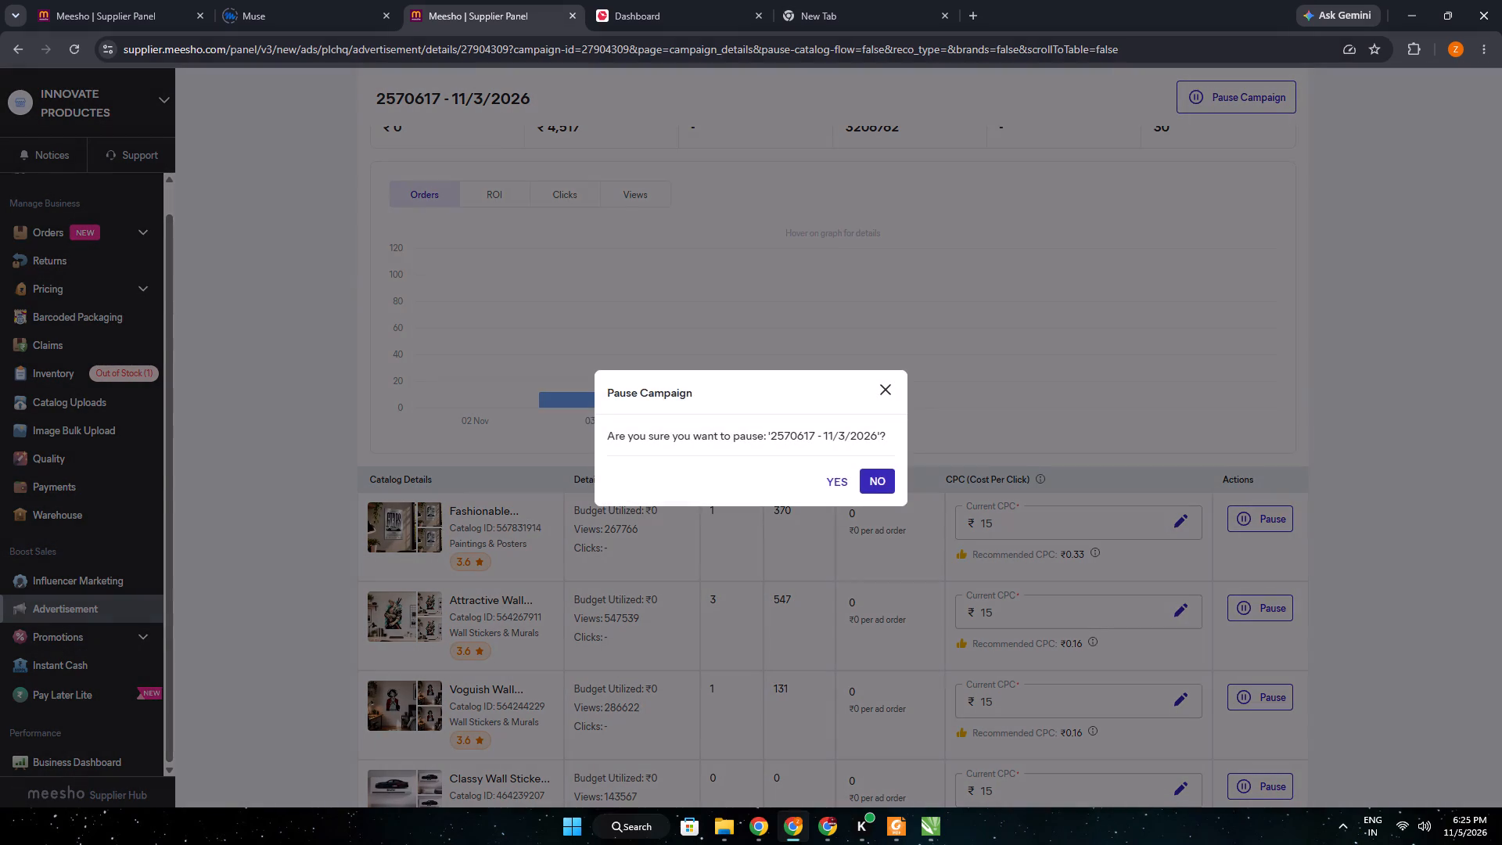
{"action": "left_click", "coordinate": [835, 480]}
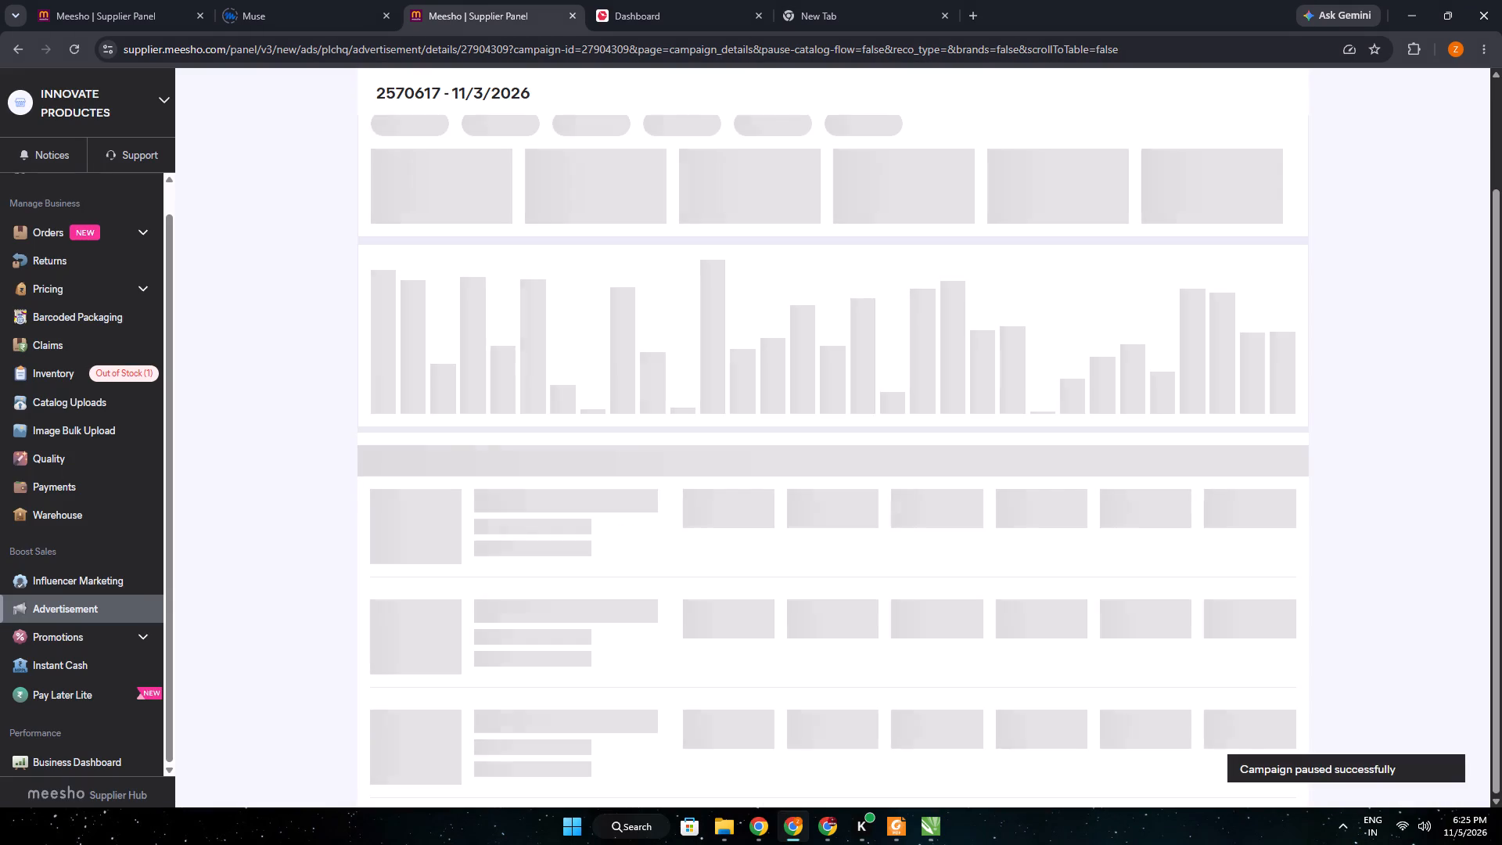
Open the campaign's restart form and set the CPC to ₹15 for Fashionable Paintings & Posters and Attractive Wall Stickers 564267911.
{"action": "scroll", "coordinate": [1038, 466], "scroll_direction": "down", "scroll_amount": 1}
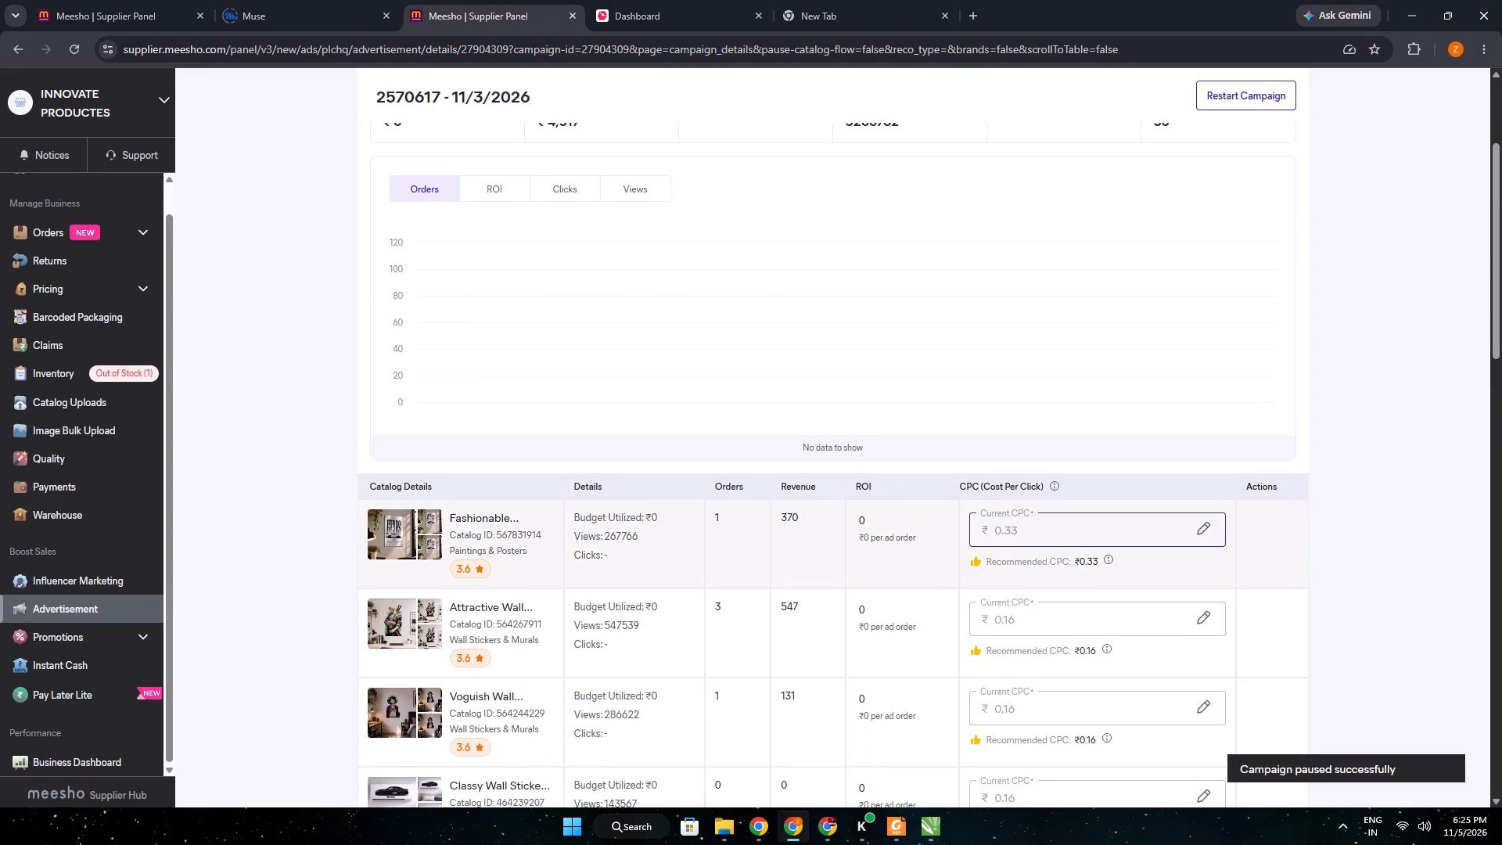
{"action": "scroll", "coordinate": [1184, 548], "scroll_direction": "down", "scroll_amount": 3}
{"action": "left_click", "coordinate": [1206, 300]}
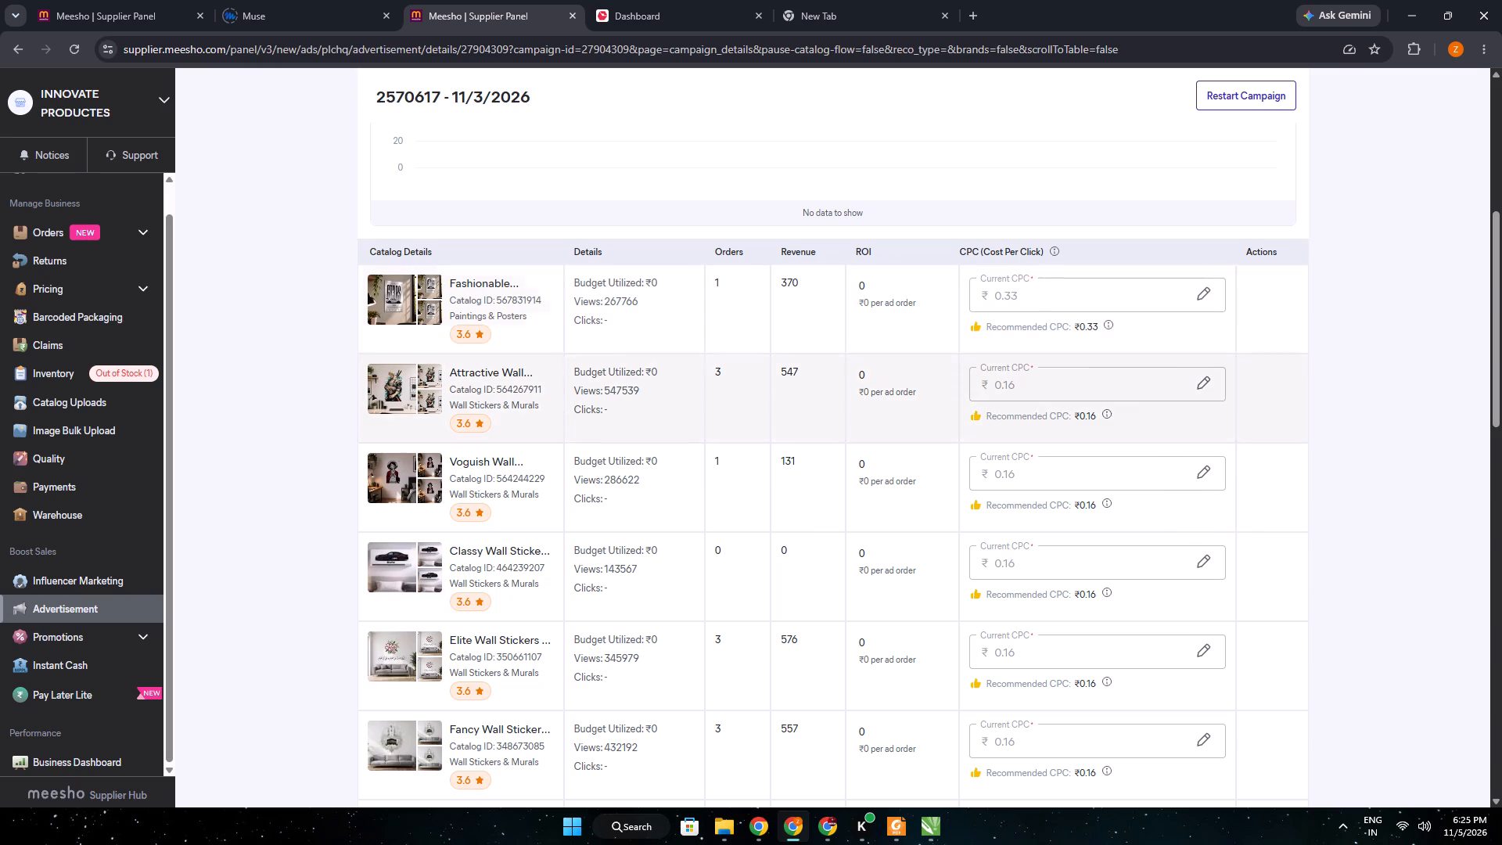
{"action": "left_click", "coordinate": [1218, 106]}
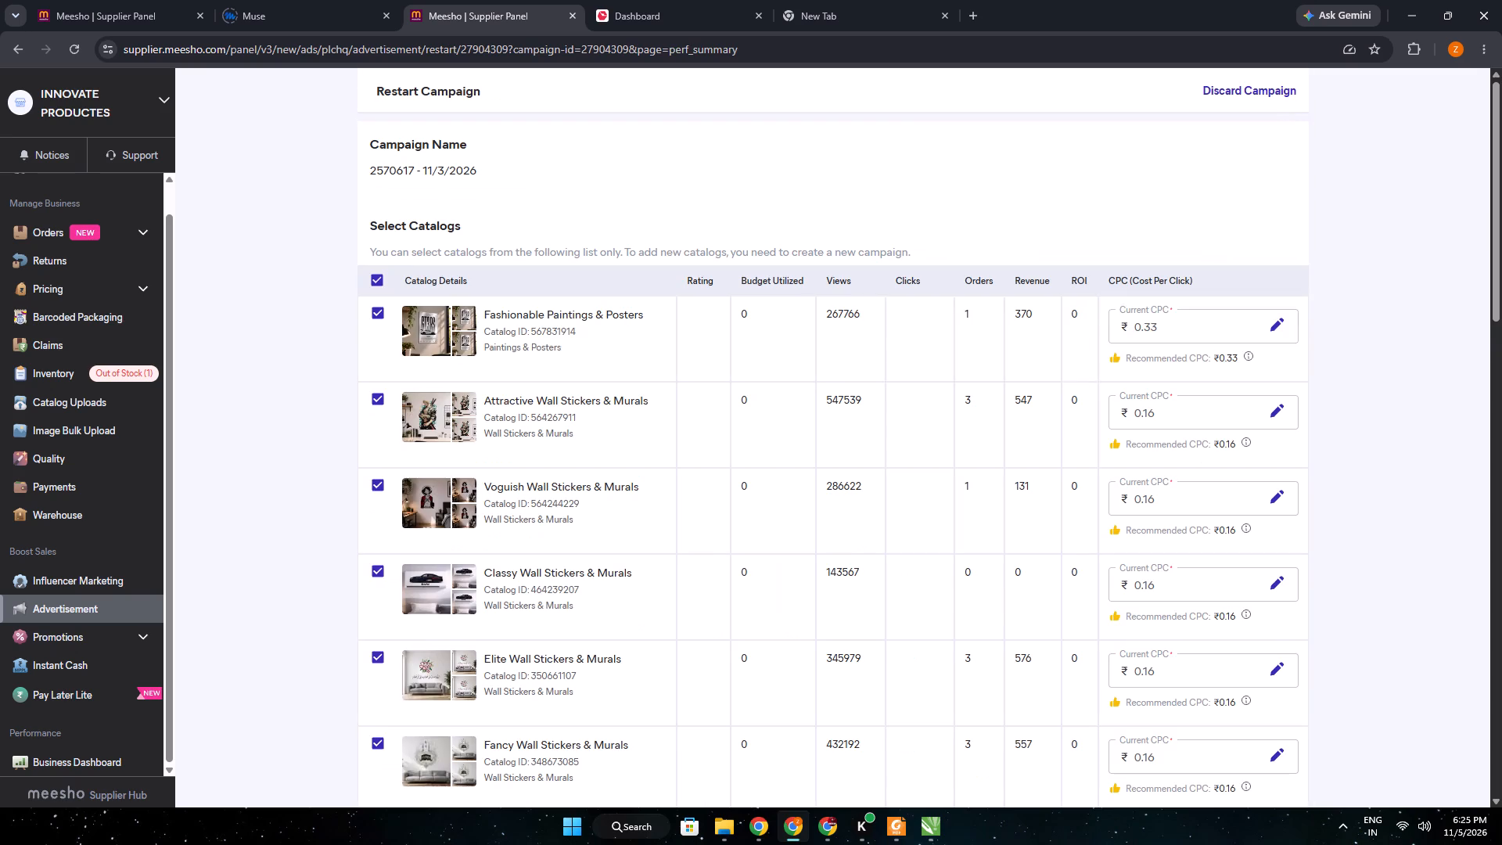
{"action": "left_click_drag", "start_coordinate": [1173, 316], "coordinate": [1110, 333]}
{"action": "key", "text": "1"}
{"action": "key", "text": "5"}
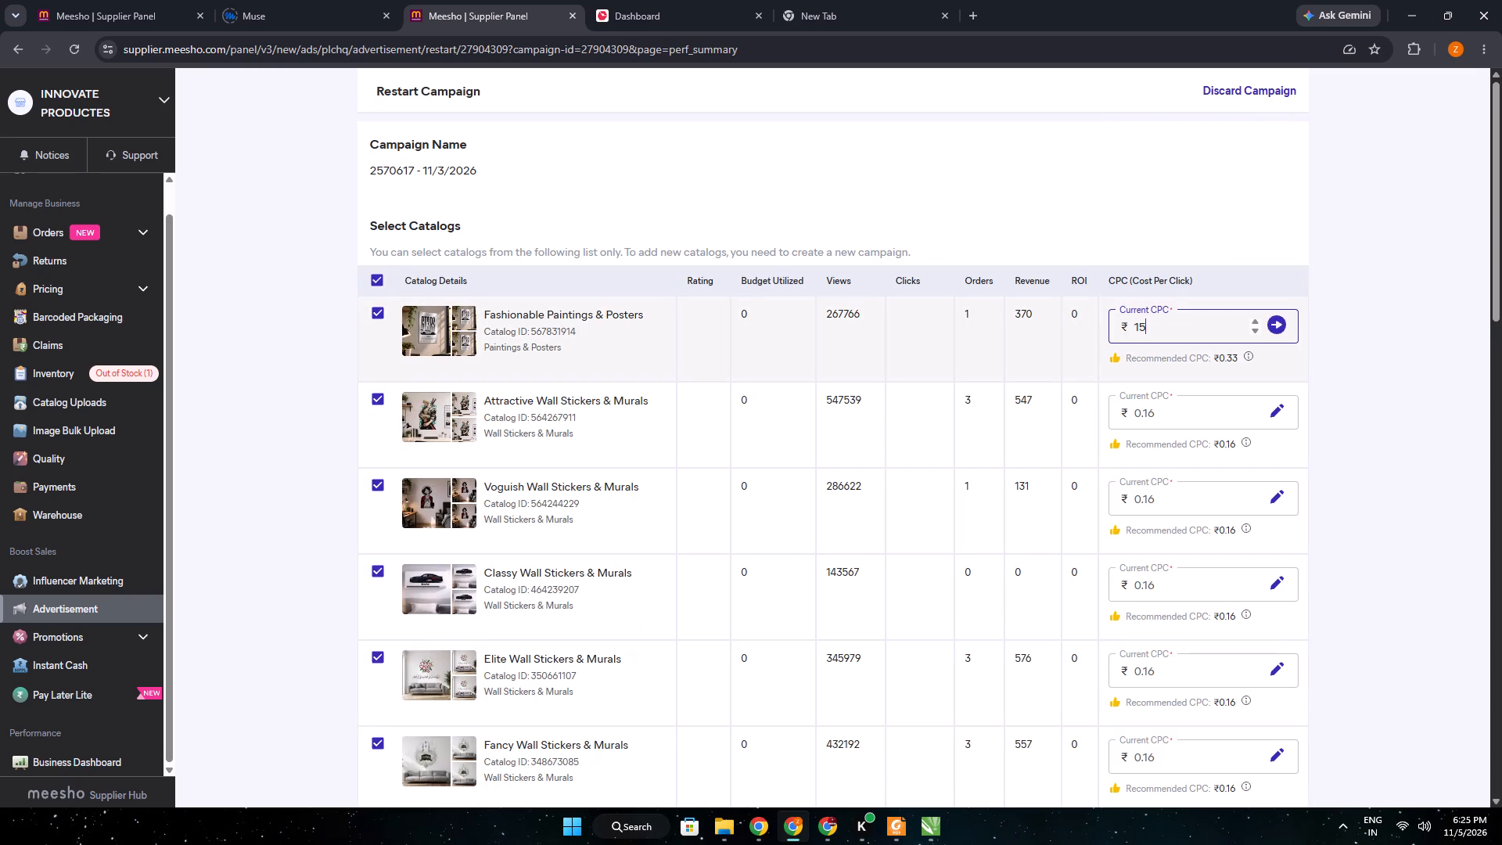
{"action": "key", "text": "Return"}
{"action": "left_click_drag", "start_coordinate": [1159, 410], "coordinate": [1083, 433]}
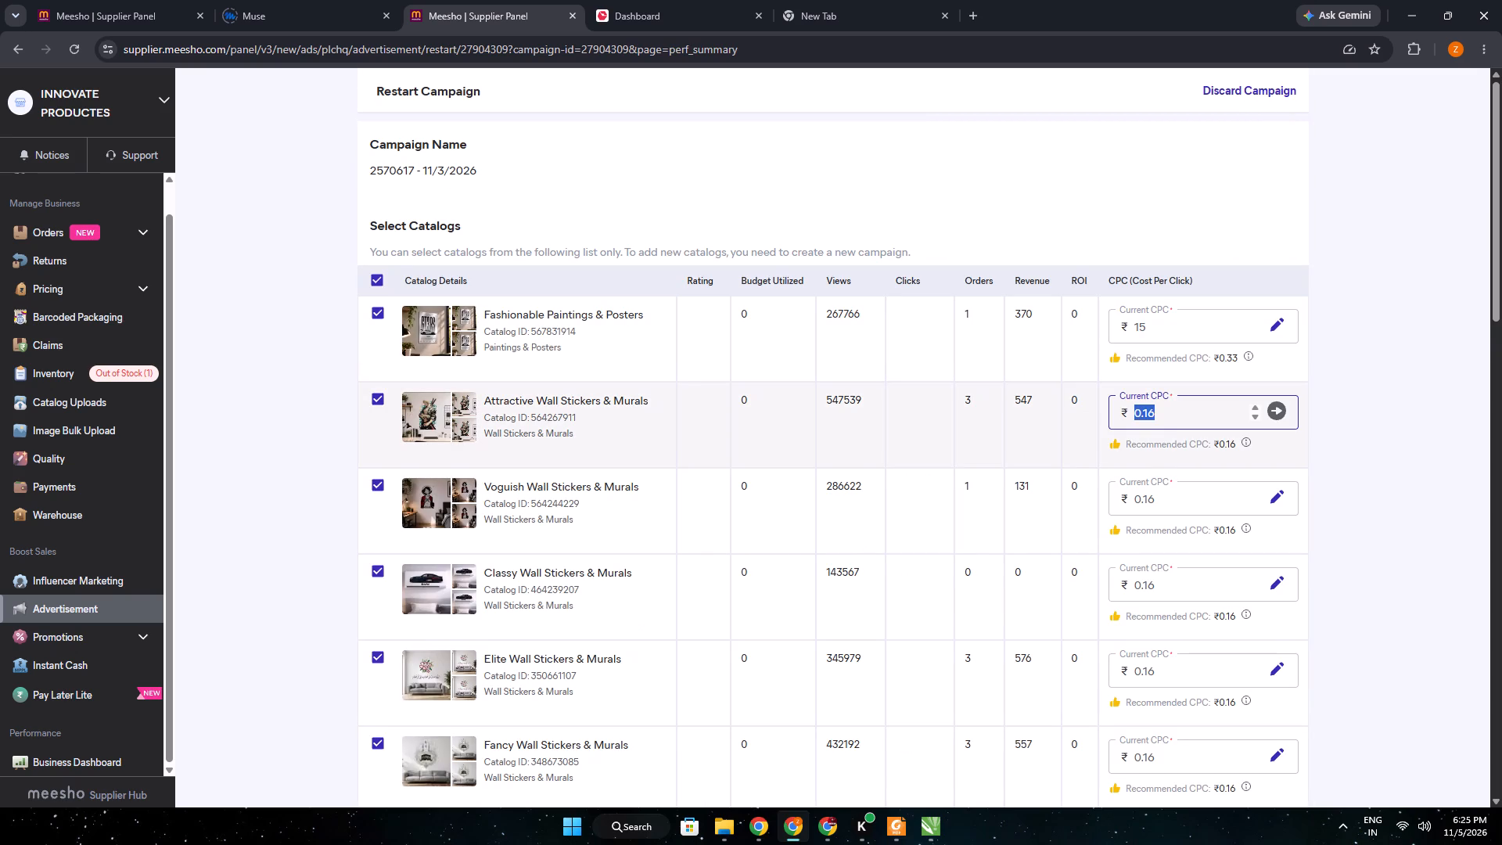
{"action": "key", "text": "3"}
{"action": "key", "text": "3"}
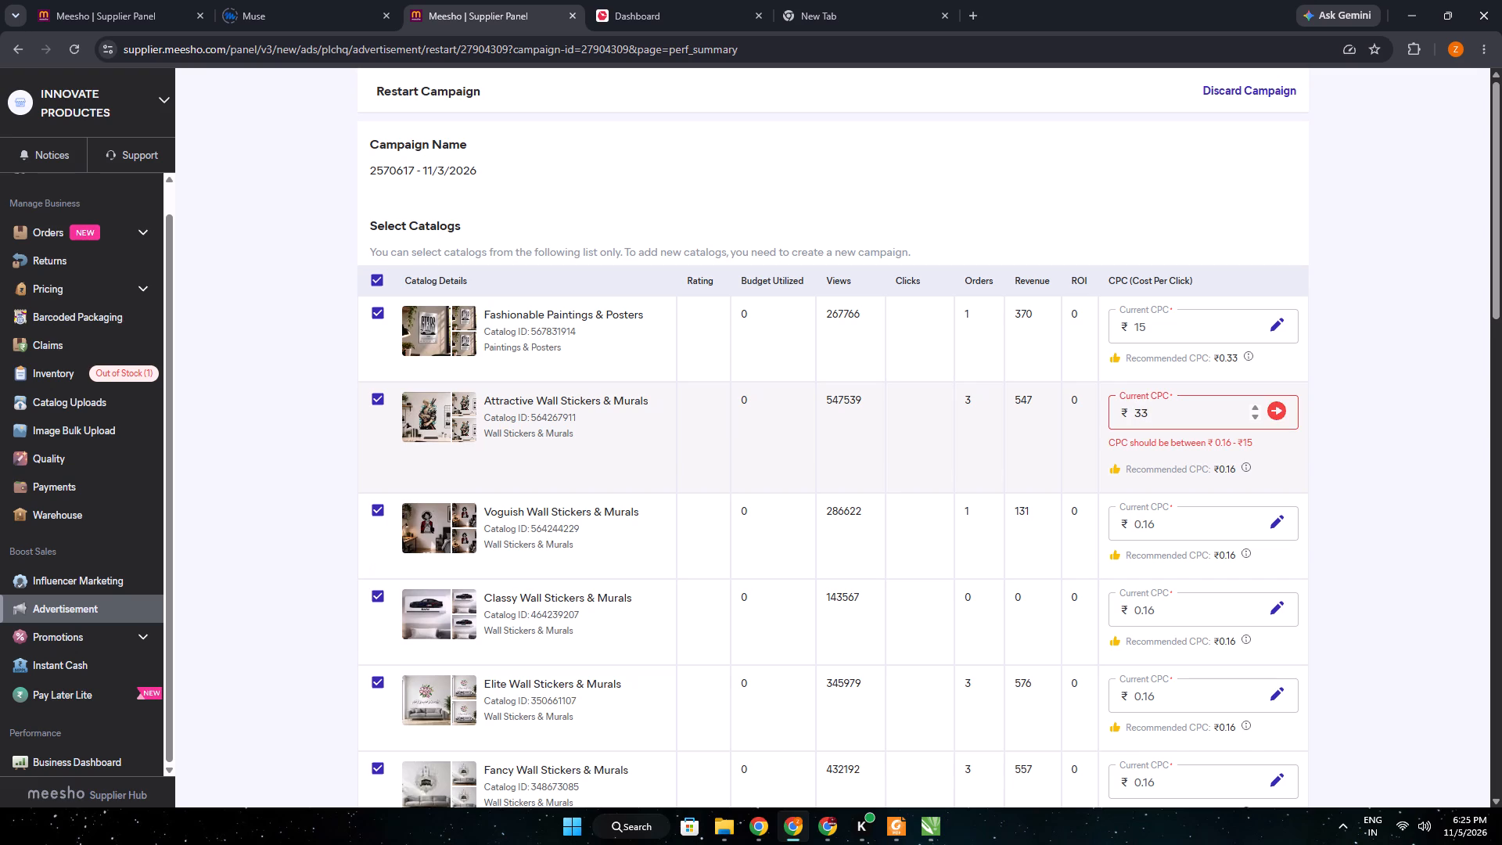
{"action": "key", "text": "BackSpace"}
{"action": "key", "text": "BackSpace"}
{"action": "type", "text": "15"}
{"action": "key", "text": "Return"}
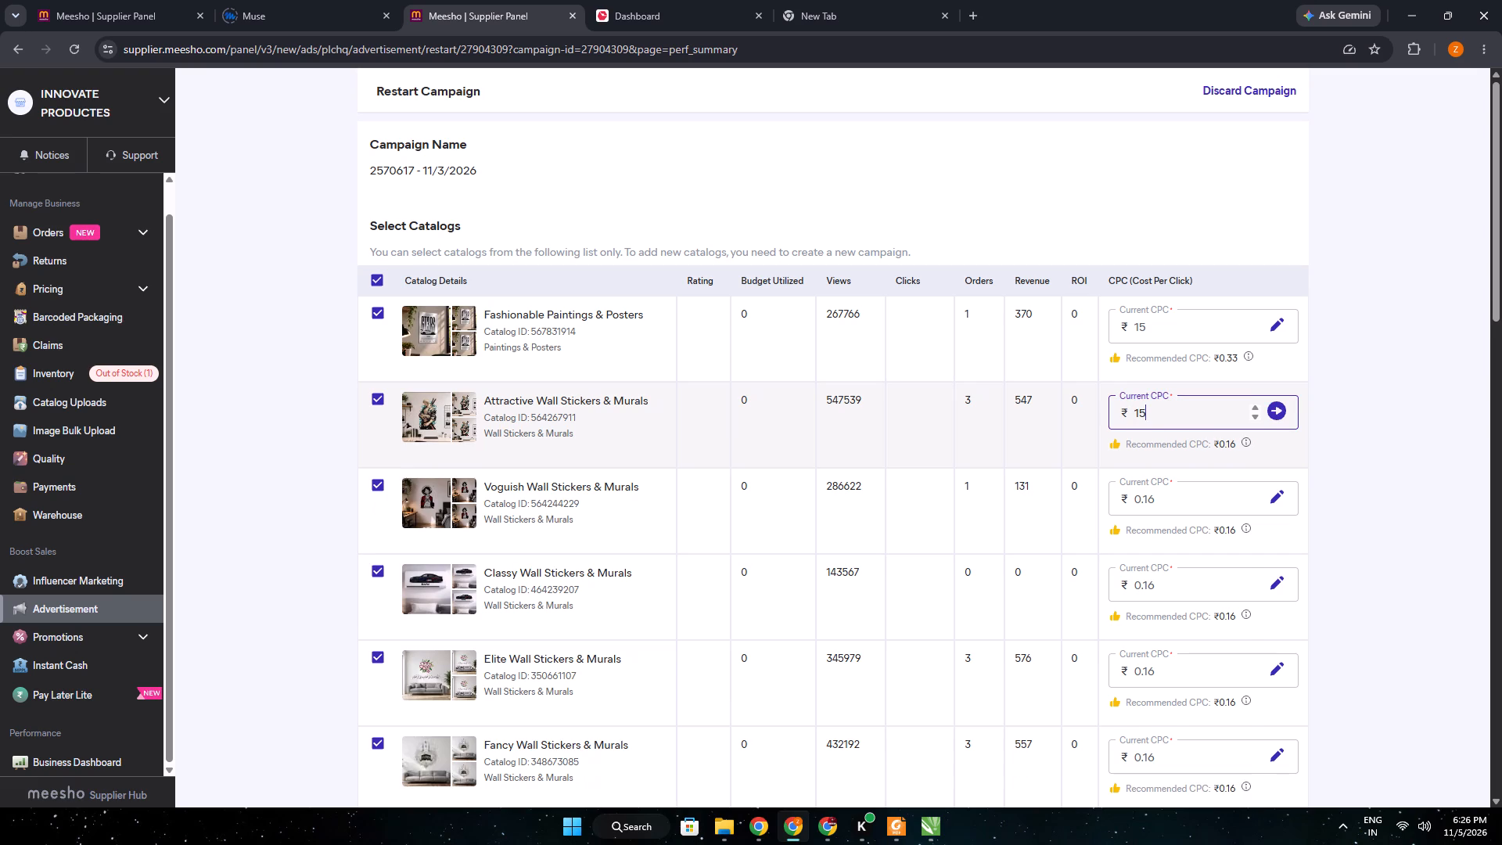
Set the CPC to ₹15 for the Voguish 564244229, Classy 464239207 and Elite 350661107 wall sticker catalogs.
{"action": "left_click_drag", "start_coordinate": [1176, 506], "coordinate": [1130, 510]}
{"action": "key", "text": "1"}
{"action": "key", "text": "5"}
{"action": "key", "text": "Return"}
{"action": "left_click_drag", "start_coordinate": [1177, 591], "coordinate": [940, 549]}
{"action": "key", "text": "1"}
{"action": "key", "text": "5"}
{"action": "key", "text": "Return"}
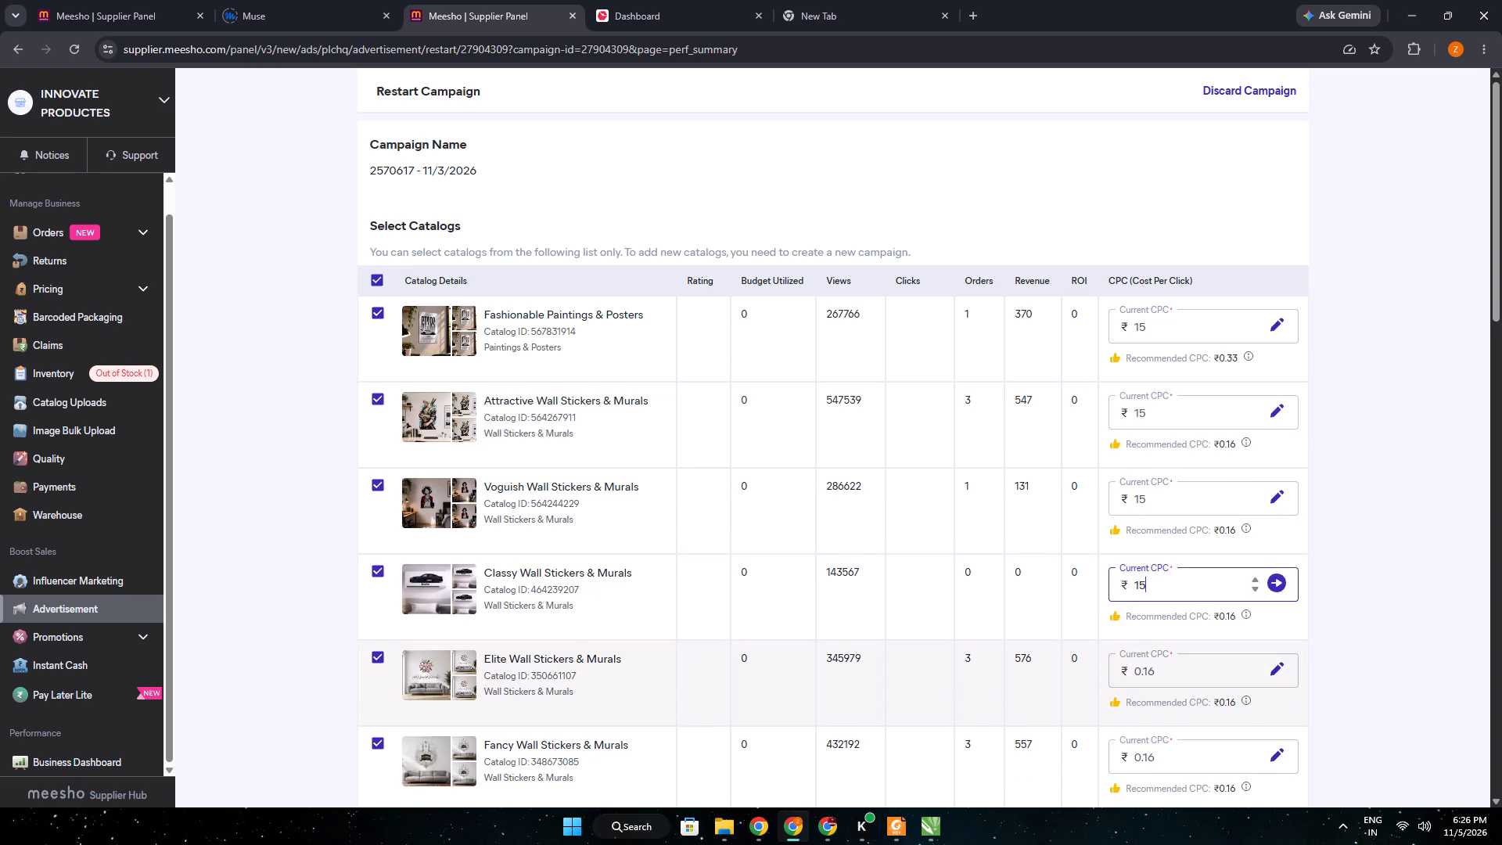
{"action": "left_click_drag", "start_coordinate": [1169, 671], "coordinate": [1109, 682]}
{"action": "key", "text": "1"}
{"action": "key", "text": "5"}
{"action": "key", "text": "Return"}
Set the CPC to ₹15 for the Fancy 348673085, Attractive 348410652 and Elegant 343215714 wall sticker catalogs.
{"action": "scroll", "coordinate": [1059, 545], "scroll_direction": "down", "scroll_amount": 4}
{"action": "left_click_drag", "start_coordinate": [1160, 447], "coordinate": [1081, 453]}
{"action": "key", "text": "1"}
{"action": "key", "text": "5"}
{"action": "key", "text": "Return"}
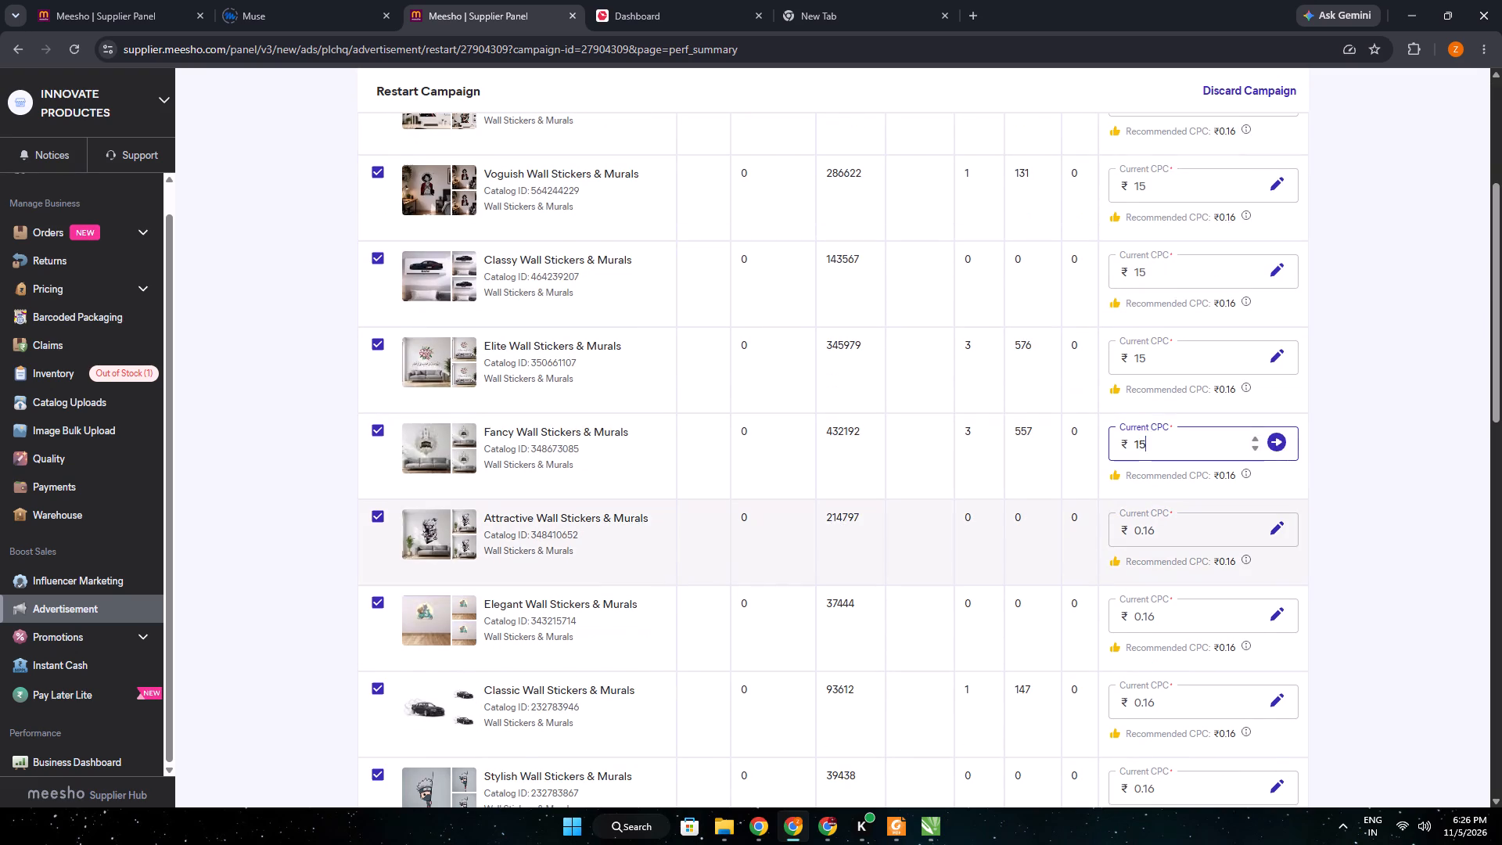
{"action": "left_click_drag", "start_coordinate": [1158, 529], "coordinate": [1106, 539]}
{"action": "key", "text": "1"}
{"action": "key", "text": "5"}
{"action": "key", "text": "Return"}
{"action": "left_click_drag", "start_coordinate": [1184, 627], "coordinate": [1078, 626]}
{"action": "key", "text": "1"}
{"action": "key", "text": "5"}
{"action": "key", "text": "Return"}
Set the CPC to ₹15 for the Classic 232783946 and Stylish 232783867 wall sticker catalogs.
{"action": "left_click_drag", "start_coordinate": [1155, 699], "coordinate": [1088, 704]}
{"action": "type", "text": "15"}
{"action": "key", "text": "Return"}
{"action": "scroll", "coordinate": [1026, 562], "scroll_direction": "down", "scroll_amount": 3}
{"action": "left_click_drag", "start_coordinate": [1157, 548], "coordinate": [1032, 573]}
{"action": "key", "text": "1"}
{"action": "key", "text": "5"}
{"action": "key", "text": "Return"}
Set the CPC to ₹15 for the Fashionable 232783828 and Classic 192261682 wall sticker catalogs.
{"action": "left_click_drag", "start_coordinate": [1187, 648], "coordinate": [1069, 655]}
{"action": "key", "text": "1"}
{"action": "key", "text": "5"}
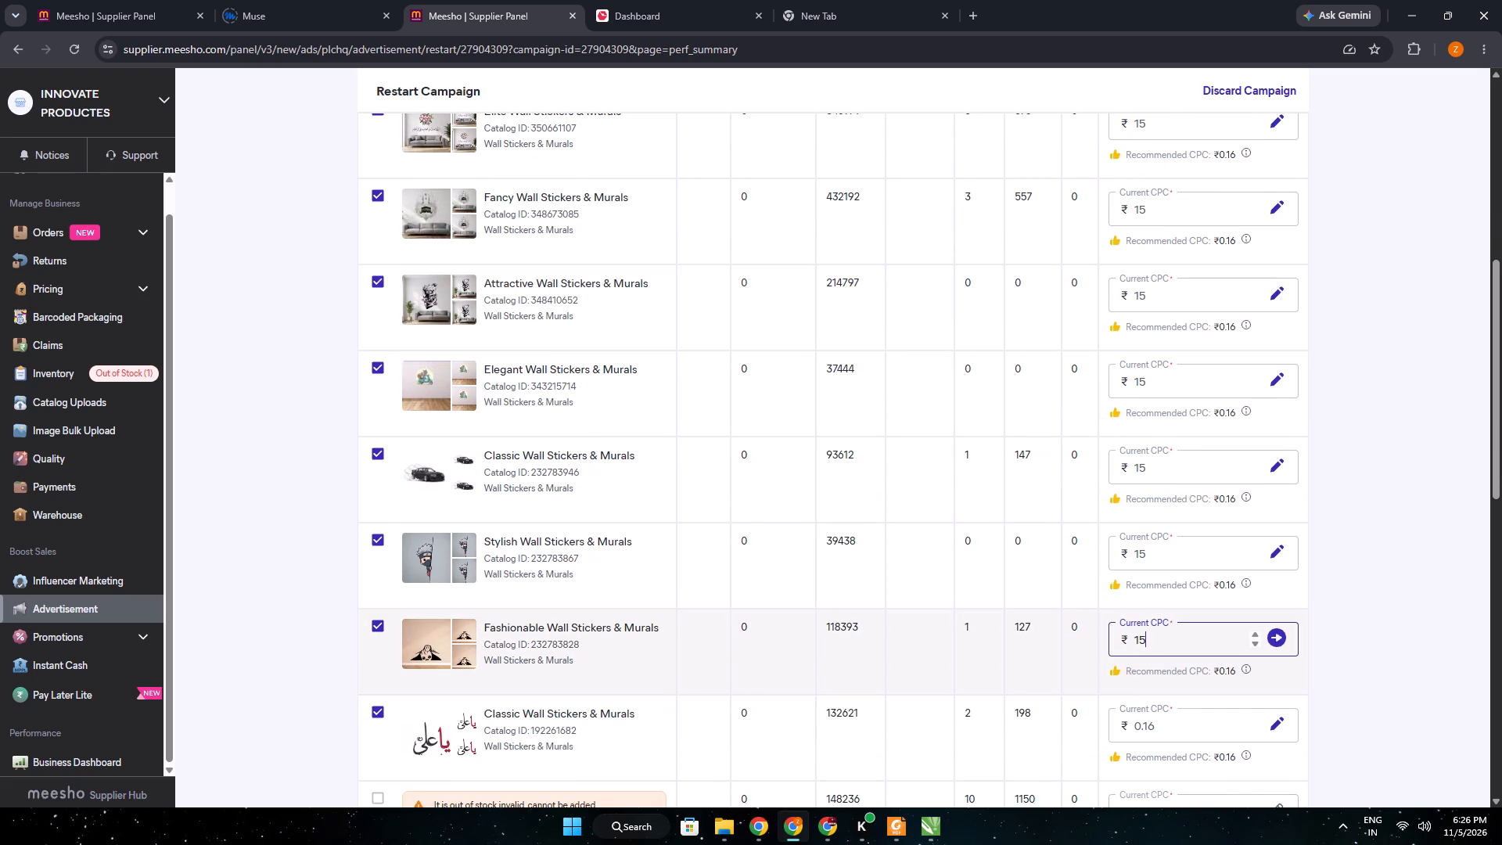
{"action": "key", "text": "Return"}
{"action": "left_click_drag", "start_coordinate": [1164, 720], "coordinate": [1015, 728]}
{"action": "key", "text": "1"}
{"action": "key", "text": "5"}
{"action": "key", "text": "Return"}
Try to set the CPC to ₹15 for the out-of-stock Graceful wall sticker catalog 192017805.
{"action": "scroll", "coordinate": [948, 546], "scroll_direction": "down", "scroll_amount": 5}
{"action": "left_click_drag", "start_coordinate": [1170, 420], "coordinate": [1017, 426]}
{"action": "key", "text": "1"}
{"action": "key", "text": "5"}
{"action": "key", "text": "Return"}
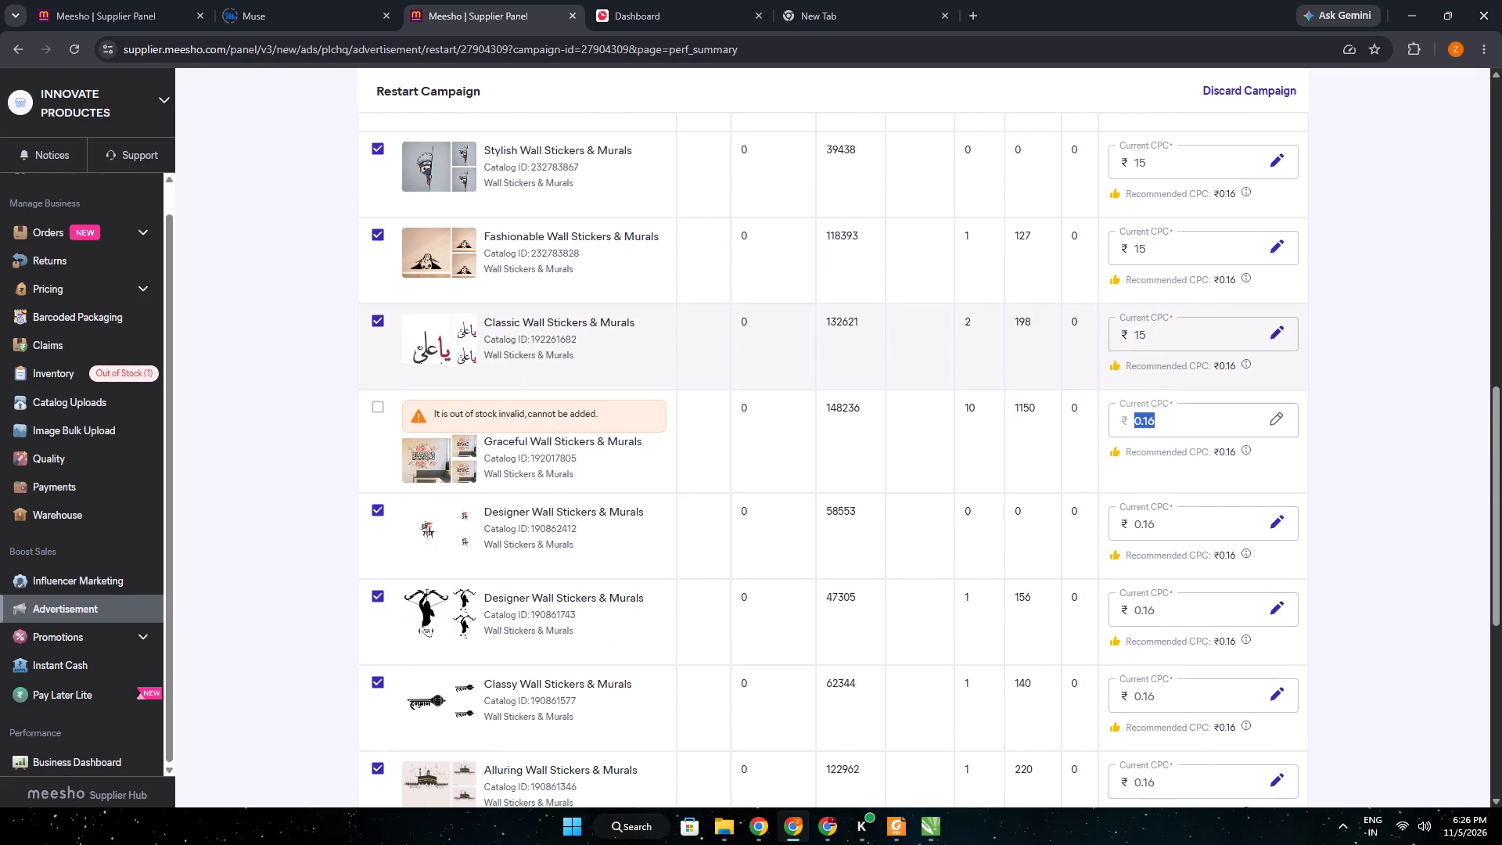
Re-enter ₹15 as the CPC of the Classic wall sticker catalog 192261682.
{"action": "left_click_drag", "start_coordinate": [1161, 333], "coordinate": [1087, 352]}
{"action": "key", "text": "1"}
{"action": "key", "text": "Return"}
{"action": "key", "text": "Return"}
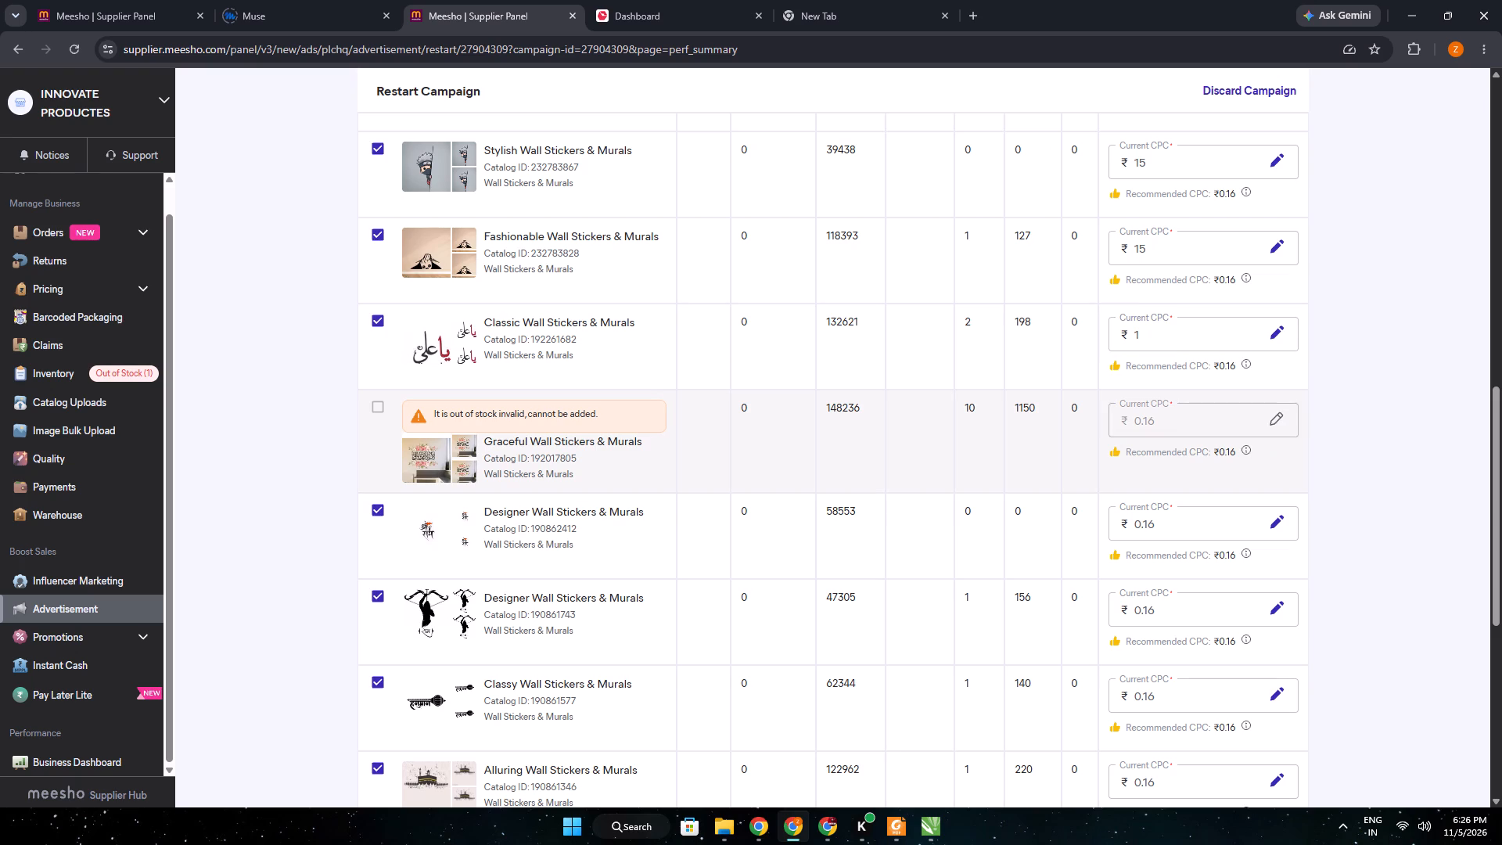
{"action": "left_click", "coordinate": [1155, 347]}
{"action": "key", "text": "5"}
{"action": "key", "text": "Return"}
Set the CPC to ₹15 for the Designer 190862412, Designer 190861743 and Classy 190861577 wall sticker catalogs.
{"action": "left_click_drag", "start_coordinate": [1182, 530], "coordinate": [1058, 542]}
{"action": "key", "text": "1"}
{"action": "key", "text": "5"}
{"action": "key", "text": "Return"}
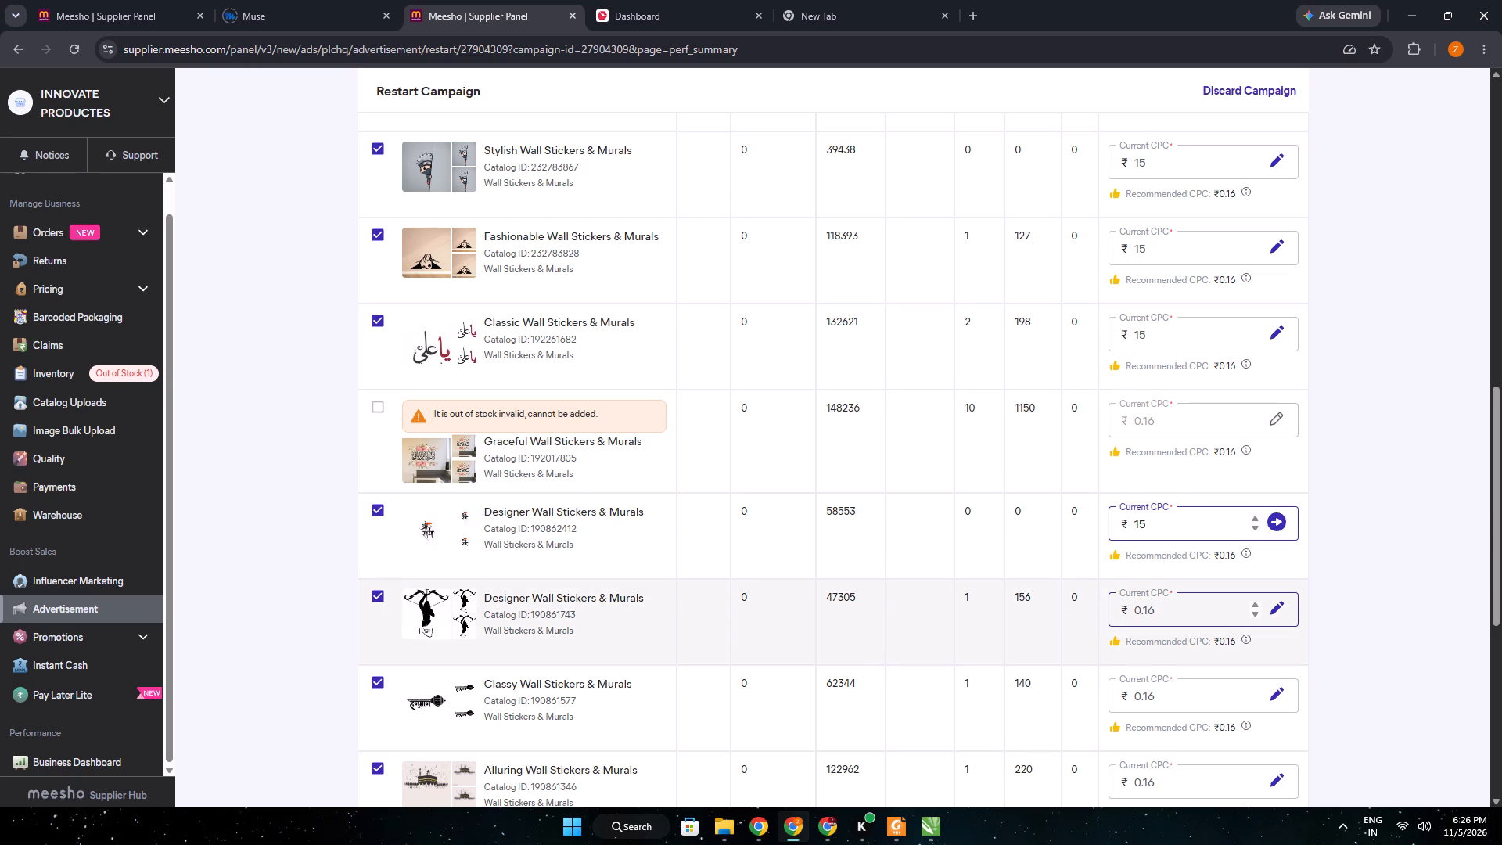
{"action": "left_click_drag", "start_coordinate": [1169, 613], "coordinate": [1080, 627]}
{"action": "key", "text": "1"}
{"action": "key", "text": "5"}
{"action": "key", "text": "Return"}
{"action": "left_click_drag", "start_coordinate": [1166, 701], "coordinate": [1129, 699]}
{"action": "type", "text": "15"}
{"action": "key", "text": "Return"}
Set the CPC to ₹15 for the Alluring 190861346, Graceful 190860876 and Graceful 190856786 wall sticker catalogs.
{"action": "scroll", "coordinate": [1091, 530], "scroll_direction": "down", "scroll_amount": 3}
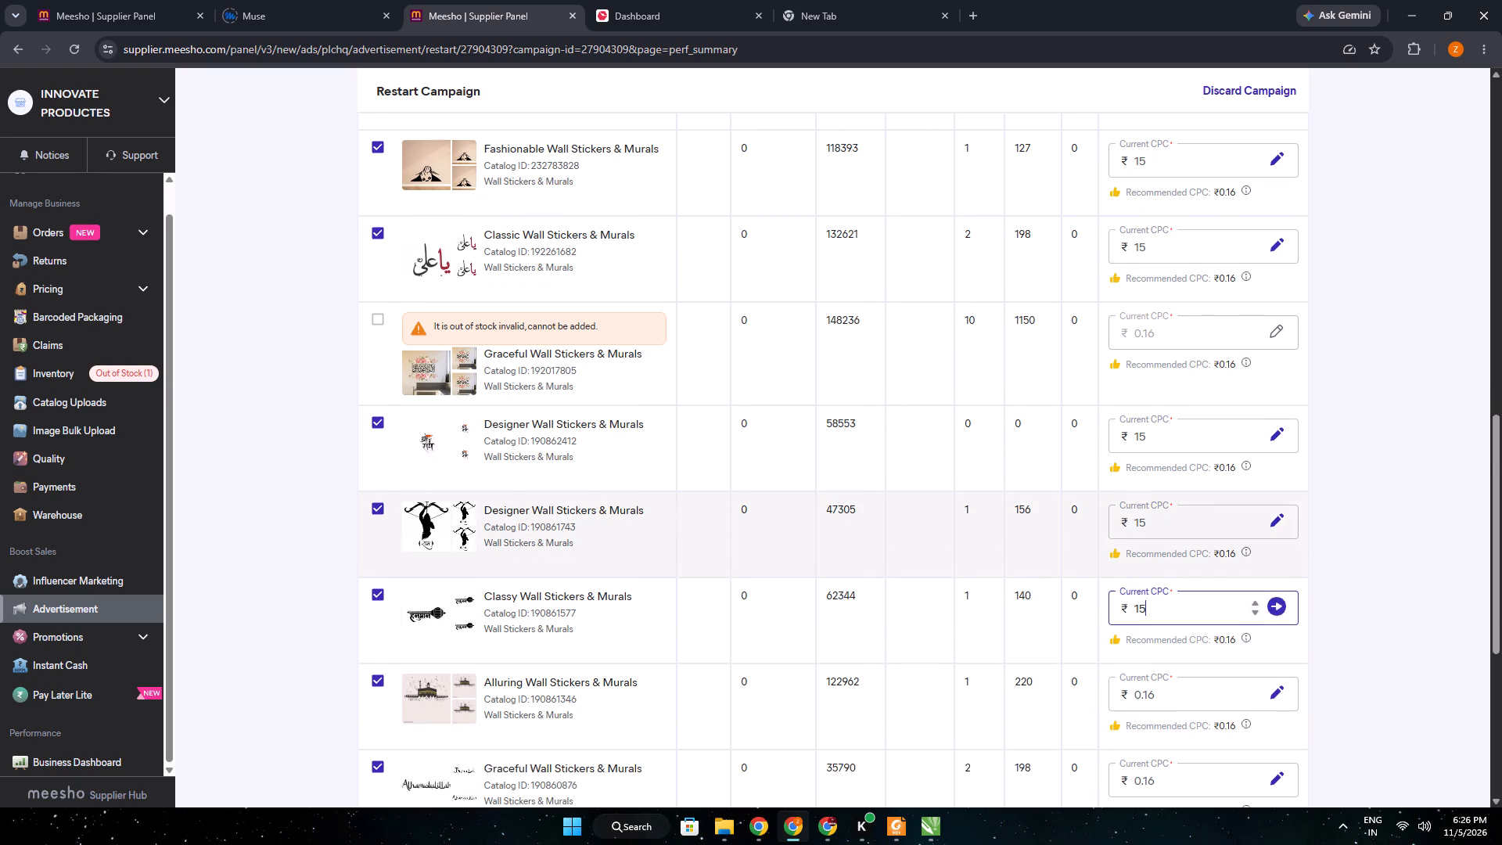
{"action": "left_click_drag", "start_coordinate": [1167, 552], "coordinate": [1083, 557]}
{"action": "type", "text": "15"}
{"action": "key", "text": "Return"}
{"action": "left_click_drag", "start_coordinate": [1163, 631], "coordinate": [1089, 633]}
{"action": "type", "text": "15"}
{"action": "key", "text": "Return"}
{"action": "left_click_drag", "start_coordinate": [1161, 714], "coordinate": [1065, 715]}
{"action": "left_click", "coordinate": [1044, 715]}
{"action": "key", "text": "5"}
{"action": "key", "text": "Return"}
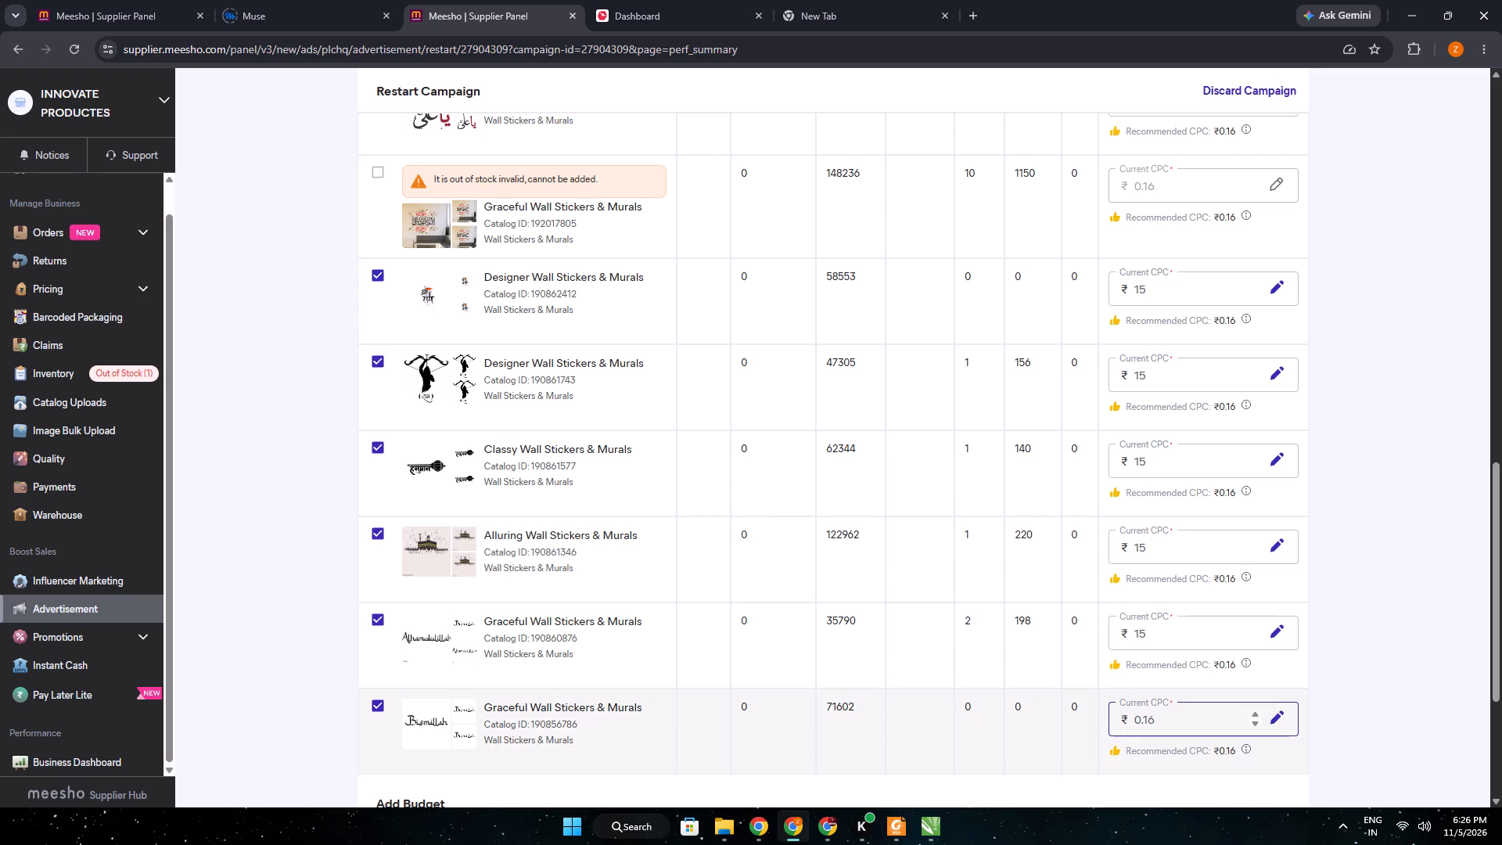
{"action": "left_click_drag", "start_coordinate": [1157, 716], "coordinate": [1075, 710]}
{"action": "type", "text": "15"}
{"action": "key", "text": "Return"}
{"action": "key", "text": "Return"}
Check the catalogs' CPC entries and restart the campaign with its ₹50 budget and no end date.
{"action": "scroll", "coordinate": [1050, 614], "scroll_direction": "down", "scroll_amount": 4}
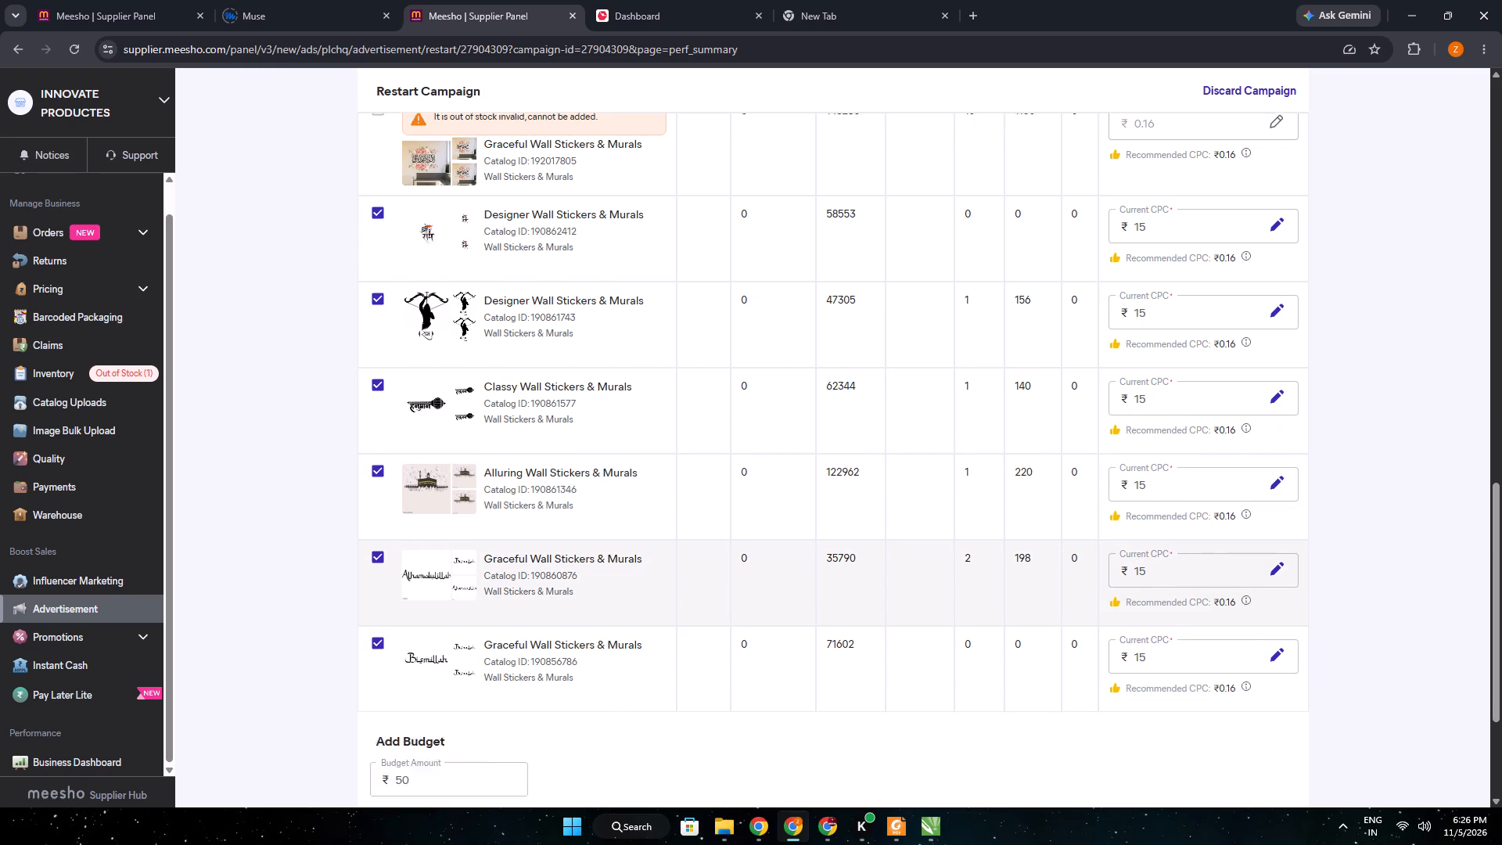
{"action": "scroll", "coordinate": [699, 546], "scroll_direction": "up", "scroll_amount": 15}
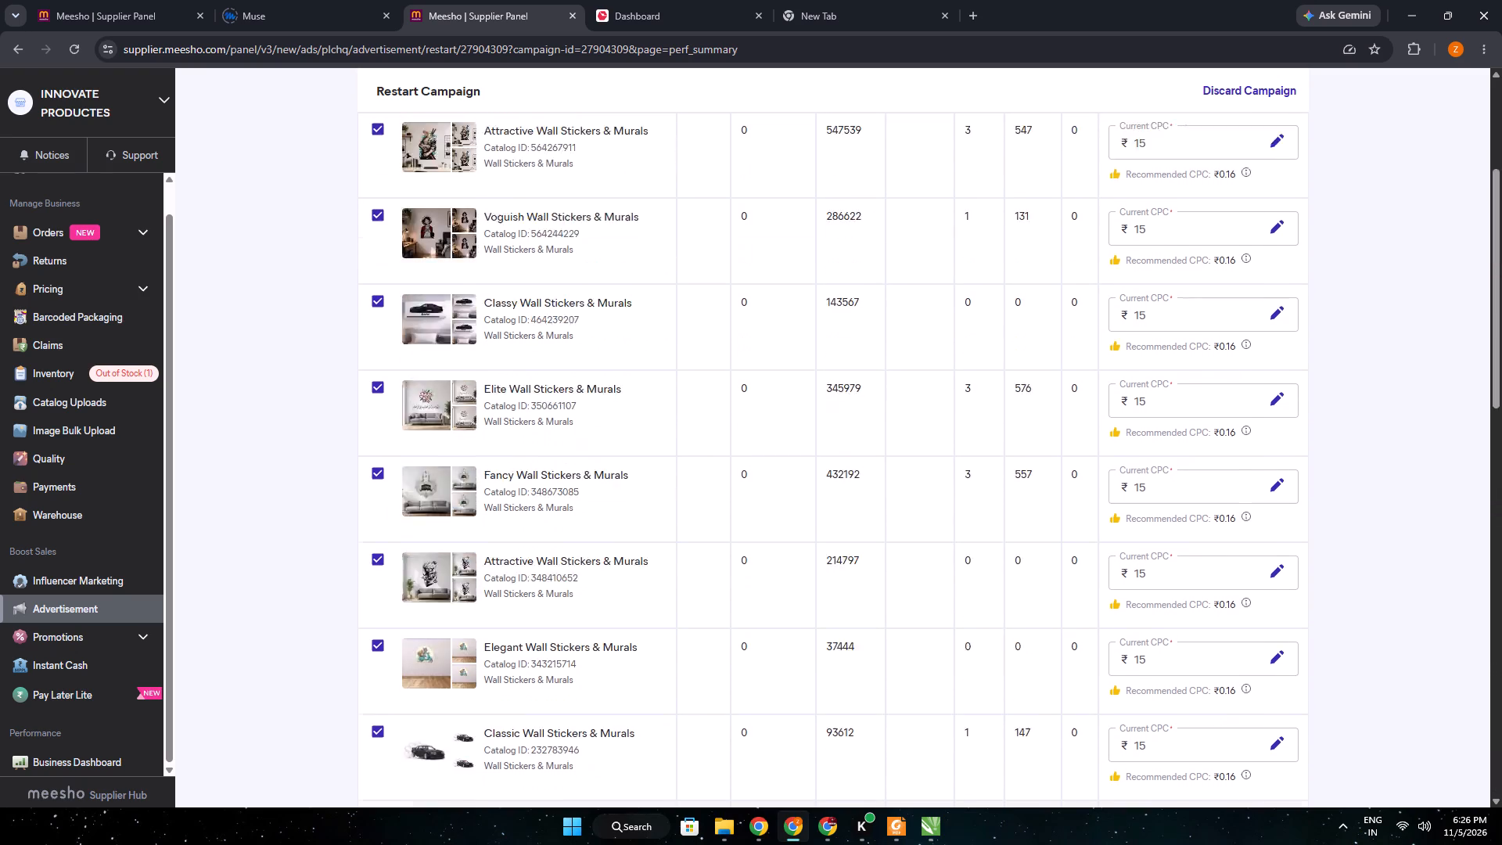
{"action": "scroll", "coordinate": [706, 536], "scroll_direction": "up", "scroll_amount": 7}
{"action": "scroll", "coordinate": [645, 484], "scroll_direction": "down", "scroll_amount": 20}
{"action": "scroll", "coordinate": [645, 484], "scroll_direction": "down", "scroll_amount": 5}
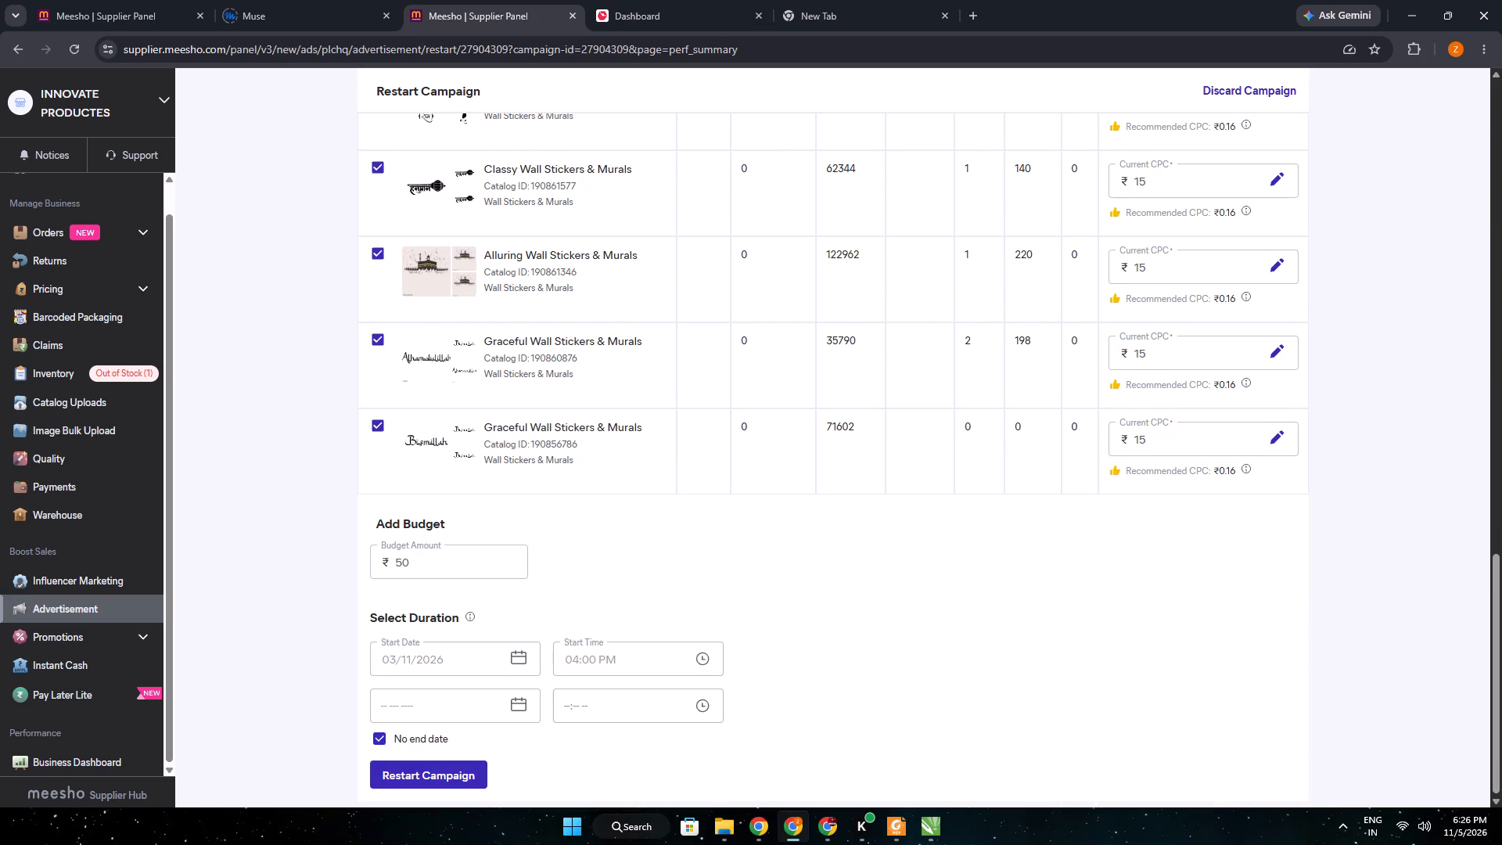
{"action": "left_click", "coordinate": [477, 764]}
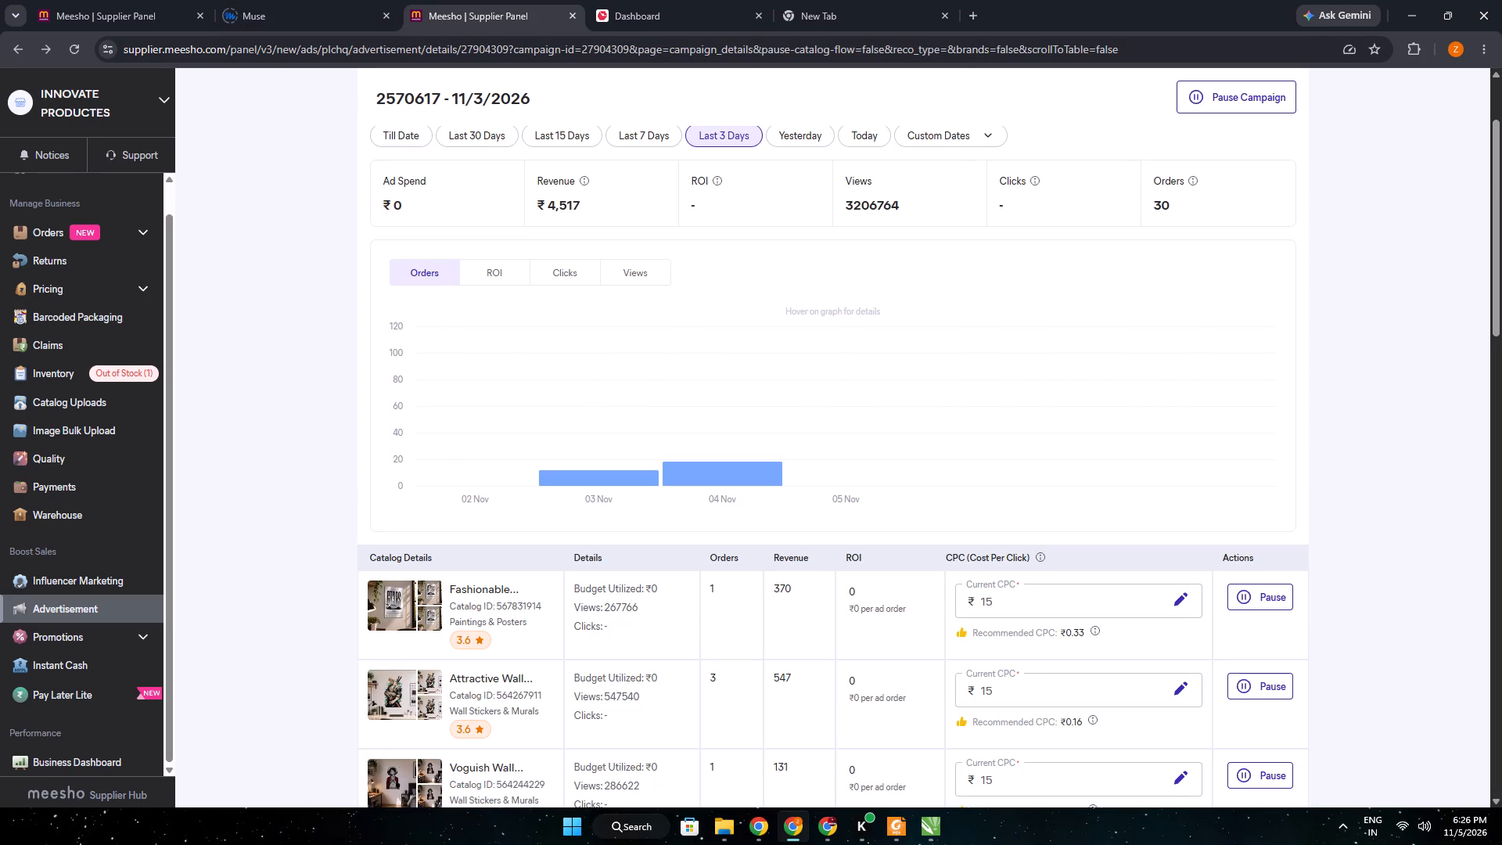
Switch to CorelDRAW and copy the small car thank-you card beside the lower corner of an INOV dore 4 sticker in 5 NOV.cdr.
{"action": "left_click", "coordinate": [934, 829]}
{"action": "scroll", "coordinate": [759, 534], "scroll_direction": "down", "scroll_amount": 2}
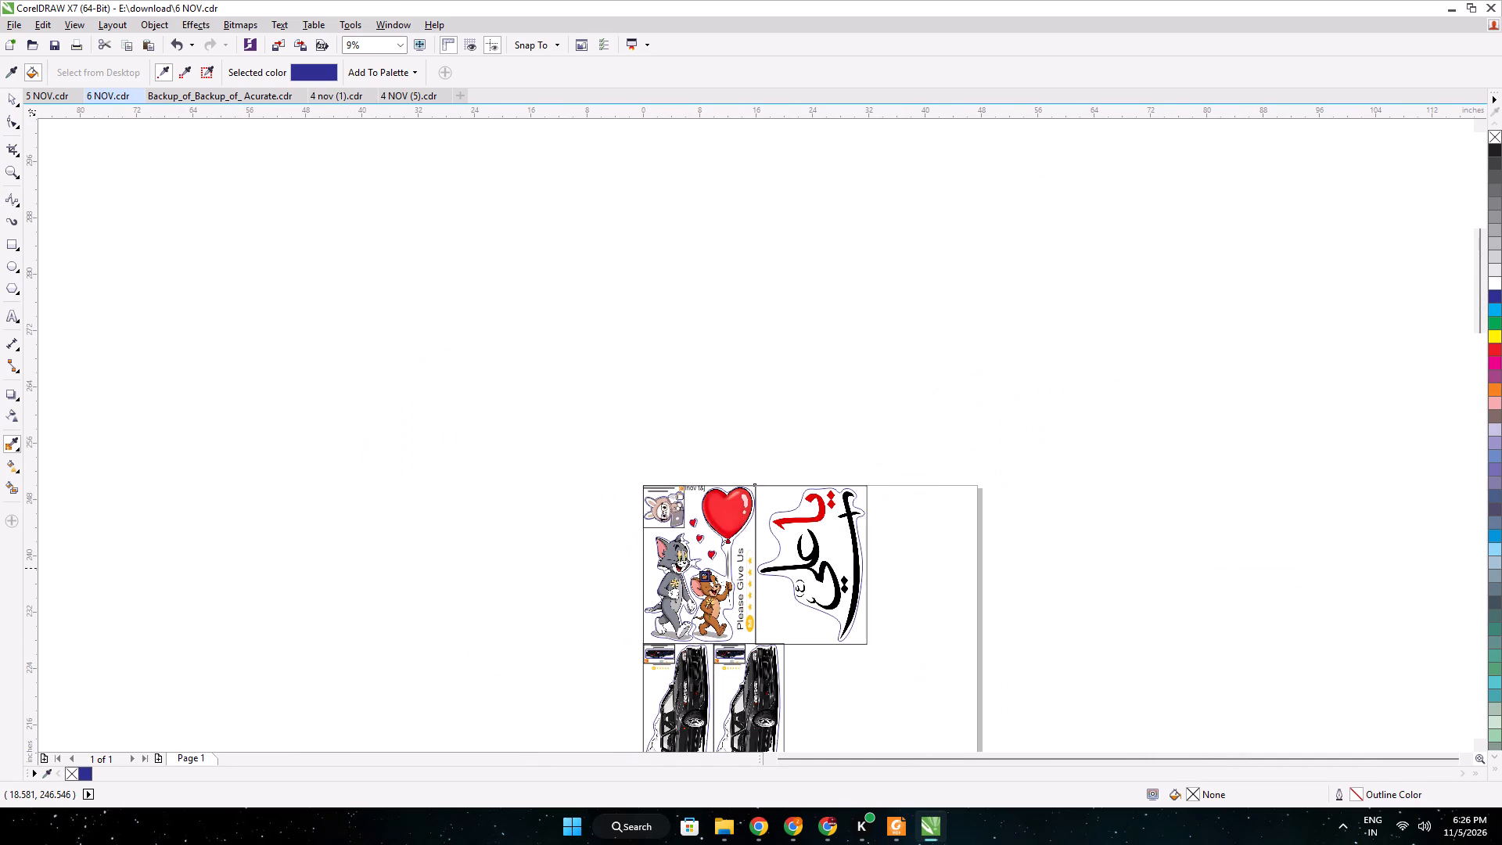
{"action": "scroll", "coordinate": [663, 505], "scroll_direction": "up", "scroll_amount": 1}
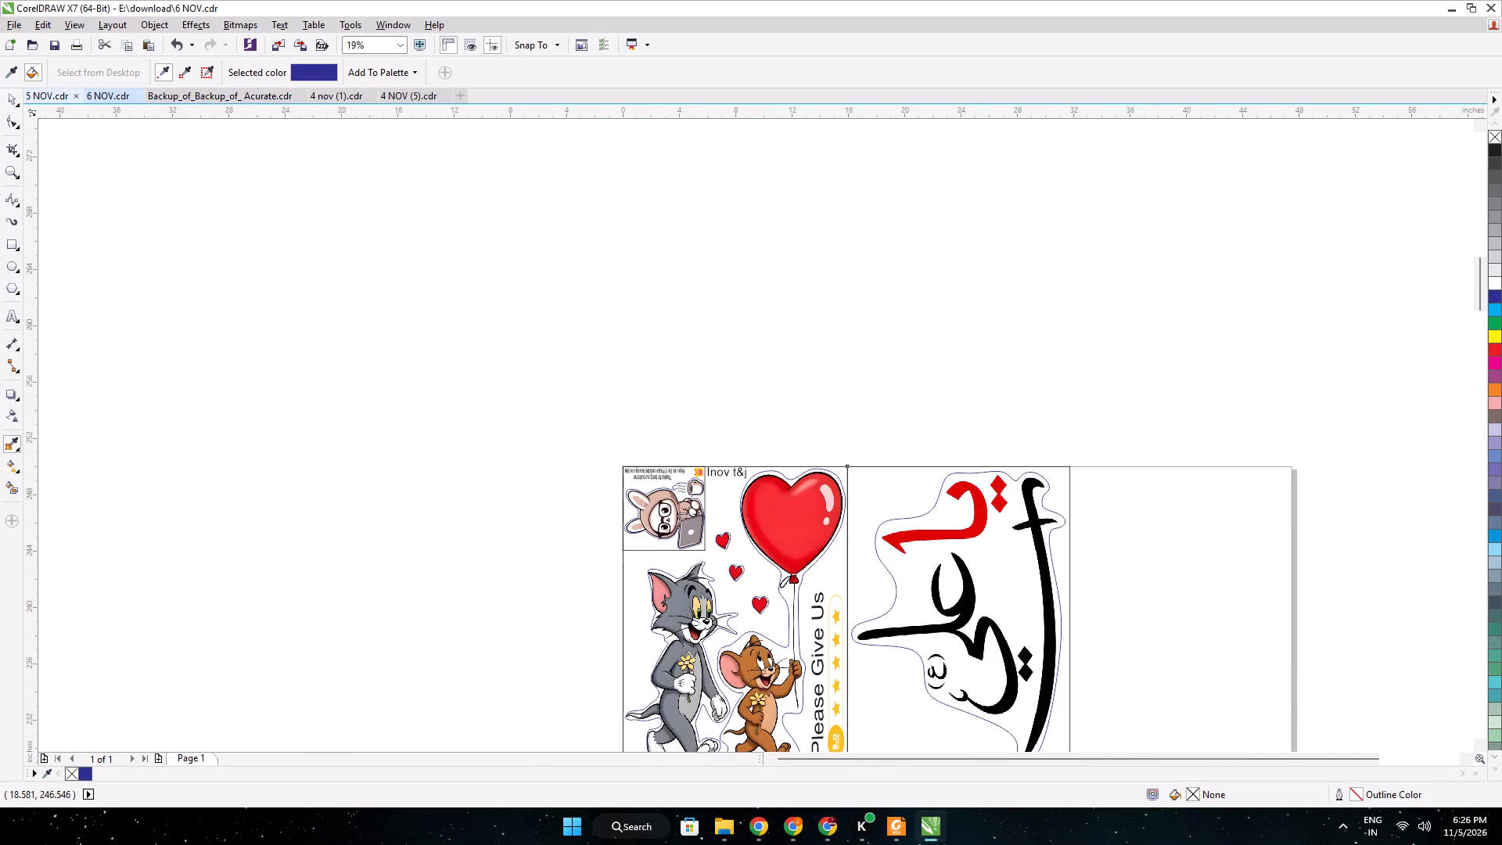
{"action": "left_click", "coordinate": [44, 95]}
{"action": "scroll", "coordinate": [589, 412], "scroll_direction": "down", "scroll_amount": 1}
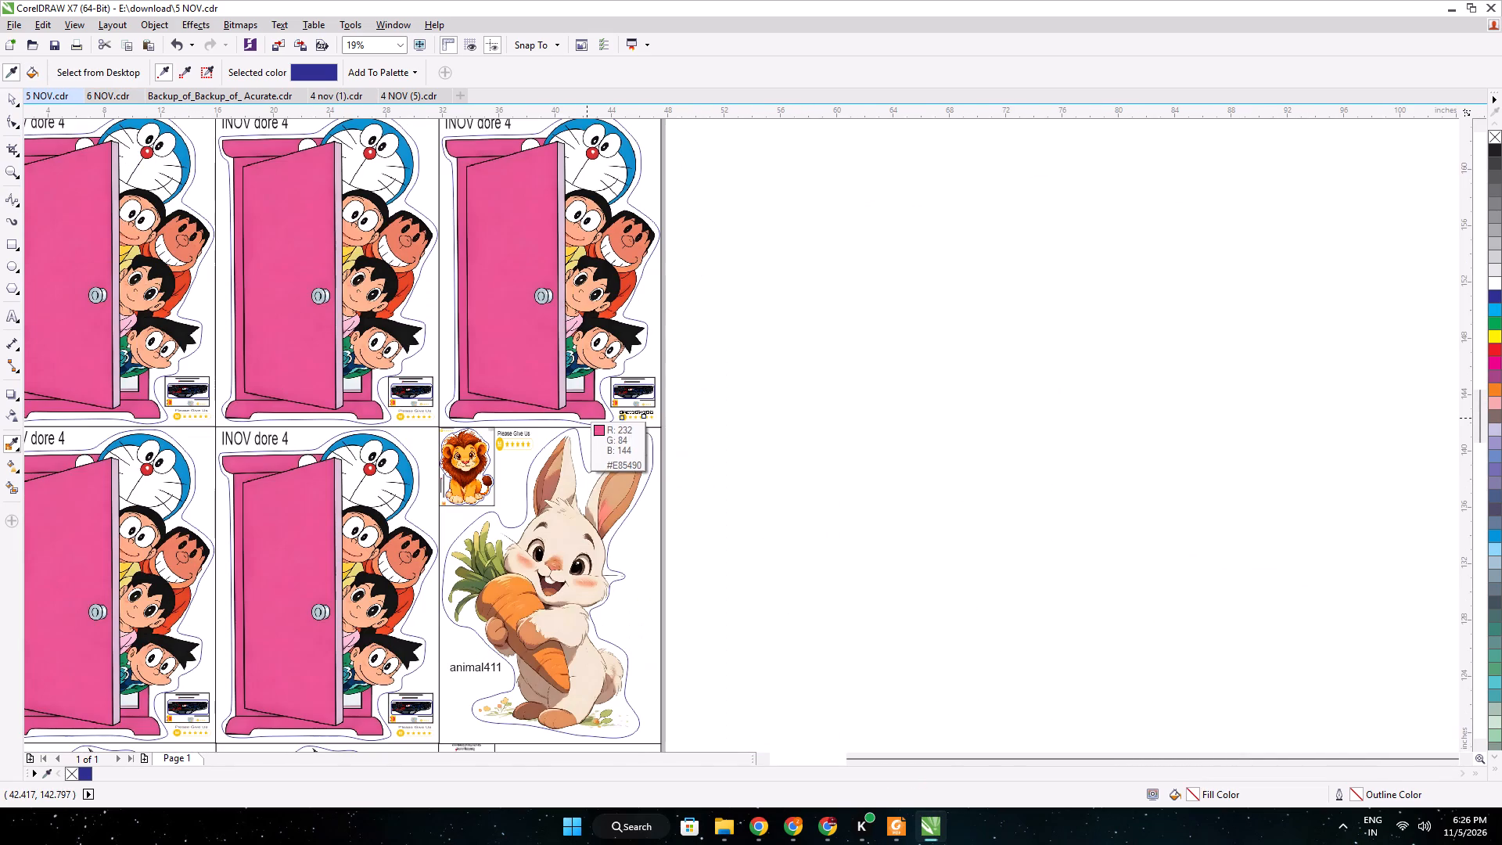
{"action": "left_click", "coordinate": [4, 102]}
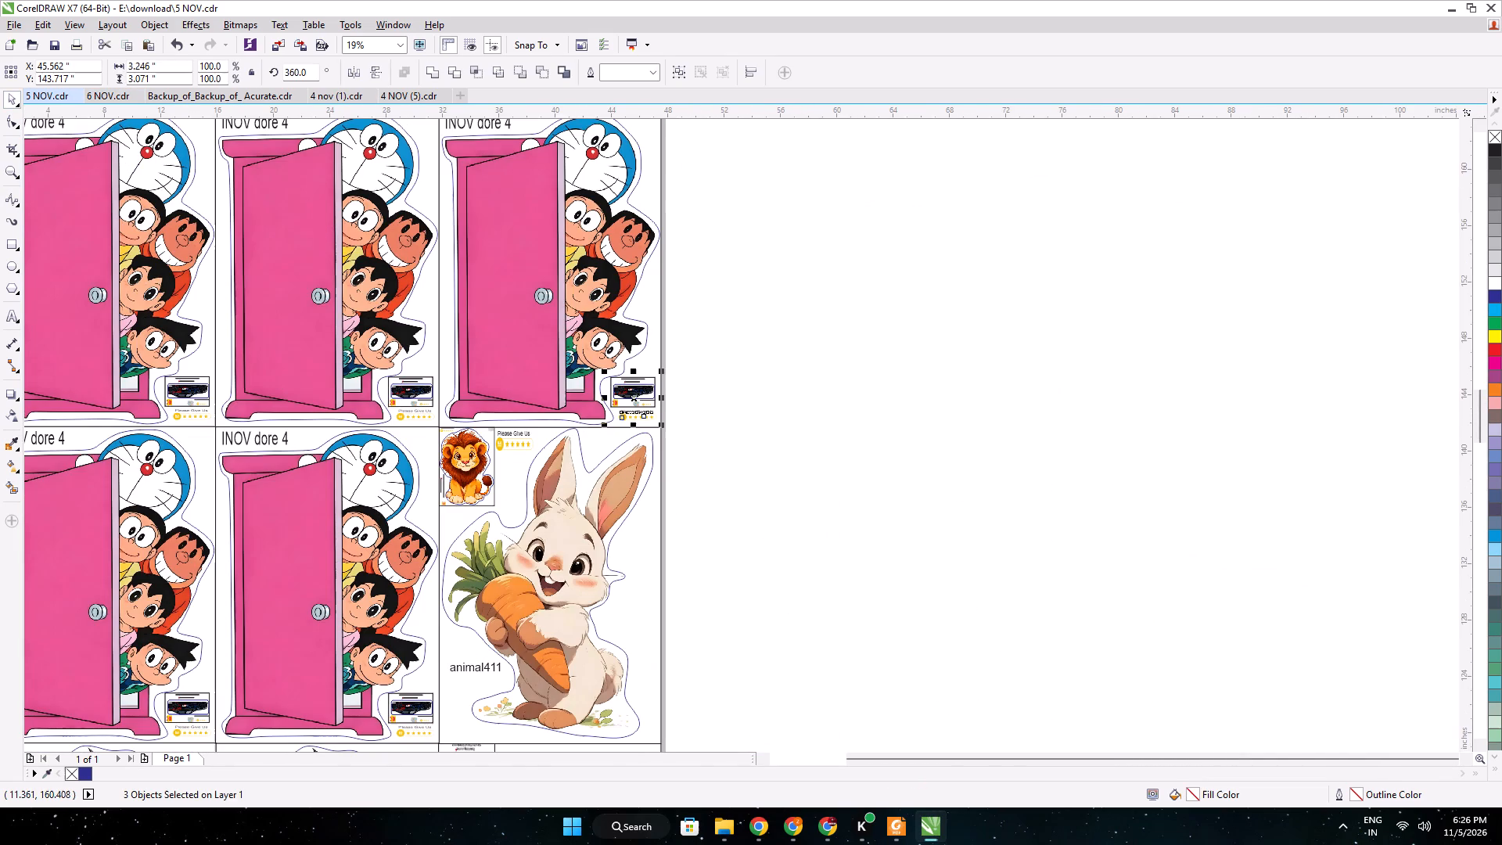
{"action": "left_click", "coordinate": [764, 408]}
{"action": "left_click_drag", "start_coordinate": [694, 405], "coordinate": [605, 379]}
{"action": "left_click", "coordinate": [595, 370]}
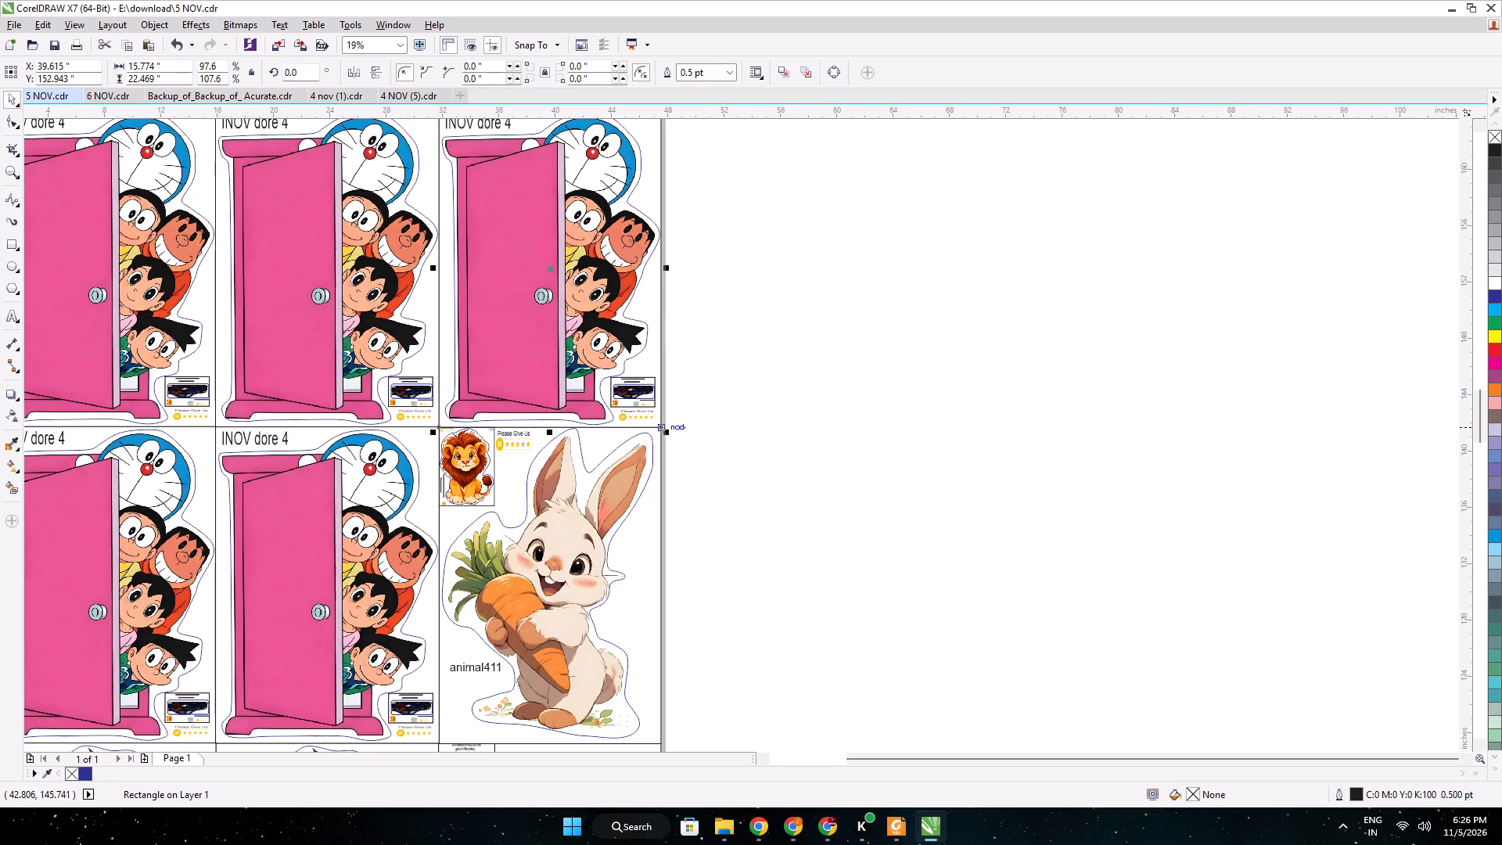
{"action": "left_click", "coordinate": [681, 428]}
{"action": "left_click_drag", "start_coordinate": [685, 425], "coordinate": [607, 362]}
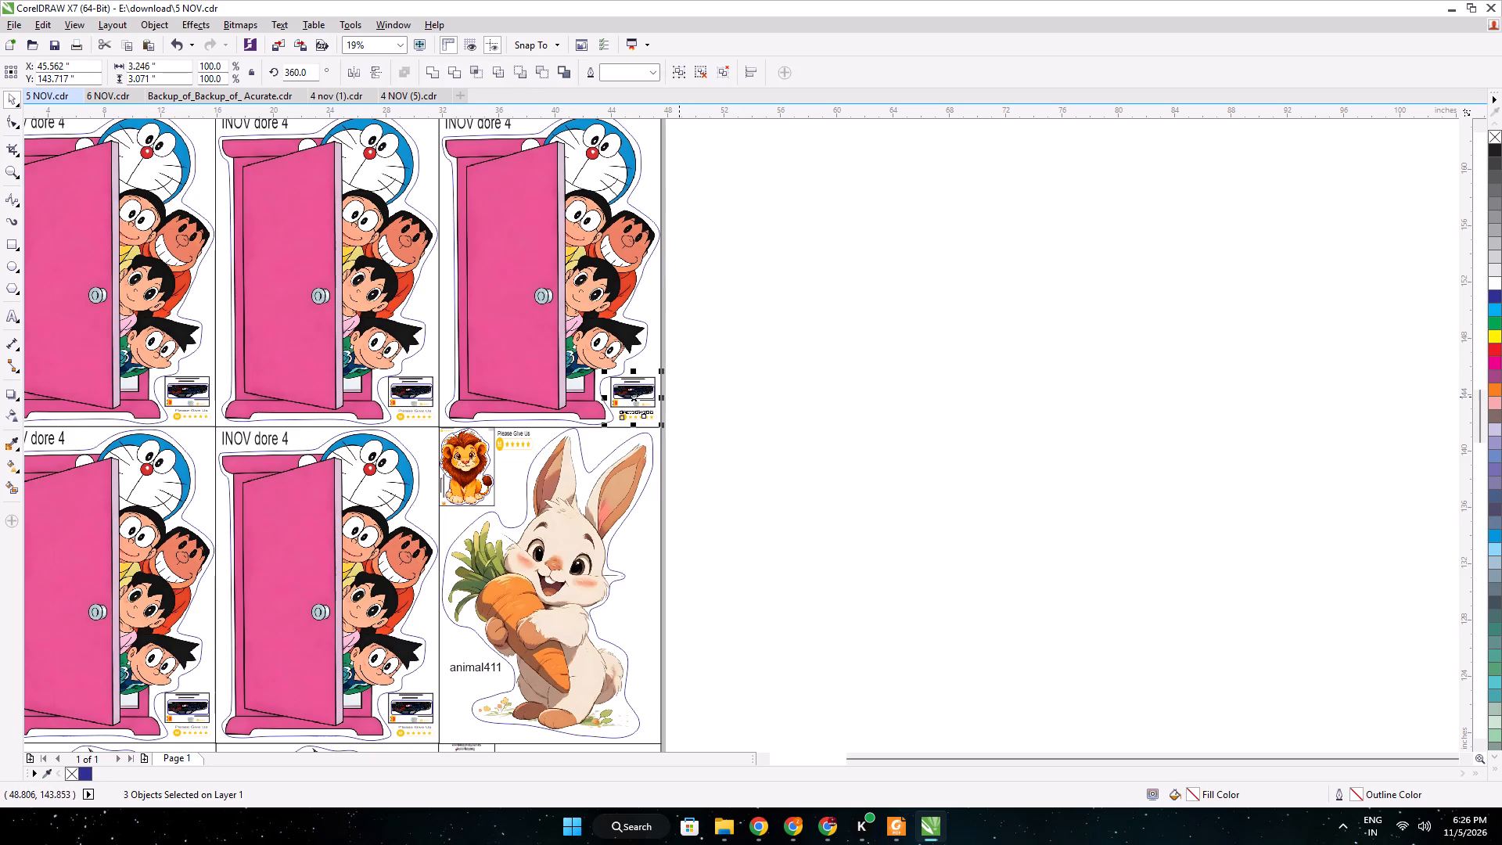
{"action": "left_click", "coordinate": [679, 397]}
{"action": "left_click_drag", "start_coordinate": [680, 371], "coordinate": [600, 407]}
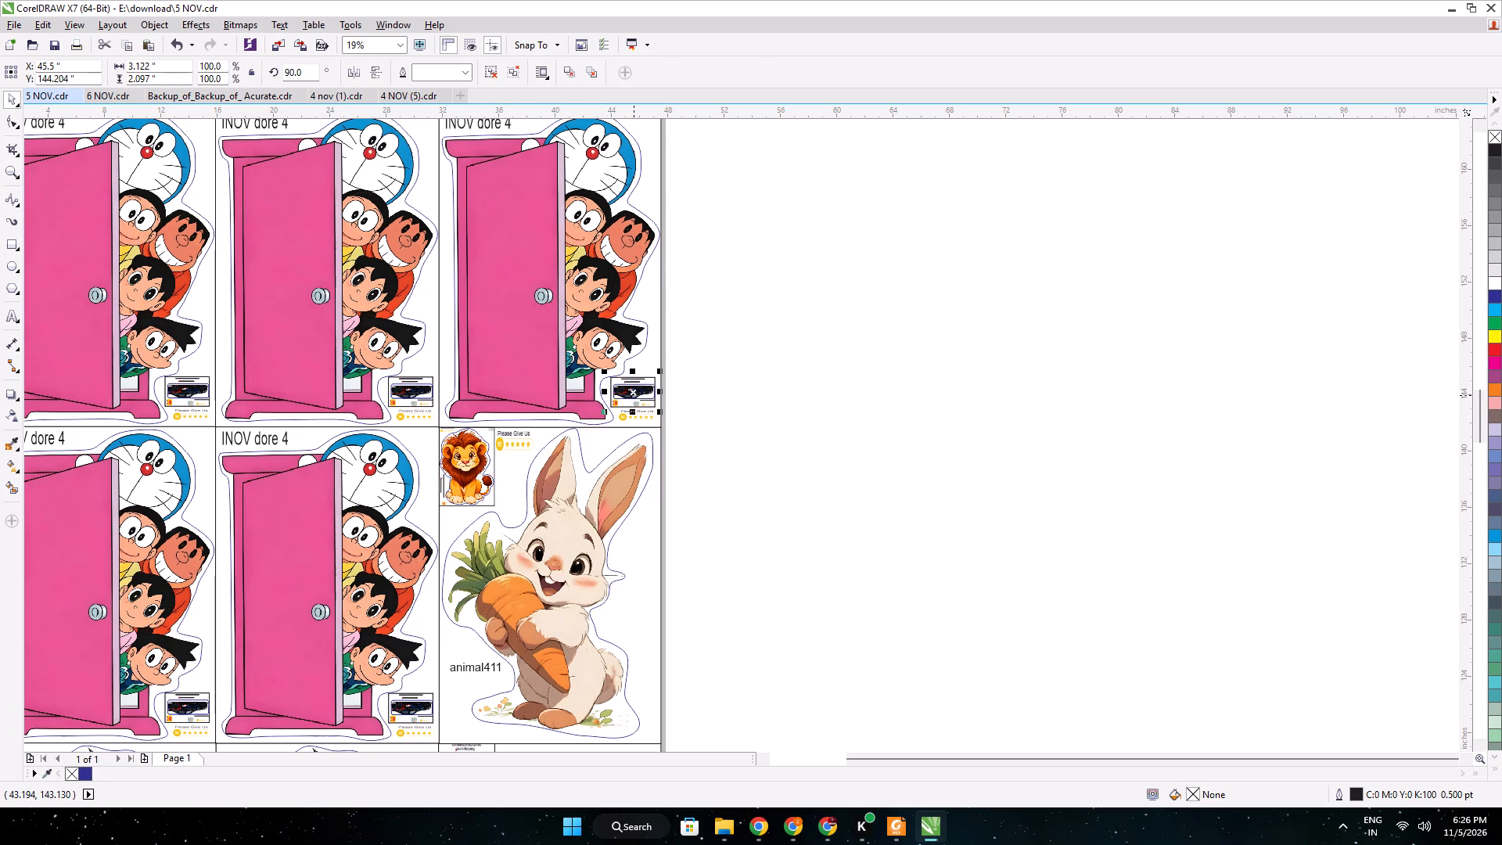
{"action": "key", "text": "ctrl+c"}
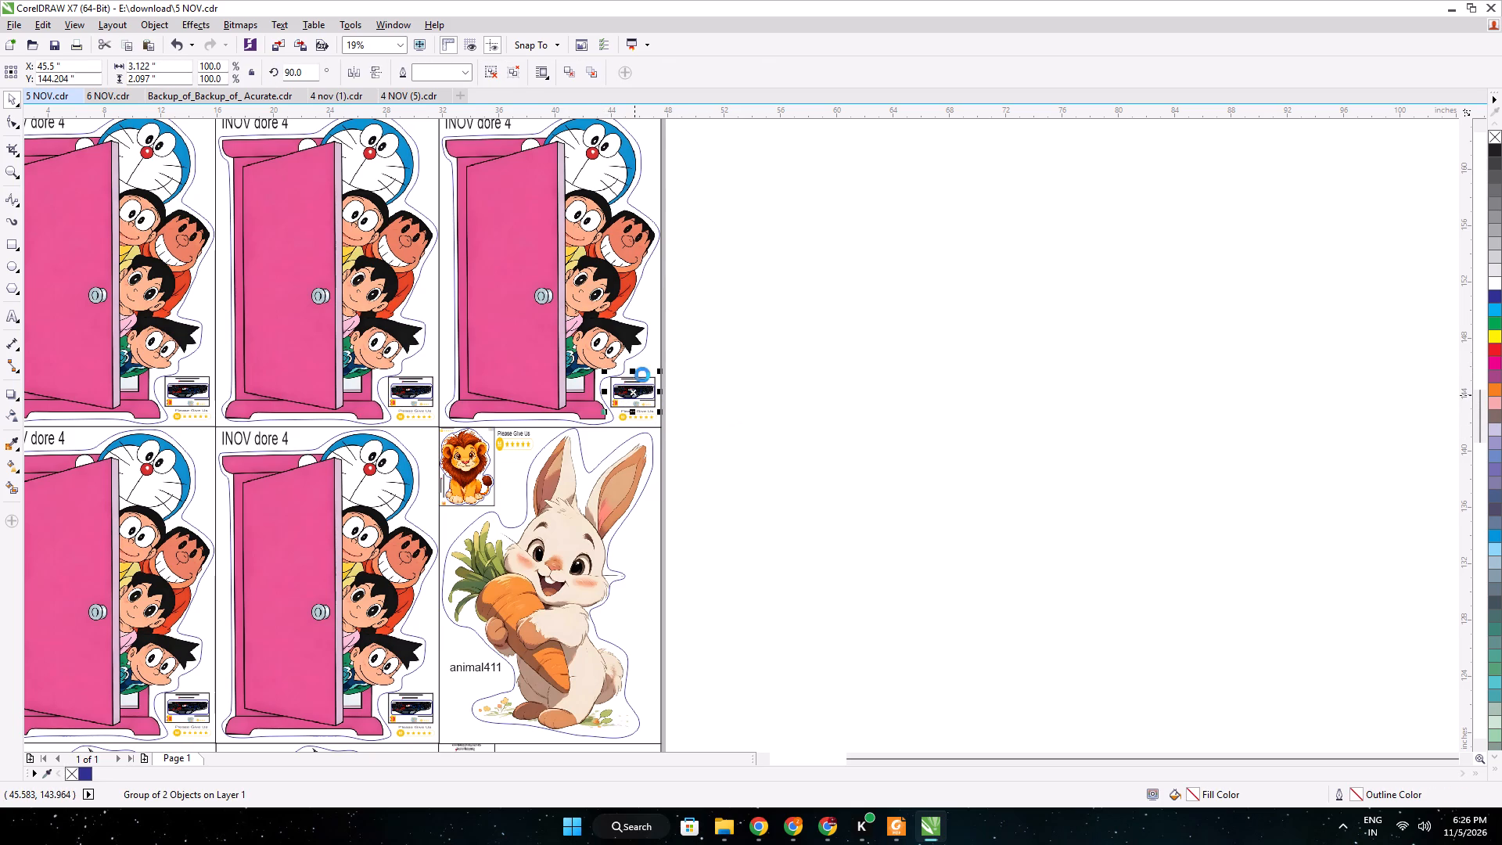
Paste the car thank-you card into 6 NOV.cdr and place it in the lower-left corner of the Arabic calligraphy sticker's frame.
{"action": "left_click", "coordinate": [114, 101]}
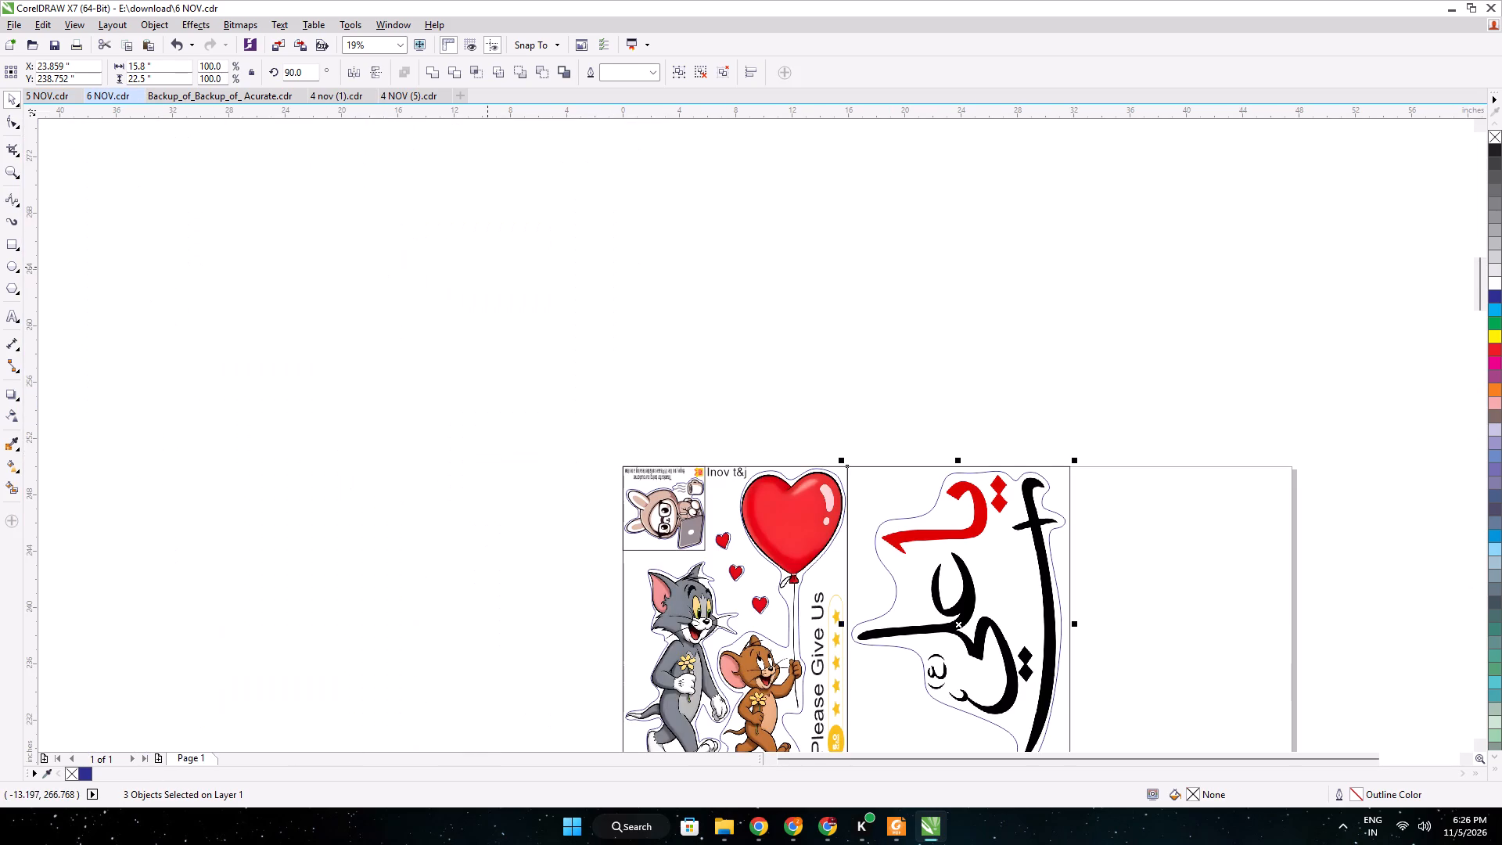
{"action": "key", "text": "ctrl+v"}
{"action": "scroll", "coordinate": [549, 343], "scroll_direction": "down", "scroll_amount": 2}
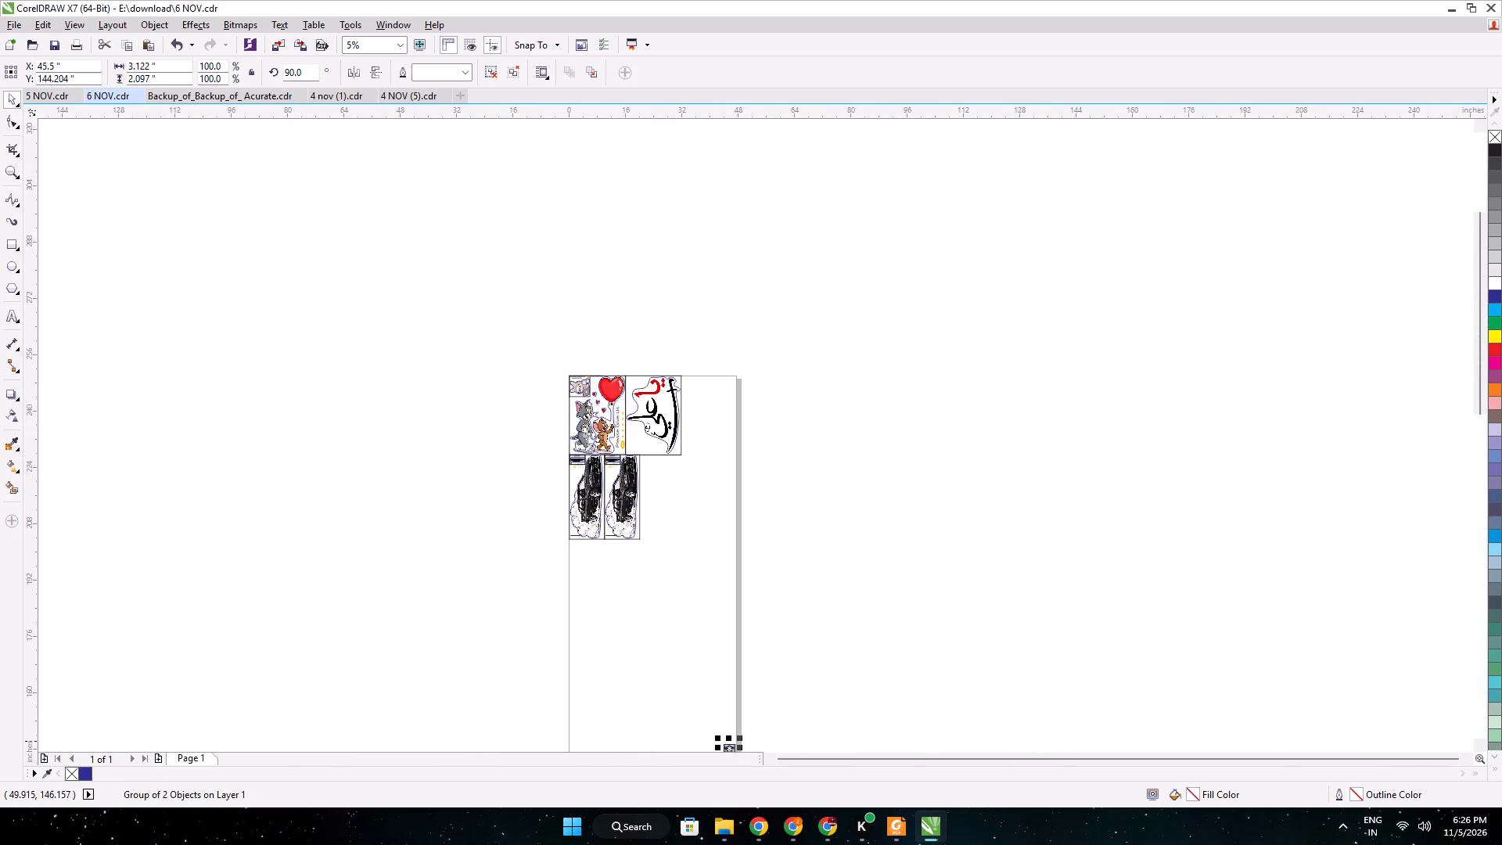
{"action": "left_click_drag", "start_coordinate": [730, 745], "coordinate": [649, 446]}
{"action": "left_click_drag", "start_coordinate": [649, 446], "coordinate": [641, 442]}
{"action": "scroll", "coordinate": [641, 442], "scroll_direction": "up", "scroll_amount": 5}
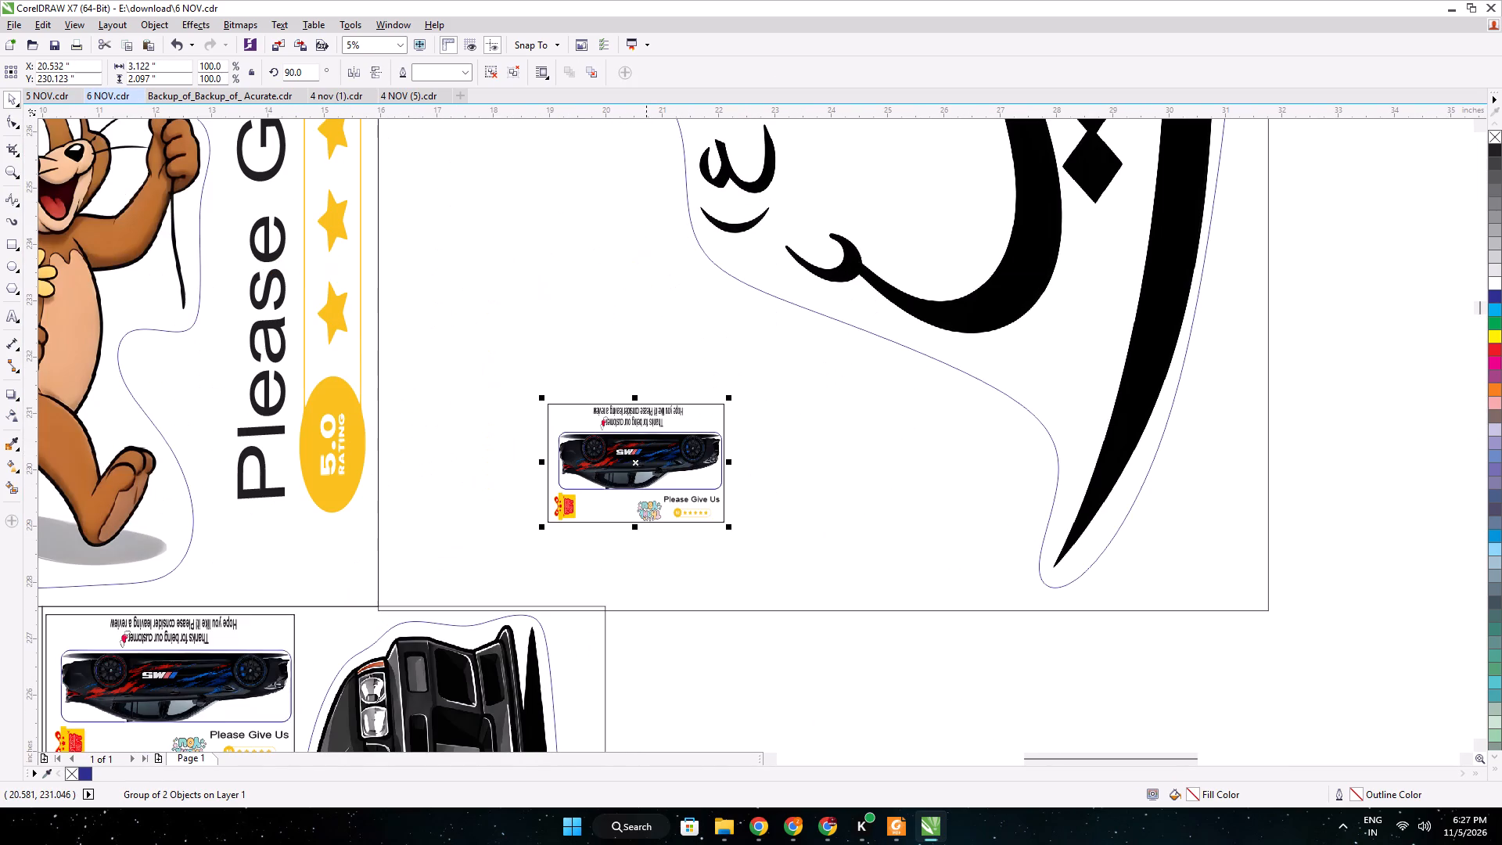
{"action": "left_click_drag", "start_coordinate": [636, 463], "coordinate": [462, 546]}
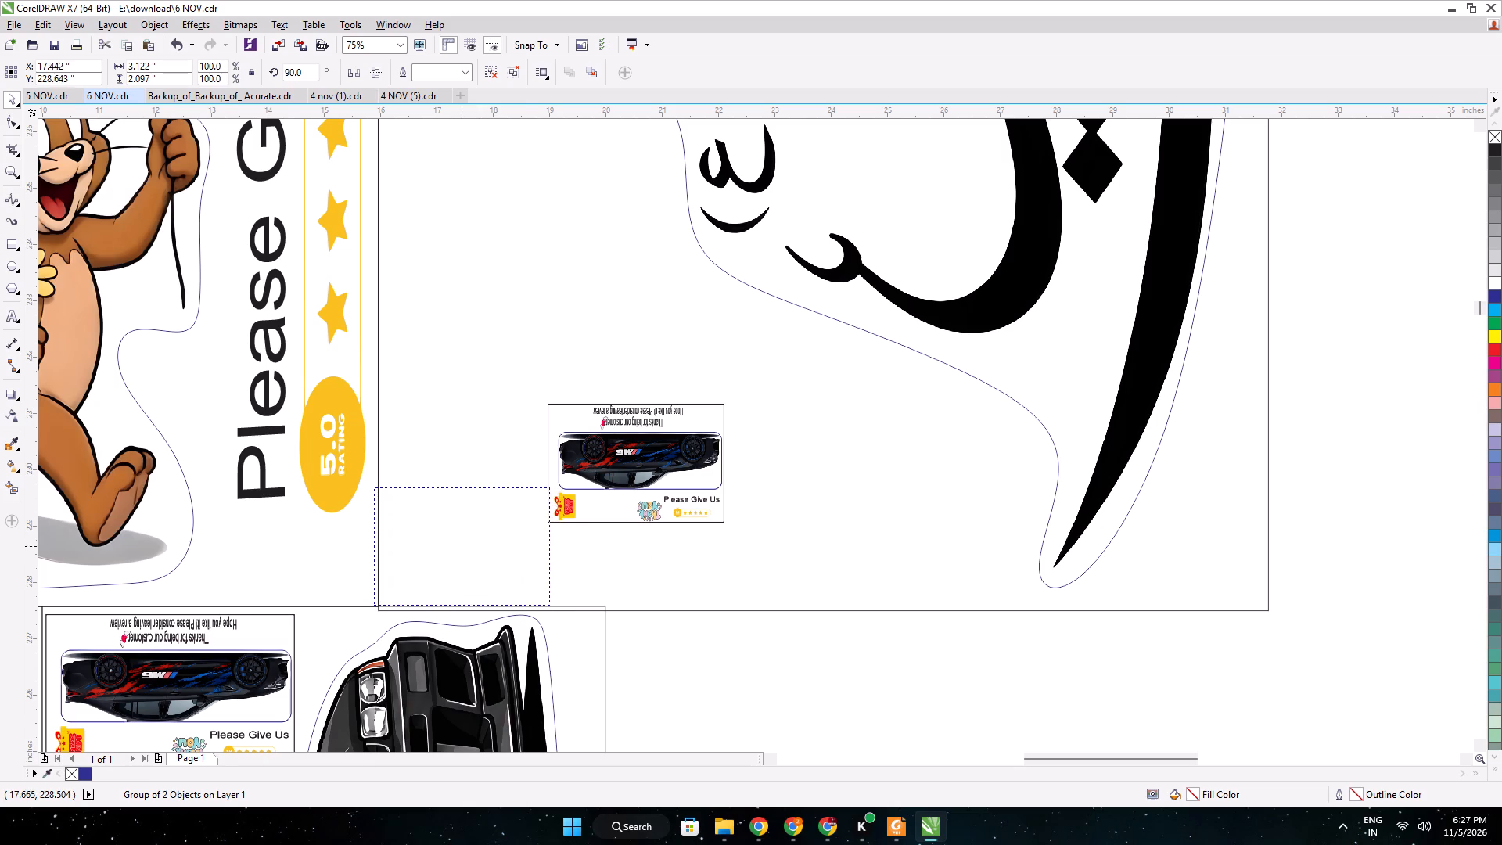
{"action": "left_click_drag", "start_coordinate": [462, 546], "coordinate": [465, 546]}
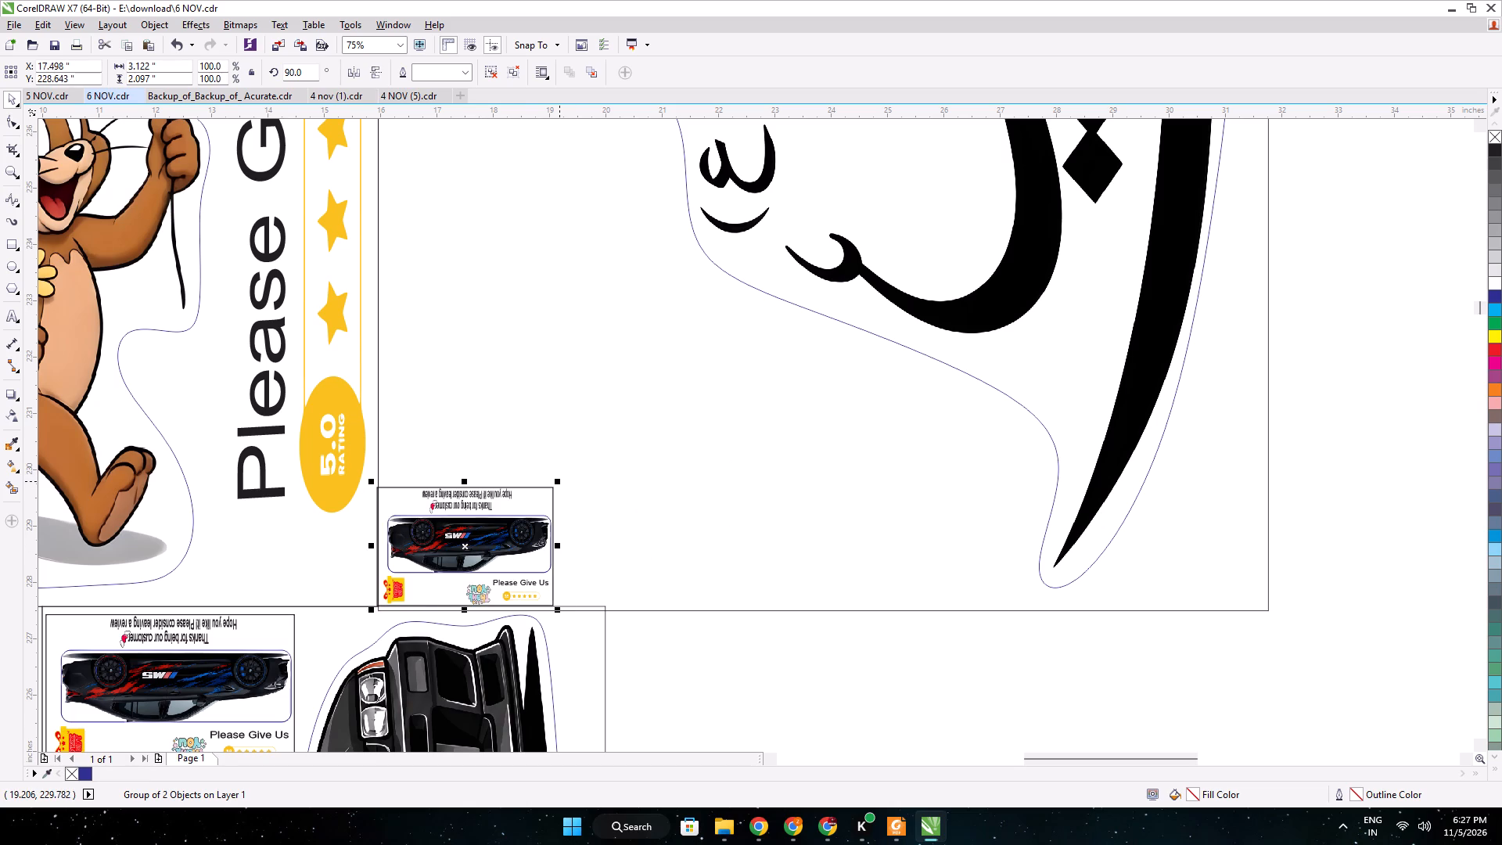
Enlarge and stretch the pasted thank-you card to about 9.13 inches wide and 4.25 inches high.
{"action": "left_click_drag", "start_coordinate": [559, 481], "coordinate": [764, 360]}
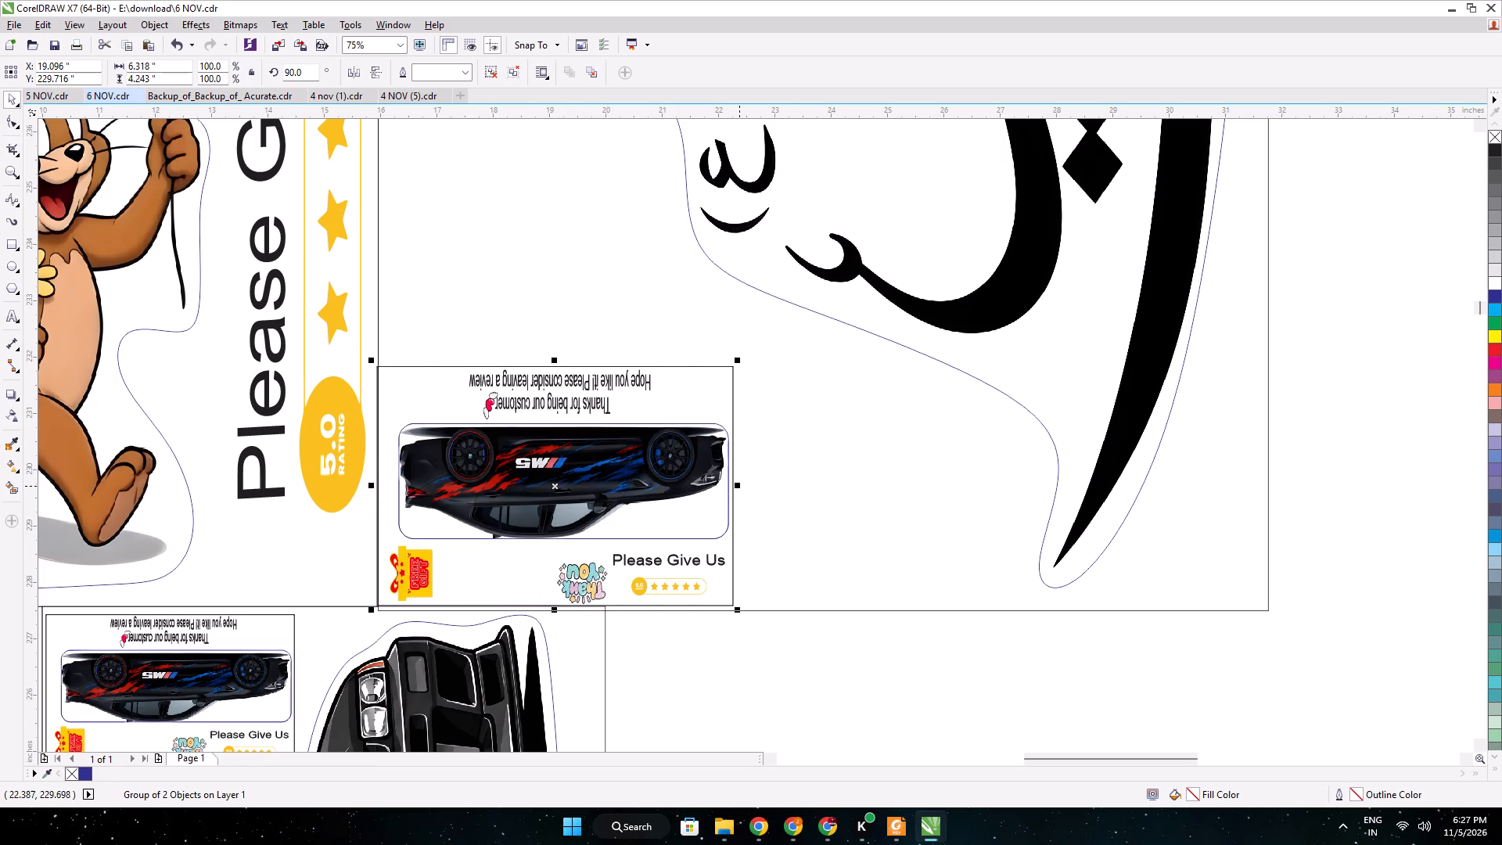
{"action": "left_click_drag", "start_coordinate": [739, 486], "coordinate": [898, 491]}
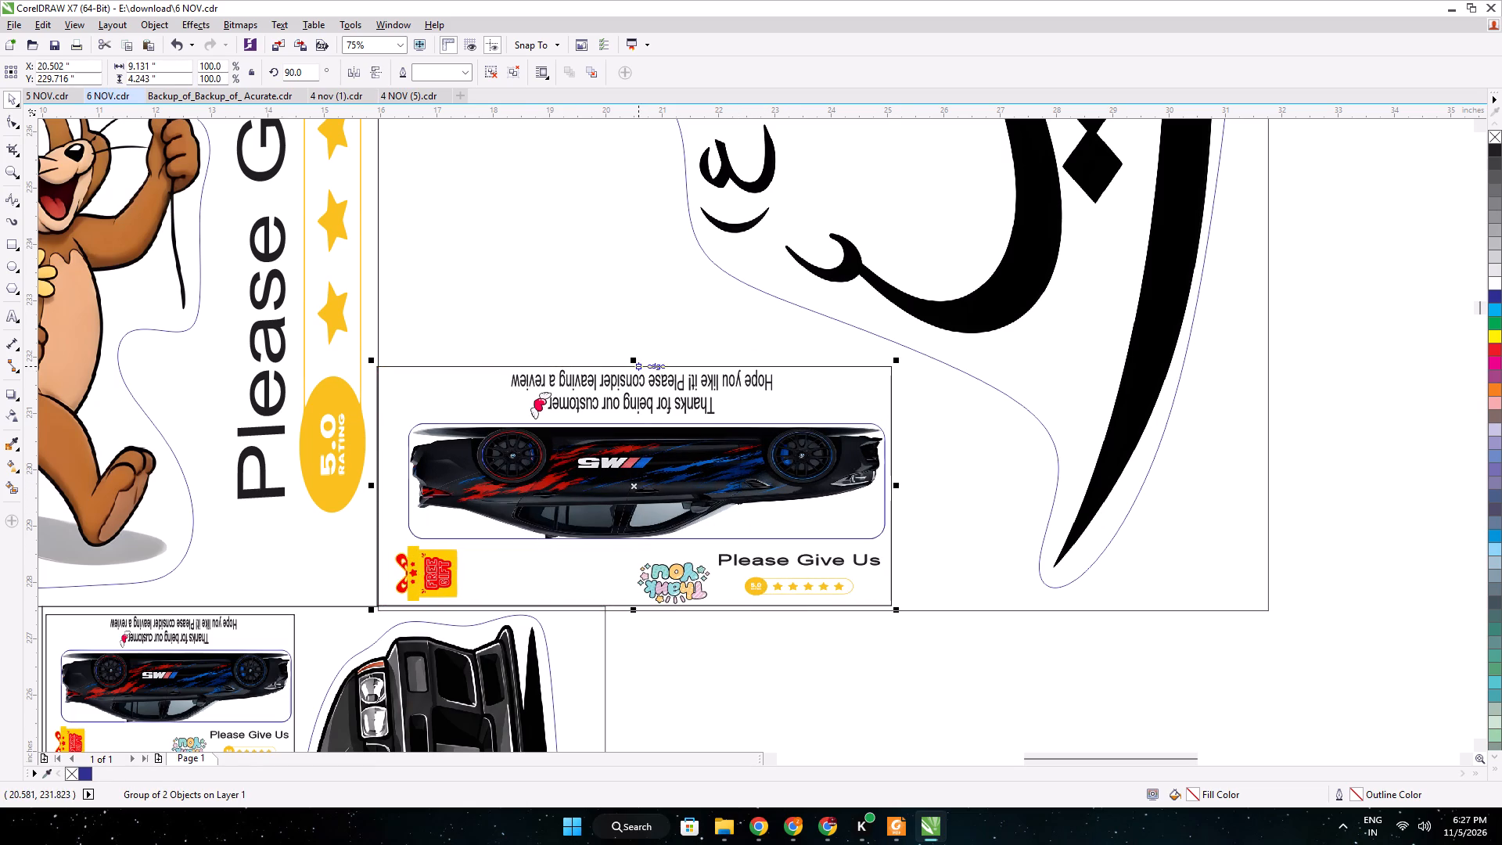
{"action": "left_click_drag", "start_coordinate": [634, 361], "coordinate": [638, 339]}
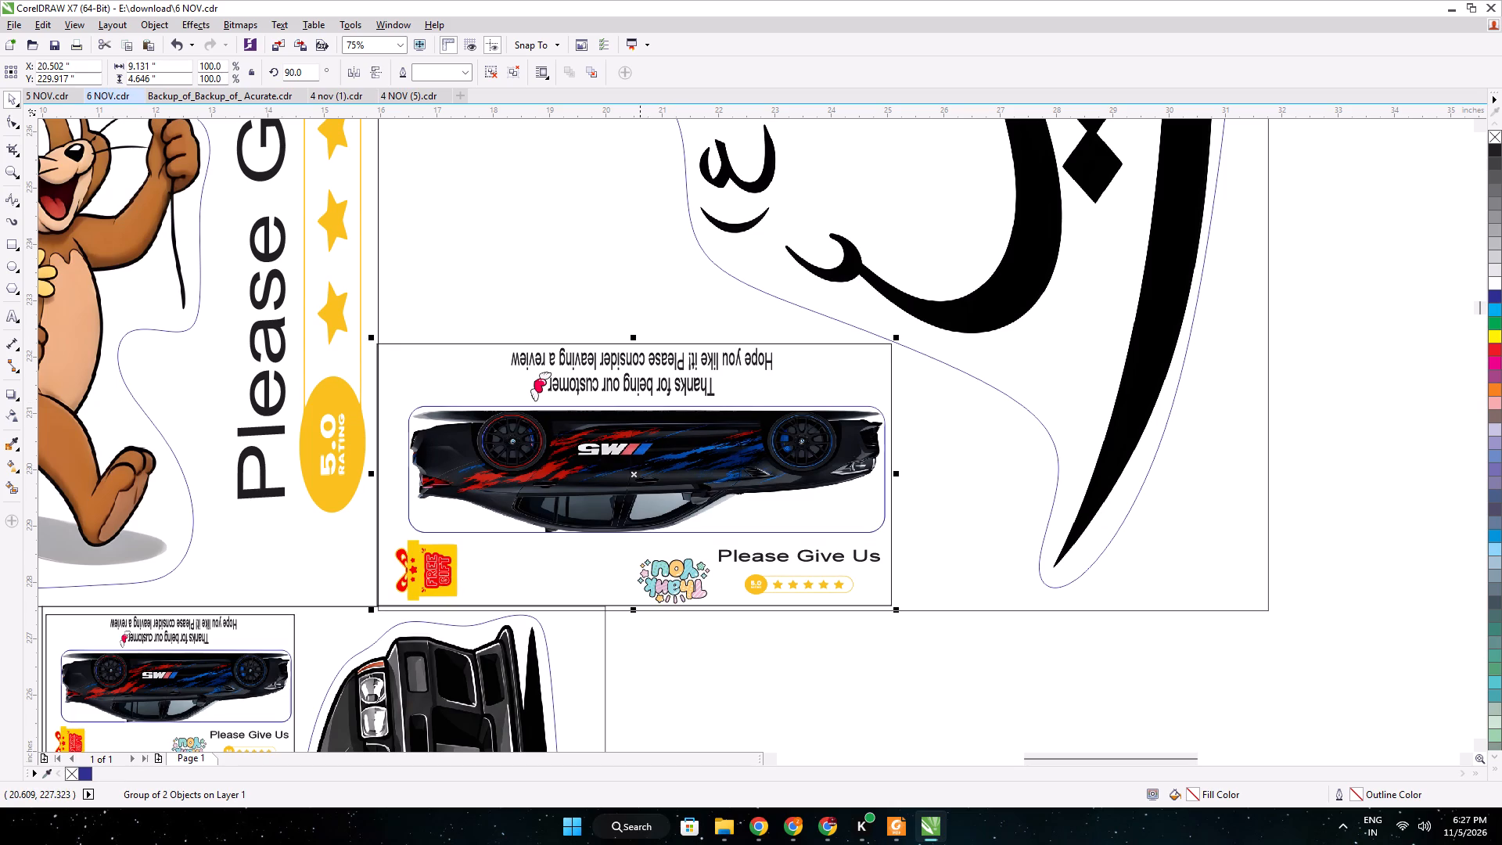
{"action": "left_click_drag", "start_coordinate": [631, 613], "coordinate": [633, 598]}
Nudge the enlarged thank-you card down about 0.3 inch towards the bottom edge of the calligraphy frame.
{"action": "key", "text": "Down"}
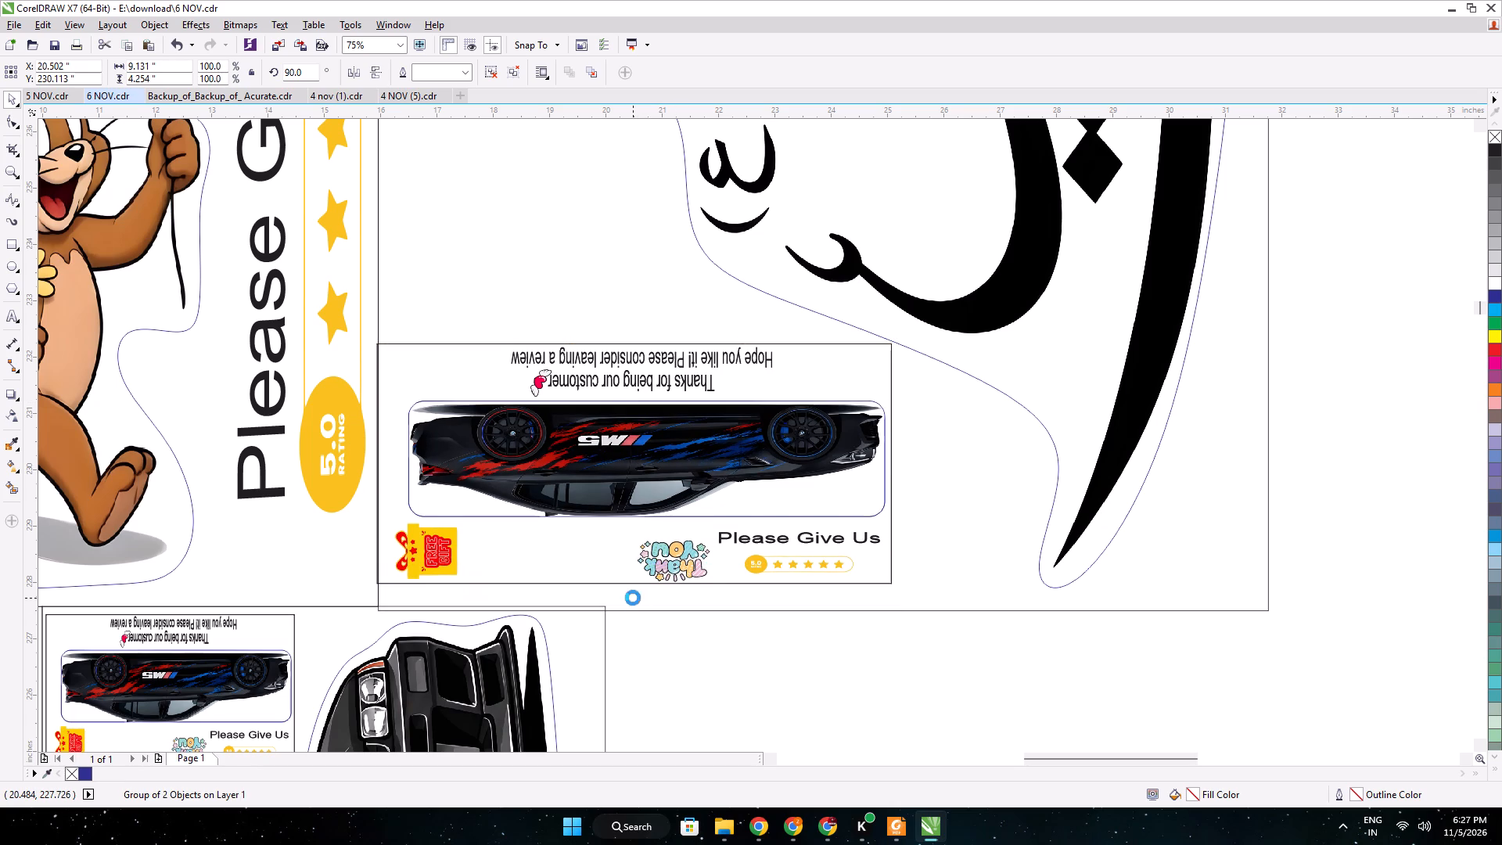
{"action": "key", "text": "Down"}
{"action": "key", "text": "Down"}
{"action": "key", "text": "Down"}
{"action": "key", "text": "Down"}
{"action": "key", "text": "Down"}
{"action": "key", "text": "Down"}
{"action": "key", "text": "Down"}
{"action": "key", "text": "Down"}
{"action": "key", "text": "Down"}
{"action": "key", "text": "Down"}
{"action": "key", "text": "Down"}
{"action": "key", "text": "Down"}
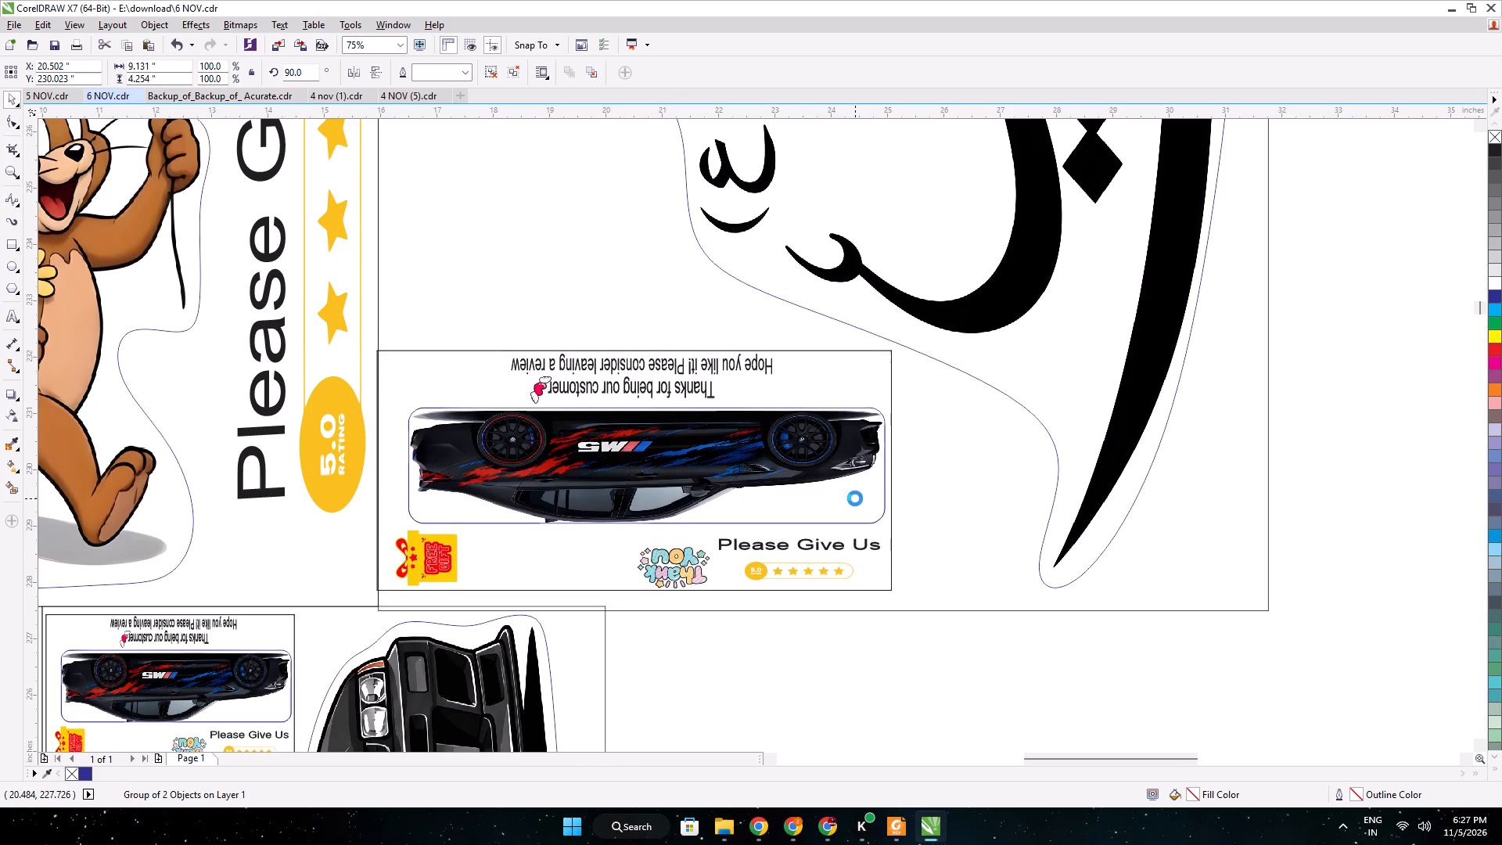
{"action": "key", "text": "Down"}
{"action": "key", "text": "Down"}
{"action": "key", "text": "Down"}
{"action": "key", "text": "Down"}
{"action": "key", "text": "Down"}
{"action": "key", "text": "Down"}
{"action": "key", "text": "Down"}
{"action": "key", "text": "Down"}
{"action": "key", "text": "Down"}
{"action": "key", "text": "Down"}
{"action": "key", "text": "Down"}
{"action": "key", "text": "Down"}
{"action": "key", "text": "Down"}
{"action": "key", "text": "Down"}
{"action": "key", "text": "Down"}
{"action": "key", "text": "Down"}
{"action": "key", "text": "Down"}
{"action": "key", "text": "Down"}
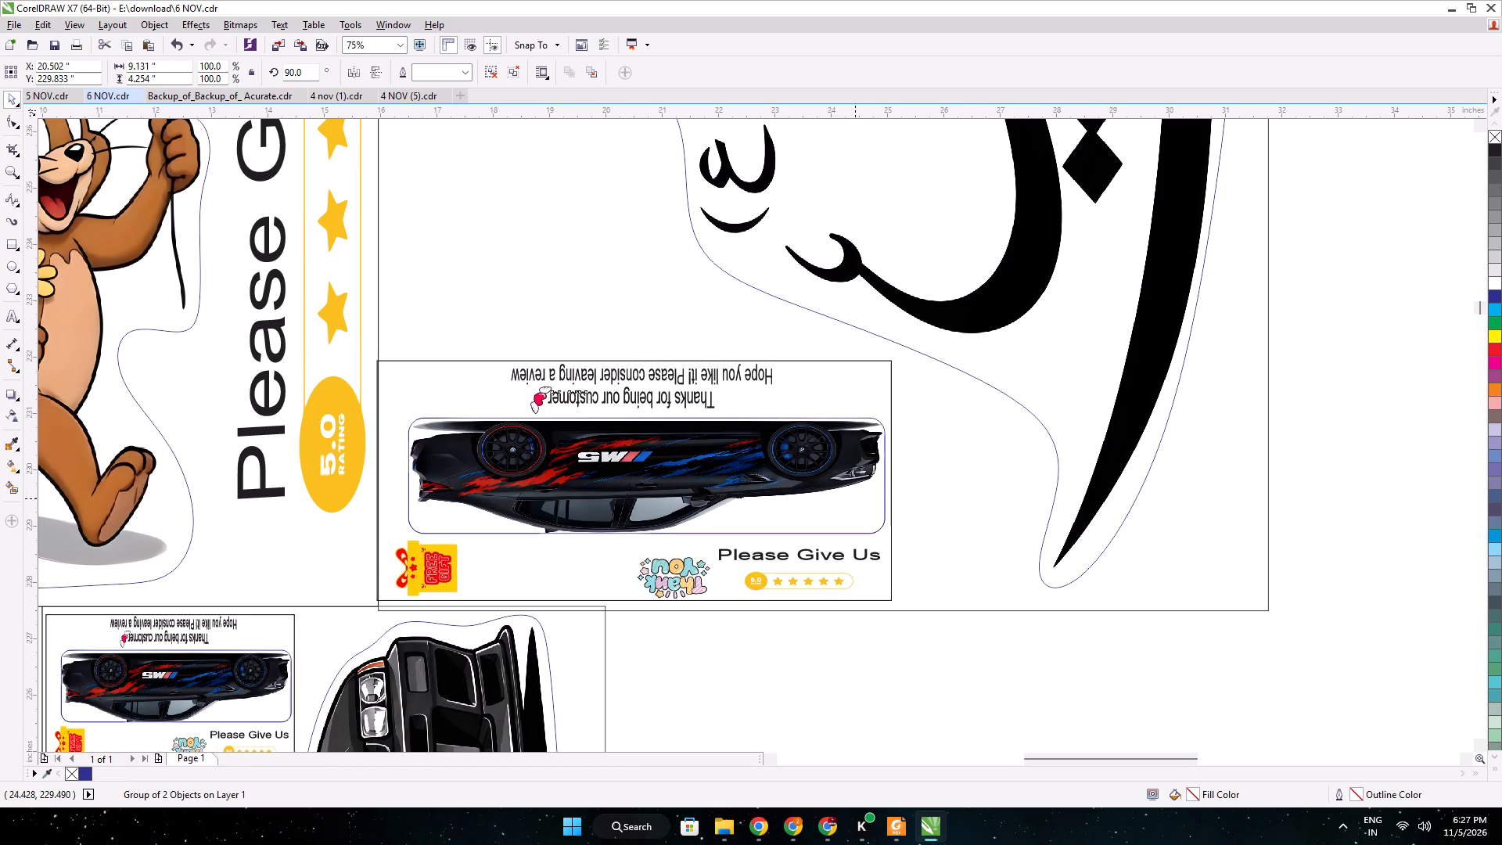
Nudge the calligraphy sticker's rectangular frame up slightly, closer to the bottom of the thank-you card.
{"action": "left_click", "coordinate": [976, 569]}
{"action": "key", "text": "Up"}
{"action": "key", "text": "Up"}
{"action": "key", "text": "Up"}
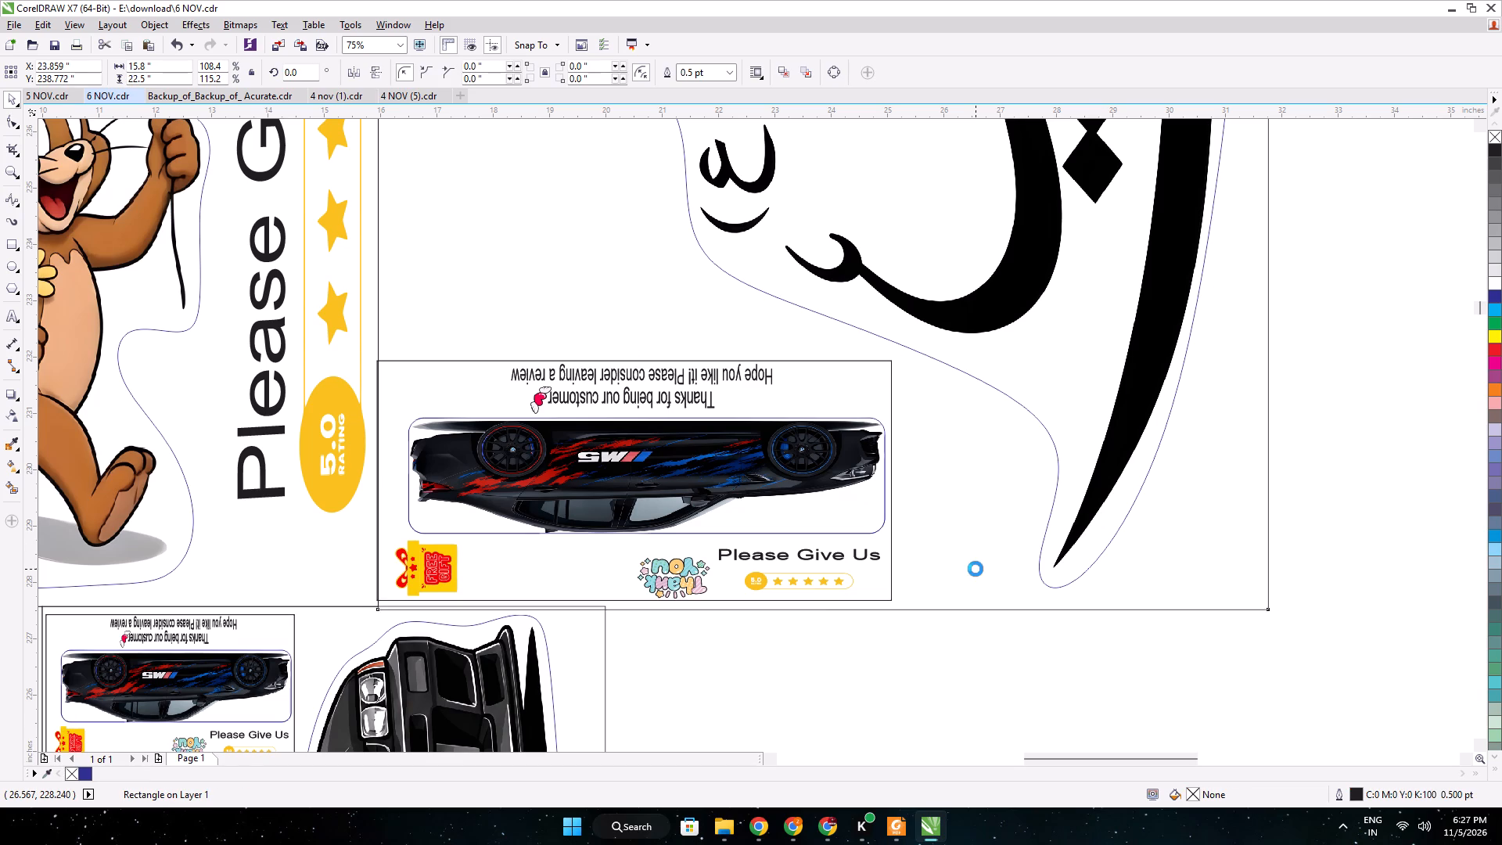
{"action": "key", "text": "Up"}
{"action": "key", "text": "Up"}
Adjust the thank-you card's height from its top edge to about 4.49 inches.
{"action": "left_click", "coordinate": [816, 403]}
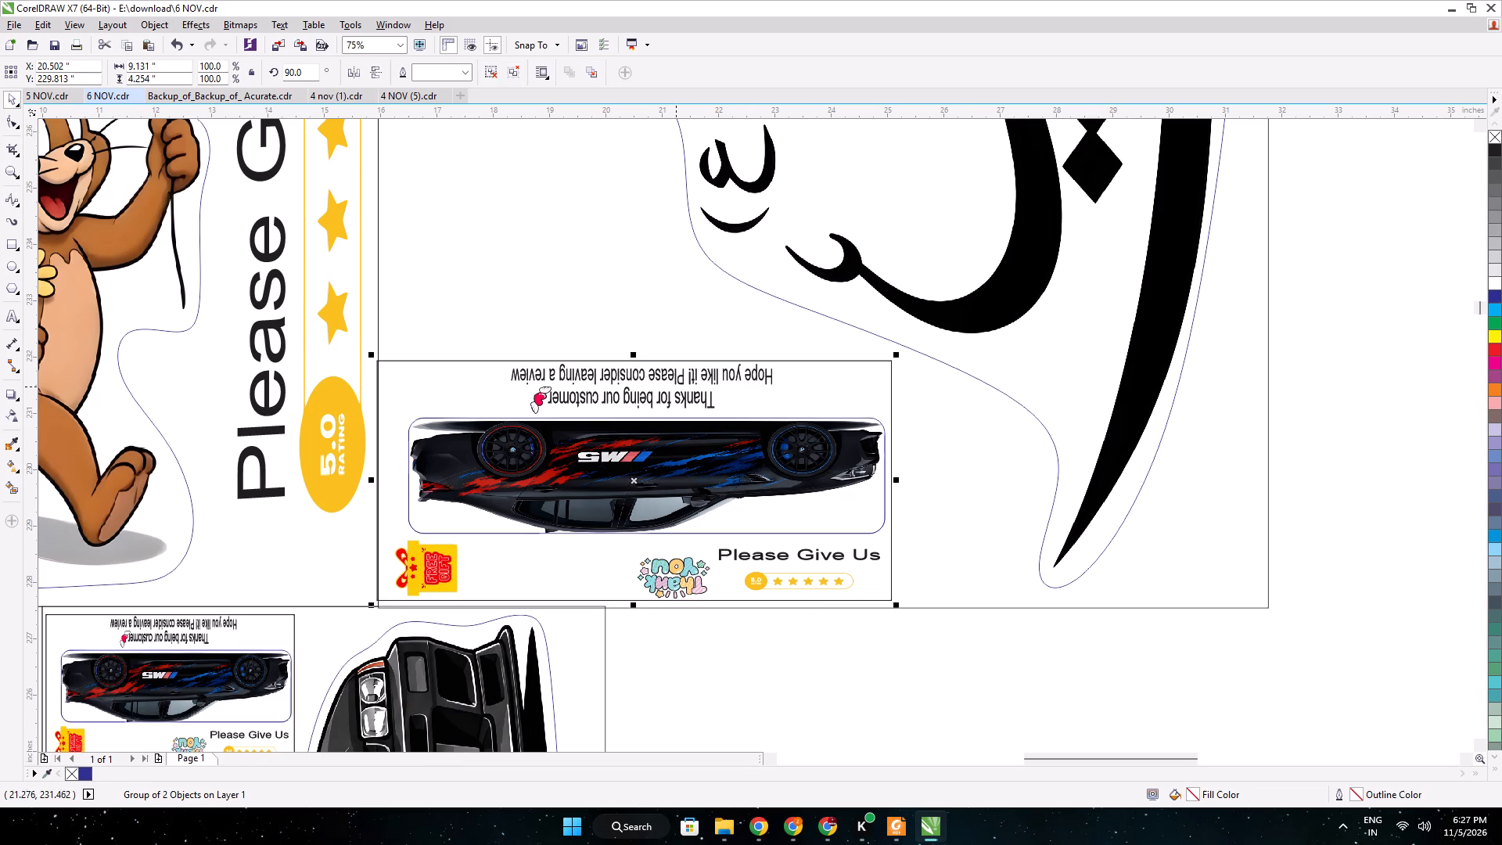
{"action": "left_click_drag", "start_coordinate": [635, 356], "coordinate": [624, 387]}
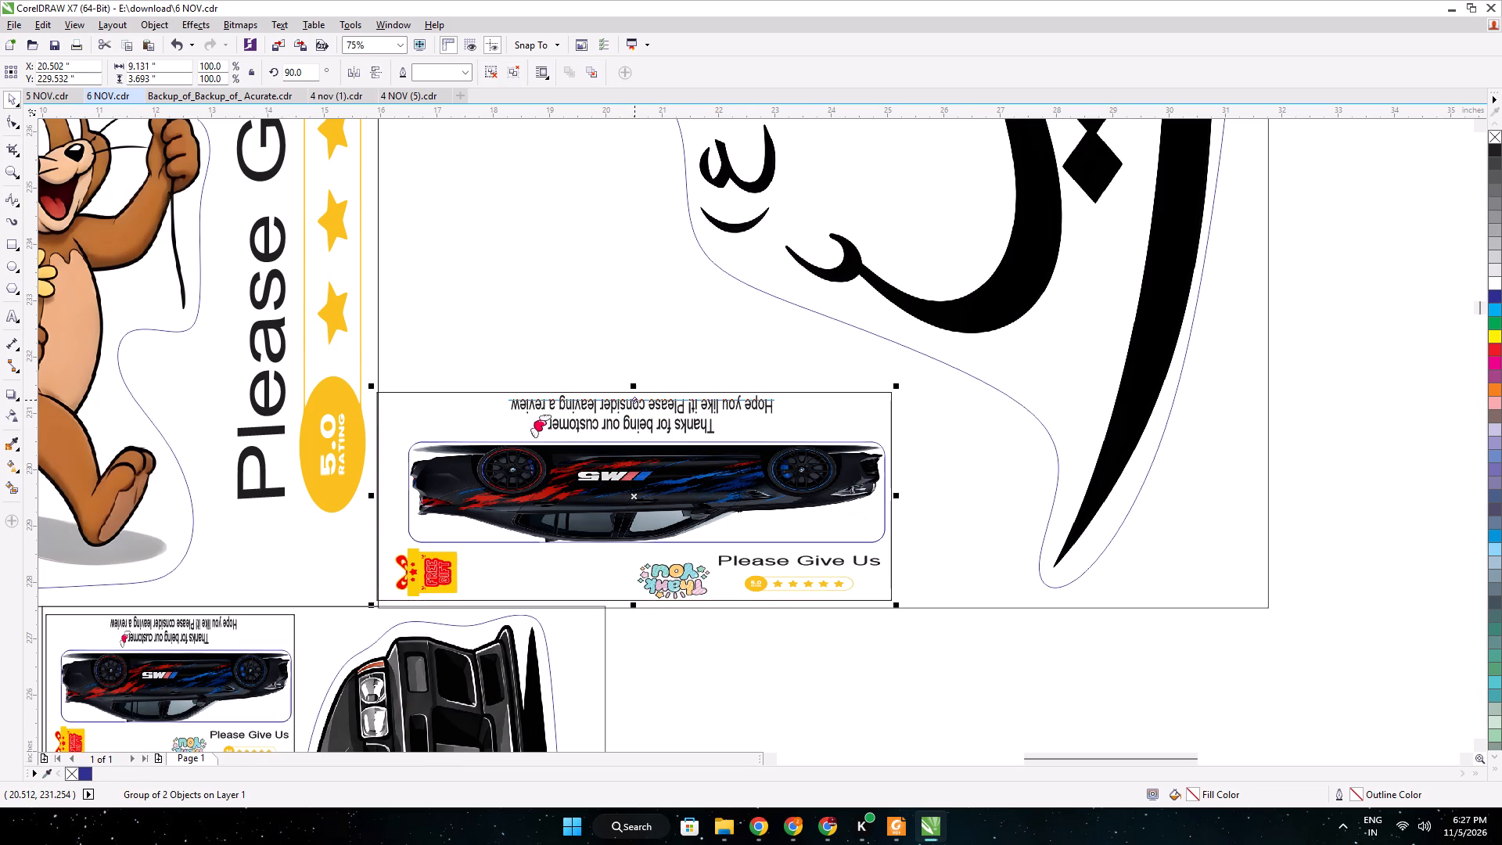
{"action": "left_click_drag", "start_coordinate": [633, 387], "coordinate": [633, 343]}
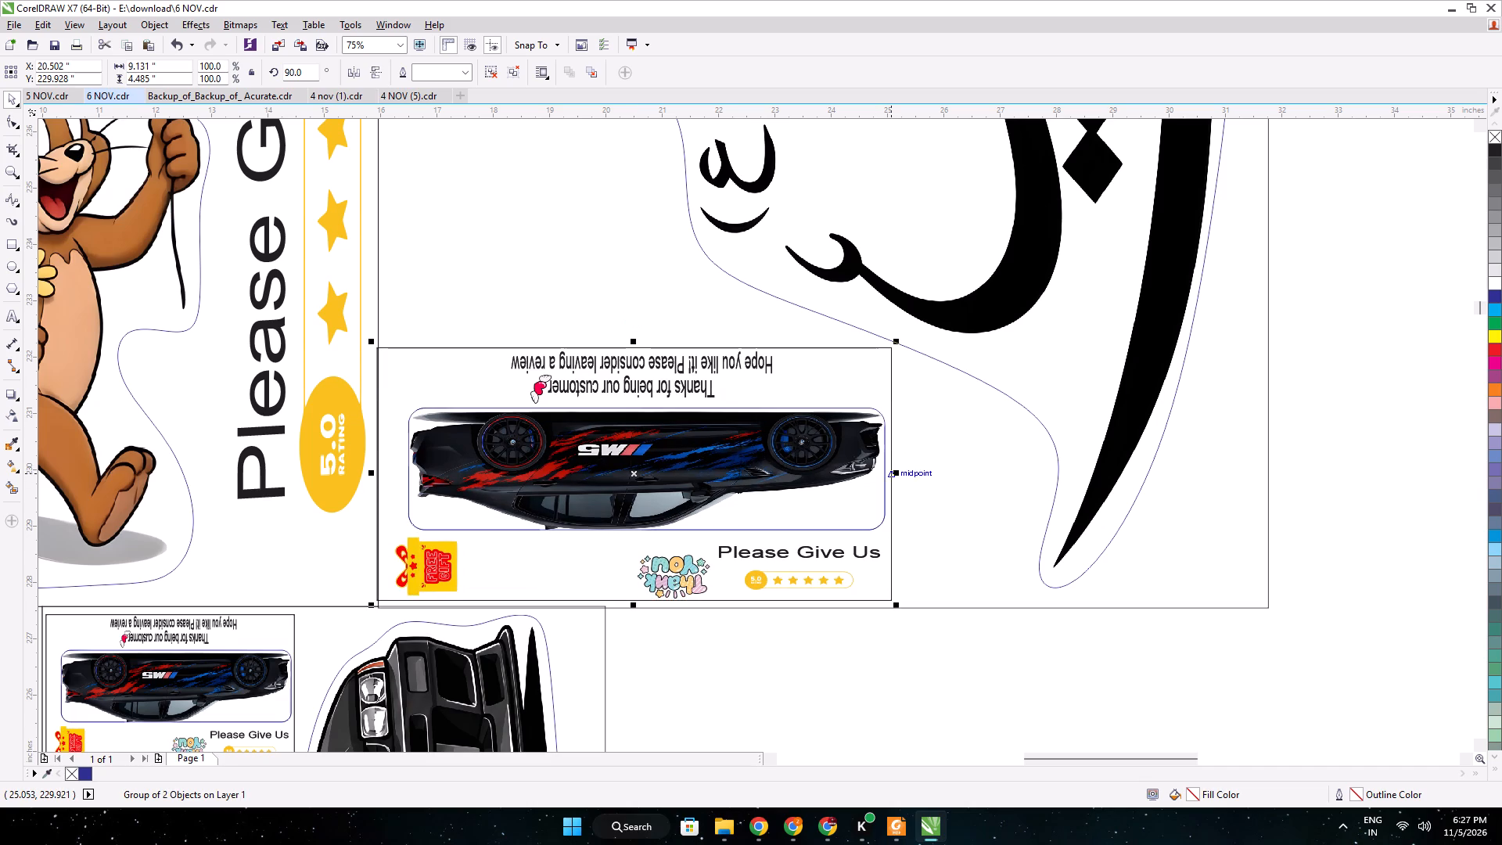
Reposition the thank-you card so it sits flush in the lower-left corner of the calligraphy frame.
{"action": "left_click_drag", "start_coordinate": [890, 474], "coordinate": [864, 473]}
{"action": "left_click", "coordinate": [860, 606]}
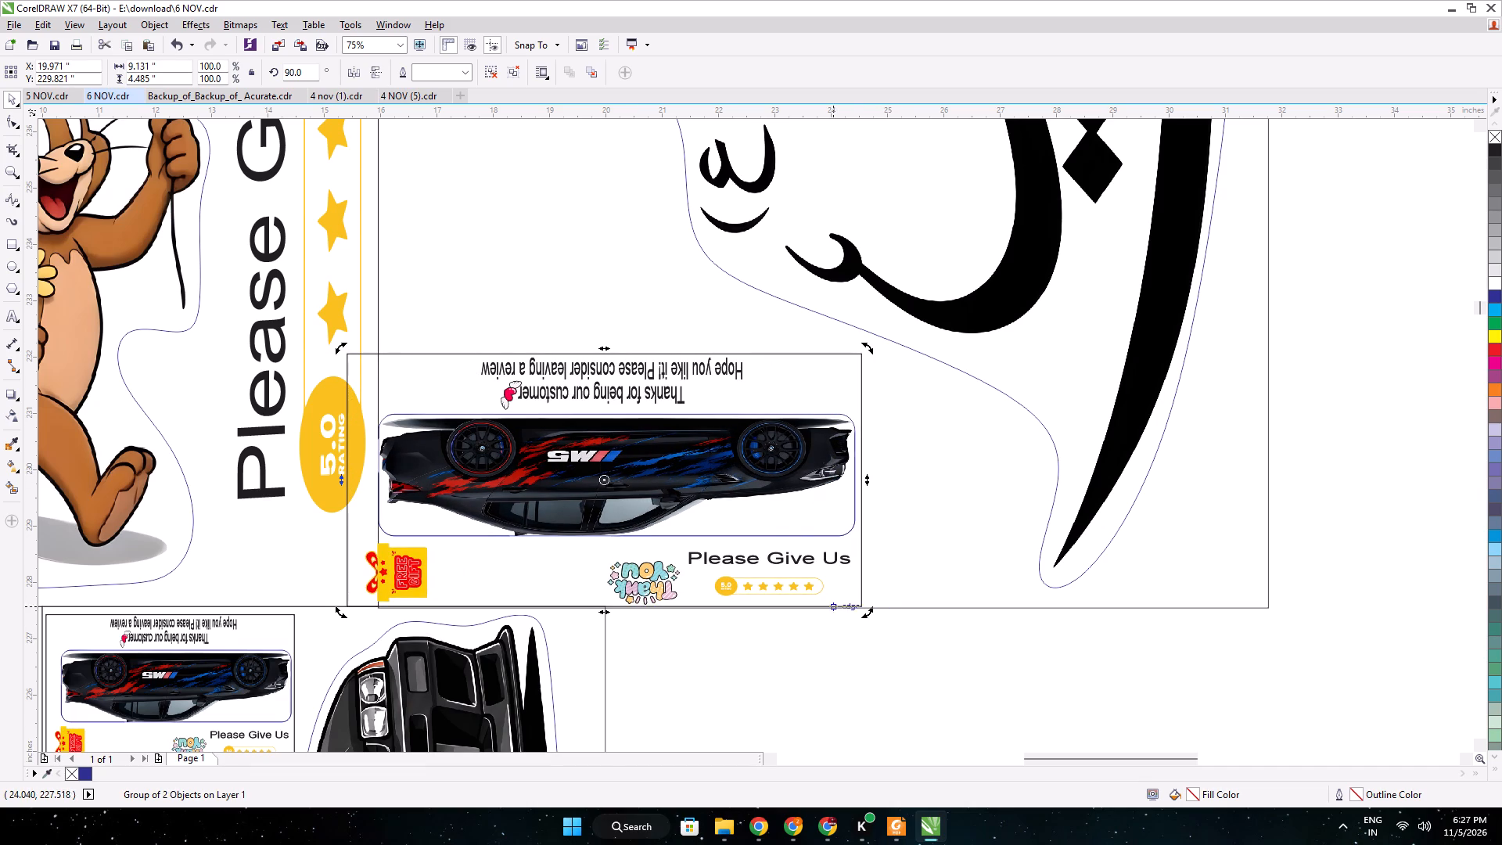
{"action": "left_click", "coordinate": [774, 539]}
{"action": "left_click_drag", "start_coordinate": [753, 520], "coordinate": [778, 518]}
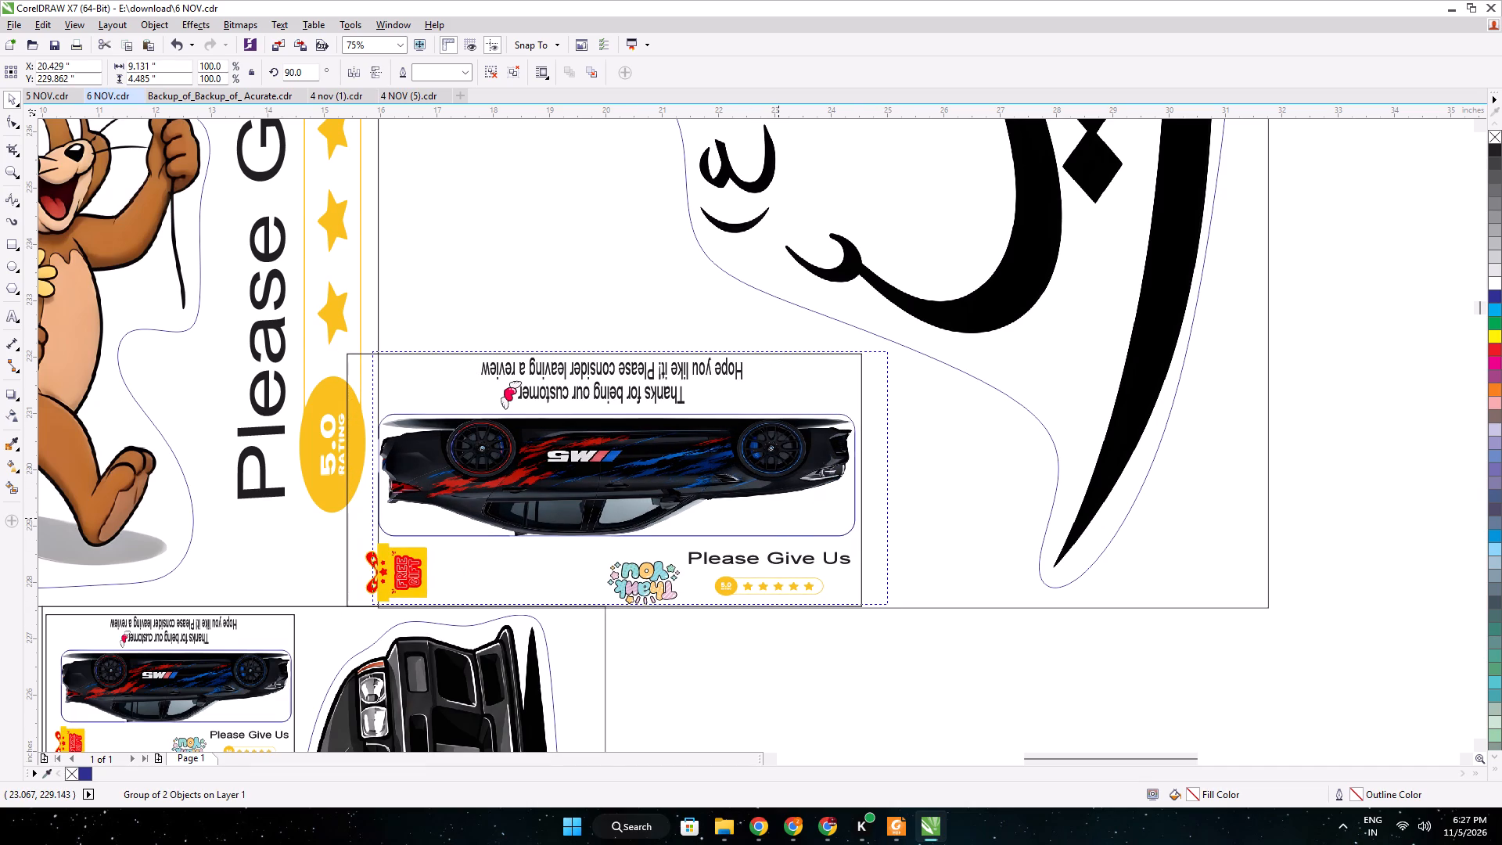
{"action": "left_click_drag", "start_coordinate": [778, 518], "coordinate": [783, 517]}
{"action": "key", "text": "Up"}
{"action": "key", "text": "Down"}
{"action": "key", "text": "Down"}
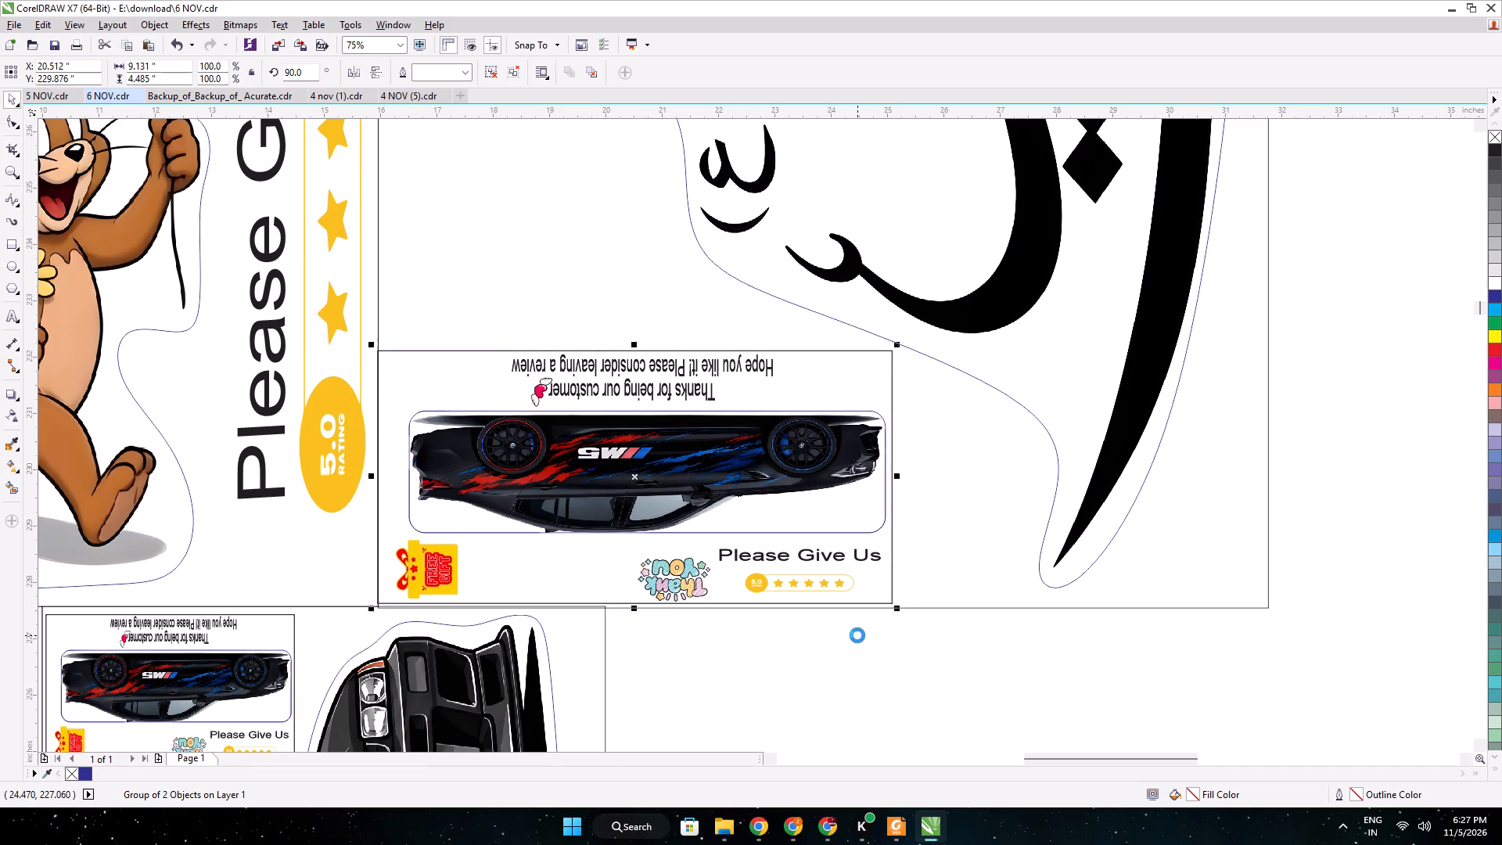
{"action": "key", "text": "Down"}
{"action": "key", "text": "Down"}
{"action": "left_click", "coordinate": [880, 636]}
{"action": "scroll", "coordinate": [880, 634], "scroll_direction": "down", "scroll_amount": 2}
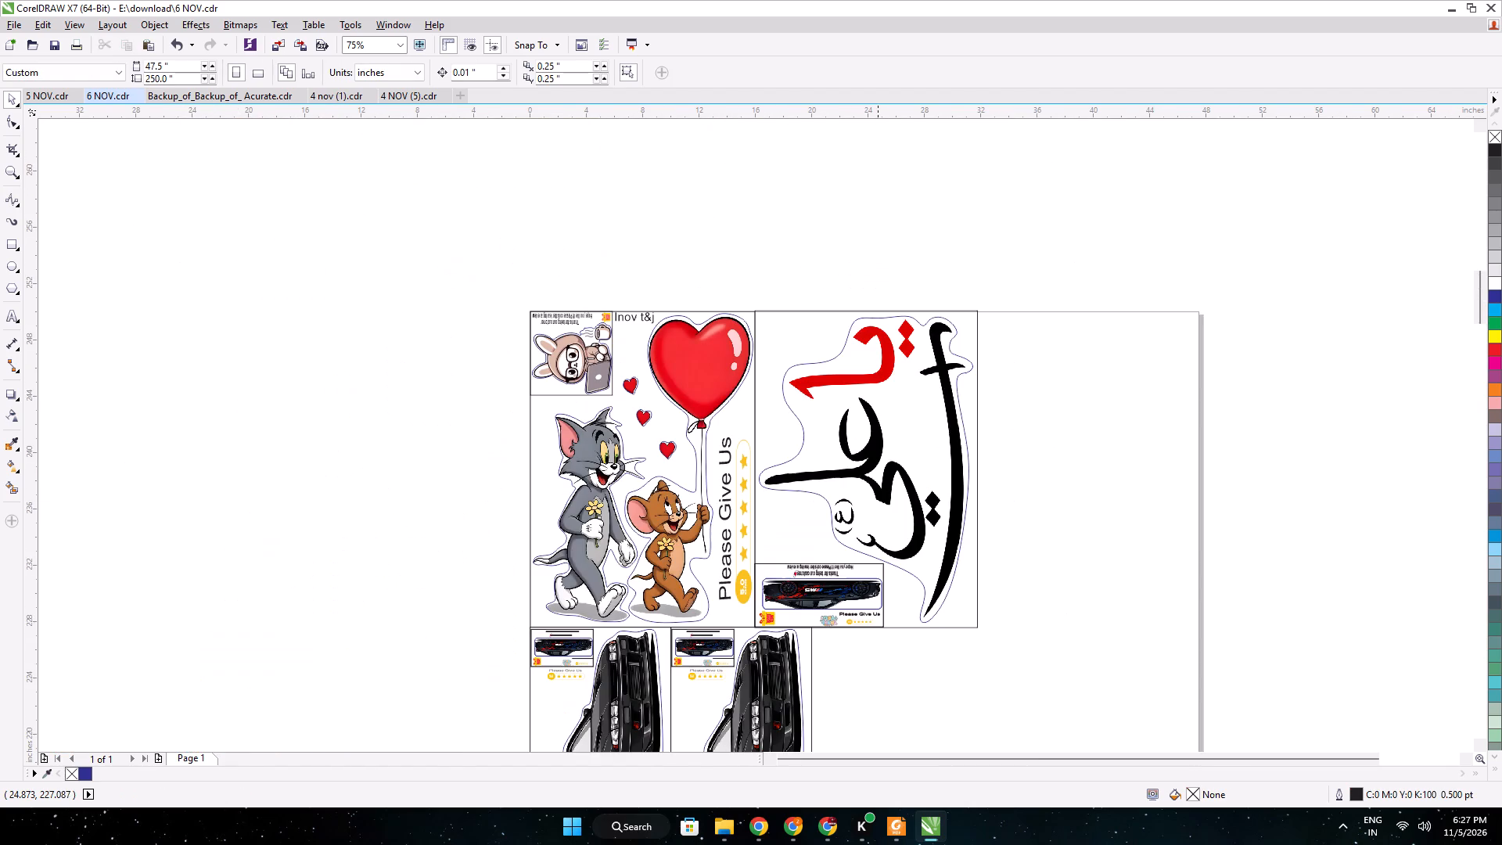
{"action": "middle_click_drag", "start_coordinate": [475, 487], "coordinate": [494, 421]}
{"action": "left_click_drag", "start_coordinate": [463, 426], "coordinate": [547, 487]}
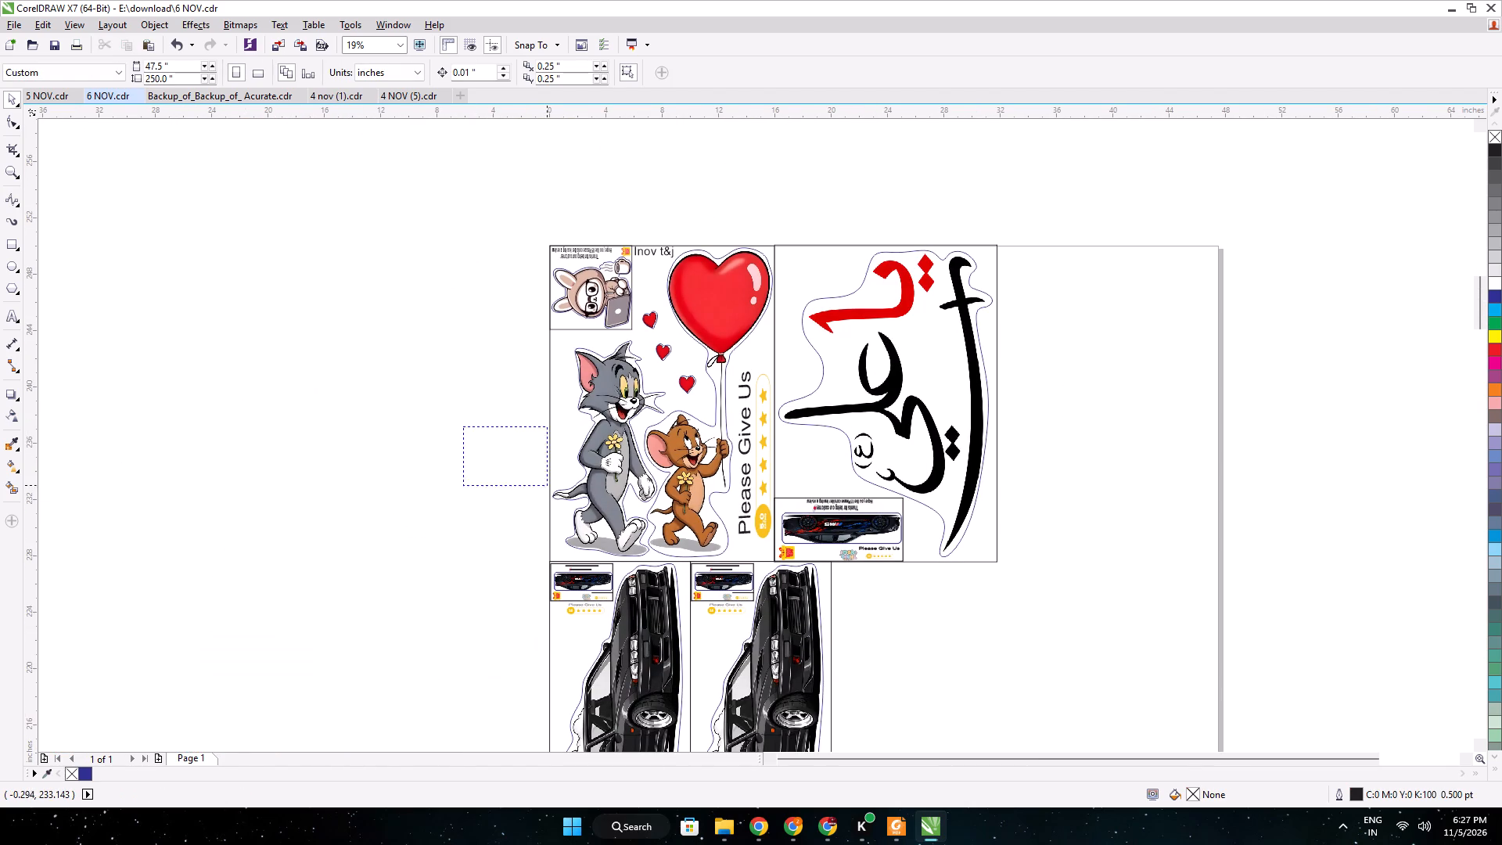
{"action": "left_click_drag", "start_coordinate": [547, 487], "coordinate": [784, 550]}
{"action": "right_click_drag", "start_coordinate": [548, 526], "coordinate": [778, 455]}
Fully ungroup the thank-you card inside the calligraphy frame.
{"action": "left_click", "coordinate": [875, 541]}
{"action": "key", "text": "ctrl+u"}
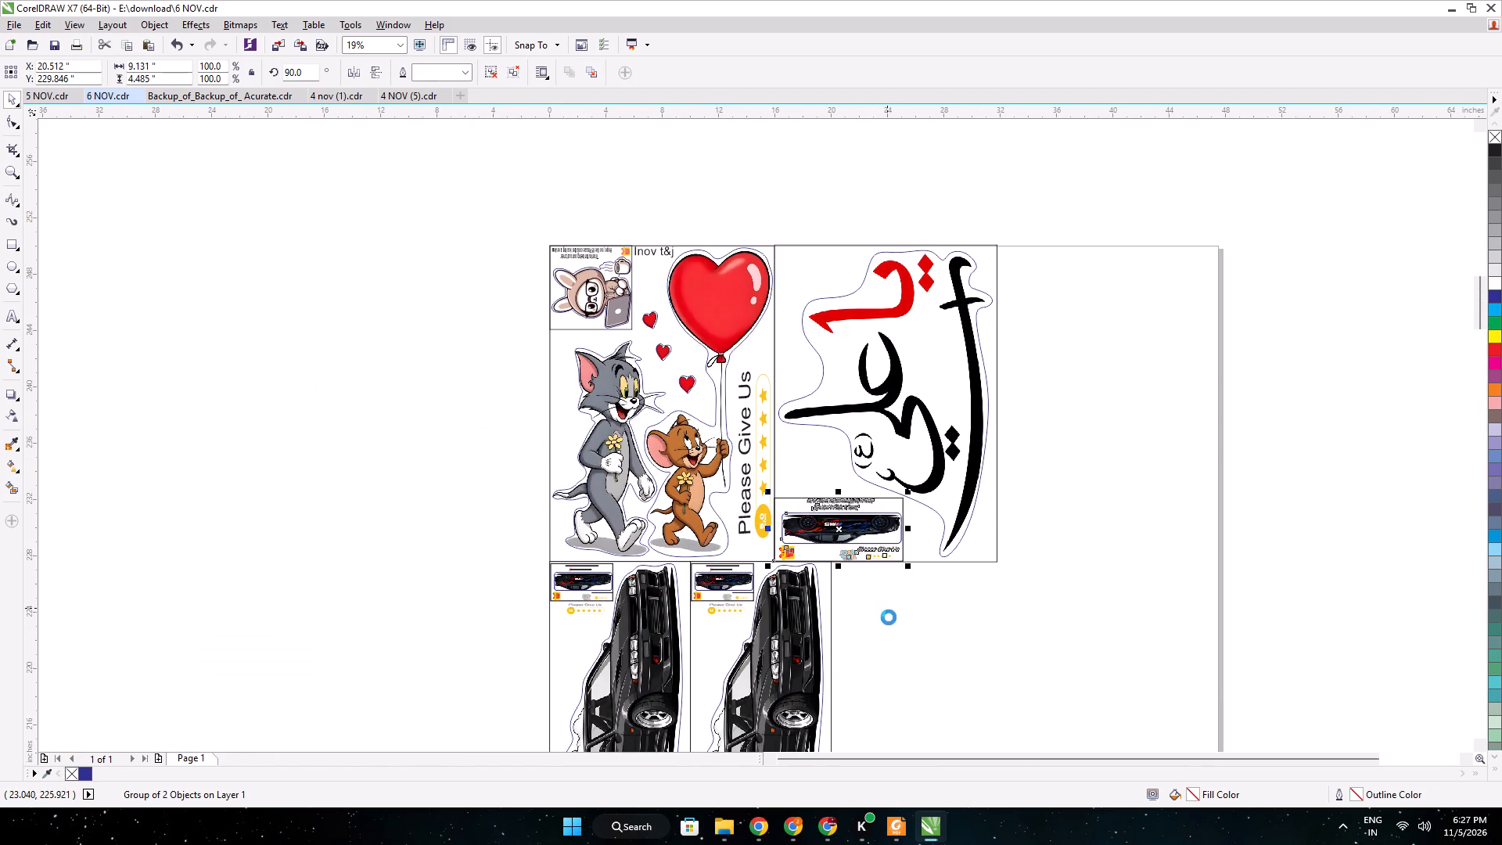
{"action": "left_click", "coordinate": [890, 620]}
{"action": "left_click_drag", "start_coordinate": [912, 617], "coordinate": [853, 552]}
{"action": "left_click", "coordinate": [850, 544]}
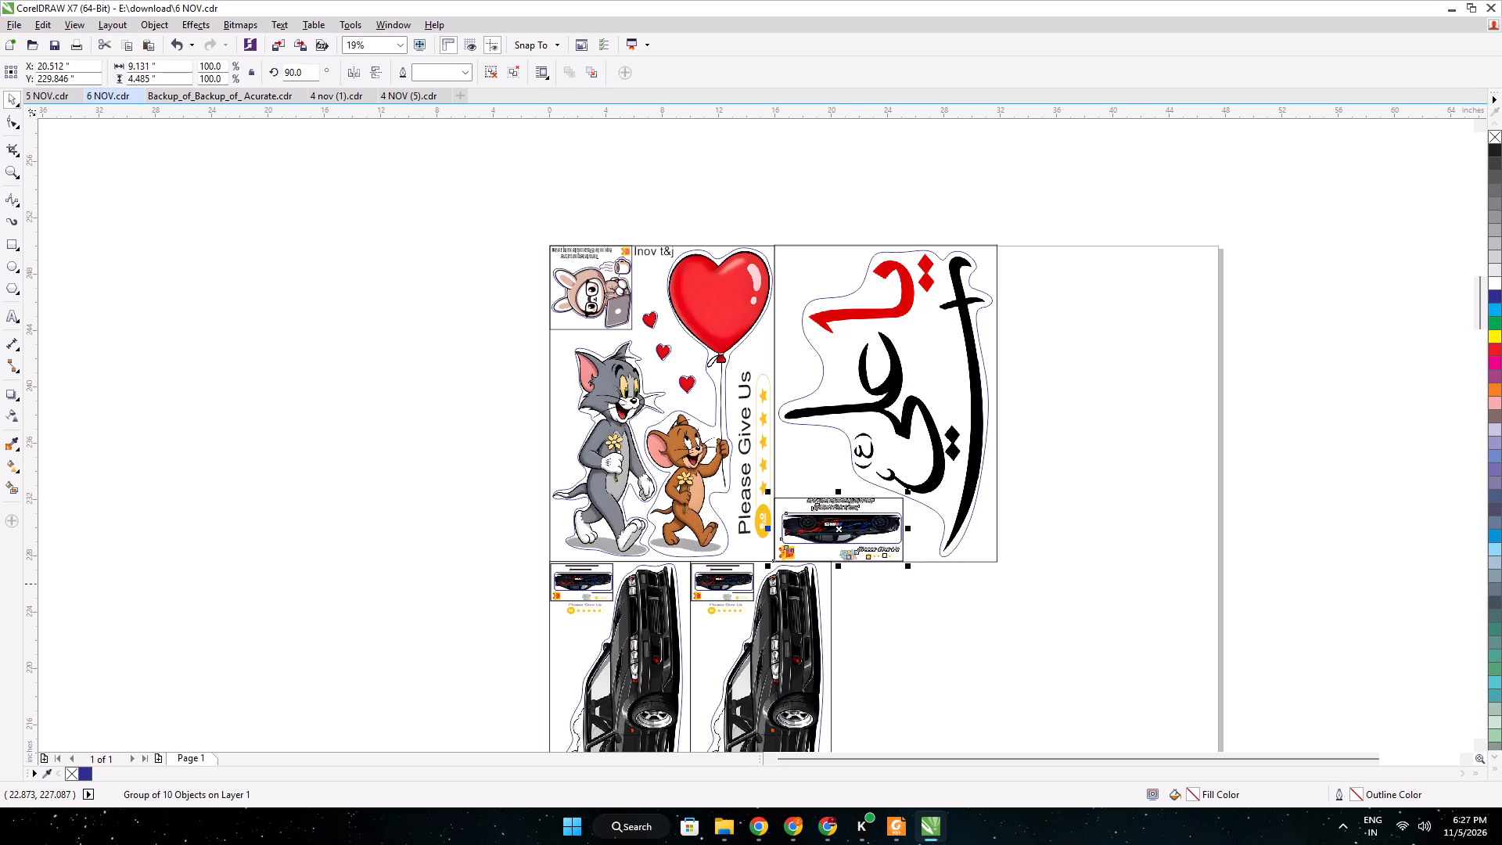
{"action": "left_click", "coordinate": [894, 585]}
{"action": "left_click_drag", "start_coordinate": [922, 595], "coordinate": [853, 544]}
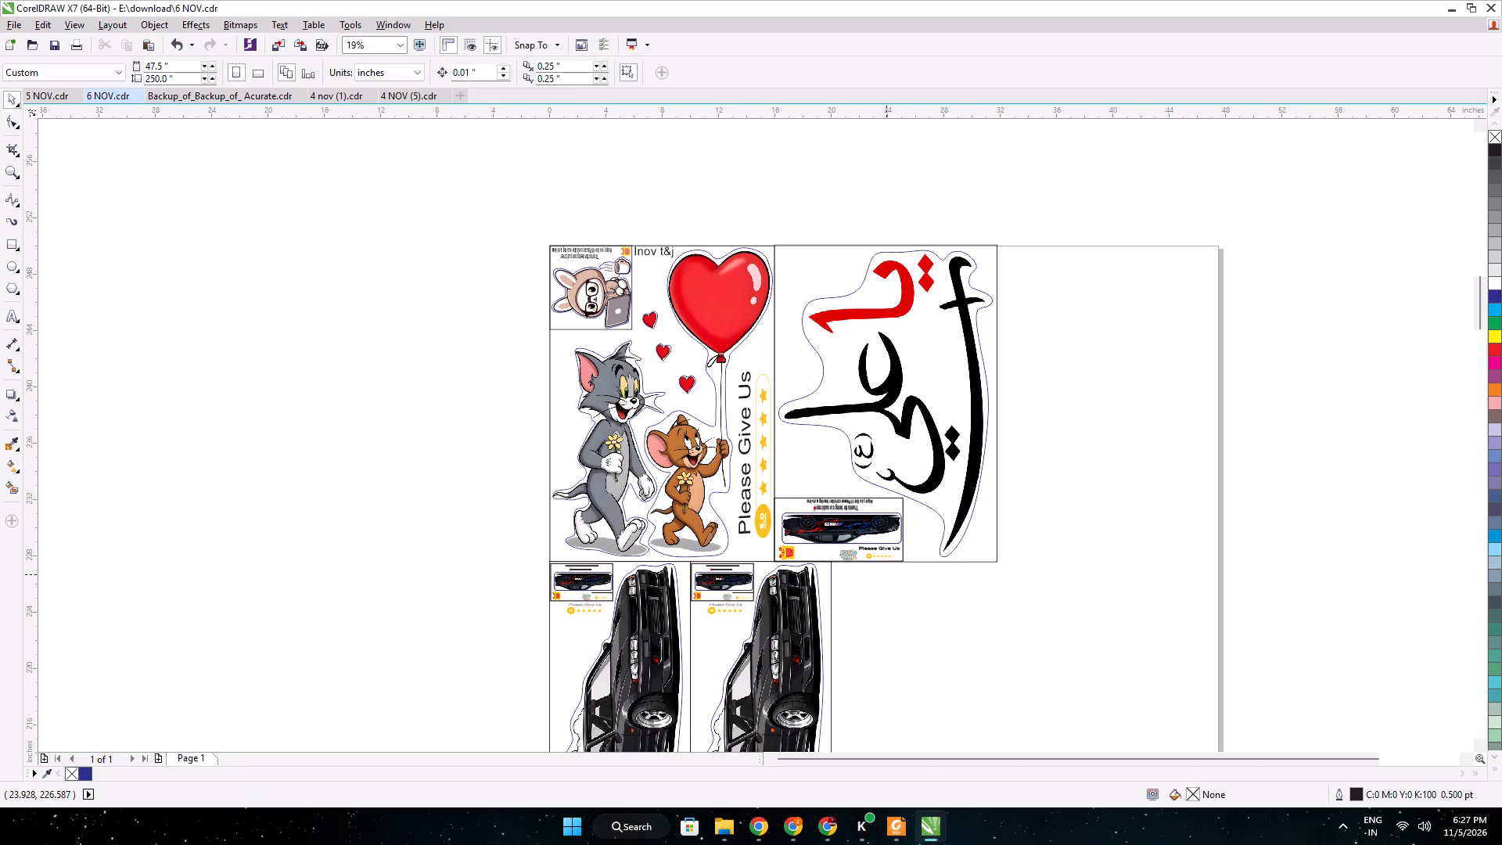
{"action": "scroll", "coordinate": [886, 566], "scroll_direction": "up", "scroll_amount": 2}
{"action": "left_click_drag", "start_coordinate": [953, 605], "coordinate": [774, 473]}
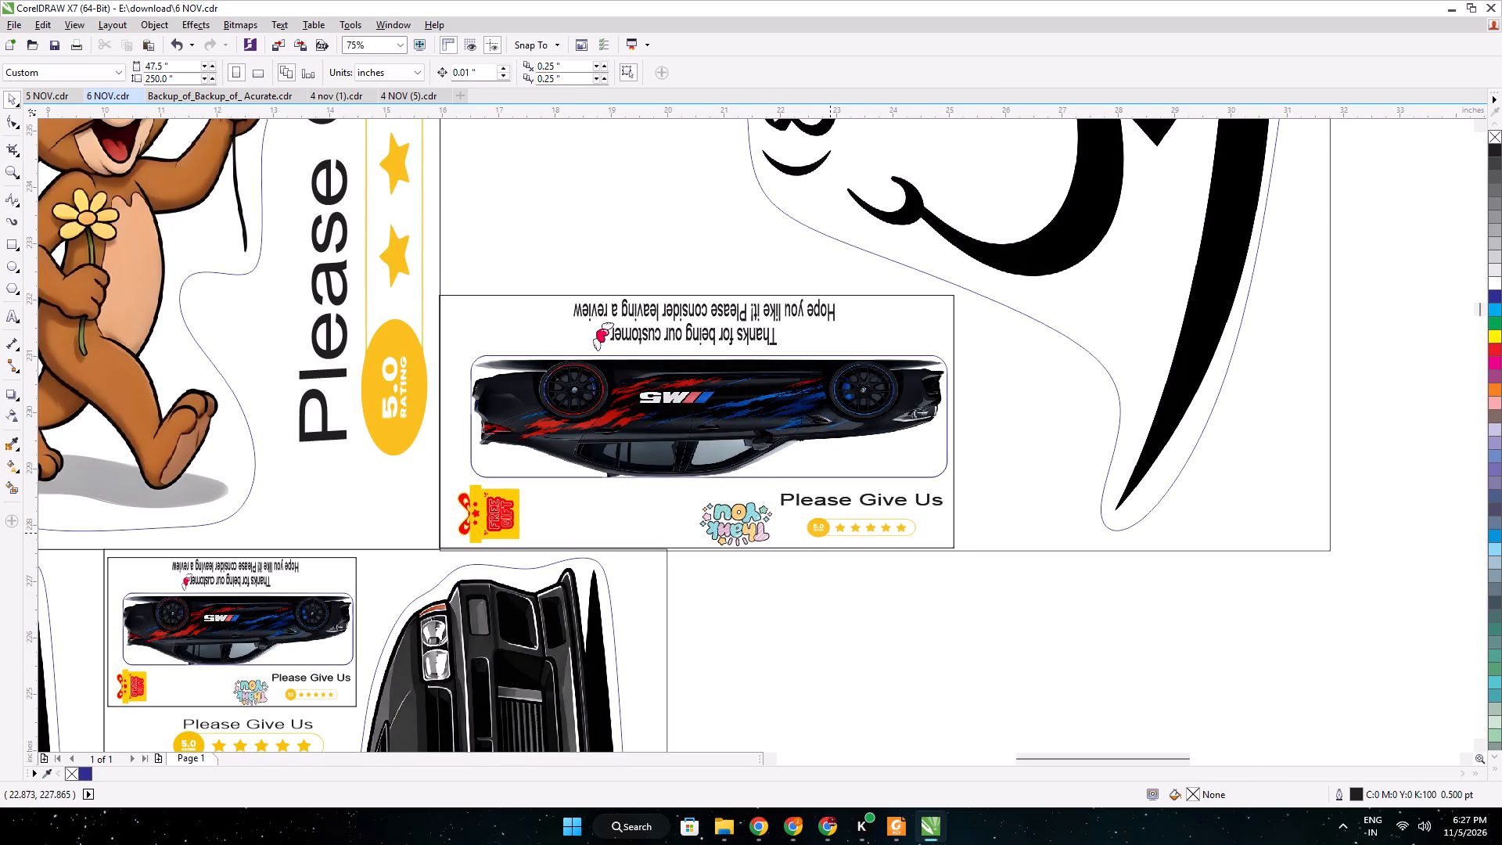
{"action": "left_click", "coordinate": [832, 533]}
{"action": "key", "text": "ctrl+u"}
Duplicate the thank-you card's "Please Give Us" text and star rating, and move the copy above the card.
{"action": "left_click", "coordinate": [897, 599]}
{"action": "left_click_drag", "start_coordinate": [1071, 638], "coordinate": [894, 591]}
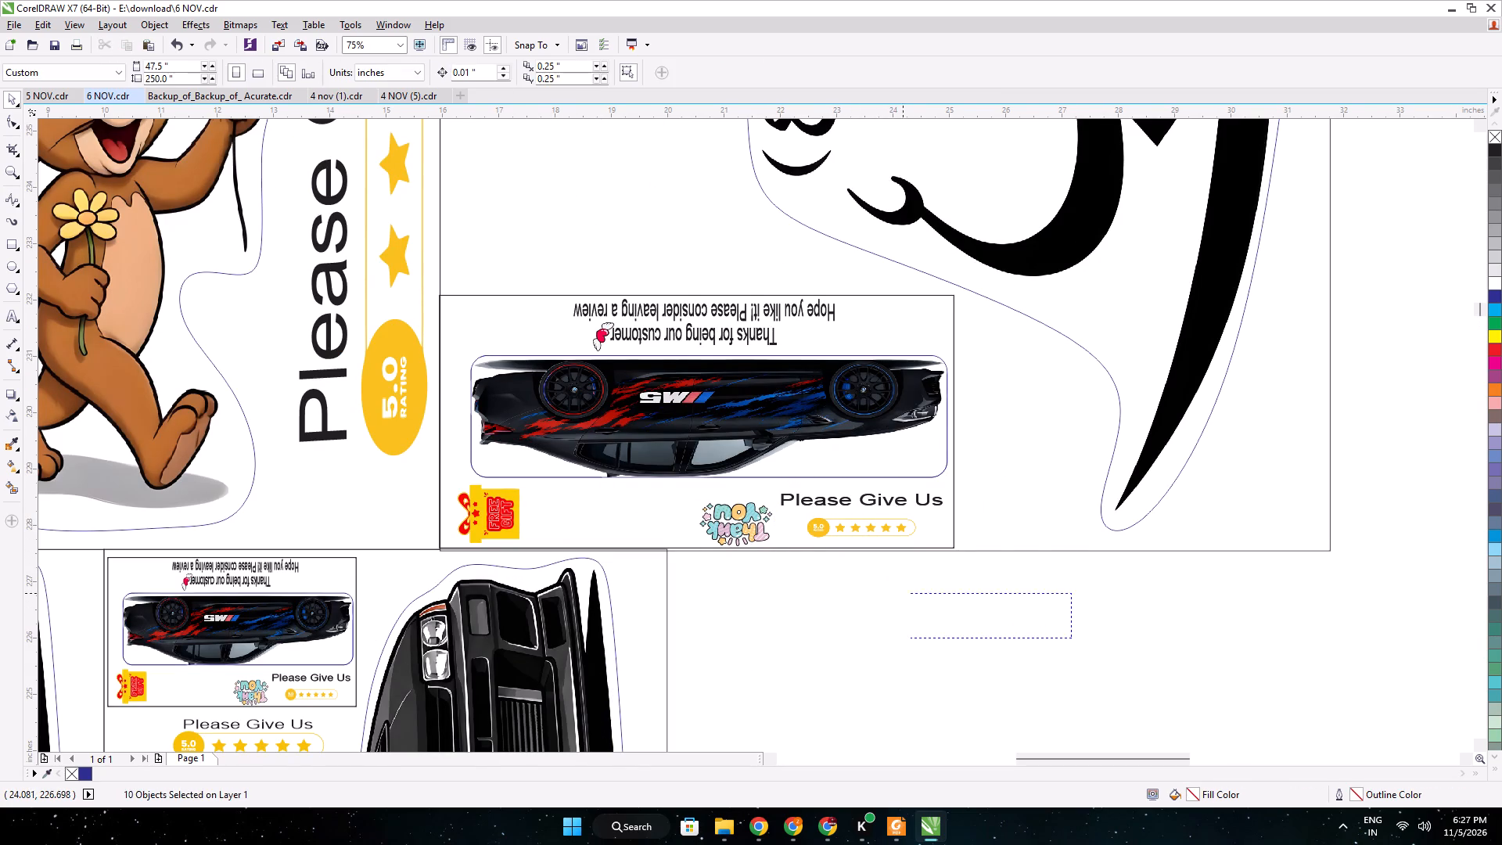
{"action": "left_click_drag", "start_coordinate": [894, 591], "coordinate": [768, 477]}
{"action": "key", "text": "ctrl+d"}
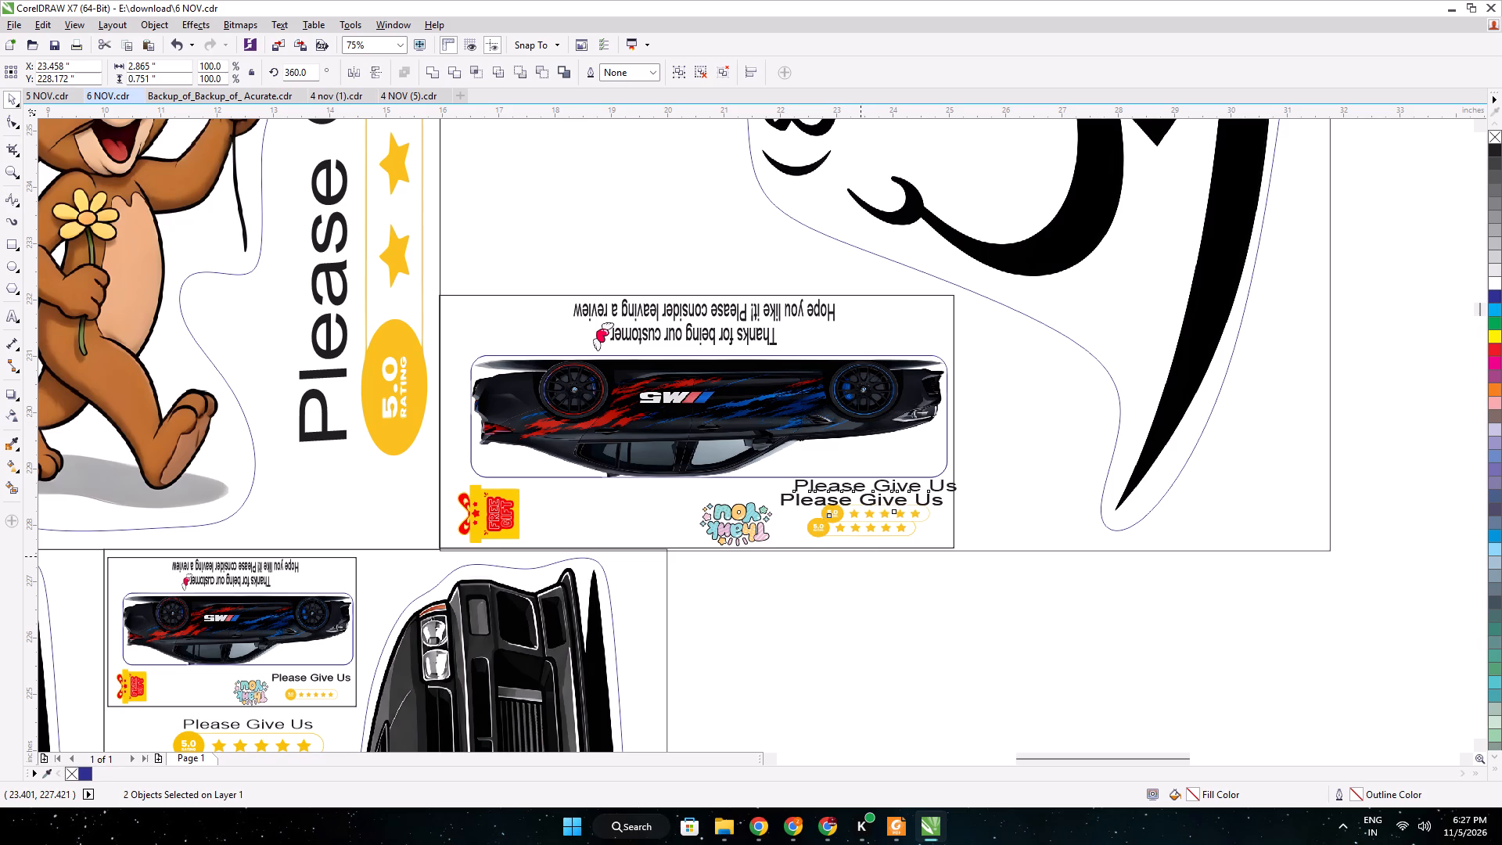
{"action": "left_click_drag", "start_coordinate": [875, 509], "coordinate": [605, 172]}
Enlarge the copied "Please Give Us" rating to about 4.4 inches wide and place it between the card and the calligraphy.
{"action": "middle_click_drag", "start_coordinate": [612, 176], "coordinate": [893, 548]}
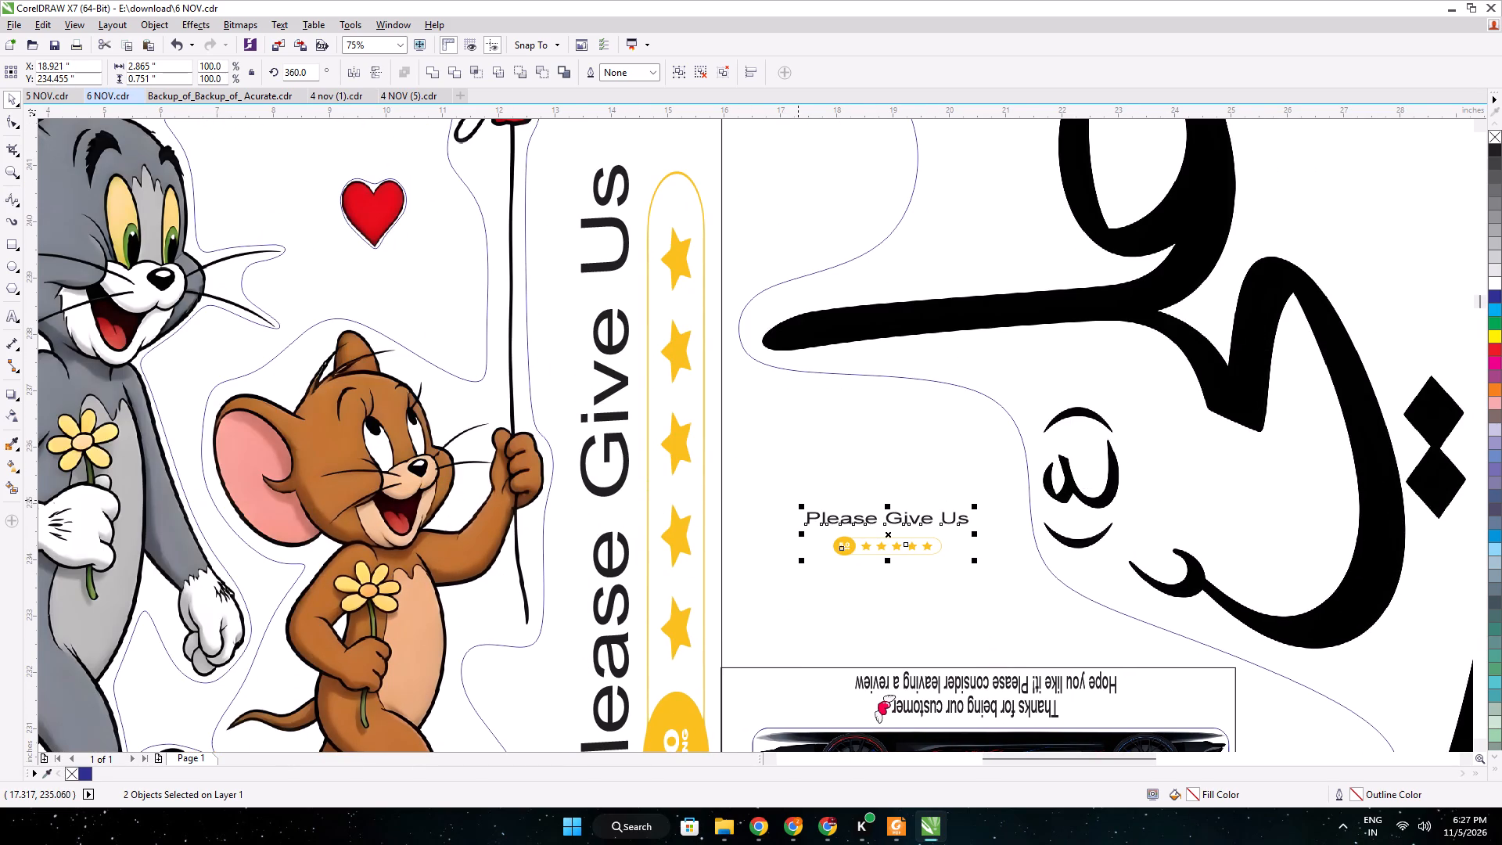
{"action": "left_click_drag", "start_coordinate": [802, 506], "coordinate": [715, 424]}
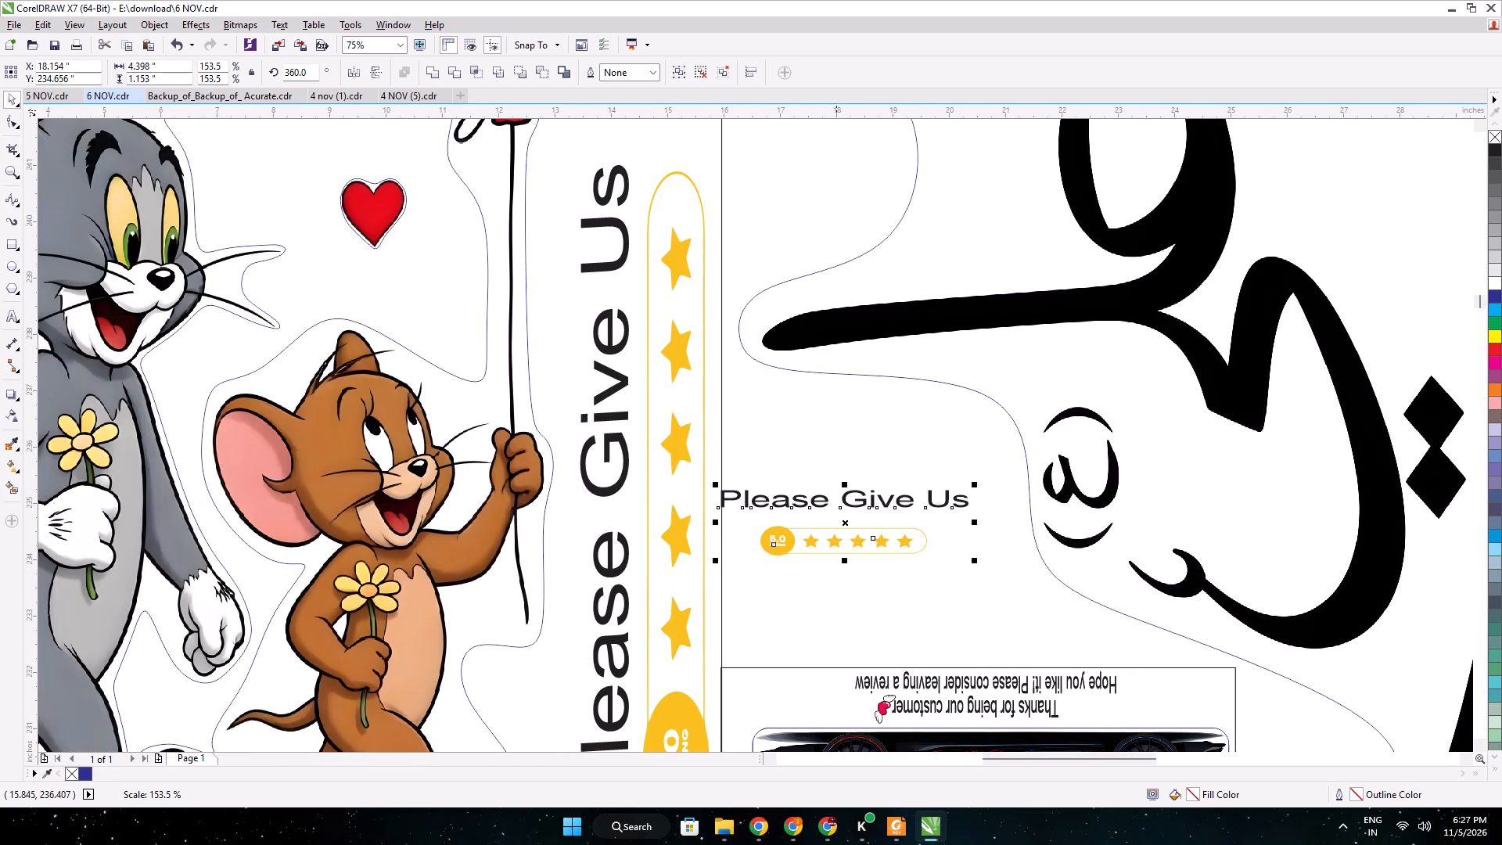
{"action": "left_click_drag", "start_coordinate": [848, 523], "coordinate": [886, 544]}
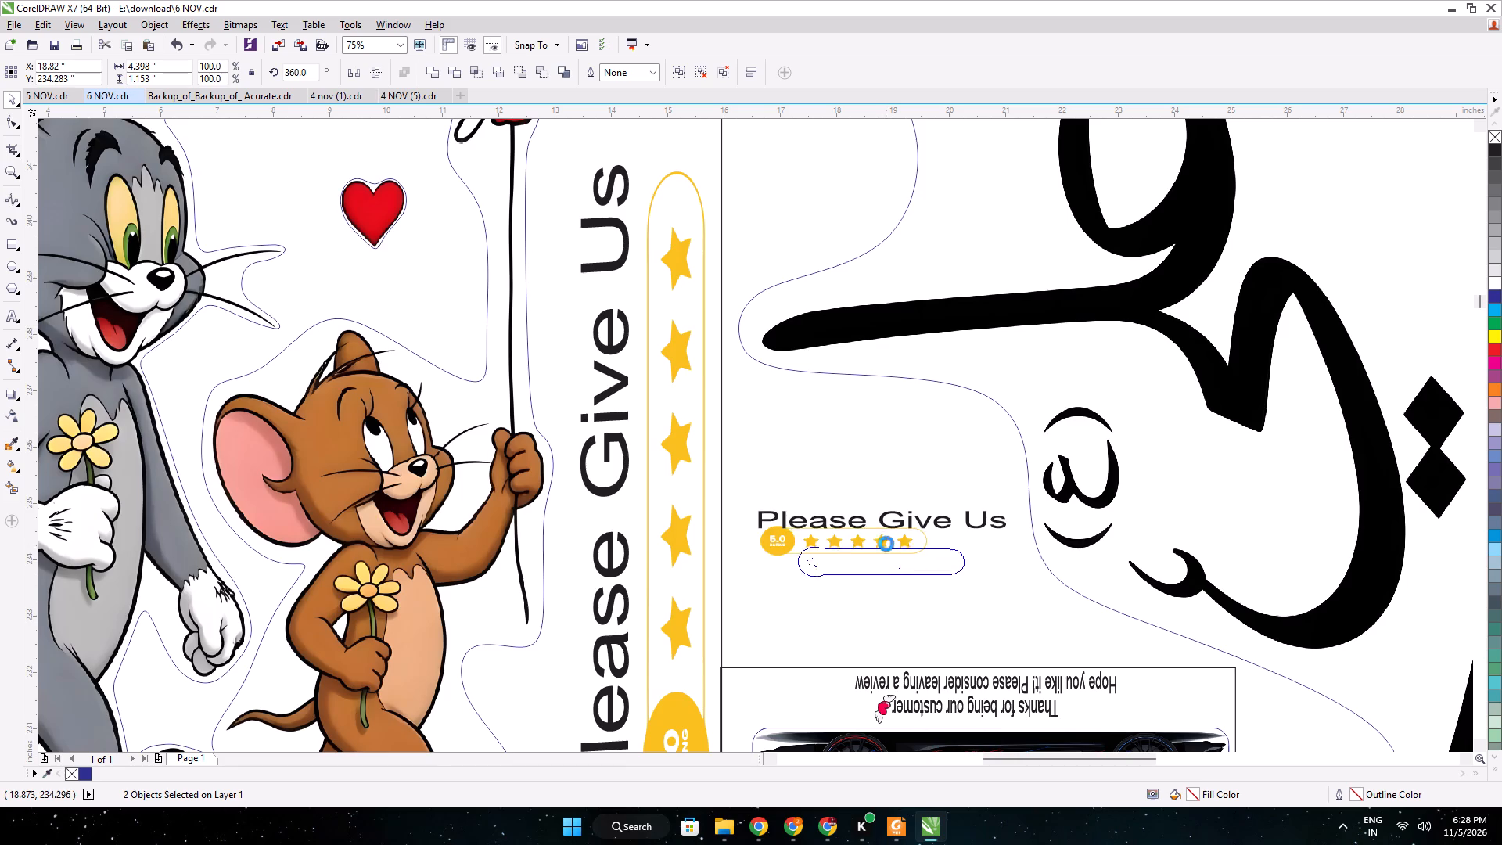
{"action": "scroll", "coordinate": [950, 556], "scroll_direction": "down", "scroll_amount": 4}
{"action": "left_click", "coordinate": [607, 516]}
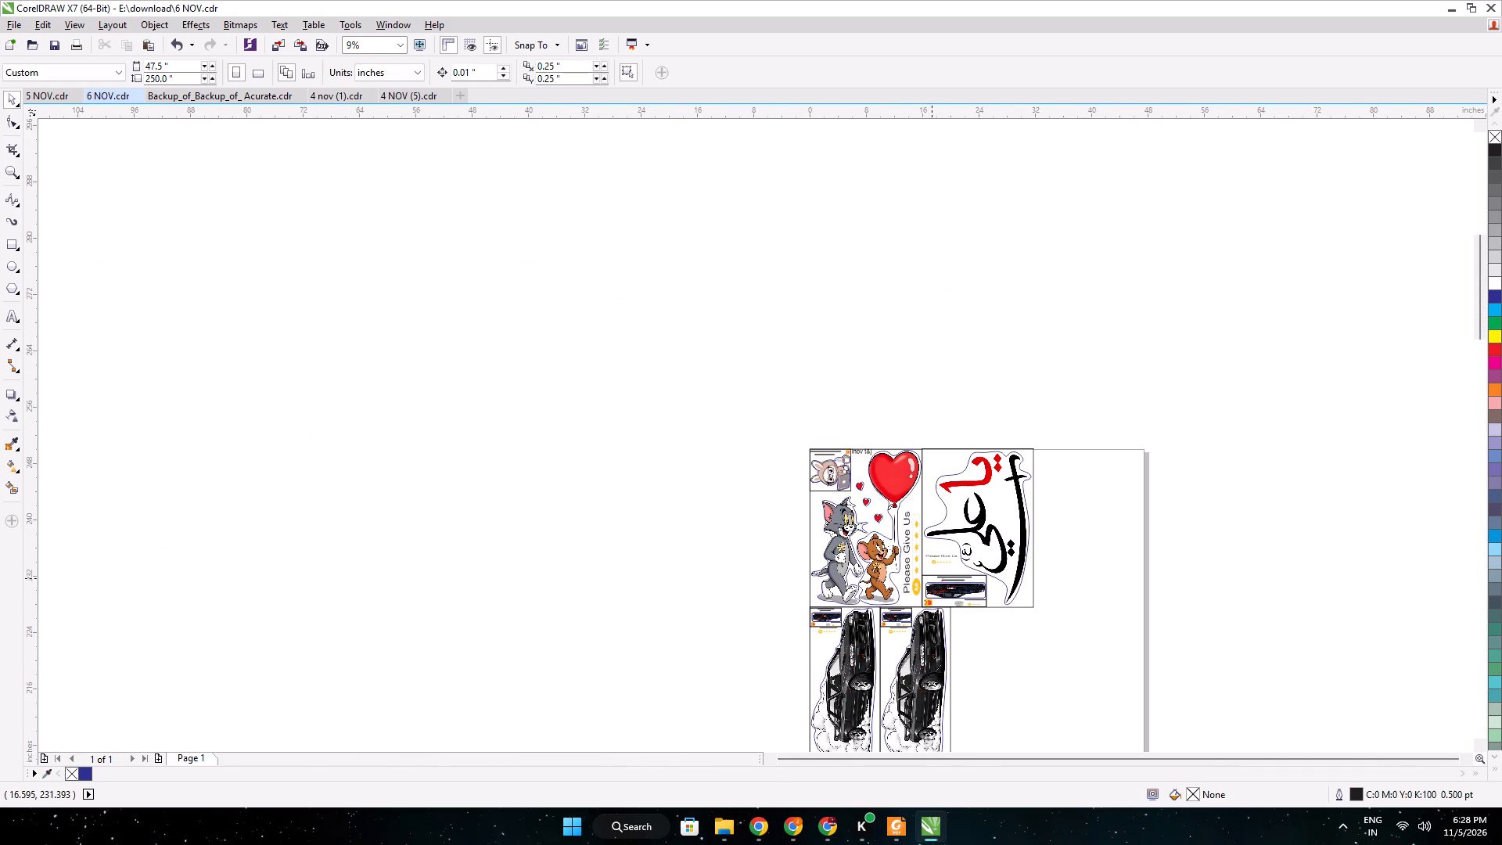
Group the calligraphy sticker with its frame, thank-you card and "Please Give Us" rating.
{"action": "scroll", "coordinate": [944, 567], "scroll_direction": "up", "scroll_amount": 1}
{"action": "left_click_drag", "start_coordinate": [1168, 670], "coordinate": [890, 394]}
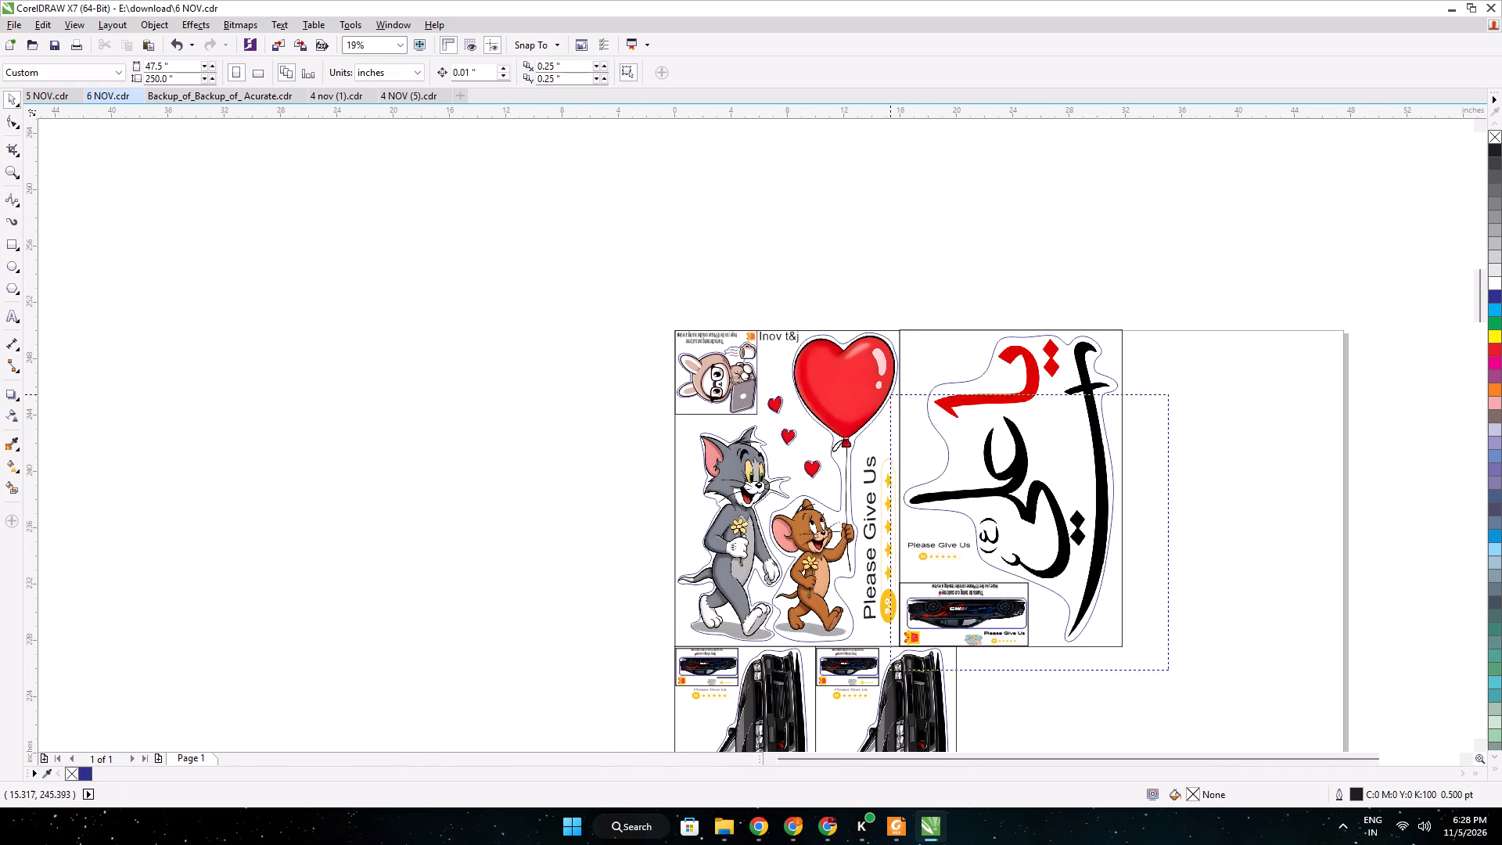
{"action": "left_click_drag", "start_coordinate": [890, 394], "coordinate": [886, 377]}
{"action": "left_click", "coordinate": [1140, 302]}
{"action": "left_click_drag", "start_coordinate": [1153, 283], "coordinate": [922, 621]}
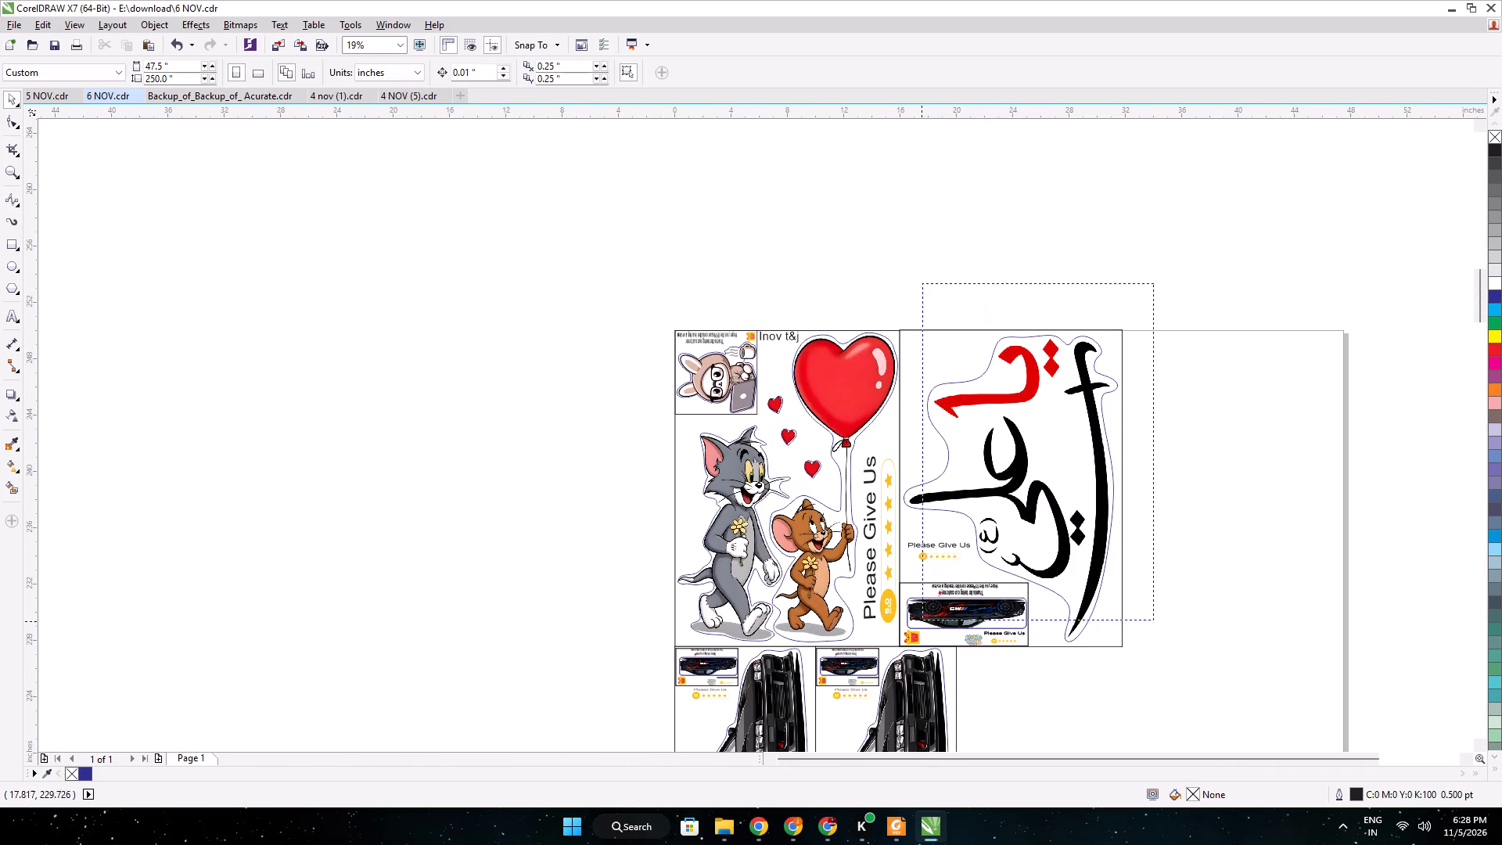
{"action": "left_click_drag", "start_coordinate": [922, 621], "coordinate": [889, 655]}
{"action": "key", "text": "ctrl+g"}
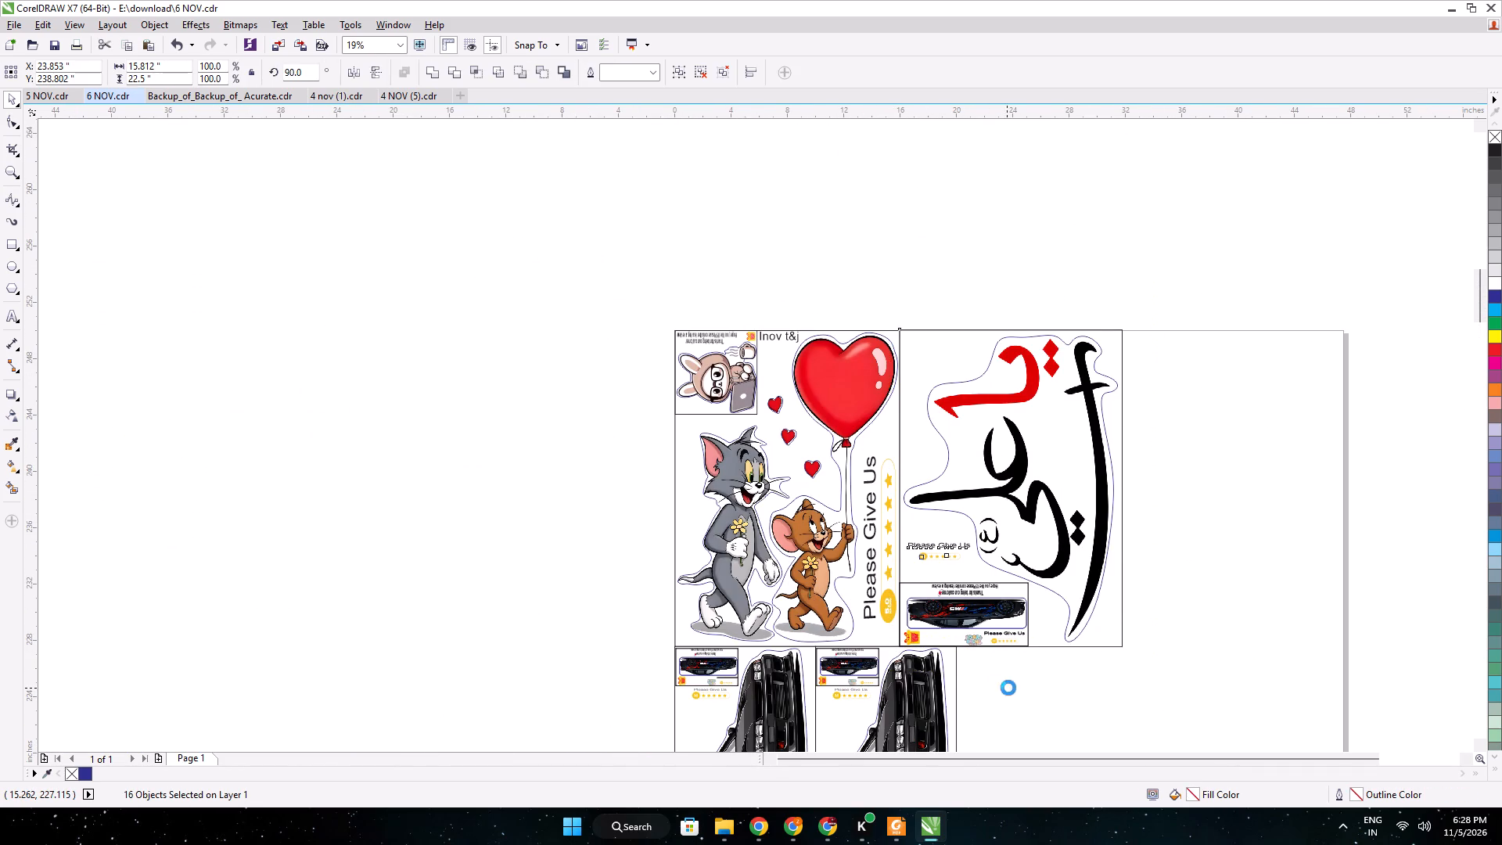
{"action": "left_click", "coordinate": [1008, 688]}
Duplicate the grouped calligraphy sticker and place the copy directly to the right of the original.
{"action": "left_click", "coordinate": [1014, 518]}
{"action": "key", "text": "ctrl+d"}
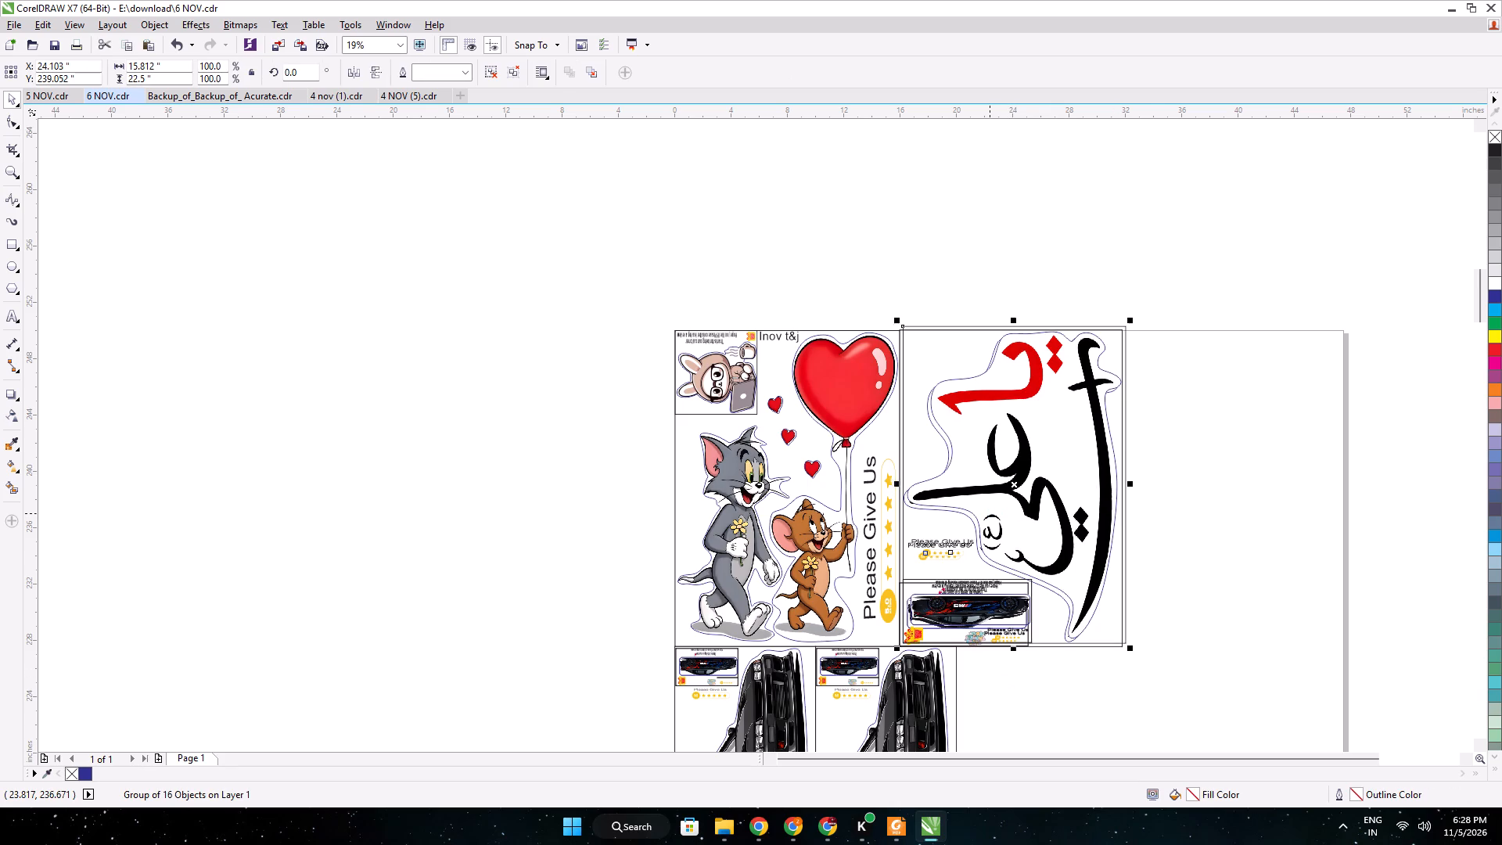
{"action": "left_click_drag", "start_coordinate": [998, 513], "coordinate": [1217, 519]}
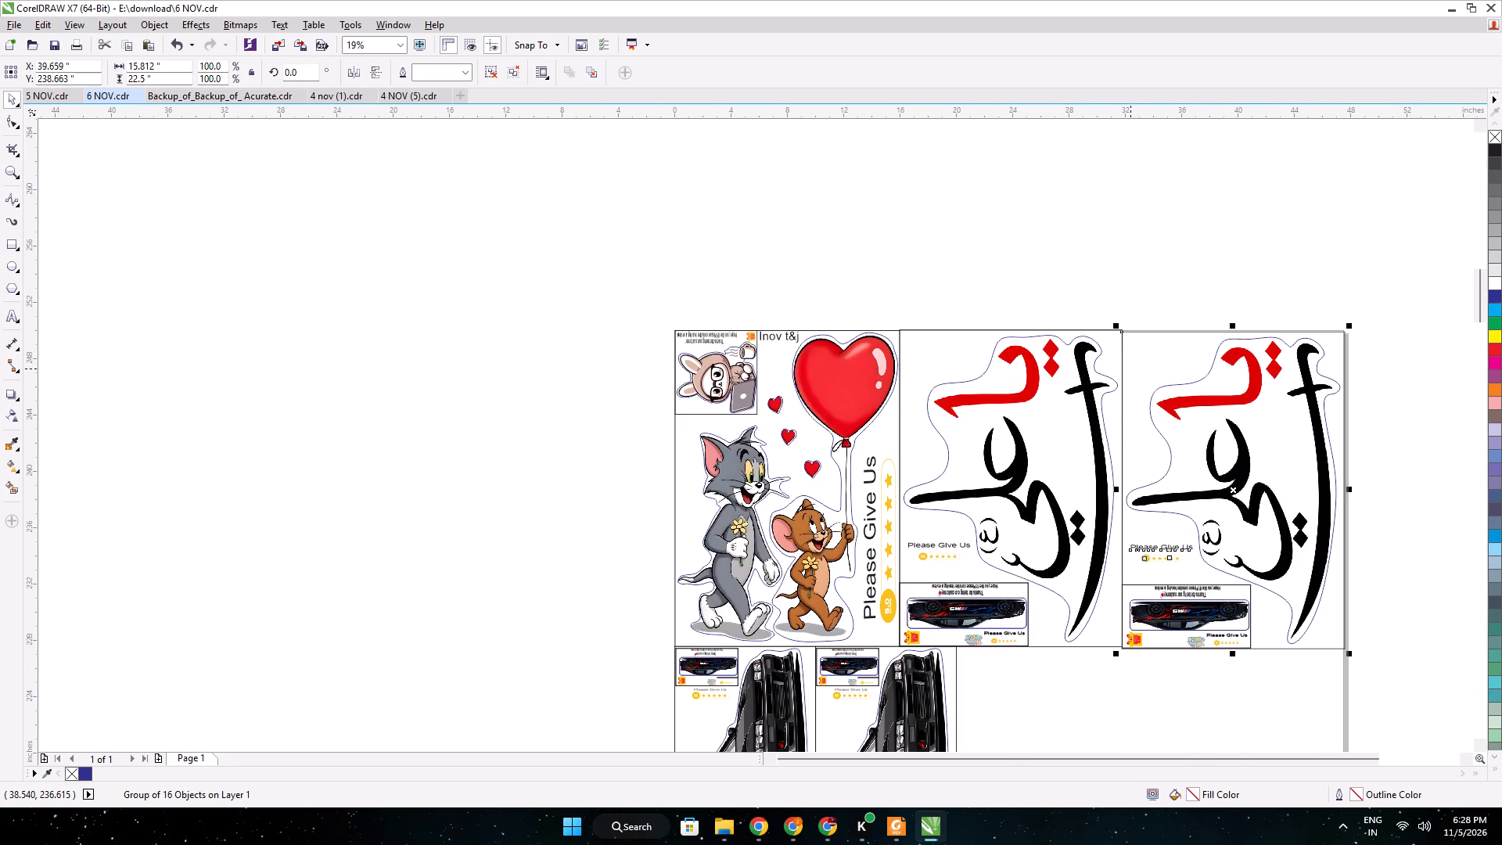
Nudge the copied calligraphy sticker up about 0.08 inch to line its top edge up with the original.
{"action": "scroll", "coordinate": [1123, 350], "scroll_direction": "up", "scroll_amount": 1}
{"action": "key", "text": "Up"}
{"action": "key", "text": "Up"}
{"action": "key", "text": "Up"}
{"action": "key", "text": "Up"}
{"action": "scroll", "coordinate": [1137, 336], "scroll_direction": "up", "scroll_amount": 1}
{"action": "key", "text": "Up"}
{"action": "key", "text": "Up"}
{"action": "key", "text": "Up"}
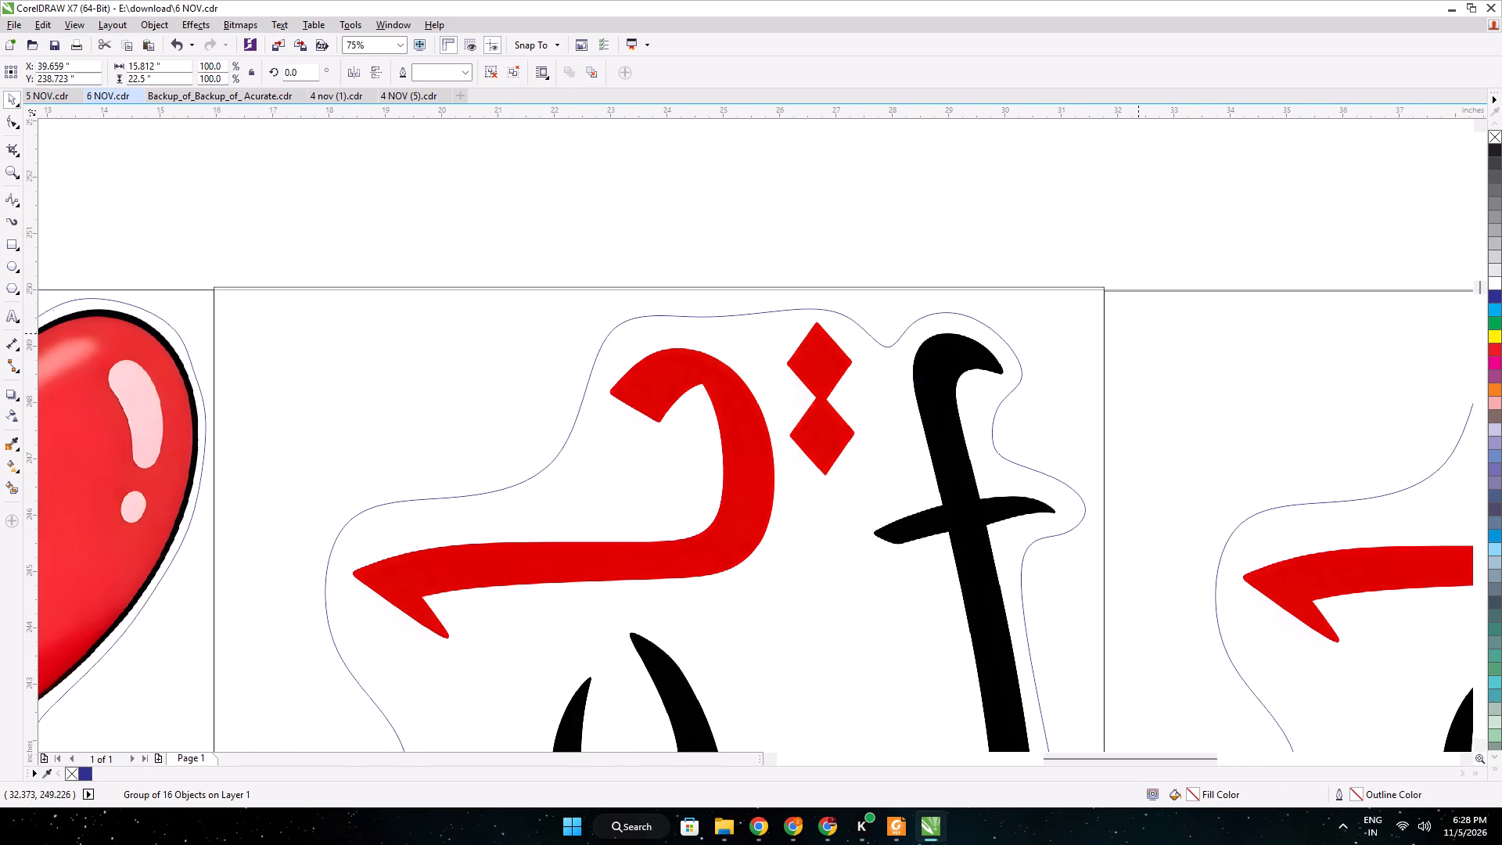
{"action": "key", "text": "Up"}
Narrow the copied calligraphy sticker from its right side to about 15.76 inches so it ends at the page edge.
{"action": "scroll", "coordinate": [1140, 333], "scroll_direction": "down", "scroll_amount": 2}
{"action": "middle_click_drag", "start_coordinate": [1267, 405], "coordinate": [313, 189]}
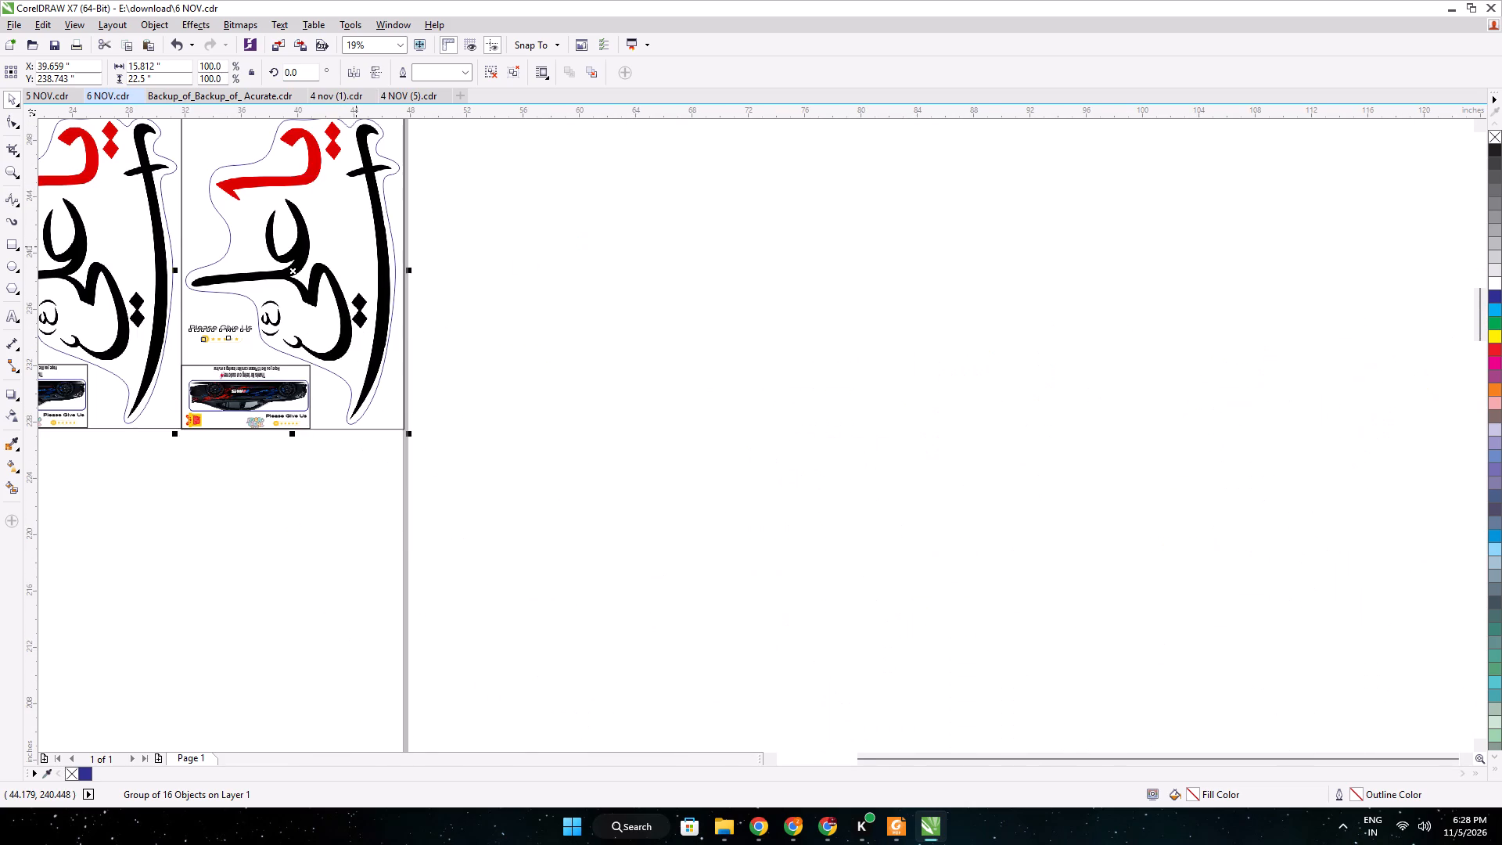
{"action": "middle_click_drag", "start_coordinate": [372, 246], "coordinate": [497, 336]}
{"action": "scroll", "coordinate": [535, 361], "scroll_direction": "up", "scroll_amount": 4}
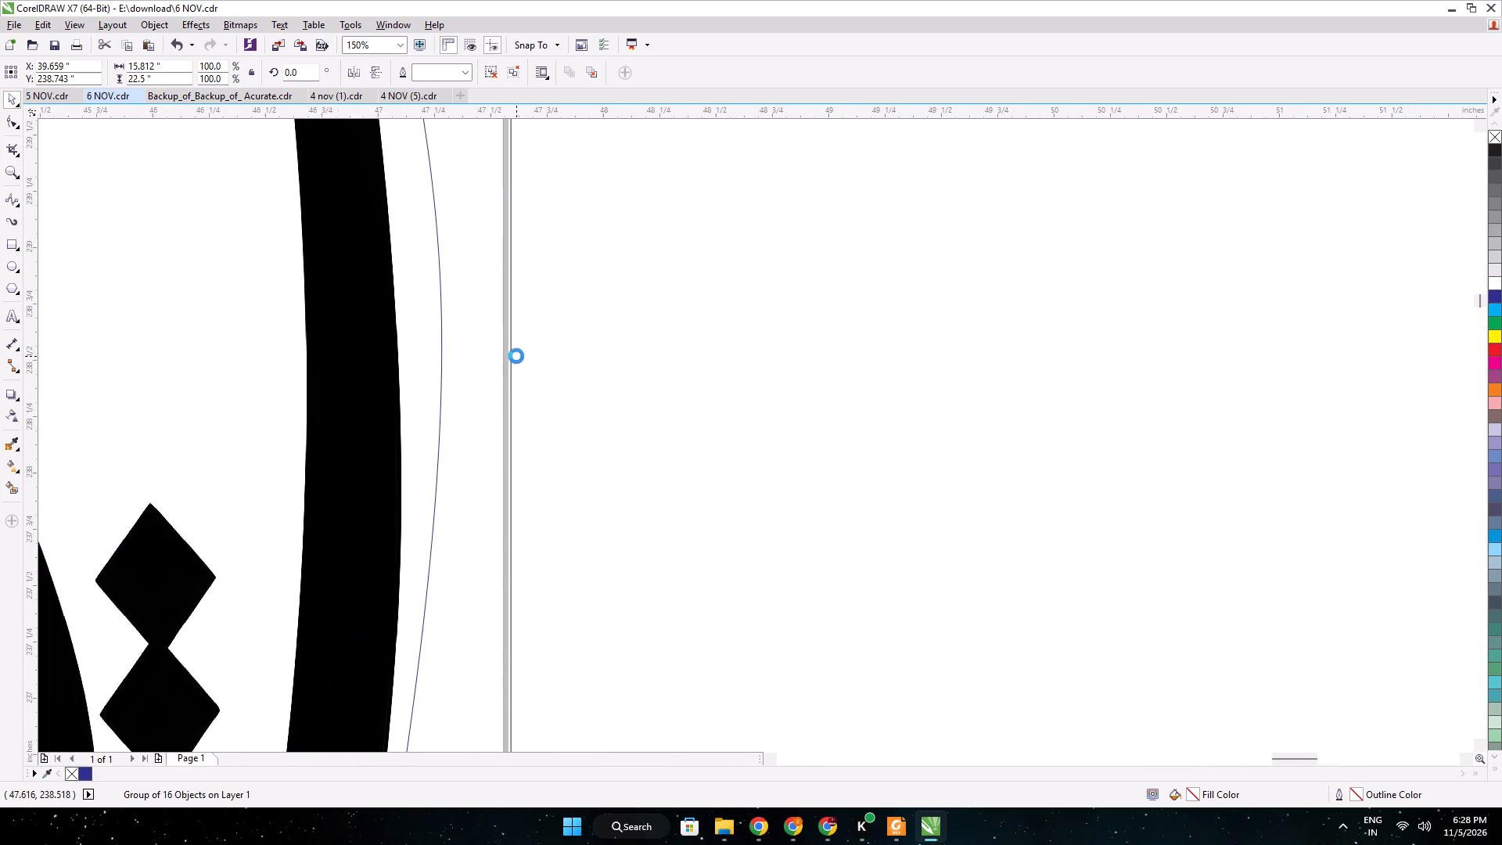
{"action": "scroll", "coordinate": [508, 310], "scroll_direction": "up", "scroll_amount": 1}
{"action": "left_click_drag", "start_coordinate": [508, 300], "coordinate": [483, 307]}
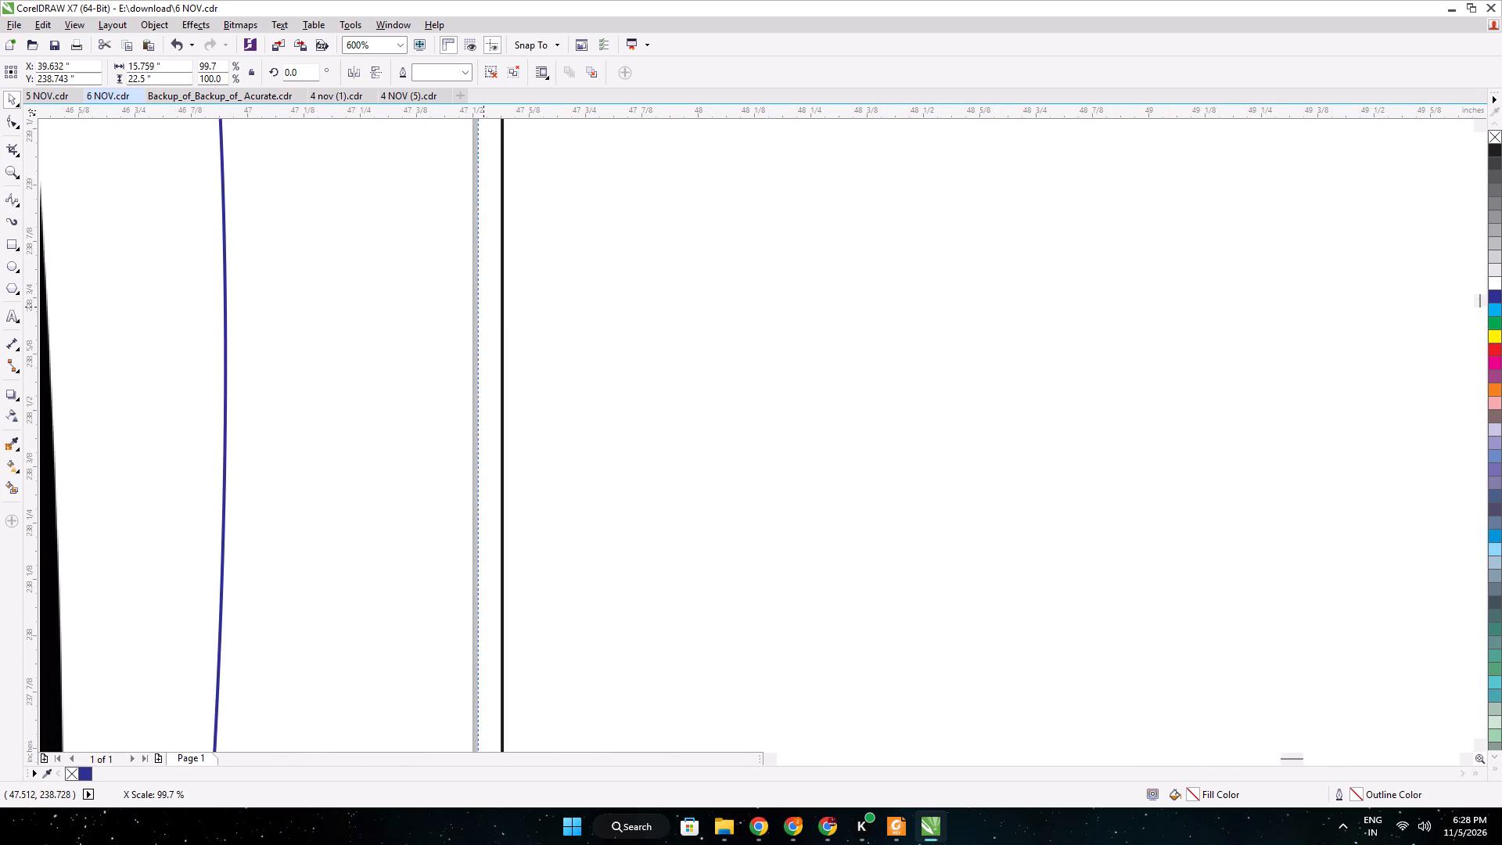
{"action": "left_click_drag", "start_coordinate": [483, 307], "coordinate": [483, 307]}
{"action": "left_click", "coordinate": [590, 308]}
{"action": "scroll", "coordinate": [584, 304], "scroll_direction": "down", "scroll_amount": 8}
{"action": "middle_click_drag", "start_coordinate": [567, 316], "coordinate": [887, 376]}
{"action": "scroll", "coordinate": [887, 377], "scroll_direction": "down", "scroll_amount": 2}
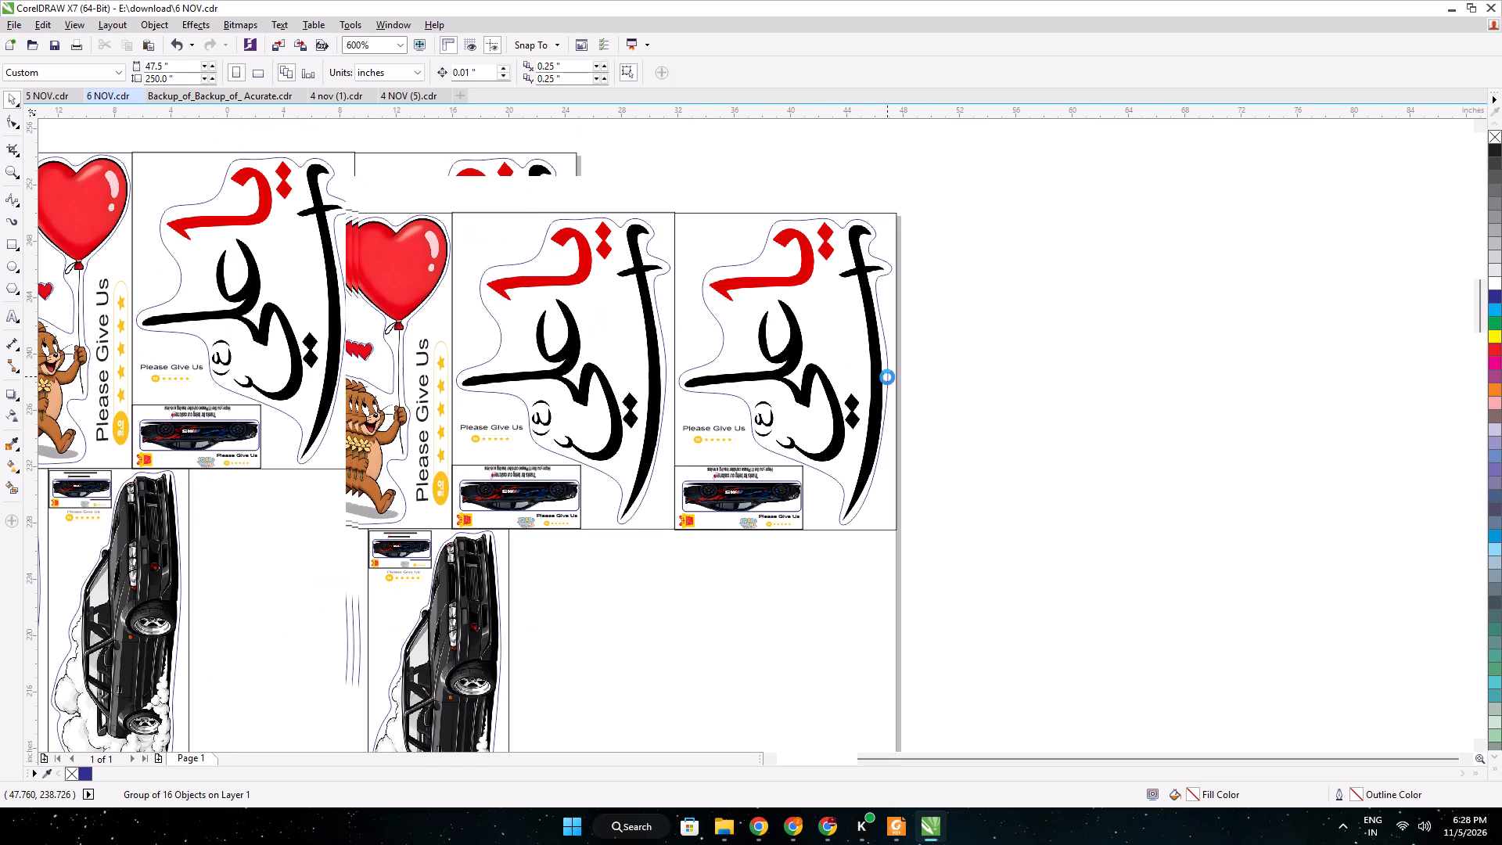
{"action": "middle_click_drag", "start_coordinate": [831, 370], "coordinate": [891, 341]}
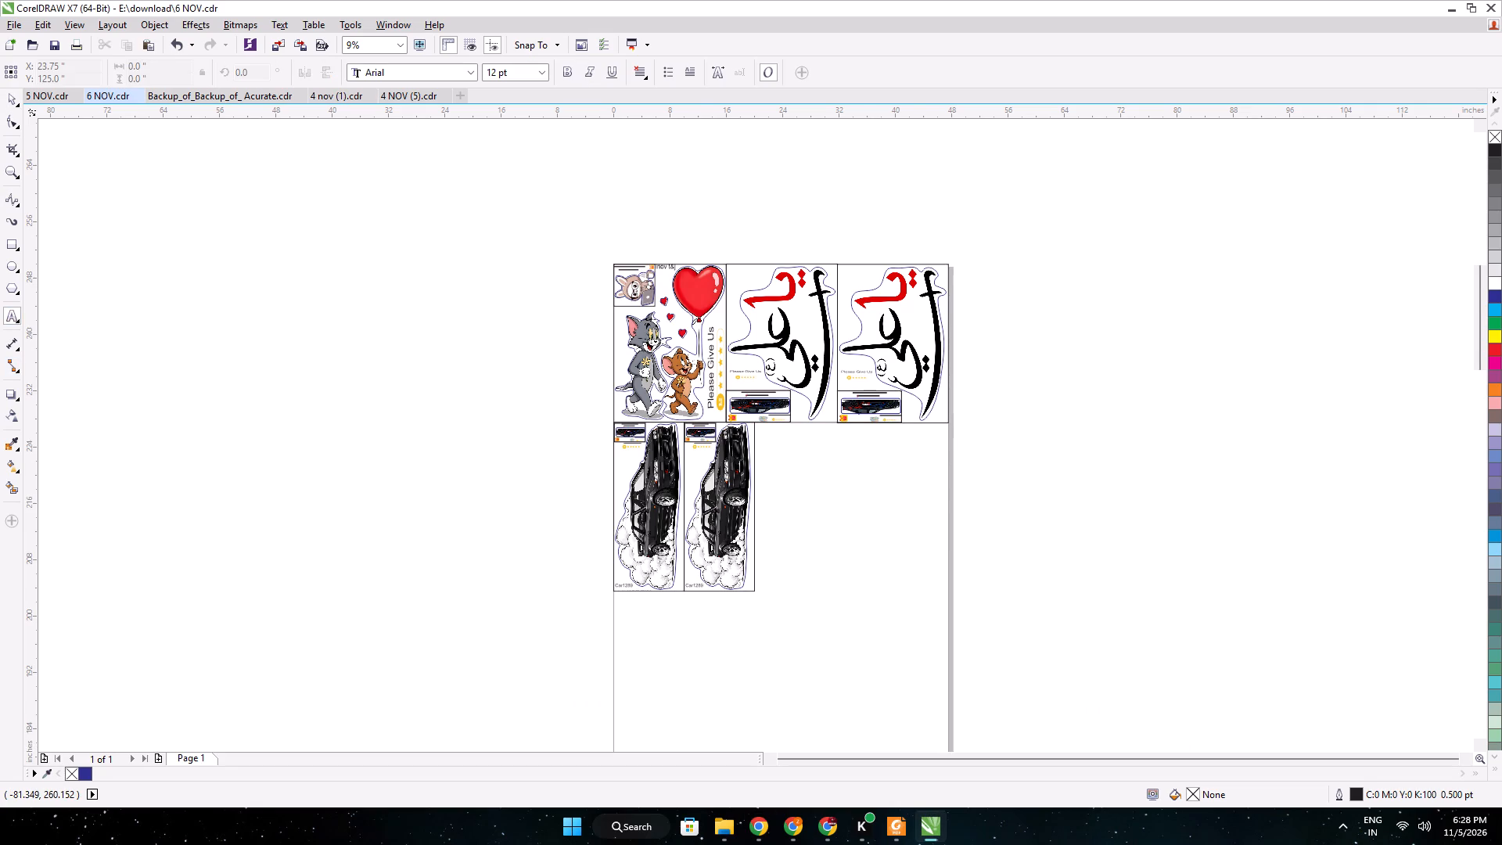
{"action": "left_click", "coordinate": [783, 816]}
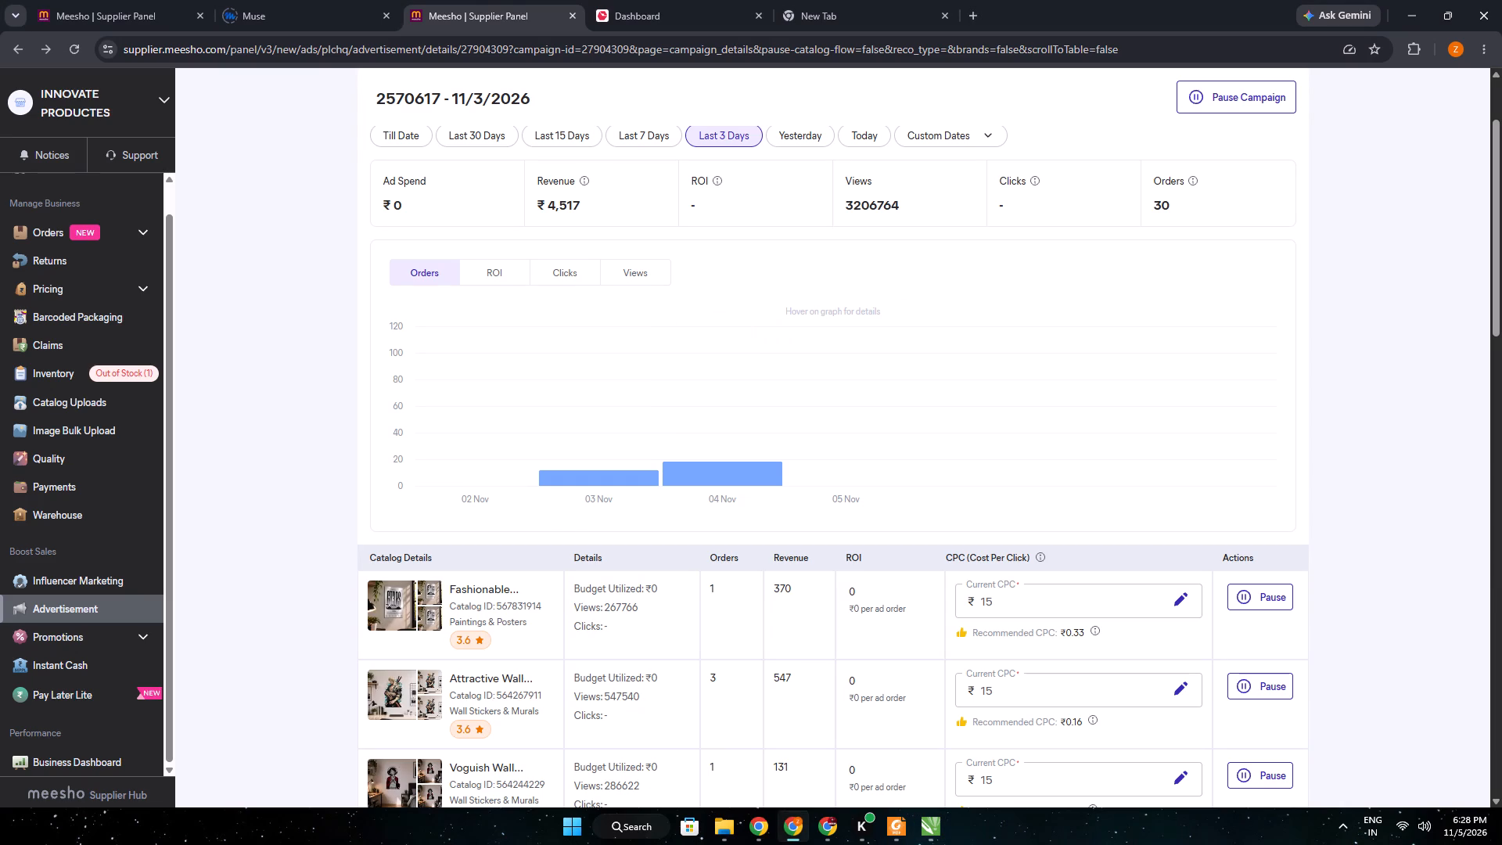
{"action": "left_click", "coordinate": [94, 230]}
{"action": "scroll", "coordinate": [350, 458], "scroll_direction": "down", "scroll_amount": 3}
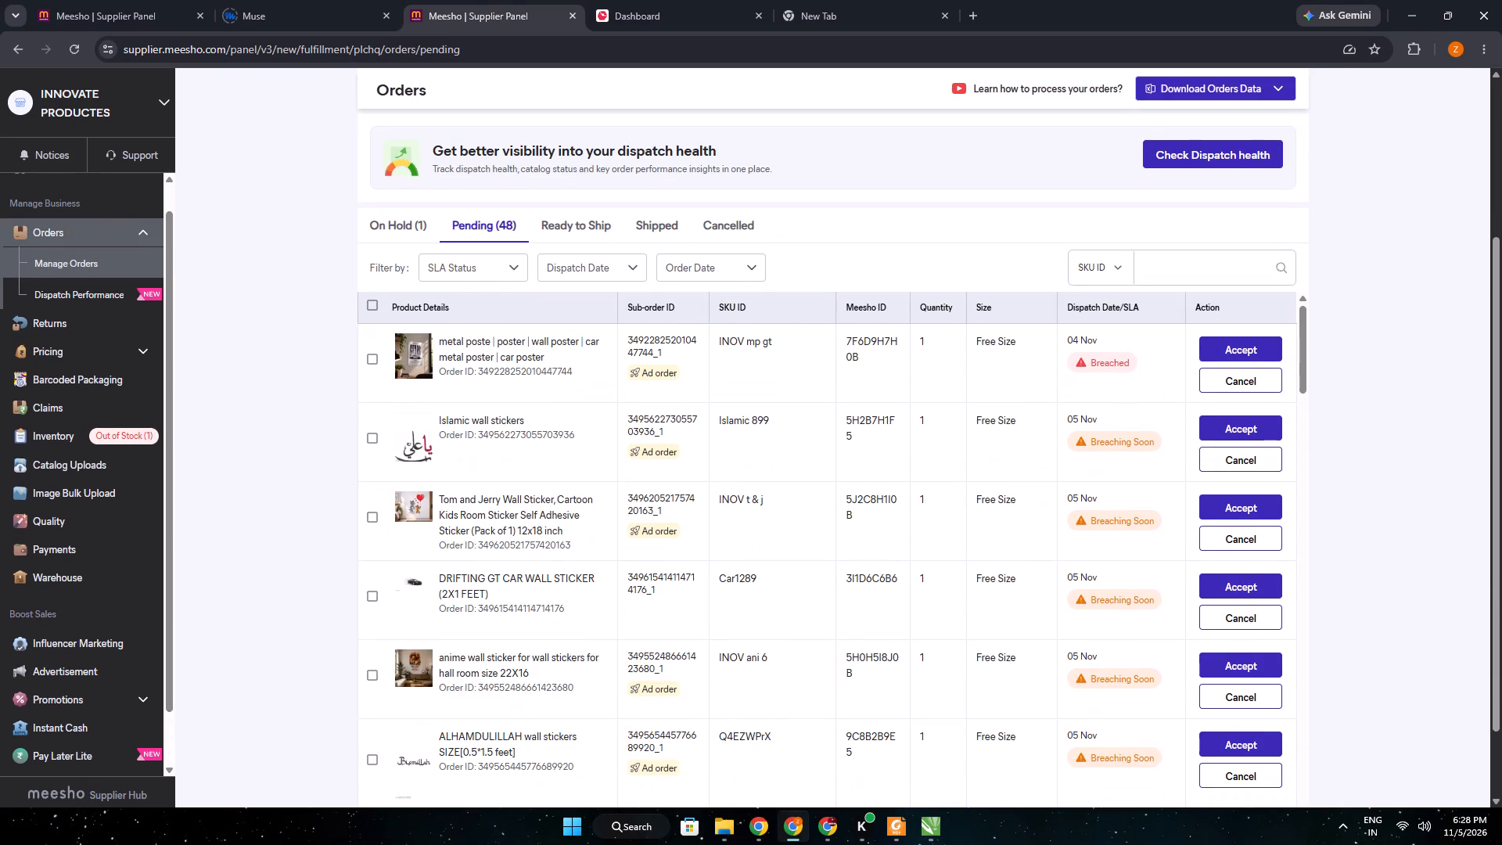
{"action": "triple_click", "coordinate": [729, 420]}
{"action": "key", "text": "ctrl+c"}
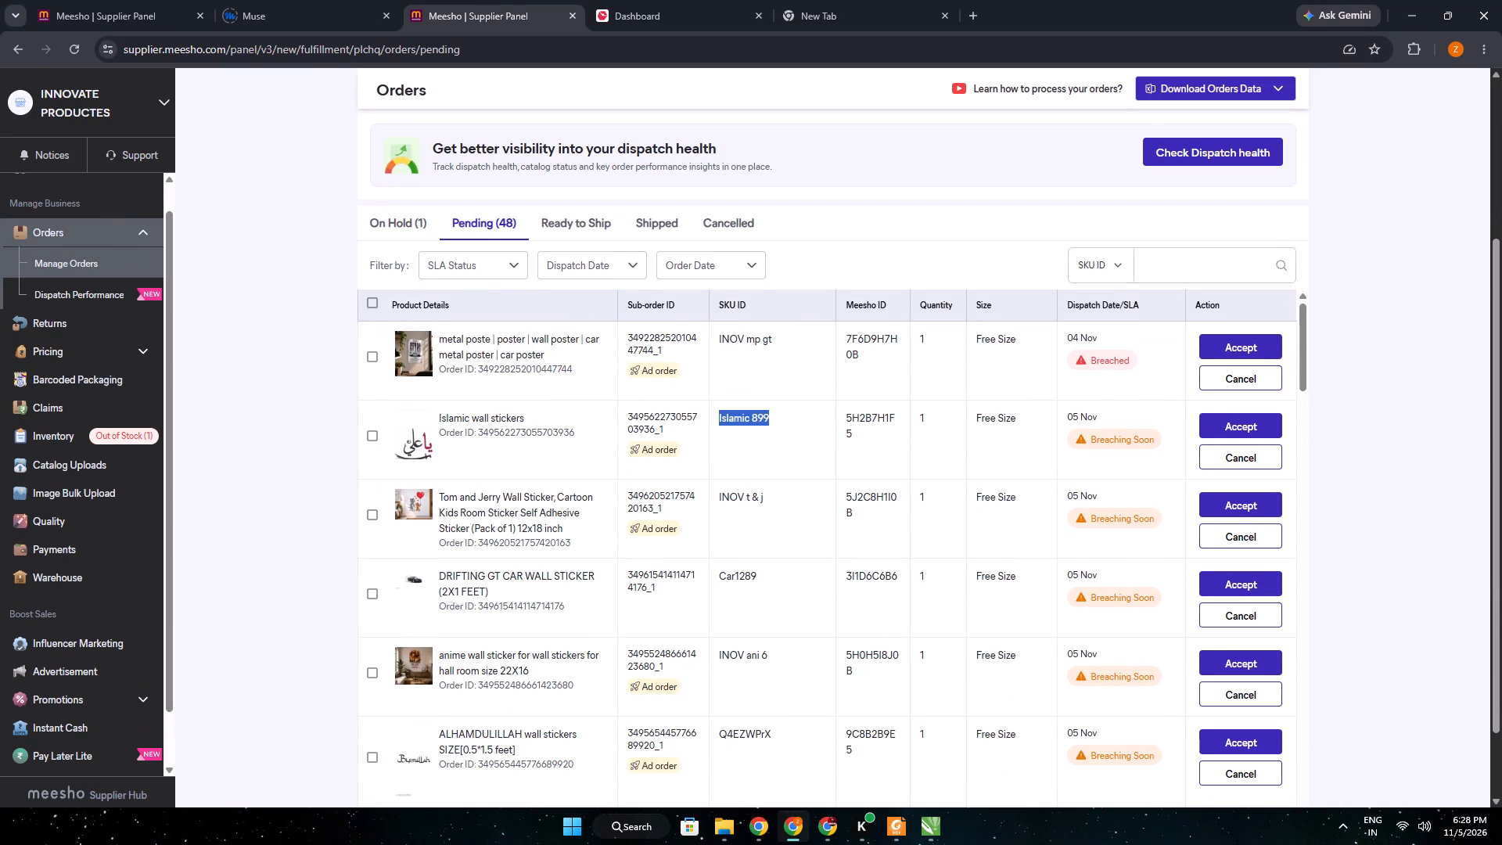
In CorelDRAW, add the copied SKU "Islamic 899" as a text label in the first calligraphy frame's upper-left area.
{"action": "left_click", "coordinate": [929, 829]}
{"action": "scroll", "coordinate": [748, 238], "scroll_direction": "up", "scroll_amount": 1}
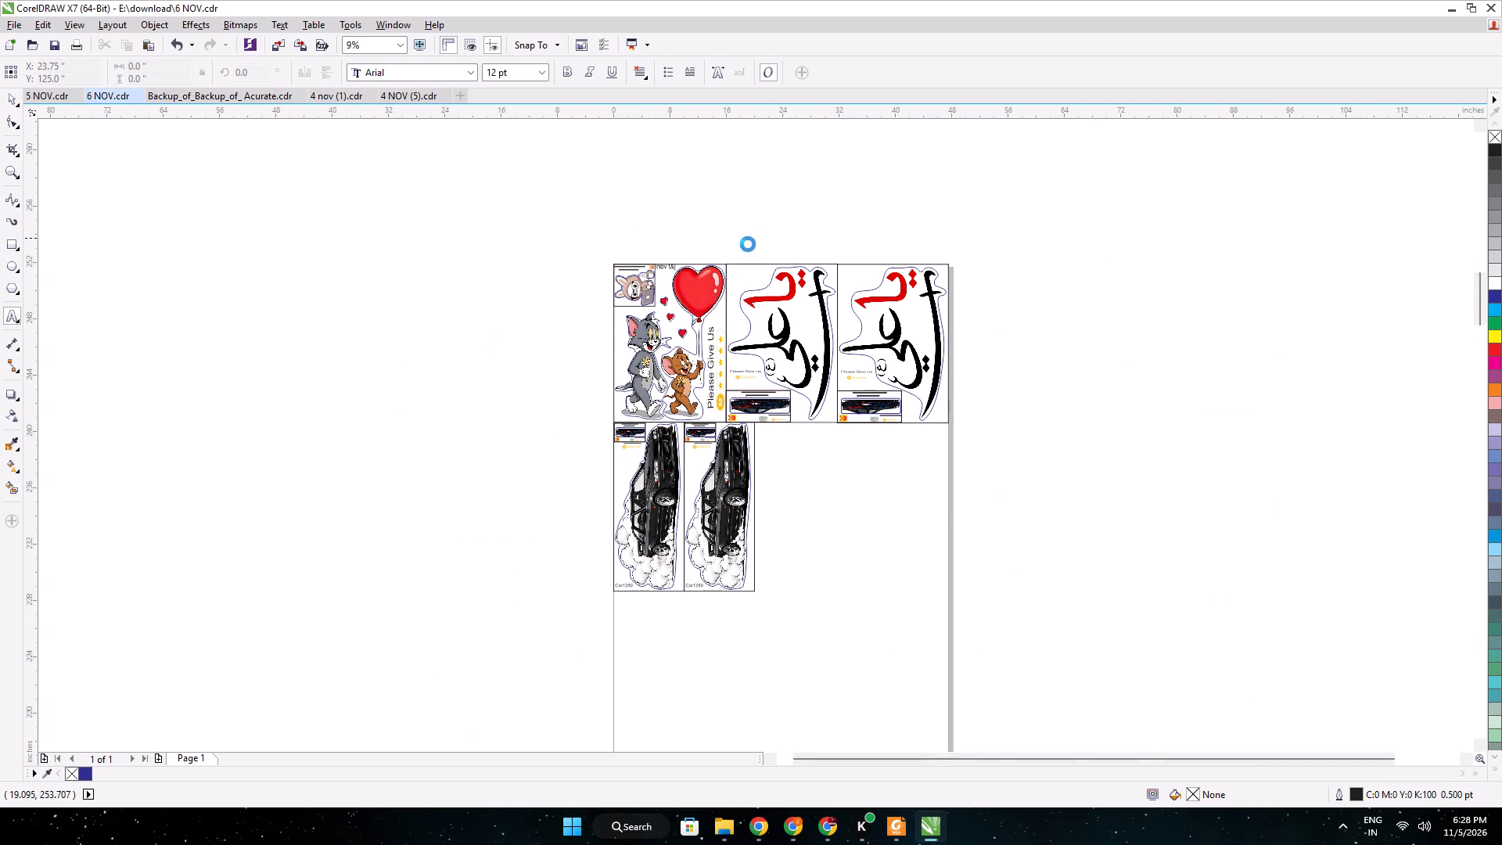
{"action": "scroll", "coordinate": [746, 282], "scroll_direction": "up", "scroll_amount": 2}
{"action": "left_click", "coordinate": [638, 347]}
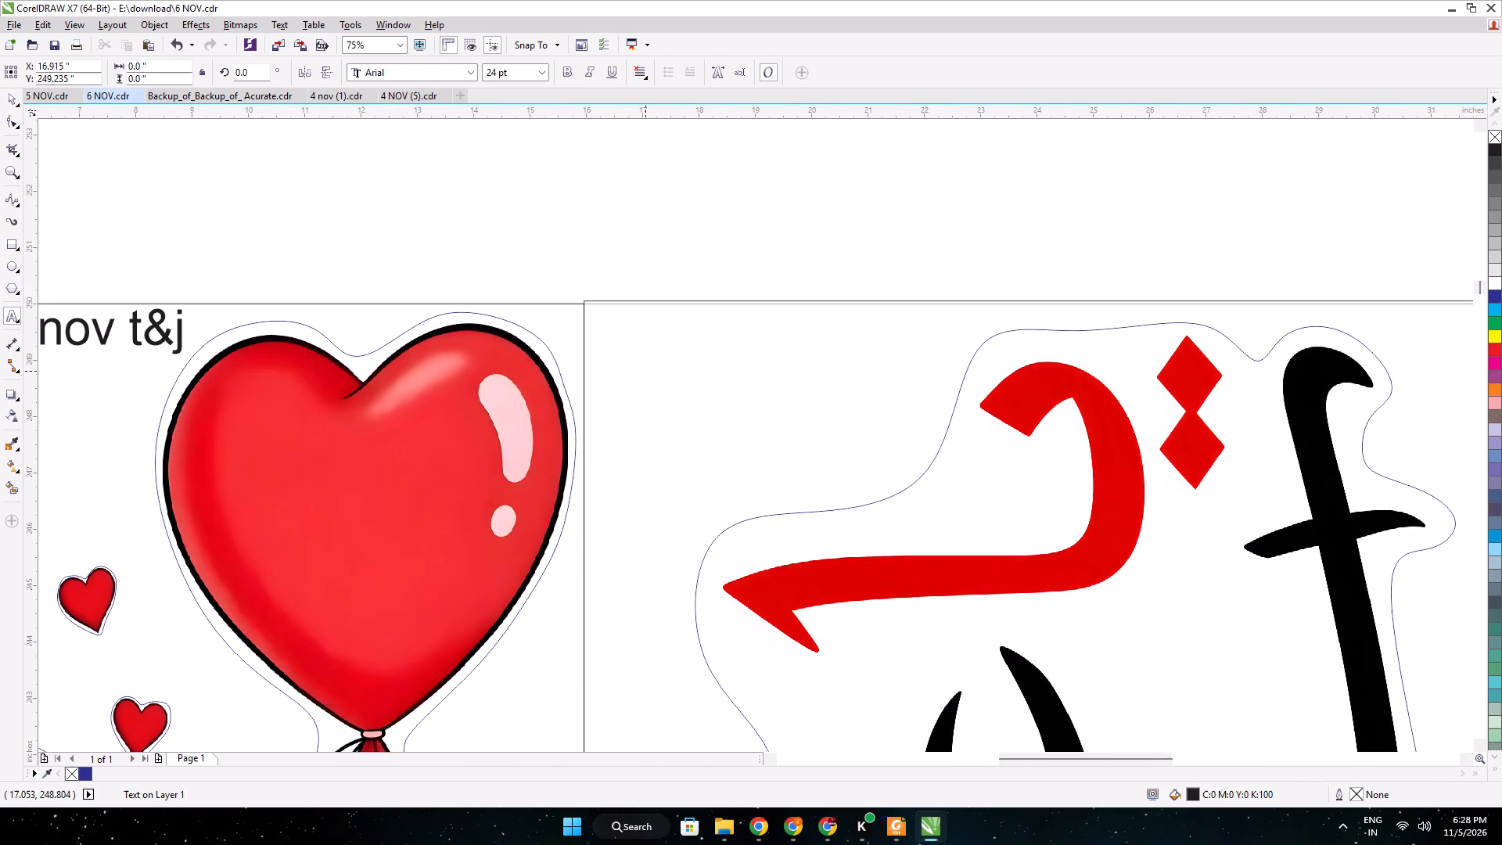
{"action": "key", "text": "ctrl+v"}
Enlarge the "Islamic 899" label to about 6 inches wide and move it into the frame's upper-left corner.
{"action": "left_click", "coordinate": [16, 105]}
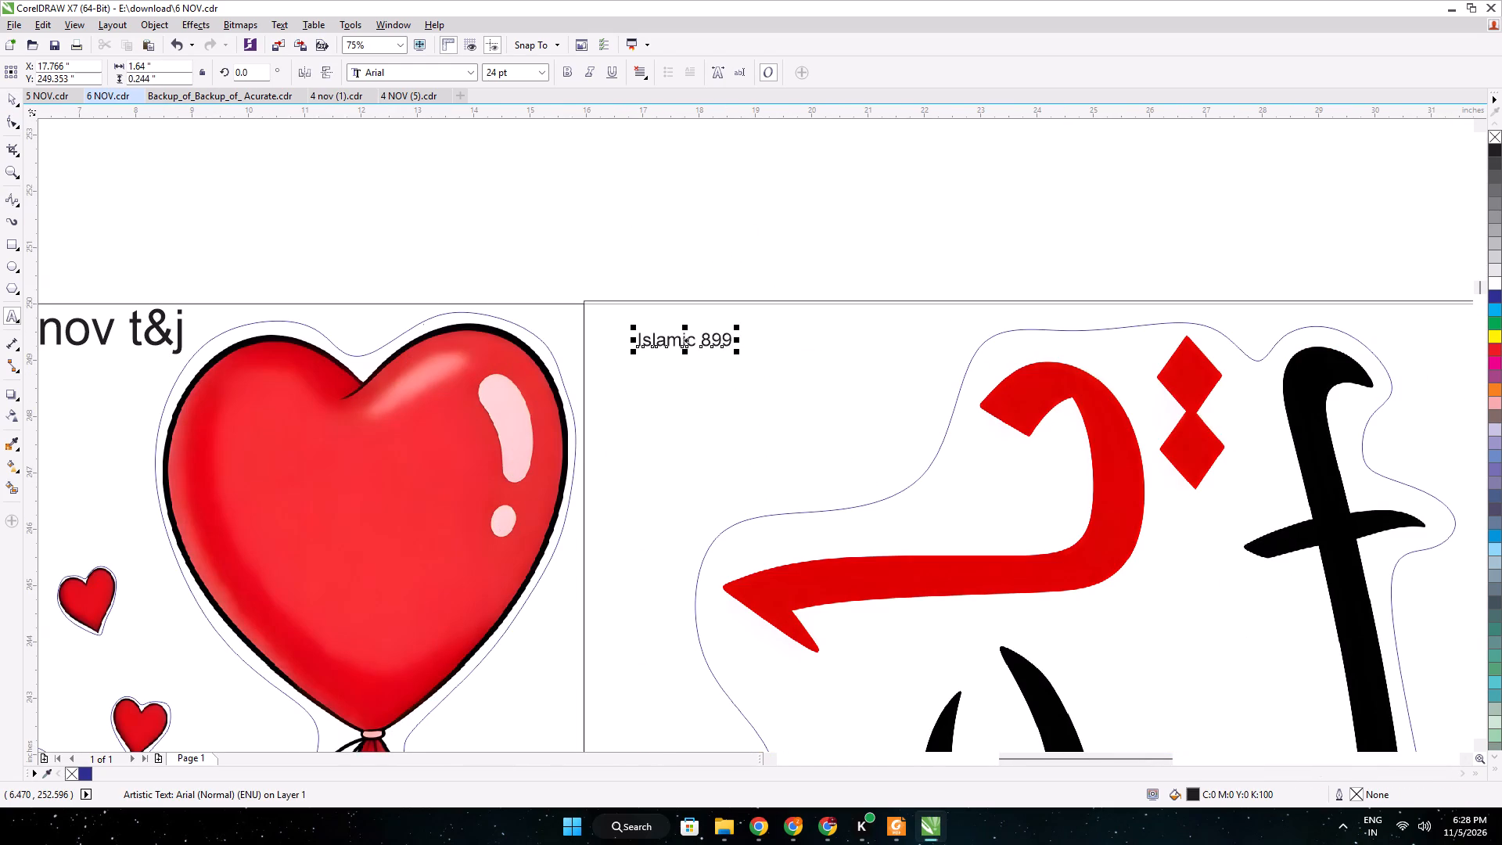
{"action": "left_click_drag", "start_coordinate": [738, 354], "coordinate": [920, 454]}
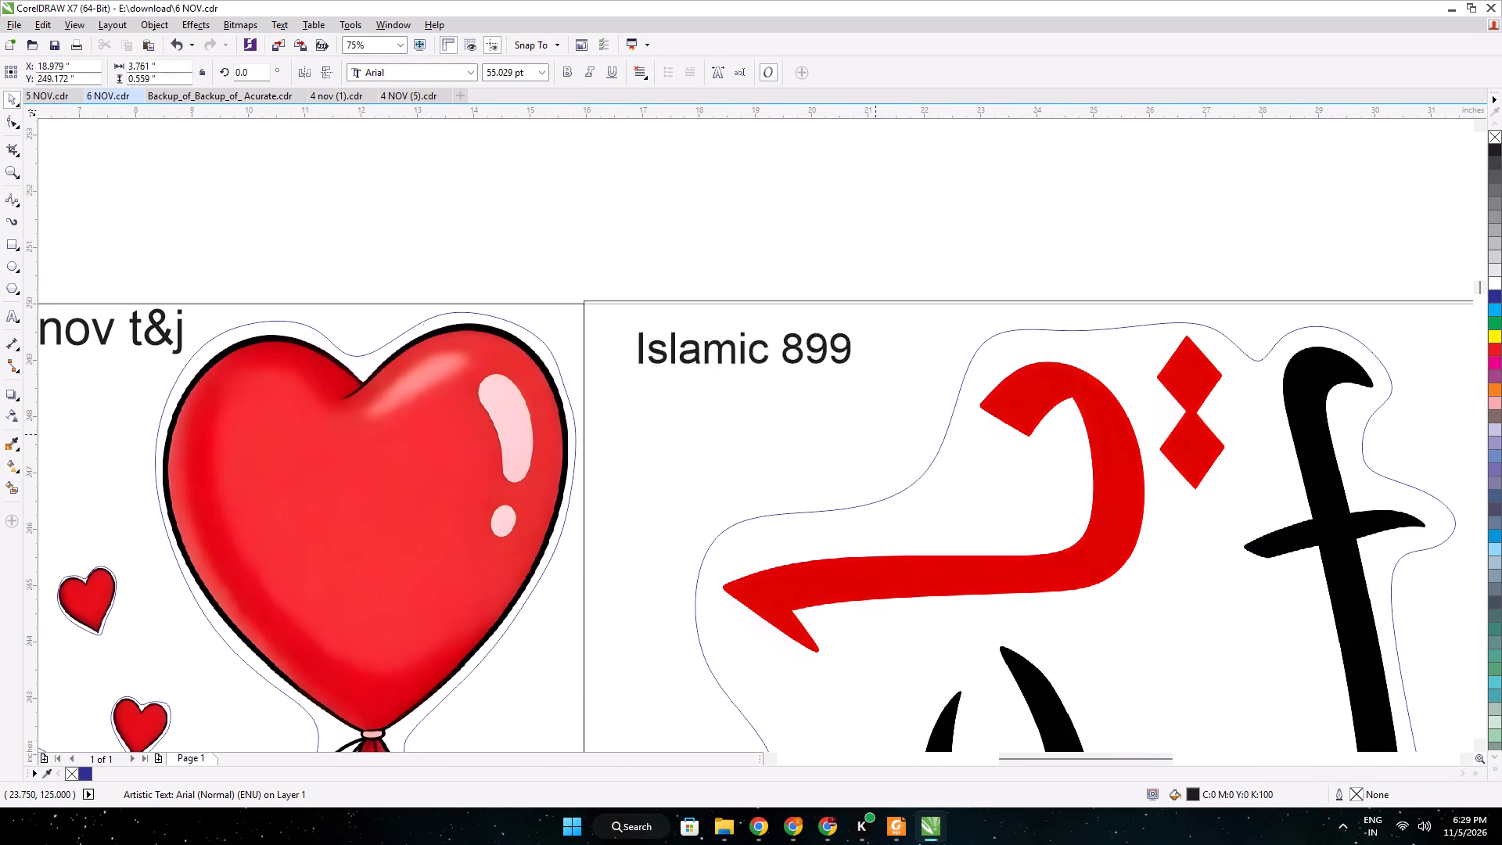
{"action": "left_click_drag", "start_coordinate": [920, 454], "coordinate": [983, 469]}
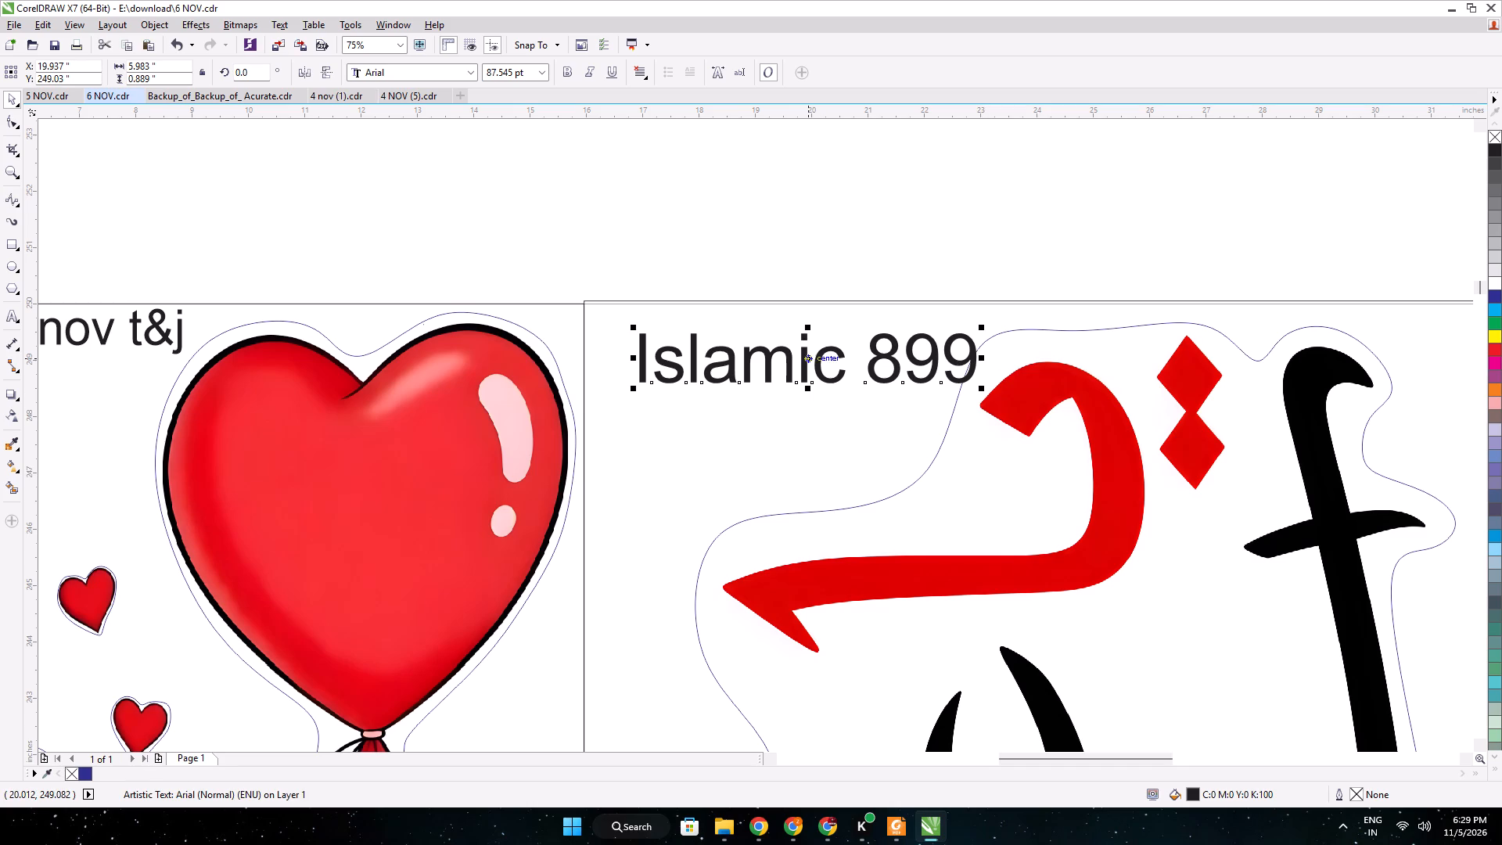
{"action": "left_click_drag", "start_coordinate": [811, 355], "coordinate": [784, 342]}
{"action": "left_click", "coordinate": [840, 246]}
{"action": "scroll", "coordinate": [845, 245], "scroll_direction": "down", "scroll_amount": 5}
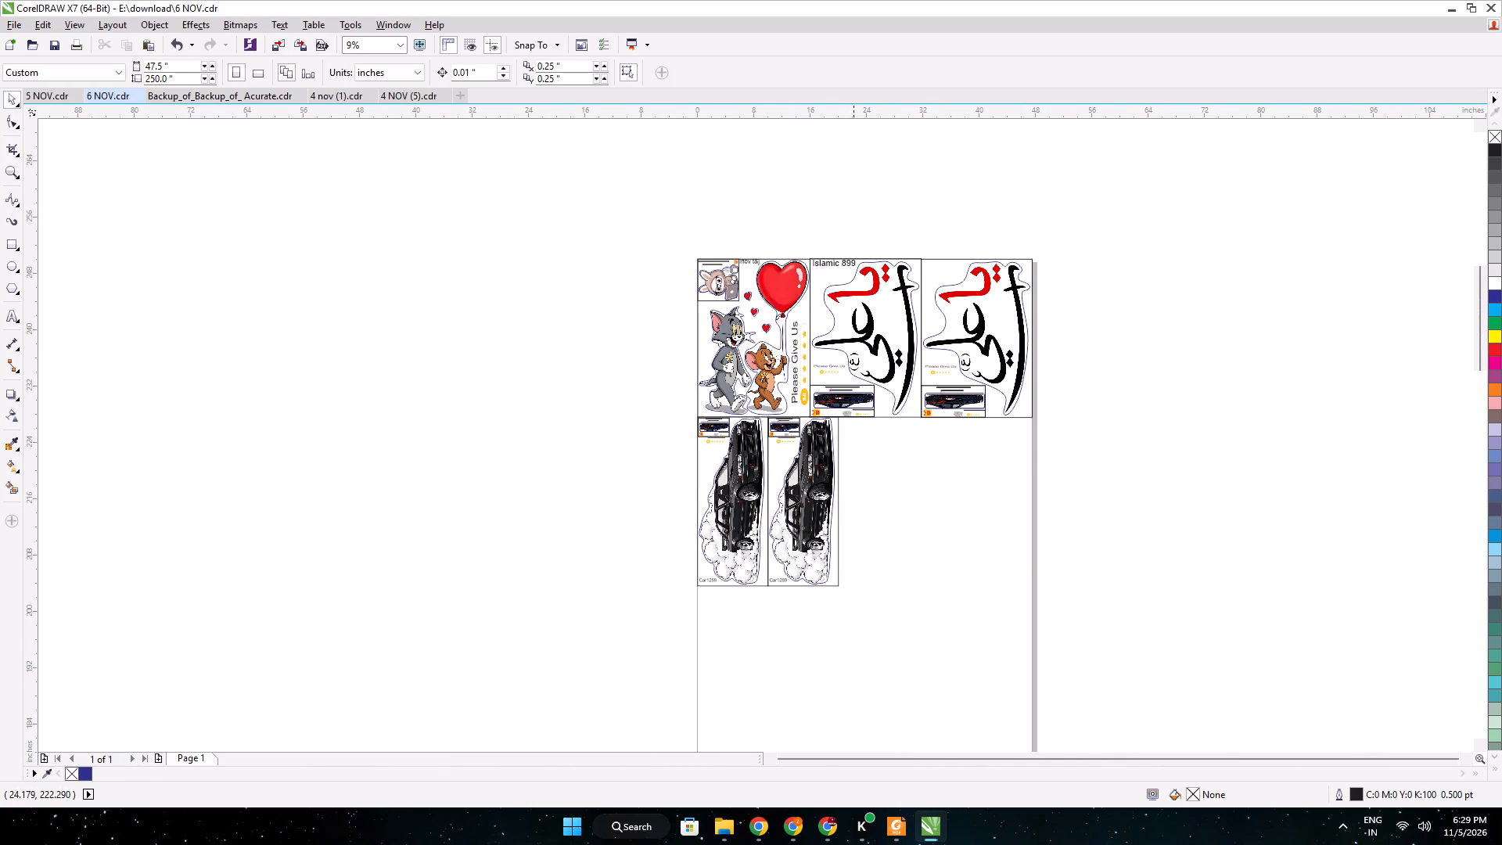
{"action": "middle_click_drag", "start_coordinate": [799, 587], "coordinate": [874, 570]}
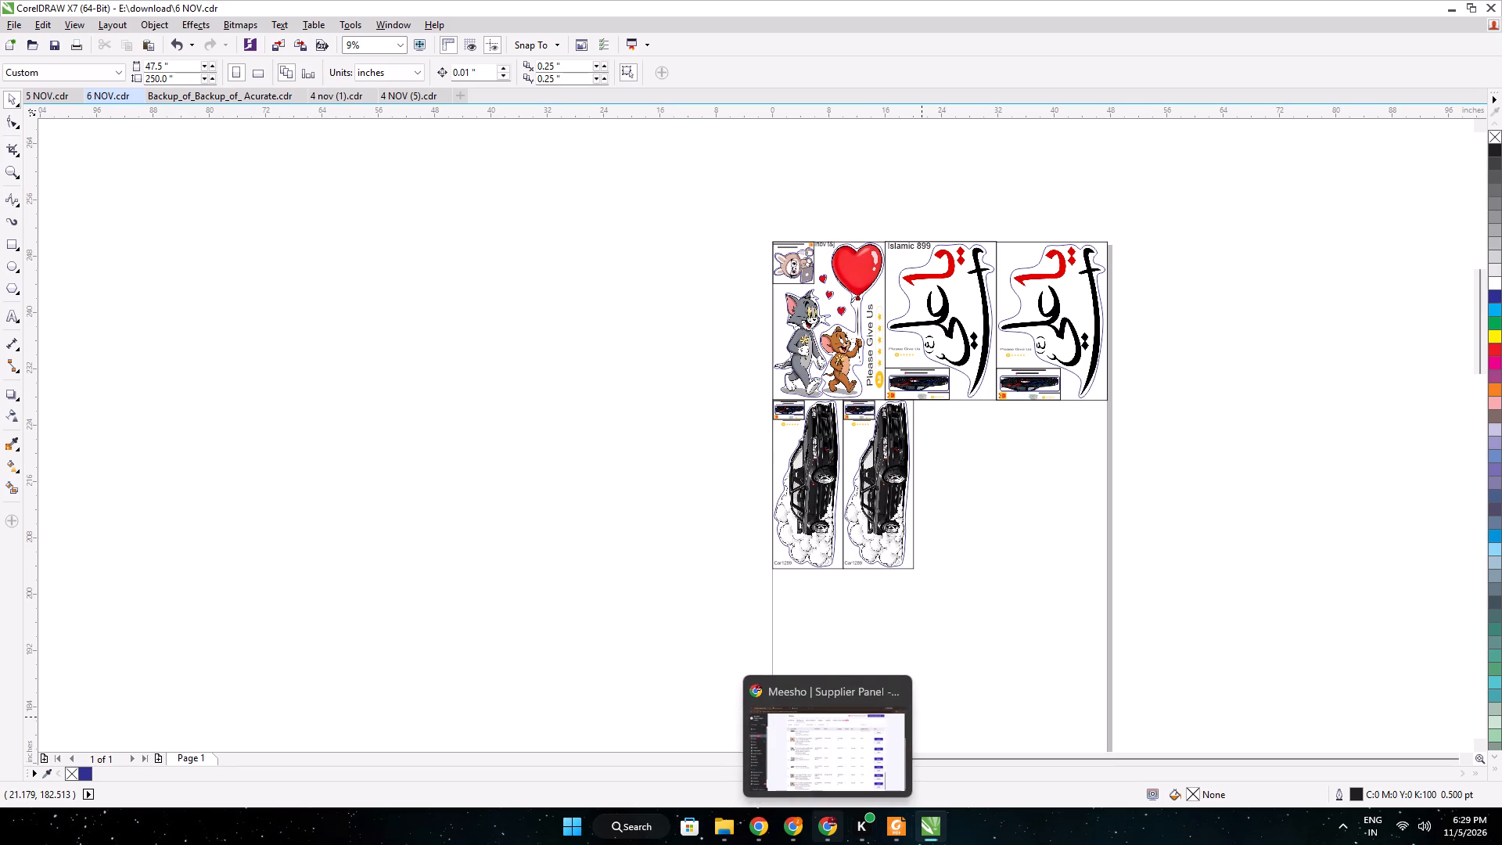
Review Meesho's pending orders list in Chrome for the next wall sticker order to lay out.
{"action": "left_click", "coordinate": [795, 821]}
{"action": "left_click", "coordinate": [286, 434]}
{"action": "scroll", "coordinate": [674, 556], "scroll_direction": "down", "scroll_amount": 2}
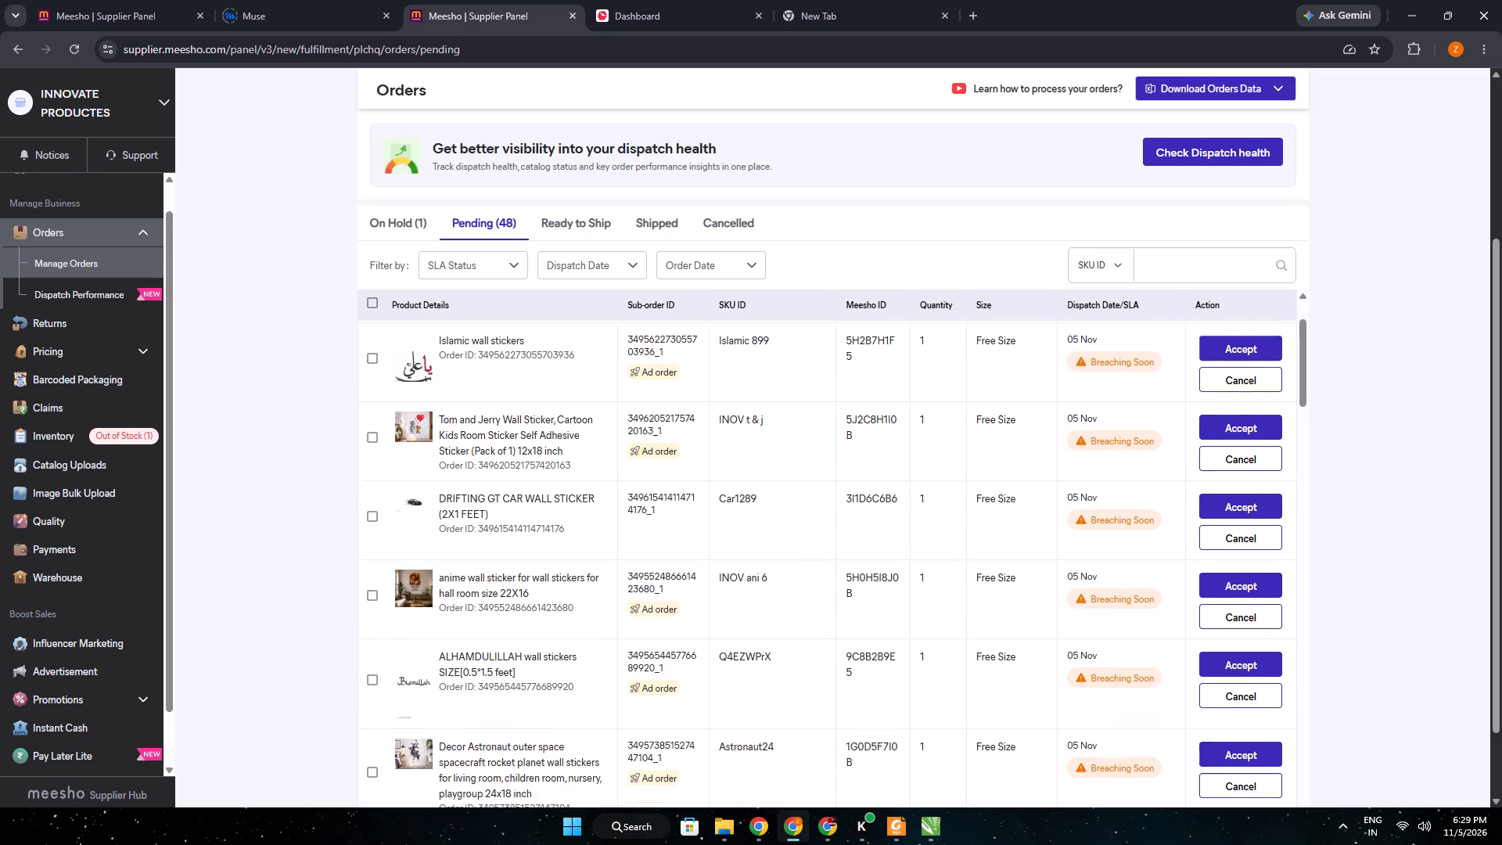
{"action": "scroll", "coordinate": [695, 546], "scroll_direction": "up", "scroll_amount": 2}
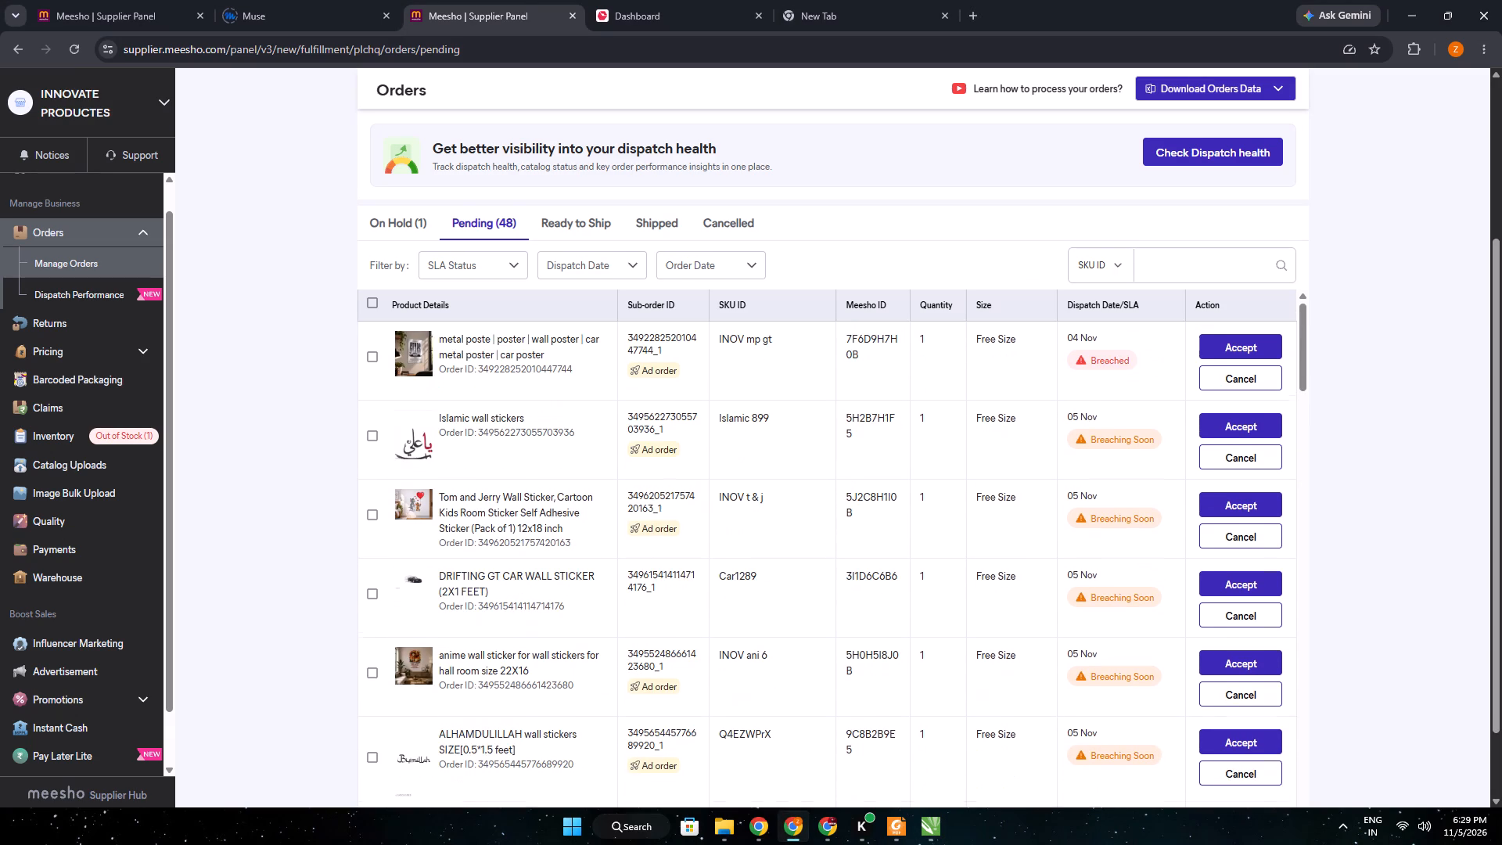
{"action": "scroll", "coordinate": [546, 540], "scroll_direction": "down", "scroll_amount": 1}
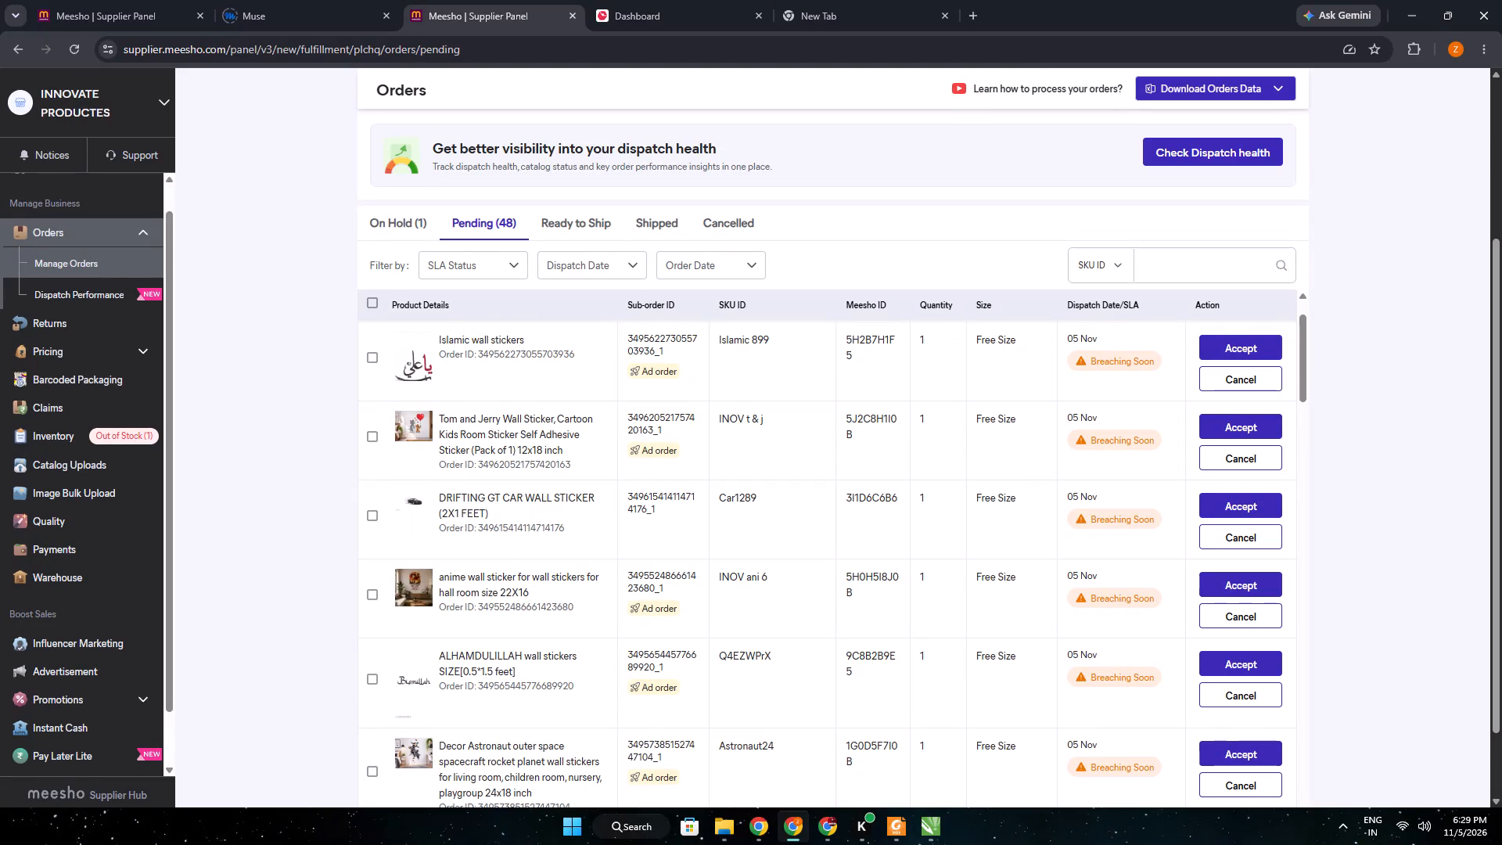
In CorelDRAW, look through the open Backup_of_Backup_of_ Acurate, 4 nov (1), 4 NOV (5) and 5 NOV layouts for reusable sticker designs.
{"action": "left_click", "coordinate": [925, 825]}
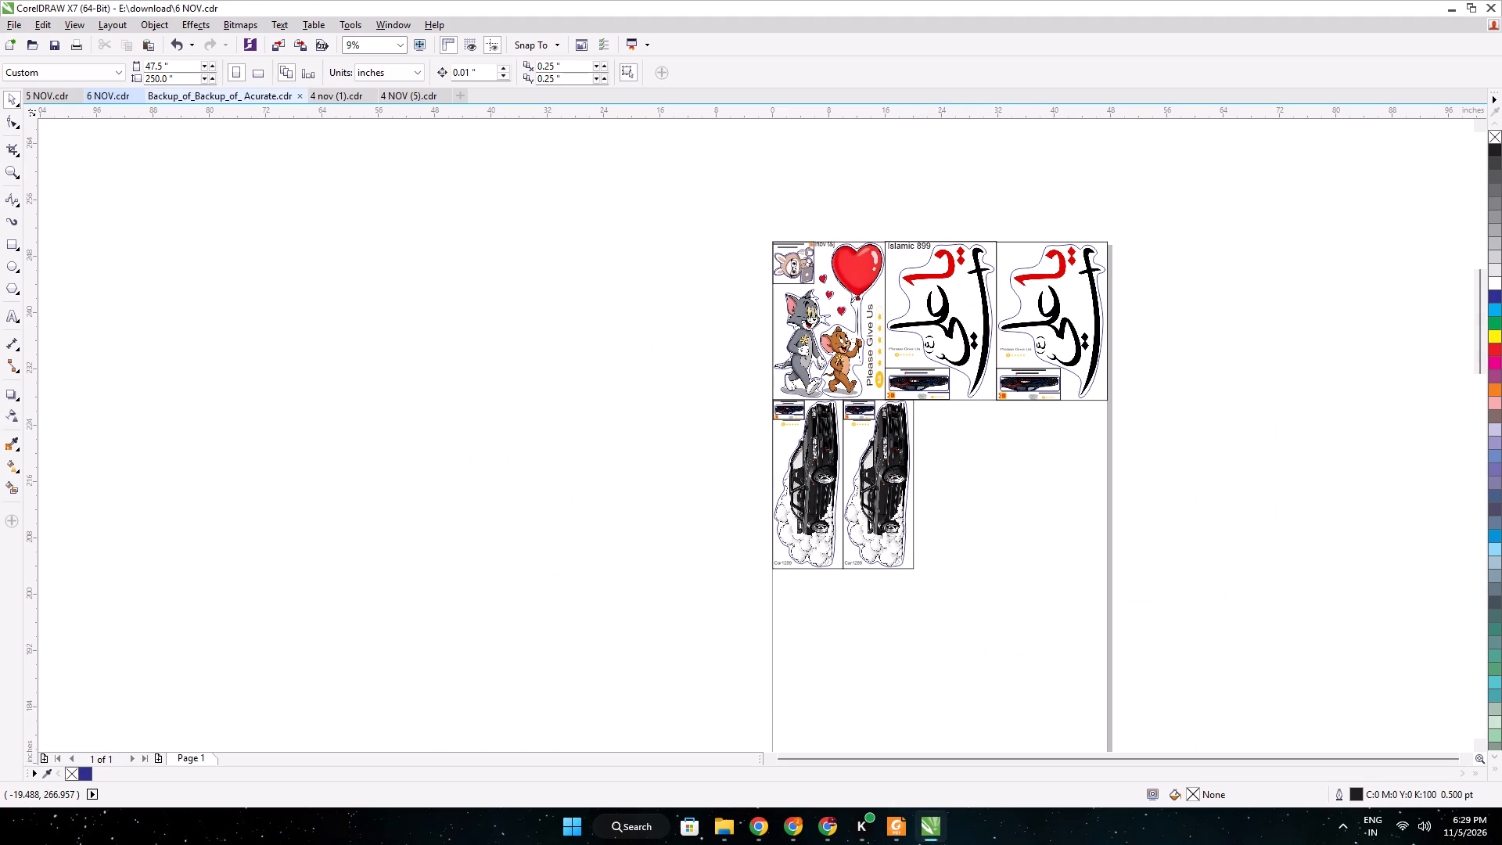
{"action": "left_click", "coordinate": [191, 92]}
{"action": "left_click", "coordinate": [300, 106]}
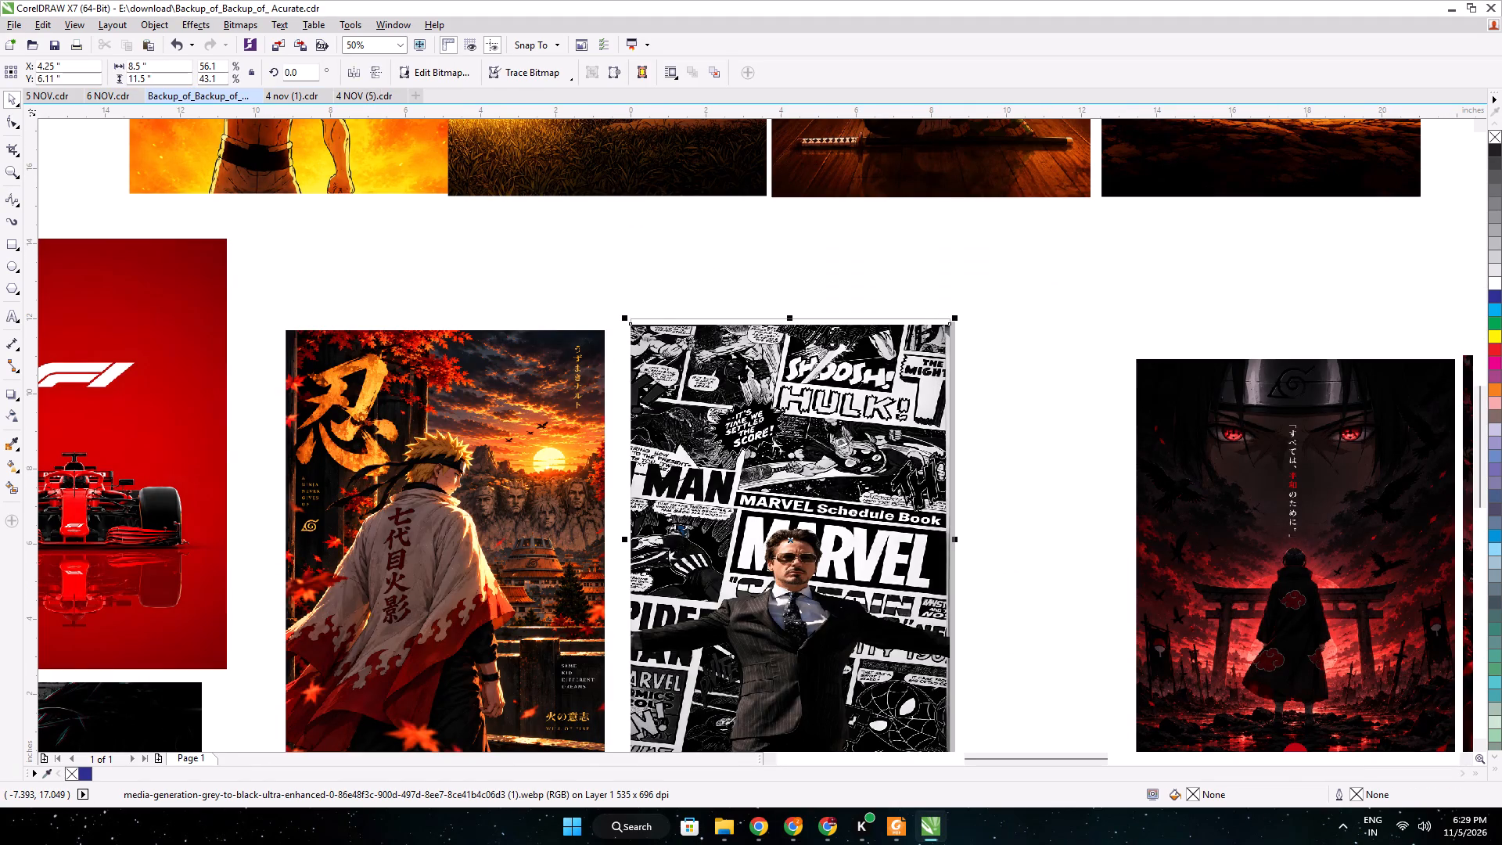
{"action": "left_click", "coordinate": [300, 102]}
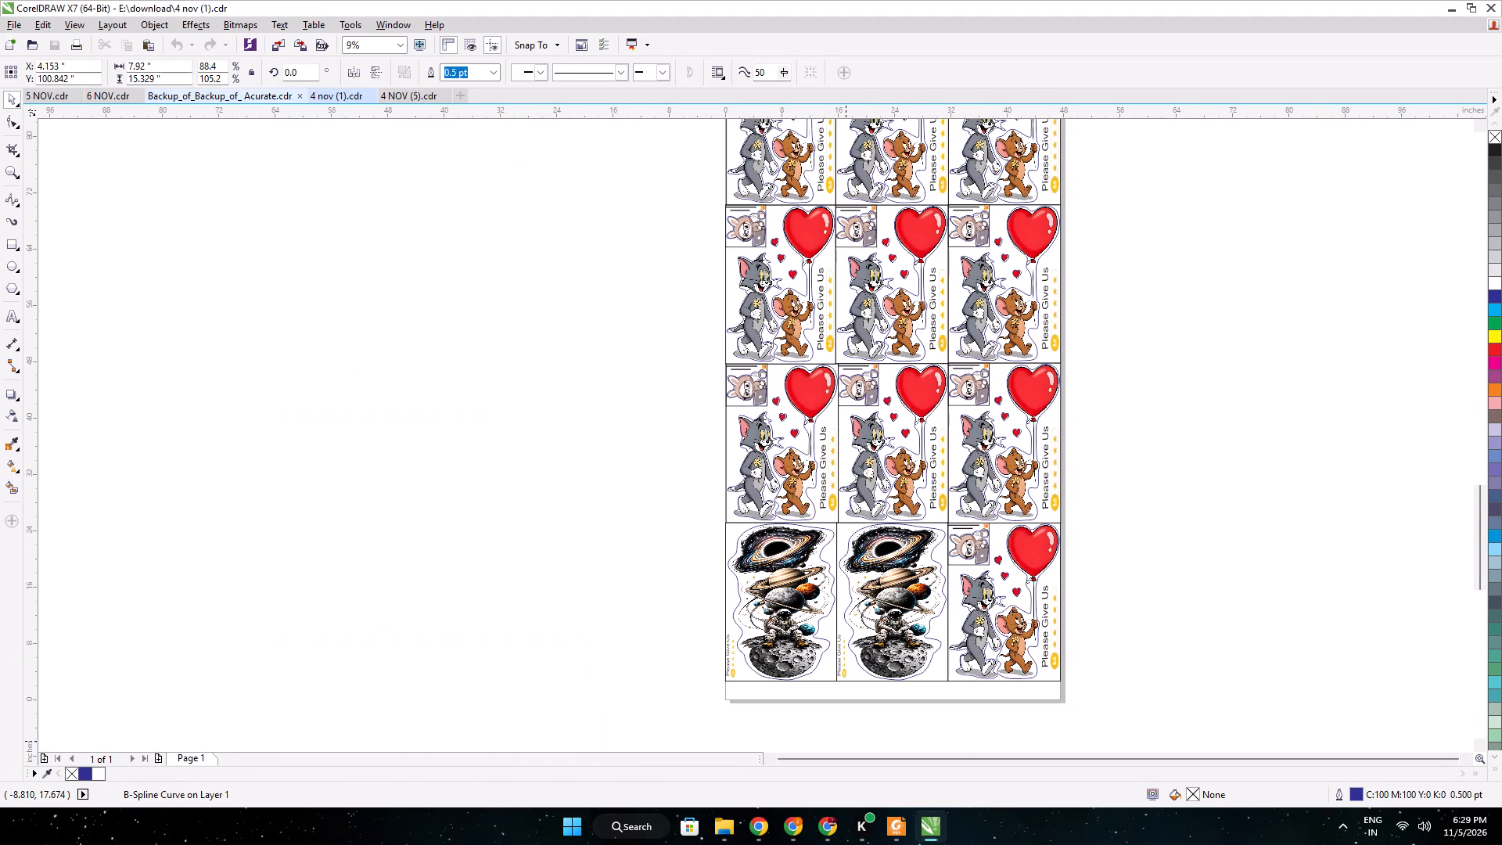
{"action": "middle_click_drag", "start_coordinate": [538, 203], "coordinate": [599, 411]}
{"action": "scroll", "coordinate": [603, 408], "scroll_direction": "down", "scroll_amount": 1}
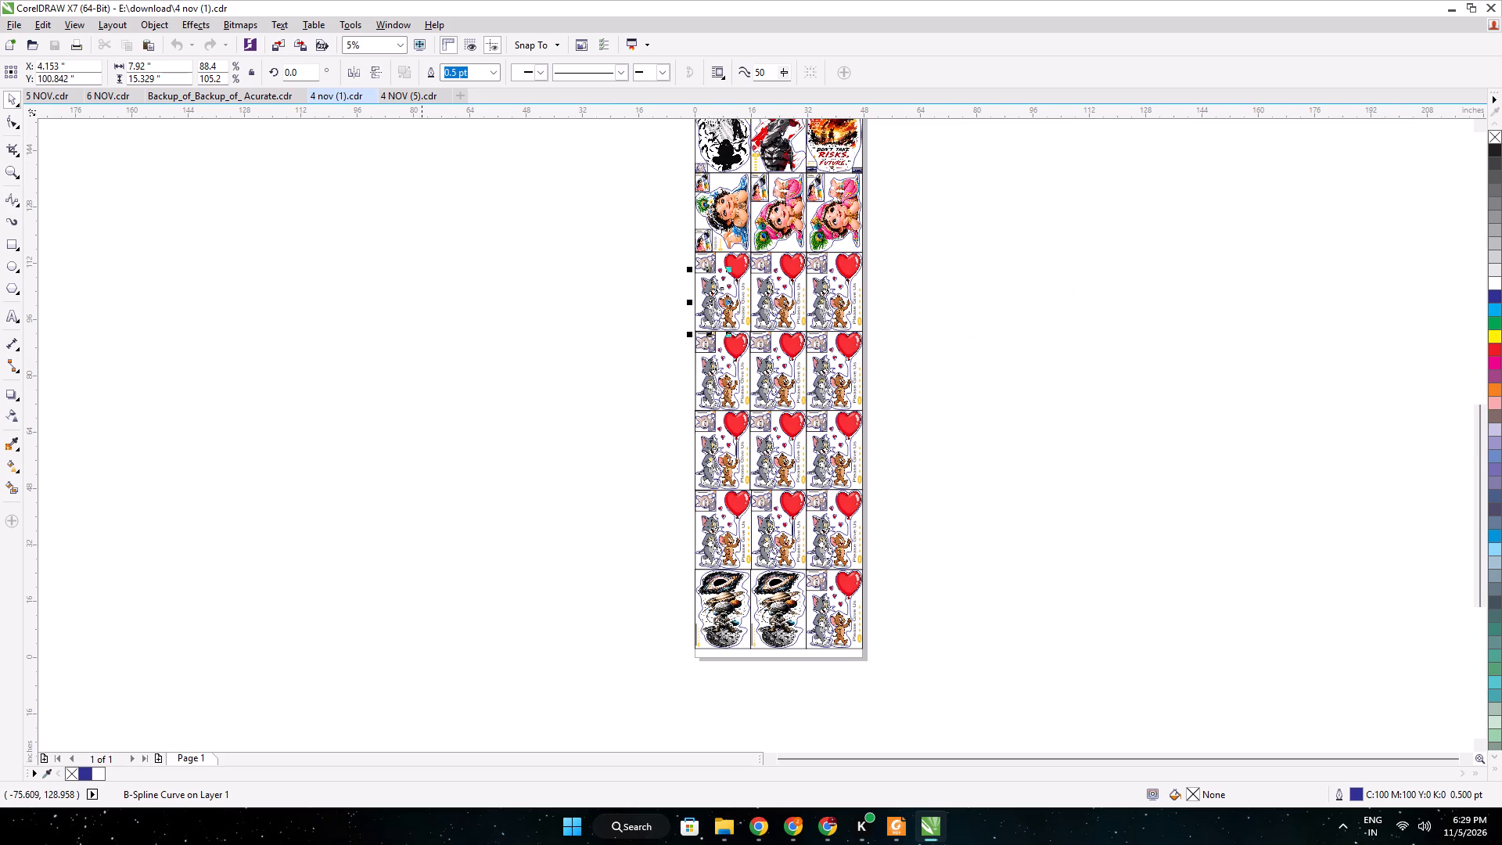
{"action": "left_click", "coordinate": [402, 95]}
{"action": "scroll", "coordinate": [490, 250], "scroll_direction": "down", "scroll_amount": 1}
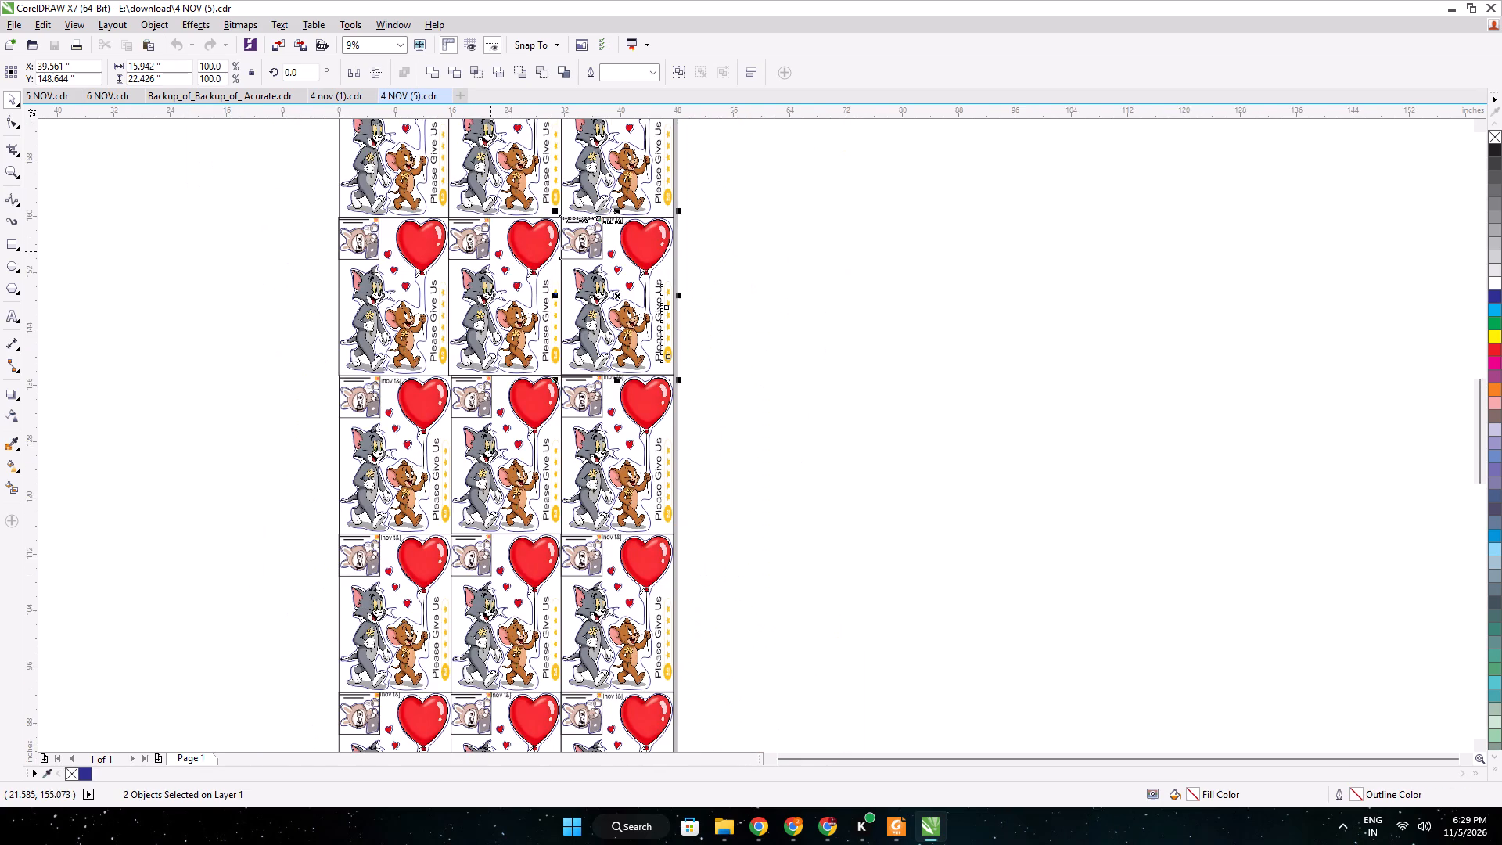
{"action": "scroll", "coordinate": [489, 261], "scroll_direction": "down", "scroll_amount": 2}
{"action": "middle_click_drag", "start_coordinate": [480, 298], "coordinate": [609, 304]}
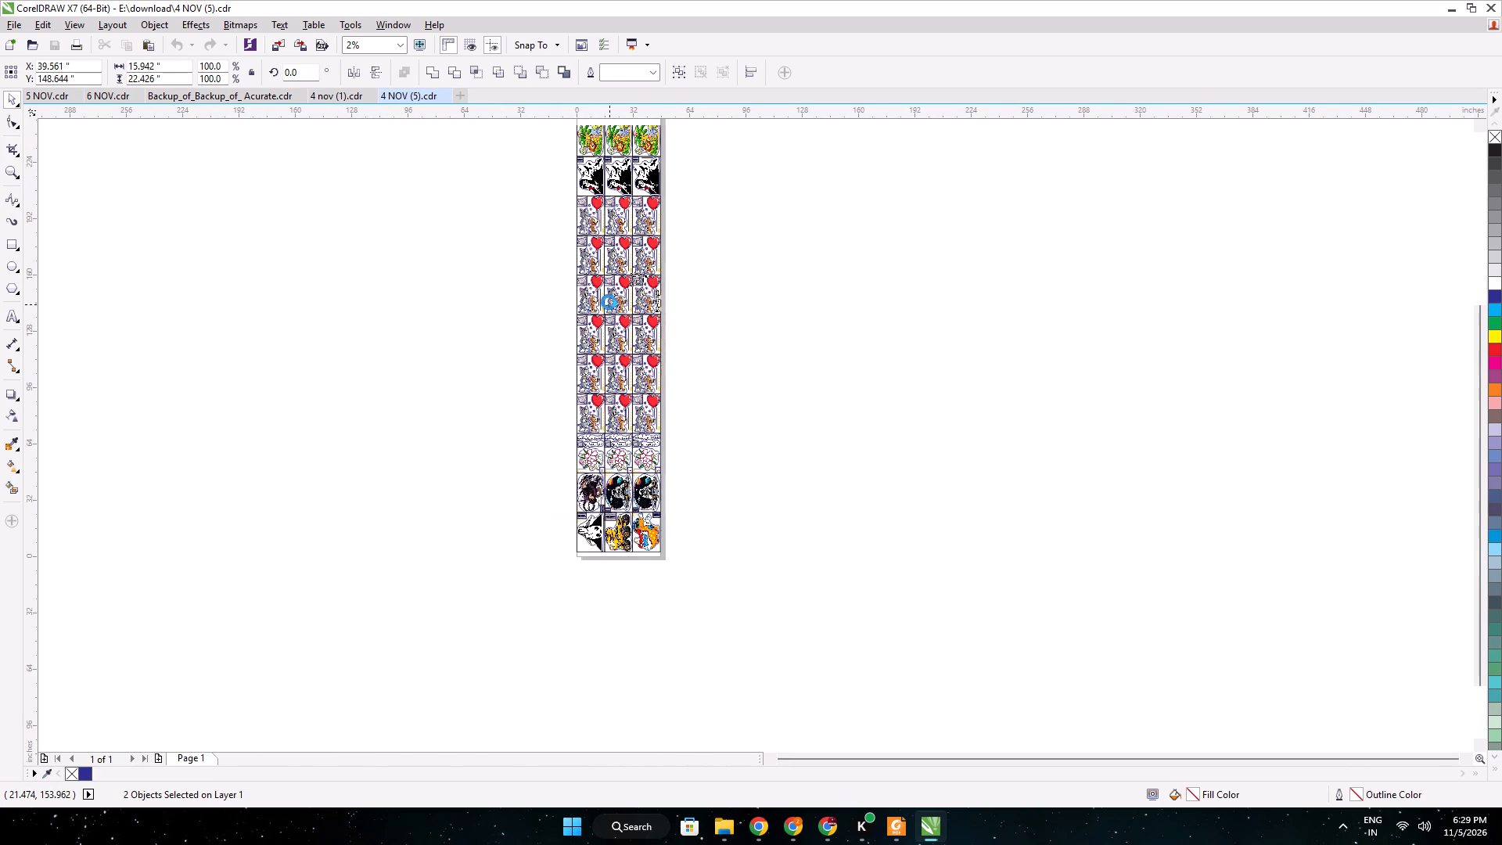
{"action": "middle_click_drag", "start_coordinate": [608, 294], "coordinate": [670, 541]}
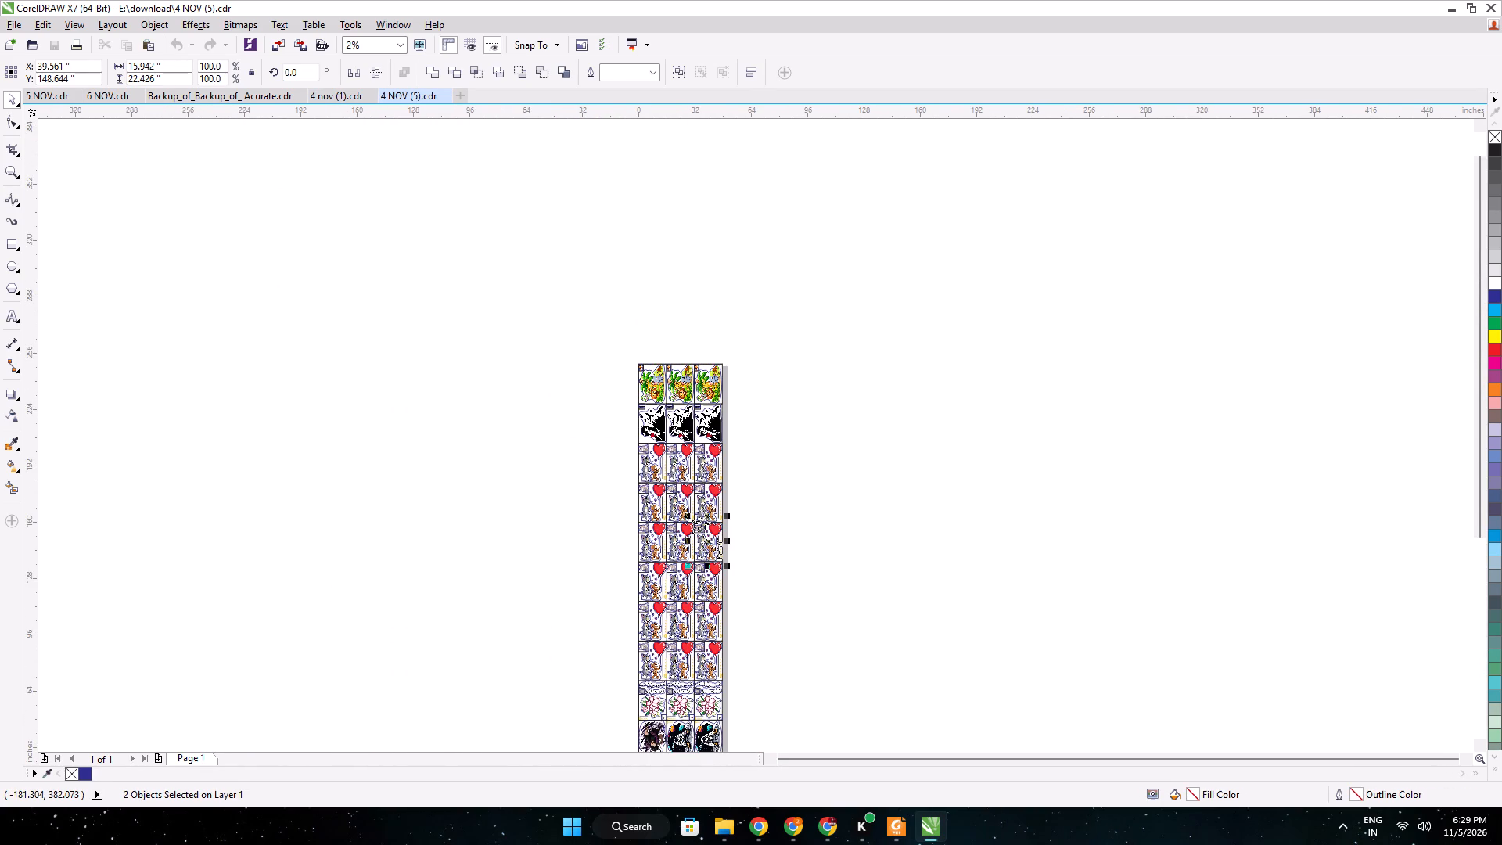
{"action": "left_click", "coordinate": [37, 88]}
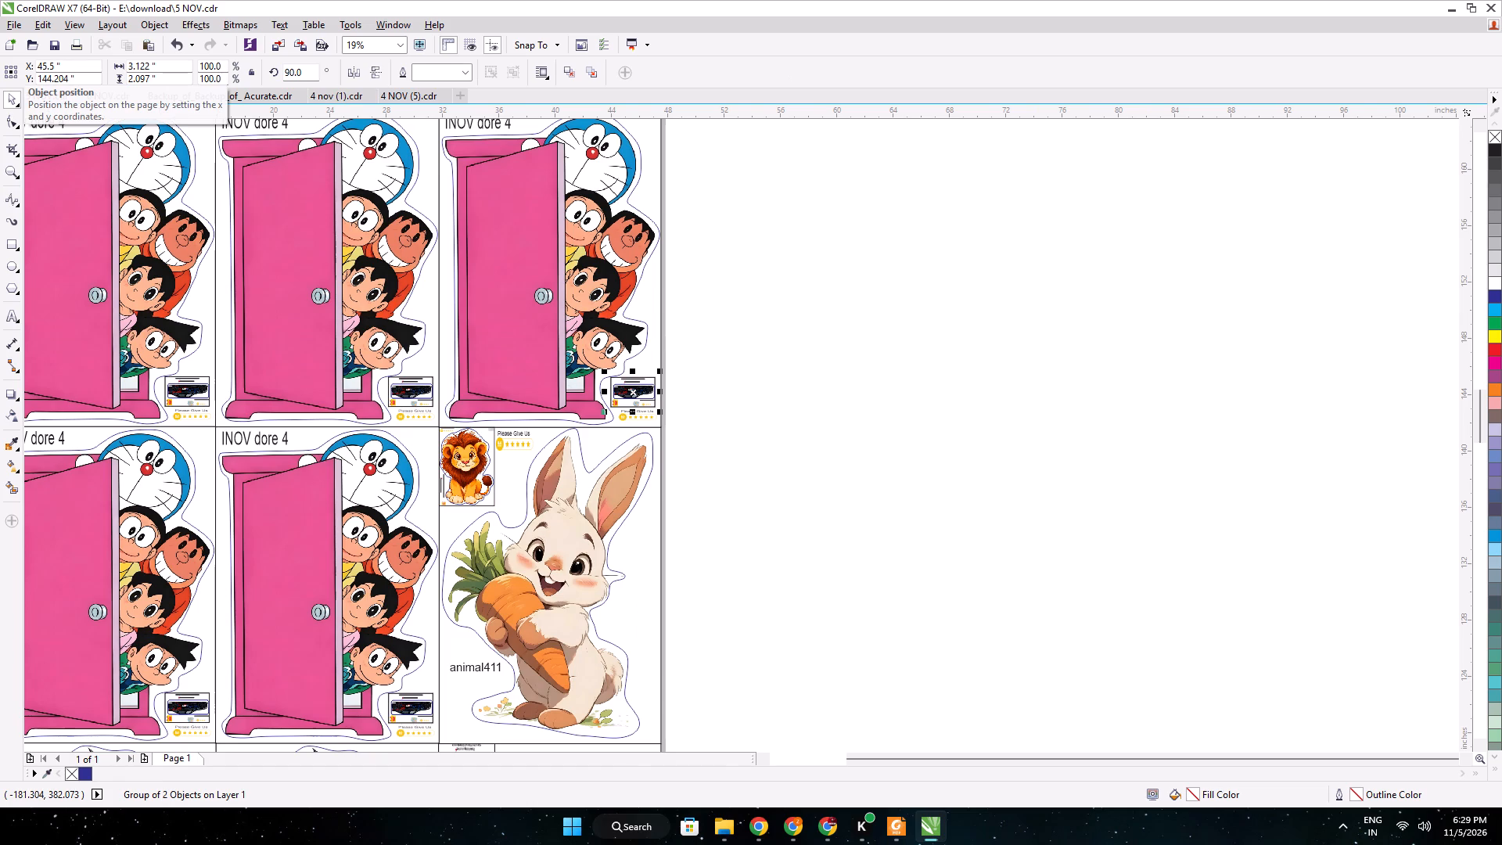
{"action": "scroll", "coordinate": [175, 293], "scroll_direction": "down", "scroll_amount": 3}
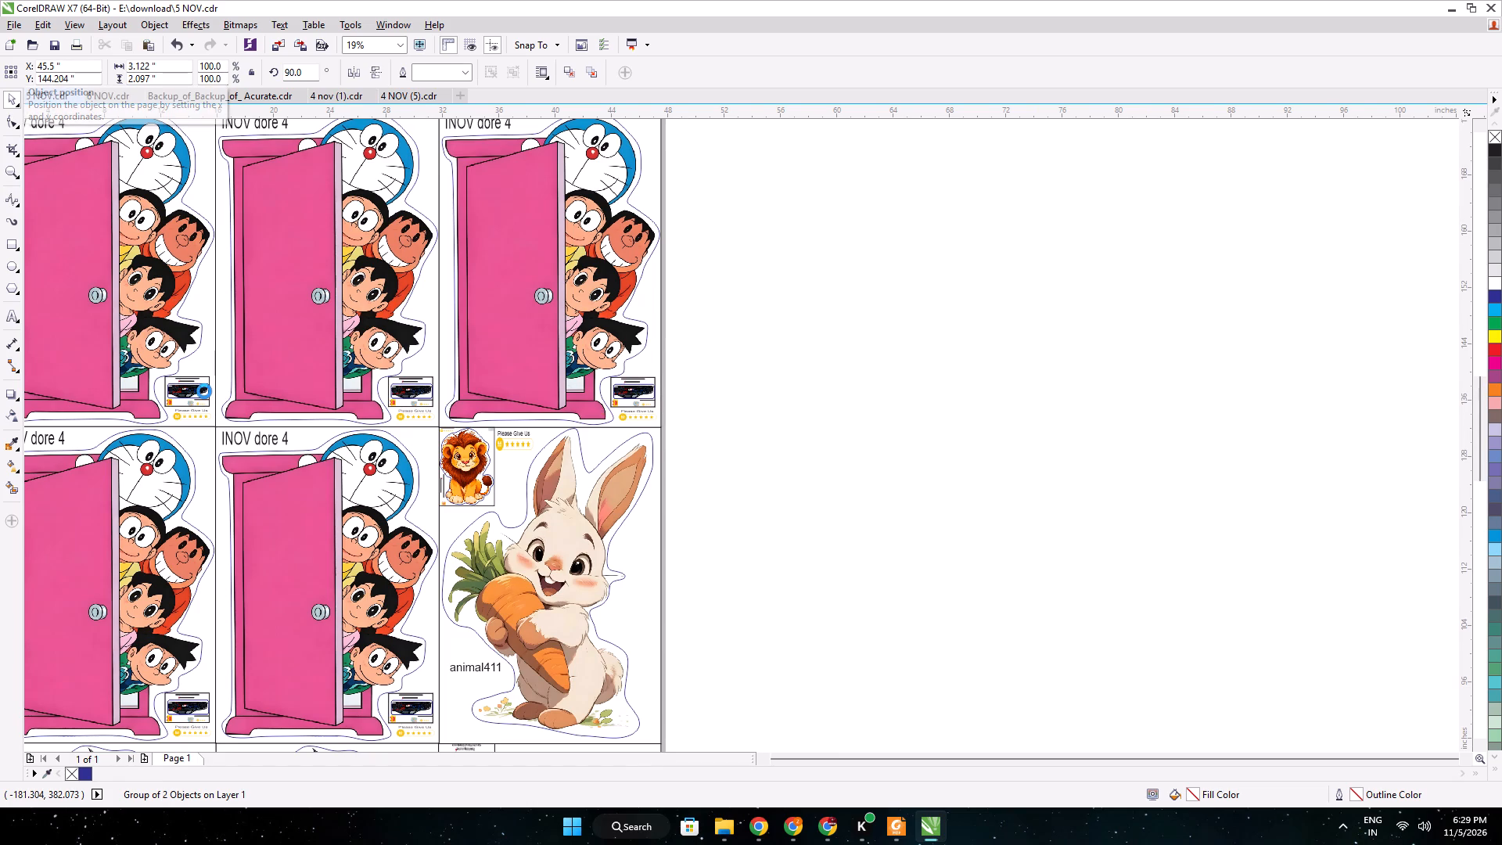
{"action": "scroll", "coordinate": [204, 391], "scroll_direction": "down", "scroll_amount": 2}
{"action": "middle_click_drag", "start_coordinate": [191, 387], "coordinate": [279, 379]}
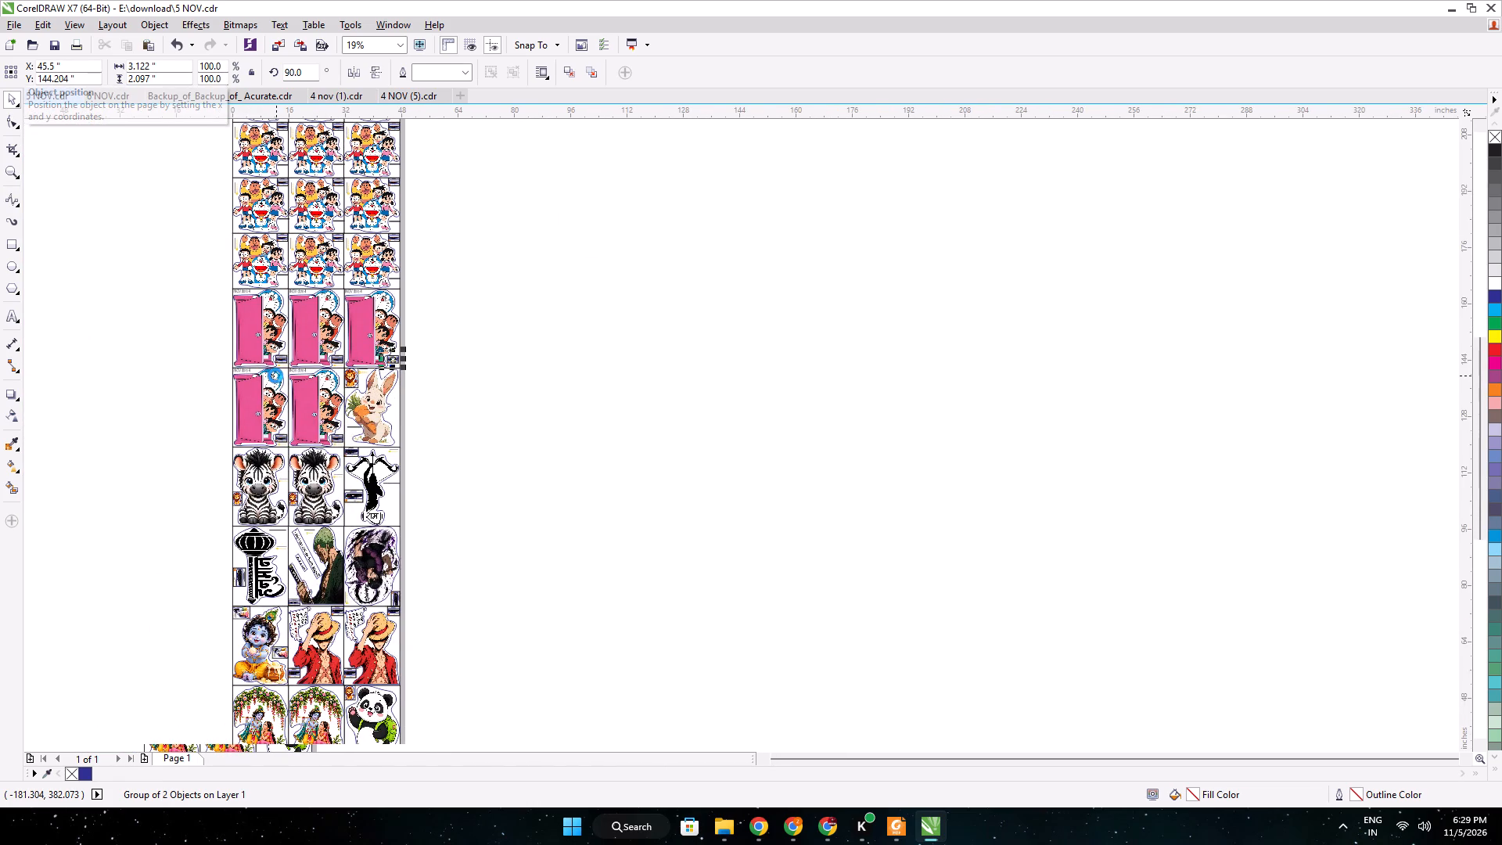
{"action": "scroll", "coordinate": [274, 379], "scroll_direction": "down", "scroll_amount": 1}
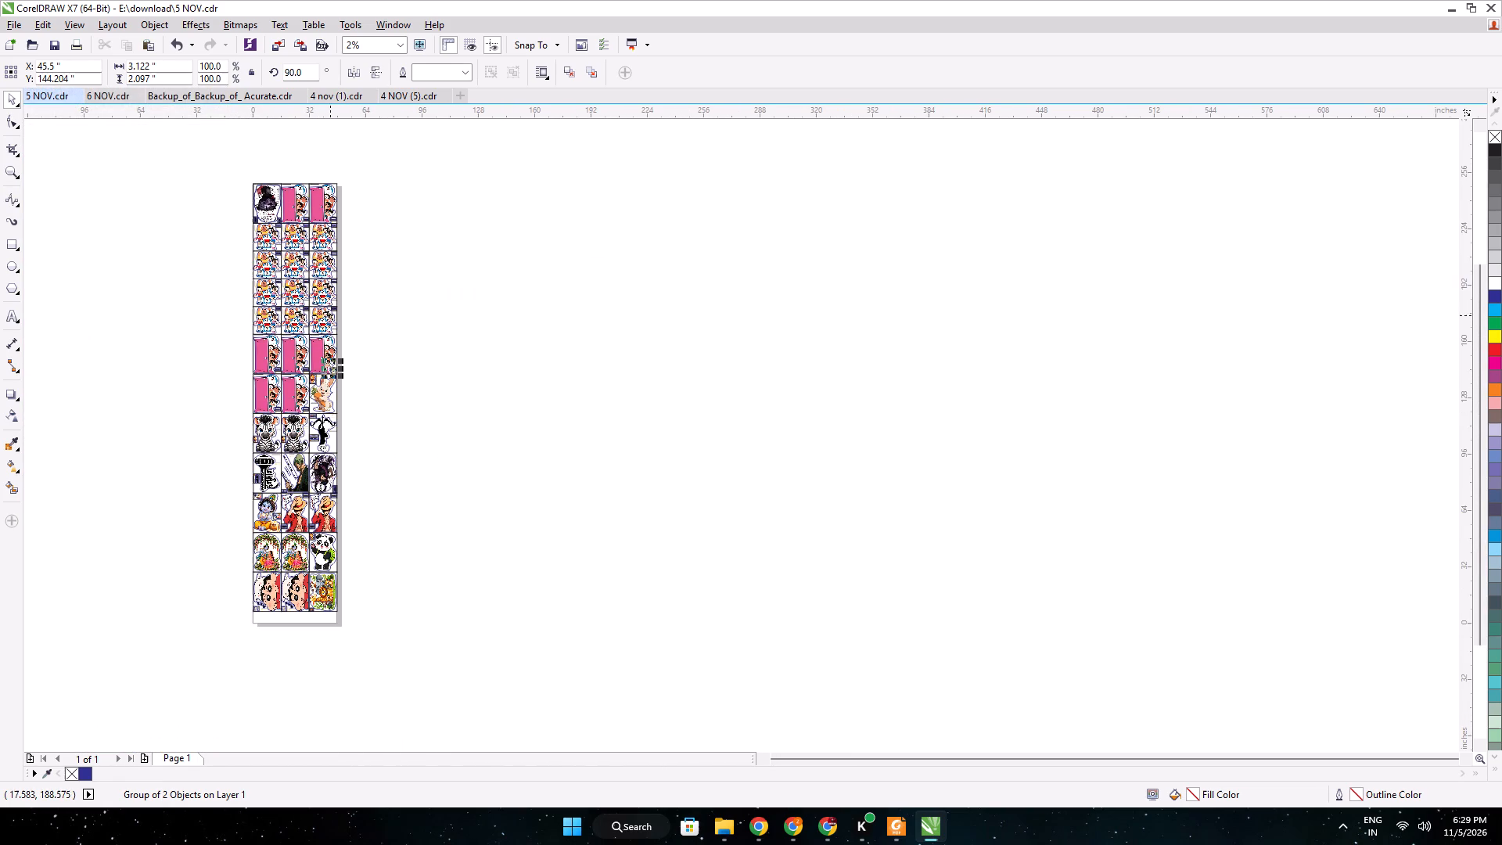
{"action": "left_click", "coordinate": [403, 99]}
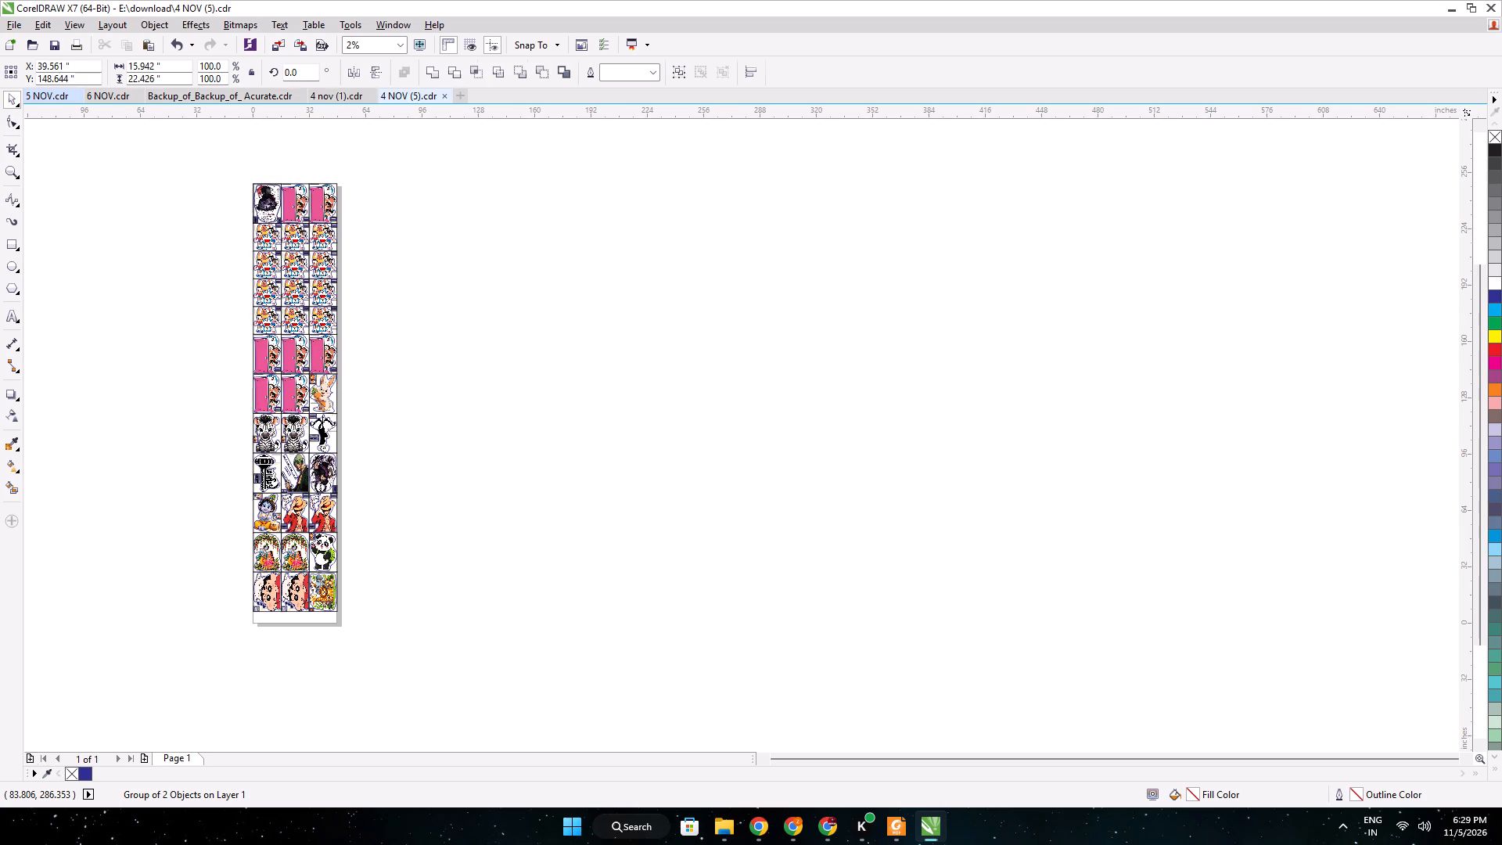
{"action": "scroll", "coordinate": [503, 375], "scroll_direction": "down", "scroll_amount": 1}
{"action": "middle_click_drag", "start_coordinate": [503, 375], "coordinate": [462, 195]}
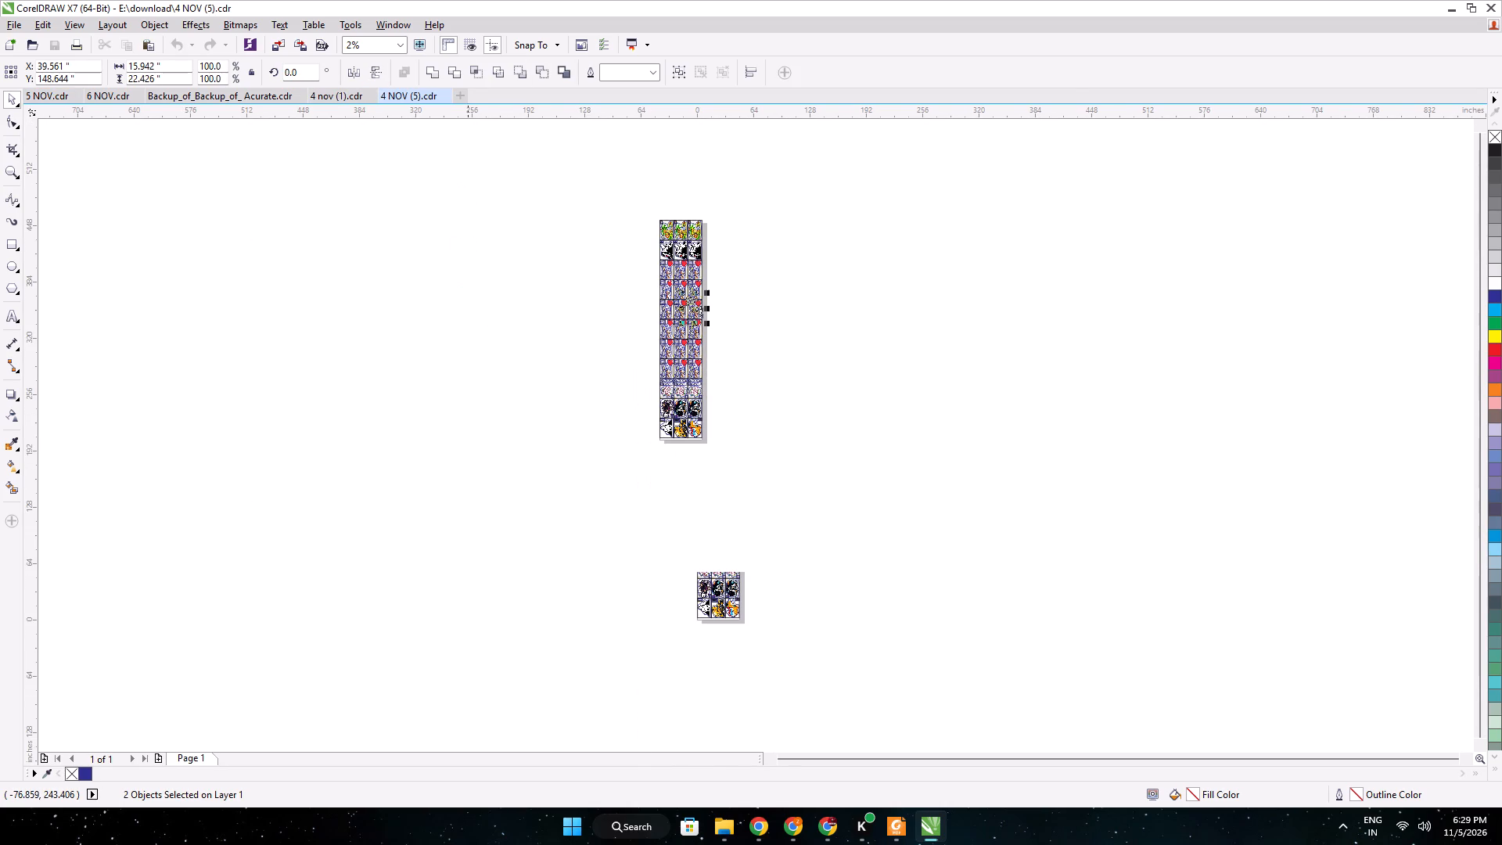
{"action": "scroll", "coordinate": [674, 411], "scroll_direction": "up", "scroll_amount": 1}
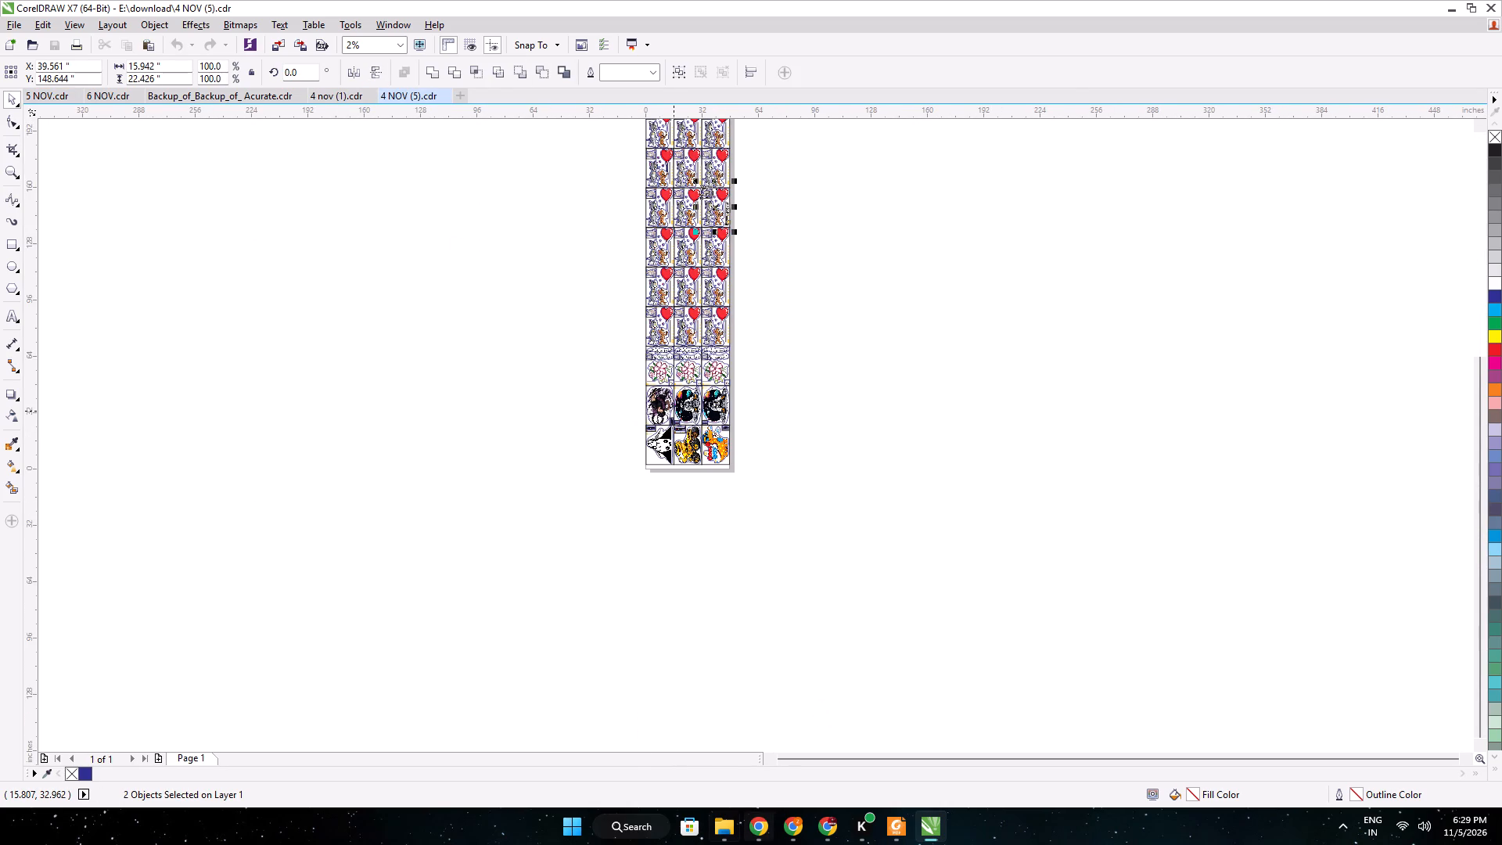
In File Explorer, look through the Downloads folder for earlier CDR layouts and artwork to reuse for the next sticker order.
{"action": "left_click", "coordinate": [732, 834]}
{"action": "scroll", "coordinate": [1014, 418], "scroll_direction": "down", "scroll_amount": 1}
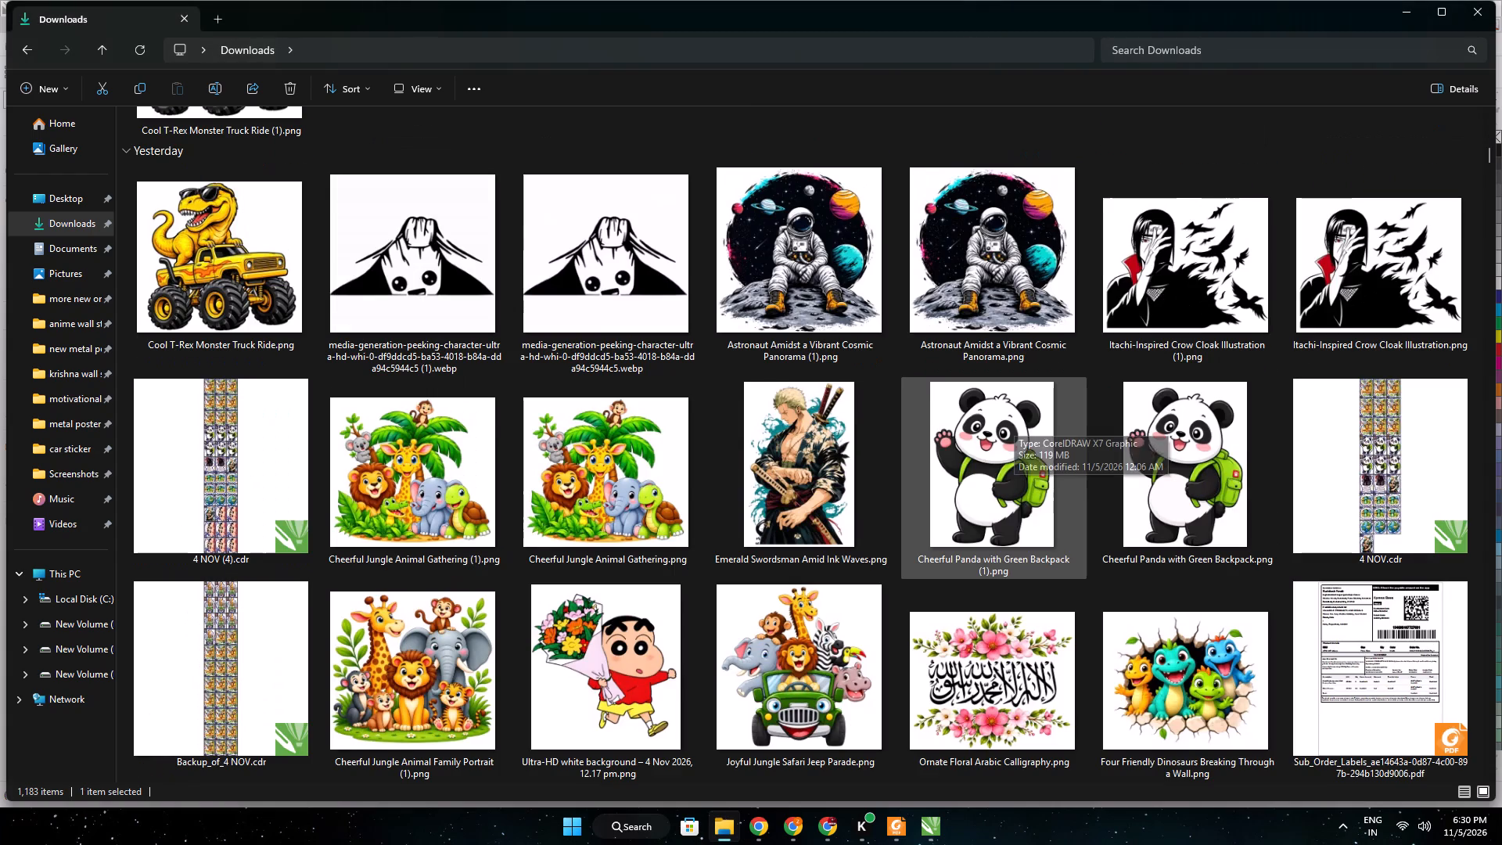
{"action": "scroll", "coordinate": [1013, 420], "scroll_direction": "down", "scroll_amount": 2}
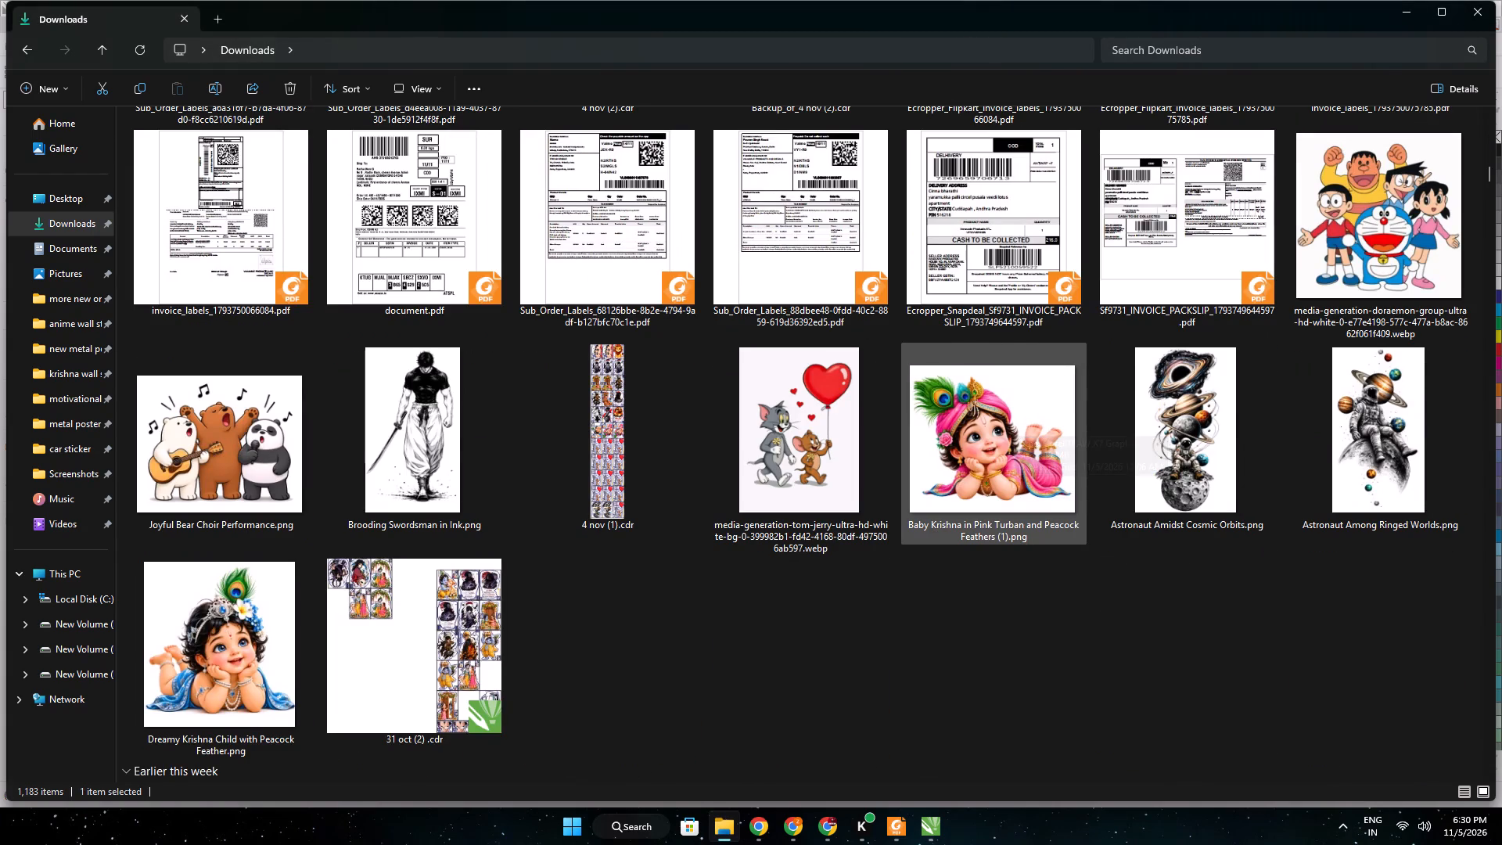
{"action": "scroll", "coordinate": [959, 474], "scroll_direction": "down", "scroll_amount": 1}
{"action": "scroll", "coordinate": [959, 474], "scroll_direction": "up", "scroll_amount": 6}
{"action": "scroll", "coordinate": [959, 474], "scroll_direction": "down", "scroll_amount": 2}
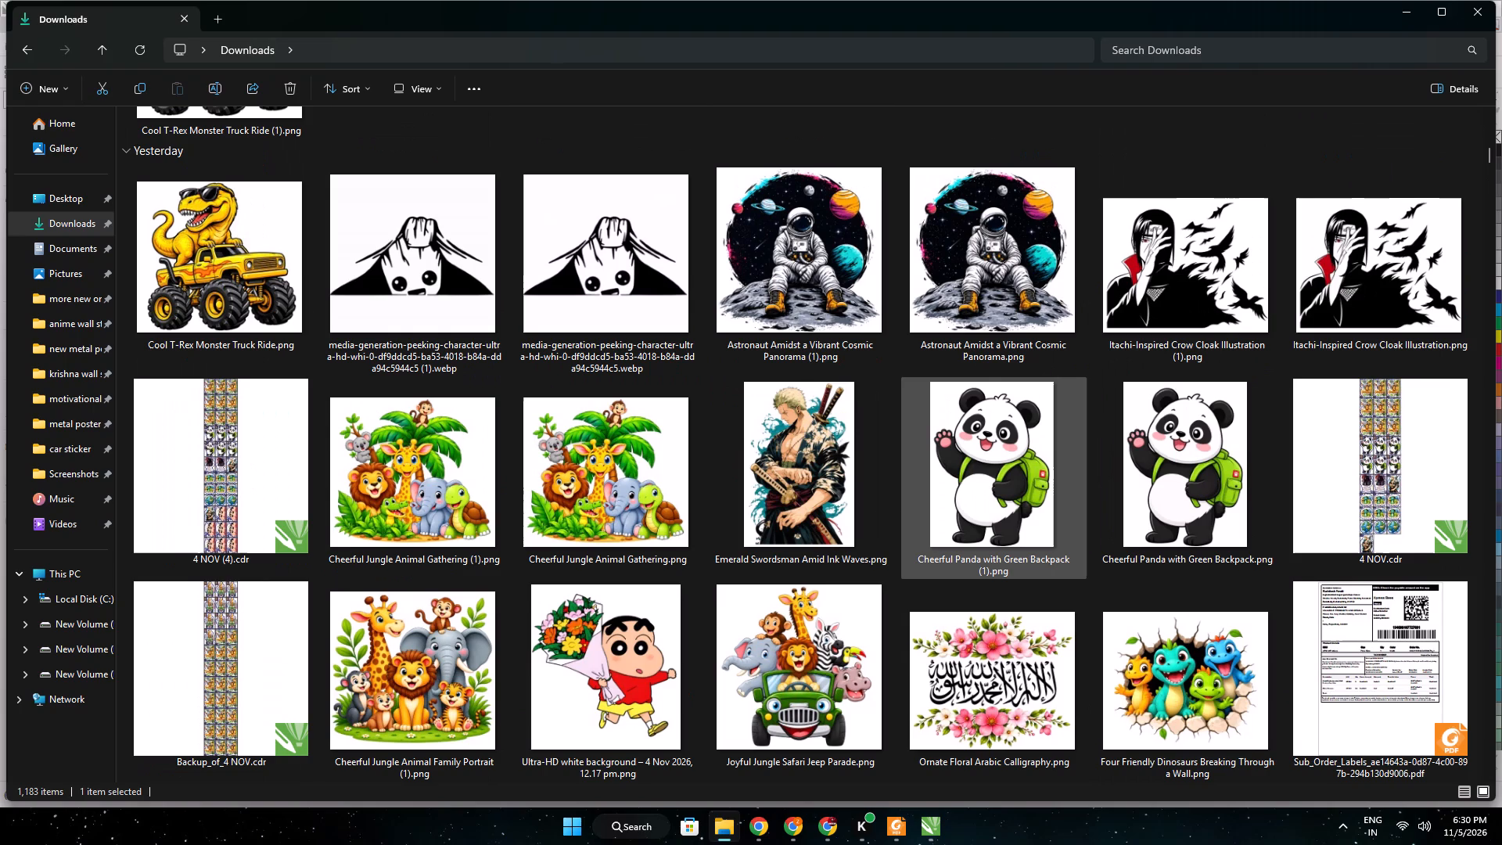
{"action": "scroll", "coordinate": [958, 475], "scroll_direction": "down", "scroll_amount": 2}
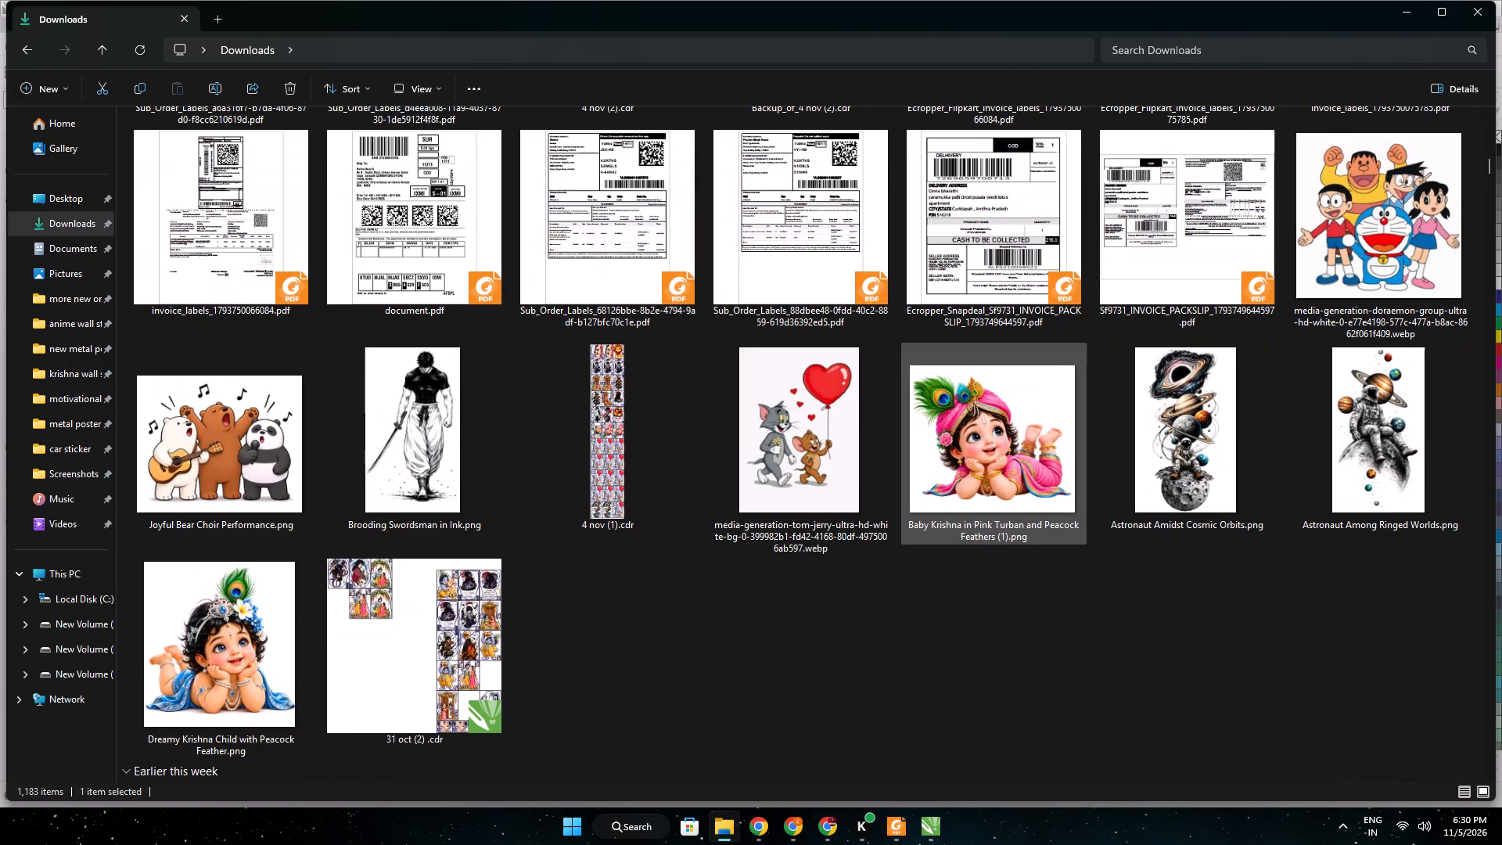
{"action": "scroll", "coordinate": [958, 475], "scroll_direction": "down", "scroll_amount": 2}
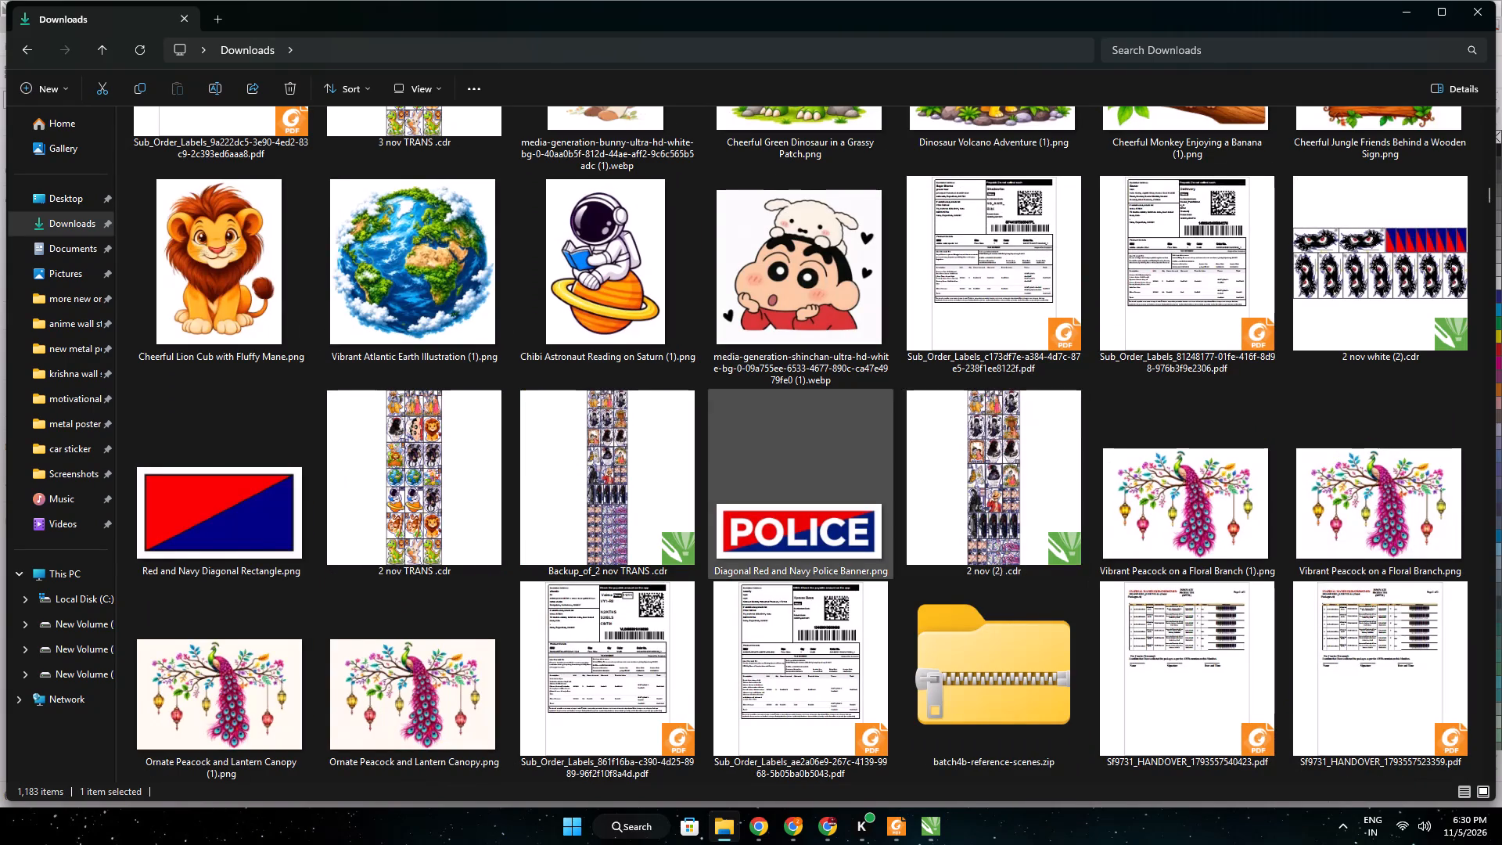
{"action": "scroll", "coordinate": [719, 412], "scroll_direction": "up", "scroll_amount": 2}
{"action": "scroll", "coordinate": [719, 412], "scroll_direction": "up", "scroll_amount": 3, "text": "ctrl"}
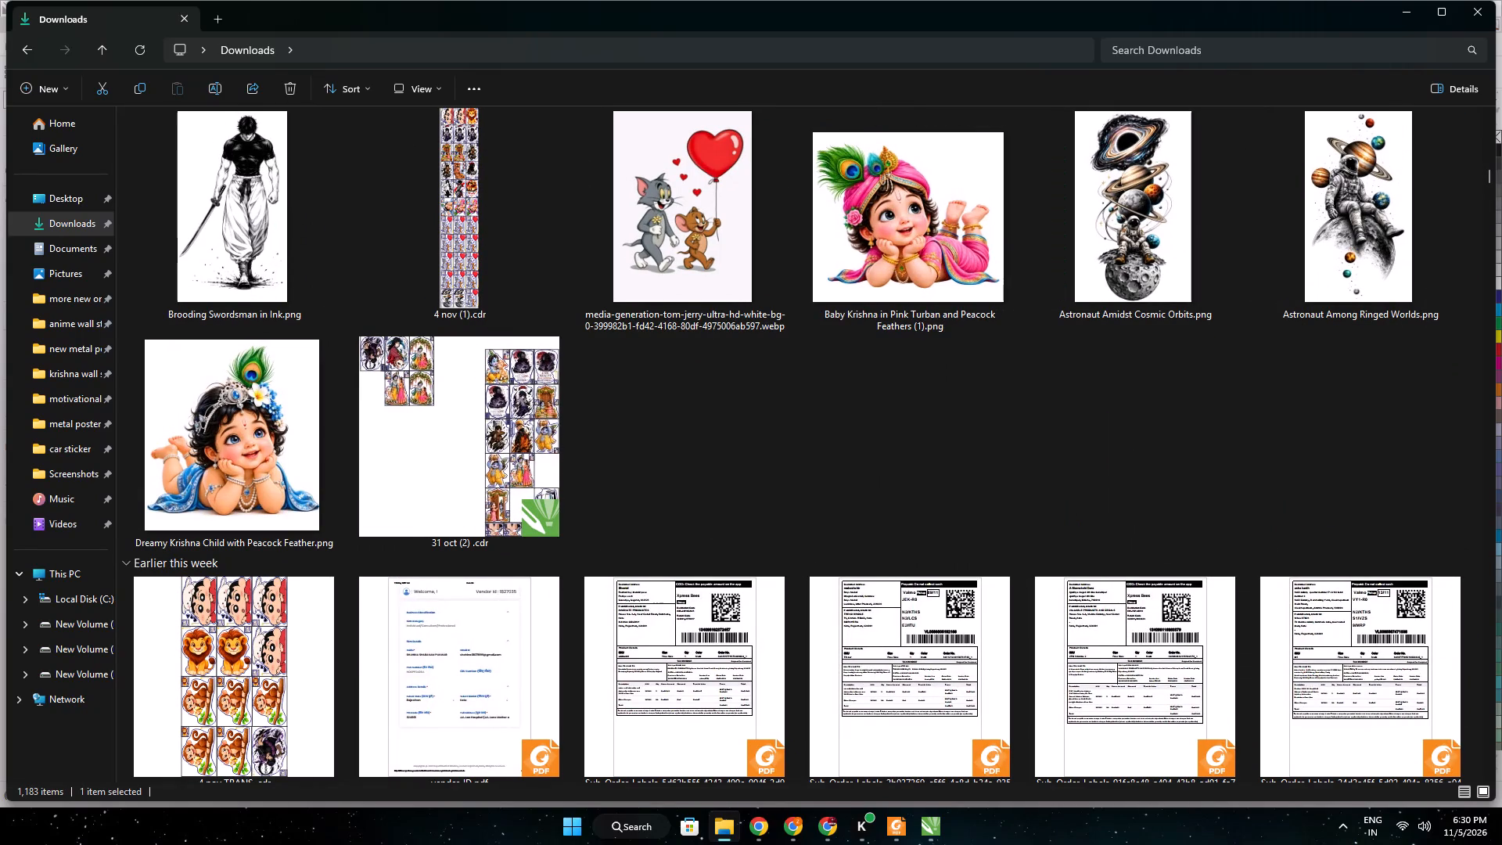
{"action": "scroll", "coordinate": [675, 445], "scroll_direction": "down", "scroll_amount": 2}
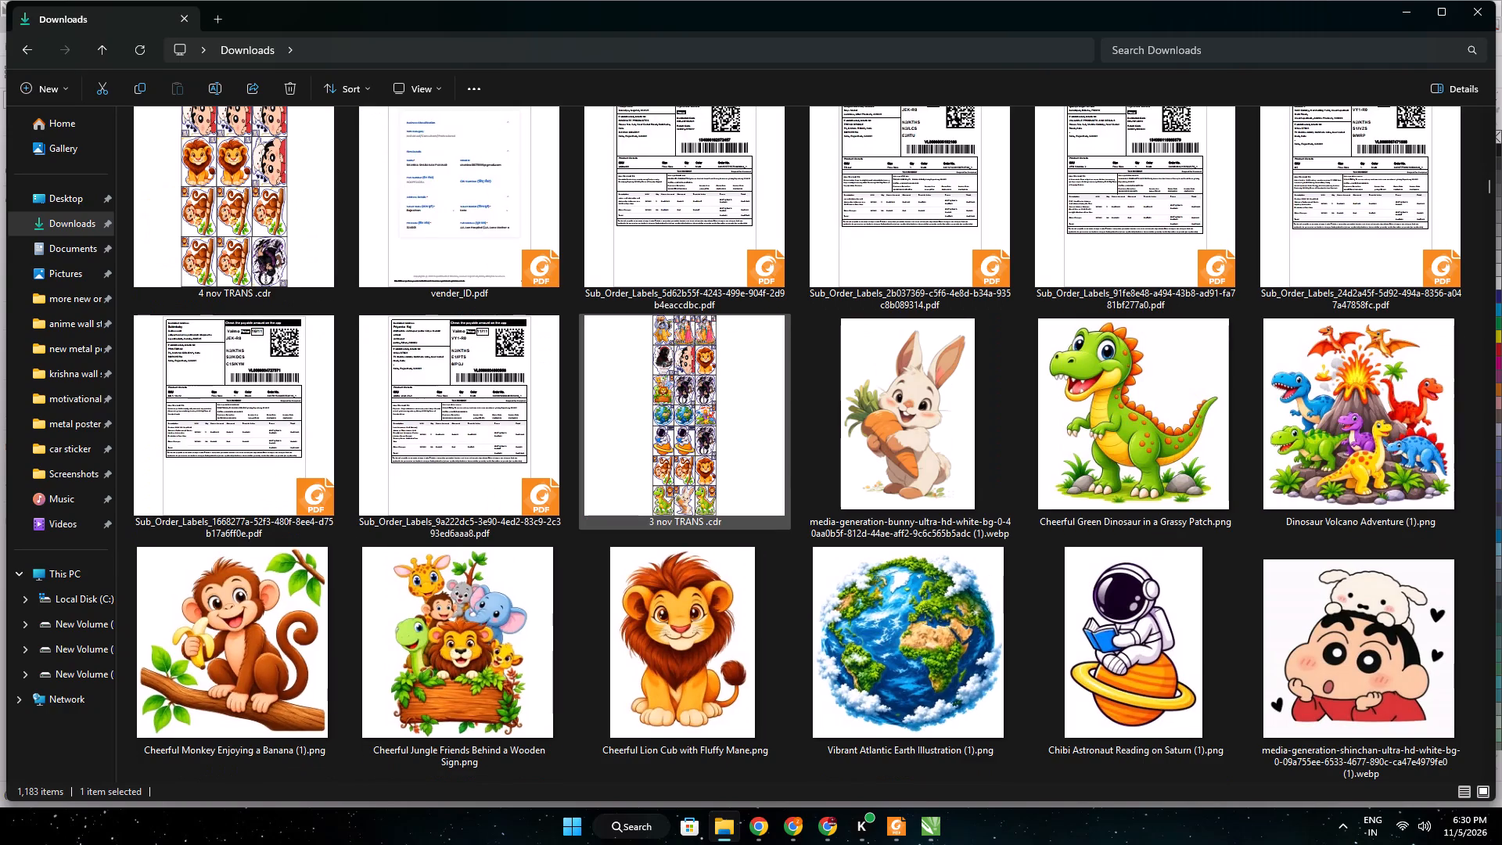
{"action": "scroll", "coordinate": [668, 442], "scroll_direction": "down", "scroll_amount": 1}
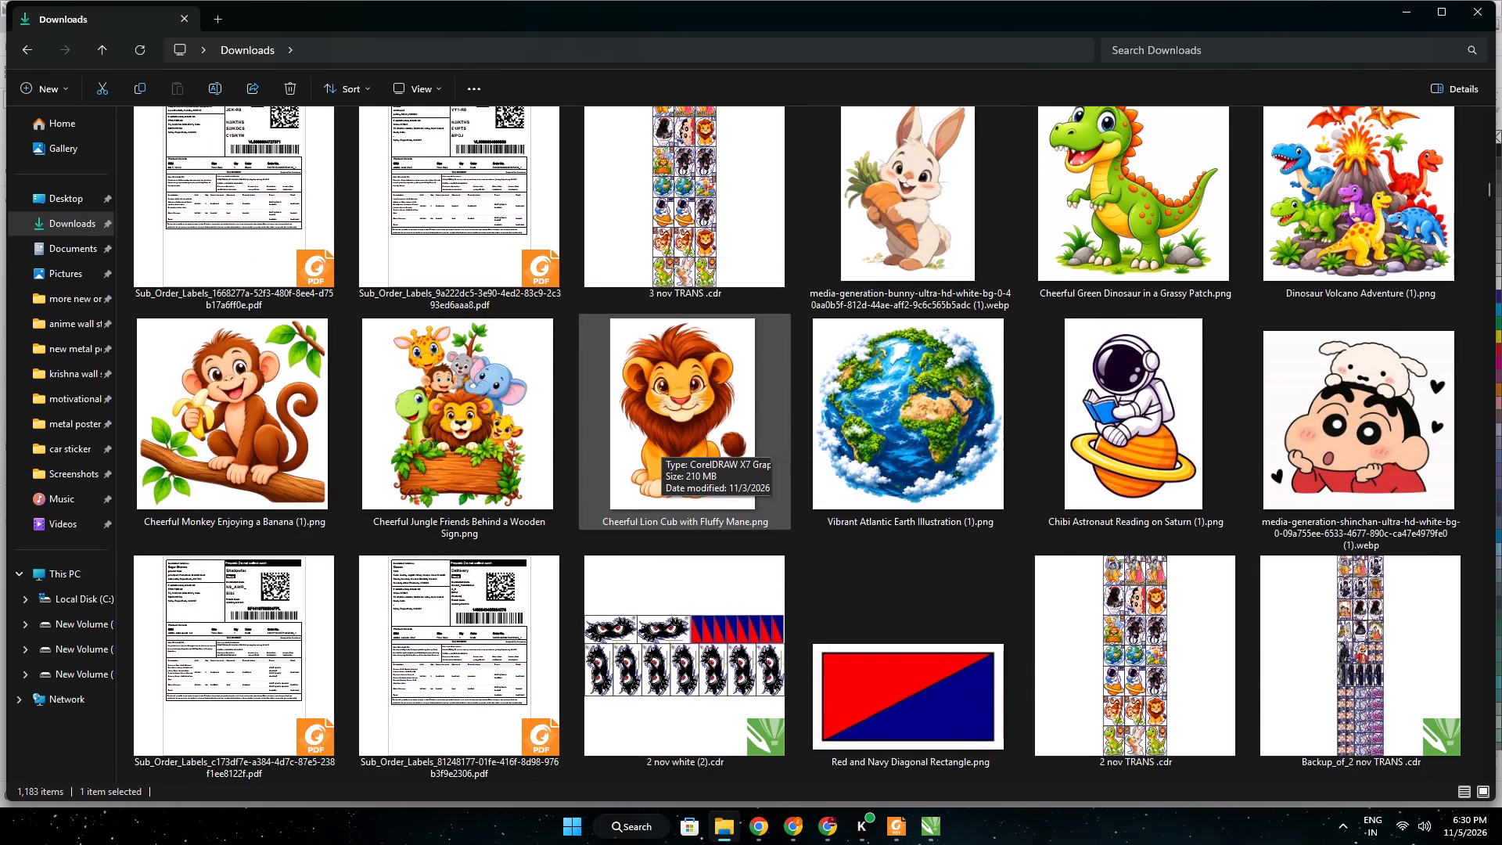
{"action": "scroll", "coordinate": [656, 431], "scroll_direction": "down", "scroll_amount": 1}
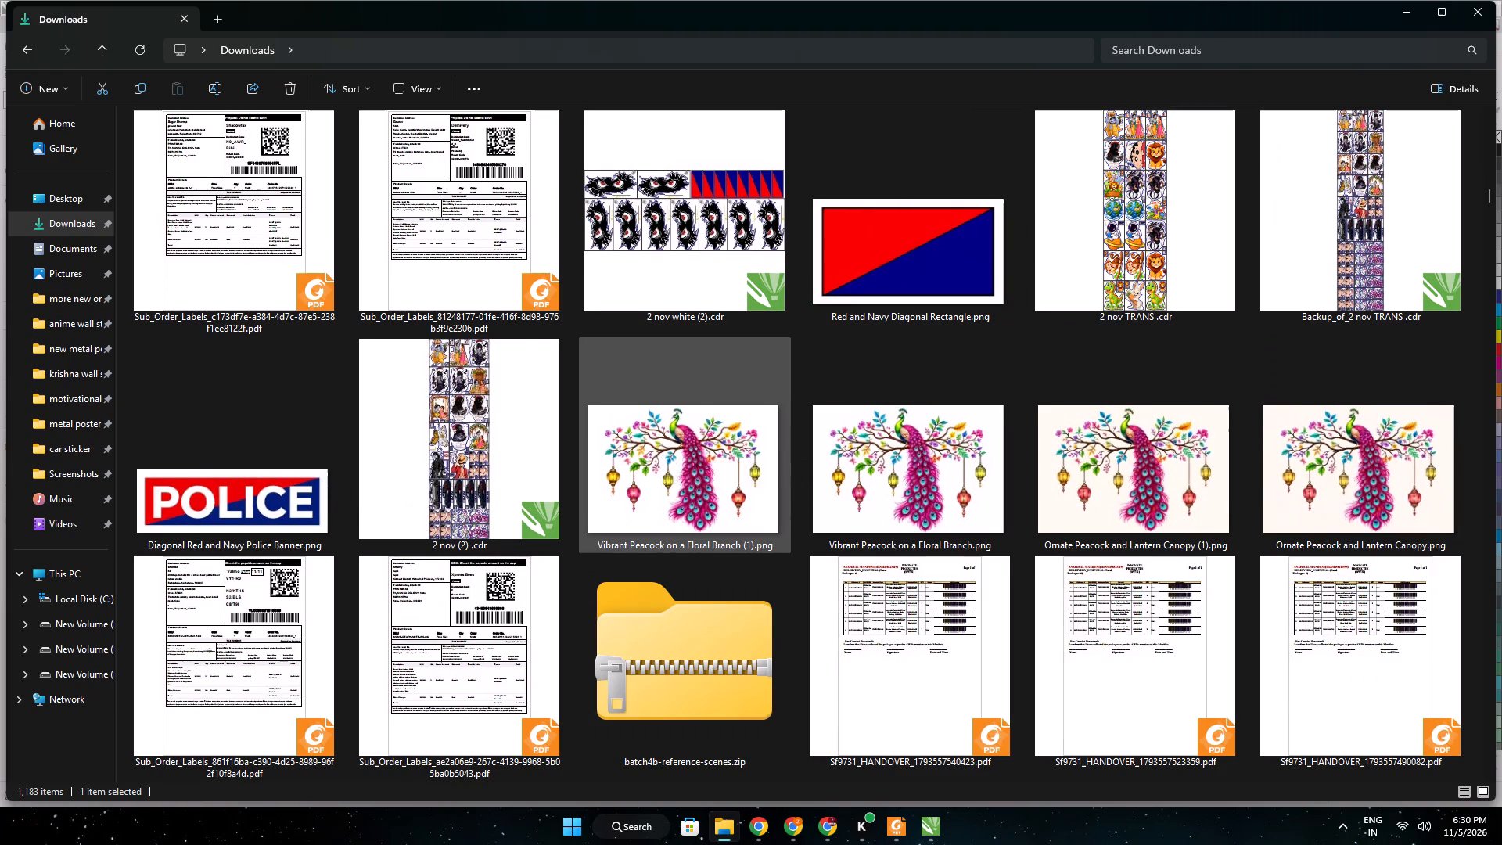
{"action": "scroll", "coordinate": [654, 433], "scroll_direction": "down", "scroll_amount": 3}
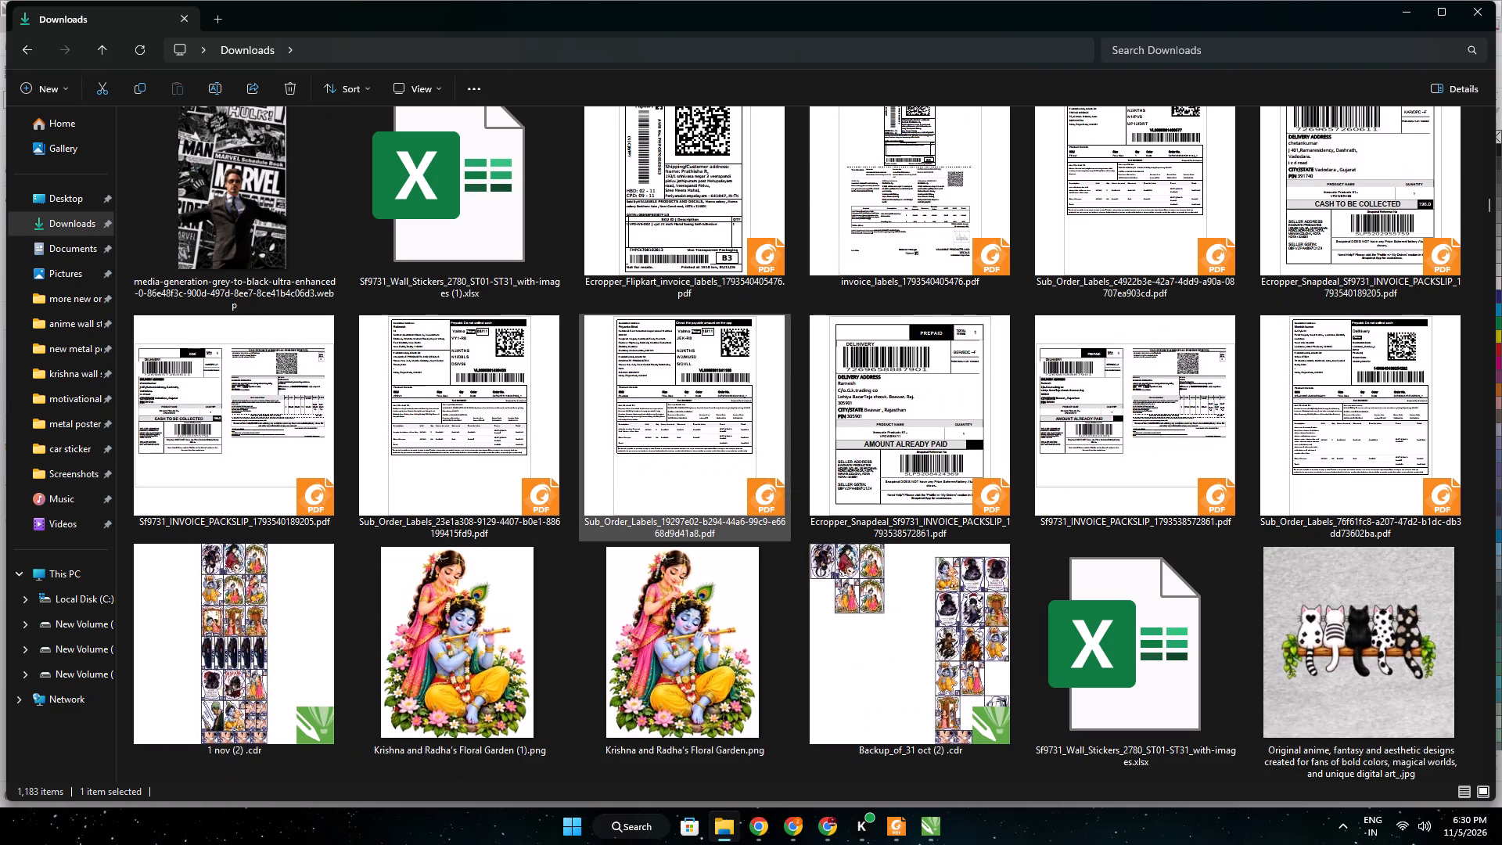
{"action": "scroll", "coordinate": [651, 438], "scroll_direction": "down", "scroll_amount": 2}
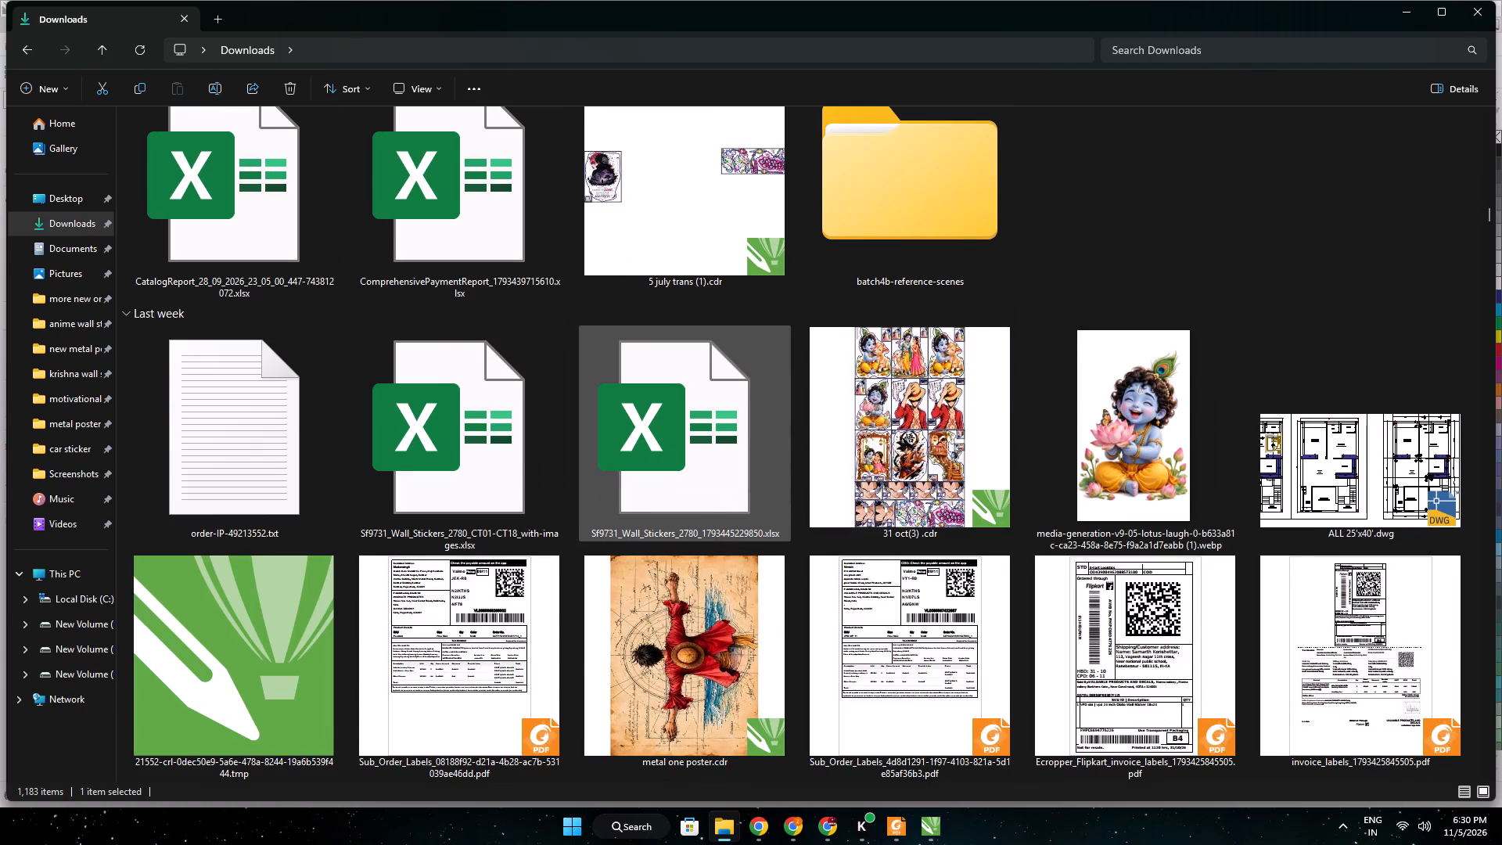
{"action": "scroll", "coordinate": [707, 423], "scroll_direction": "down", "scroll_amount": 3}
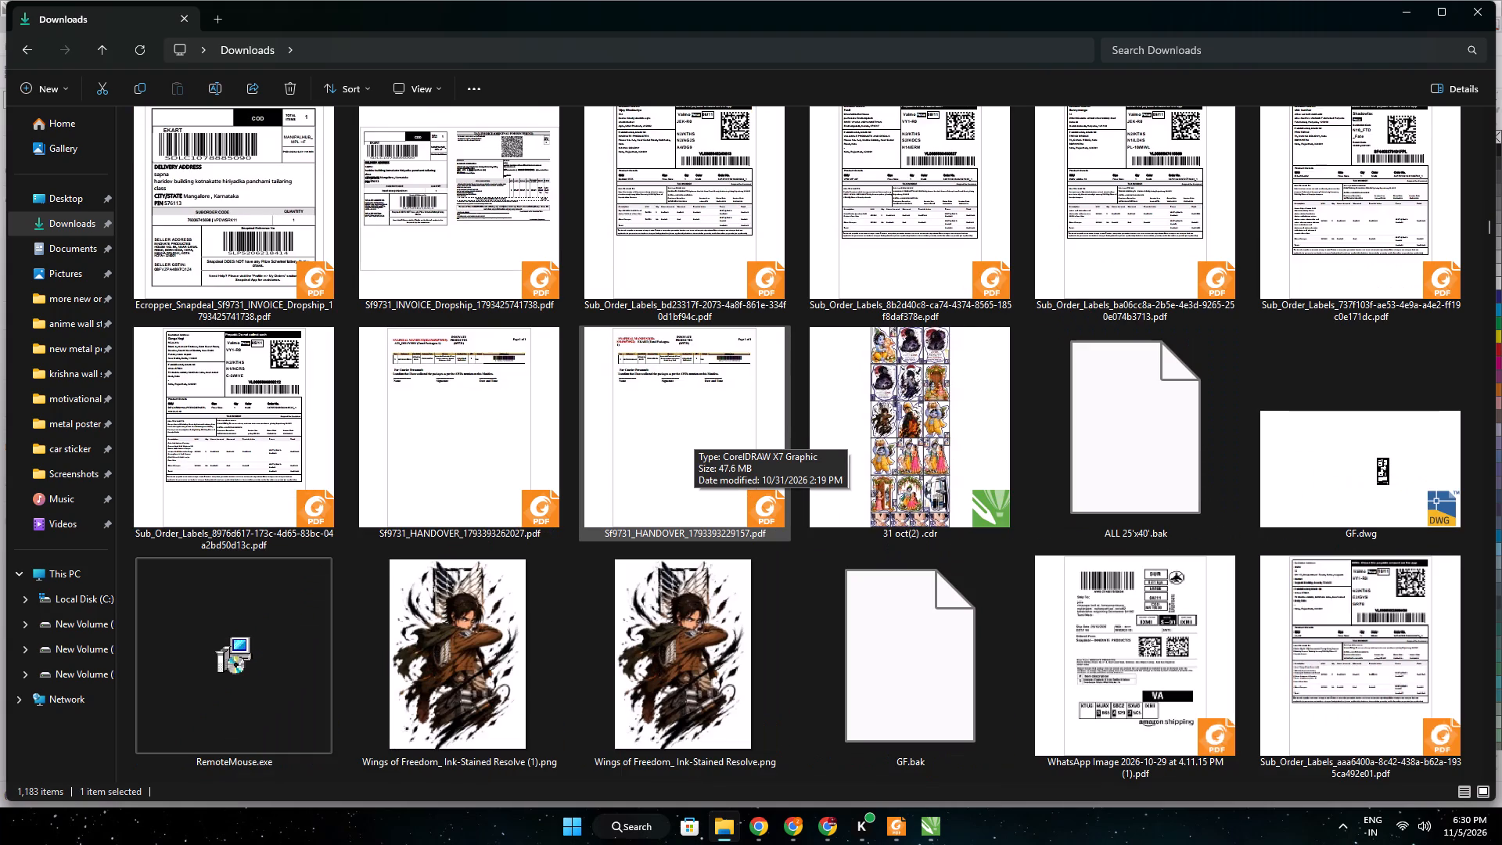
{"action": "scroll", "coordinate": [694, 433], "scroll_direction": "down", "scroll_amount": 2}
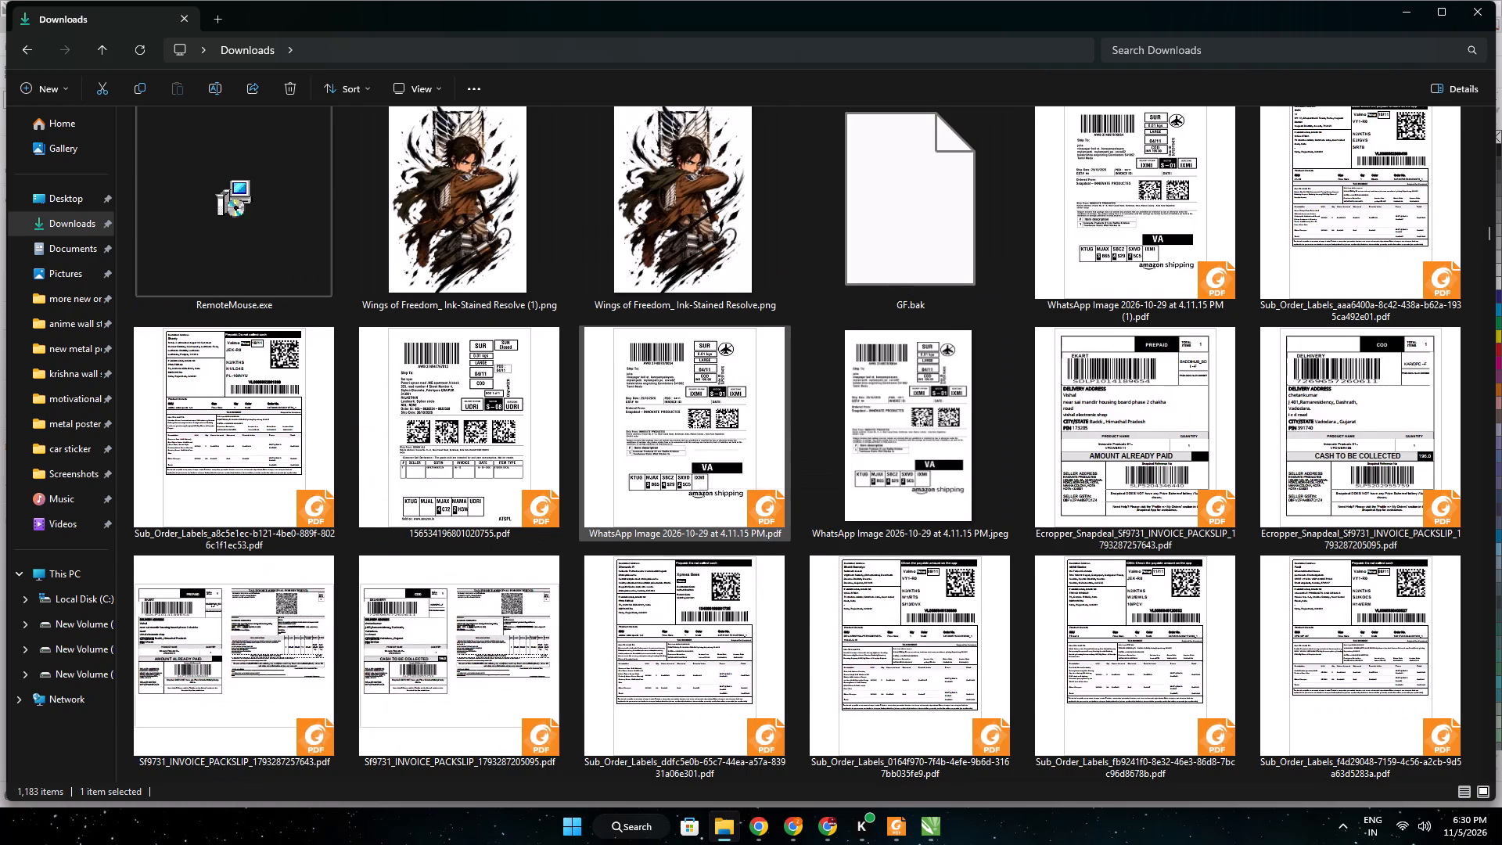
{"action": "scroll", "coordinate": [694, 433], "scroll_direction": "down", "scroll_amount": 3}
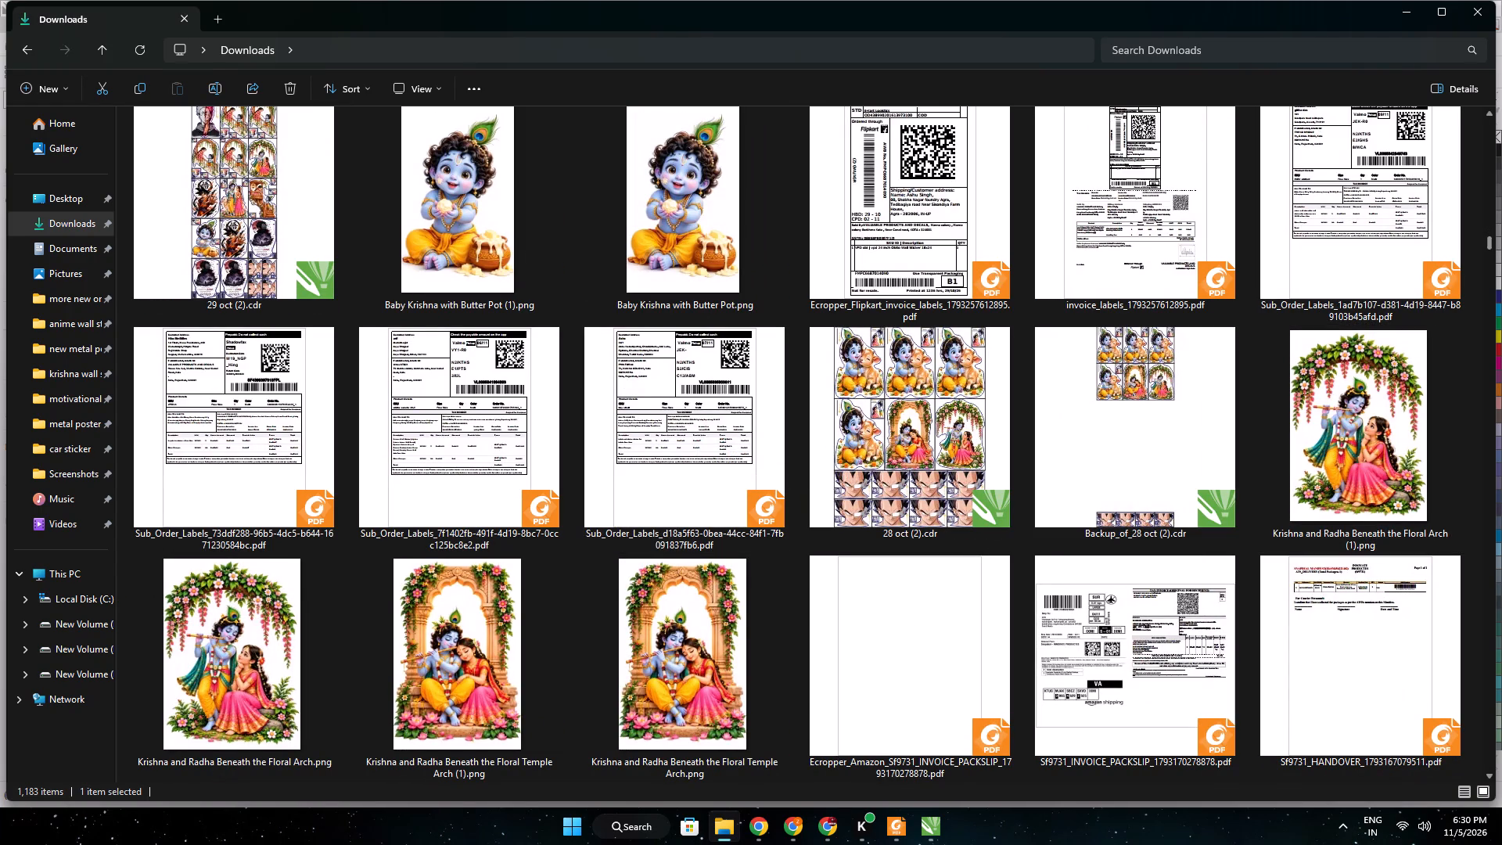
{"action": "left_click_drag", "start_coordinate": [1490, 238], "coordinate": [1468, 160]}
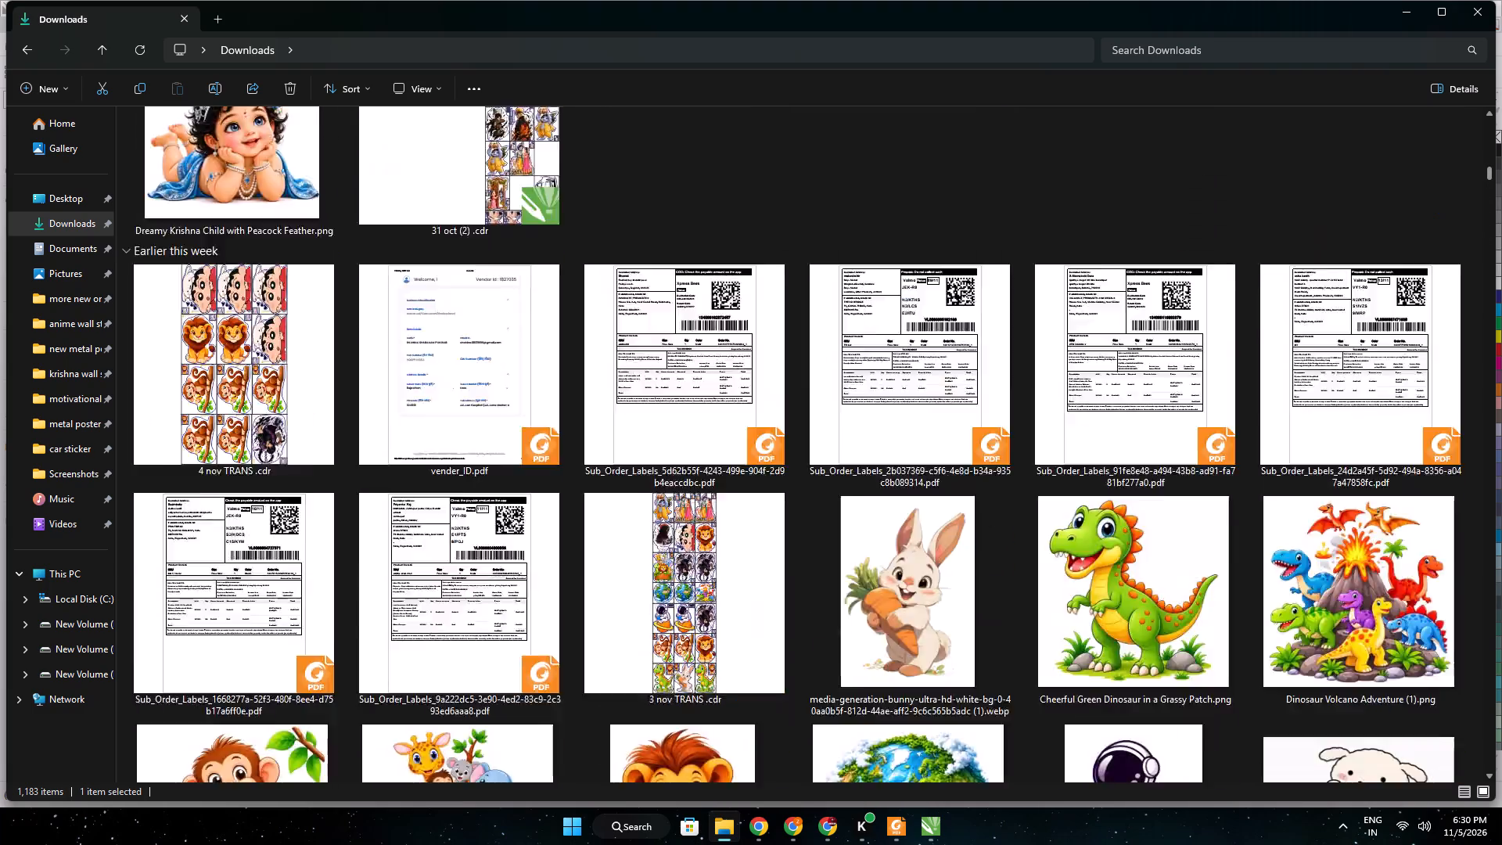
{"action": "left_click_drag", "start_coordinate": [1468, 160], "coordinate": [1468, 145]}
{"action": "scroll", "coordinate": [950, 434], "scroll_direction": "down", "scroll_amount": 2}
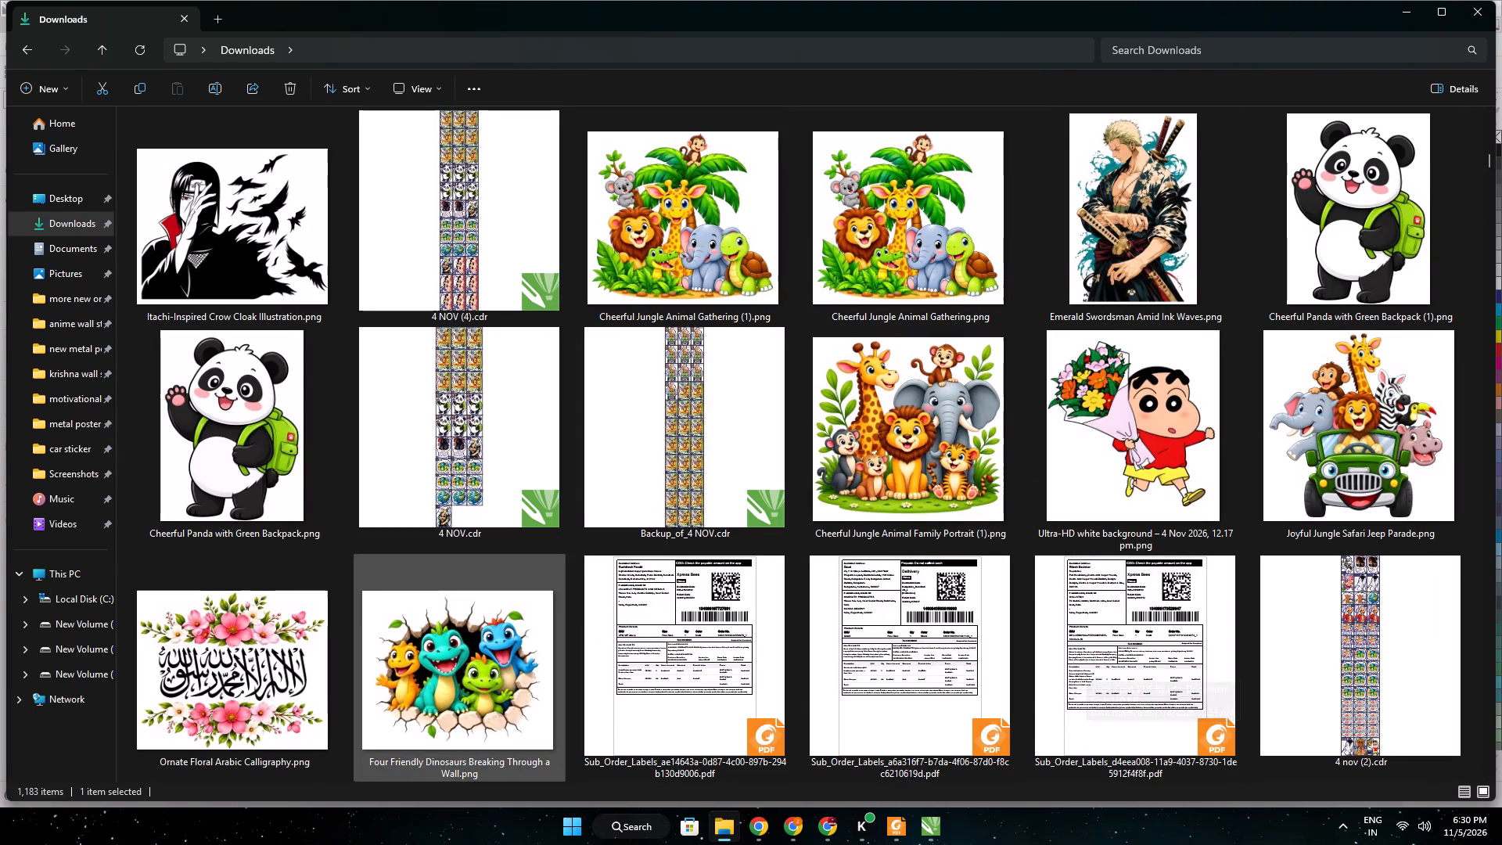
{"action": "scroll", "coordinate": [827, 516], "scroll_direction": "up", "scroll_amount": 2}
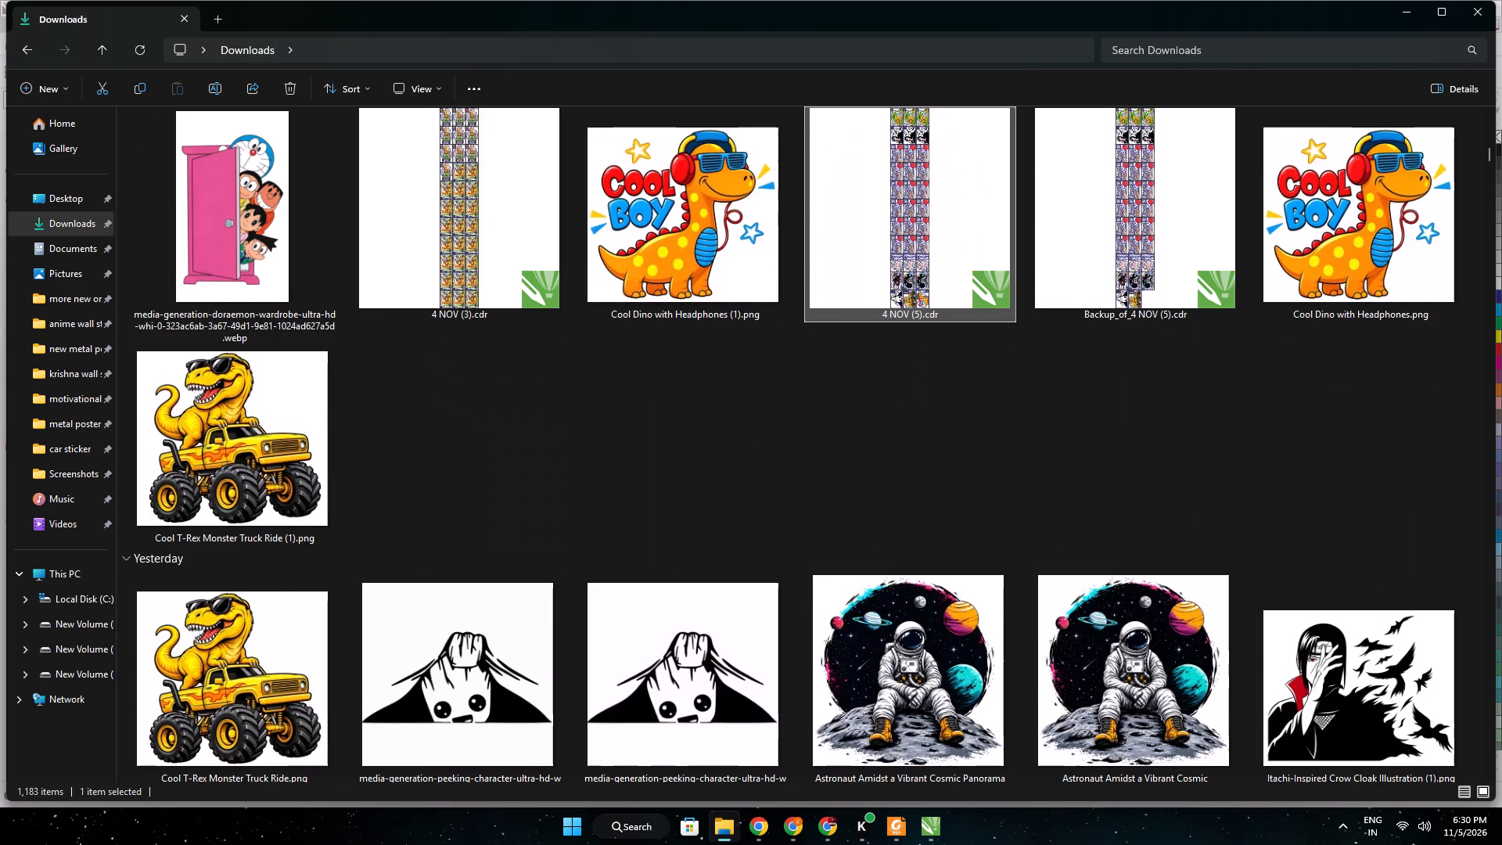
{"action": "scroll", "coordinate": [913, 423], "scroll_direction": "down", "scroll_amount": 2}
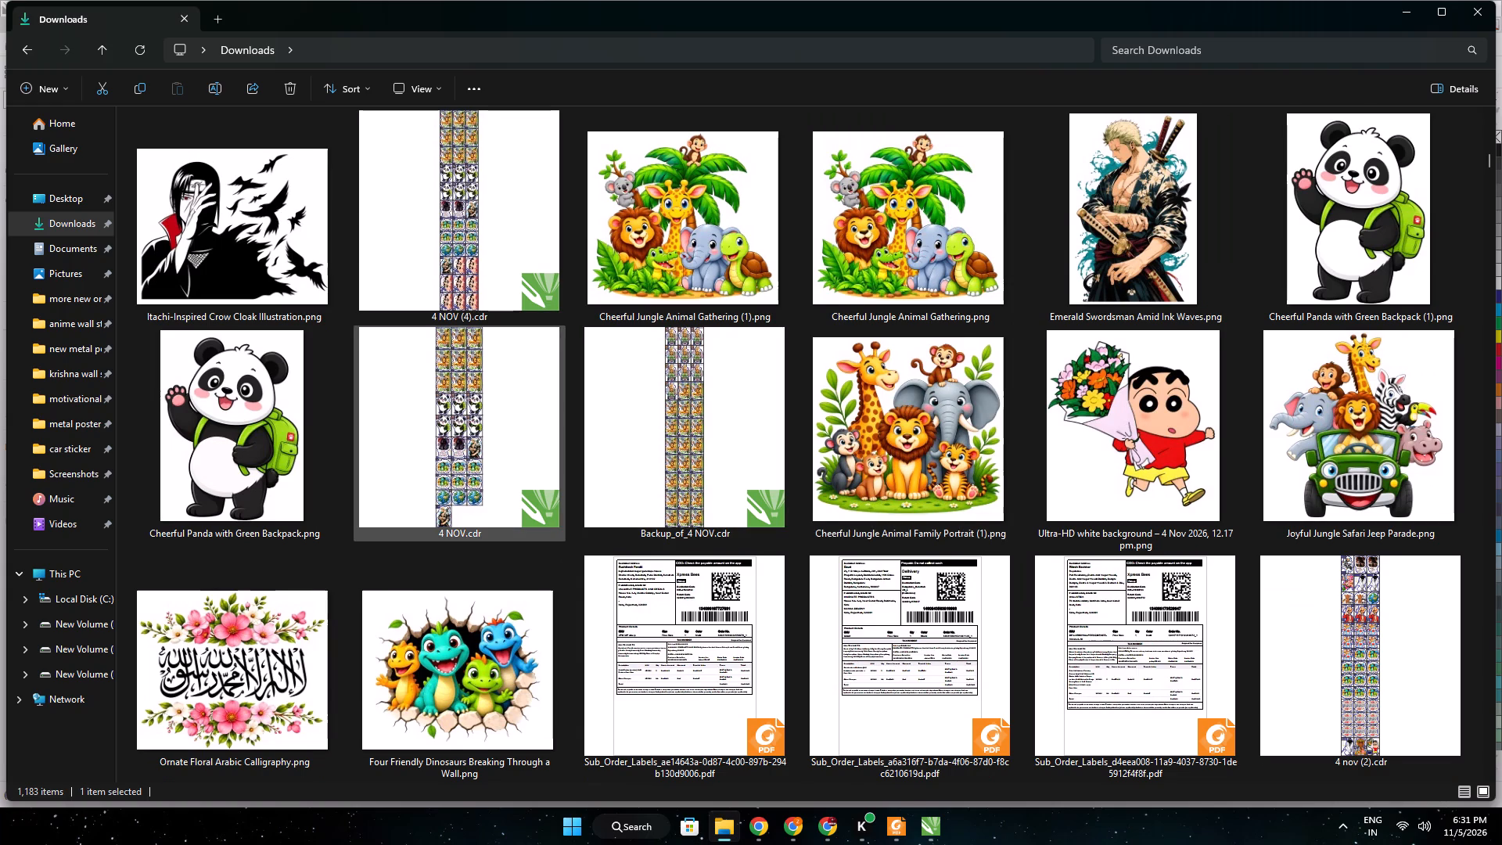
{"action": "scroll", "coordinate": [634, 419], "scroll_direction": "down", "scroll_amount": 3}
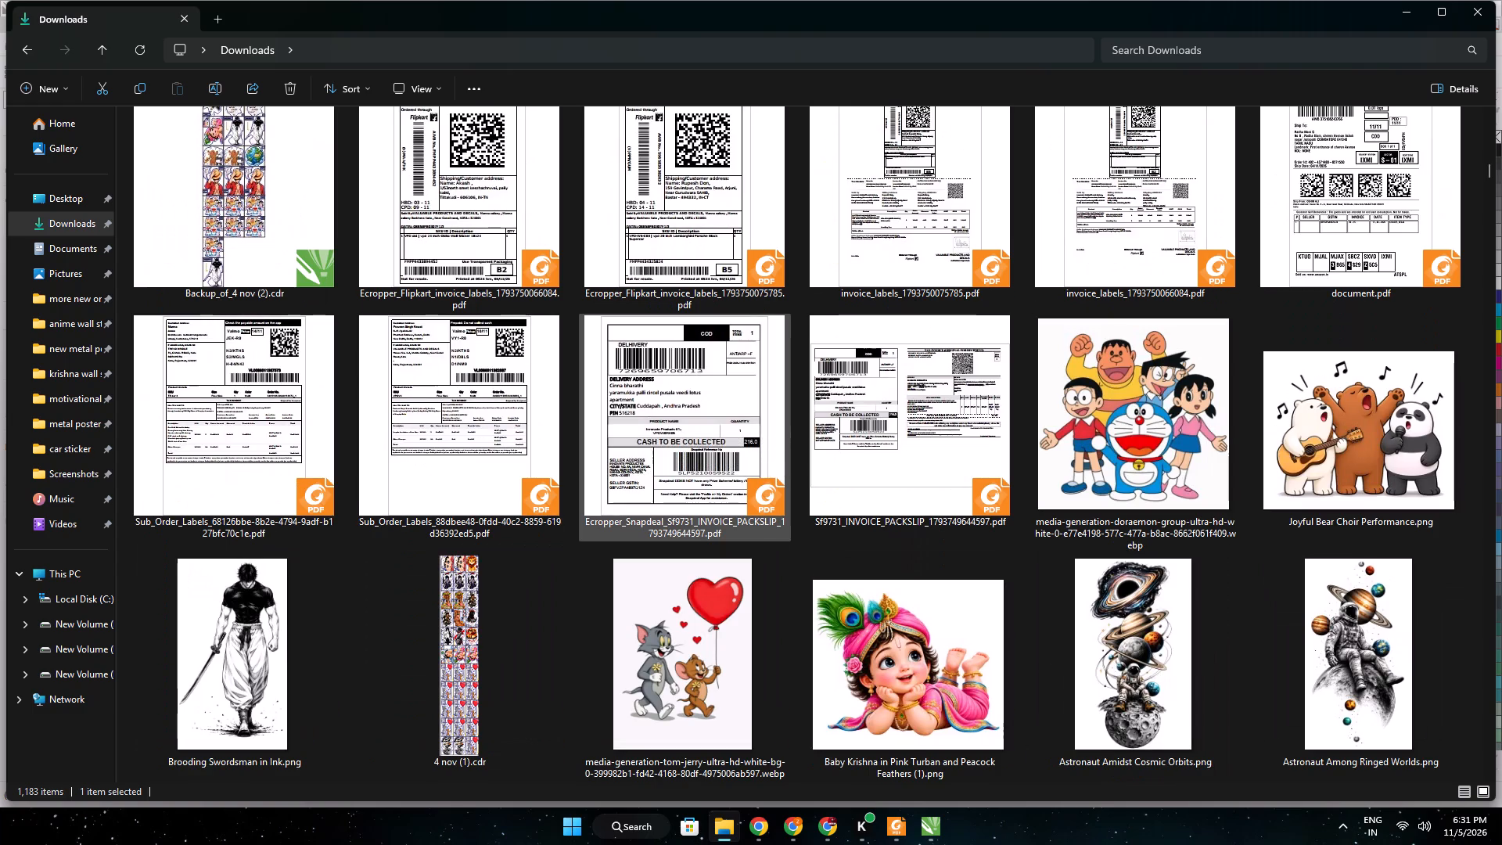
Open 4 nov (1).cdr in CorelDRAW and copy the framed straw-hat "Don't Take Risks" sticker group.
{"action": "double_click", "coordinate": [481, 646]}
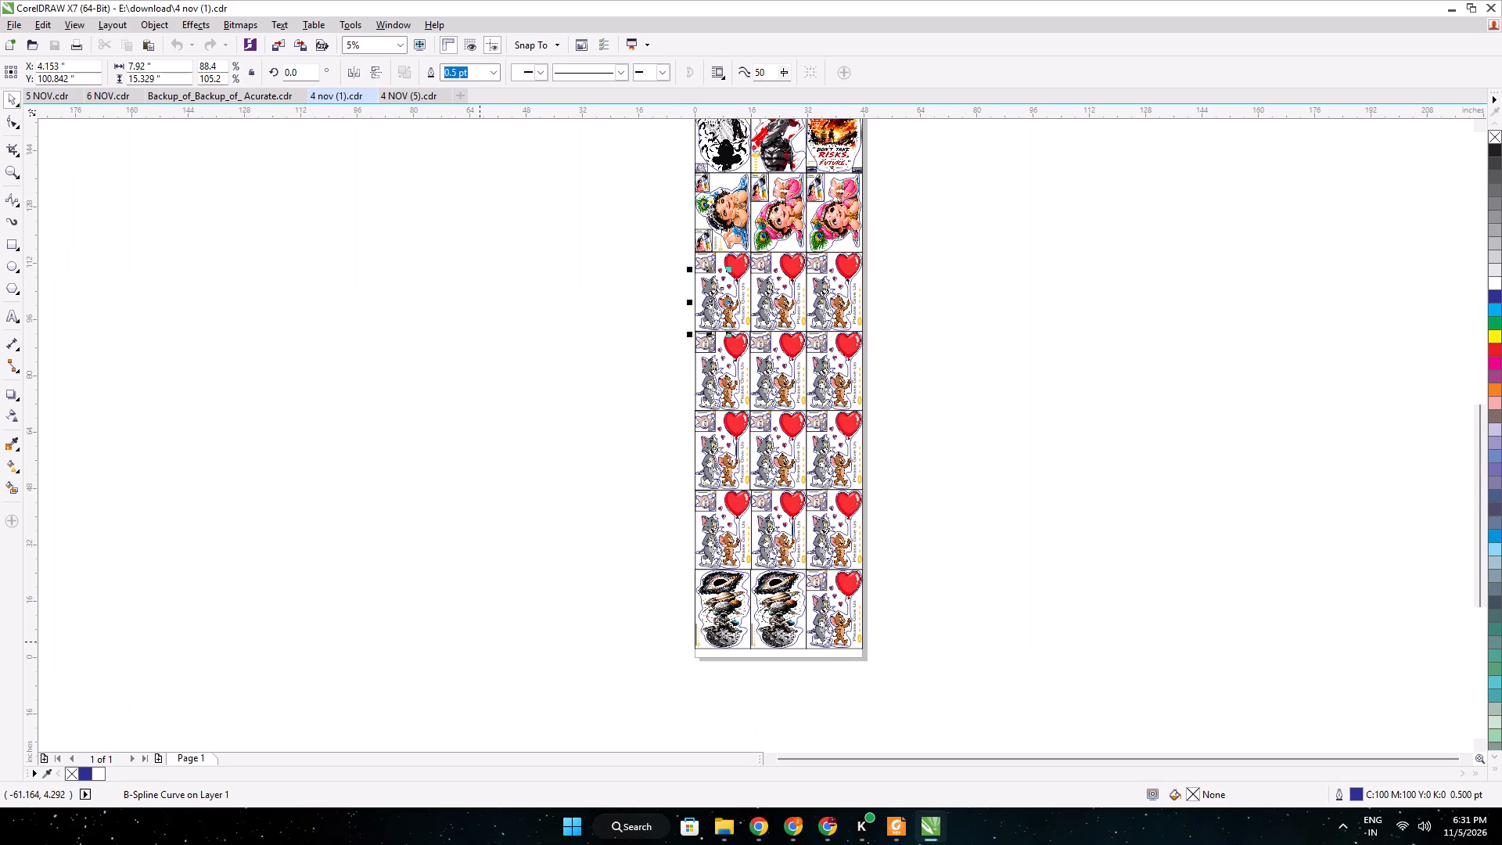
{"action": "middle_click_drag", "start_coordinate": [838, 354], "coordinate": [838, 596]}
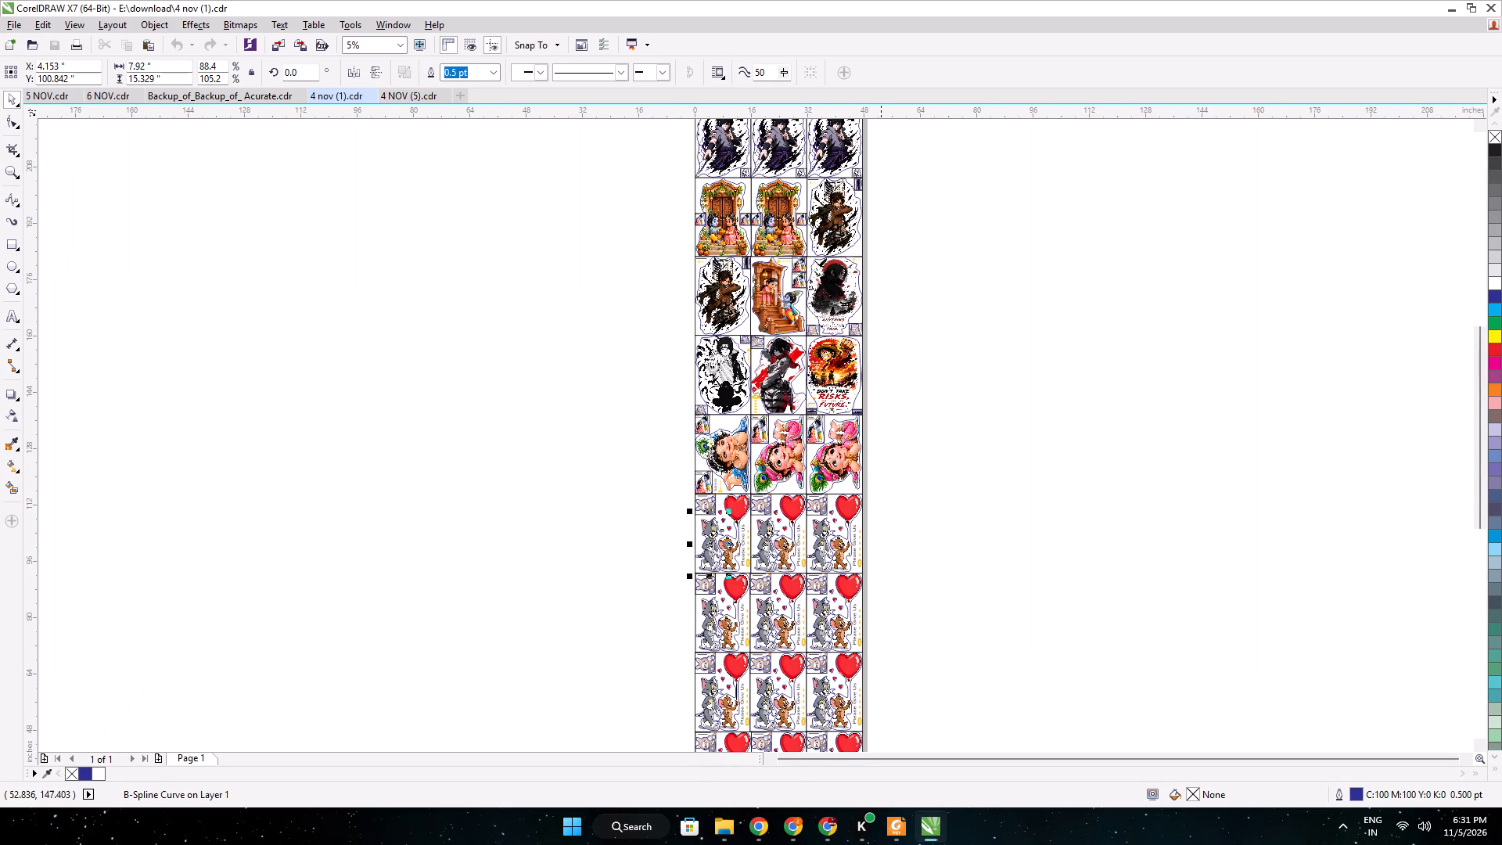
{"action": "scroll", "coordinate": [850, 363], "scroll_direction": "up", "scroll_amount": 1}
{"action": "left_click", "coordinate": [836, 362]}
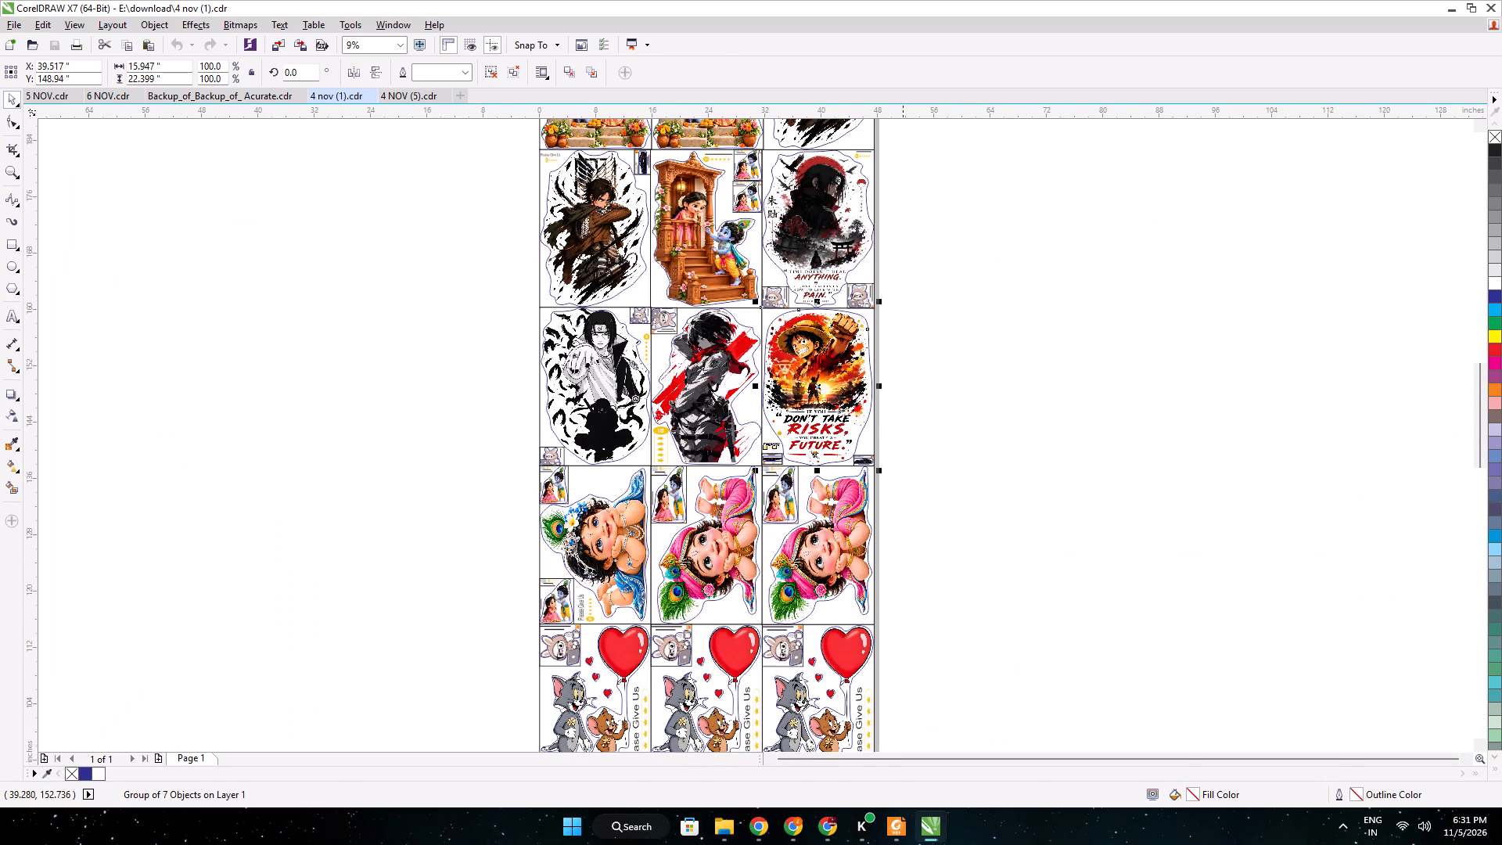
{"action": "left_click", "coordinate": [911, 396]}
{"action": "left_click_drag", "start_coordinate": [884, 471], "coordinate": [753, 307]}
{"action": "left_click", "coordinate": [921, 450]}
{"action": "left_click_drag", "start_coordinate": [894, 304], "coordinate": [804, 329]}
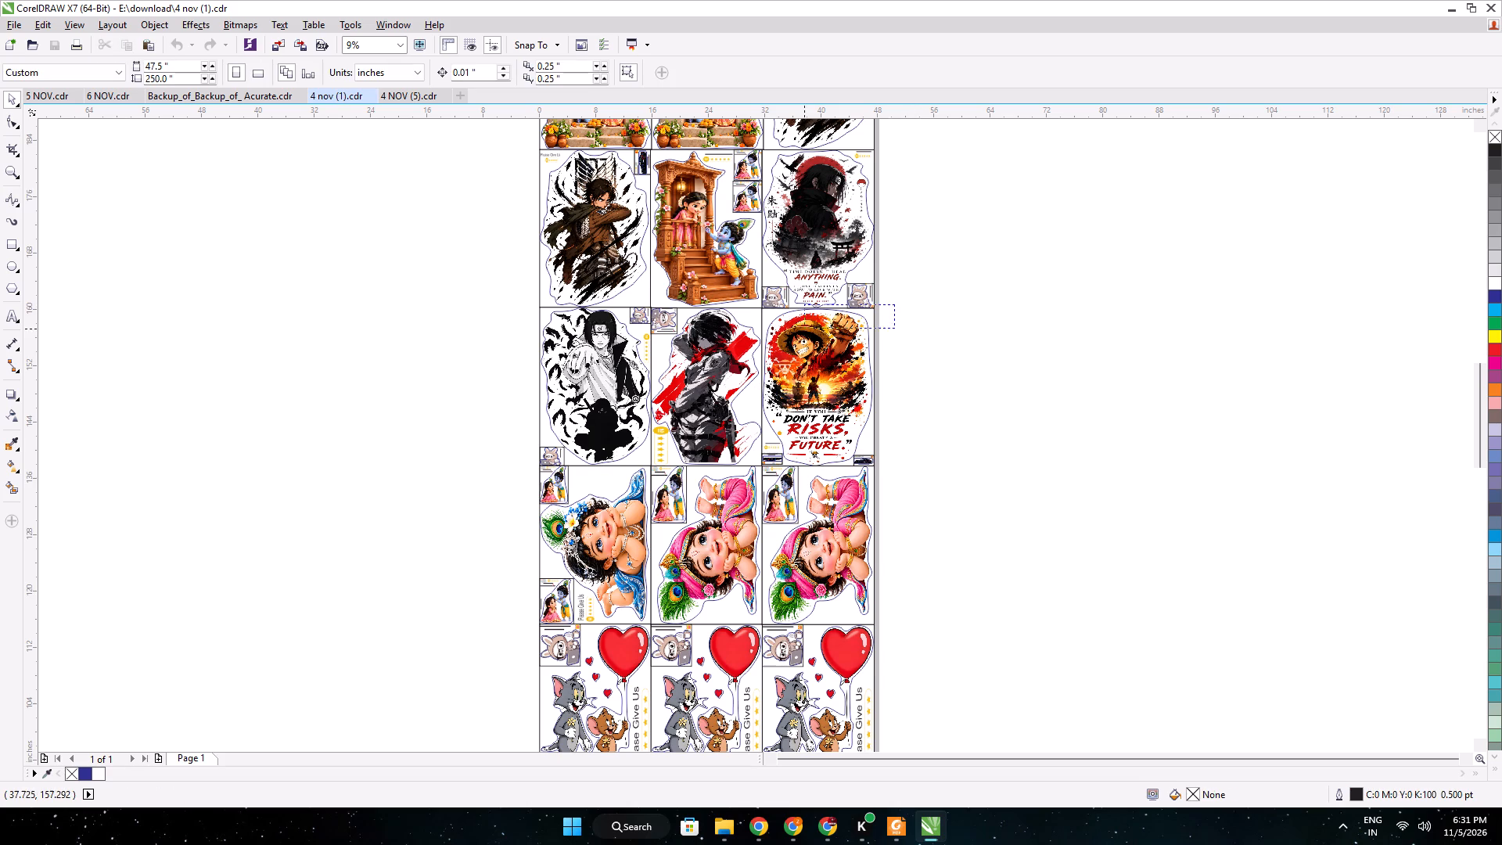
{"action": "left_click_drag", "start_coordinate": [804, 329], "coordinate": [758, 465]}
{"action": "scroll", "coordinate": [846, 372], "scroll_direction": "up", "scroll_amount": 1}
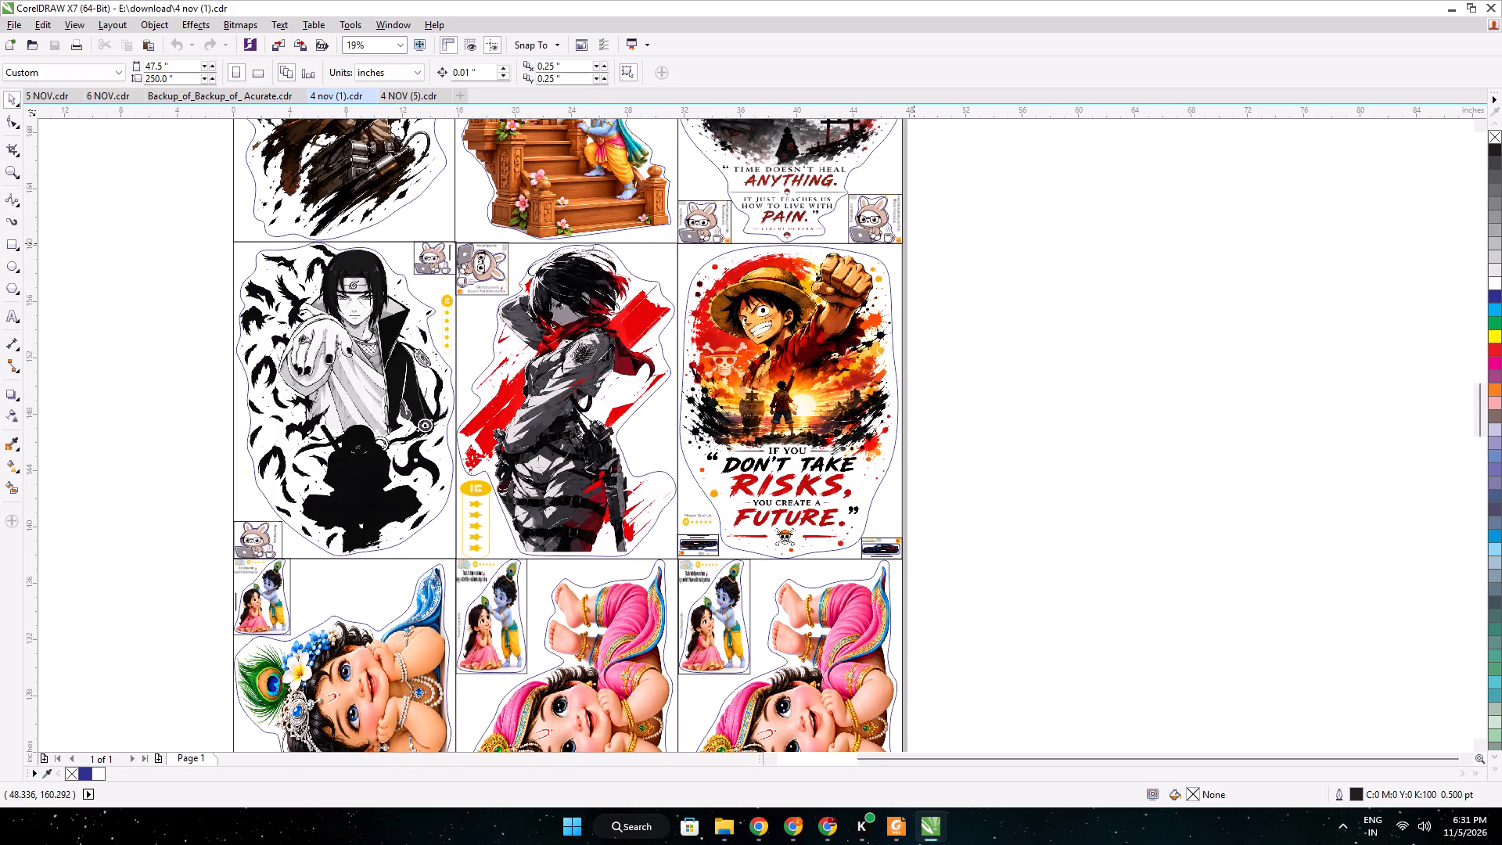
{"action": "left_click_drag", "start_coordinate": [914, 243], "coordinate": [771, 294]}
{"action": "left_click_drag", "start_coordinate": [918, 247], "coordinate": [822, 263]}
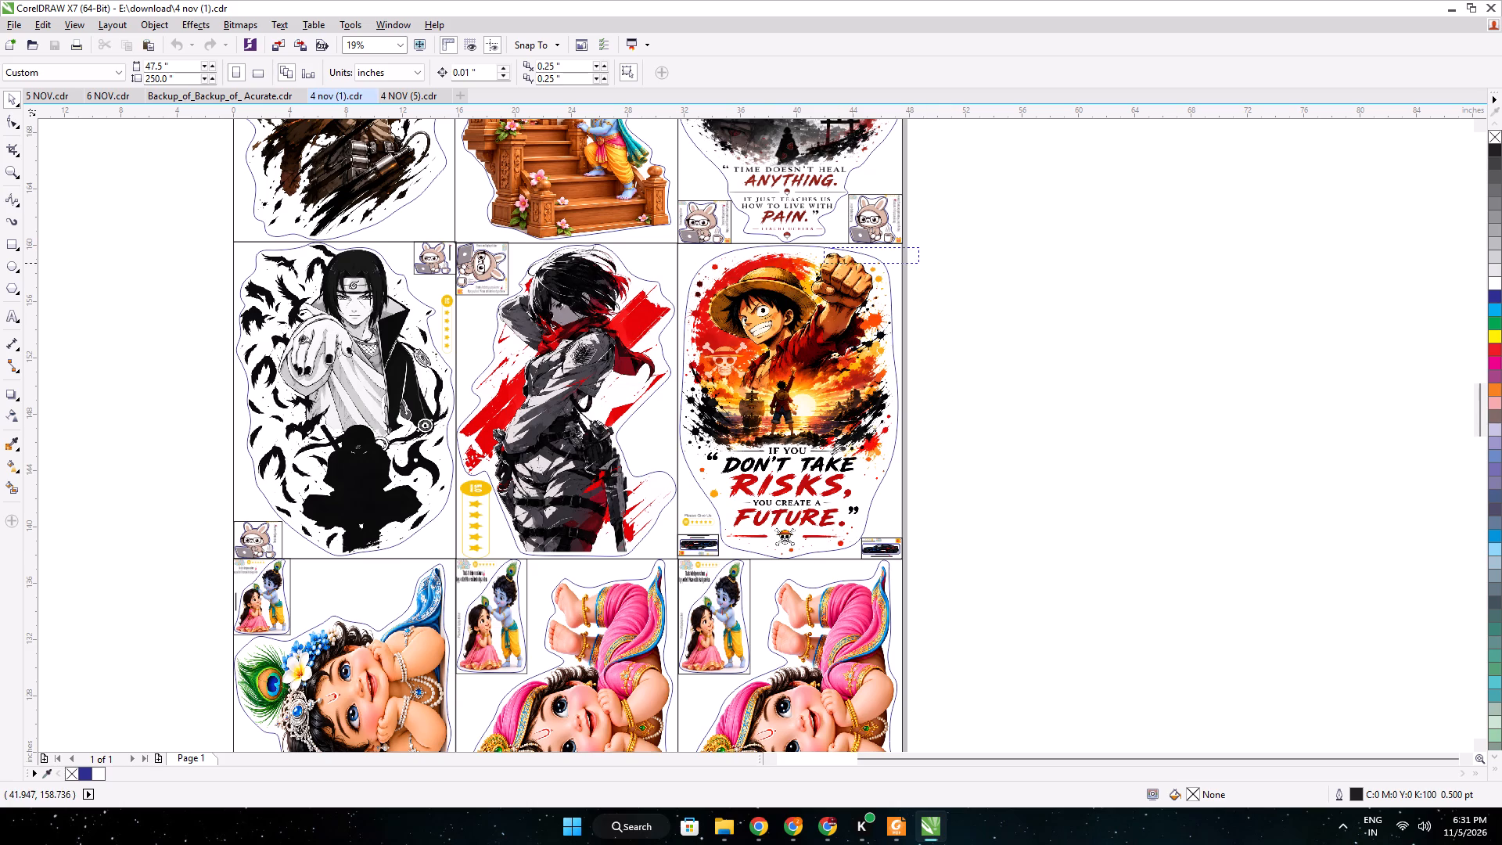
{"action": "left_click_drag", "start_coordinate": [822, 263], "coordinate": [881, 262]}
{"action": "left_click_drag", "start_coordinate": [913, 237], "coordinate": [660, 547]}
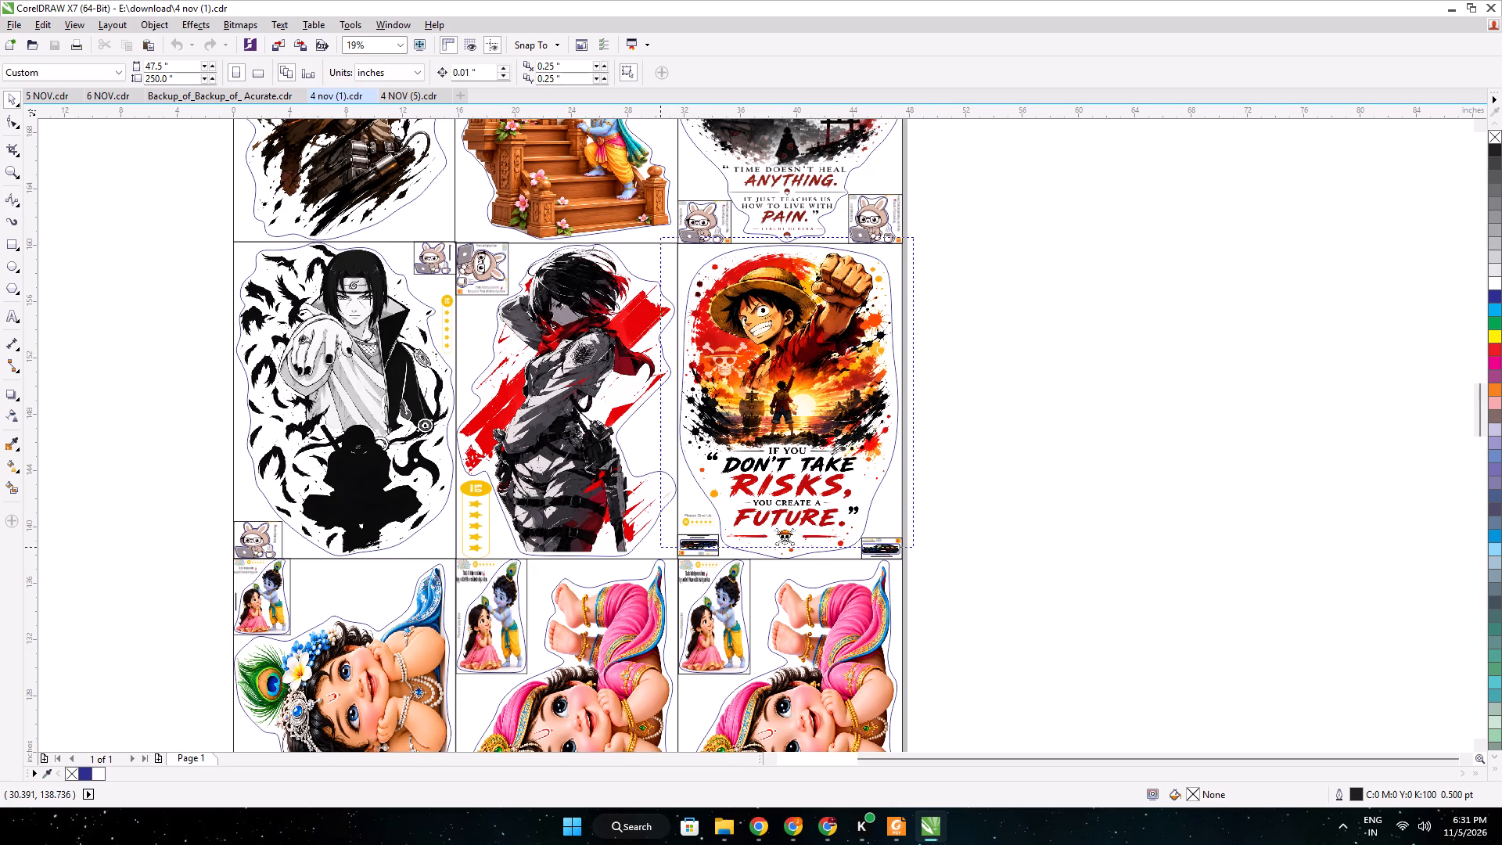
{"action": "left_click_drag", "start_coordinate": [660, 547], "coordinate": [659, 561]}
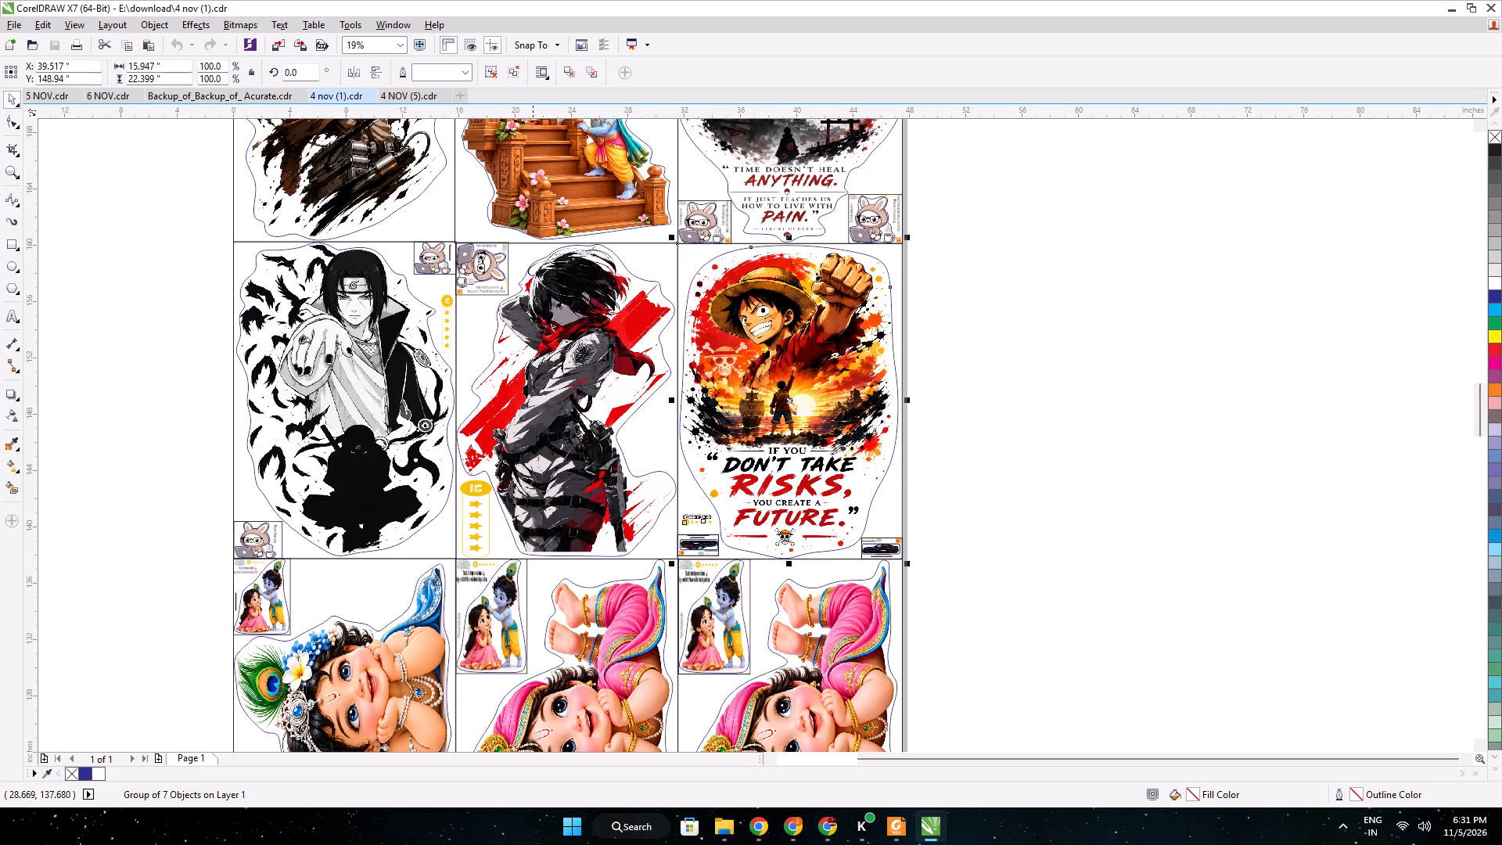
{"action": "key", "text": "ctrl+c"}
Paste the sticker into 6 NOV.cdr and align it directly below the first Car1289 frame, flush with the page's left edge.
{"action": "left_click", "coordinate": [101, 98]}
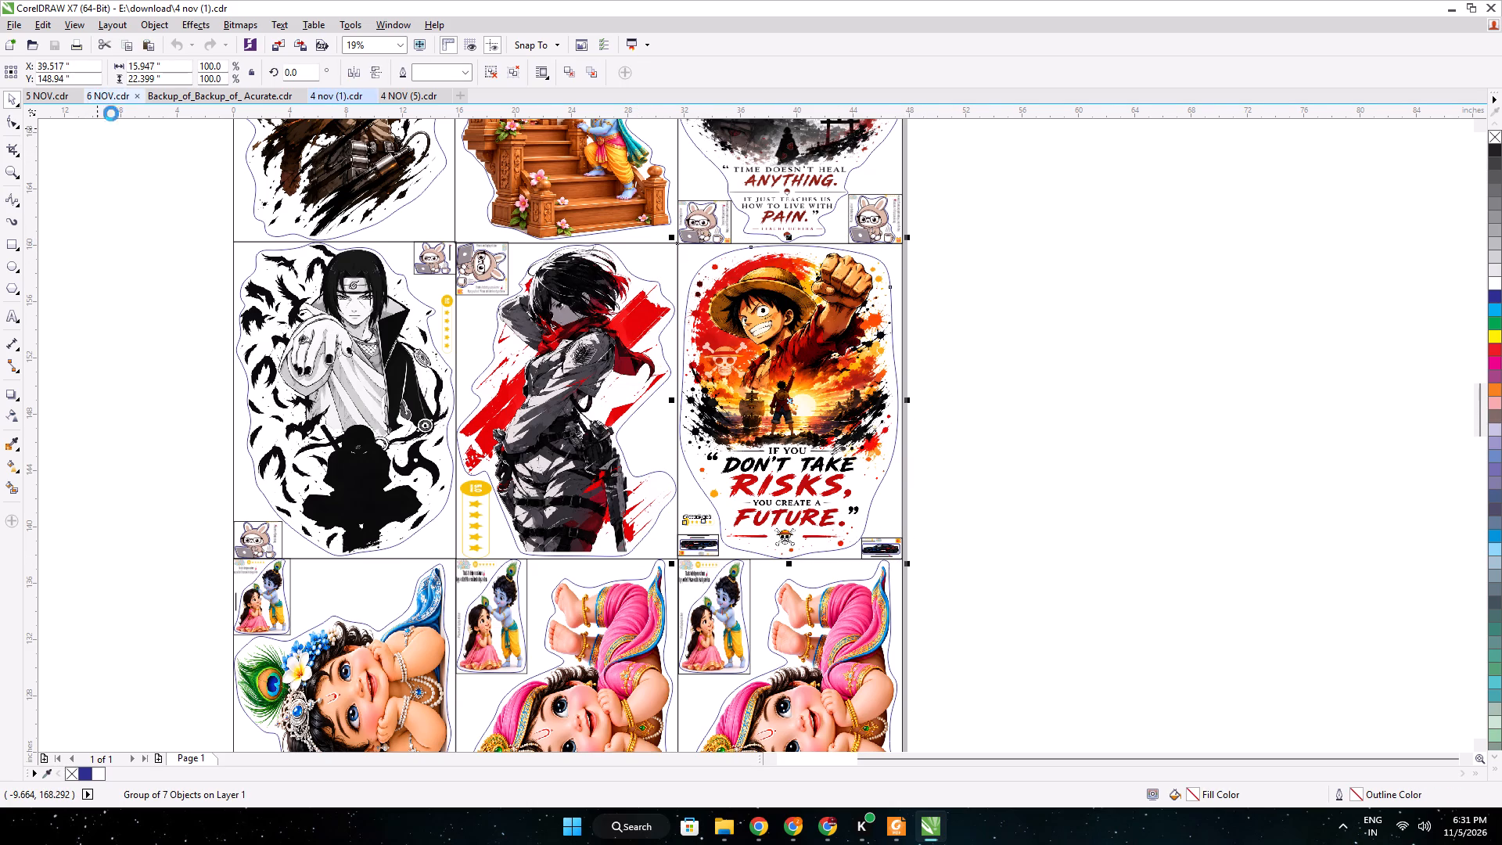
{"action": "key", "text": "ctrl+v"}
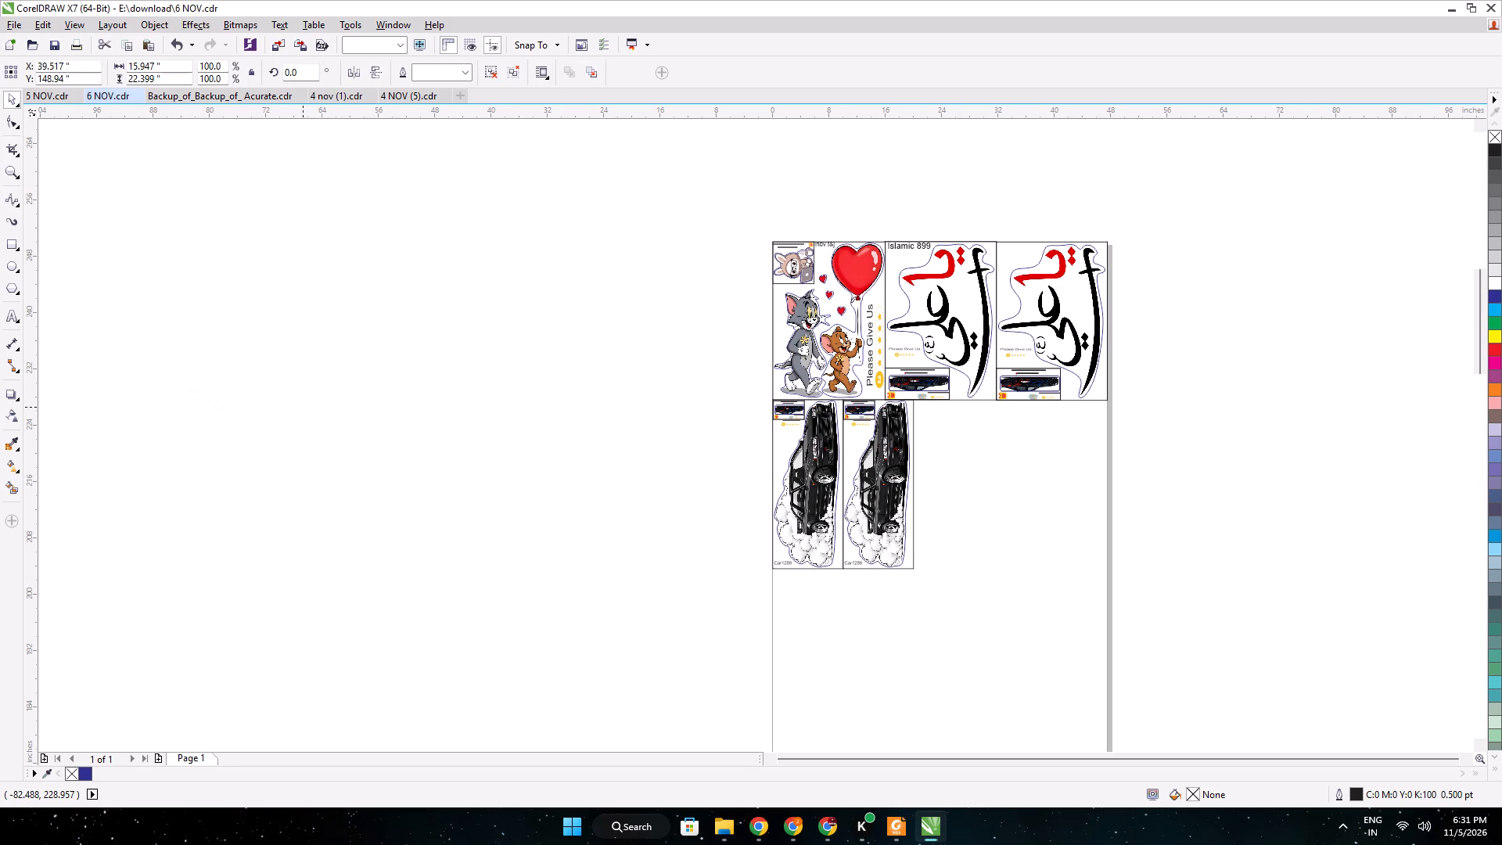
{"action": "scroll", "coordinate": [309, 409], "scroll_direction": "down", "scroll_amount": 1}
{"action": "left_click_drag", "start_coordinate": [681, 687], "coordinate": [609, 586]}
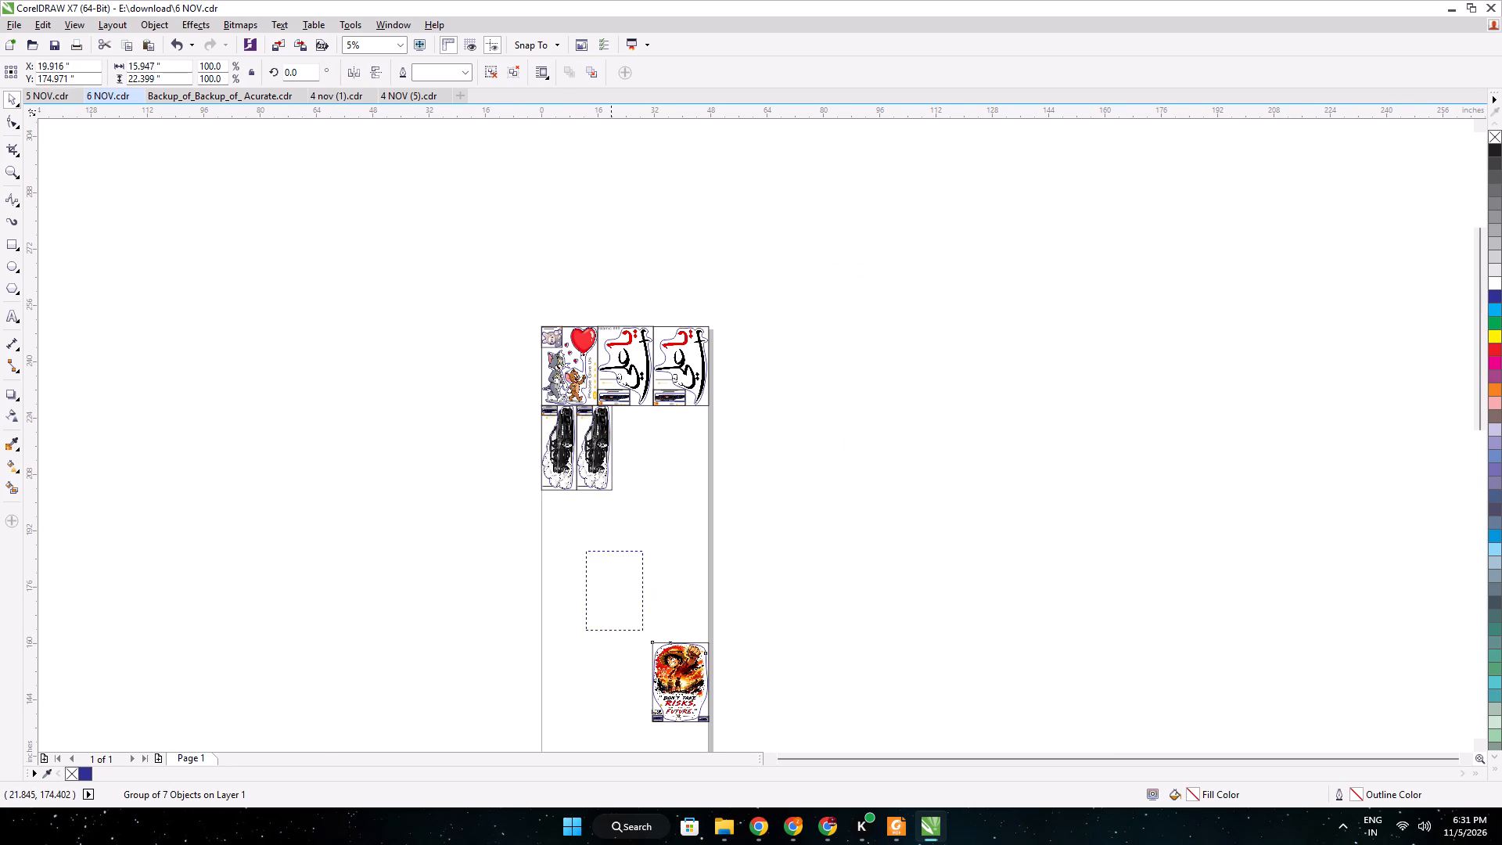
{"action": "left_click_drag", "start_coordinate": [609, 586], "coordinate": [568, 534]}
{"action": "scroll", "coordinate": [557, 500], "scroll_direction": "up", "scroll_amount": 3}
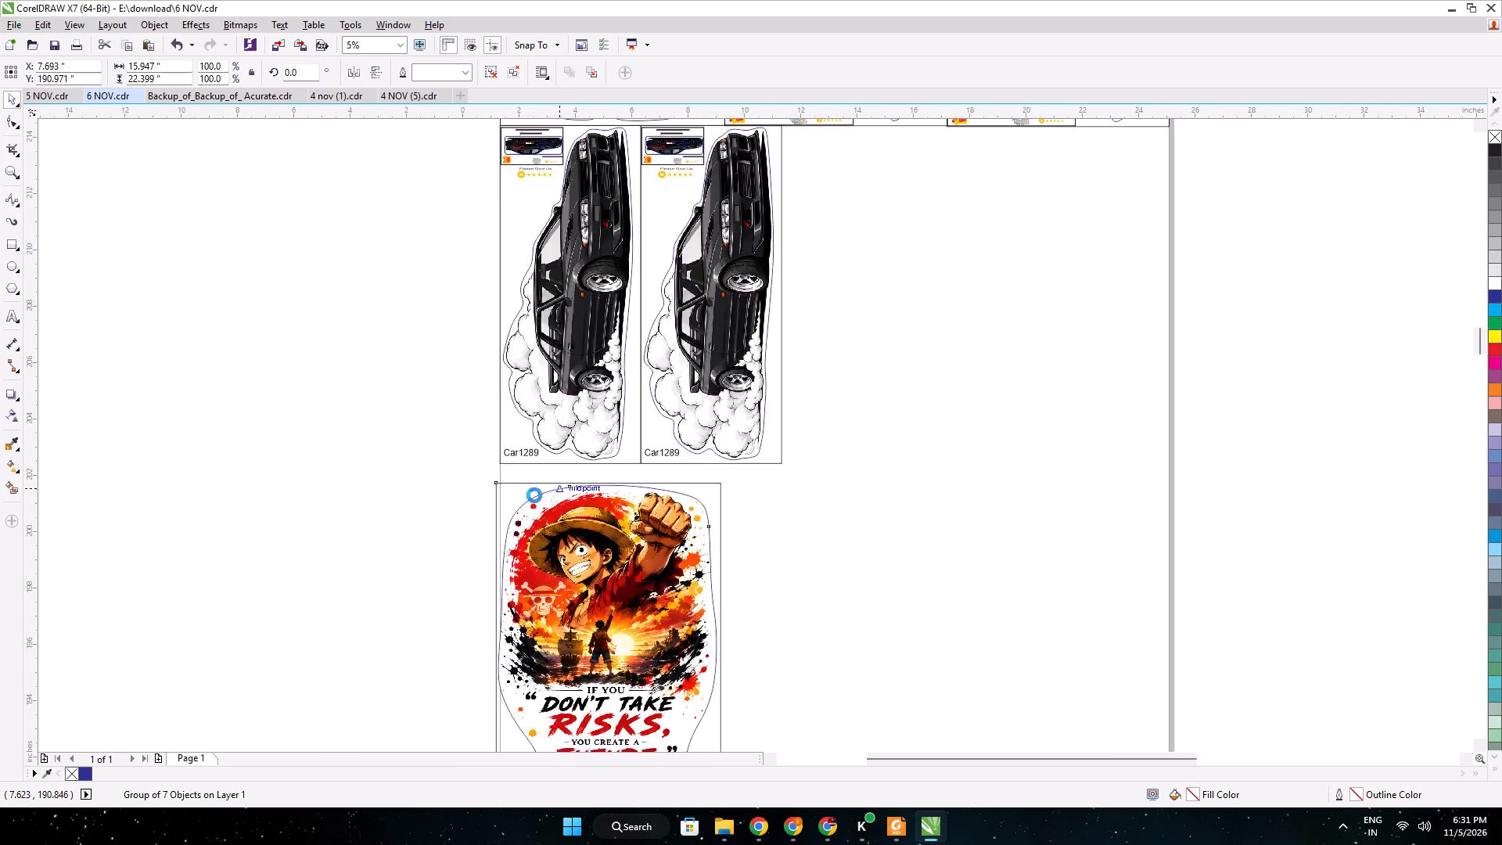
{"action": "scroll", "coordinate": [513, 494], "scroll_direction": "up", "scroll_amount": 1}
{"action": "left_click_drag", "start_coordinate": [495, 482], "coordinate": [509, 413]}
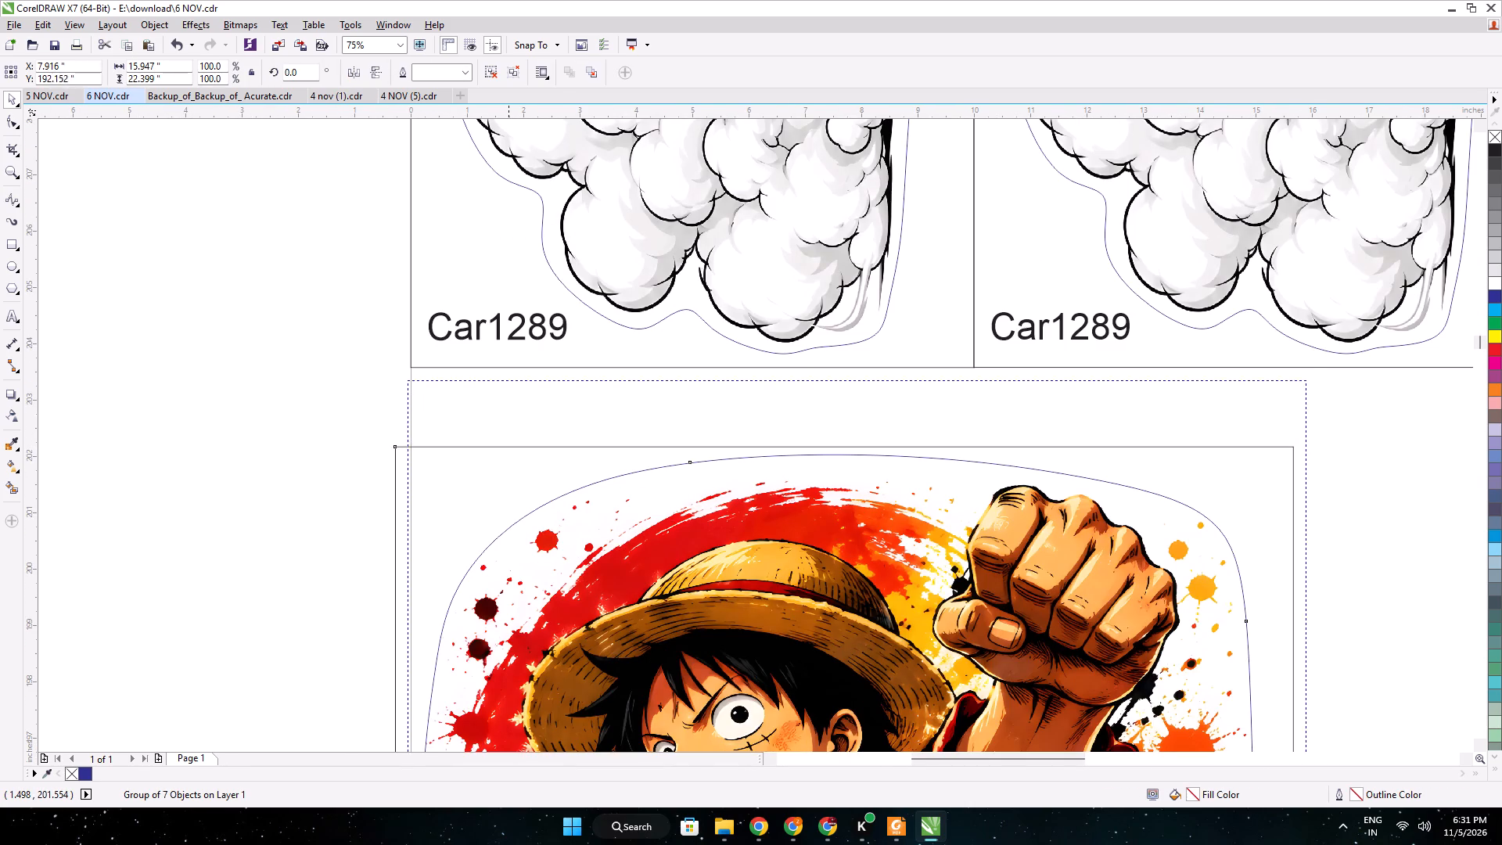
{"action": "left_click_drag", "start_coordinate": [509, 413], "coordinate": [512, 403]}
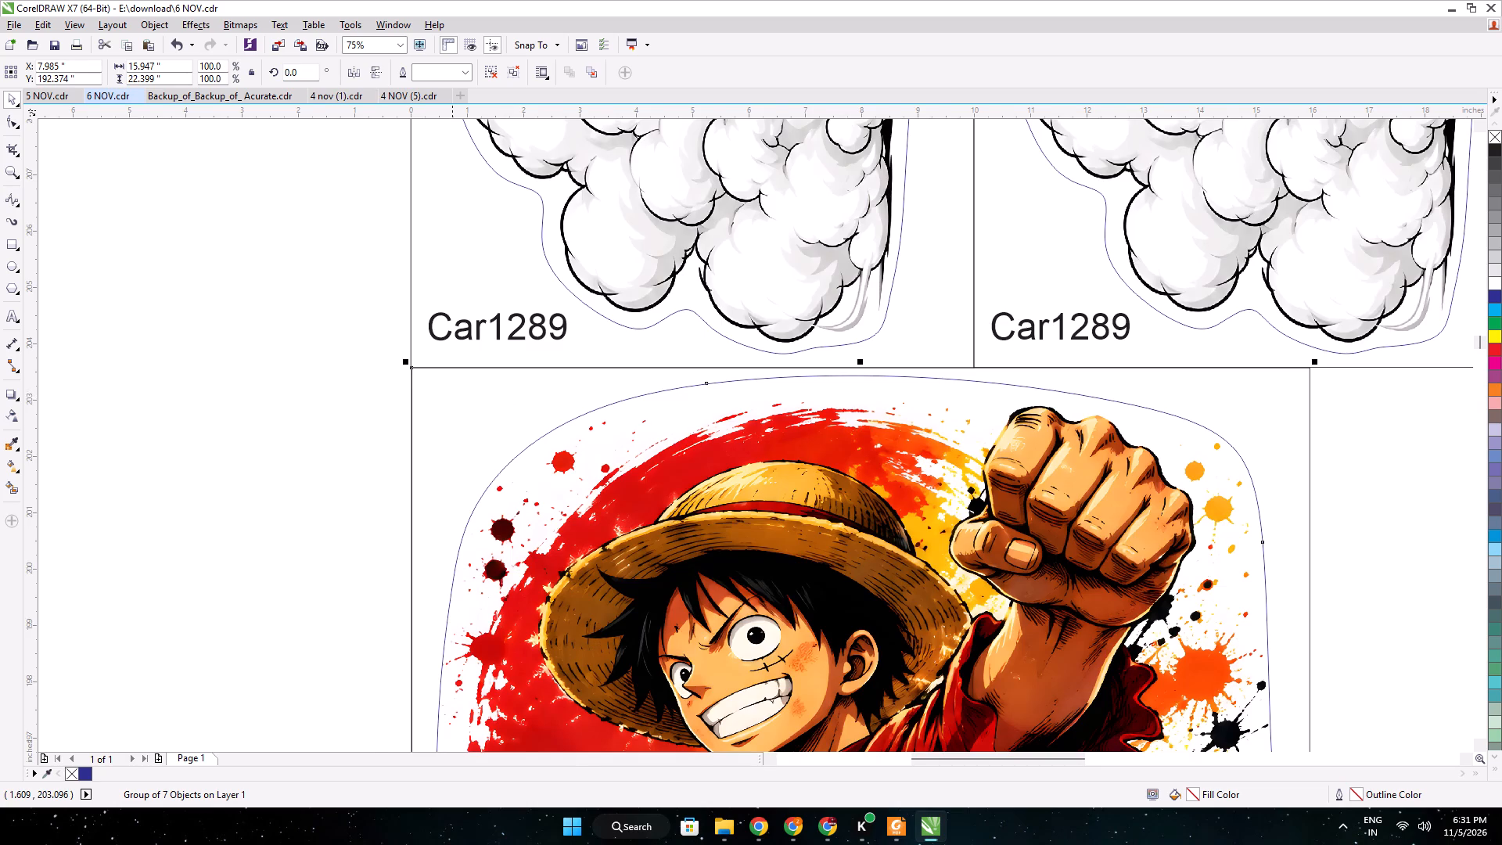
{"action": "scroll", "coordinate": [449, 373], "scroll_direction": "up", "scroll_amount": 1}
{"action": "key", "text": "Left"}
{"action": "scroll", "coordinate": [449, 373], "scroll_direction": "down", "scroll_amount": 6}
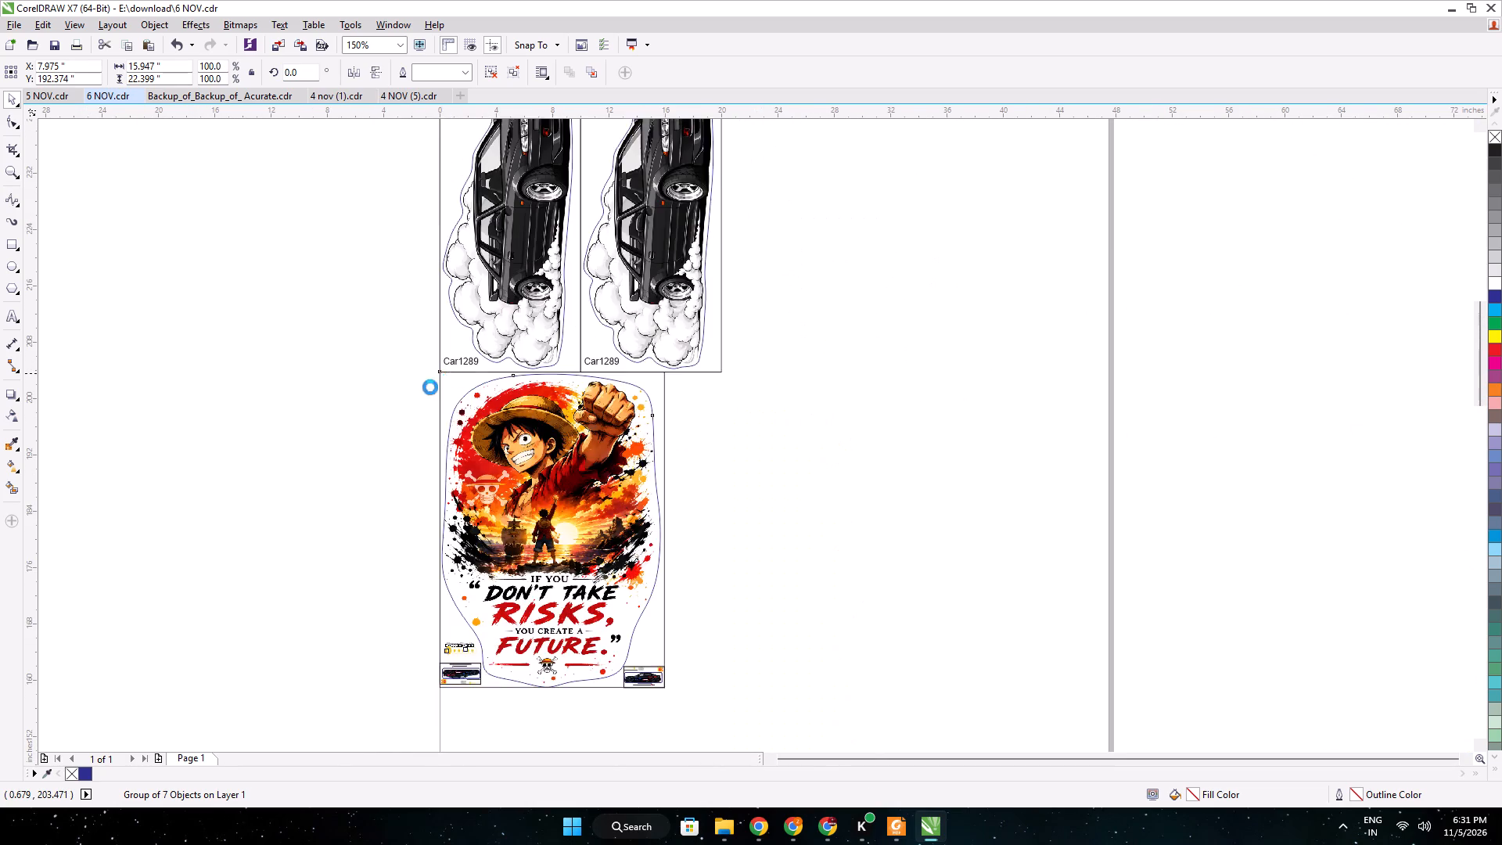
Switch to the Meesho pending orders in Chrome and copy the SKU ID "INOV ani 6" of the 22X16 anime wall sticker.
{"action": "middle_click_drag", "start_coordinate": [386, 398], "coordinate": [444, 387]}
{"action": "left_click", "coordinate": [792, 830]}
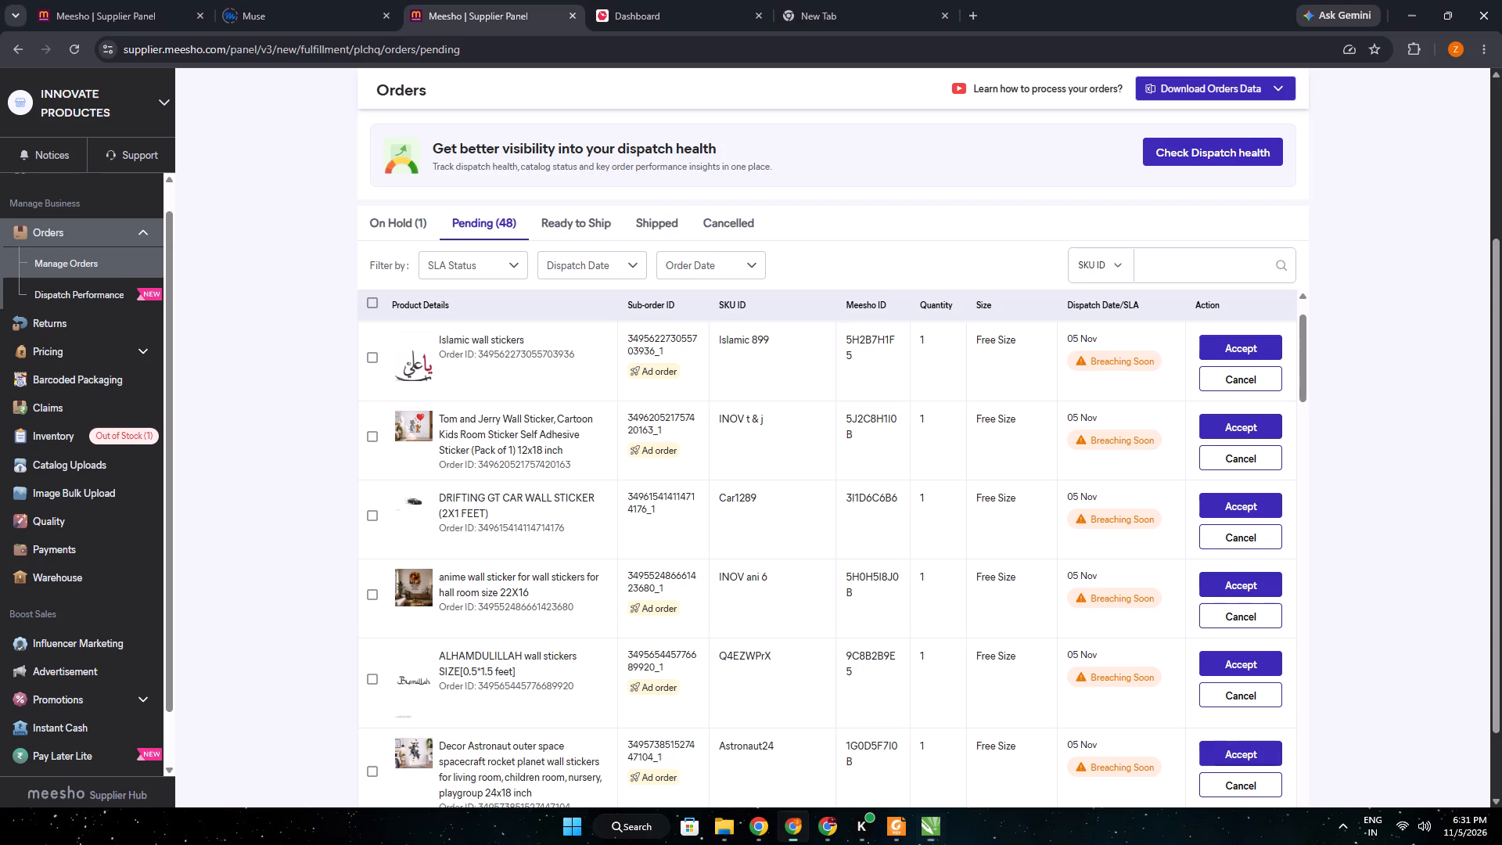
{"action": "triple_click", "coordinate": [728, 573]}
{"action": "key", "text": "ctrl+c"}
In 6 NOV.cdr, add the label "INOV ani 6" in the straw-hat sticker frame's upper-left corner and enlarge it to about 42 pt.
{"action": "left_click", "coordinate": [923, 823]}
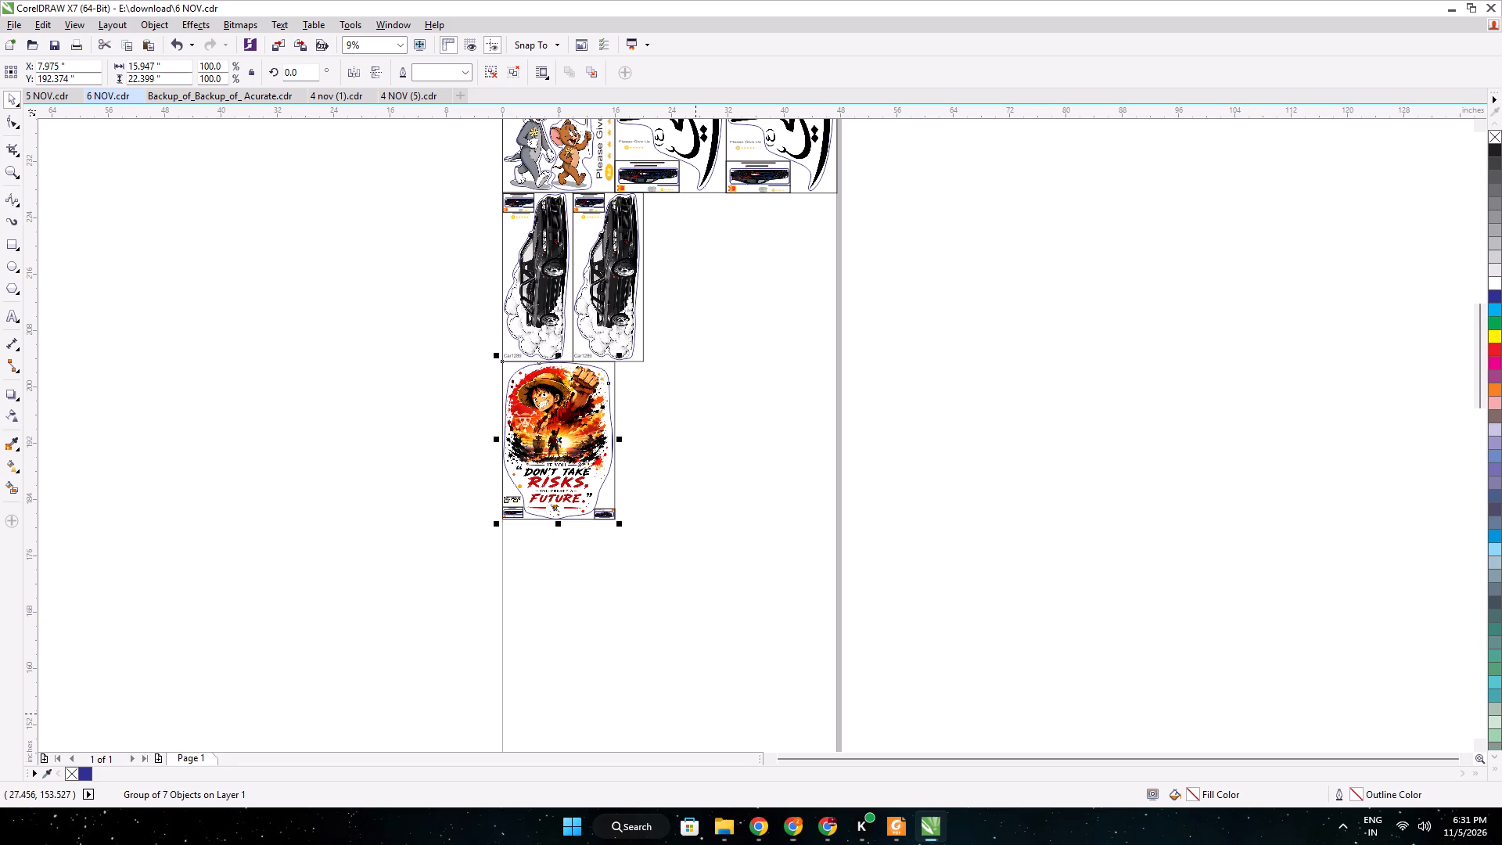
{"action": "left_click", "coordinate": [9, 313]}
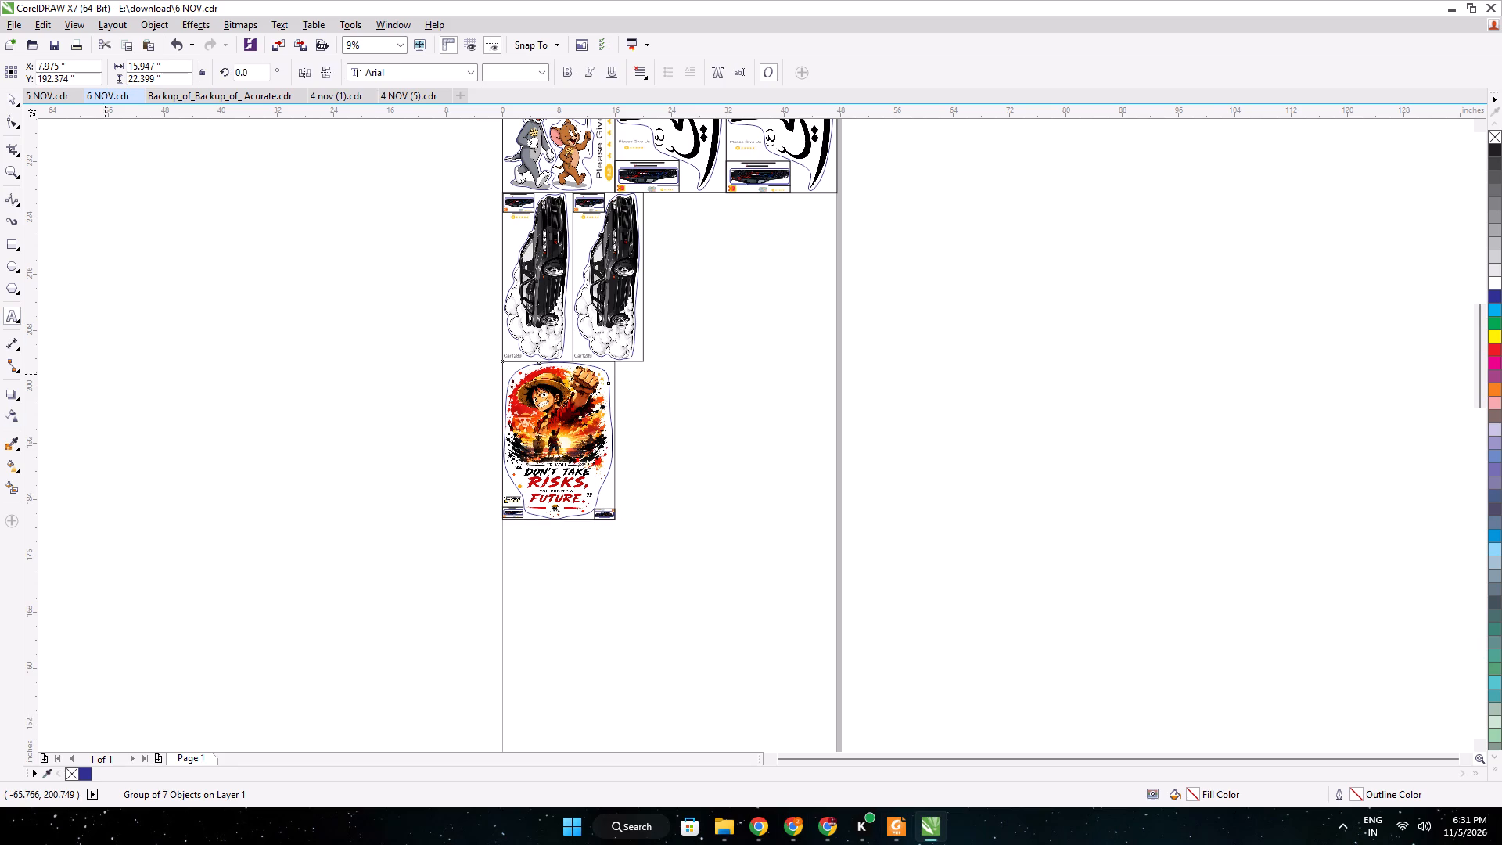
{"action": "scroll", "coordinate": [516, 361], "scroll_direction": "up", "scroll_amount": 4}
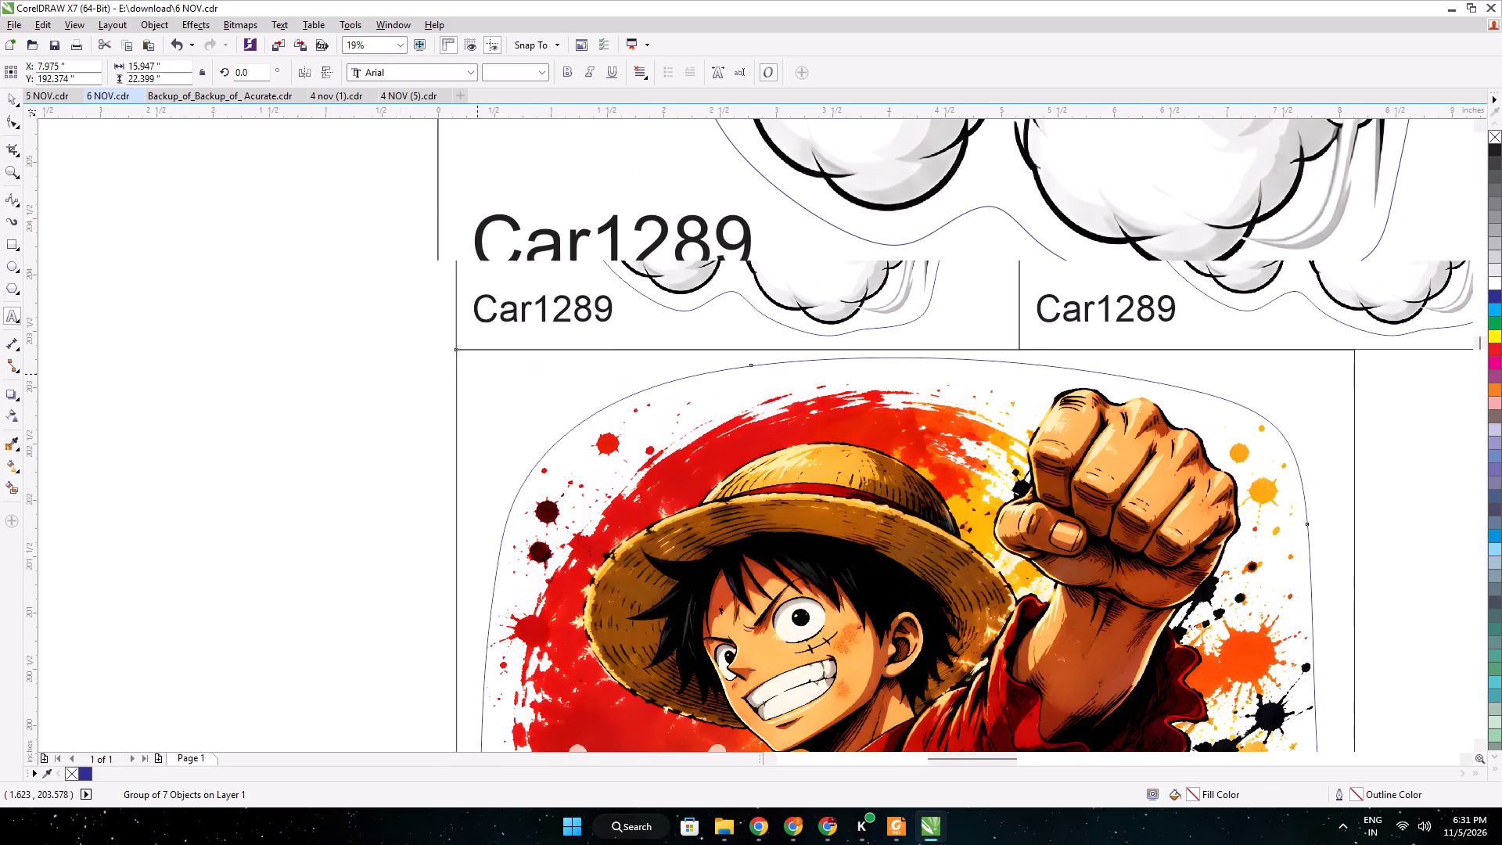
{"action": "left_click", "coordinate": [477, 357]}
{"action": "key", "text": "ctrl+v"}
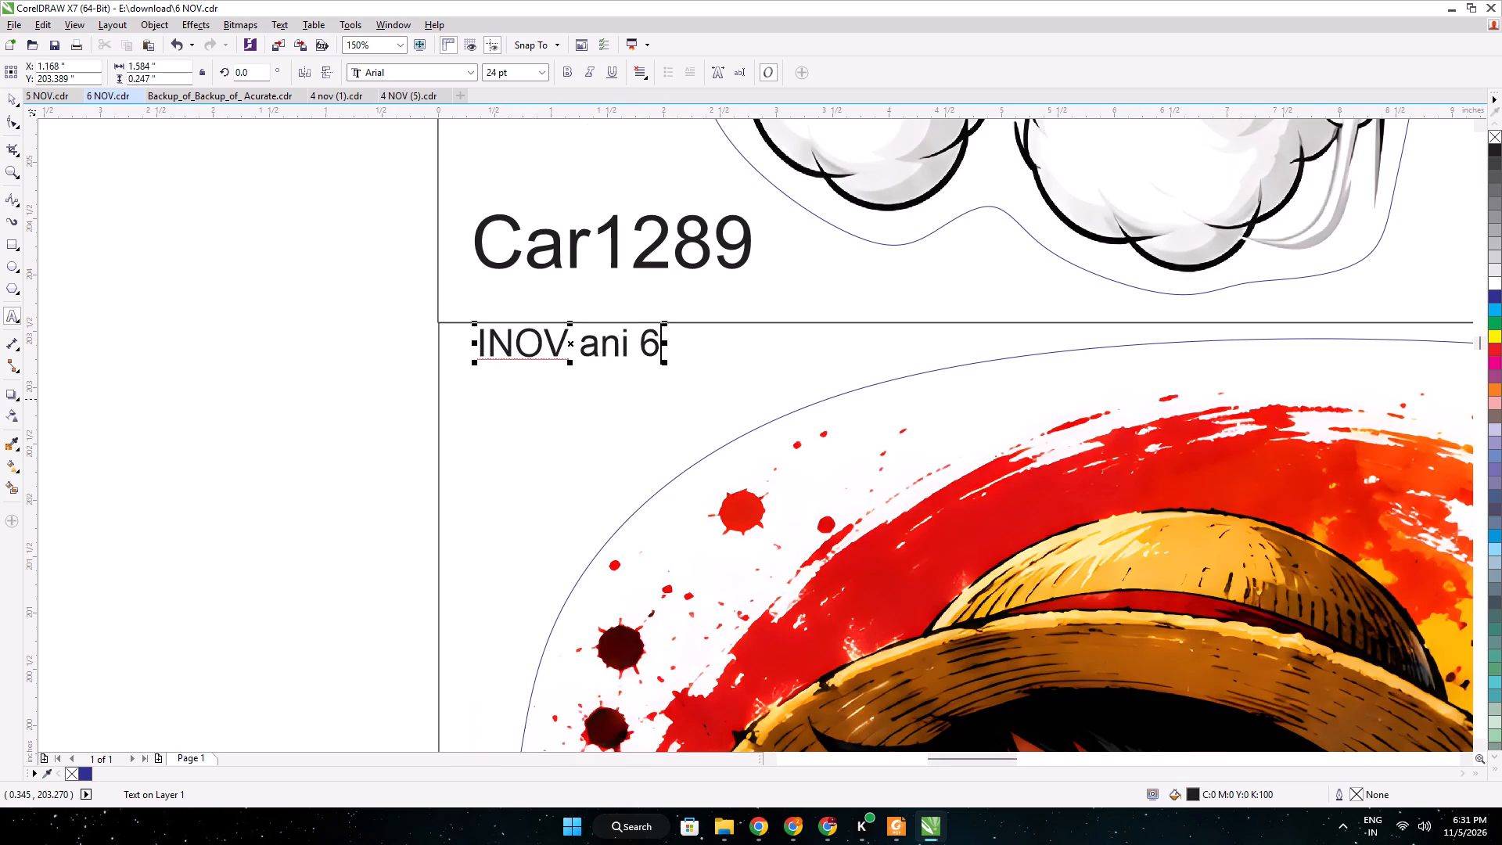
{"action": "left_click_drag", "start_coordinate": [571, 346], "coordinate": [548, 351]}
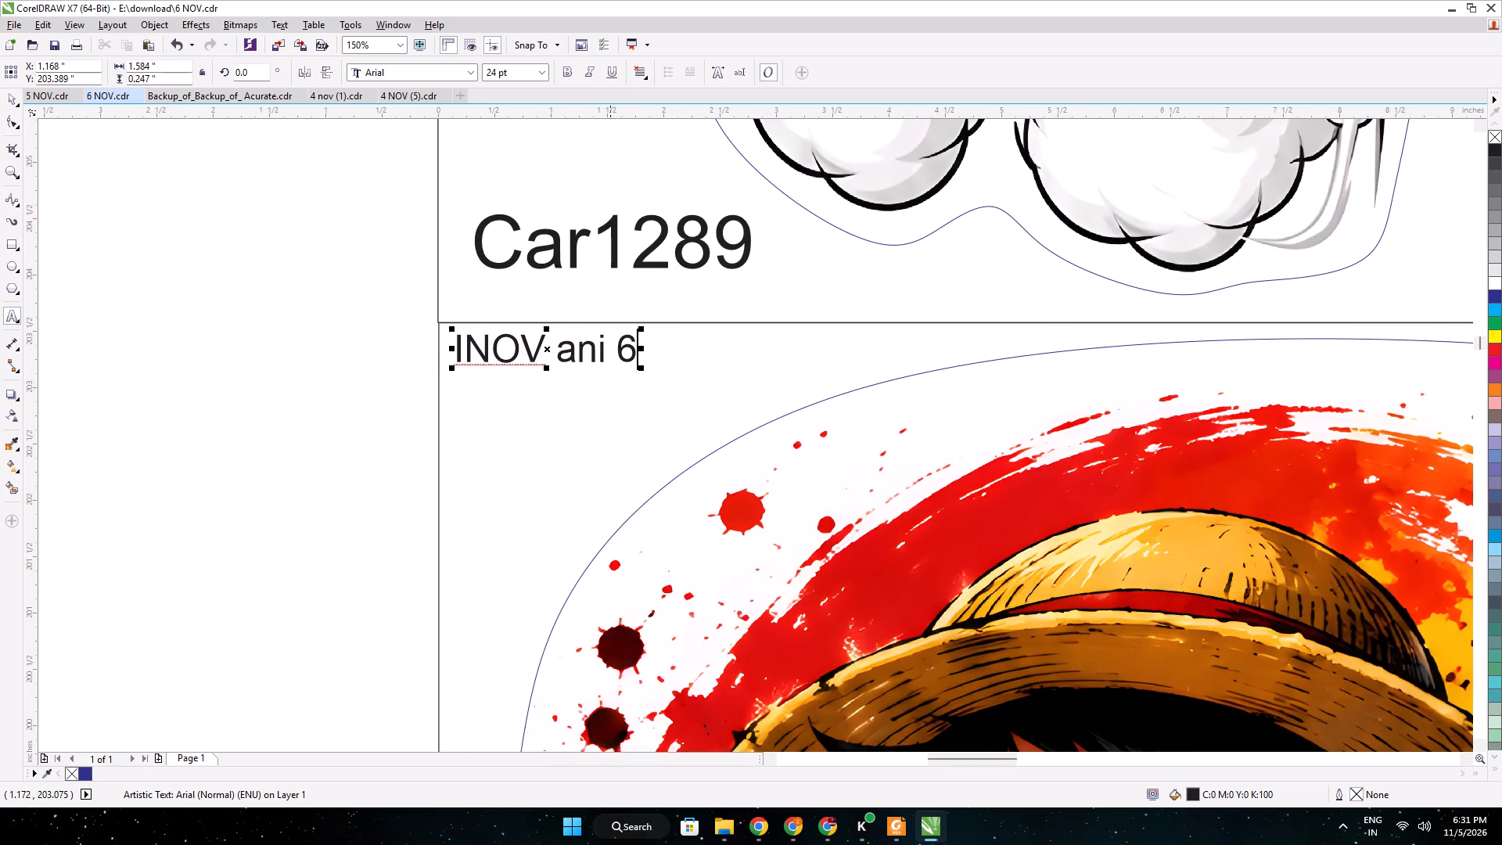
{"action": "left_click_drag", "start_coordinate": [639, 369], "coordinate": [740, 421]}
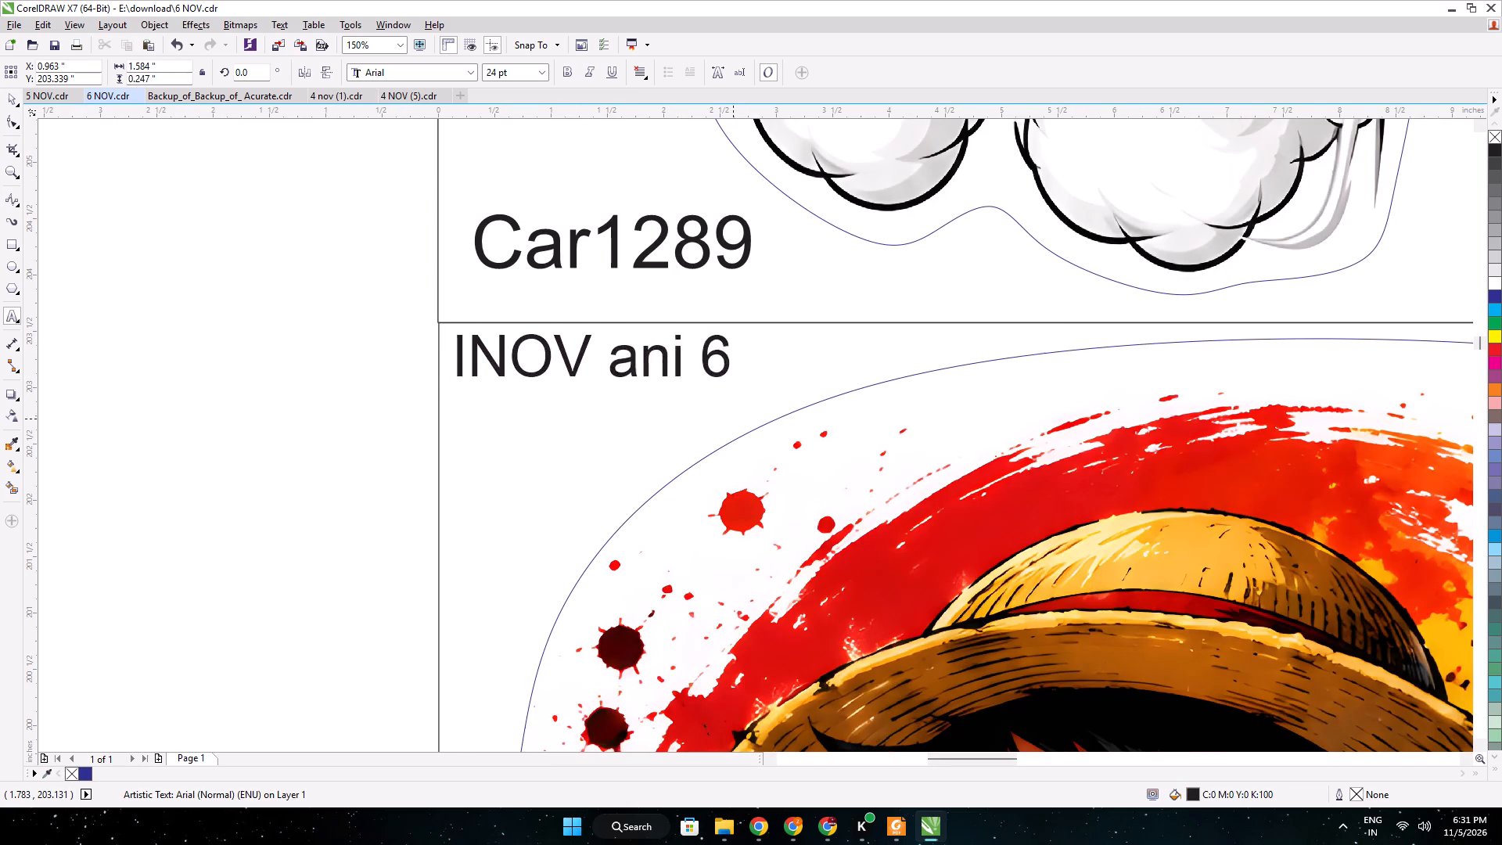
{"action": "left_click_drag", "start_coordinate": [740, 421], "coordinate": [778, 430]}
{"action": "left_click", "coordinate": [0, 95]}
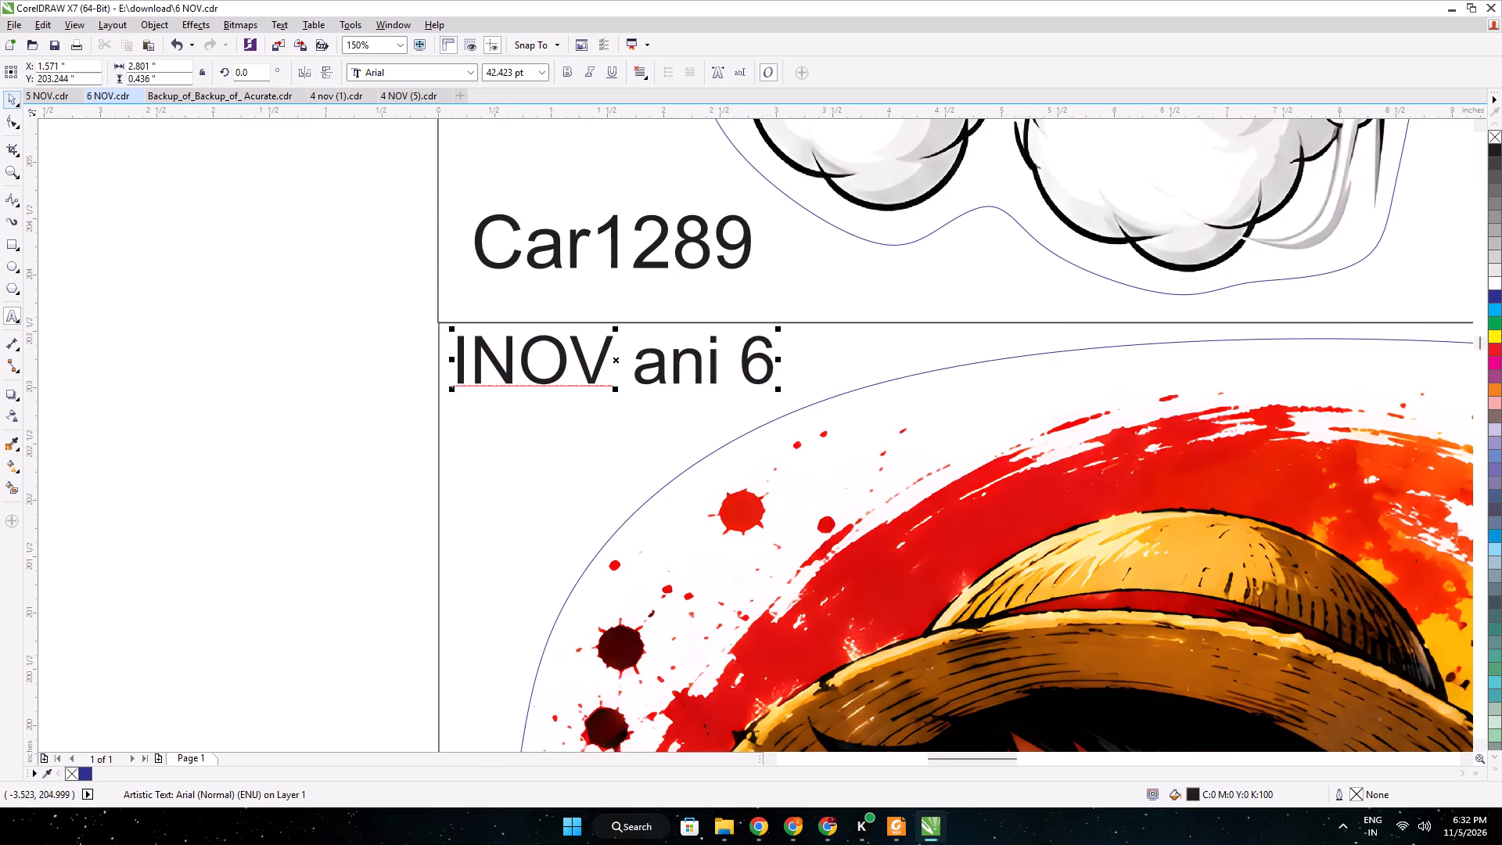
{"action": "left_click", "coordinate": [7, 98]}
{"action": "left_click", "coordinate": [214, 250]}
Group the "INOV ani 6" label with the framed straw-hat sticker.
{"action": "scroll", "coordinate": [272, 262], "scroll_direction": "down", "scroll_amount": 3}
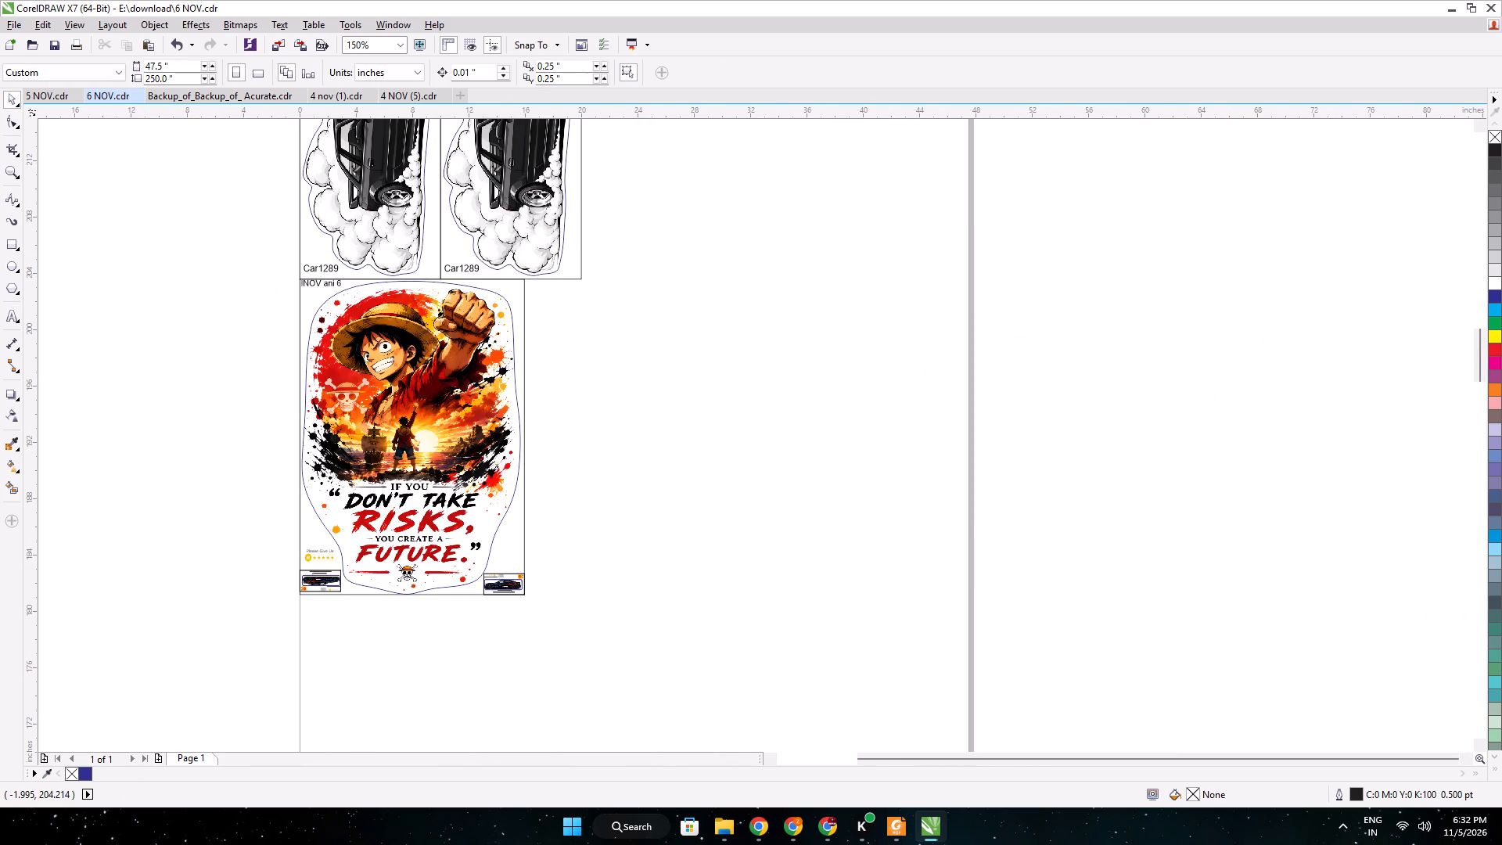
{"action": "left_click_drag", "start_coordinate": [553, 627], "coordinate": [223, 277]}
{"action": "key", "text": "ctrl+g"}
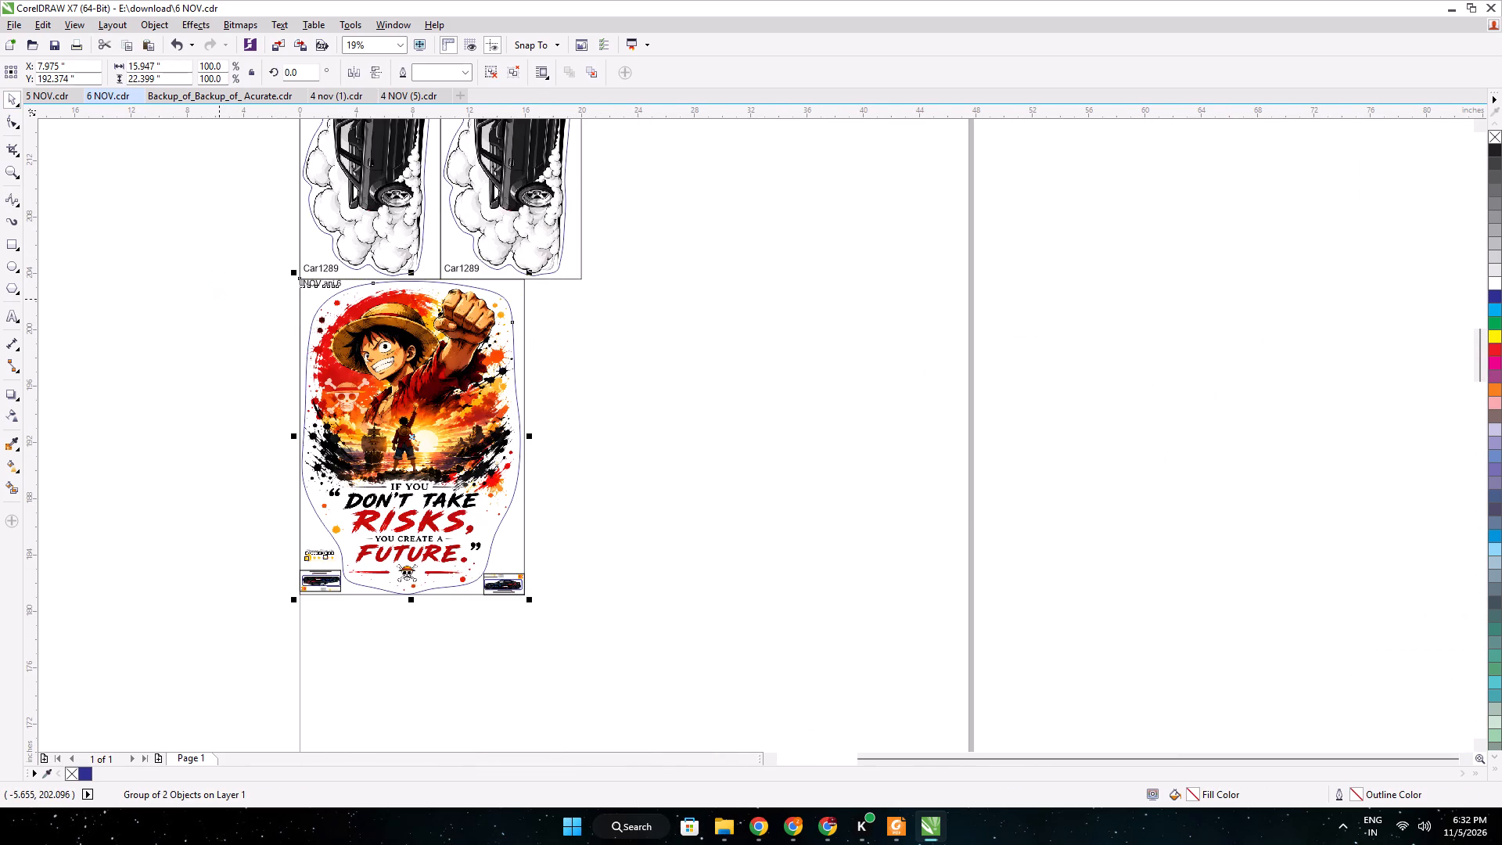
Duplicate the labelled straw-hat sticker and align the copy flush against the original's right edge, directly beneath the Car1289 frames.
{"action": "key", "text": "ctrl+d"}
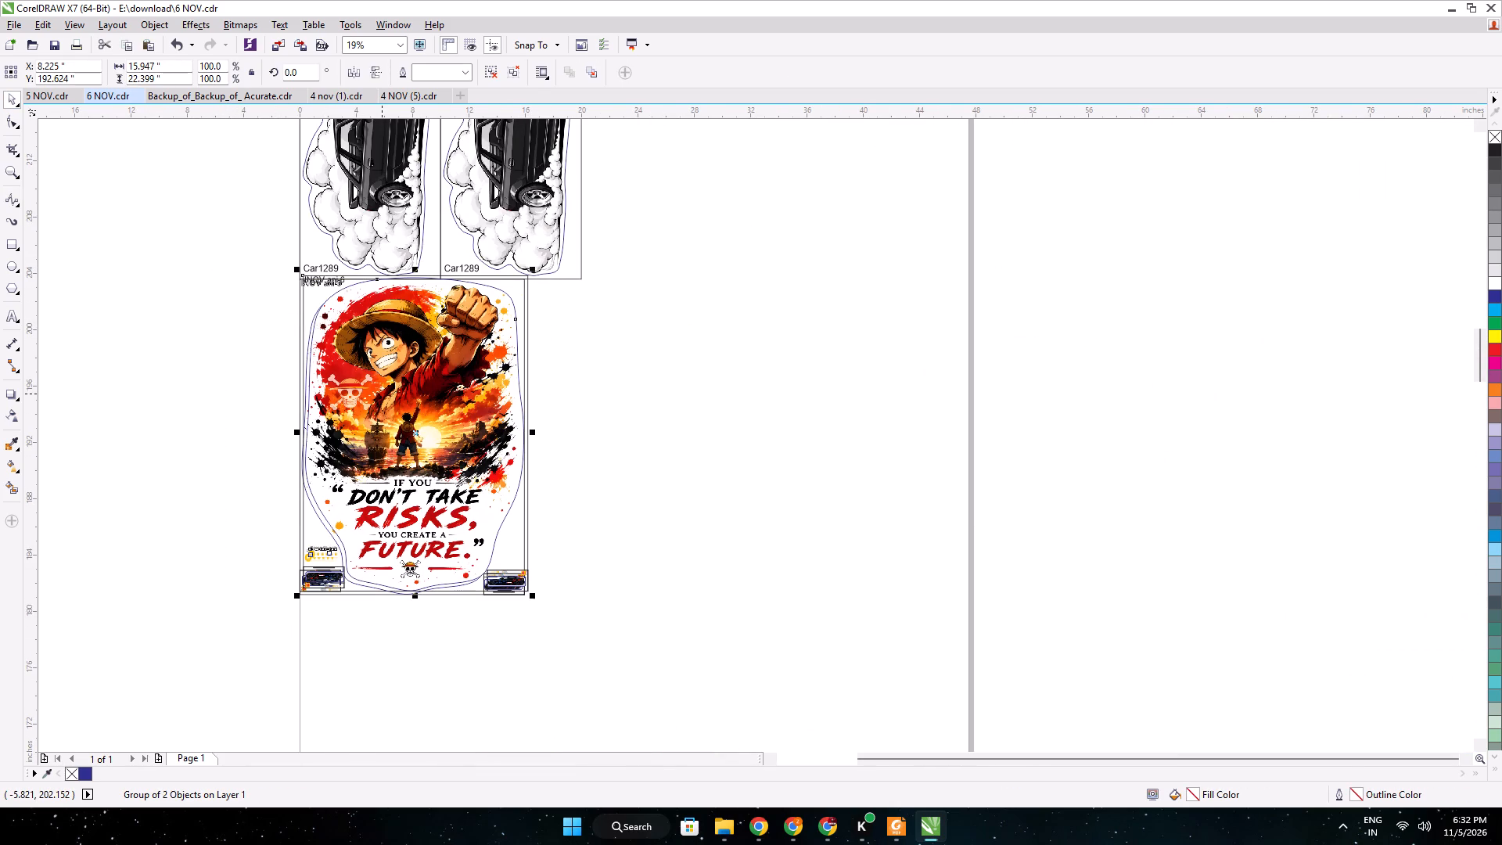
{"action": "left_click_drag", "start_coordinate": [383, 390], "coordinate": [603, 394]}
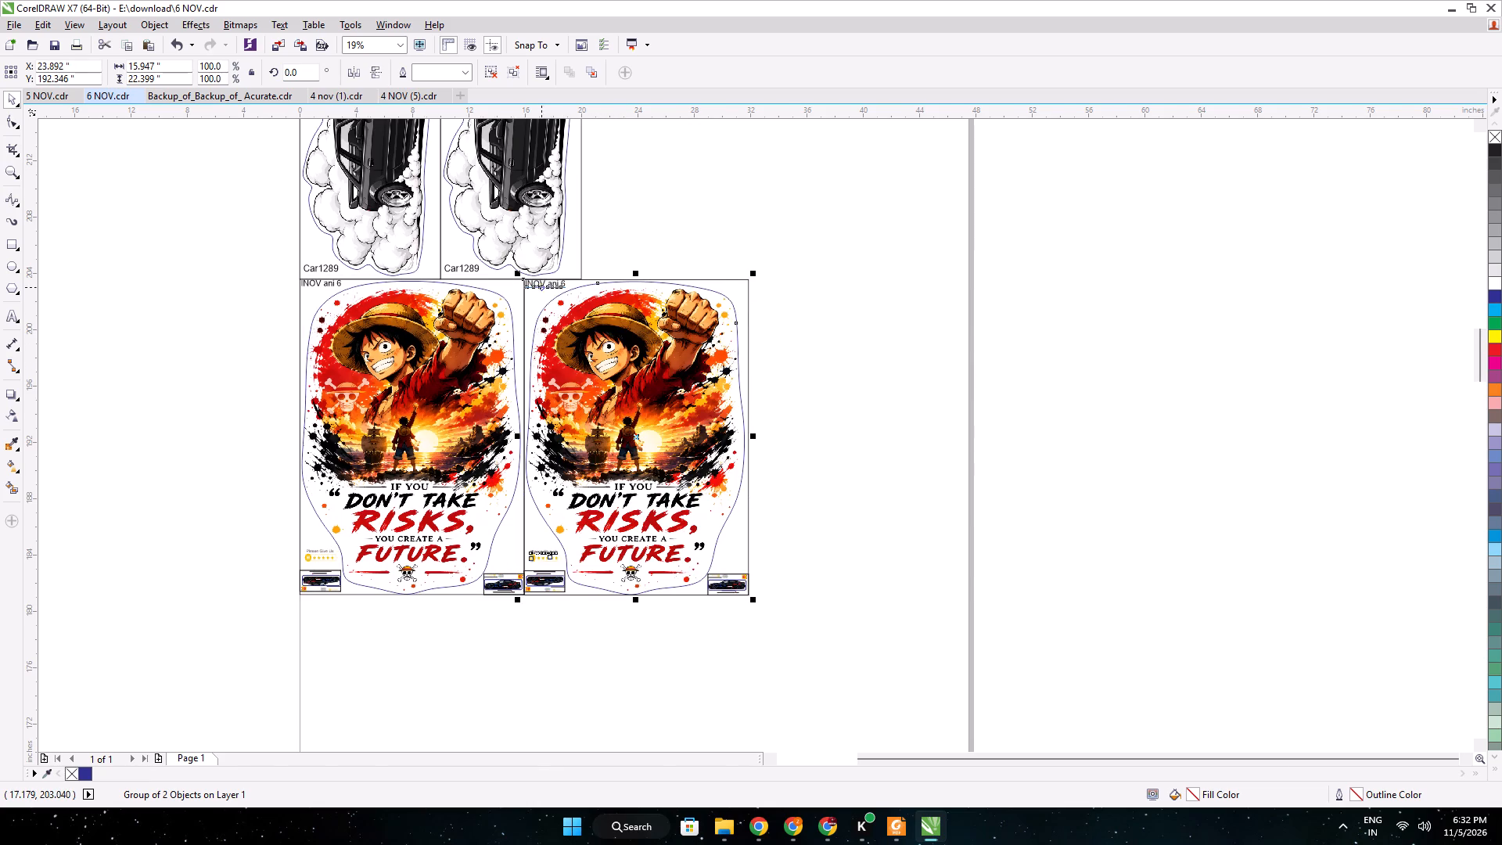
{"action": "scroll", "coordinate": [541, 286], "scroll_direction": "up", "scroll_amount": 4}
{"action": "key", "text": "Up"}
{"action": "key", "text": "Up"}
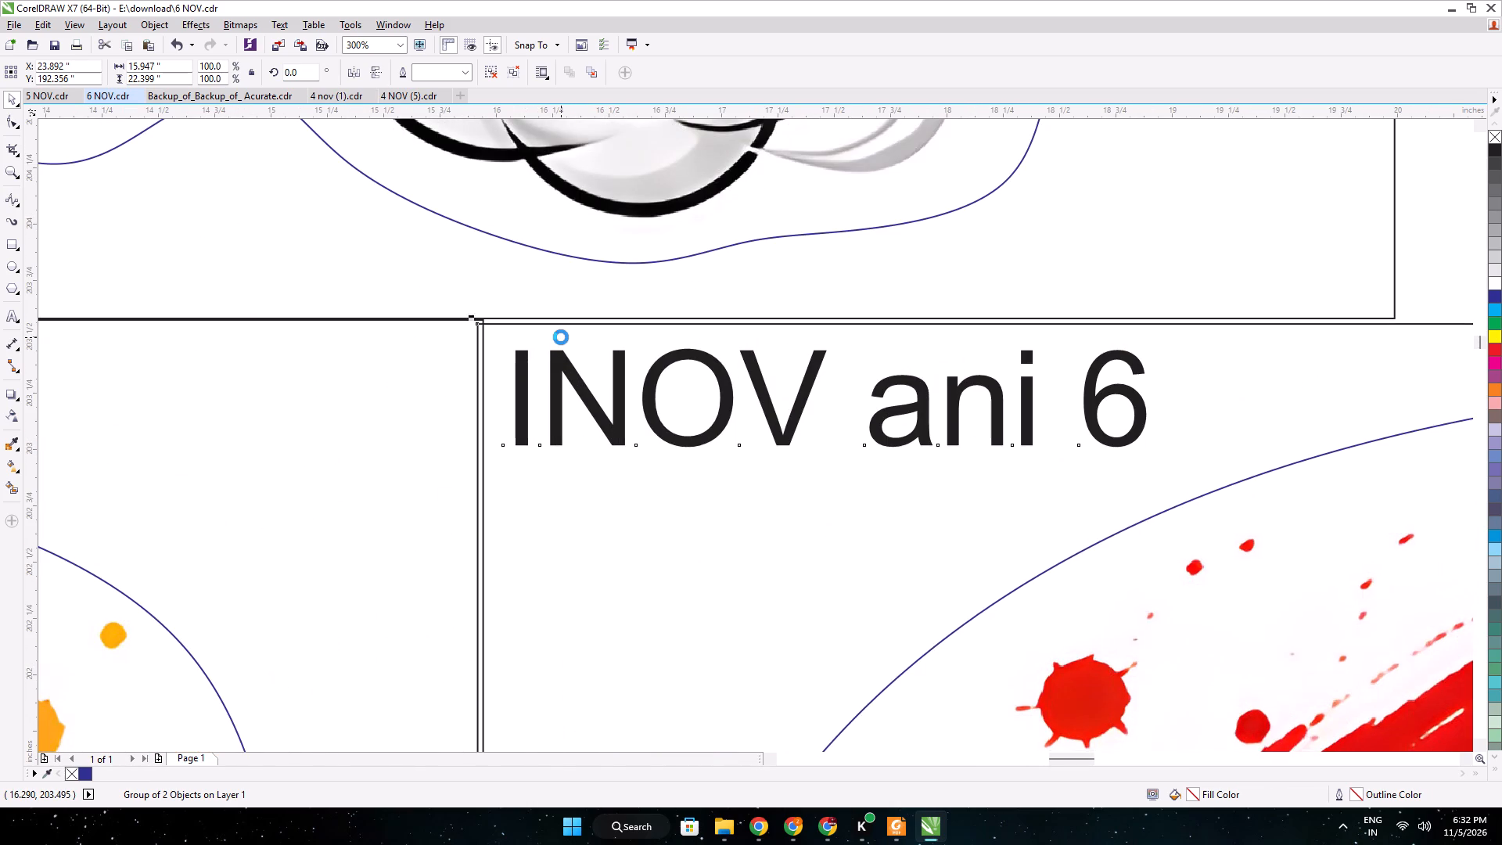
{"action": "key", "text": "Up"}
{"action": "key", "text": "Right"}
{"action": "key", "text": "Right"}
{"action": "key", "text": "Right"}
{"action": "key", "text": "Right"}
{"action": "key", "text": "Left"}
{"action": "key", "text": "Left"}
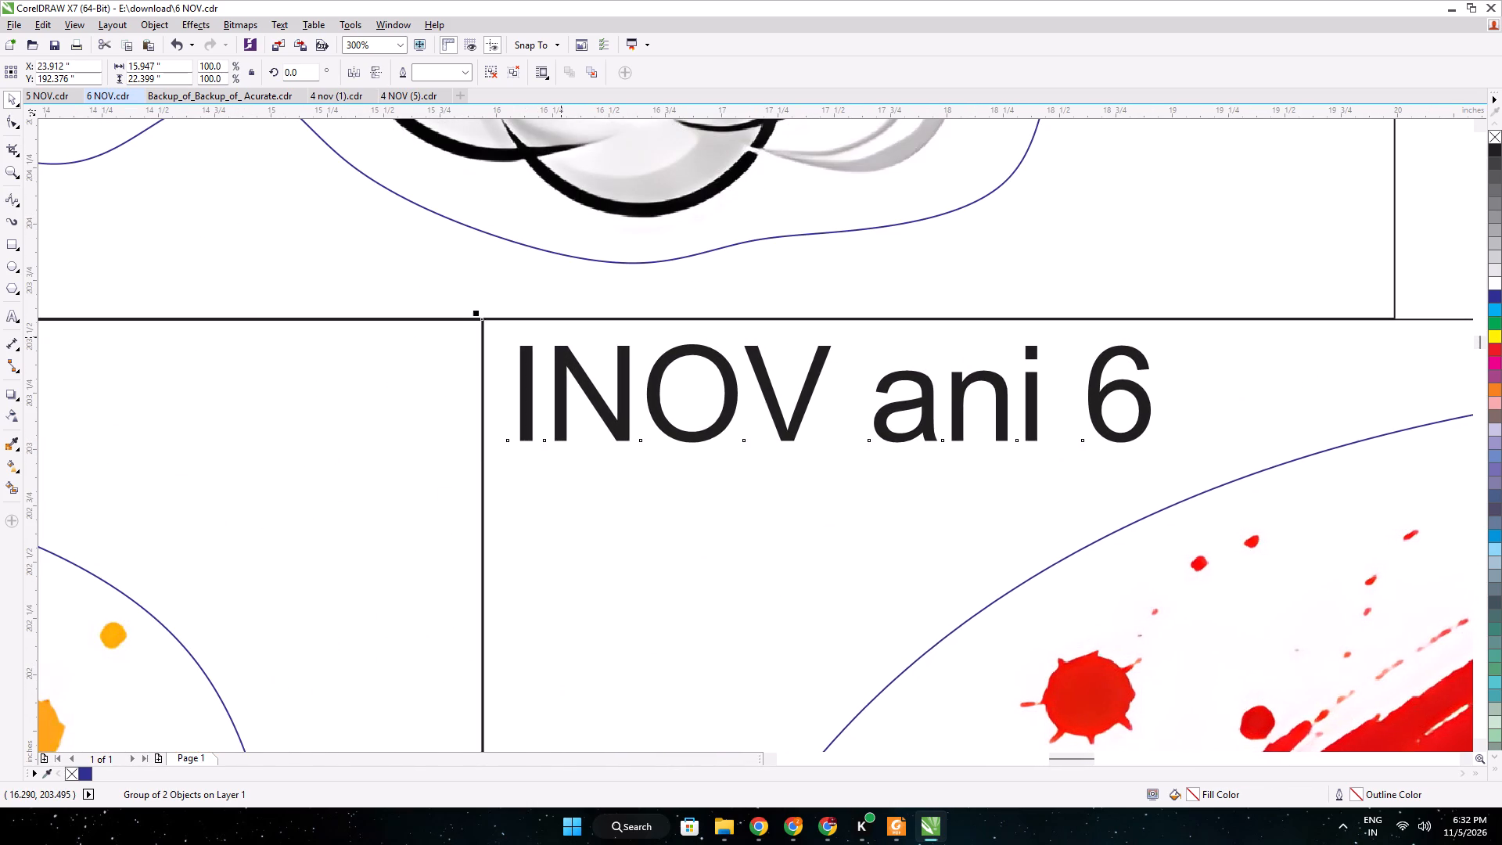
{"action": "scroll", "coordinate": [561, 337], "scroll_direction": "down", "scroll_amount": 3}
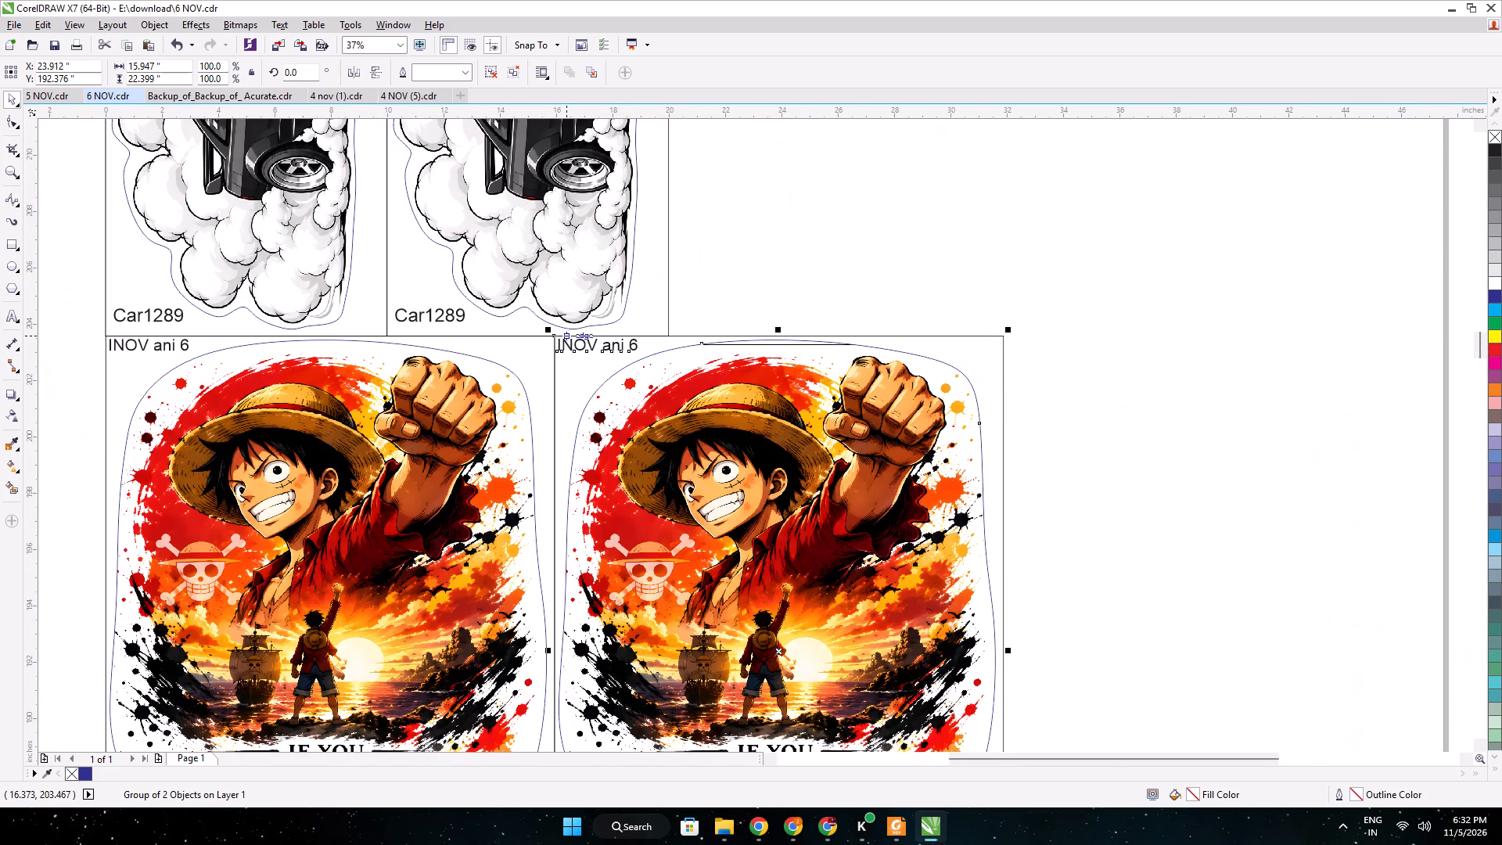
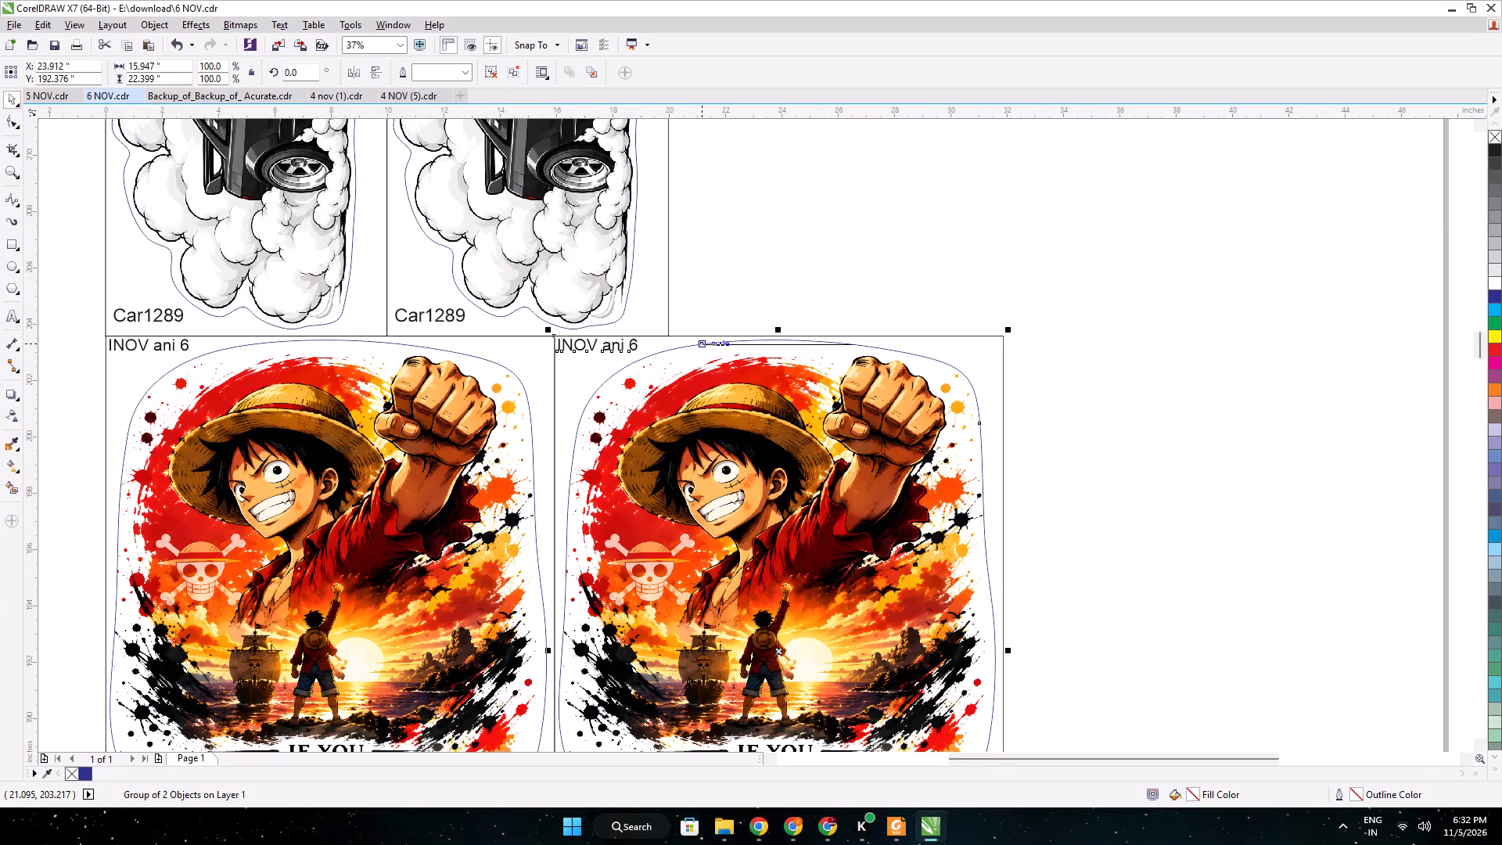
Repeat the duplication of the labelled straw-hat sticker to place a third copy flush beside the second.
{"action": "scroll", "coordinate": [701, 338], "scroll_direction": "down", "scroll_amount": 1}
{"action": "key", "text": "ctrl+d"}
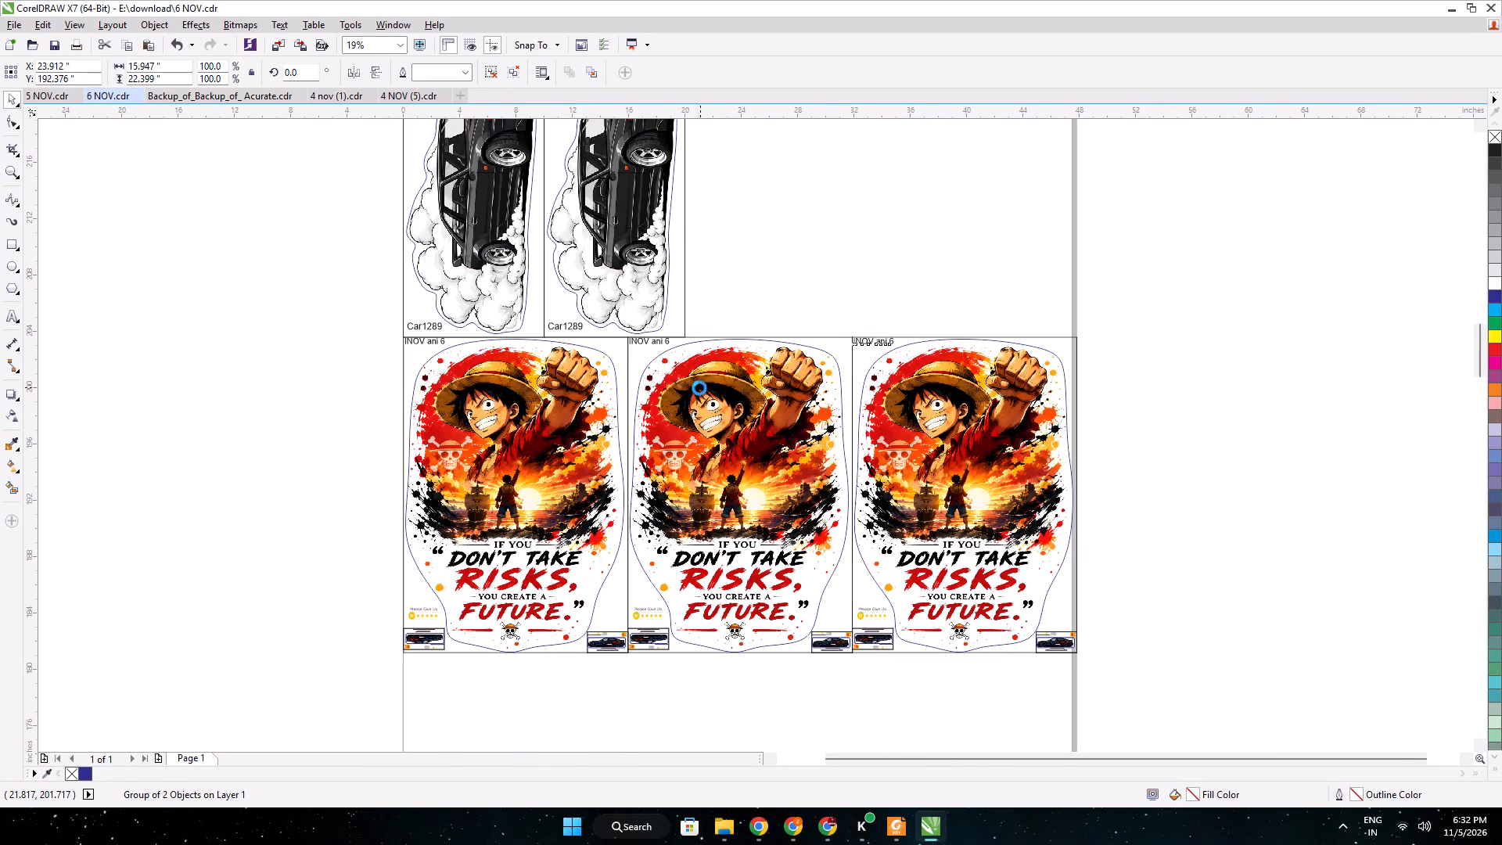
Narrow the third straw-hat sticker to about 15.65 inches so its outer edge meets the page edge.
{"action": "scroll", "coordinate": [1104, 479], "scroll_direction": "up", "scroll_amount": 2}
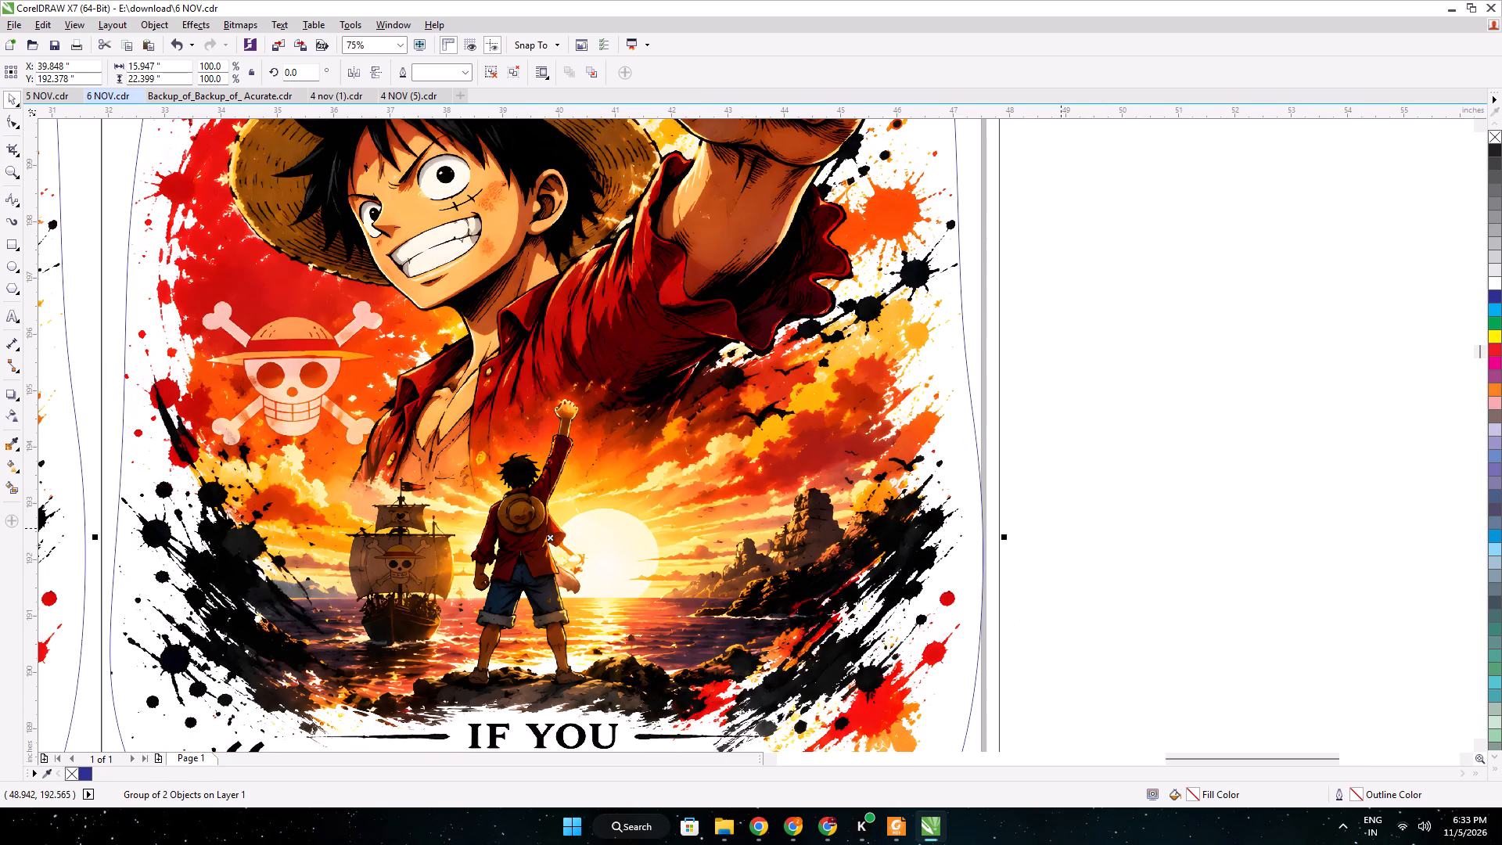
{"action": "scroll", "coordinate": [1000, 548], "scroll_direction": "up", "scroll_amount": 1}
{"action": "left_click_drag", "start_coordinate": [1004, 527], "coordinate": [983, 525]}
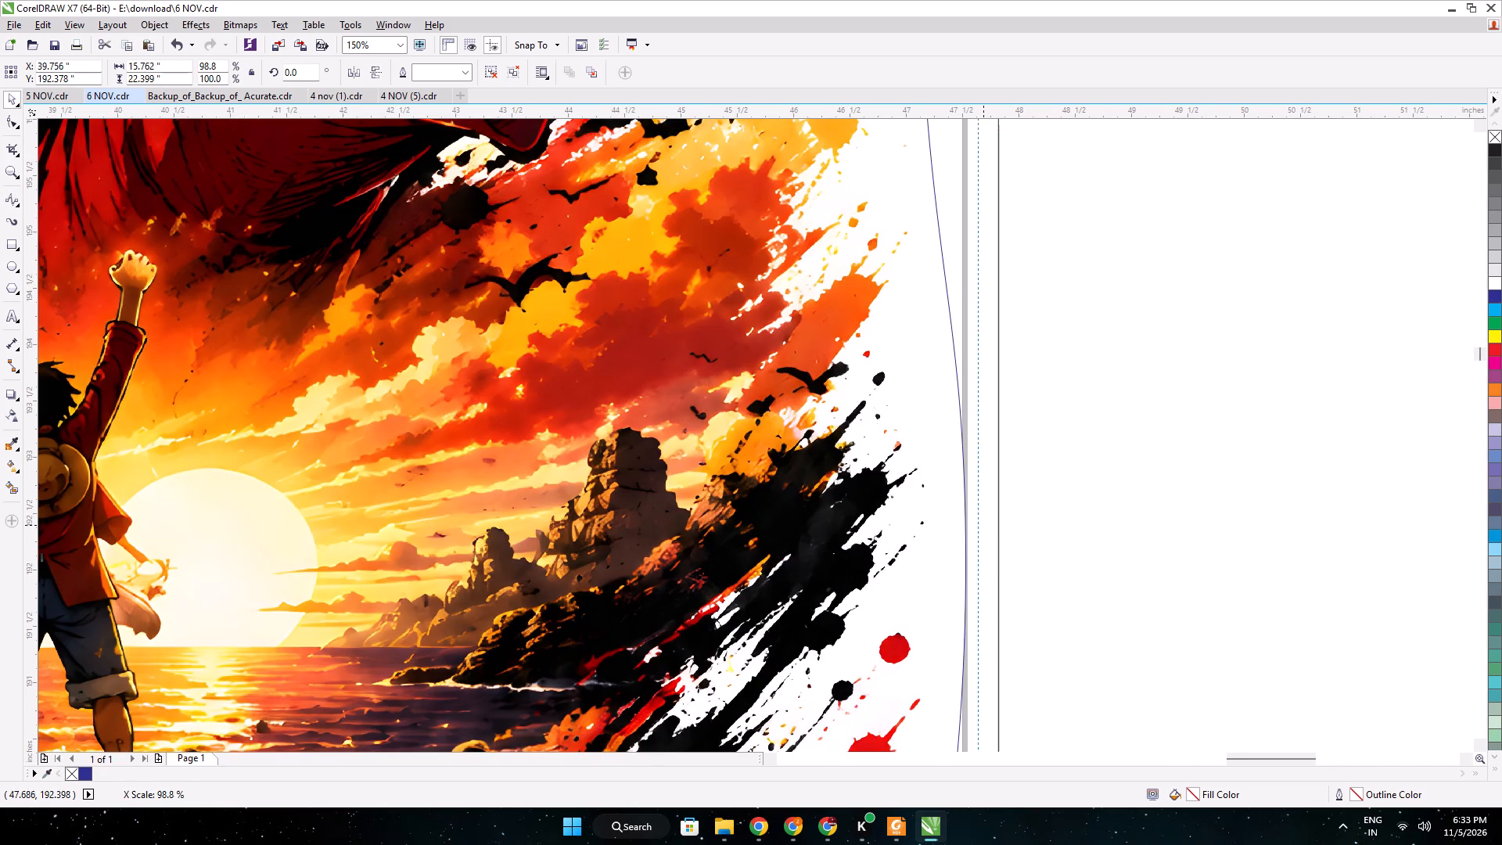
{"action": "left_click_drag", "start_coordinate": [983, 525], "coordinate": [968, 526]}
{"action": "scroll", "coordinate": [1086, 464], "scroll_direction": "down", "scroll_amount": 5}
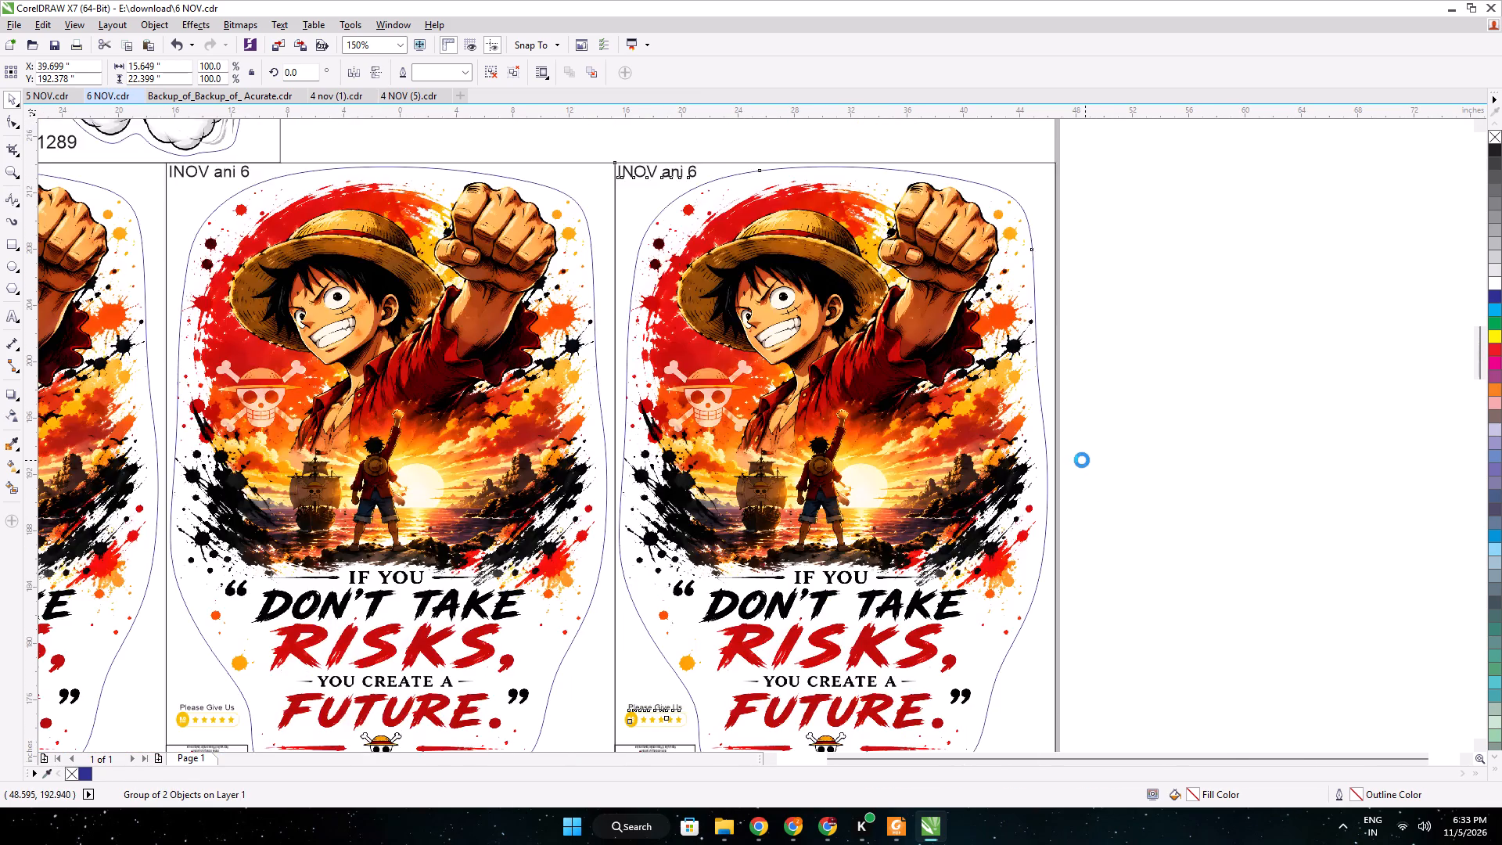
{"action": "left_click", "coordinate": [1098, 665]}
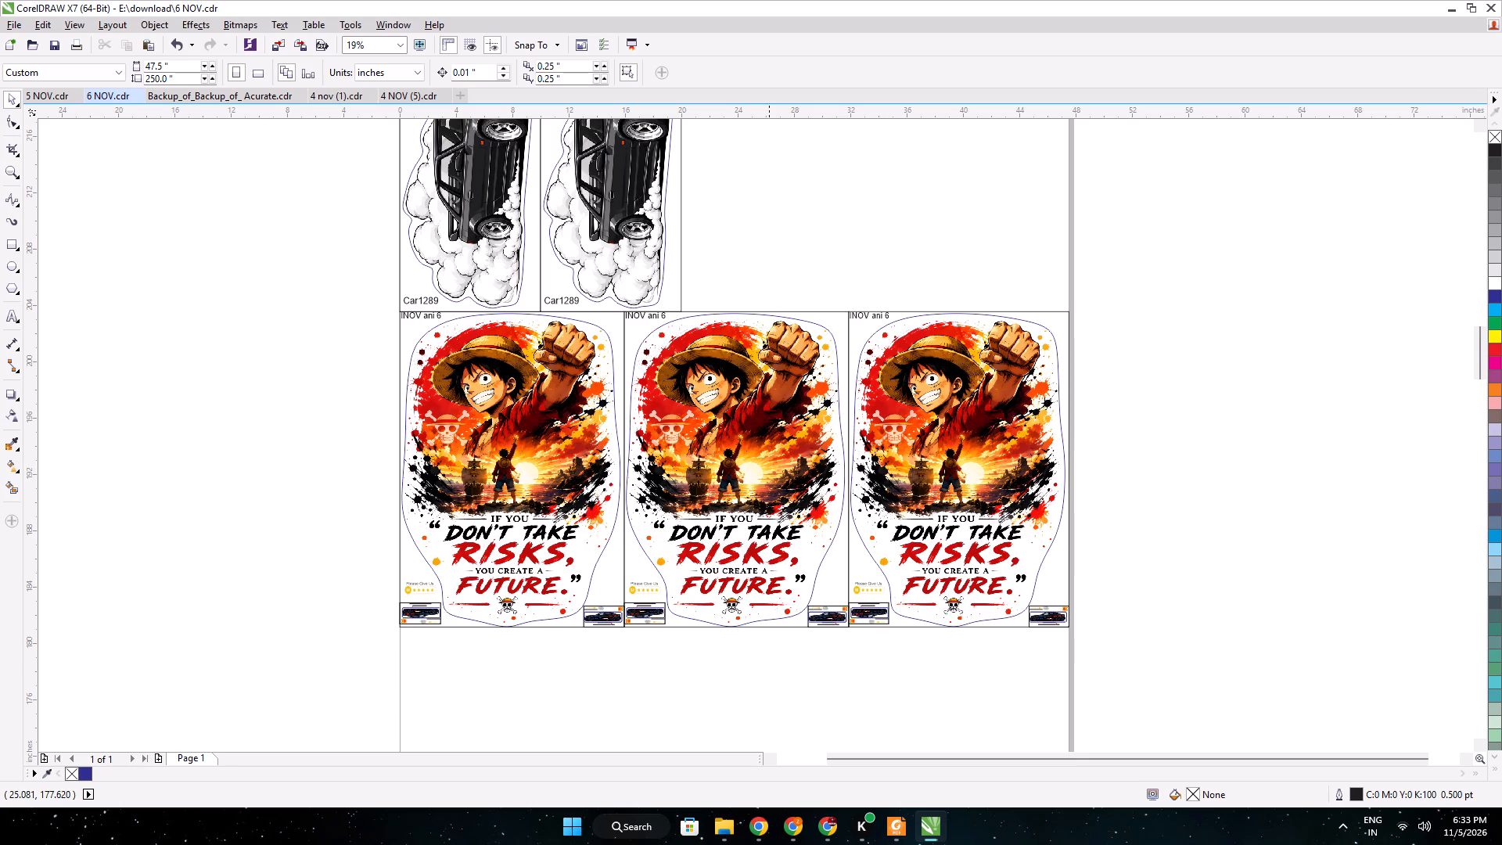
In the Meesho pending orders, open the ALHAMDULILLAH wall sticker's picture and copy the Bismillah artwork as an image with Google Lens.
{"action": "left_click", "coordinate": [794, 840]}
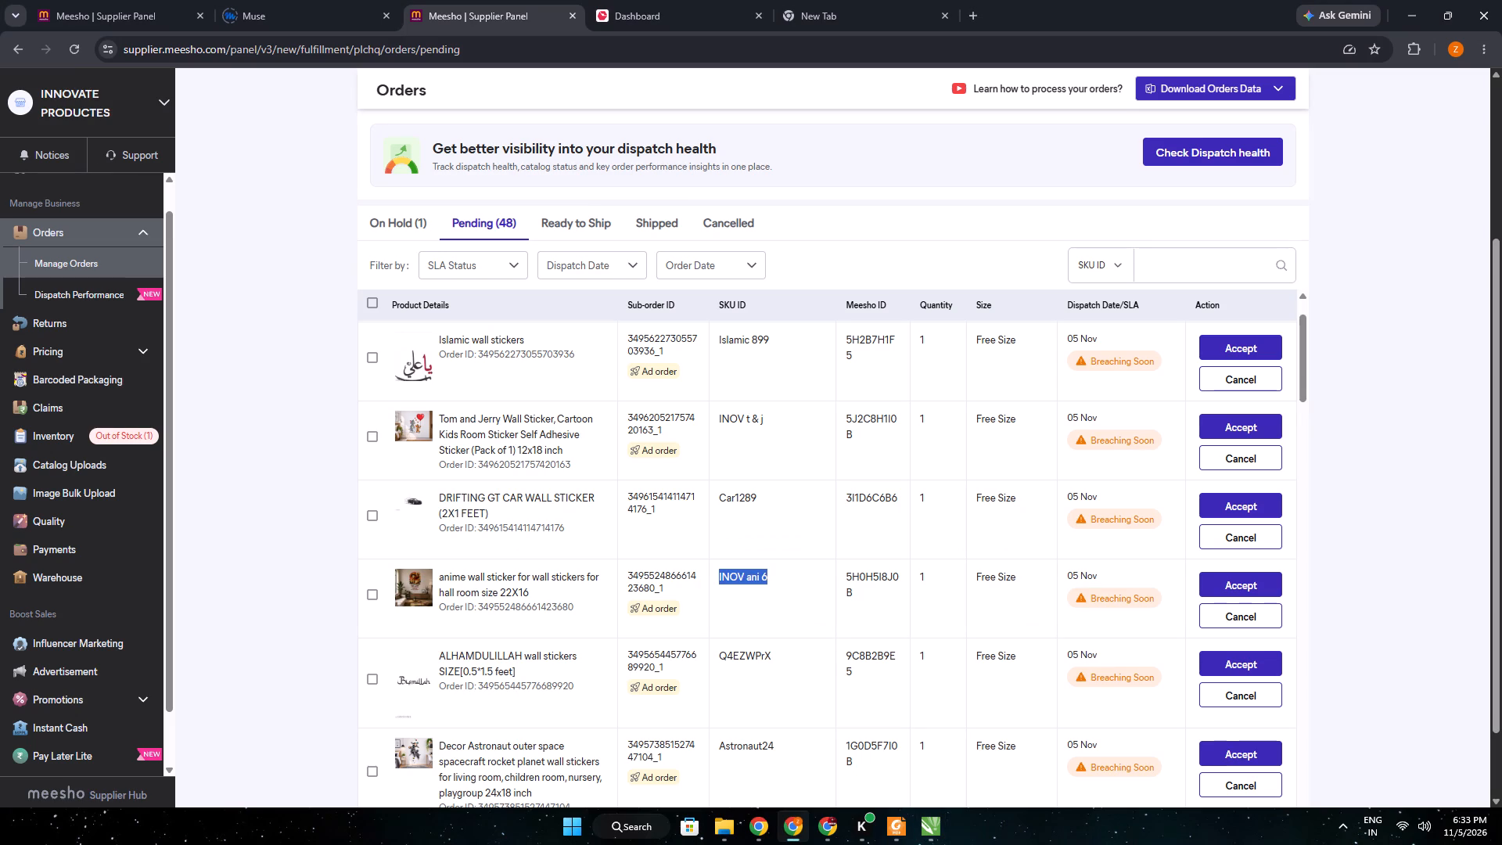
{"action": "left_click", "coordinate": [401, 680]}
{"action": "right_click", "coordinate": [566, 450]}
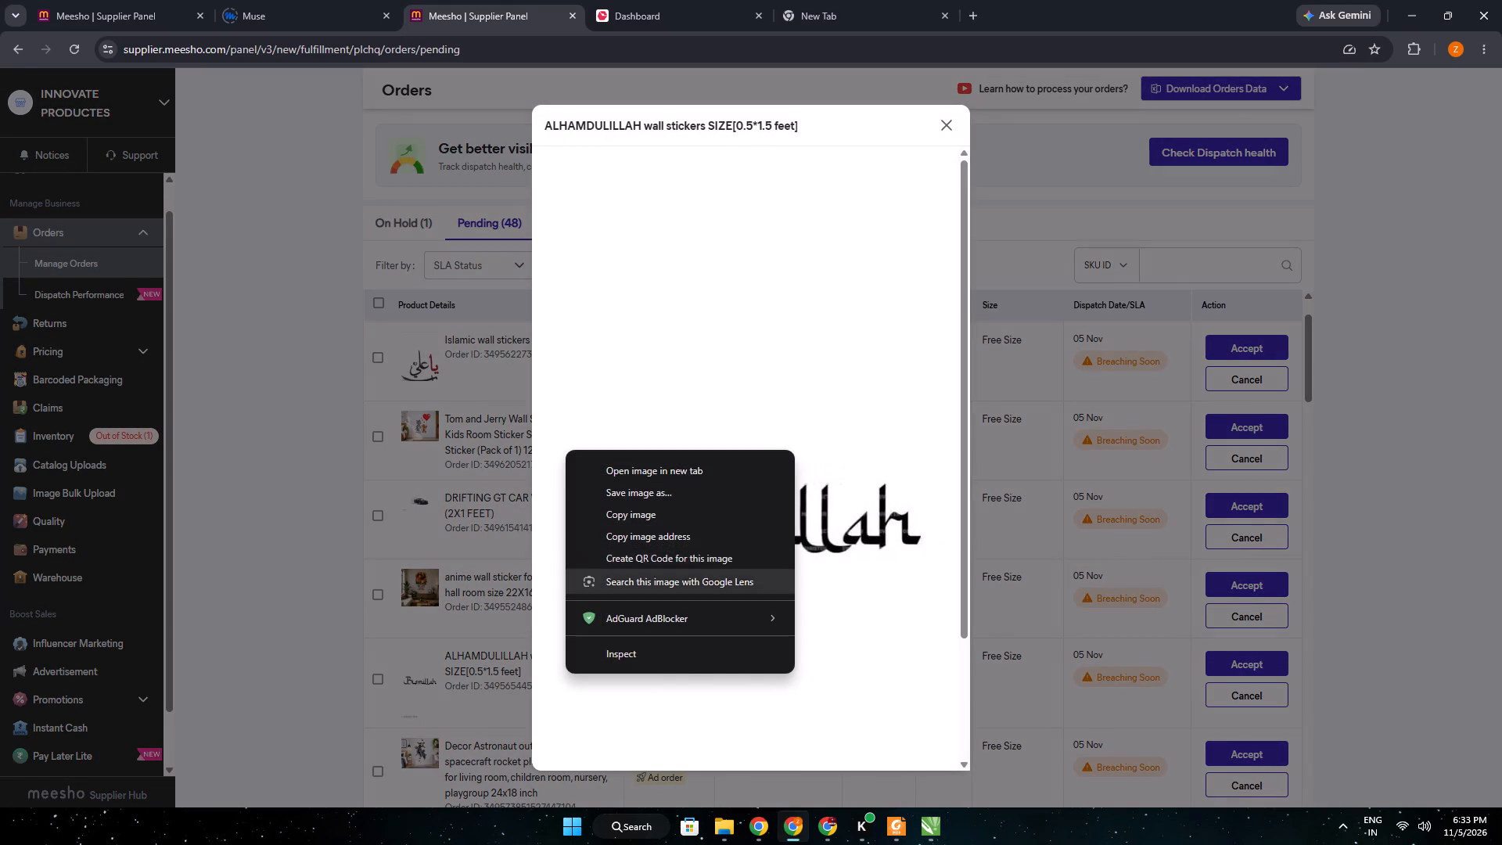
{"action": "left_click", "coordinate": [620, 581]}
{"action": "left_click_drag", "start_coordinate": [782, 419], "coordinate": [1004, 563]}
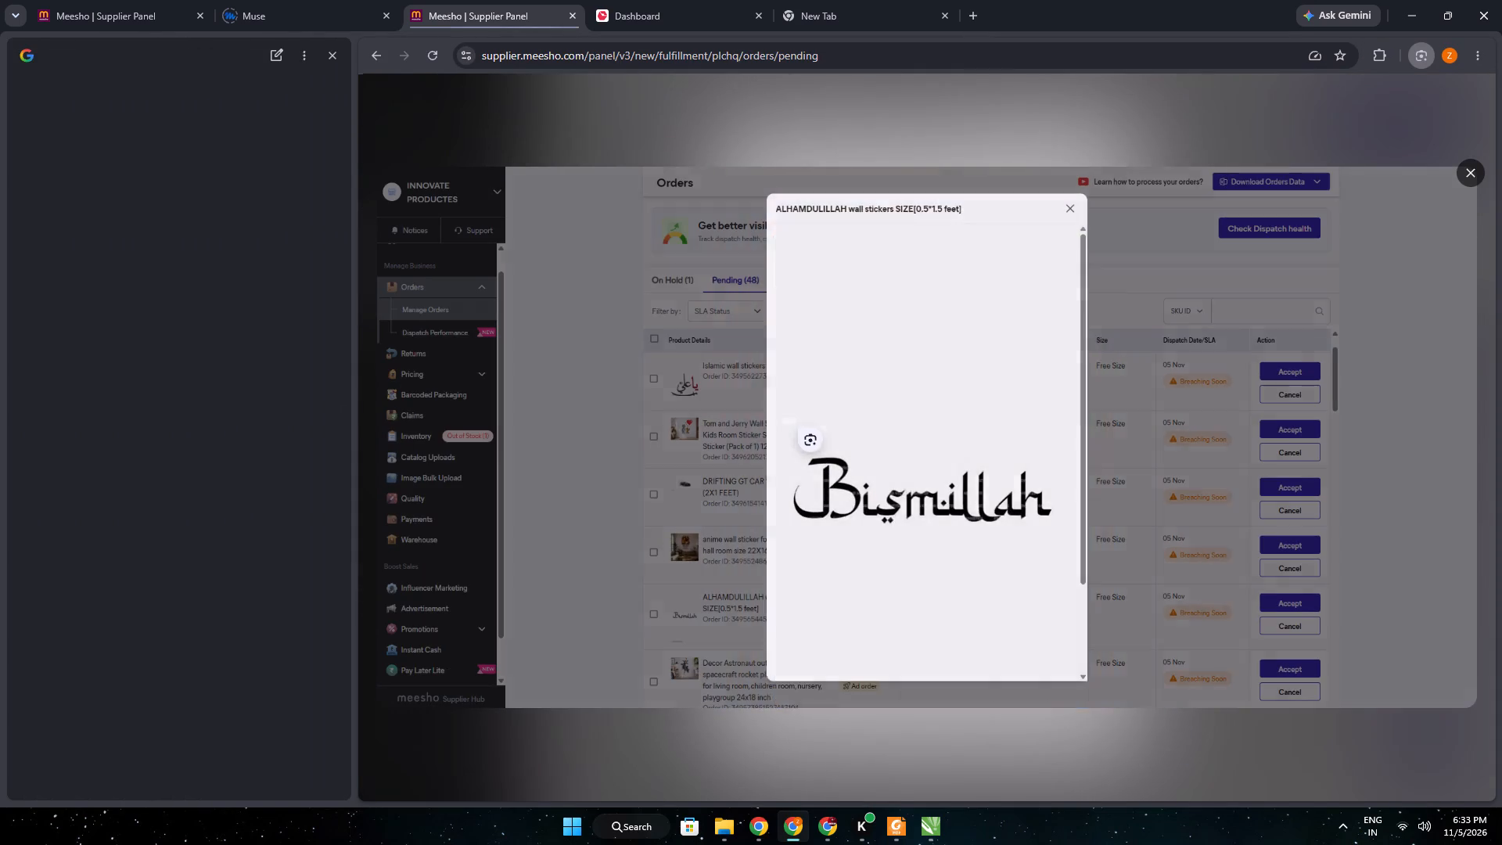
{"action": "left_click_drag", "start_coordinate": [1004, 563], "coordinate": [1073, 590]}
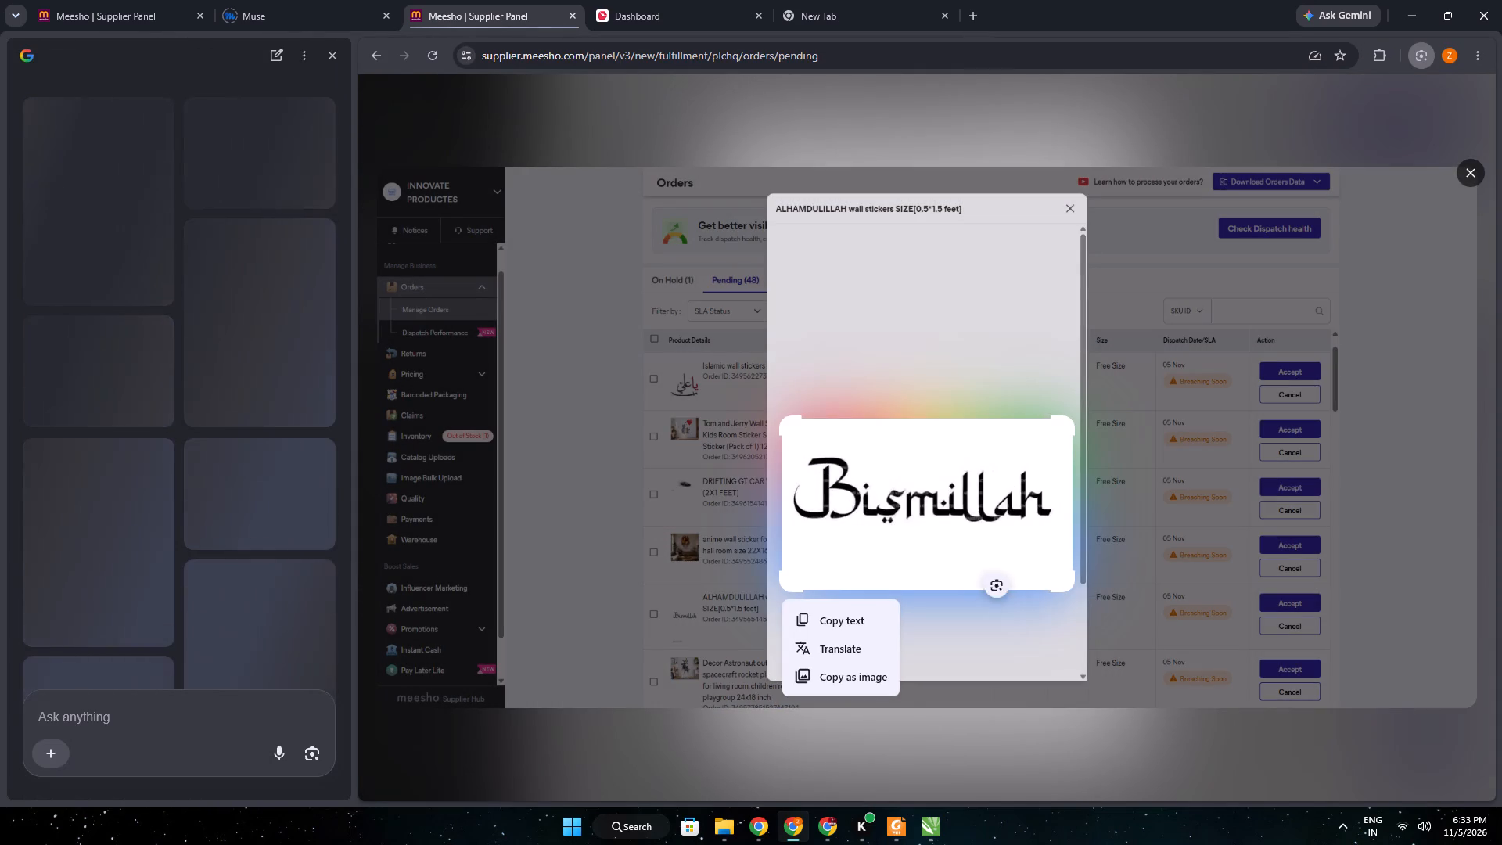
{"action": "left_click", "coordinate": [841, 668]}
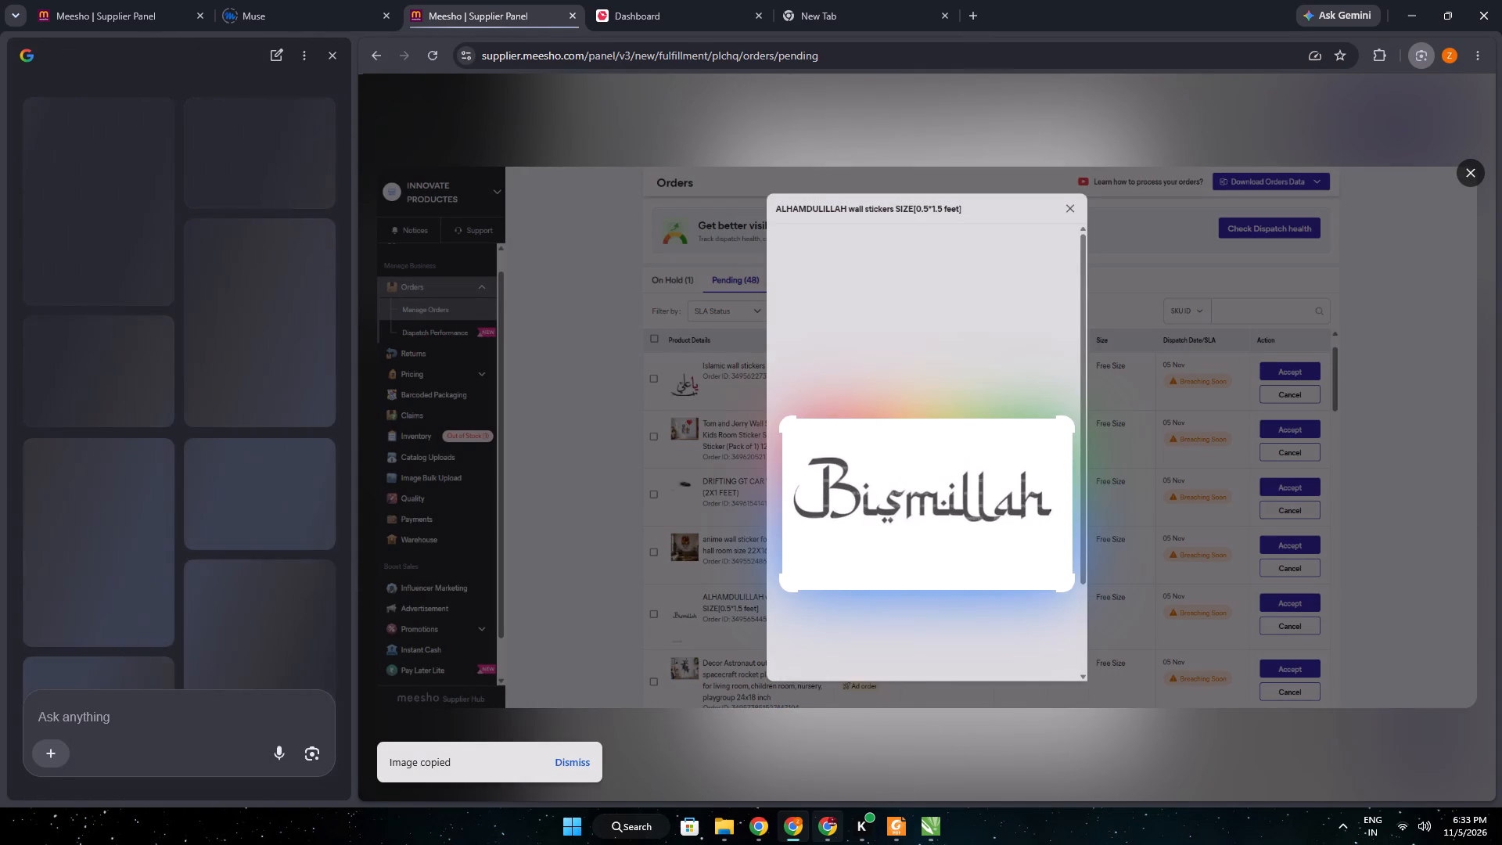
{"action": "left_click", "coordinate": [825, 820]}
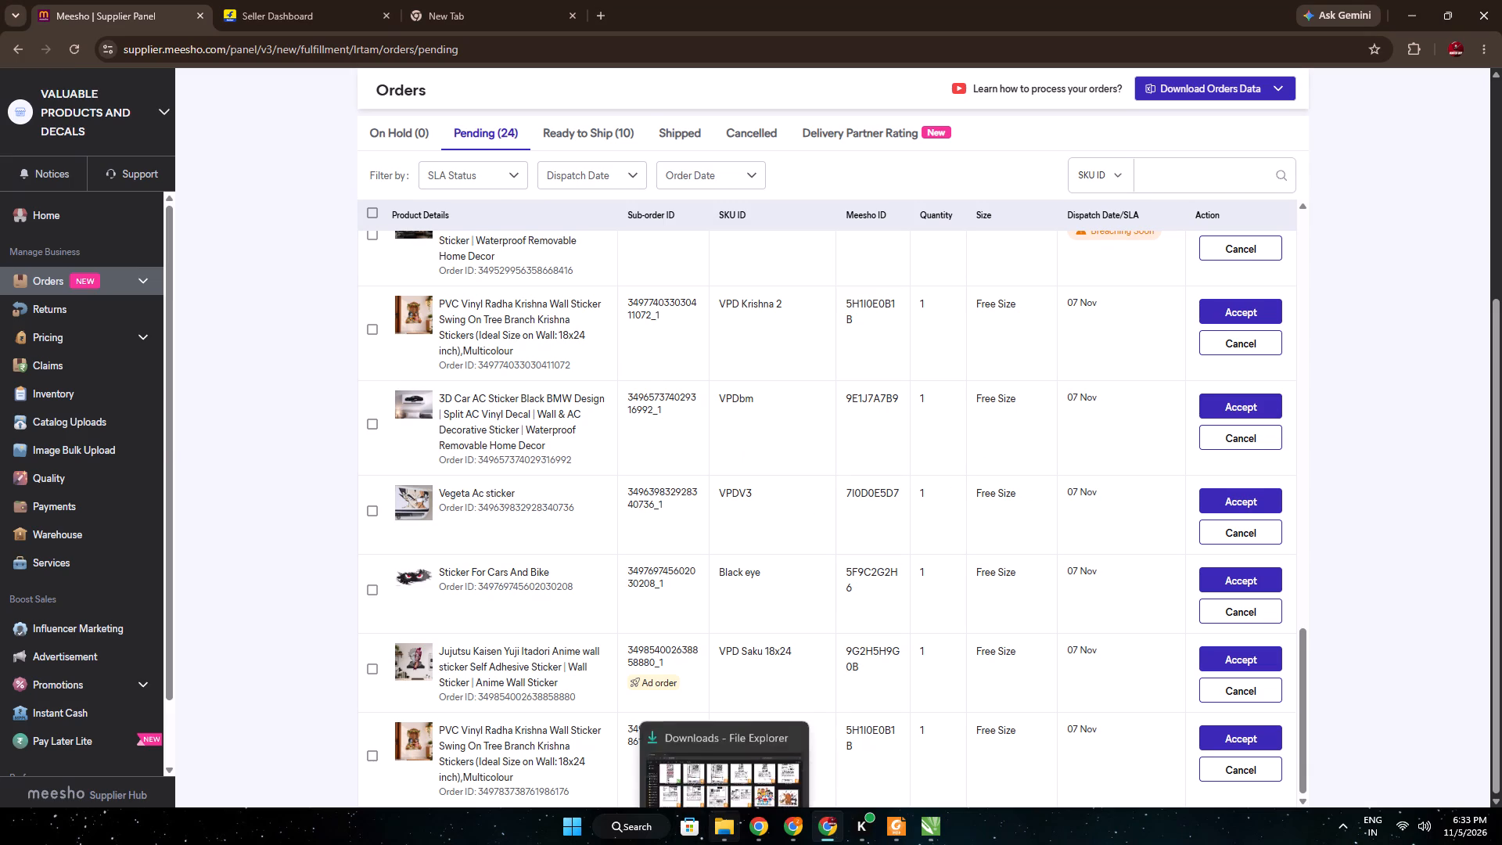
{"action": "left_click", "coordinate": [740, 830]}
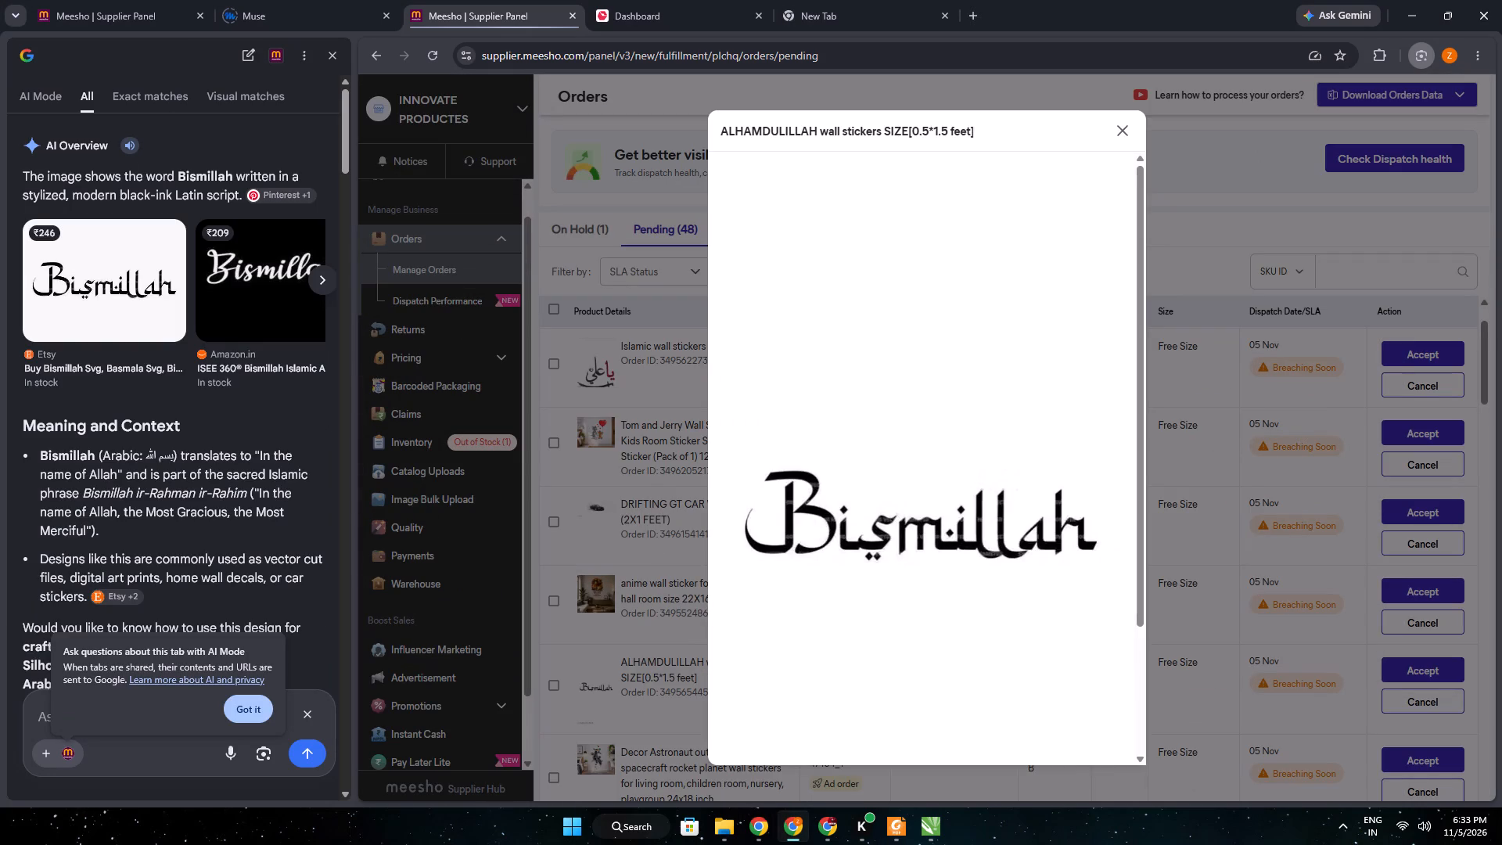
{"action": "key", "text": "Escape"}
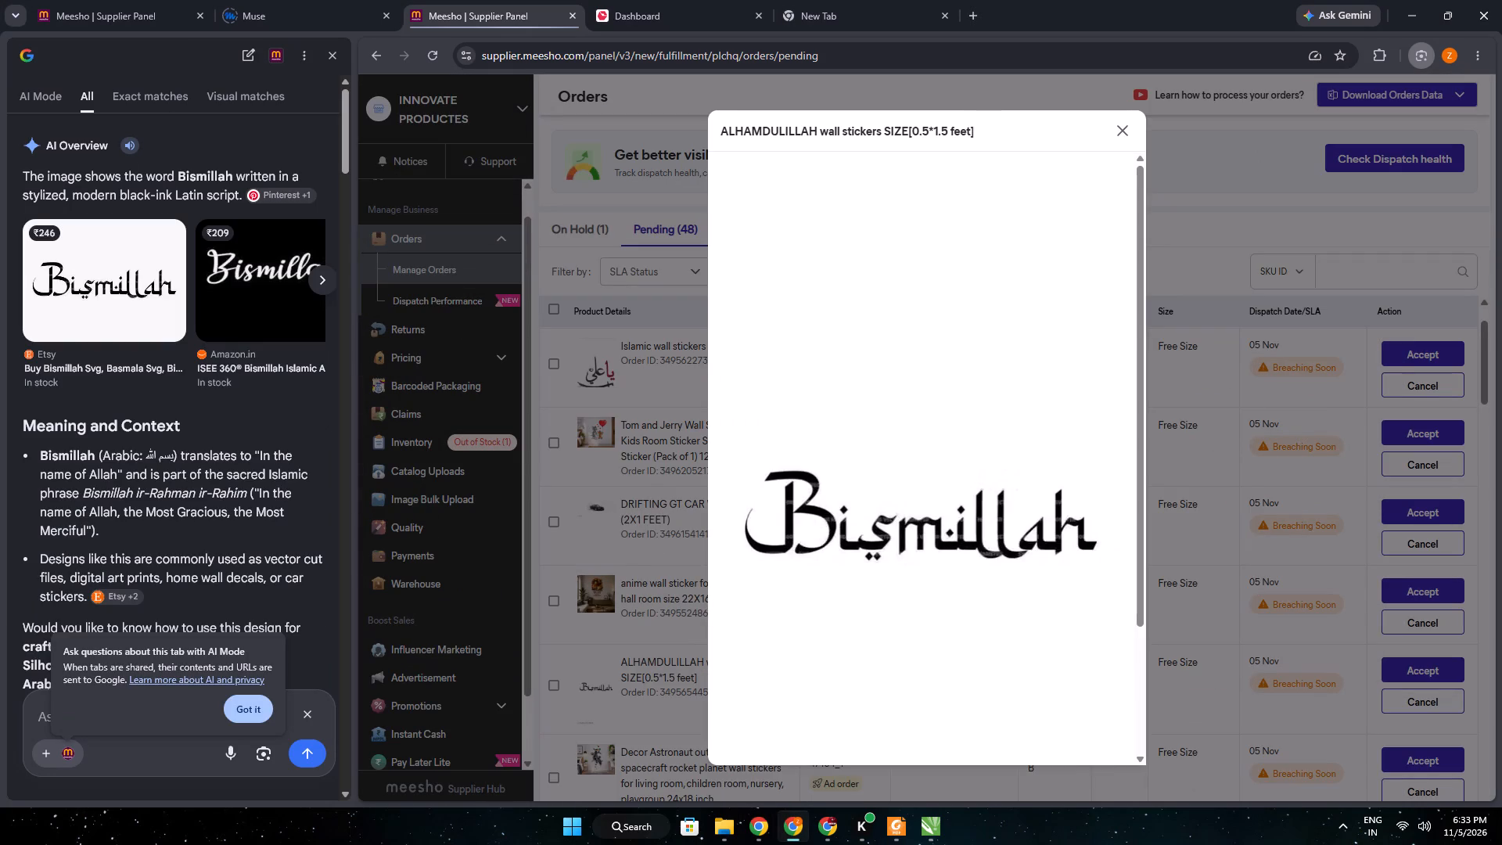
{"action": "left_click", "coordinate": [1129, 121]}
{"action": "scroll", "coordinate": [656, 620], "scroll_direction": "down", "scroll_amount": 1}
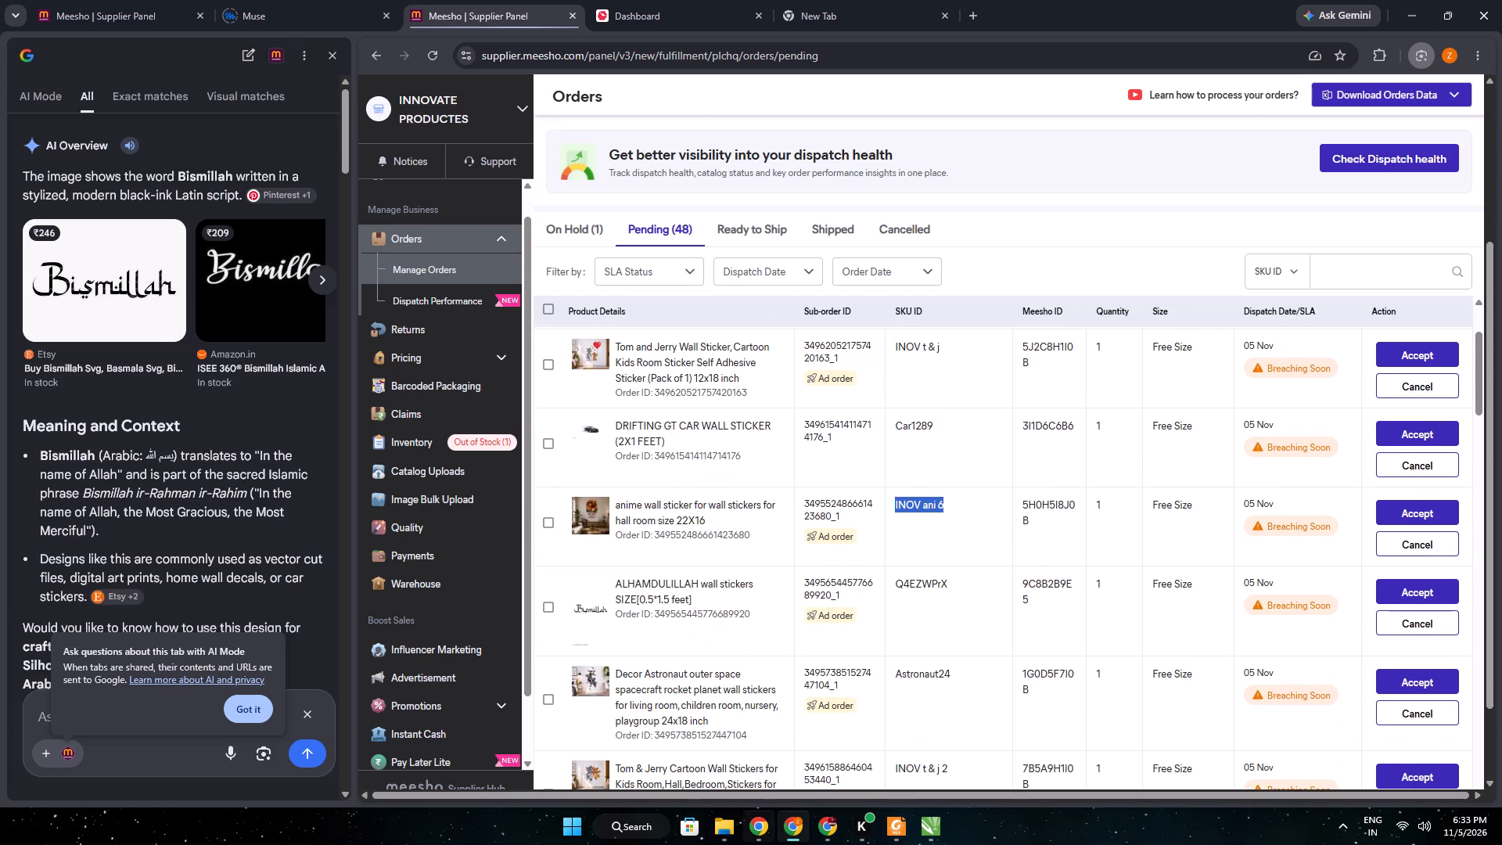
Switch to CorelDRAW and look through 5 NOV.cdr, 4 NOV (5).cdr and 4 nov (1).cdr for a reusable design for the next order.
{"action": "left_click", "coordinate": [935, 828]}
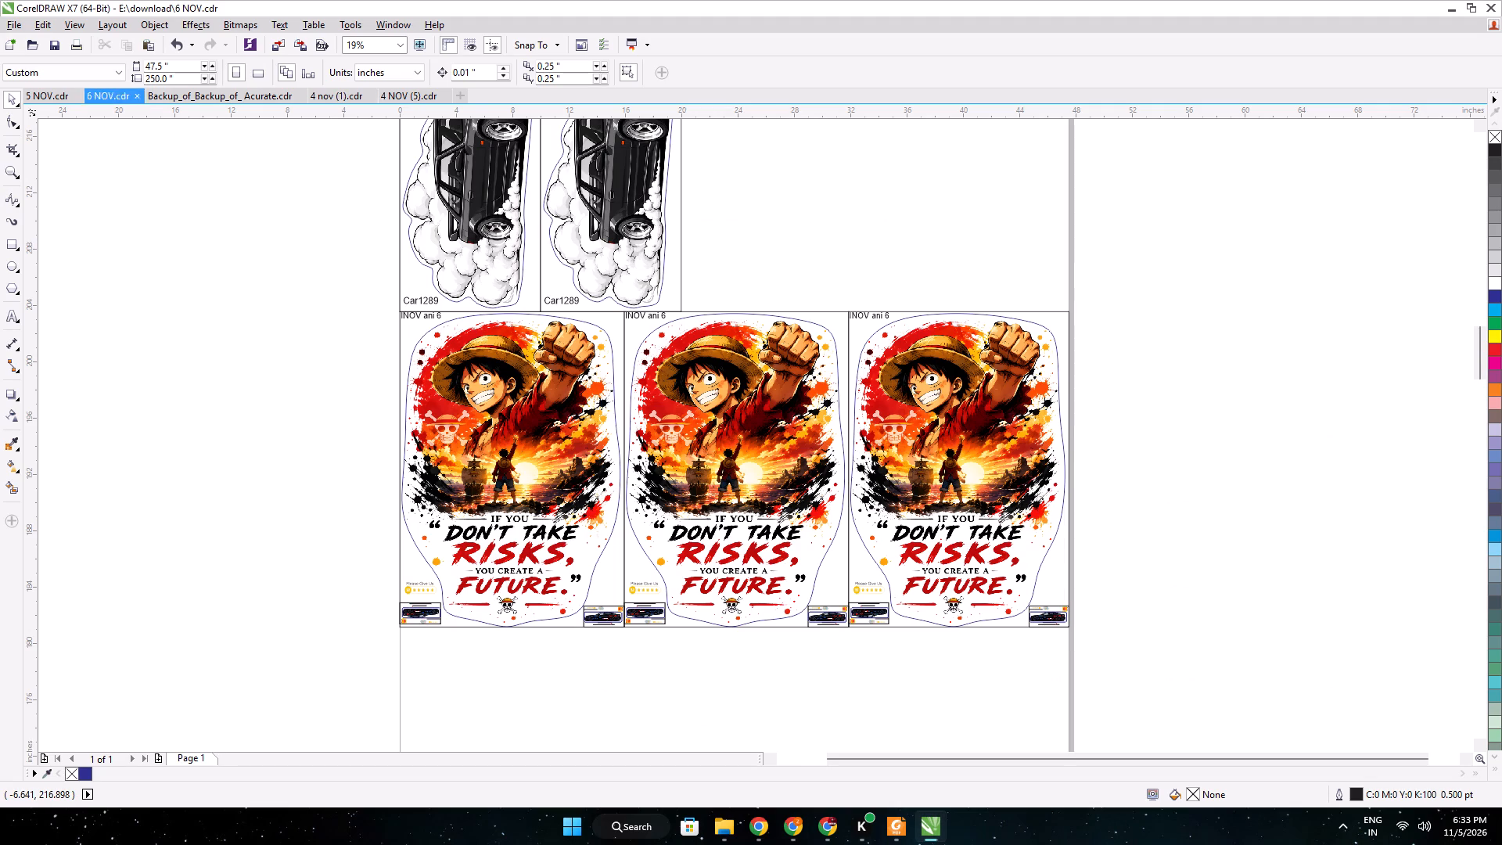
{"action": "left_click", "coordinate": [50, 100]}
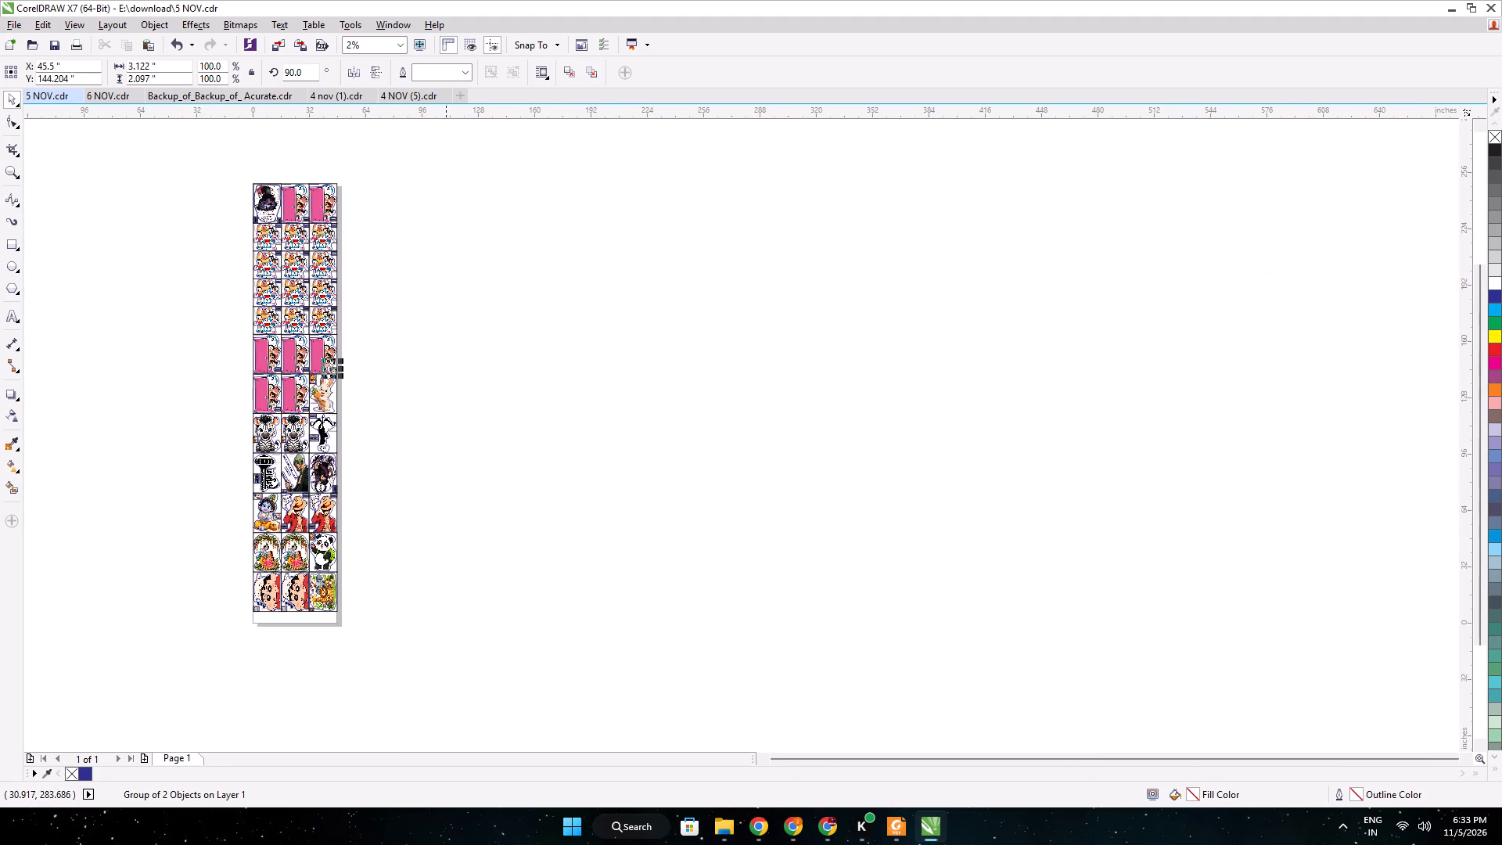
{"action": "left_click", "coordinate": [417, 102]}
{"action": "middle_click_drag", "start_coordinate": [507, 234], "coordinate": [507, 239]}
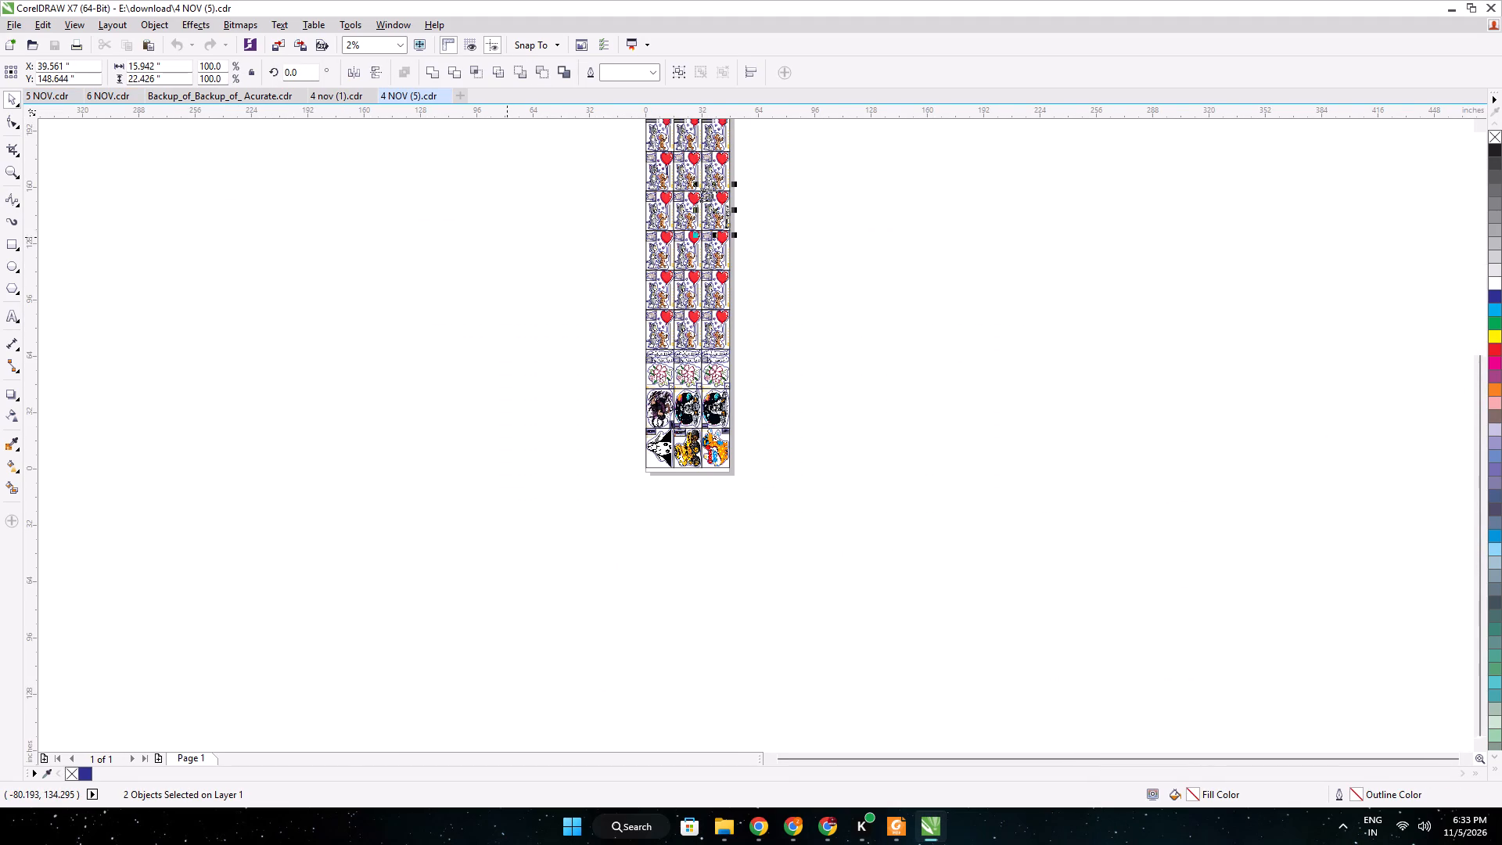
{"action": "middle_click_drag", "start_coordinate": [507, 239], "coordinate": [499, 295]}
{"action": "middle_click_drag", "start_coordinate": [513, 299], "coordinate": [548, 432]}
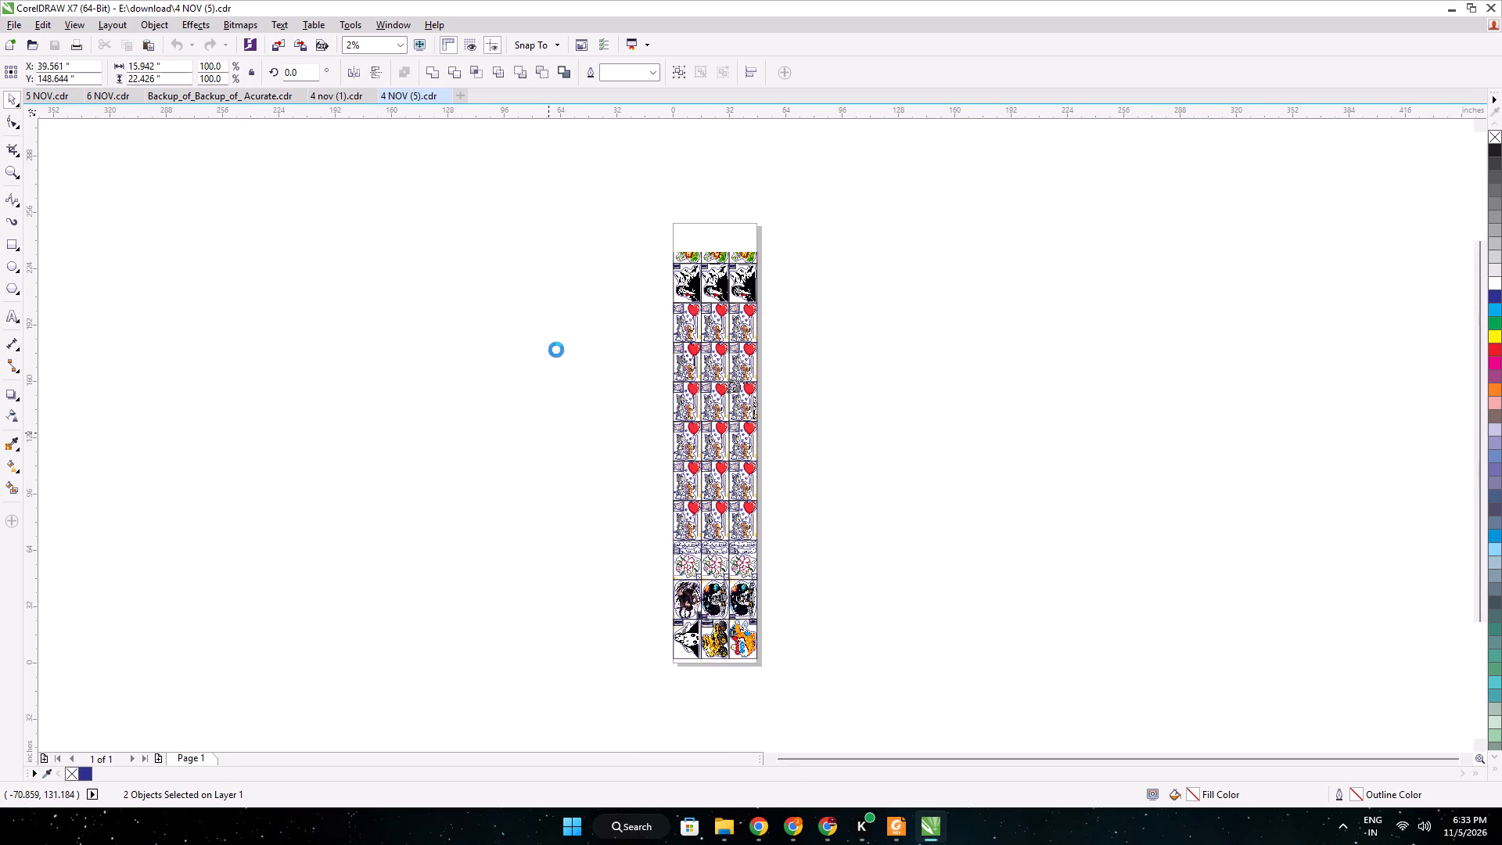
{"action": "left_click", "coordinate": [333, 99]}
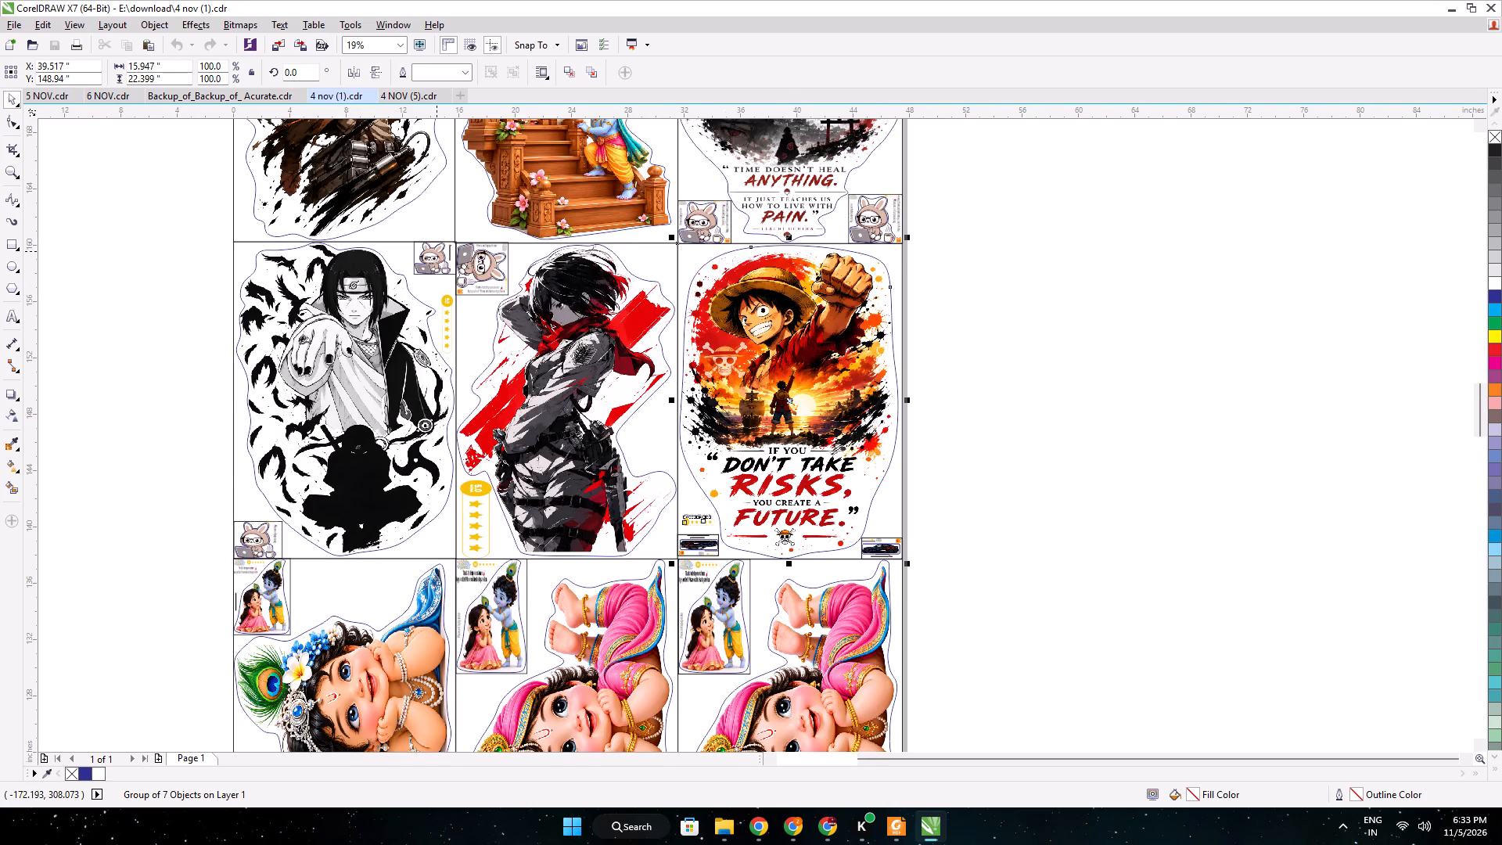
{"action": "scroll", "coordinate": [437, 253], "scroll_direction": "down", "scroll_amount": 3}
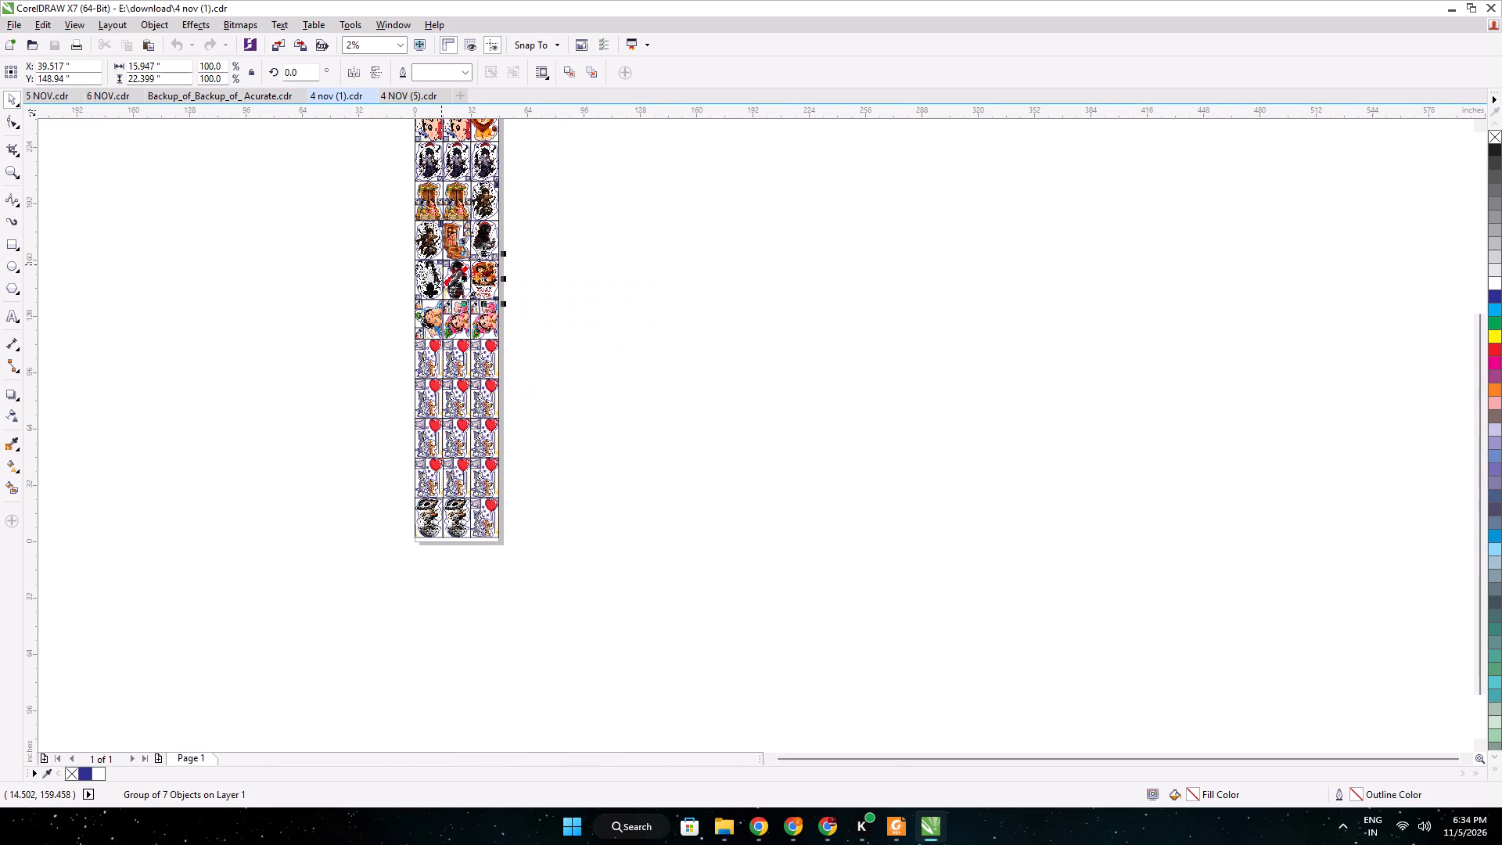
{"action": "scroll", "coordinate": [451, 538], "scroll_direction": "up", "scroll_amount": 2}
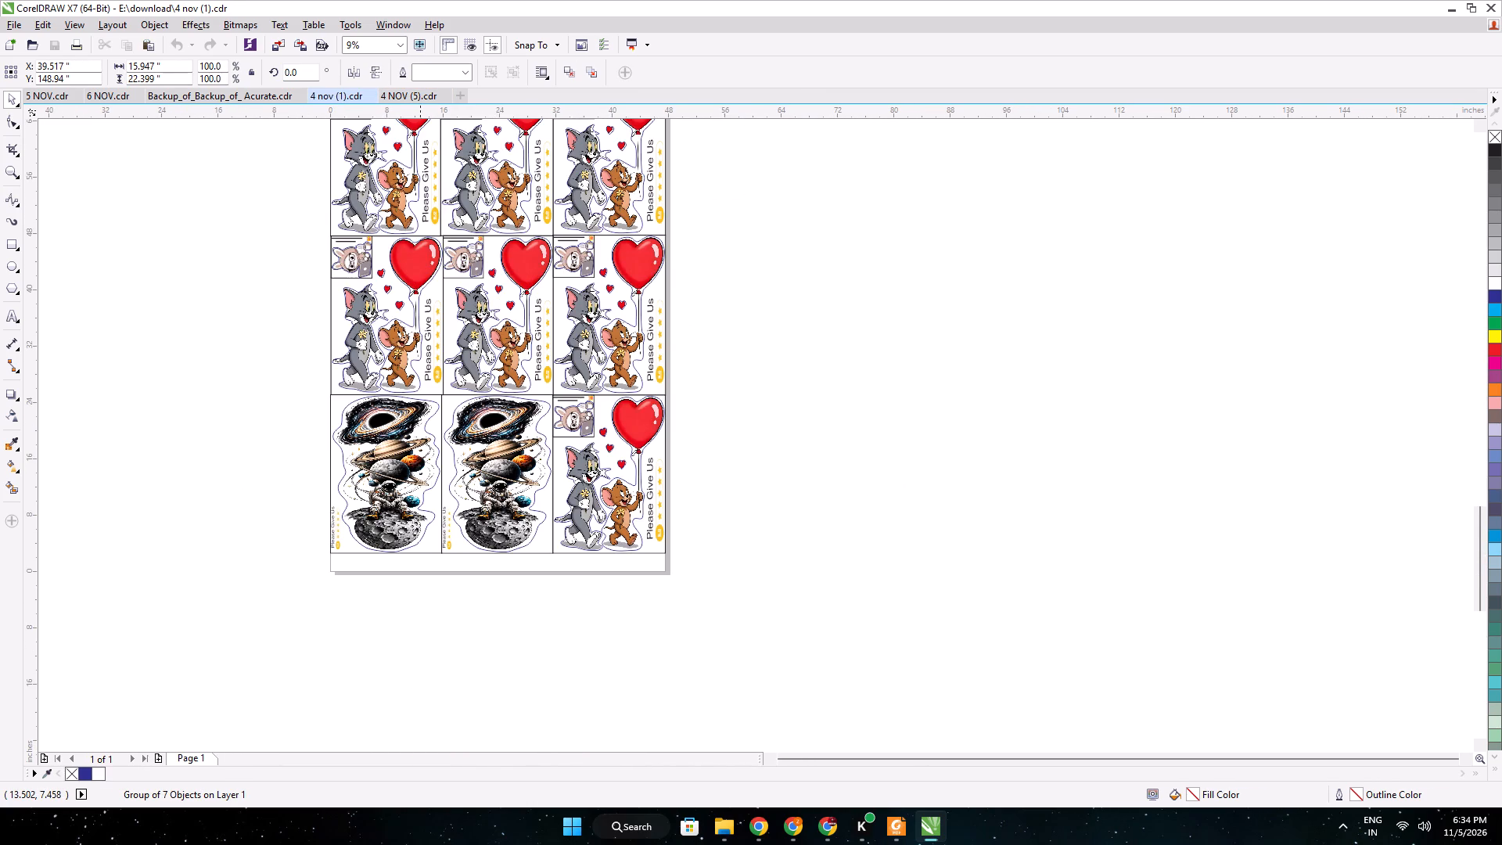
{"action": "scroll", "coordinate": [459, 410], "scroll_direction": "down", "scroll_amount": 1}
{"action": "middle_click_drag", "start_coordinate": [511, 320], "coordinate": [593, 498]}
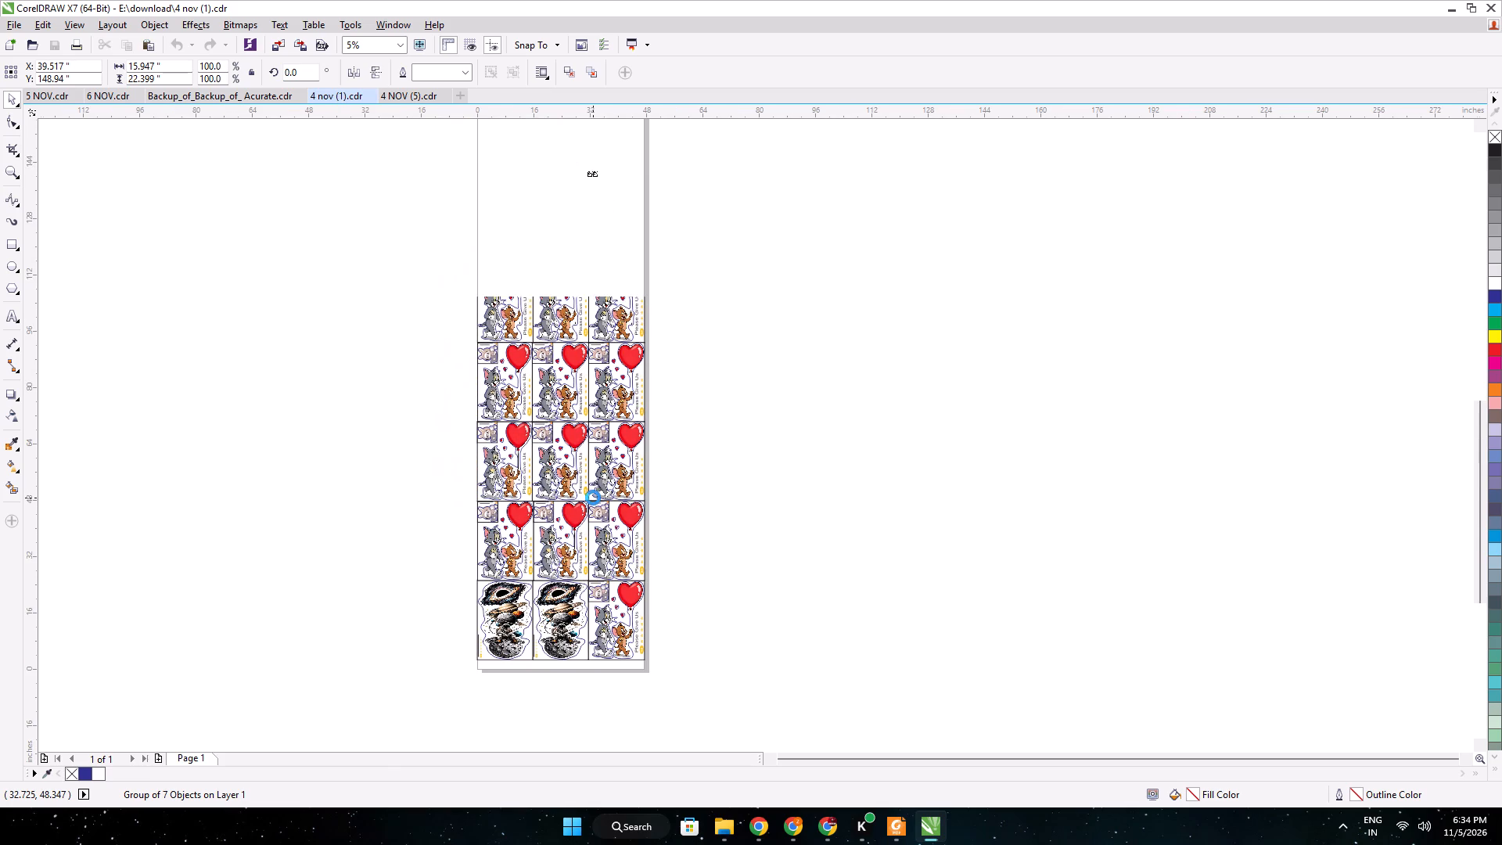
{"action": "scroll", "coordinate": [599, 294], "scroll_direction": "down", "scroll_amount": 1}
{"action": "middle_click_drag", "start_coordinate": [601, 294], "coordinate": [607, 519]}
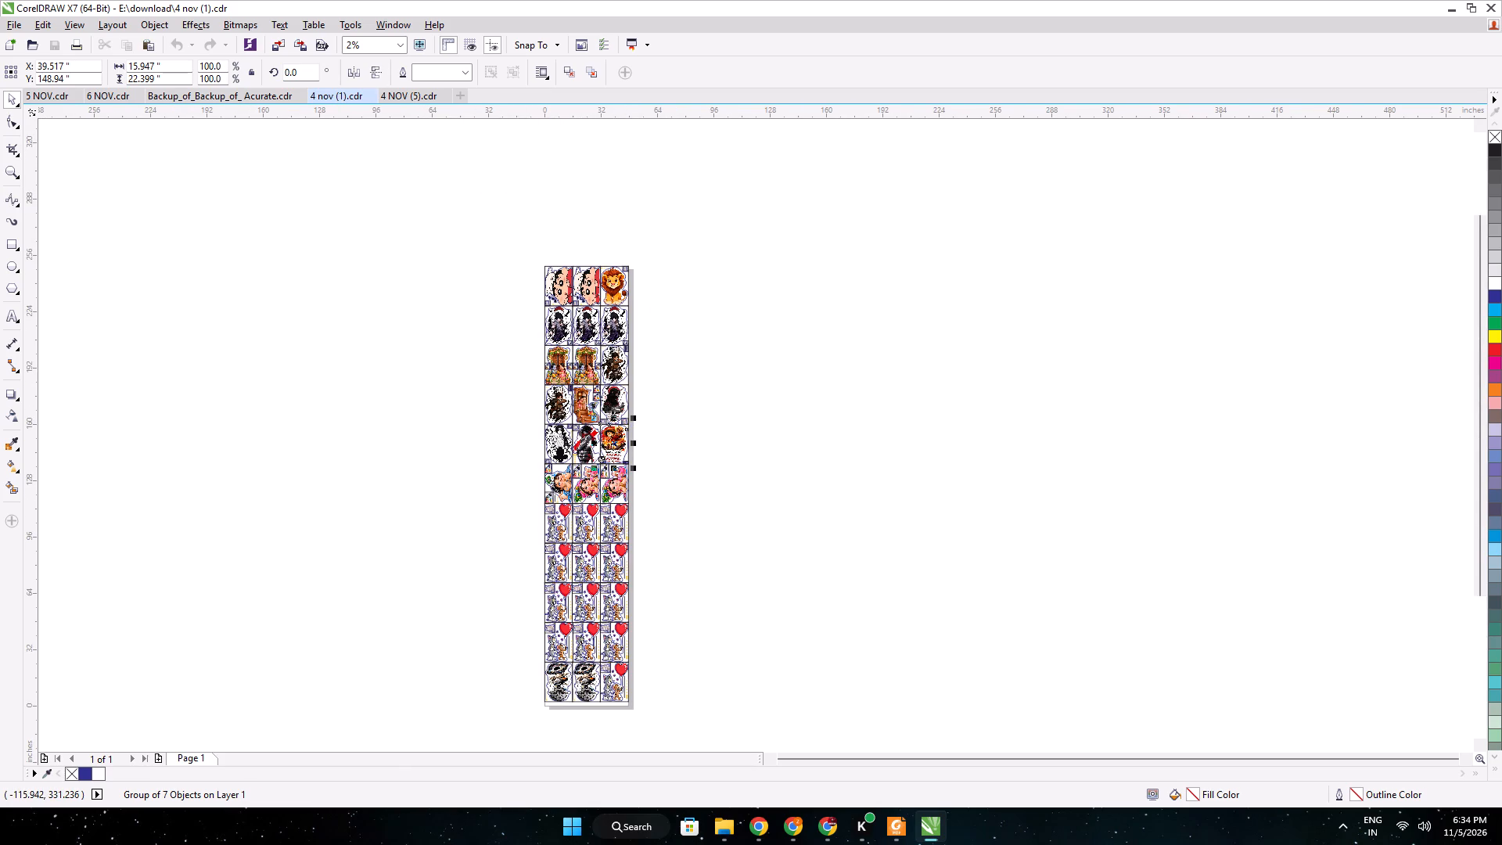
{"action": "left_click", "coordinate": [53, 92]}
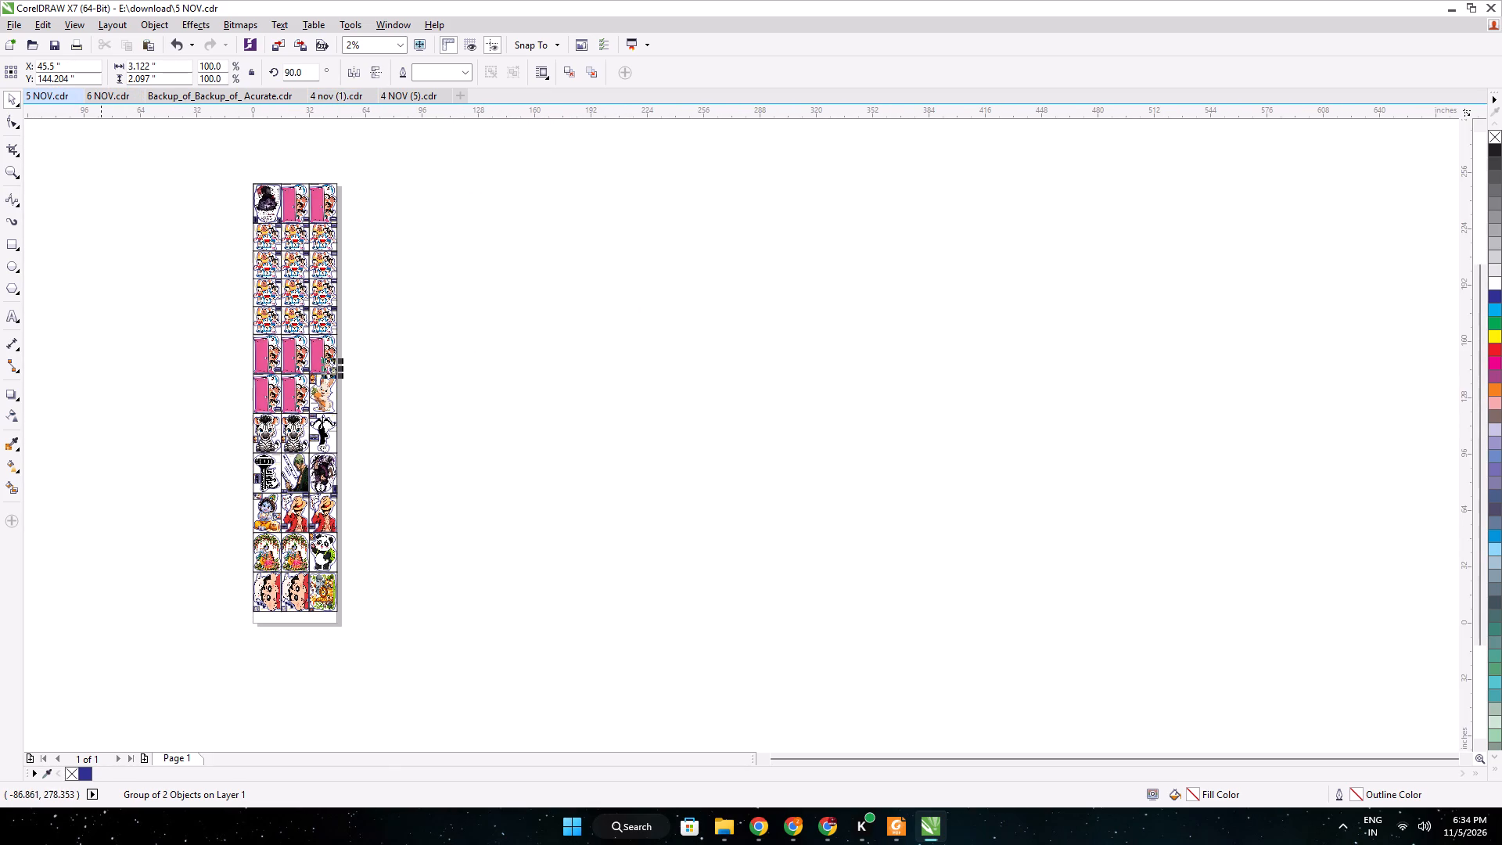
Switch to File Explorer and check the Downloads folder for artwork matching the next pending order.
{"action": "left_click", "coordinate": [710, 824]}
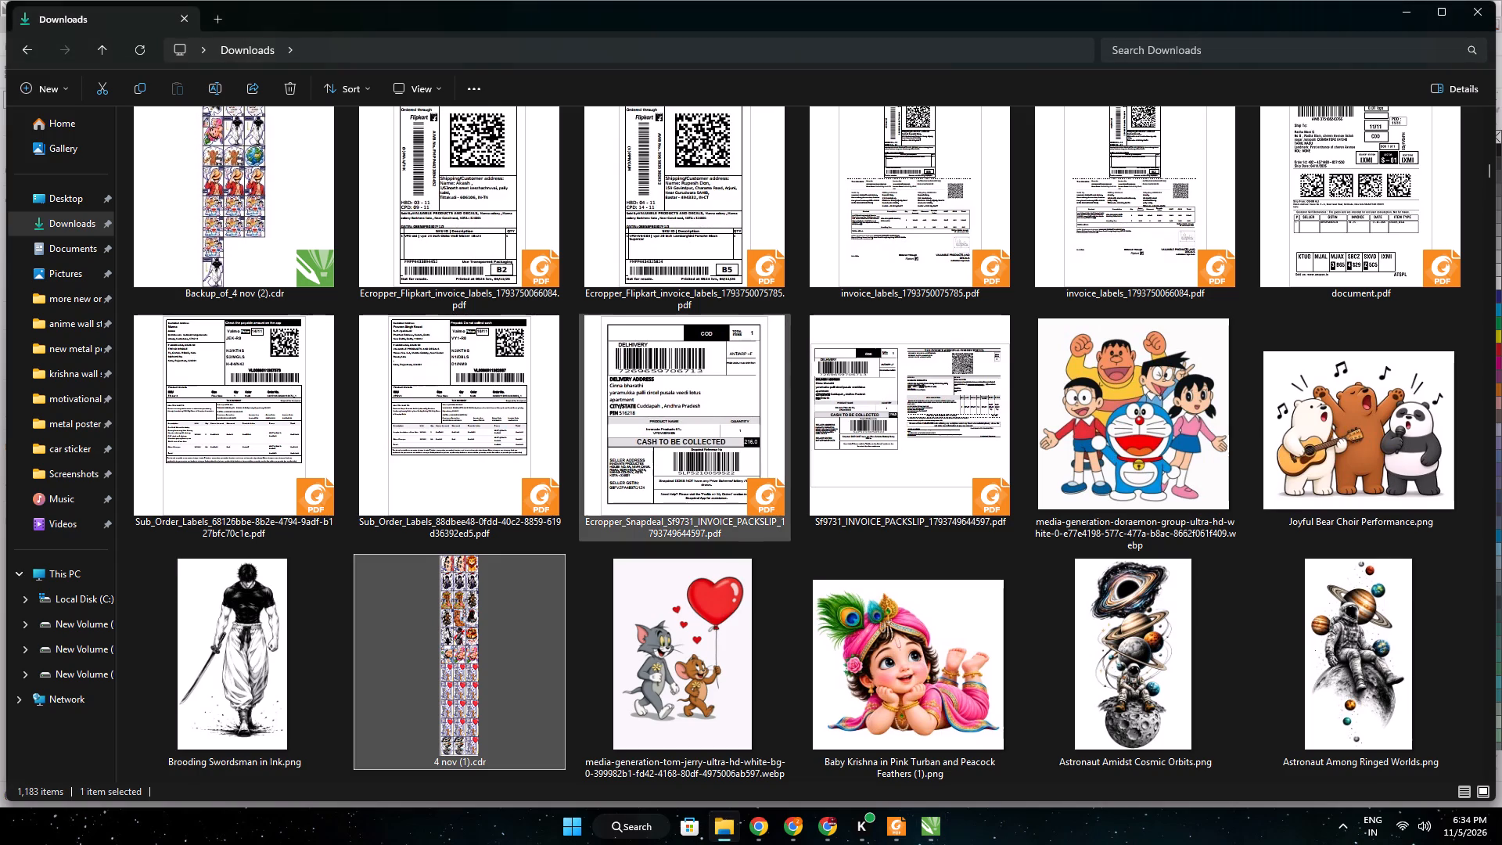
{"action": "scroll", "coordinate": [632, 497], "scroll_direction": "down", "scroll_amount": 1}
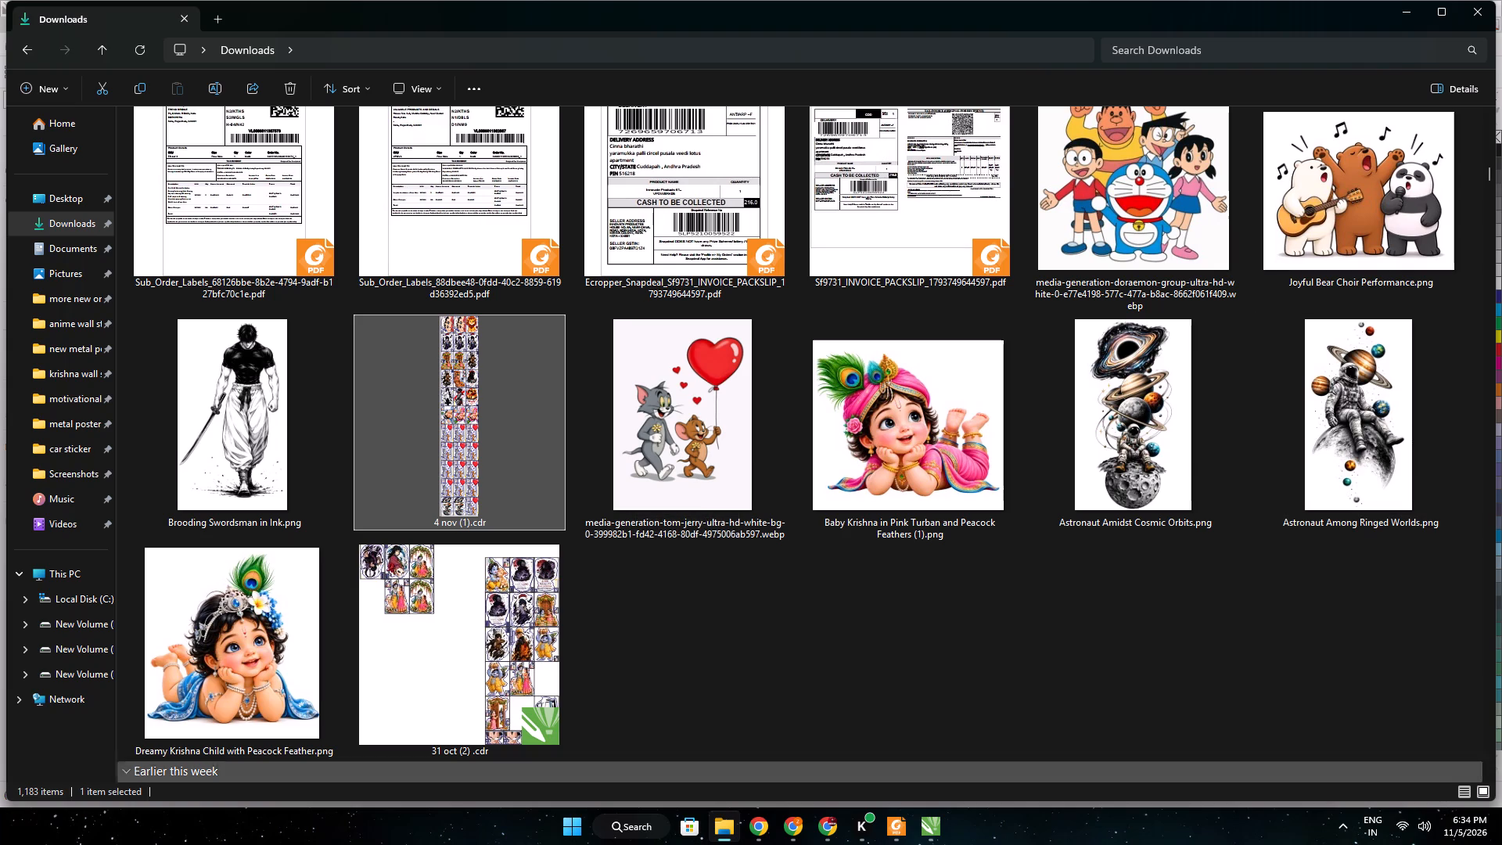
Switch to CorelDRAW, find Astronaut Among Ringed Worlds.png in the Downloads folder and import it beside the page in 5 NOV.cdr.
{"action": "left_click", "coordinate": [925, 832]}
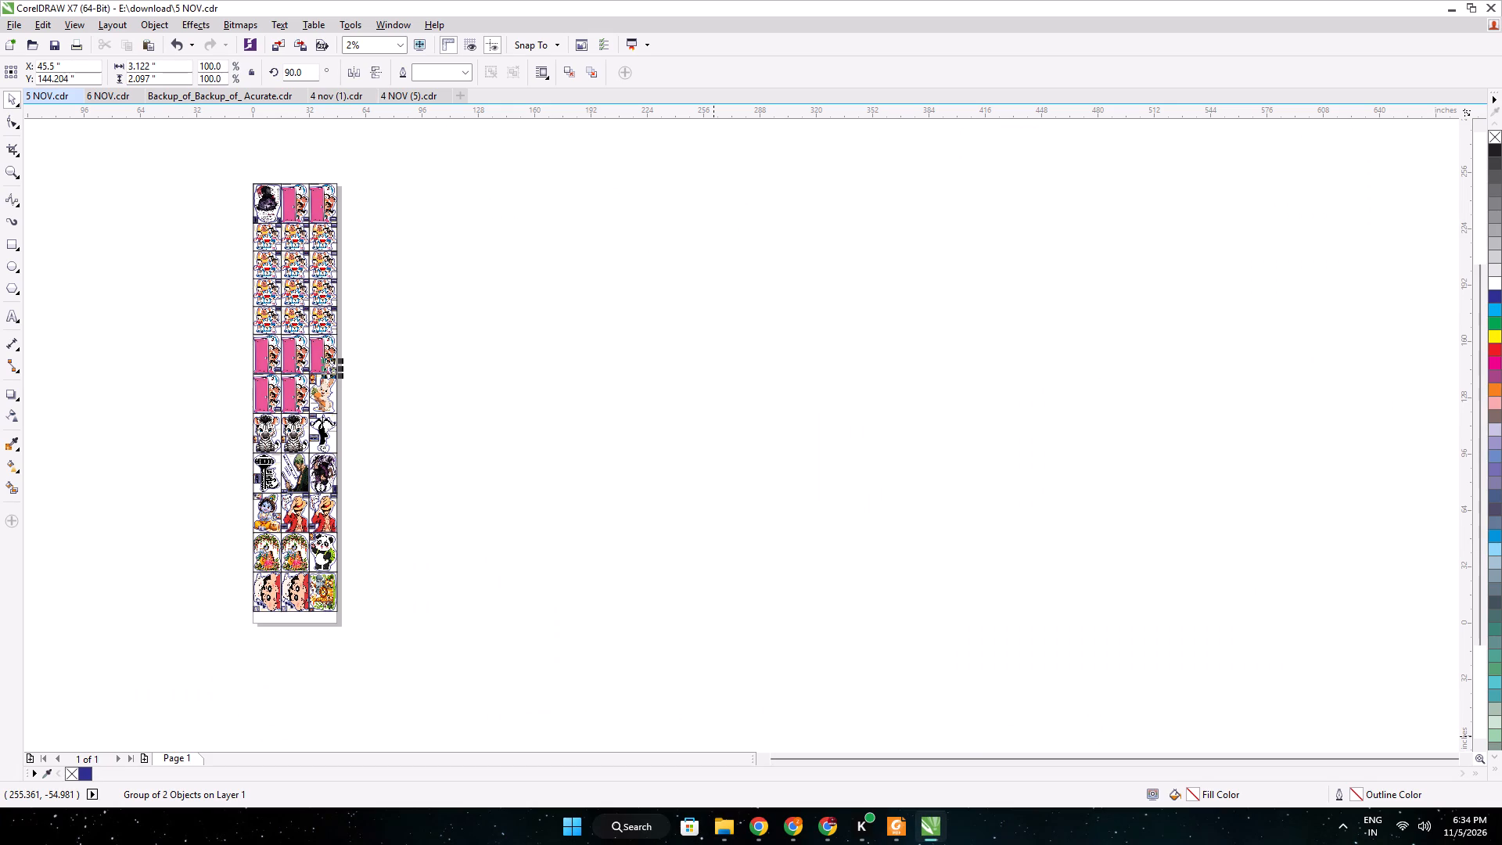
{"action": "key", "text": "ctrl+i"}
{"action": "scroll", "coordinate": [1106, 416], "scroll_direction": "down", "scroll_amount": 4}
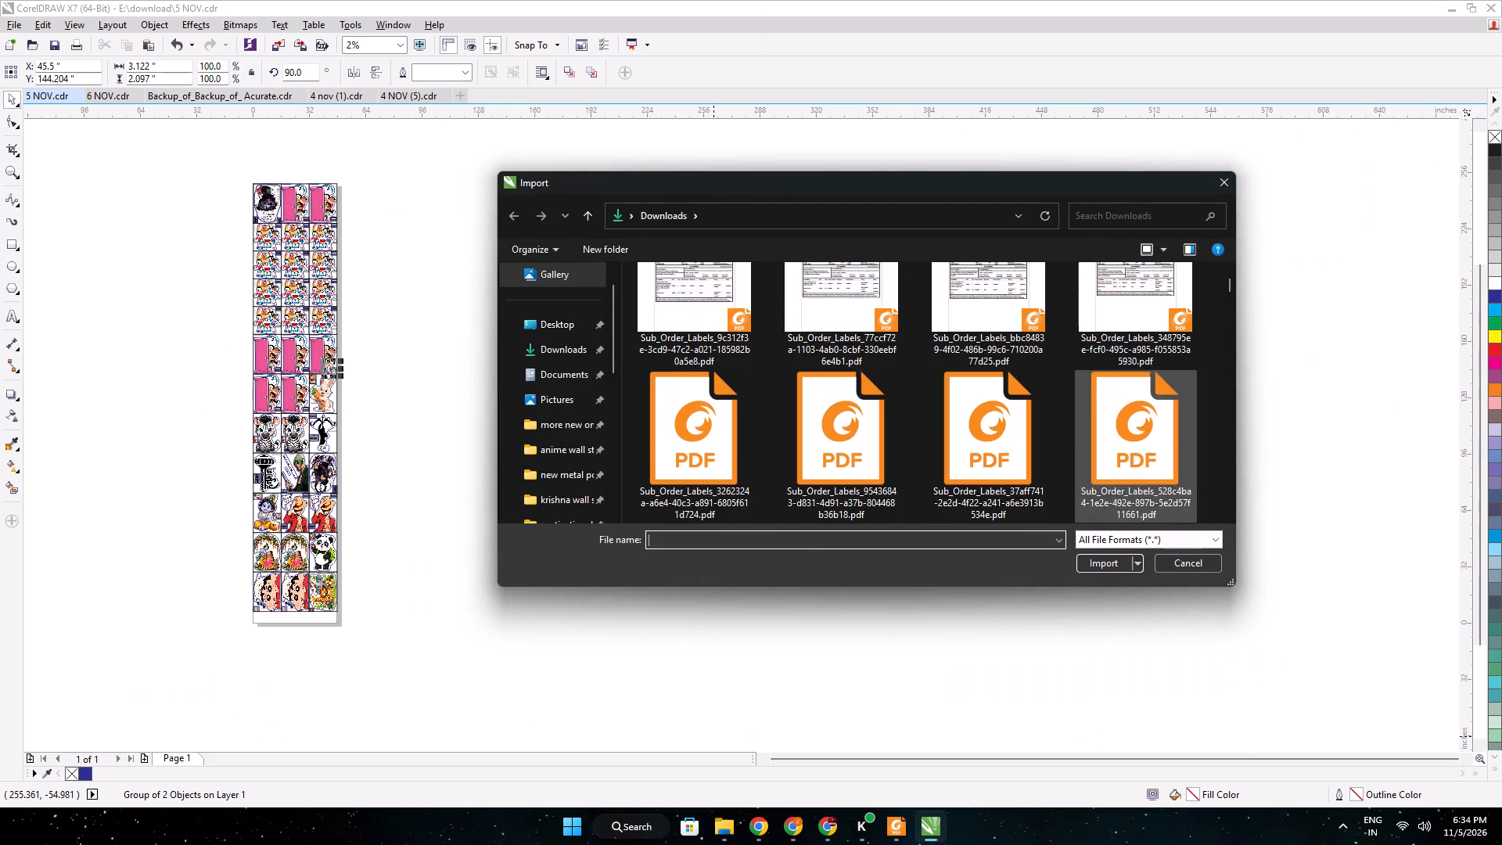
{"action": "scroll", "coordinate": [1105, 416], "scroll_direction": "down", "scroll_amount": 6}
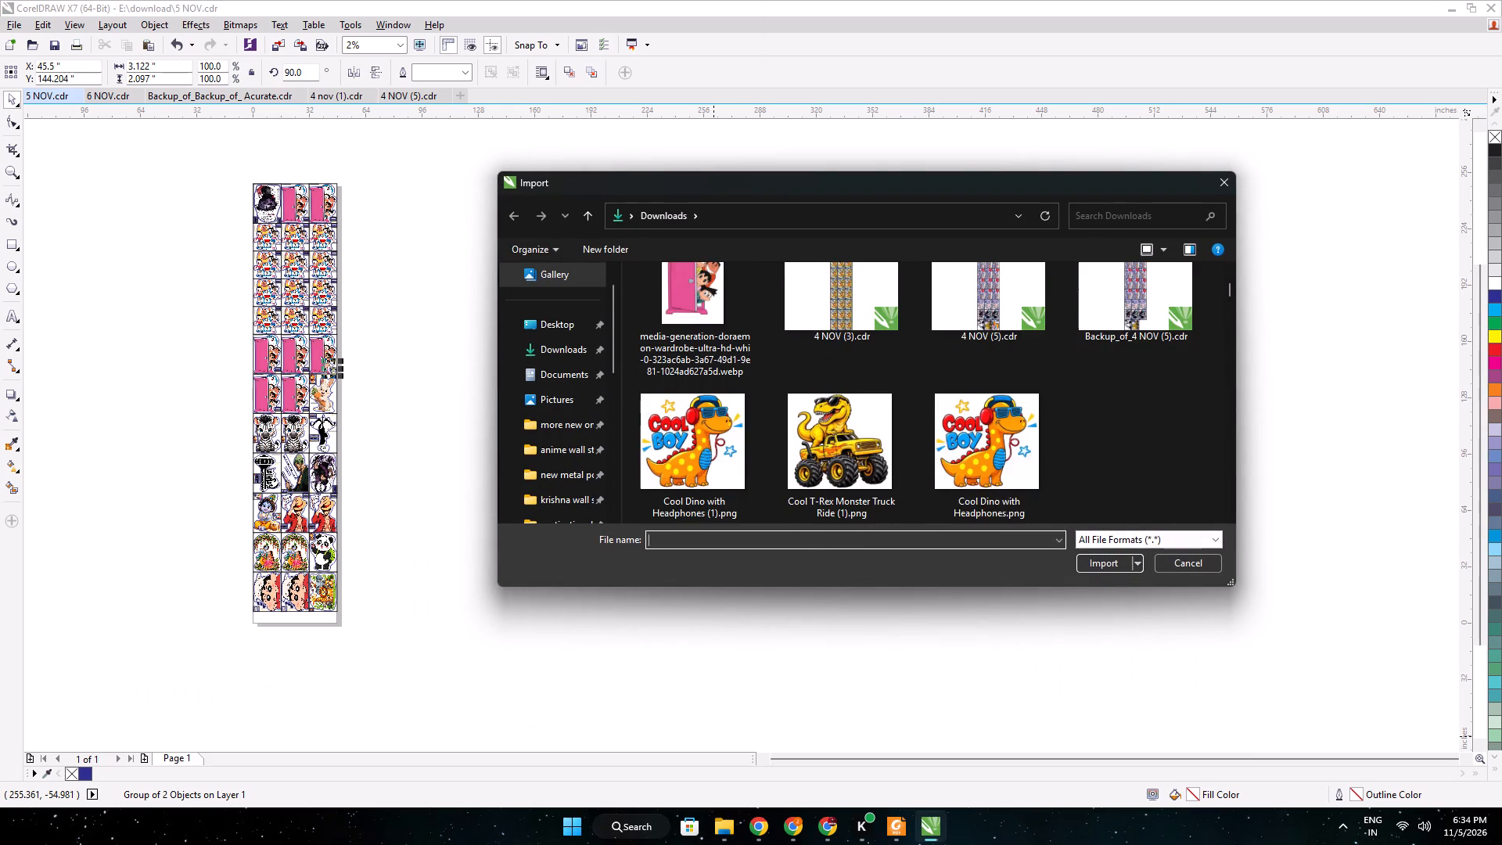
{"action": "scroll", "coordinate": [1105, 418], "scroll_direction": "down", "scroll_amount": 6}
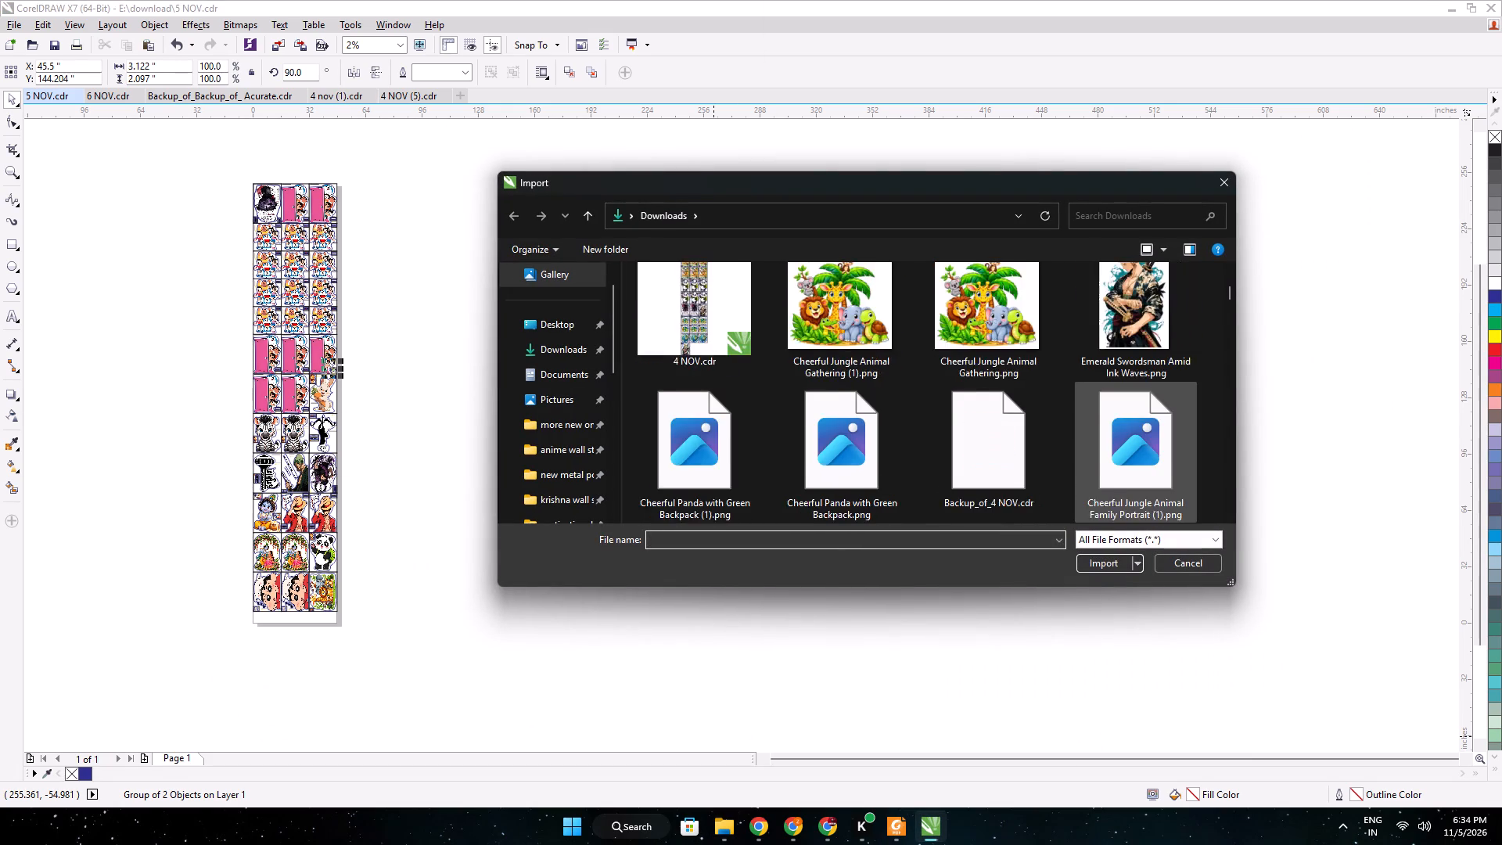
{"action": "scroll", "coordinate": [1105, 418], "scroll_direction": "down", "scroll_amount": 12}
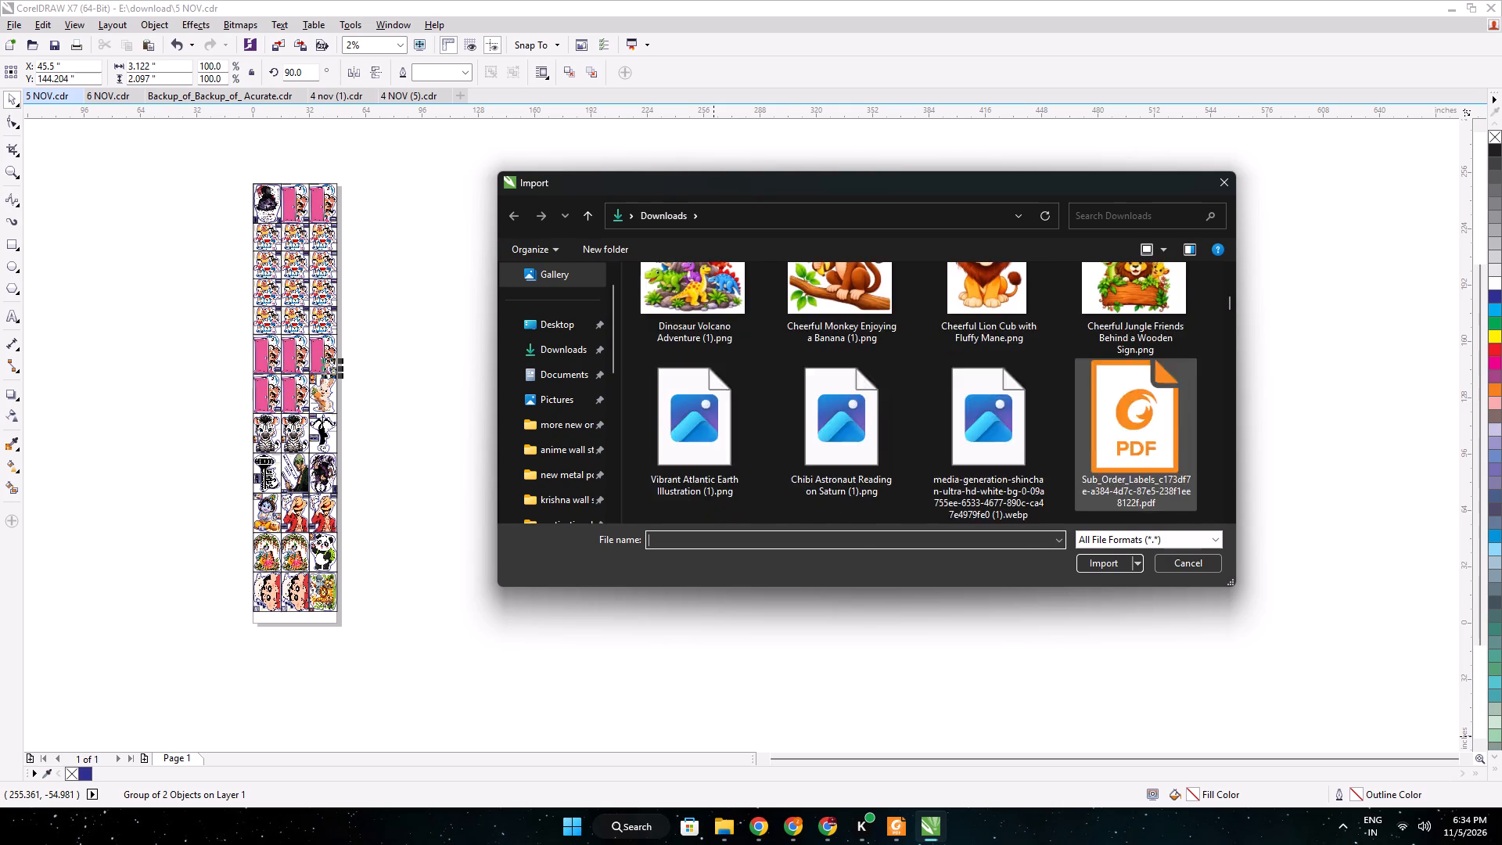
{"action": "scroll", "coordinate": [1105, 418], "scroll_direction": "down", "scroll_amount": 6}
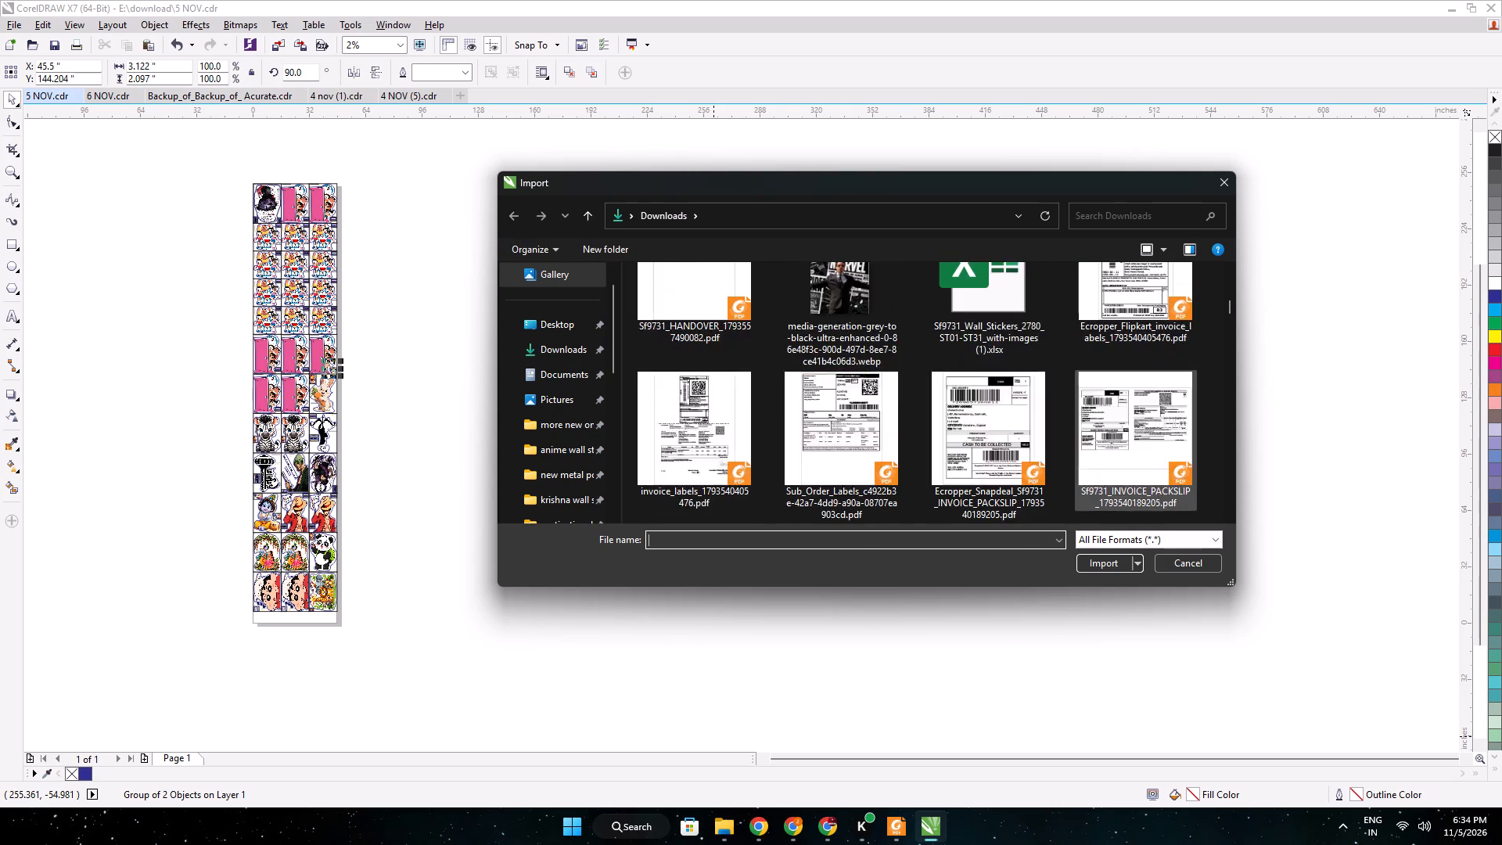
{"action": "scroll", "coordinate": [1105, 418], "scroll_direction": "down", "scroll_amount": 2}
{"action": "scroll", "coordinate": [1105, 418], "scroll_direction": "up", "scroll_amount": 20}
{"action": "scroll", "coordinate": [1105, 418], "scroll_direction": "up", "scroll_amount": 6}
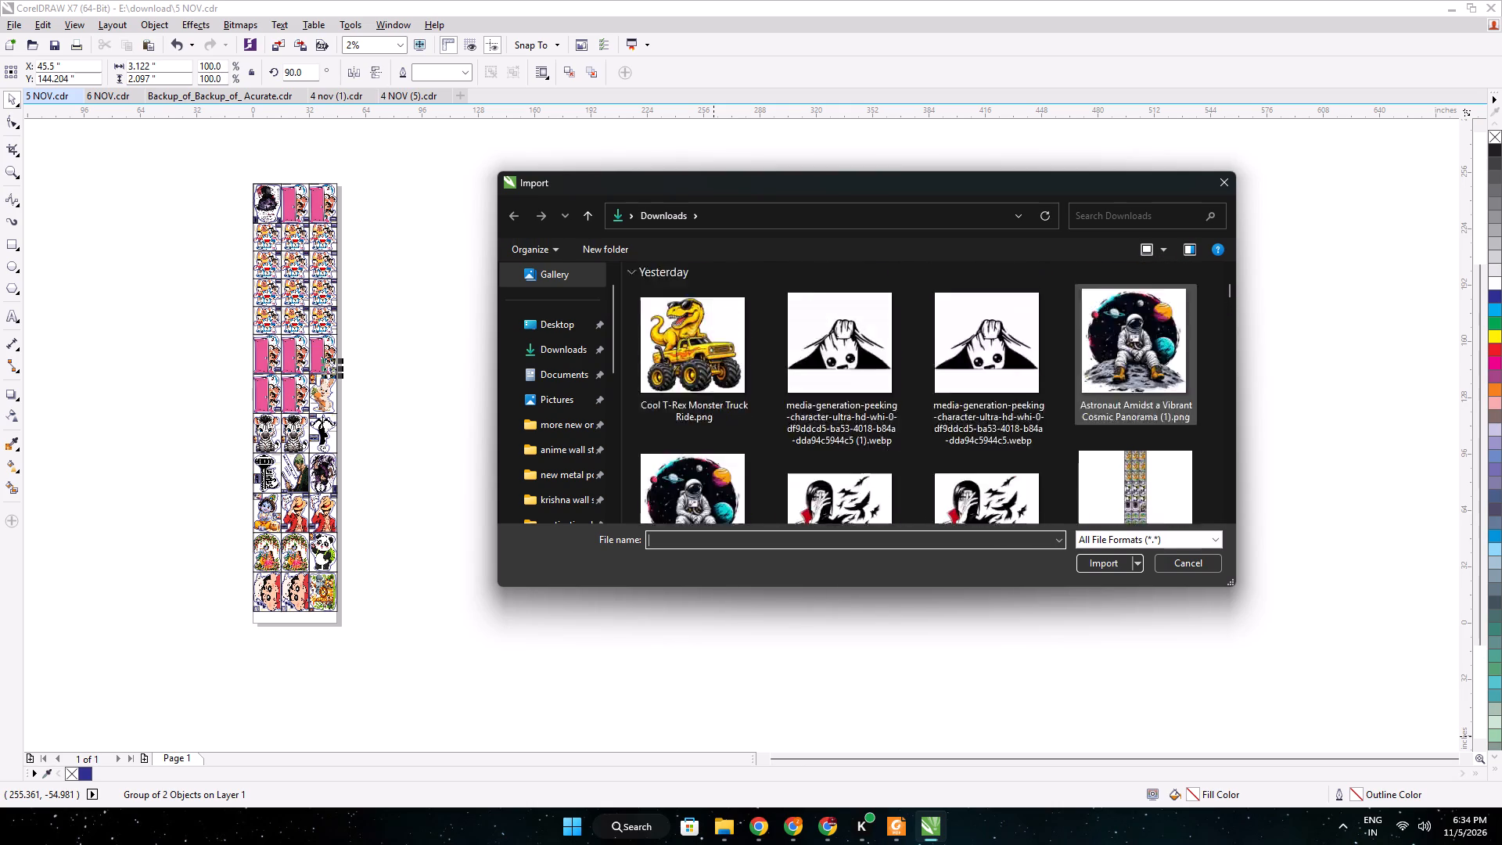
{"action": "scroll", "coordinate": [1105, 418], "scroll_direction": "up", "scroll_amount": 18}
{"action": "scroll", "coordinate": [1106, 419], "scroll_direction": "up", "scroll_amount": 3}
{"action": "scroll", "coordinate": [1106, 419], "scroll_direction": "down", "scroll_amount": 10}
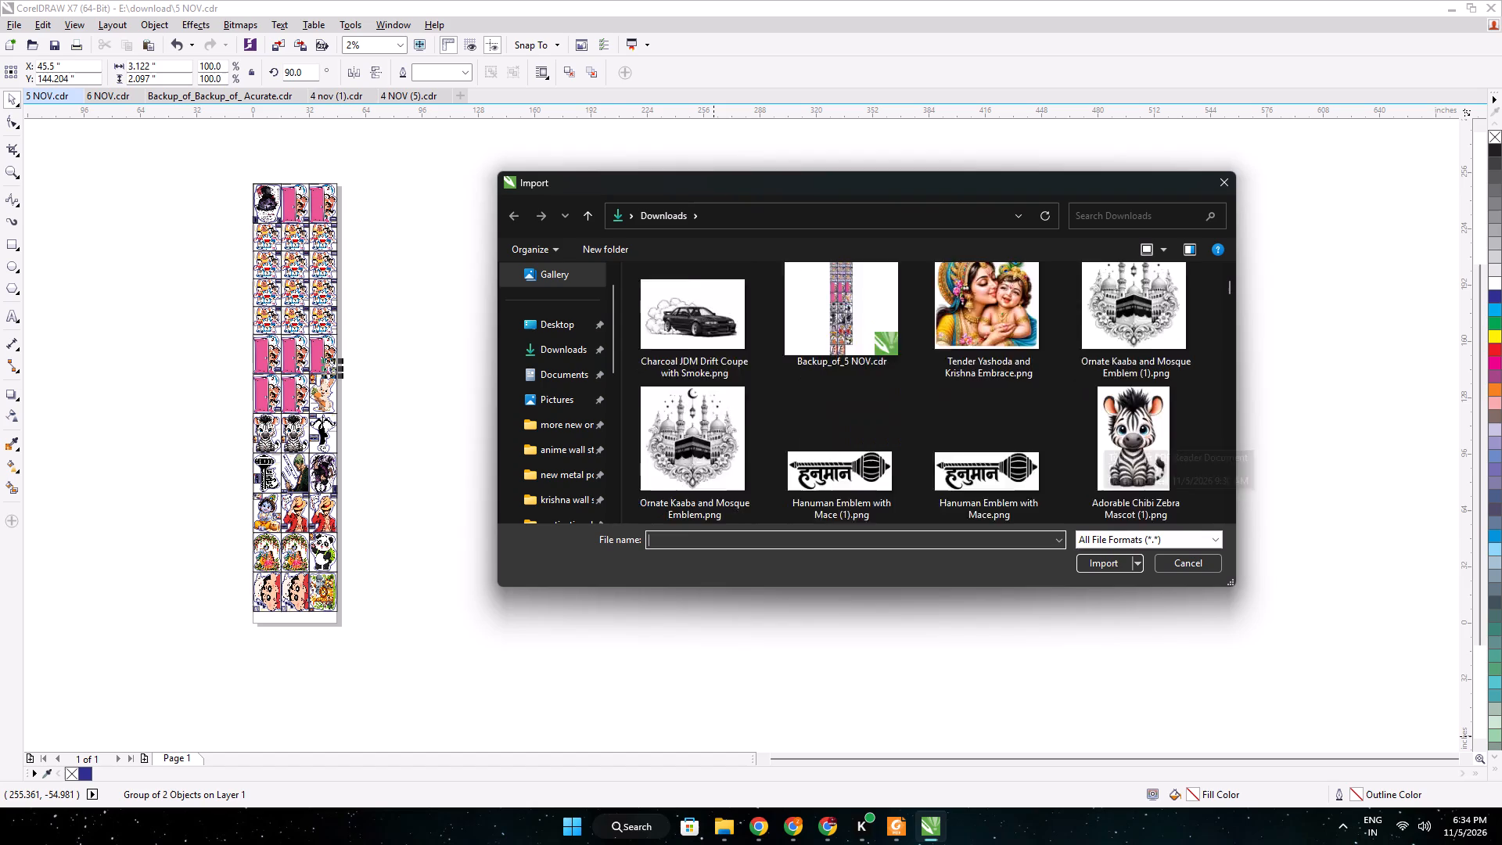
{"action": "scroll", "coordinate": [1066, 495], "scroll_direction": "down", "scroll_amount": 5}
{"action": "scroll", "coordinate": [984, 519], "scroll_direction": "down", "scroll_amount": 20}
{"action": "scroll", "coordinate": [984, 519], "scroll_direction": "down", "scroll_amount": 6}
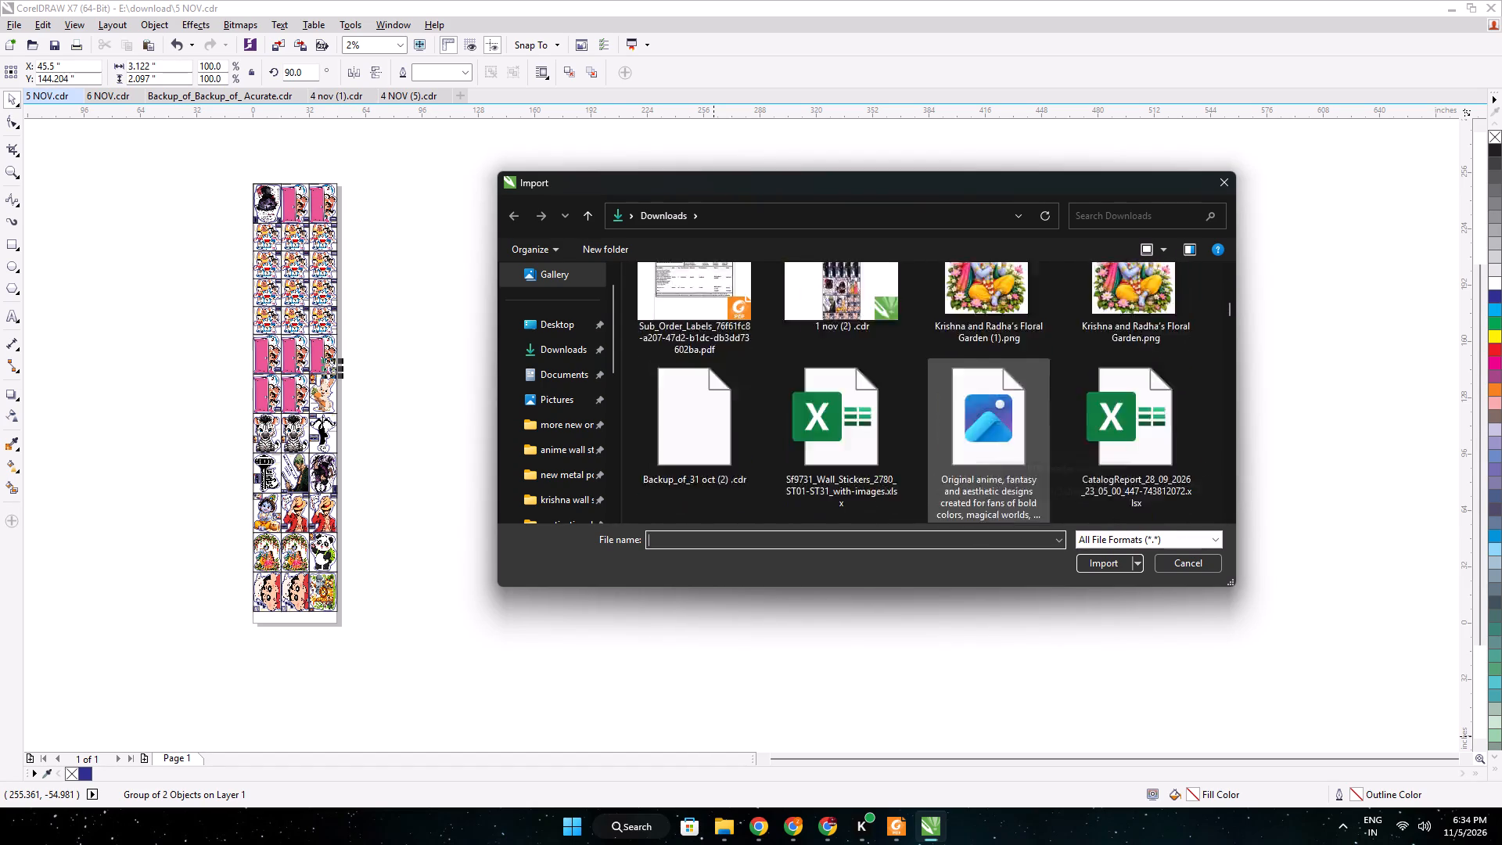
{"action": "scroll", "coordinate": [1017, 422], "scroll_direction": "down", "scroll_amount": 20}
{"action": "scroll", "coordinate": [1017, 422], "scroll_direction": "down", "scroll_amount": 10}
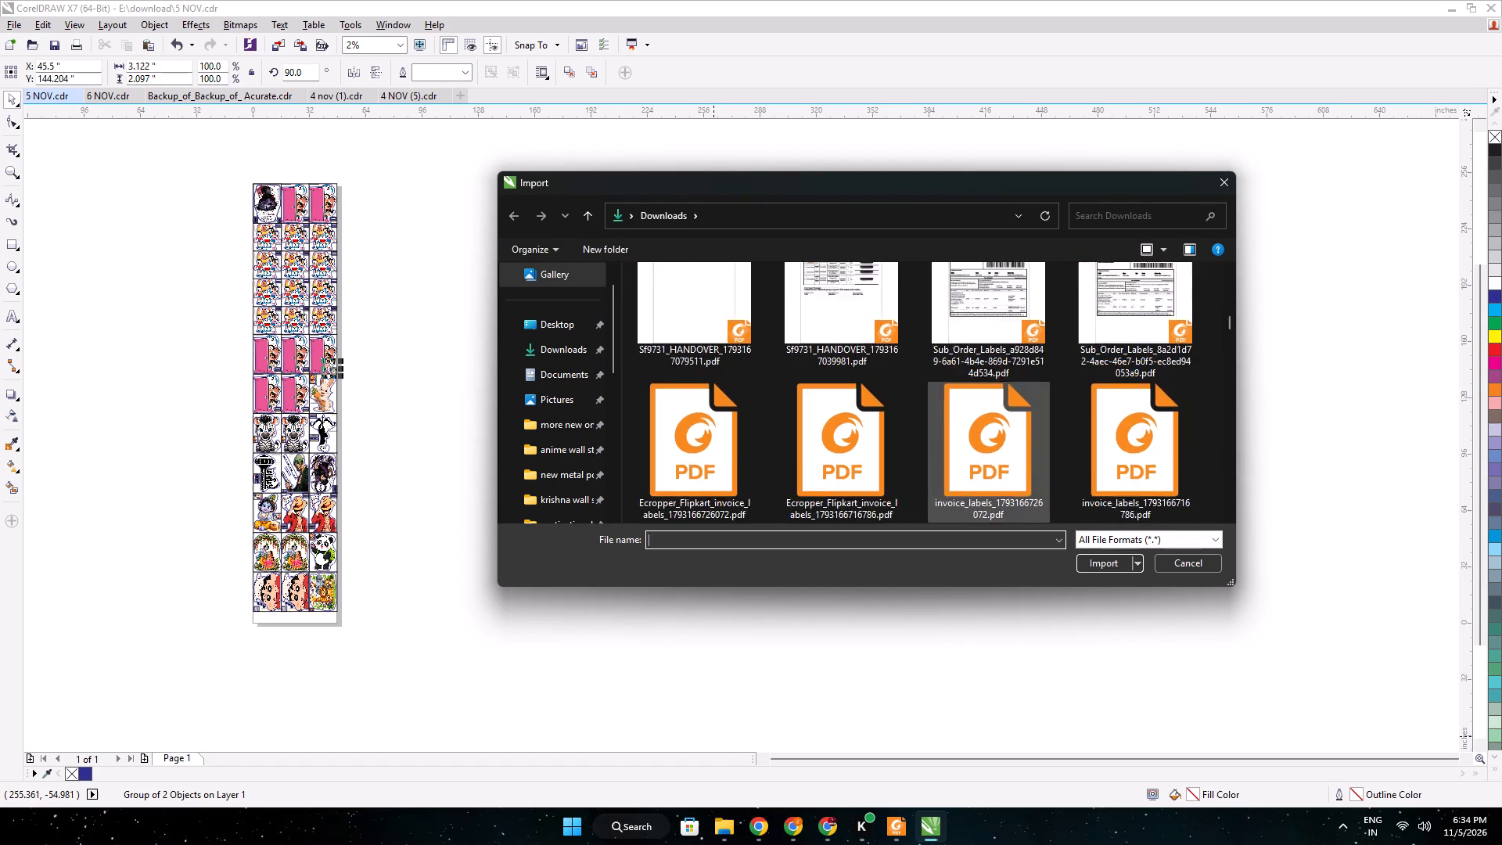
{"action": "scroll", "coordinate": [1017, 420], "scroll_direction": "down", "scroll_amount": 9}
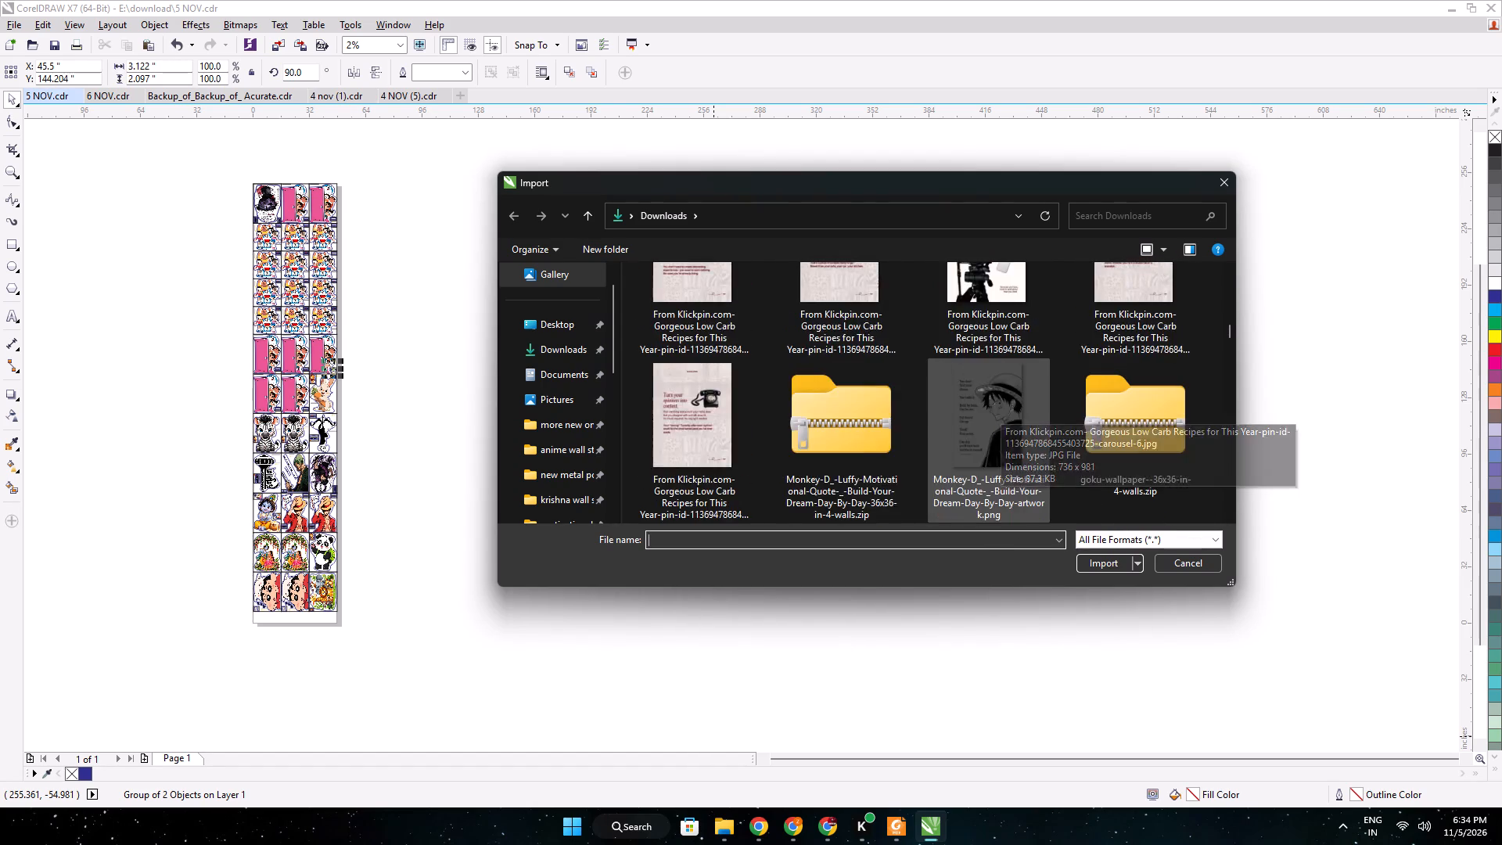
{"action": "scroll", "coordinate": [1001, 404], "scroll_direction": "down", "scroll_amount": 9}
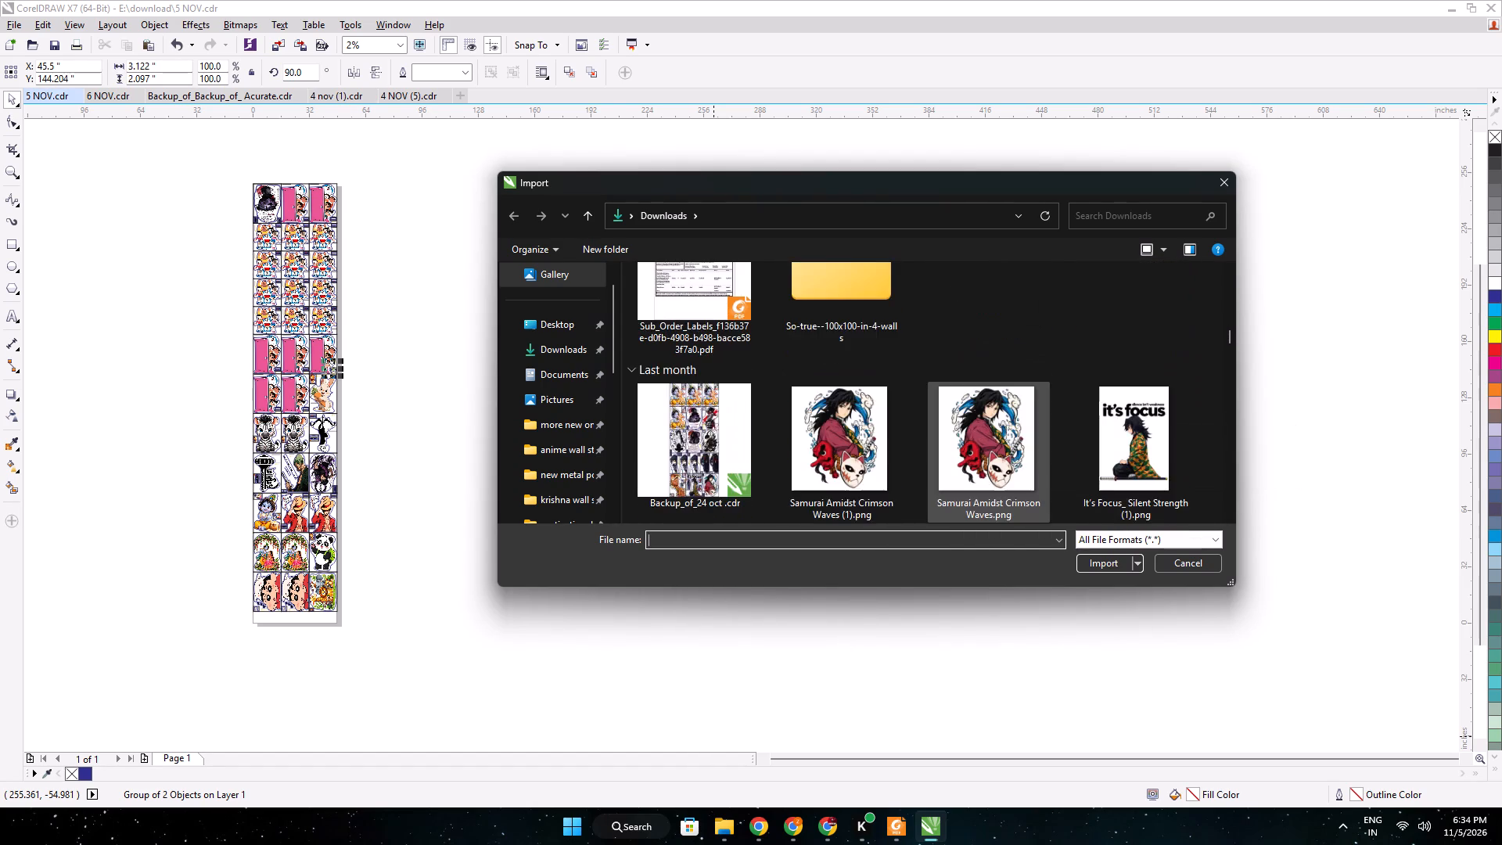
{"action": "scroll", "coordinate": [979, 399], "scroll_direction": "down", "scroll_amount": 6}
{"action": "scroll", "coordinate": [979, 408], "scroll_direction": "up", "scroll_amount": 5}
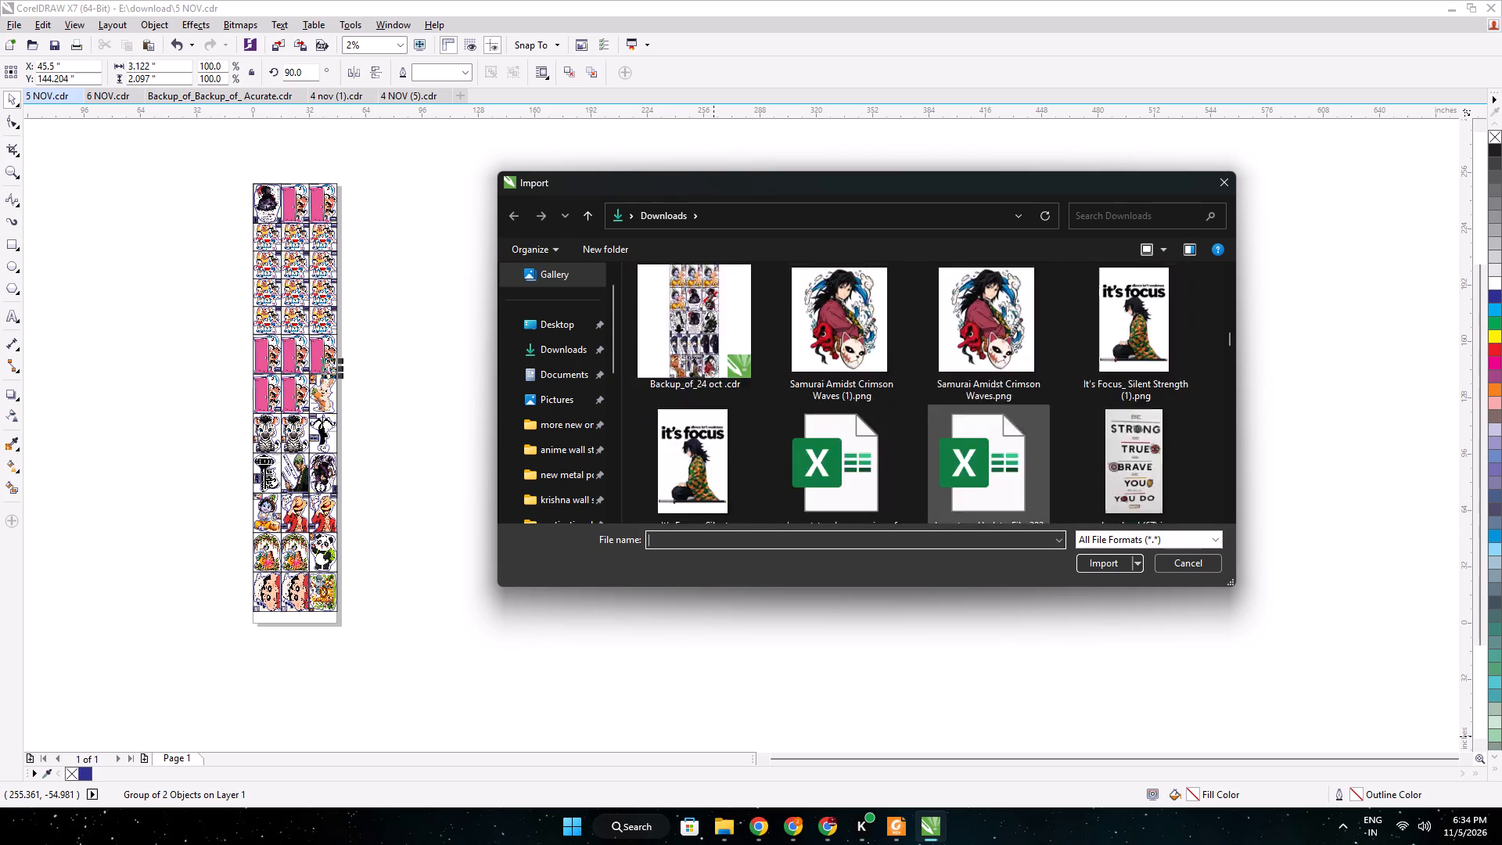
{"action": "scroll", "coordinate": [979, 408], "scroll_direction": "up", "scroll_amount": 18}
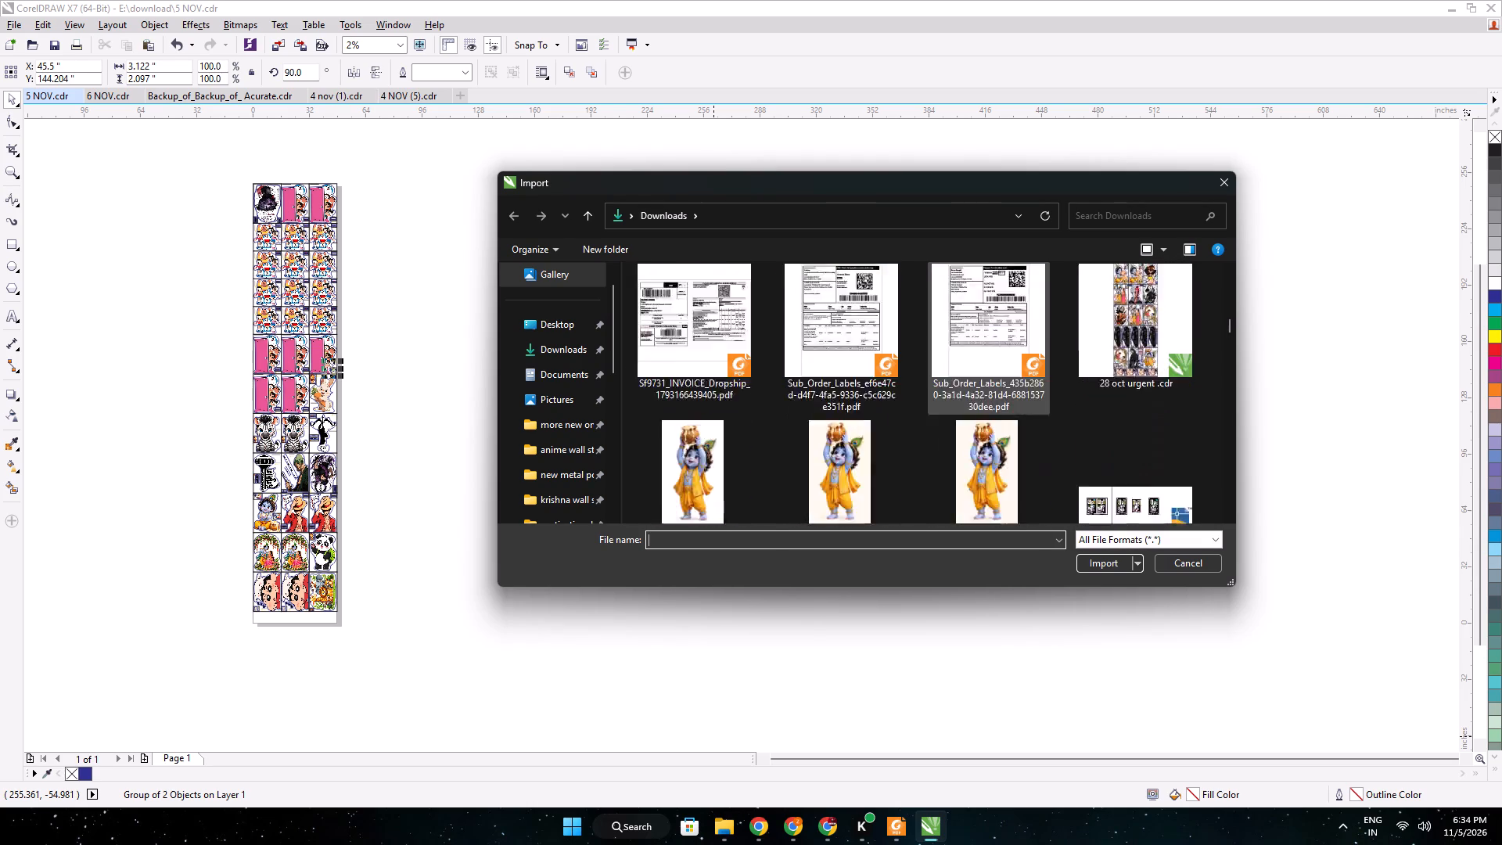
{"action": "scroll", "coordinate": [968, 390], "scroll_direction": "up", "scroll_amount": 7}
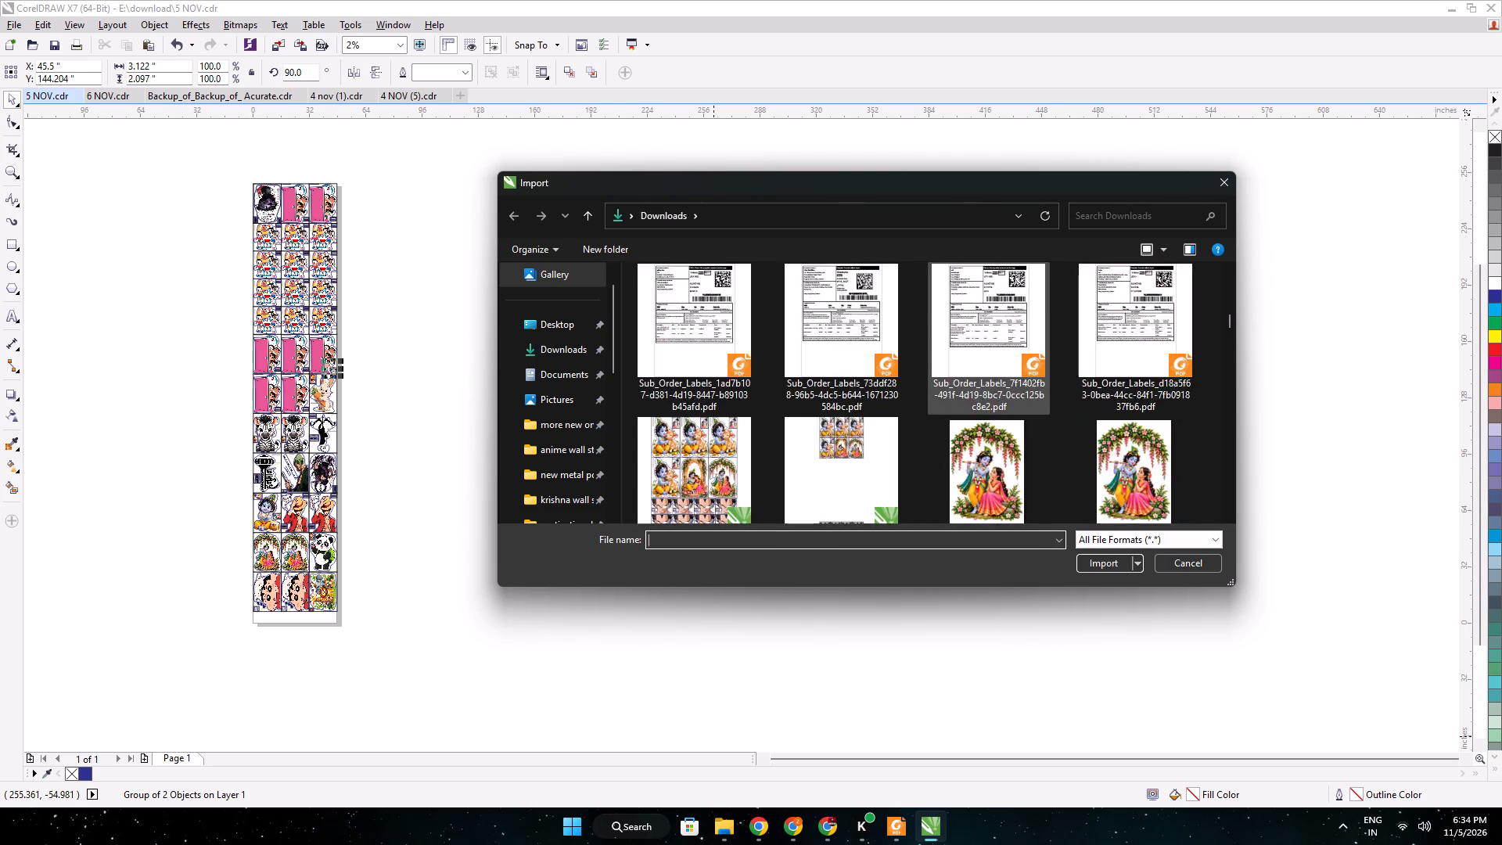
{"action": "scroll", "coordinate": [968, 388], "scroll_direction": "up", "scroll_amount": 7}
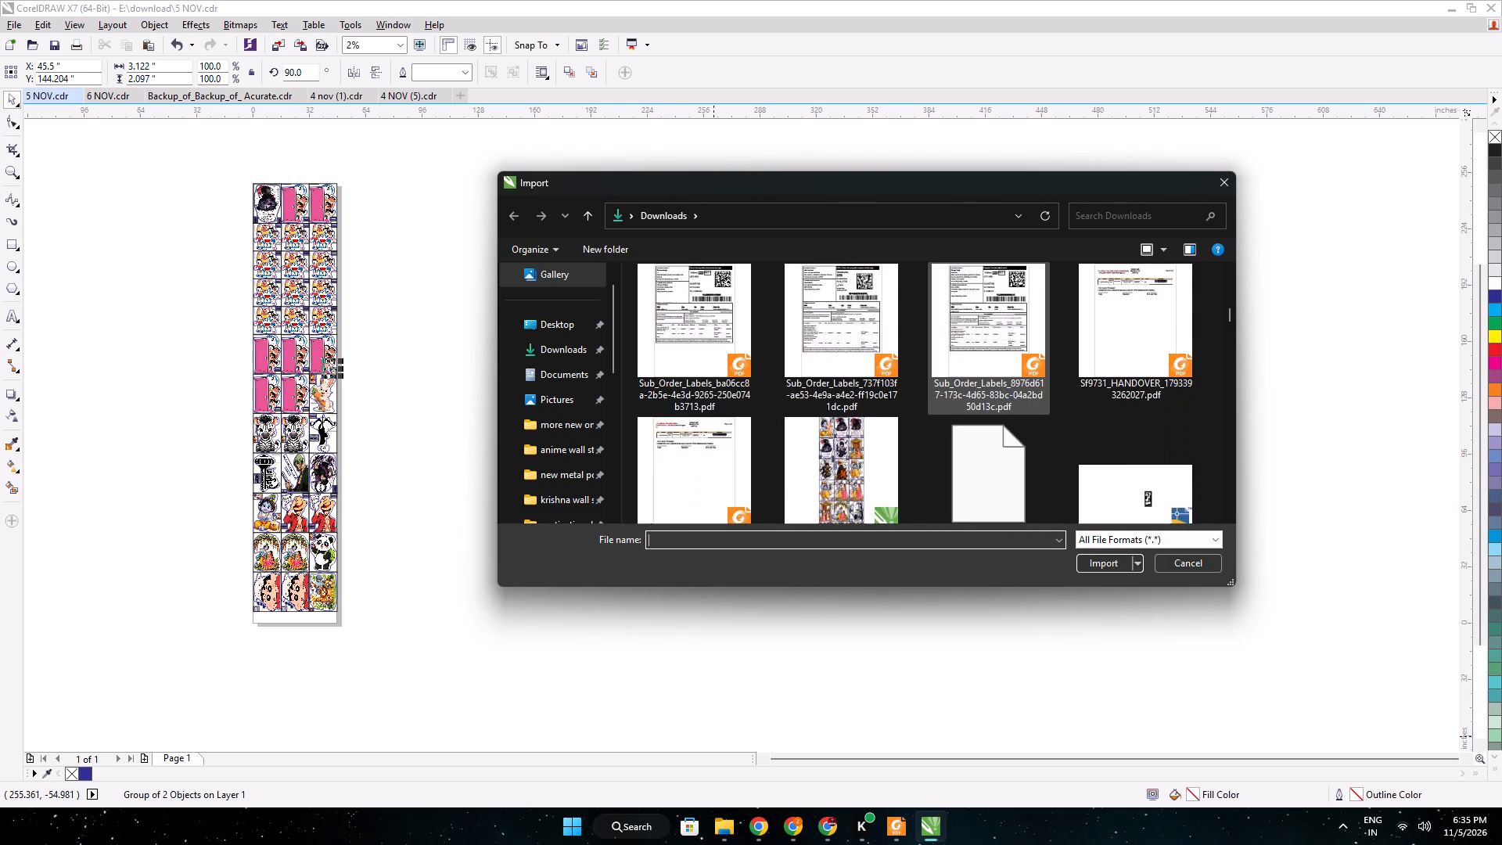
{"action": "scroll", "coordinate": [968, 388], "scroll_direction": "up", "scroll_amount": 5}
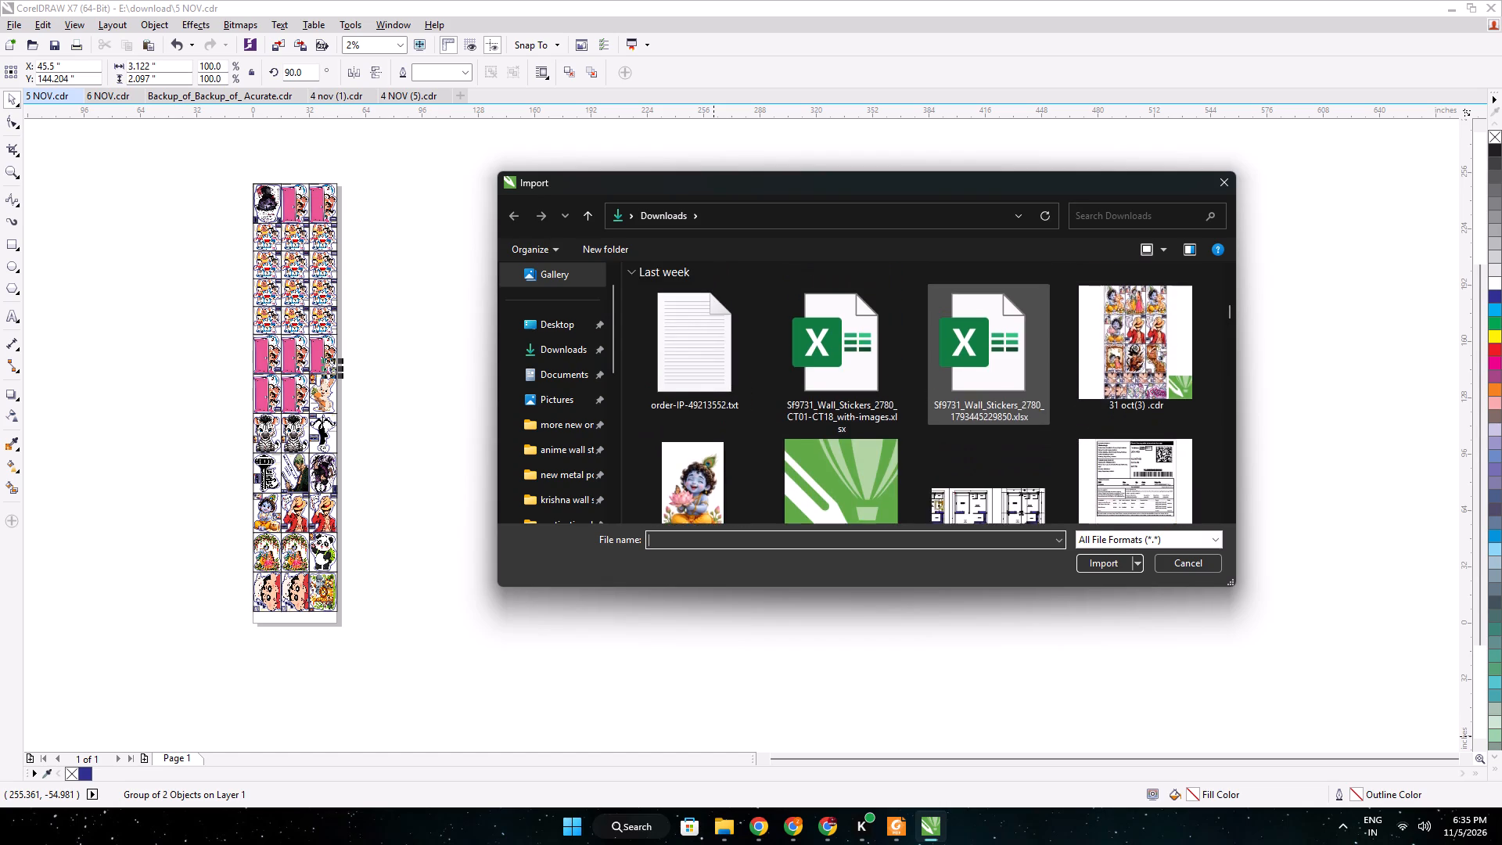
{"action": "scroll", "coordinate": [968, 388], "scroll_direction": "up", "scroll_amount": 3}
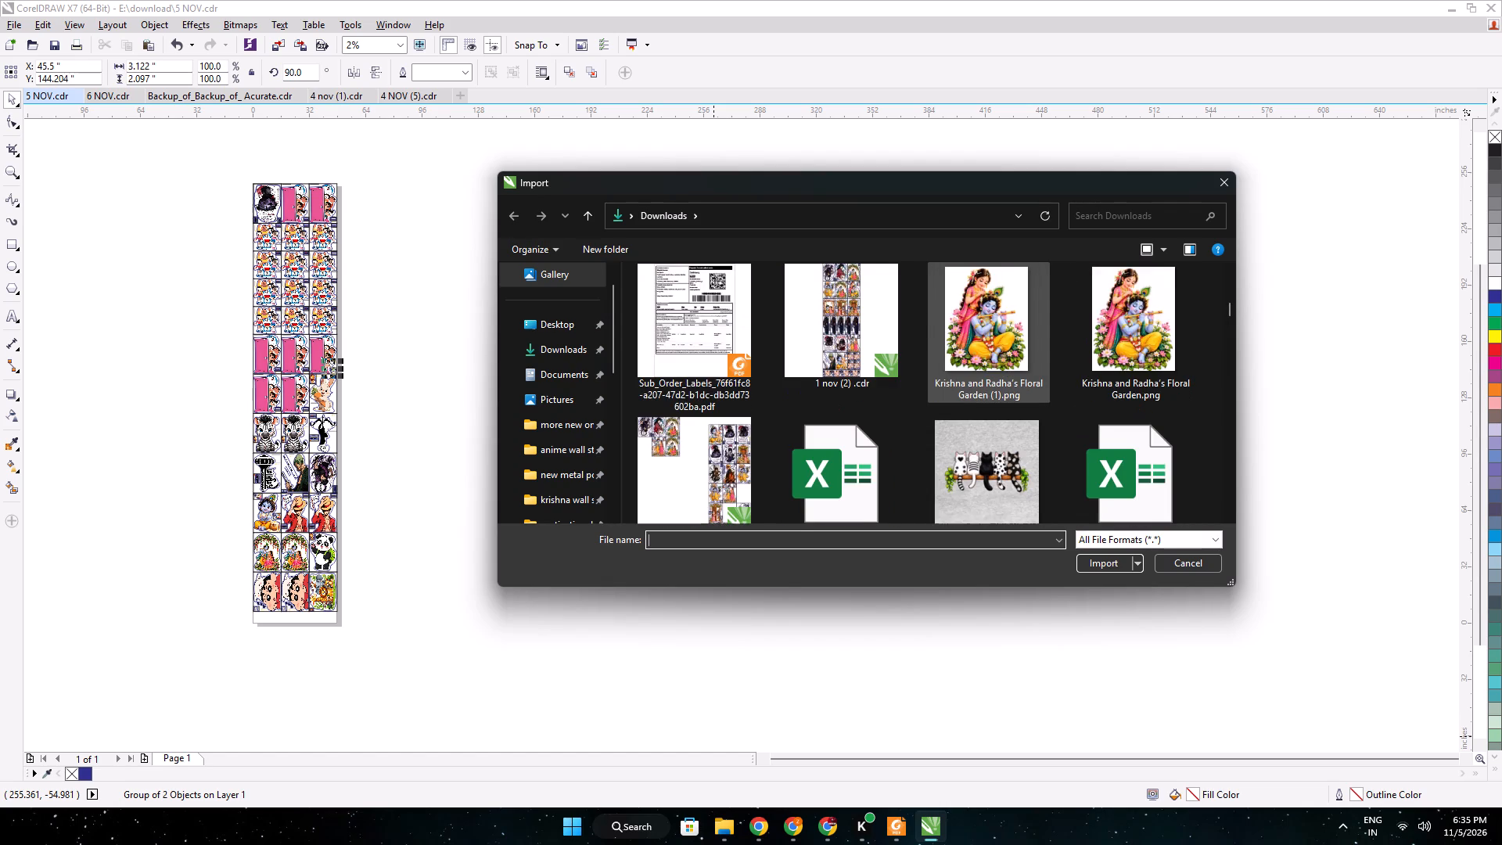
{"action": "scroll", "coordinate": [968, 388], "scroll_direction": "up", "scroll_amount": 8}
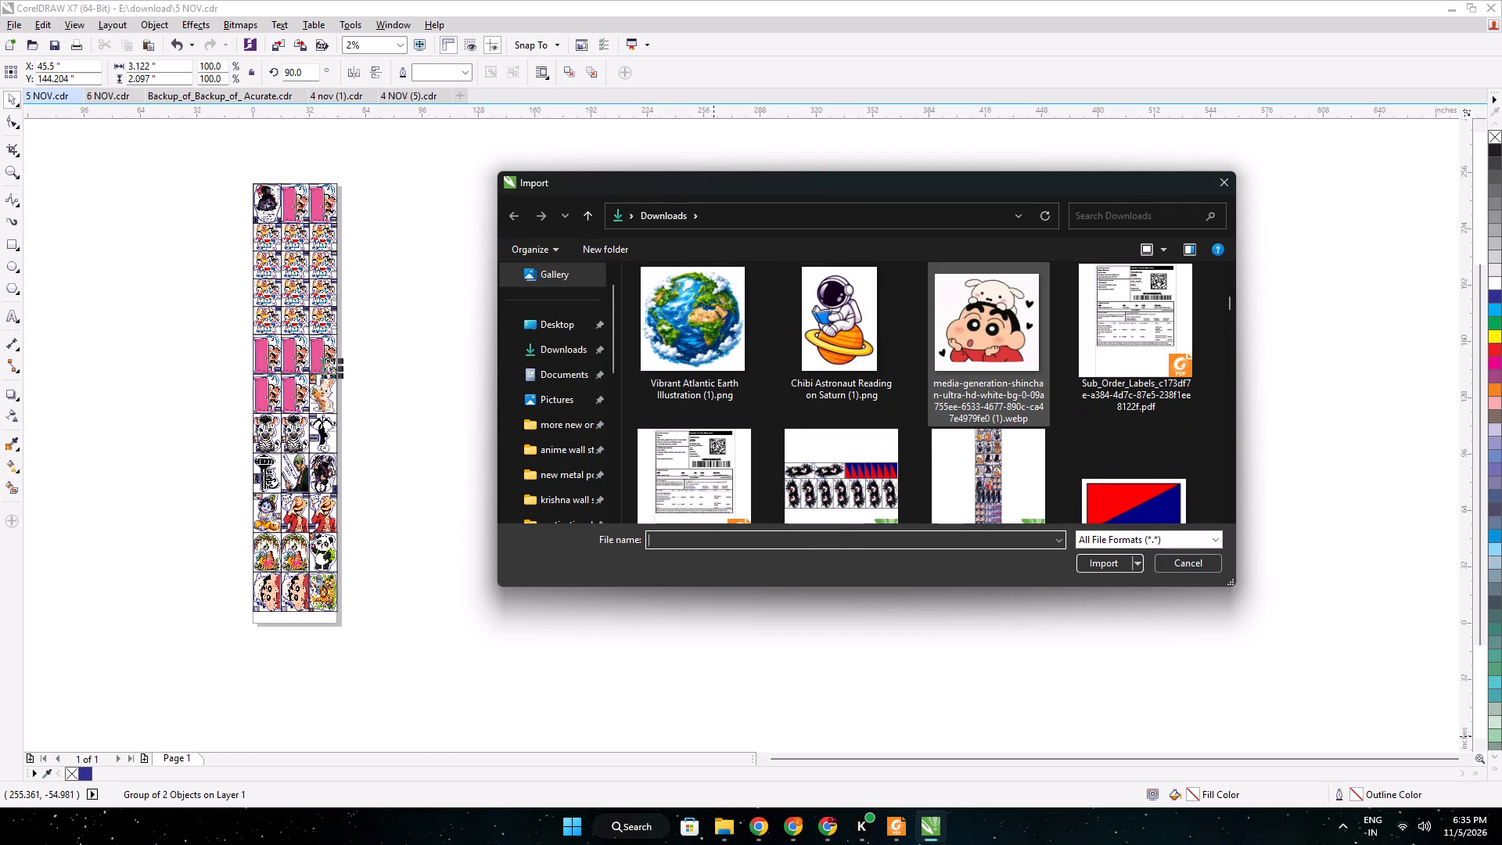
{"action": "scroll", "coordinate": [937, 414], "scroll_direction": "up", "scroll_amount": 1}
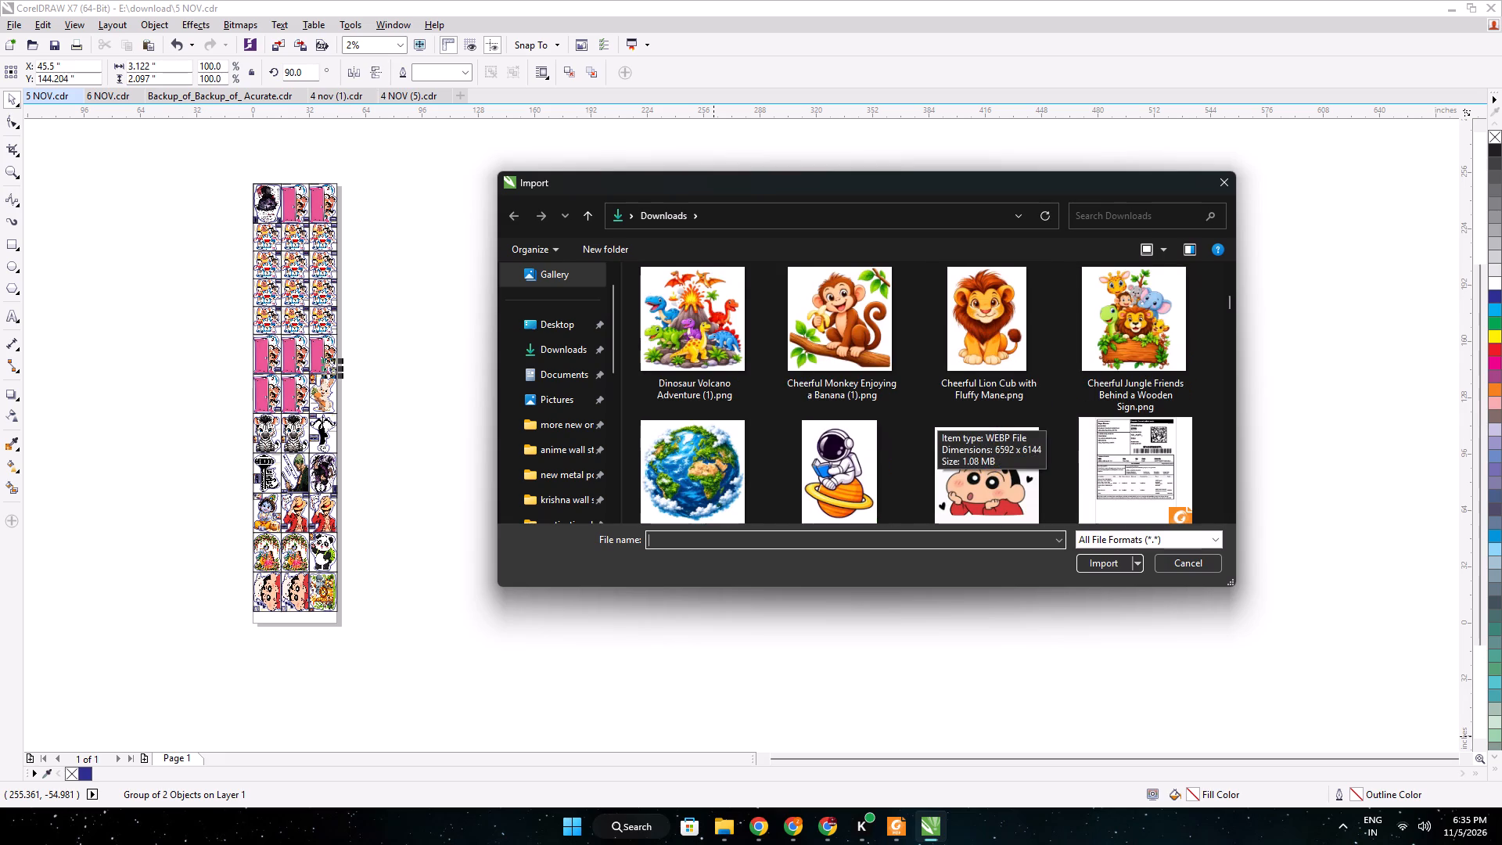
{"action": "scroll", "coordinate": [937, 414], "scroll_direction": "up", "scroll_amount": 3}
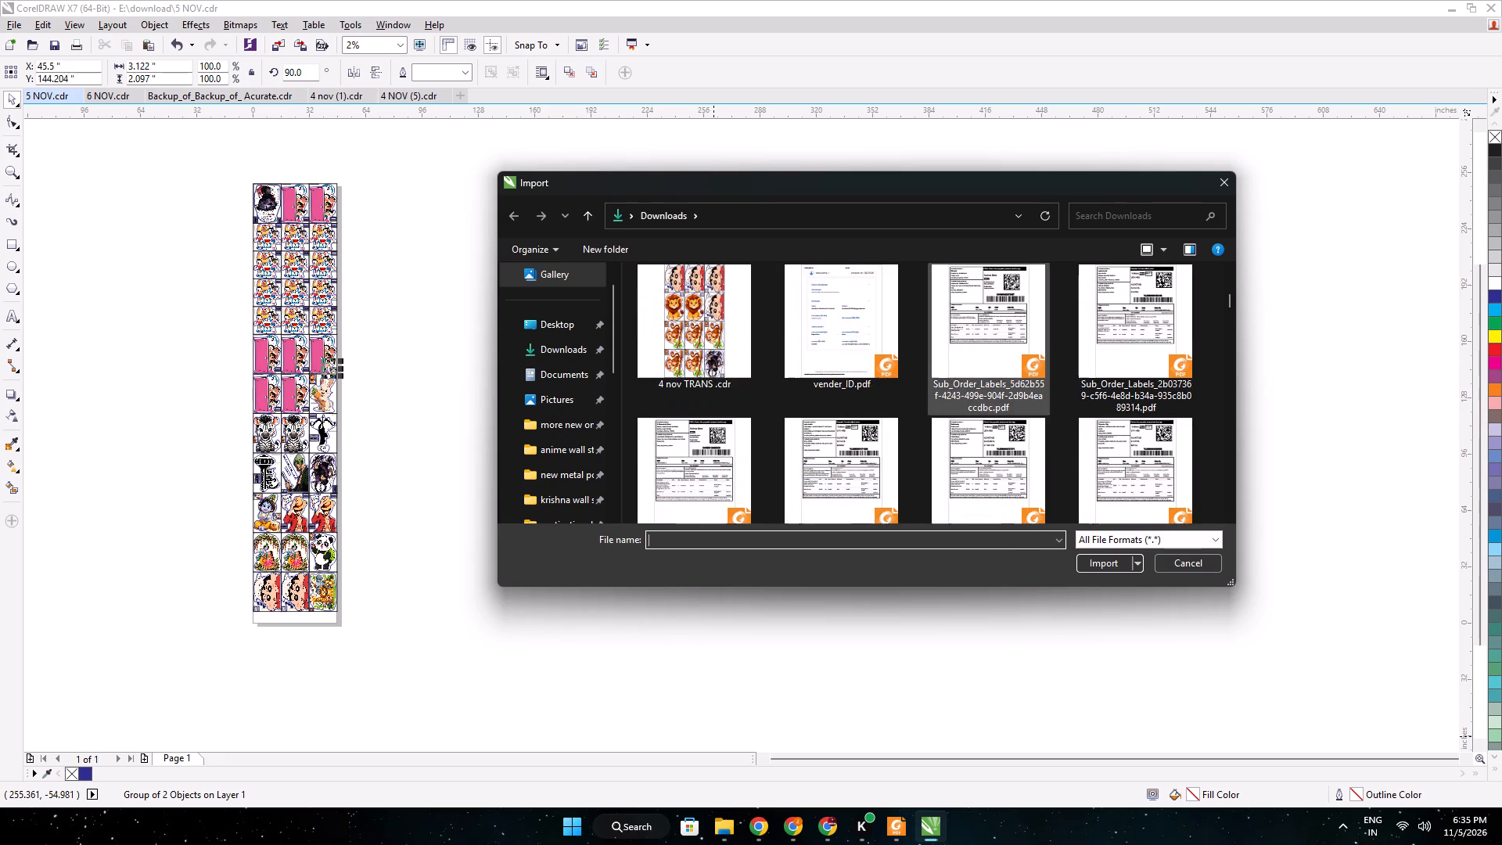
{"action": "scroll", "coordinate": [937, 415], "scroll_direction": "up", "scroll_amount": 2}
{"action": "left_click", "coordinate": [846, 359]}
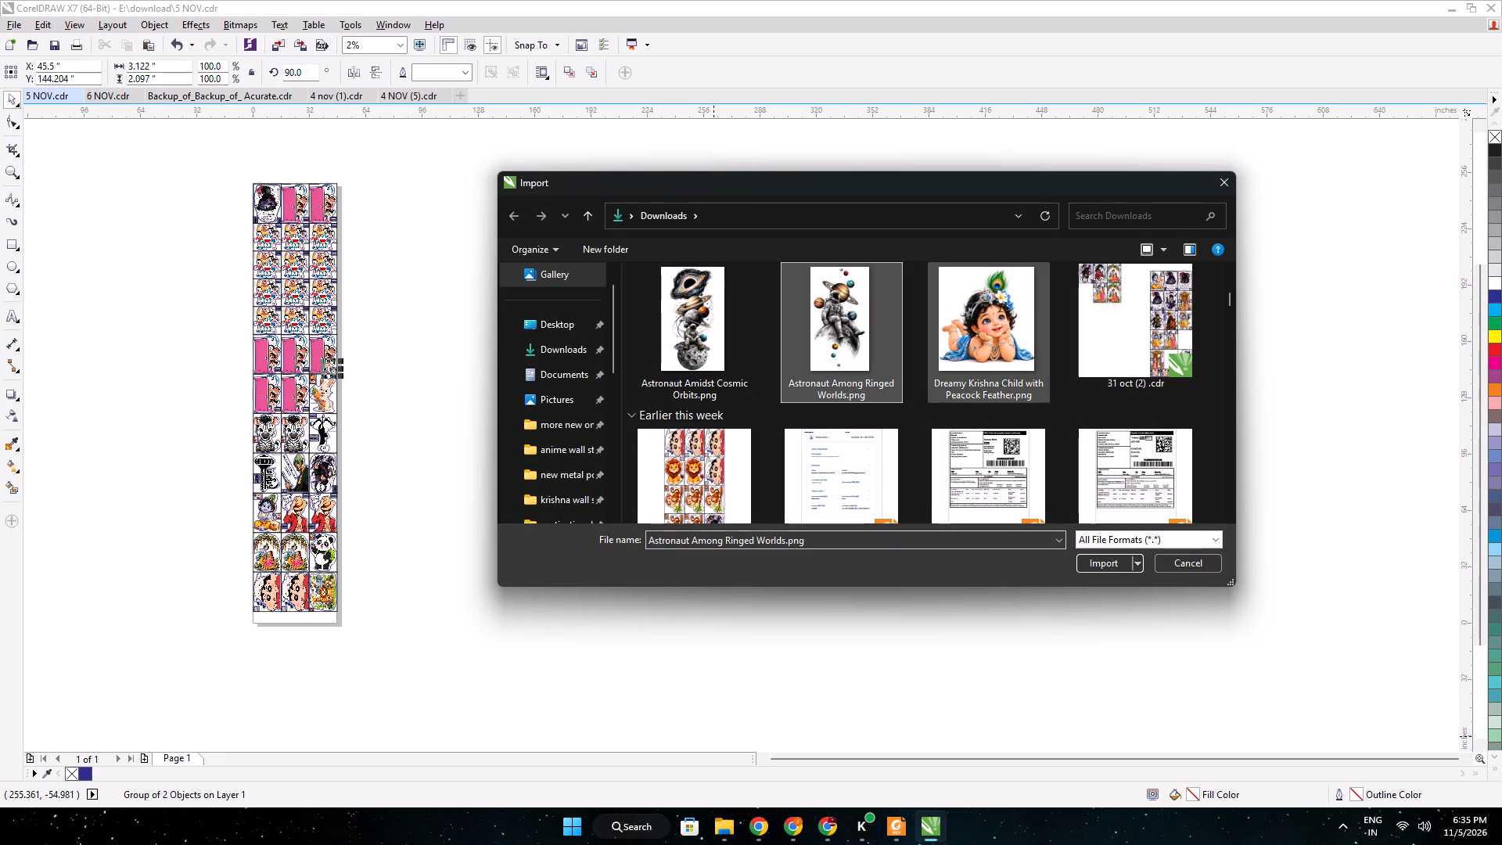
{"action": "left_click", "coordinate": [1111, 558]}
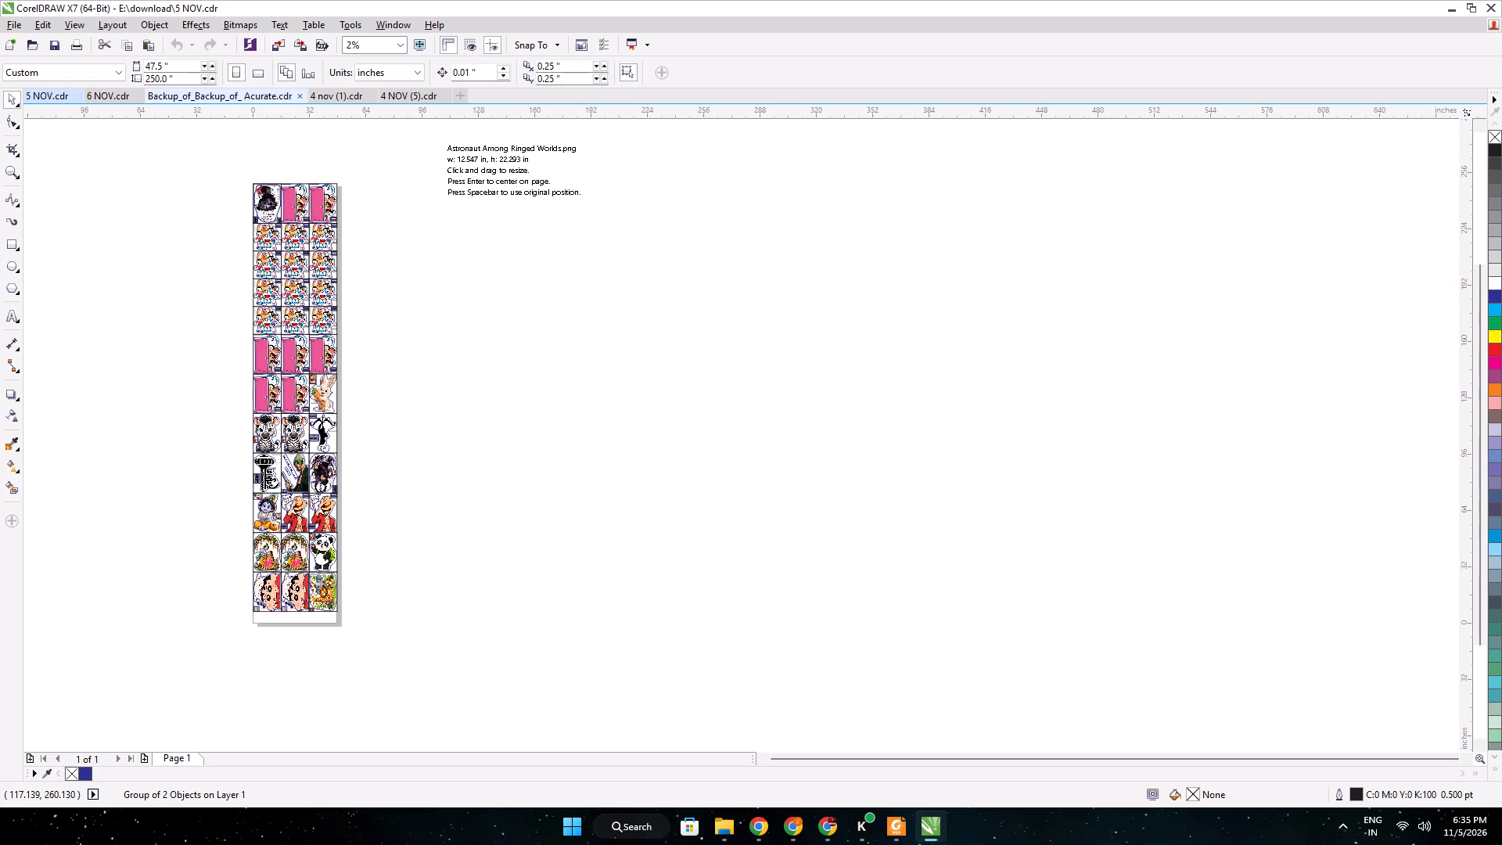
{"action": "left_click", "coordinate": [154, 190]}
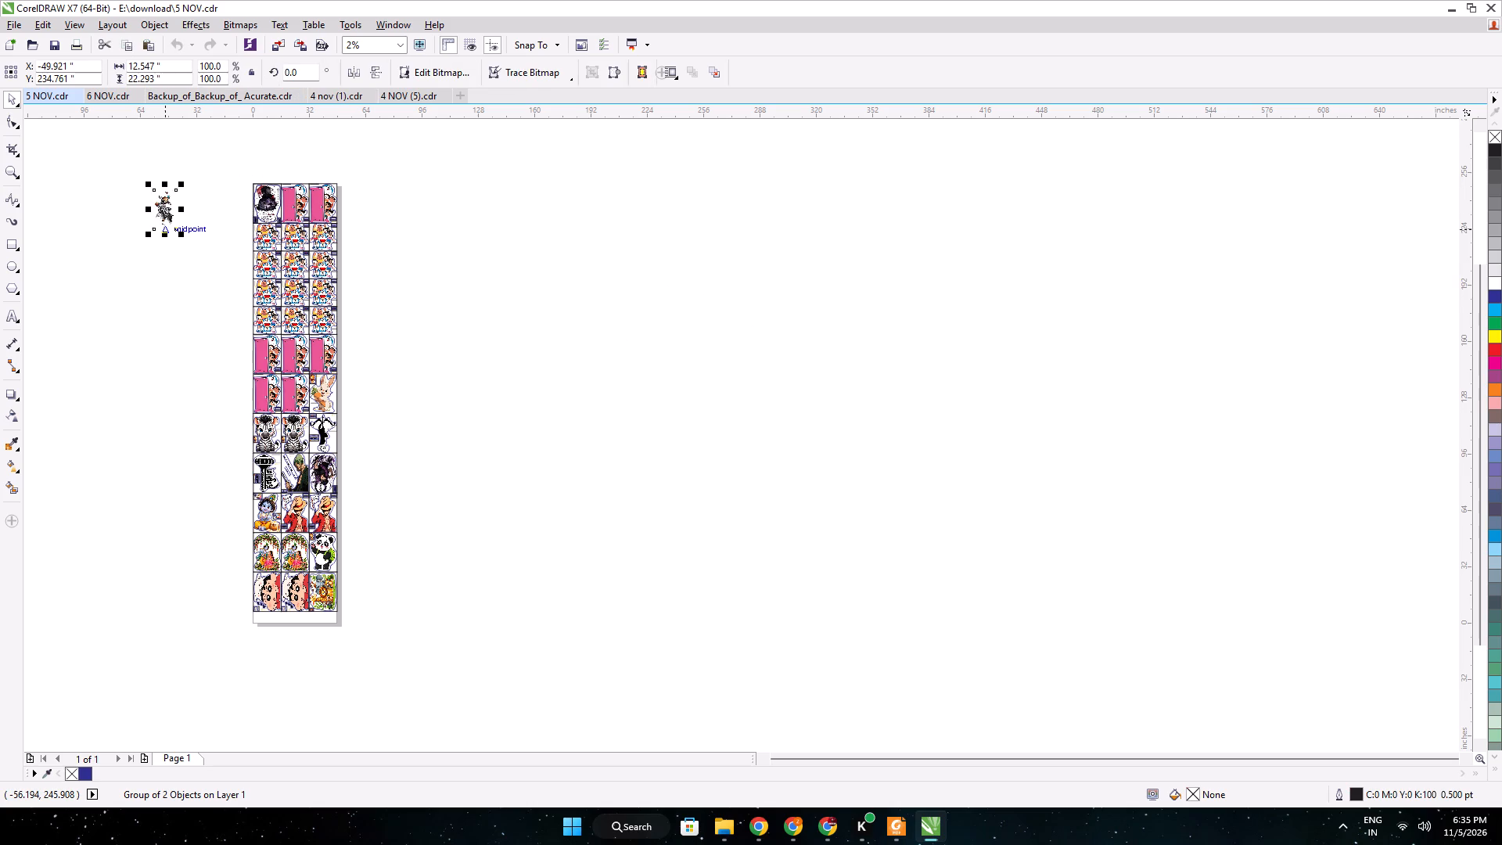
Transfer the astronaut image from 5 NOV.cdr to 6 NOV.cdr, undoing its import in the source file, and place it beside the car stickers.
{"action": "key", "text": "ctrl+c"}
{"action": "key", "text": "ctrl+z"}
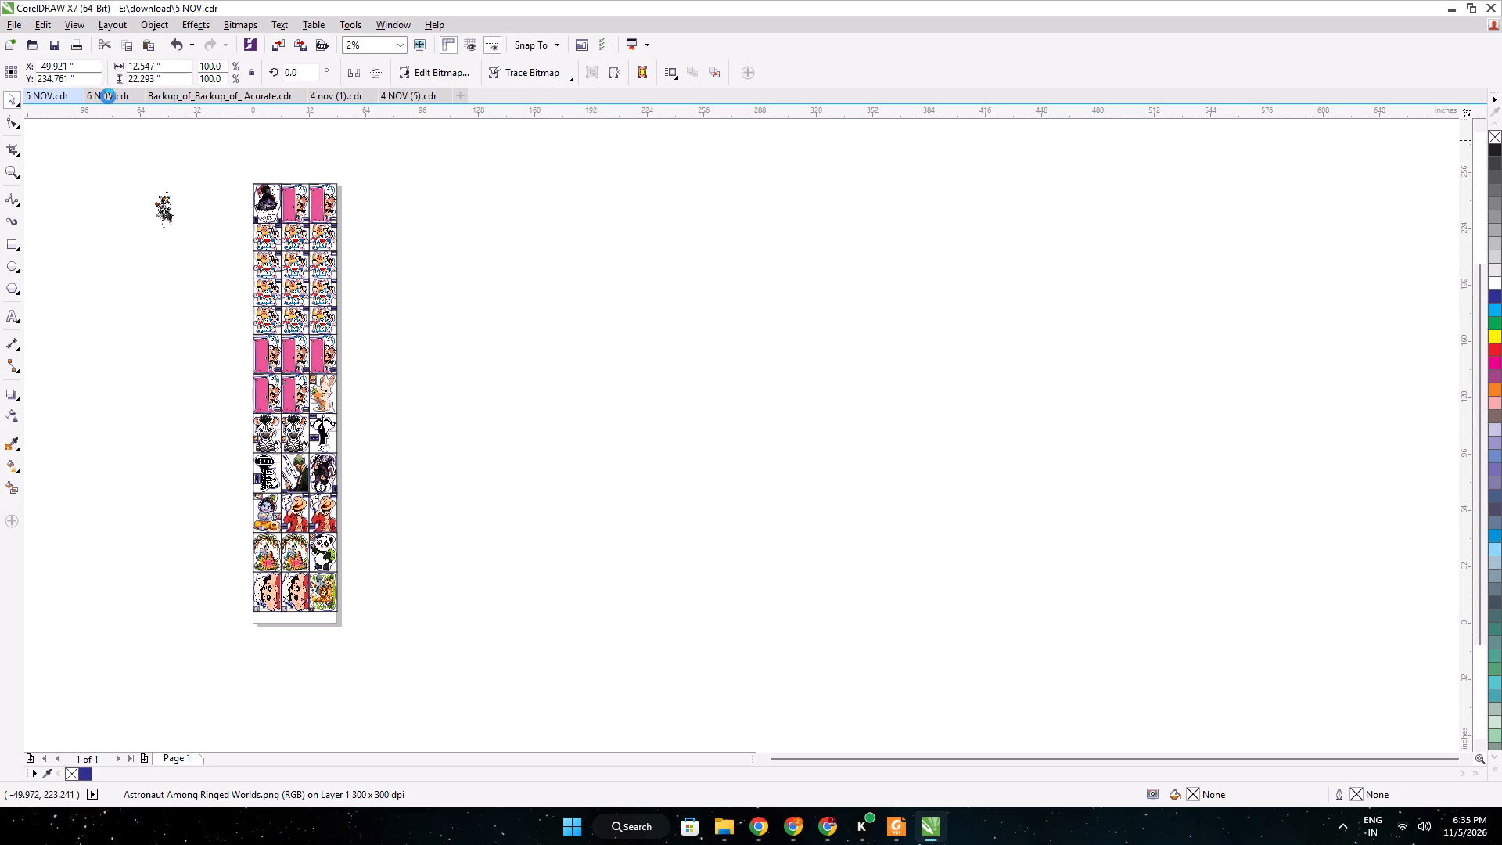
{"action": "left_click", "coordinate": [107, 95]}
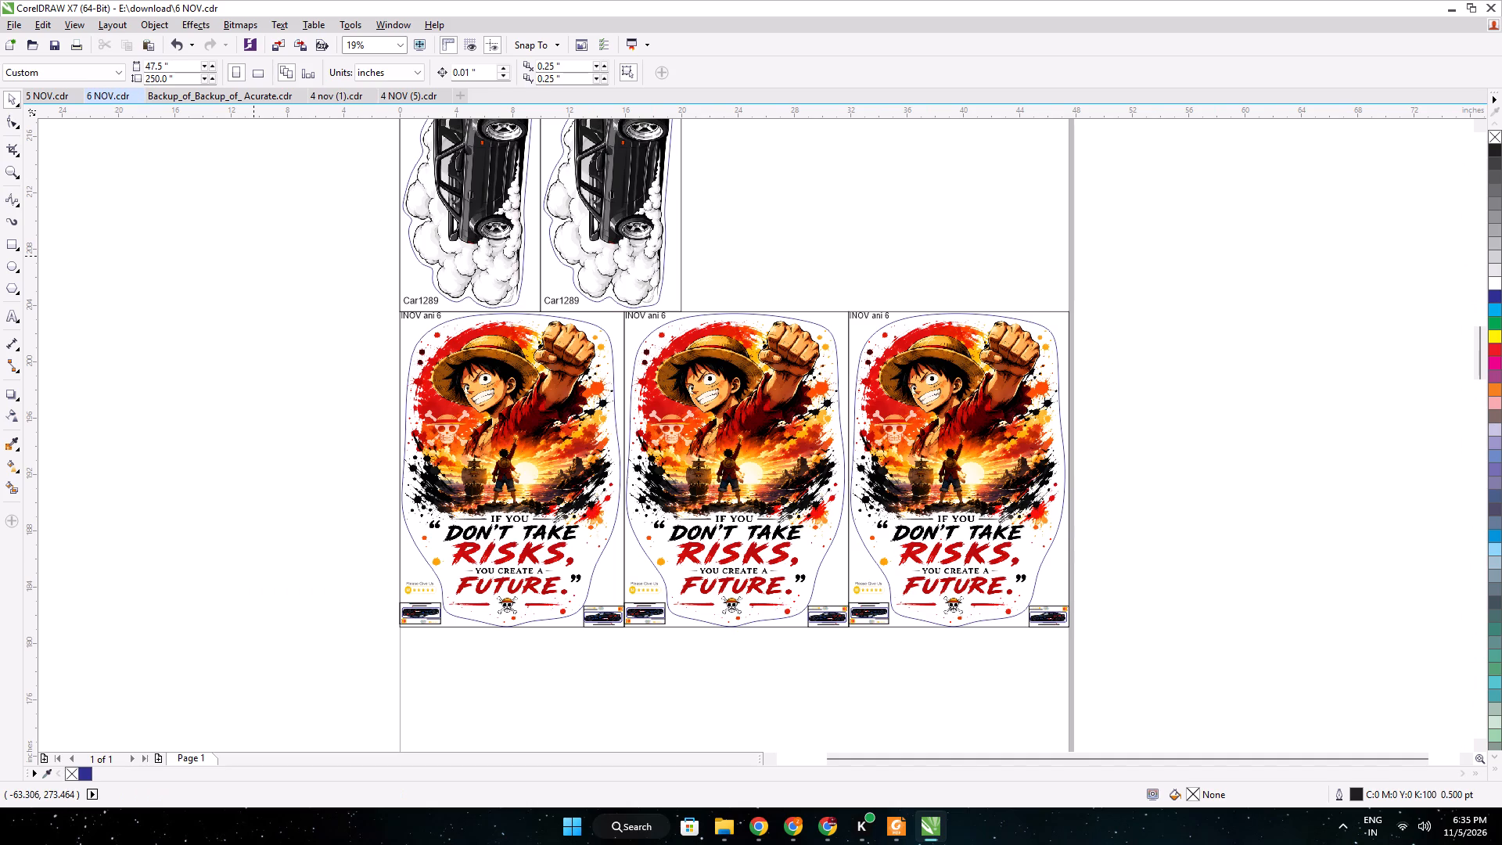
{"action": "key", "text": "ctrl+v"}
{"action": "scroll", "coordinate": [253, 256], "scroll_direction": "down", "scroll_amount": 1}
{"action": "middle_click_drag", "start_coordinate": [235, 241], "coordinate": [465, 527]}
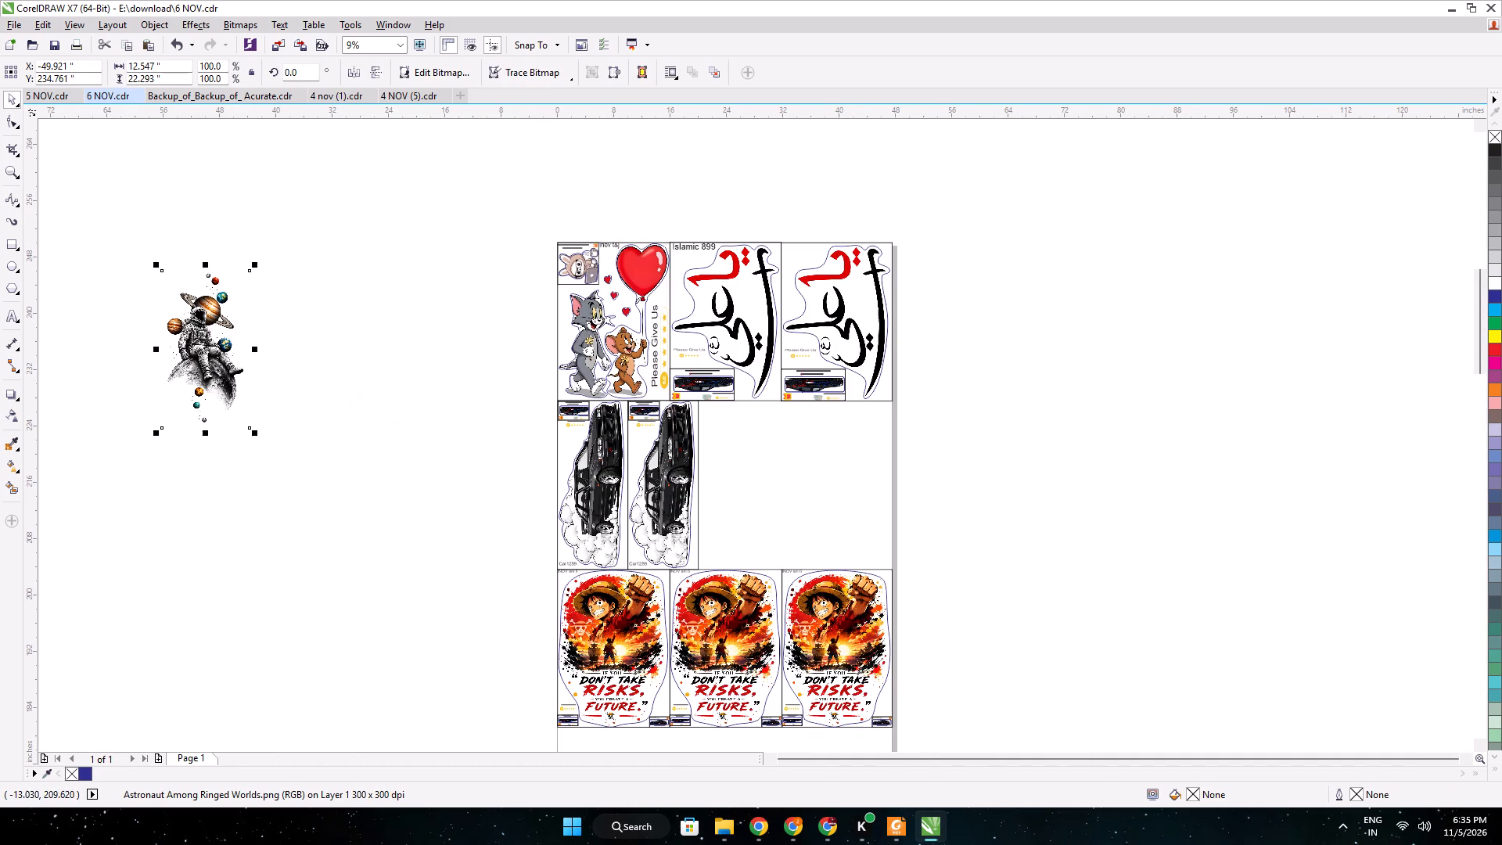
{"action": "left_click_drag", "start_coordinate": [212, 344], "coordinate": [472, 444]}
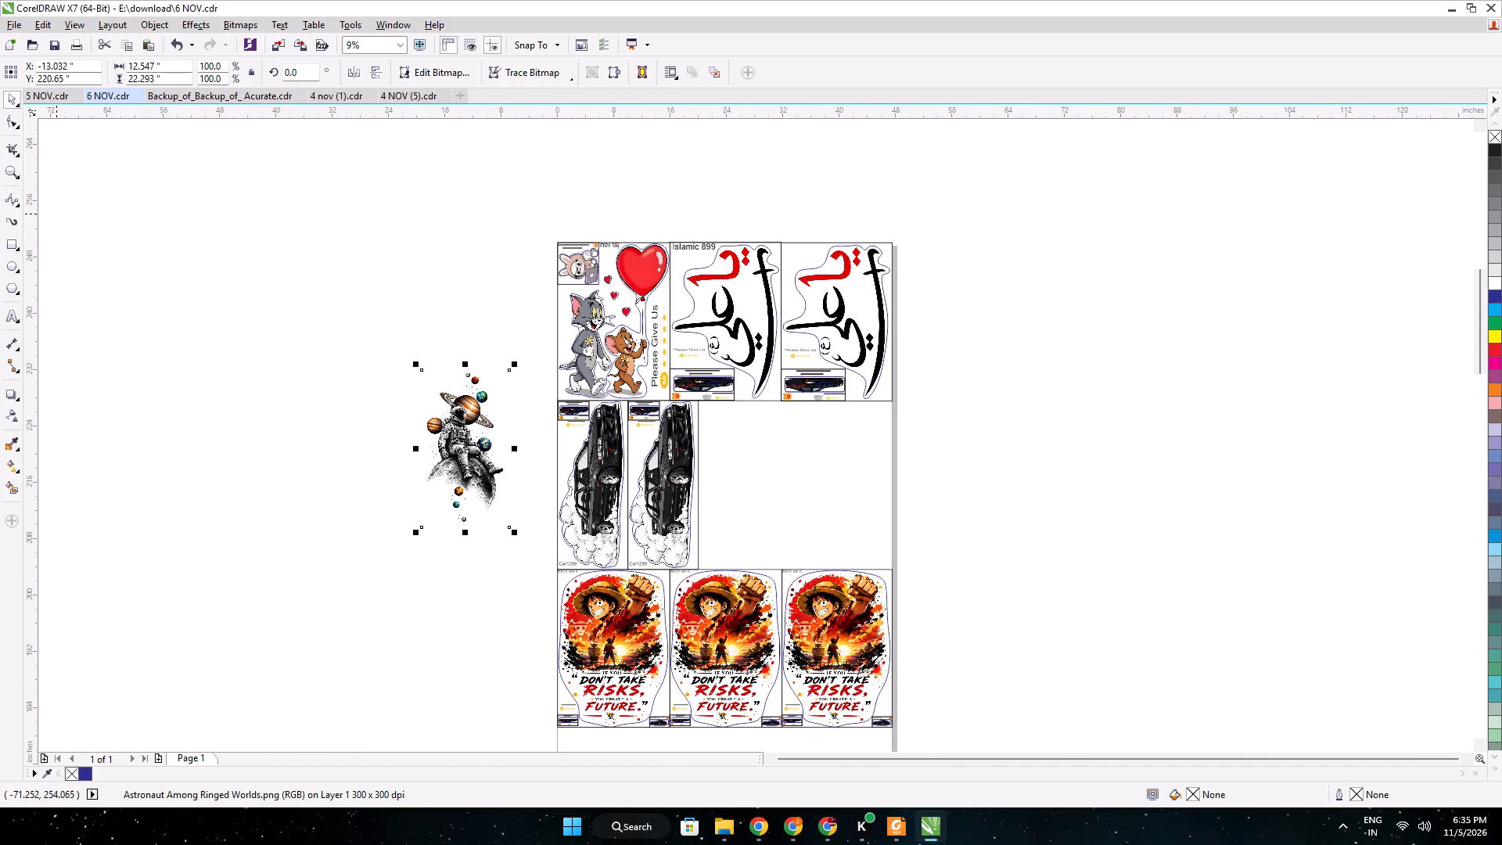
Start a B-Spline cut outline on the astronaut image, from beside its arm around the striped planet to the ring's upper tip.
{"action": "left_click", "coordinate": [14, 195]}
{"action": "scroll", "coordinate": [419, 426], "scroll_direction": "up", "scroll_amount": 3}
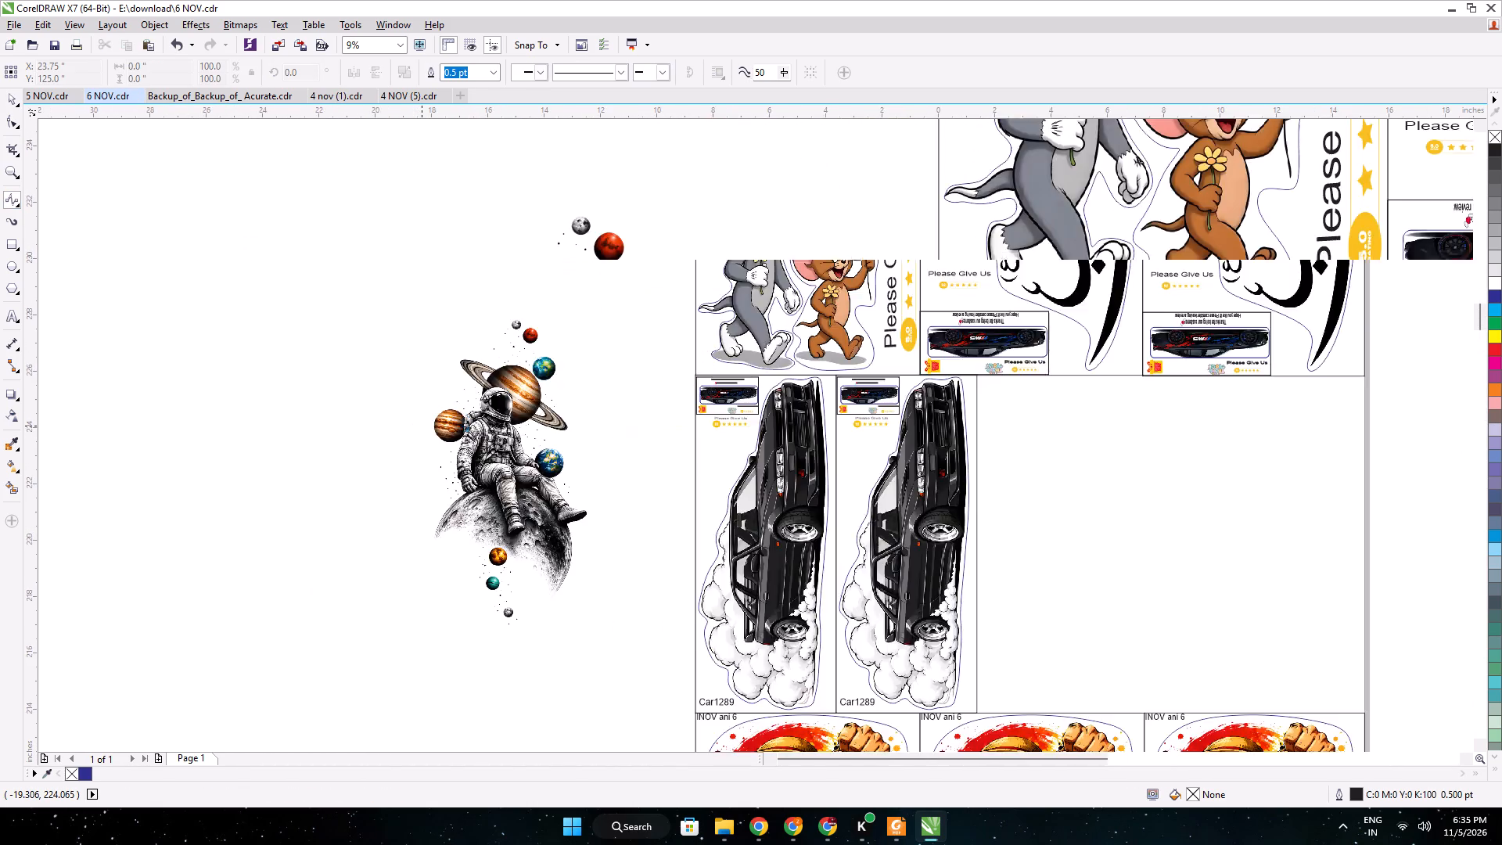
{"action": "scroll", "coordinate": [488, 415], "scroll_direction": "up", "scroll_amount": 1}
{"action": "scroll", "coordinate": [253, 376], "scroll_direction": "down", "scroll_amount": 1}
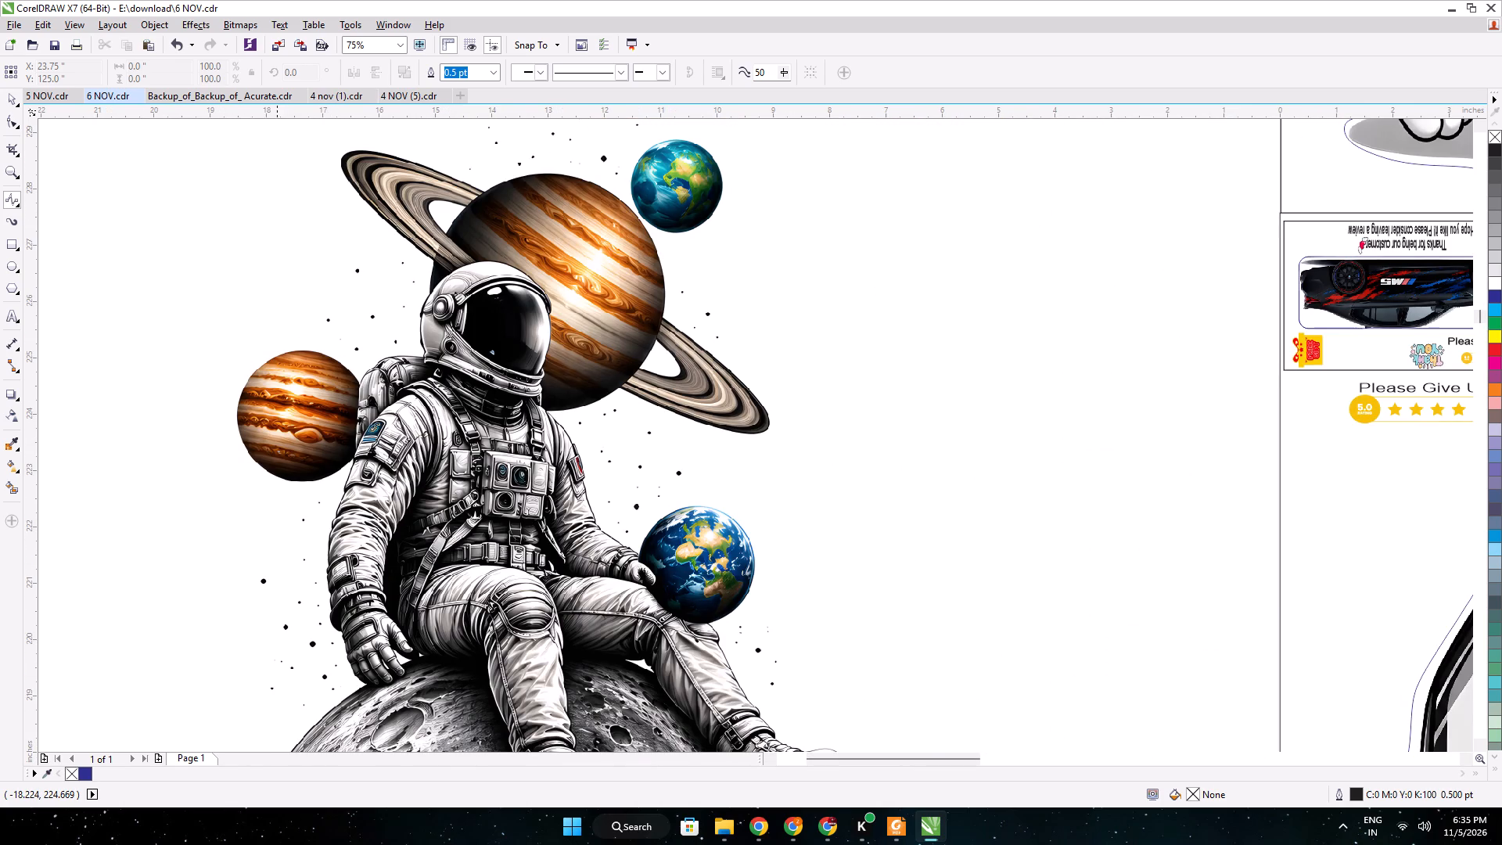
{"action": "left_click", "coordinate": [277, 519]}
{"action": "left_click", "coordinate": [237, 466]}
{"action": "left_click", "coordinate": [207, 369]}
{"action": "left_click", "coordinate": [311, 336]}
{"action": "left_click", "coordinate": [352, 322]}
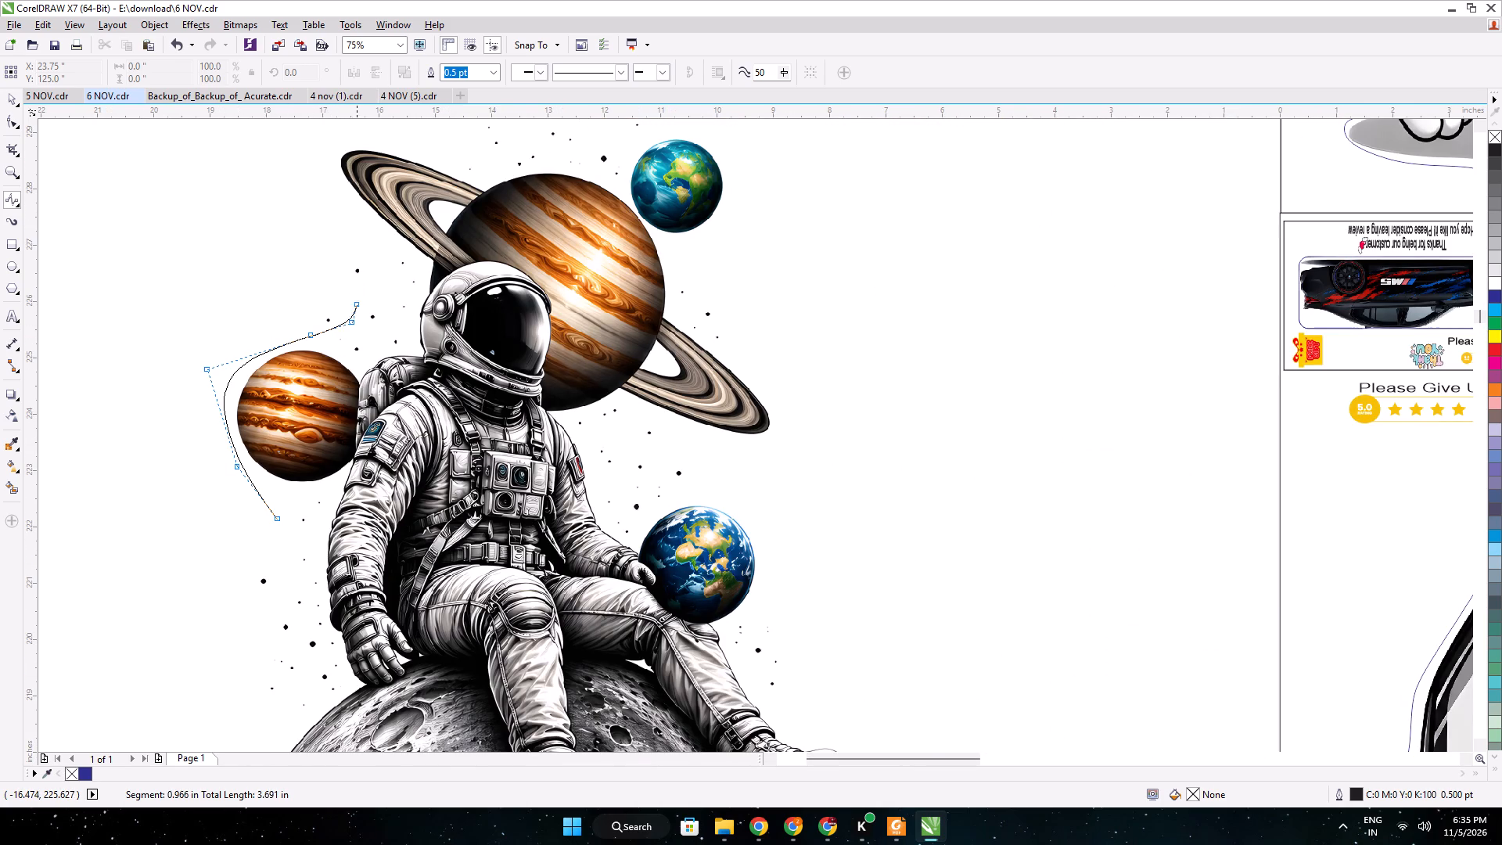
{"action": "left_click", "coordinate": [354, 282]}
{"action": "left_click", "coordinate": [358, 215]}
{"action": "left_click", "coordinate": [331, 178]}
{"action": "left_click", "coordinate": [337, 142]}
{"action": "left_click", "coordinate": [377, 138]}
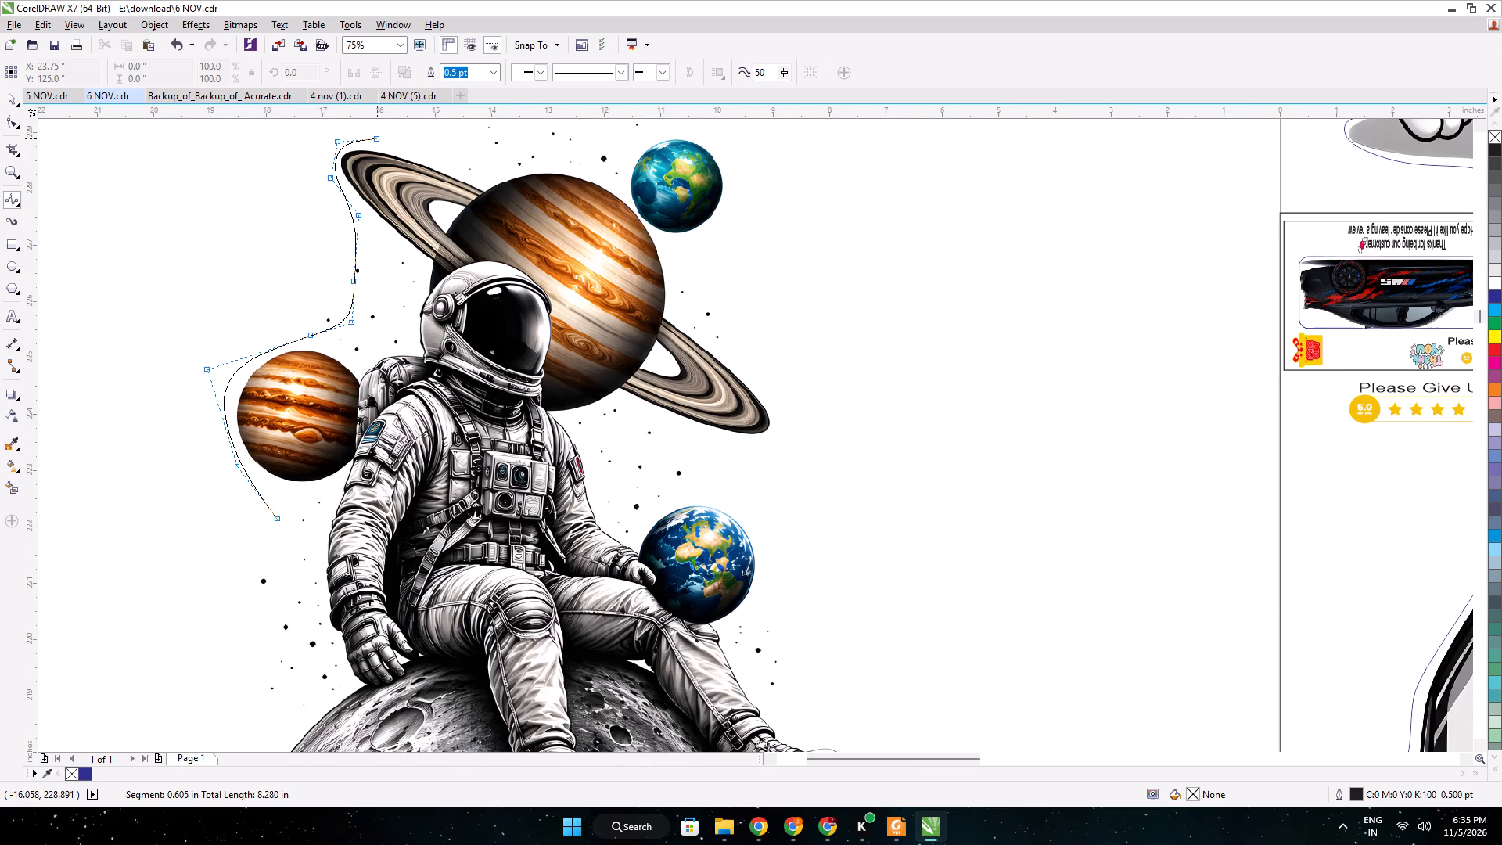
Continue the cut outline across the top of the ringed planet and over the blue-green planet beside it.
{"action": "left_click", "coordinate": [458, 160]}
{"action": "left_click", "coordinate": [506, 169]}
{"action": "left_click", "coordinate": [541, 156]}
{"action": "left_click", "coordinate": [595, 164]}
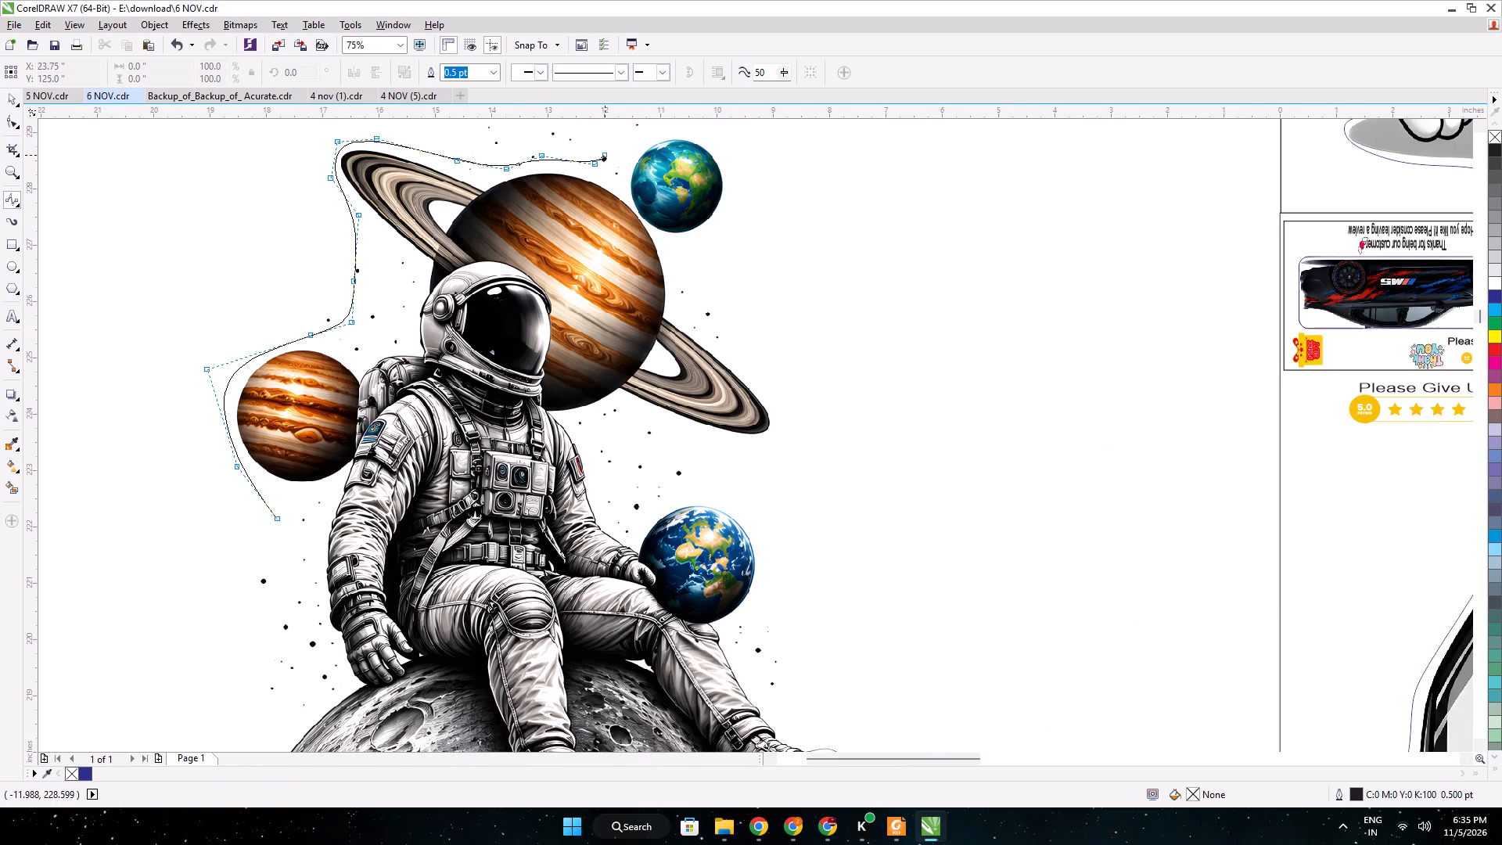
{"action": "left_click", "coordinate": [605, 155]}
{"action": "left_click", "coordinate": [667, 135]}
{"action": "left_click", "coordinate": [700, 135]}
{"action": "left_click", "coordinate": [717, 149]}
{"action": "left_click", "coordinate": [732, 172]}
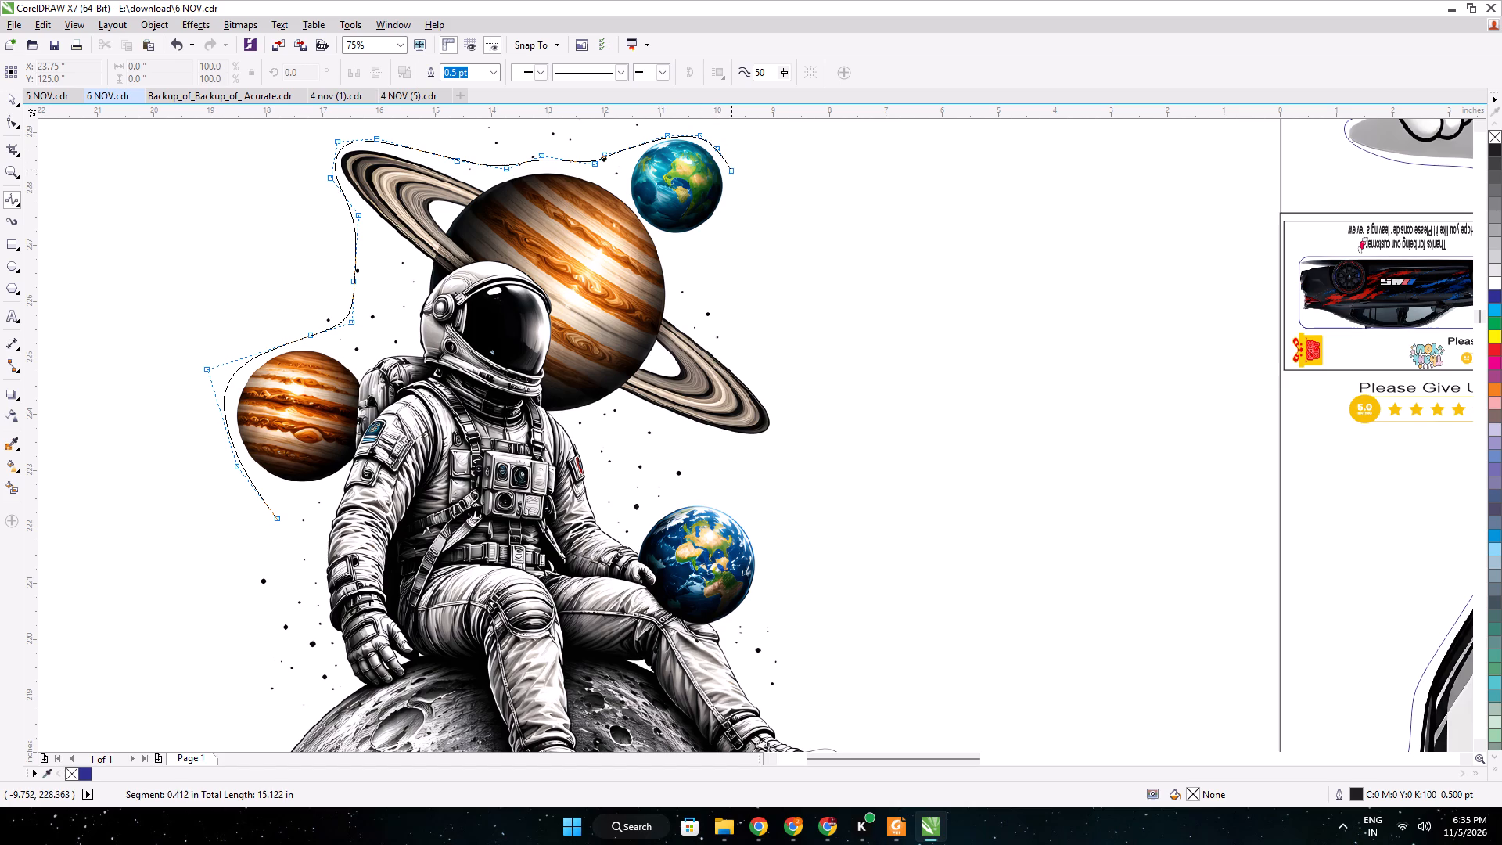
Continue the cut outline down past the blue-green planet and around the lower tip of the planet's ring.
{"action": "left_click", "coordinate": [717, 219]}
{"action": "left_click", "coordinate": [678, 253]}
{"action": "left_click", "coordinate": [669, 289]}
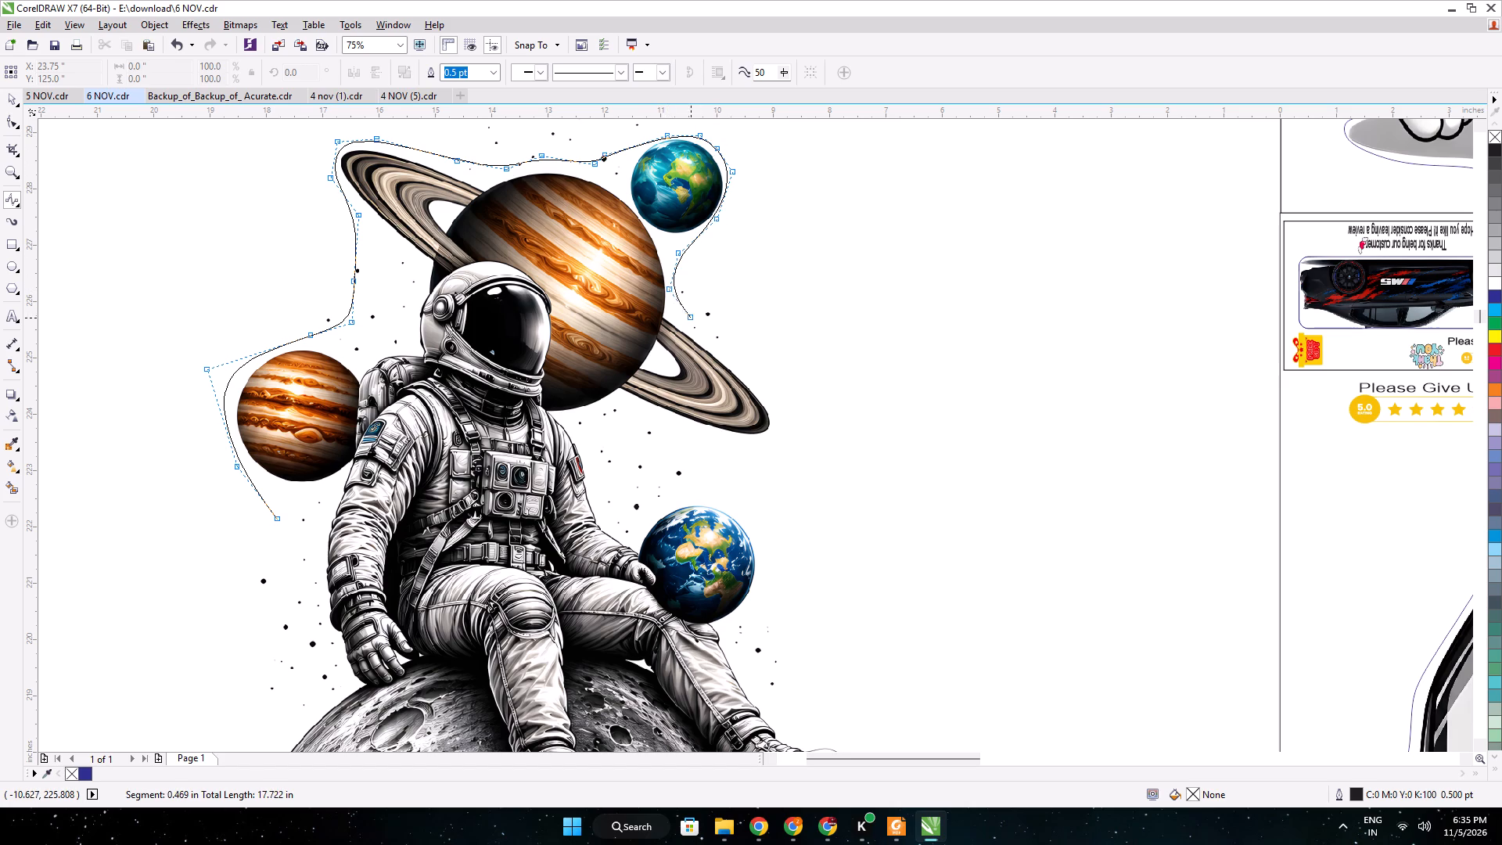
{"action": "left_click", "coordinate": [695, 318]}
{"action": "left_click", "coordinate": [714, 348]}
{"action": "left_click", "coordinate": [757, 376]}
{"action": "left_click", "coordinate": [785, 405]}
{"action": "left_click_drag", "start_coordinate": [792, 436], "coordinate": [789, 447]}
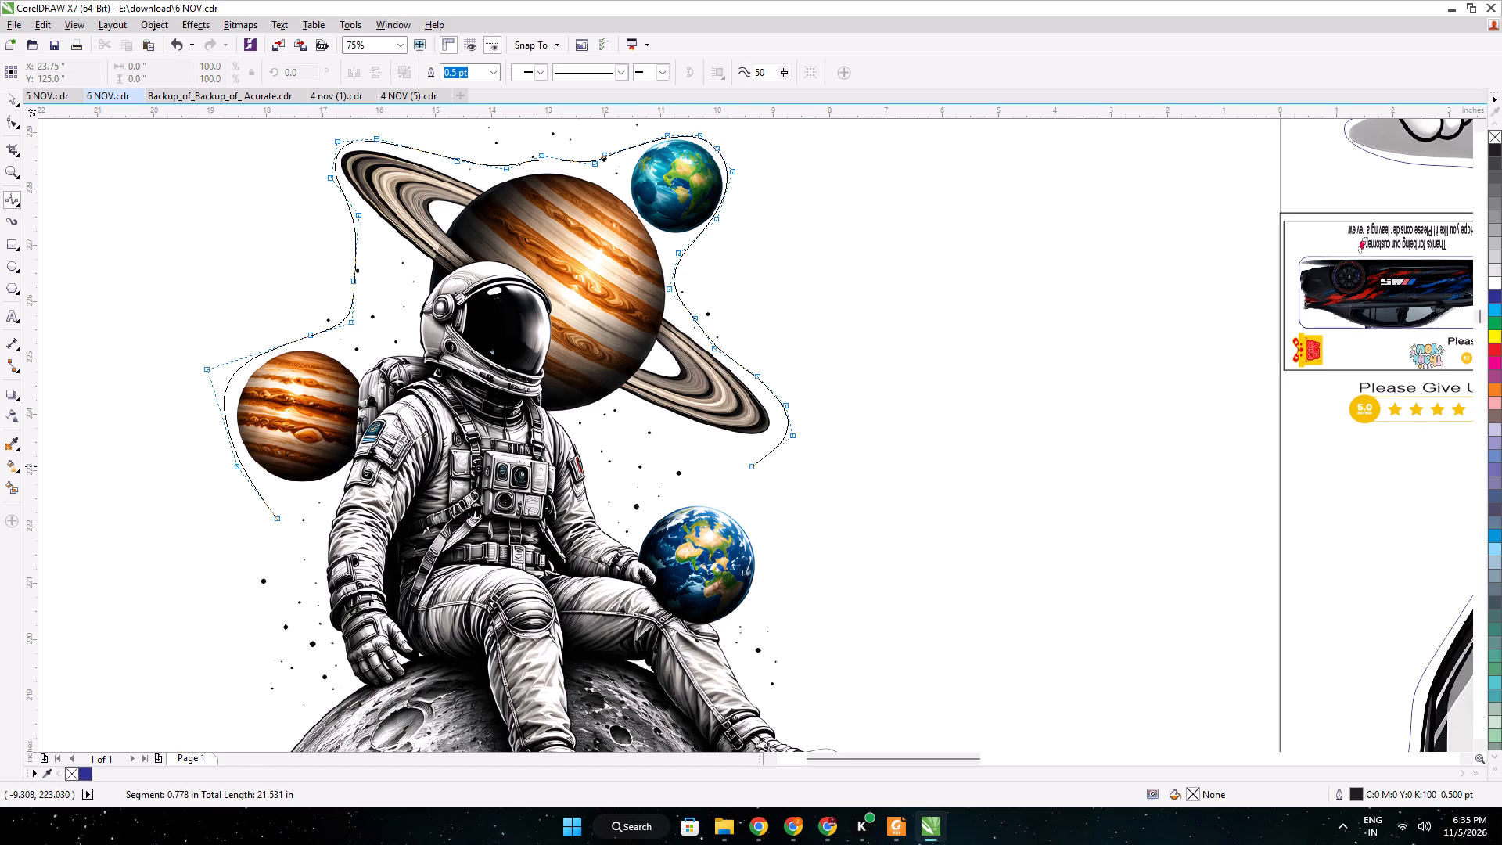
{"action": "left_click", "coordinate": [746, 452]}
Continue the cut outline inward below the ring and around the Earth beside the astronaut's hand to the leg.
{"action": "left_click", "coordinate": [674, 445]}
{"action": "left_click", "coordinate": [667, 474]}
{"action": "left_click", "coordinate": [677, 500]}
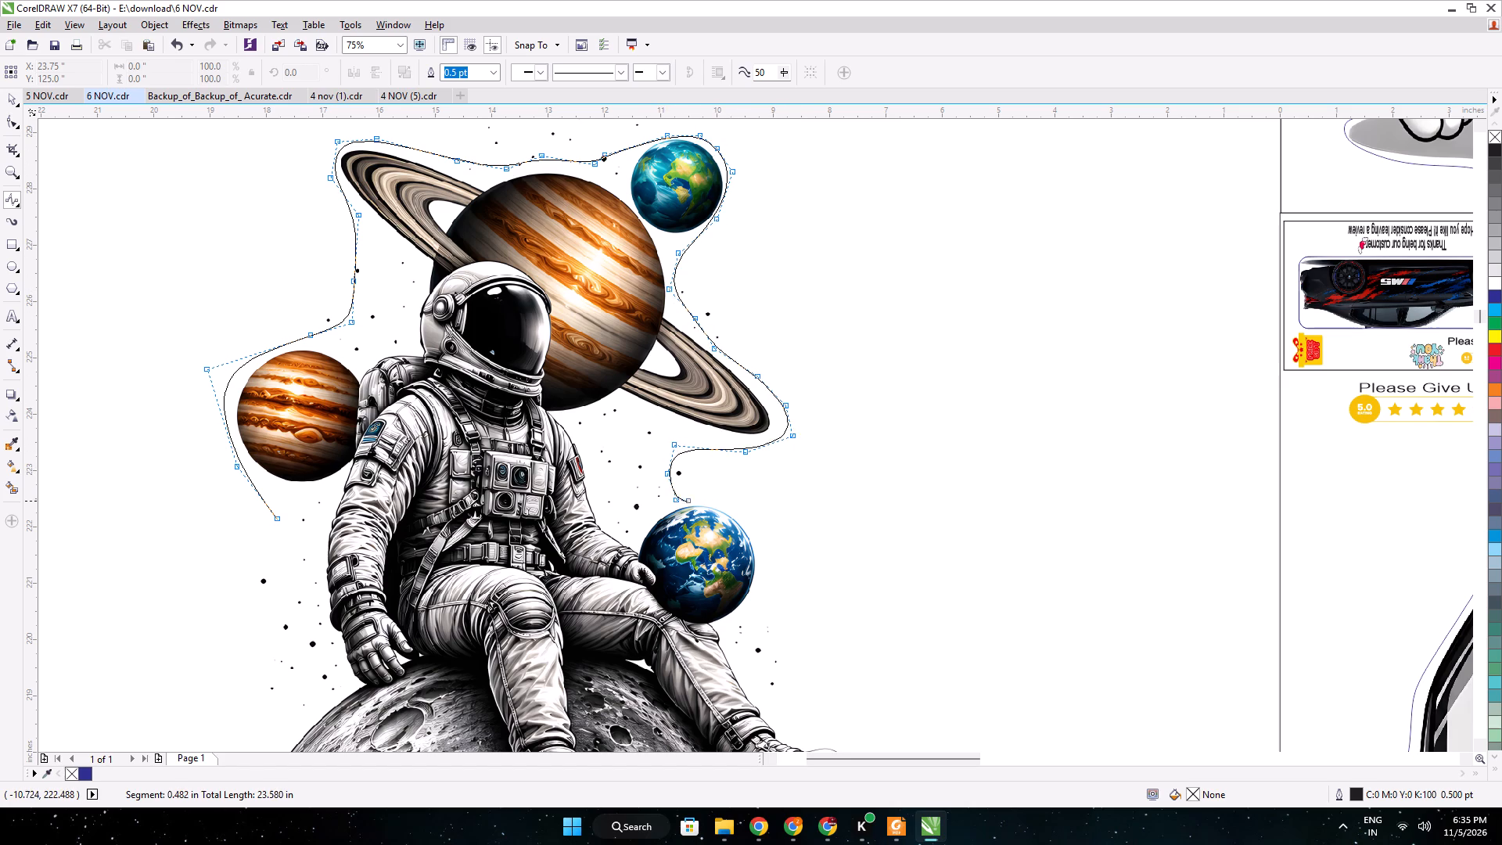
{"action": "left_click", "coordinate": [735, 493]}
{"action": "left_click", "coordinate": [761, 517]}
{"action": "left_click", "coordinate": [765, 553]}
{"action": "left_click", "coordinate": [754, 590]}
{"action": "left_click", "coordinate": [731, 636]}
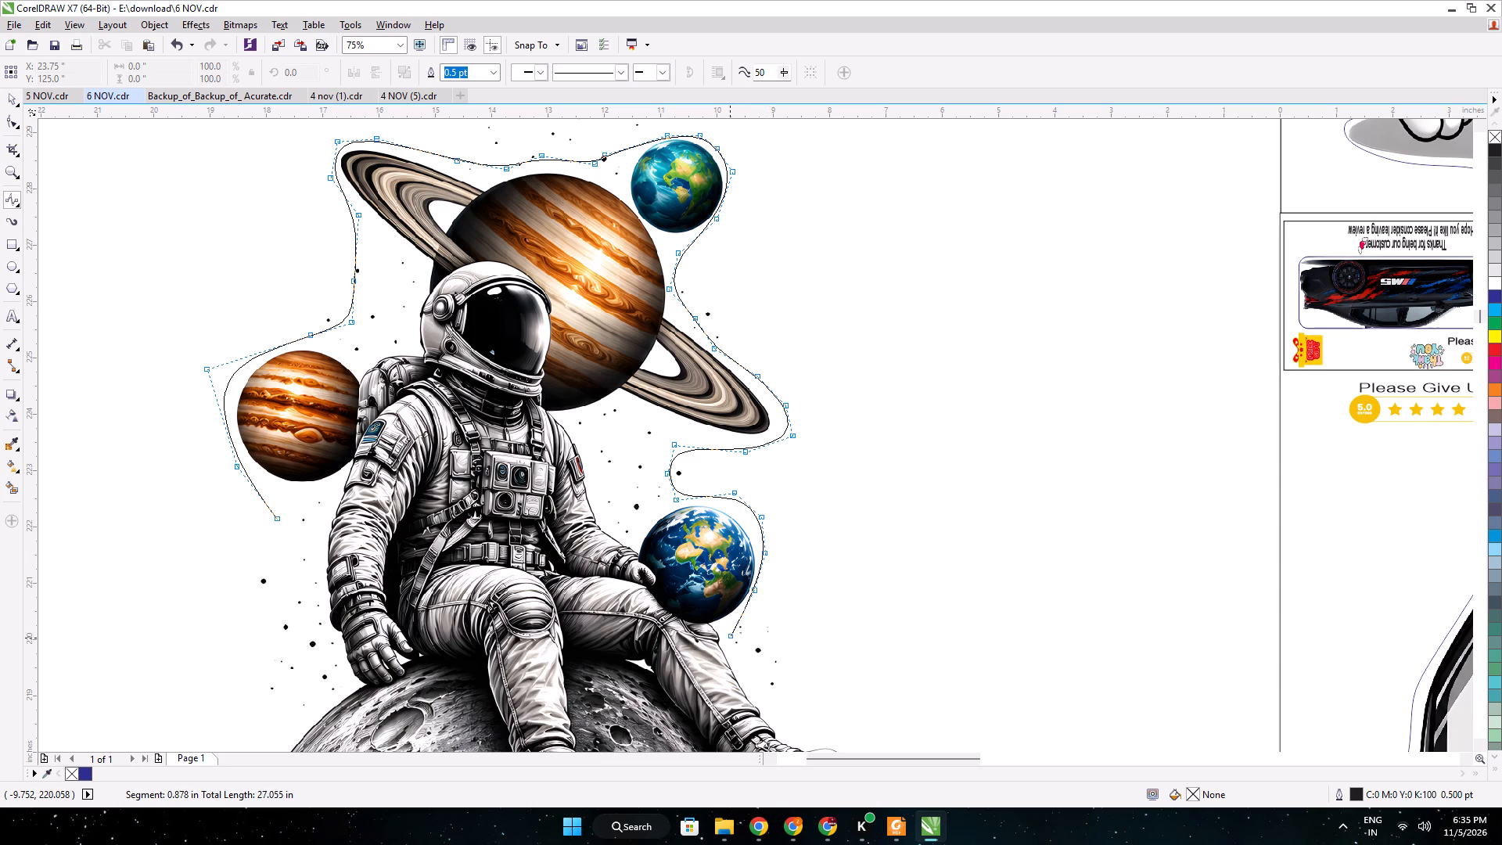
{"action": "left_click", "coordinate": [747, 675]}
Continue the cut outline around the astronaut's outstretched boot and onto the moon's dark outer edge.
{"action": "middle_click_drag", "start_coordinate": [747, 677], "coordinate": [487, 414]}
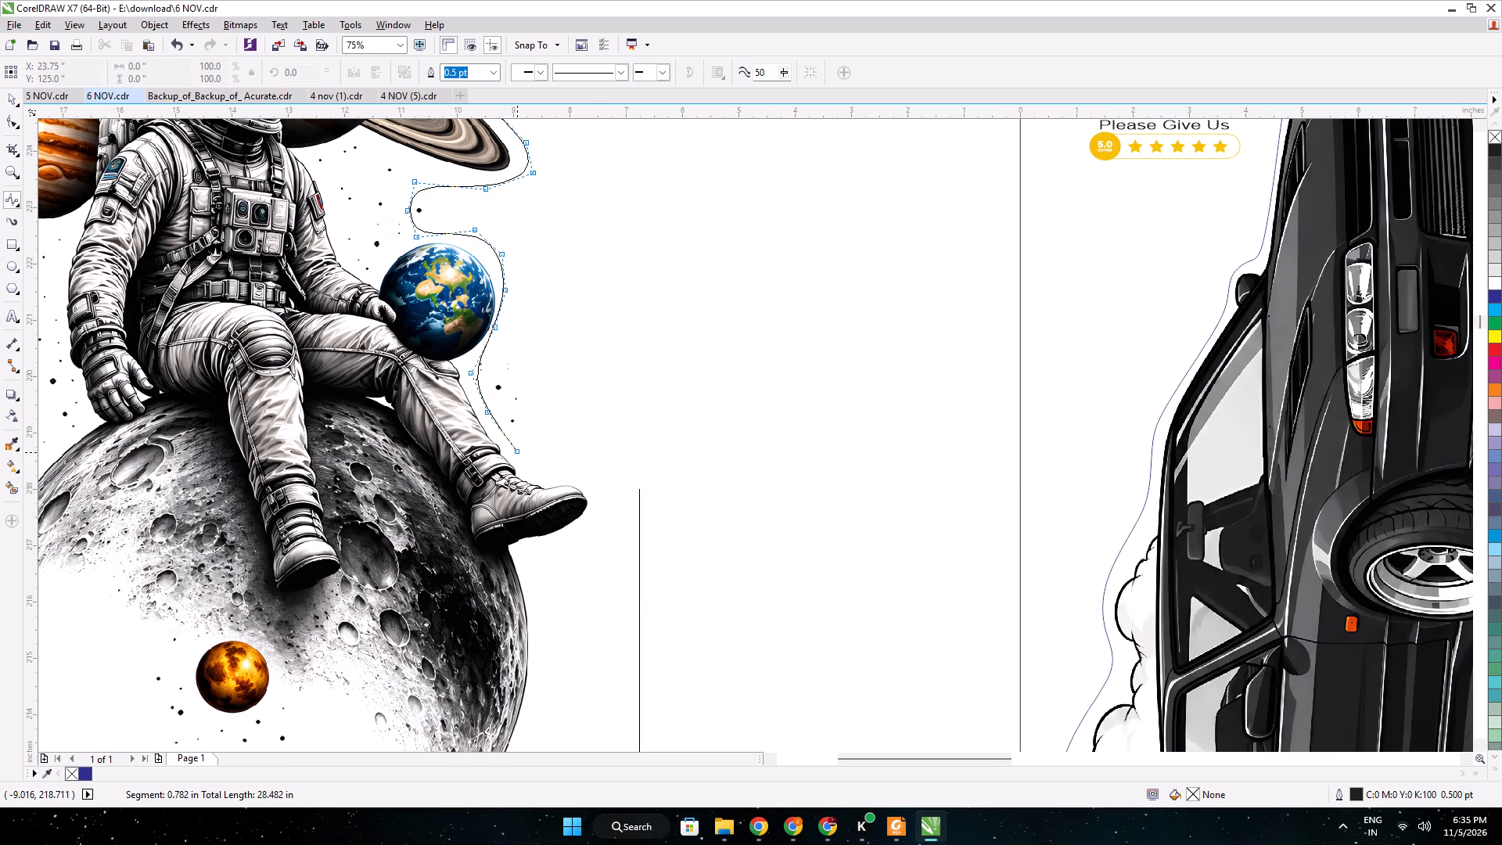
{"action": "left_click", "coordinate": [517, 452]}
{"action": "left_click", "coordinate": [542, 480]}
{"action": "left_click", "coordinate": [605, 482]}
{"action": "left_click", "coordinate": [603, 524]}
{"action": "left_click", "coordinate": [558, 536]}
{"action": "left_click", "coordinate": [521, 559]}
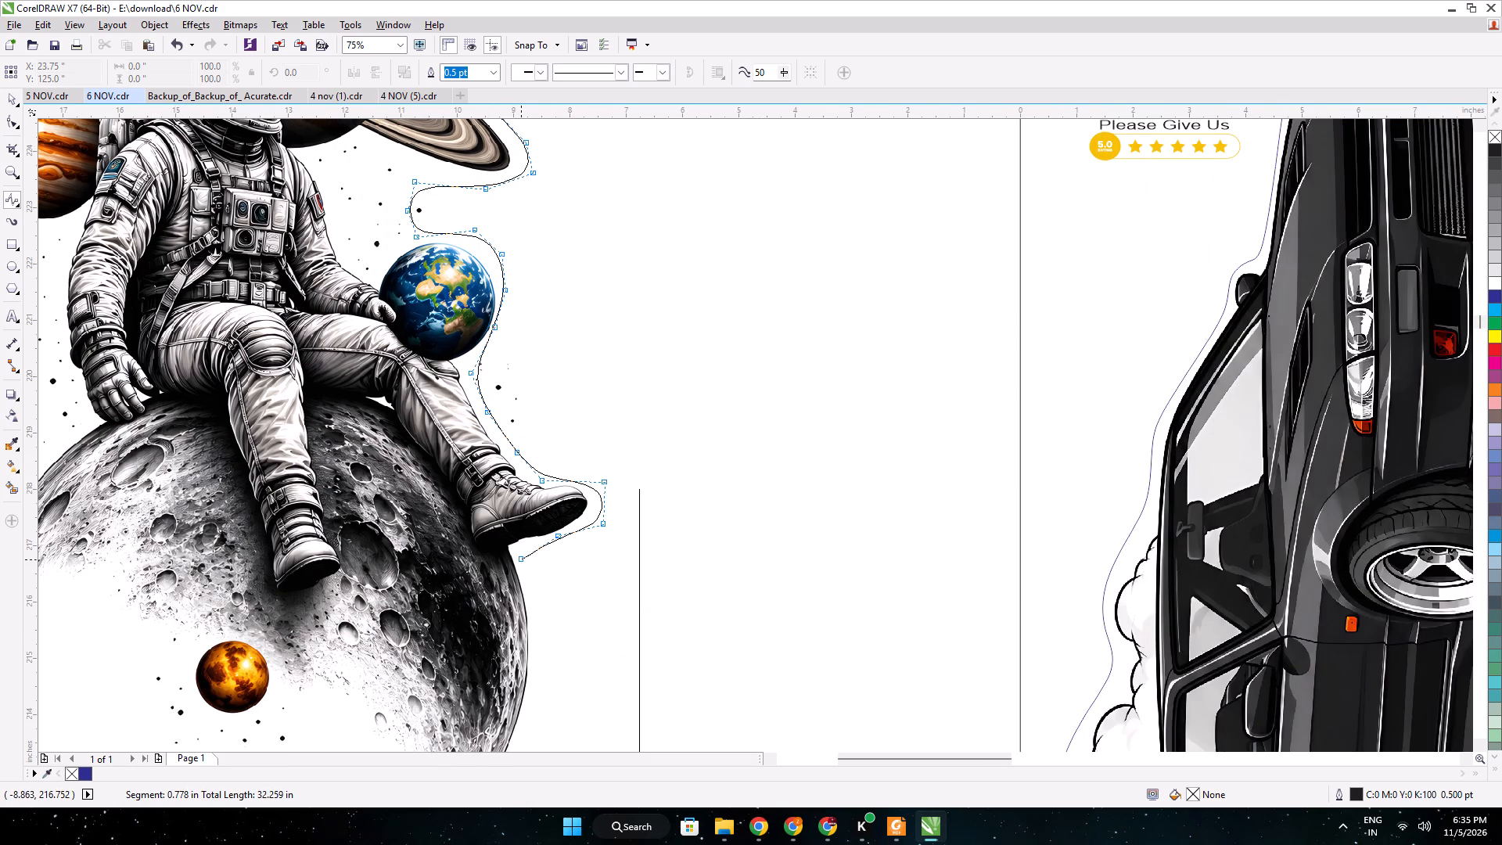
{"action": "left_click_drag", "start_coordinate": [534, 598], "coordinate": [540, 607]}
{"action": "left_click", "coordinate": [535, 667]}
Continue the cut outline down the moon's dark edge, around its lower tip and back up along the faded inner edge.
{"action": "middle_click_drag", "start_coordinate": [537, 671], "coordinate": [555, 644]}
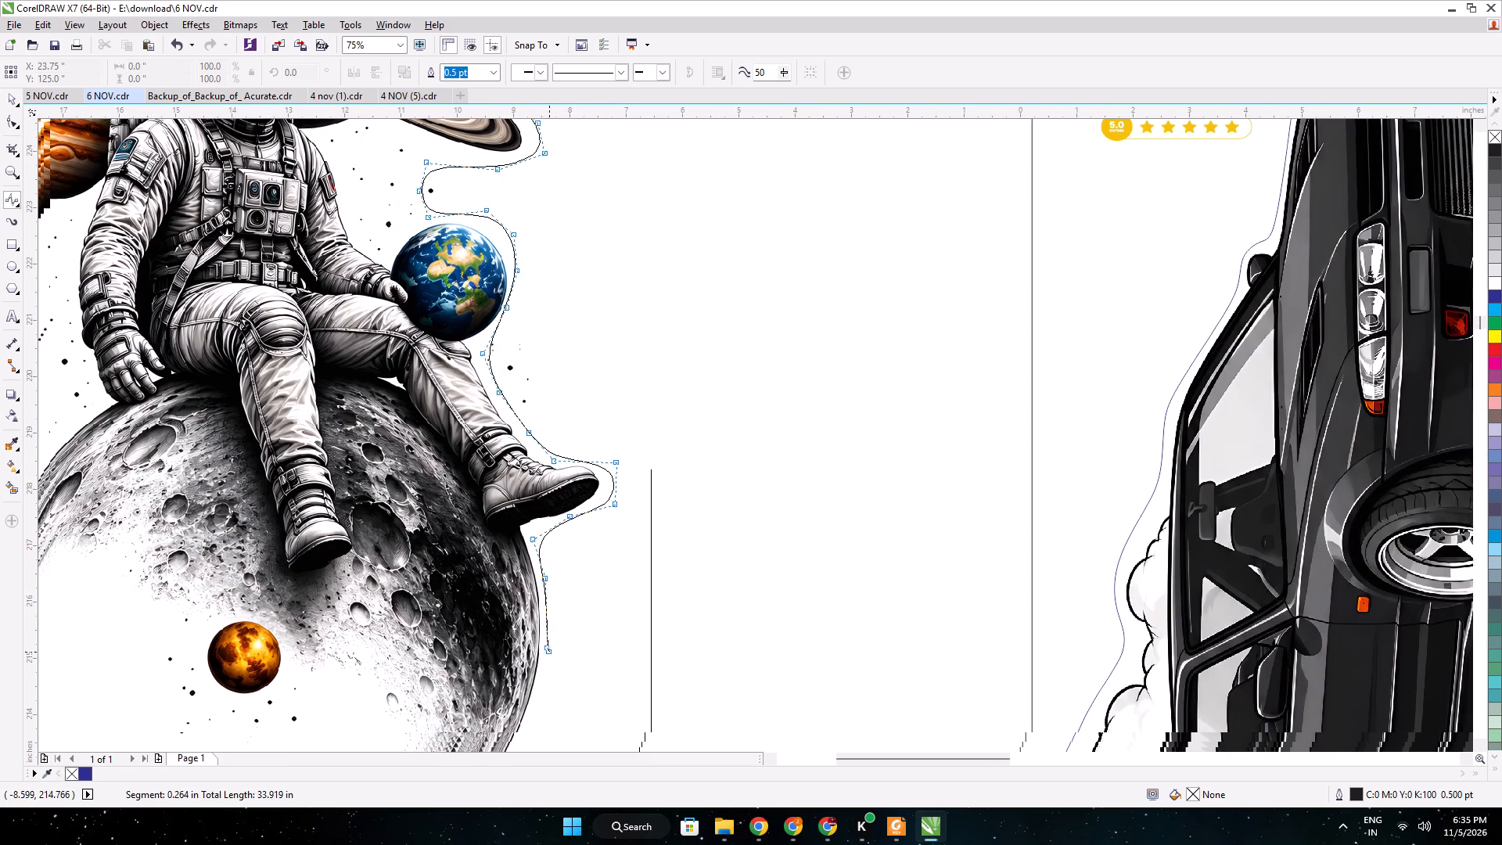
{"action": "middle_click_drag", "start_coordinate": [555, 644], "coordinate": [599, 377]}
{"action": "left_click", "coordinate": [584, 453]}
{"action": "left_click", "coordinate": [554, 523]}
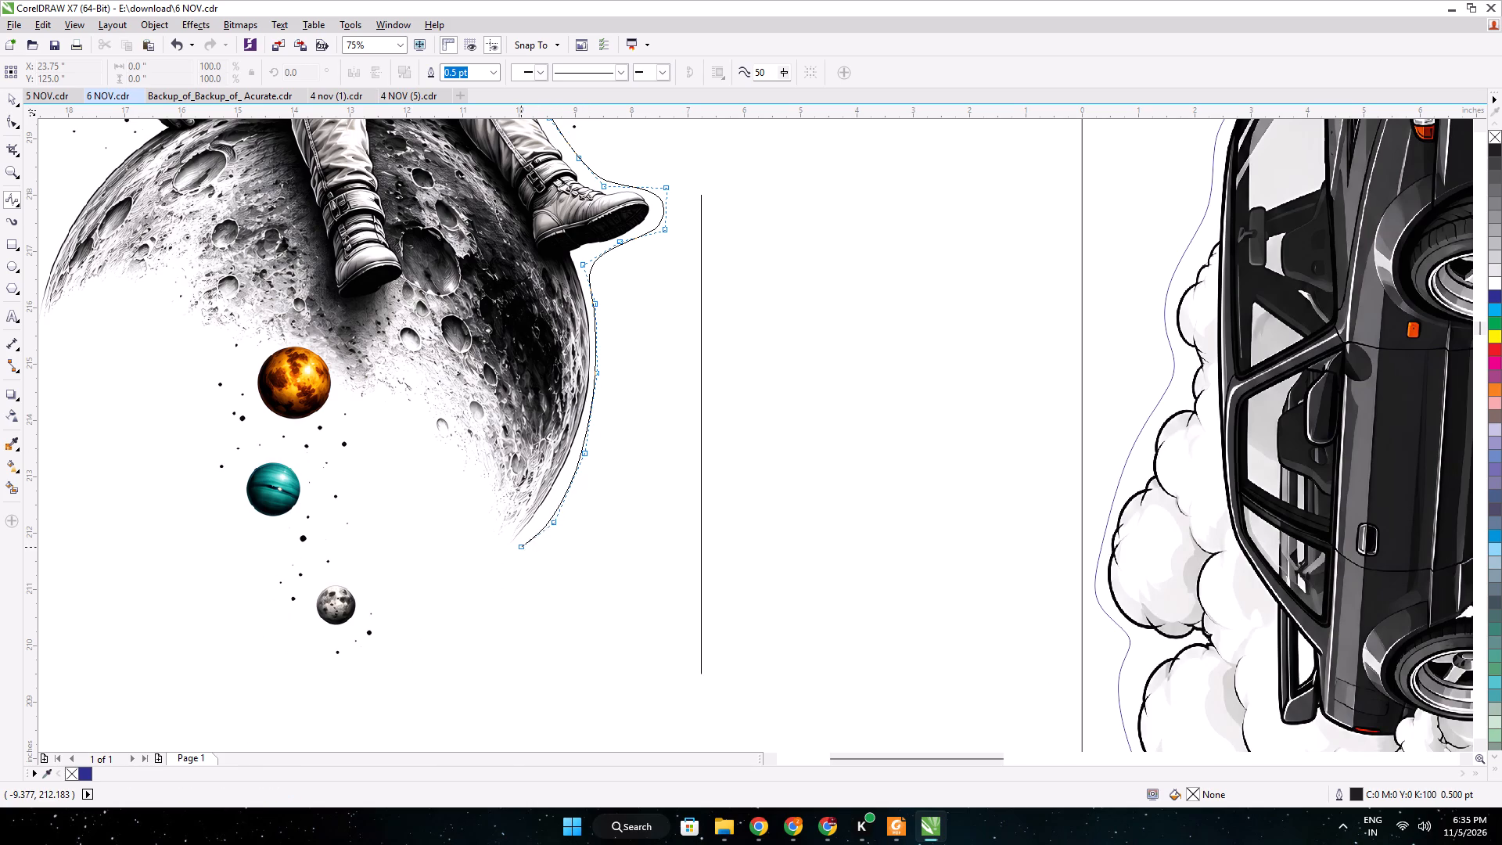
{"action": "left_click", "coordinate": [516, 547]}
{"action": "left_click", "coordinate": [486, 549]}
{"action": "left_click", "coordinate": [455, 504]}
{"action": "left_click", "coordinate": [428, 458]}
{"action": "left_click", "coordinate": [383, 416]}
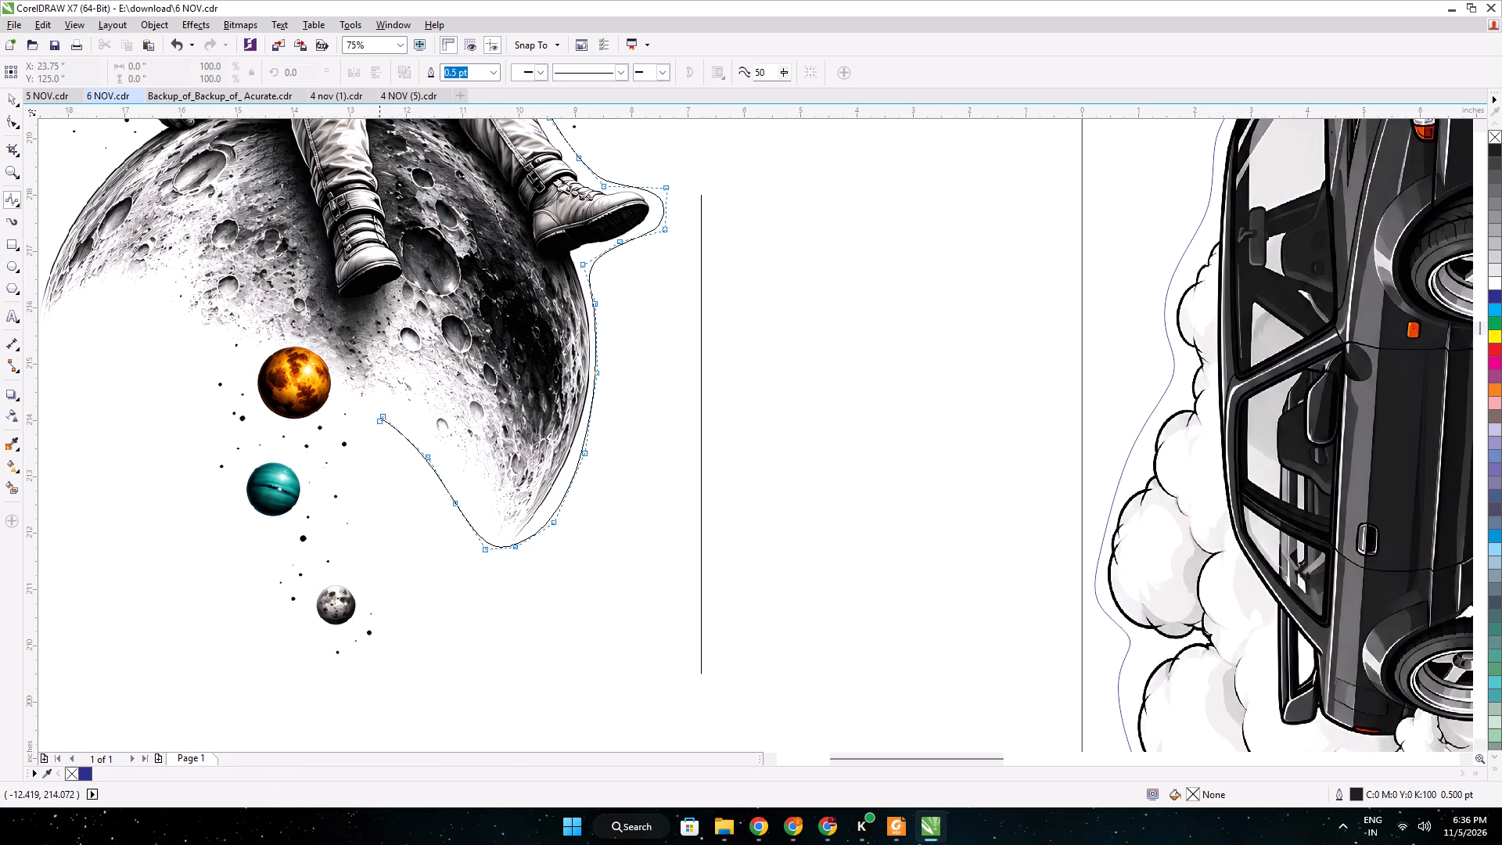
Continue the cut outline down around the small grey moon and up past the teal planet.
{"action": "left_click", "coordinate": [359, 442]}
{"action": "left_click", "coordinate": [355, 494]}
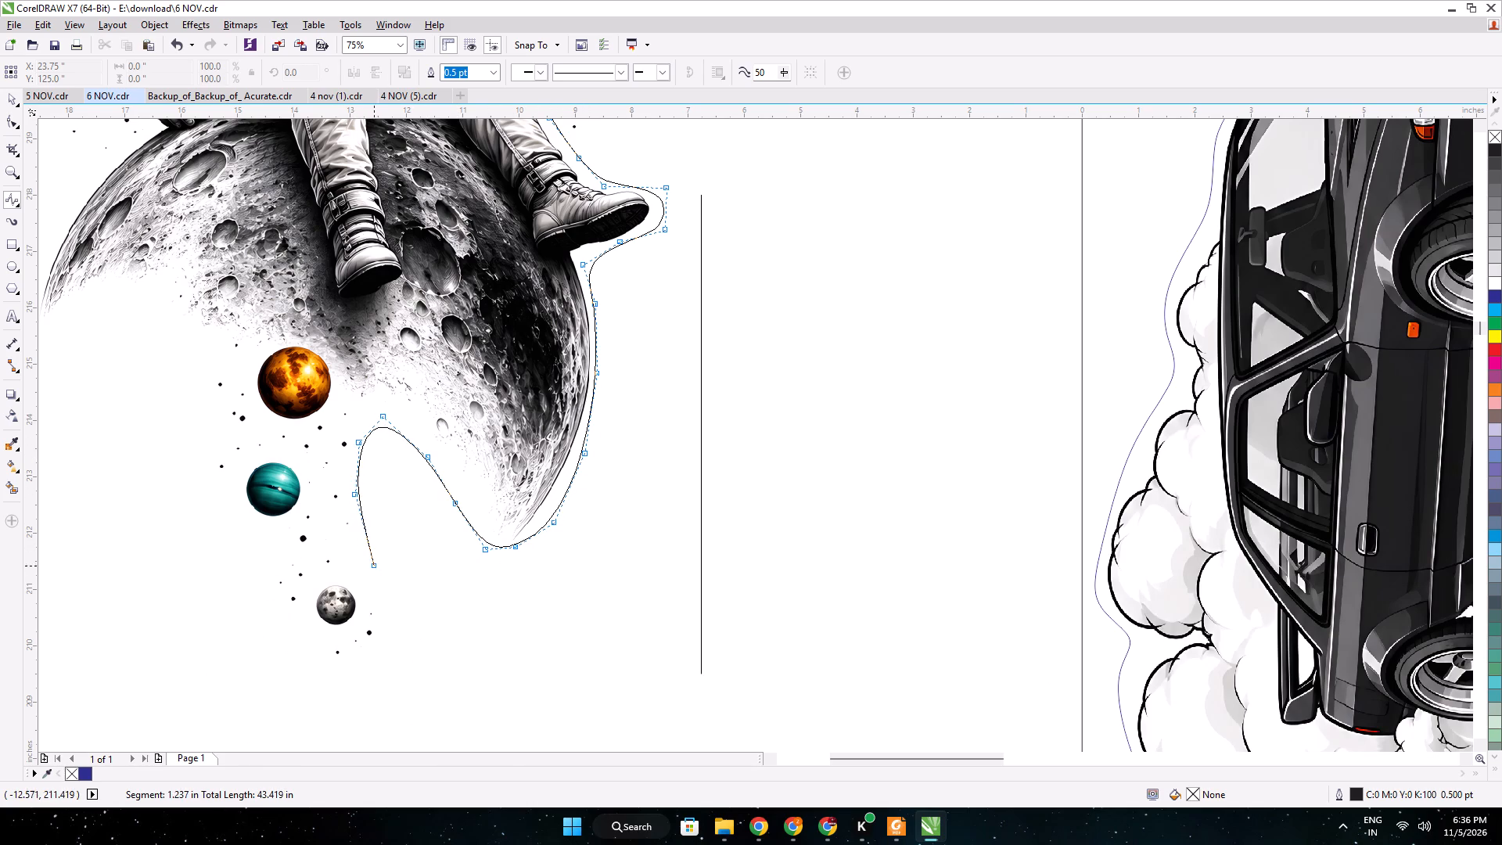
{"action": "left_click", "coordinate": [377, 574]}
{"action": "left_click", "coordinate": [387, 631]}
{"action": "left_click", "coordinate": [378, 654]}
{"action": "left_click", "coordinate": [322, 666]}
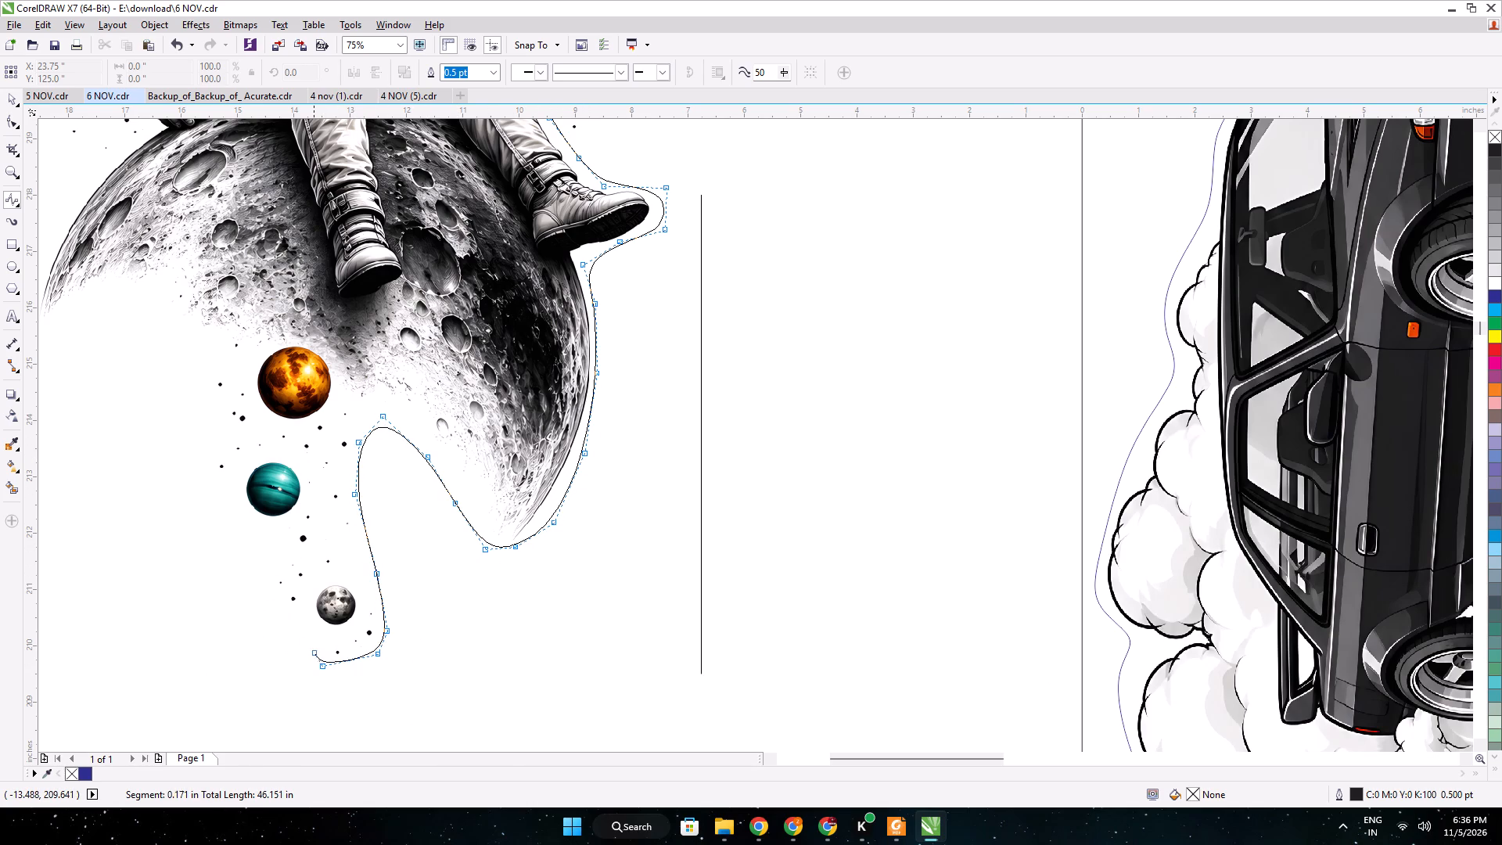
{"action": "left_click", "coordinate": [306, 641]}
{"action": "left_click", "coordinate": [284, 618]}
{"action": "left_click", "coordinate": [252, 562]}
{"action": "left_click", "coordinate": [252, 512]}
{"action": "left_click", "coordinate": [211, 490]}
{"action": "left_click", "coordinate": [196, 466]}
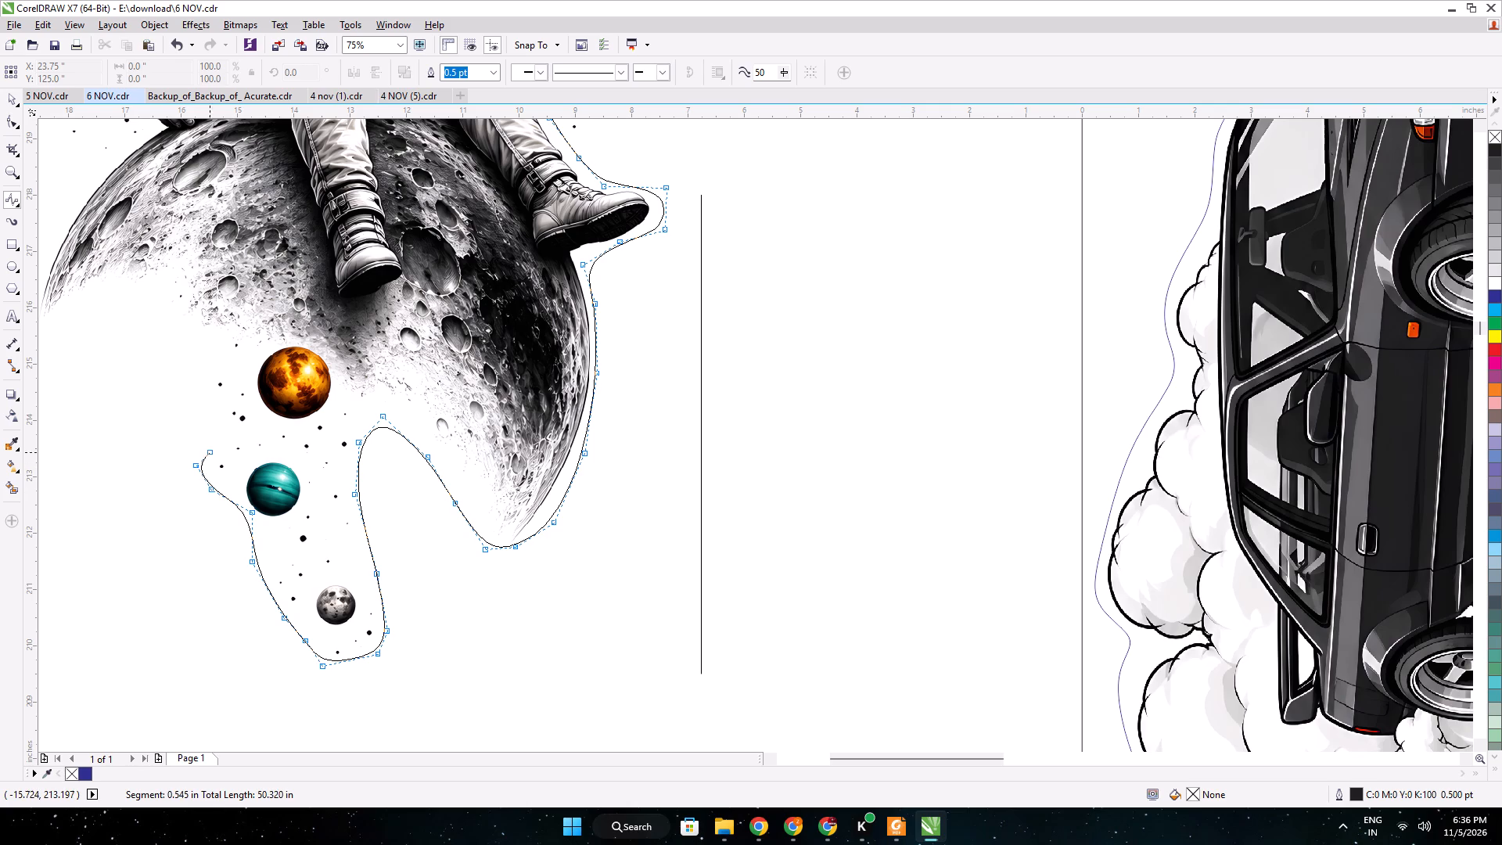
Continue the cut outline up past the orange planet and around the large moon's pointed tip on the opposite side.
{"action": "left_click", "coordinate": [219, 434]}
{"action": "left_click", "coordinate": [204, 402]}
{"action": "left_click", "coordinate": [199, 366]}
{"action": "left_click", "coordinate": [197, 340]}
{"action": "left_click", "coordinate": [171, 301]}
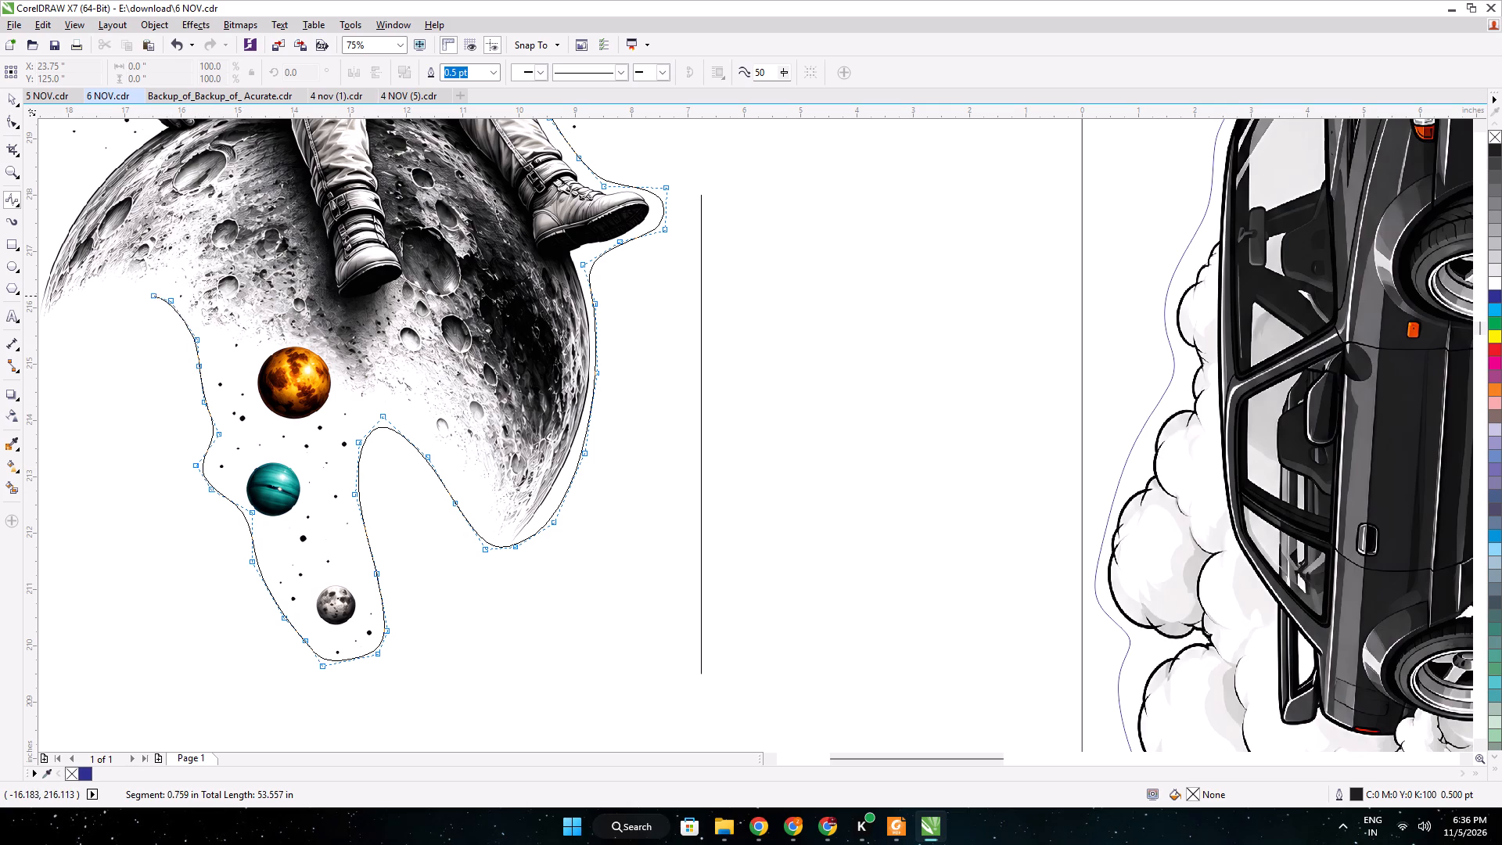
{"action": "left_click", "coordinate": [112, 289]}
{"action": "middle_click_drag", "start_coordinate": [152, 325], "coordinate": [516, 347]}
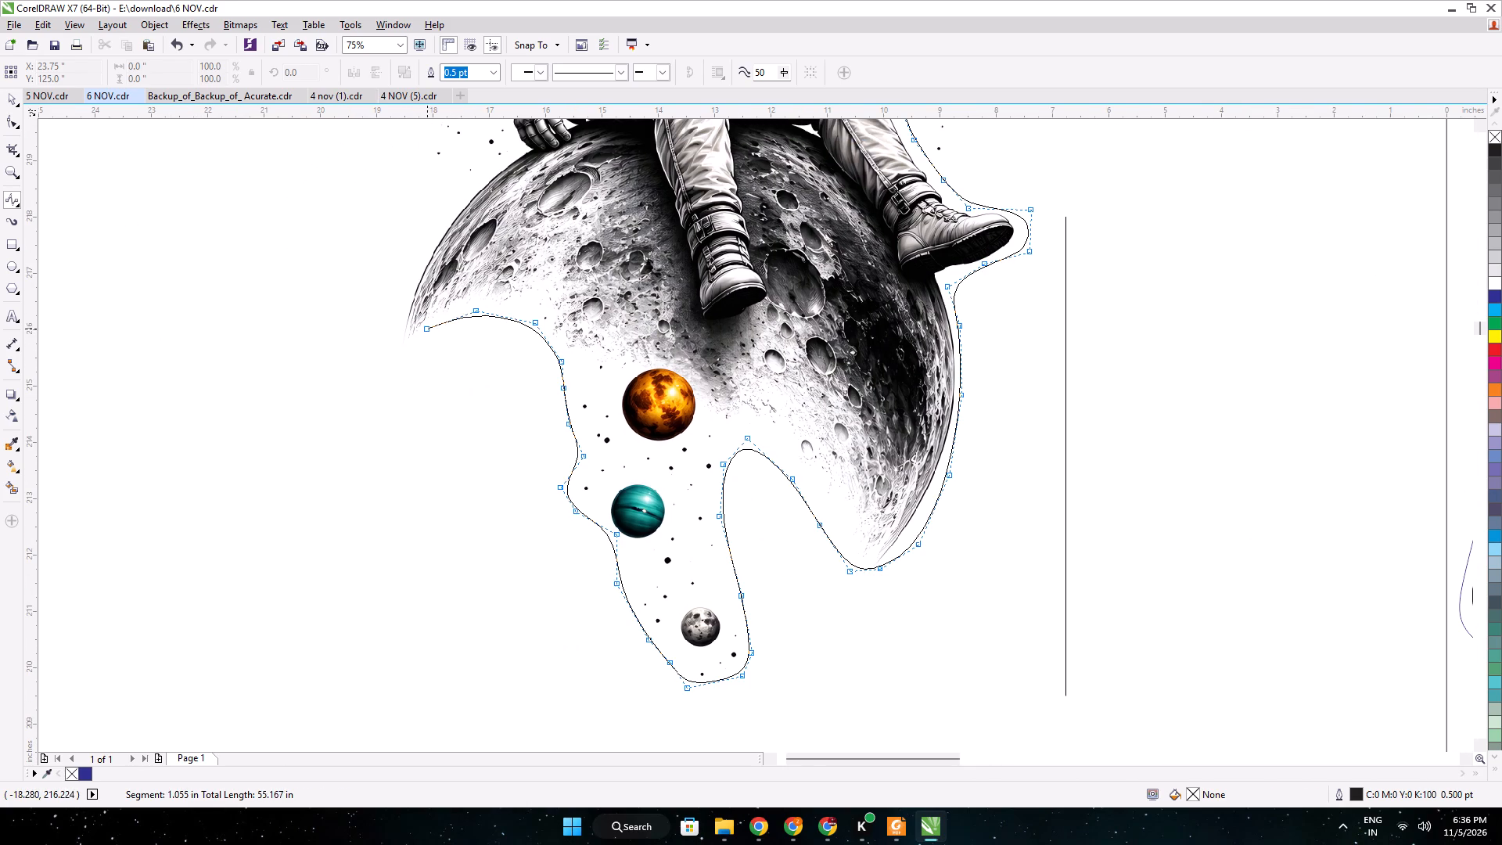
{"action": "left_click", "coordinate": [435, 329]}
{"action": "left_click_drag", "start_coordinate": [411, 363], "coordinate": [409, 372]}
{"action": "left_click", "coordinate": [384, 367]}
{"action": "left_click", "coordinate": [387, 344]}
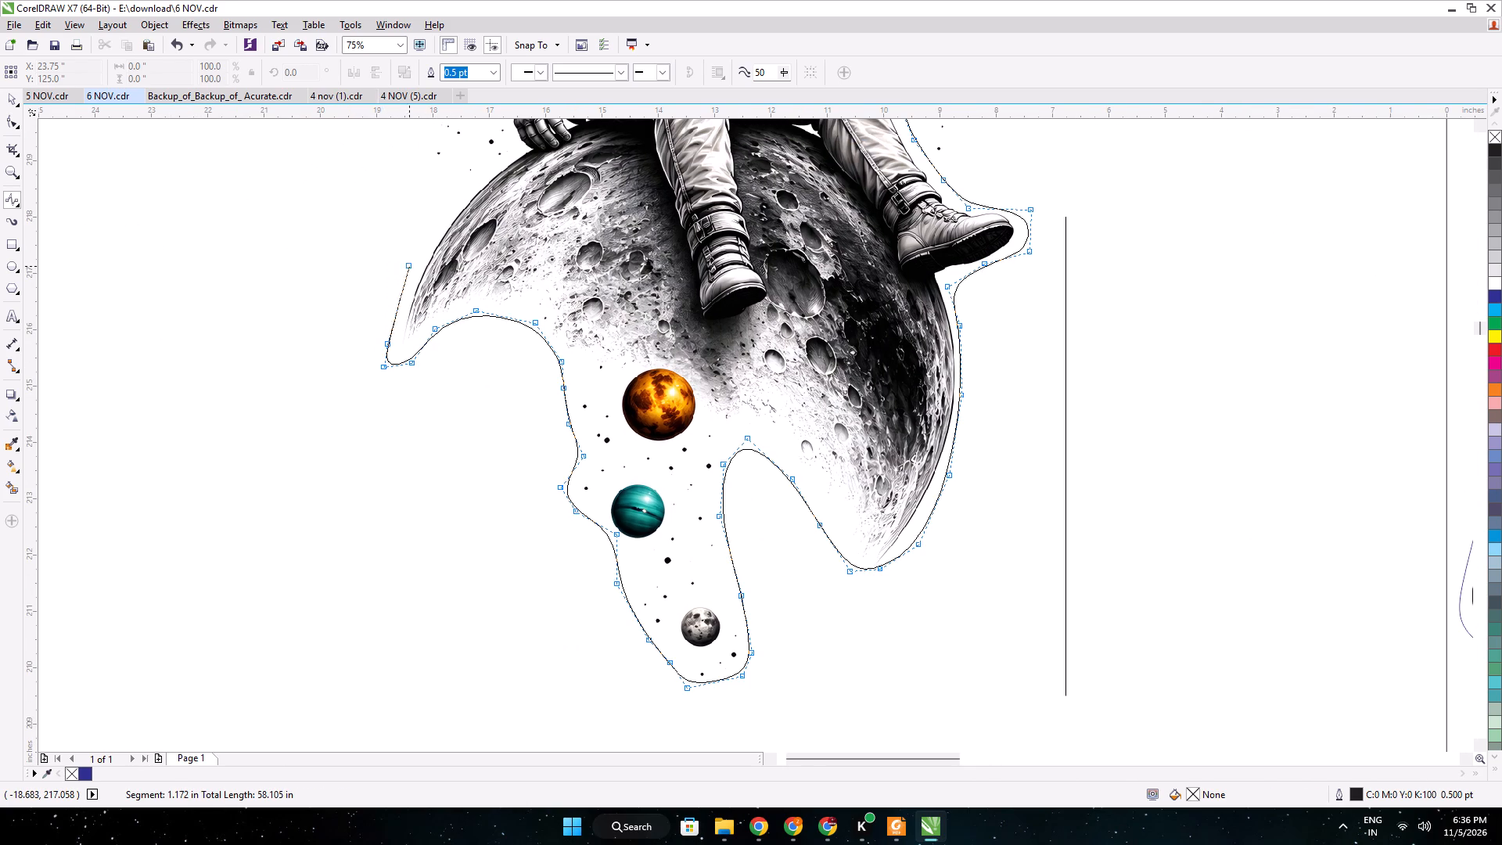
Finish the cut outline up the moon's outer edge and past the astronaut's glove, closing it at its starting point.
{"action": "left_click", "coordinate": [420, 251]}
{"action": "left_click", "coordinate": [455, 206]}
{"action": "middle_click_drag", "start_coordinate": [462, 186], "coordinate": [512, 375]}
{"action": "left_click", "coordinate": [524, 354]}
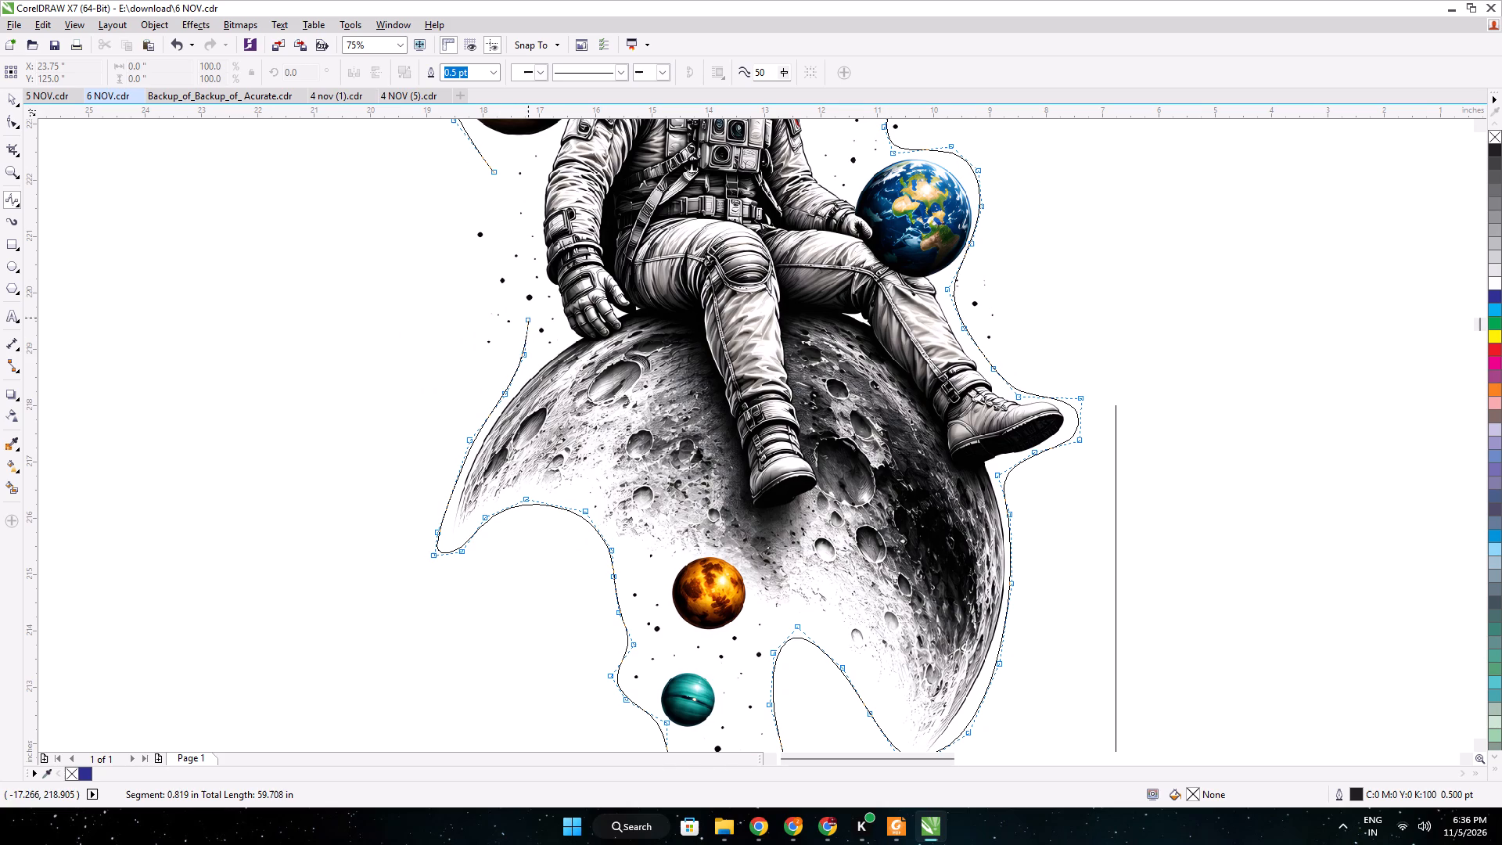
{"action": "left_click", "coordinate": [529, 309]}
{"action": "left_click", "coordinate": [540, 269]}
{"action": "left_click", "coordinate": [512, 223]}
{"action": "left_click", "coordinate": [496, 186]}
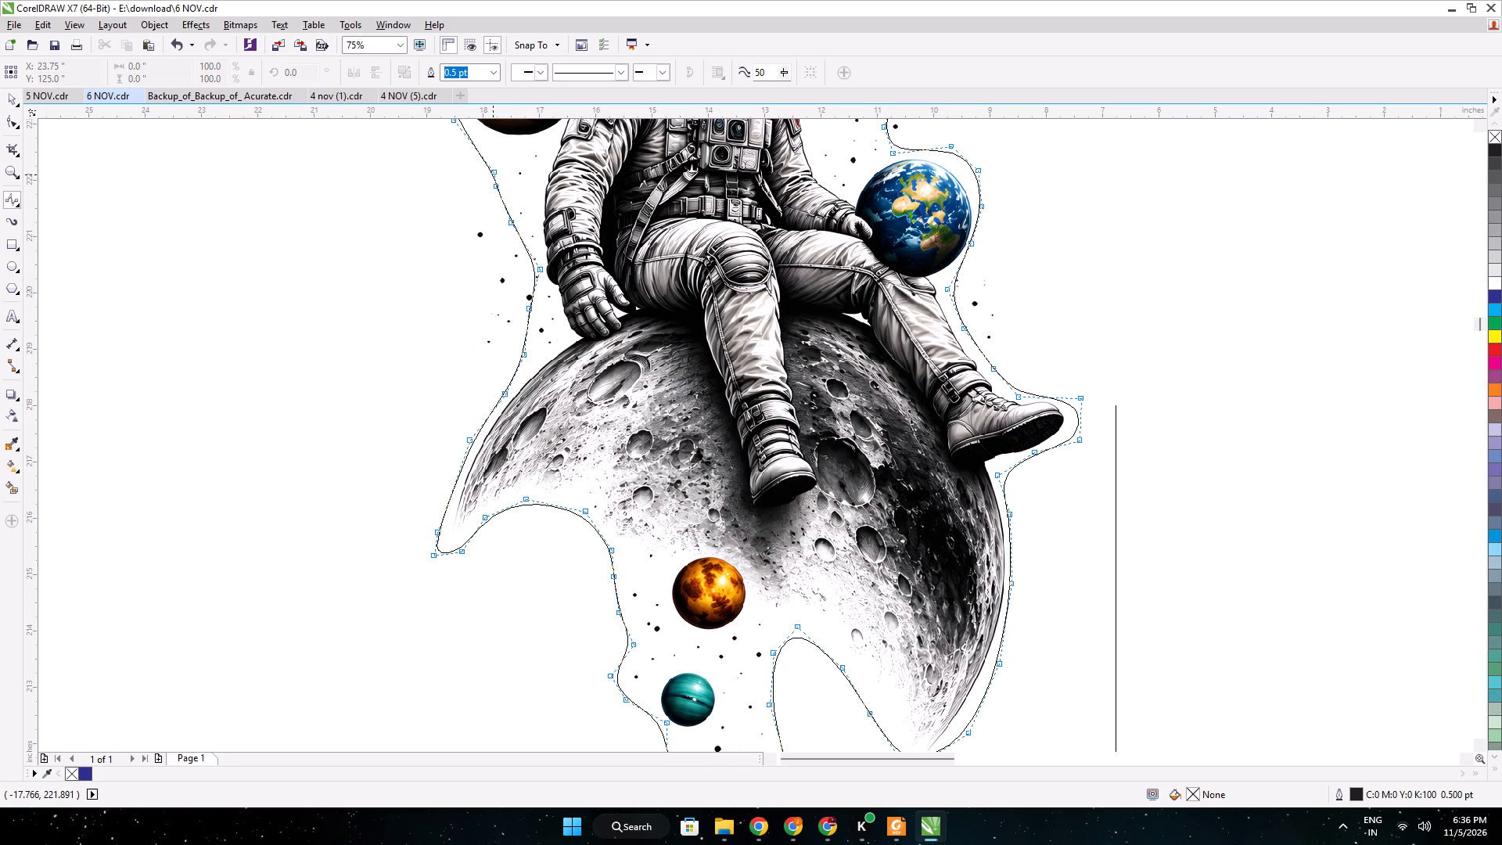
{"action": "left_click", "coordinate": [493, 174]}
Intersect the astronaut image with the closed cut outline and delete the original uncropped image.
{"action": "left_click", "coordinate": [9, 97]}
{"action": "scroll", "coordinate": [332, 203], "scroll_direction": "down", "scroll_amount": 1}
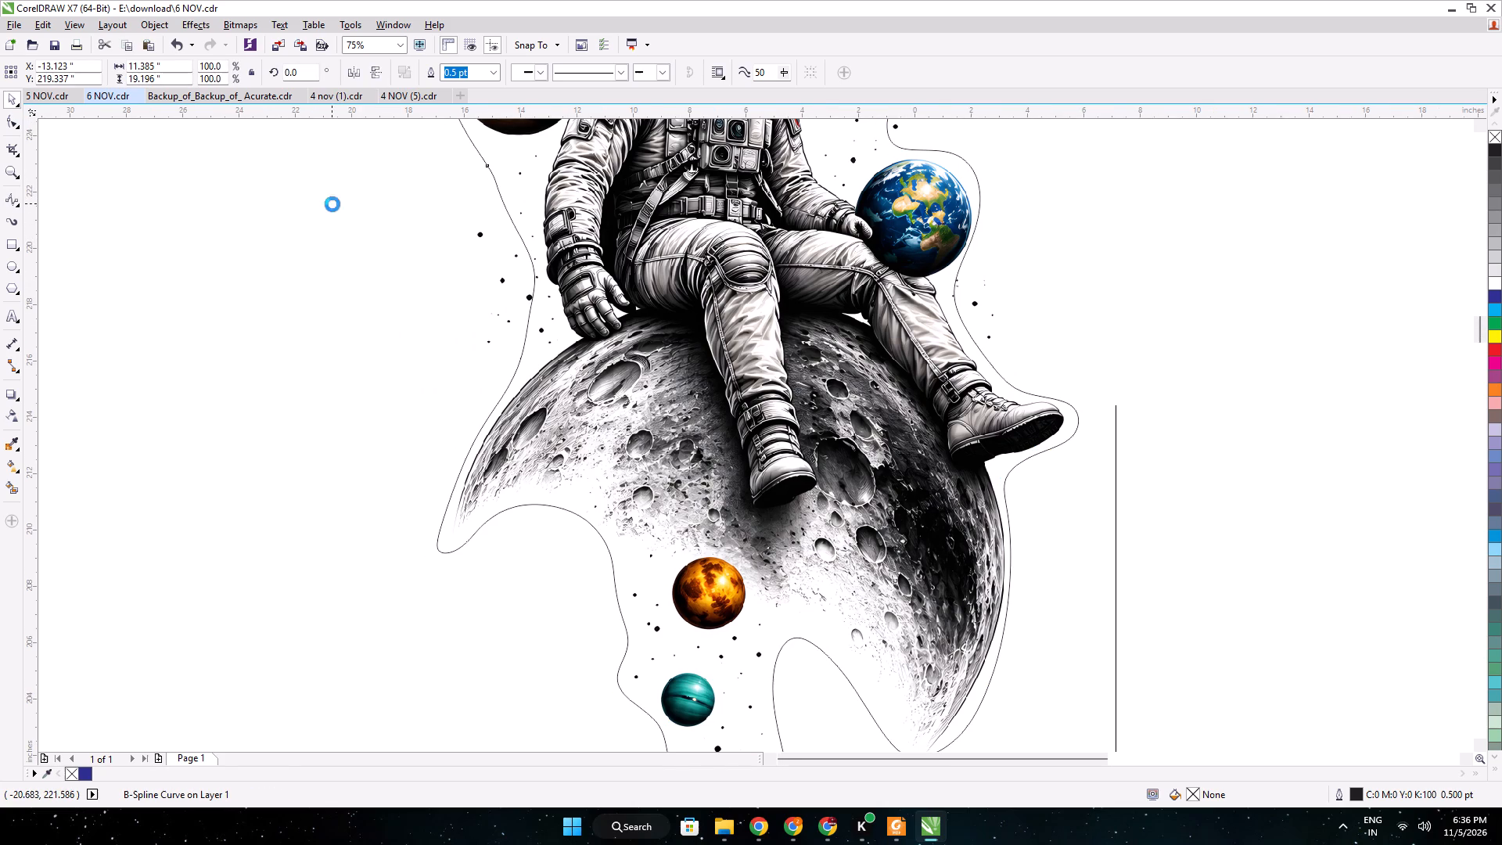
{"action": "left_click", "coordinate": [416, 261], "text": "shift"}
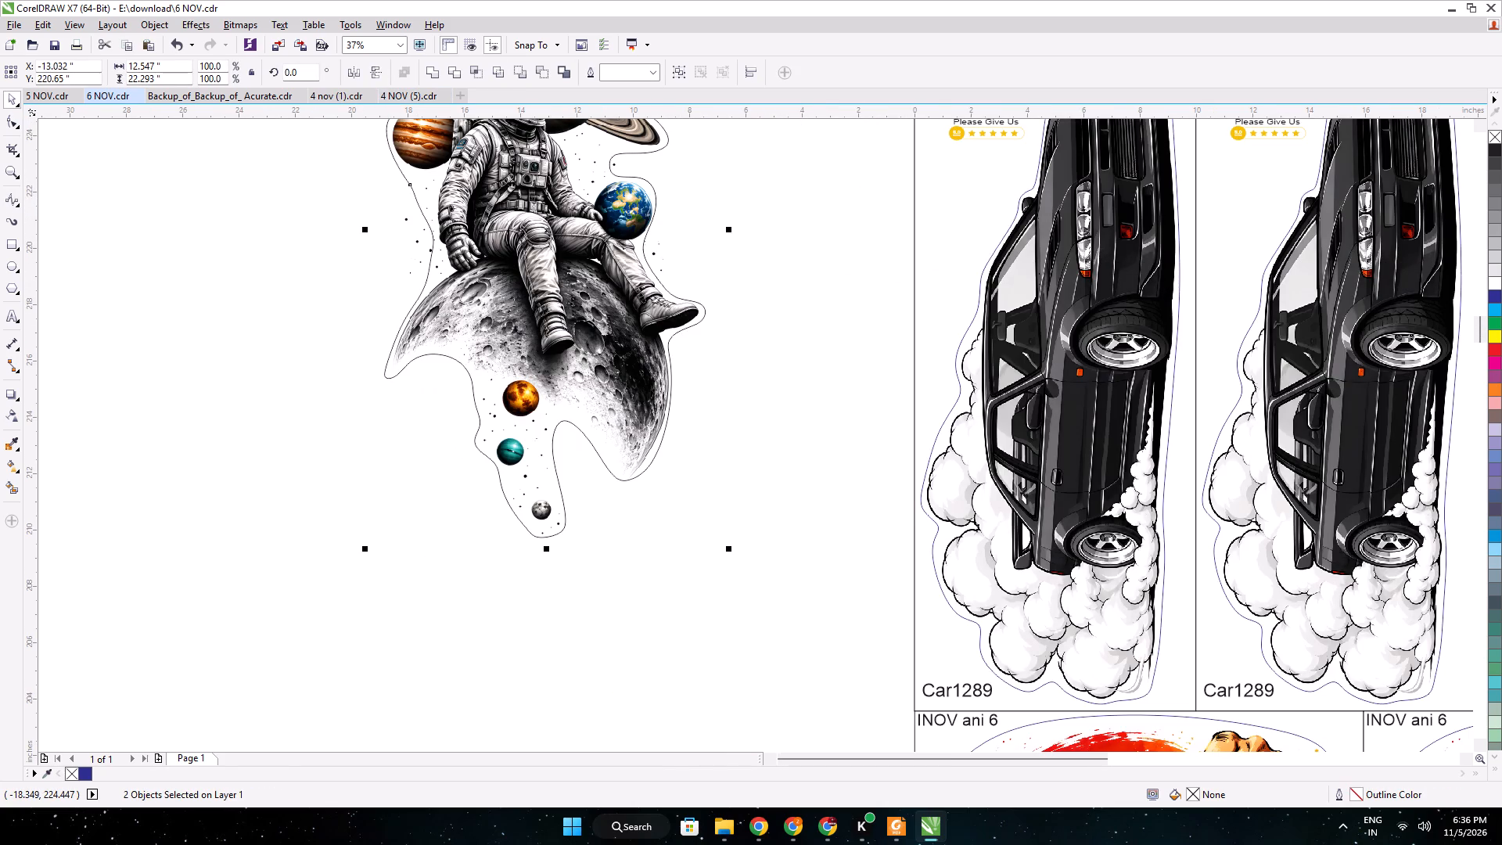
{"action": "left_click", "coordinate": [477, 76]}
{"action": "left_click", "coordinate": [217, 169]}
{"action": "left_click", "coordinate": [405, 249]}
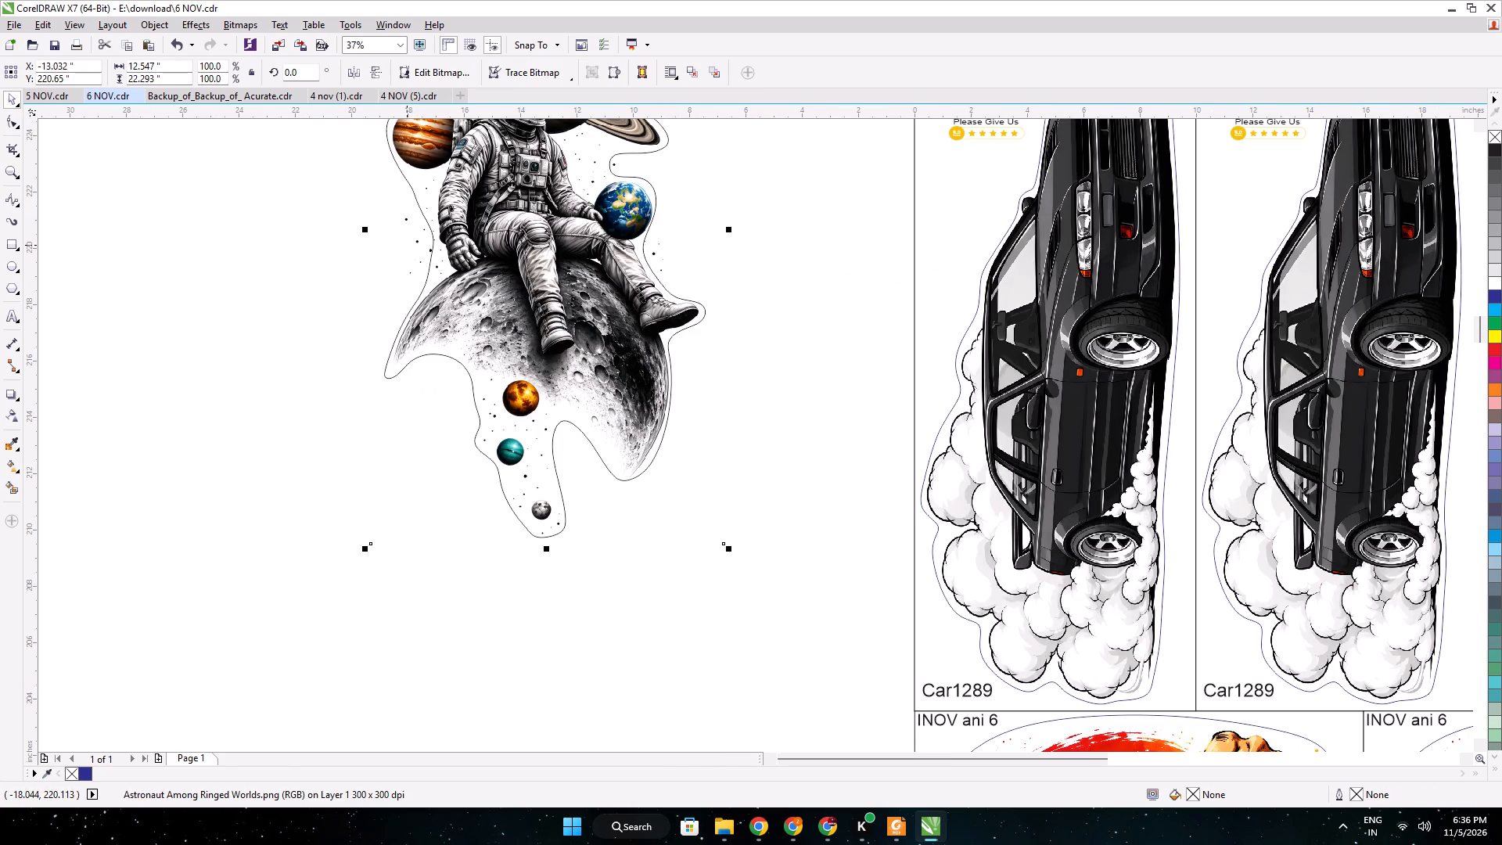
{"action": "key", "text": "Delete"}
Sample the dark blue colour from the car sticker's cut line and apply it to the astronaut's cut outline.
{"action": "middle_click_drag", "start_coordinate": [408, 253], "coordinate": [463, 477]}
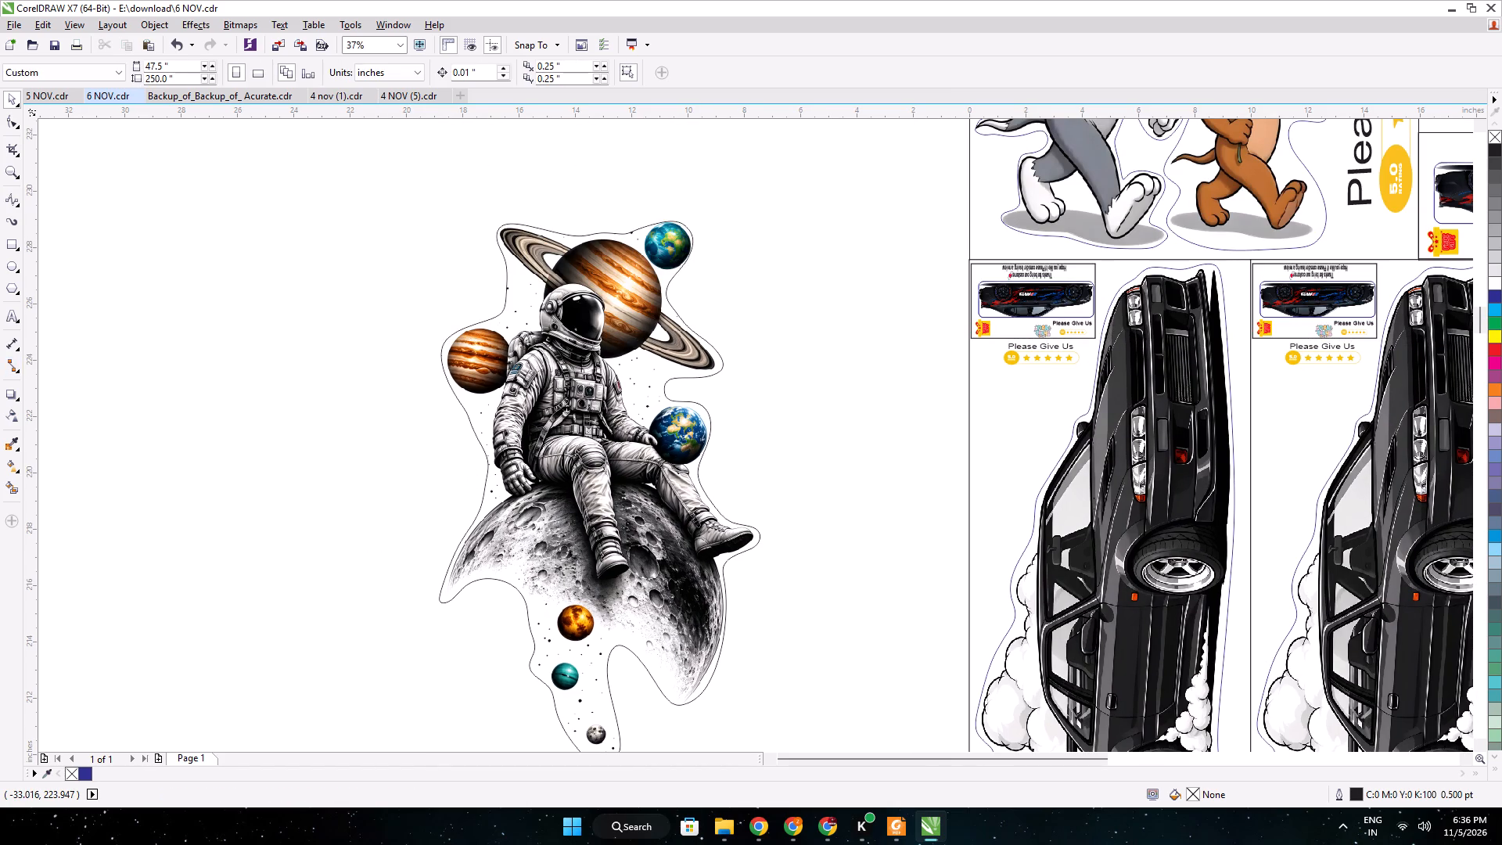
{"action": "left_click", "coordinate": [16, 448]}
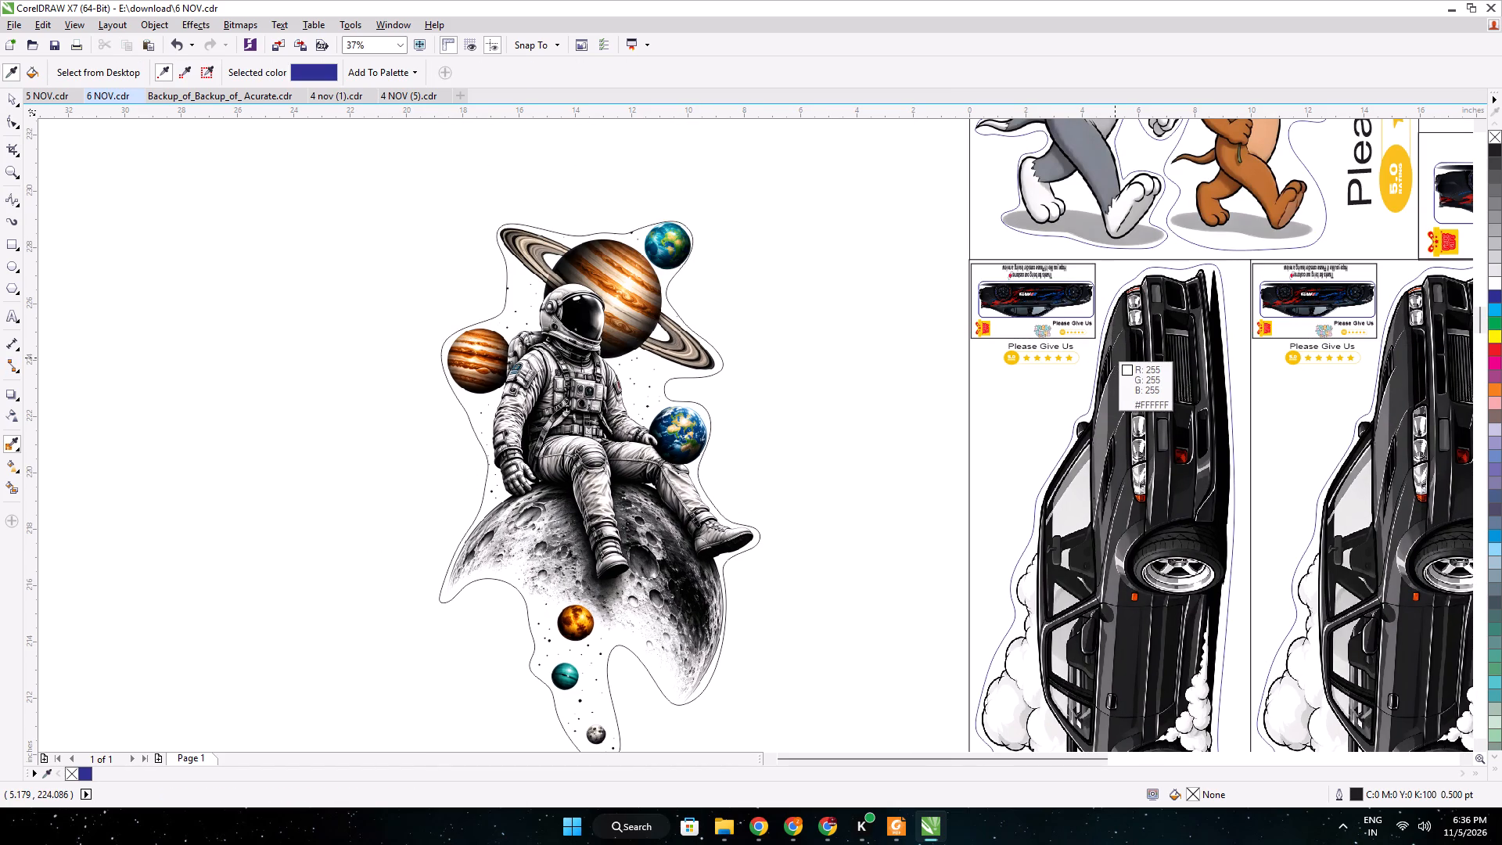
{"action": "left_click", "coordinate": [1098, 348]}
{"action": "scroll", "coordinate": [703, 365], "scroll_direction": "up", "scroll_amount": 4}
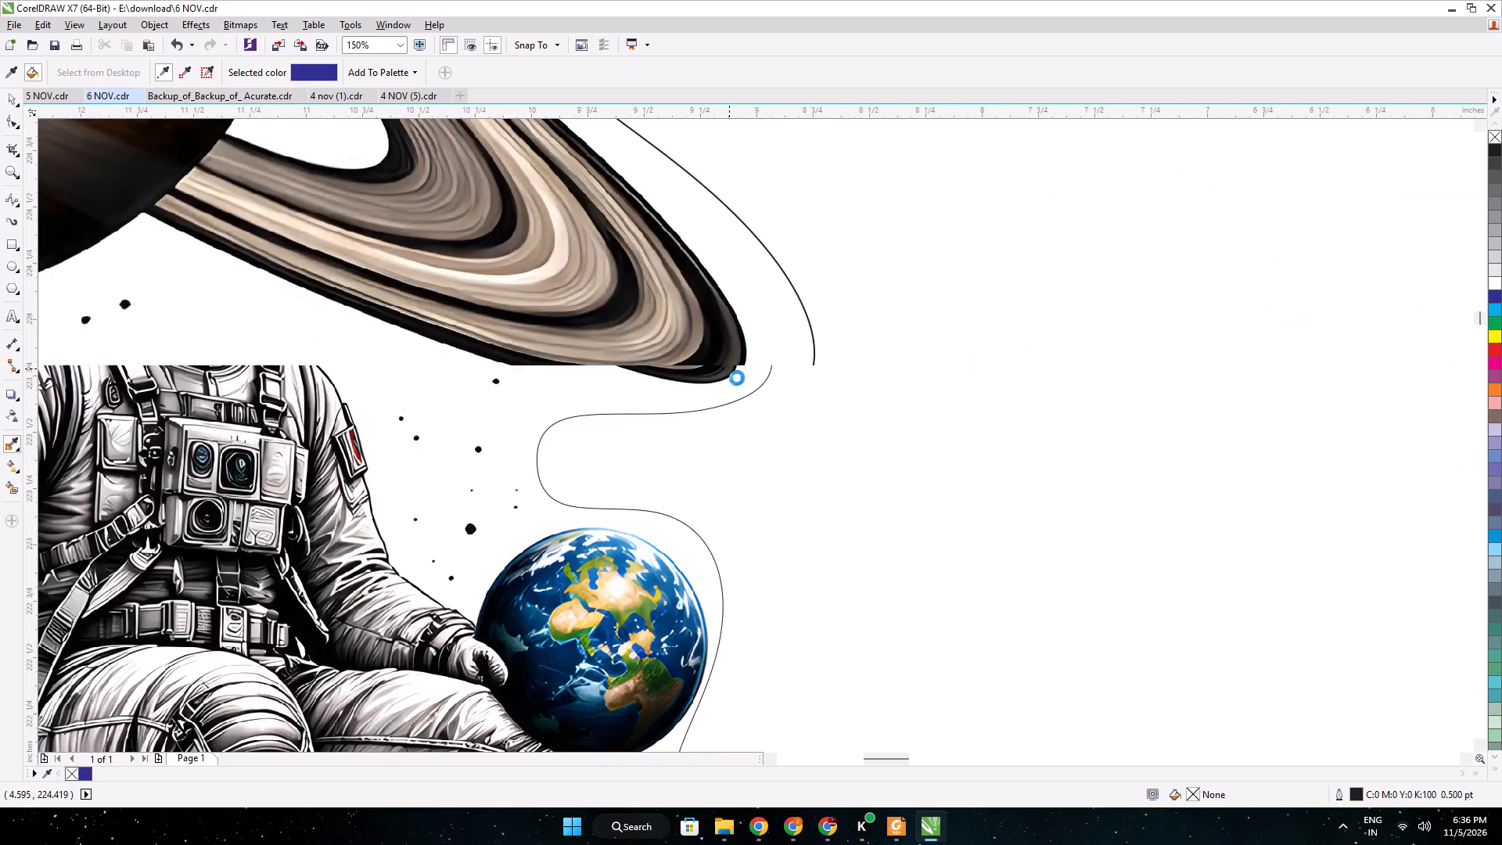
{"action": "scroll", "coordinate": [783, 396], "scroll_direction": "up", "scroll_amount": 1}
{"action": "scroll", "coordinate": [920, 445], "scroll_direction": "up", "scroll_amount": 1}
{"action": "left_click", "coordinate": [920, 445]}
Draw a rectangular border about 12.06 by 20.44 inches around the astronaut sticker.
{"action": "scroll", "coordinate": [787, 355], "scroll_direction": "down", "scroll_amount": 7}
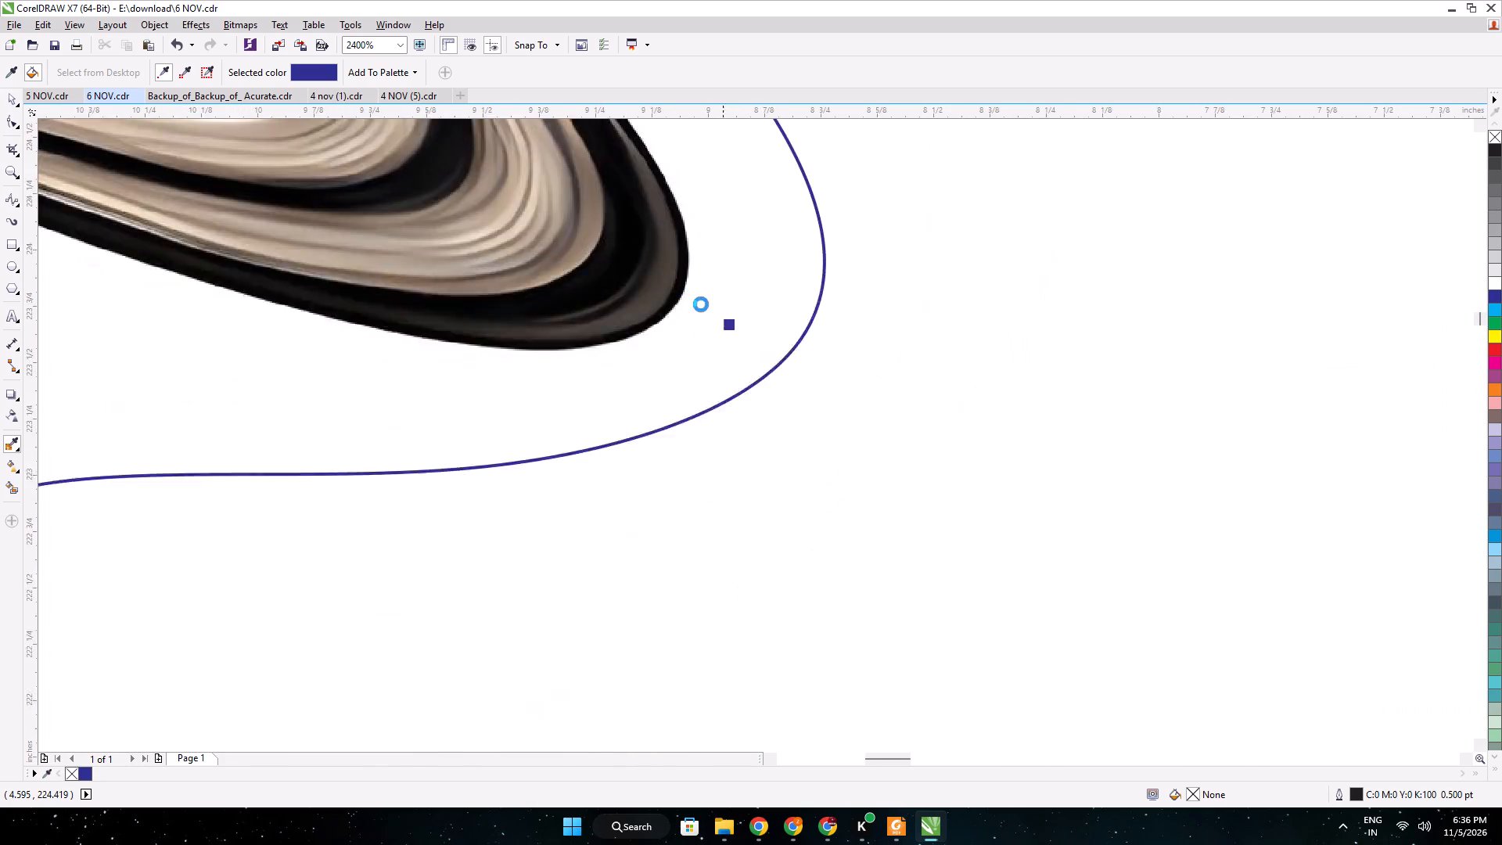
{"action": "scroll", "coordinate": [701, 304], "scroll_direction": "down", "scroll_amount": 11}
{"action": "left_click", "coordinate": [10, 246]}
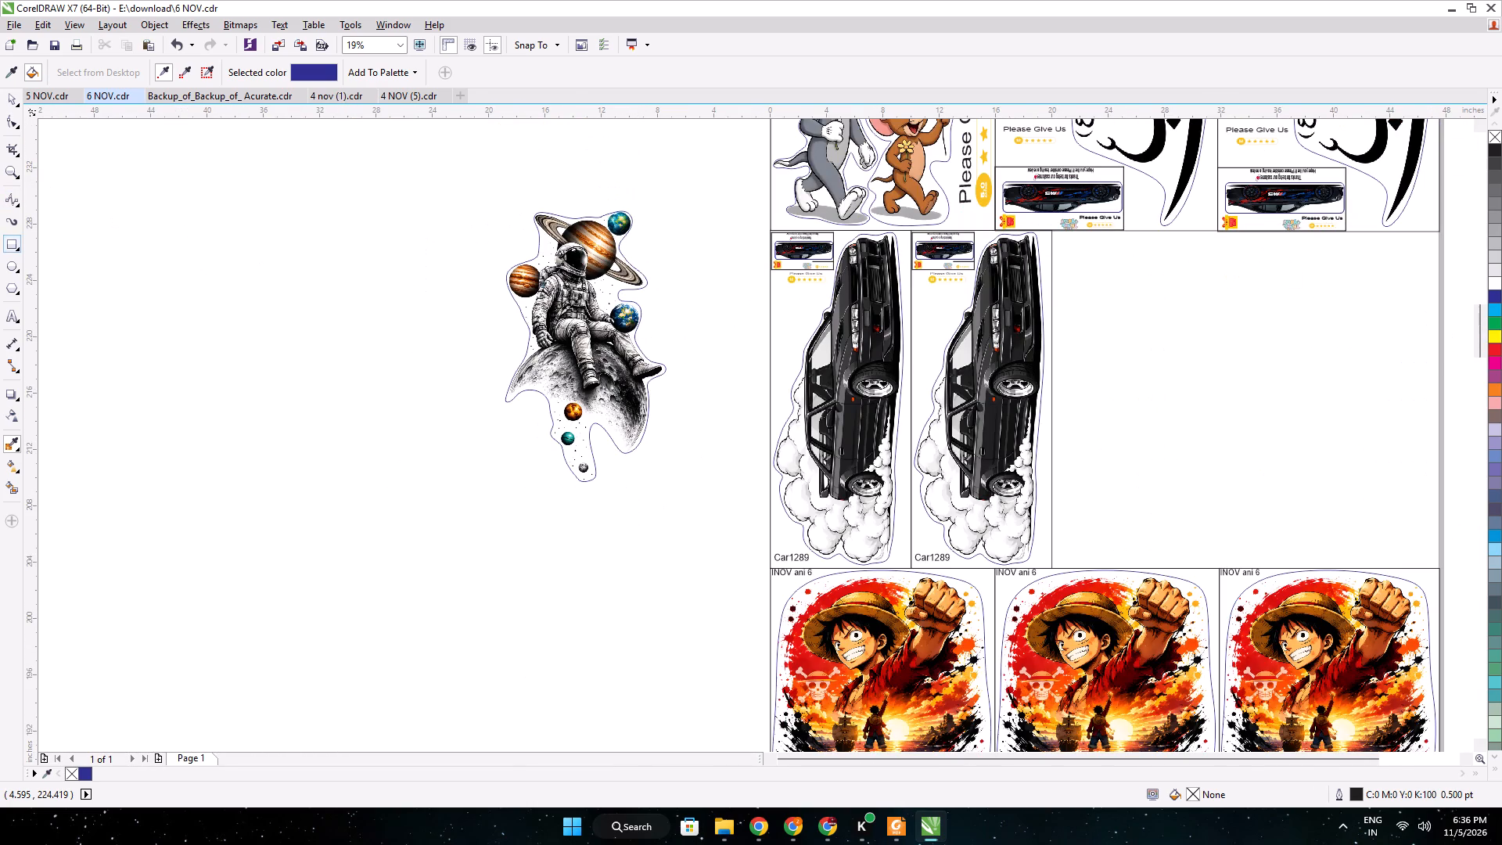
{"action": "left_click_drag", "start_coordinate": [500, 197], "coordinate": [670, 484]}
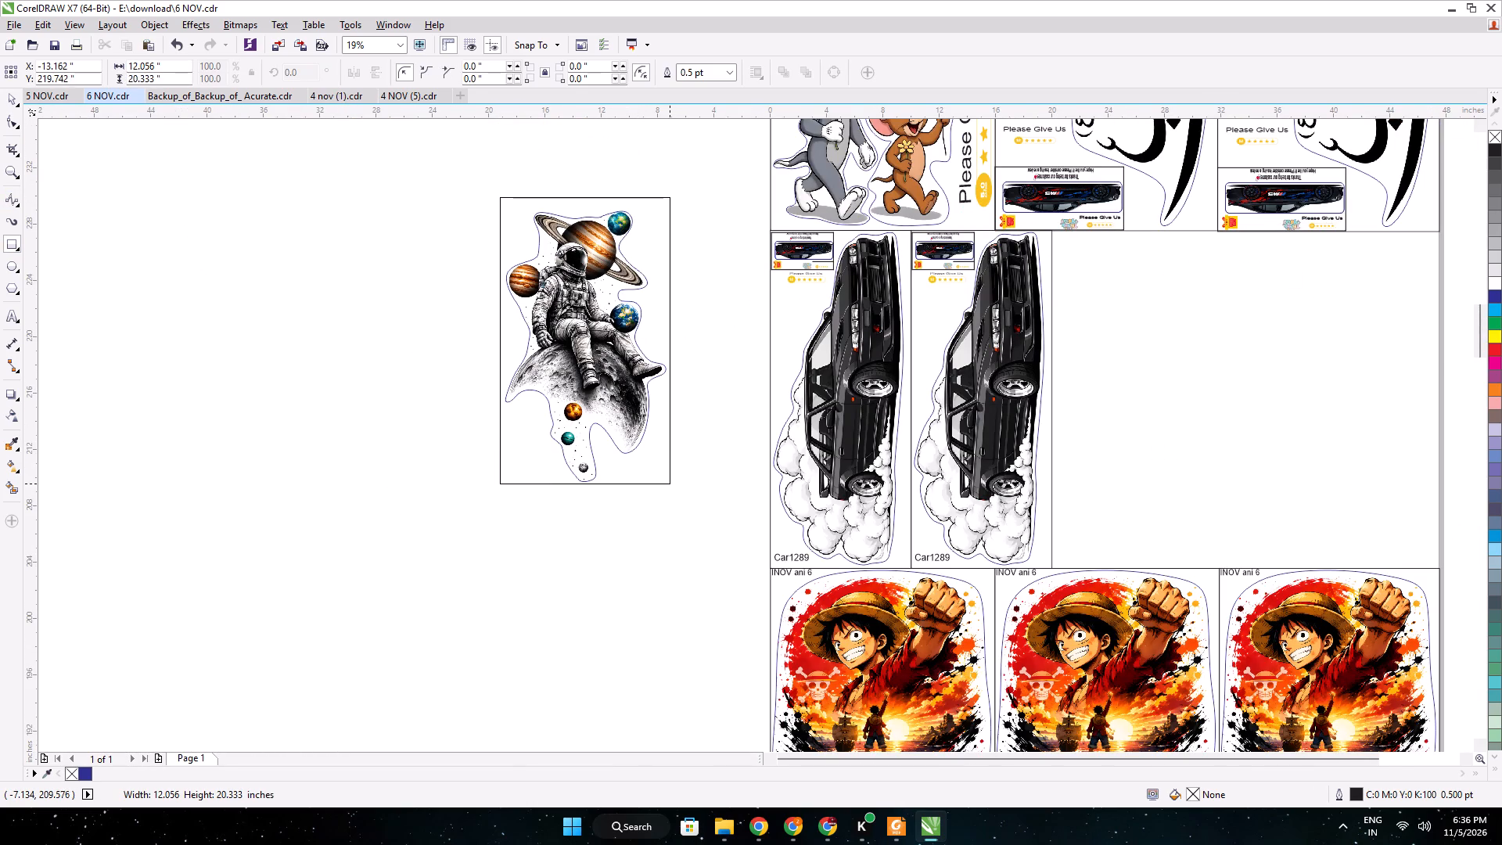
{"action": "left_click_drag", "start_coordinate": [670, 484], "coordinate": [670, 485]}
Lower the top edge of the astronaut's border to just above the planets, making the border about 19.51 inches high.
{"action": "scroll", "coordinate": [591, 192], "scroll_direction": "up", "scroll_amount": 2}
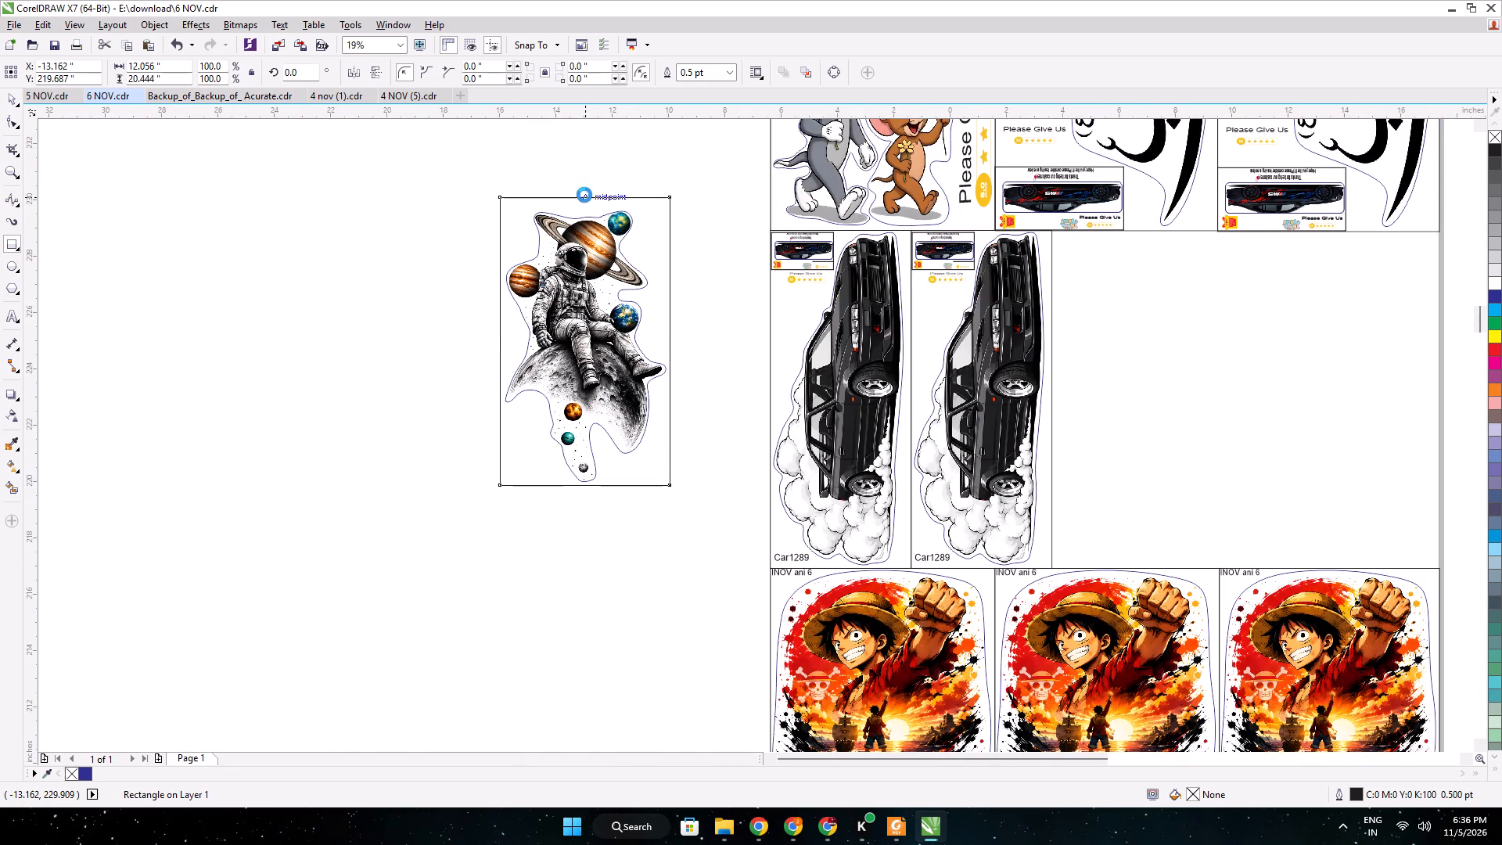
{"action": "scroll", "coordinate": [584, 195], "scroll_direction": "up", "scroll_amount": 2}
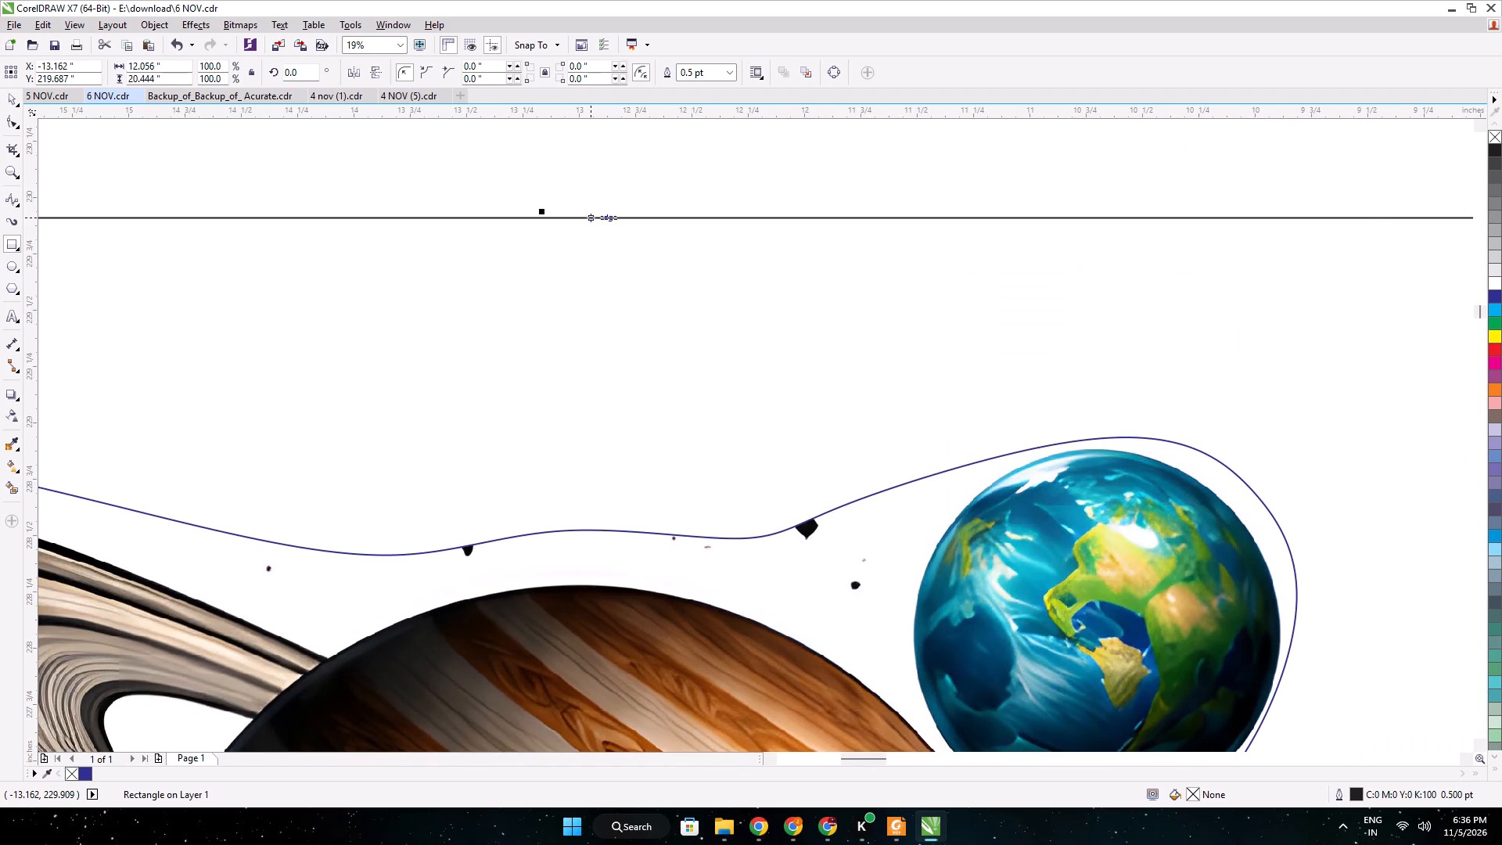
{"action": "left_click_drag", "start_coordinate": [544, 214], "coordinate": [544, 256]}
{"action": "left_click", "coordinate": [10, 103]}
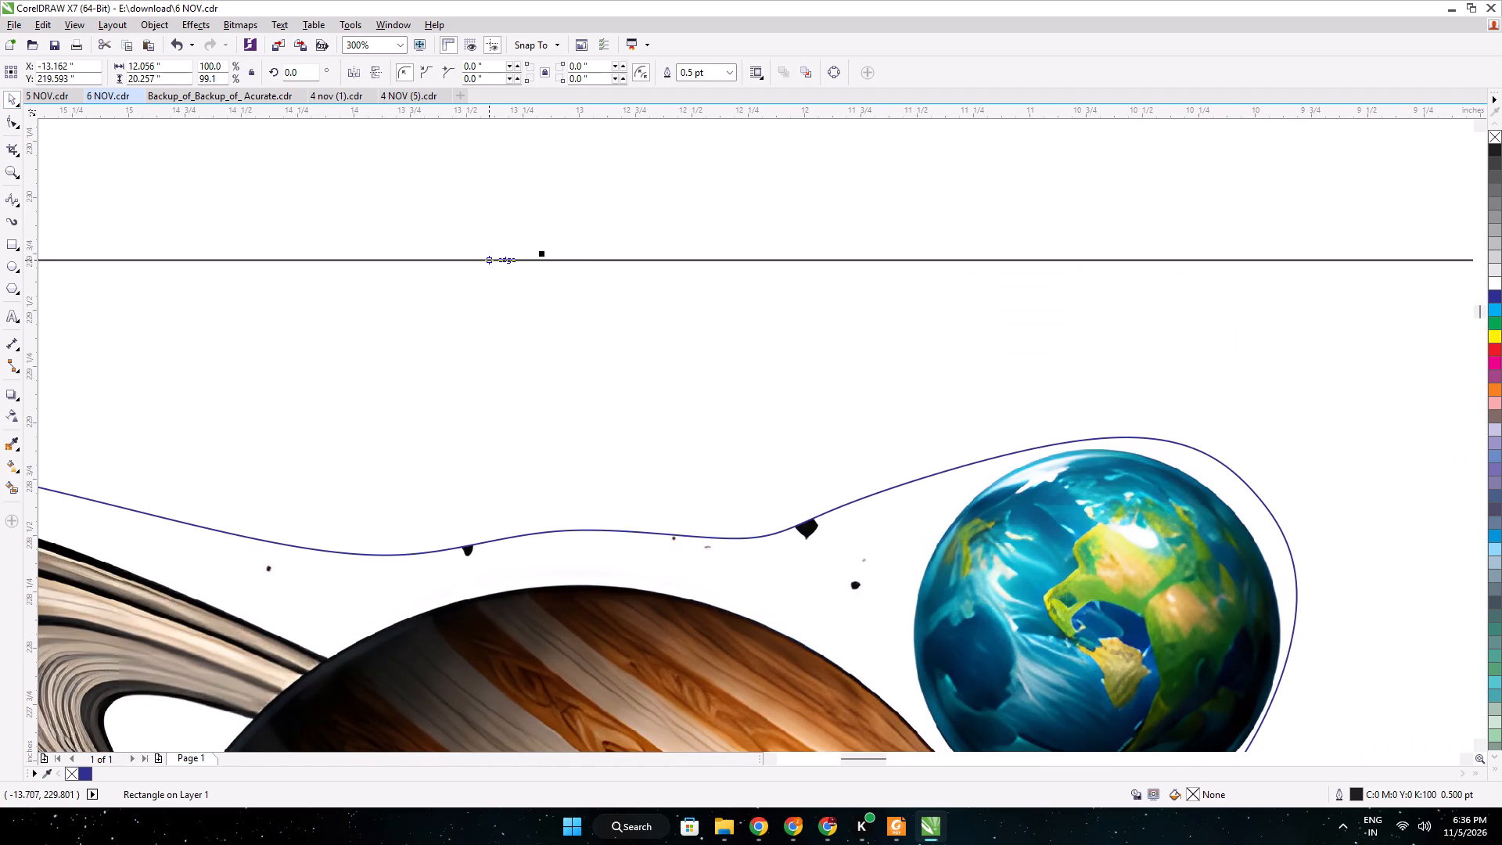
{"action": "left_click_drag", "start_coordinate": [541, 253], "coordinate": [567, 444]}
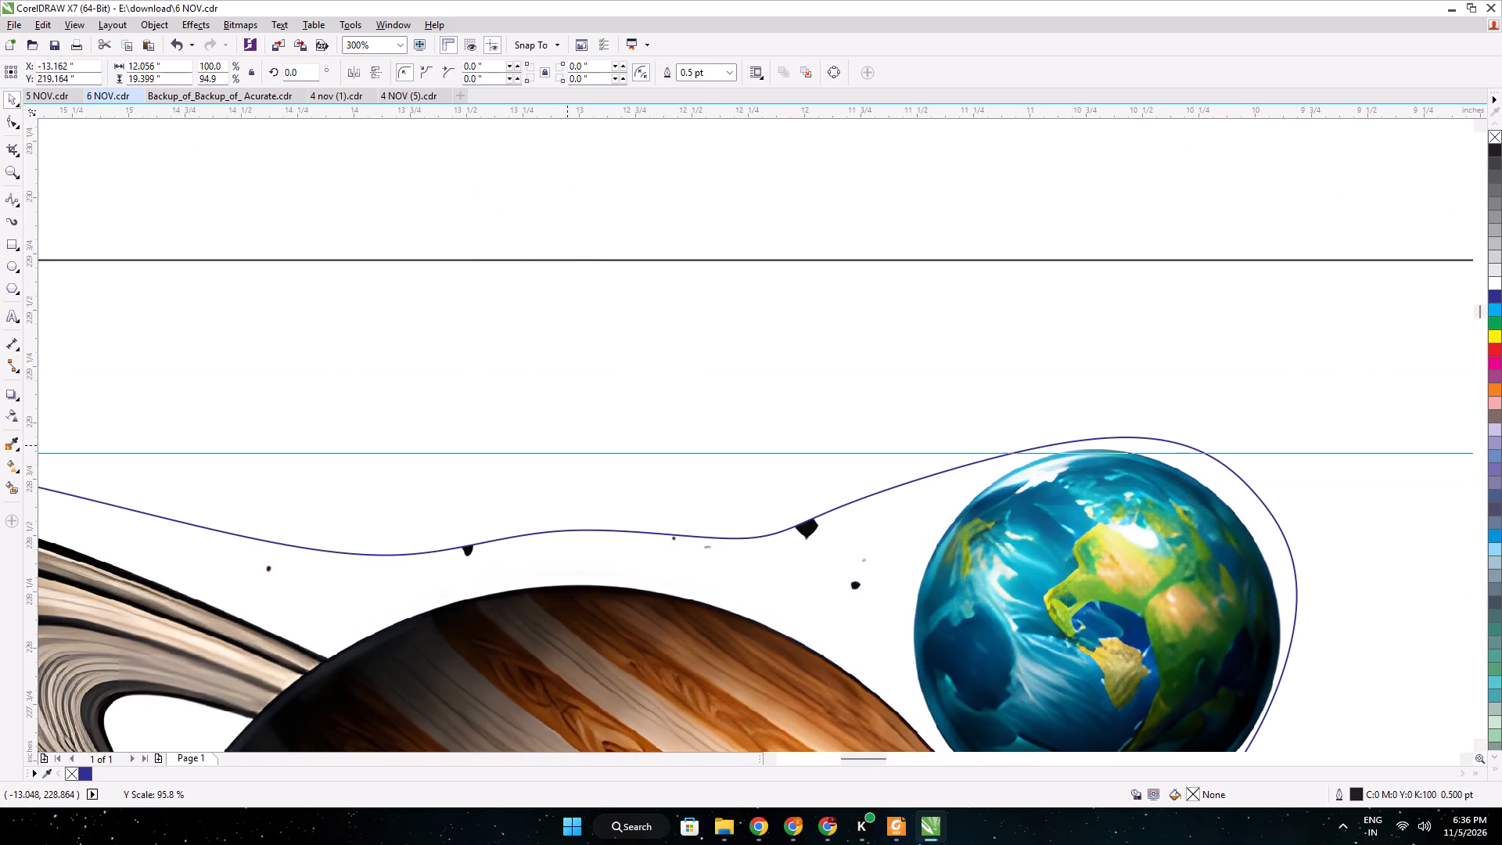
{"action": "left_click_drag", "start_coordinate": [567, 444], "coordinate": [572, 421]}
{"action": "scroll", "coordinate": [572, 421], "scroll_direction": "down", "scroll_amount": 4}
{"action": "middle_click_drag", "start_coordinate": [664, 564], "coordinate": [667, 332]}
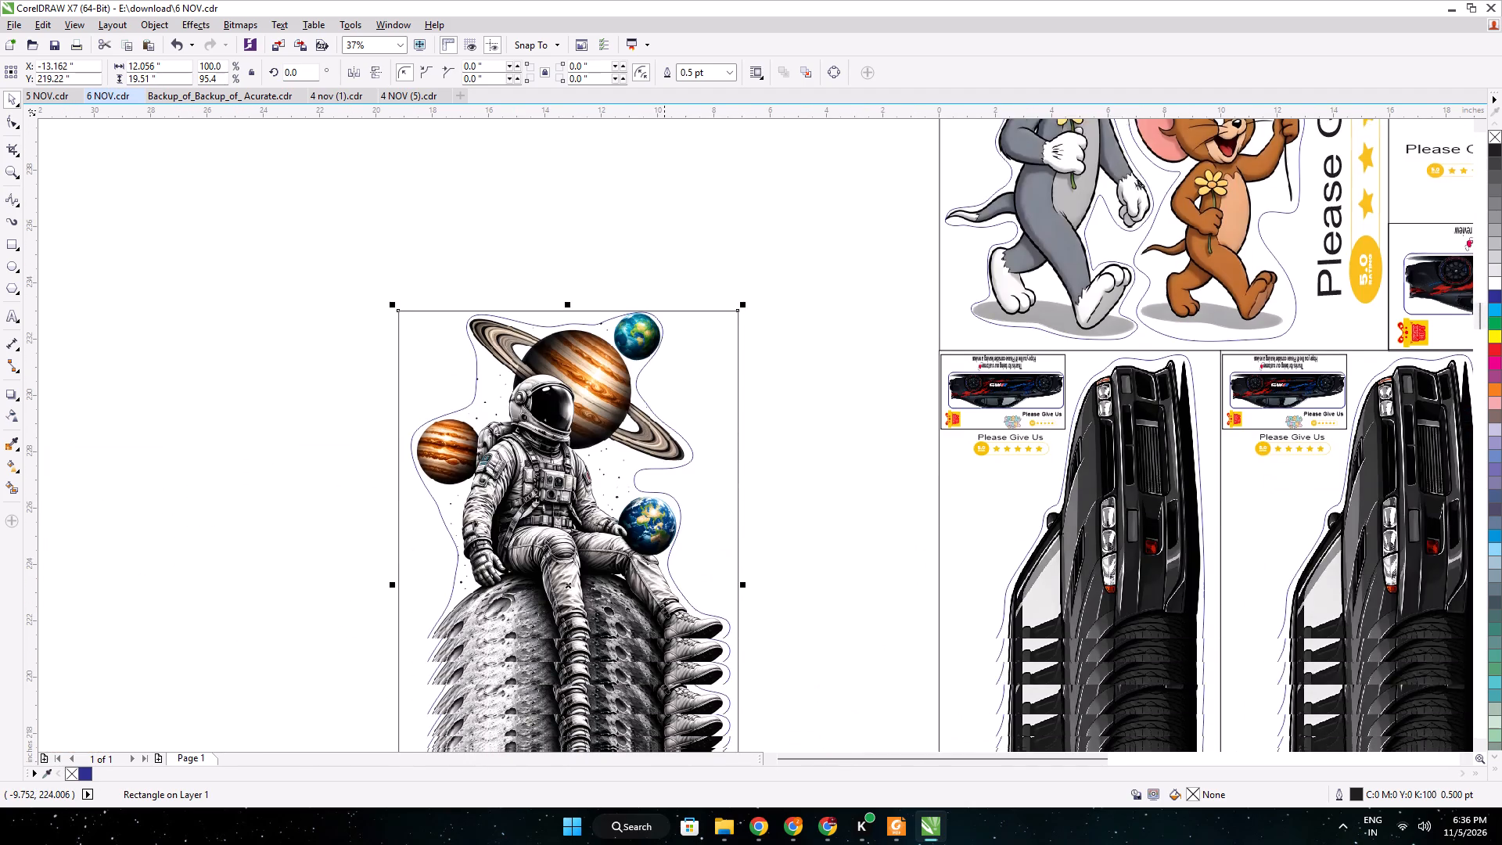
{"action": "middle_click_drag", "start_coordinate": [667, 332], "coordinate": [681, 276]}
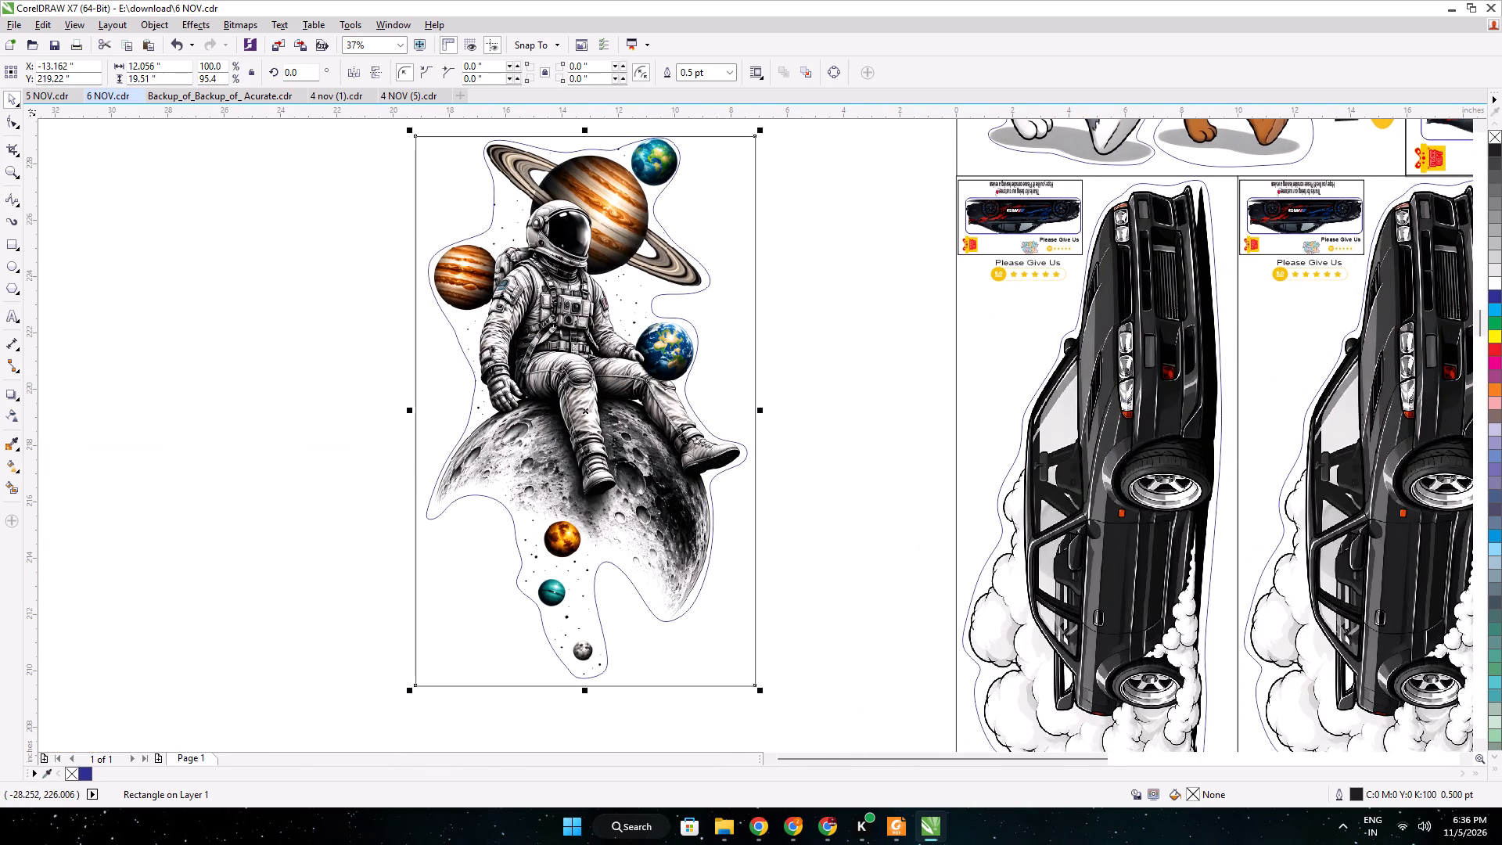
{"action": "left_click", "coordinate": [257, 301]}
Examine the car and anime sticker groups for a thank-you card to reuse on the astronaut sticker.
{"action": "middle_click_drag", "start_coordinate": [856, 182], "coordinate": [817, 249]}
{"action": "scroll", "coordinate": [856, 182], "scroll_direction": "down", "scroll_amount": 1}
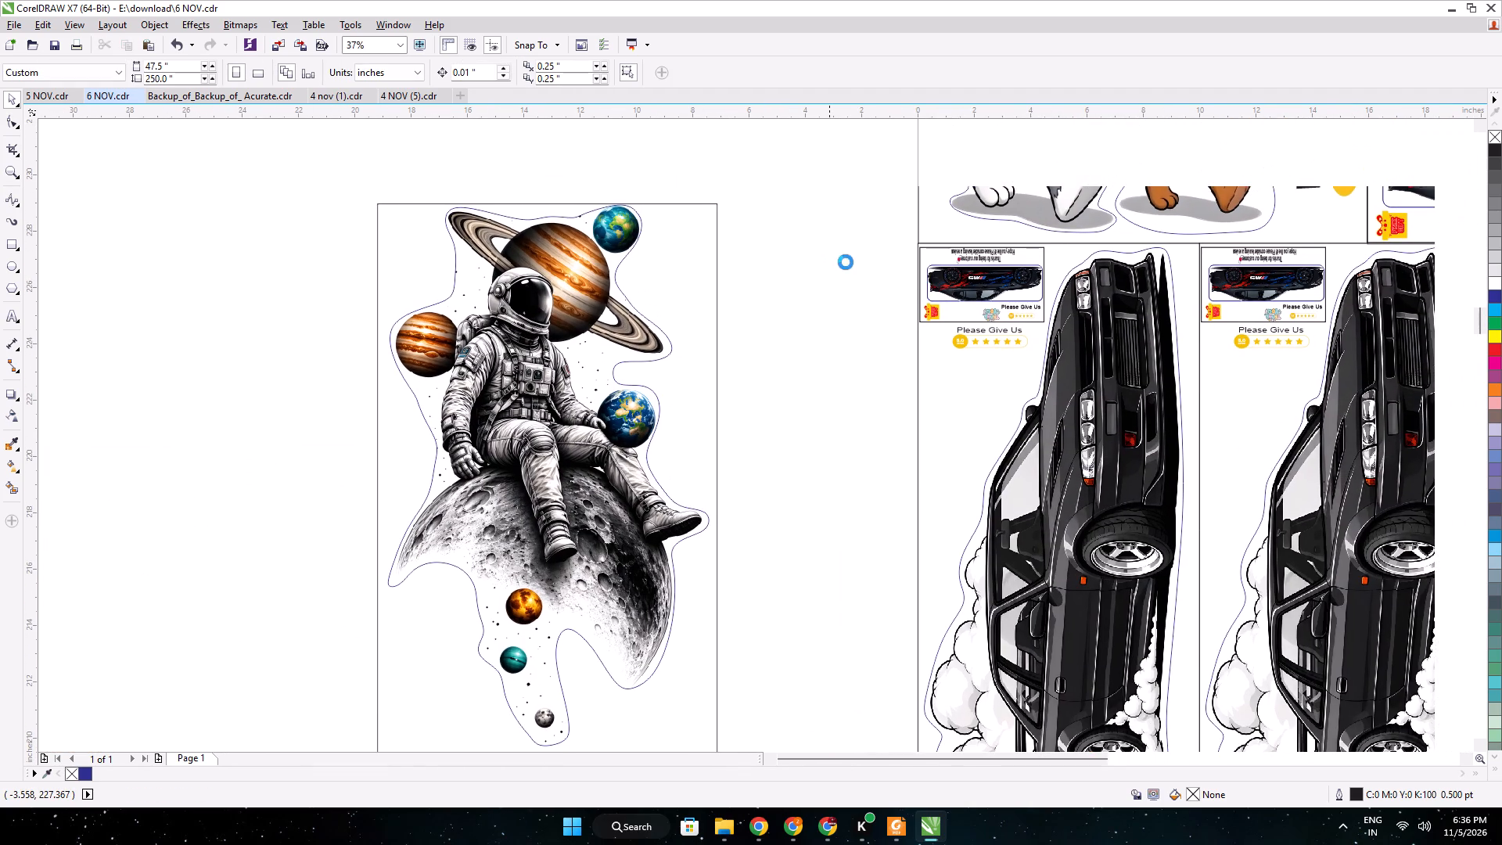
{"action": "left_click_drag", "start_coordinate": [858, 232], "coordinate": [1060, 329]}
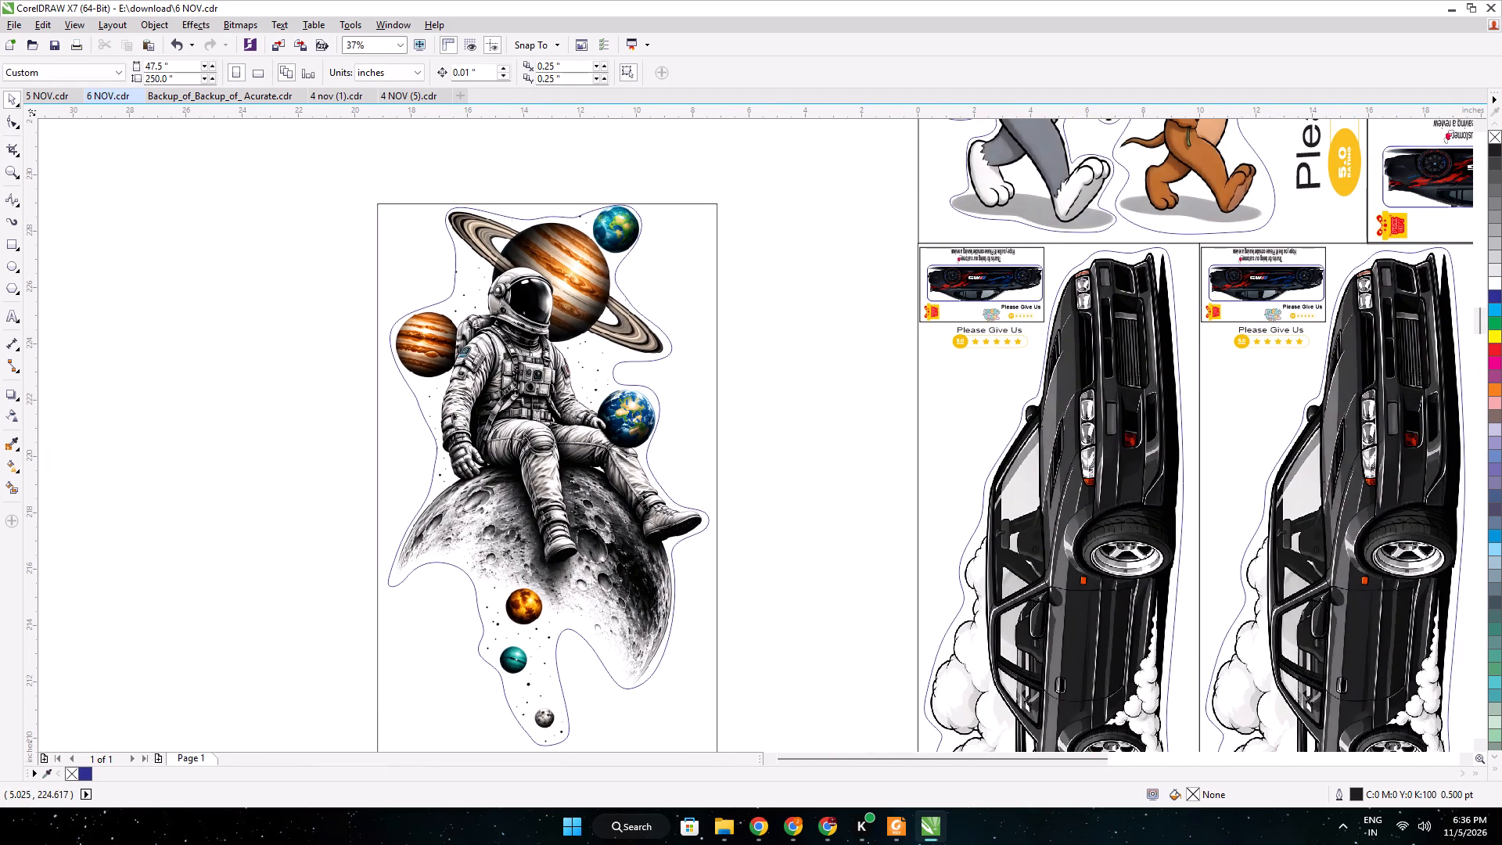
{"action": "left_click", "coordinate": [1008, 305]}
{"action": "middle_click_drag", "start_coordinate": [1153, 317], "coordinate": [602, 391]}
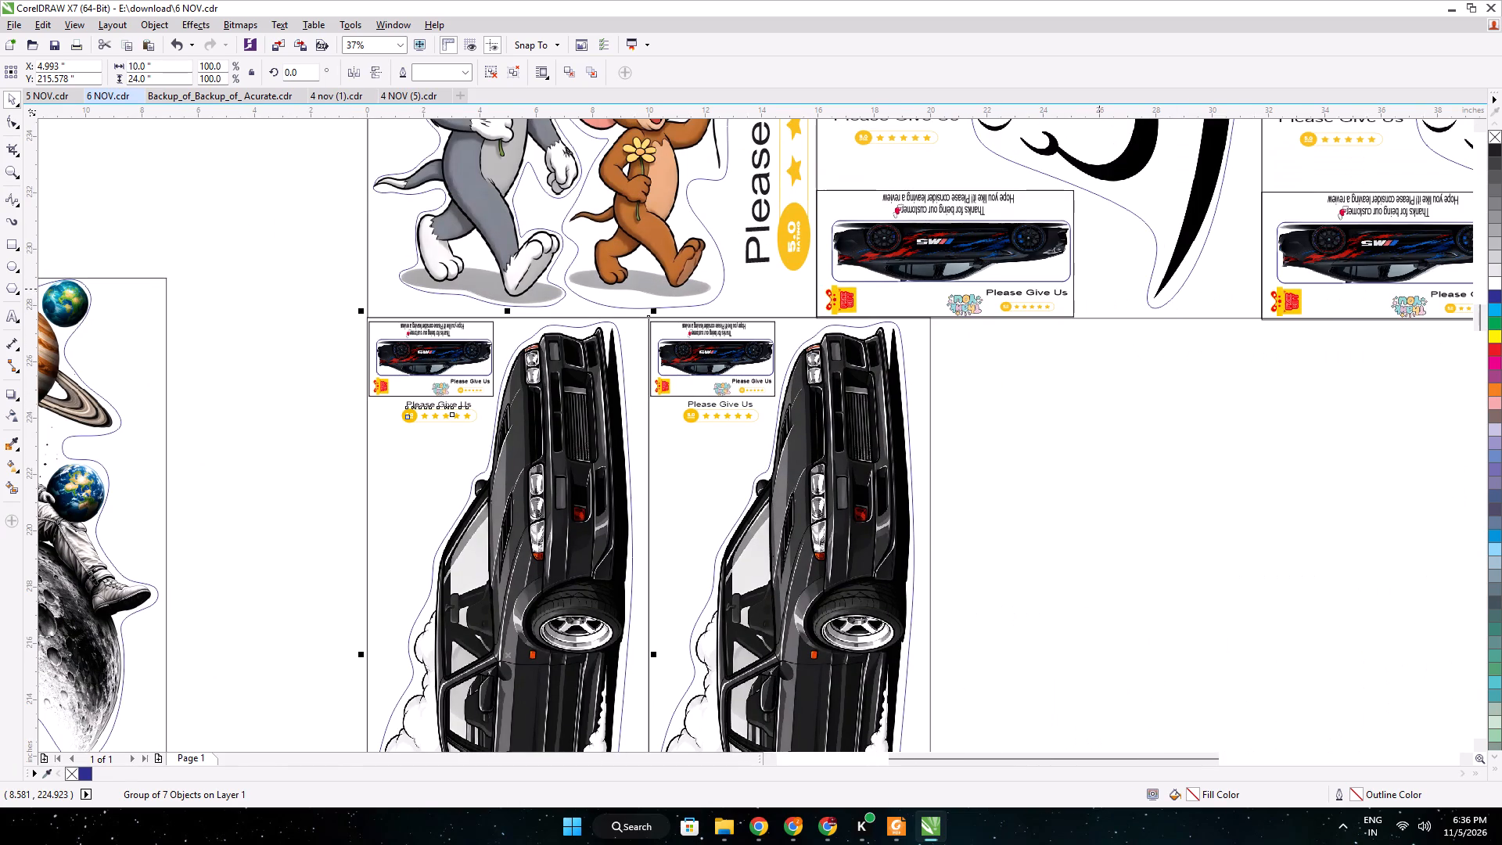
{"action": "left_click", "coordinate": [1009, 268]}
{"action": "left_click", "coordinate": [1144, 362]}
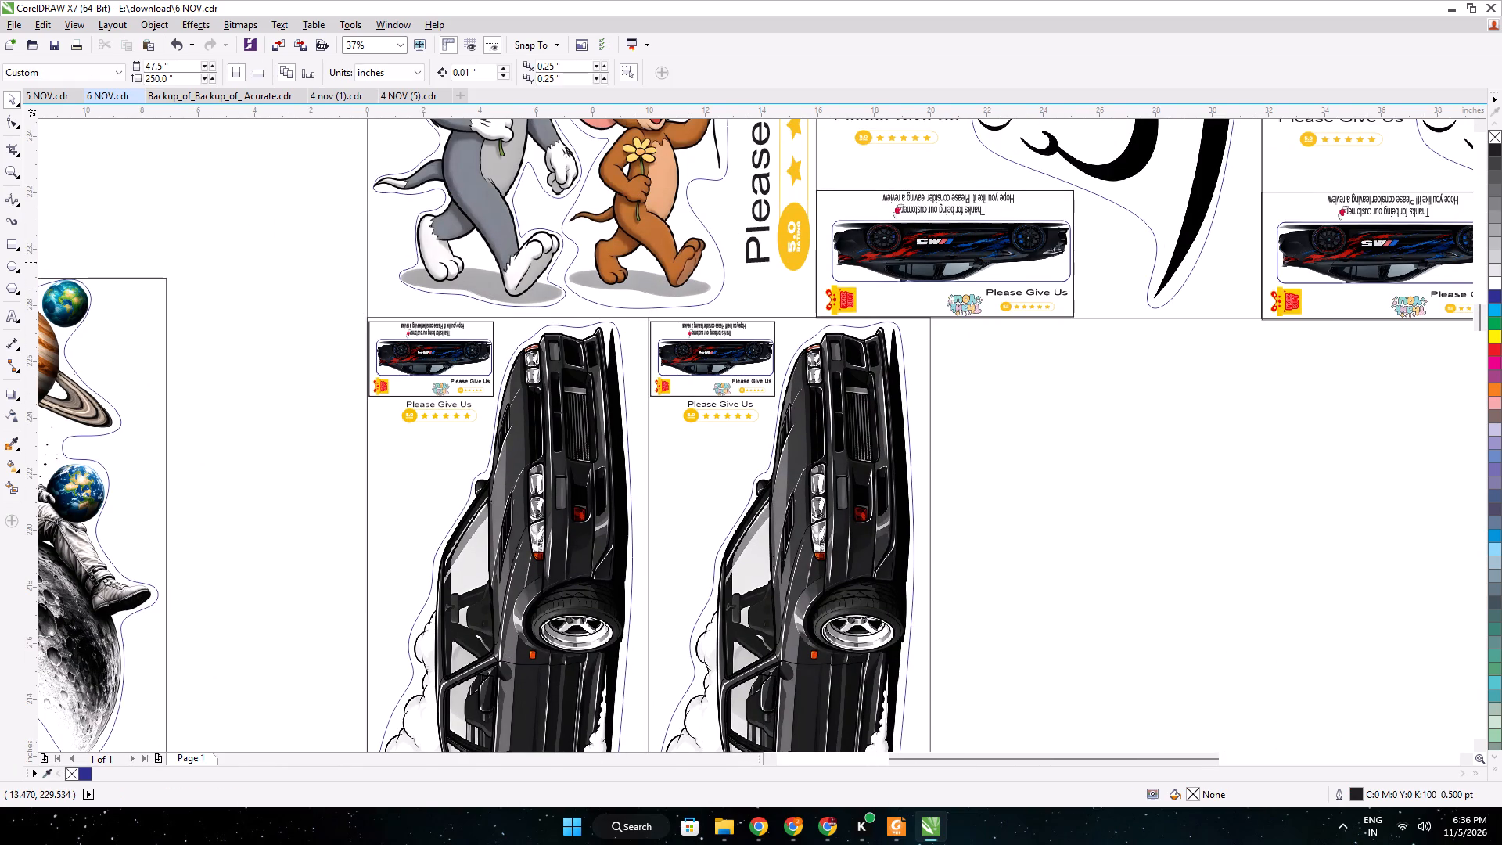
{"action": "middle_click_drag", "start_coordinate": [756, 271], "coordinate": [821, 520]}
{"action": "scroll", "coordinate": [839, 501], "scroll_direction": "down", "scroll_amount": 1}
{"action": "middle_click_drag", "start_coordinate": [983, 603], "coordinate": [870, 198]}
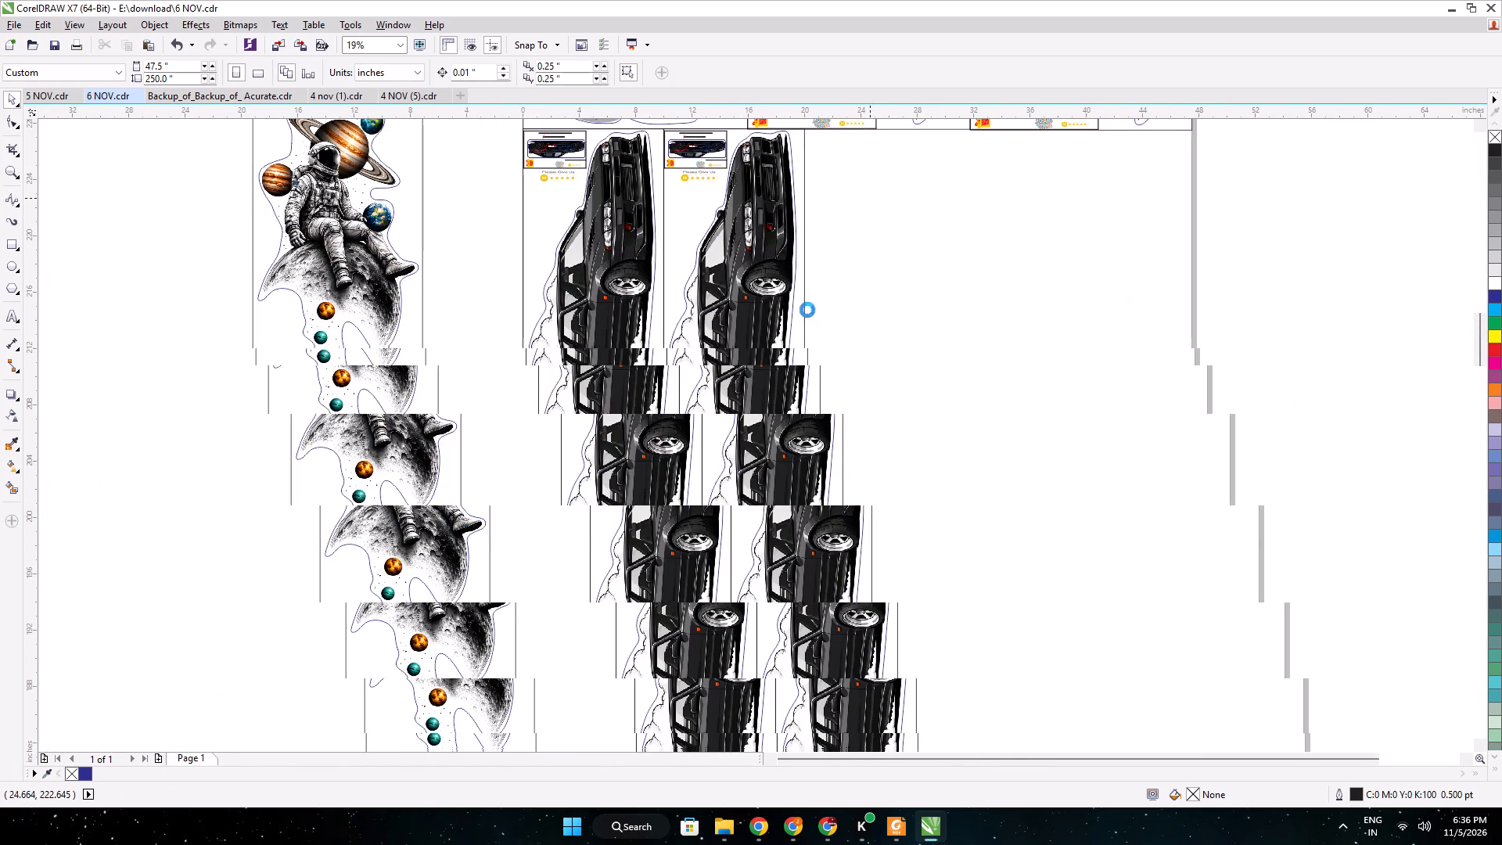
{"action": "middle_click_drag", "start_coordinate": [918, 486], "coordinate": [900, 316]}
{"action": "left_click", "coordinate": [763, 598]}
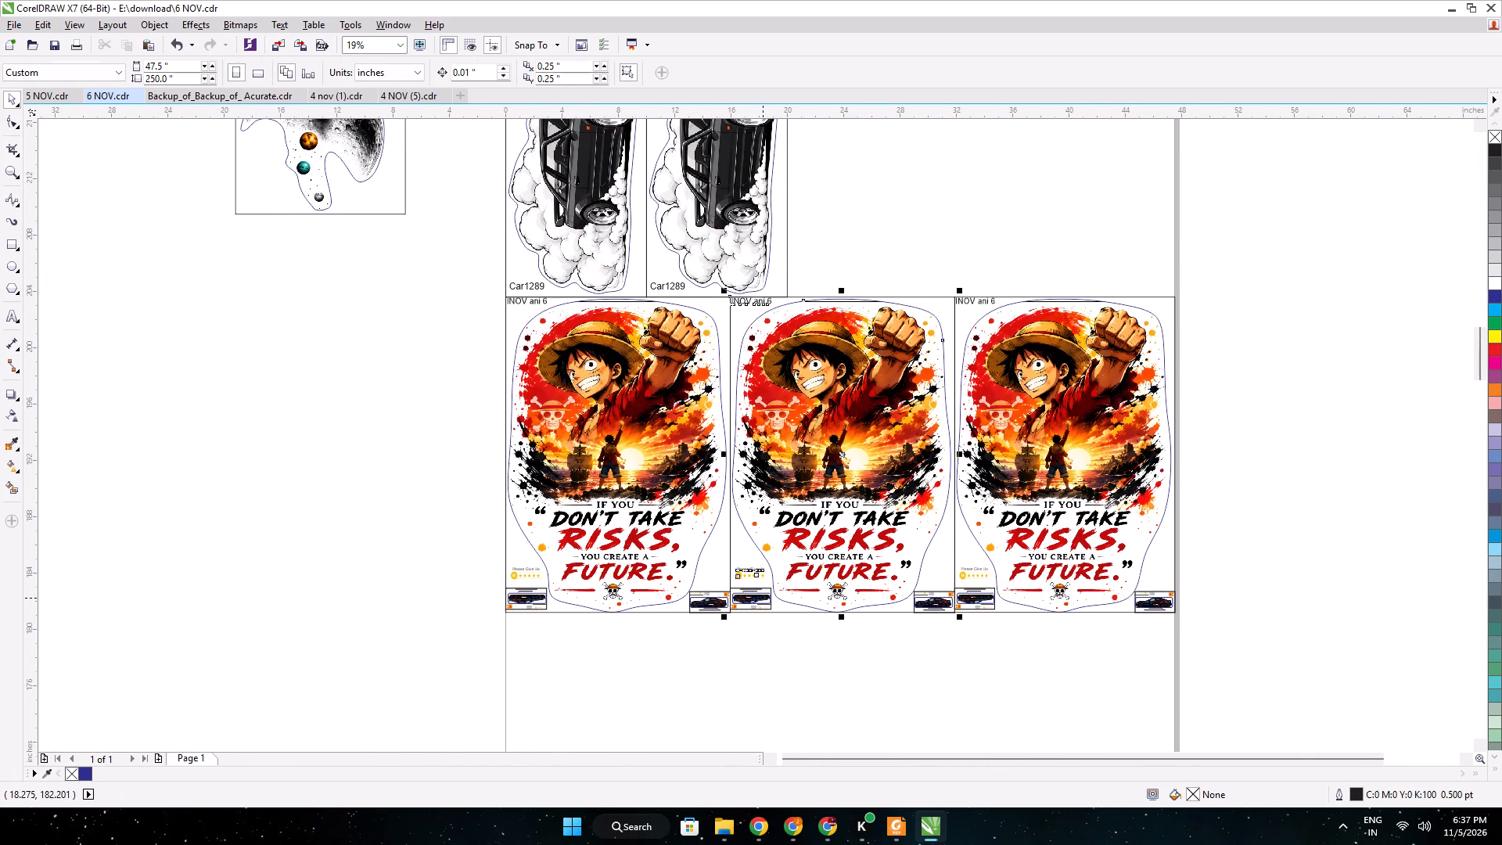
{"action": "left_click", "coordinate": [771, 629]}
{"action": "middle_click_drag", "start_coordinate": [950, 343], "coordinate": [979, 789]}
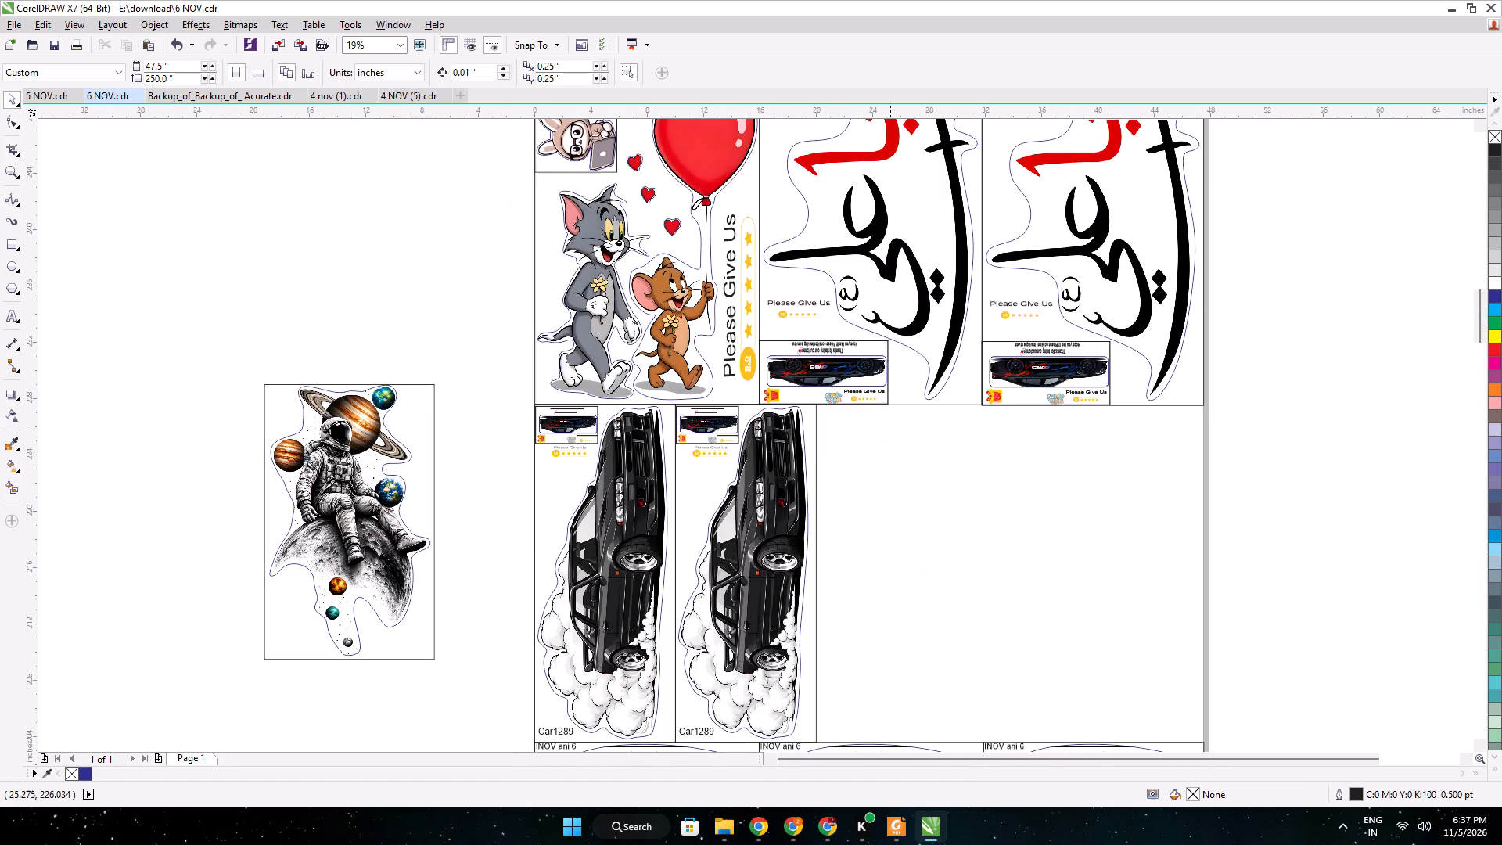
Ungroup the Arabic calligraphy sticker next to Tom and Jerry so its thank-you card can be selected separately.
{"action": "left_click", "coordinate": [859, 372]}
{"action": "left_click", "coordinate": [875, 454]}
{"action": "left_click_drag", "start_coordinate": [909, 471], "coordinate": [734, 329]}
{"action": "left_click_drag", "start_coordinate": [1122, 460], "coordinate": [841, 305]}
{"action": "left_click_drag", "start_coordinate": [867, 494], "coordinate": [674, 387]}
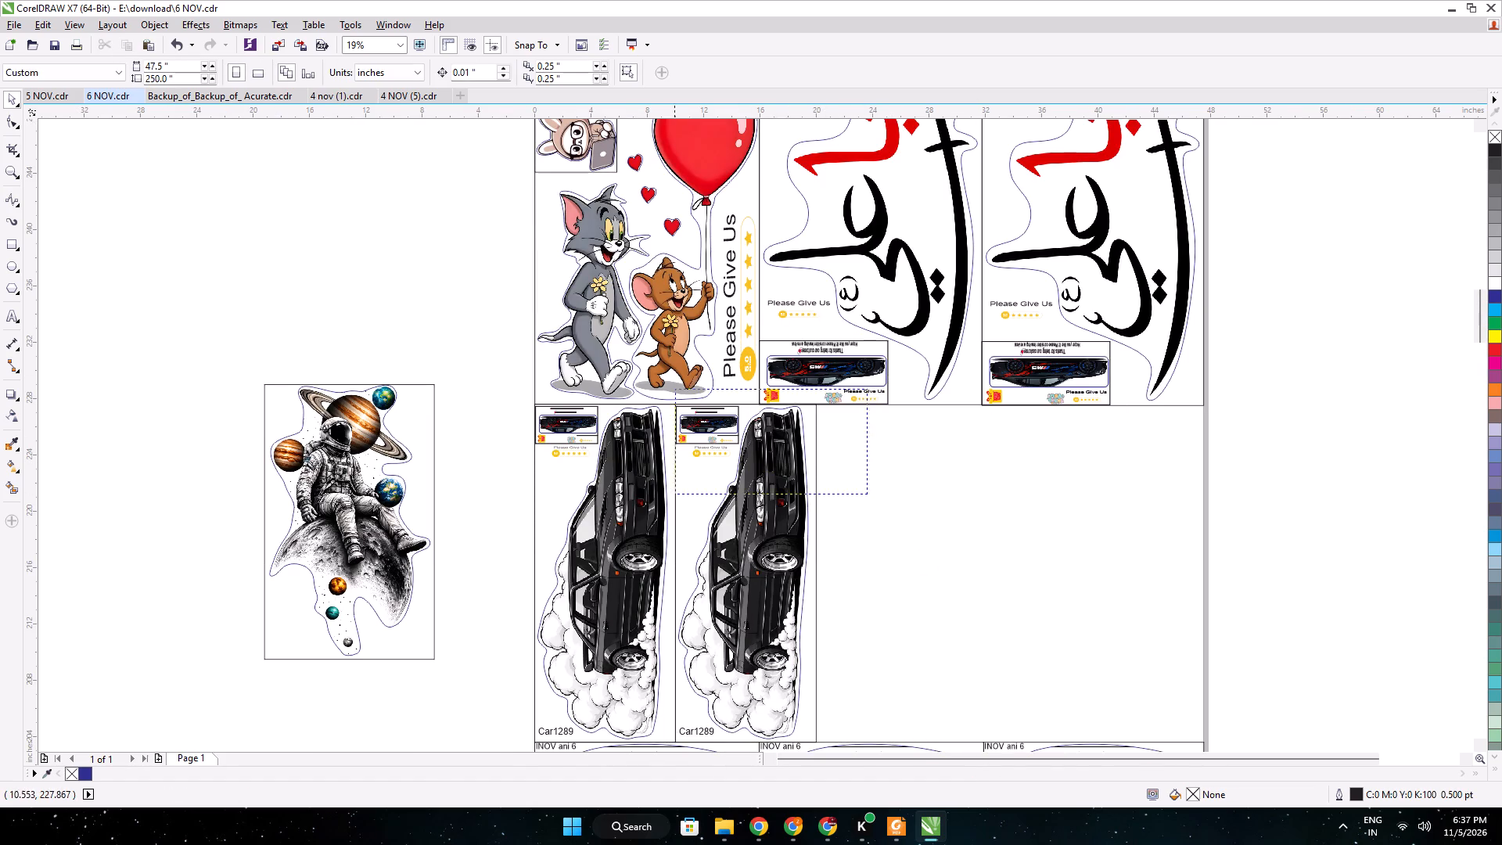
{"action": "left_click_drag", "start_coordinate": [674, 387], "coordinate": [653, 358]}
{"action": "left_click", "coordinate": [862, 381]}
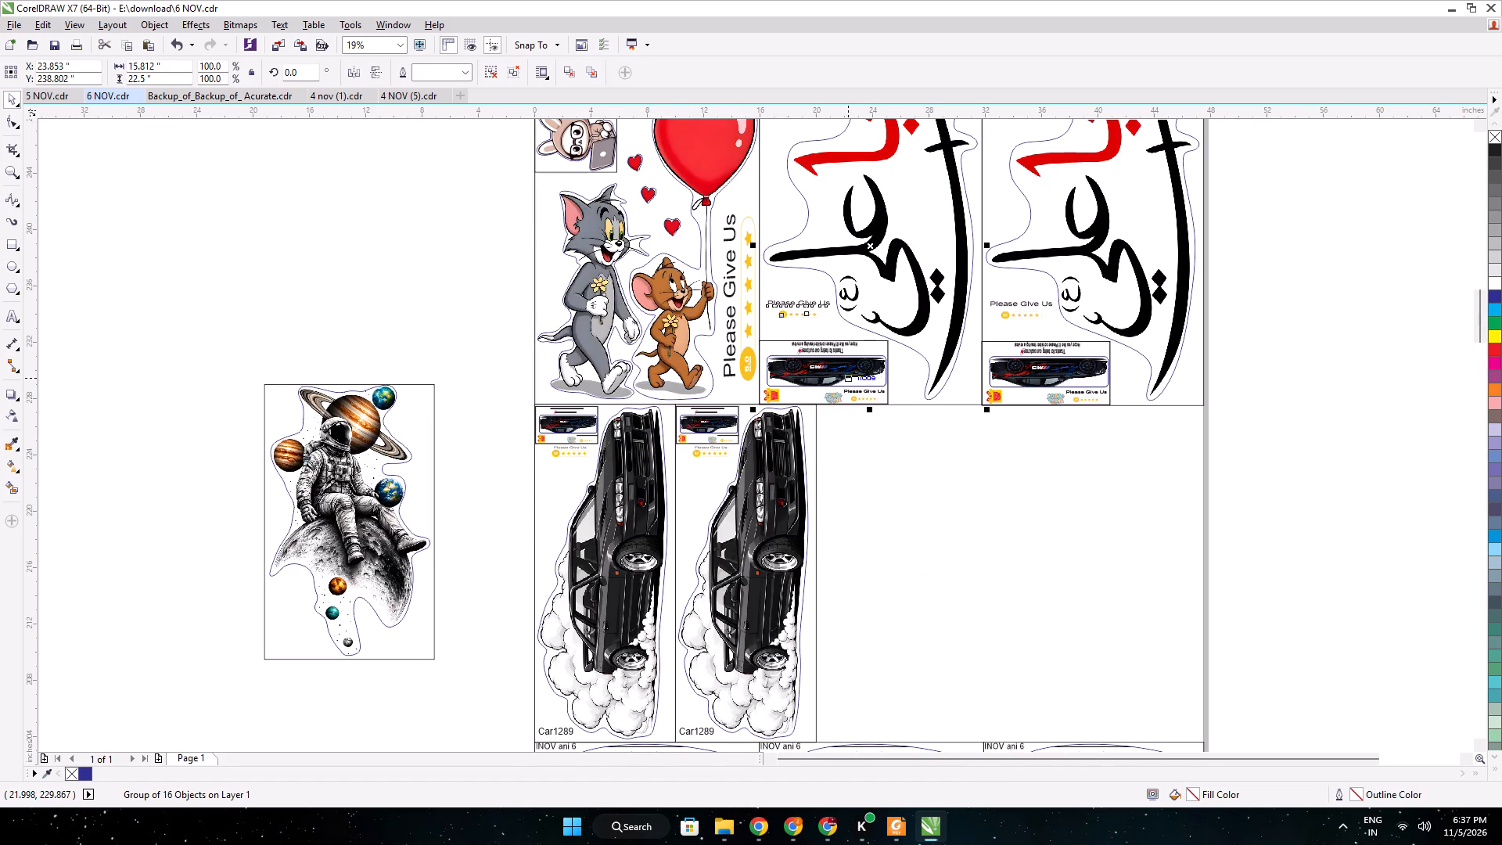
{"action": "key", "text": "ctrl+u"}
{"action": "left_click", "coordinate": [892, 475]}
Duplicate the calligraphy sticker's thank-you card, scale it to about 6.61 by 3.63 inches and place it in the astronaut border's lower-left corner.
{"action": "left_click_drag", "start_coordinate": [938, 472], "coordinate": [735, 319]}
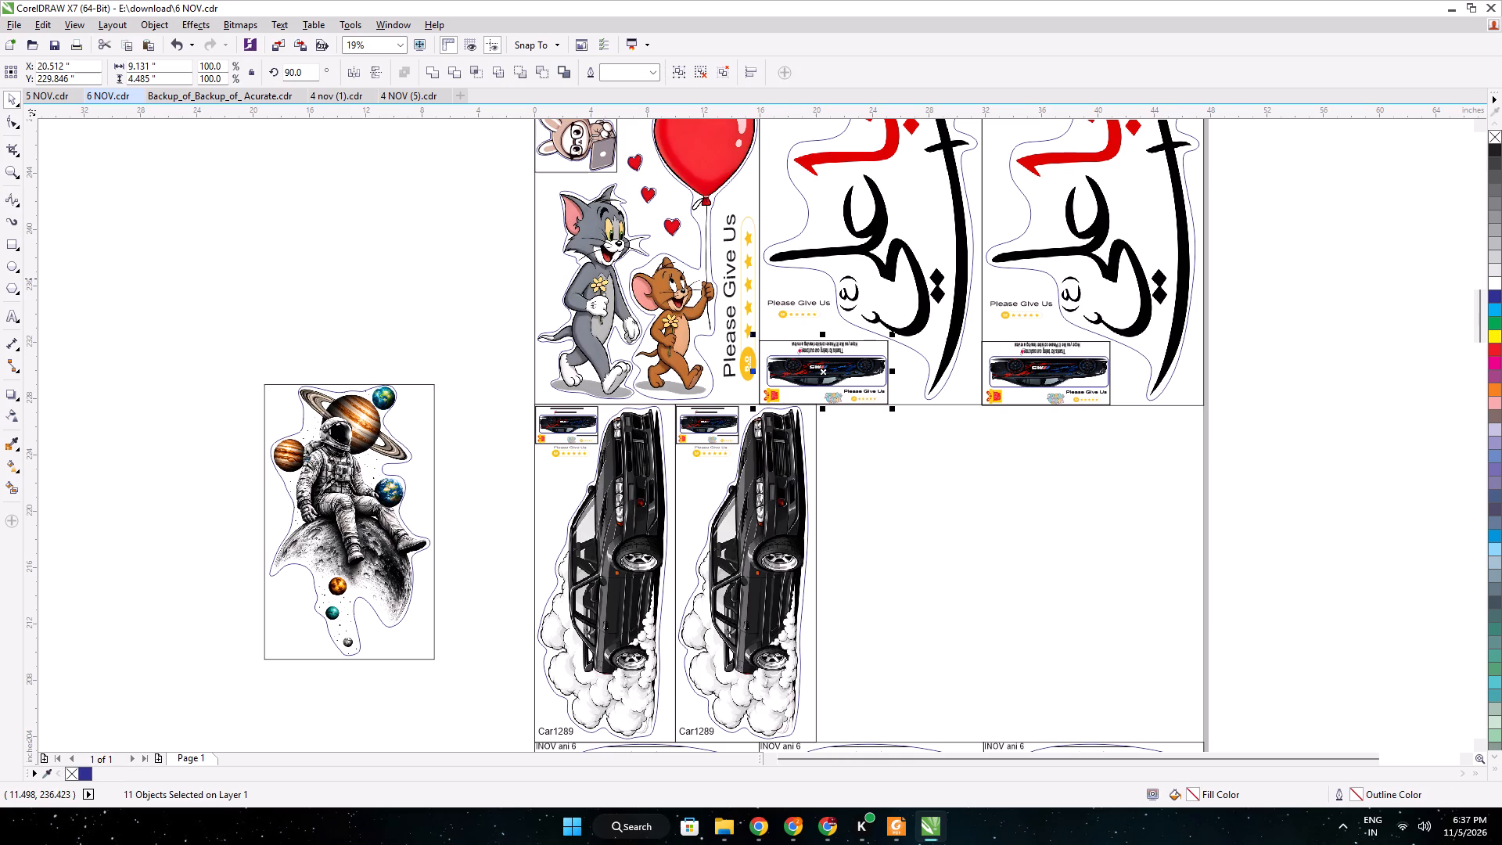
{"action": "key", "text": "ctrl+d"}
{"action": "left_click_drag", "start_coordinate": [835, 371], "coordinate": [226, 558]}
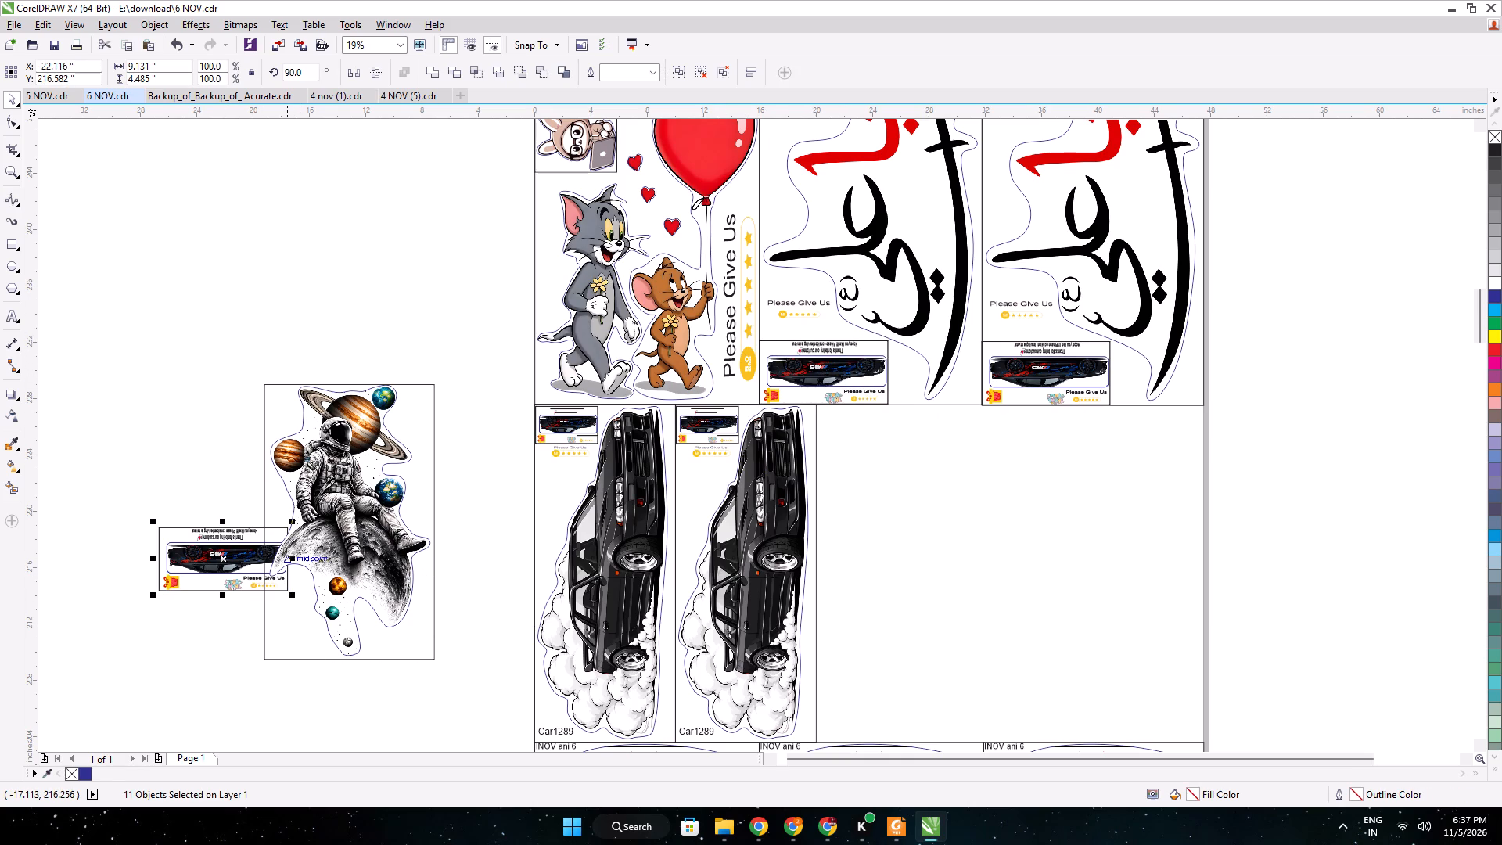
{"action": "left_click_drag", "start_coordinate": [291, 561], "coordinate": [276, 562]}
{"action": "left_click_drag", "start_coordinate": [279, 594], "coordinate": [249, 574]}
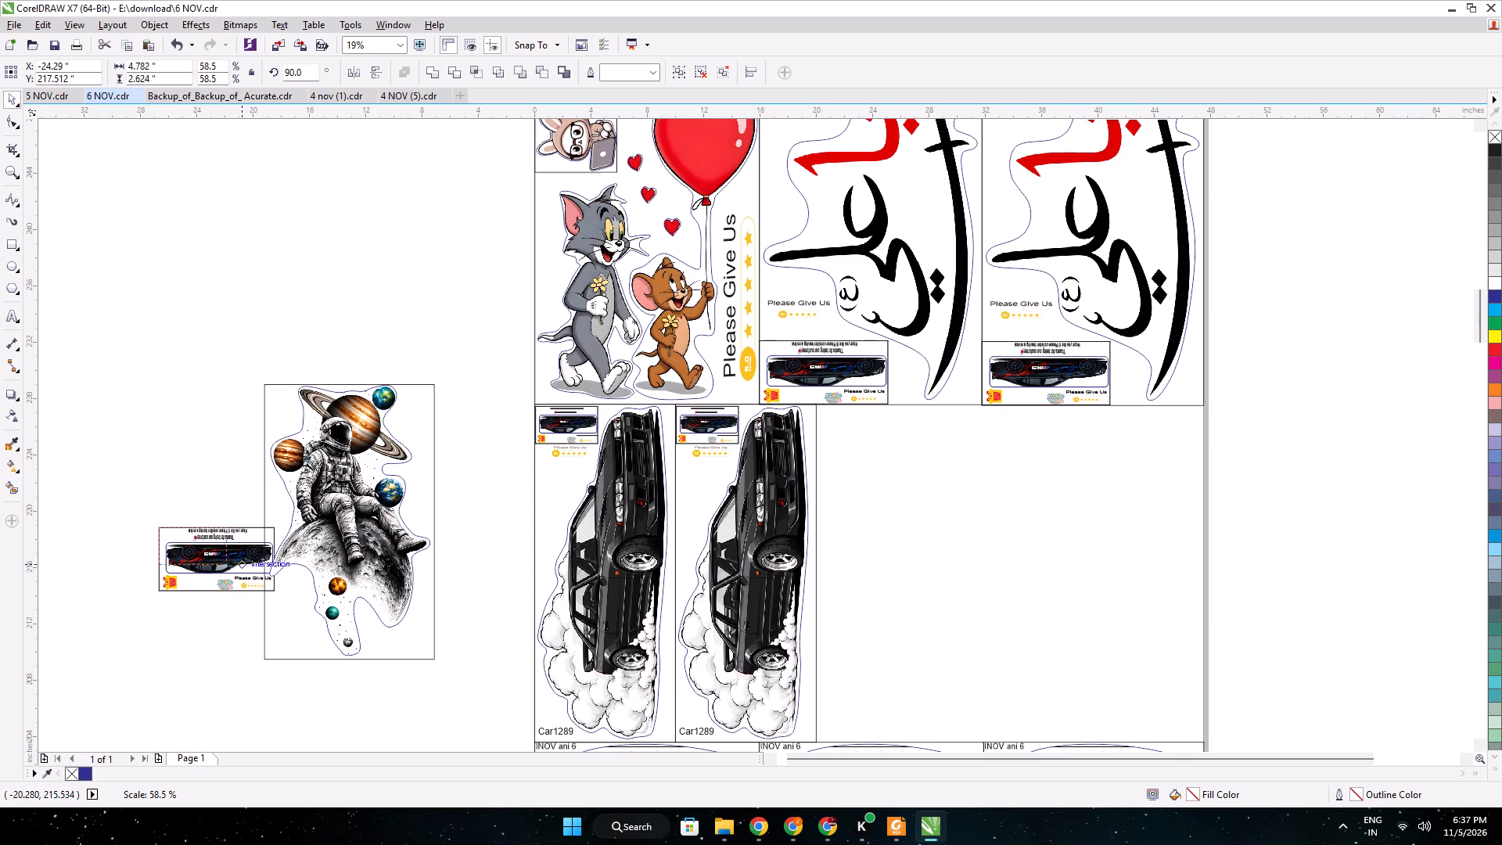
{"action": "left_click_drag", "start_coordinate": [249, 574], "coordinate": [257, 588]}
{"action": "left_click_drag", "start_coordinate": [208, 555], "coordinate": [286, 647]}
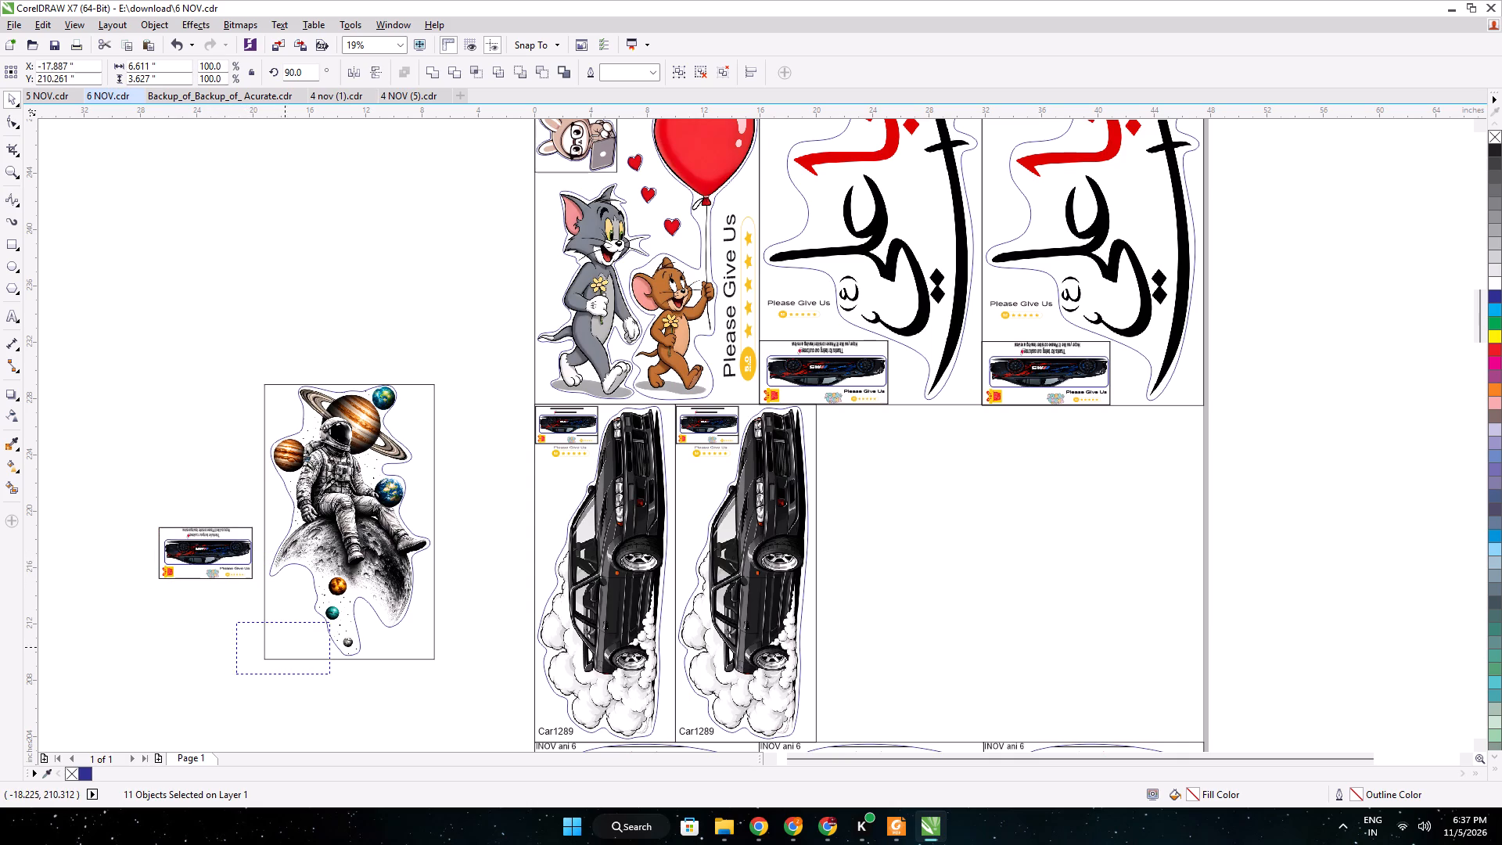
{"action": "left_click_drag", "start_coordinate": [286, 647], "coordinate": [313, 631]}
Shrink the astronaut's thank-you card to about 4.19 by 2.30 inches so it clears the cut outline.
{"action": "scroll", "coordinate": [317, 628], "scroll_direction": "up", "scroll_amount": 1}
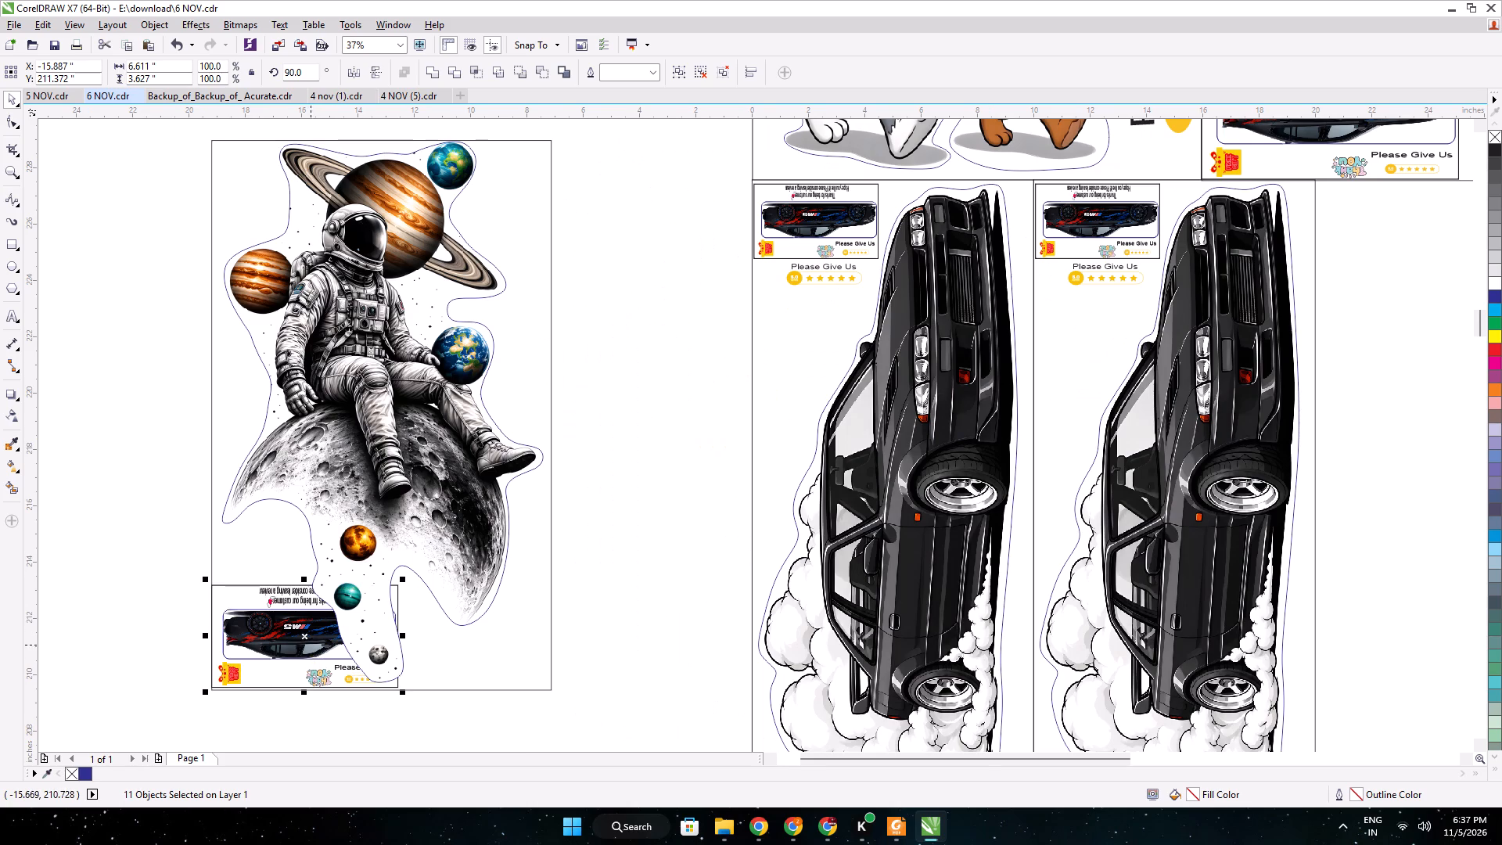
{"action": "scroll", "coordinate": [320, 635], "scroll_direction": "up", "scroll_amount": 1}
{"action": "left_click_drag", "start_coordinate": [482, 527], "coordinate": [444, 539]}
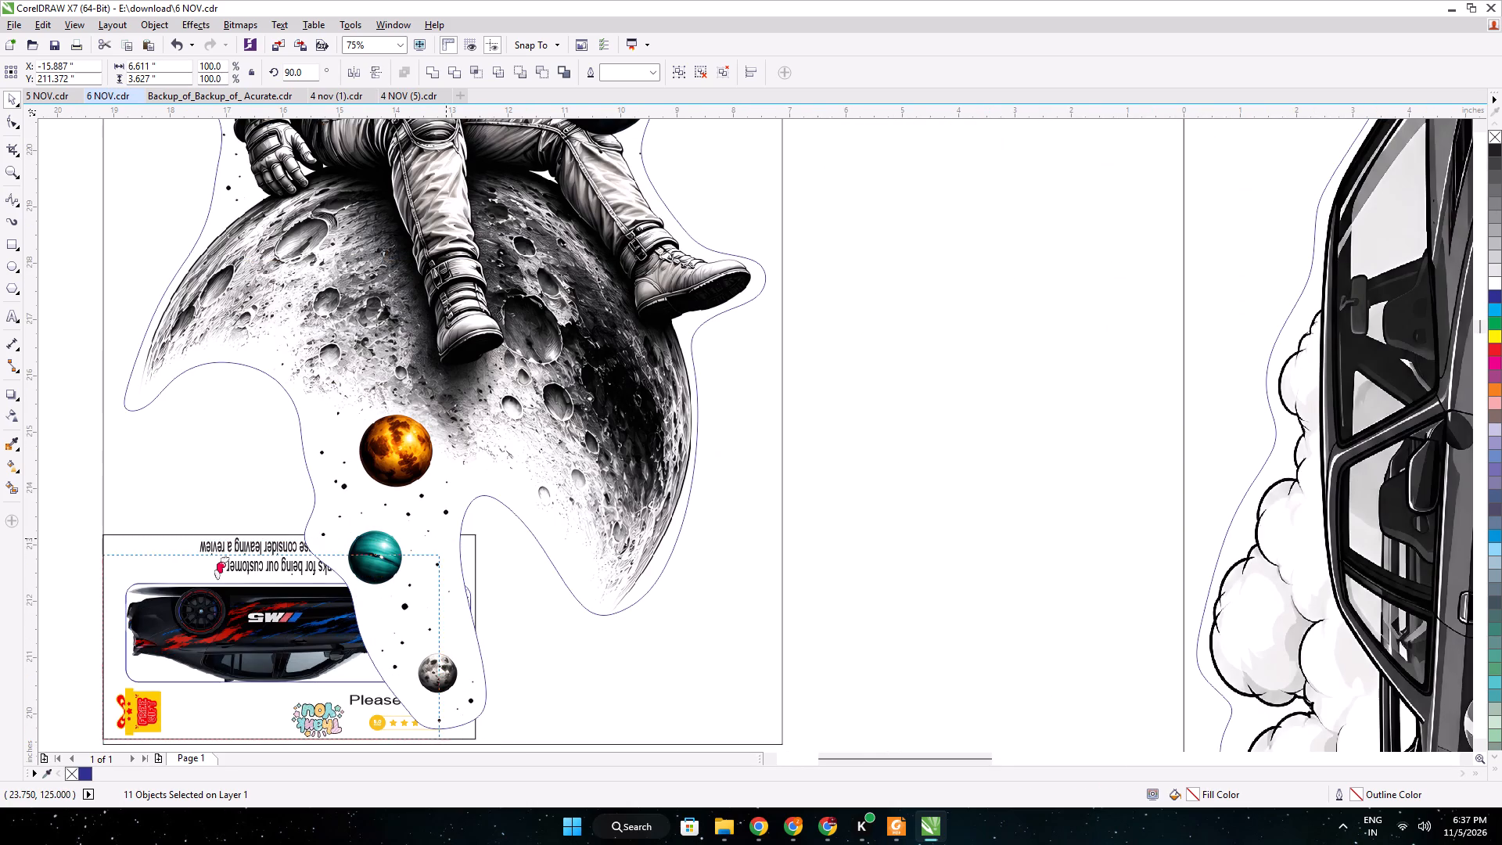
{"action": "left_click_drag", "start_coordinate": [444, 539], "coordinate": [346, 584]}
{"action": "scroll", "coordinate": [239, 474], "scroll_direction": "down", "scroll_amount": 1}
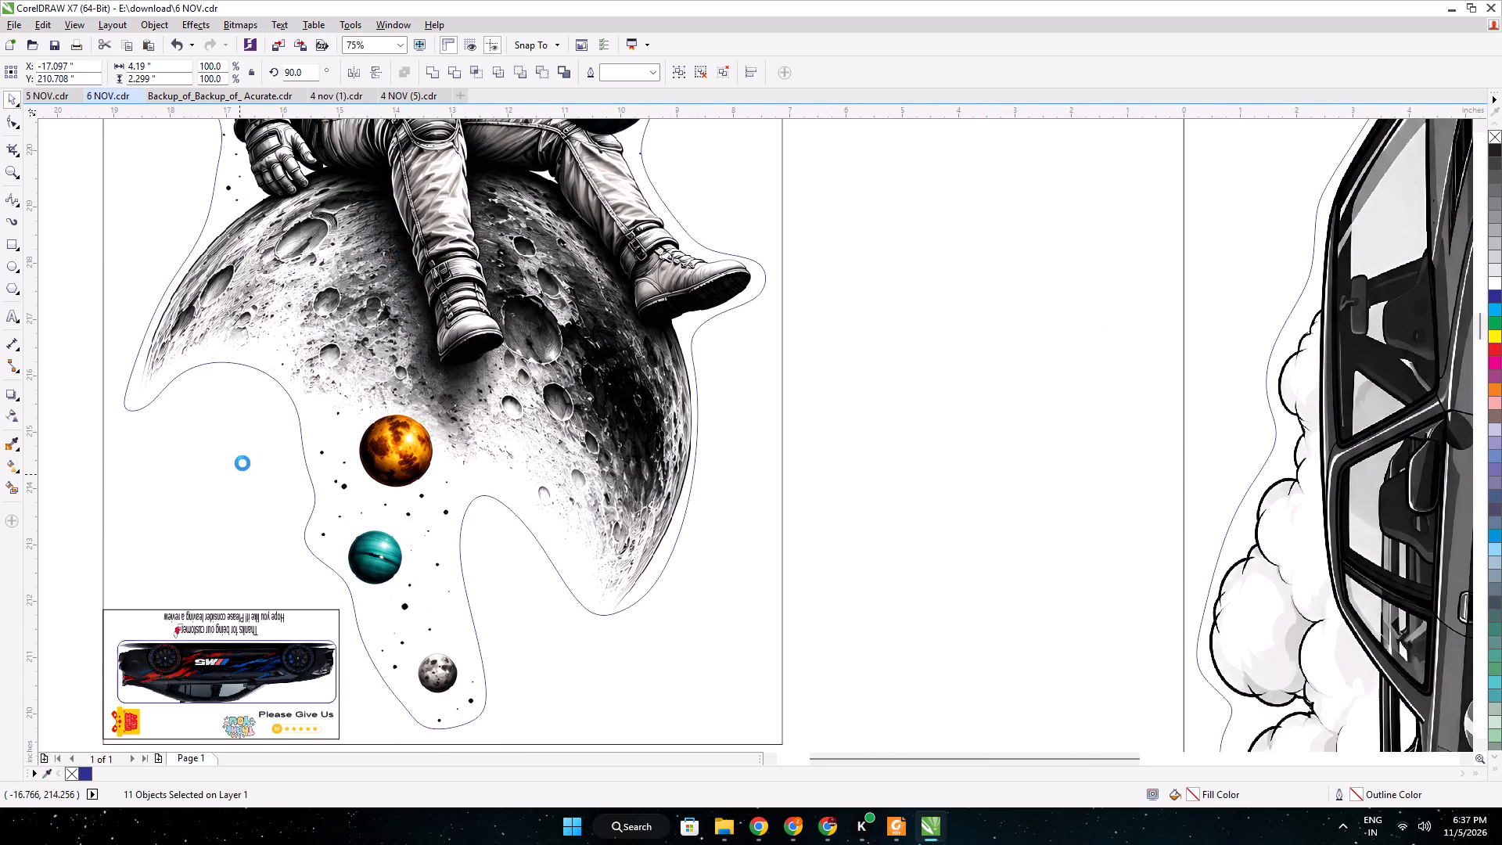
{"action": "scroll", "coordinate": [224, 433], "scroll_direction": "down", "scroll_amount": 1}
{"action": "middle_click_drag", "start_coordinate": [155, 412], "coordinate": [232, 451]}
{"action": "left_click", "coordinate": [210, 415]}
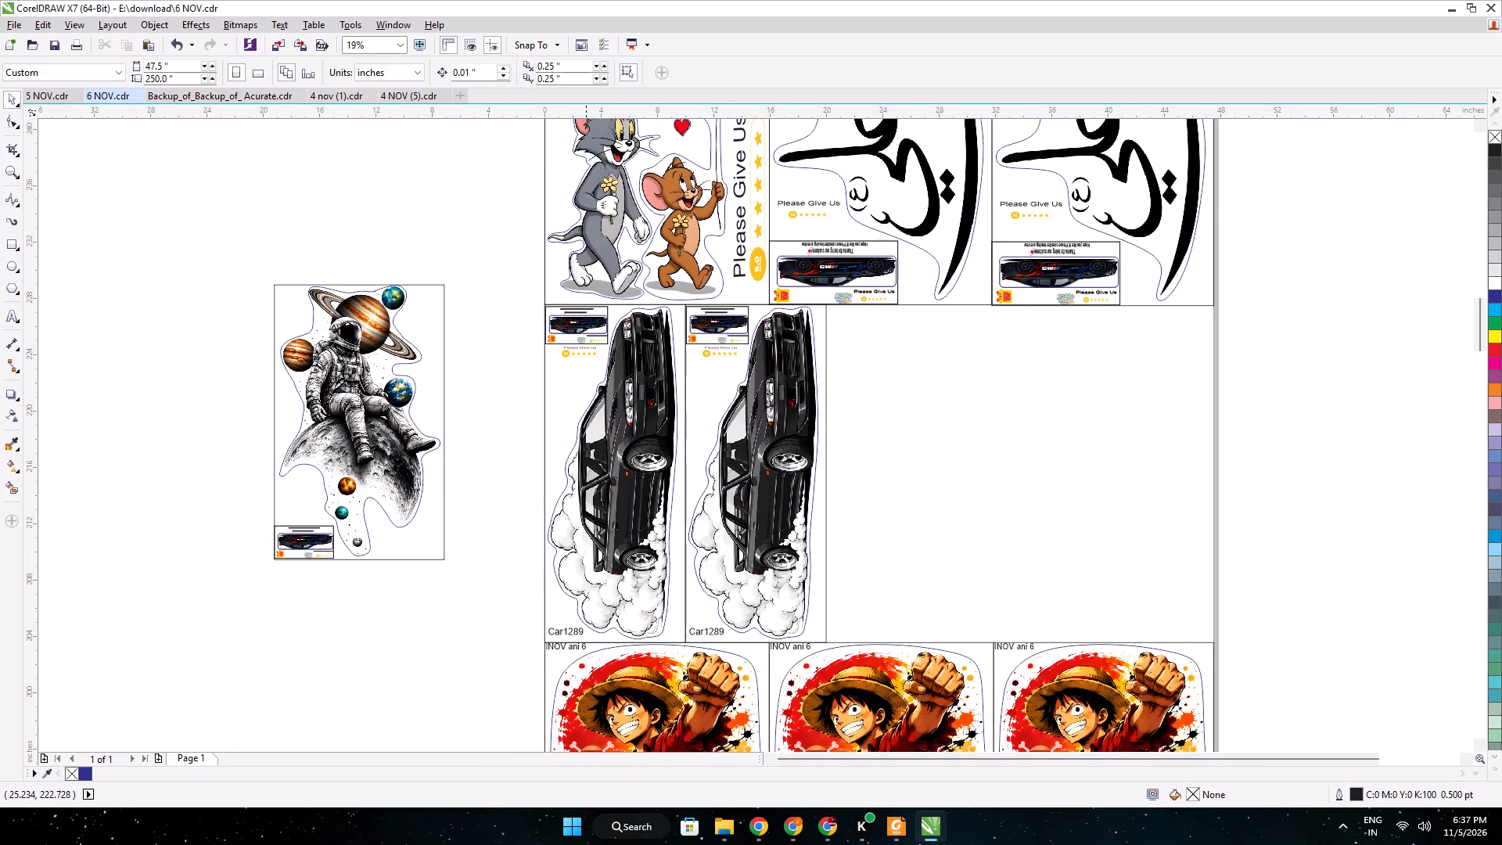
Duplicate the calligraphy card's "Please Give Us" star rating and place it beside the ringed planet inside the astronaut's border.
{"action": "left_click_drag", "start_coordinate": [927, 360], "coordinate": [846, 288]}
{"action": "left_click_drag", "start_coordinate": [846, 288], "coordinate": [846, 282]}
{"action": "key", "text": "ctrl+d"}
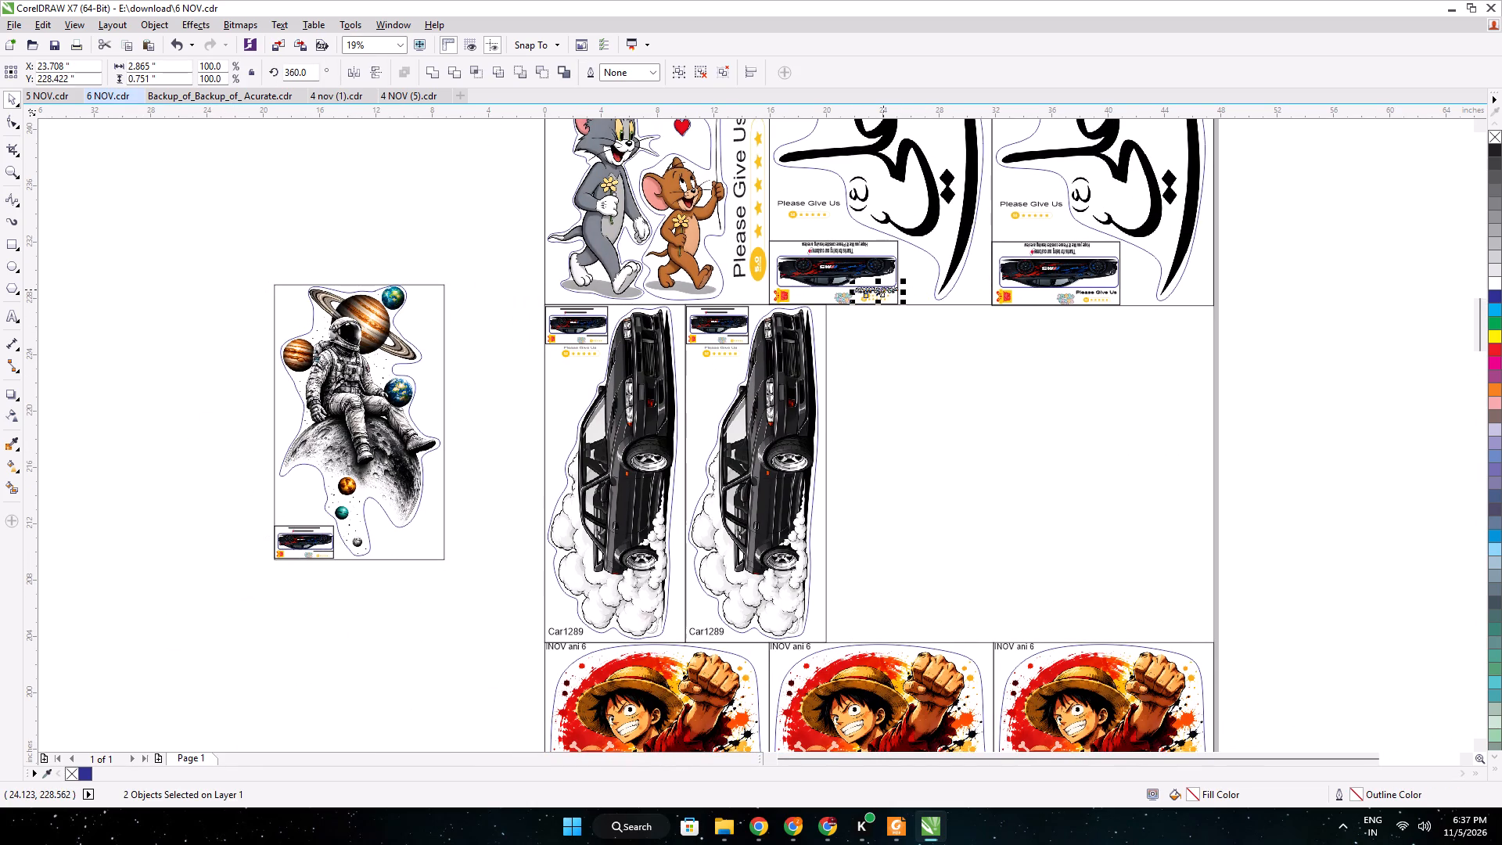
{"action": "left_click_drag", "start_coordinate": [883, 289], "coordinate": [427, 315]}
{"action": "scroll", "coordinate": [427, 315], "scroll_direction": "up", "scroll_amount": 2}
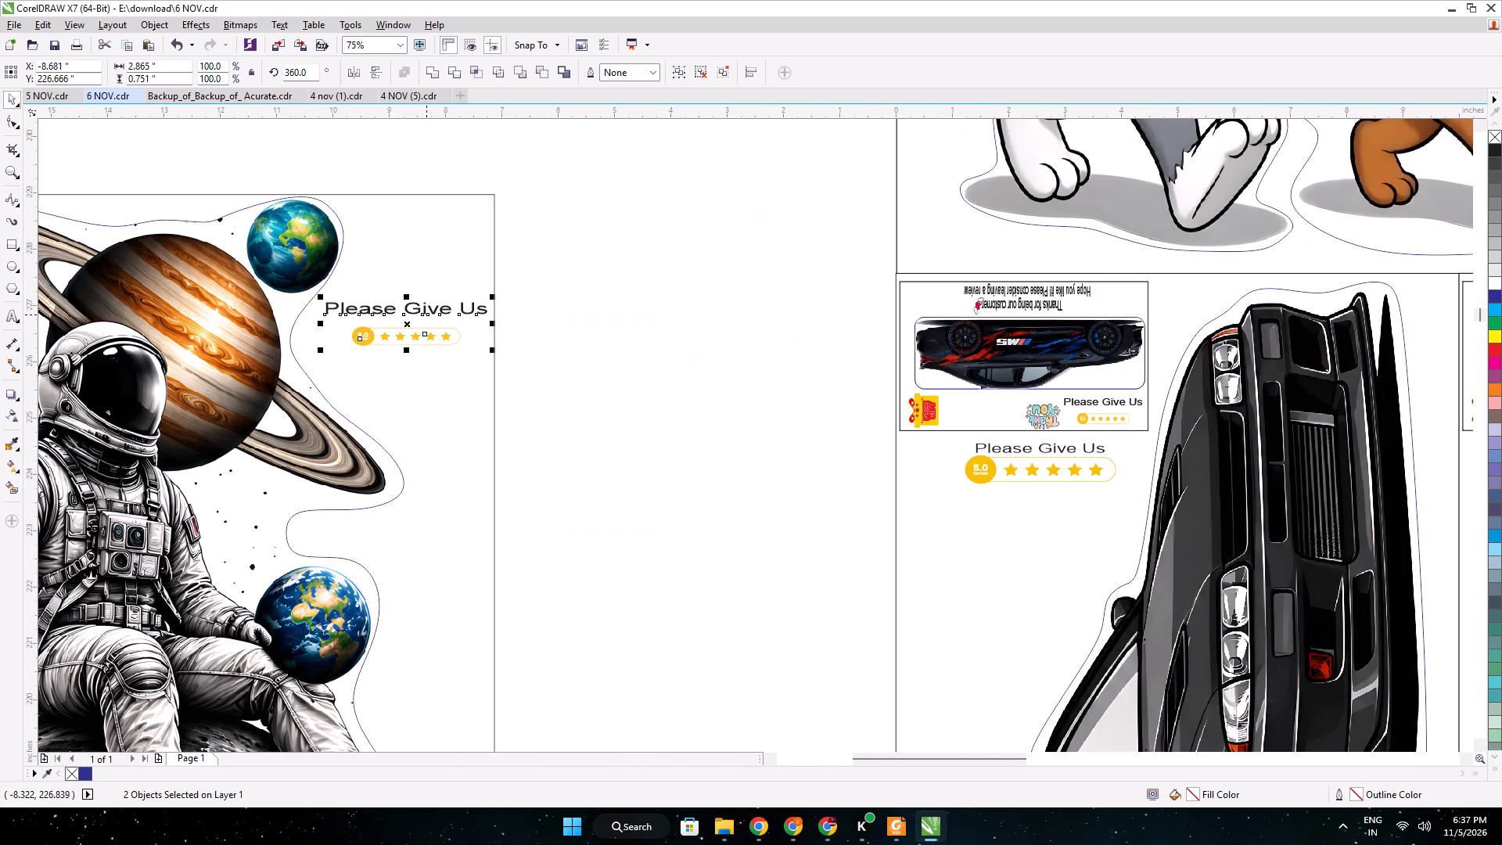
{"action": "scroll", "coordinate": [426, 315], "scroll_direction": "up", "scroll_amount": 1}
{"action": "scroll", "coordinate": [432, 320], "scroll_direction": "down", "scroll_amount": 1}
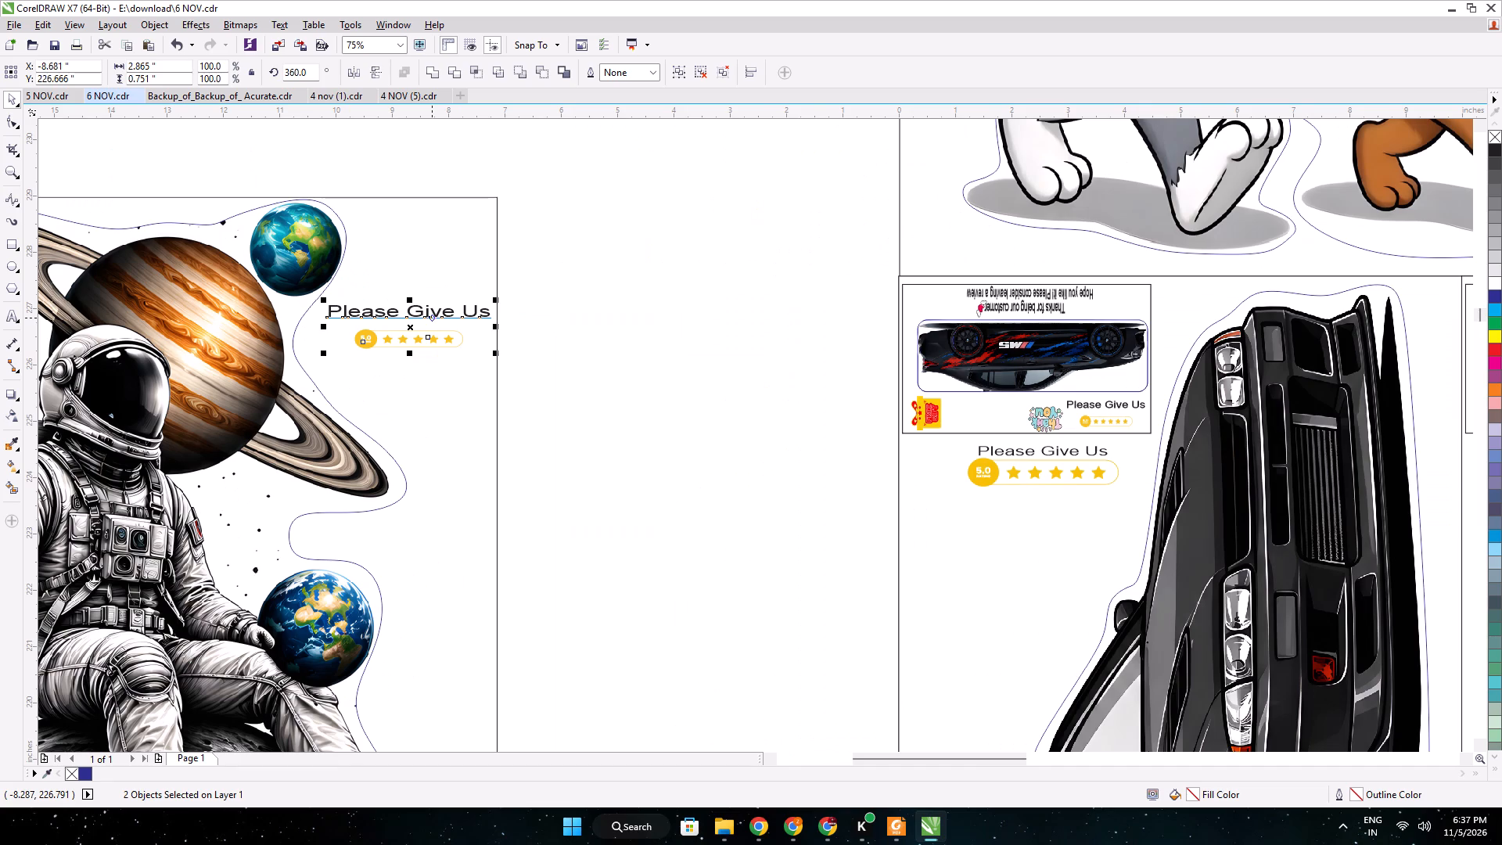
{"action": "left_click", "coordinate": [573, 360]}
{"action": "scroll", "coordinate": [552, 340], "scroll_direction": "down", "scroll_amount": 2}
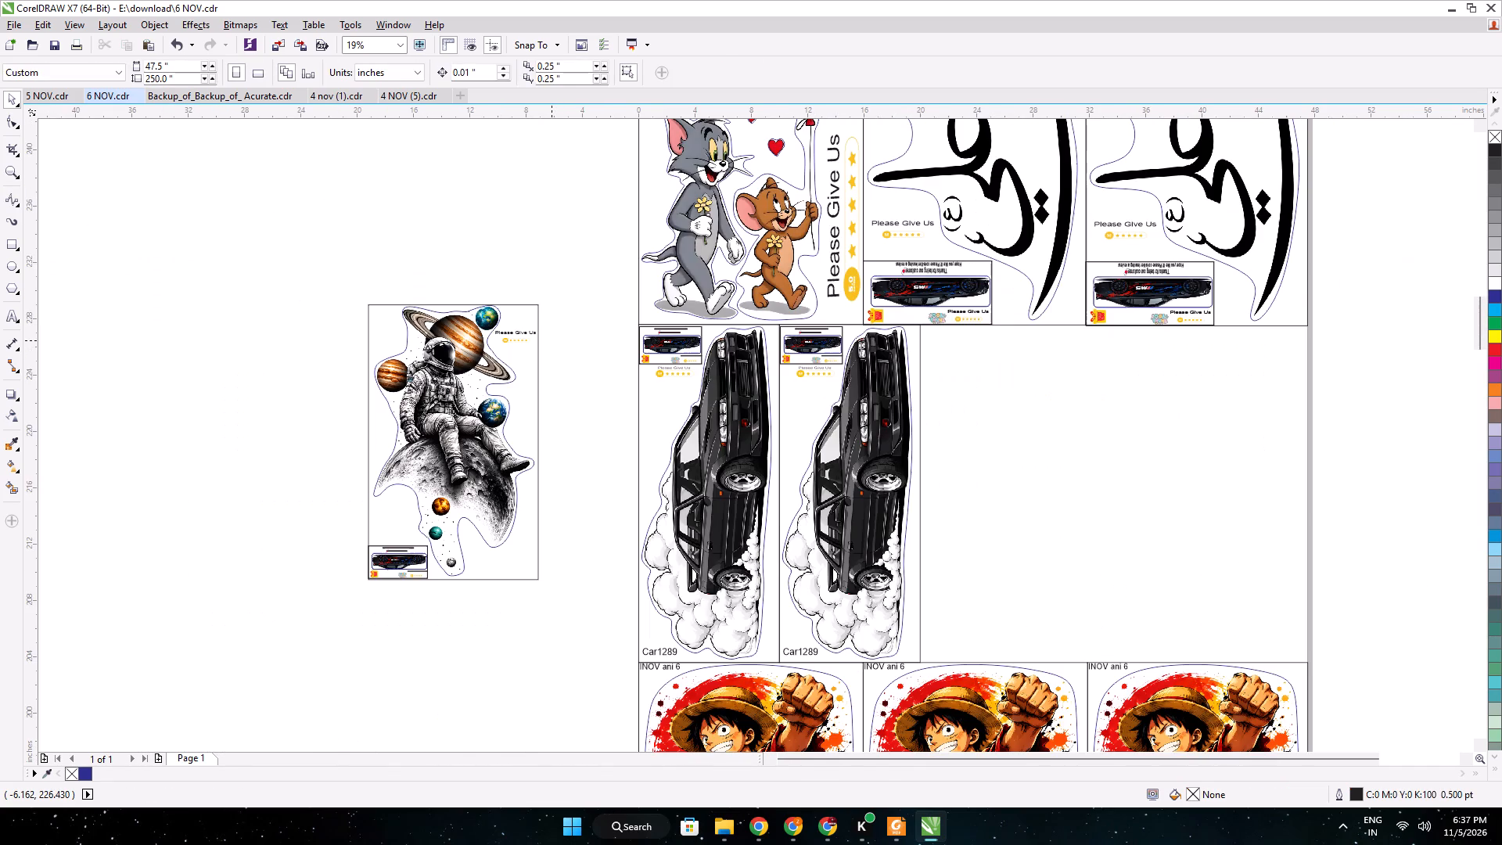
Resize the complete astronaut sticker, including border, thank-you card and star rating, to 15.8 by 22.5 inches.
{"action": "left_click_drag", "start_coordinate": [577, 593], "coordinate": [322, 251]}
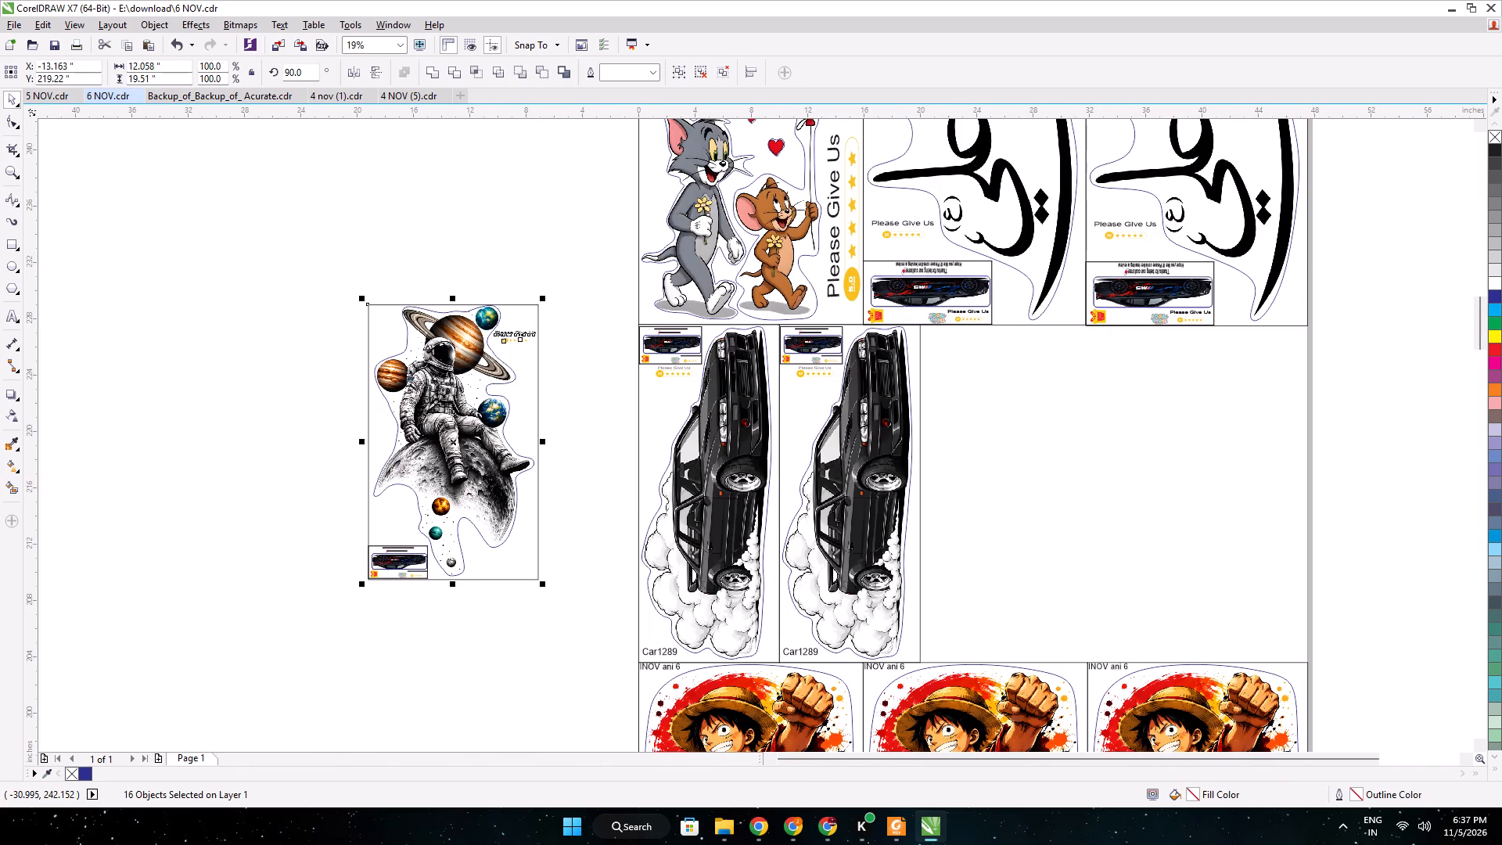
{"action": "double_click", "coordinate": [135, 66]}
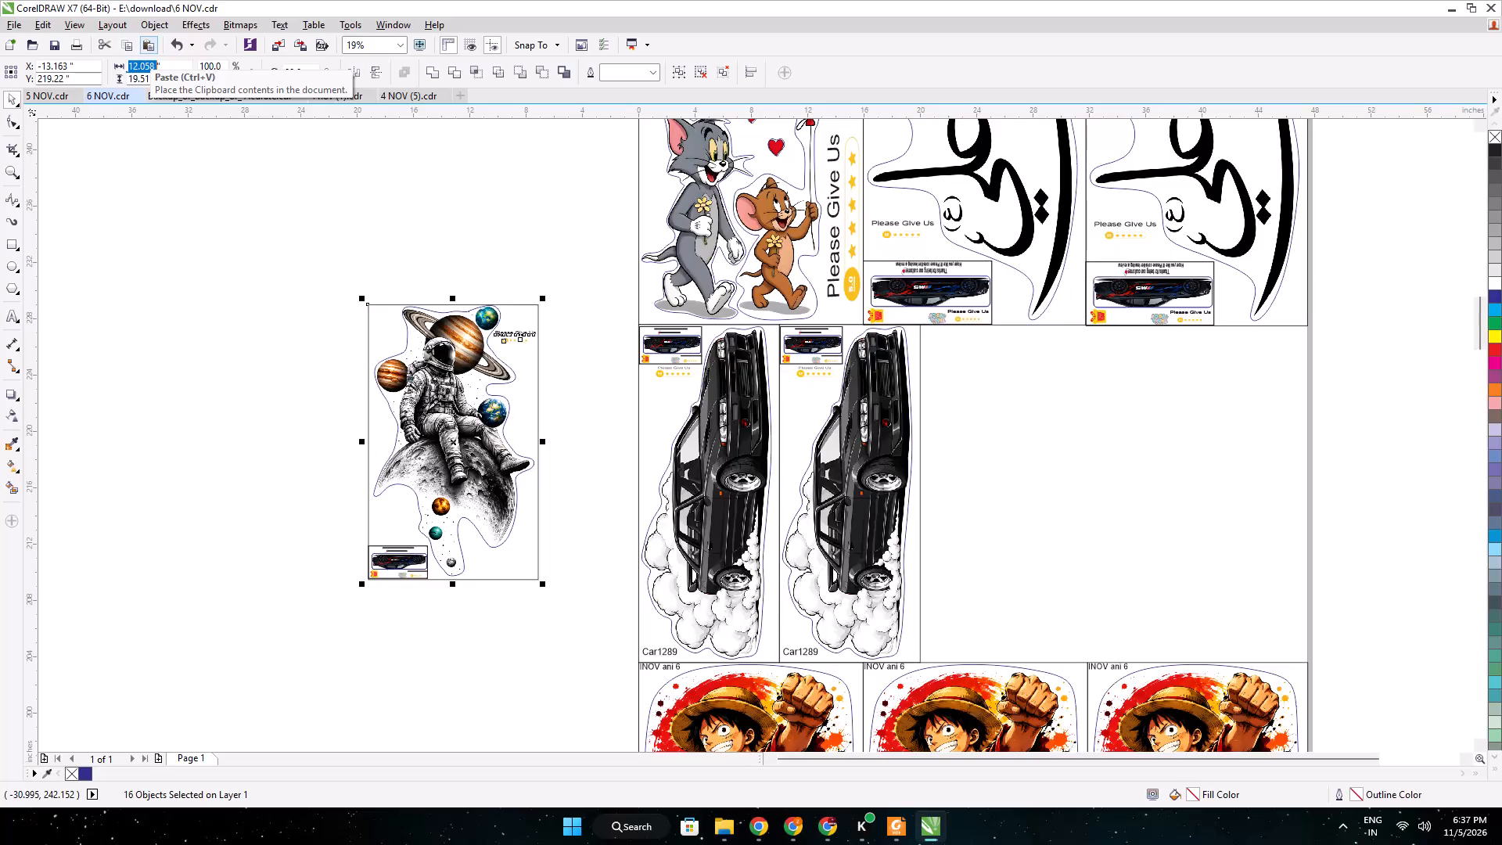
{"action": "type", "text": "15"}
{"action": "type", "text": ".8"}
{"action": "key", "text": "Tab"}
{"action": "key", "text": "grave"}
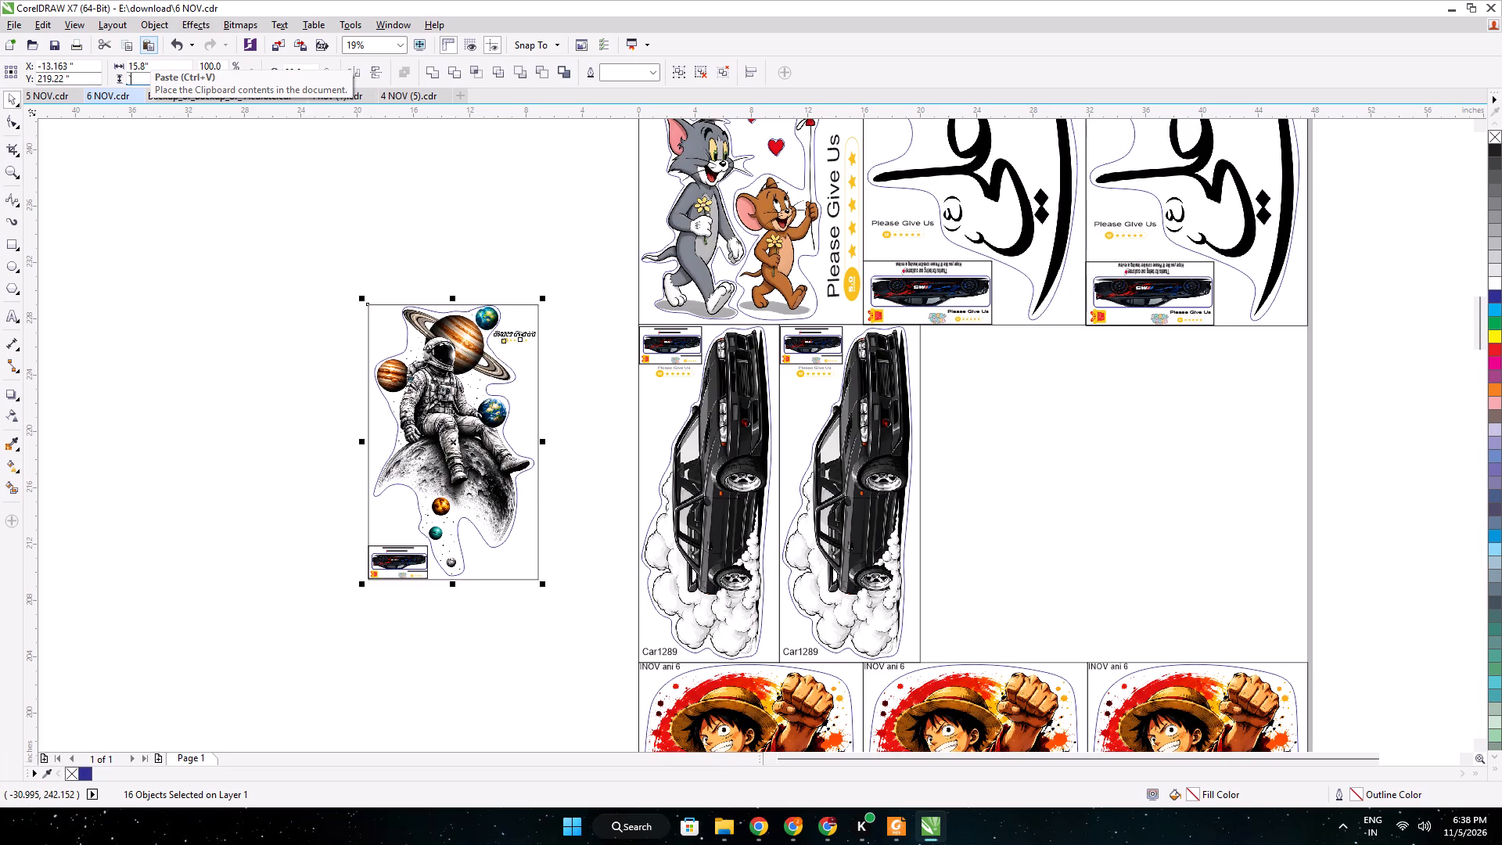
{"action": "key", "text": "BackSpace"}
{"action": "type", "text": "22.5"}
{"action": "key", "text": "Return"}
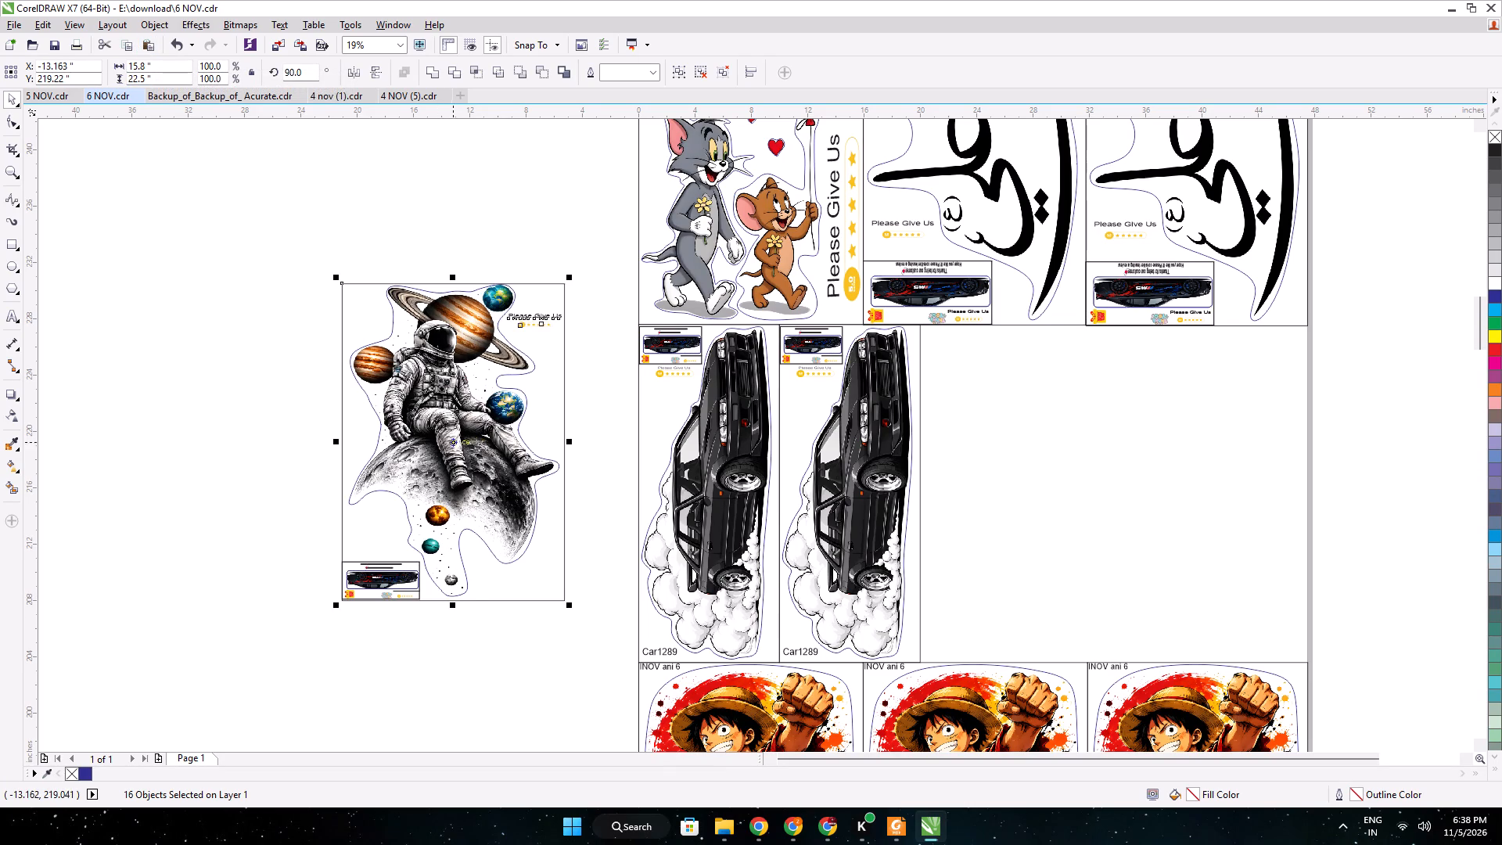
Move the astronaut sticker onto the page, flush with the page's left edge directly beneath the first Luffy sticker.
{"action": "left_click_drag", "start_coordinate": [456, 448], "coordinate": [261, 400]}
{"action": "middle_click_drag", "start_coordinate": [561, 696], "coordinate": [548, 545]}
{"action": "left_click_drag", "start_coordinate": [279, 262], "coordinate": [445, 744]}
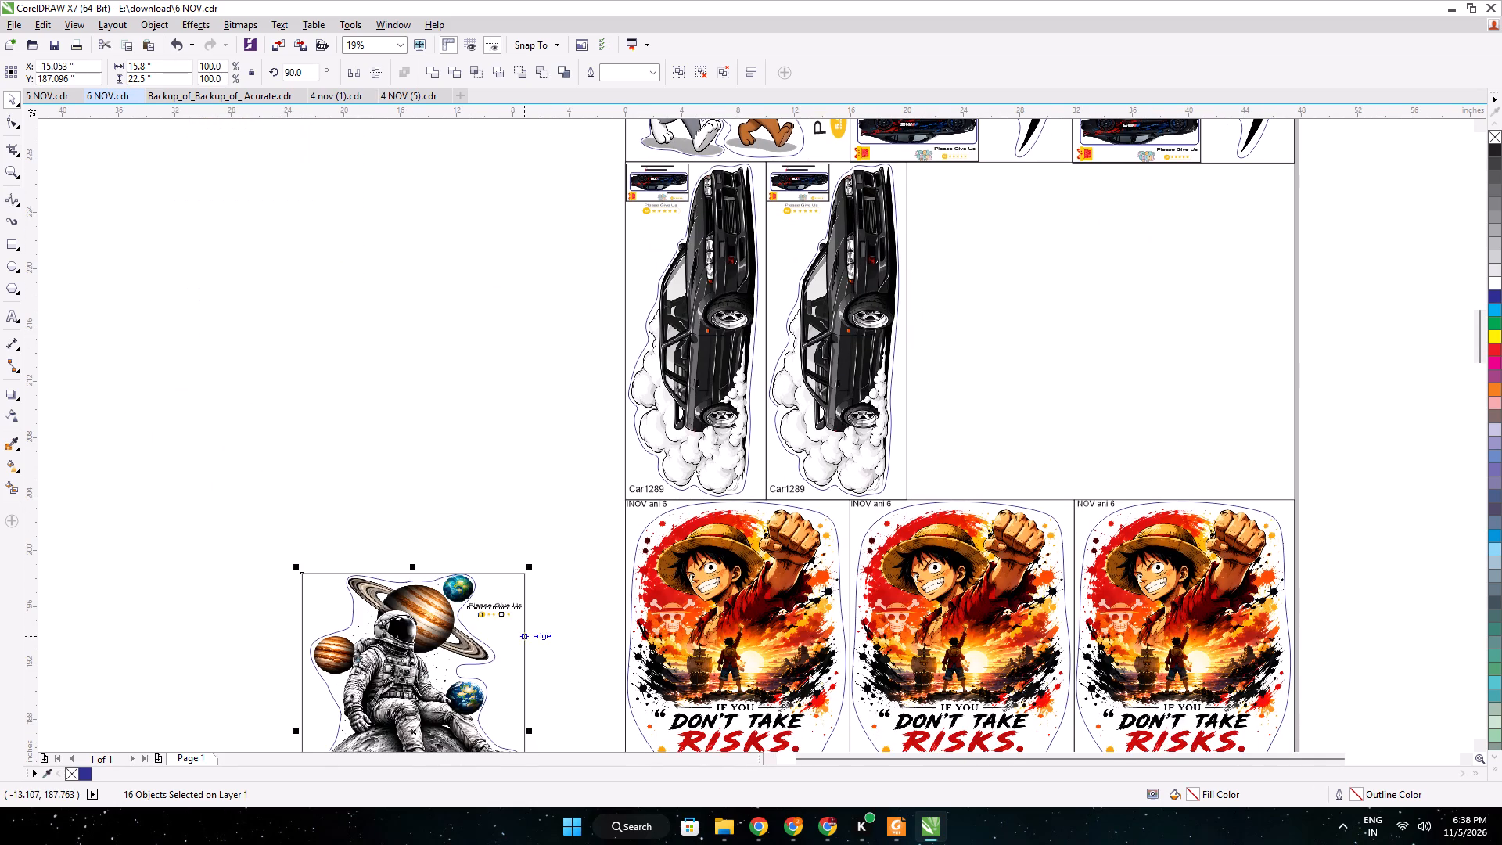
{"action": "scroll", "coordinate": [570, 560], "scroll_direction": "down", "scroll_amount": 1}
{"action": "middle_click_drag", "start_coordinate": [570, 560], "coordinate": [498, 231]}
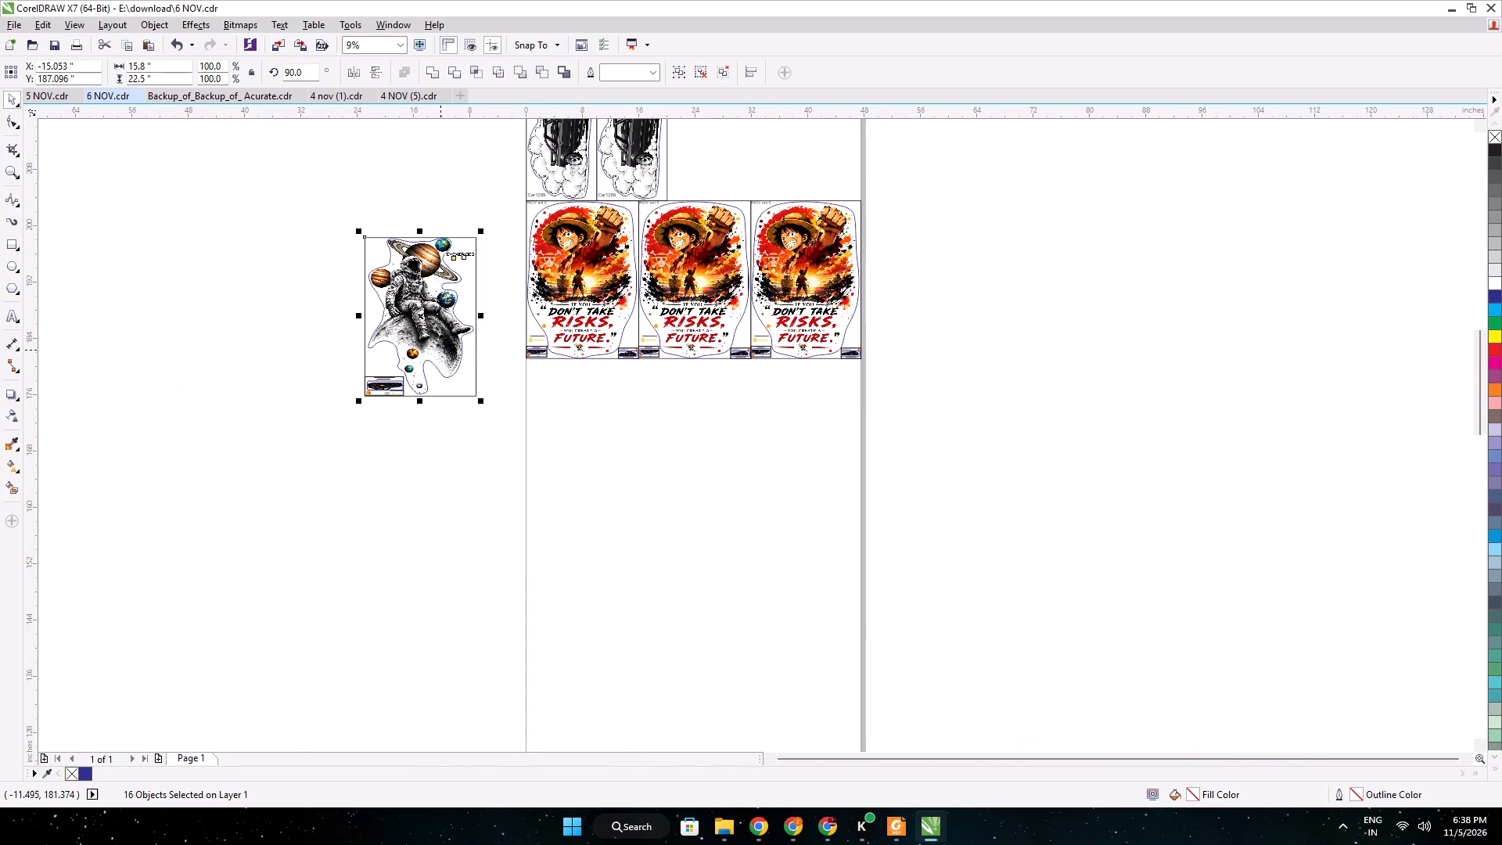
{"action": "left_click_drag", "start_coordinate": [427, 322], "coordinate": [587, 446]}
{"action": "scroll", "coordinate": [534, 358], "scroll_direction": "up", "scroll_amount": 4}
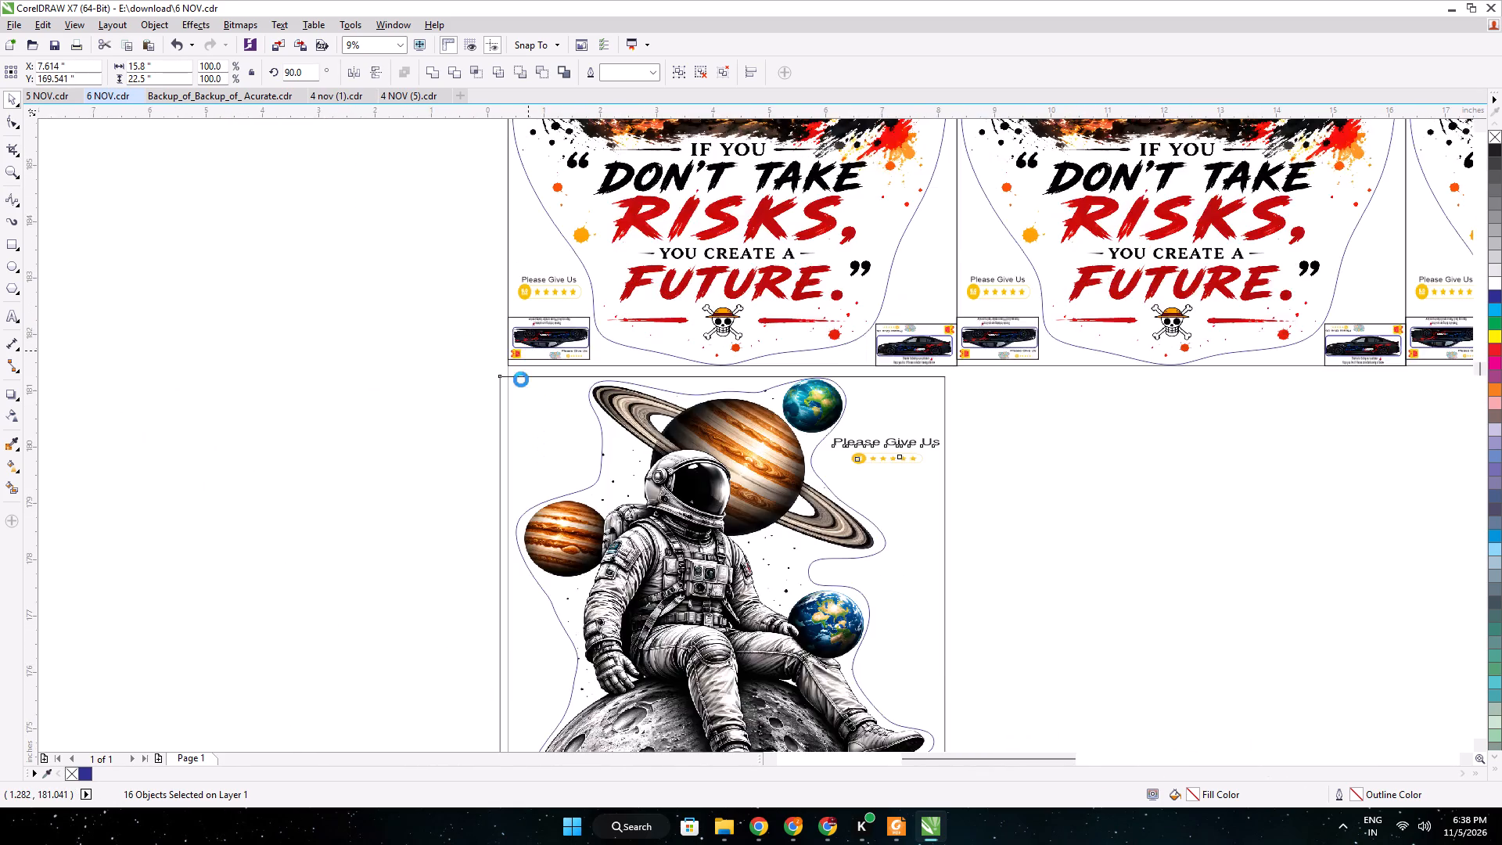
{"action": "scroll", "coordinate": [519, 383], "scroll_direction": "up", "scroll_amount": 1}
{"action": "left_click_drag", "start_coordinate": [541, 524], "coordinate": [571, 480]}
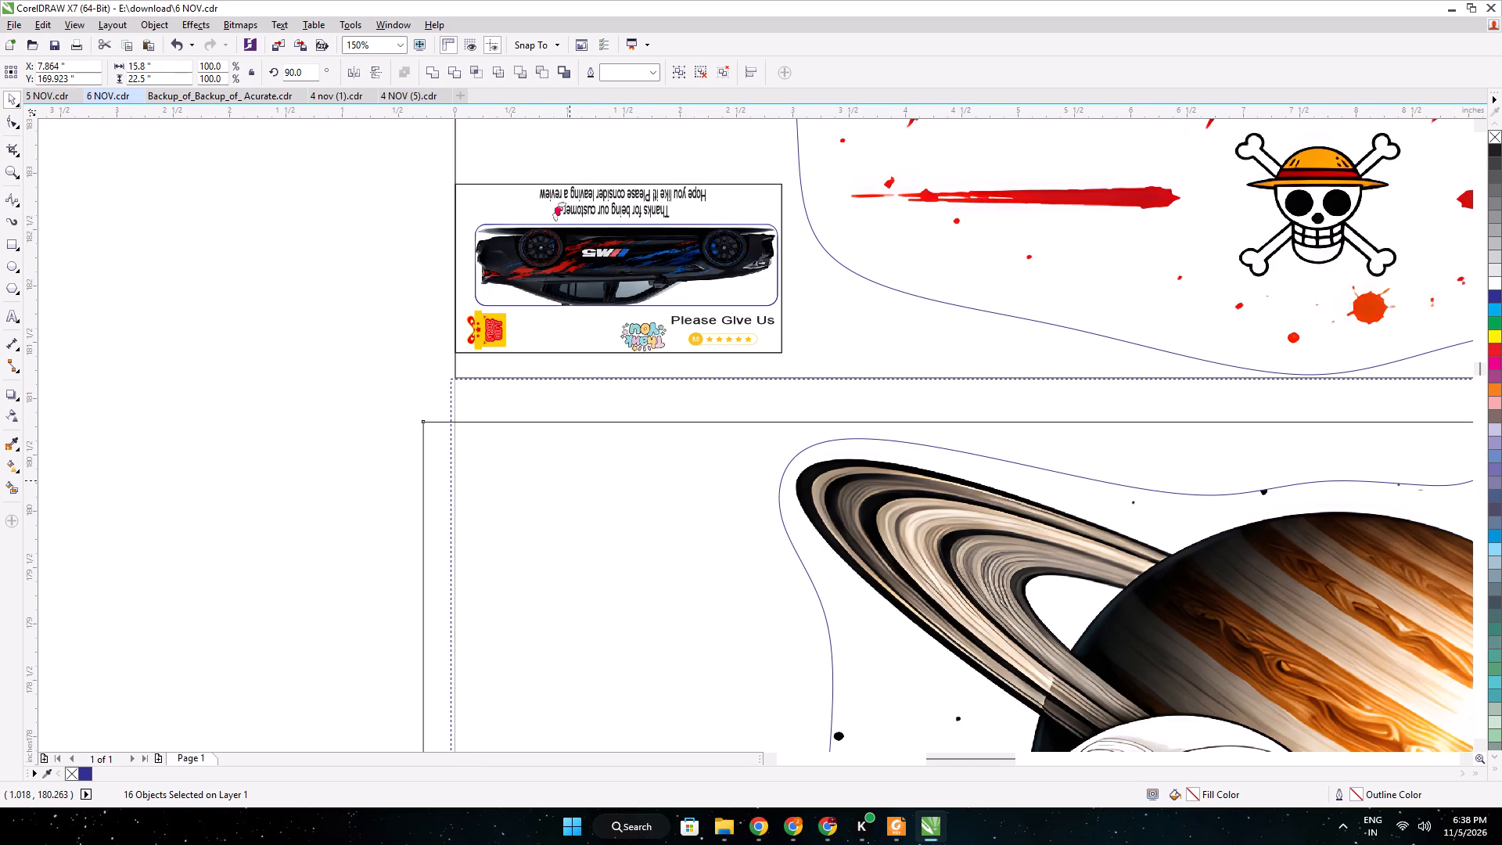
{"action": "left_click_drag", "start_coordinate": [571, 480], "coordinate": [573, 480]}
Duplicate the astronaut sticker and place the copy edge to edge beside the original, beneath the middle Luffy sticker.
{"action": "scroll", "coordinate": [574, 480], "scroll_direction": "down", "scroll_amount": 2}
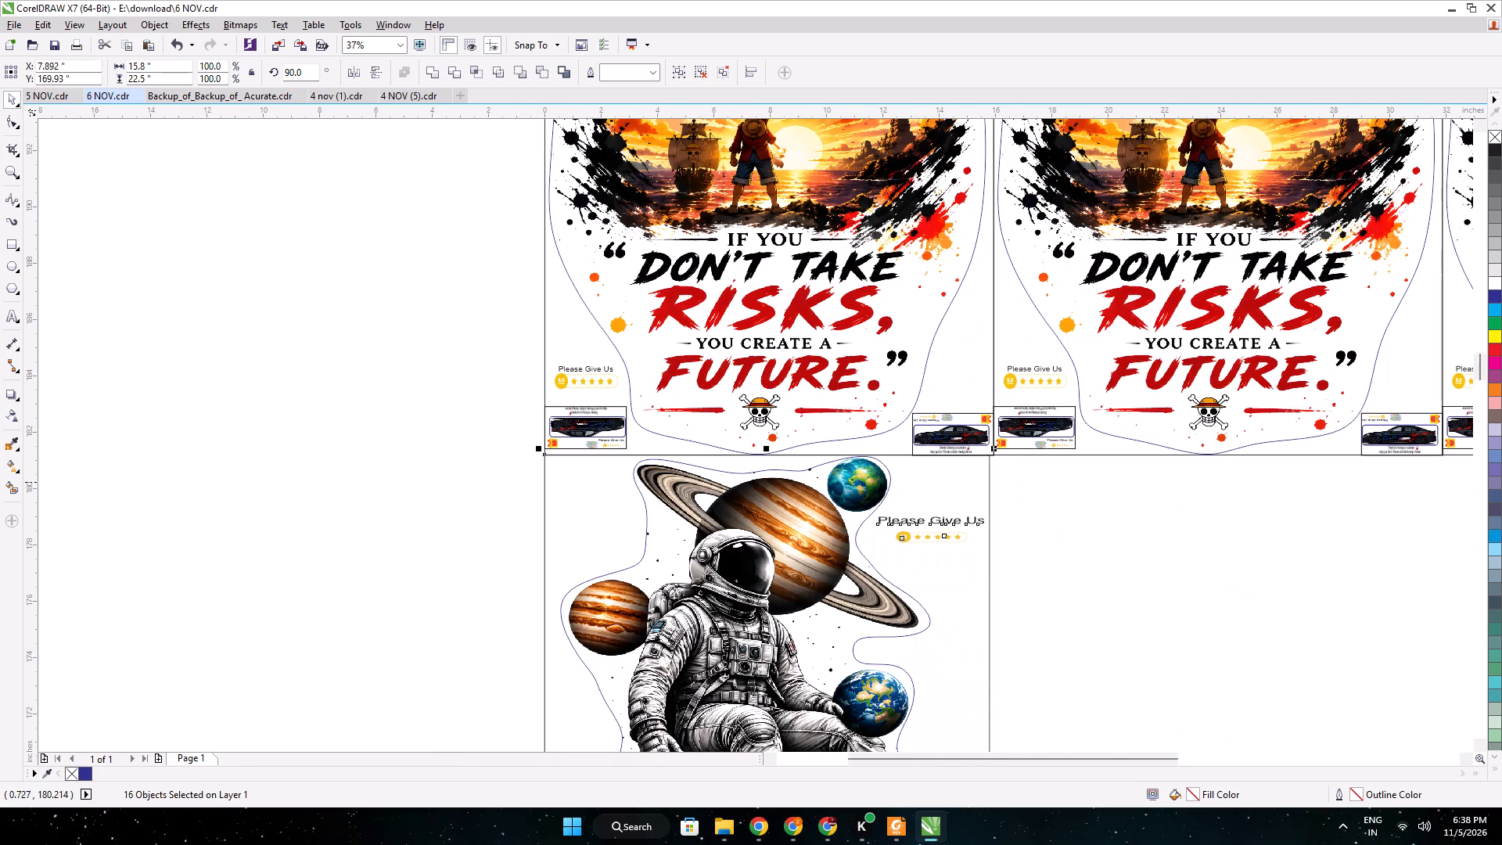
{"action": "scroll", "coordinate": [563, 491], "scroll_direction": "down", "scroll_amount": 1}
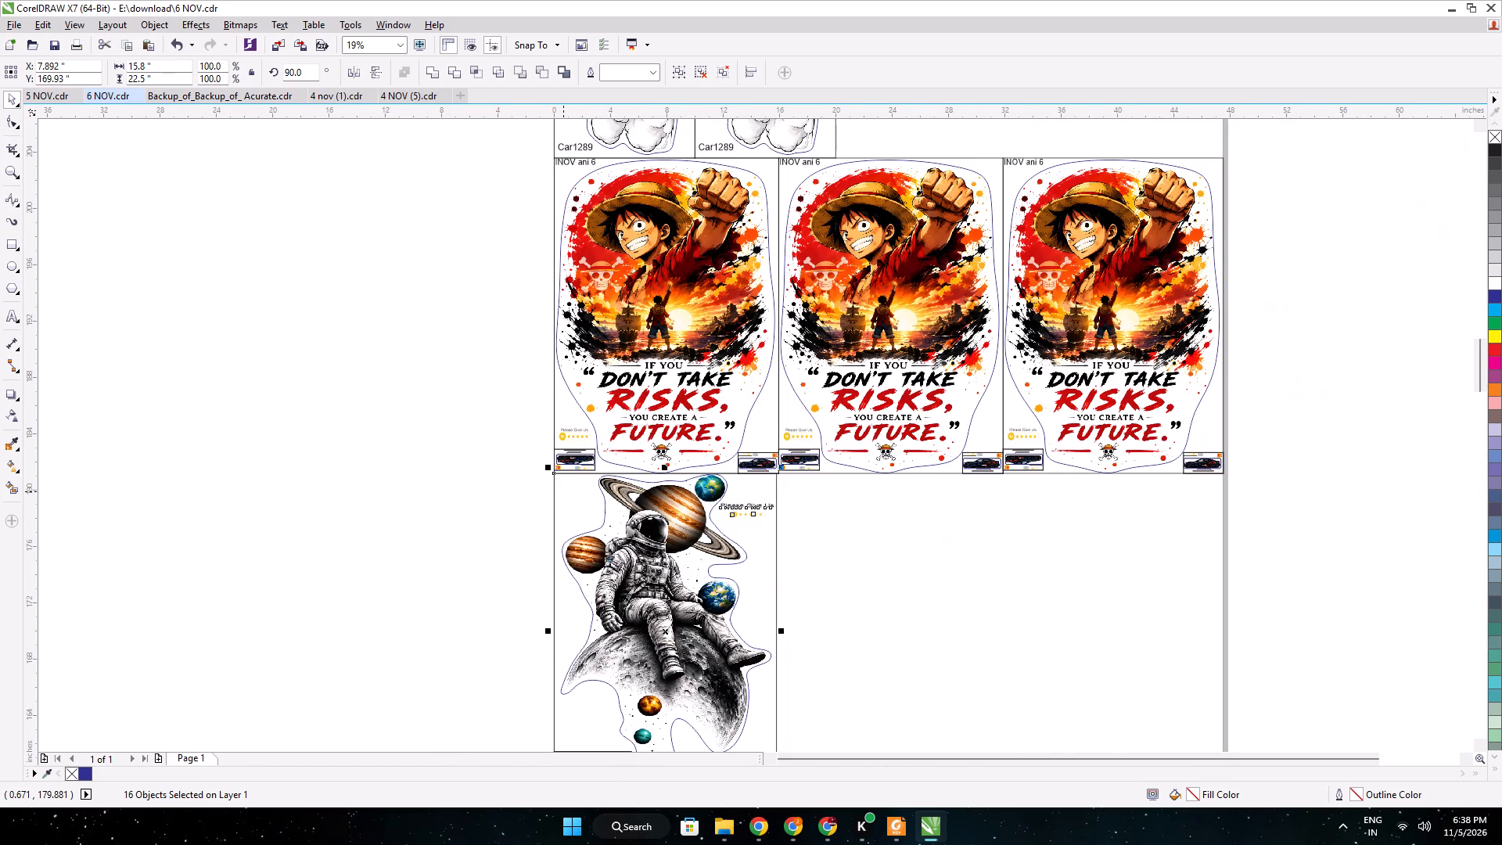
{"action": "scroll", "coordinate": [577, 491], "scroll_direction": "down", "scroll_amount": 1}
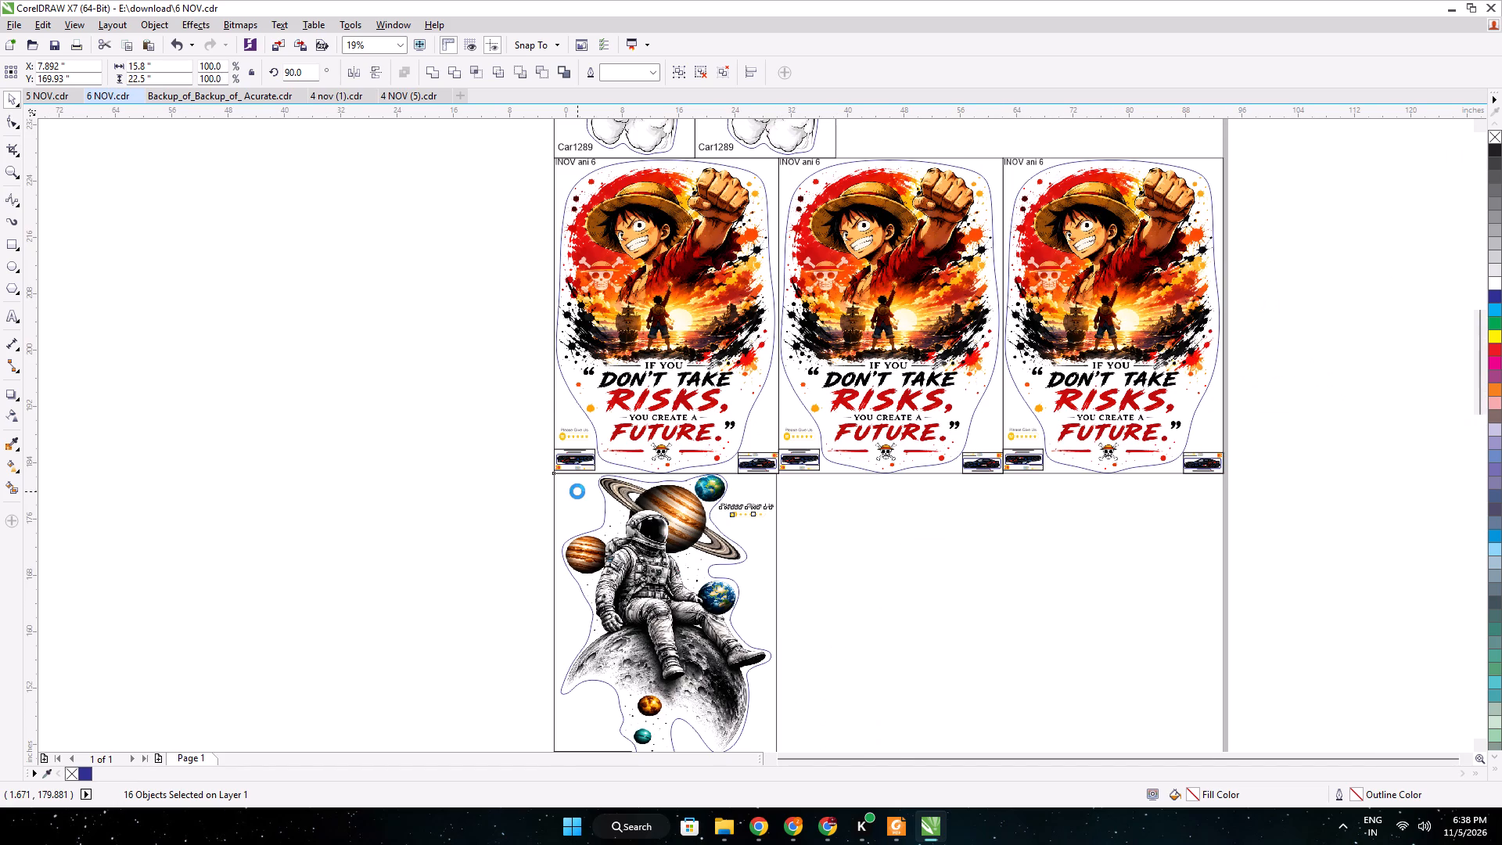
{"action": "scroll", "coordinate": [699, 504], "scroll_direction": "up", "scroll_amount": 2}
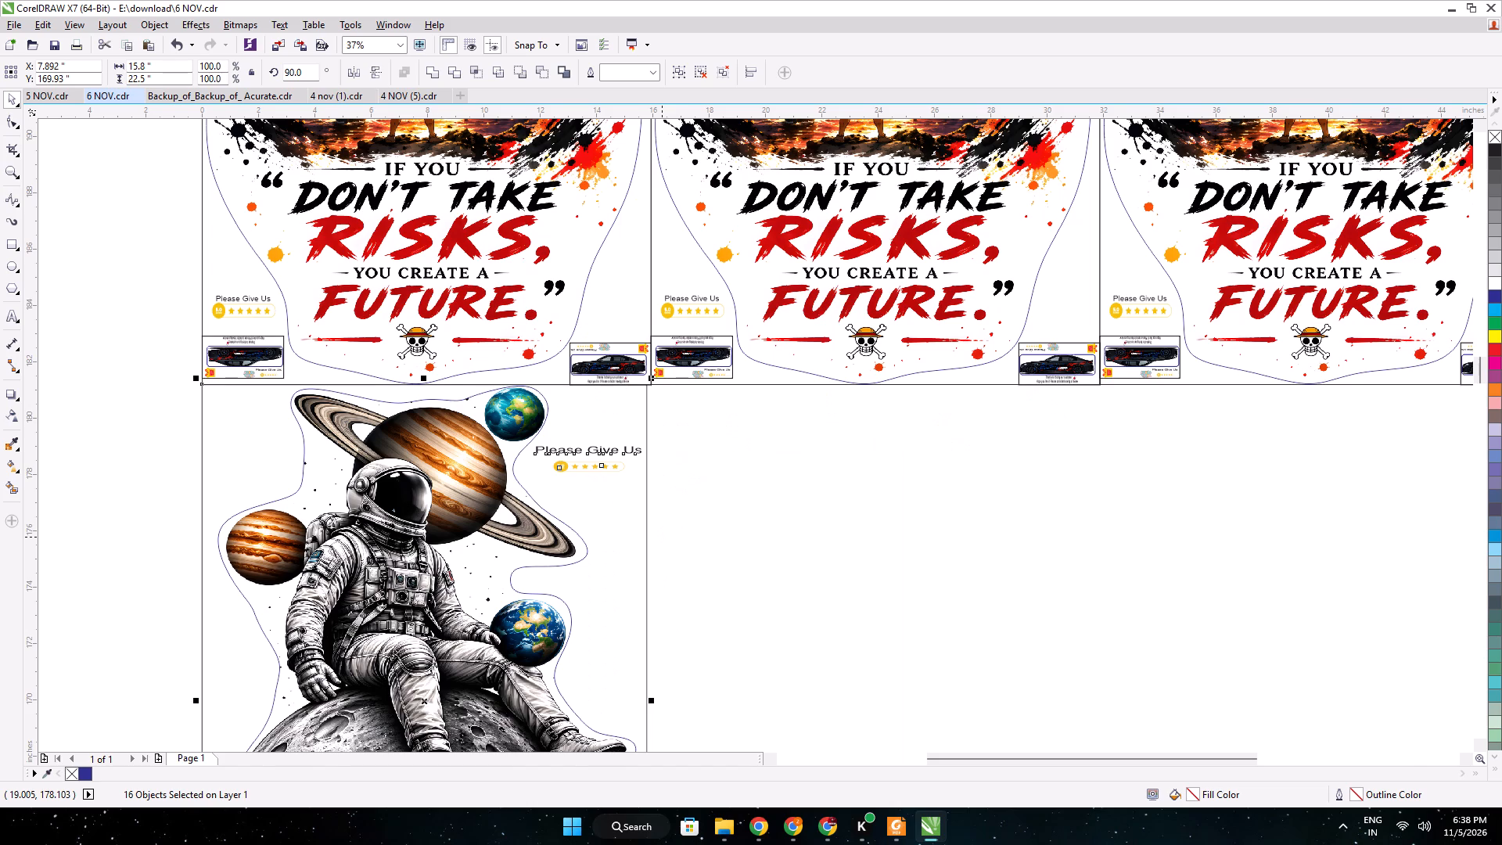
{"action": "scroll", "coordinate": [663, 547], "scroll_direction": "down", "scroll_amount": 1}
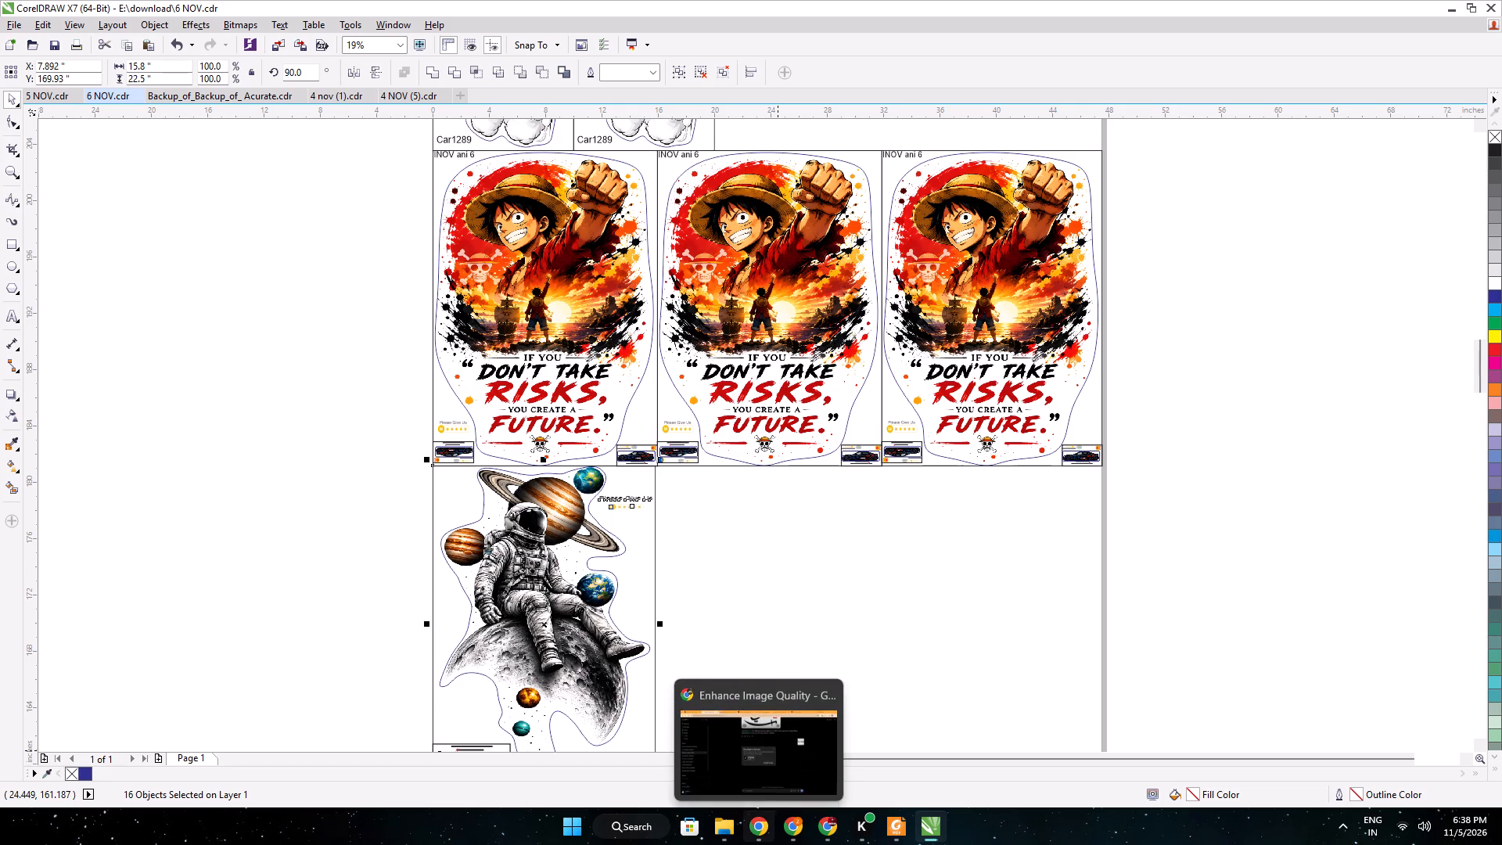
{"action": "key", "text": "ctrl+d"}
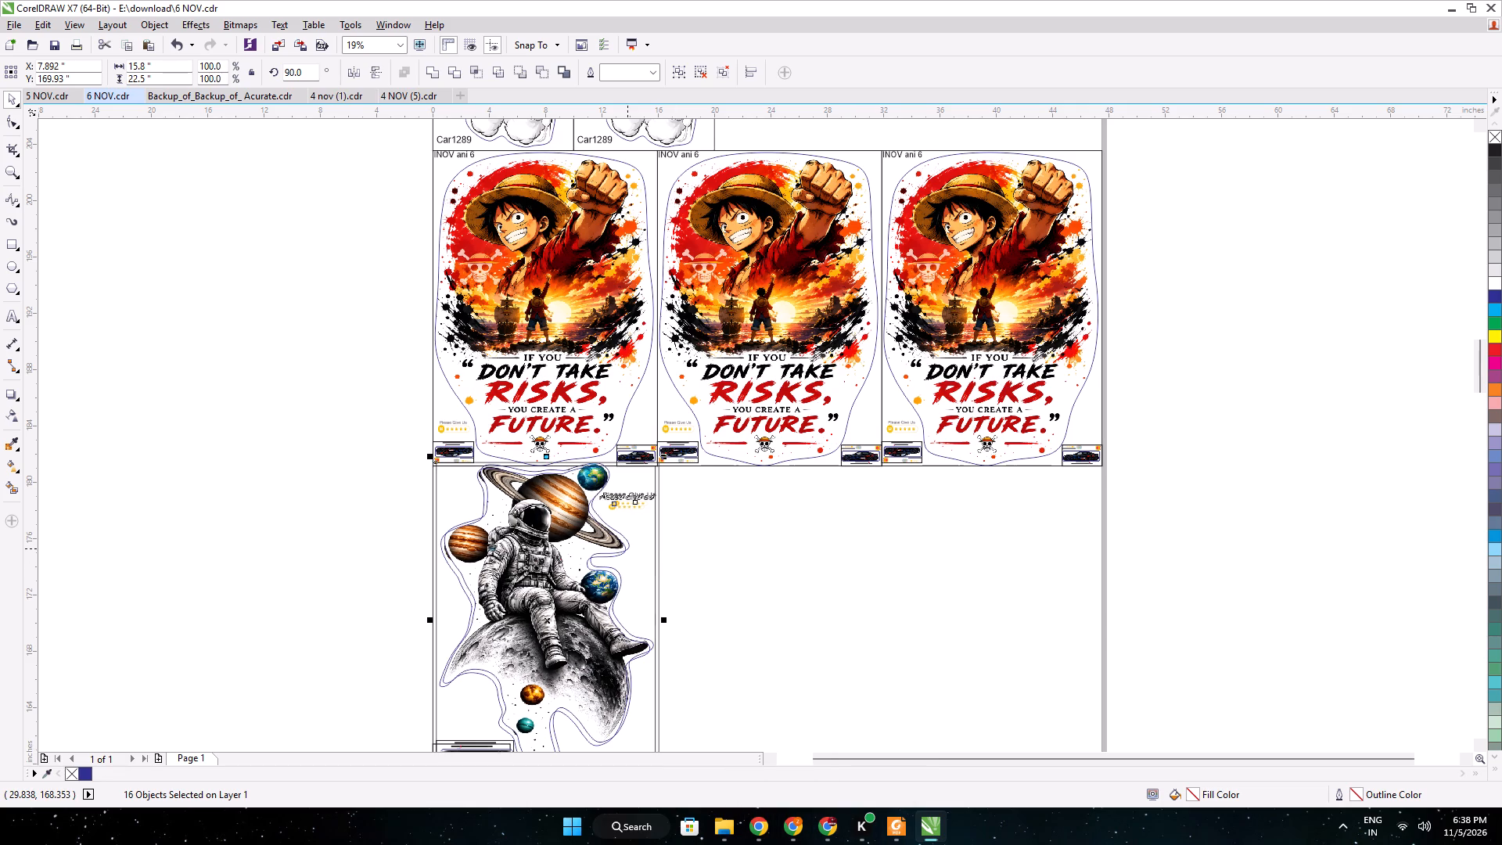
{"action": "left_click_drag", "start_coordinate": [603, 530], "coordinate": [827, 528]}
{"action": "scroll", "coordinate": [677, 469], "scroll_direction": "up", "scroll_amount": 3}
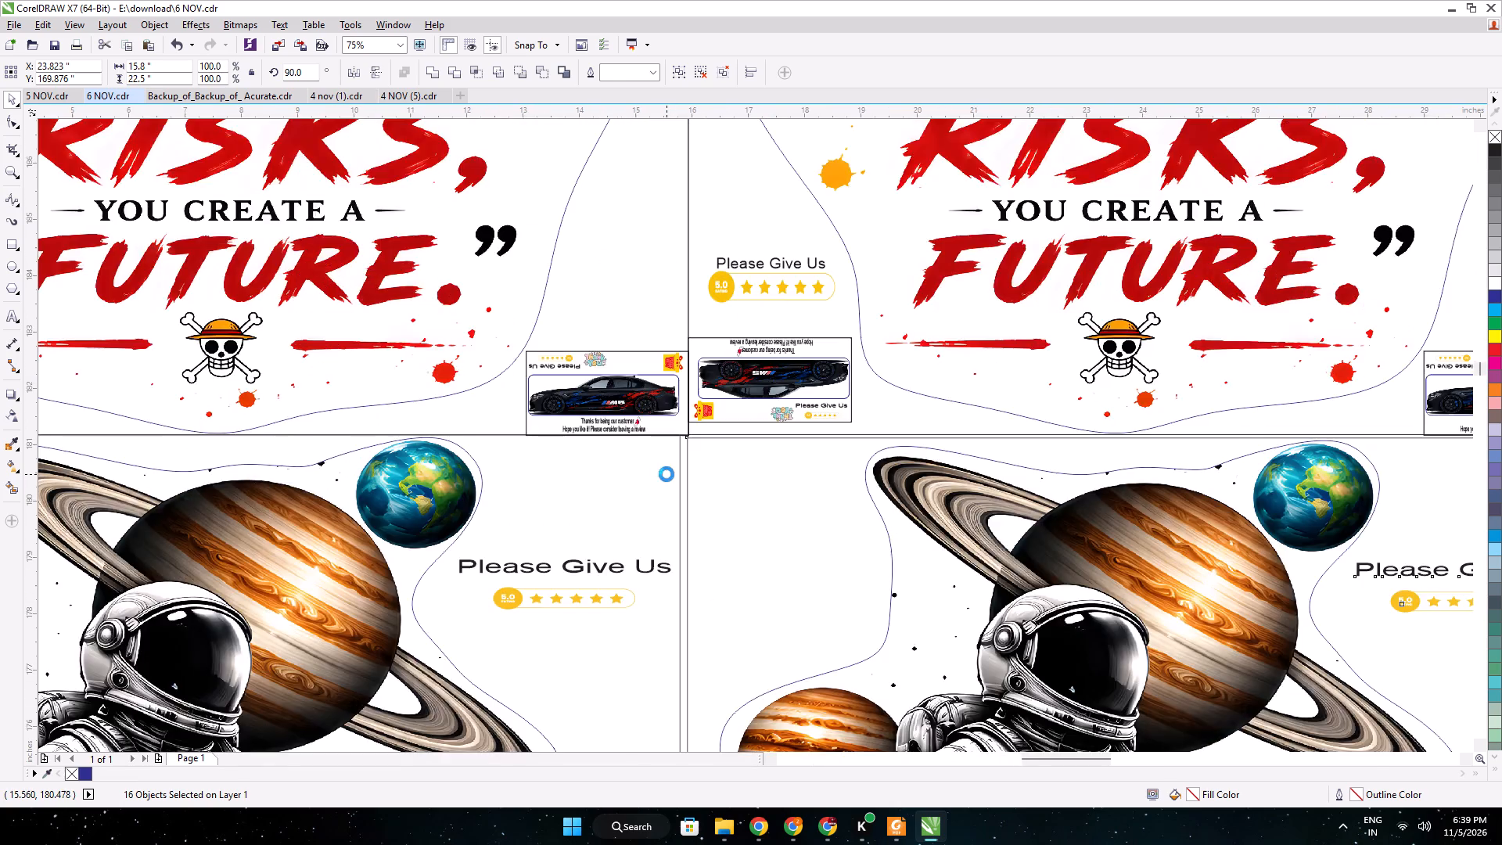
{"action": "scroll", "coordinate": [796, 412], "scroll_direction": "up", "scroll_amount": 1}
{"action": "left_click_drag", "start_coordinate": [795, 440], "coordinate": [766, 430]}
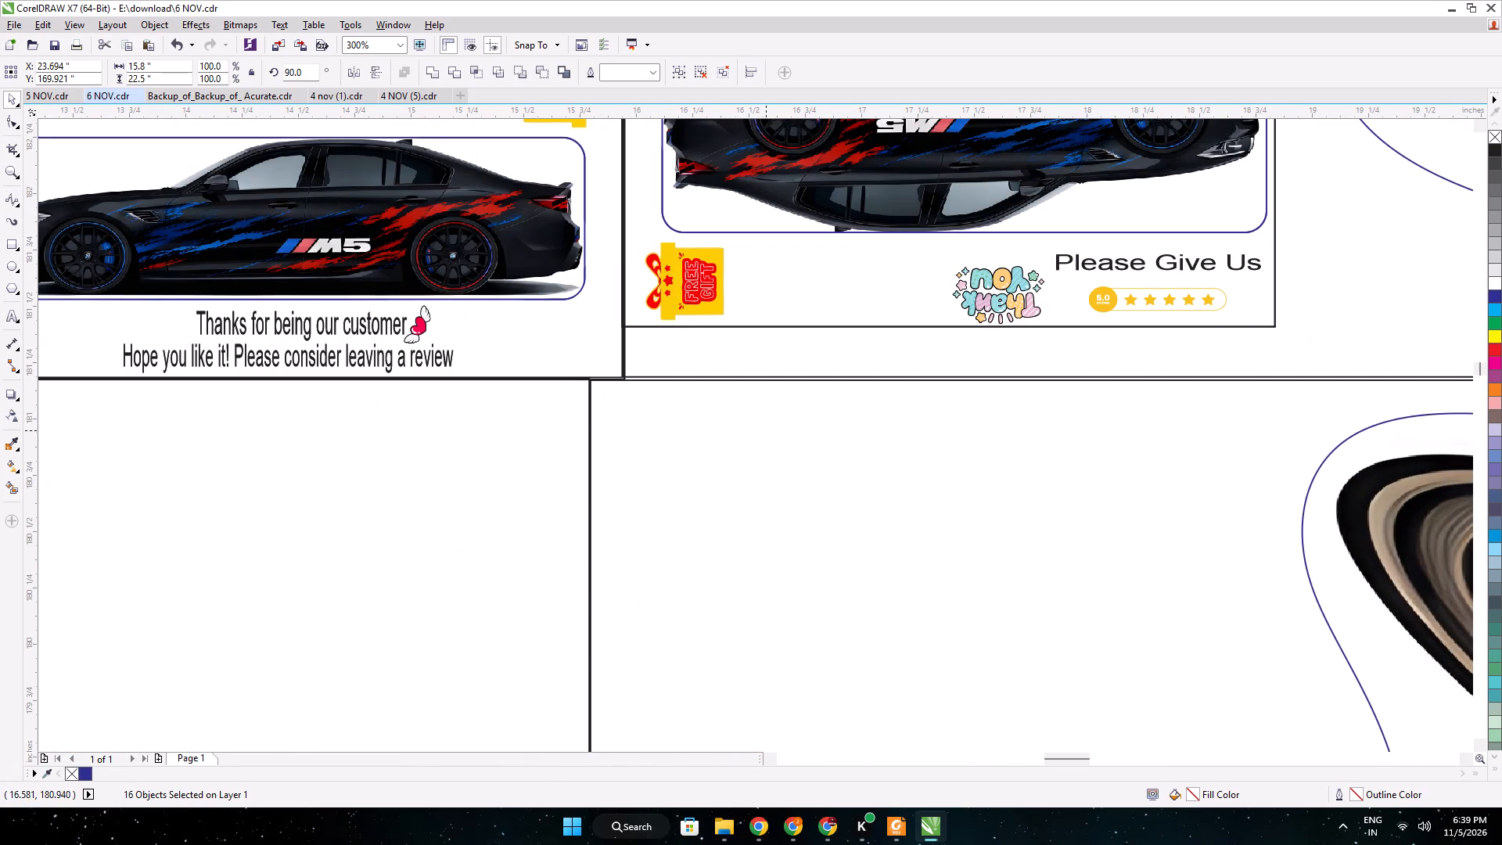
{"action": "key", "text": "Up"}
Duplicate the astronaut sticker again with the same spacing to fill the third place in the row.
{"action": "scroll", "coordinate": [785, 409], "scroll_direction": "down", "scroll_amount": 2}
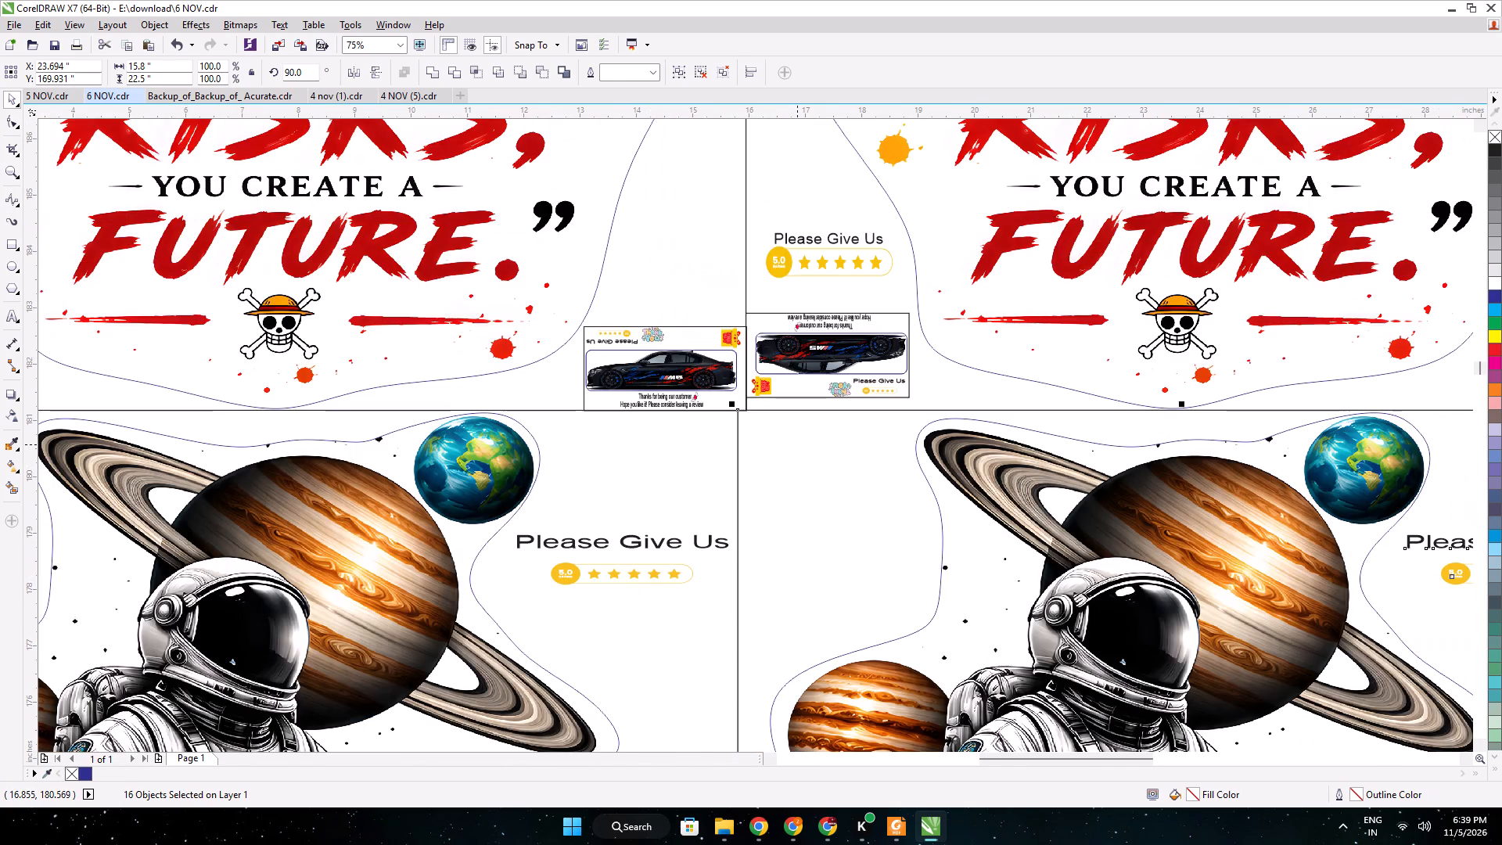
{"action": "scroll", "coordinate": [880, 482], "scroll_direction": "down", "scroll_amount": 1}
{"action": "middle_click_drag", "start_coordinate": [882, 482], "coordinate": [271, 354]}
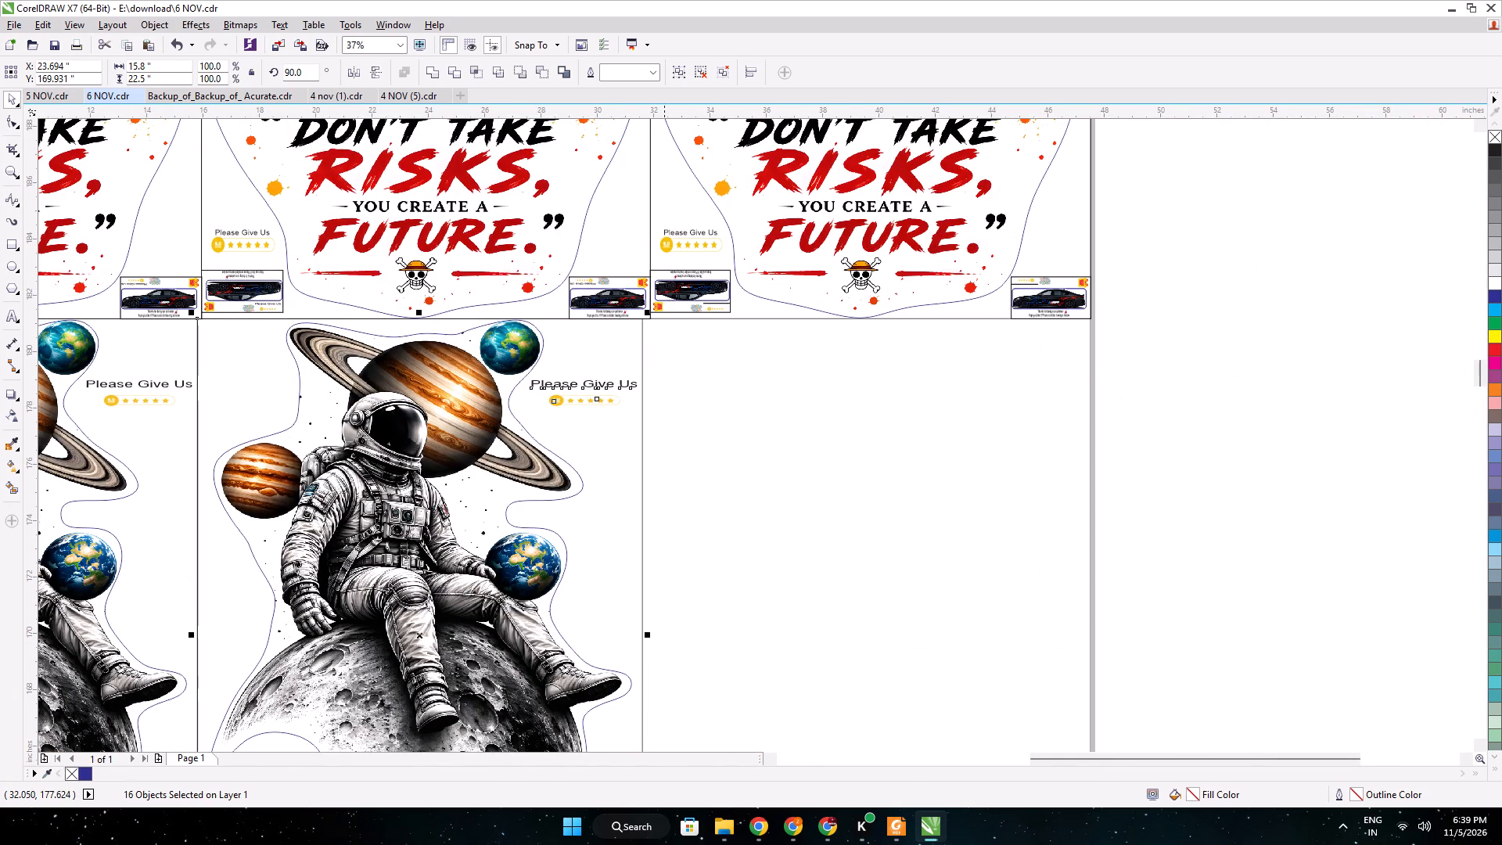
{"action": "key", "text": "ctrl+d"}
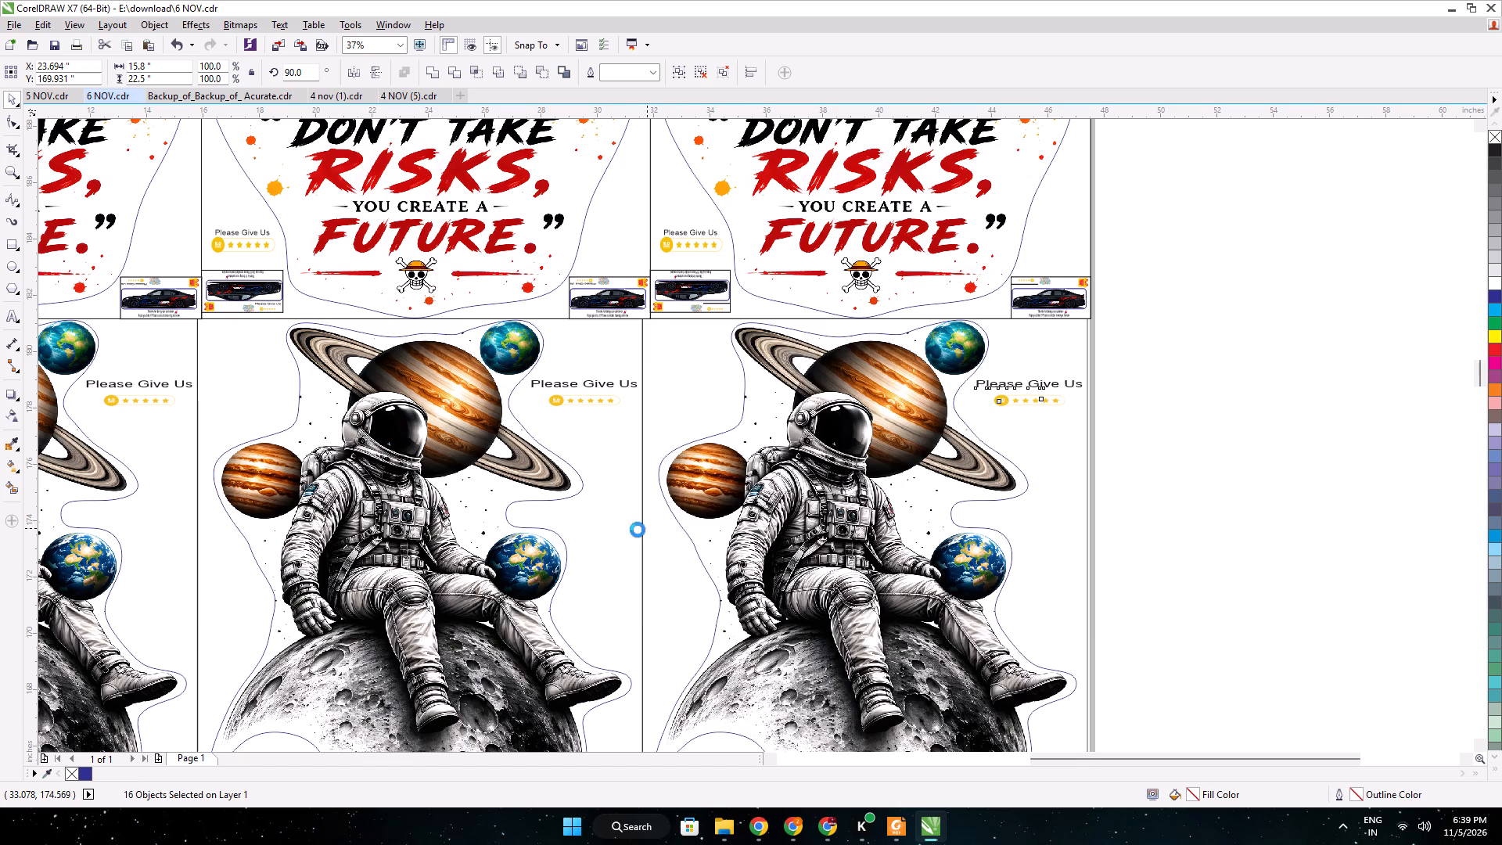
Stretch the third astronaut sticker to about 15.9 inches wide so its border meets the page's right edge.
{"action": "scroll", "coordinate": [1097, 638], "scroll_direction": "up", "scroll_amount": 2}
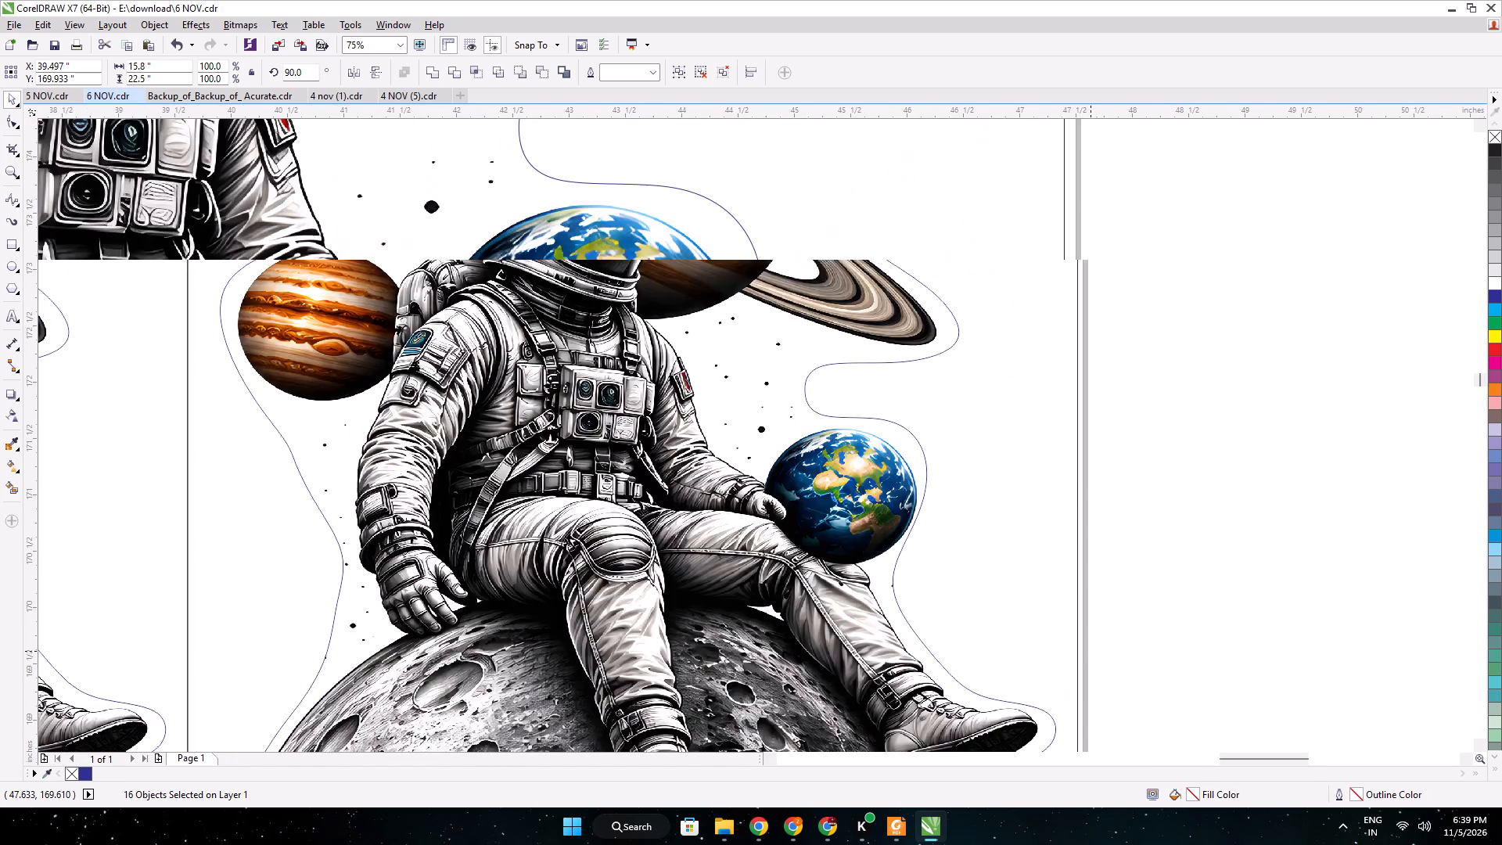
{"action": "scroll", "coordinate": [1065, 618], "scroll_direction": "up", "scroll_amount": 2}
{"action": "left_click_drag", "start_coordinate": [1067, 603], "coordinate": [1087, 607]}
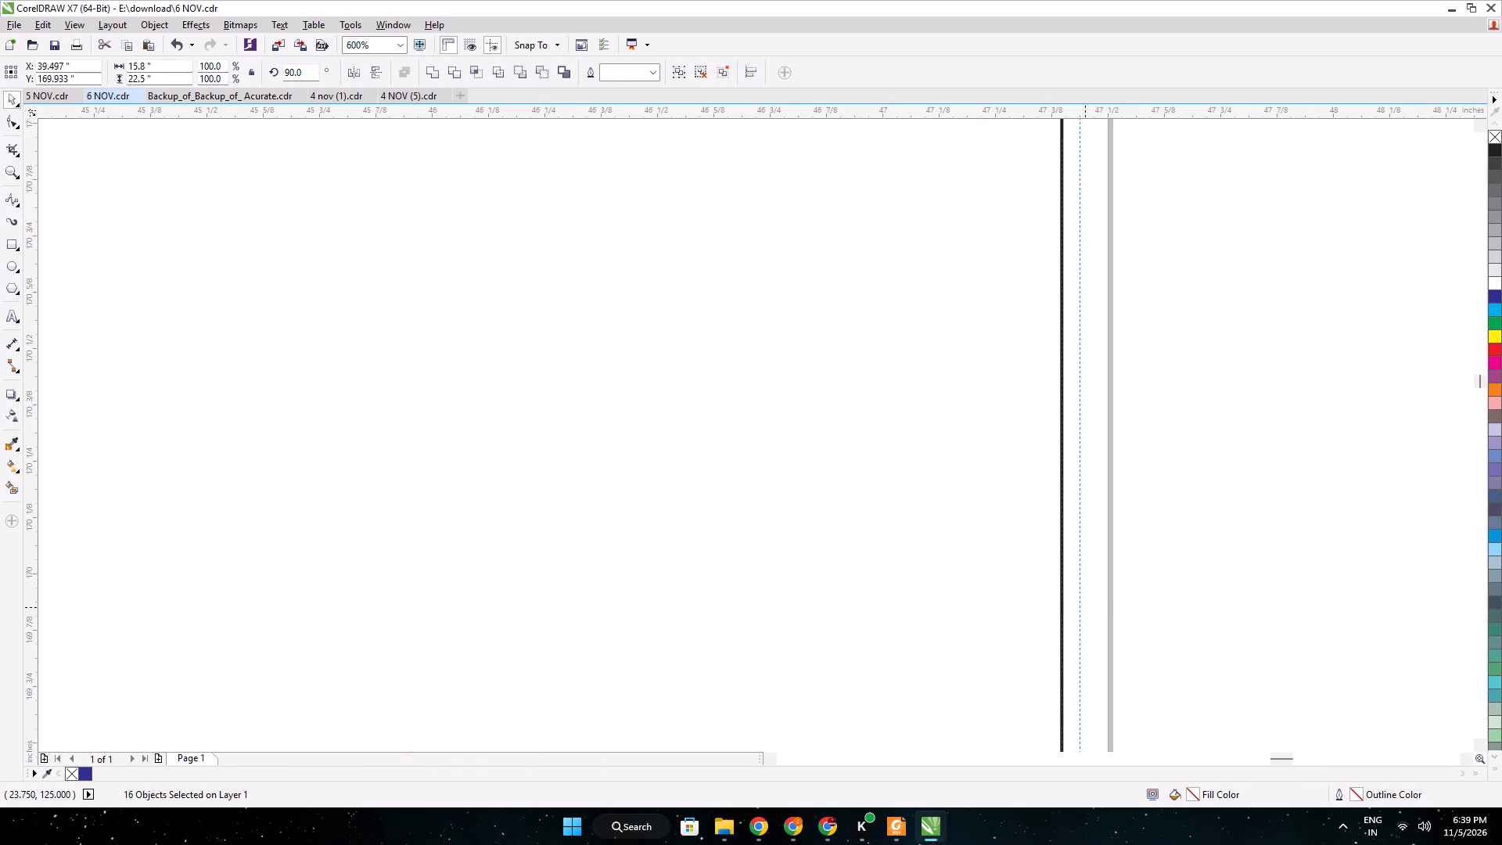
{"action": "left_click_drag", "start_coordinate": [1087, 607], "coordinate": [1111, 613]}
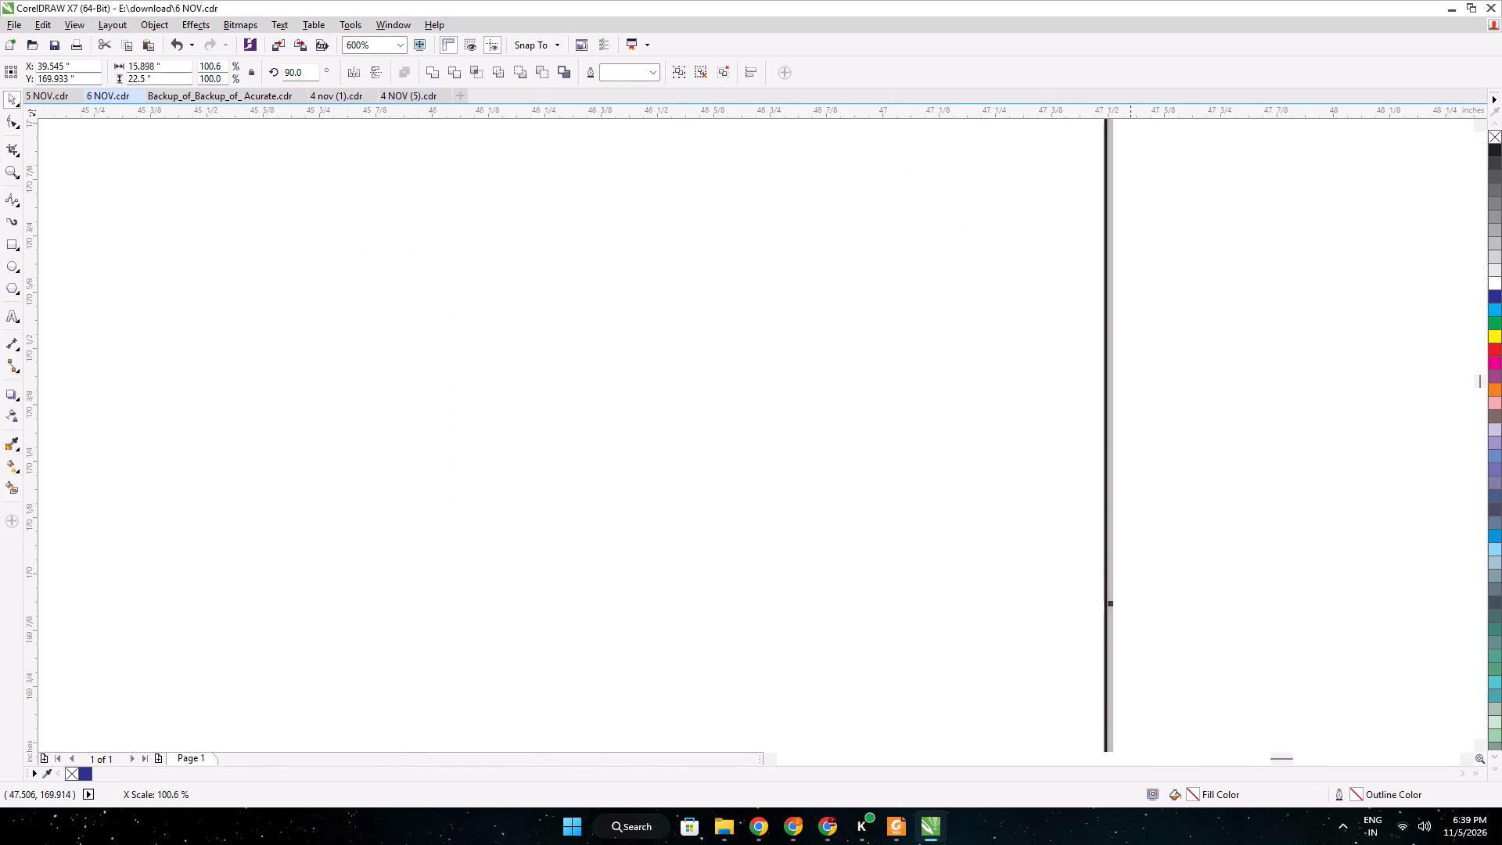
{"action": "scroll", "coordinate": [1141, 594], "scroll_direction": "down", "scroll_amount": 5}
{"action": "middle_click_drag", "start_coordinate": [1149, 602], "coordinate": [1139, 563]}
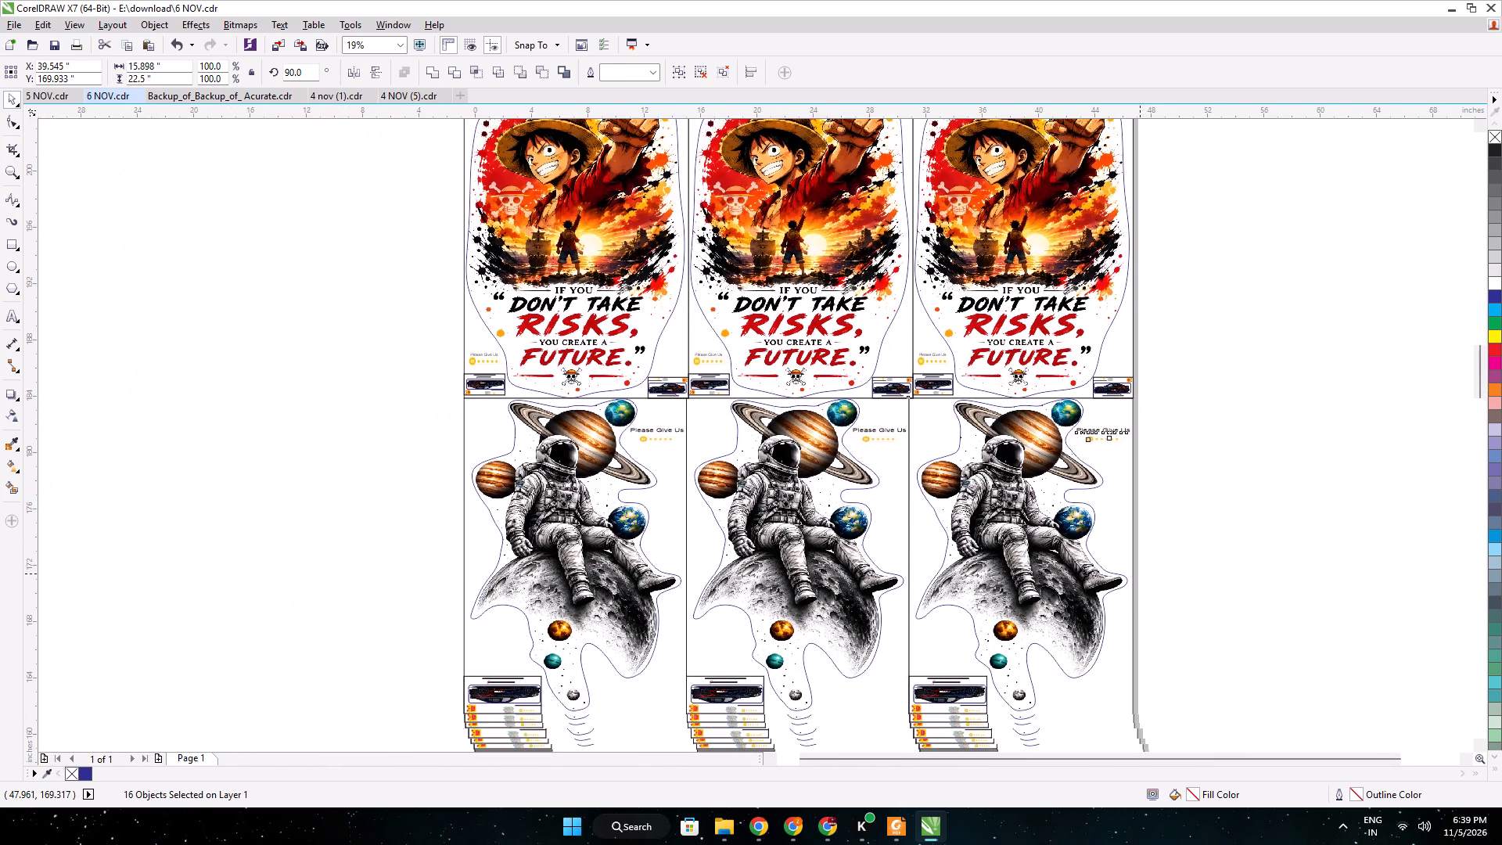
{"action": "middle_click_drag", "start_coordinate": [1139, 563], "coordinate": [1123, 430]}
{"action": "left_click", "coordinate": [1157, 631]}
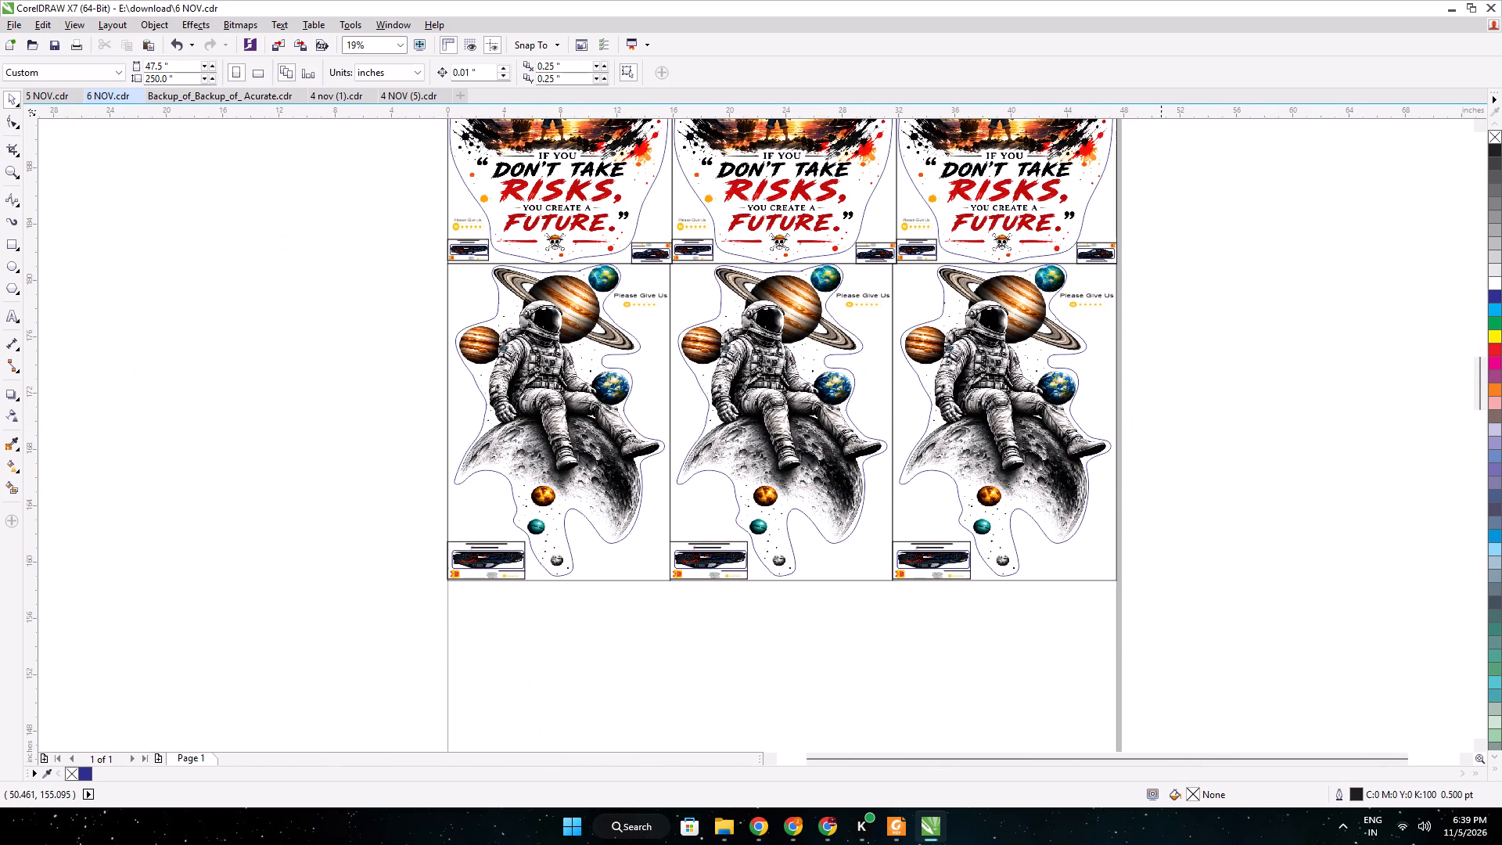
Duplicate the whole row of three astronaut stickers and move the copy into the empty space below it.
{"action": "left_click_drag", "start_coordinate": [1165, 620], "coordinate": [325, 260]}
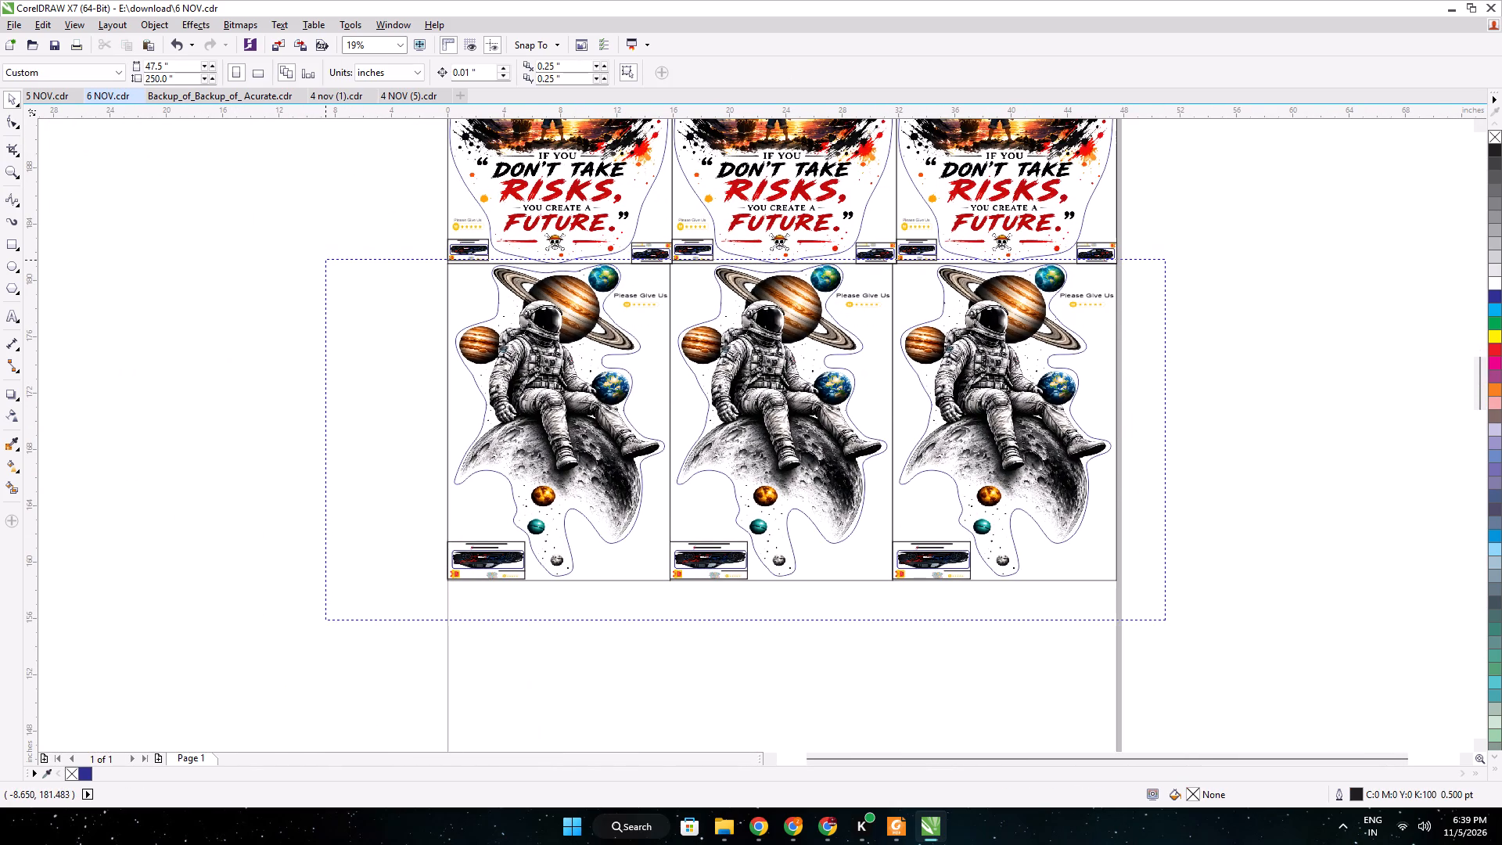
{"action": "left_click_drag", "start_coordinate": [325, 260], "coordinate": [327, 266]}
{"action": "left_click", "coordinate": [319, 273]}
{"action": "left_click_drag", "start_coordinate": [1198, 631], "coordinate": [210, 211]}
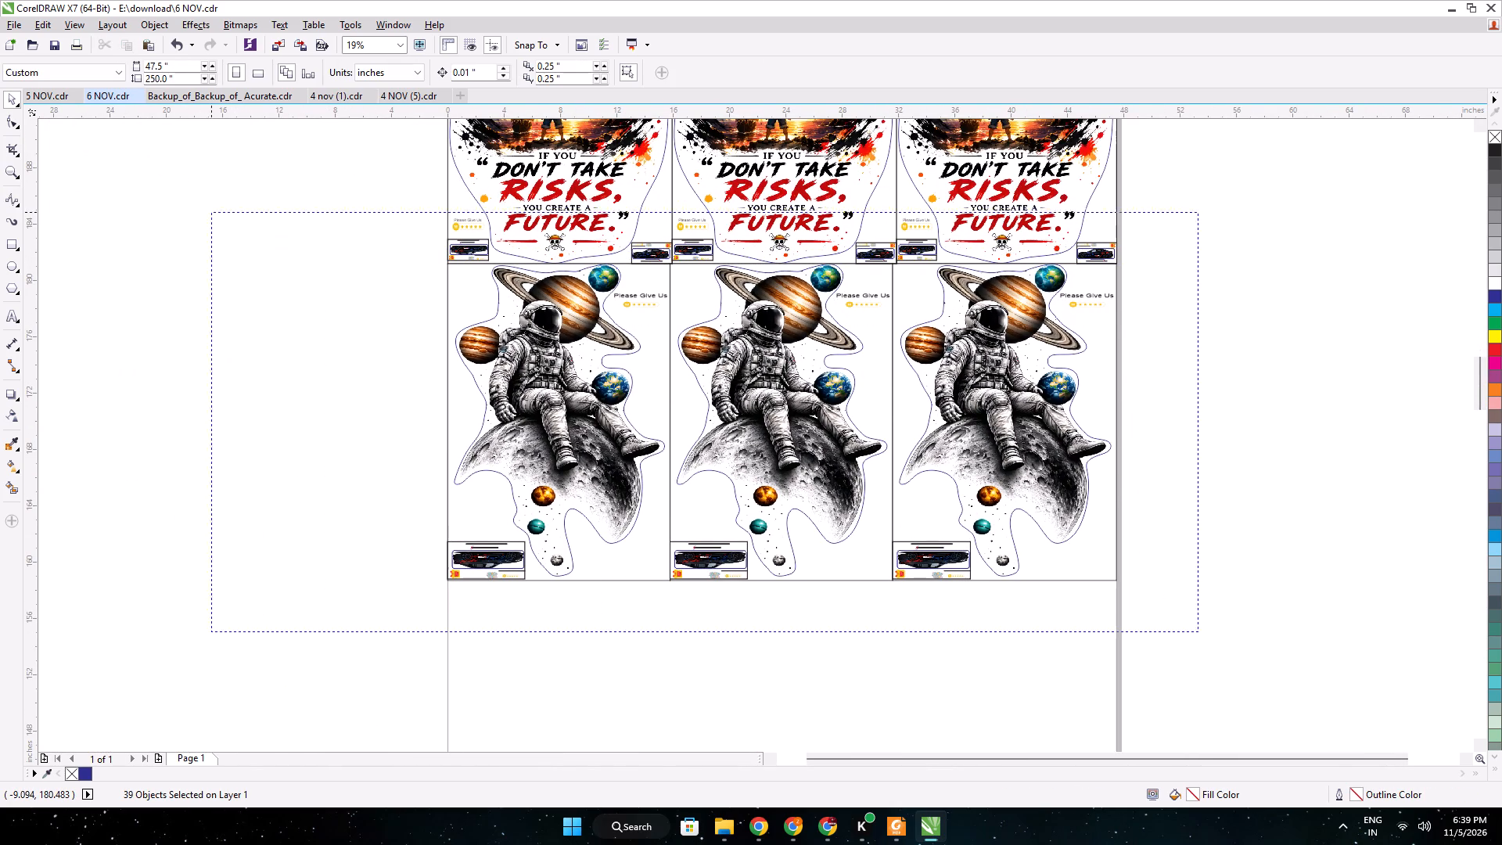
{"action": "left_click_drag", "start_coordinate": [210, 211], "coordinate": [217, 260]}
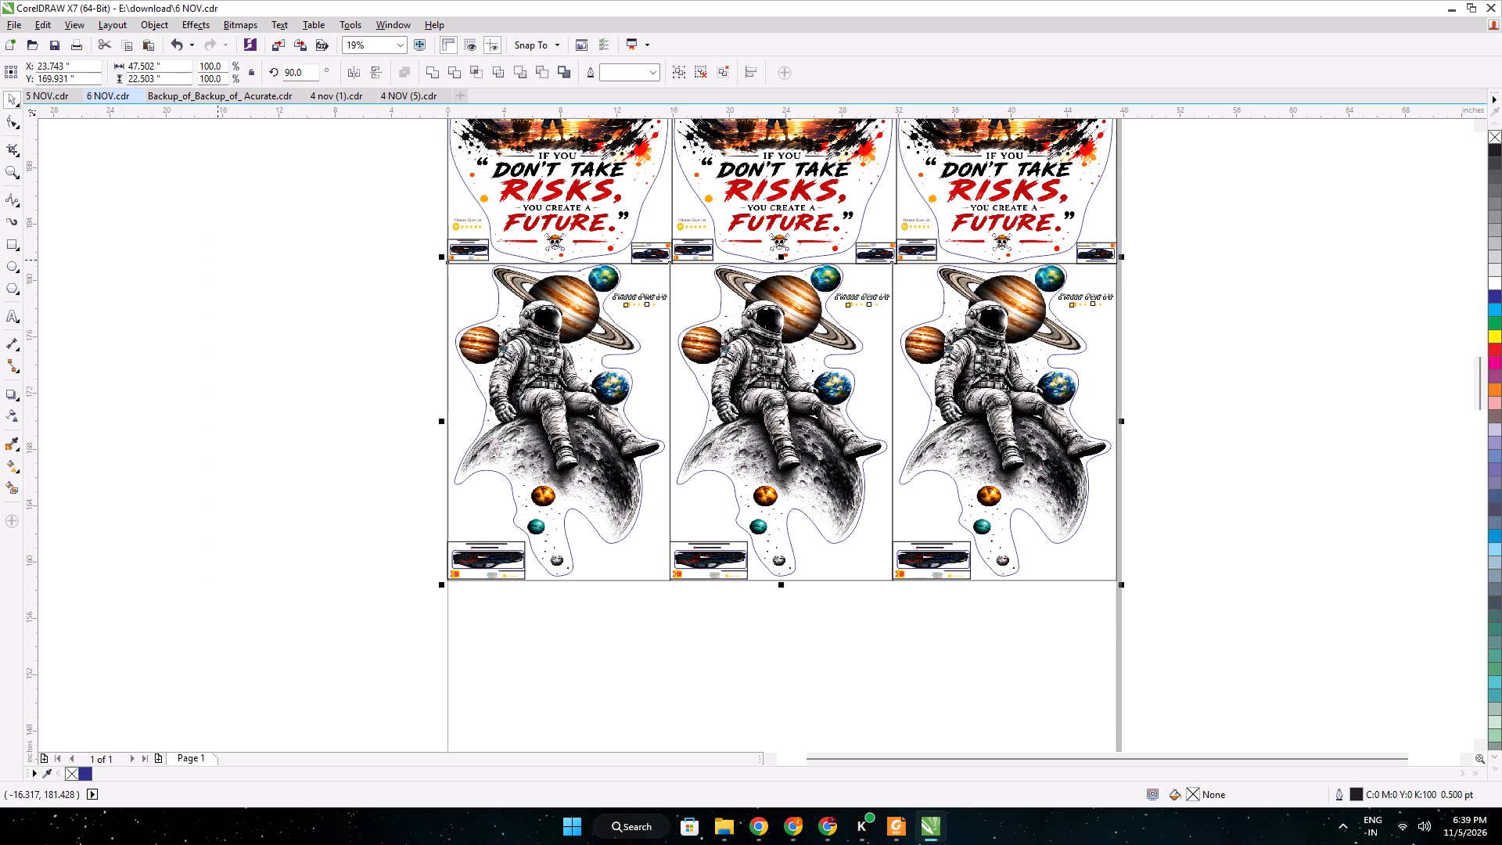
{"action": "key", "text": "ctrl+d"}
{"action": "left_click_drag", "start_coordinate": [732, 390], "coordinate": [722, 657]}
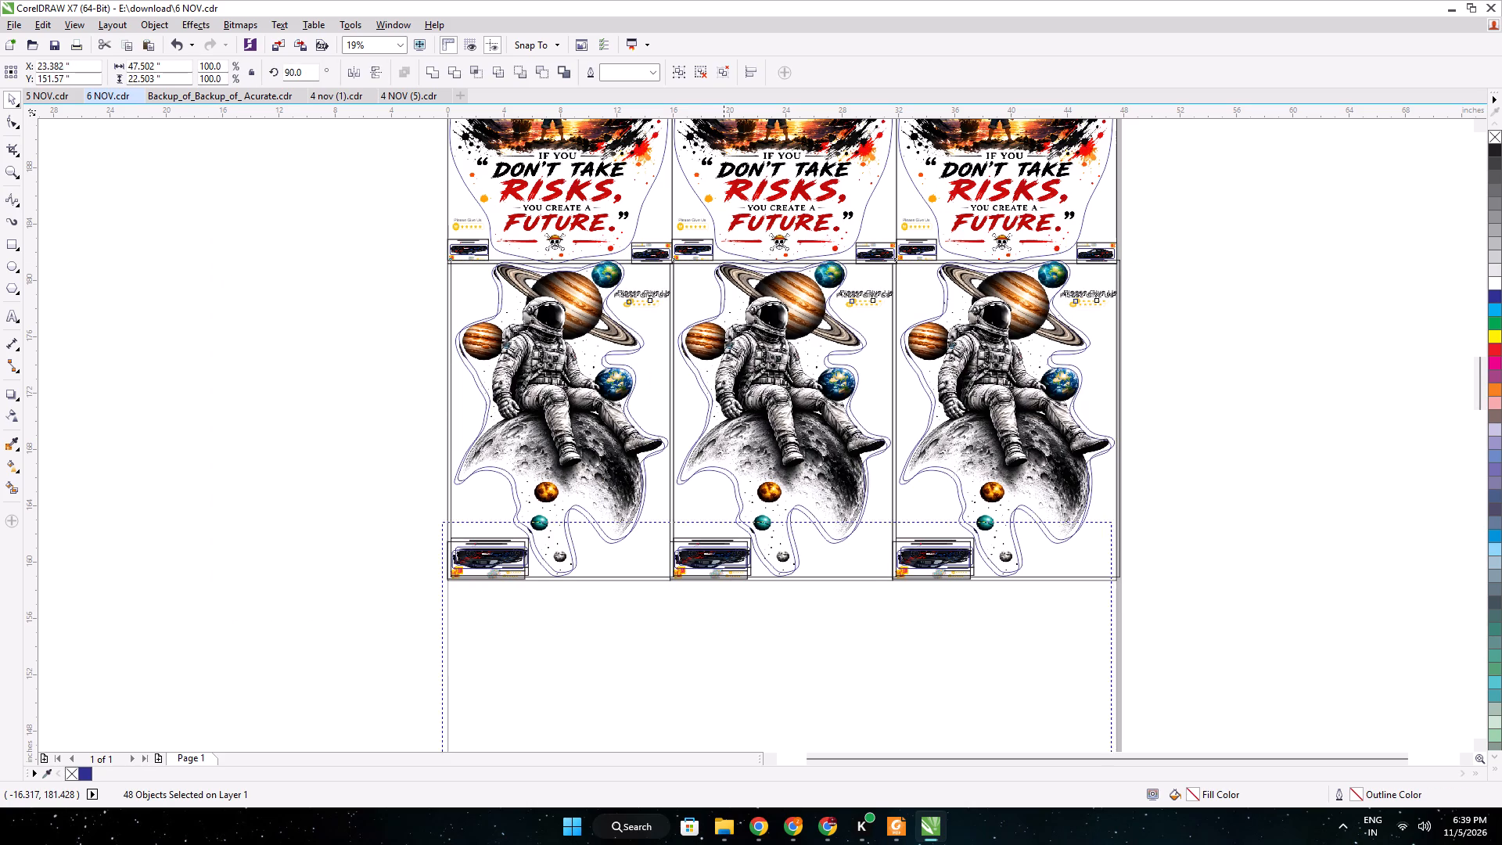
{"action": "left_click_drag", "start_coordinate": [722, 657], "coordinate": [729, 714]}
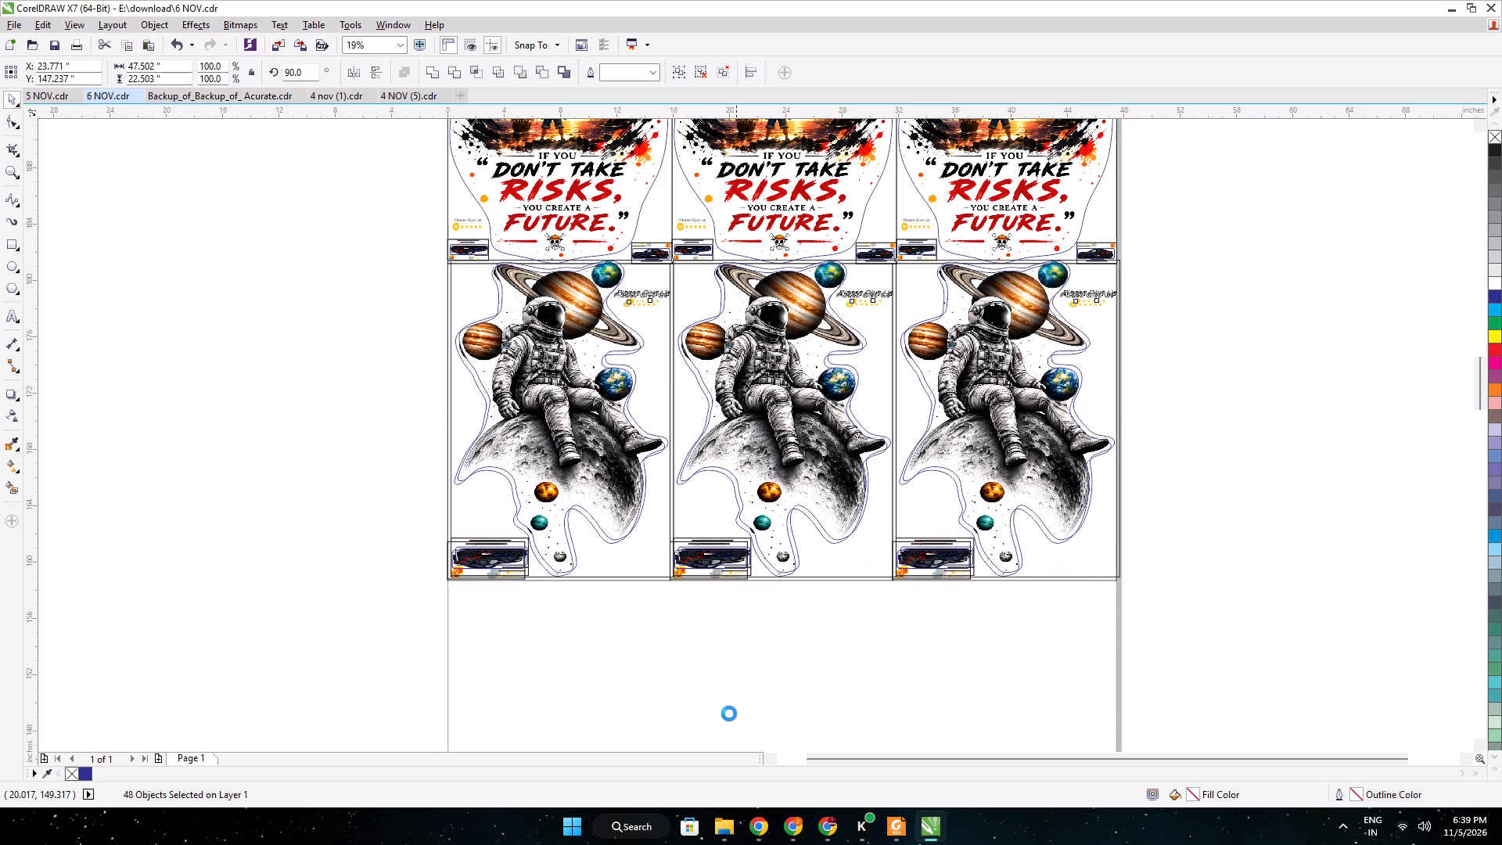
Align the duplicated astronaut row flush against the bottom of the row above and with the page's left edge.
{"action": "scroll", "coordinate": [453, 609], "scroll_direction": "up", "scroll_amount": 3}
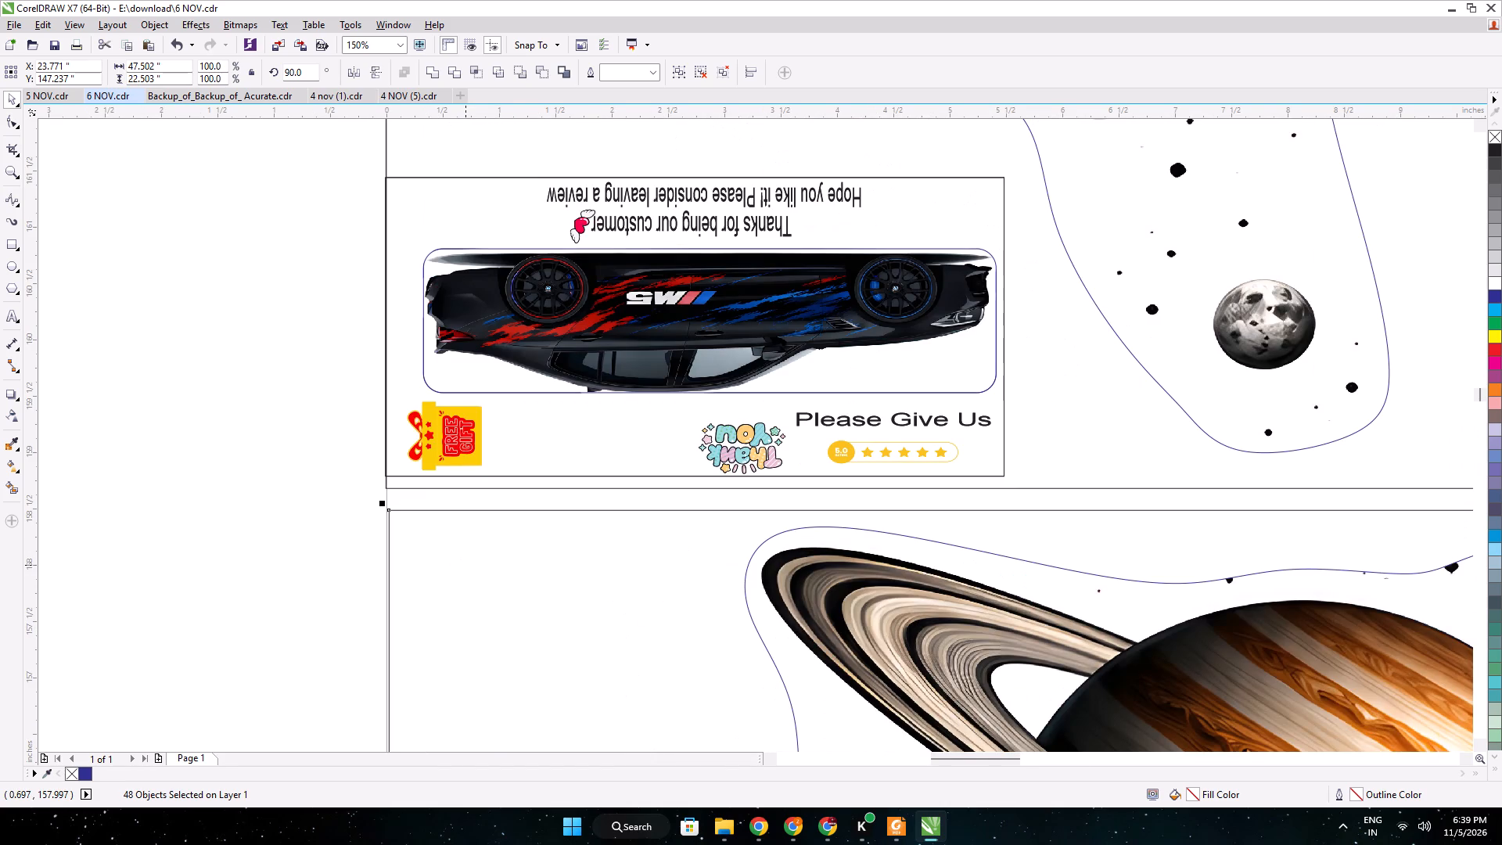
{"action": "left_click_drag", "start_coordinate": [465, 565], "coordinate": [465, 545]}
{"action": "key", "text": "Up"}
{"action": "key", "text": "Up"}
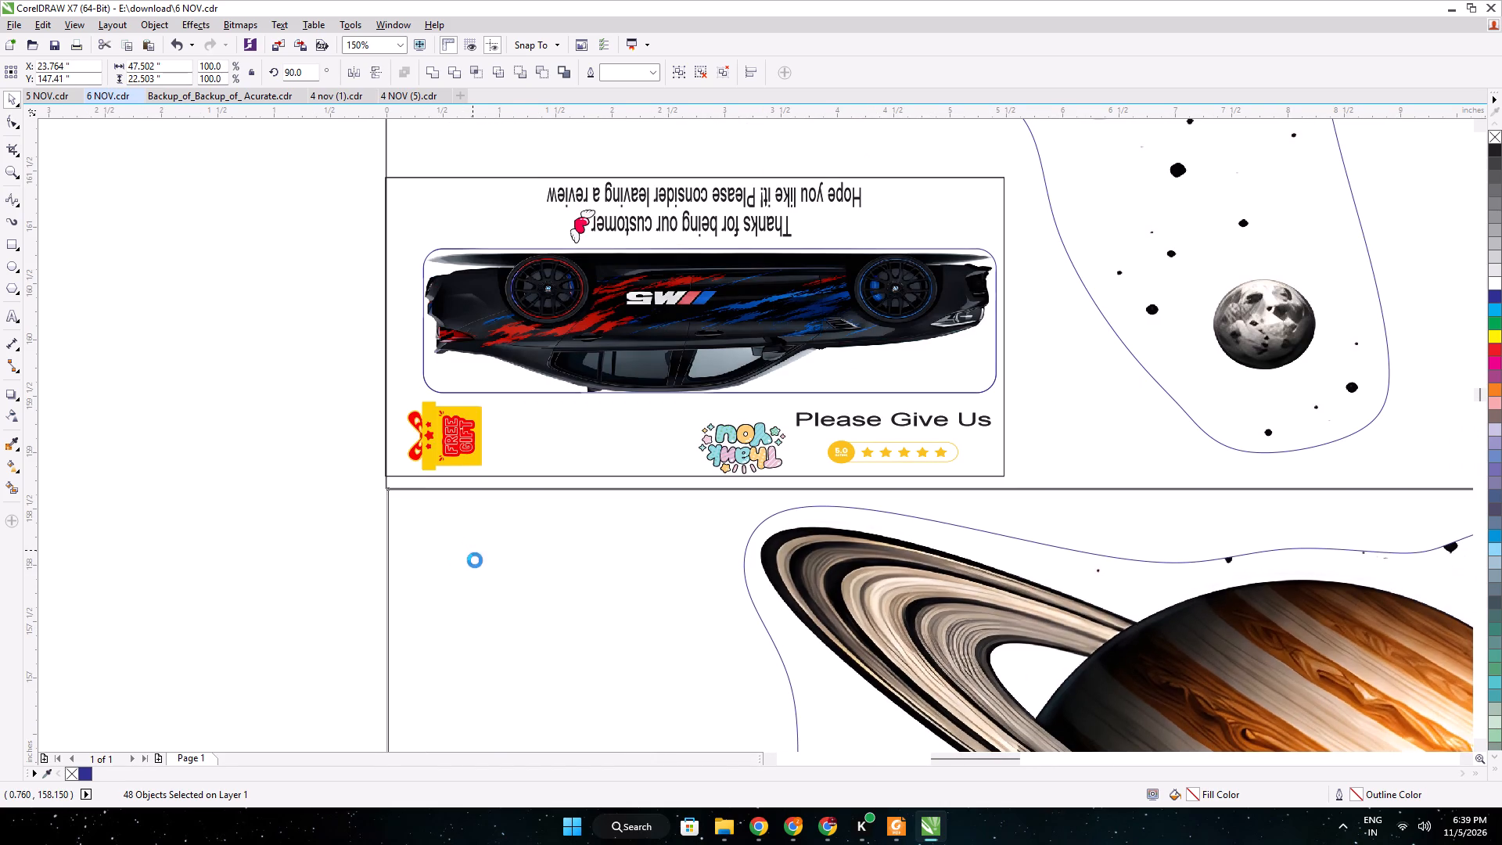
{"action": "key", "text": "Left"}
{"action": "key", "text": "Left"}
{"action": "scroll", "coordinate": [555, 472], "scroll_direction": "down", "scroll_amount": 3}
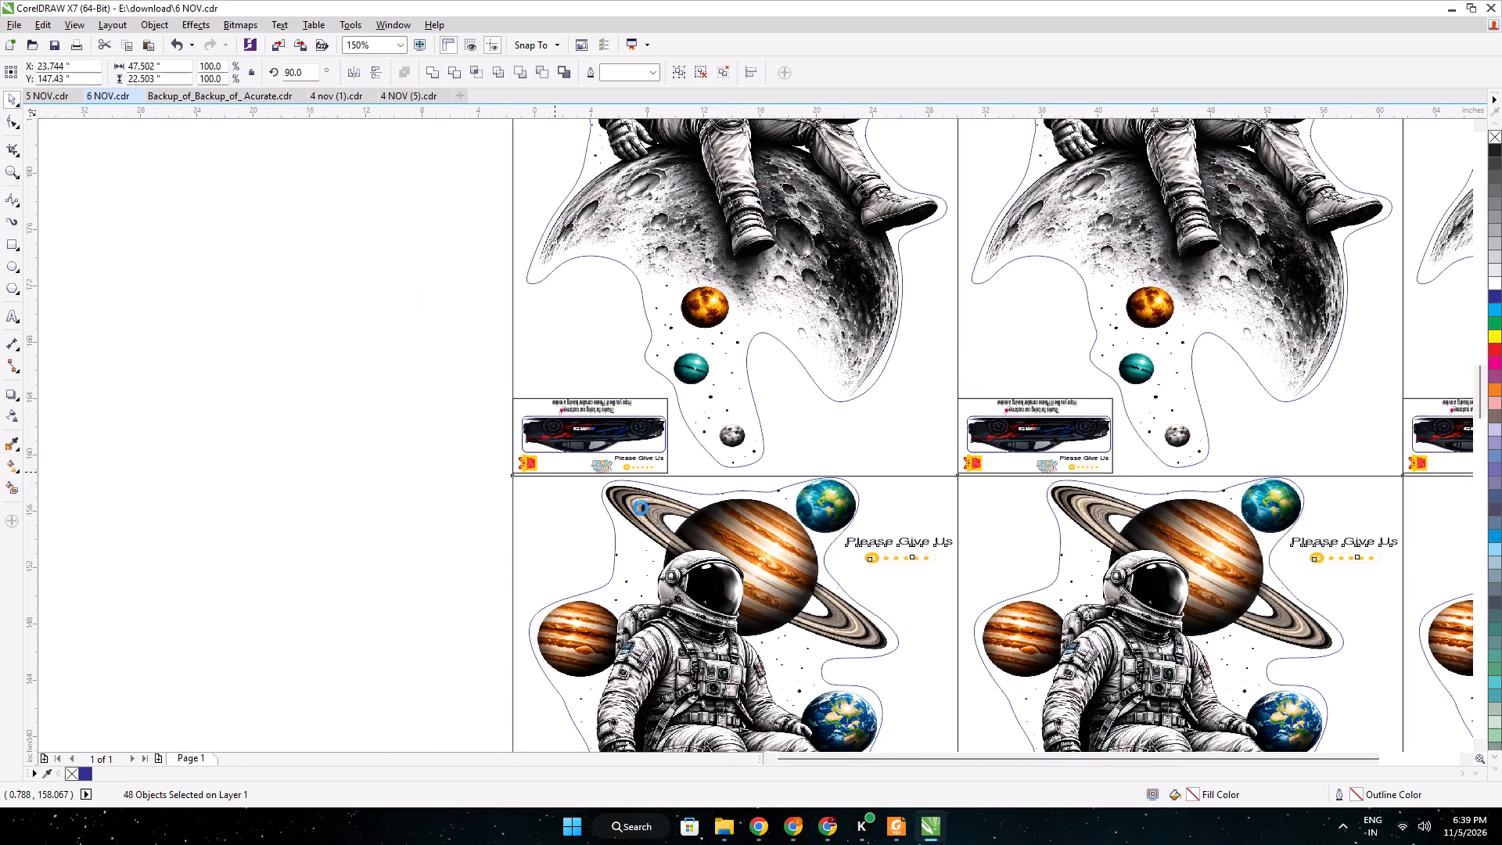
{"action": "middle_click_drag", "start_coordinate": [665, 521], "coordinate": [635, 384]}
{"action": "middle_click_drag", "start_coordinate": [652, 521], "coordinate": [573, 404]}
{"action": "left_click", "coordinate": [265, 450]}
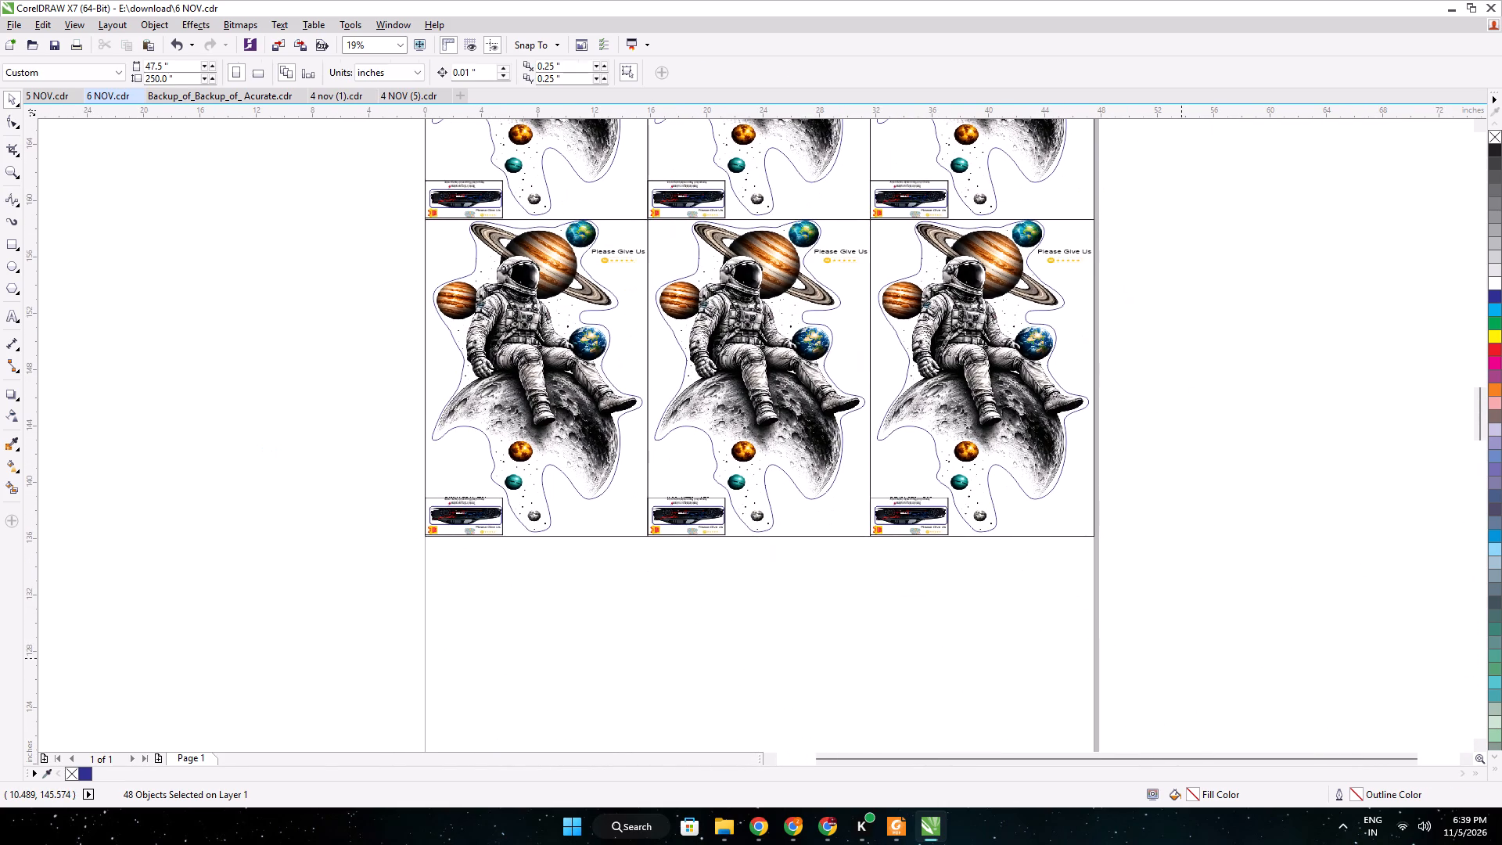
Duplicate the last sticker of the second astronaut row and move the copy into the empty space directly below it.
{"action": "left_click_drag", "start_coordinate": [1141, 619], "coordinate": [855, 216]}
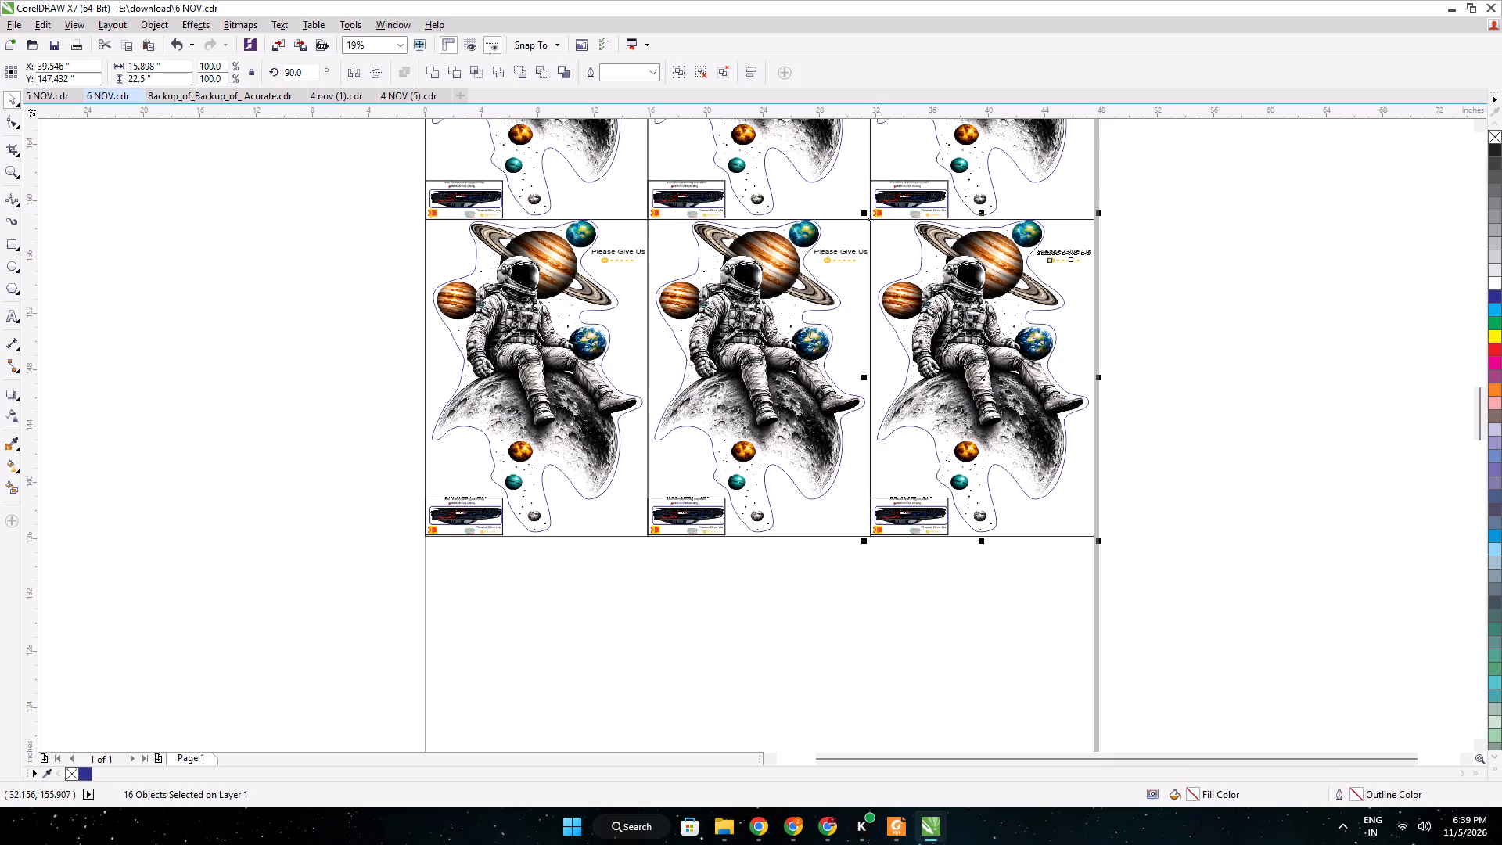
{"action": "key", "text": "ctrl+d"}
{"action": "left_click_drag", "start_coordinate": [991, 337], "coordinate": [988, 665]}
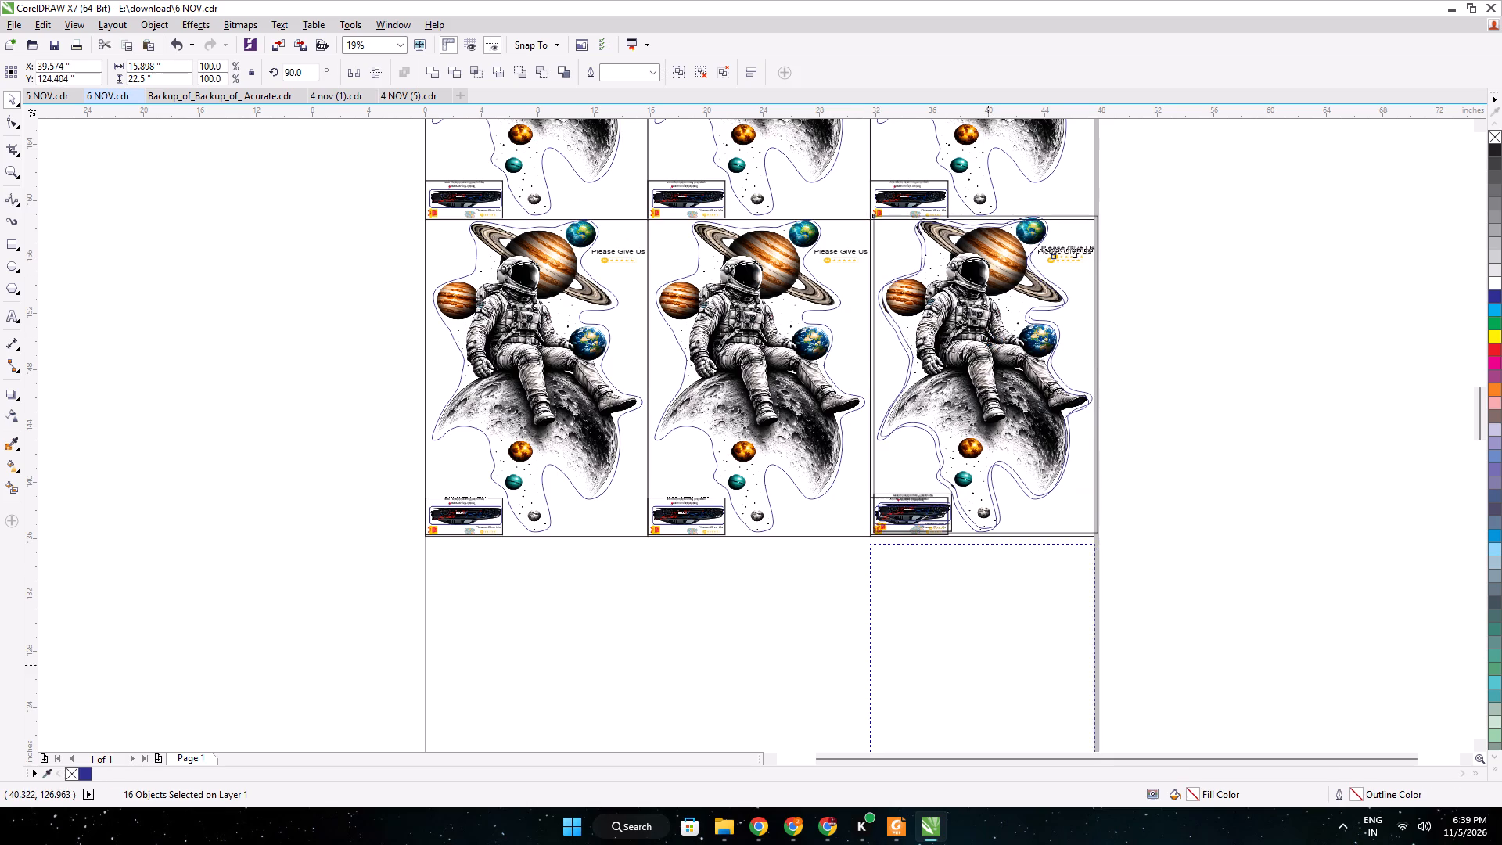
{"action": "left_click_drag", "start_coordinate": [988, 665], "coordinate": [991, 656]}
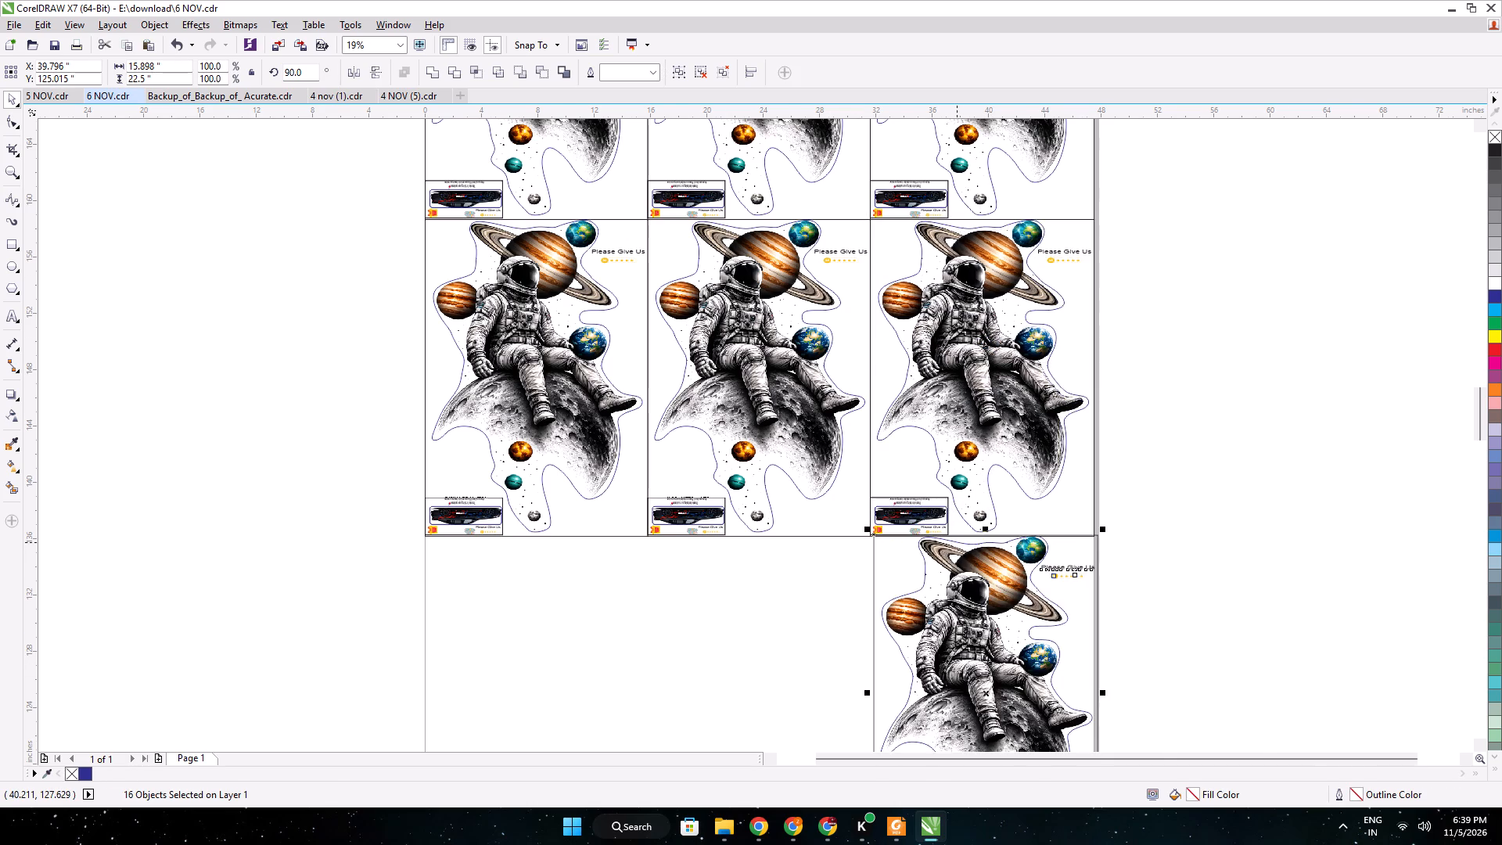
Nudge the copied astronaut sticker flush with the bottom and side borders of the sticker above, at about X 39.546, Y 124.935 inches.
{"action": "scroll", "coordinate": [909, 546], "scroll_direction": "up", "scroll_amount": 2}
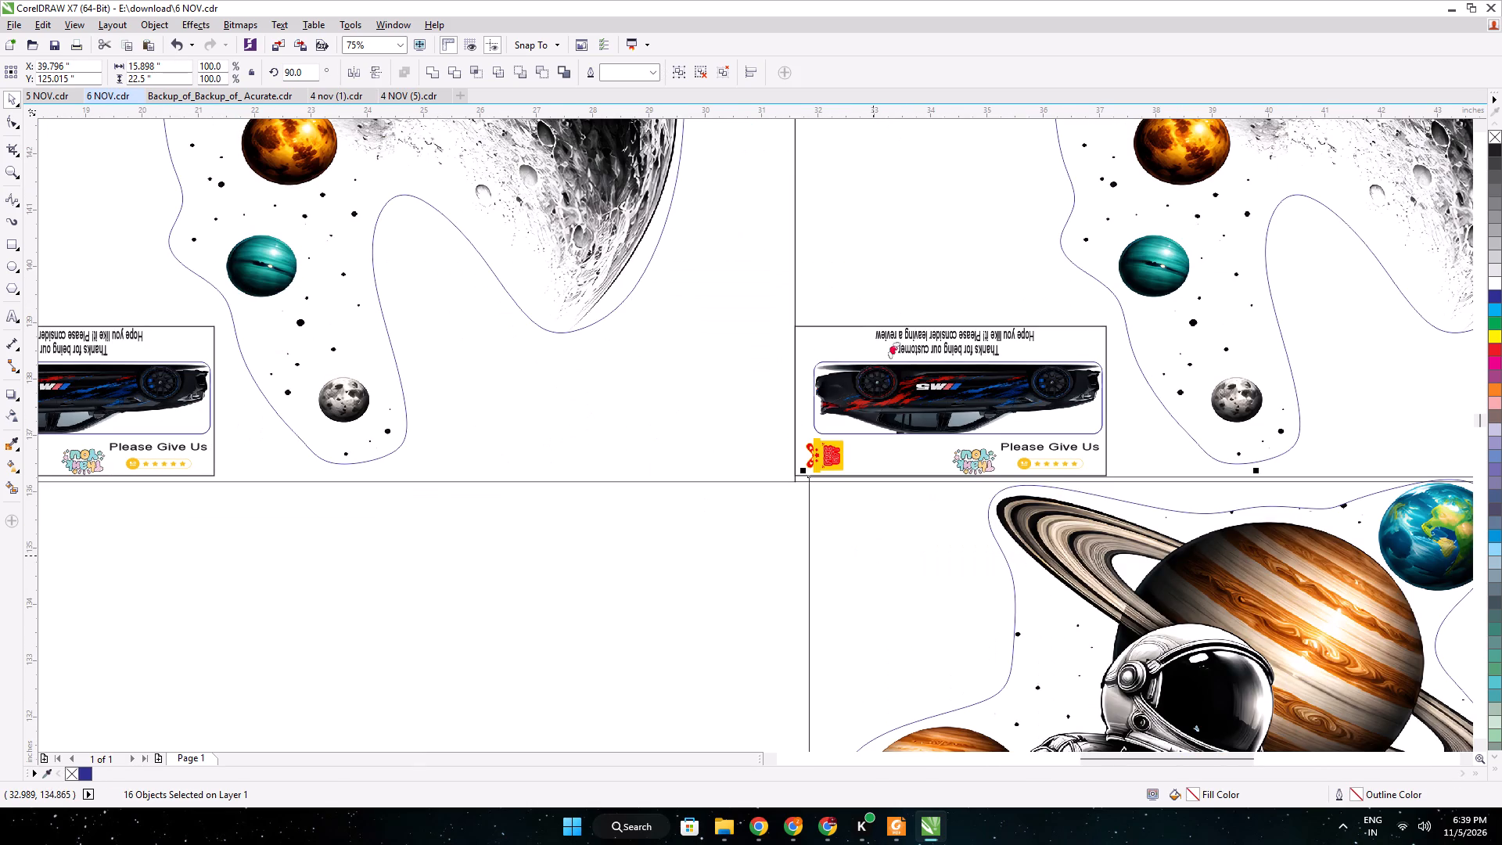
{"action": "key", "text": "Left"}
{"action": "key", "text": "Left"}
{"action": "key", "text": "Left"}
{"action": "key", "text": "Down"}
{"action": "key", "text": "Left"}
{"action": "key", "text": "Down"}
{"action": "key", "text": "Left"}
{"action": "key", "text": "Down"}
{"action": "key", "text": "Left"}
{"action": "key", "text": "Left"}
{"action": "key", "text": "Left"}
{"action": "key", "text": "Down"}
{"action": "key", "text": "Left"}
{"action": "key", "text": "Down"}
{"action": "key", "text": "Left"}
{"action": "key", "text": "Down"}
{"action": "key", "text": "Left"}
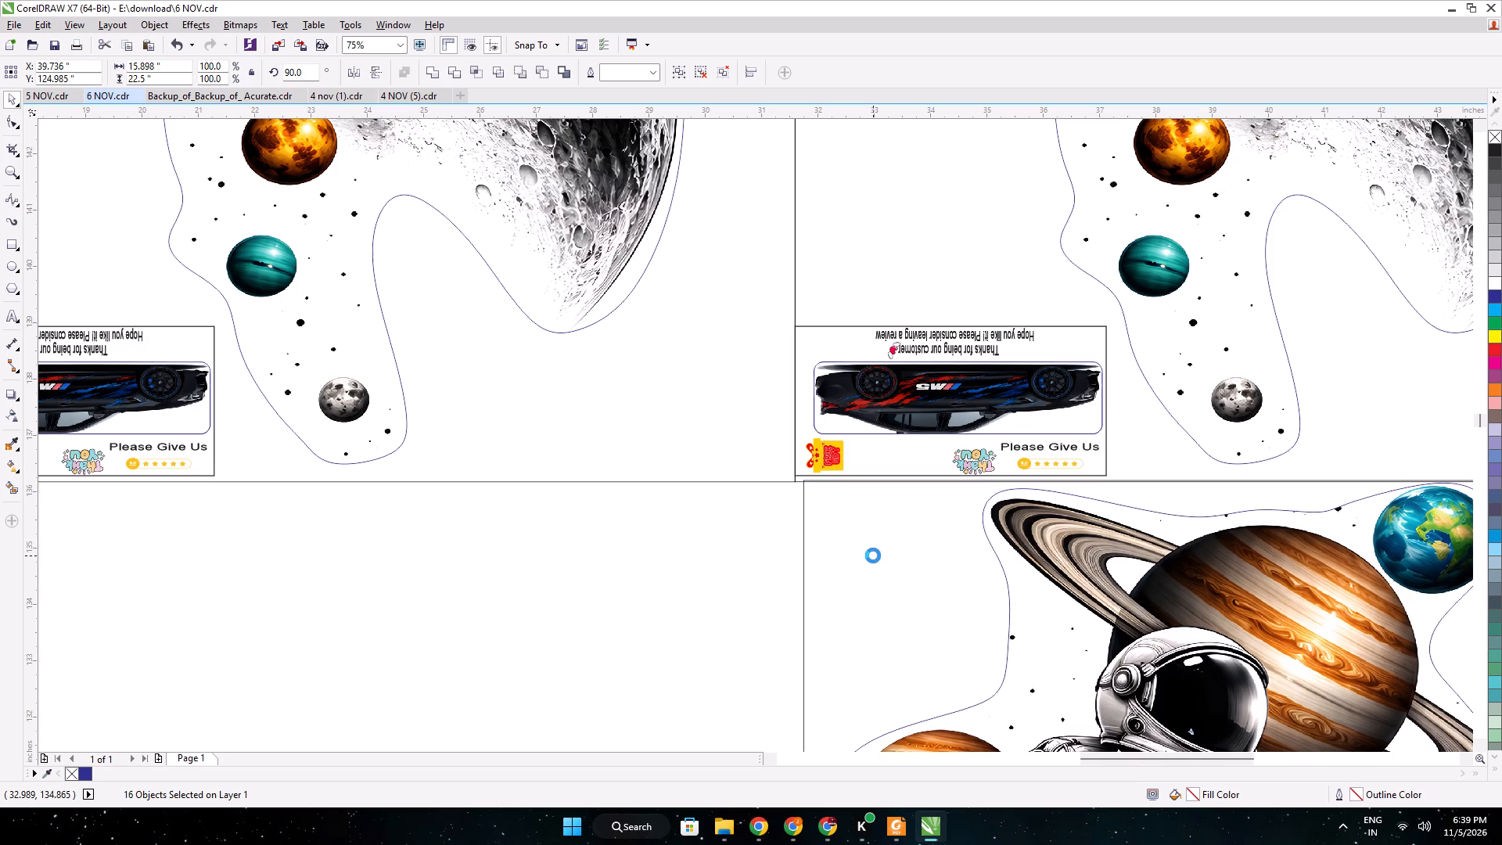
{"action": "key", "text": "Left"}
{"action": "key", "text": "Left"}
{"action": "key", "text": "Left"}
{"action": "key", "text": "Left"}
{"action": "key", "text": "Down"}
{"action": "key", "text": "Left"}
{"action": "key", "text": "Left"}
{"action": "key", "text": "Left"}
{"action": "key", "text": "Left"}
{"action": "key", "text": "Left"}
{"action": "key", "text": "Left"}
{"action": "key", "text": "Left"}
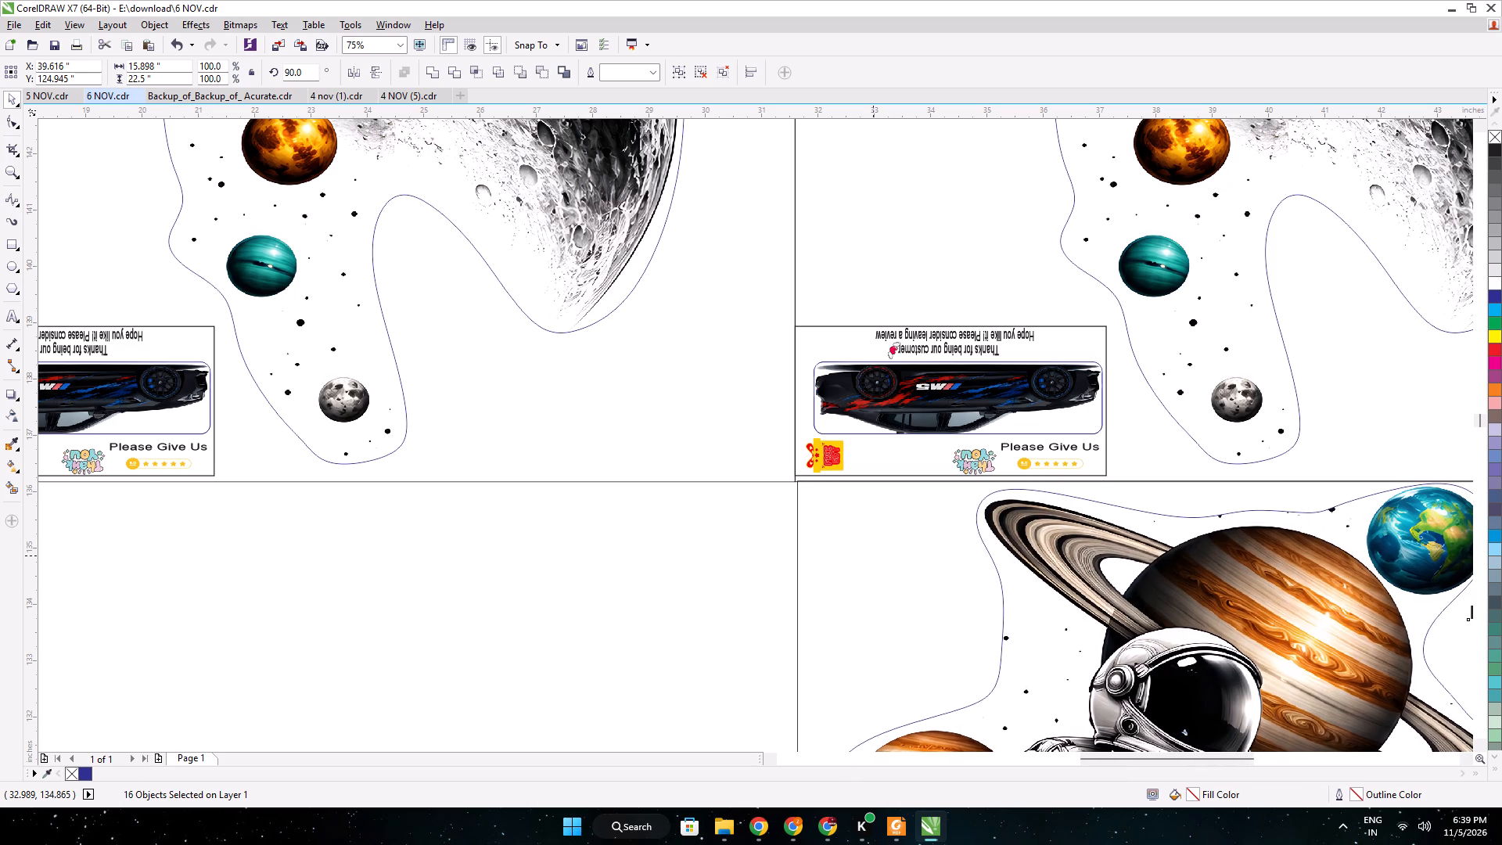
{"action": "key", "text": "Left"}
{"action": "scroll", "coordinate": [818, 511], "scroll_direction": "up", "scroll_amount": 2}
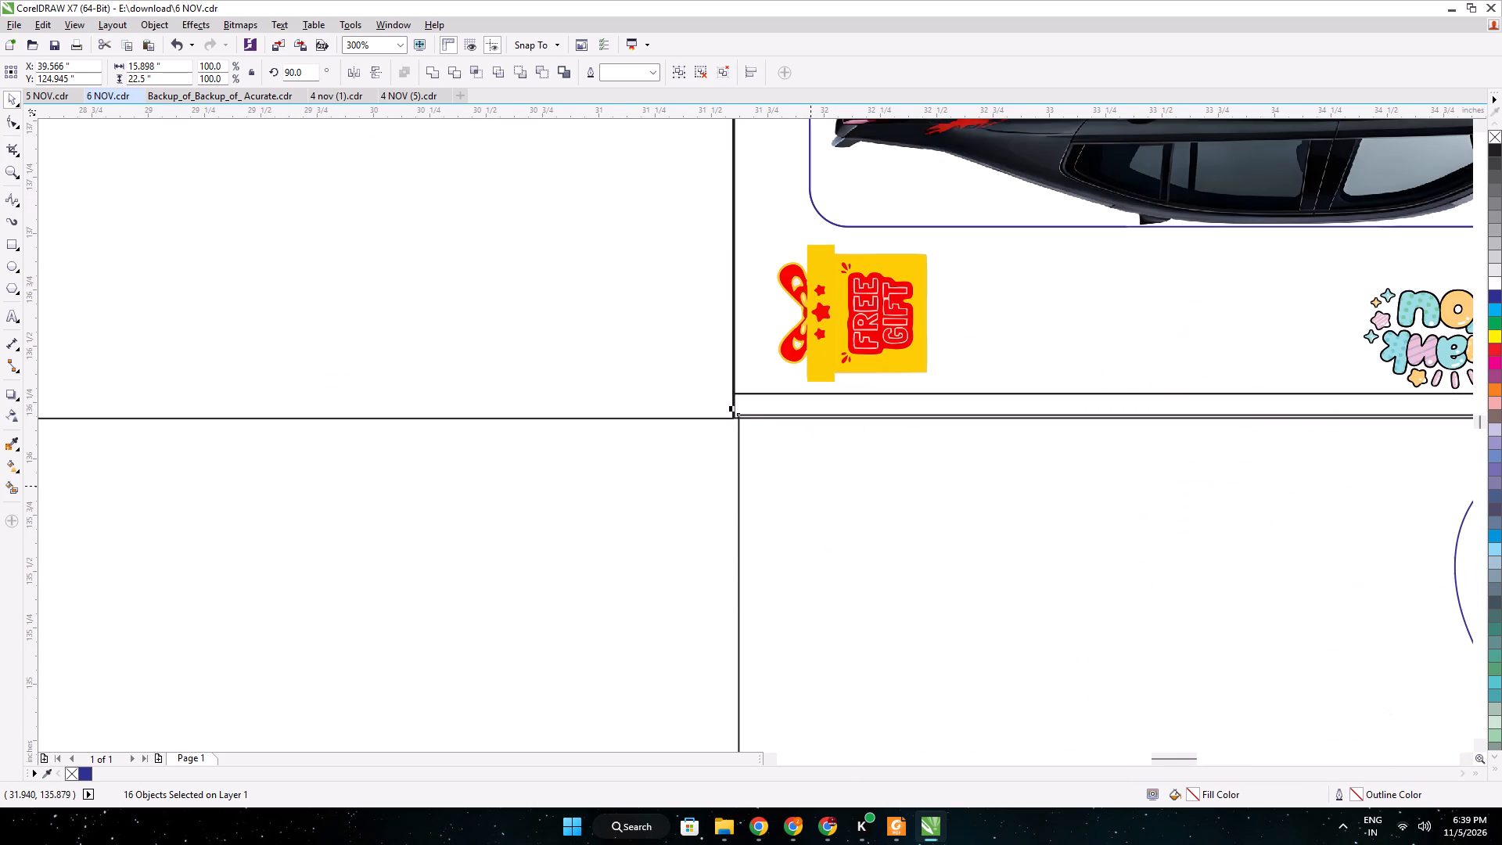
{"action": "key", "text": "Left"}
{"action": "key", "text": "Left"}
{"action": "key", "text": "Down"}
{"action": "scroll", "coordinate": [817, 492], "scroll_direction": "down", "scroll_amount": 5}
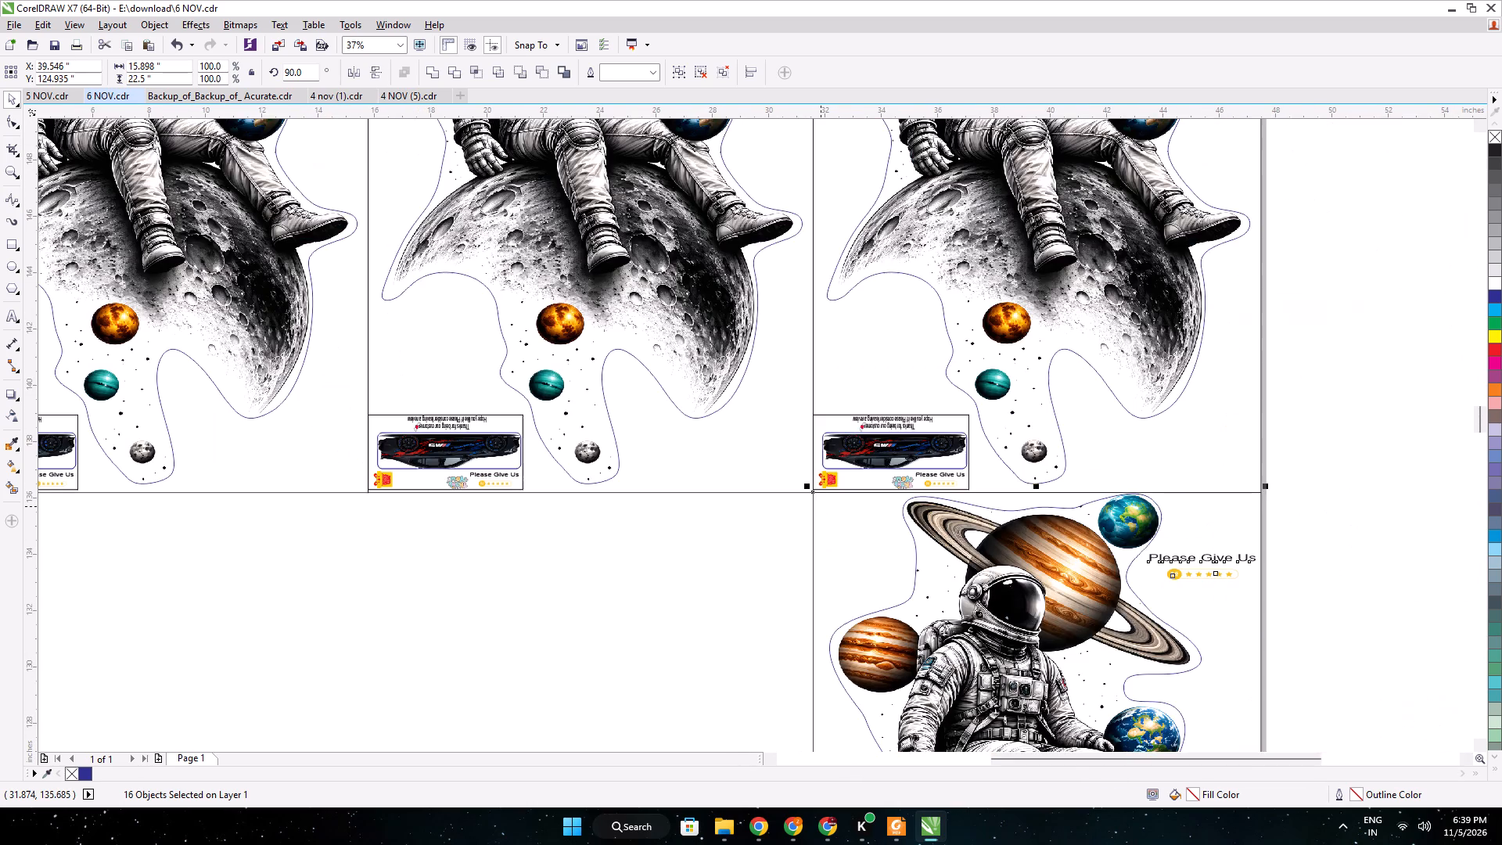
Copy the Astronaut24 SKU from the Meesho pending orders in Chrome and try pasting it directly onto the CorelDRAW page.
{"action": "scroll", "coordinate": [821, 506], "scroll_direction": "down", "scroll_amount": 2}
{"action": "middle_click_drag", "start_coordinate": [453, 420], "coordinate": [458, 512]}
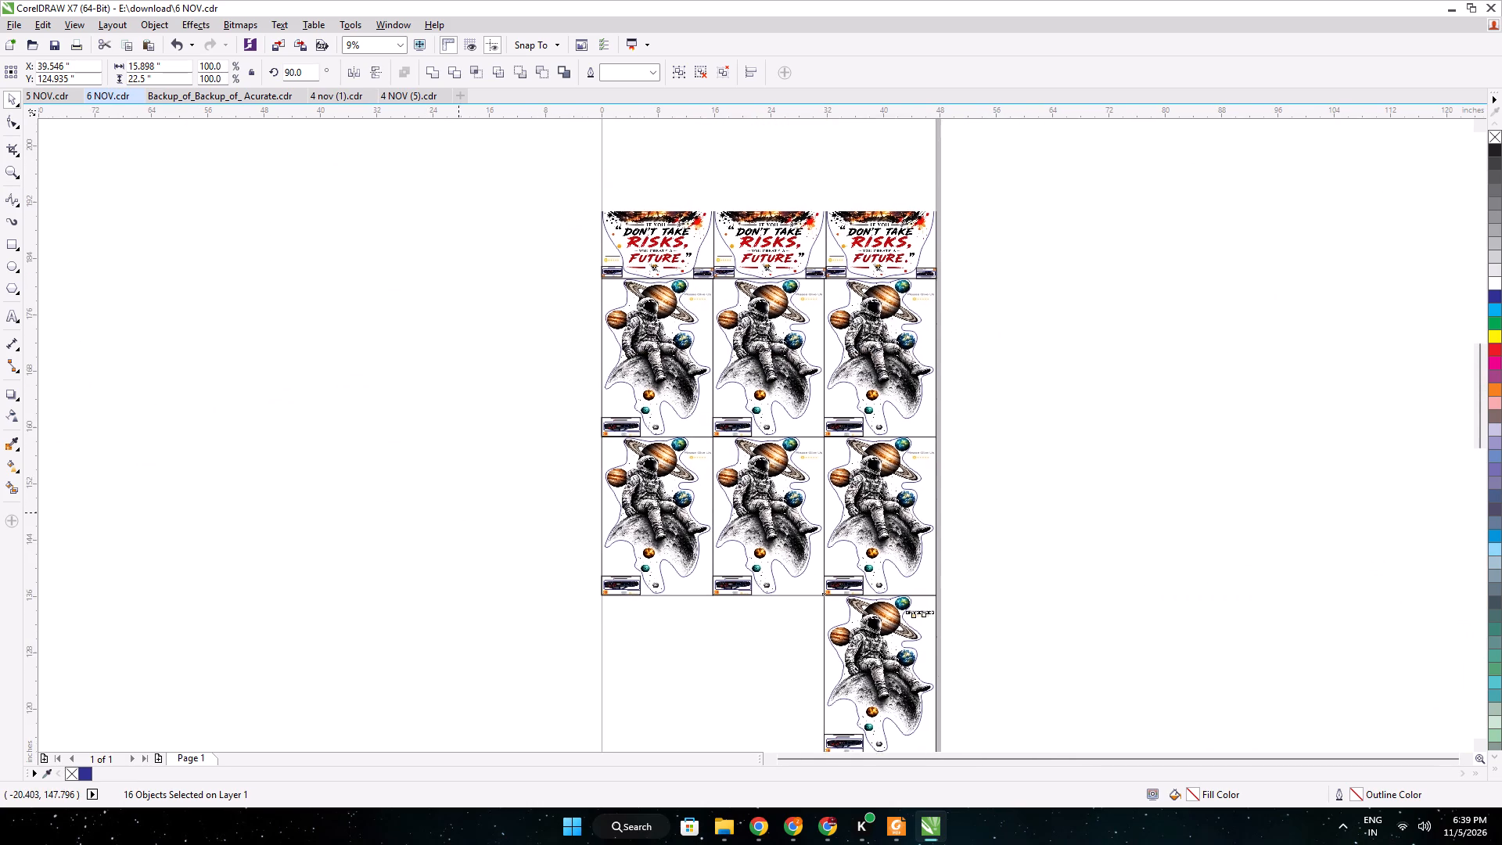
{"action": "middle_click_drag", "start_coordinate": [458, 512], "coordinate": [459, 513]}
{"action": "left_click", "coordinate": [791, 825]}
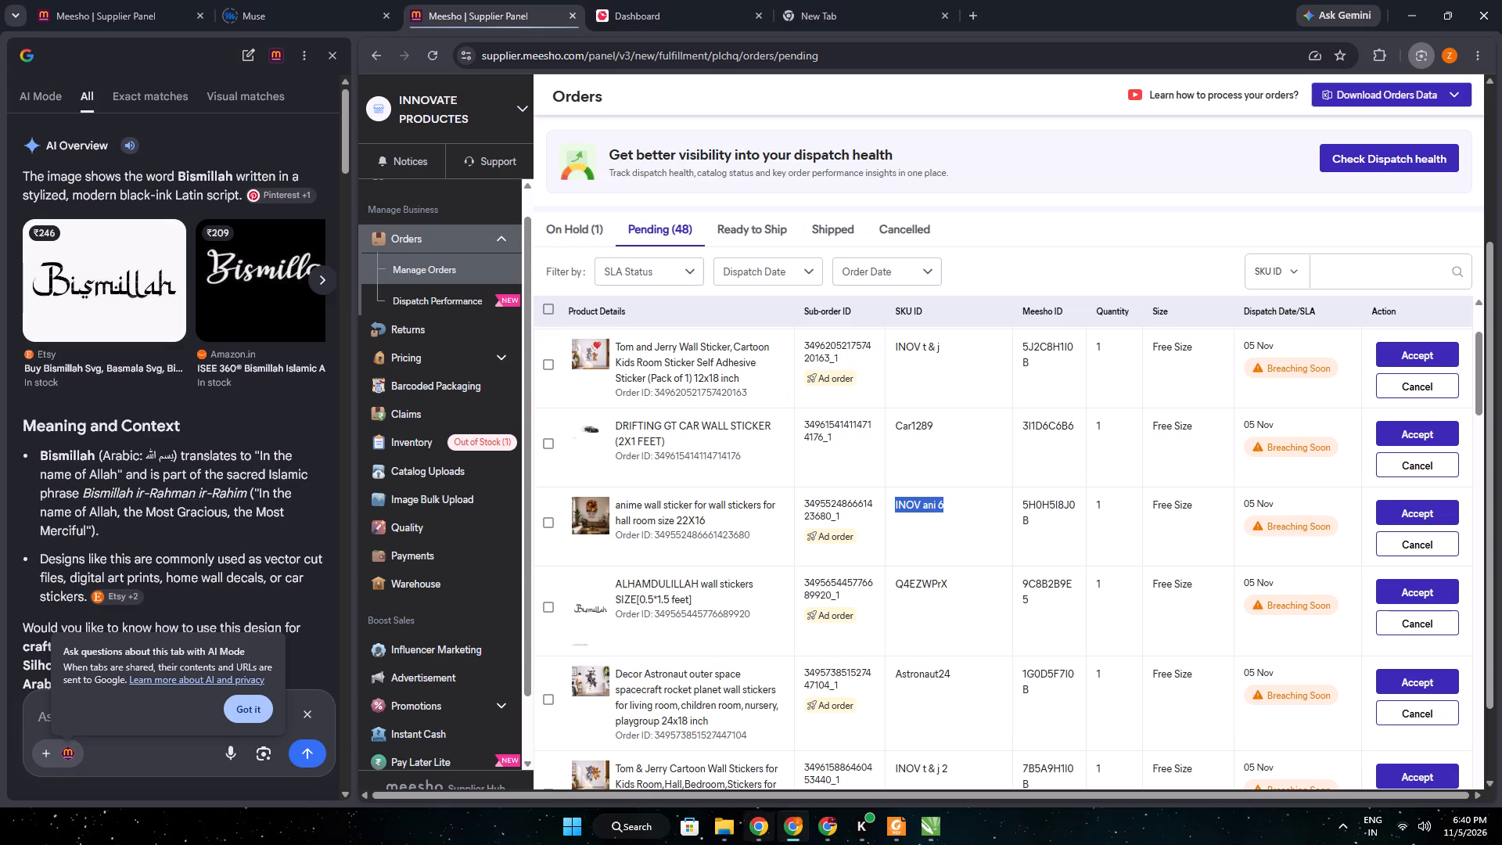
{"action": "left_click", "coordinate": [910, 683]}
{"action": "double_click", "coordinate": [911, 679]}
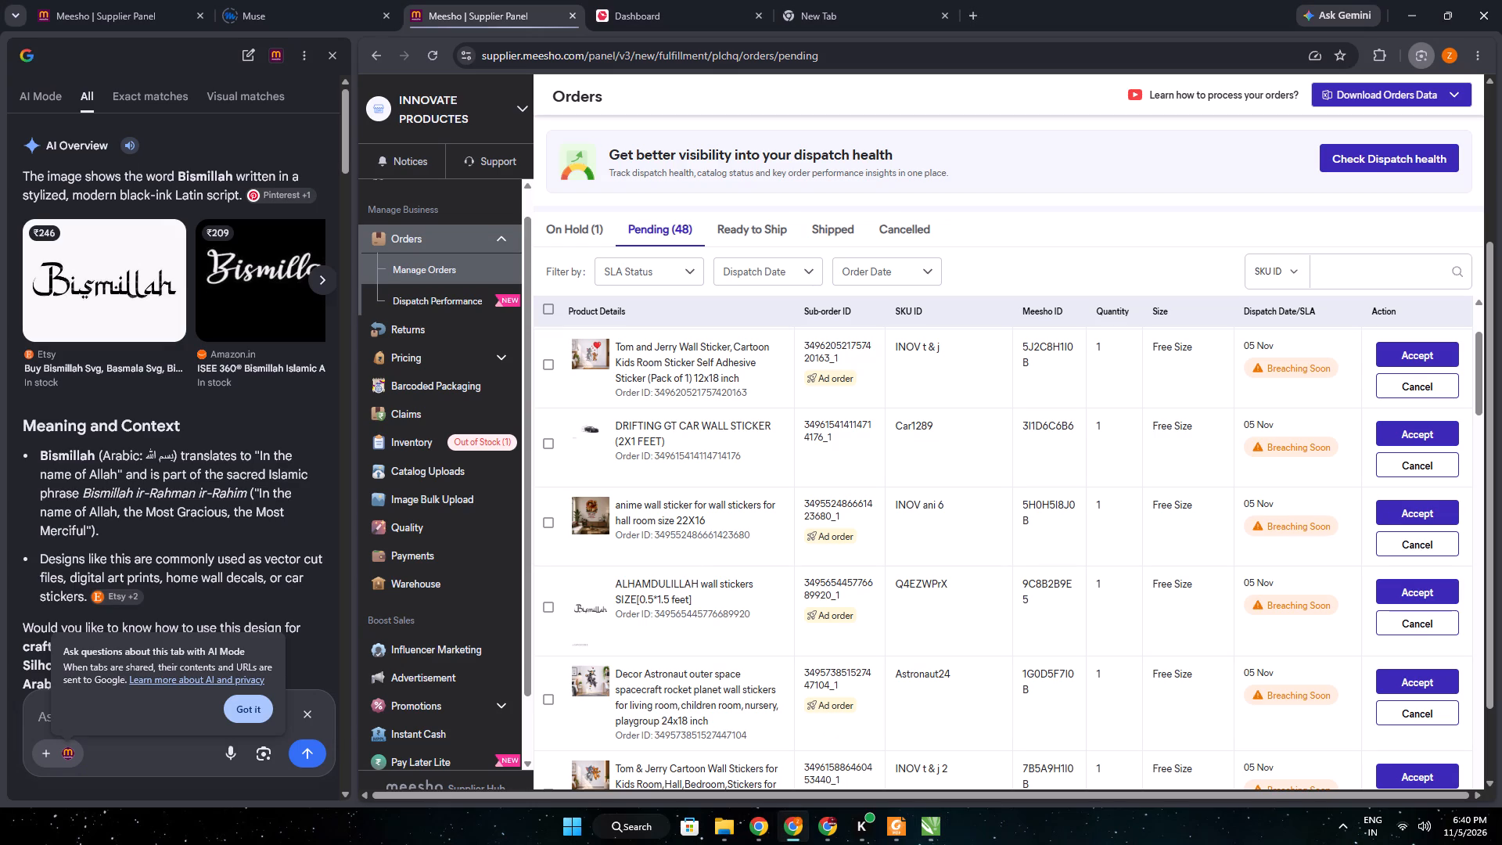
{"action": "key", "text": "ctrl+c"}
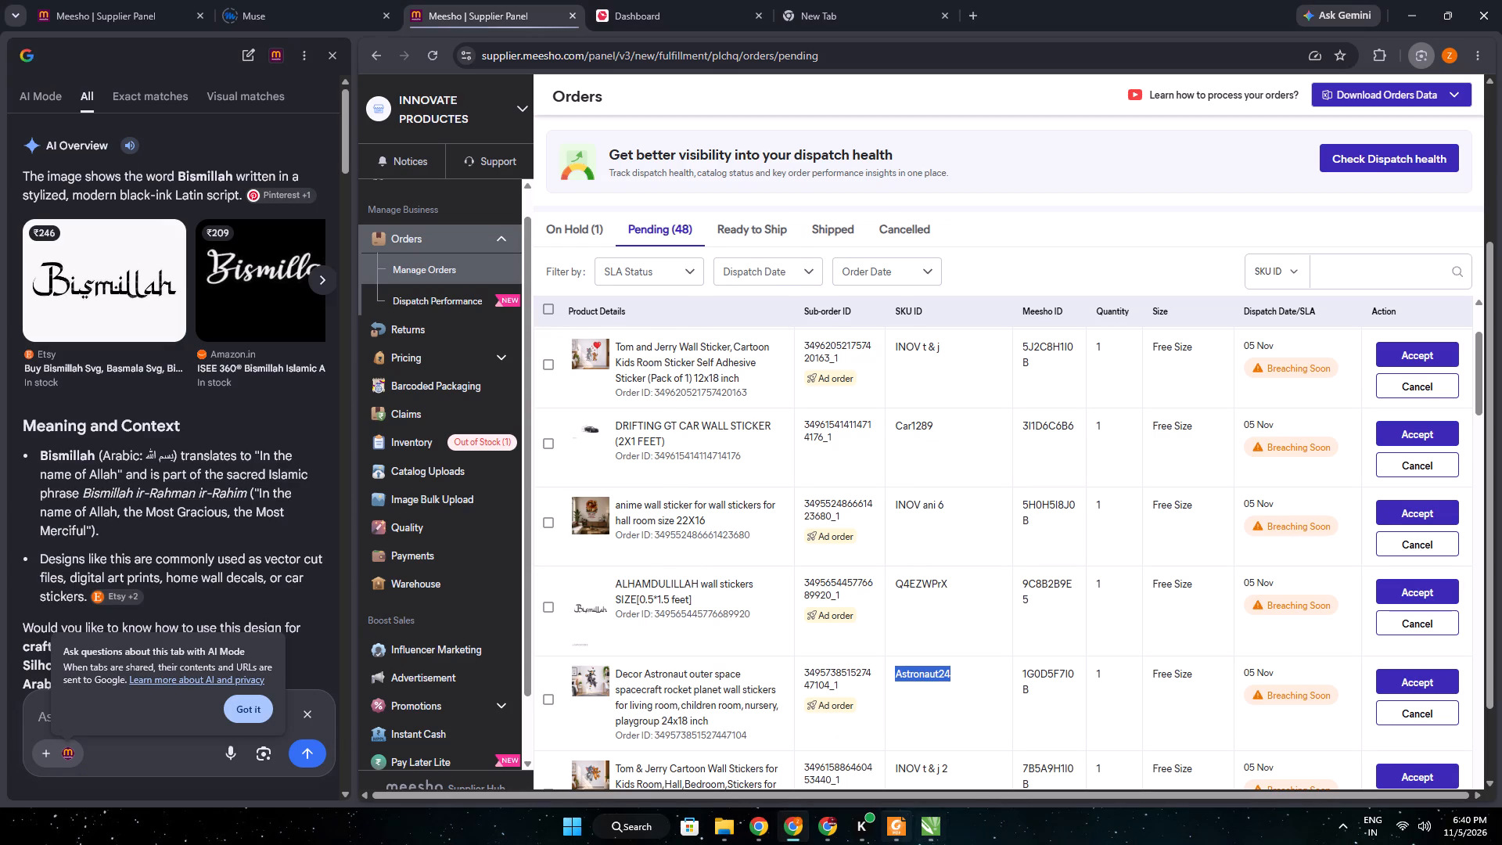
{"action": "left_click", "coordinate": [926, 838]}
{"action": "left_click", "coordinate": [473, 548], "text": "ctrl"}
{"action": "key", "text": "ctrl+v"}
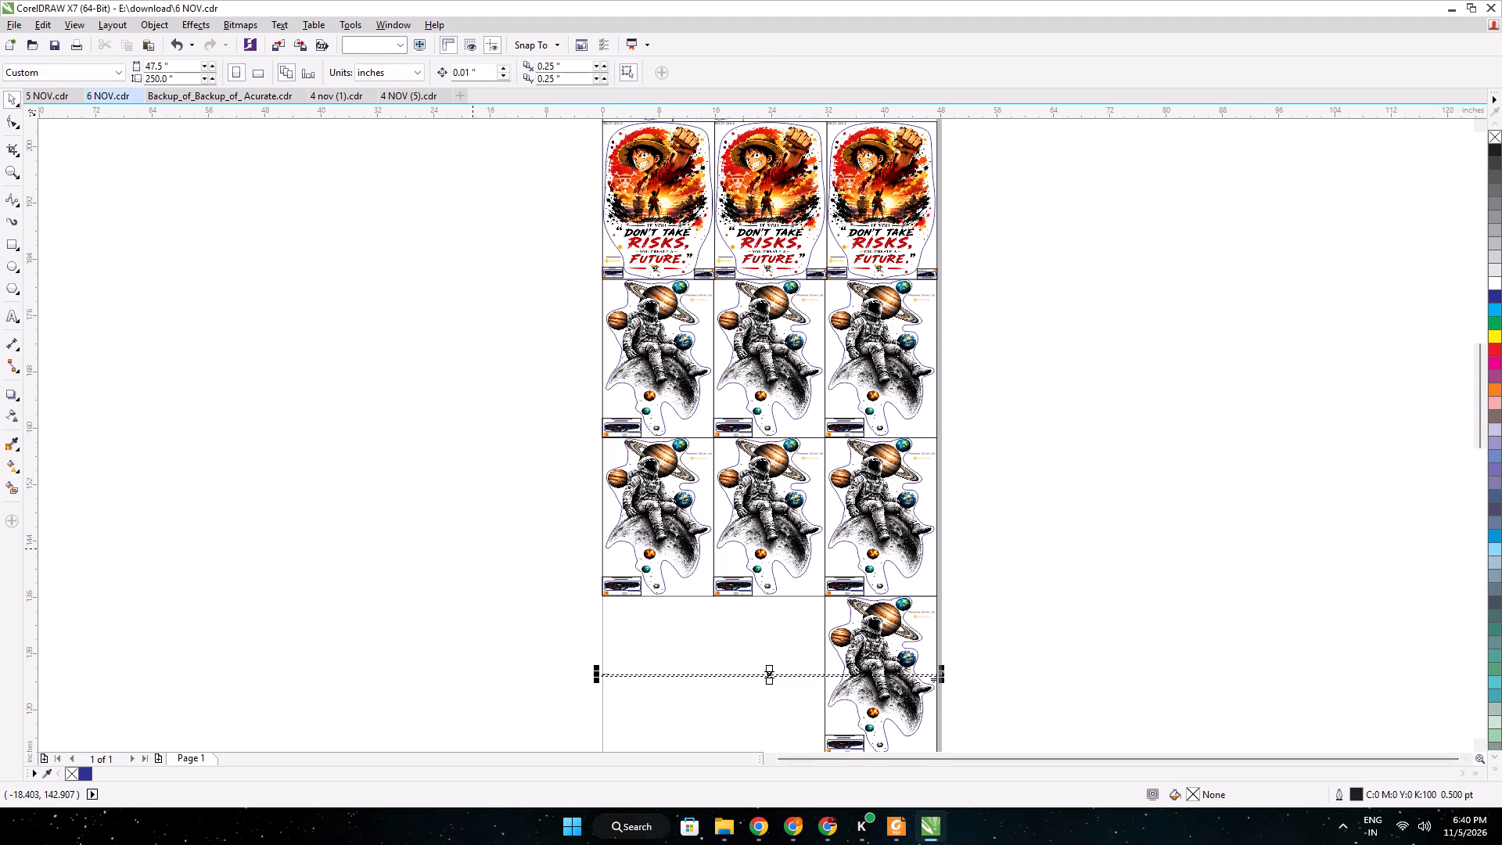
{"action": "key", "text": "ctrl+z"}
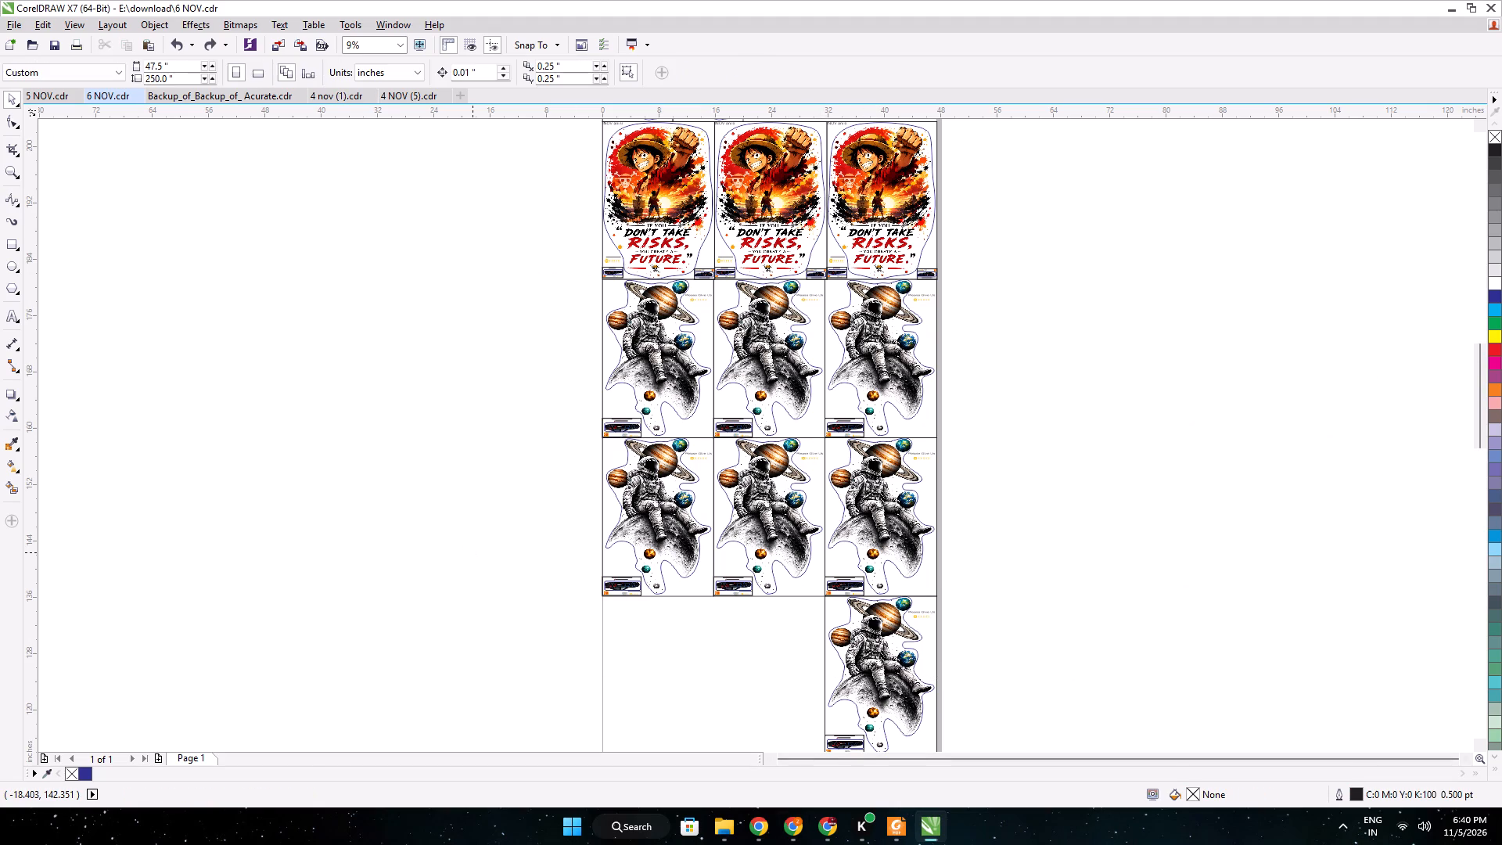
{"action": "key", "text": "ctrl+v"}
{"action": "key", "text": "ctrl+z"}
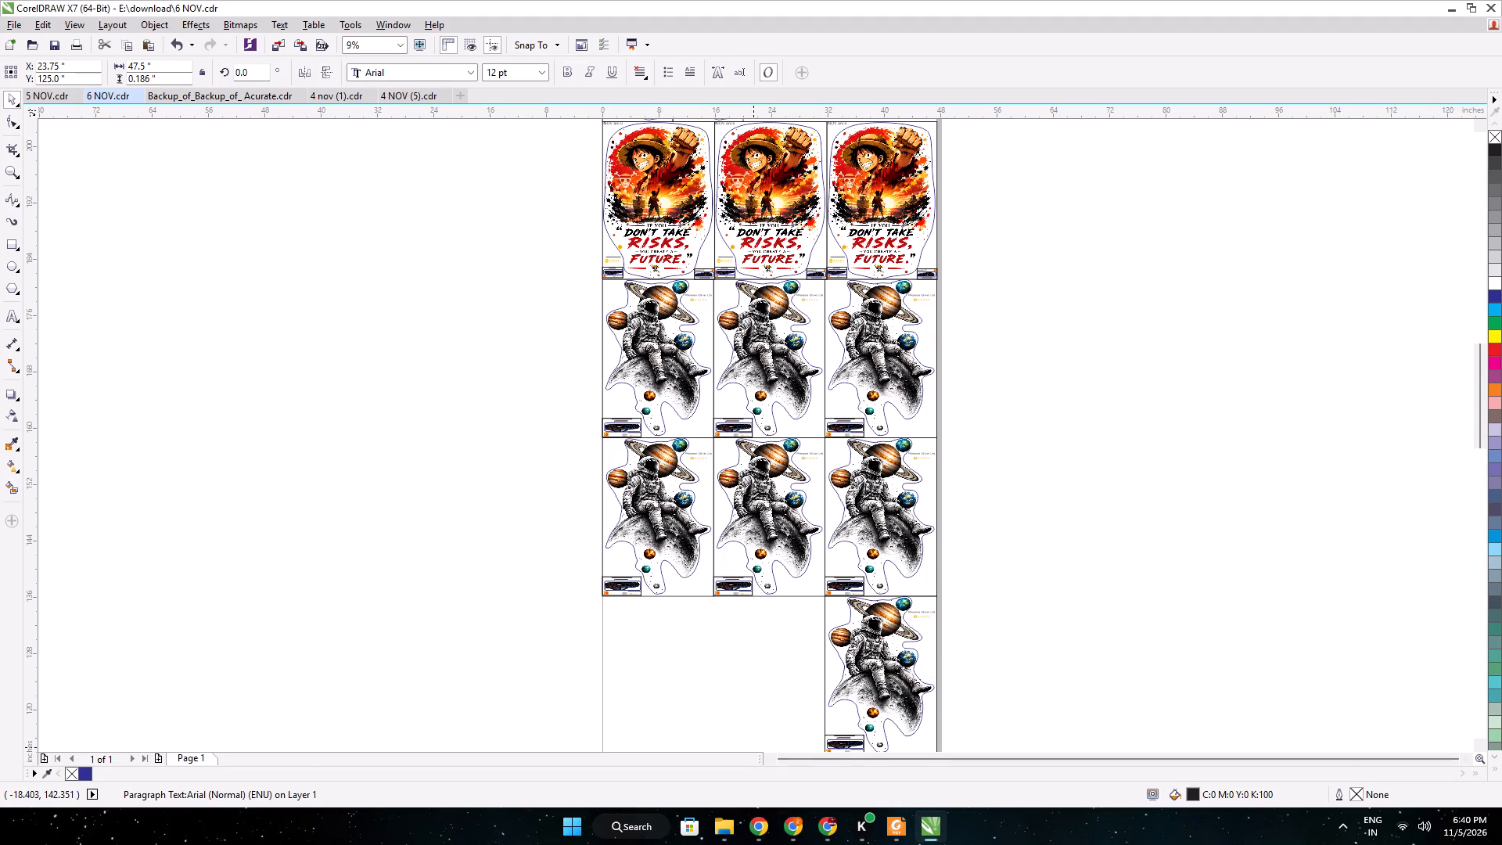
Switch to the Meesho pending orders in Chrome and copy the SKU ID Astronaut24 again.
{"action": "left_click", "coordinate": [793, 820]}
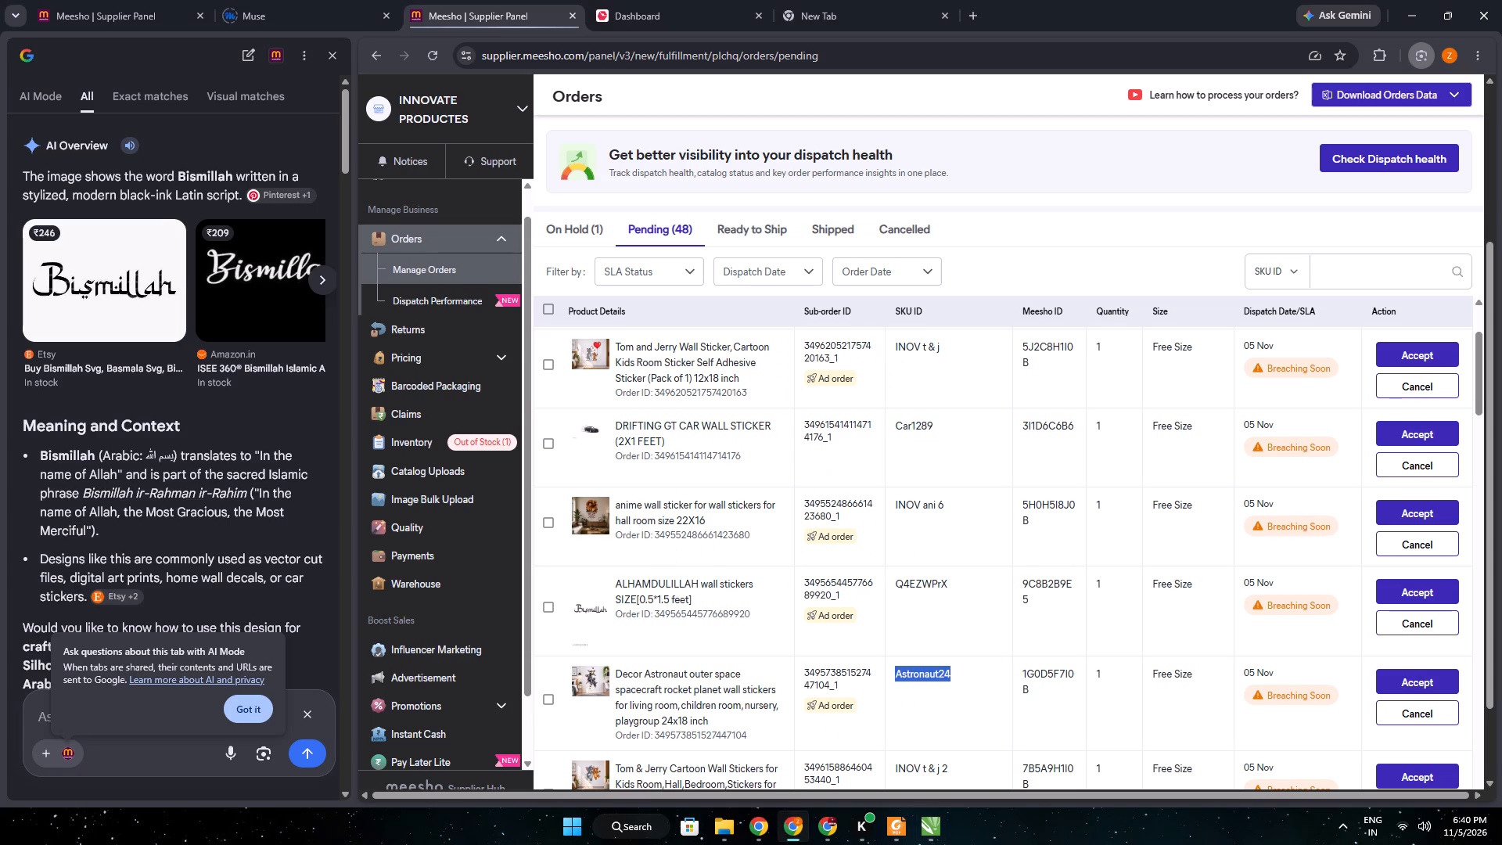
{"action": "double_click", "coordinate": [913, 677]}
{"action": "key", "text": "ctrl+c"}
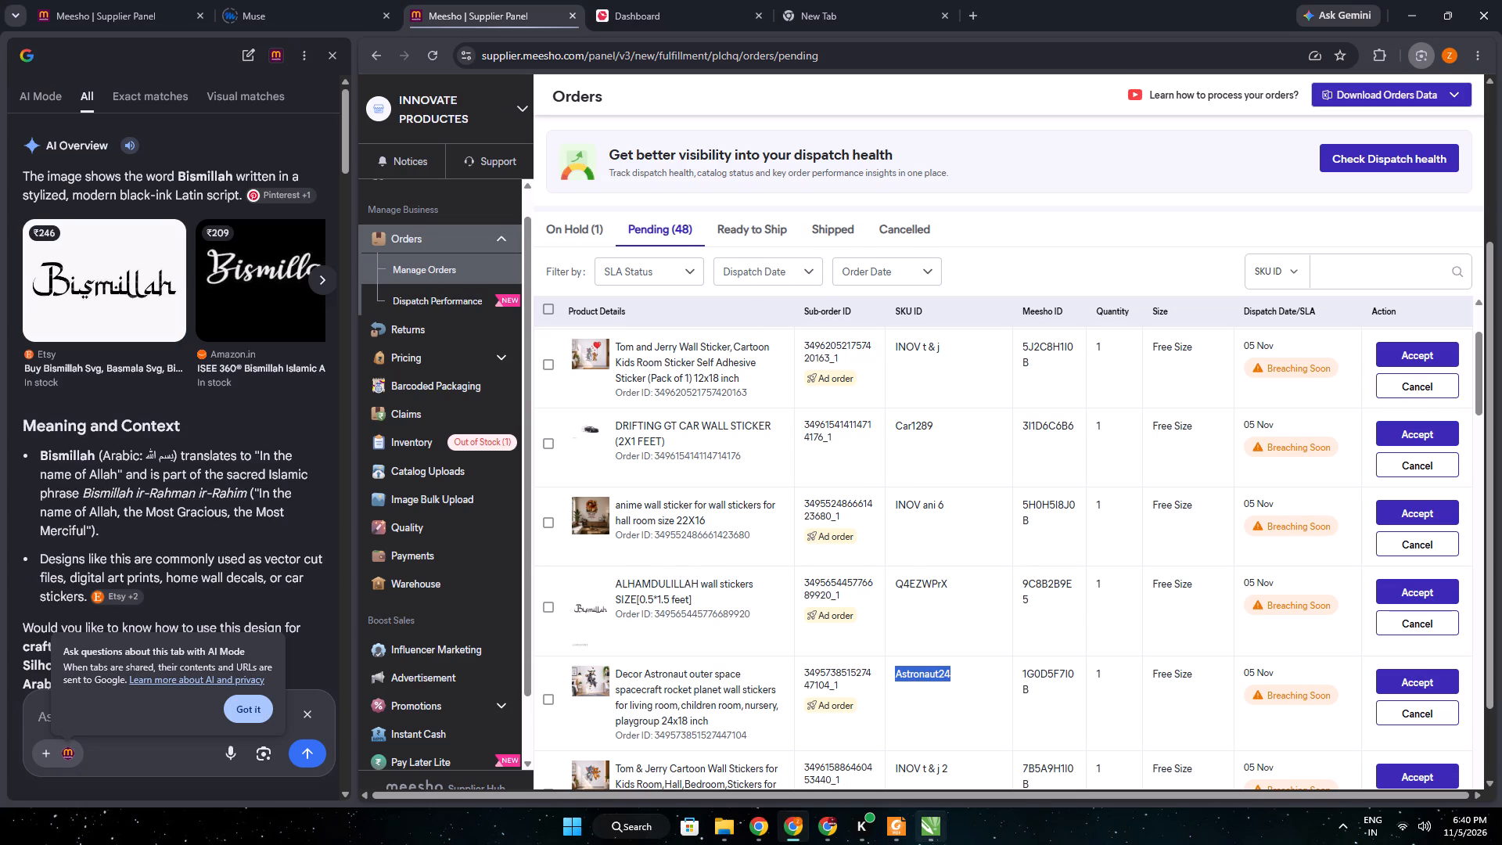
Back in CorelDRAW, add the copied SKU as a text label above "Please Give Us" on the first astronaut sticker.
{"action": "left_click", "coordinate": [929, 822]}
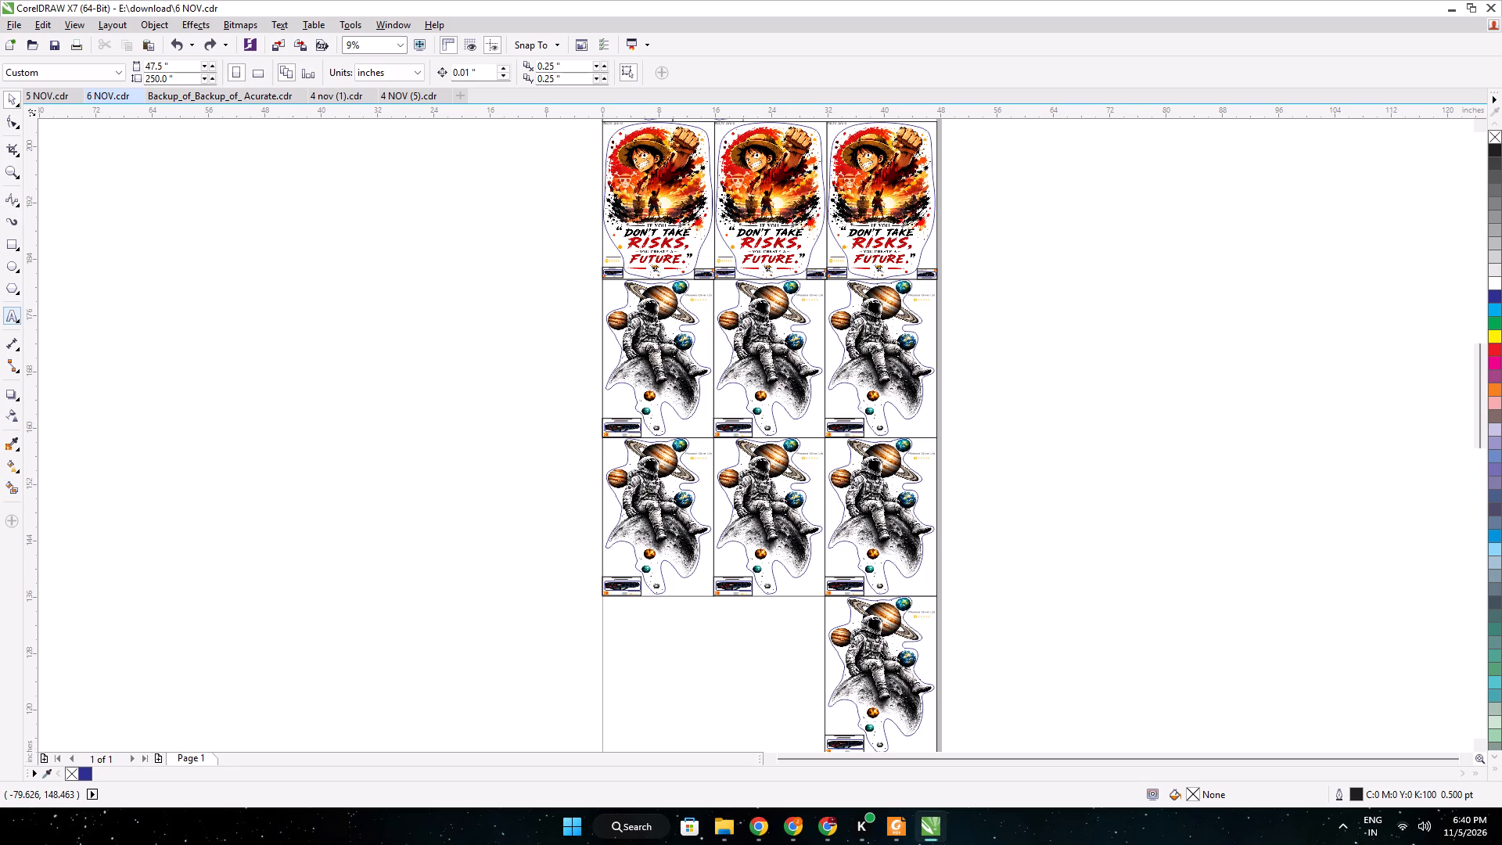
{"action": "left_click", "coordinate": [13, 311]}
{"action": "scroll", "coordinate": [641, 297], "scroll_direction": "up", "scroll_amount": 1}
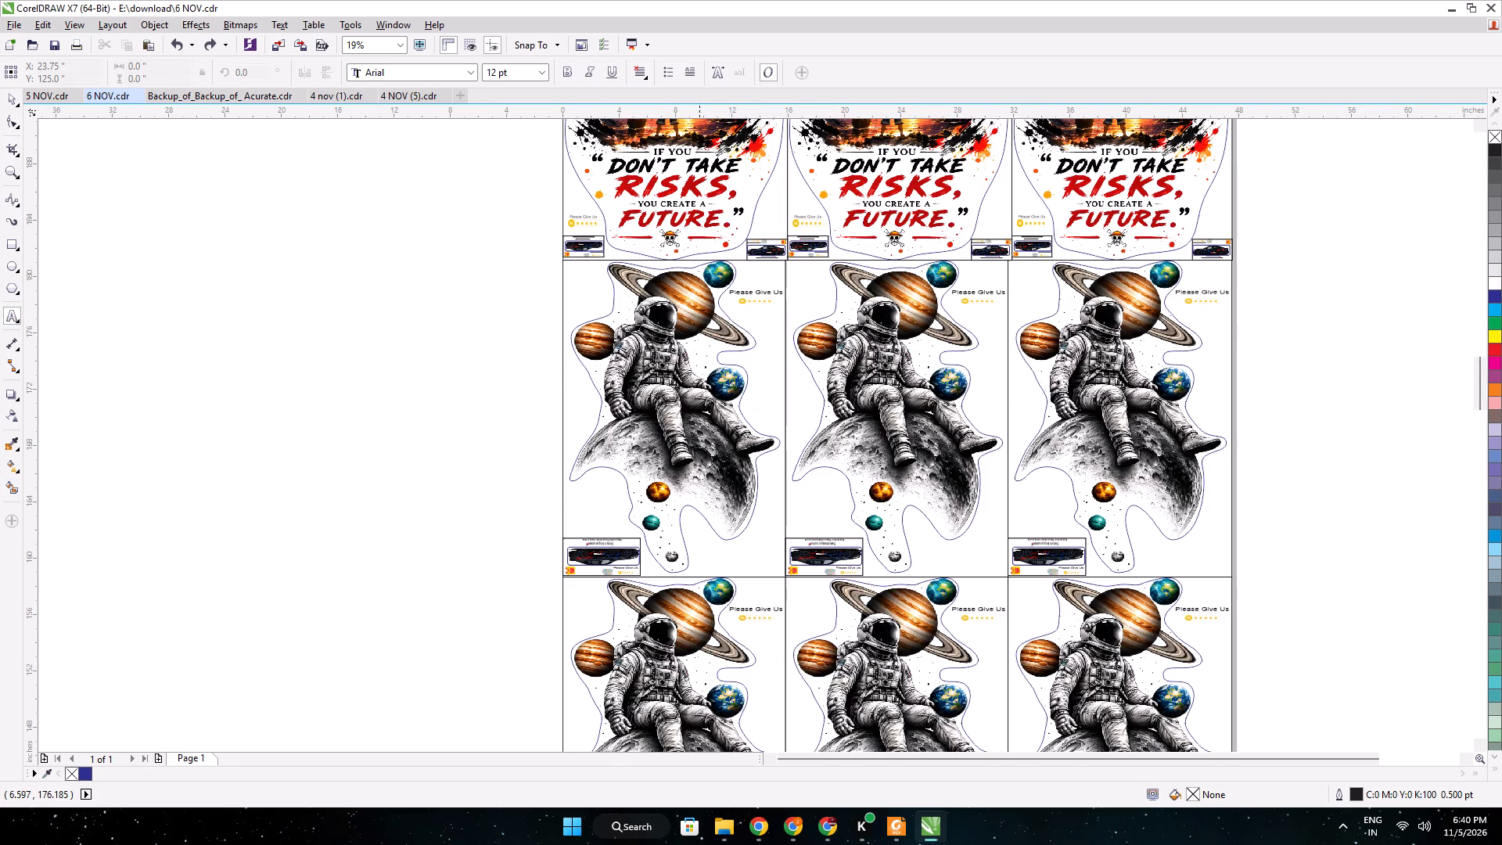
{"action": "scroll", "coordinate": [745, 264], "scroll_direction": "up", "scroll_amount": 2}
{"action": "left_click", "coordinate": [719, 246]}
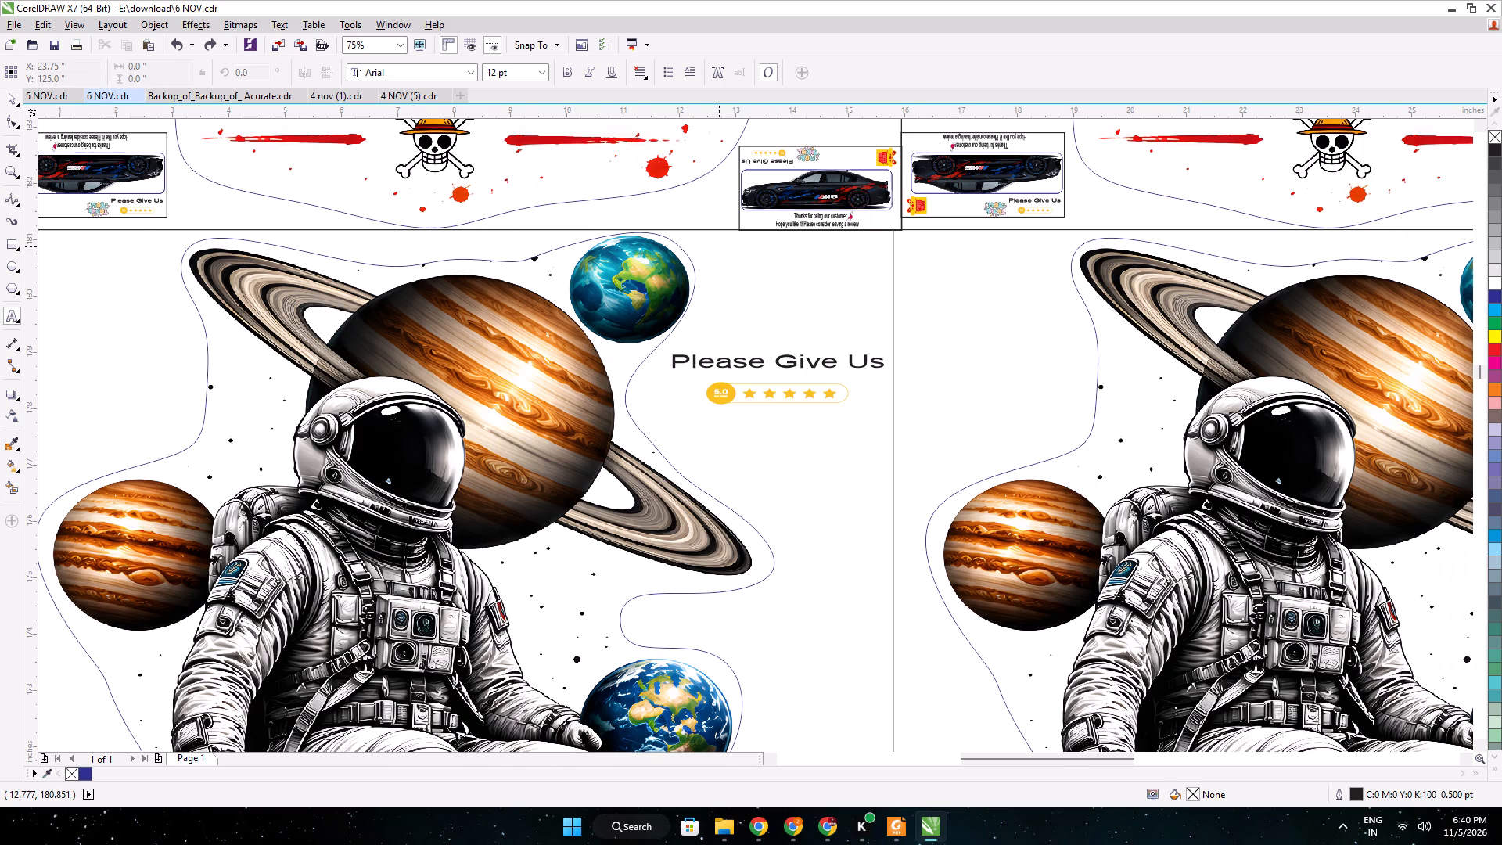
{"action": "left_click", "coordinate": [9, 103]}
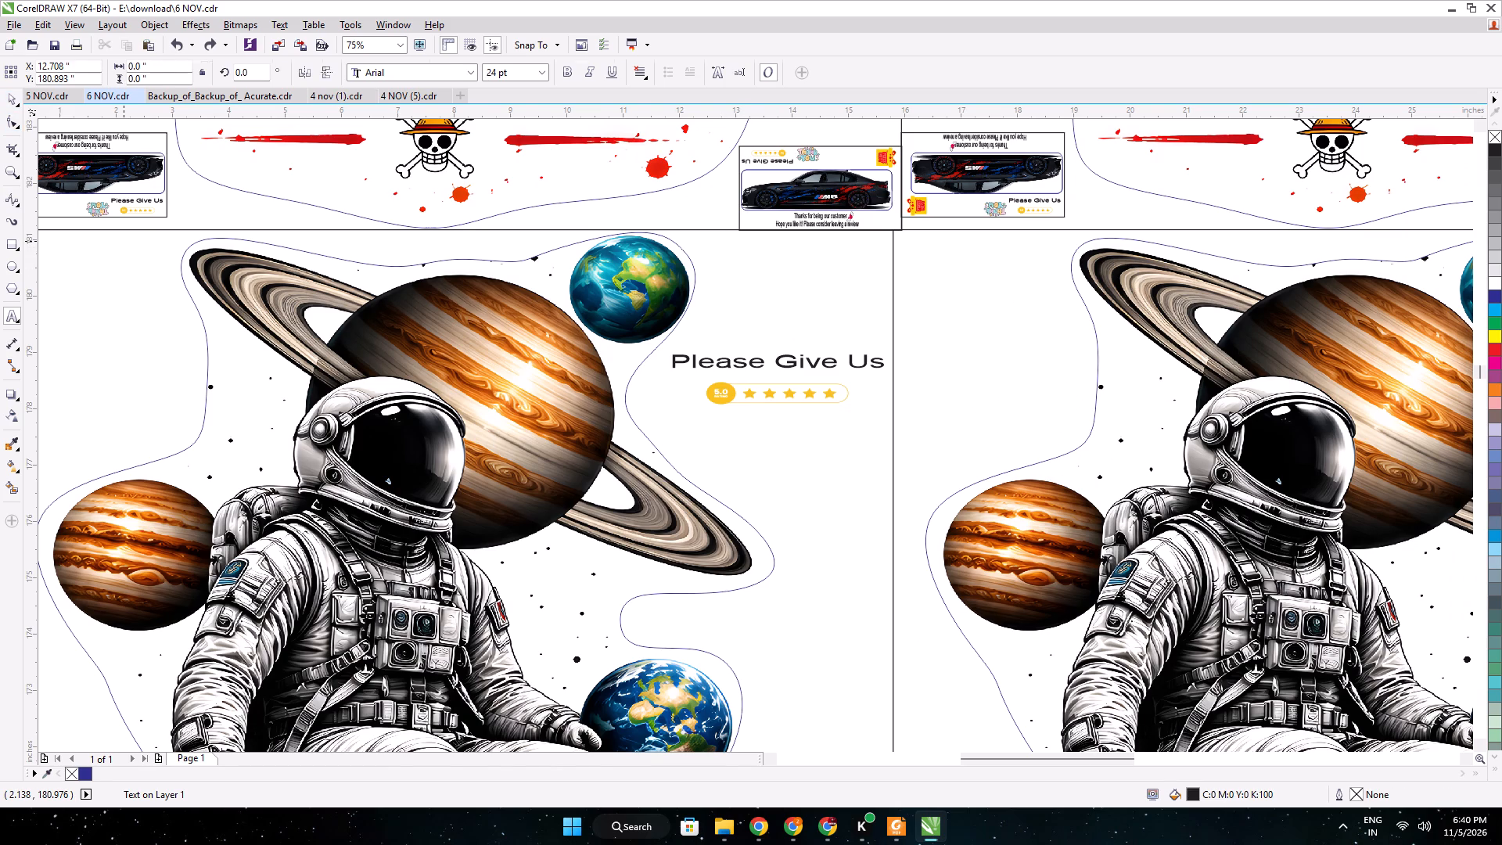
{"action": "left_click", "coordinate": [16, 318]}
{"action": "left_click", "coordinate": [738, 261]}
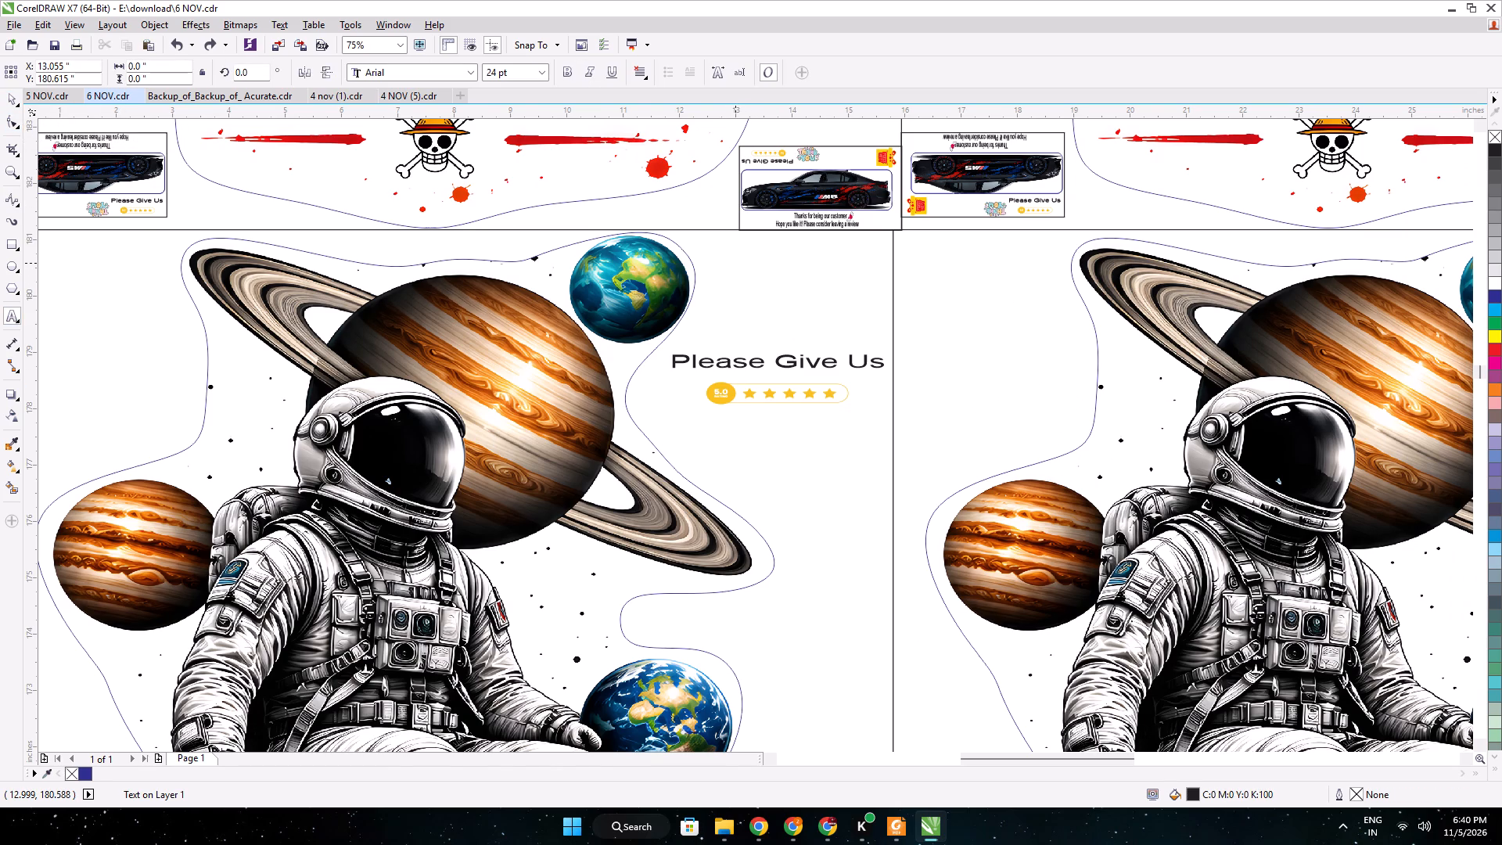
{"action": "key", "text": "ctrl+v"}
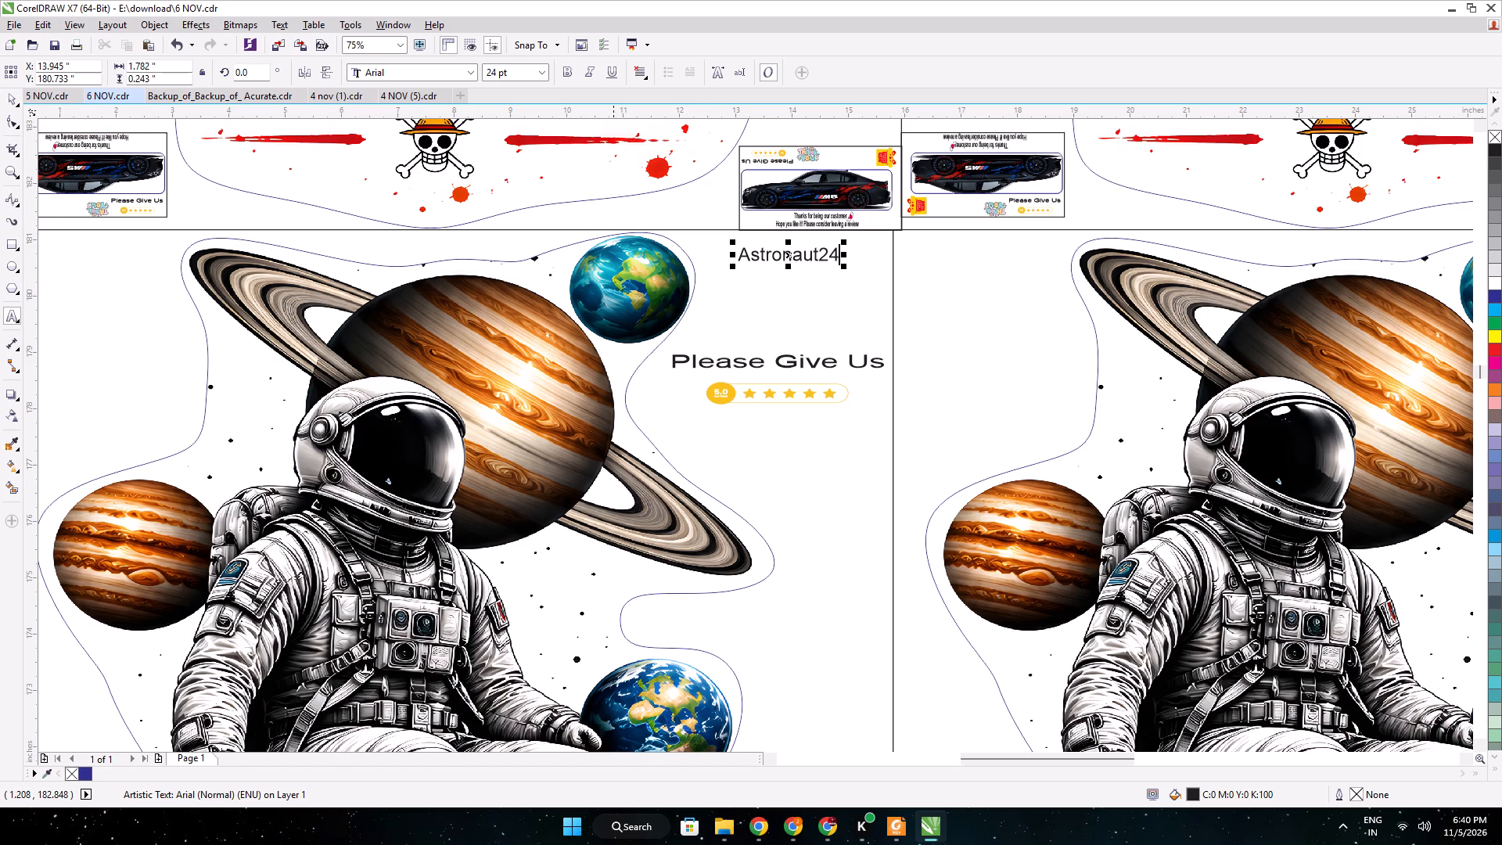
Enlarge the Astronaut24 label to about 3.03 inches wide, filling the space beside the small Earth.
{"action": "left_click", "coordinate": [15, 92]}
{"action": "left_click_drag", "start_coordinate": [848, 266], "coordinate": [895, 295]}
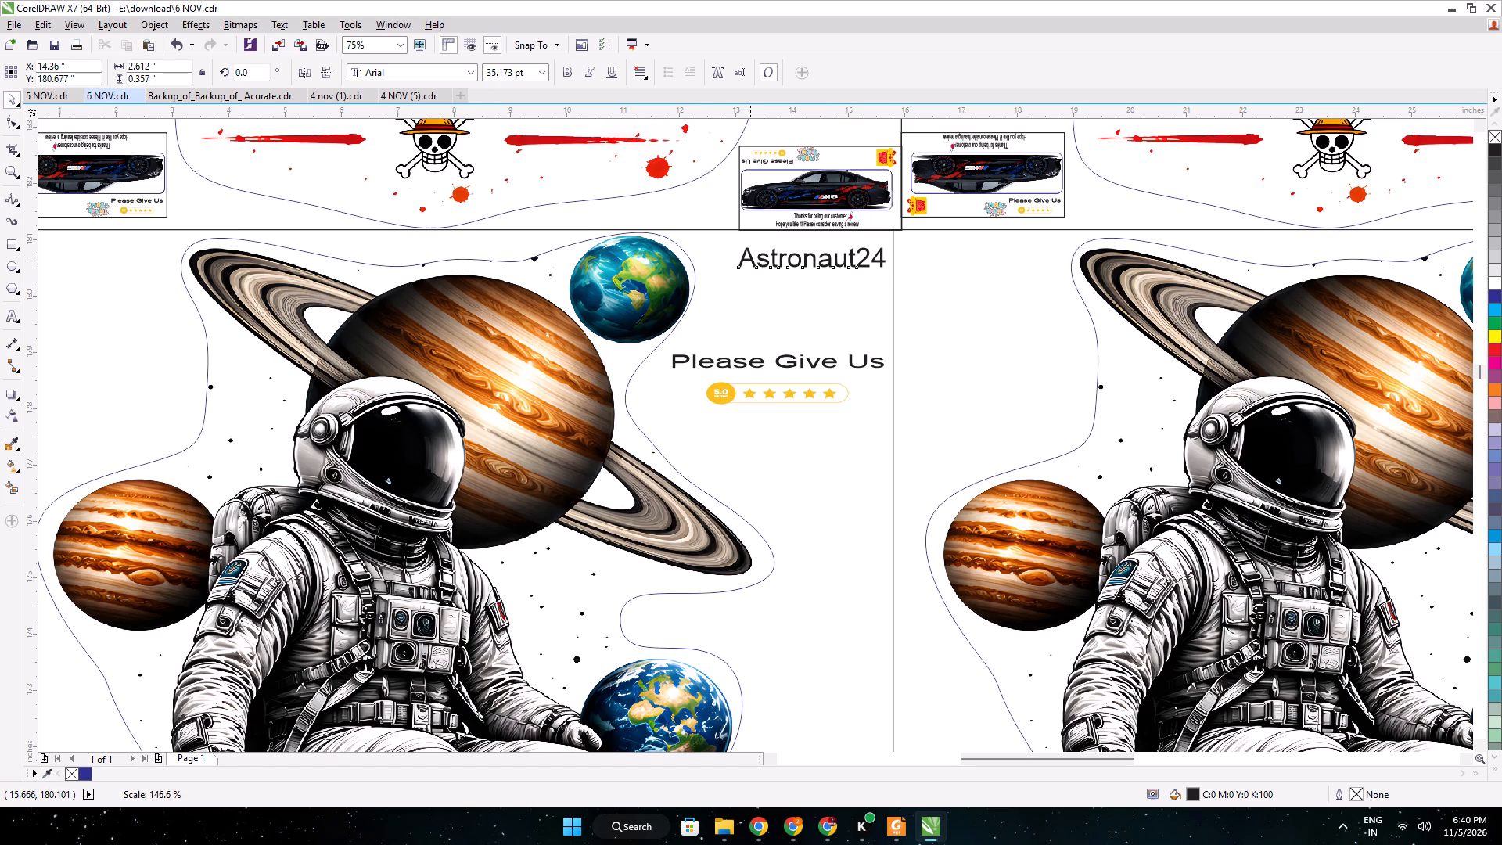
{"action": "left_click_drag", "start_coordinate": [733, 240], "coordinate": [716, 228]}
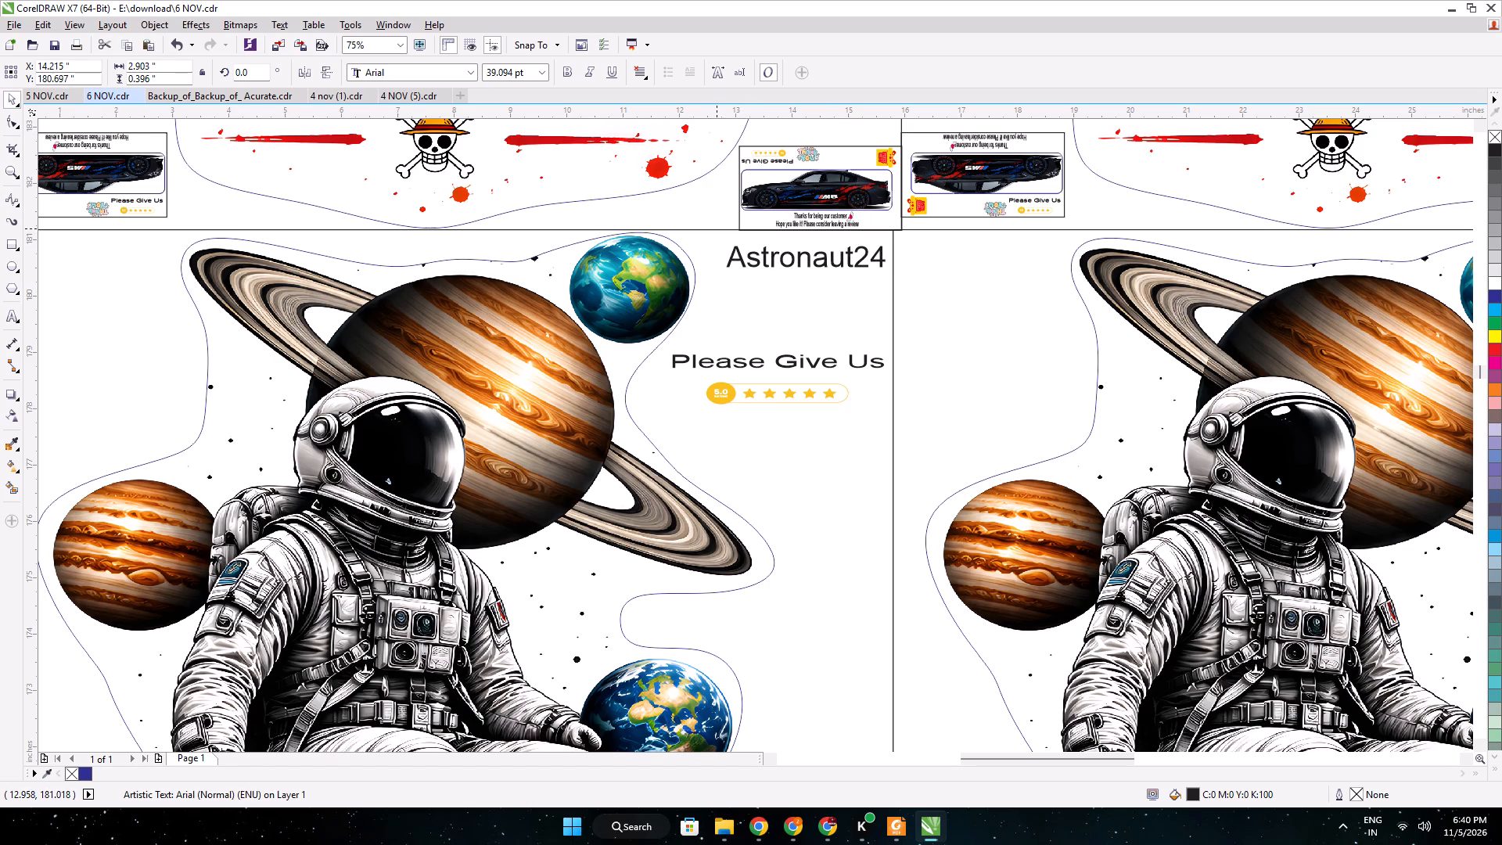
{"action": "left_click_drag", "start_coordinate": [716, 228], "coordinate": [710, 225]}
Duplicate the Astronaut24 label and place the copy above "Please Give Us" on the second sticker of the top astronaut row.
{"action": "middle_click_drag", "start_coordinate": [1008, 282], "coordinate": [774, 336]}
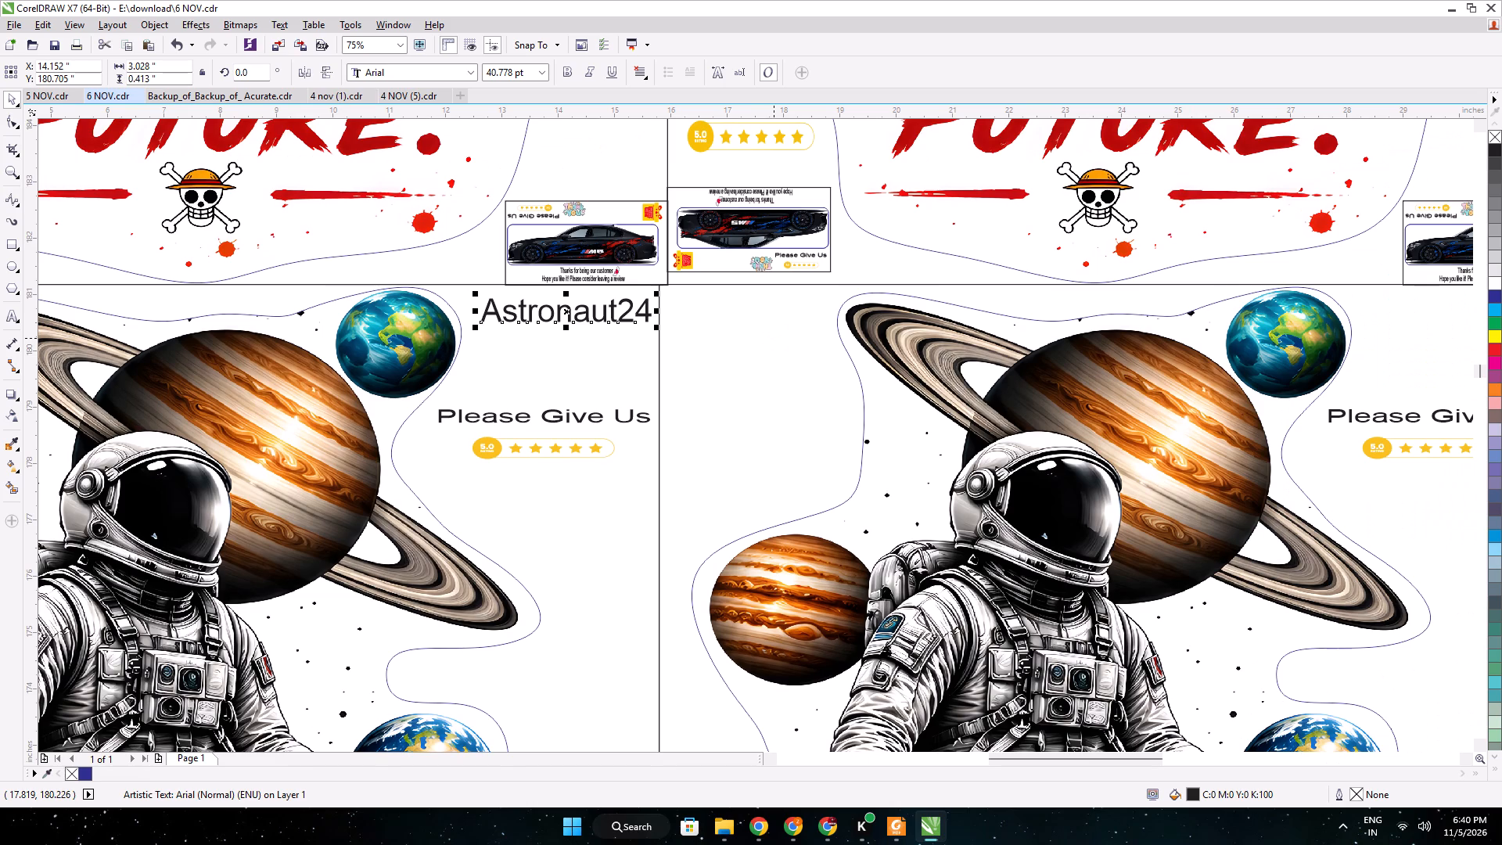
{"action": "key", "text": "ctrl+d"}
{"action": "left_click_drag", "start_coordinate": [584, 295], "coordinate": [818, 354]}
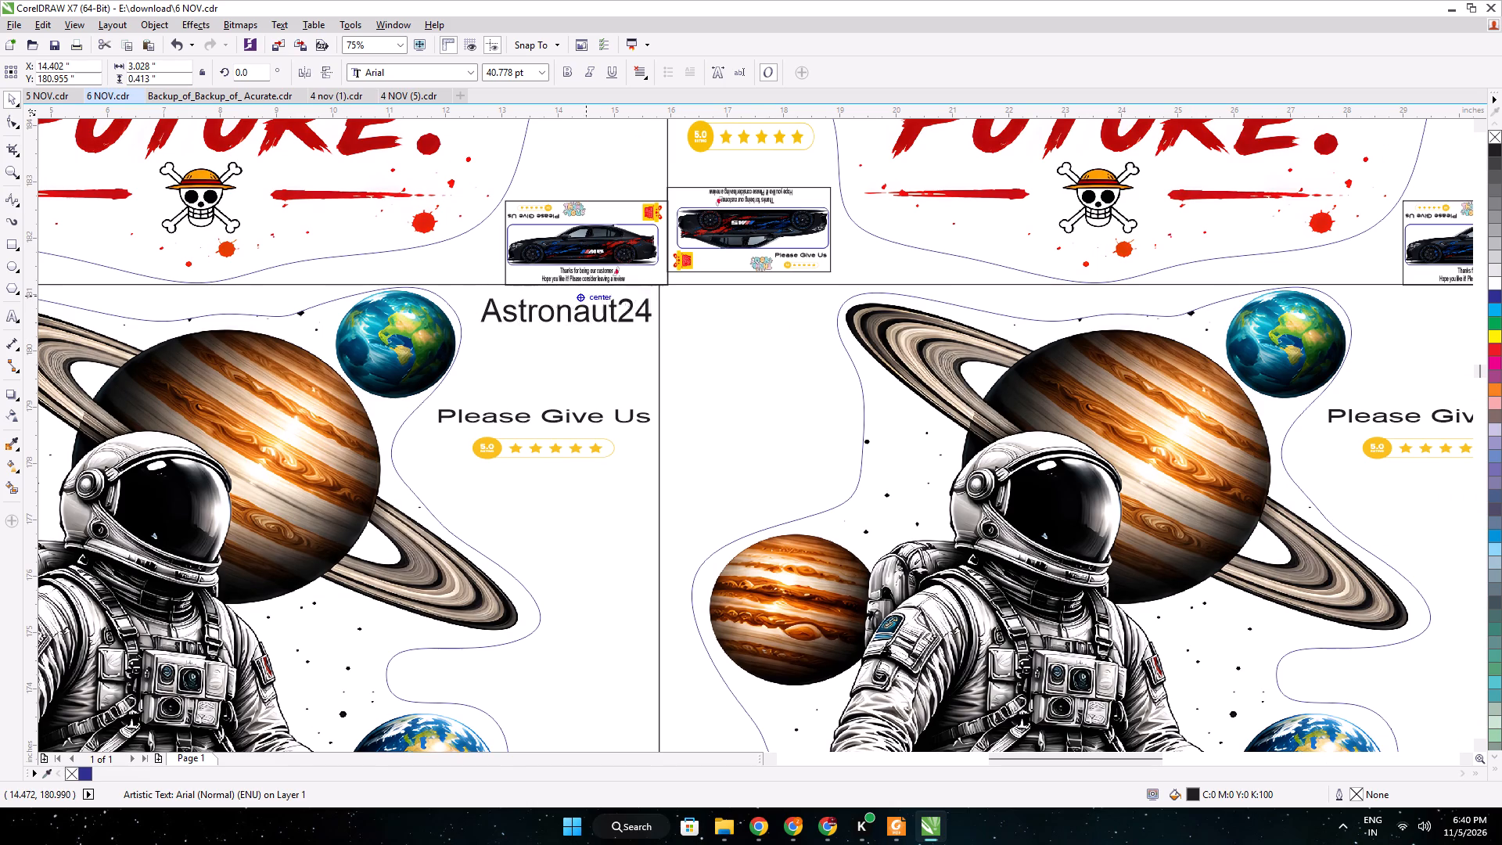
{"action": "left_click_drag", "start_coordinate": [818, 354], "coordinate": [1449, 325]}
Duplicate the Astronaut24 label with the same spacing onto the row's third sticker and nudge it toward the page edge.
{"action": "middle_click_drag", "start_coordinate": [1387, 336], "coordinate": [609, 336]}
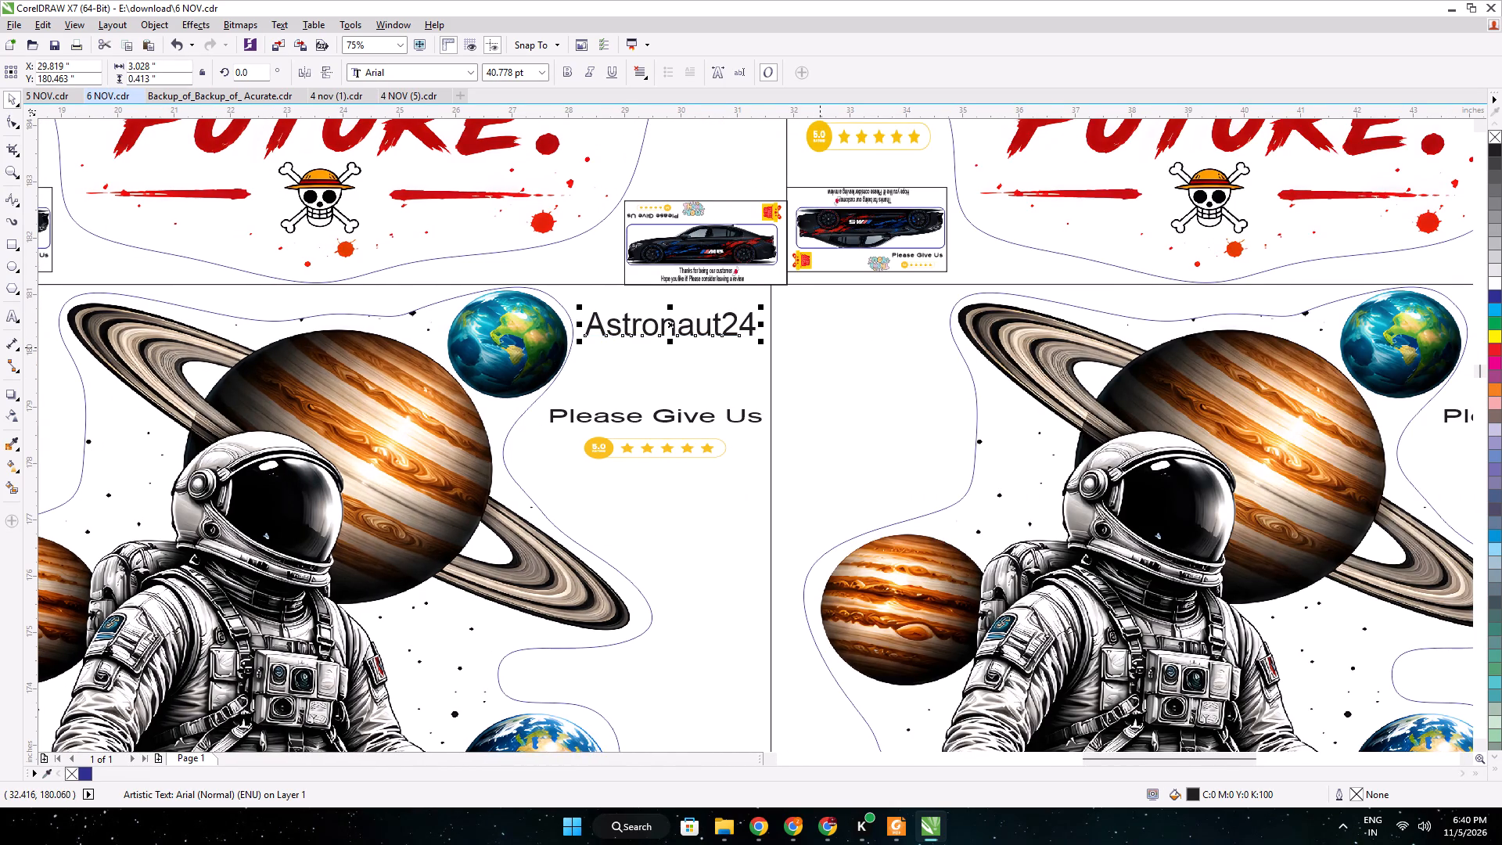
{"action": "key", "text": "ctrl+d"}
{"action": "middle_click_drag", "start_coordinate": [1051, 342], "coordinate": [476, 341]}
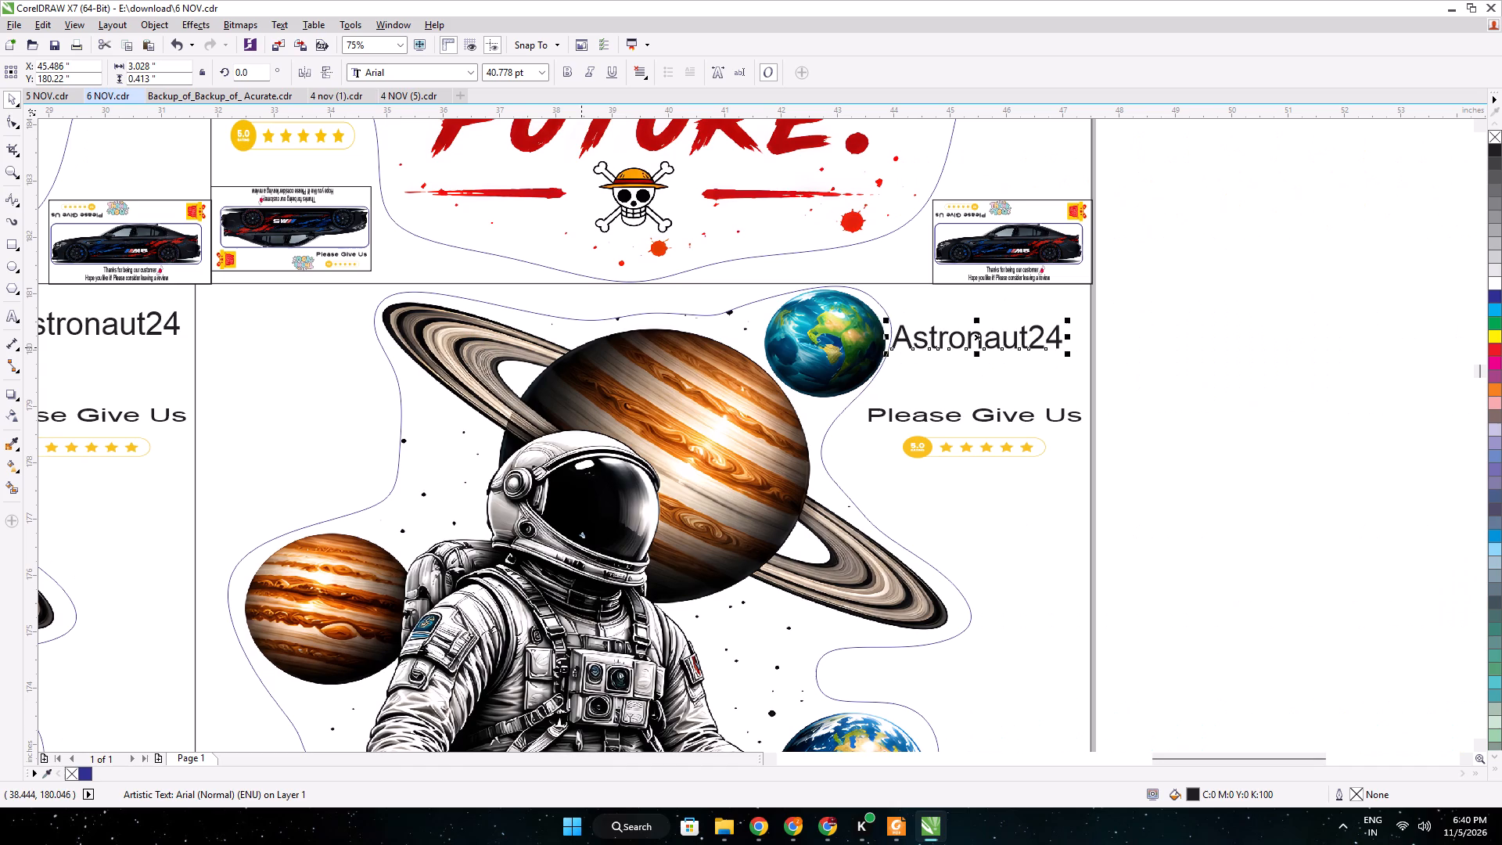
{"action": "key", "text": "Right"}
{"action": "key", "text": "Right"}
{"action": "key", "text": "Right"}
{"action": "key", "text": "Right"}
{"action": "key", "text": "Right"}
{"action": "key", "text": "Right"}
{"action": "key", "text": "Right"}
{"action": "key", "text": "Right"}
Duplicate the Astronaut24 label and place the copy above the rating on the third sticker of the second astronaut row.
{"action": "scroll", "coordinate": [720, 356], "scroll_direction": "down", "scroll_amount": 2}
{"action": "middle_click_drag", "start_coordinate": [742, 431], "coordinate": [778, 347]}
{"action": "key", "text": "ctrl+d"}
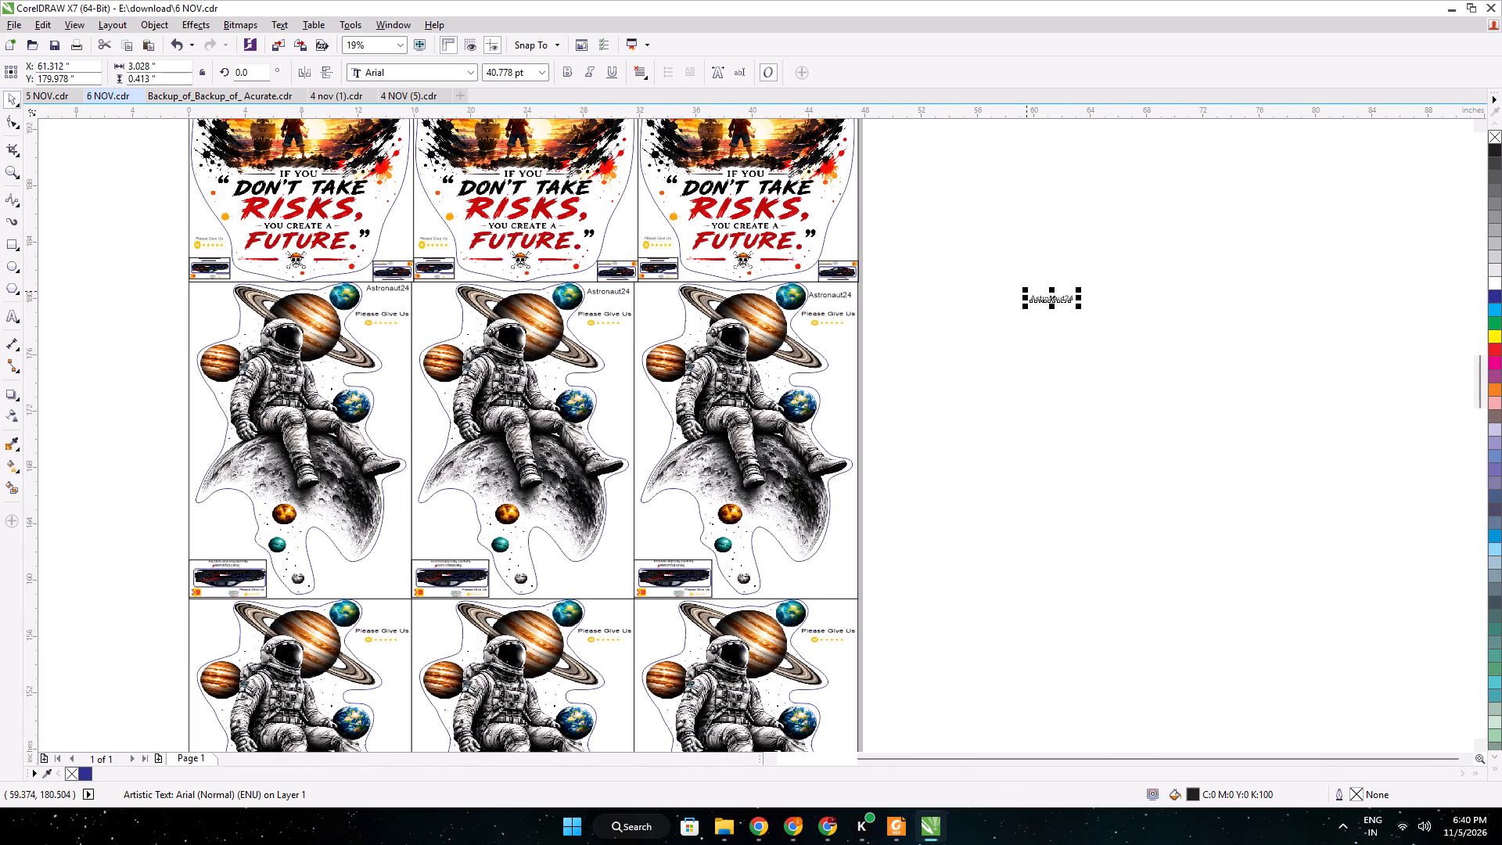
{"action": "left_click_drag", "start_coordinate": [1052, 297], "coordinate": [825, 606]}
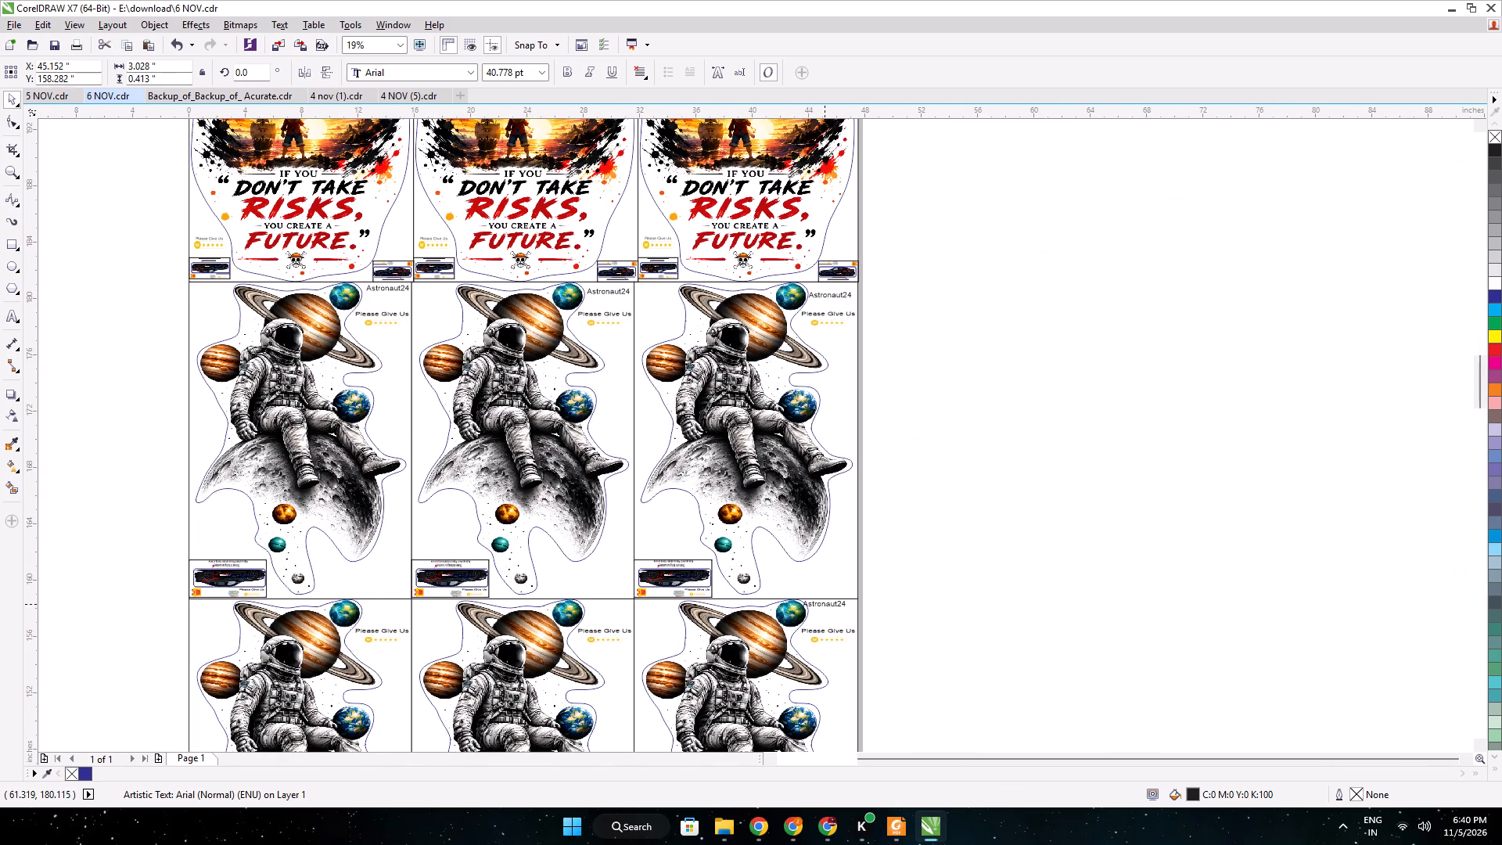
{"action": "left_click_drag", "start_coordinate": [825, 606], "coordinate": [832, 606]}
Duplicate the Astronaut24 label and place the copy above "Please Give Us" on the second sticker of the second astronaut row.
{"action": "middle_click_drag", "start_coordinate": [817, 606], "coordinate": [846, 582]}
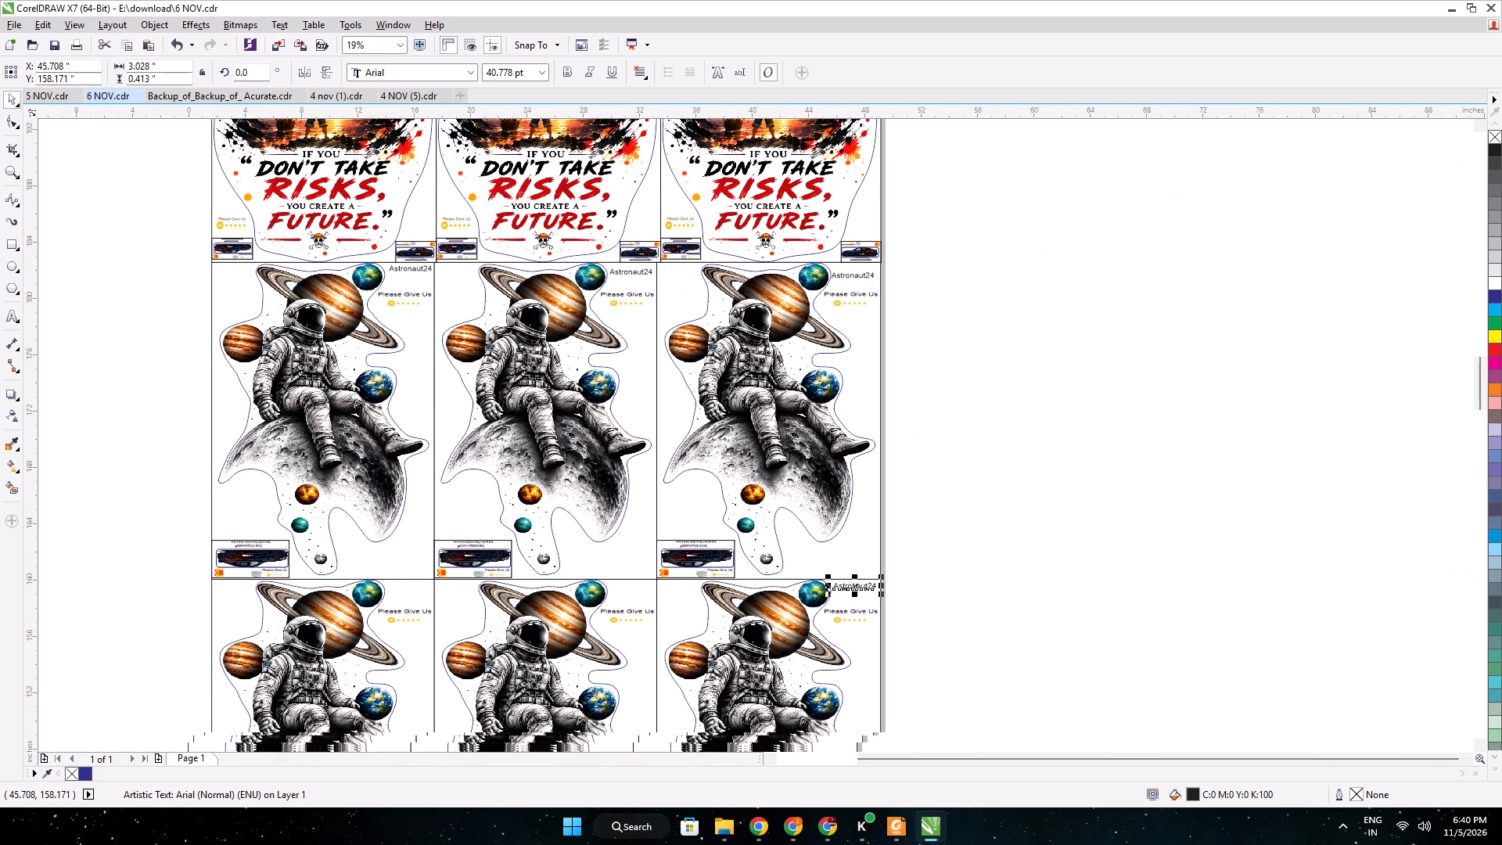
{"action": "middle_click_drag", "start_coordinate": [846, 582], "coordinate": [911, 570]}
{"action": "key", "text": "ctrl+d"}
{"action": "middle_click_drag", "start_coordinate": [815, 592], "coordinate": [948, 347]}
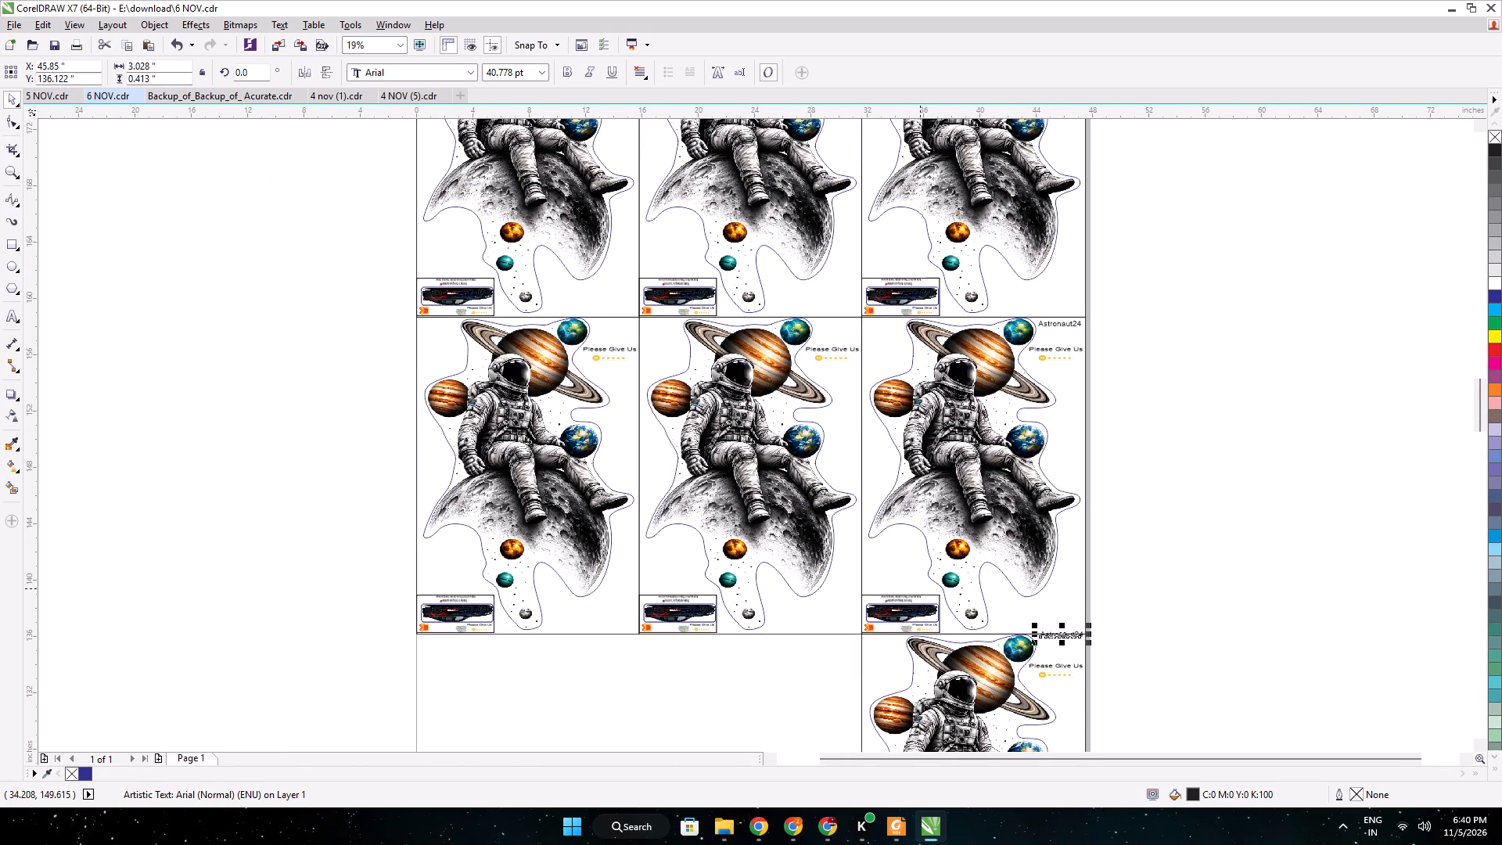
{"action": "left_click_drag", "start_coordinate": [1066, 634], "coordinate": [936, 401]}
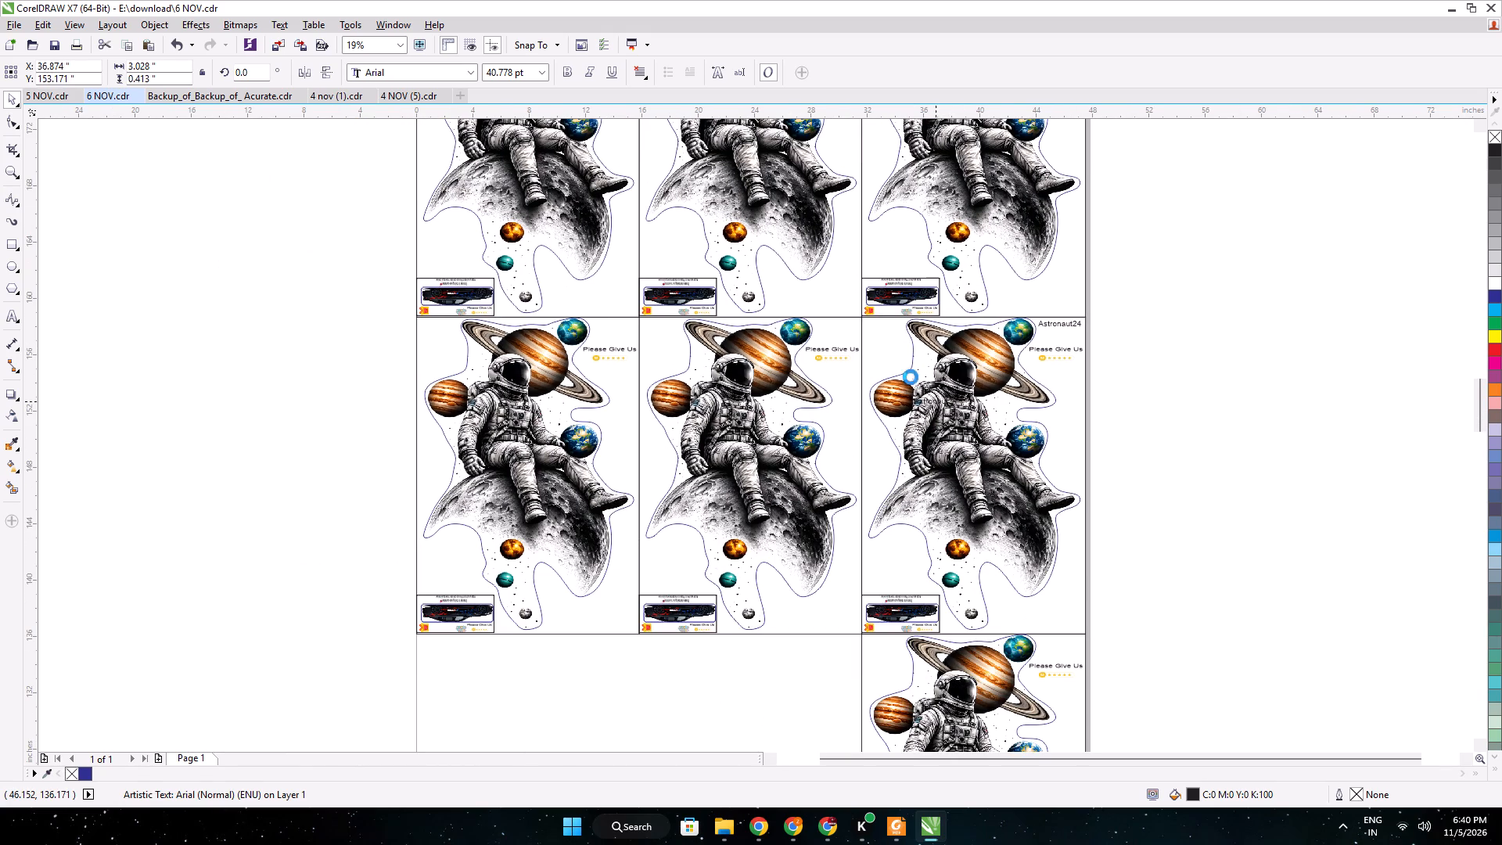
{"action": "left_click", "coordinate": [832, 315]}
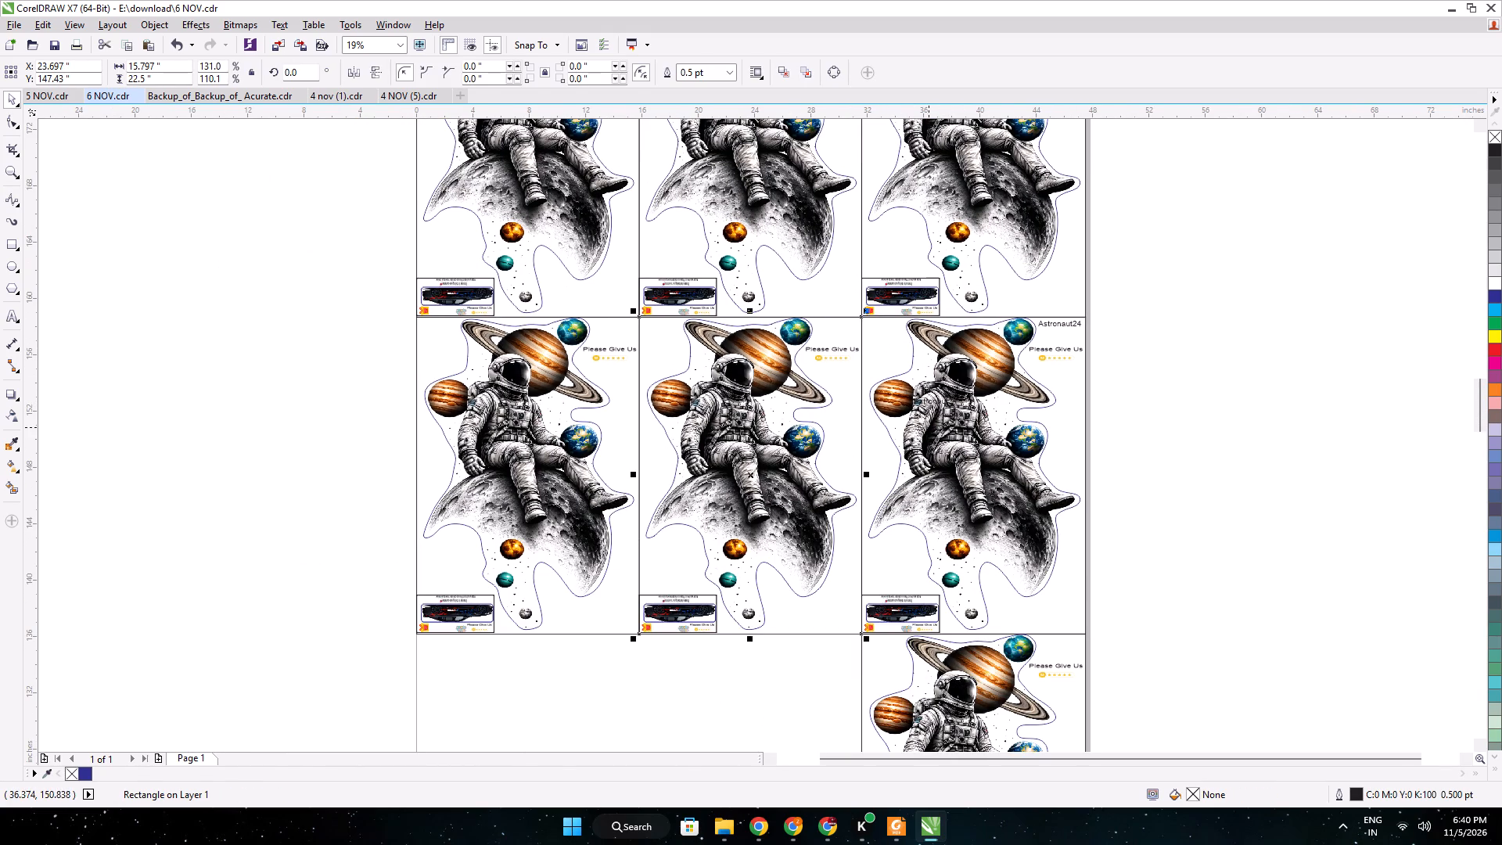
{"action": "scroll", "coordinate": [936, 420], "scroll_direction": "up", "scroll_amount": 1}
{"action": "left_click", "coordinate": [913, 384]}
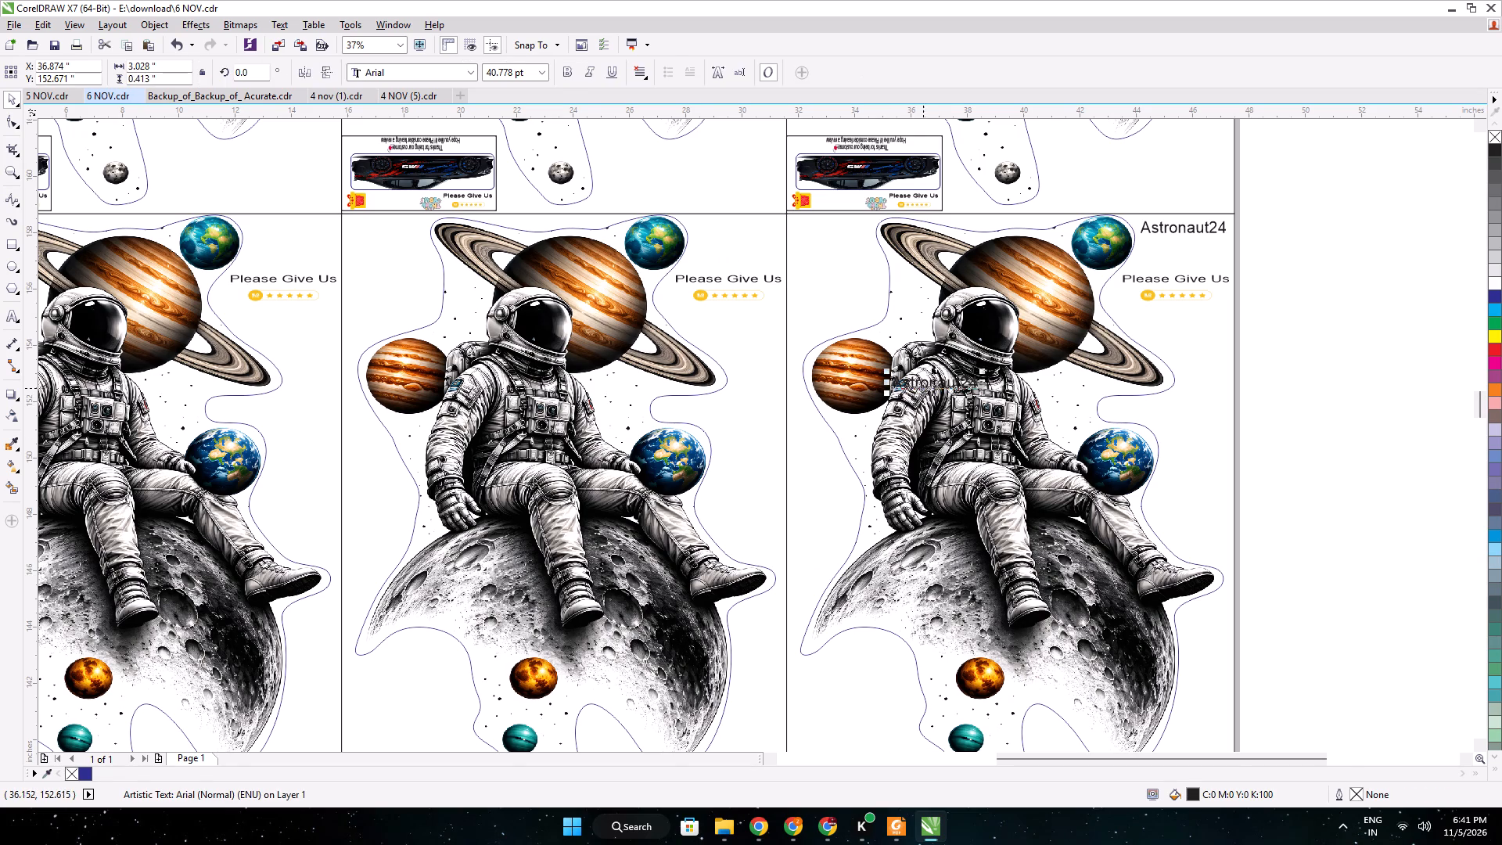
{"action": "left_click_drag", "start_coordinate": [936, 383], "coordinate": [740, 230]}
Duplicate the Astronaut24 label and place the copy above "Please Give Us" on the first sticker of the second astronaut row.
{"action": "middle_click_drag", "start_coordinate": [766, 238], "coordinate": [1221, 346]}
{"action": "key", "text": "ctrl+d"}
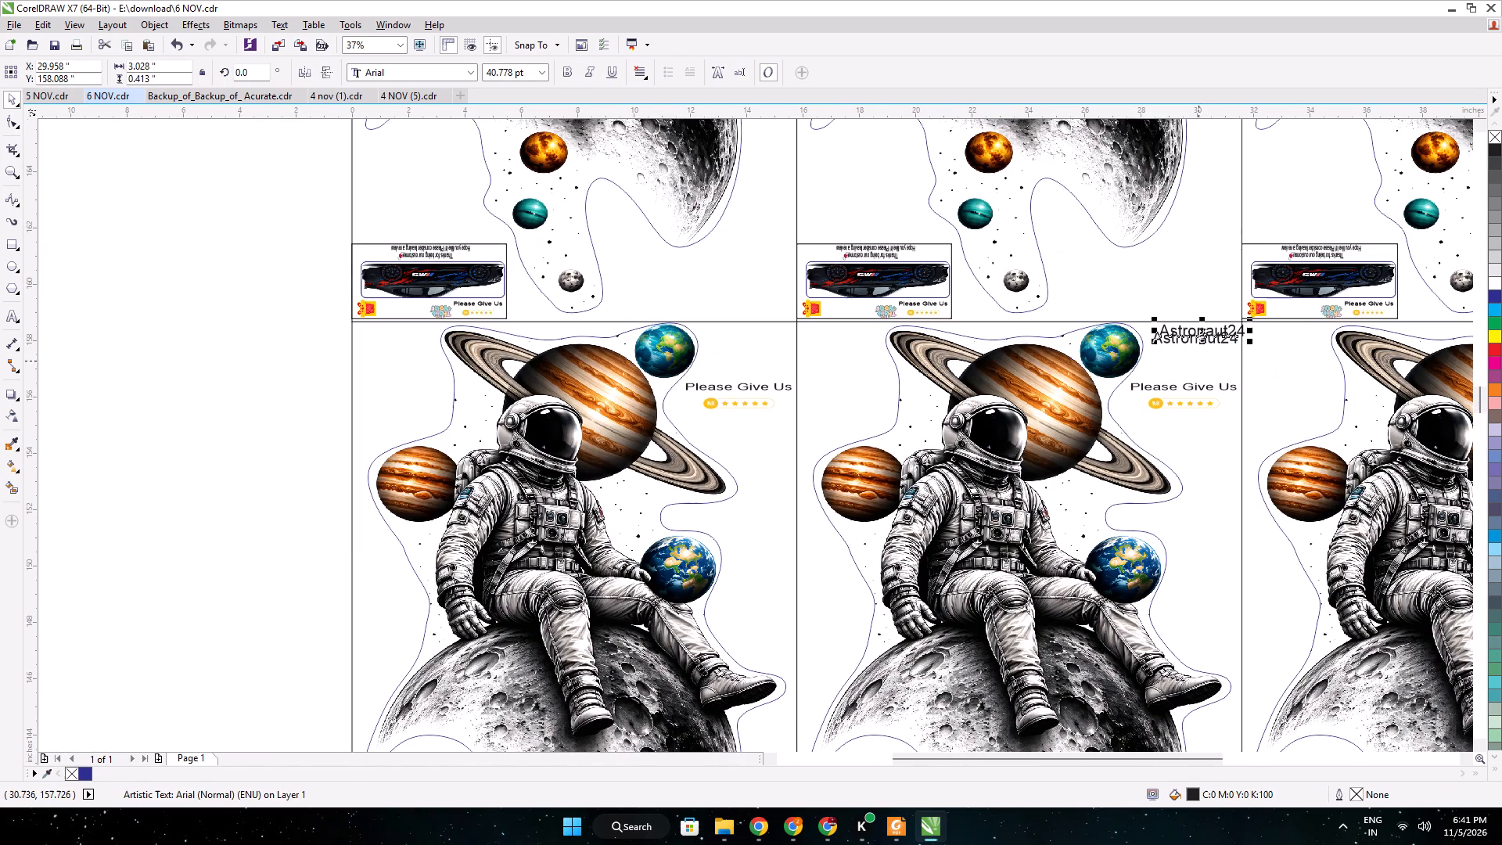
{"action": "left_click_drag", "start_coordinate": [1198, 329], "coordinate": [761, 394]}
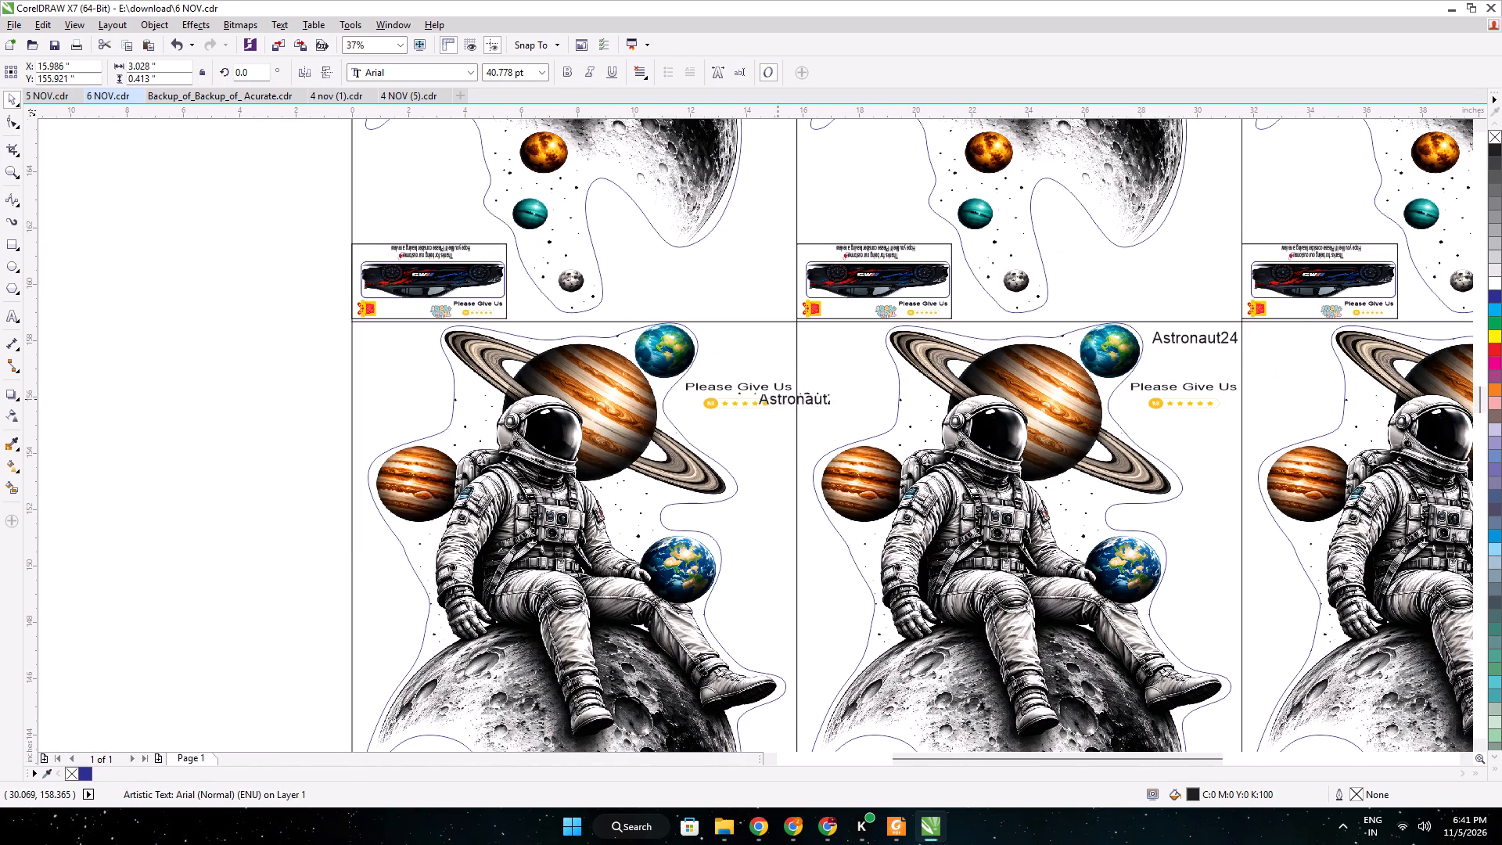
{"action": "left_click_drag", "start_coordinate": [761, 394], "coordinate": [742, 351]}
Duplicate the Astronaut24 label and place the copy beside the small Earth on the lone astronaut sticker in the third row.
{"action": "scroll", "coordinate": [790, 350], "scroll_direction": "down", "scroll_amount": 3}
{"action": "middle_click_drag", "start_coordinate": [800, 354], "coordinate": [800, 399]}
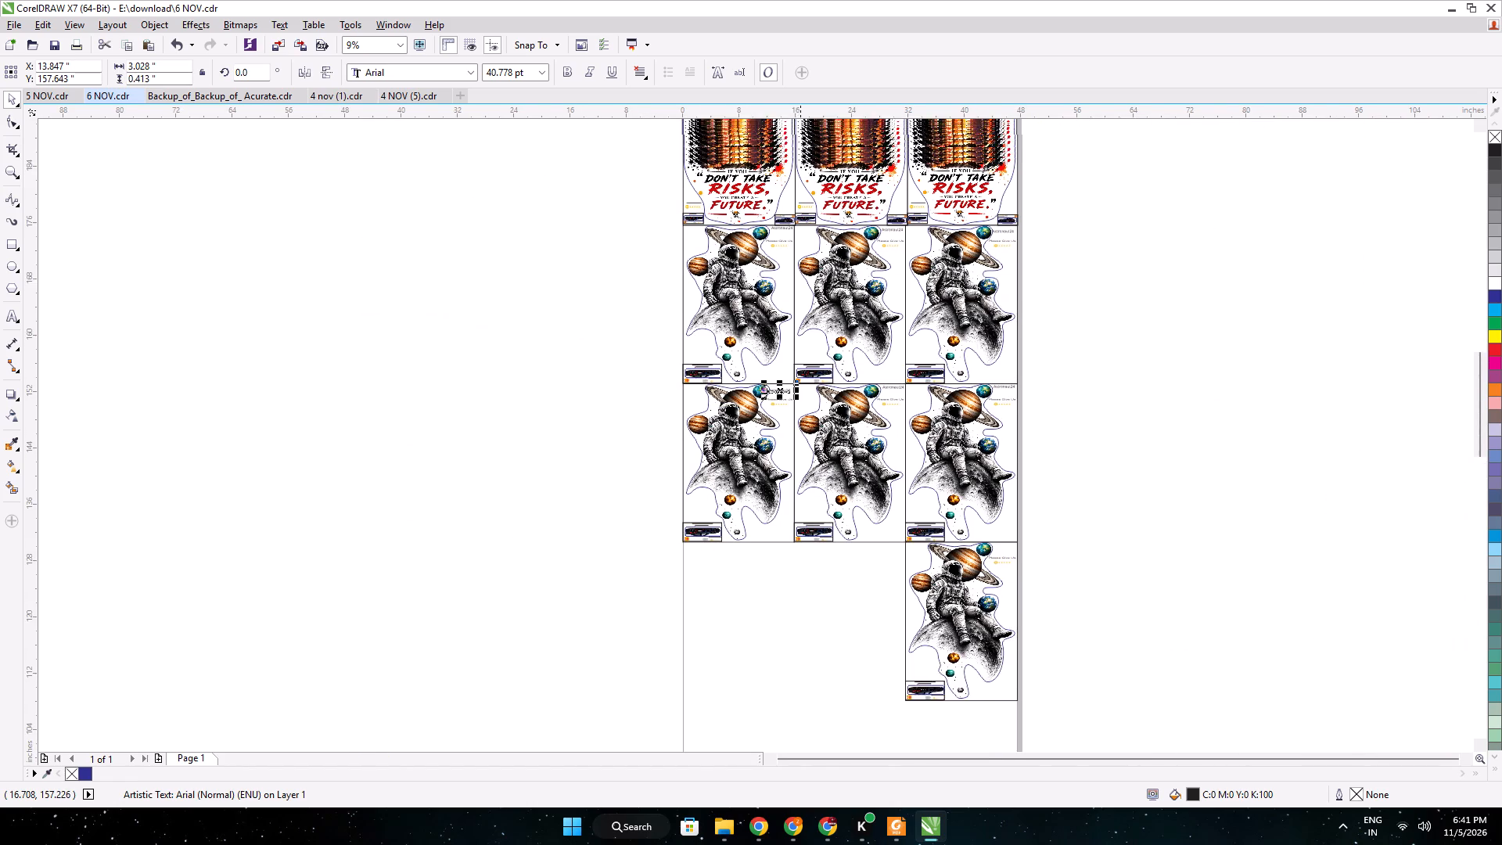
{"action": "middle_click_drag", "start_coordinate": [800, 399], "coordinate": [807, 435]}
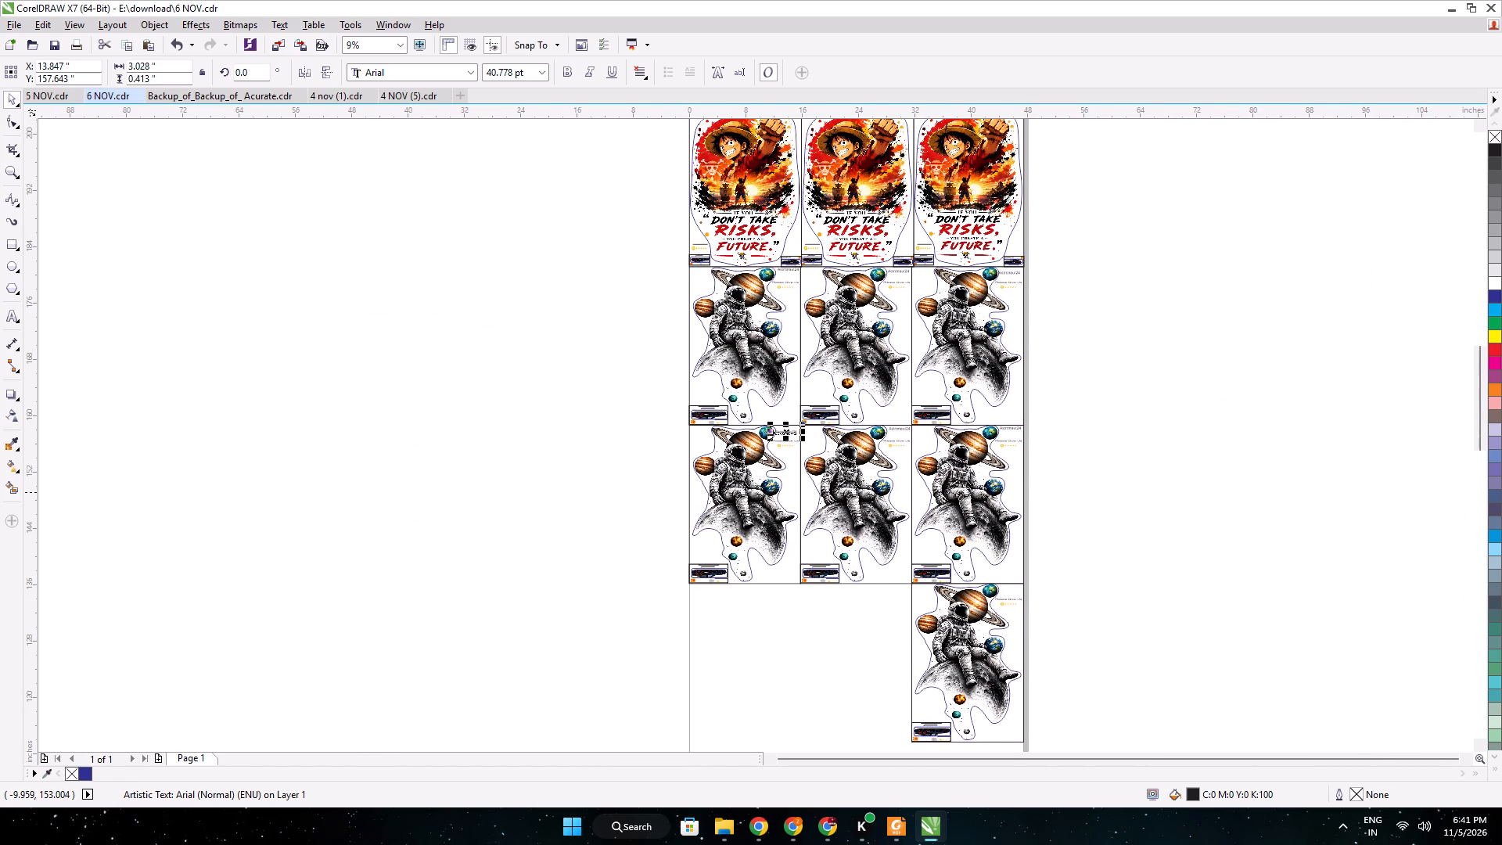
{"action": "key", "text": "ctrl+d"}
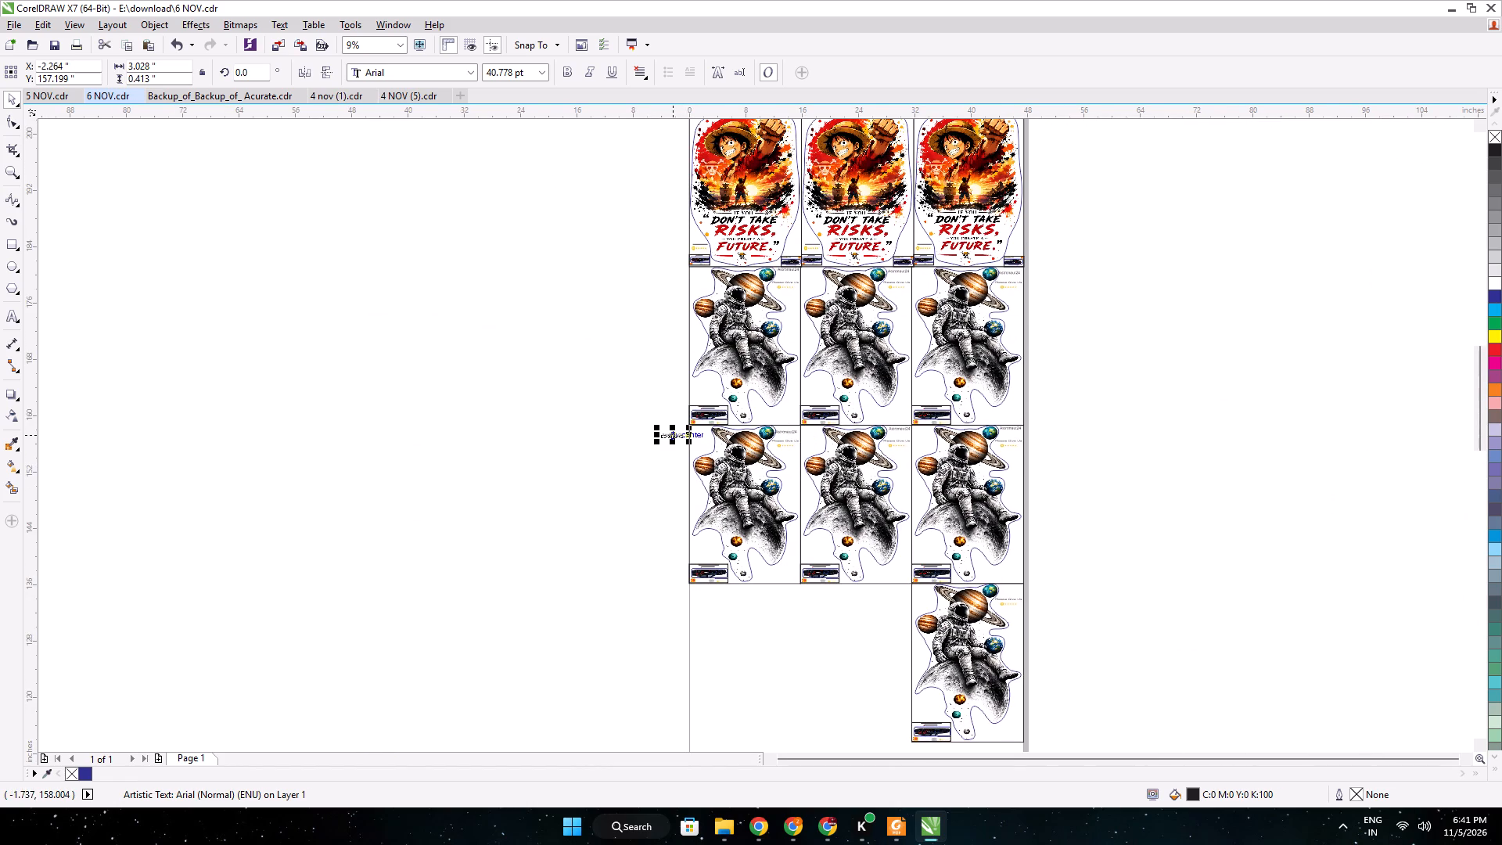
{"action": "left_click_drag", "start_coordinate": [673, 434], "coordinate": [1011, 591]}
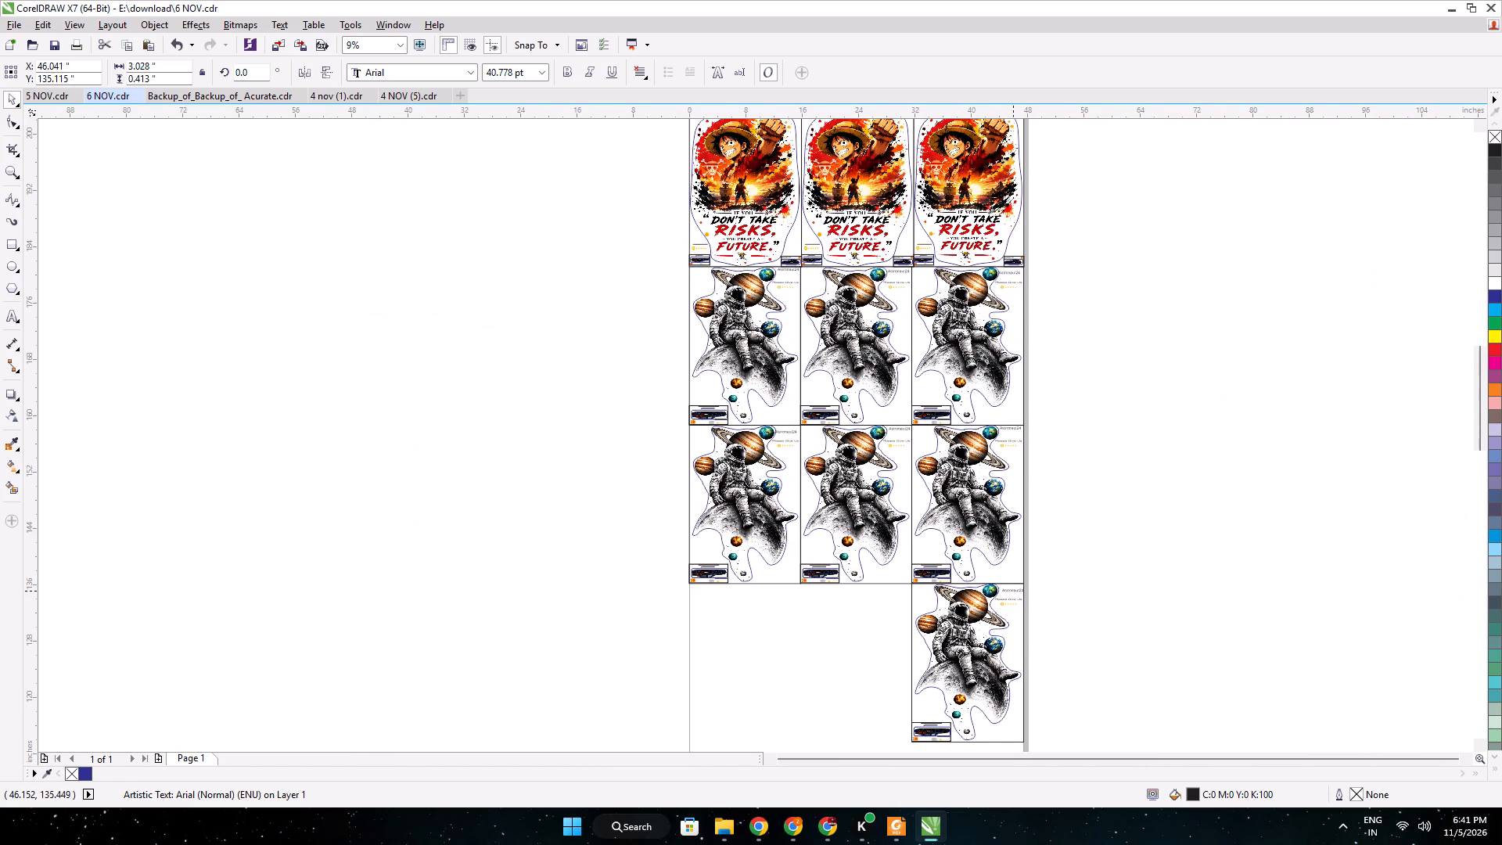
{"action": "left_click_drag", "start_coordinate": [1011, 591], "coordinate": [1010, 591]}
Shift the lone sticker's Astronaut24 label up and slightly right, to about X 45.74, Y 135.77 inches, near the sticker's top edge.
{"action": "scroll", "coordinate": [1010, 591], "scroll_direction": "up", "scroll_amount": 4}
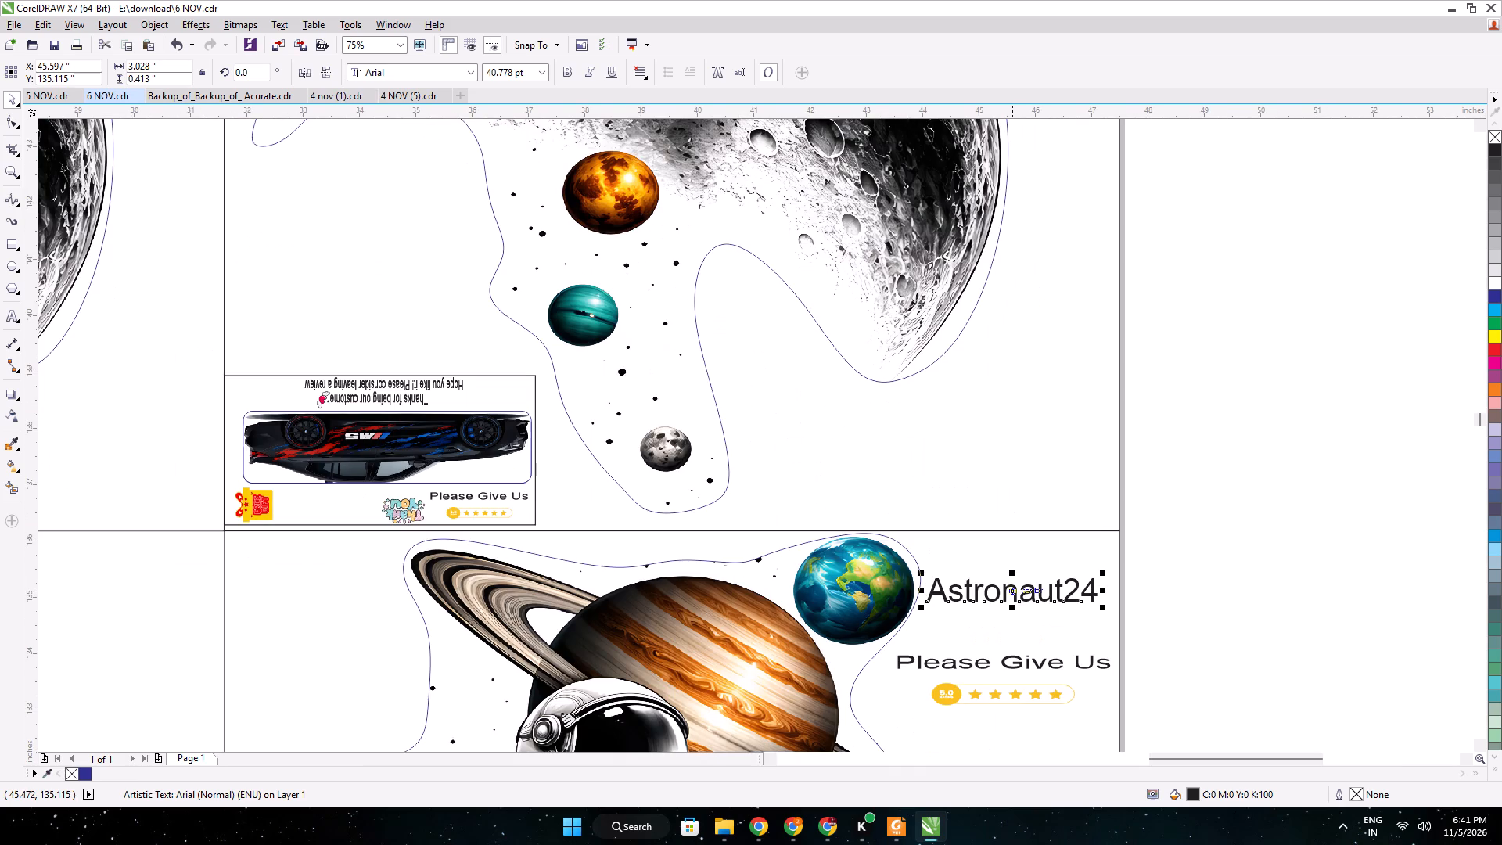
{"action": "key", "text": "Right"}
{"action": "key", "text": "Right"}
{"action": "key", "text": "Right"}
{"action": "key", "text": "Right"}
{"action": "key", "text": "Up"}
{"action": "key", "text": "Right"}
{"action": "key", "text": "Right"}
{"action": "key", "text": "Up"}
{"action": "key", "text": "Right"}
{"action": "key", "text": "Up"}
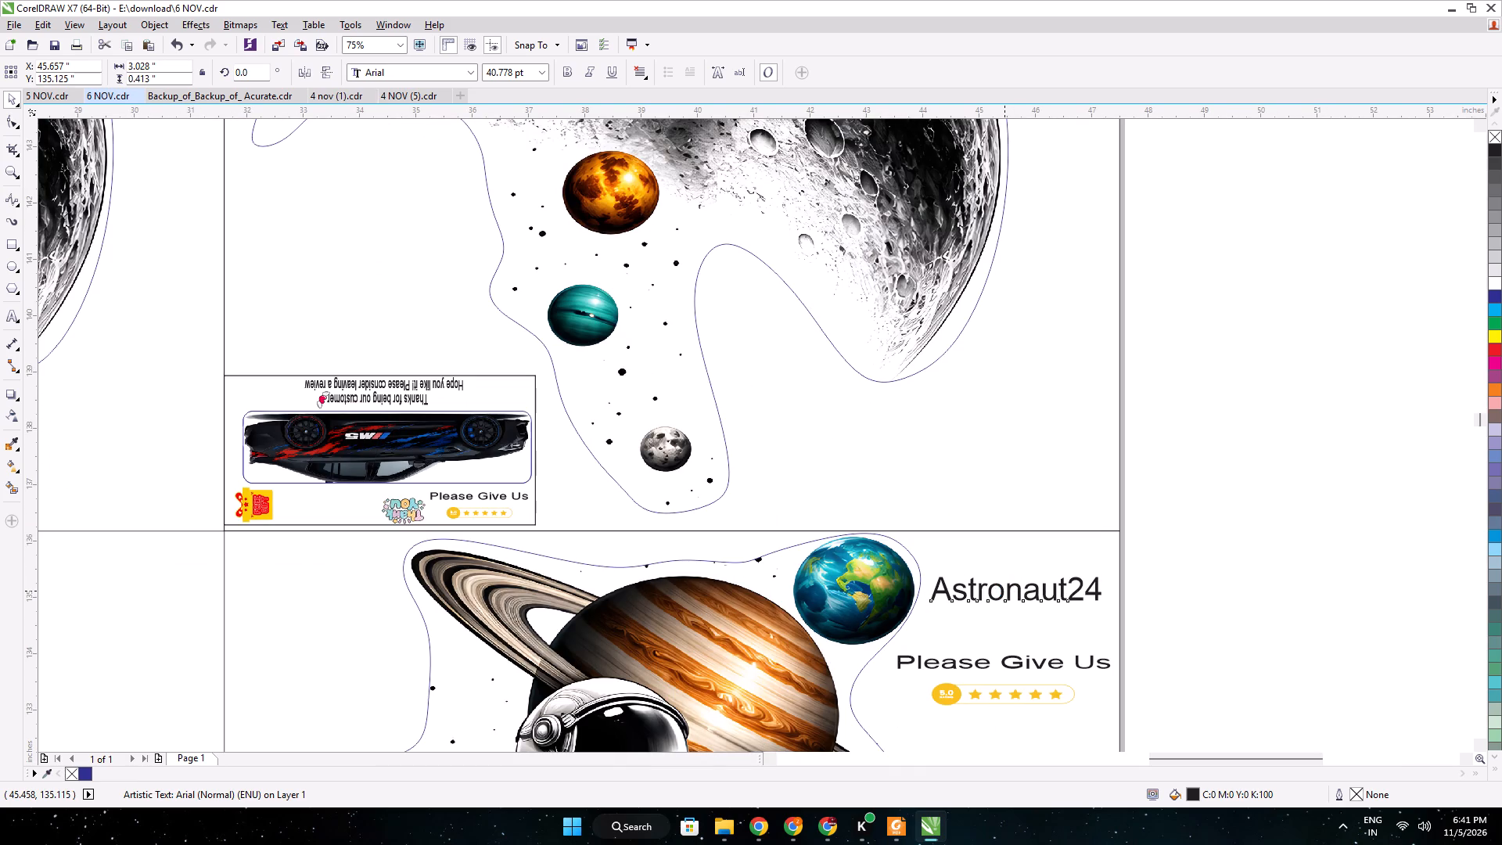
{"action": "key", "text": "Right"}
{"action": "key", "text": "Up"}
{"action": "key", "text": "Up"}
{"action": "key", "text": "Up"}
{"action": "key", "text": "Up"}
{"action": "key", "text": "Up"}
{"action": "key", "text": "Up"}
{"action": "key", "text": "Up"}
{"action": "key", "text": "Up"}
{"action": "key", "text": "Up"}
{"action": "key", "text": "Up"}
{"action": "key", "text": "Up"}
{"action": "key", "text": "Up"}
{"action": "key", "text": "Up"}
{"action": "key", "text": "Up"}
{"action": "key", "text": "Up"}
{"action": "key", "text": "Up"}
{"action": "key", "text": "Up"}
{"action": "key", "text": "Up"}
{"action": "key", "text": "Up"}
{"action": "key", "text": "Up"}
{"action": "key", "text": "Up"}
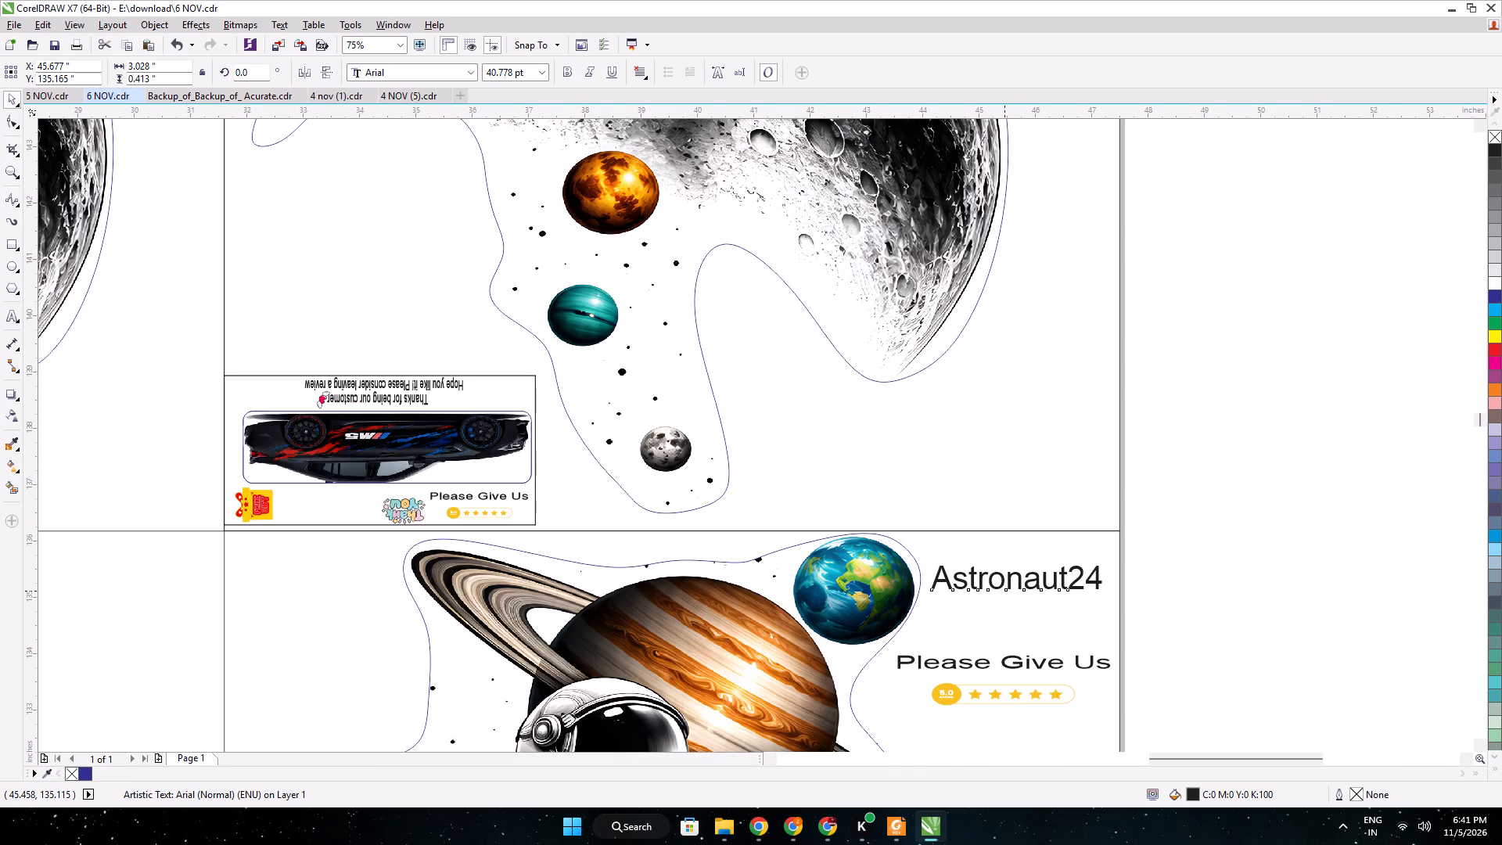
{"action": "scroll", "coordinate": [1004, 591], "scroll_direction": "up", "scroll_amount": 1}
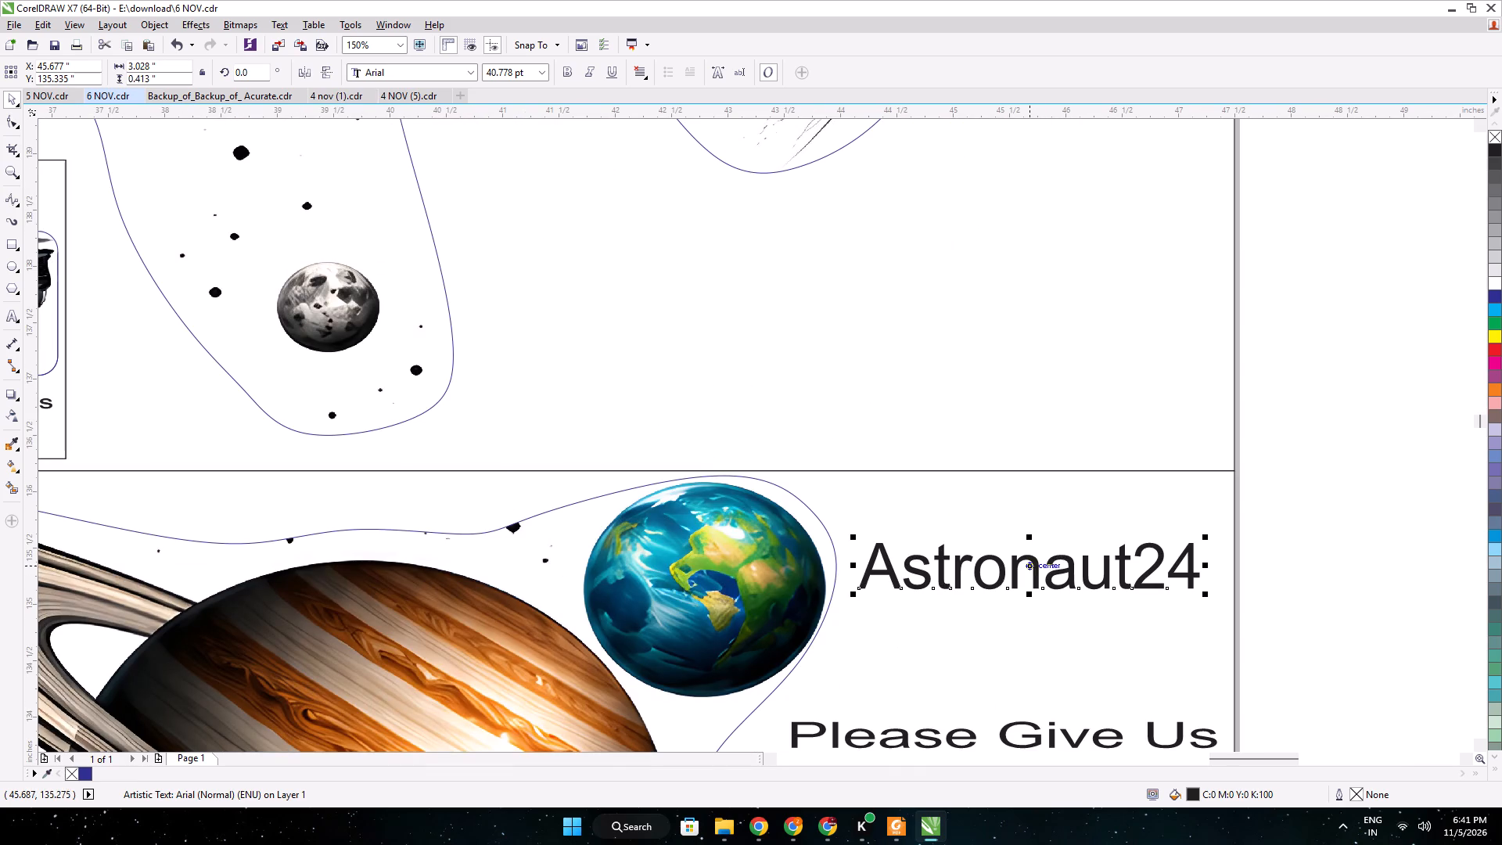
{"action": "left_click_drag", "start_coordinate": [1029, 568], "coordinate": [1037, 517]}
{"action": "left_click", "coordinate": [1401, 613]}
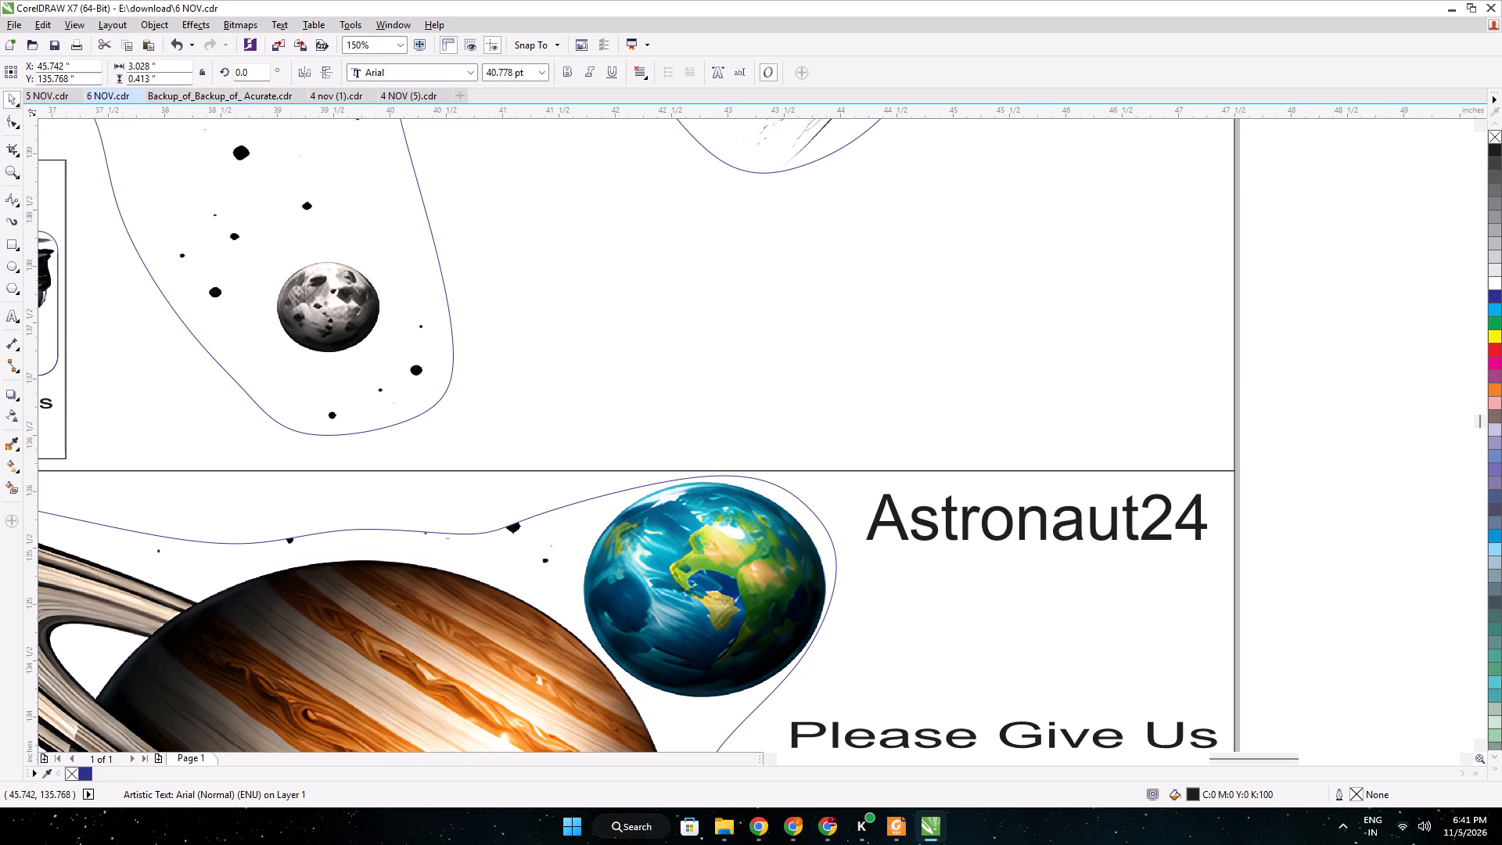
Switch to Chrome and check the pending Meesho orders around the Astronaut24 entry, then return to the 6 NOV layout.
{"action": "scroll", "coordinate": [1306, 558], "scroll_direction": "down", "scroll_amount": 4}
{"action": "middle_click_drag", "start_coordinate": [861, 626], "coordinate": [861, 551]}
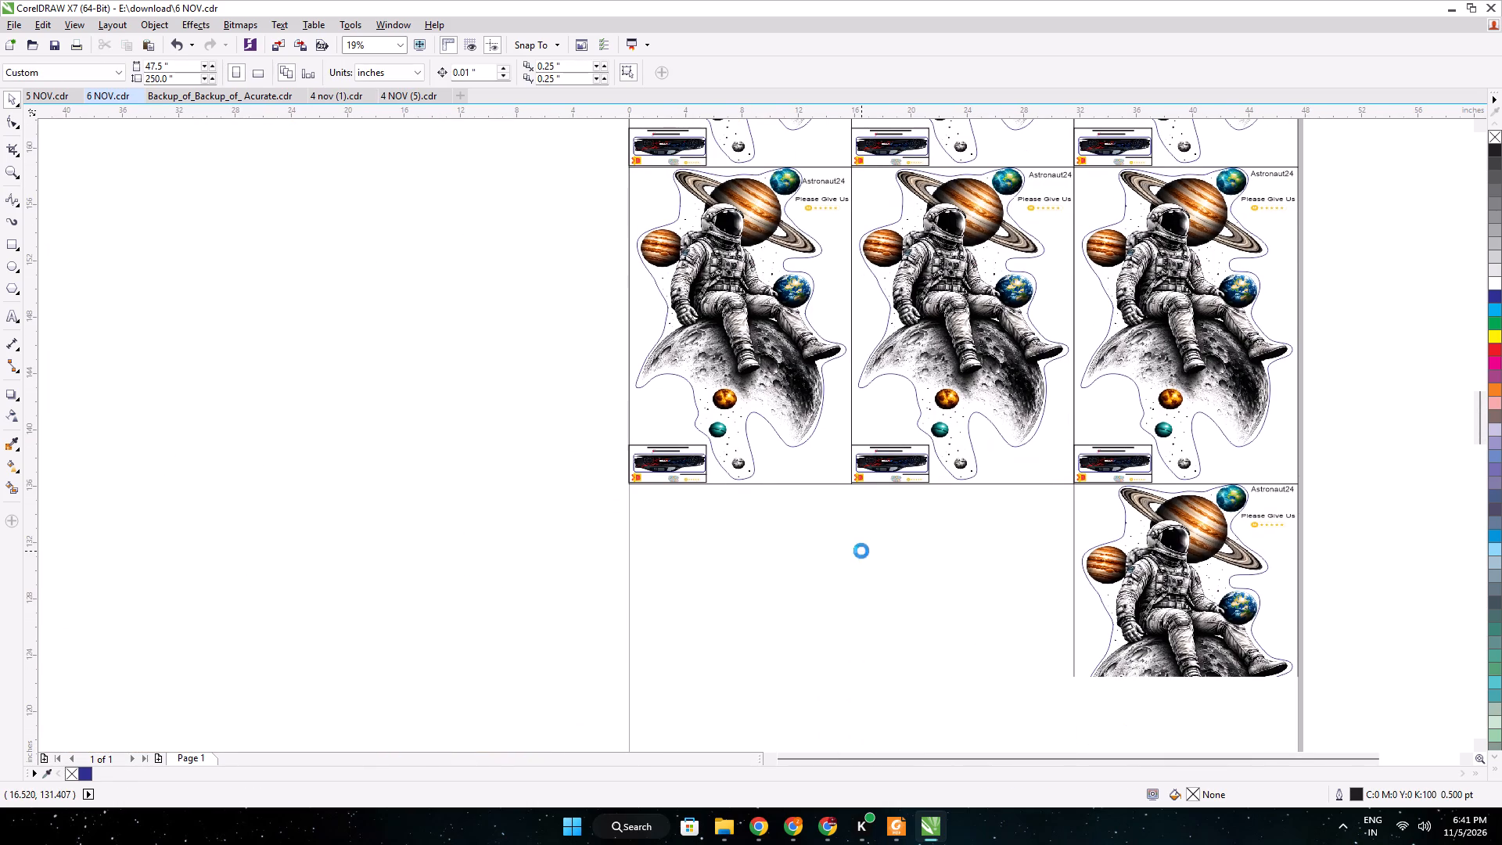
{"action": "left_click", "coordinate": [804, 830]}
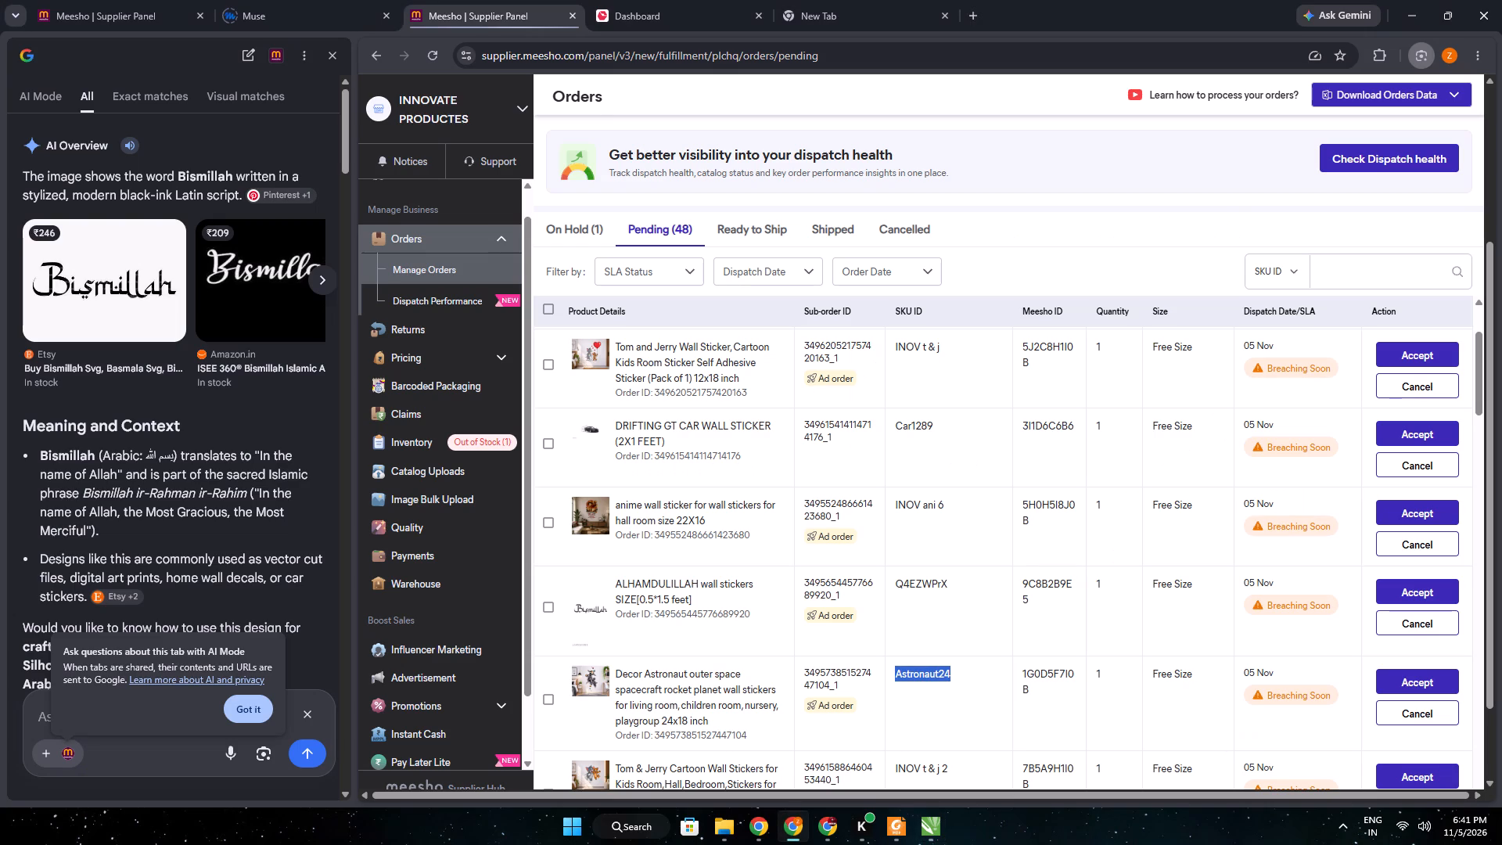
{"action": "scroll", "coordinate": [819, 658], "scroll_direction": "down", "scroll_amount": 2}
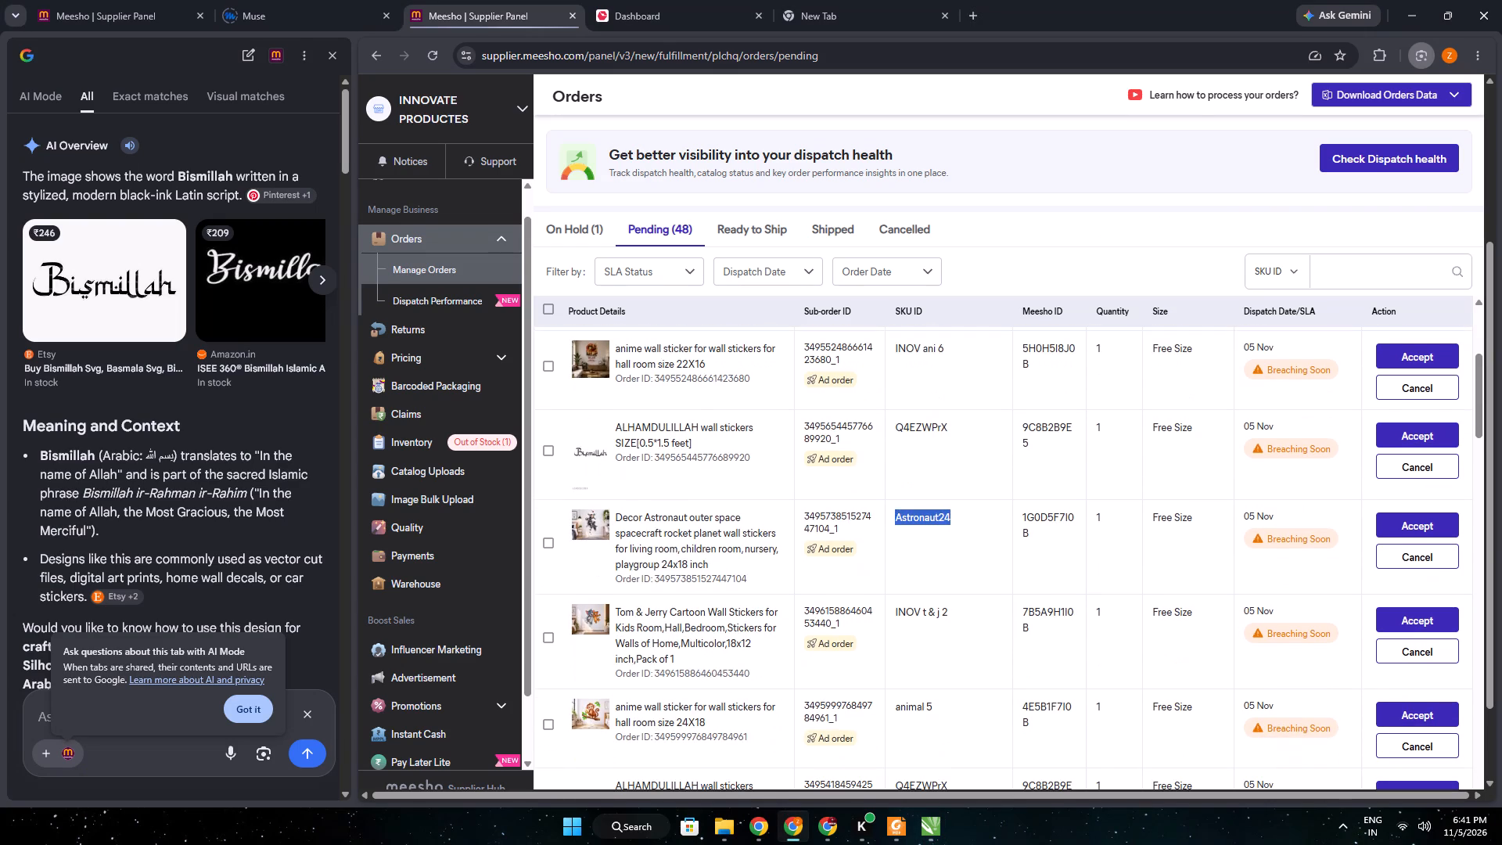
{"action": "scroll", "coordinate": [897, 607], "scroll_direction": "up", "scroll_amount": 1}
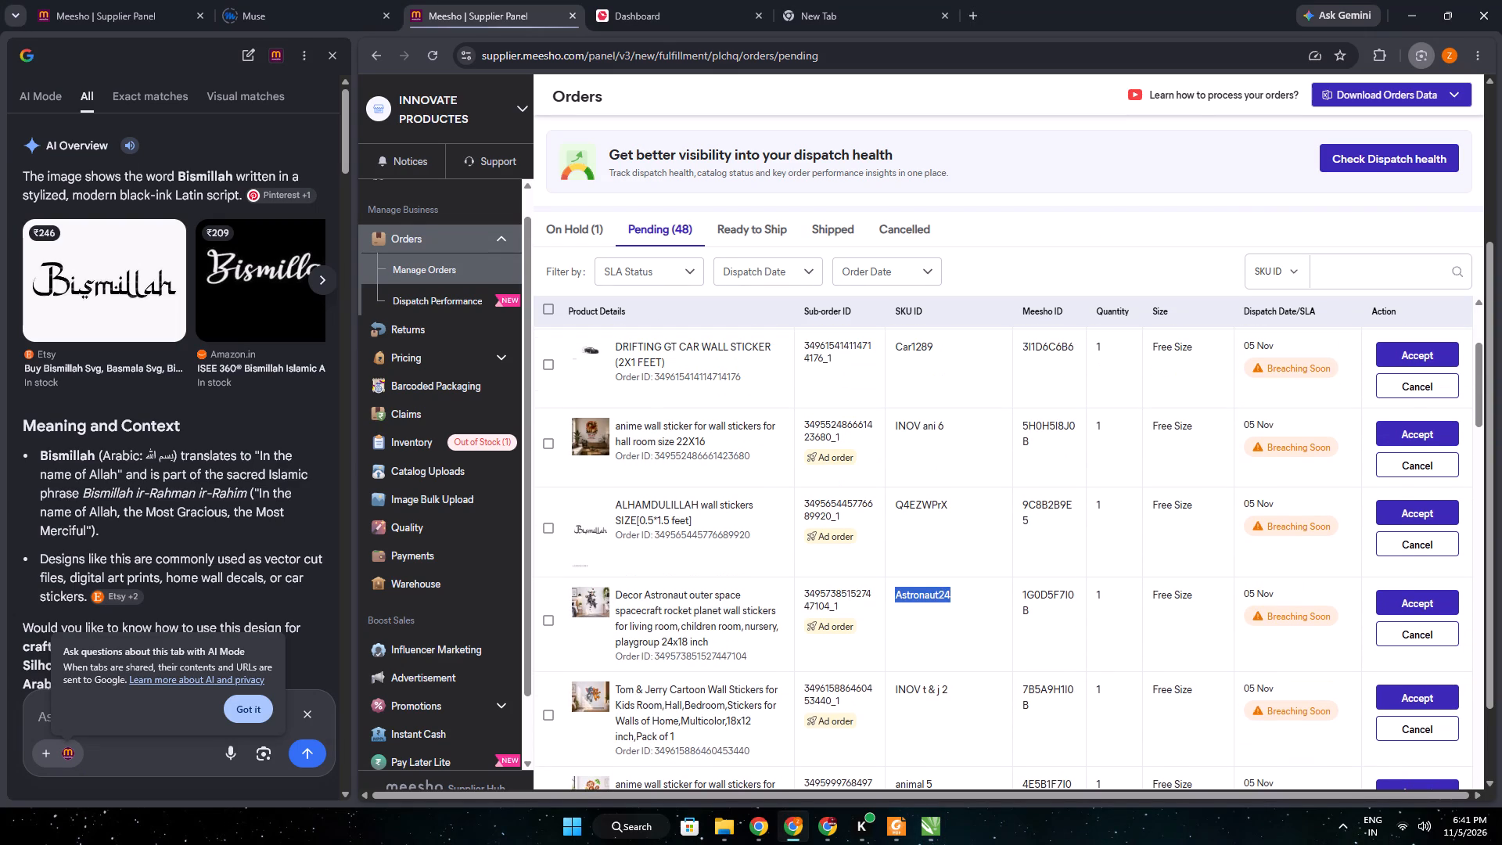
{"action": "left_click", "coordinate": [939, 832]}
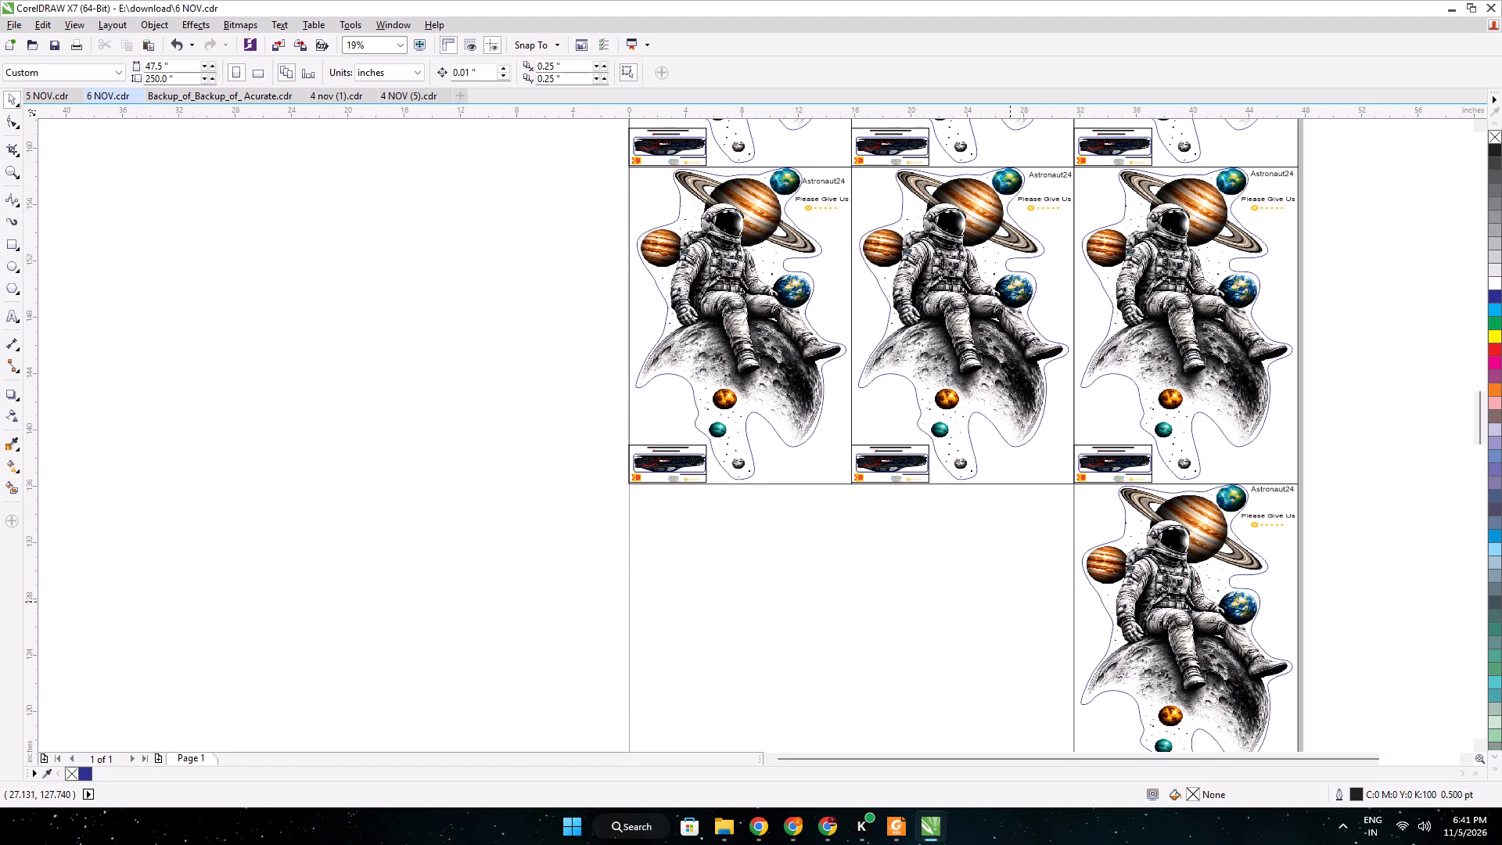
Group all objects of the third sticker in the top astronaut row, including its Astronaut24 label.
{"action": "scroll", "coordinate": [1016, 573], "scroll_direction": "down", "scroll_amount": 1}
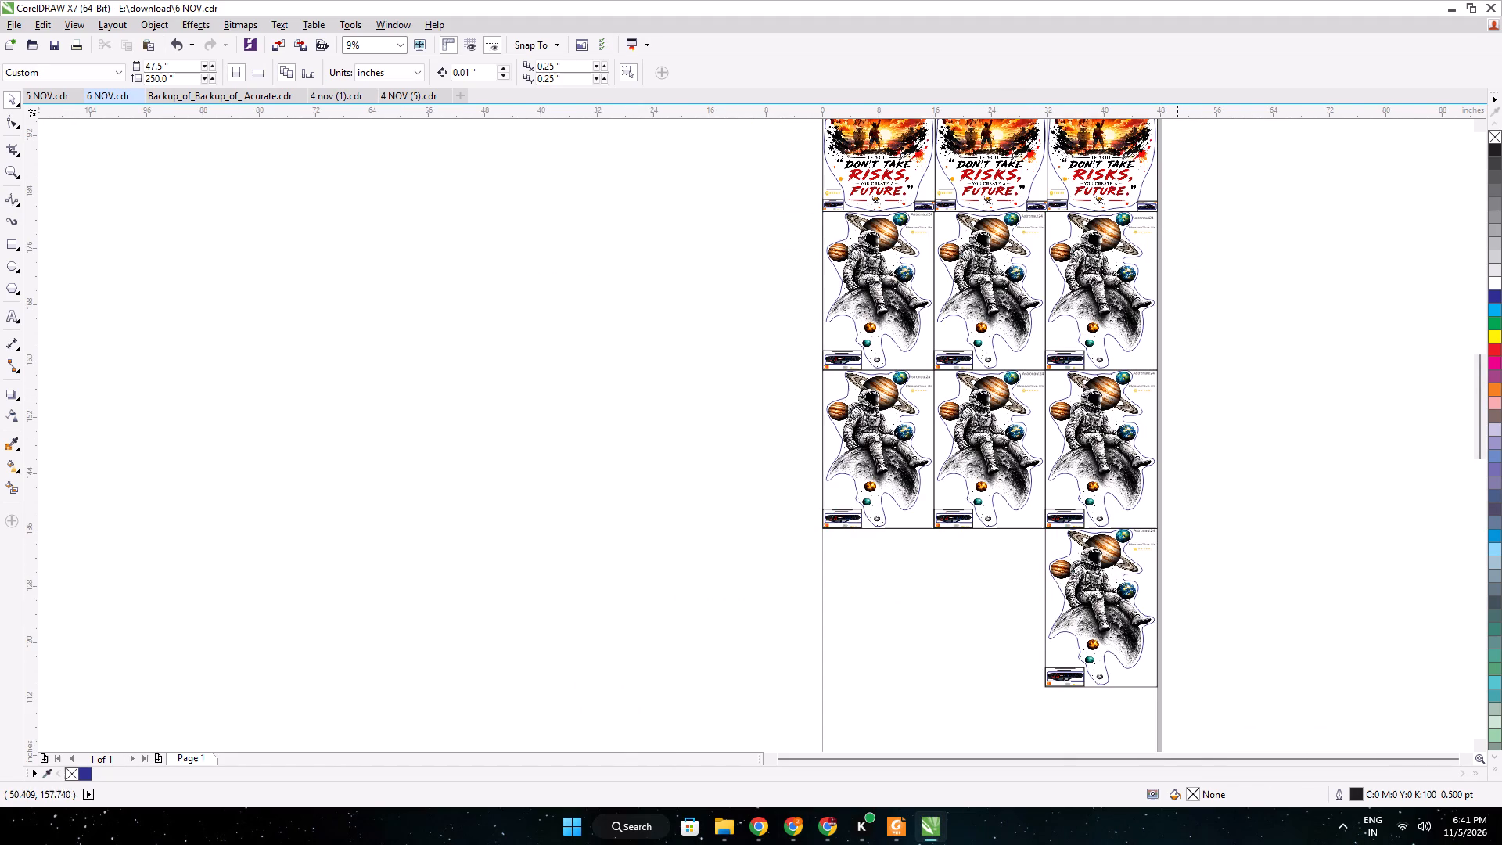
{"action": "left_click_drag", "start_coordinate": [1177, 372], "coordinate": [1037, 203]}
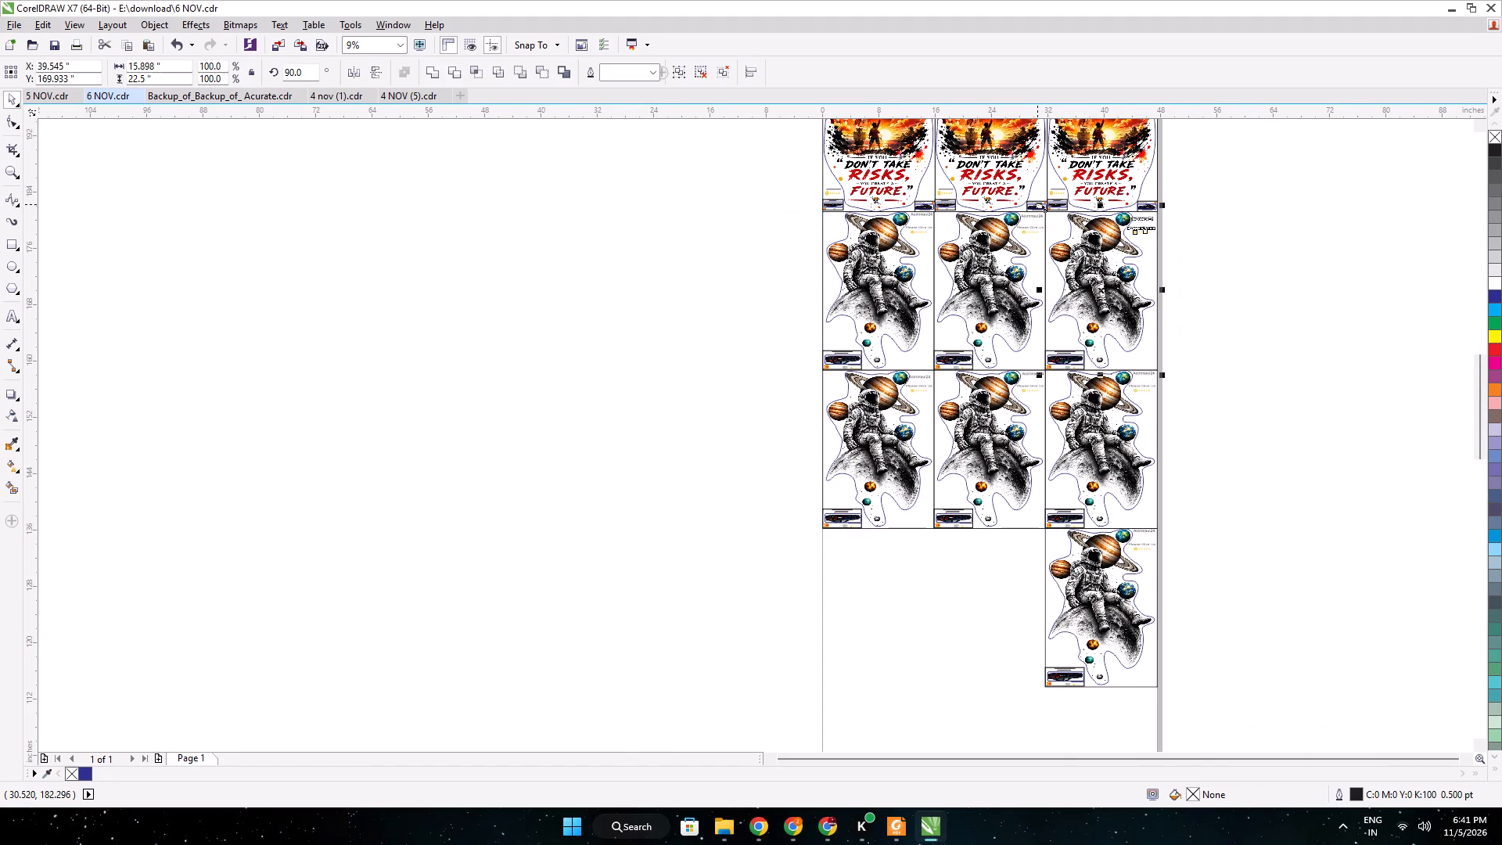
{"action": "left_click", "coordinate": [1232, 264]}
{"action": "left_click_drag", "start_coordinate": [1165, 372], "coordinate": [1121, 353]}
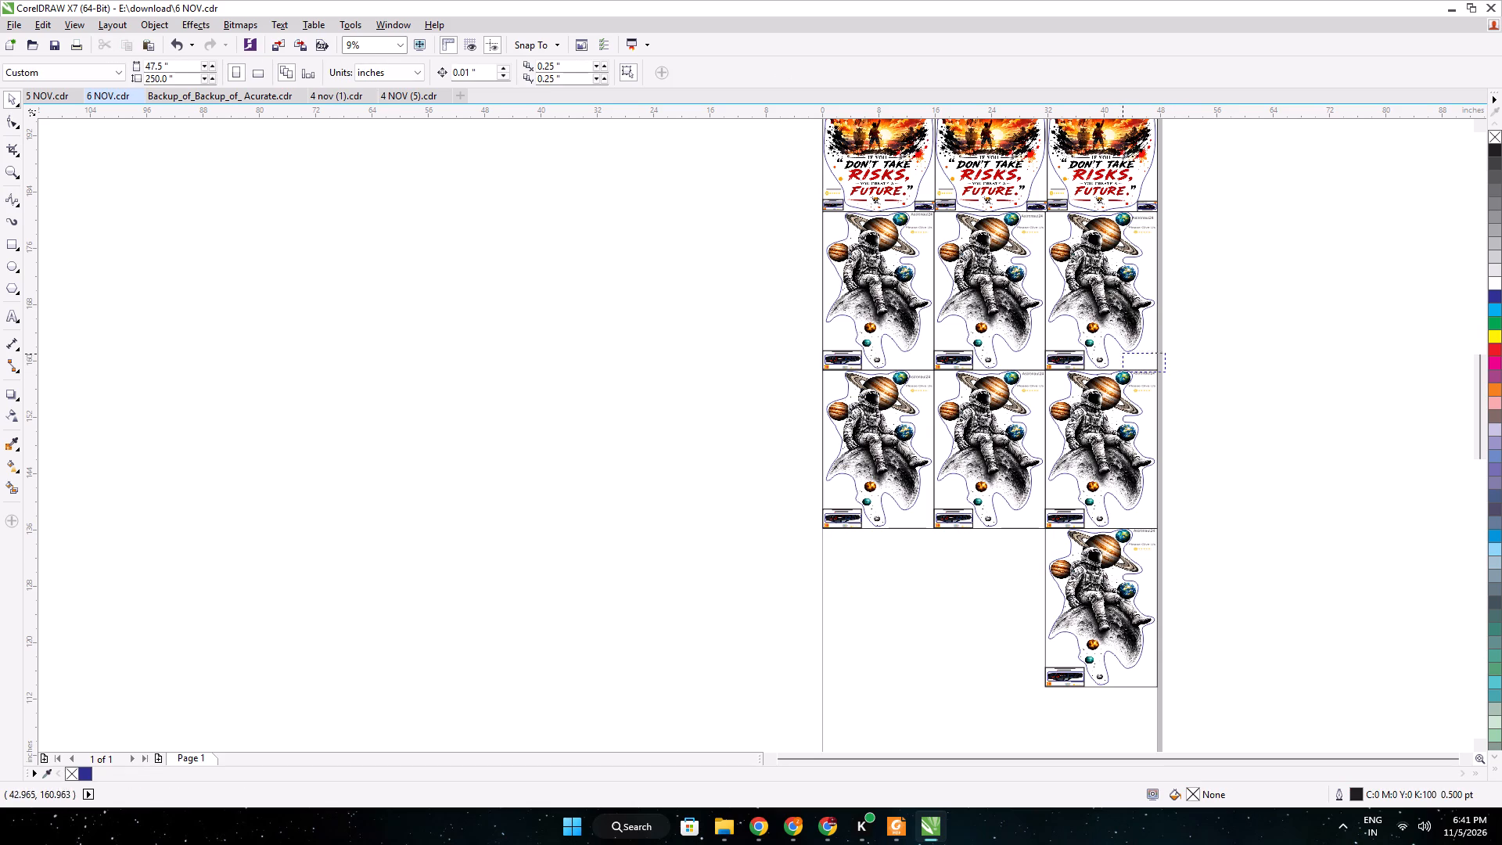
{"action": "left_click_drag", "start_coordinate": [1121, 353], "coordinate": [1039, 210]}
{"action": "key", "text": "ctrl+g"}
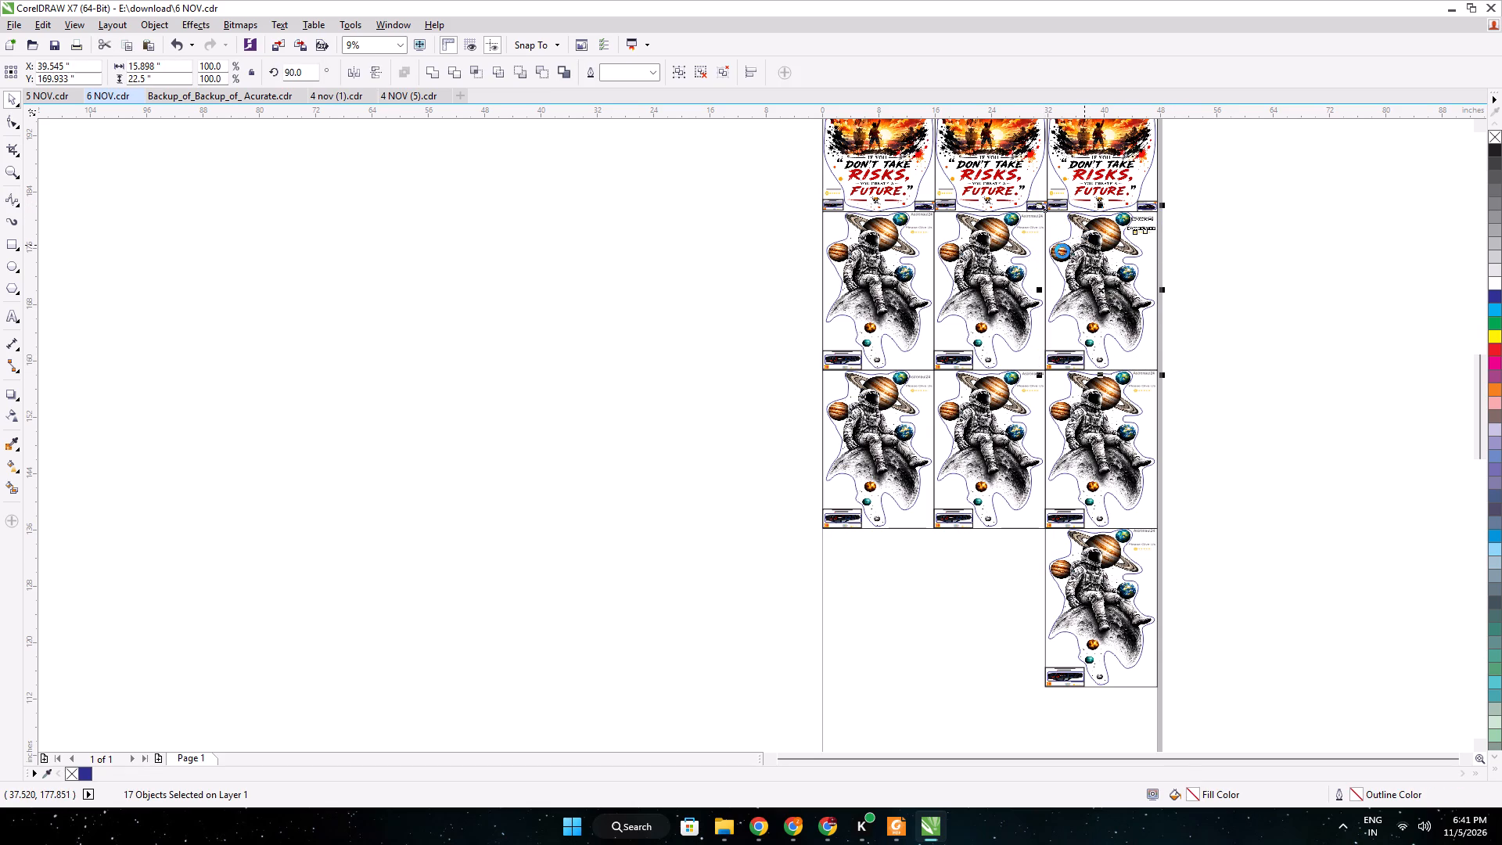
{"action": "left_click", "coordinate": [782, 268]}
Group all objects of the first sticker in the top astronaut row, including its Astronaut24 label.
{"action": "left_click_drag", "start_coordinate": [807, 205], "coordinate": [828, 229]}
{"action": "left_click_drag", "start_coordinate": [824, 225], "coordinate": [817, 214]}
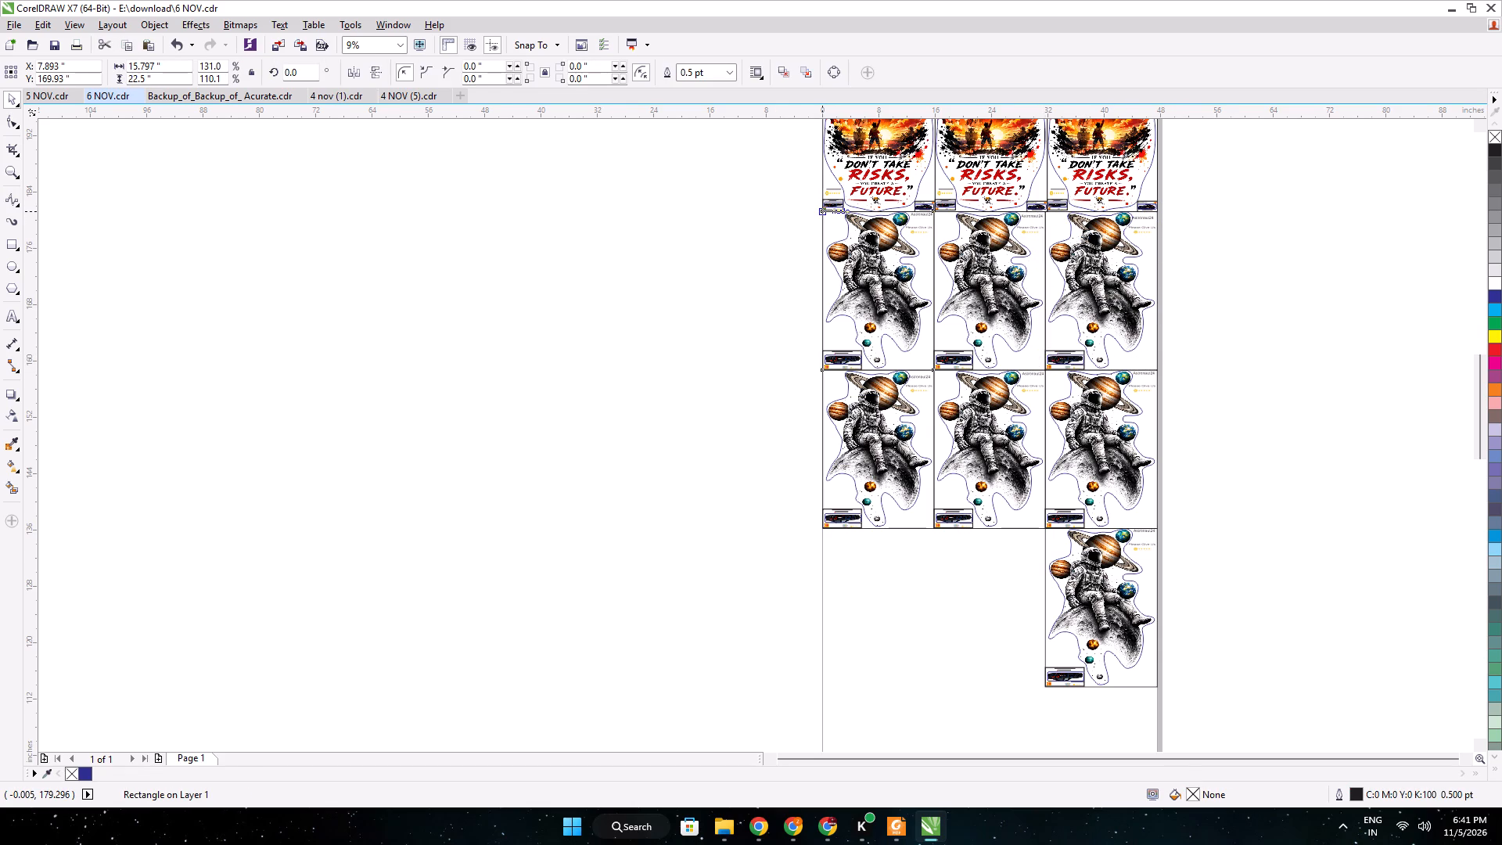
{"action": "scroll", "coordinate": [816, 213], "scroll_direction": "up", "scroll_amount": 2}
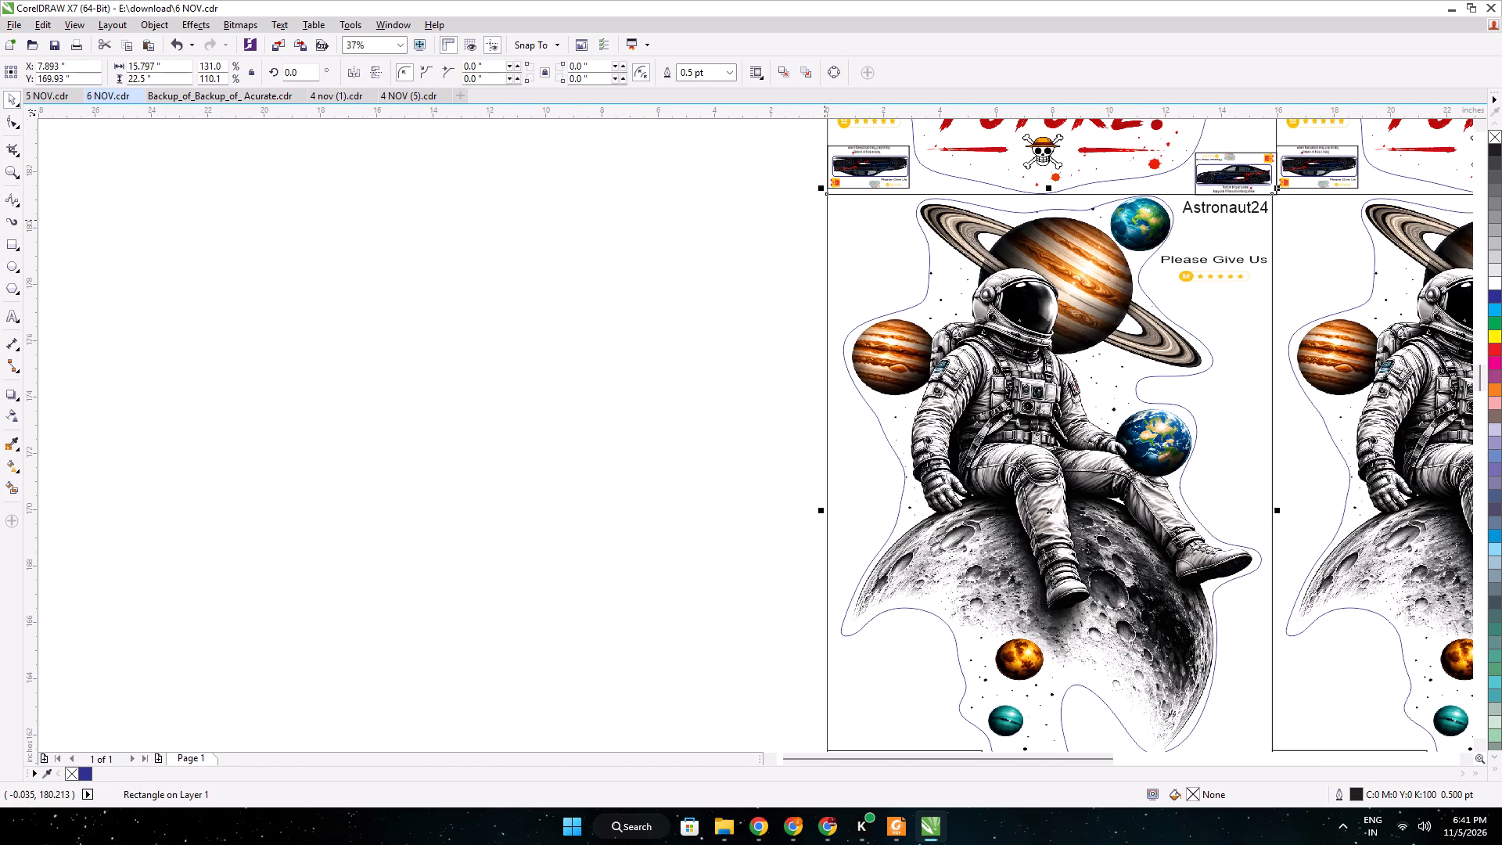
{"action": "left_click", "coordinate": [814, 175]}
{"action": "left_click_drag", "start_coordinate": [810, 192], "coordinate": [1285, 786]}
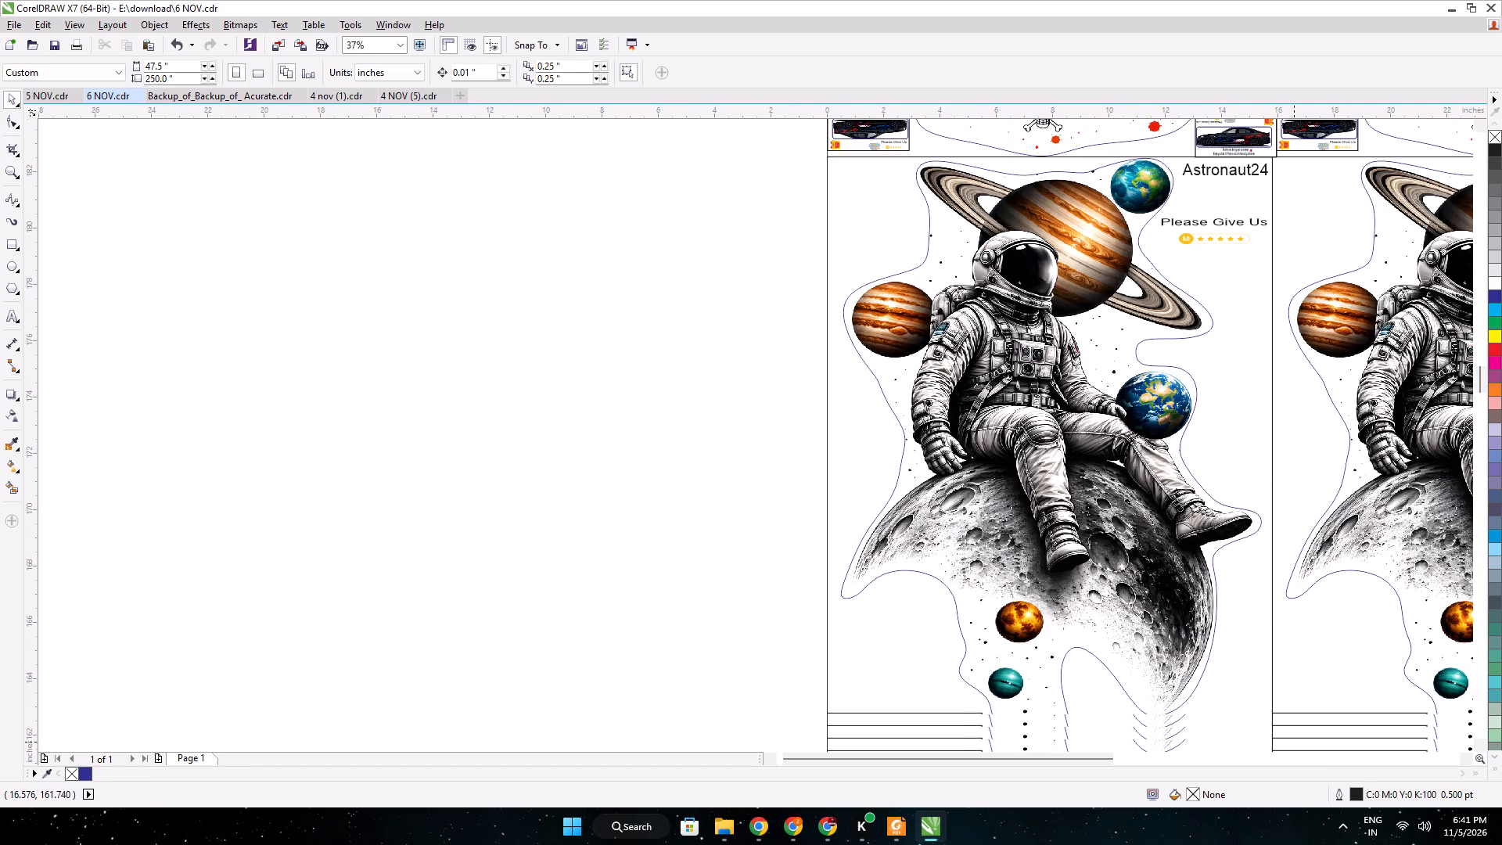
{"action": "left_click_drag", "start_coordinate": [1285, 786], "coordinate": [1277, 718]}
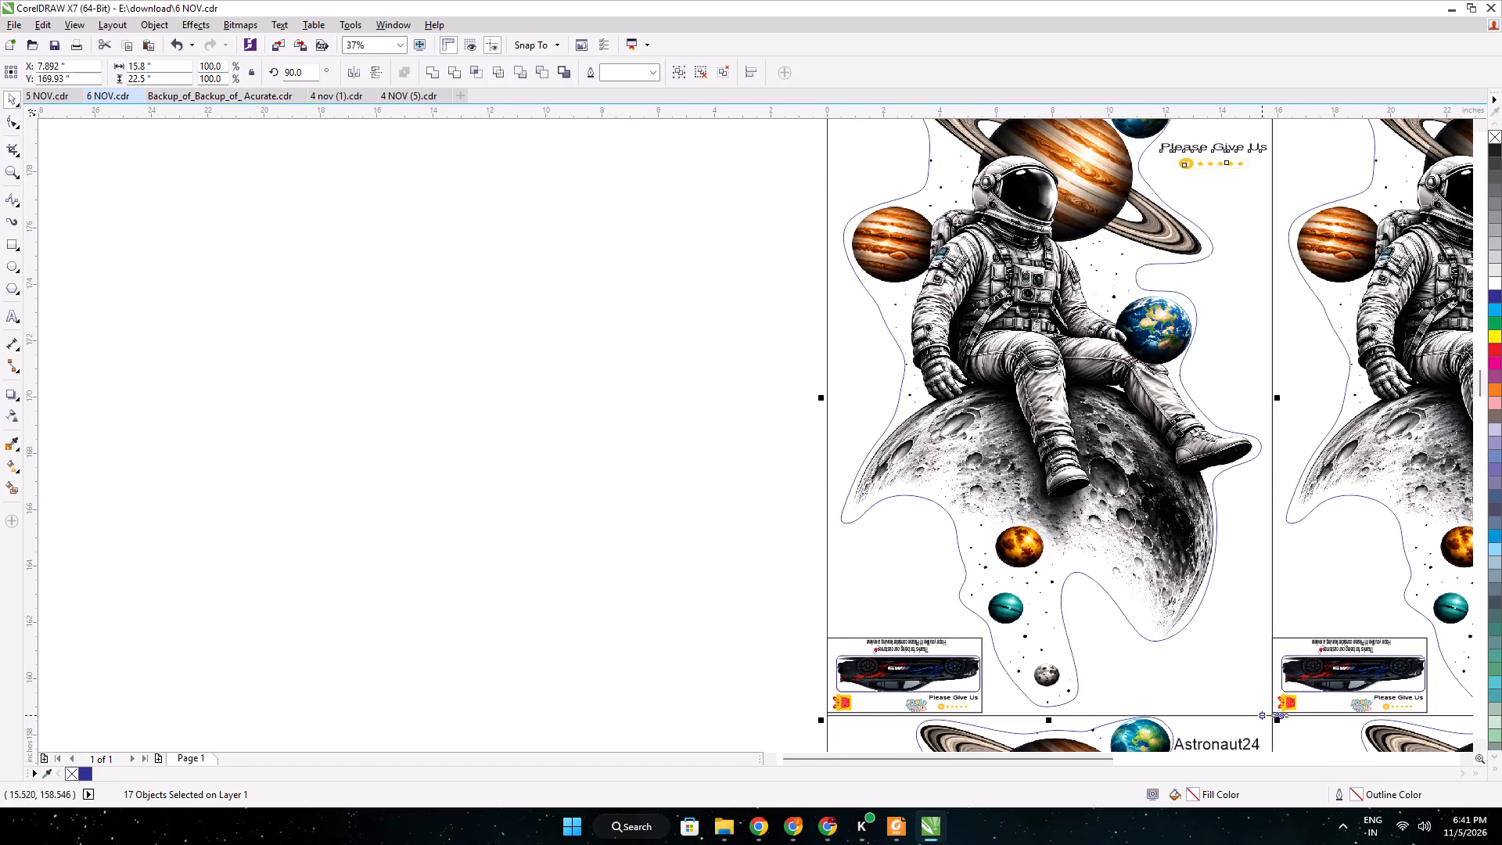
{"action": "key", "text": "ctrl+g"}
{"action": "scroll", "coordinate": [1184, 703], "scroll_direction": "down", "scroll_amount": 1}
{"action": "middle_click_drag", "start_coordinate": [1190, 692], "coordinate": [1019, 450]}
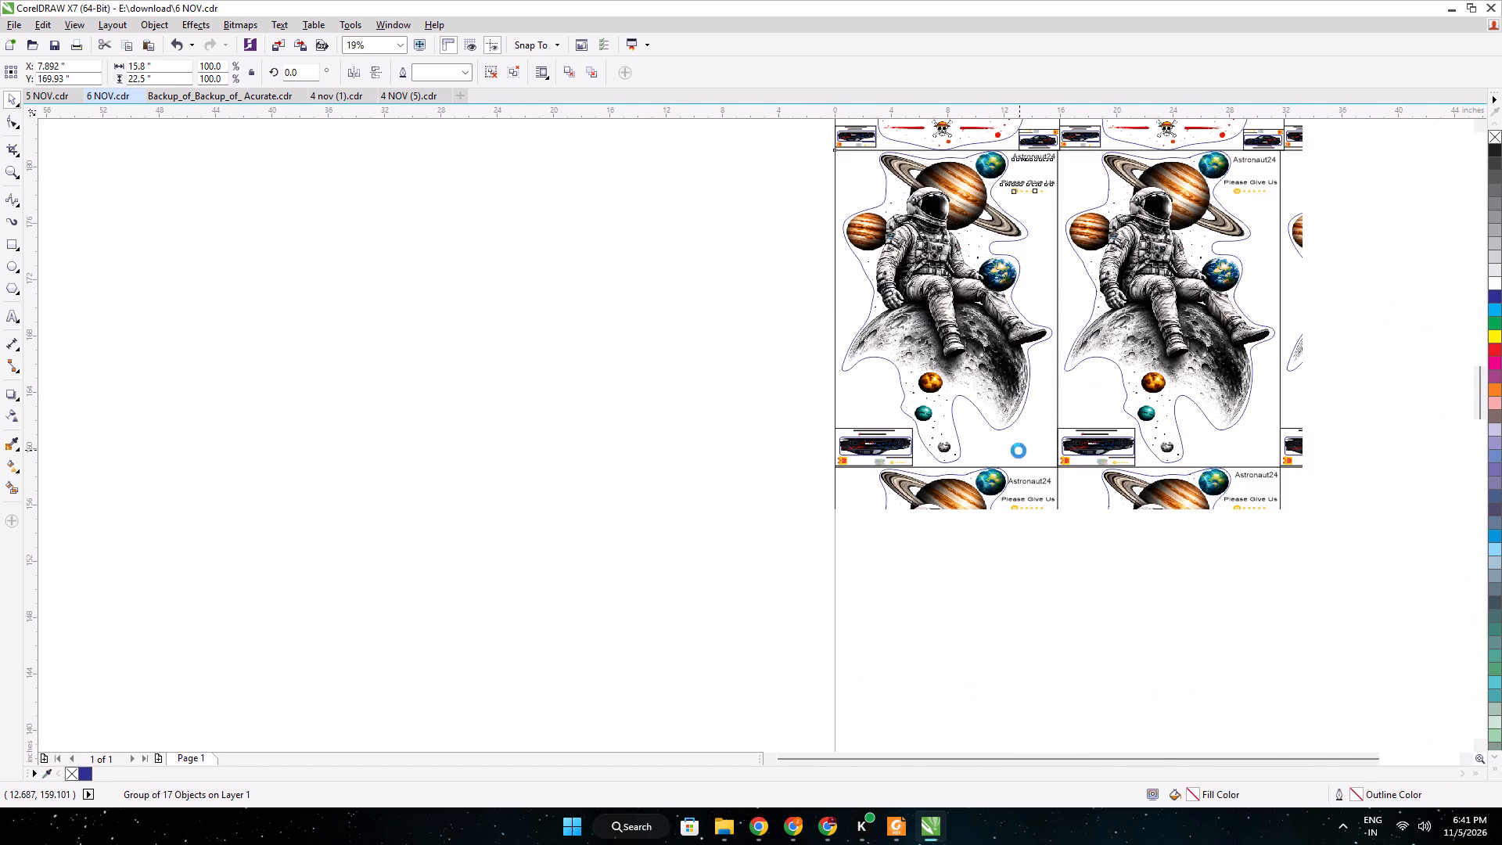
{"action": "left_click", "coordinate": [751, 506]}
Group all objects of the first sticker in the second astronaut row, including its label.
{"action": "scroll", "coordinate": [814, 482], "scroll_direction": "down", "scroll_amount": 1}
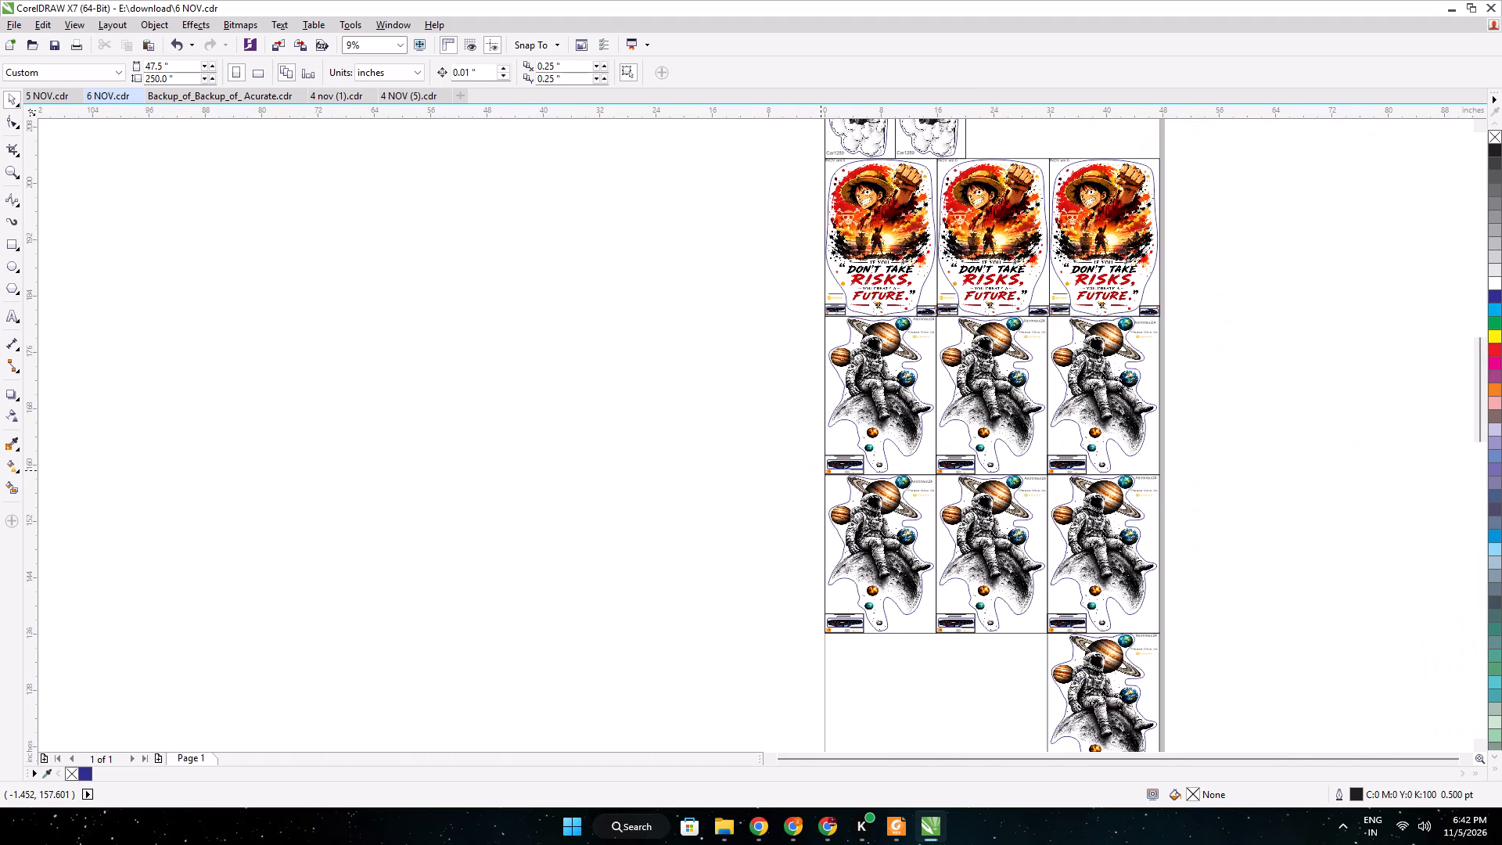
{"action": "left_click_drag", "start_coordinate": [812, 473], "coordinate": [907, 594]}
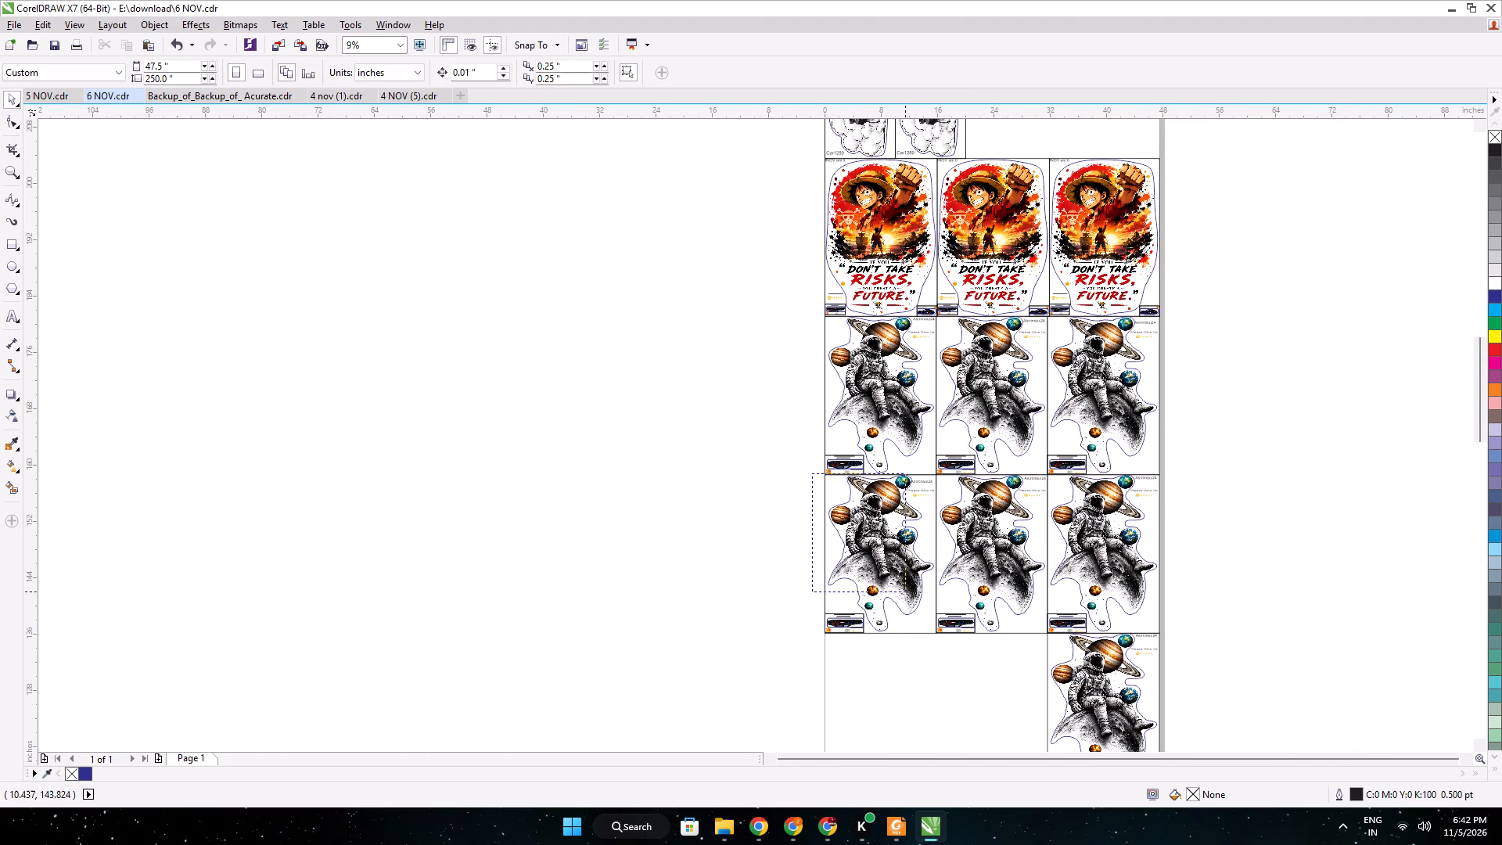
{"action": "left_click_drag", "start_coordinate": [907, 594], "coordinate": [940, 654]}
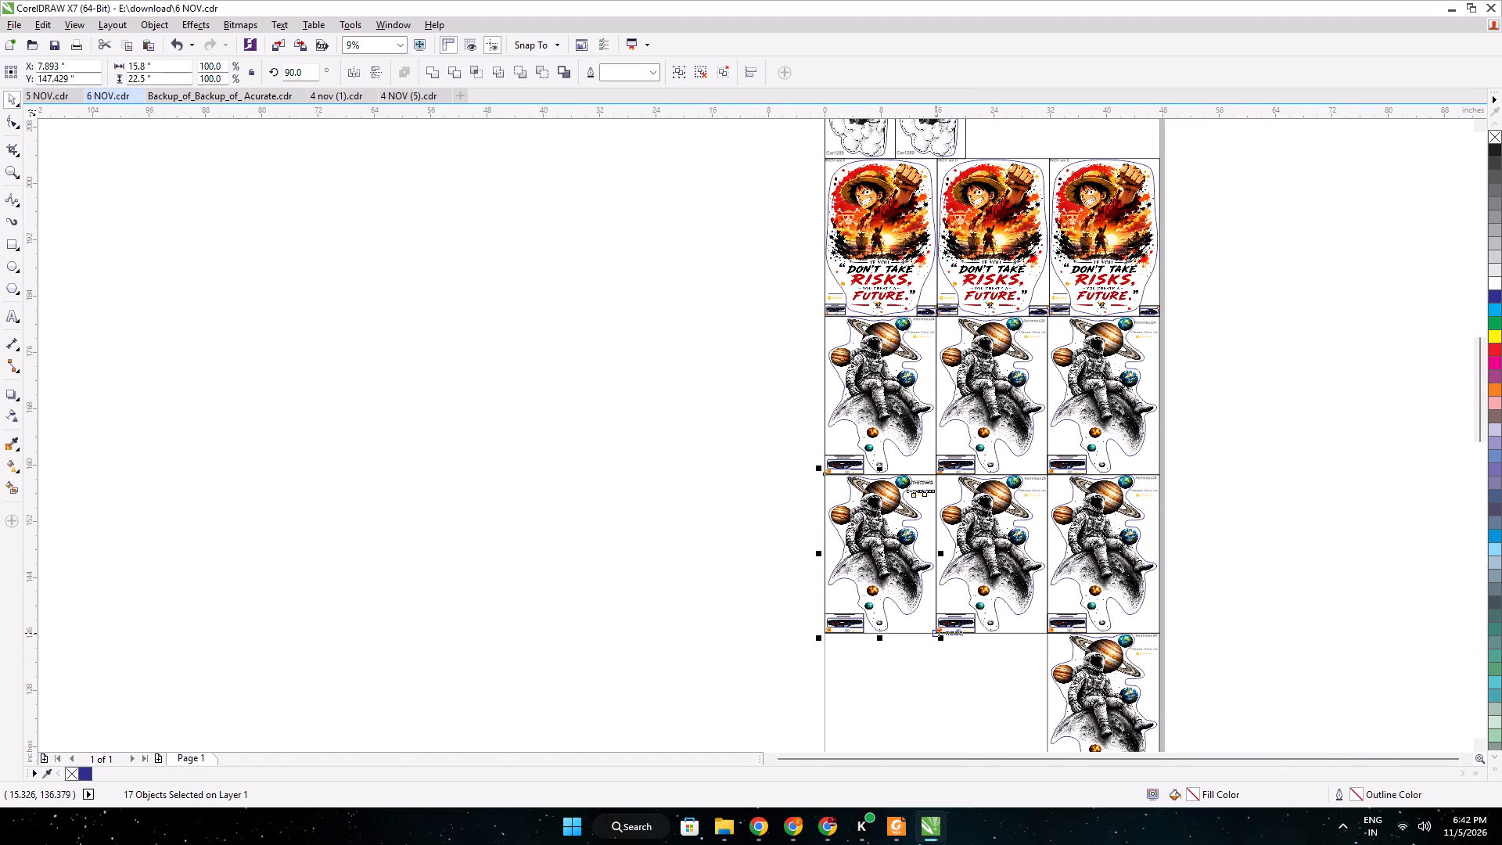
{"action": "key", "text": "ctrl+g"}
{"action": "left_click", "coordinate": [1037, 661]}
Group all objects of the third sticker in the second astronaut row, including its label.
{"action": "left_click_drag", "start_coordinate": [1173, 630], "coordinate": [1158, 624]}
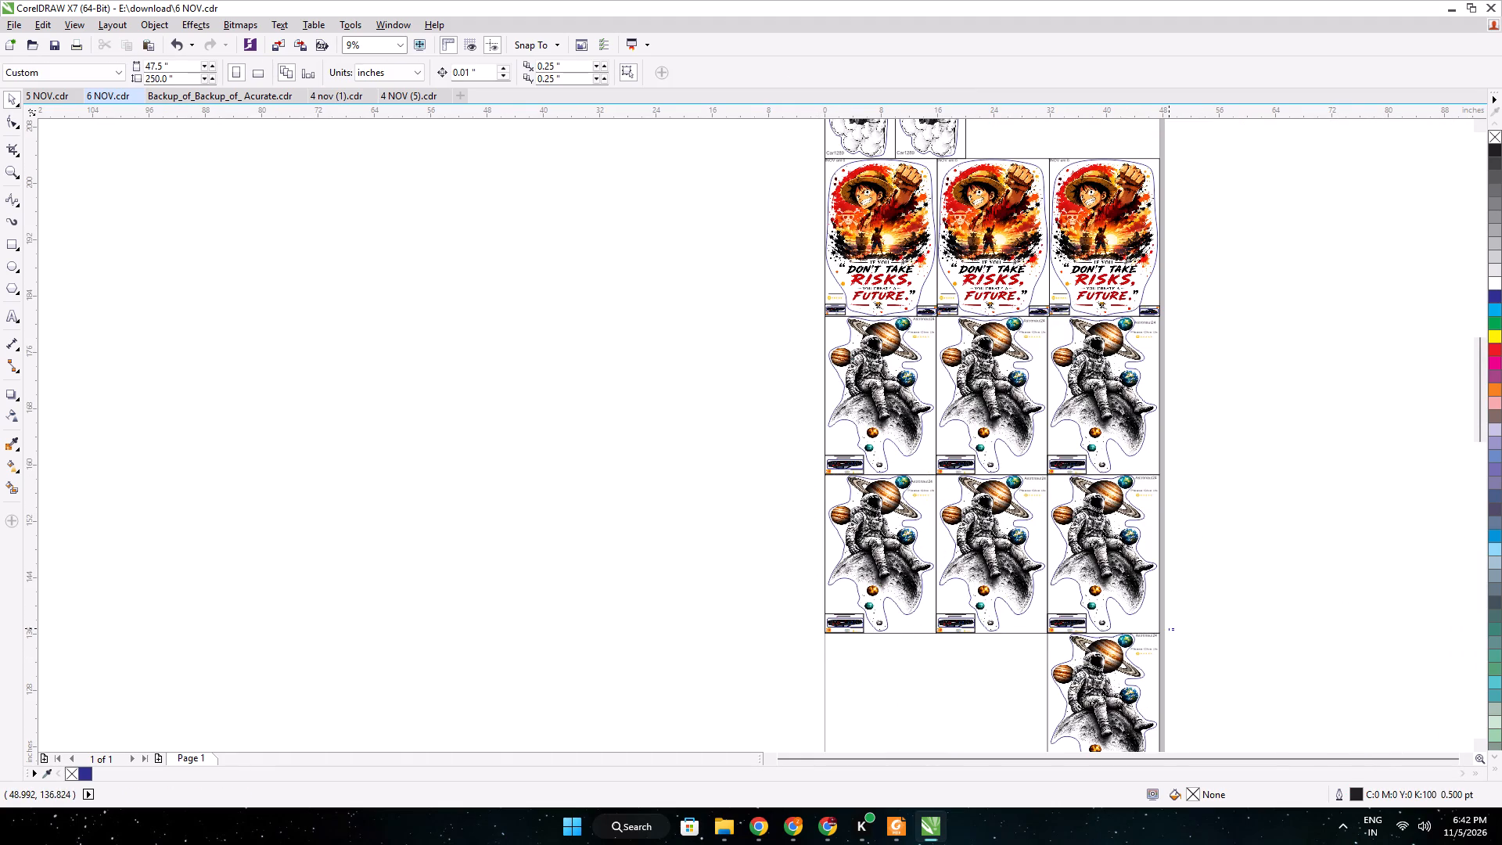
{"action": "left_click_drag", "start_coordinate": [1158, 624], "coordinate": [1159, 636]}
{"action": "left_click_drag", "start_coordinate": [1168, 641], "coordinate": [1138, 628]}
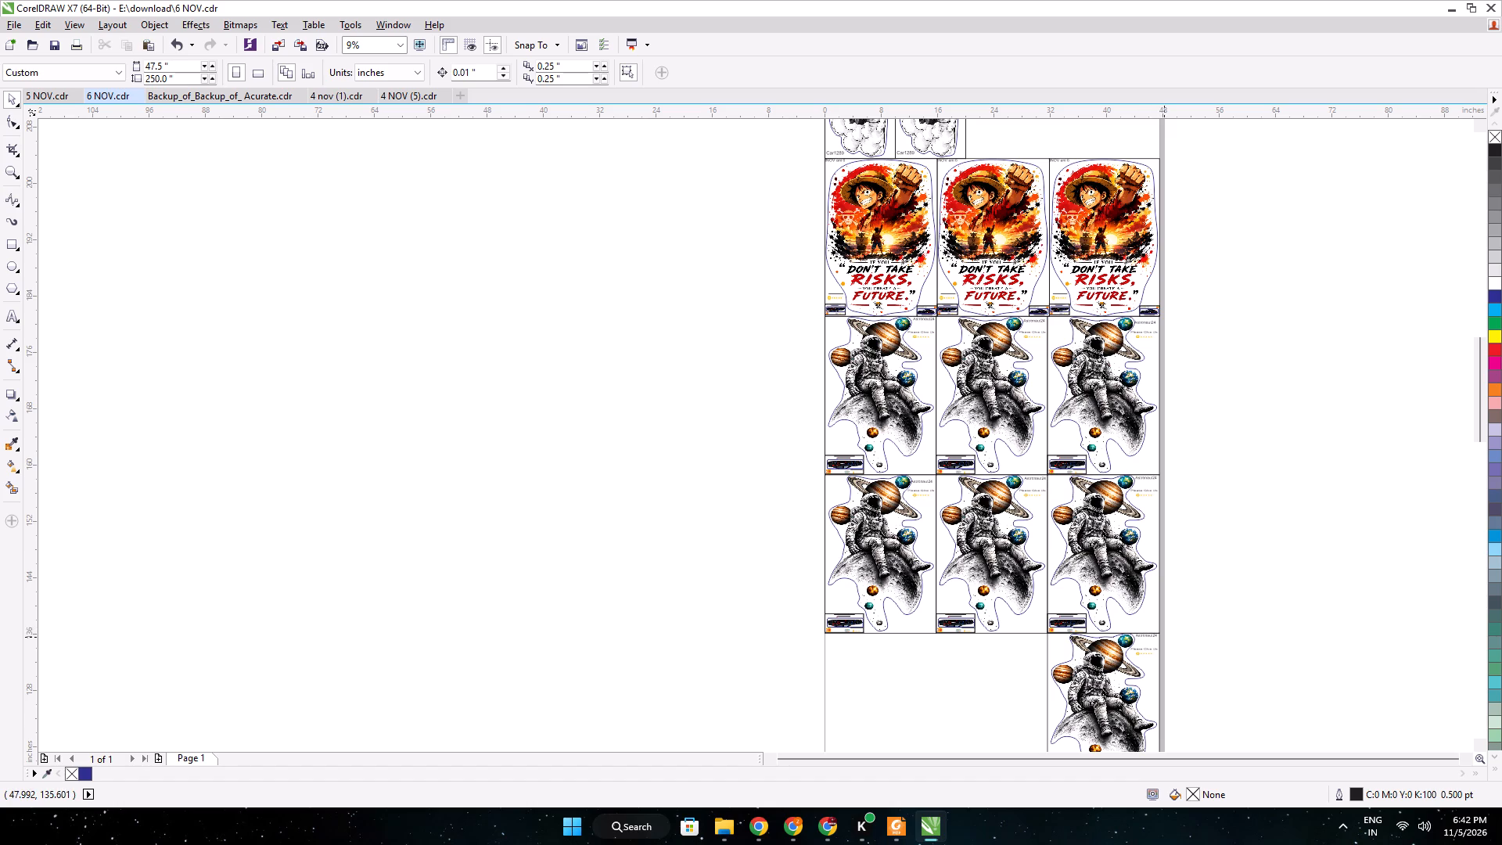
{"action": "left_click_drag", "start_coordinate": [1167, 634], "coordinate": [1034, 482]}
{"action": "left_click_drag", "start_coordinate": [1034, 482], "coordinate": [1044, 473]}
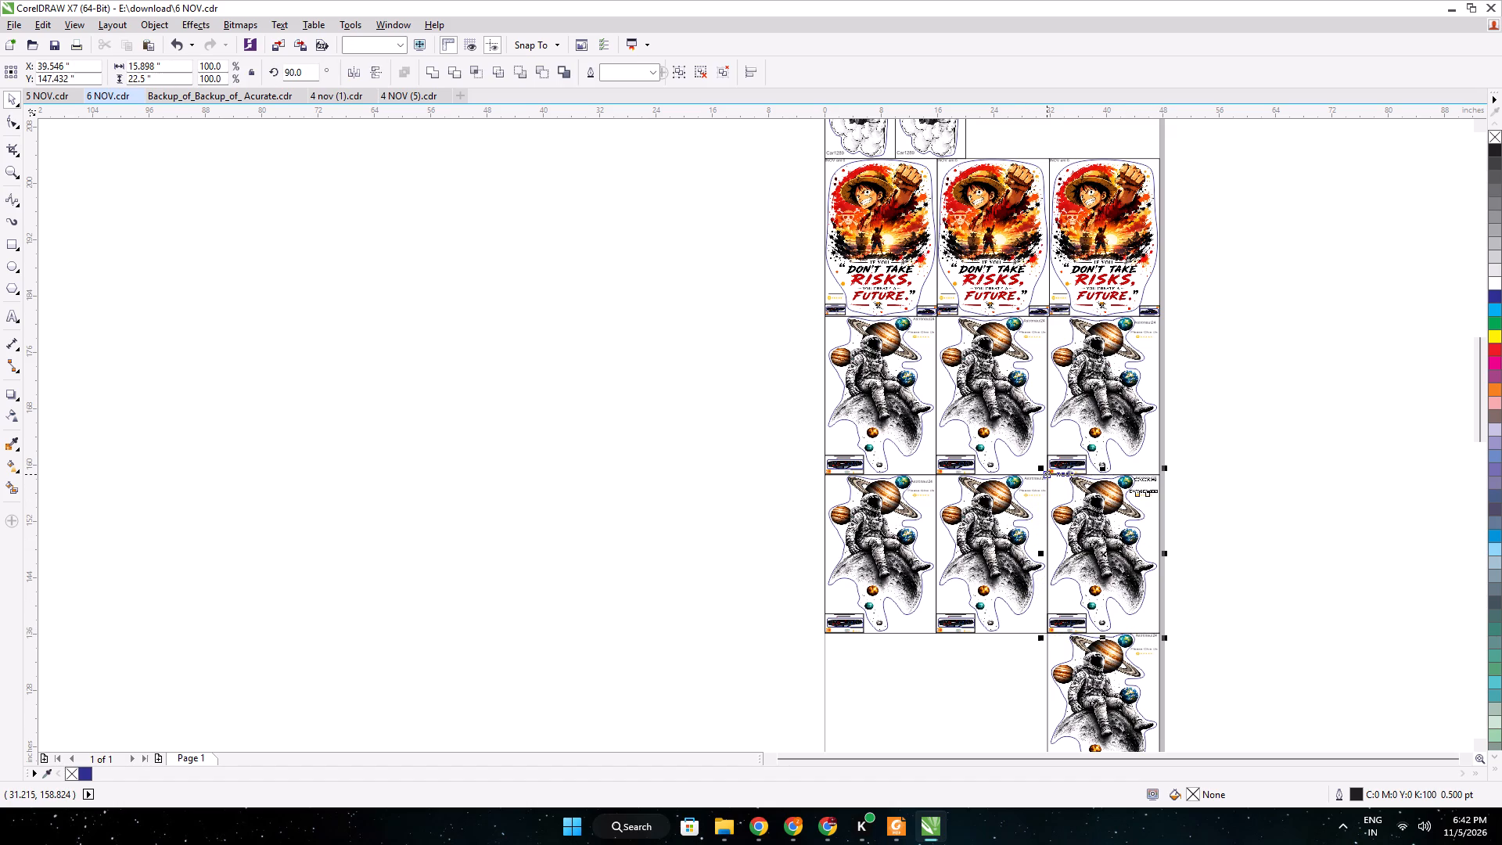
{"action": "key", "text": "ctrl+g"}
Group all objects of the single astronaut sticker below the second astronaut row, including its label.
{"action": "scroll", "coordinate": [1111, 532], "scroll_direction": "down", "scroll_amount": 1}
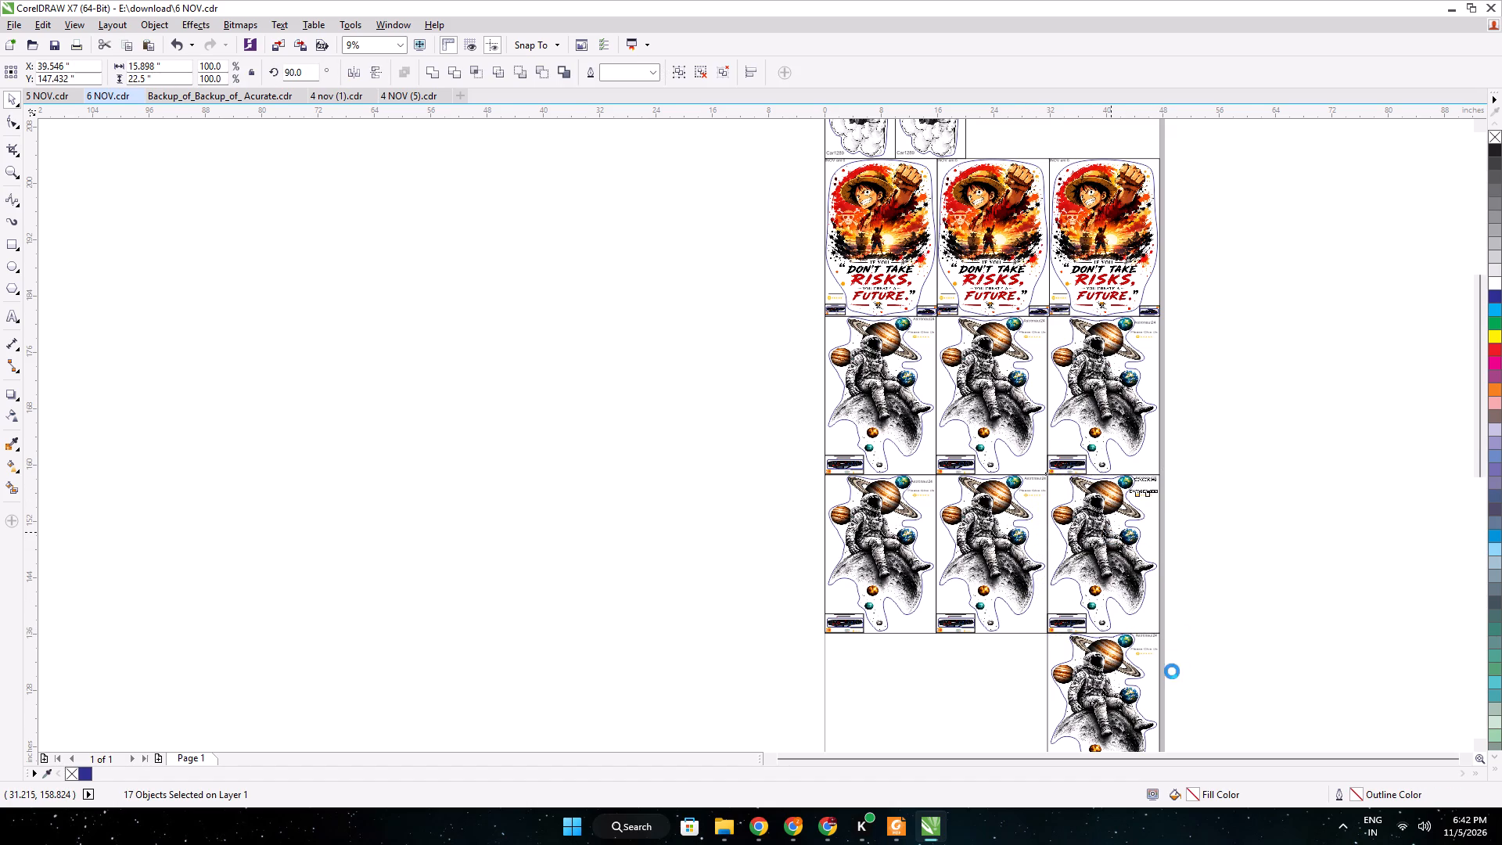
{"action": "left_click", "coordinate": [1173, 710]}
{"action": "left_click_drag", "start_coordinate": [1173, 709], "coordinate": [1059, 581]}
{"action": "key", "text": "ctrl+g"}
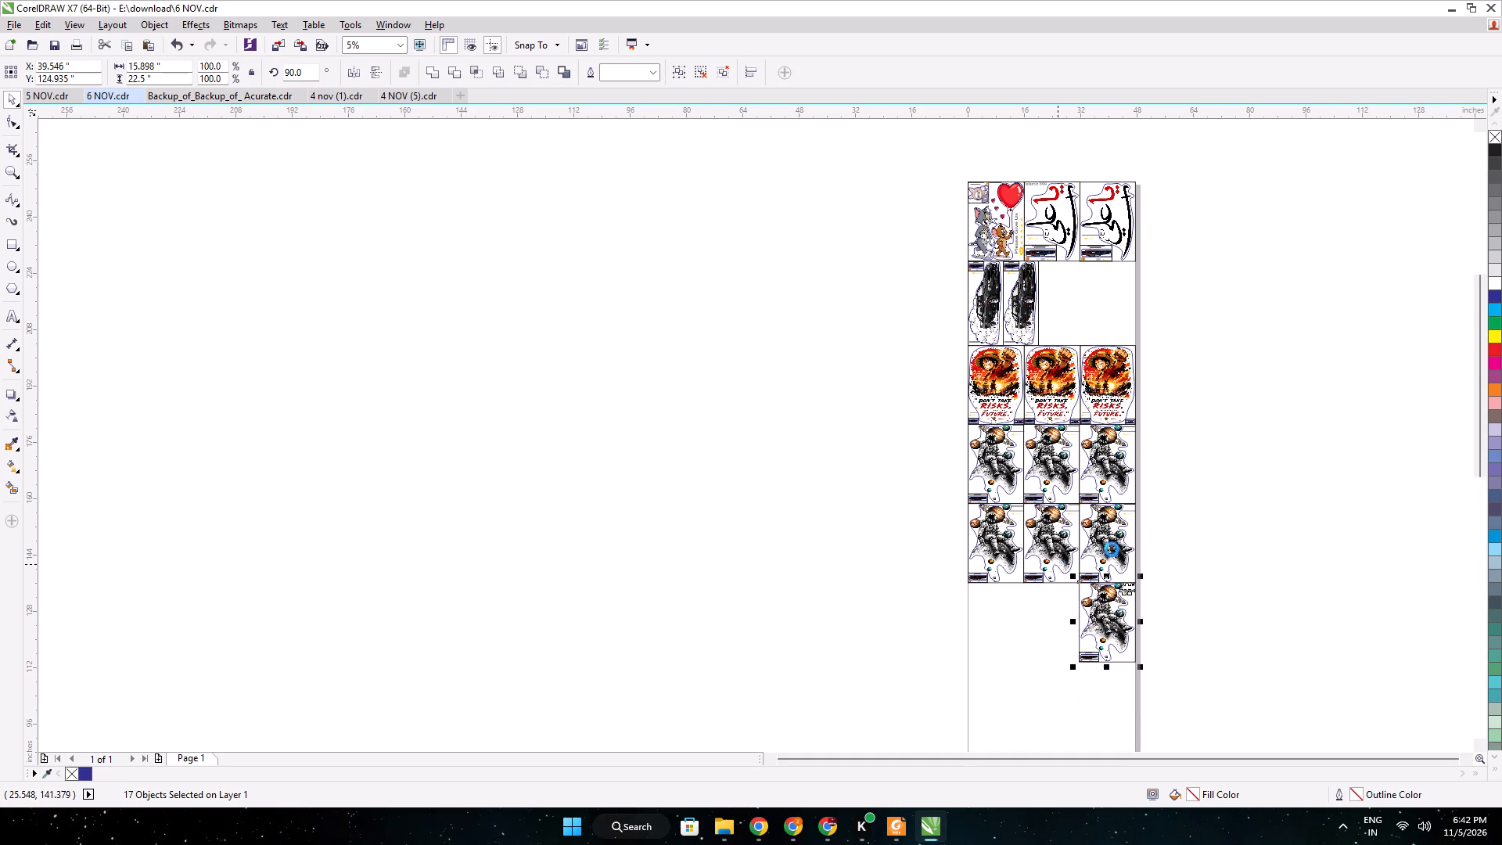
{"action": "left_click", "coordinate": [1206, 540]}
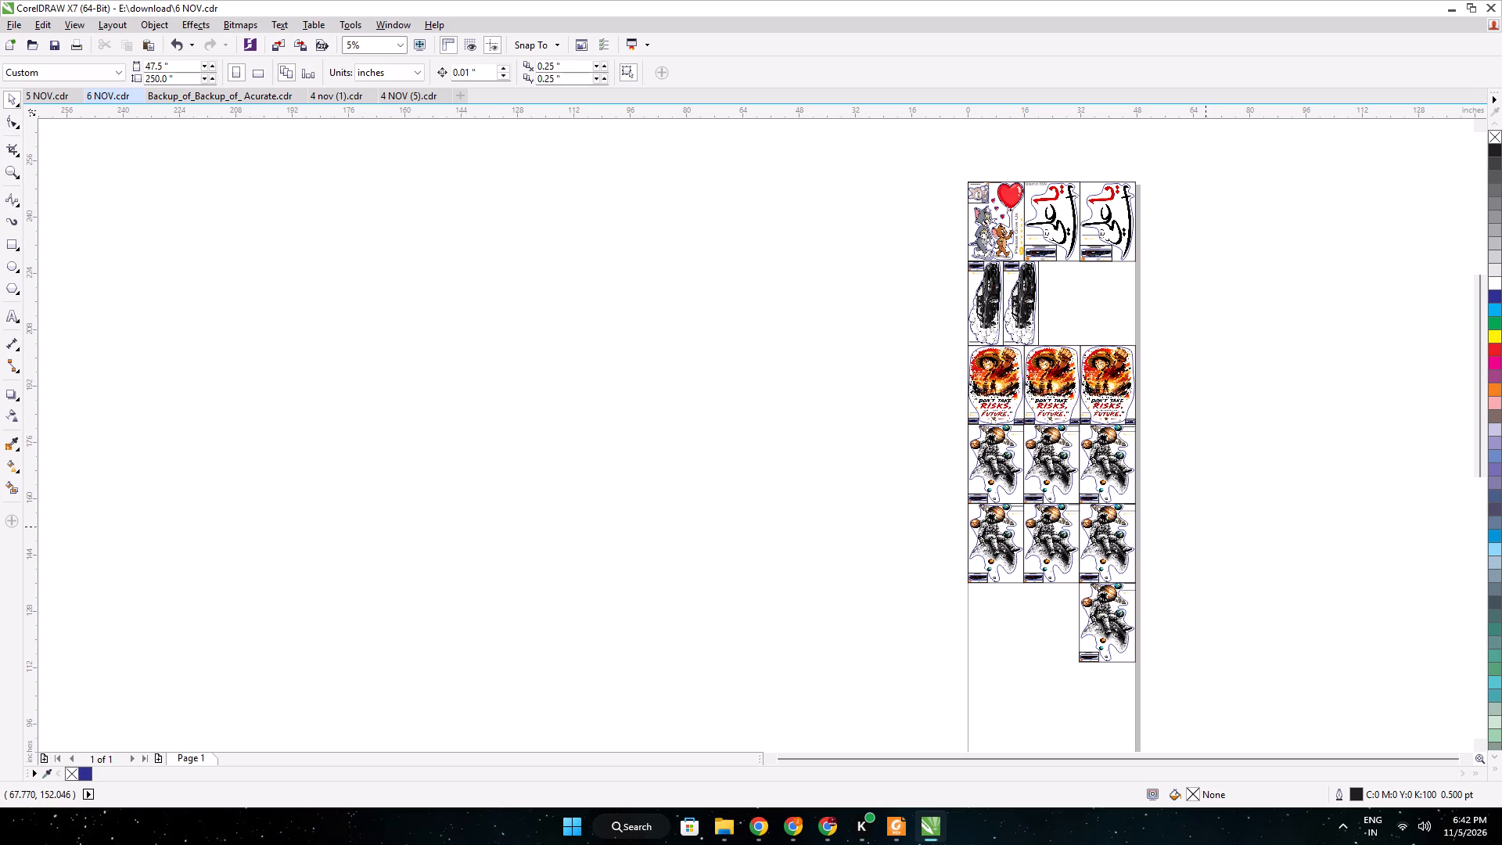
{"action": "middle_click_drag", "start_coordinate": [1209, 520], "coordinate": [1107, 457]}
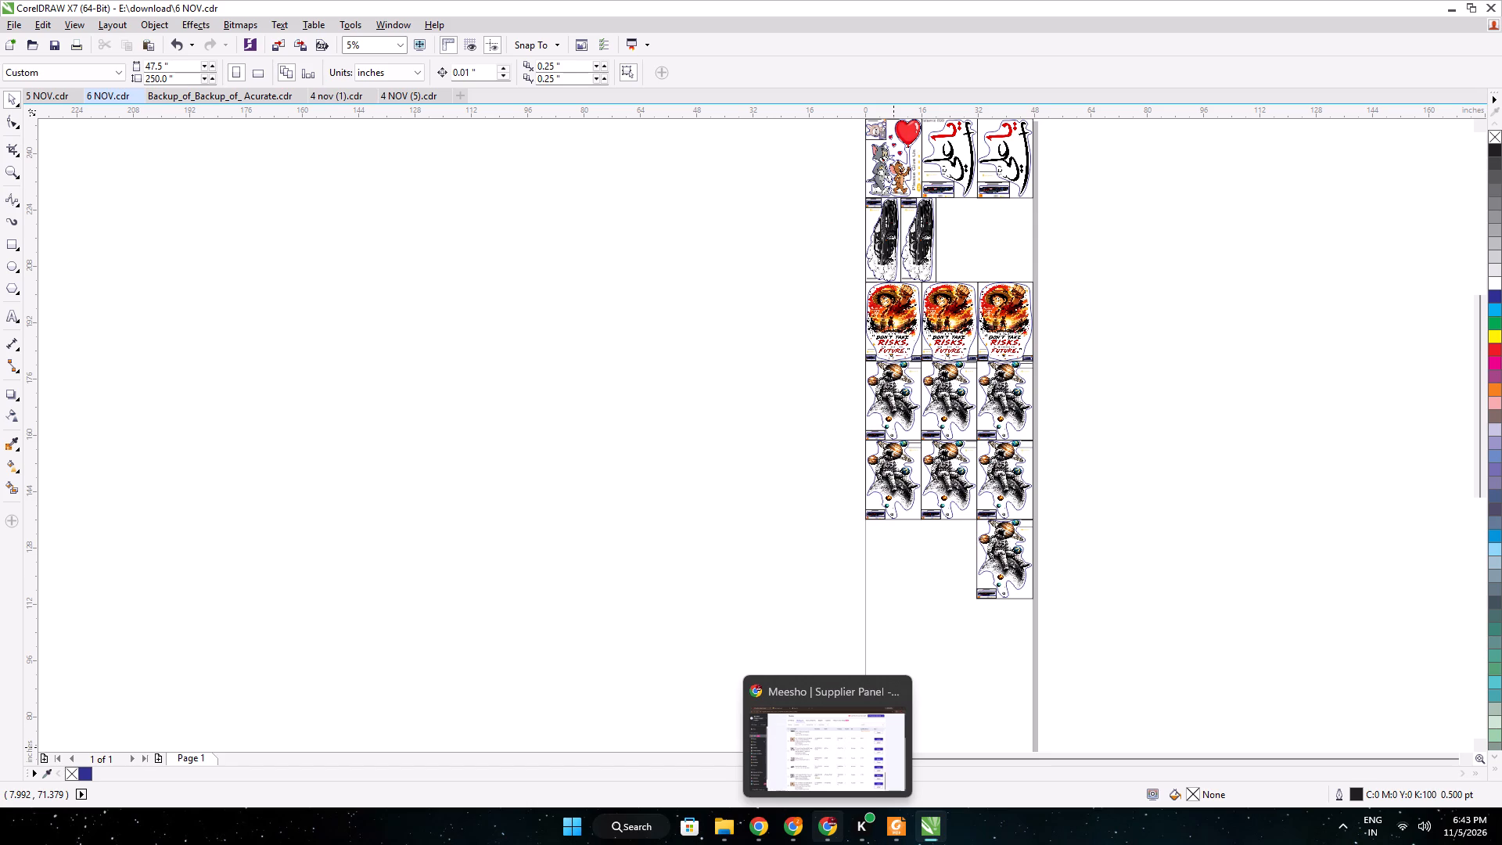
{"action": "left_click", "coordinate": [759, 818]}
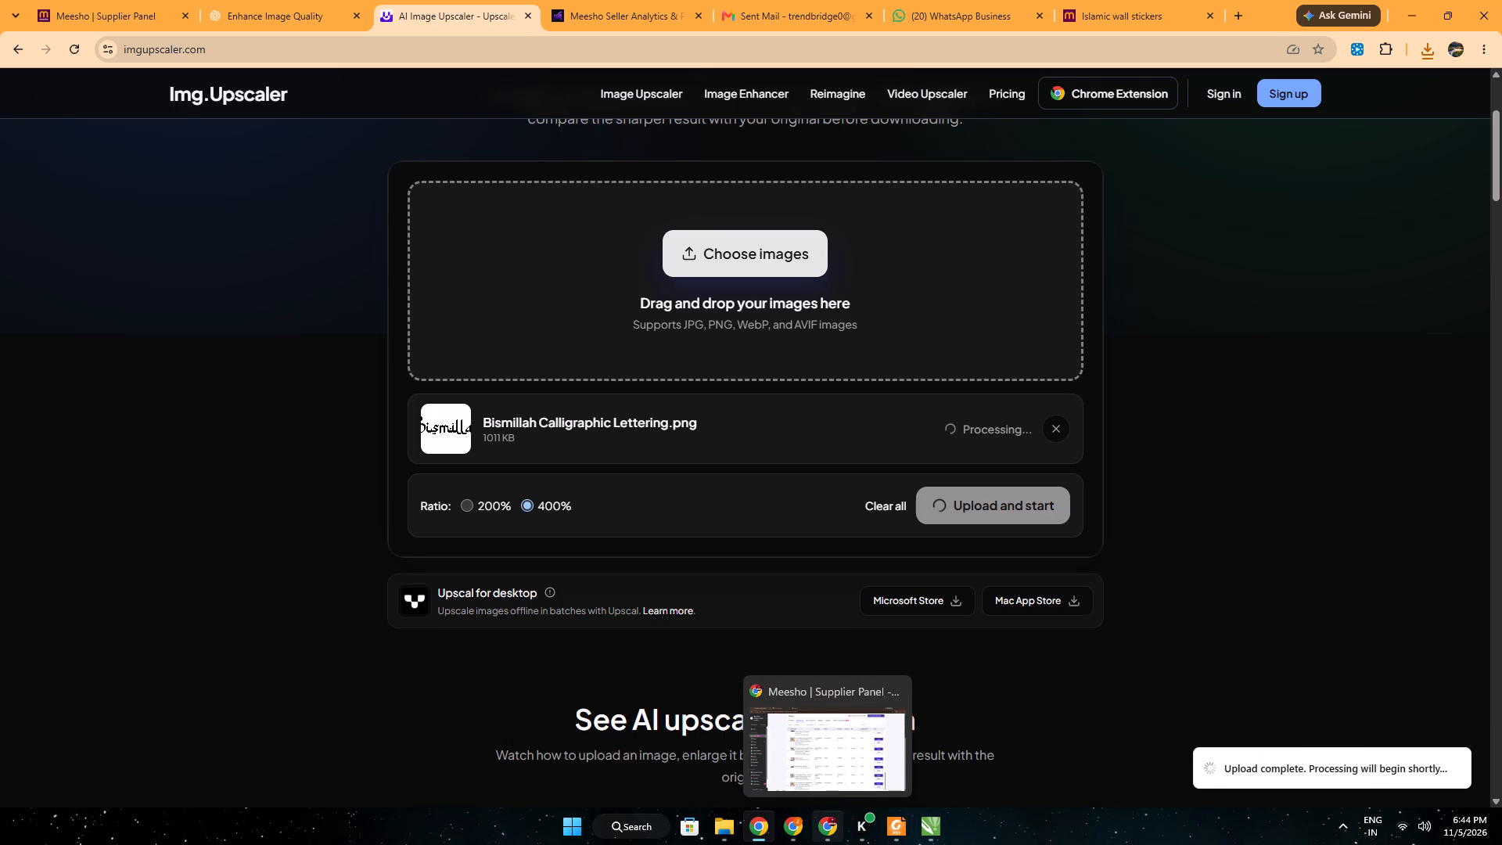
{"action": "left_click", "coordinate": [786, 821]}
{"action": "left_click", "coordinate": [764, 823]}
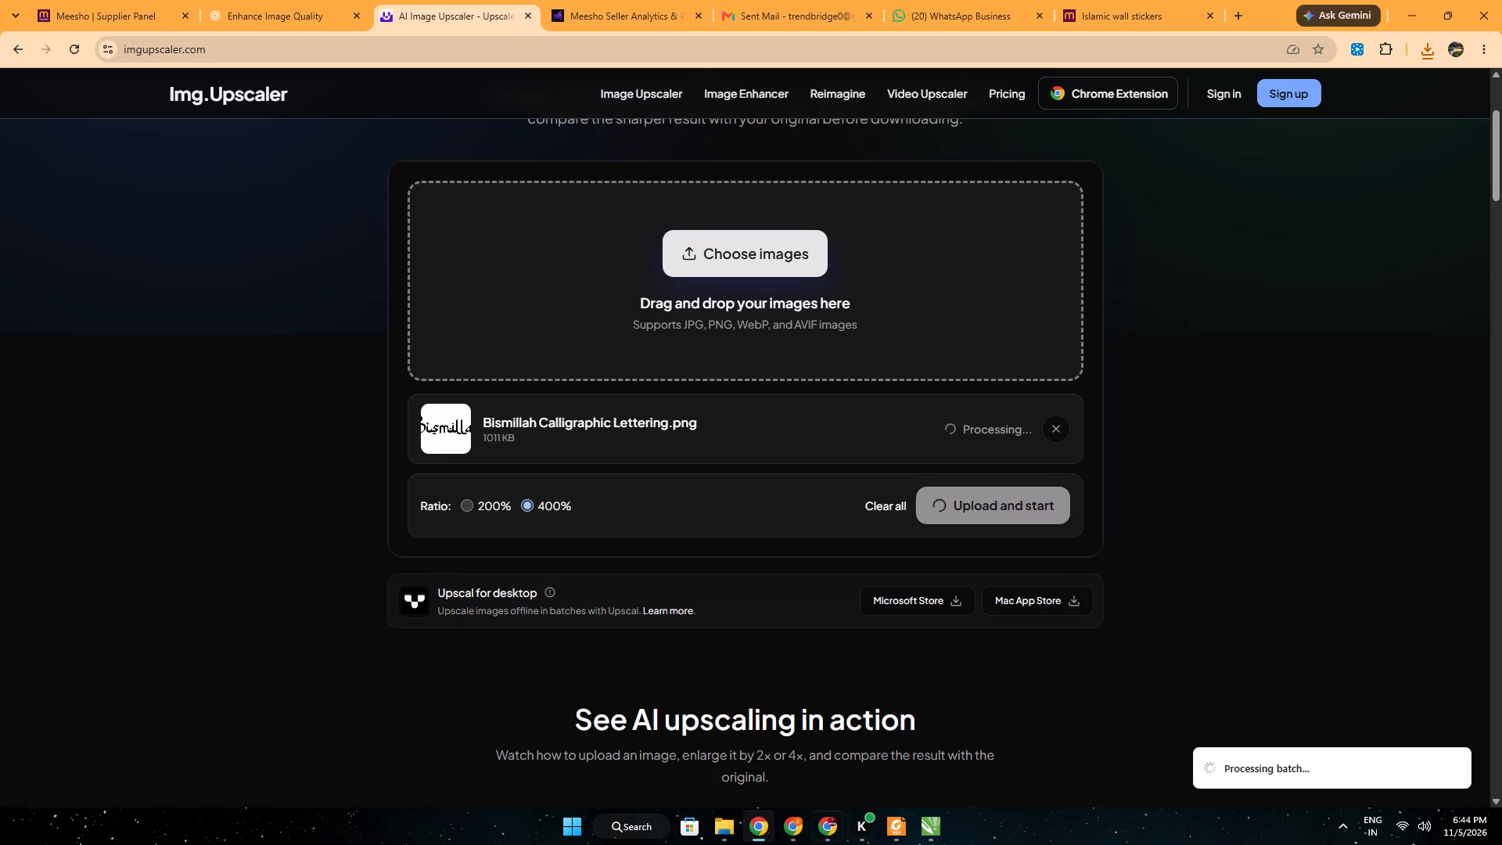
In the Meesho pending orders, copy the Tom and Jerry artwork from the INOV t & j 2 product image using Google Lens.
{"action": "left_click", "coordinate": [804, 825]}
{"action": "scroll", "coordinate": [790, 588], "scroll_direction": "down", "scroll_amount": 2}
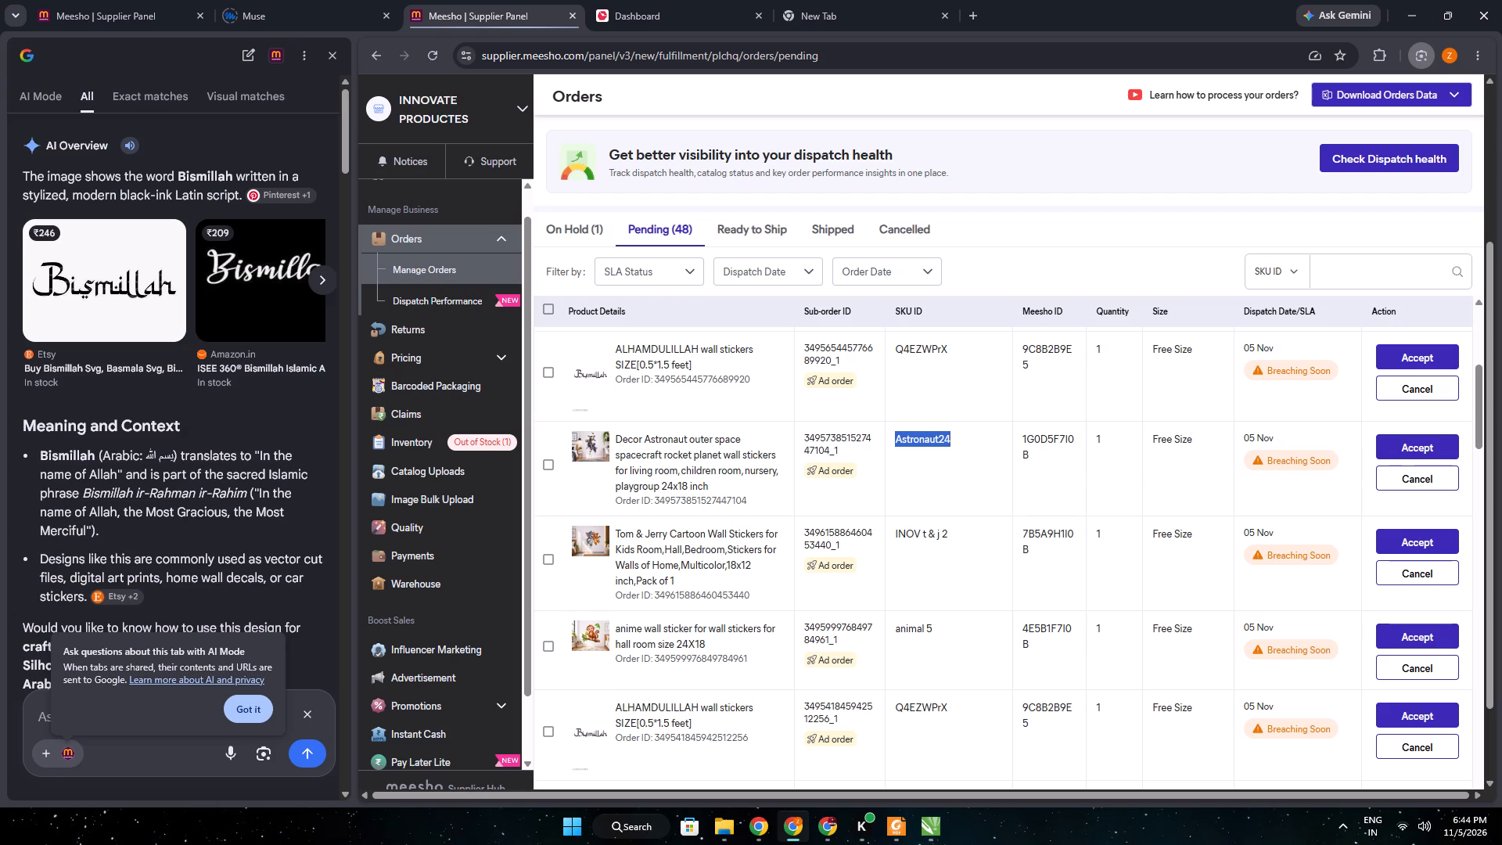
{"action": "left_click", "coordinate": [593, 546]}
{"action": "right_click", "coordinate": [822, 447]}
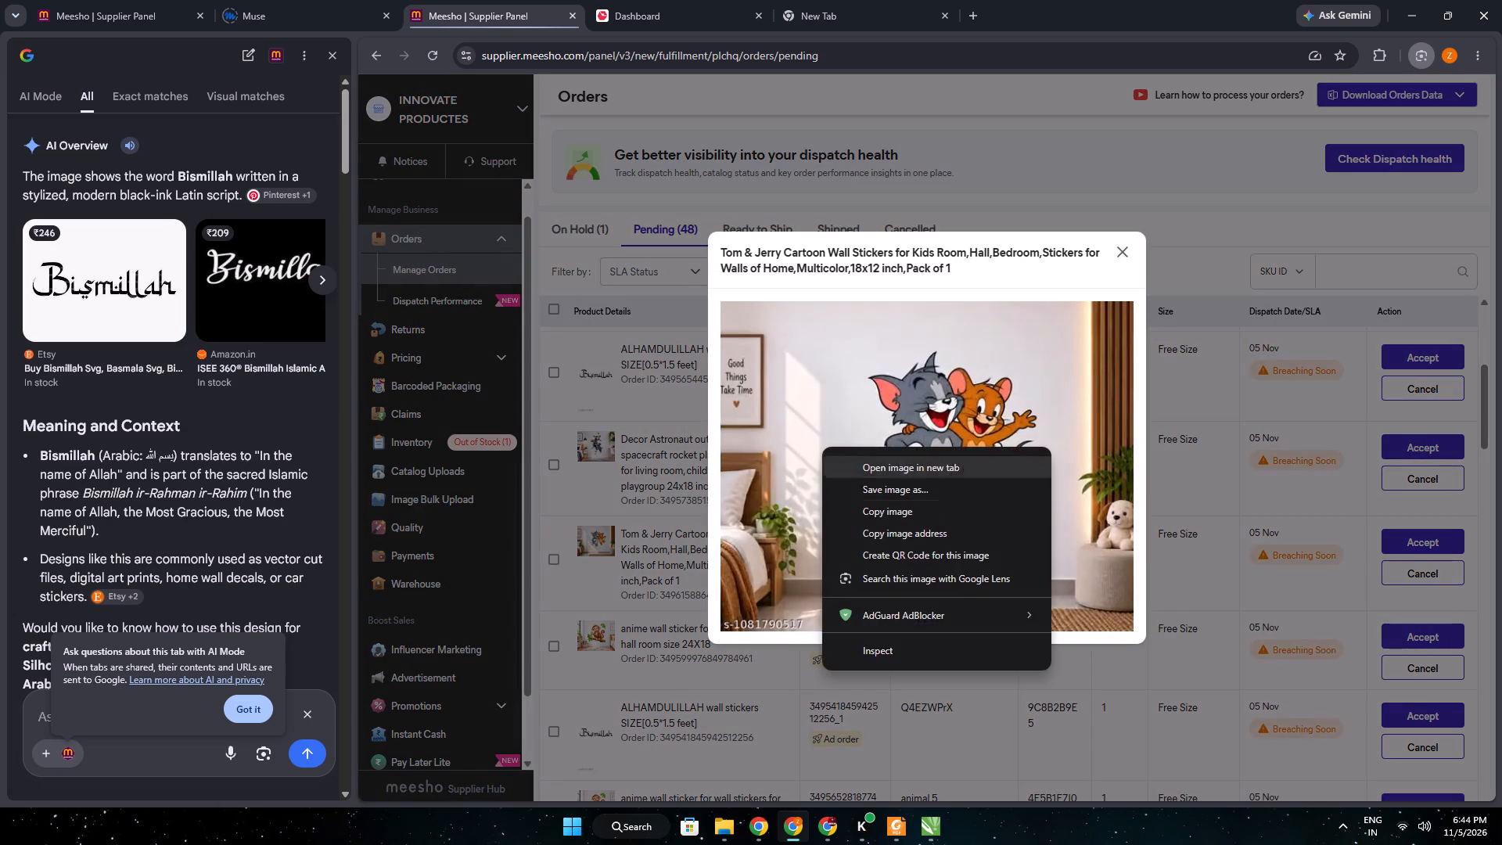
{"action": "left_click", "coordinate": [878, 572]}
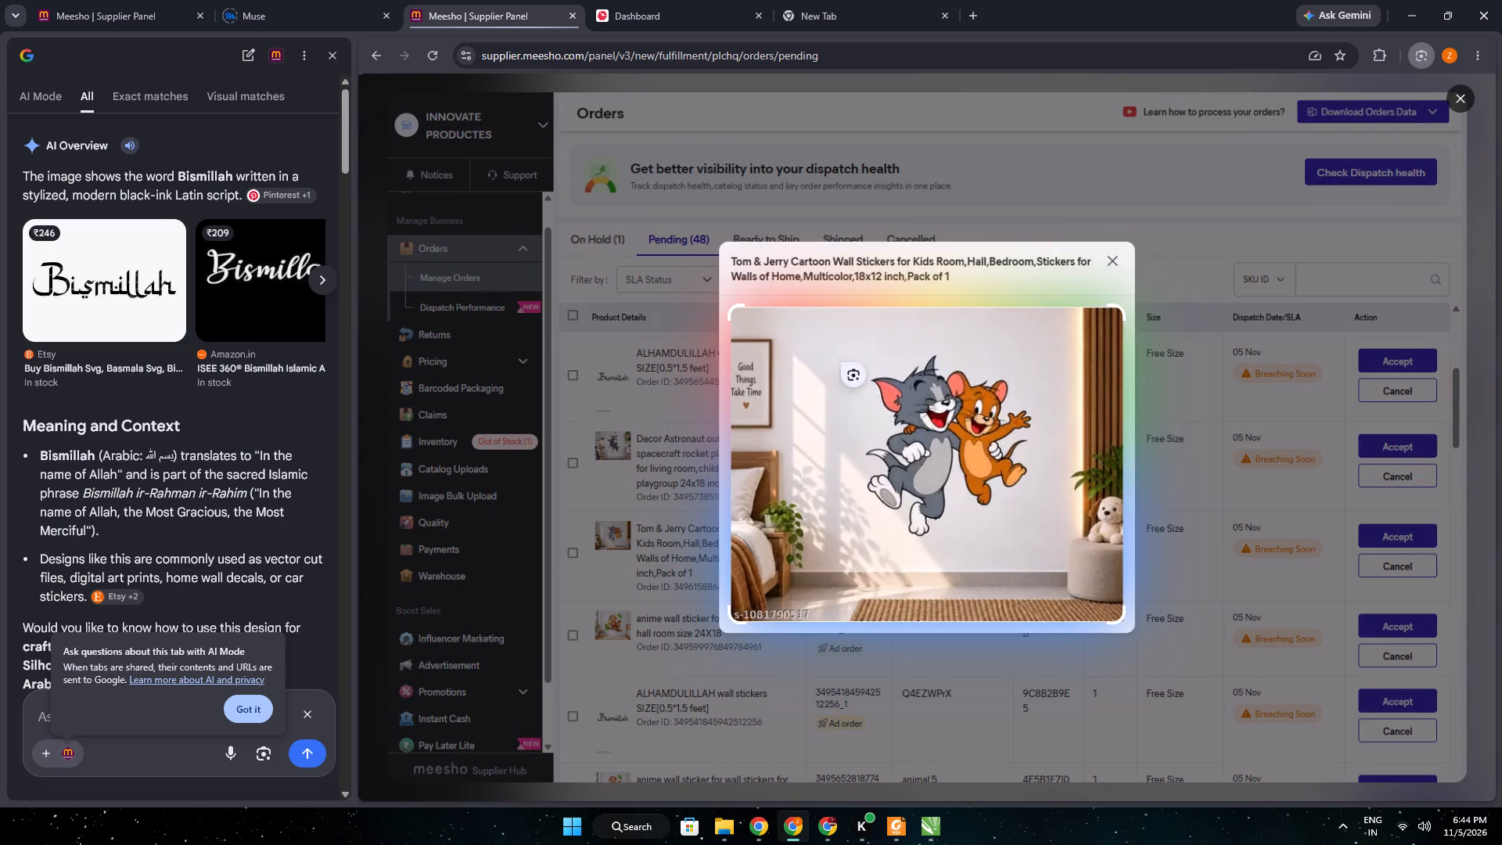
{"action": "left_click_drag", "start_coordinate": [855, 344], "coordinate": [1040, 535]}
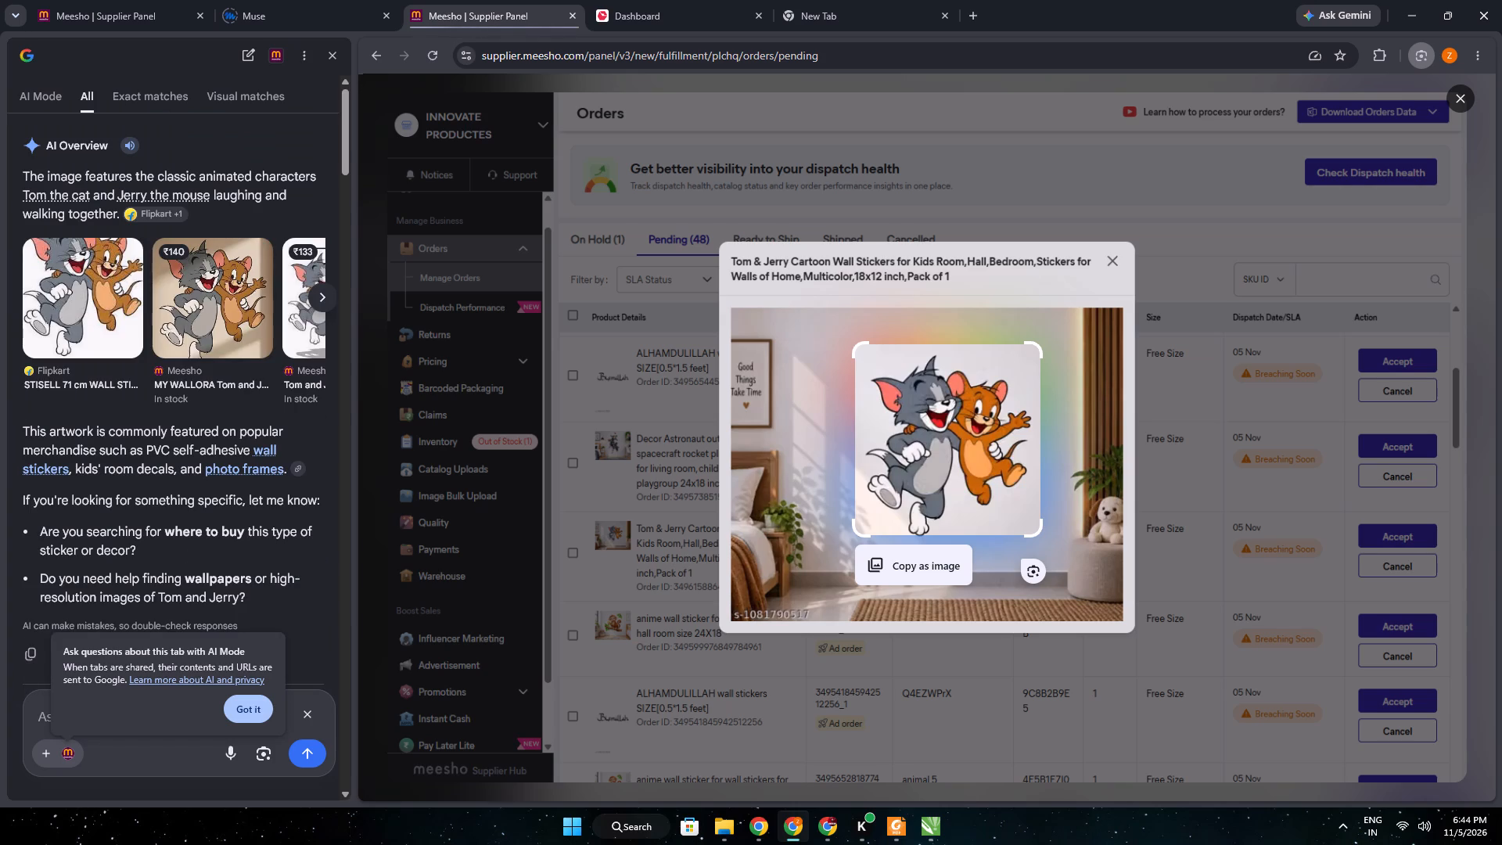
{"action": "left_click", "coordinate": [896, 574]}
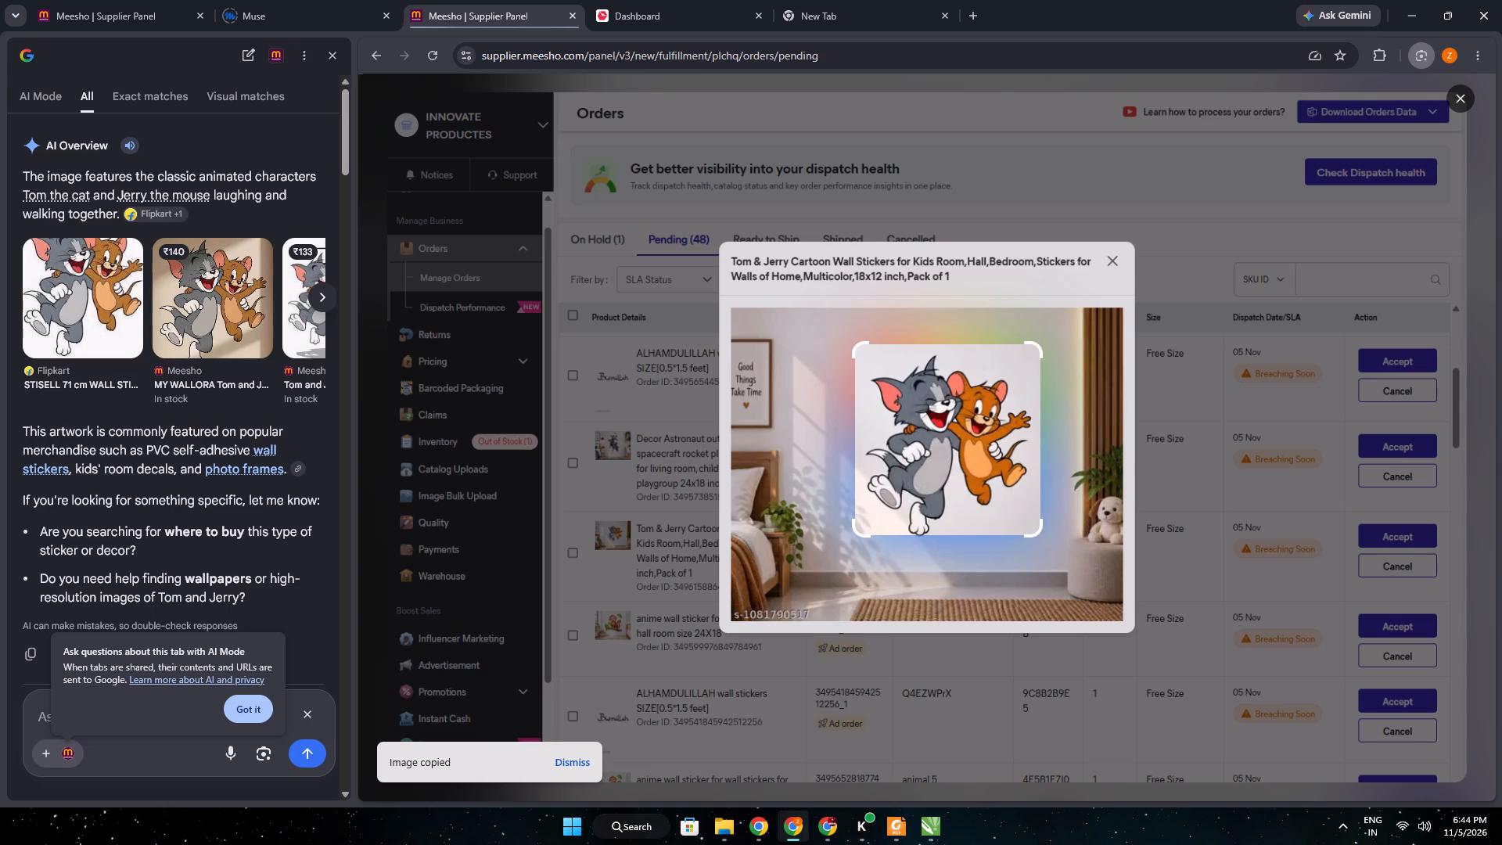
Submit the copied Tom and Jerry image to the Enhance Image Quality conversation in ChatGPT.
{"action": "left_click", "coordinate": [767, 815]}
{"action": "left_click", "coordinate": [311, 0]}
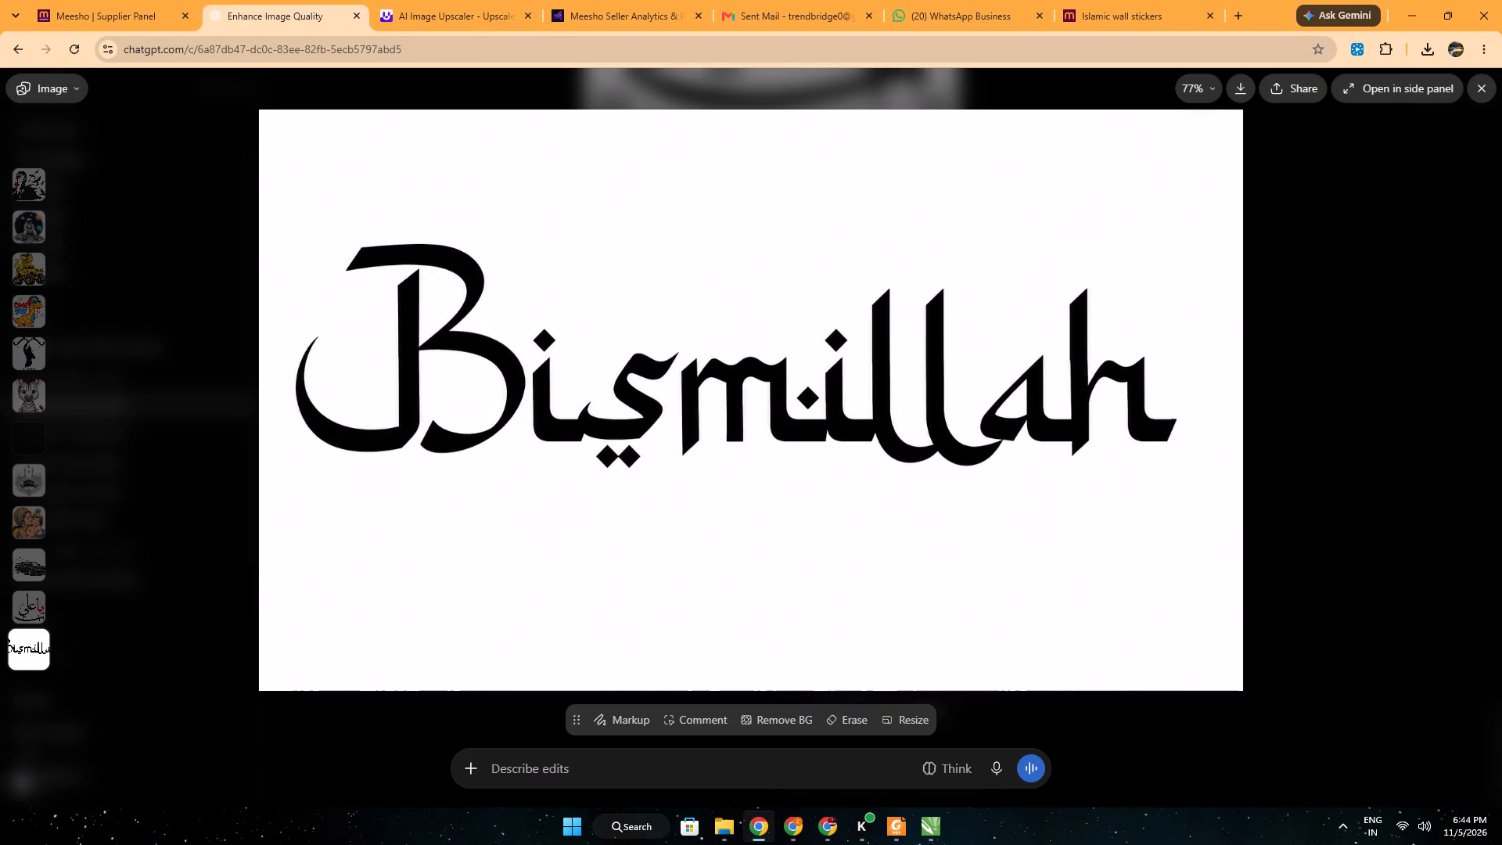
{"action": "left_click", "coordinate": [1482, 90]}
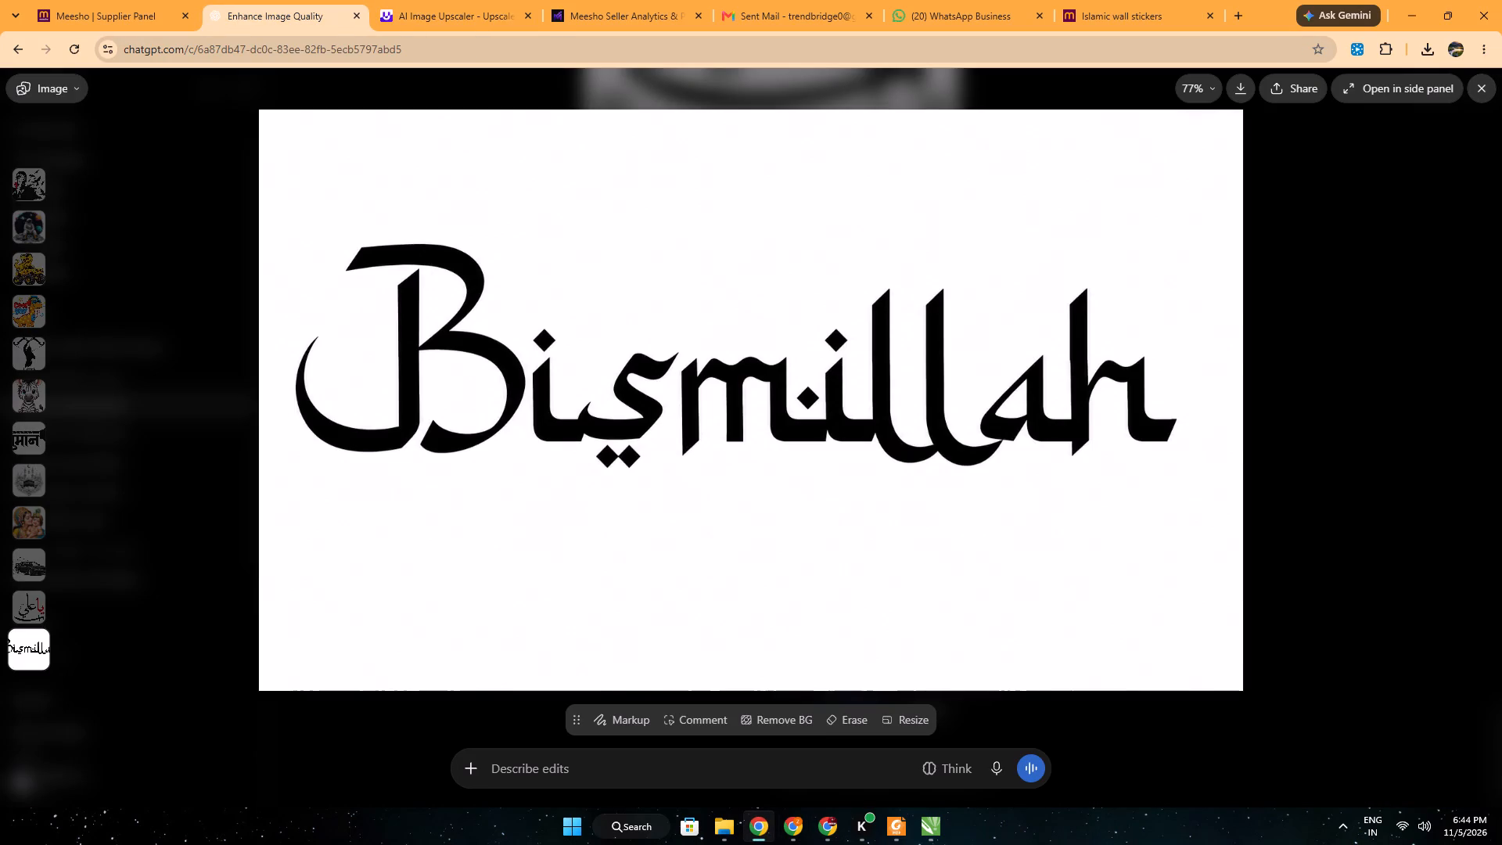
{"action": "left_click", "coordinate": [702, 768]}
{"action": "key", "text": "ctrl+v"}
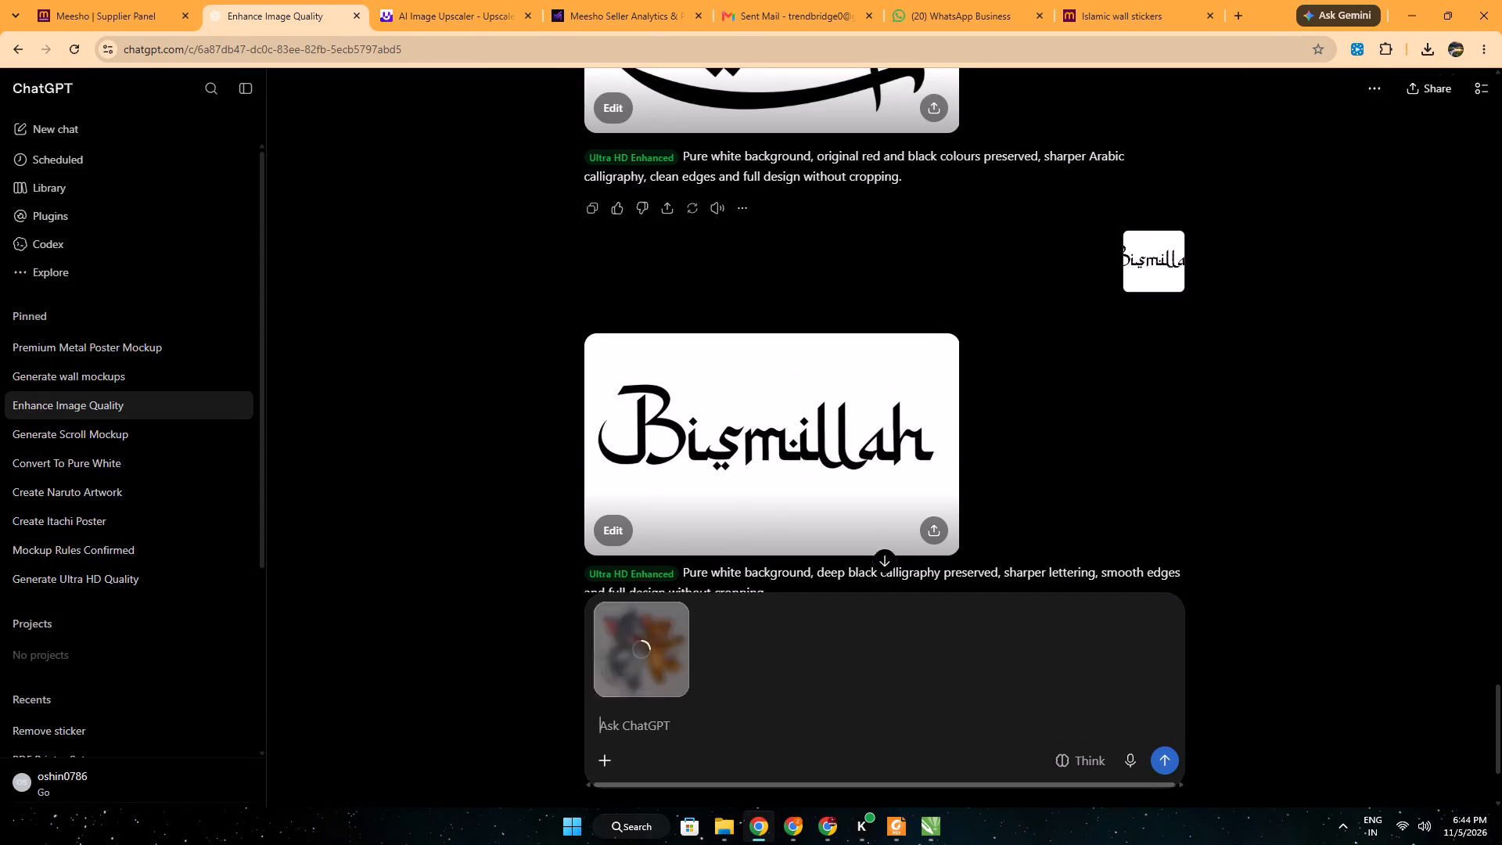
{"action": "left_click", "coordinate": [1162, 765]}
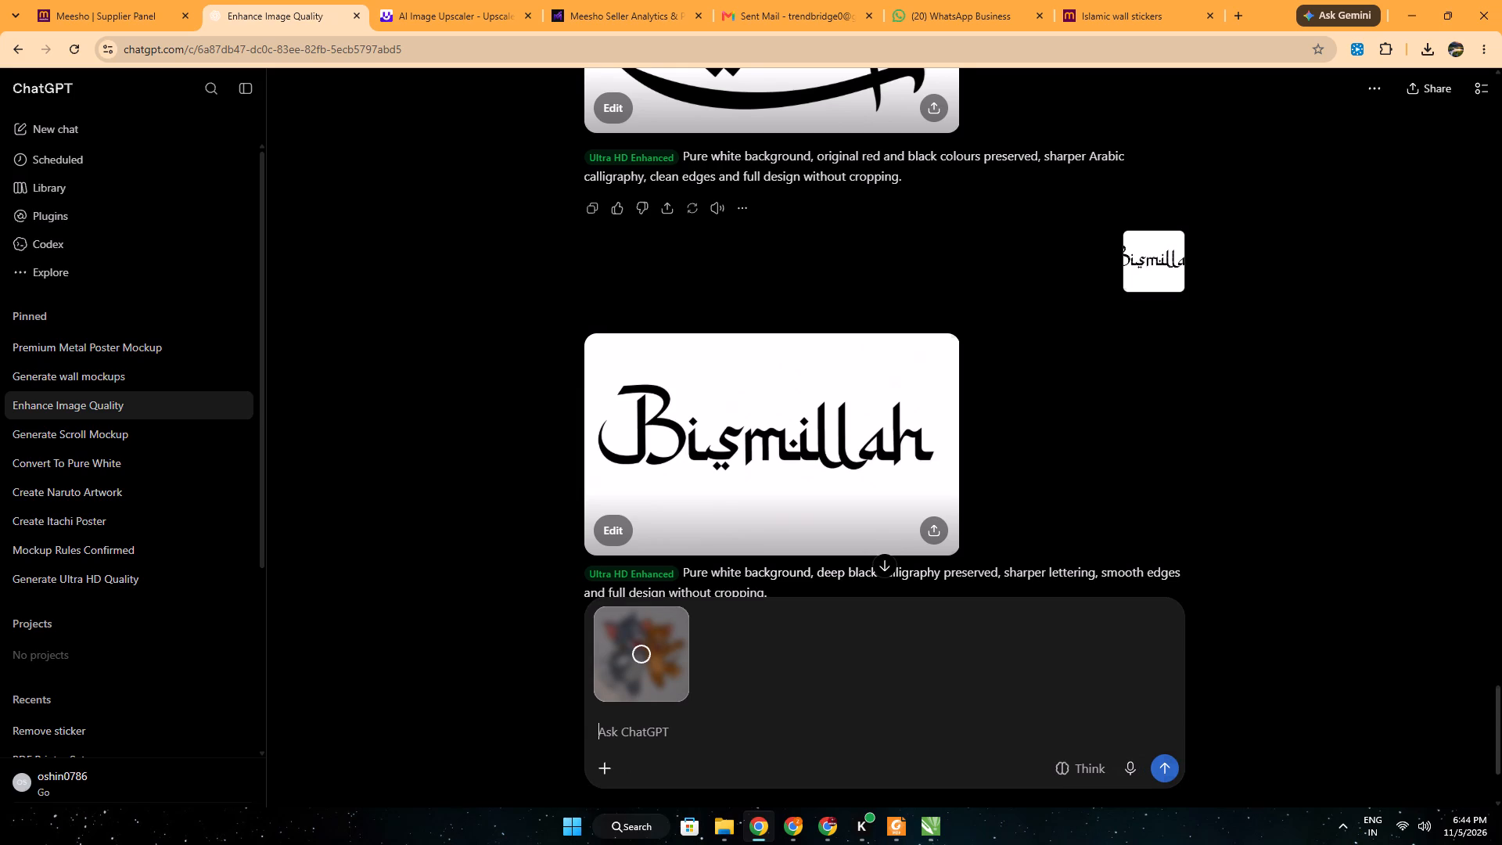
Check the Bismillah upscaling progress, then close the Tom & Jerry product preview and review the following pending Meesho orders.
{"action": "left_click", "coordinate": [468, 13]}
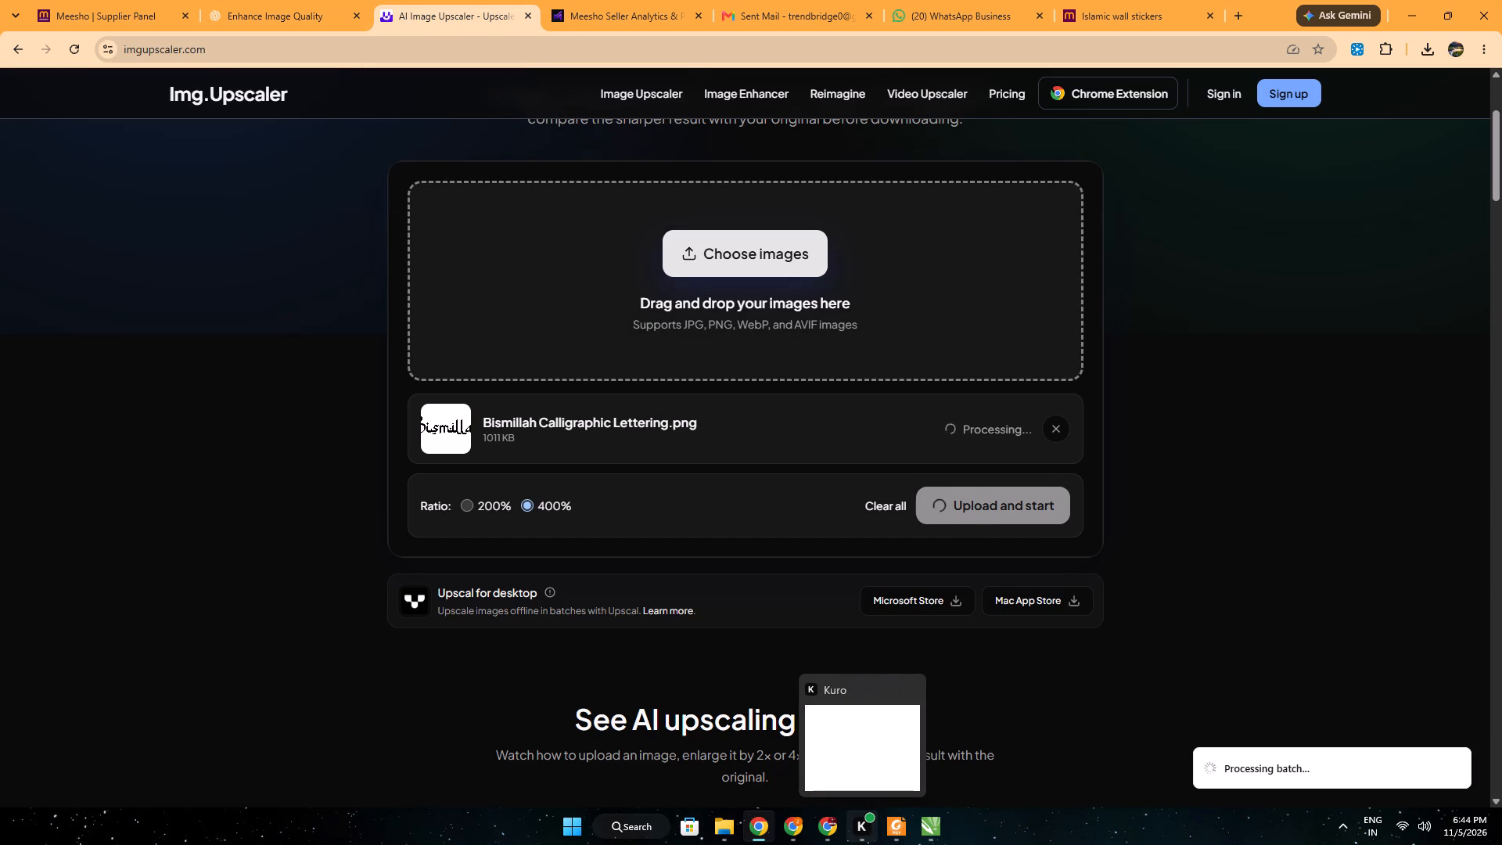
{"action": "left_click", "coordinate": [803, 829]}
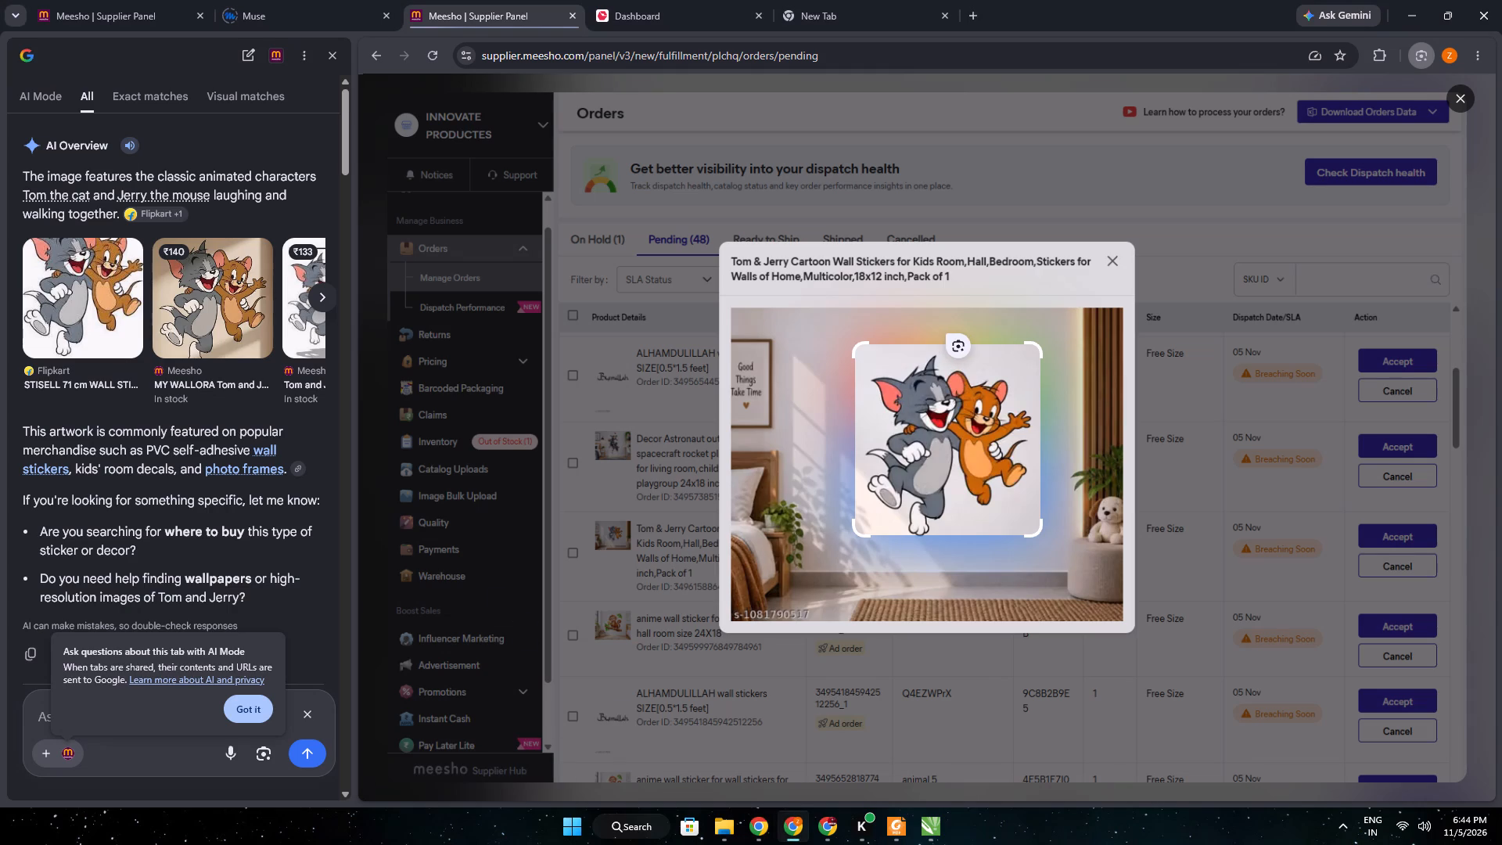
{"action": "key", "text": "Escape"}
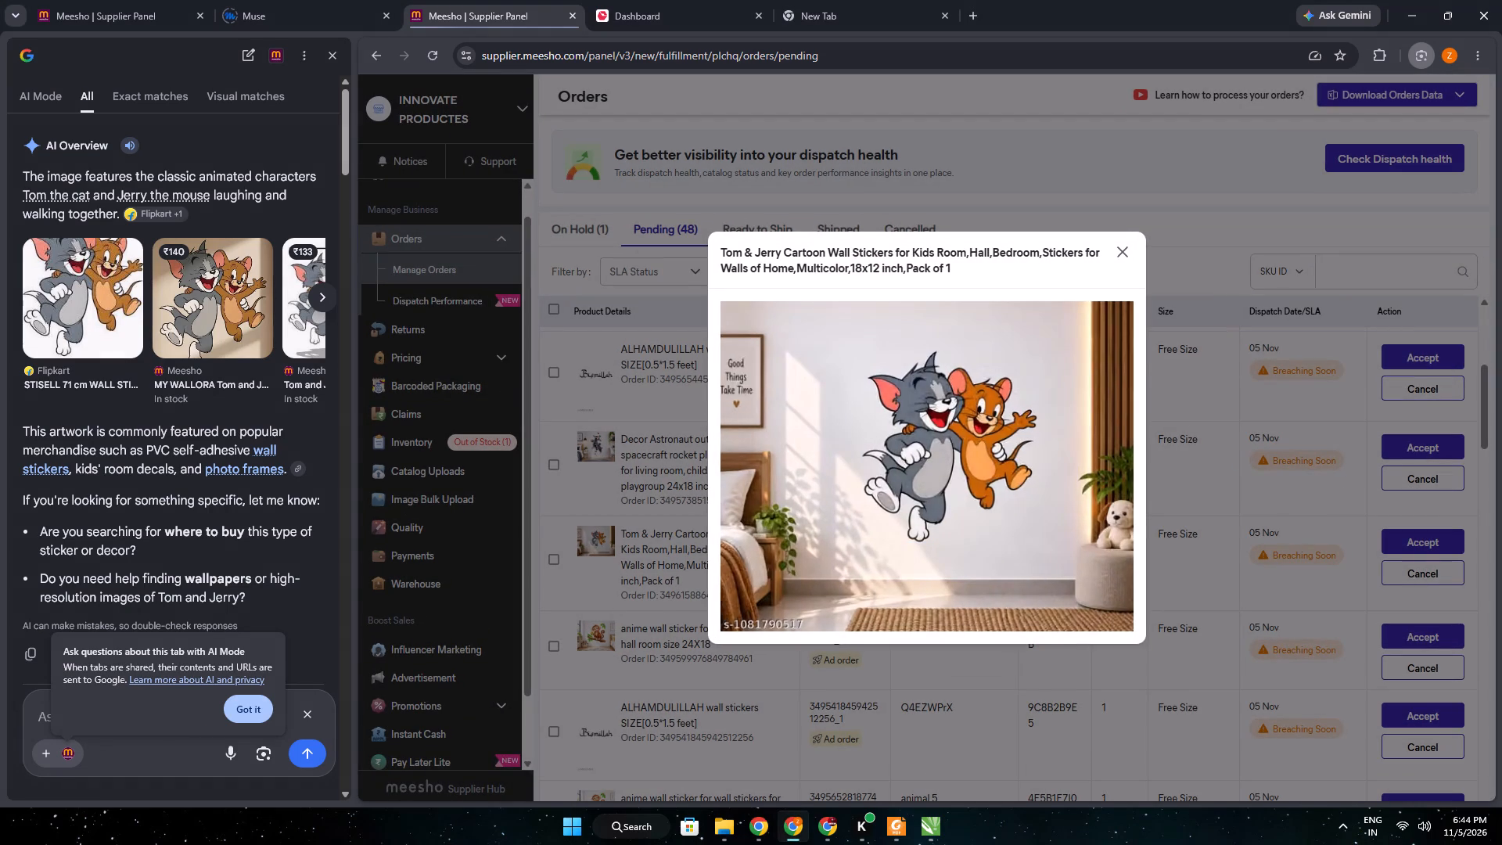
{"action": "left_click", "coordinate": [1122, 258]}
{"action": "scroll", "coordinate": [782, 491], "scroll_direction": "down", "scroll_amount": 2}
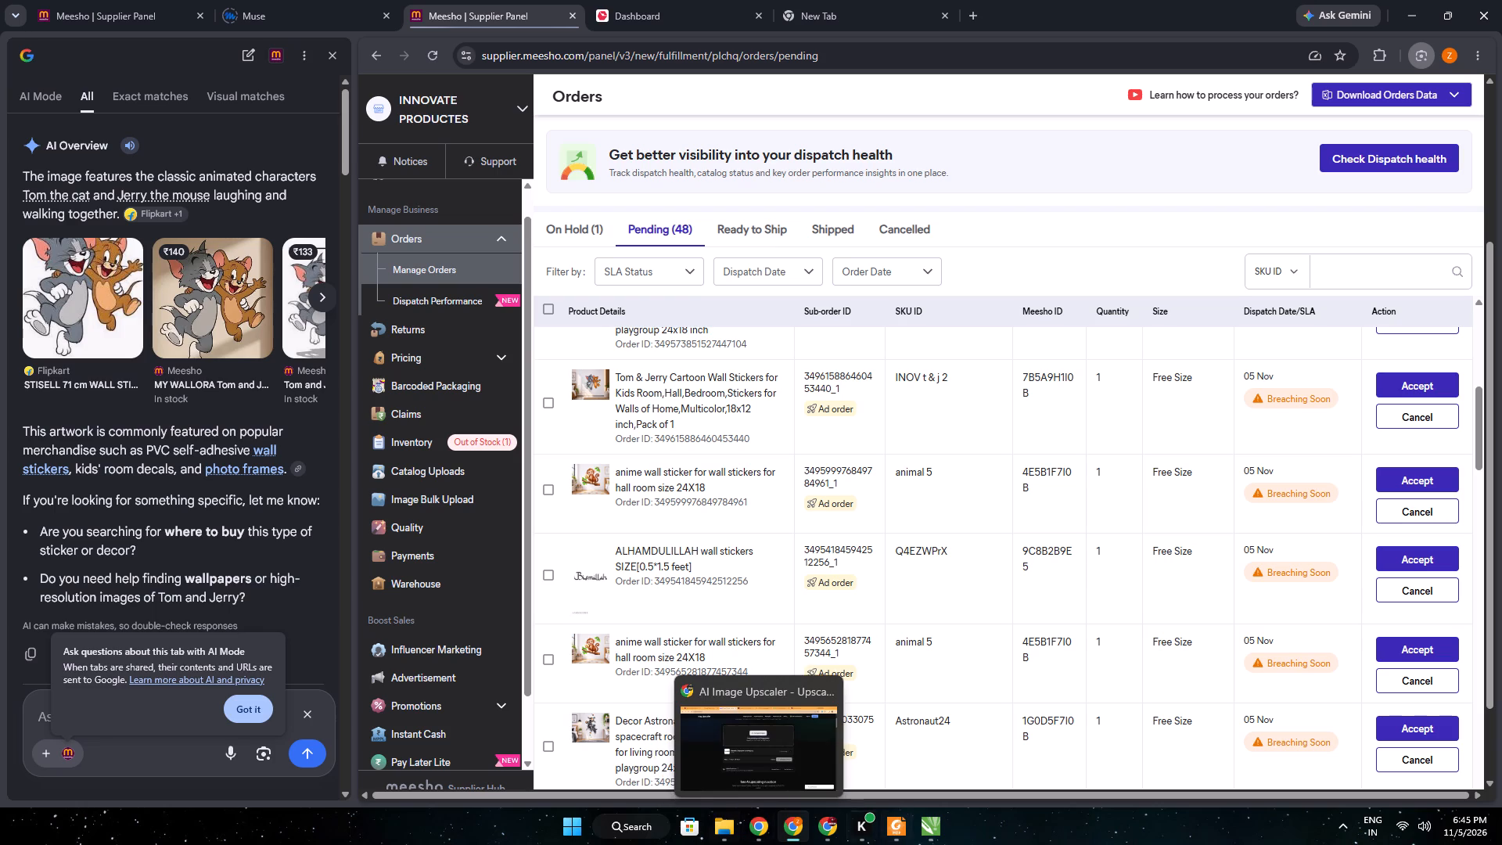
Check the open 4 nov (1), 4 NOV (5) and 5 NOV layouts for the animal 5 monkey sticker.
{"action": "left_click", "coordinate": [925, 826]}
{"action": "left_click", "coordinate": [328, 95]}
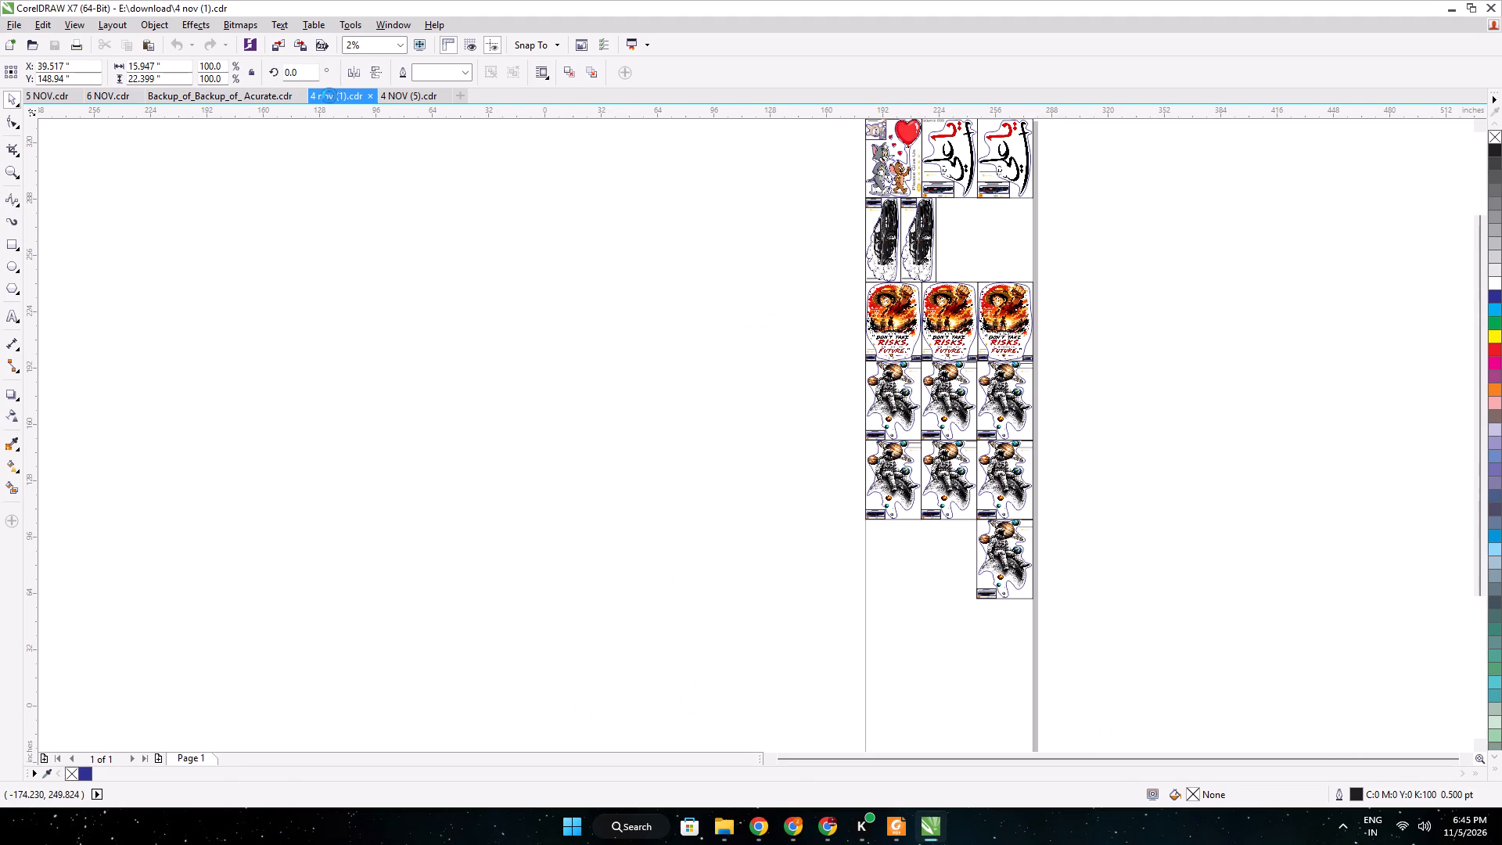
{"action": "left_click", "coordinate": [398, 96]}
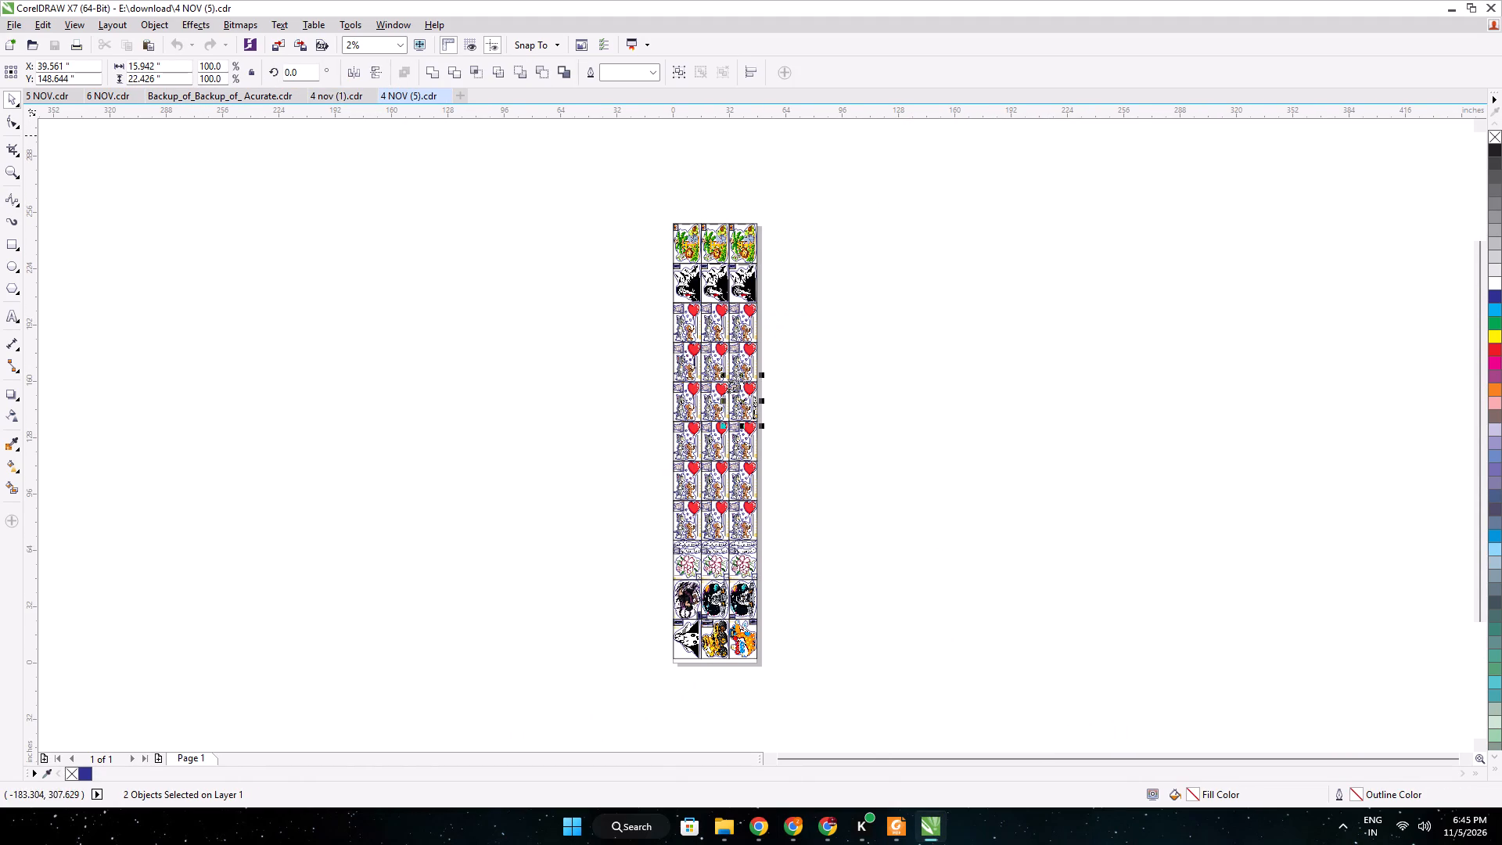
{"action": "left_click", "coordinate": [56, 92]}
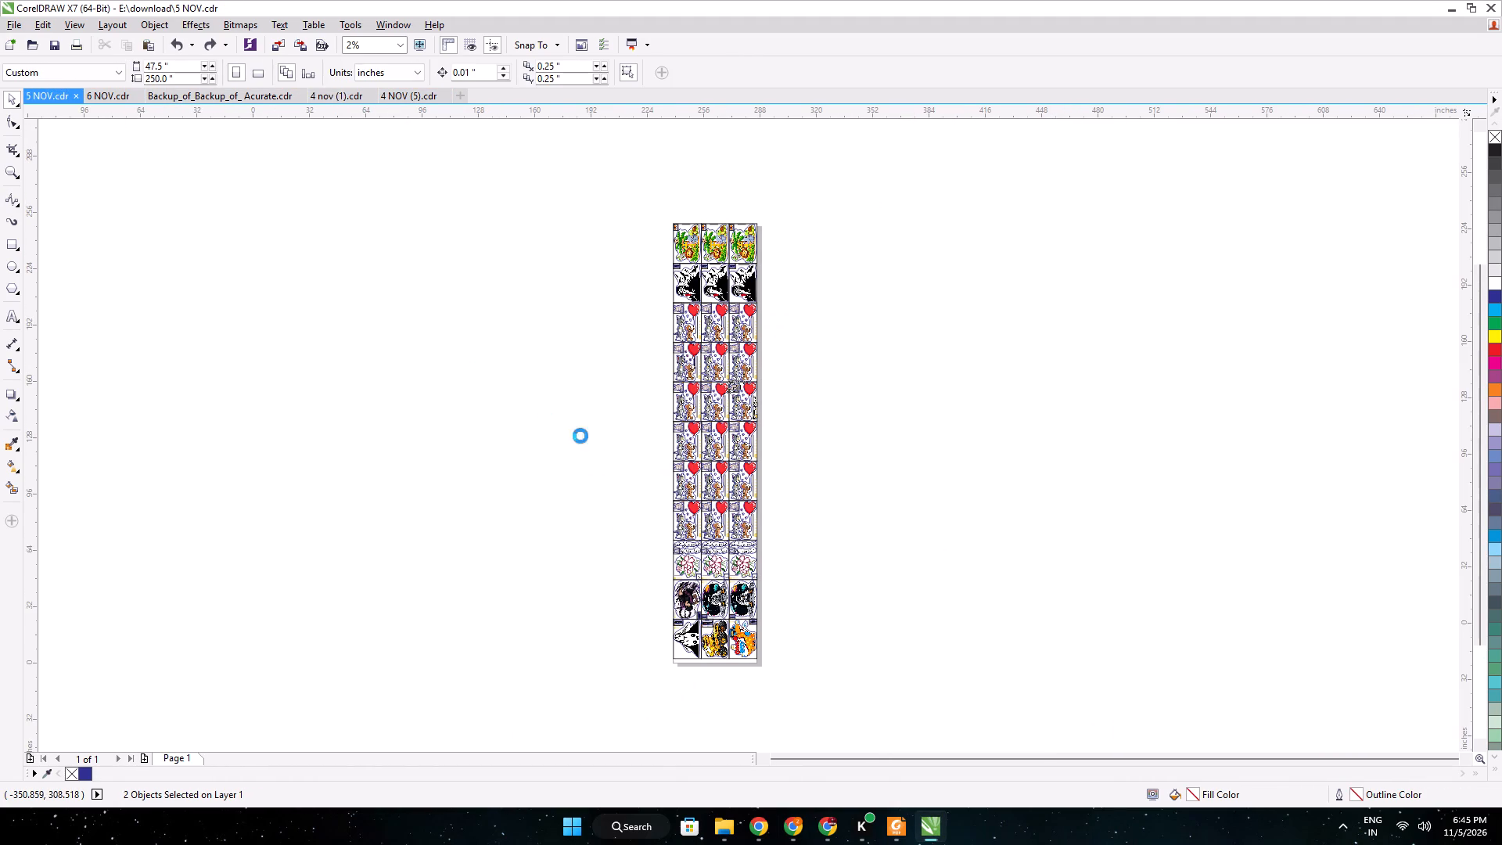
Find the earlier print layouts in the Downloads folder and open Backup_of_4 NOV.cdr.
{"action": "left_click", "coordinate": [724, 831]}
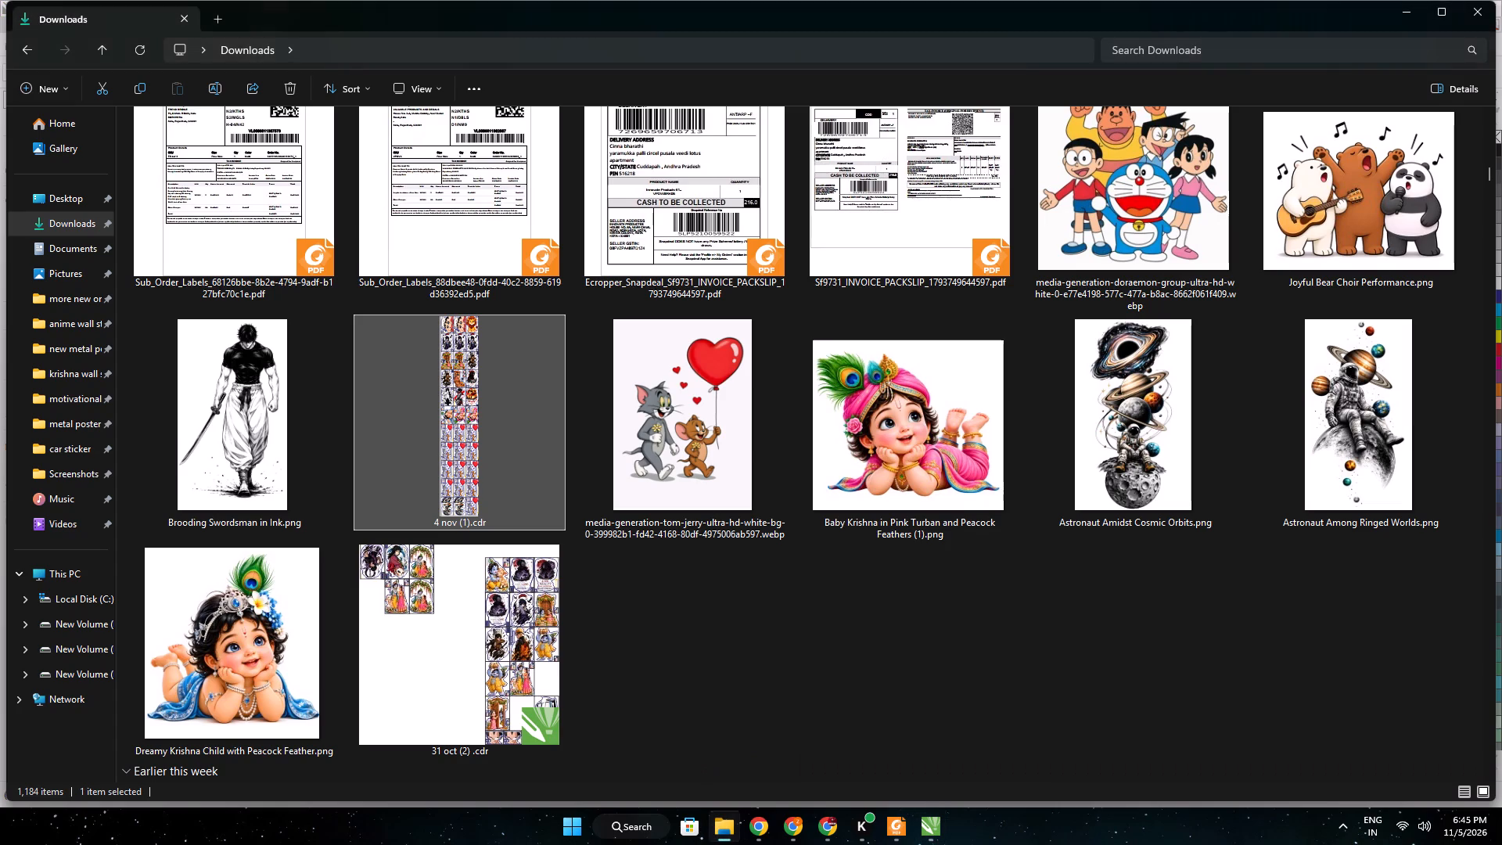
{"action": "scroll", "coordinate": [671, 566], "scroll_direction": "down", "scroll_amount": 4}
{"action": "scroll", "coordinate": [670, 563], "scroll_direction": "up", "scroll_amount": 2}
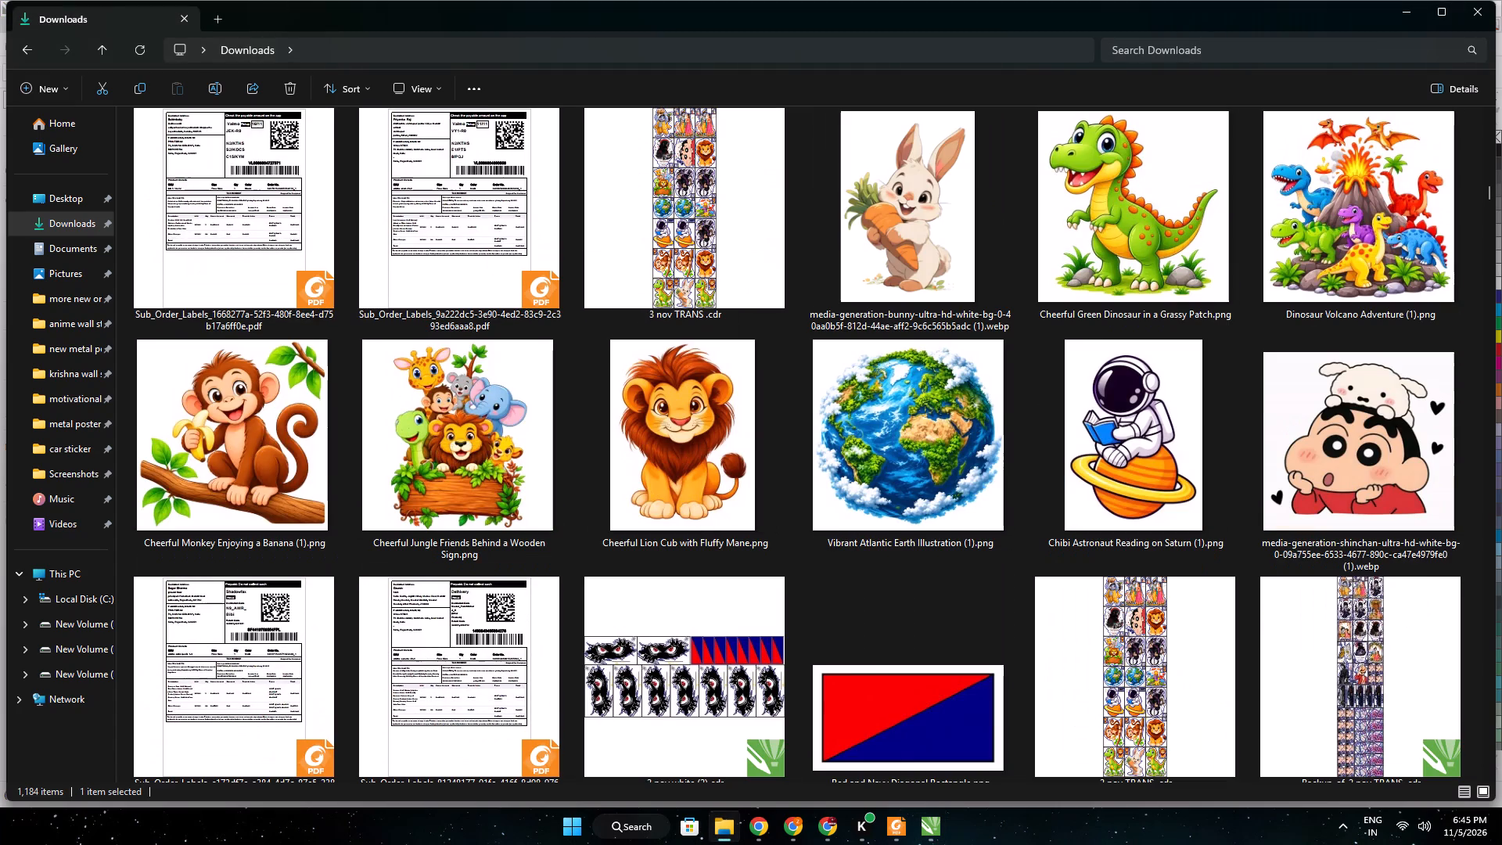
{"action": "scroll", "coordinate": [715, 261], "scroll_direction": "up", "scroll_amount": 4}
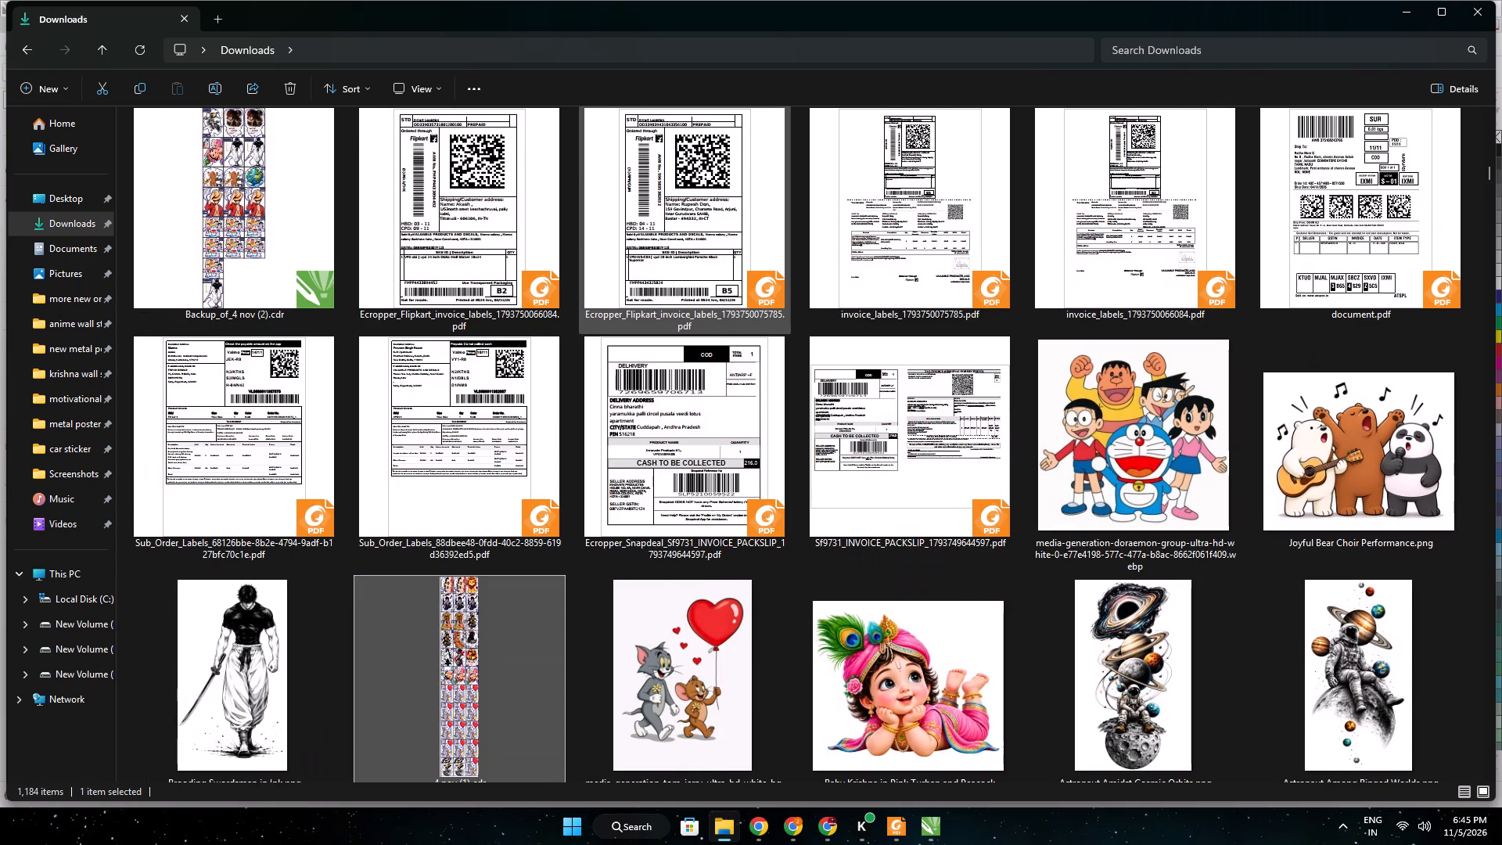
{"action": "scroll", "coordinate": [717, 279], "scroll_direction": "up", "scroll_amount": 3}
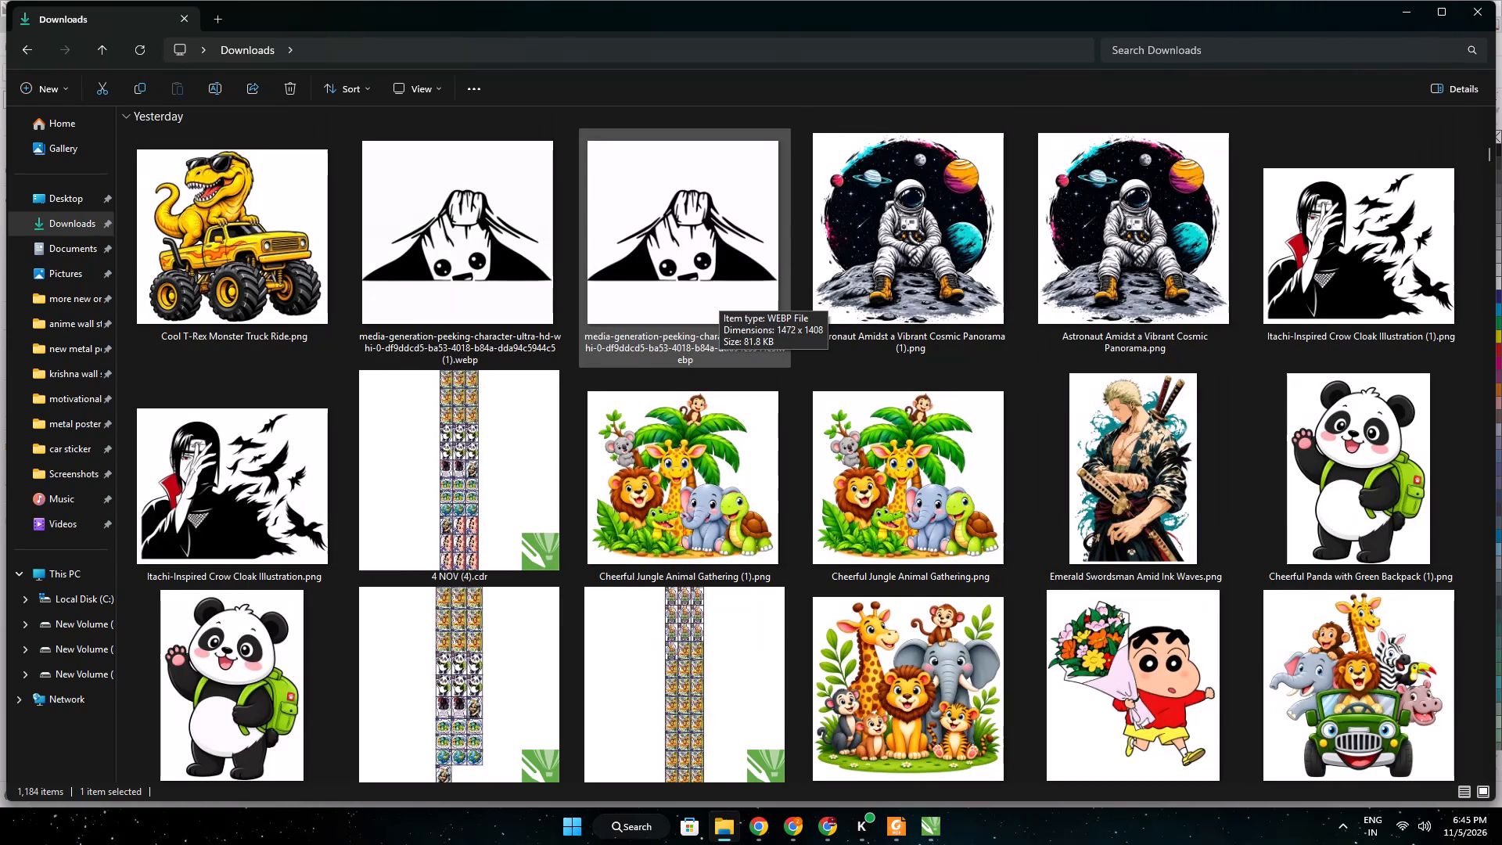
{"action": "scroll", "coordinate": [719, 298], "scroll_direction": "down", "scroll_amount": 1}
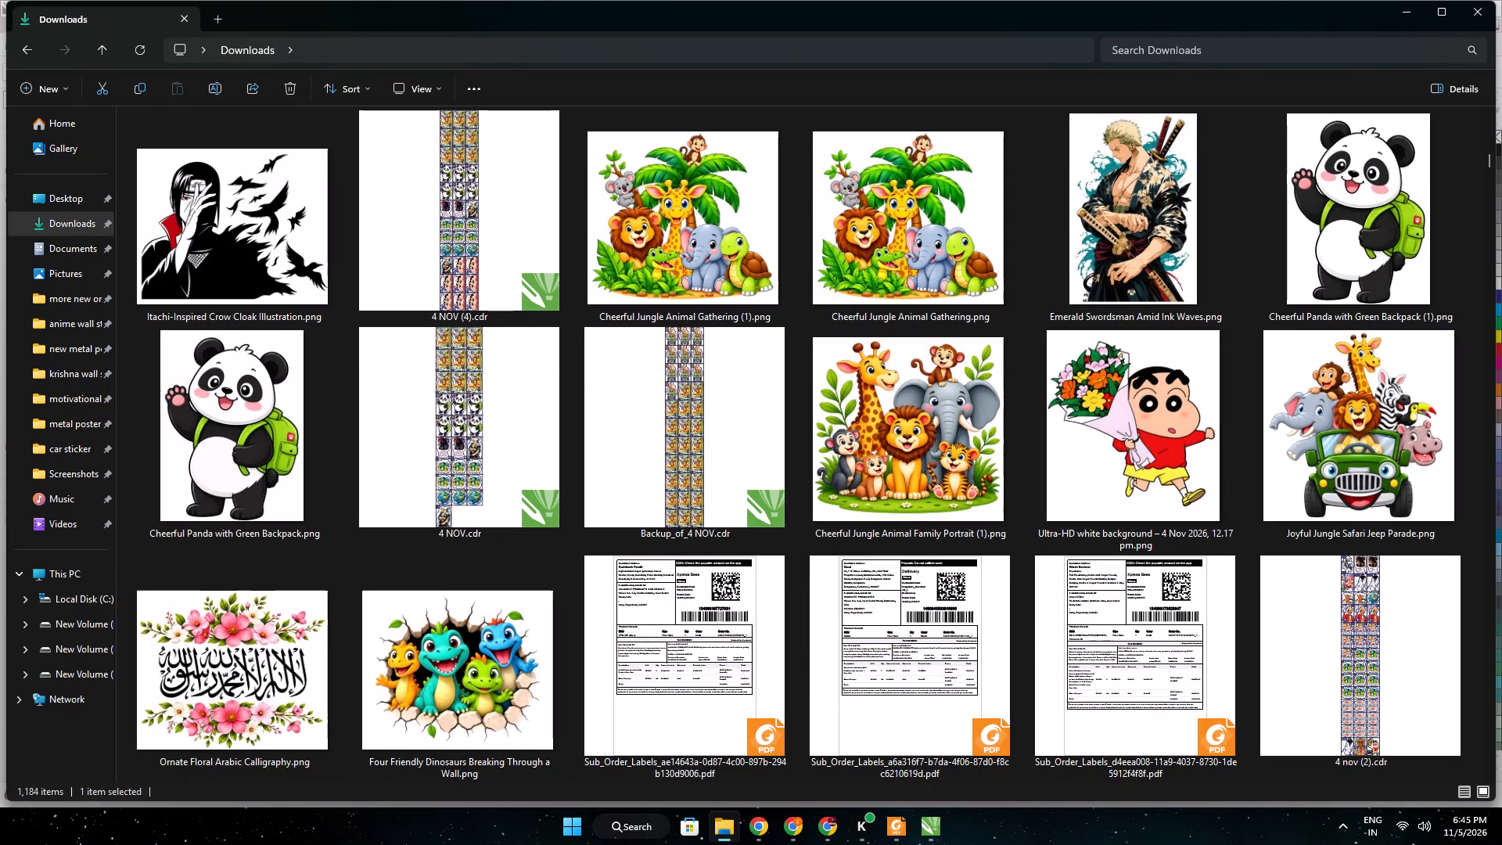
{"action": "double_click", "coordinate": [731, 429]}
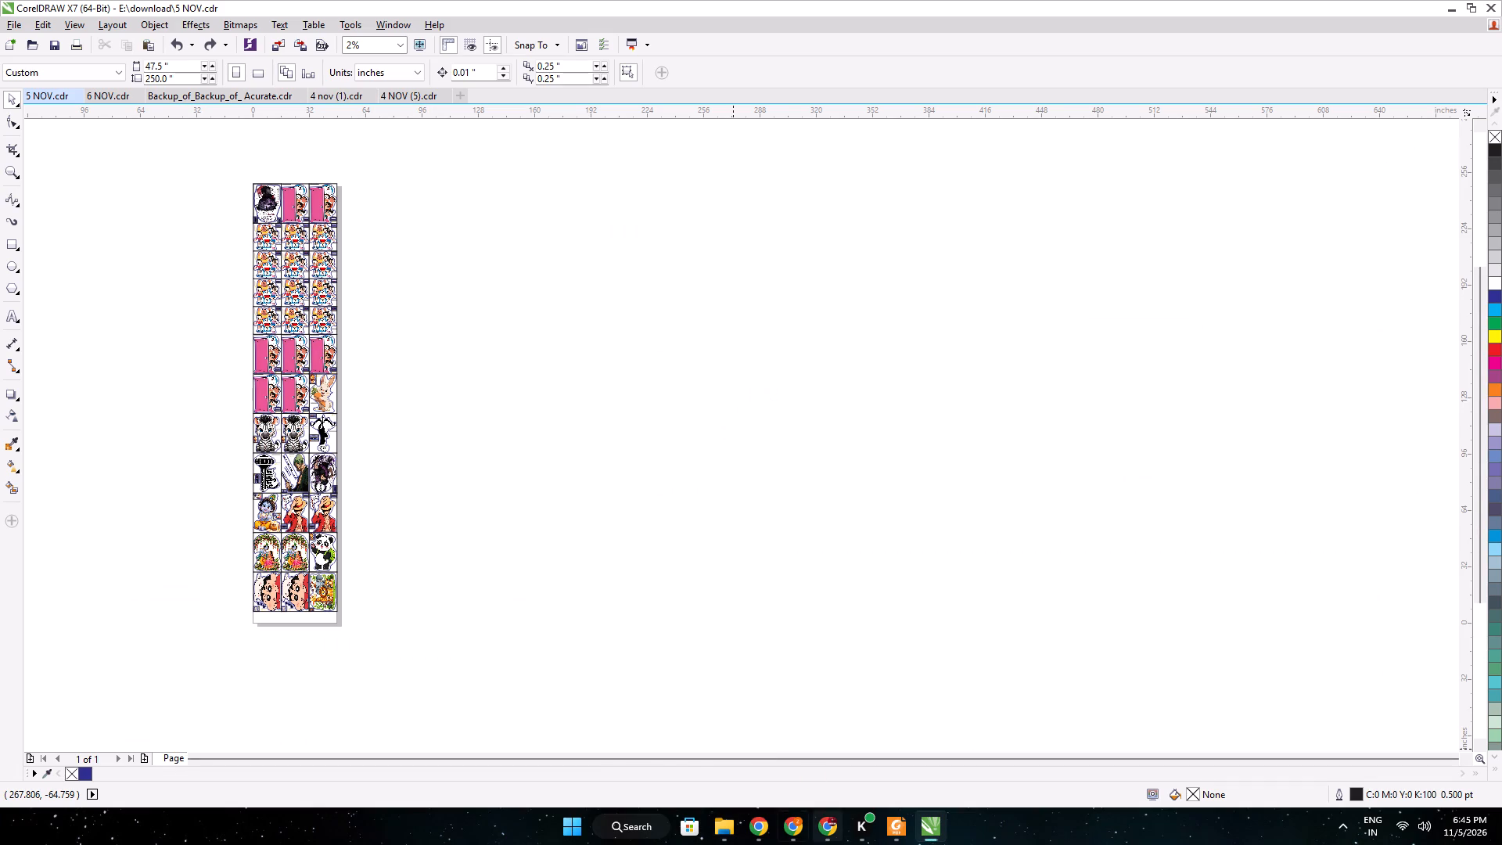
Open 4 nov TRANS .cdr, the layout containing the monkey stickers, from the Downloads folder.
{"action": "left_click", "coordinate": [722, 822]}
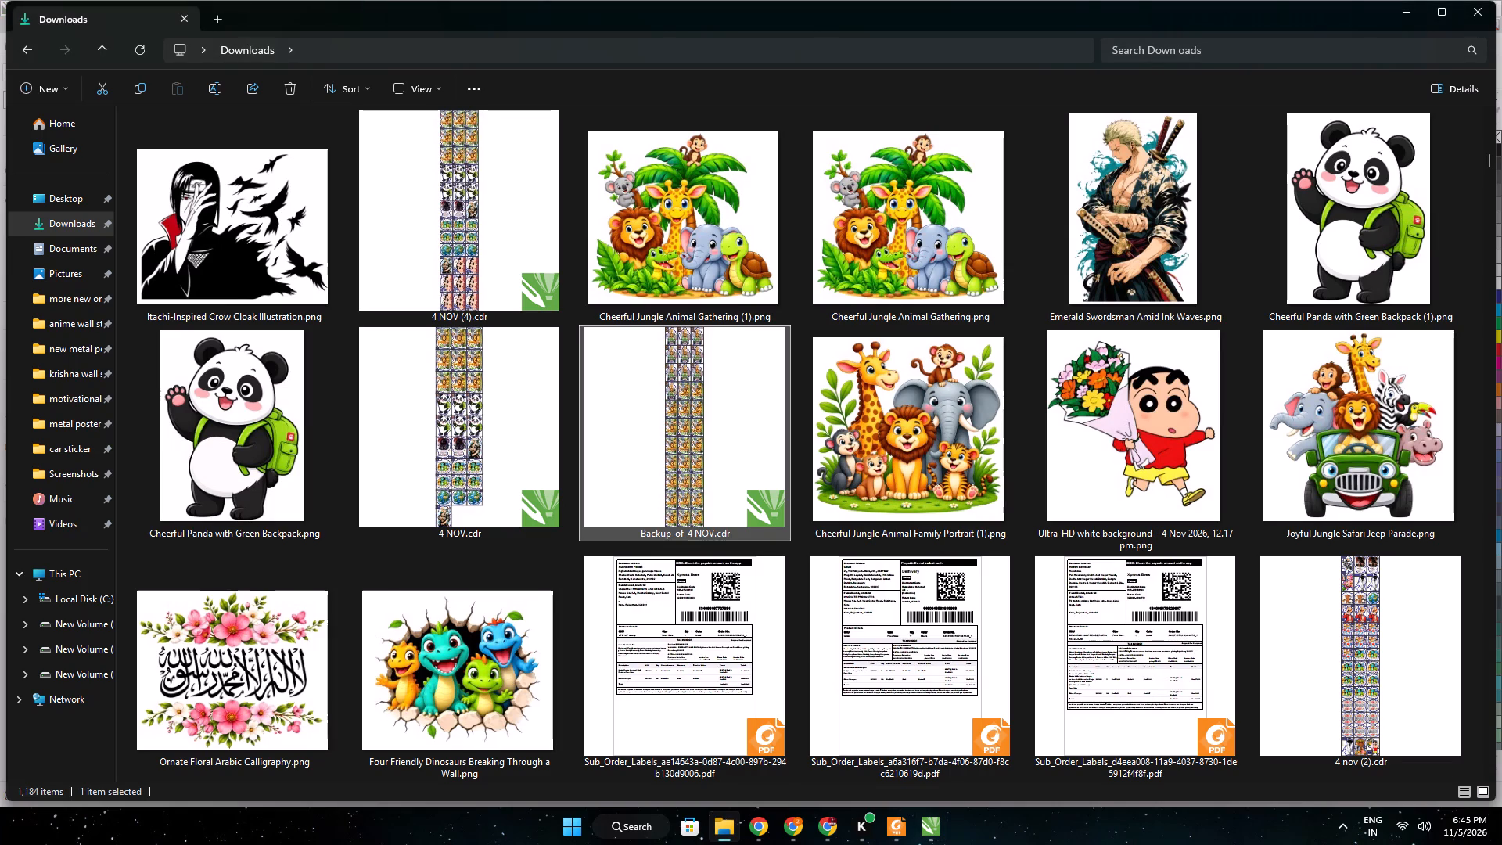
{"action": "scroll", "coordinate": [856, 627], "scroll_direction": "down", "scroll_amount": 2}
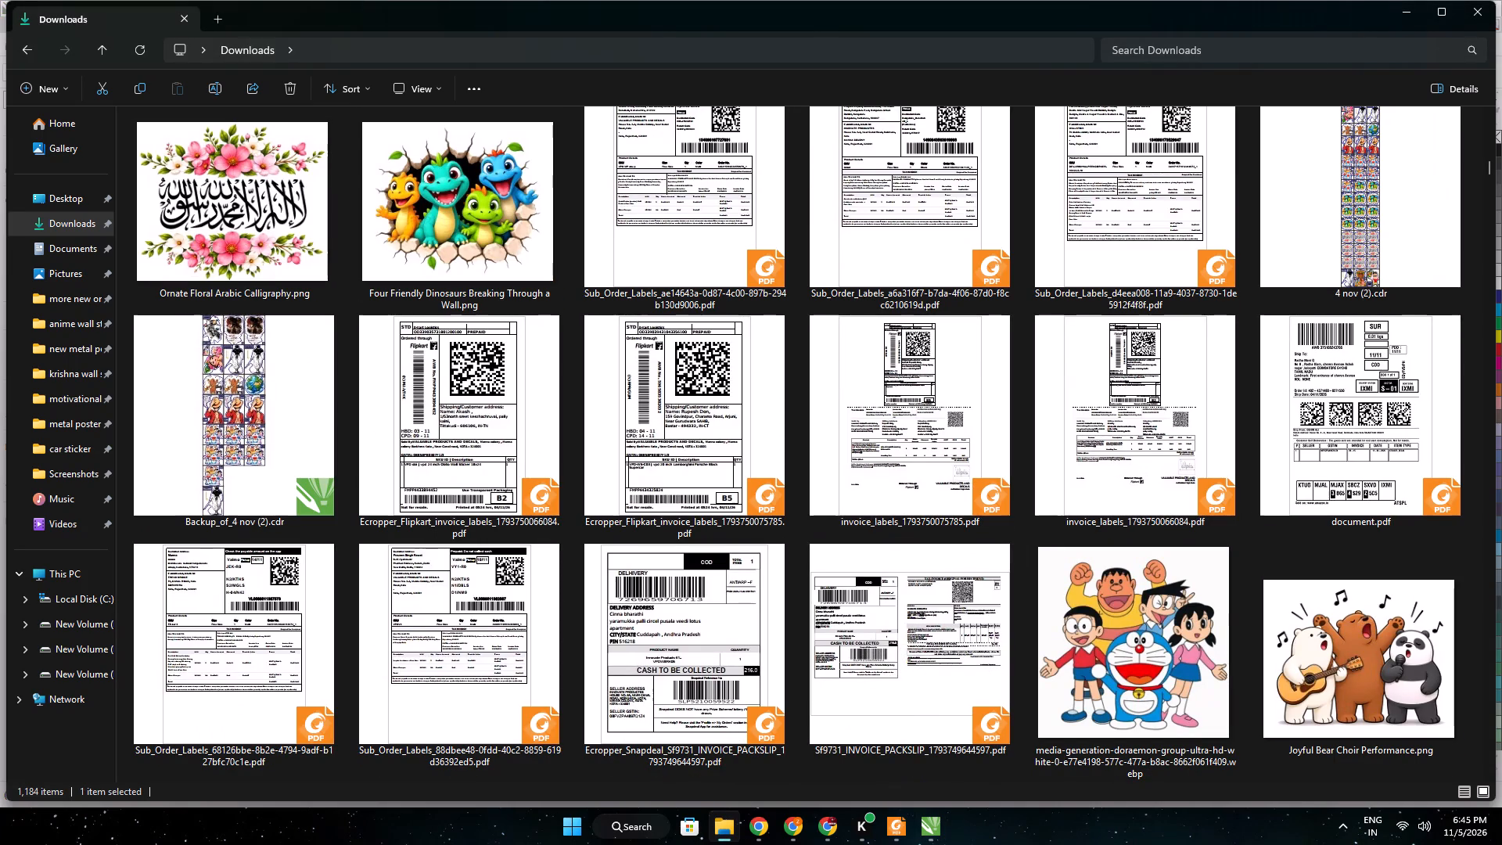
{"action": "scroll", "coordinate": [710, 395], "scroll_direction": "down", "scroll_amount": 2}
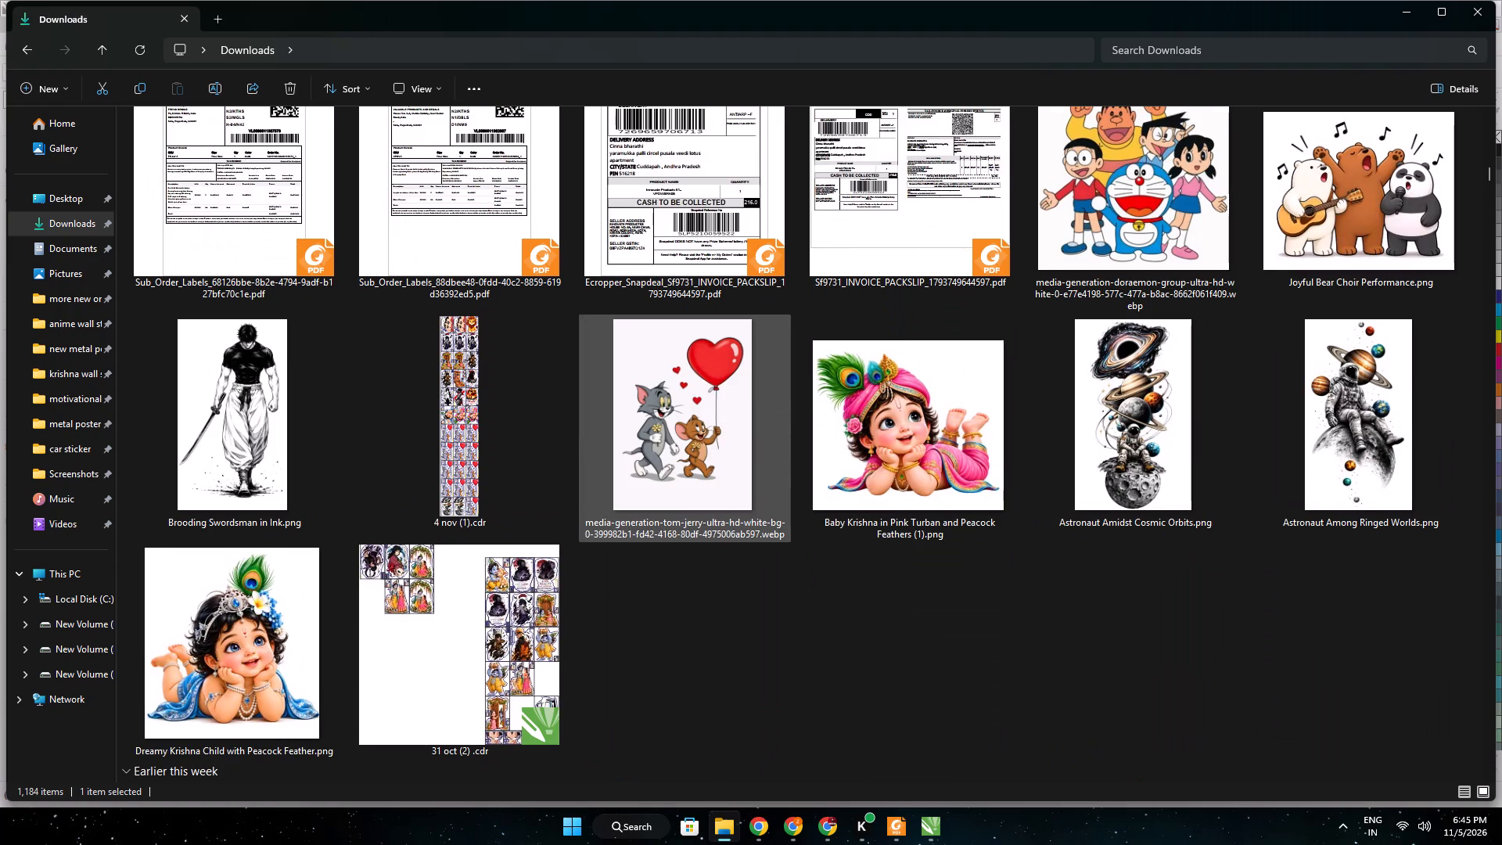
{"action": "scroll", "coordinate": [711, 377], "scroll_direction": "down", "scroll_amount": 2}
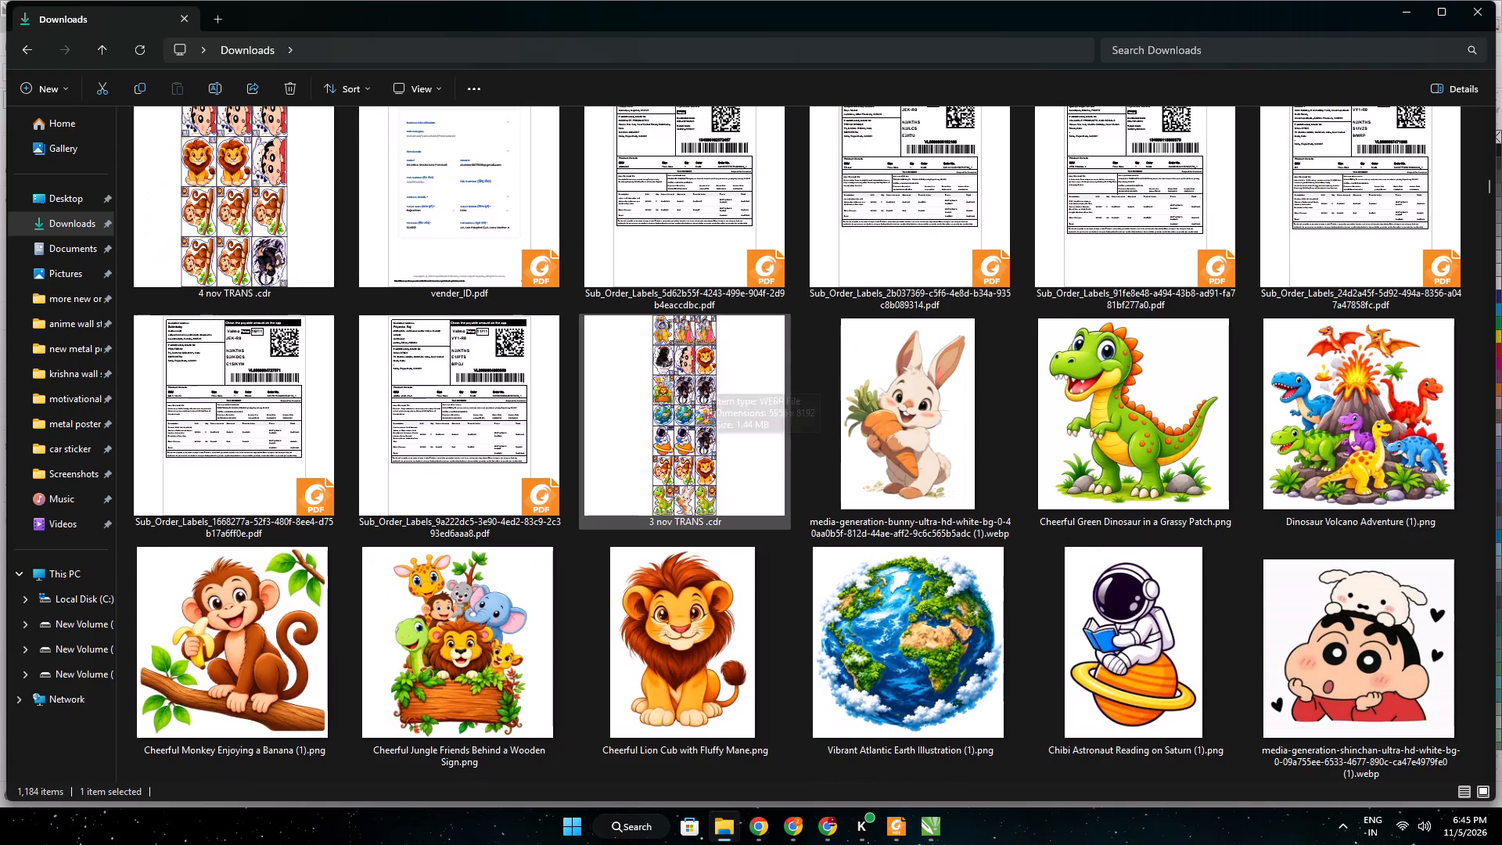
{"action": "double_click", "coordinate": [249, 221]}
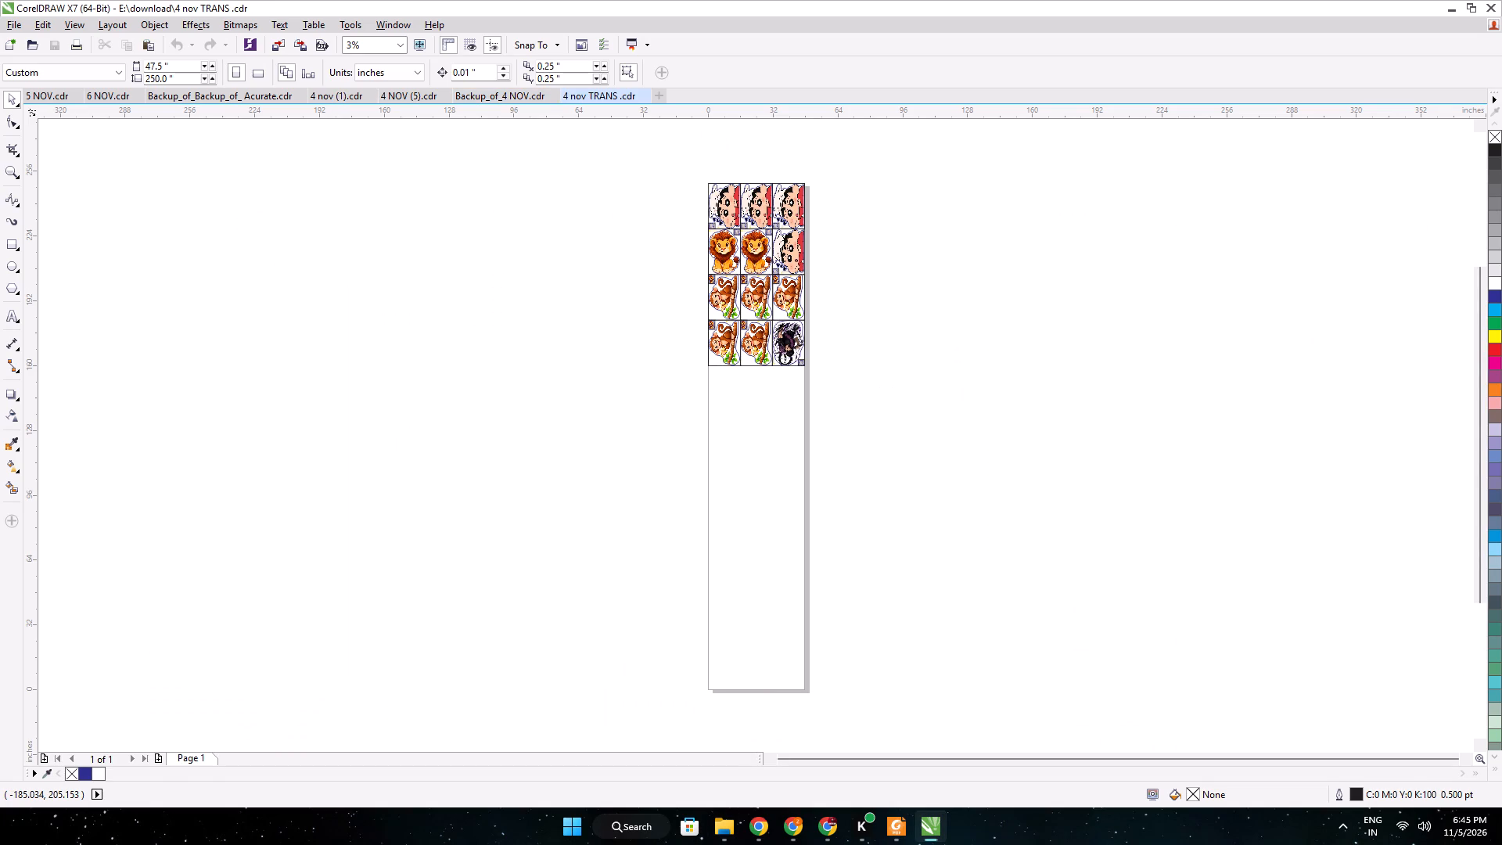
Copy one grouped monkey sticker from 4 nov TRANS .cdr into 6 NOV.cdr and place it on the blank area beside the page.
{"action": "left_click", "coordinate": [721, 296]}
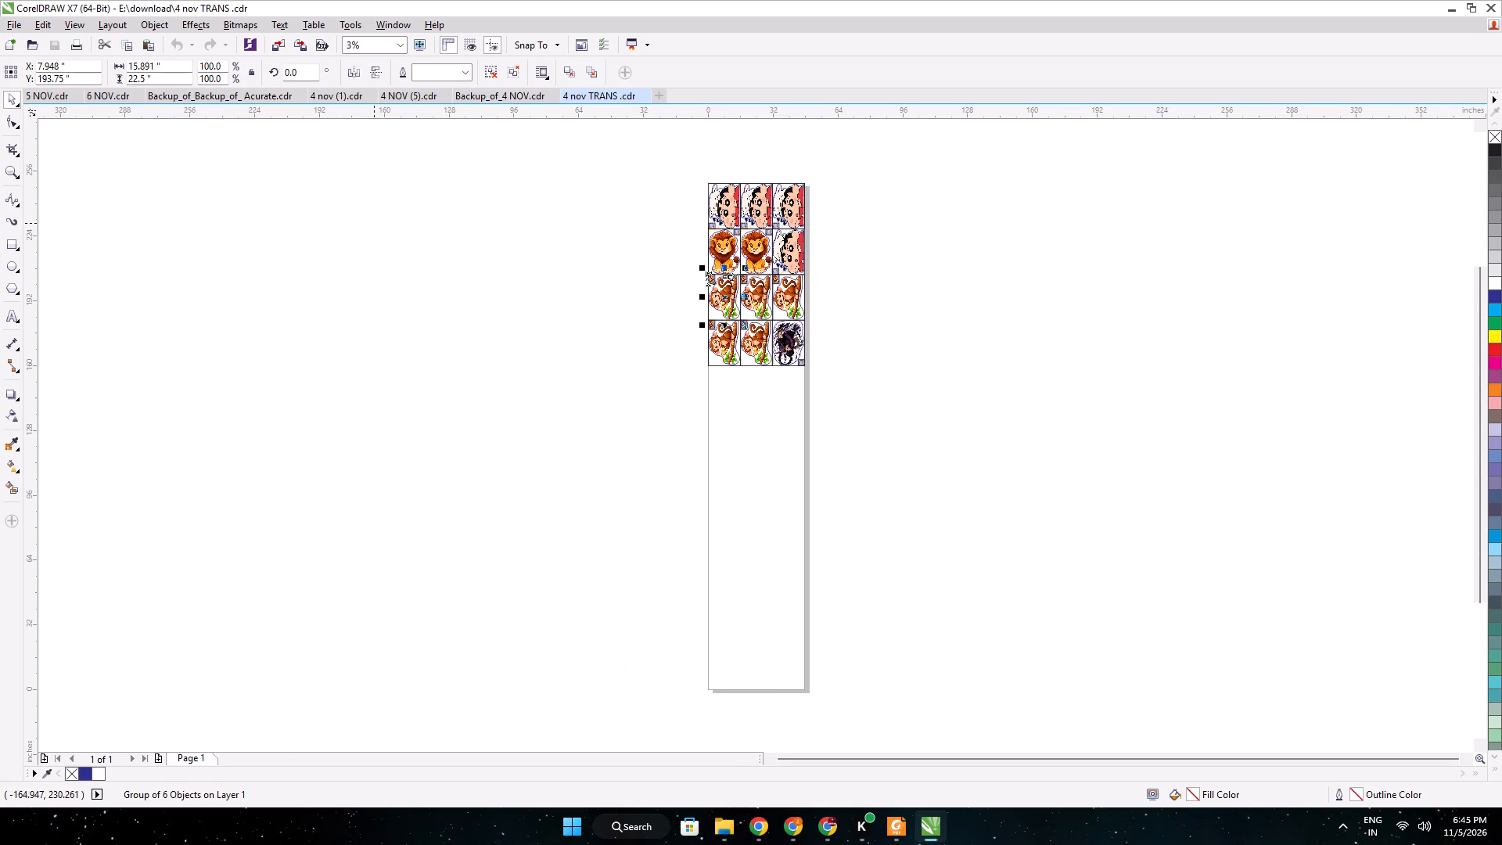
{"action": "key", "text": "ctrl+c"}
{"action": "left_click", "coordinate": [505, 275]}
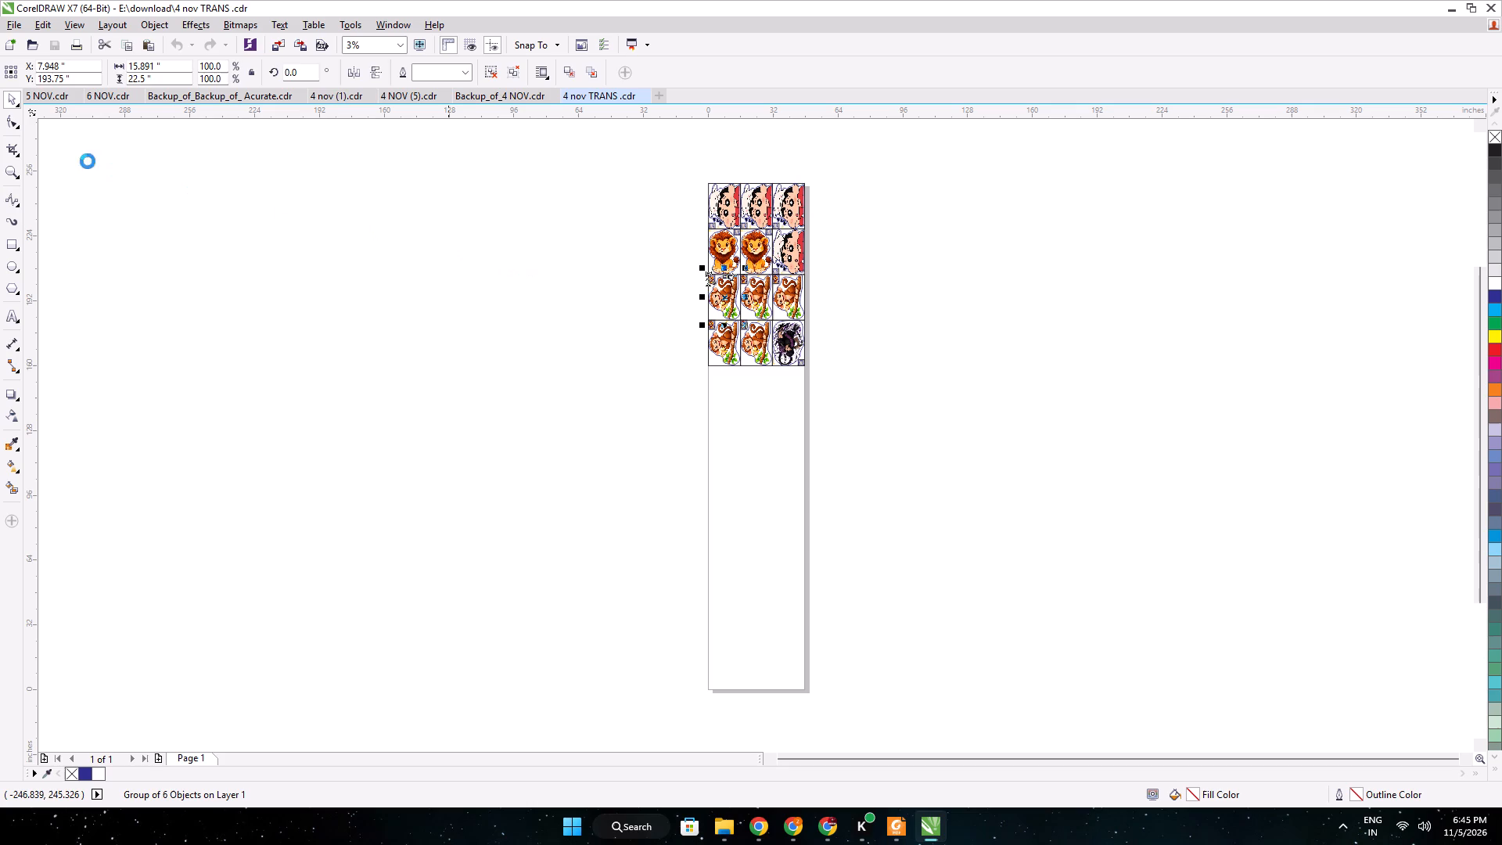
{"action": "left_click", "coordinate": [97, 92]}
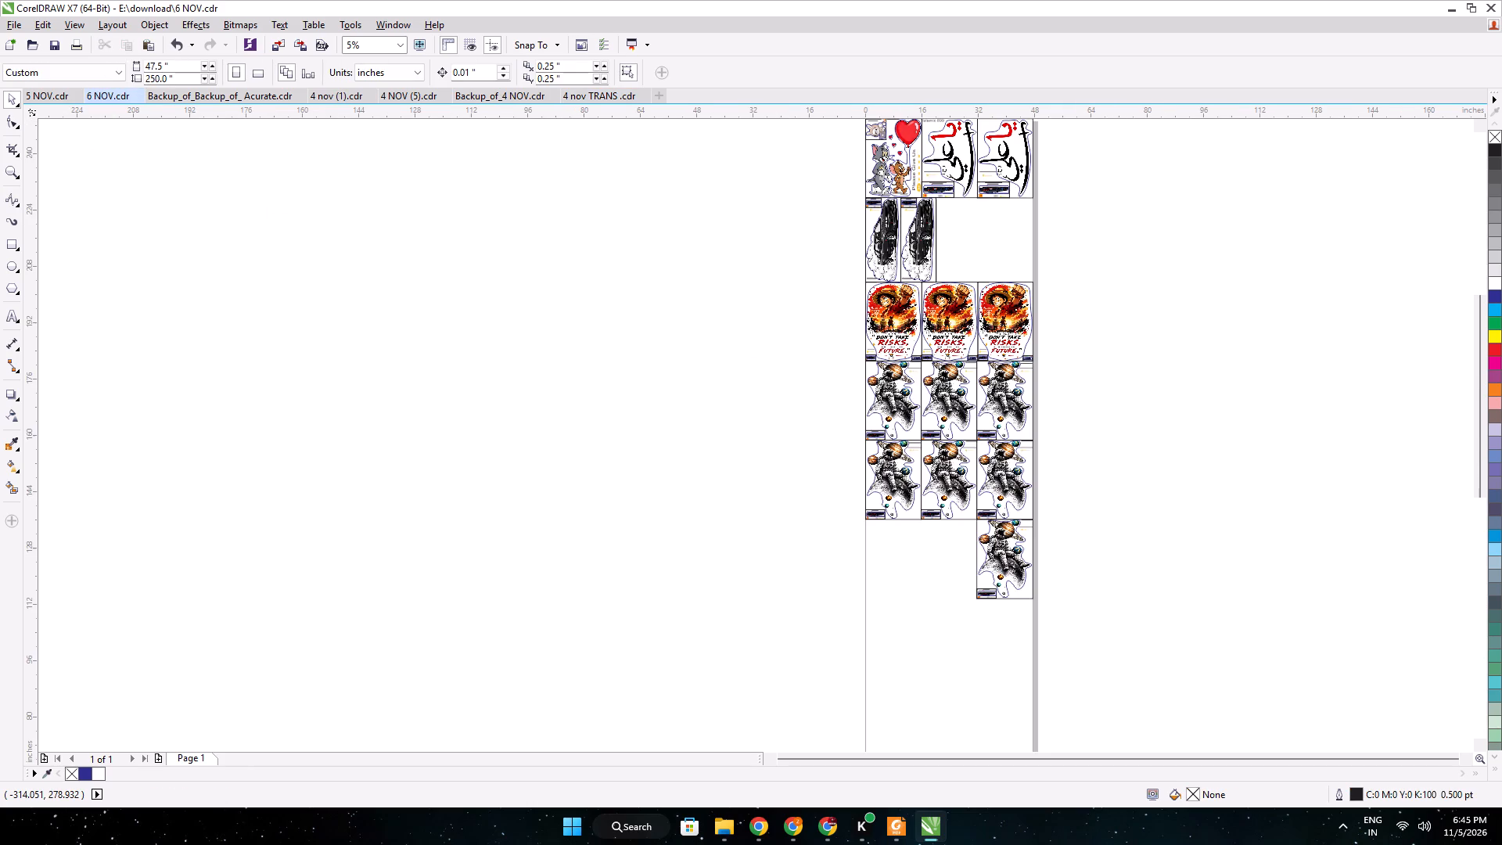
{"action": "key", "text": "ctrl+v"}
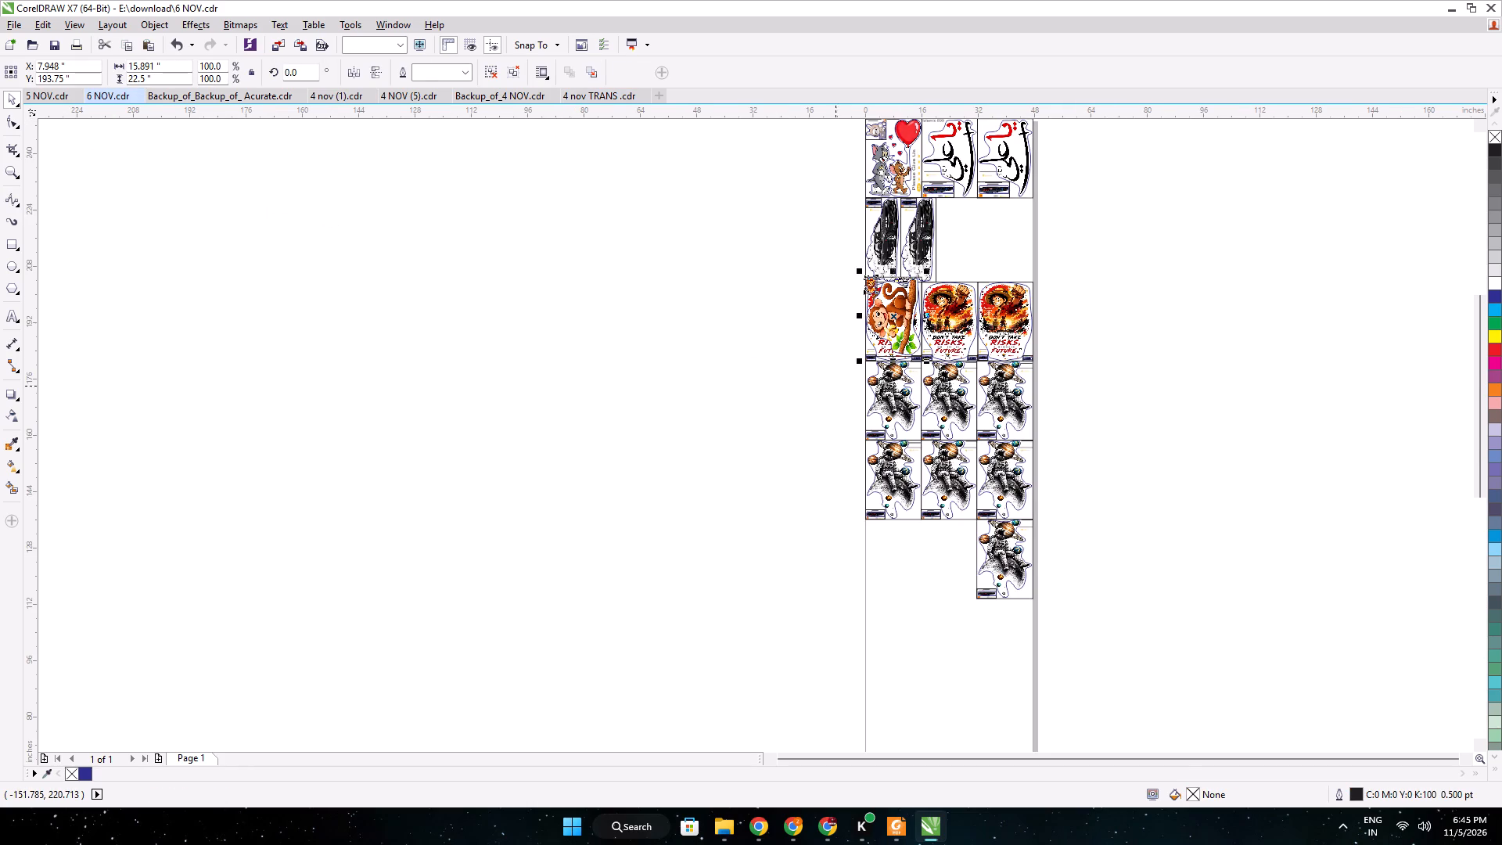
{"action": "left_click_drag", "start_coordinate": [891, 315], "coordinate": [771, 397]}
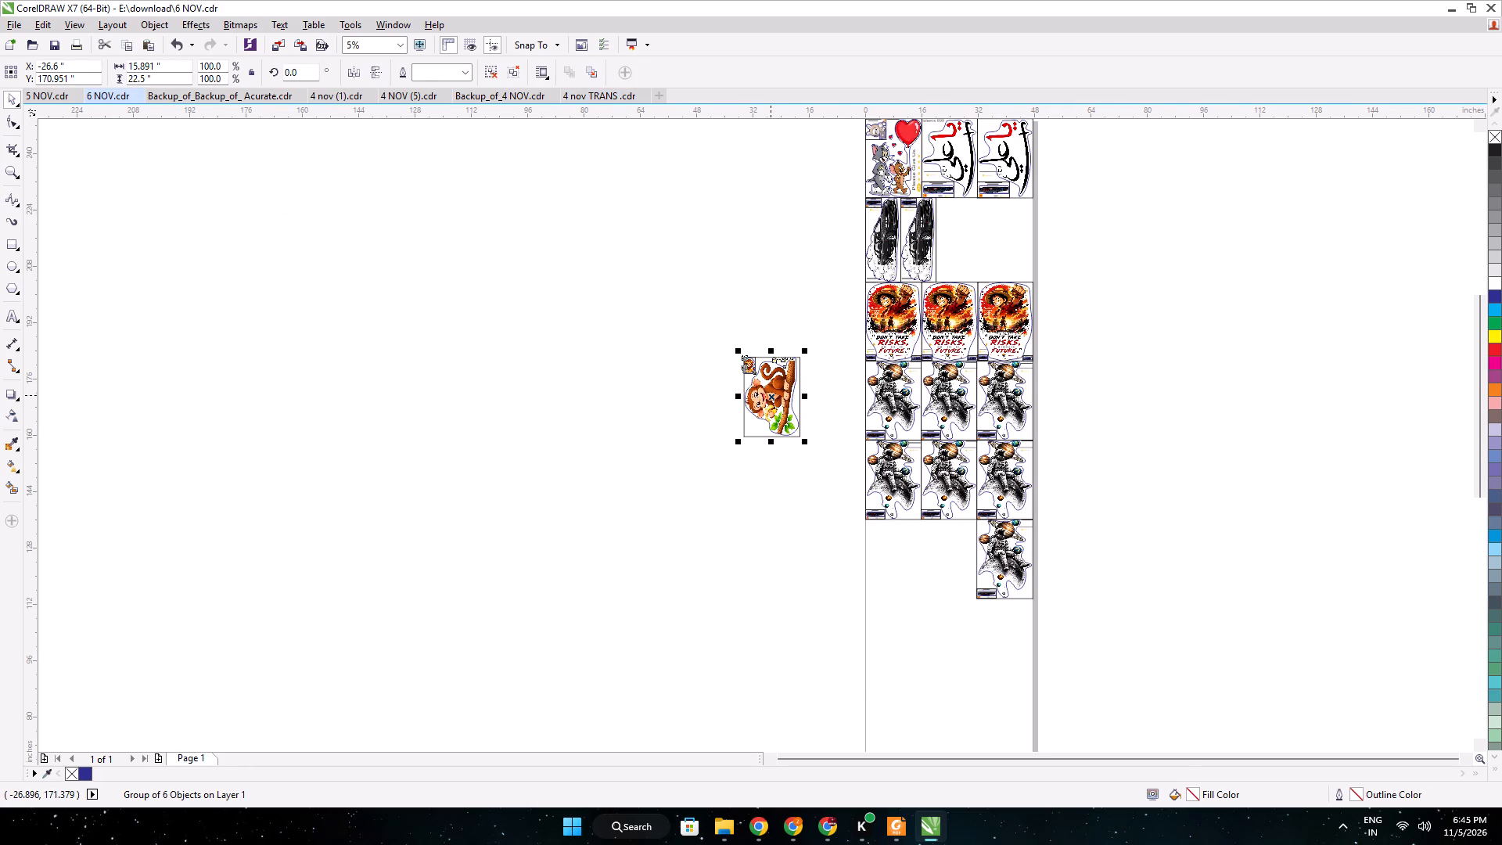
{"action": "scroll", "coordinate": [794, 381], "scroll_direction": "up", "scroll_amount": 1}
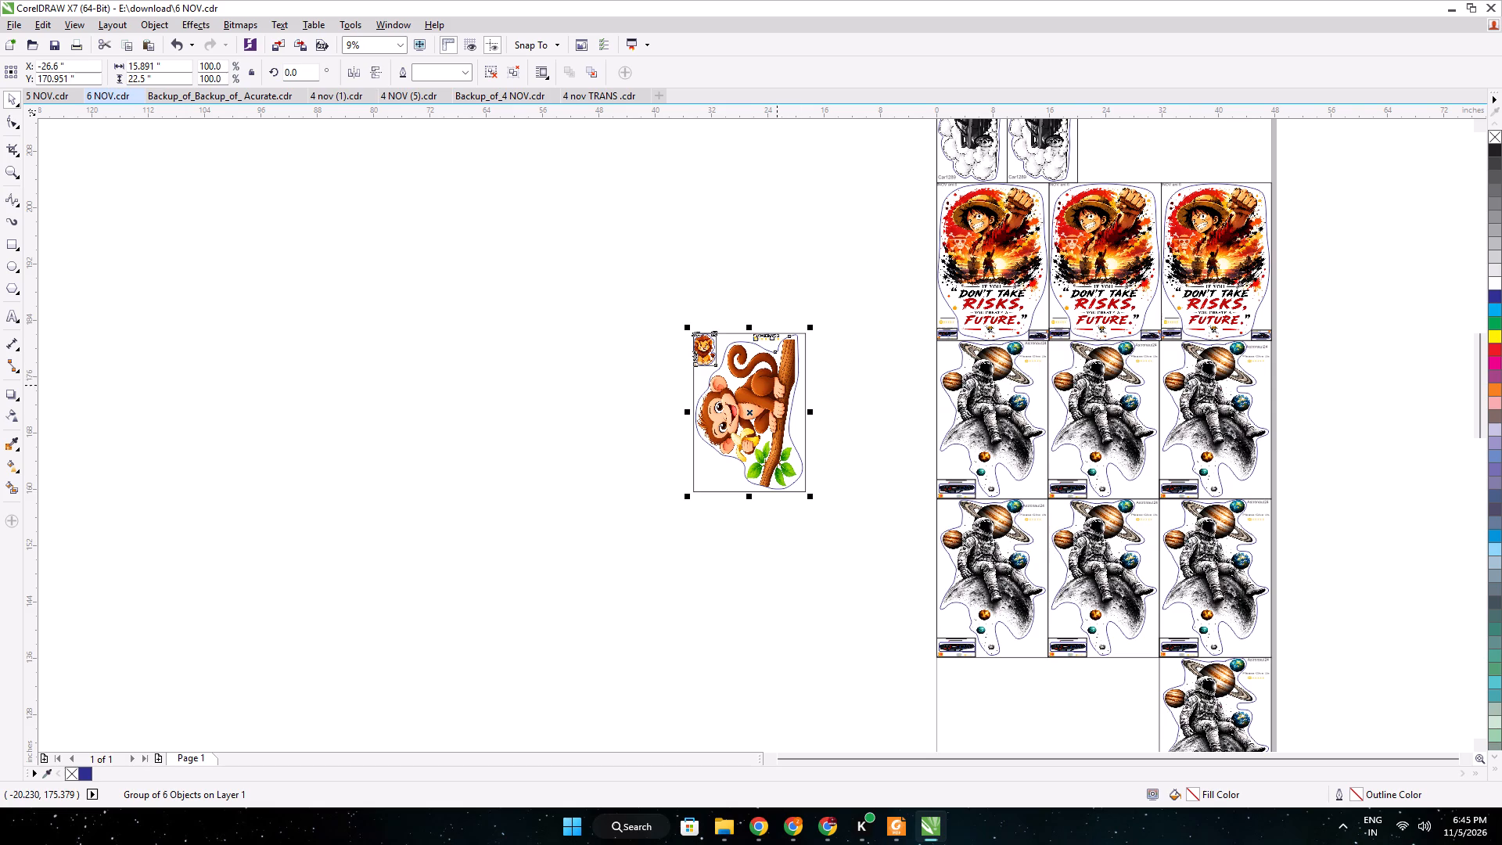
{"action": "left_click_drag", "start_coordinate": [762, 401], "coordinate": [767, 494]}
Start an artistic text label at the top of the monkey sticker, between the lion inset and the Please Give Us rating.
{"action": "middle_click_drag", "start_coordinate": [754, 492], "coordinate": [584, 327]}
{"action": "scroll", "coordinate": [573, 285], "scroll_direction": "up", "scroll_amount": 1}
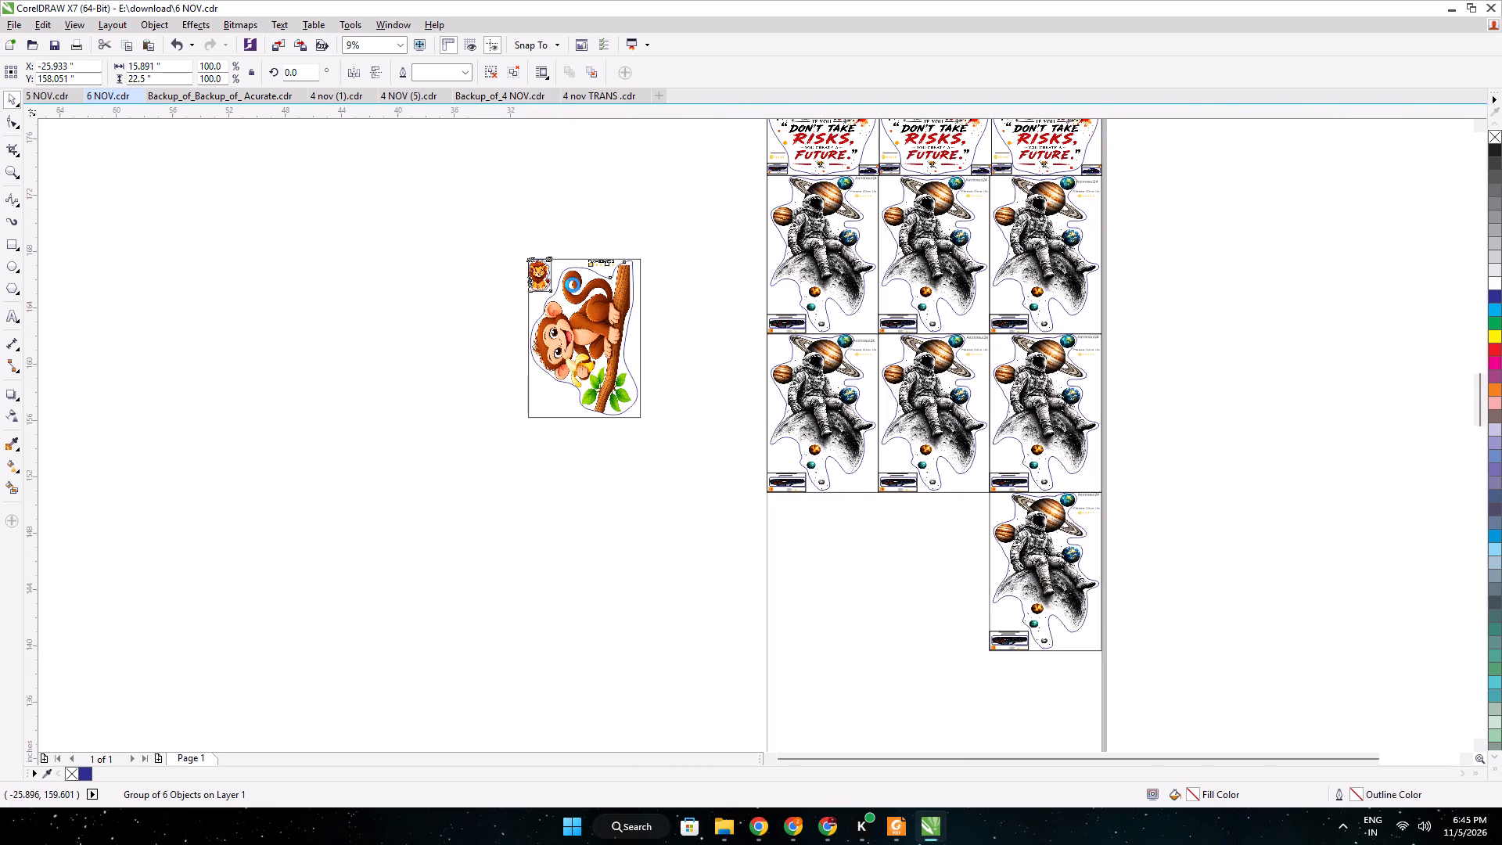
{"action": "scroll", "coordinate": [573, 285], "scroll_direction": "up", "scroll_amount": 1}
{"action": "scroll", "coordinate": [664, 327], "scroll_direction": "down", "scroll_amount": 1}
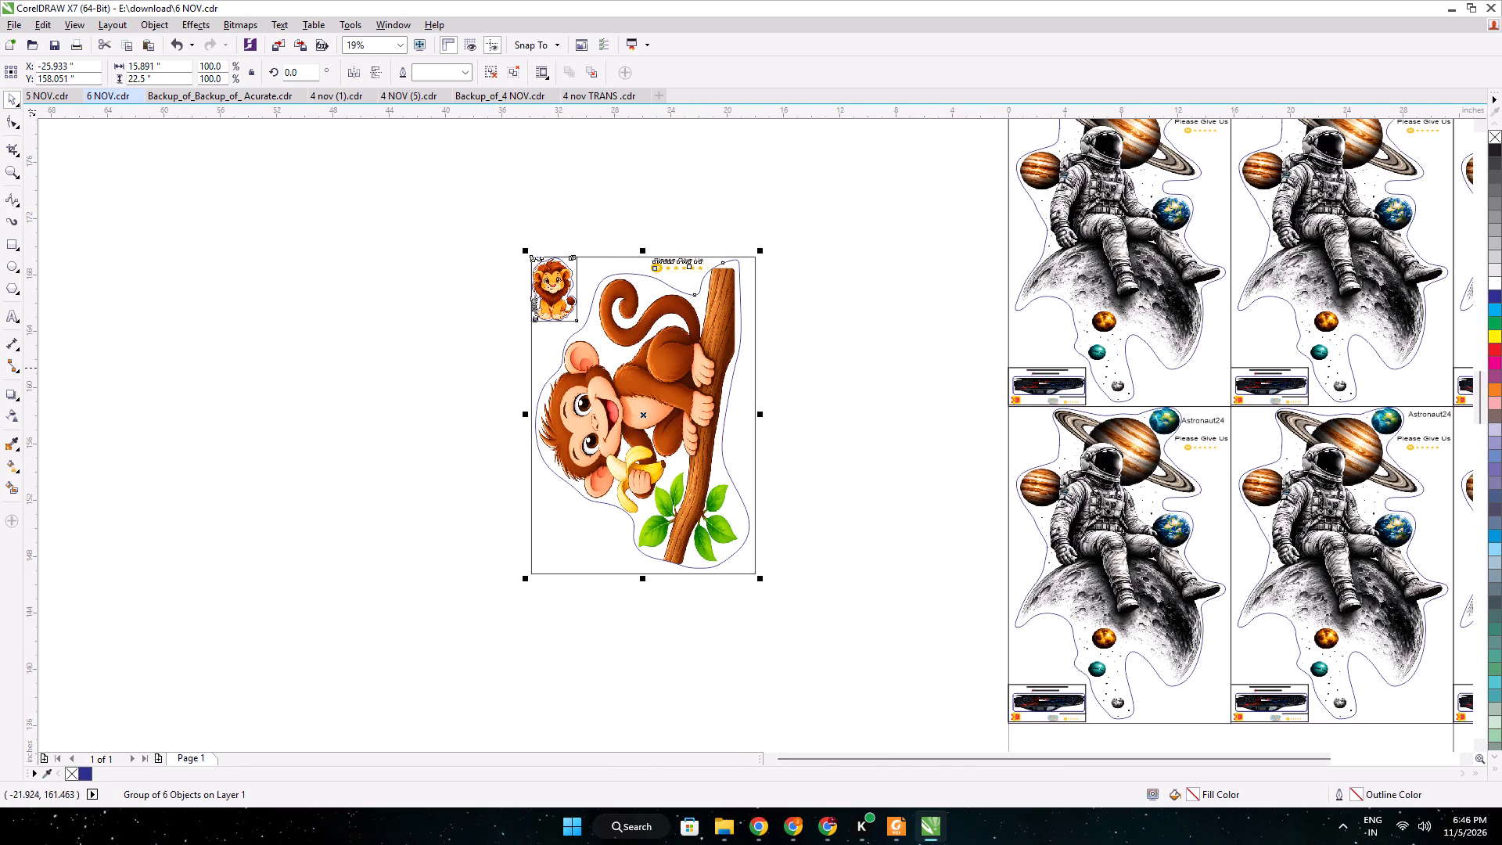
{"action": "left_click", "coordinate": [951, 370]}
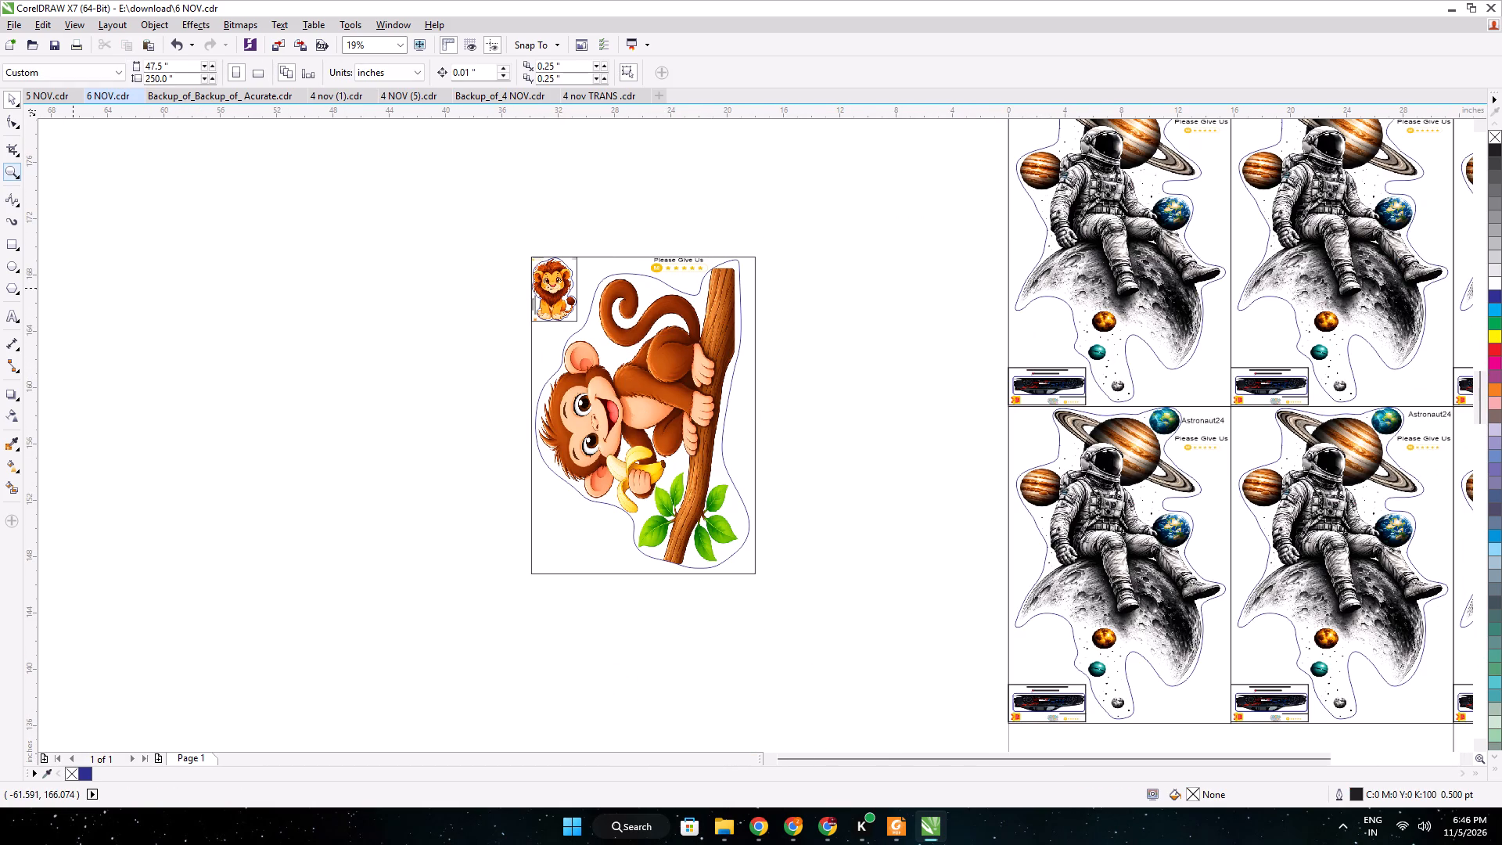
{"action": "left_click", "coordinate": [13, 311]}
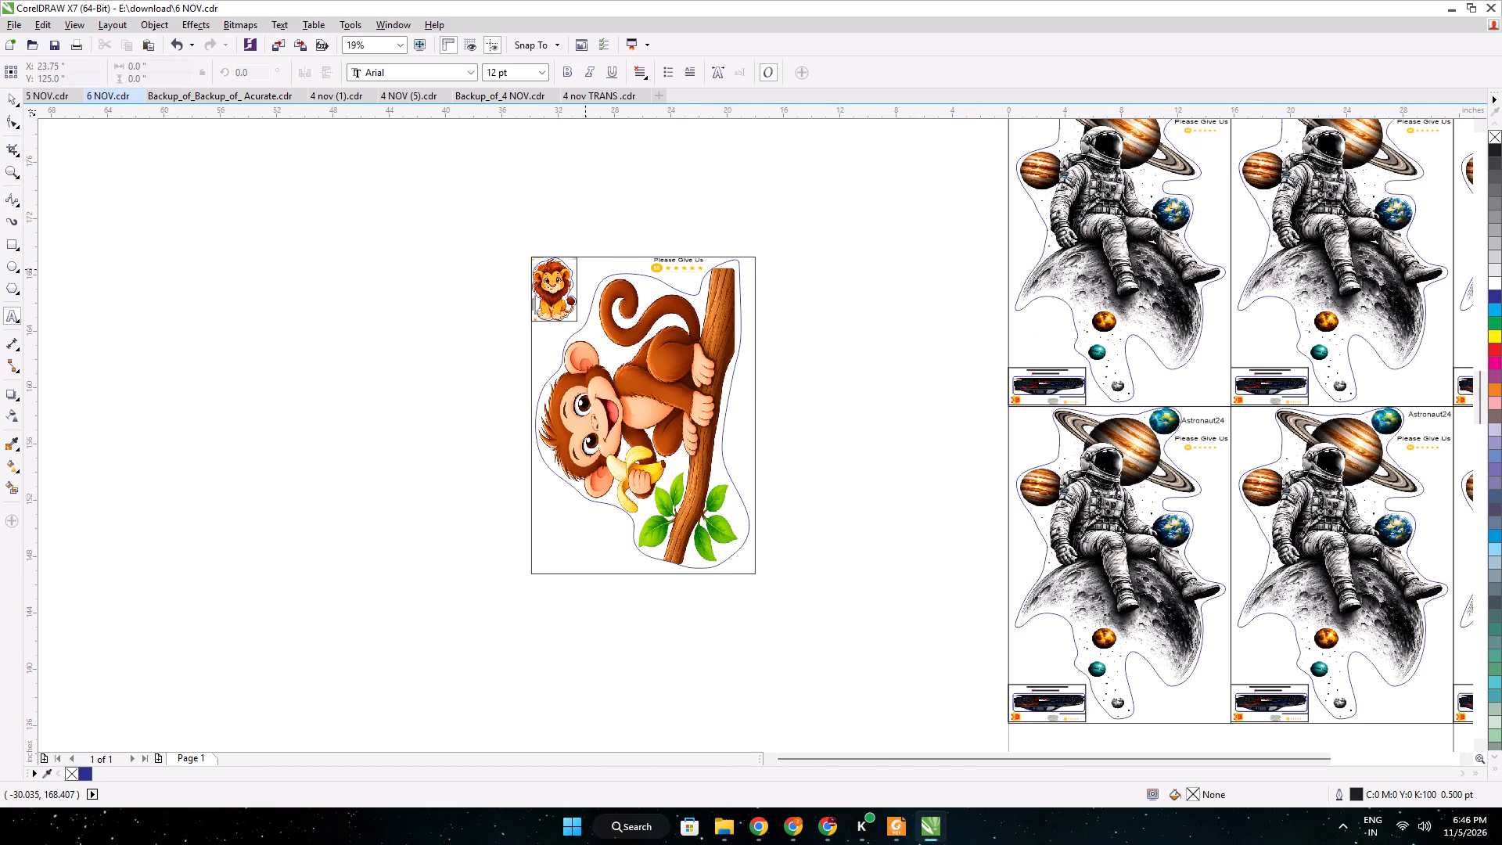
{"action": "left_click", "coordinate": [585, 260]}
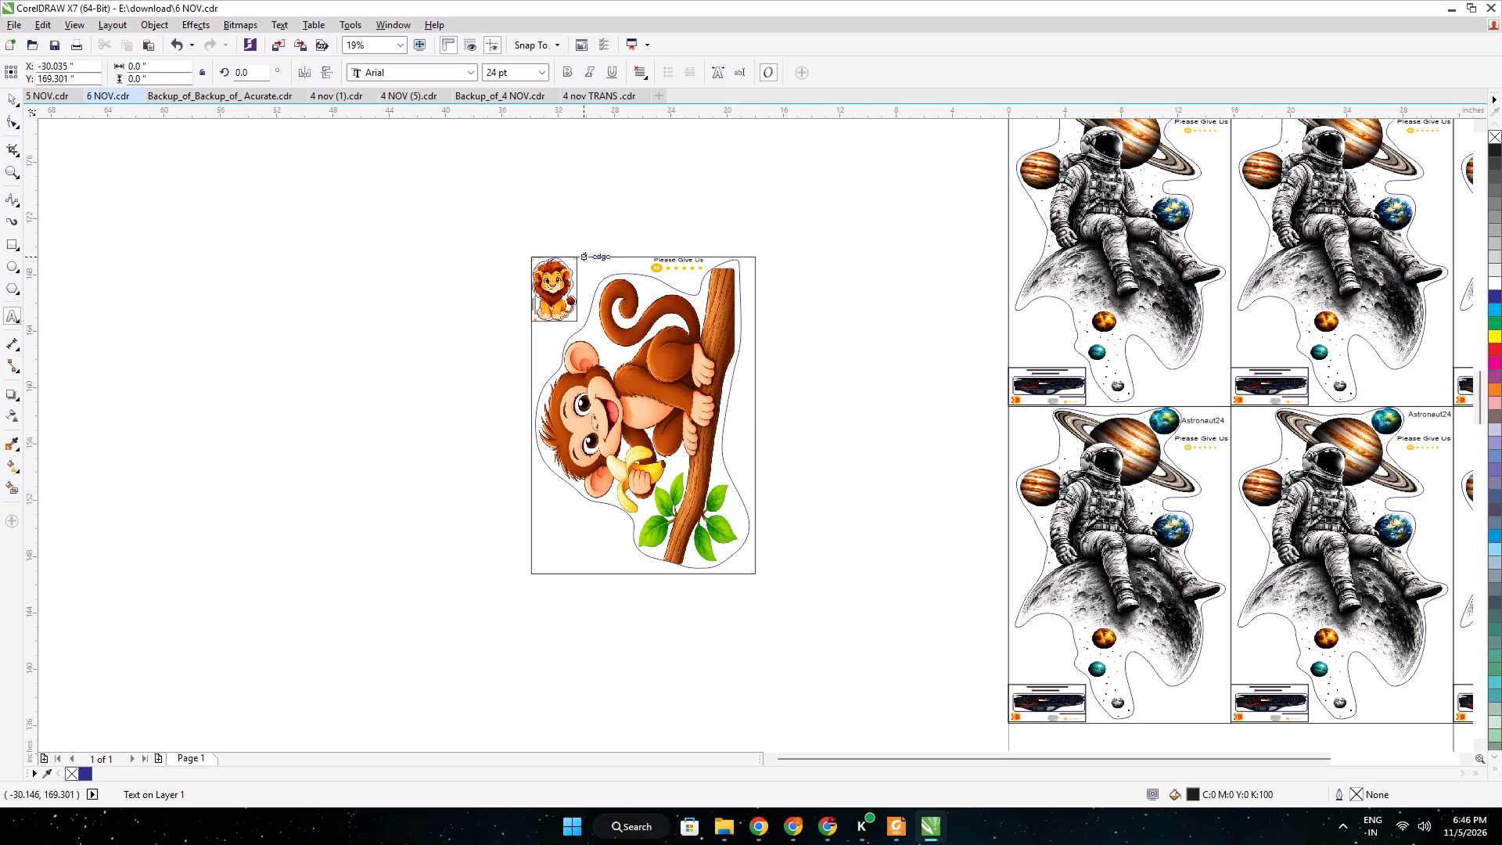
{"action": "scroll", "coordinate": [584, 260], "scroll_direction": "up", "scroll_amount": 2}
{"action": "left_click", "coordinate": [591, 261]}
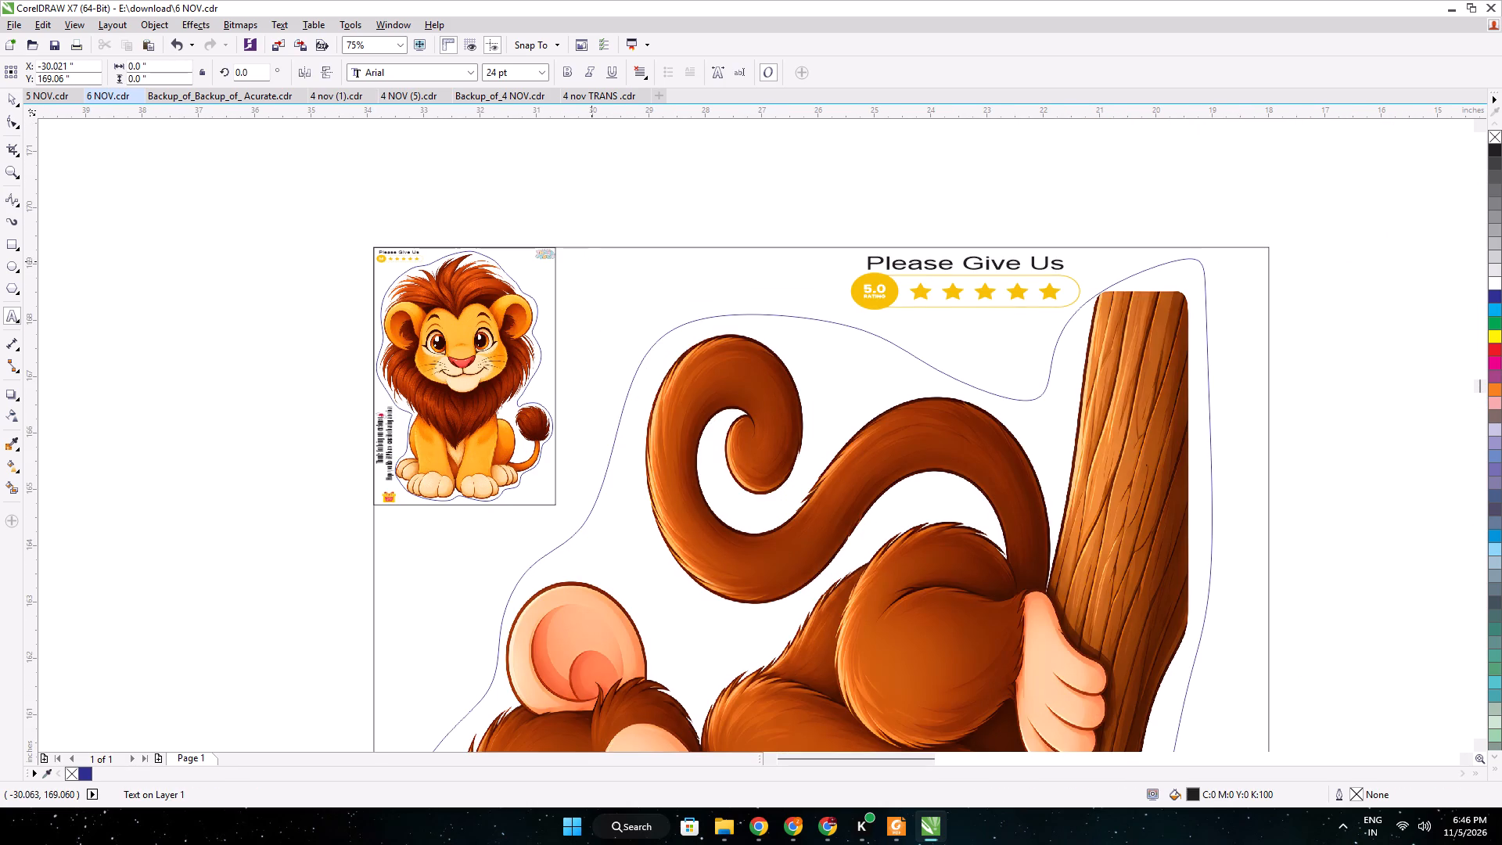
{"action": "left_click", "coordinate": [596, 279]}
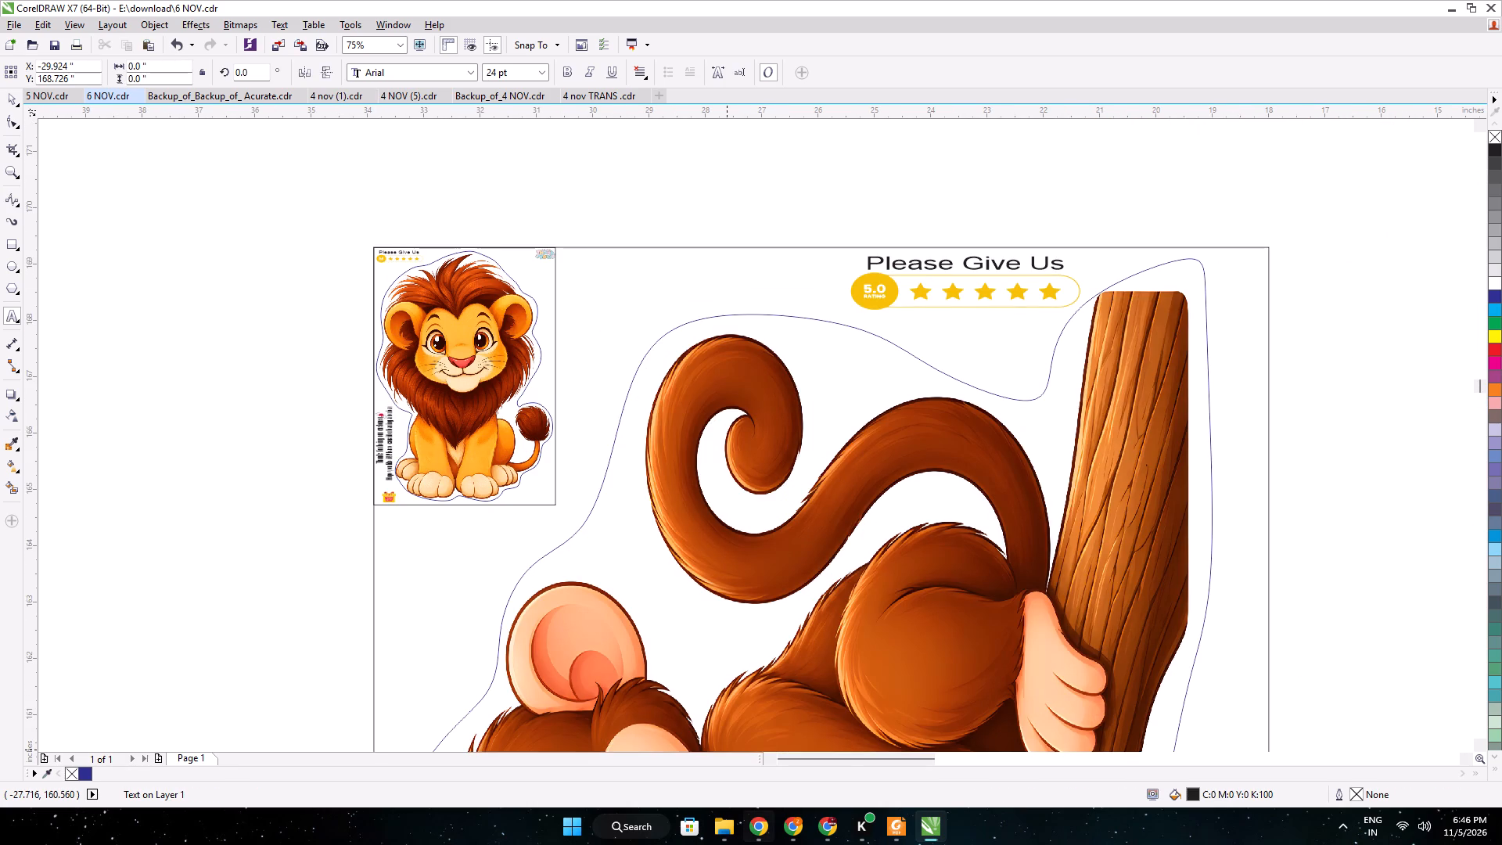
Download the finished 400% upscale of Bismillah Calligraphic Lettering.png from Img.Upscaler.
{"action": "left_click", "coordinate": [751, 830]}
{"action": "left_click", "coordinate": [833, 822]}
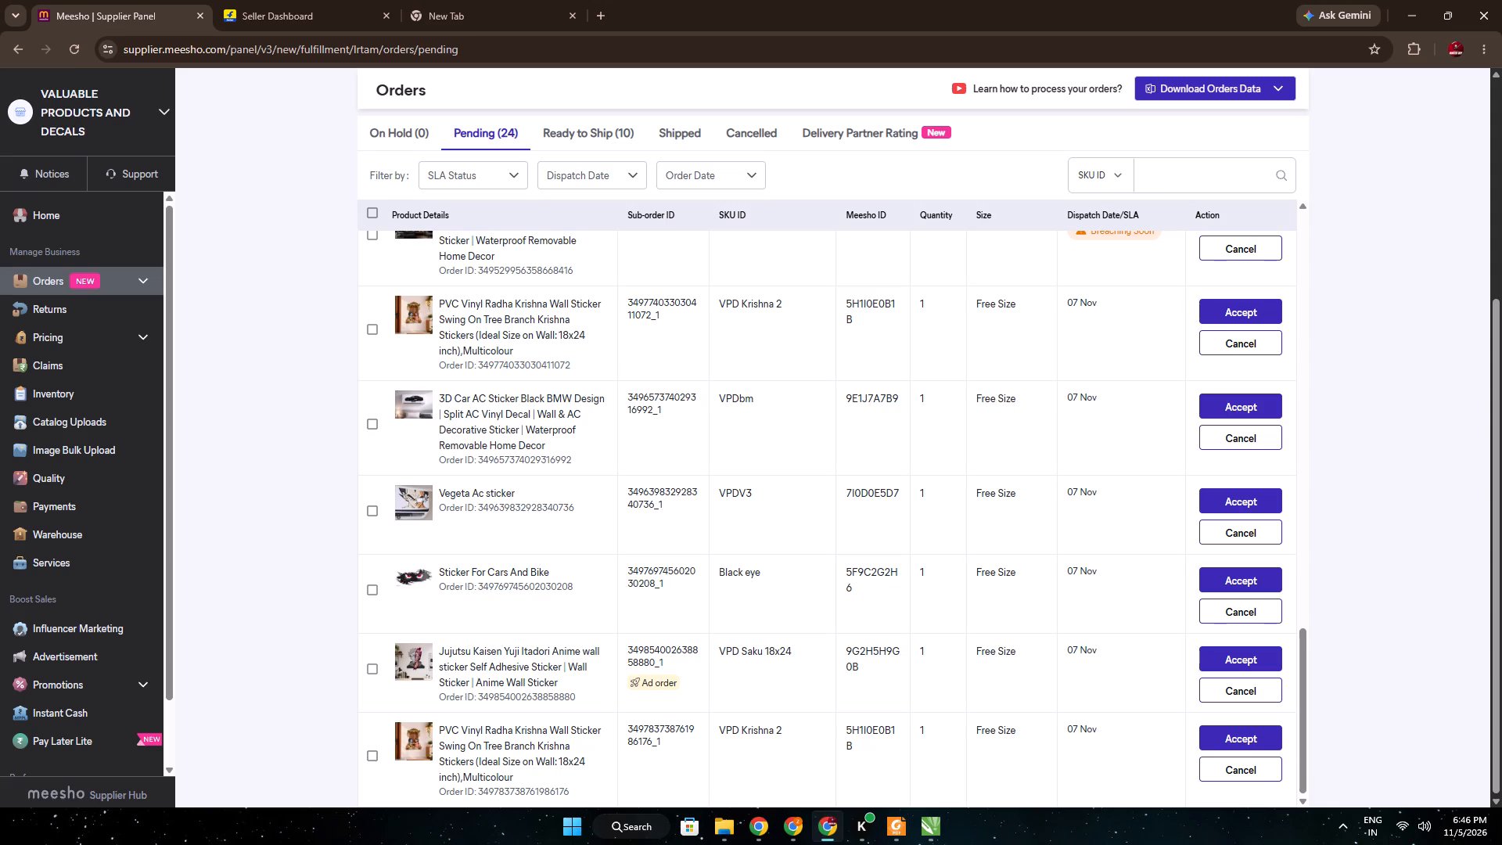
{"action": "left_click", "coordinate": [767, 828]}
{"action": "left_click", "coordinate": [935, 430]}
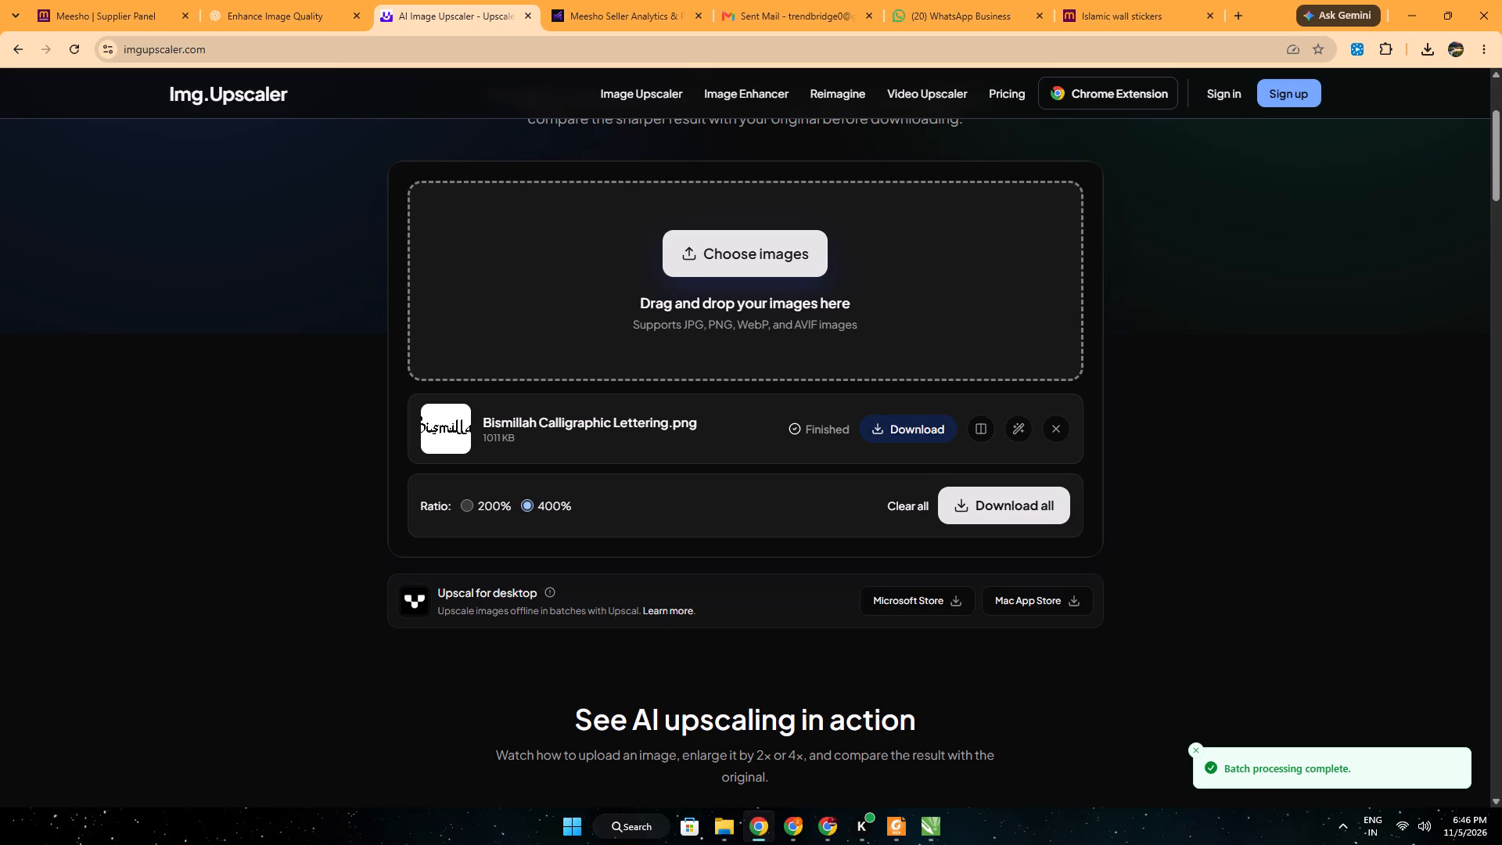
Copy the SKU animal 5 from the Meesho pending orders into the monkey sticker's label and stretch it to about 2.04 inches wide.
{"action": "left_click", "coordinate": [825, 826]}
{"action": "left_click", "coordinate": [794, 831]}
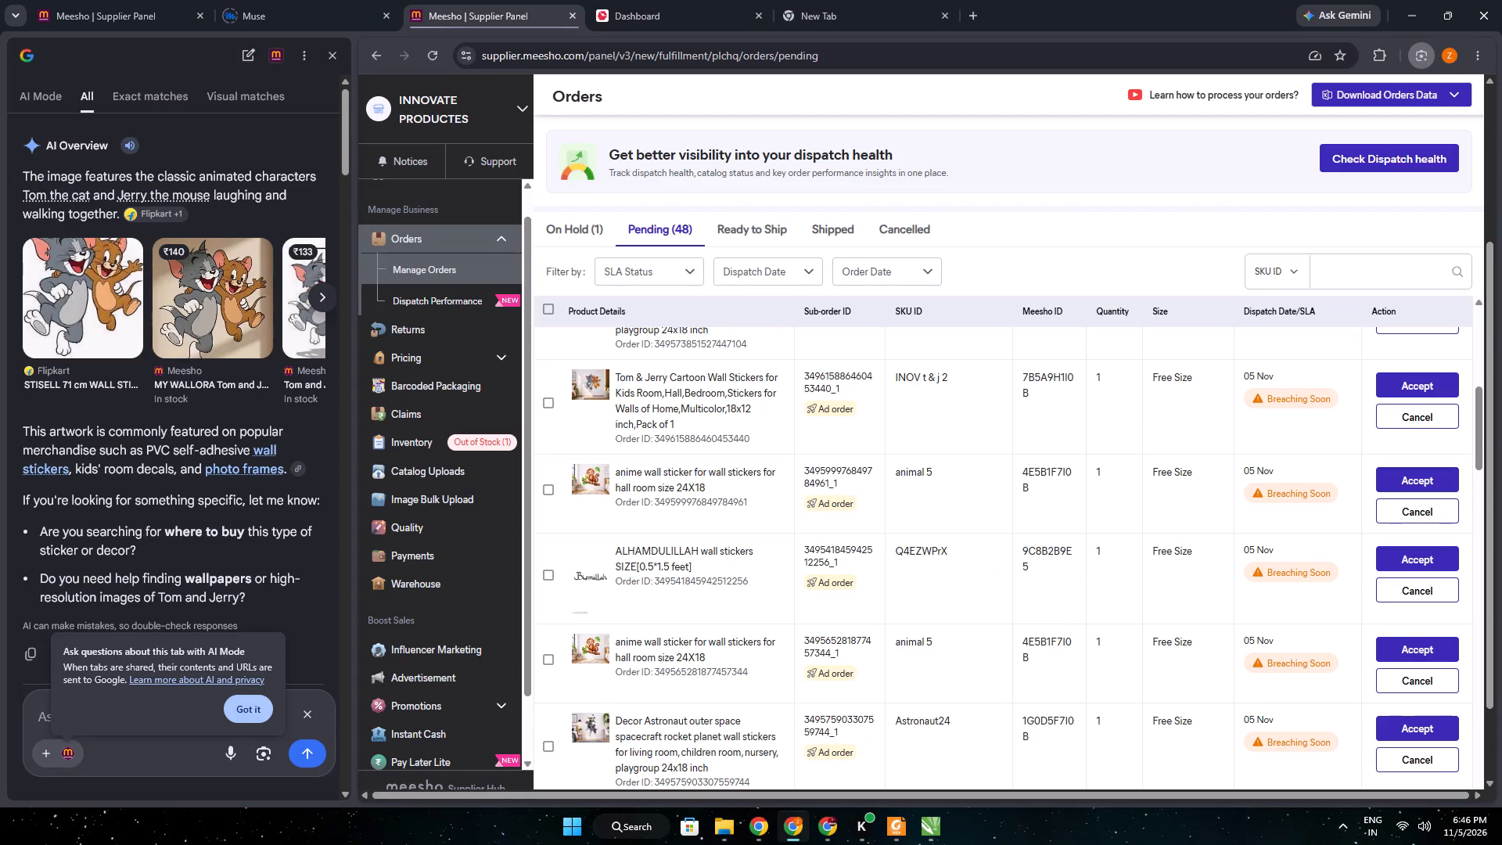
{"action": "double_click", "coordinate": [914, 639]}
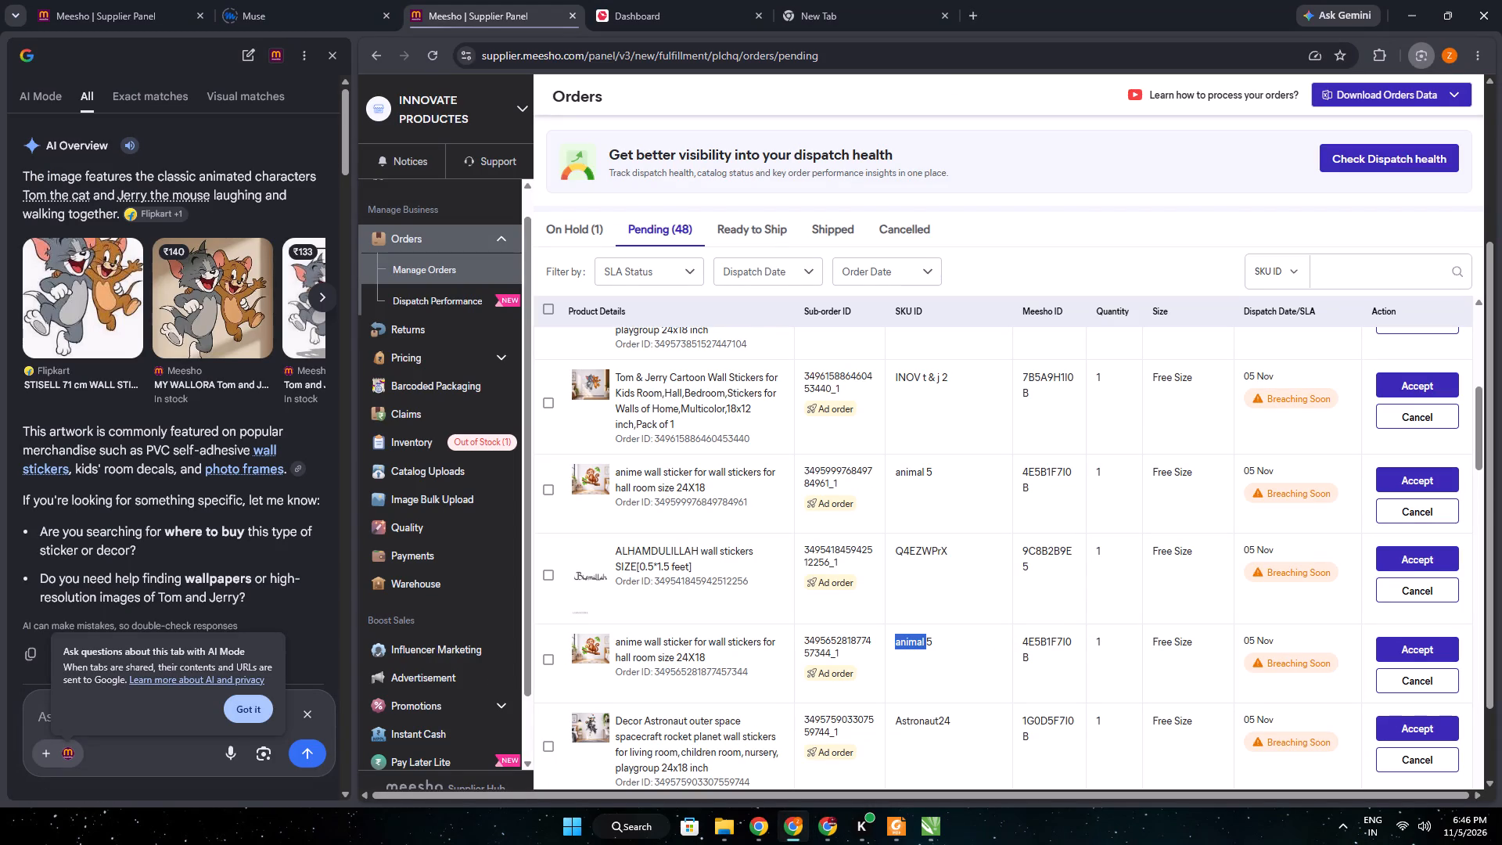
{"action": "double_click", "coordinate": [918, 653]}
{"action": "triple_click", "coordinate": [918, 649]}
{"action": "key", "text": "ctrl+c"}
{"action": "left_click", "coordinate": [934, 834]}
{"action": "left_click", "coordinate": [605, 271]}
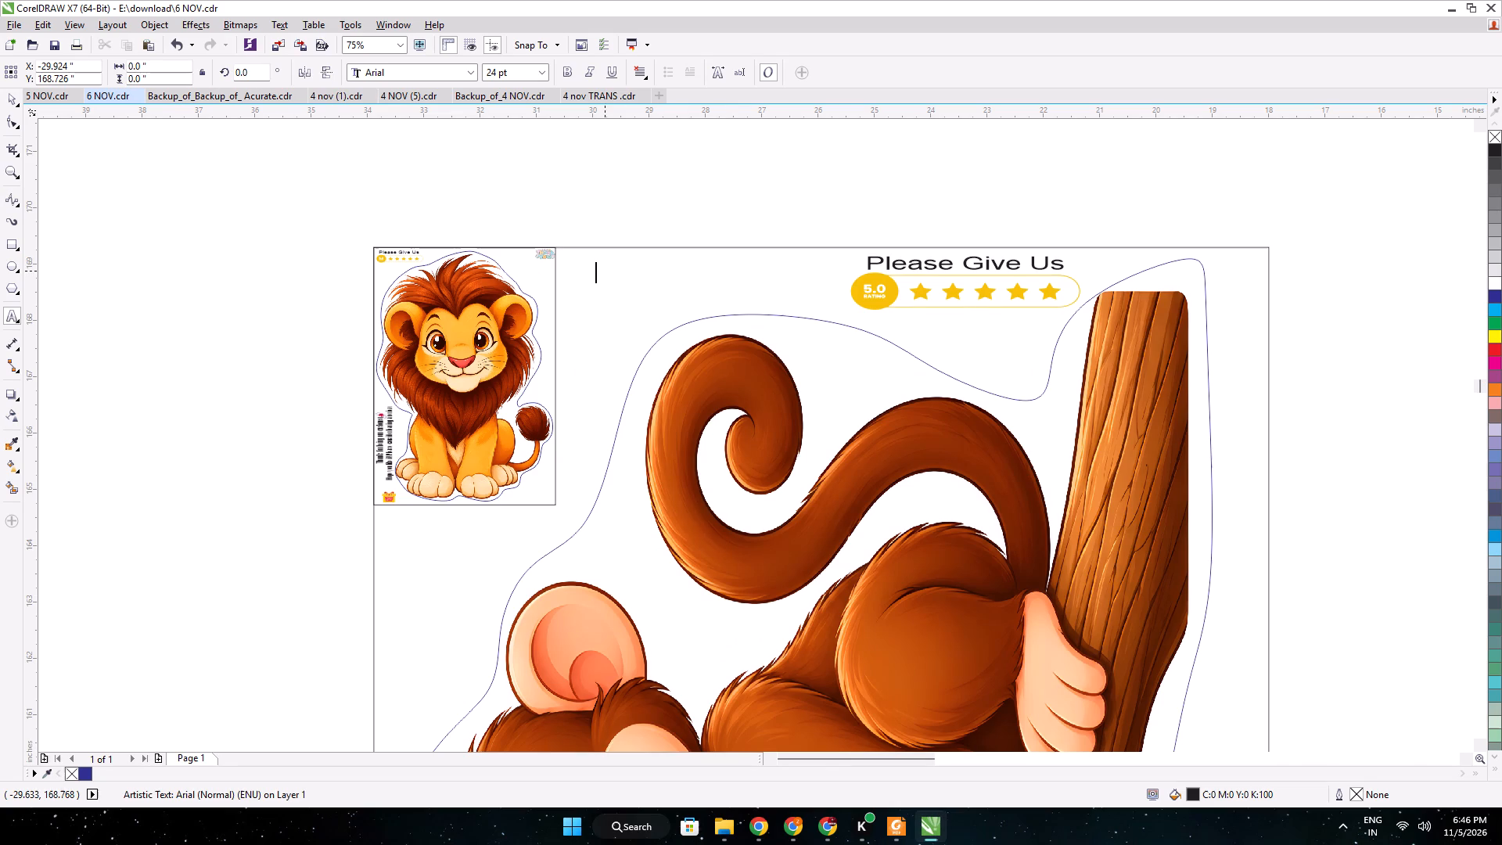
{"action": "key", "text": "ctrl+v"}
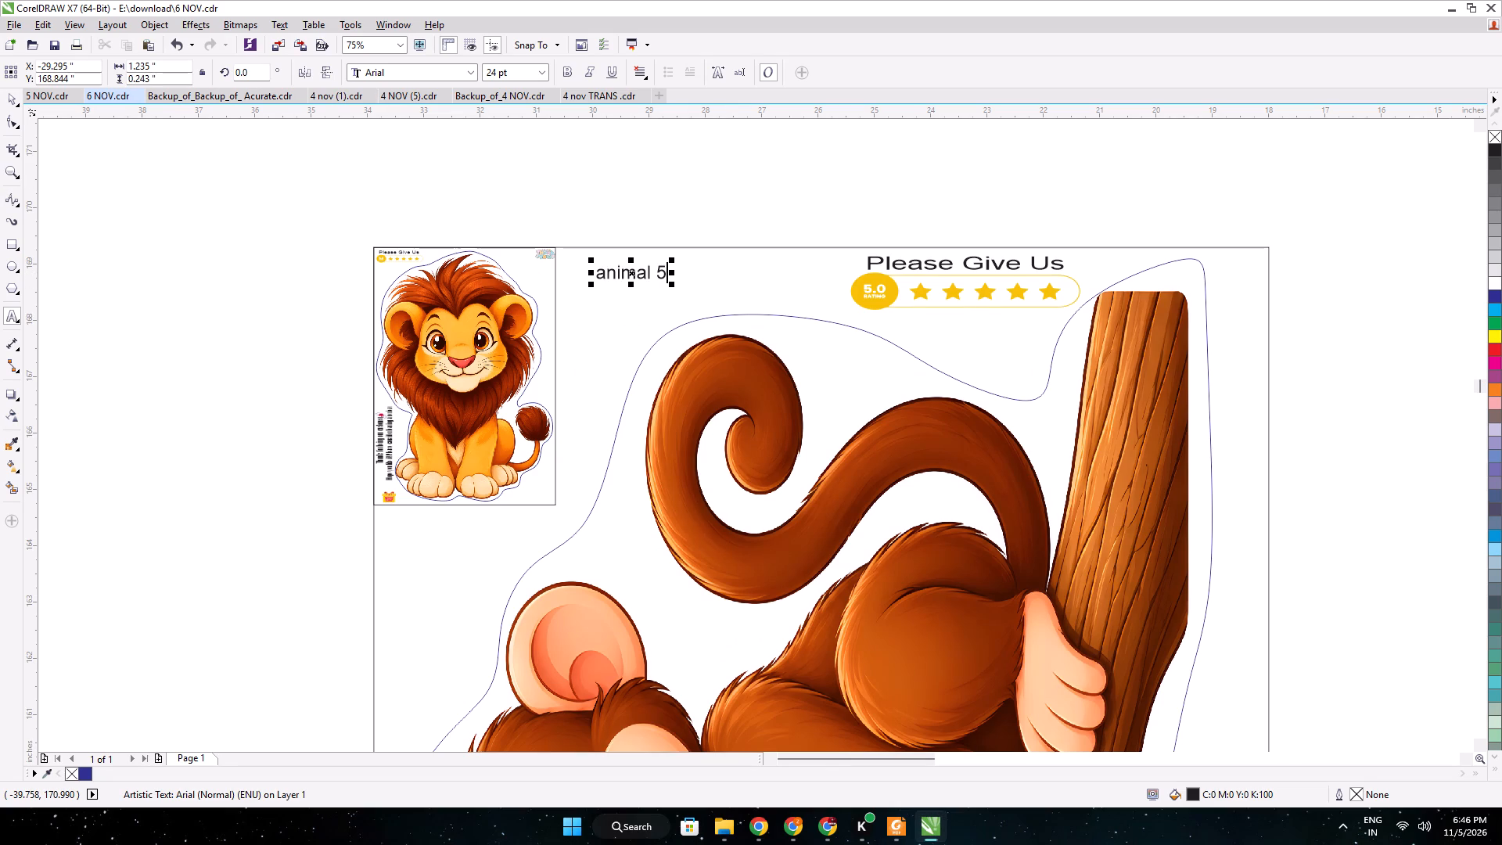
{"action": "left_click", "coordinate": [9, 96]}
{"action": "left_click_drag", "start_coordinate": [674, 272], "coordinate": [720, 284]}
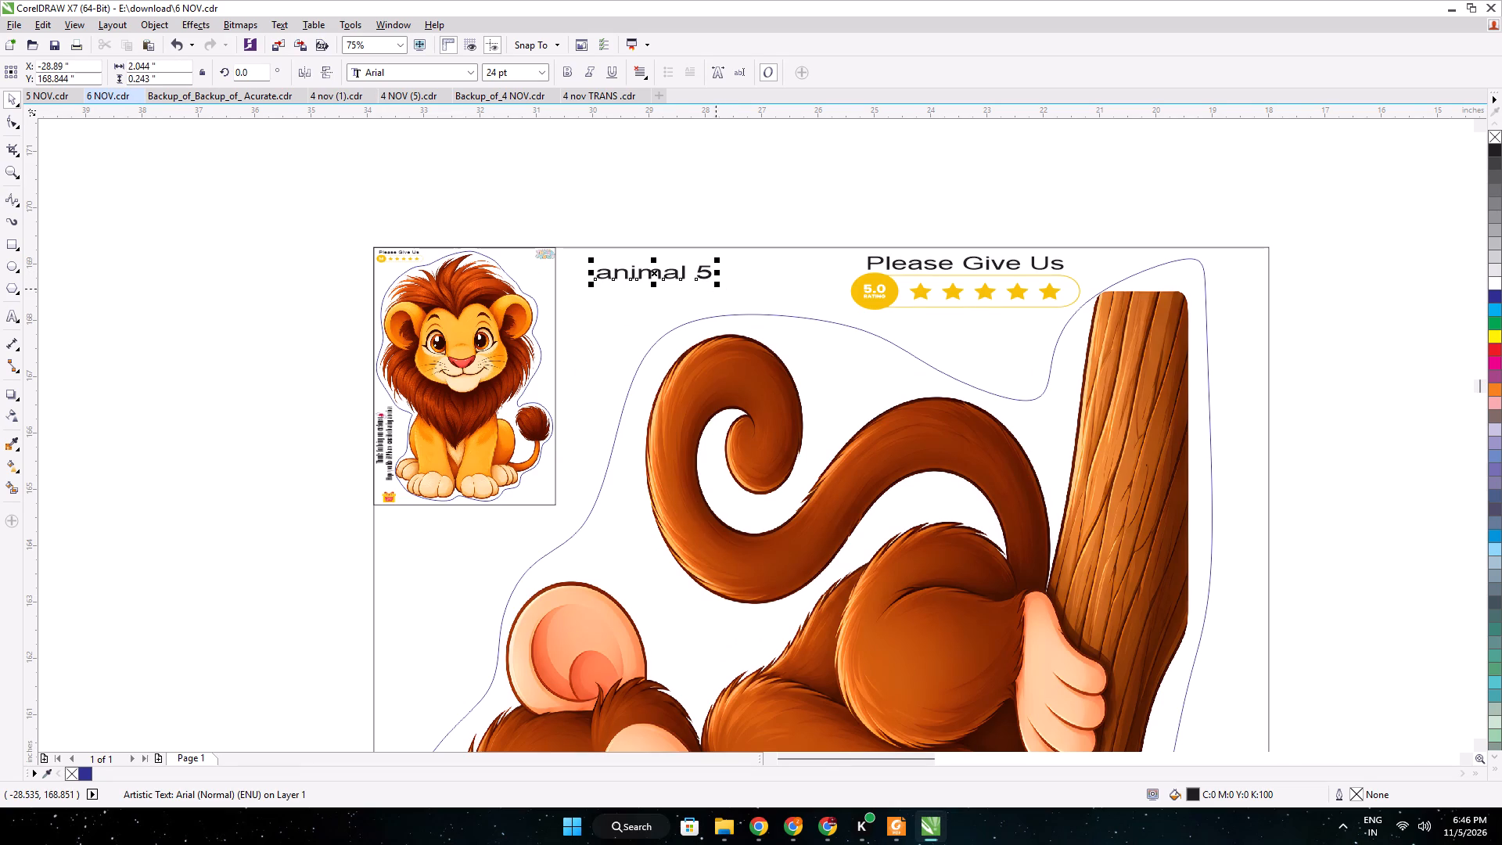
Enlarge the monkey sticker's animal 5 label to about 2.55 by 1.04 inches and nudge it up towards the top edge.
{"action": "left_click_drag", "start_coordinate": [654, 286], "coordinate": [659, 320]}
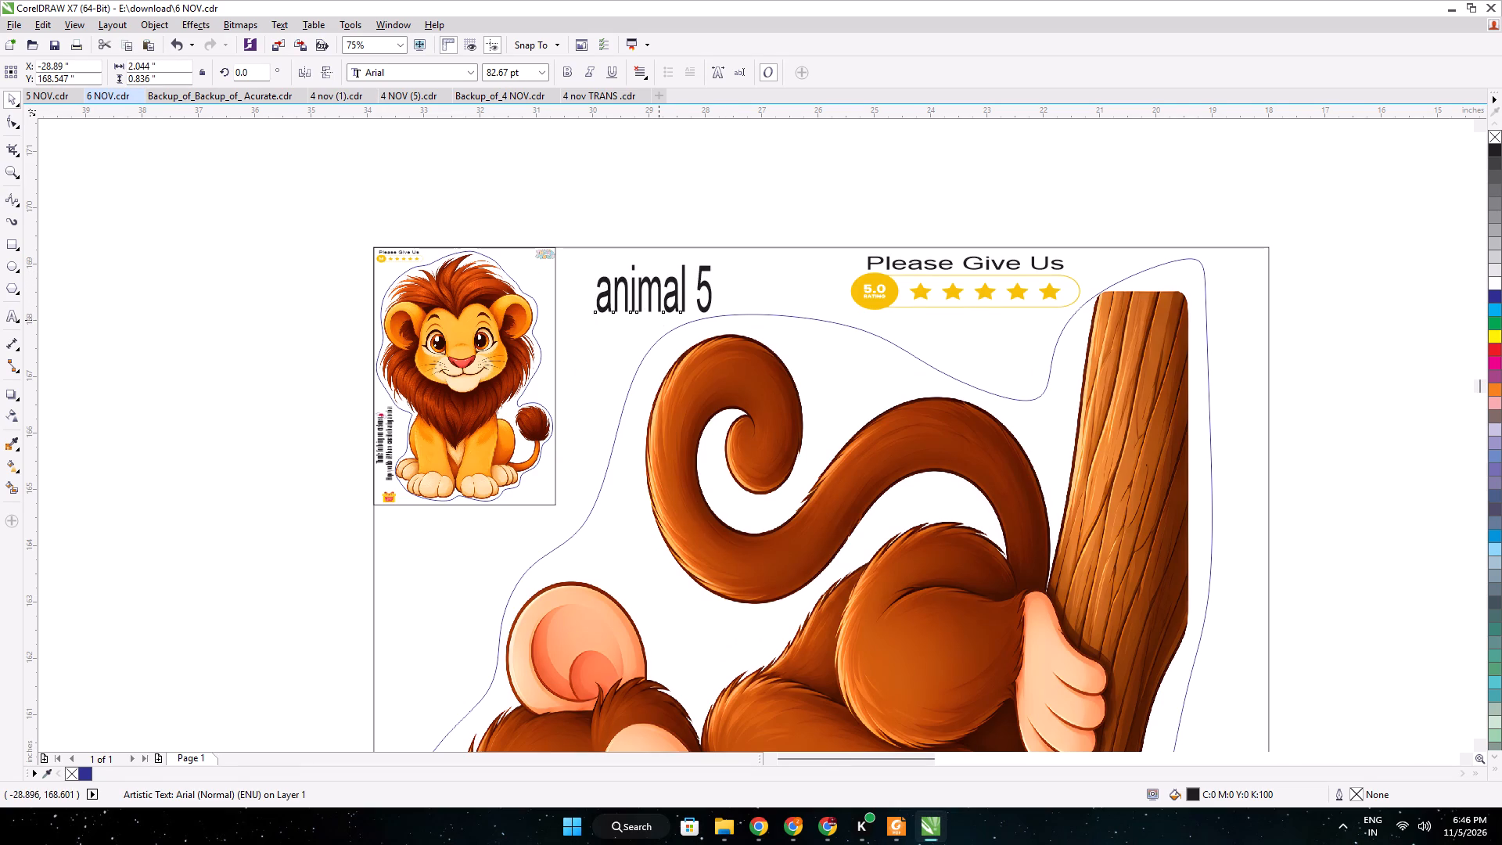
{"action": "left_click_drag", "start_coordinate": [716, 262], "coordinate": [758, 247]}
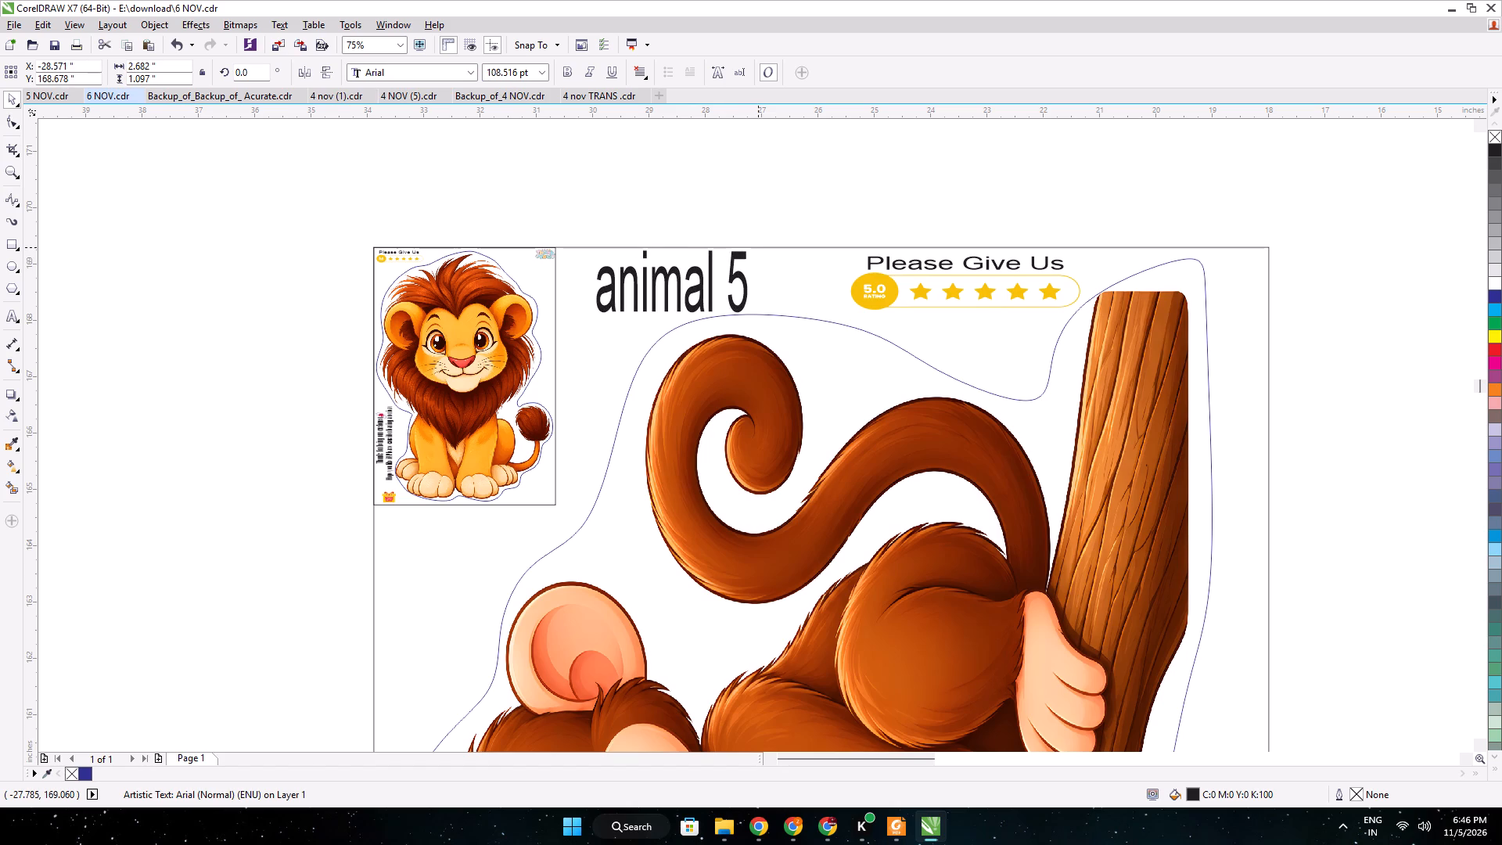
{"action": "left_click_drag", "start_coordinate": [758, 247], "coordinate": [747, 250]}
{"action": "key", "text": "Up"}
{"action": "key", "text": "Up"}
{"action": "key", "text": "Up"}
{"action": "key", "text": "Up"}
{"action": "key", "text": "Up"}
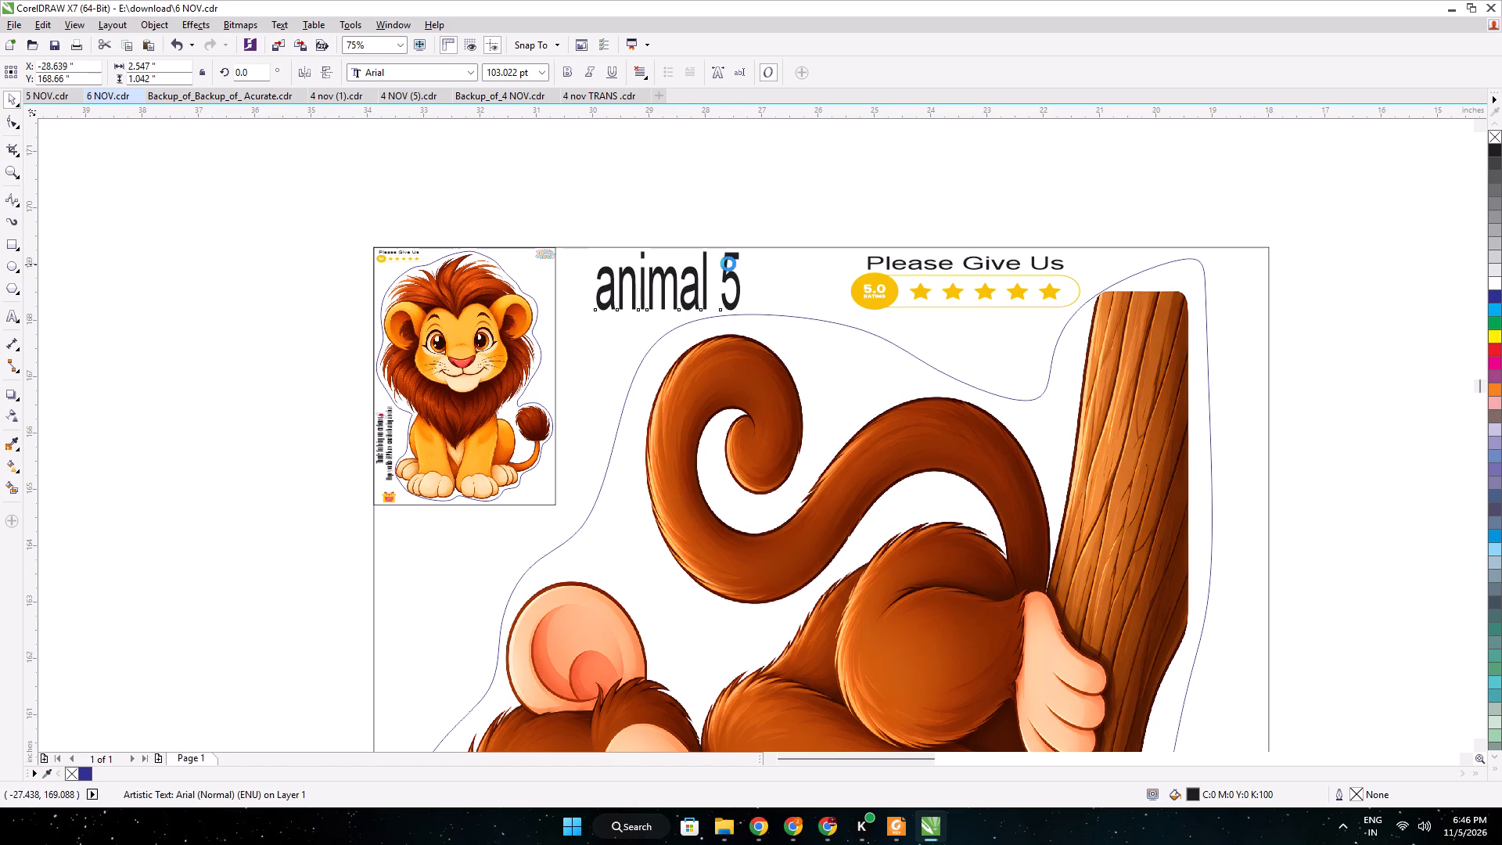
{"action": "key", "text": "Up"}
{"action": "key", "text": "Up"}
{"action": "left_click", "coordinate": [714, 226]}
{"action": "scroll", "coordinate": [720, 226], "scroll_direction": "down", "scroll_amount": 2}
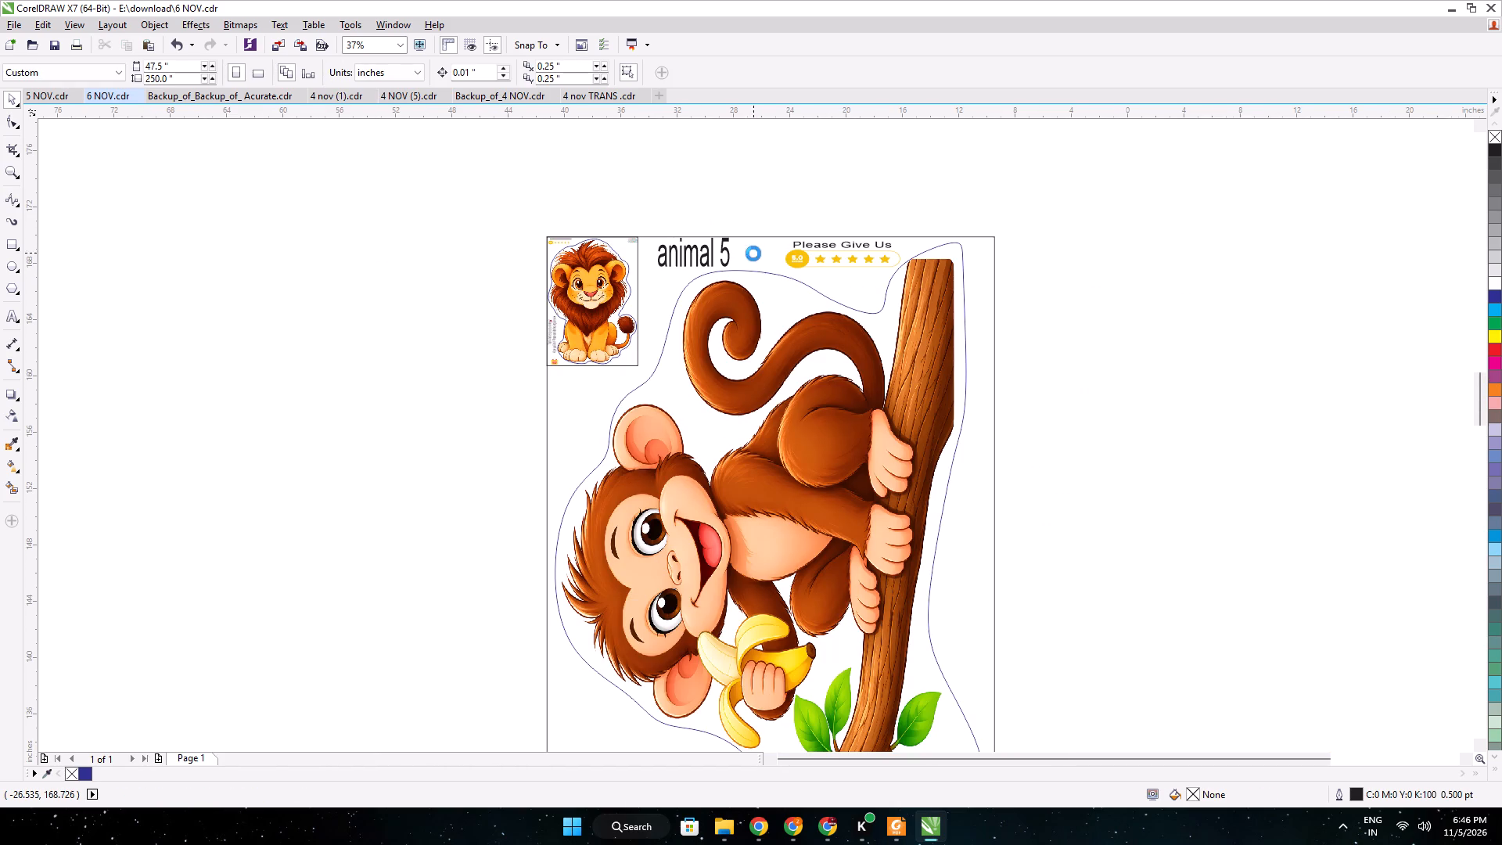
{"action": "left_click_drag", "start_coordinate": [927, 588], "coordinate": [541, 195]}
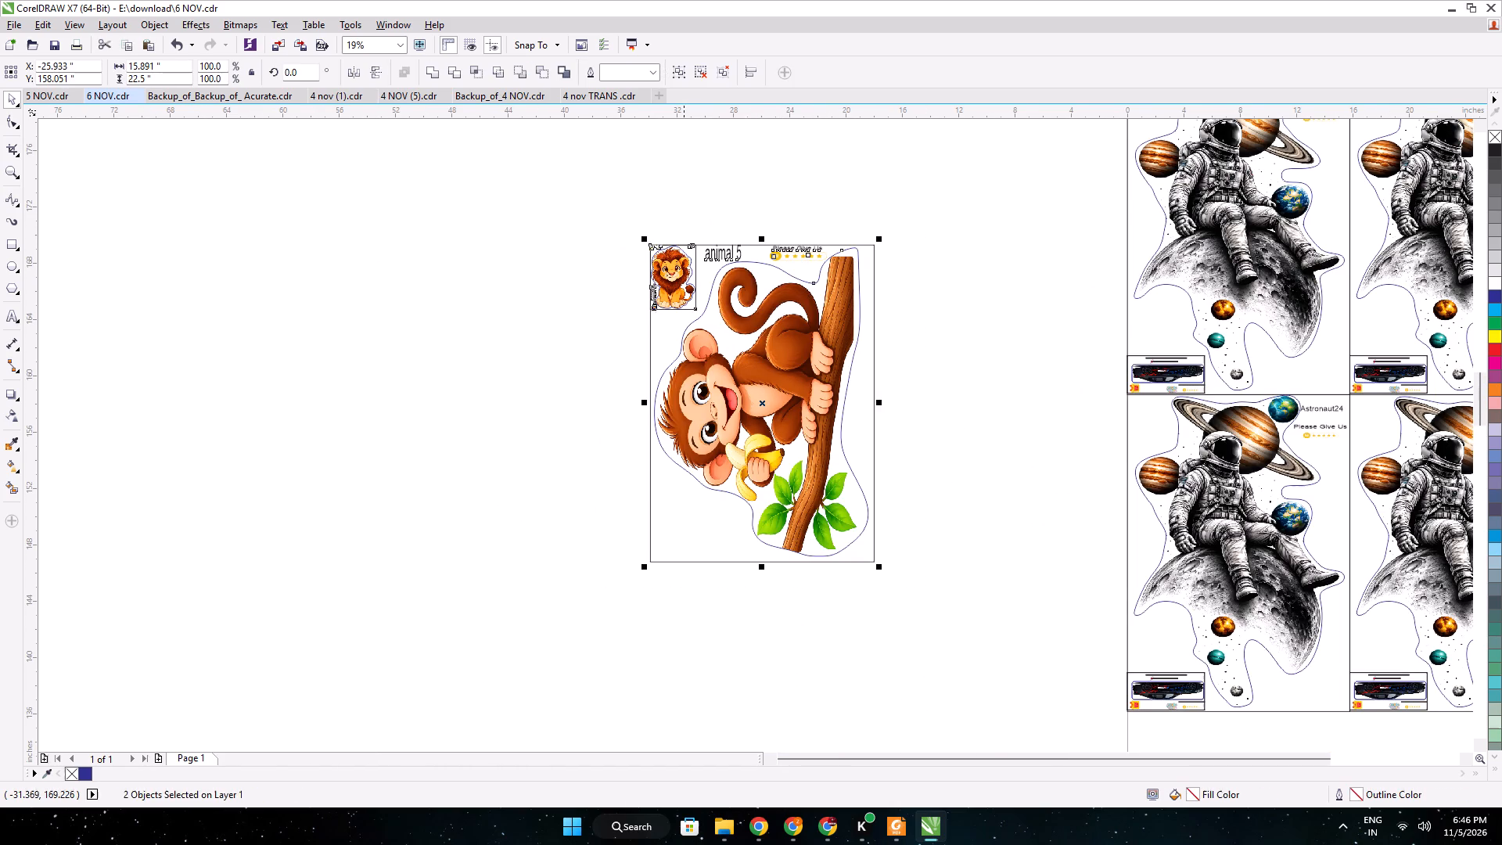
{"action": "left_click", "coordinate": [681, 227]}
Duplicate the animal 5 label, place the copy in the sticker's blank lower-left corner and enlarge it proportionally.
{"action": "scroll", "coordinate": [723, 226], "scroll_direction": "up", "scroll_amount": 1}
{"action": "left_click", "coordinate": [728, 282]}
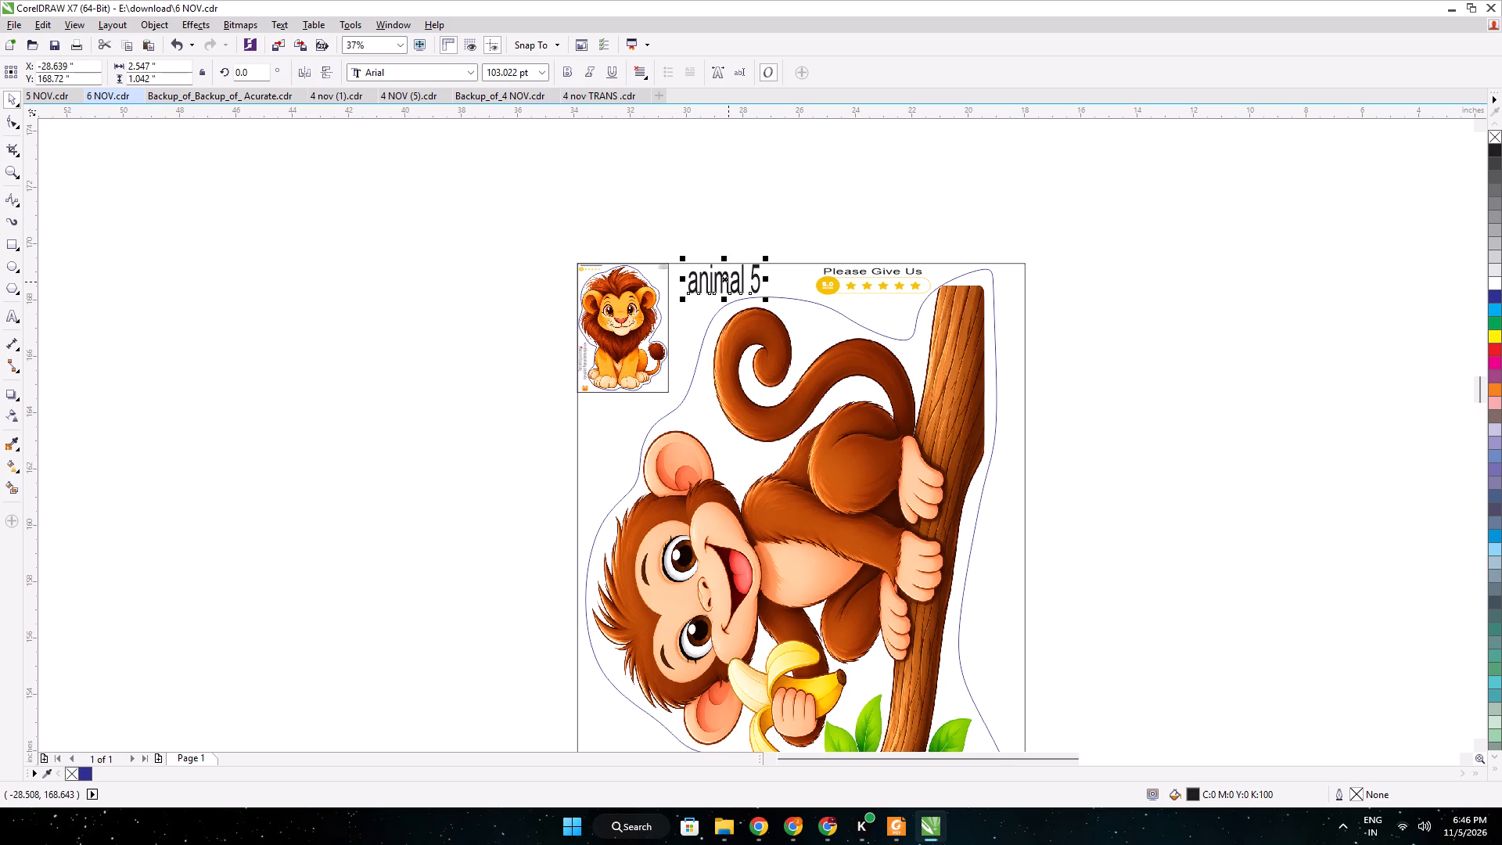
{"action": "key", "text": "ctrl+d"}
{"action": "left_click_drag", "start_coordinate": [733, 269], "coordinate": [516, 457]}
{"action": "middle_click_drag", "start_coordinate": [692, 510], "coordinate": [639, 252]}
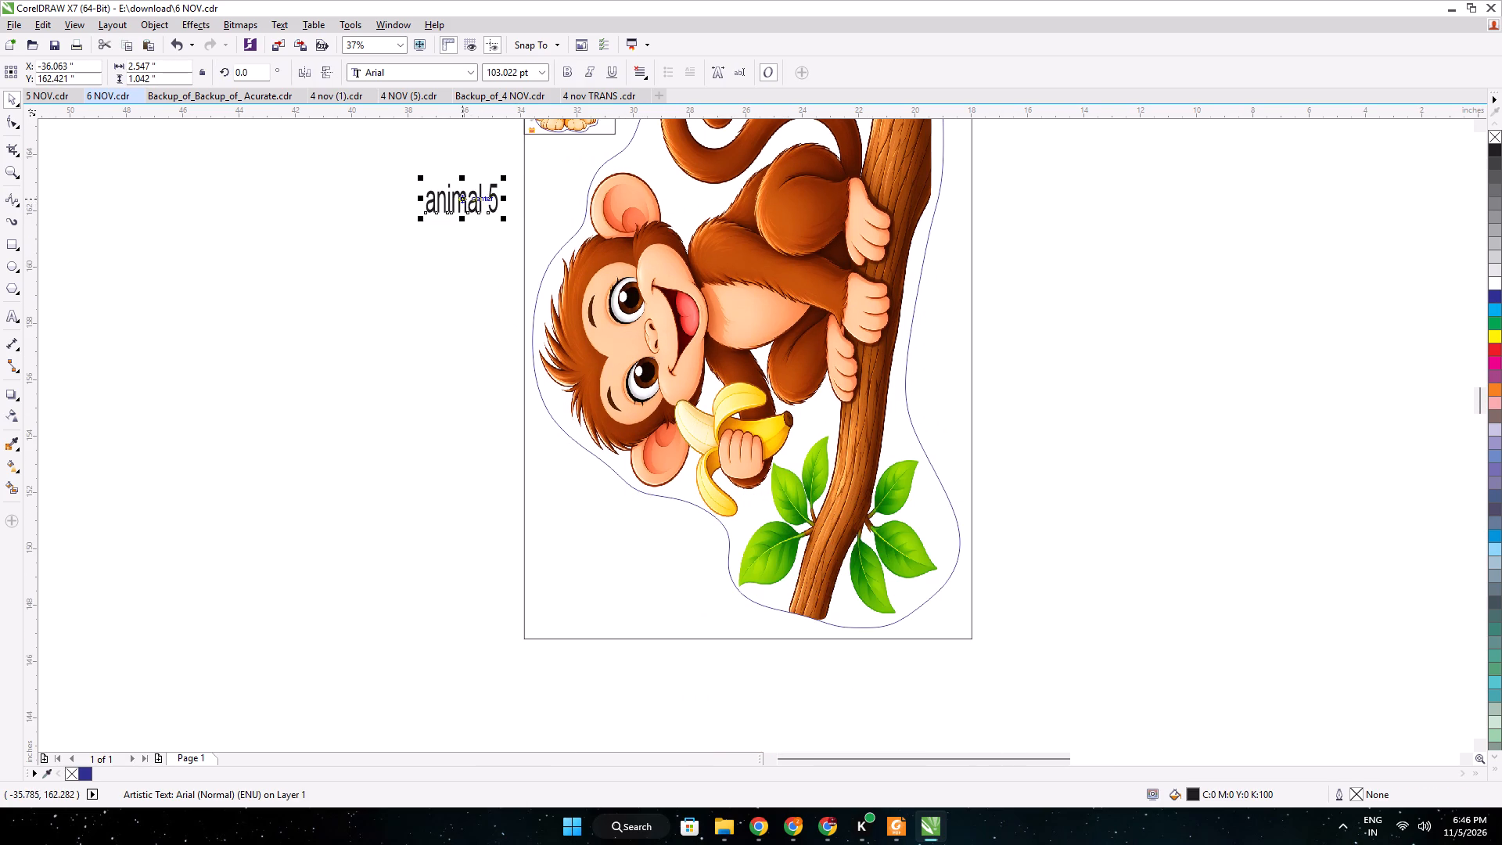
{"action": "left_click_drag", "start_coordinate": [467, 199], "coordinate": [580, 607]}
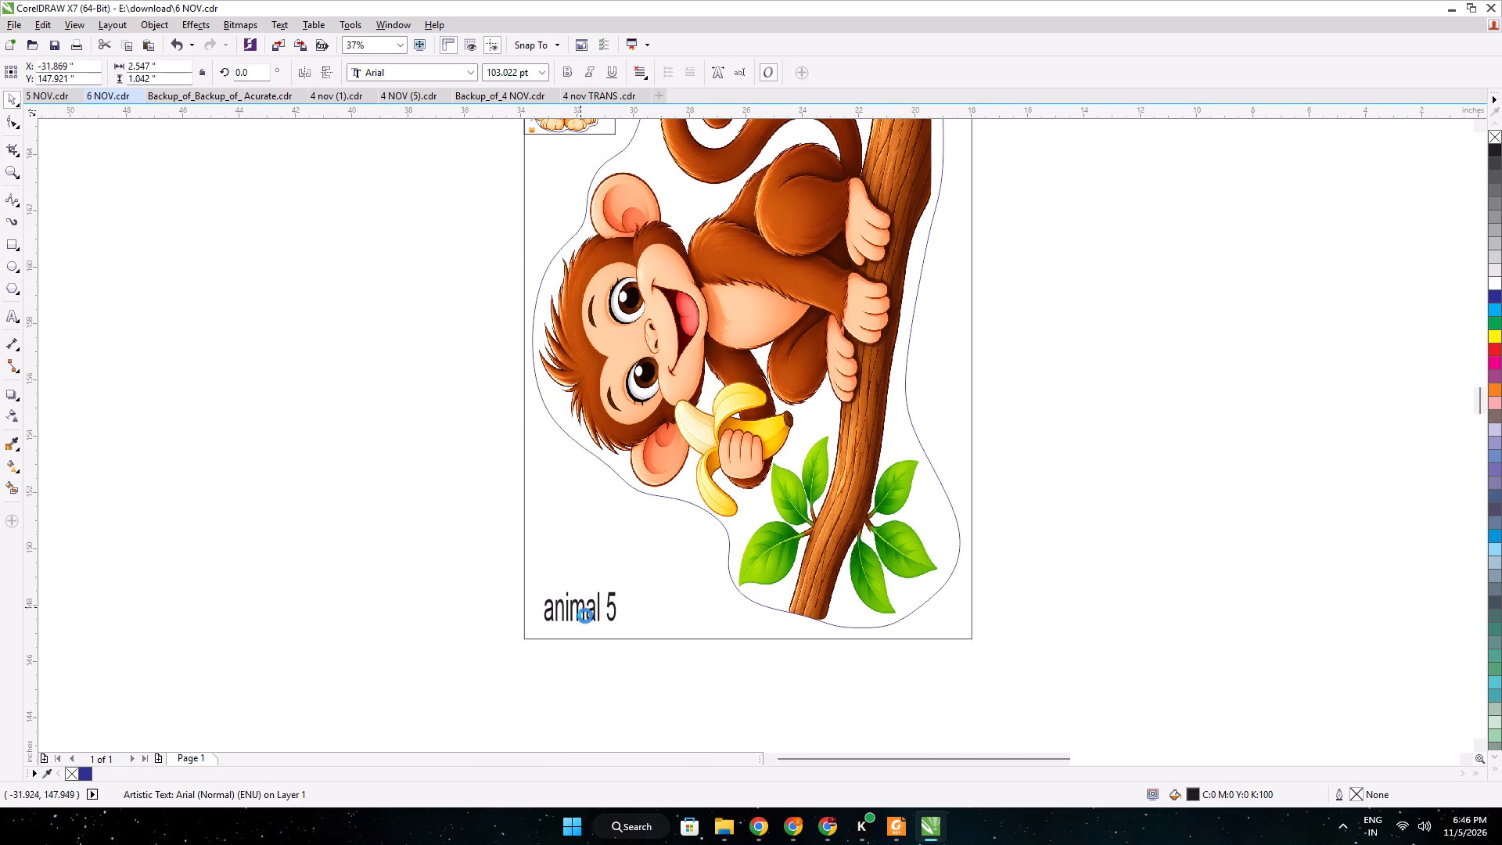
{"action": "left_click_drag", "start_coordinate": [619, 586], "coordinate": [710, 559]}
{"action": "left_click", "coordinate": [415, 507]}
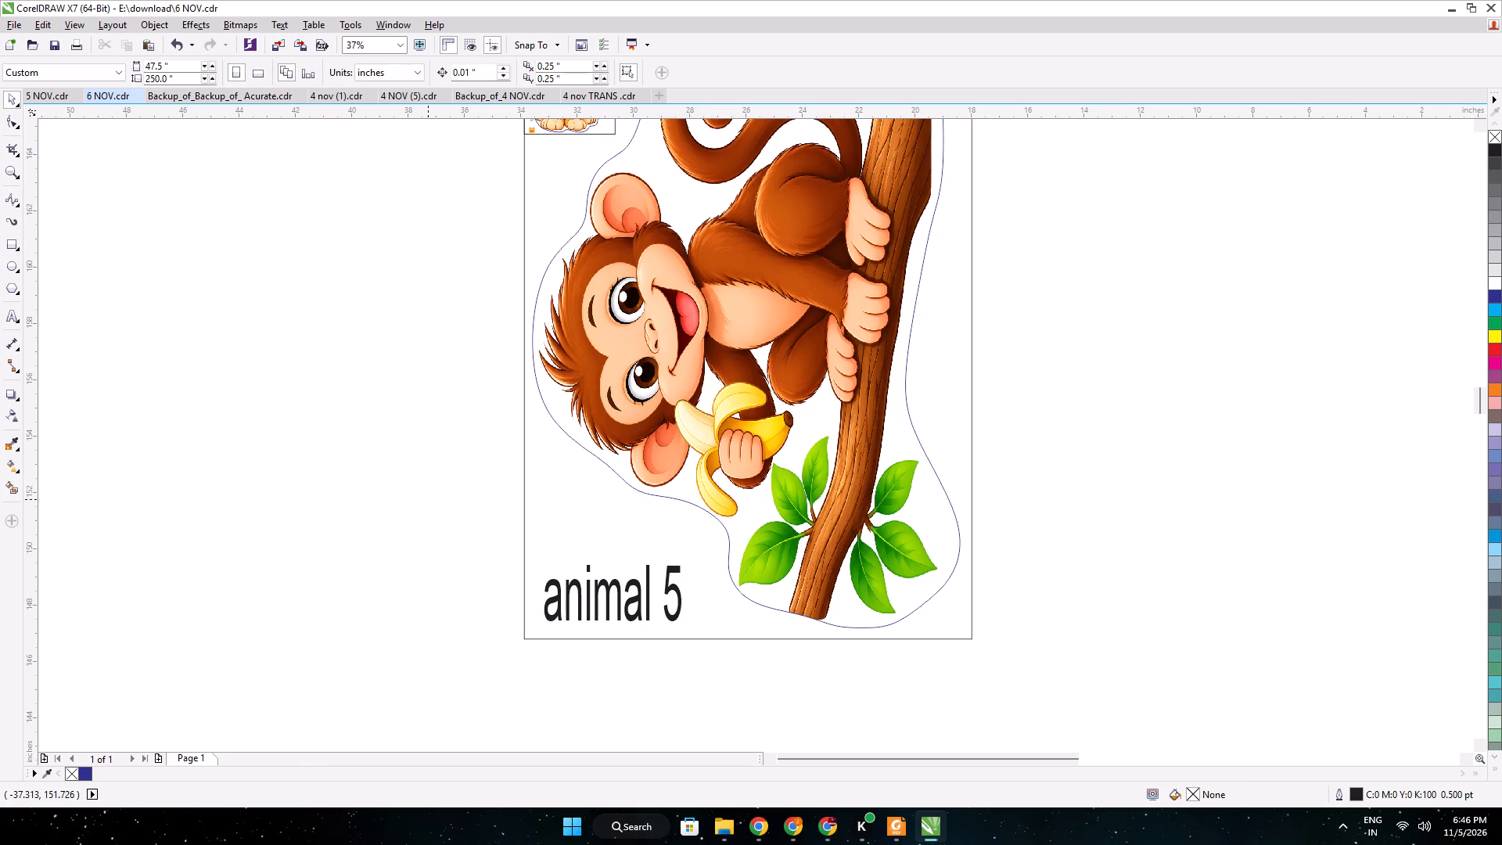
Move the monkey sticker with both labels into the middle column beside the last astronaut sticker, flush with the row above.
{"action": "scroll", "coordinate": [430, 499], "scroll_direction": "down", "scroll_amount": 1}
{"action": "left_click_drag", "start_coordinate": [781, 584], "coordinate": [501, 358]}
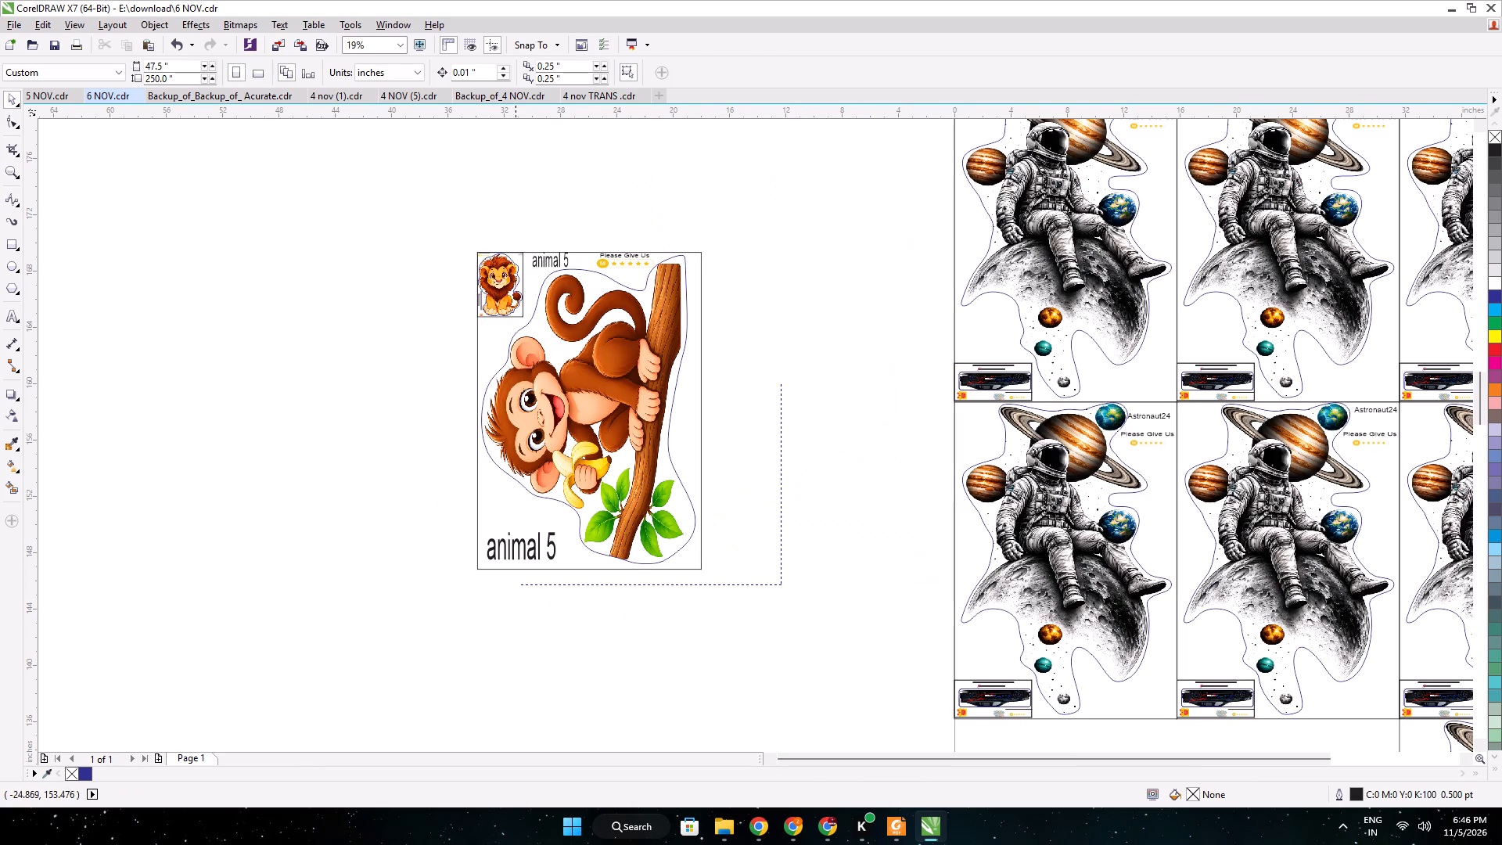
{"action": "left_click_drag", "start_coordinate": [501, 358], "coordinate": [375, 216]}
{"action": "scroll", "coordinate": [192, 215], "scroll_direction": "down", "scroll_amount": 1}
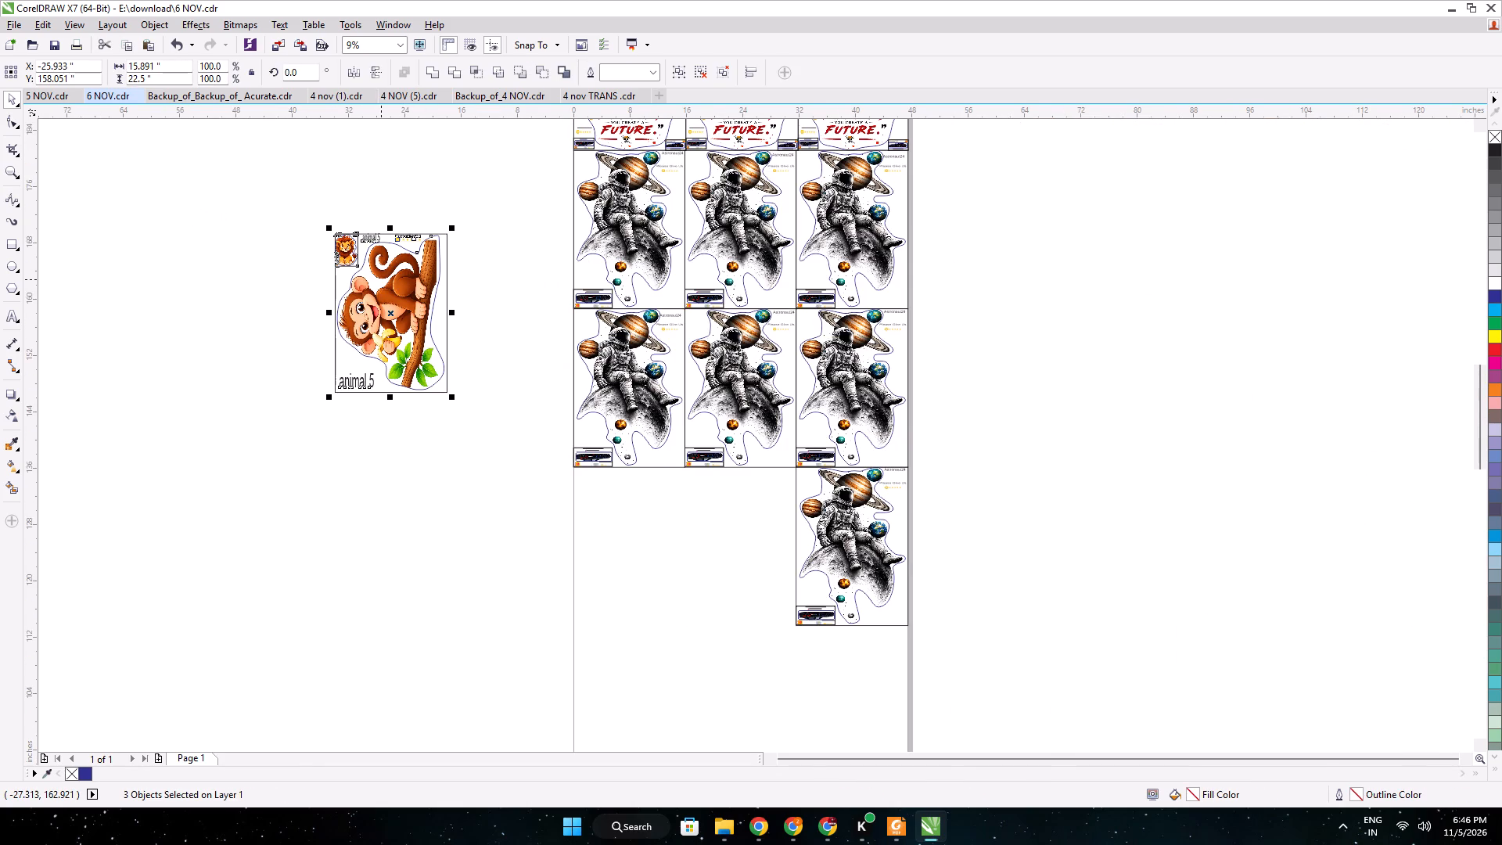
{"action": "left_click_drag", "start_coordinate": [383, 279], "coordinate": [735, 516]}
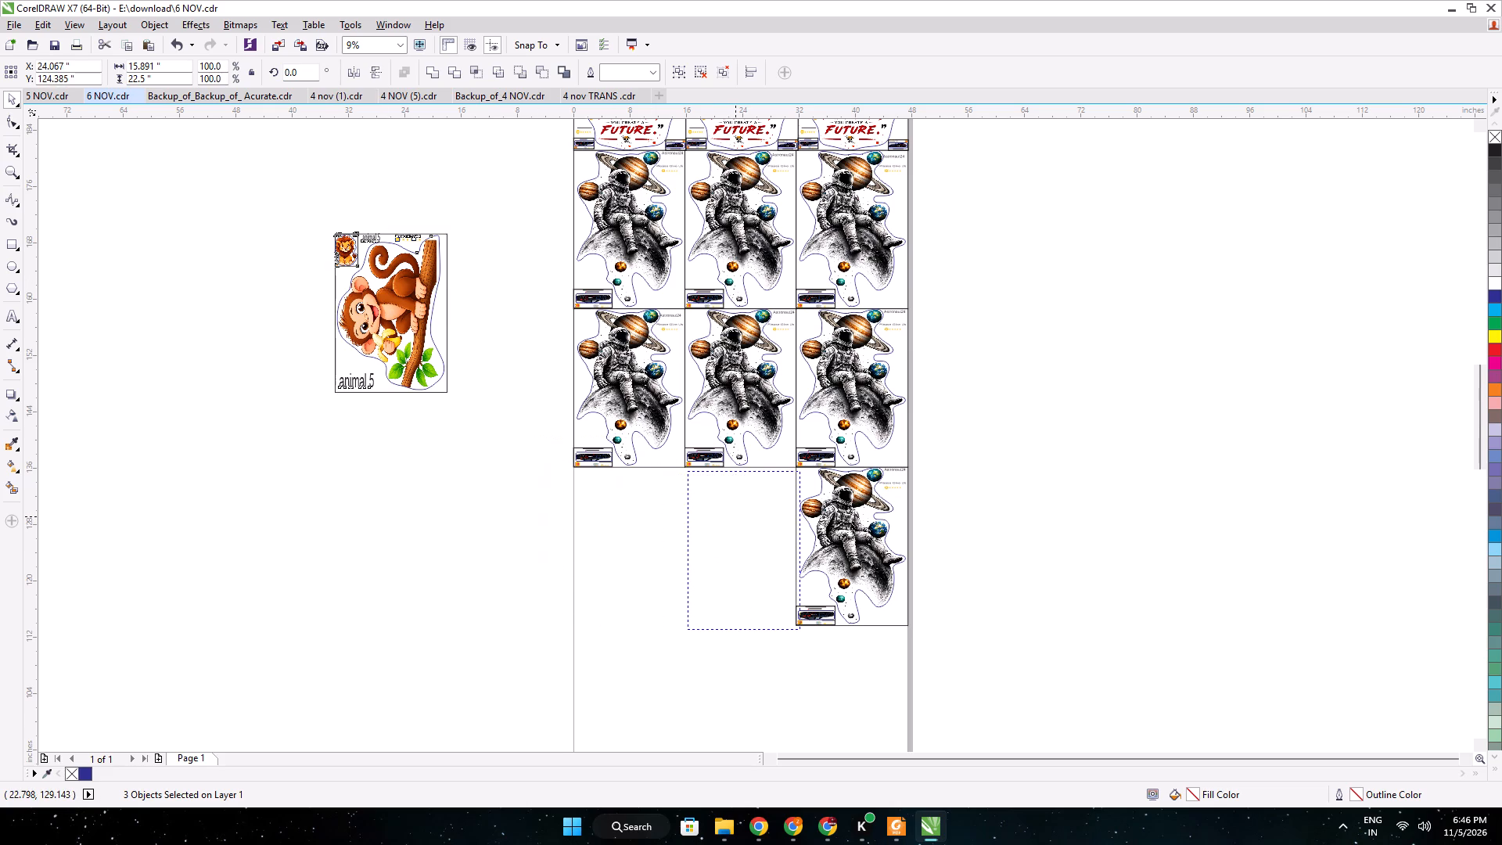
{"action": "left_click_drag", "start_coordinate": [735, 516], "coordinate": [728, 510]}
{"action": "scroll", "coordinate": [765, 453], "scroll_direction": "up", "scroll_amount": 1}
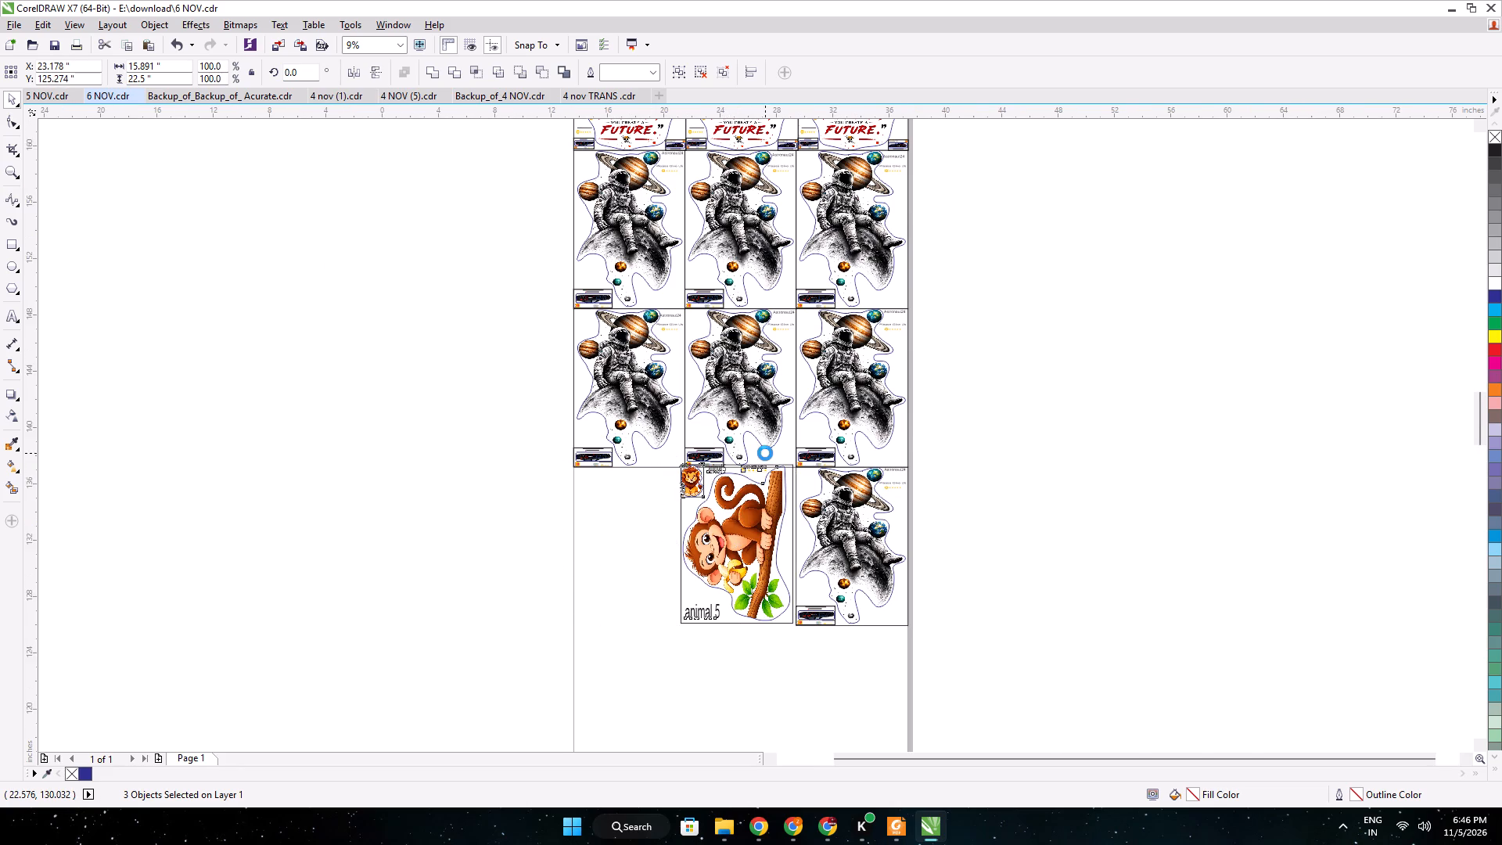
{"action": "scroll", "coordinate": [765, 453], "scroll_direction": "up", "scroll_amount": 1}
{"action": "scroll", "coordinate": [830, 502], "scroll_direction": "up", "scroll_amount": 2}
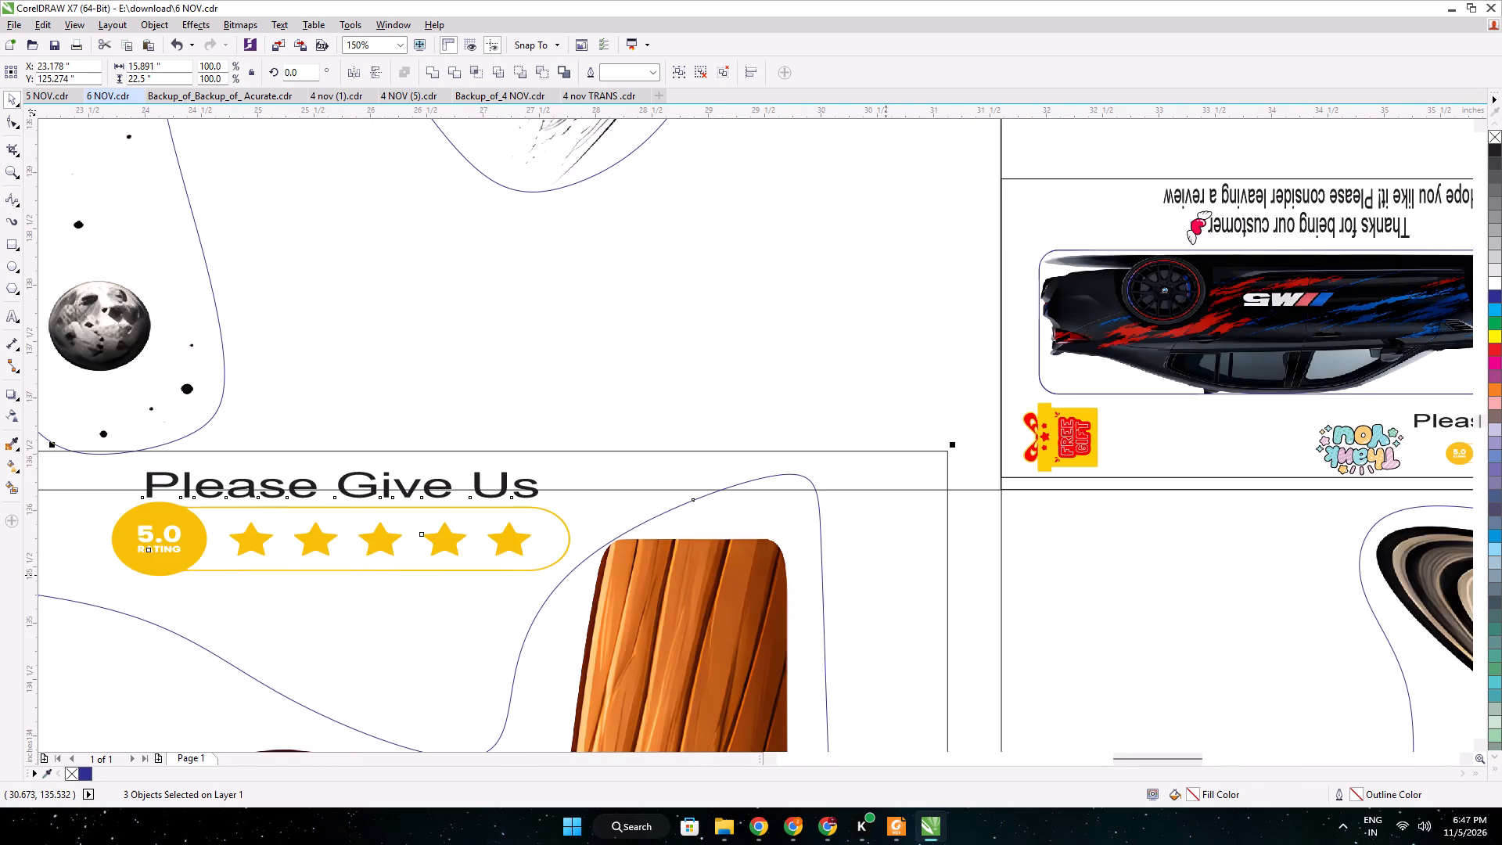
{"action": "left_click_drag", "start_coordinate": [886, 575], "coordinate": [939, 616]}
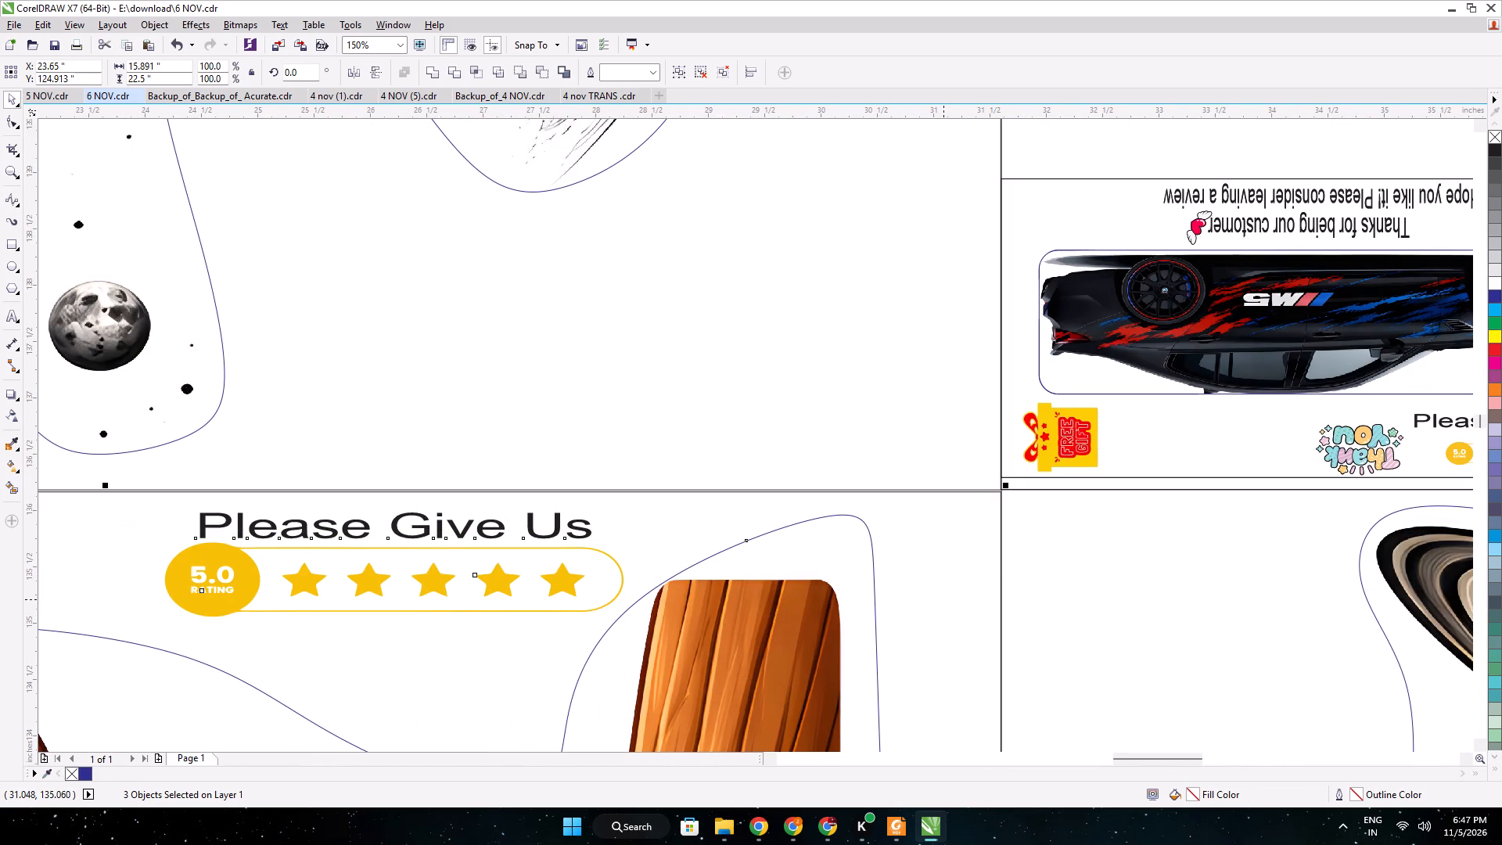
{"action": "key", "text": "Up"}
{"action": "key", "text": "Up"}
{"action": "key", "text": "Up"}
{"action": "scroll", "coordinate": [925, 559], "scroll_direction": "down", "scroll_amount": 1}
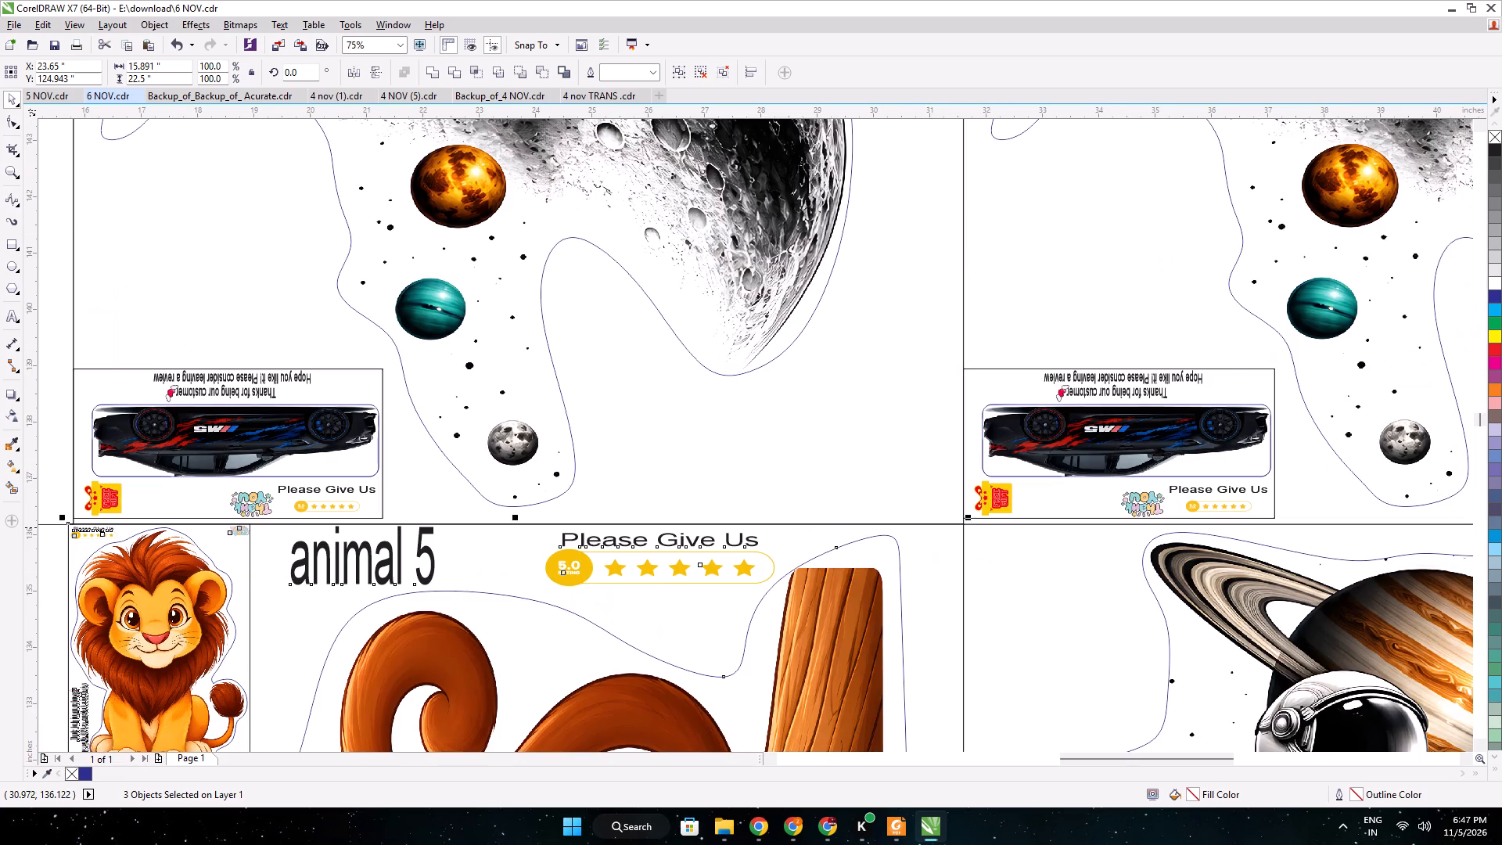
{"action": "key", "text": "Down"}
{"action": "middle_click_drag", "start_coordinate": [889, 549], "coordinate": [1166, 477]}
{"action": "scroll", "coordinate": [1093, 480], "scroll_direction": "up", "scroll_amount": 1}
{"action": "middle_click_drag", "start_coordinate": [1094, 484], "coordinate": [1235, 485]}
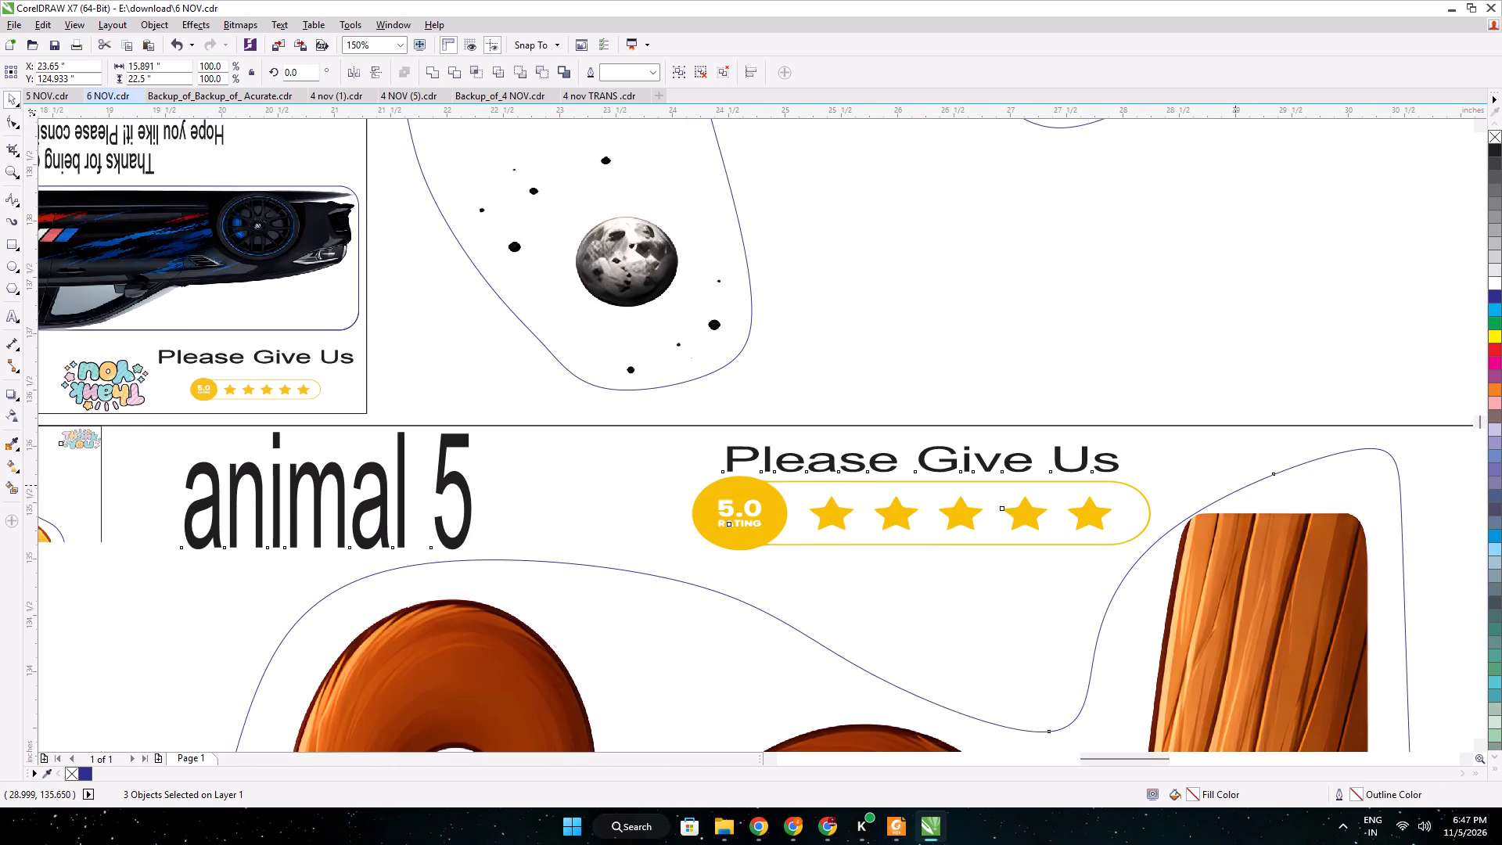
Duplicate the labelled monkey sticker into the left column of the same row and nudge it flush below the astronaut sticker.
{"action": "scroll", "coordinate": [853, 479], "scroll_direction": "down", "scroll_amount": 1}
{"action": "middle_click_drag", "start_coordinate": [834, 475], "coordinate": [1104, 471]}
{"action": "key", "text": "ctrl+d"}
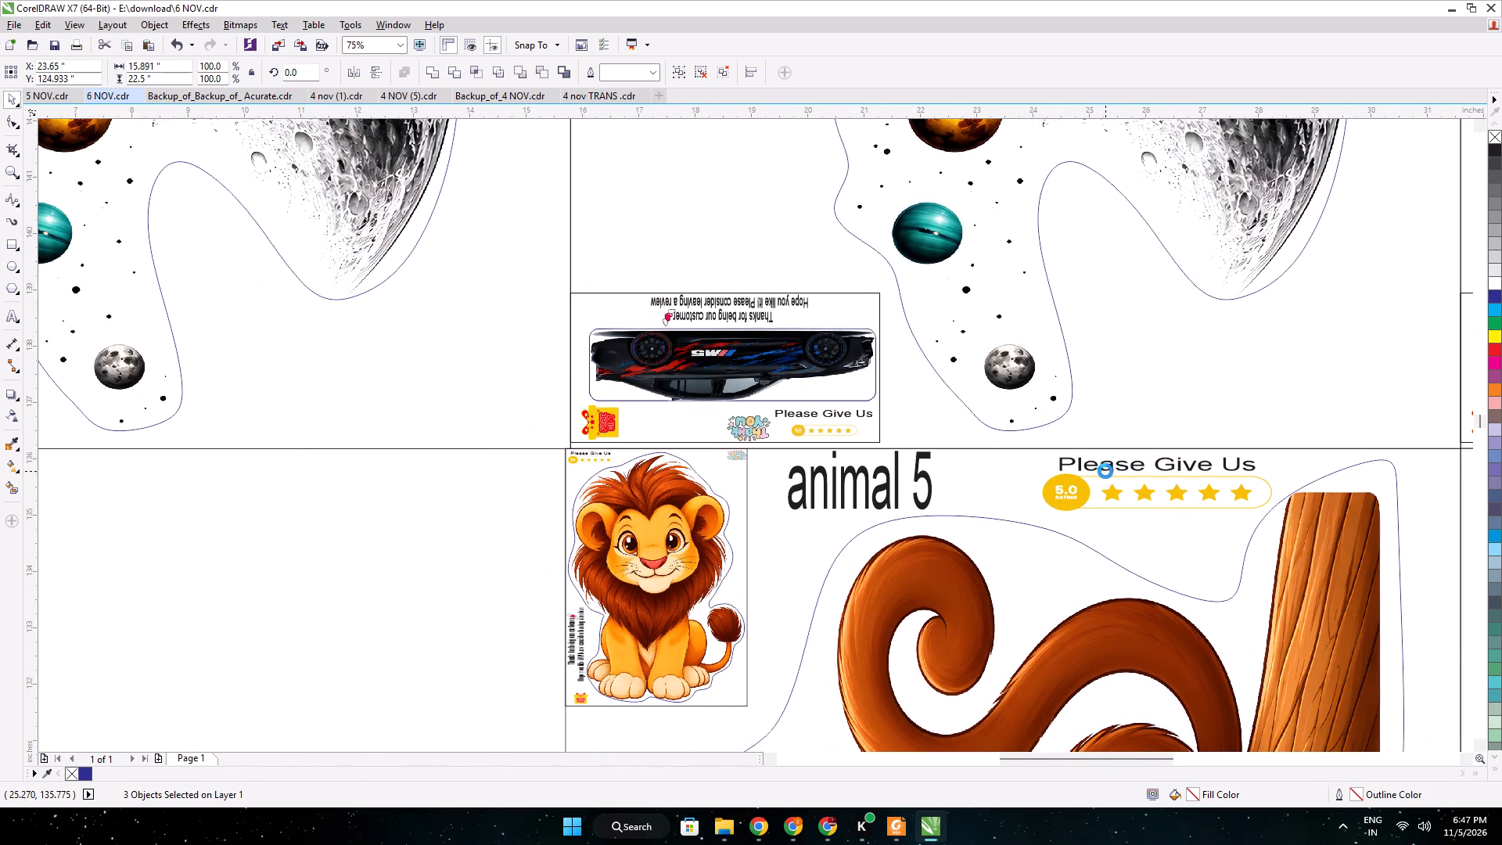
{"action": "scroll", "coordinate": [1094, 473], "scroll_direction": "down", "scroll_amount": 1}
{"action": "left_click_drag", "start_coordinate": [1109, 530], "coordinate": [658, 545]}
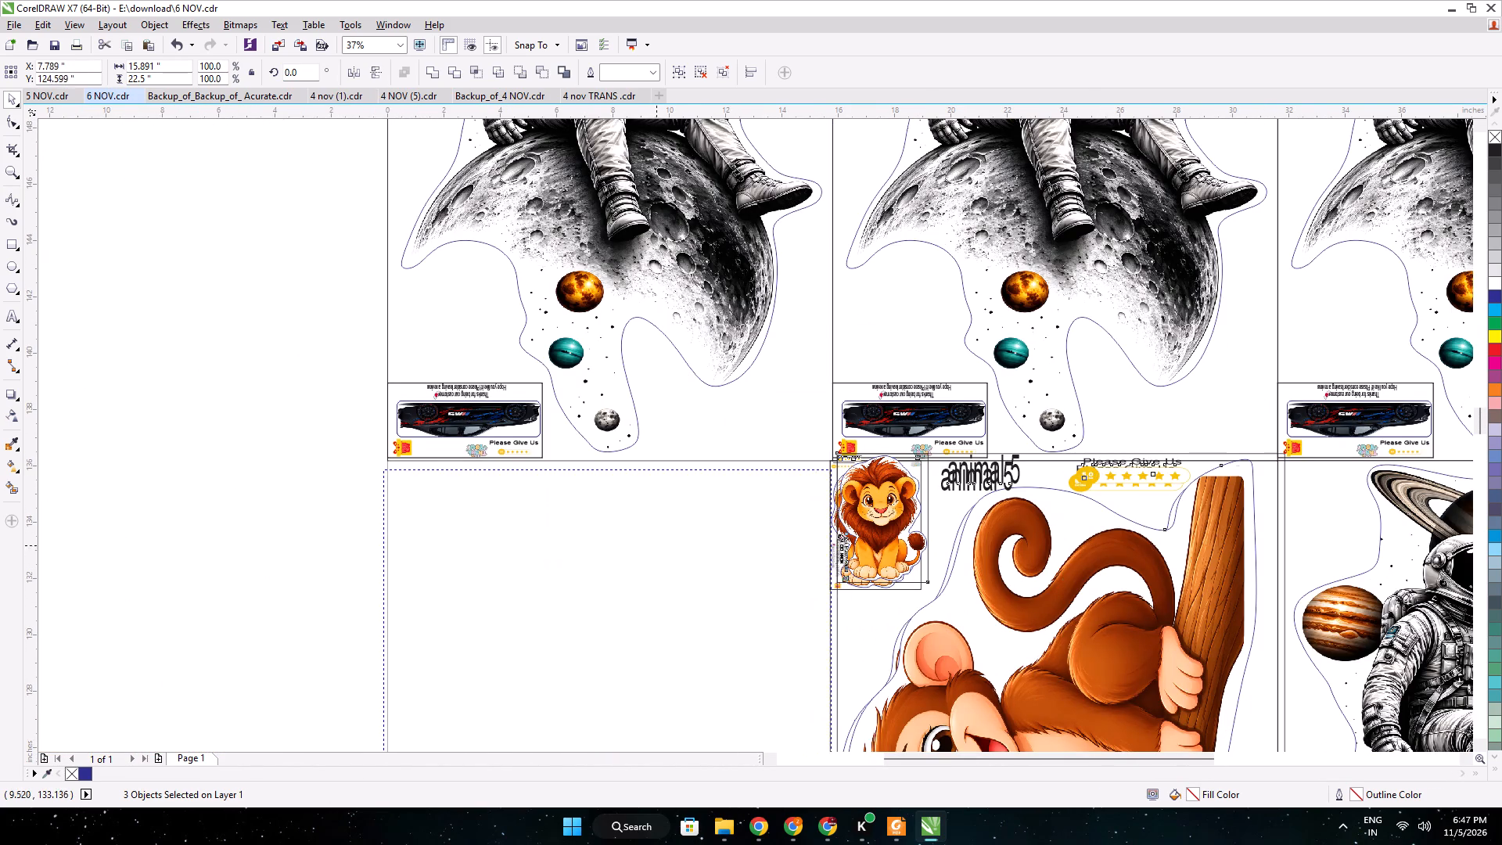
{"action": "left_click_drag", "start_coordinate": [658, 545], "coordinate": [659, 540]}
{"action": "scroll", "coordinate": [561, 482], "scroll_direction": "up", "scroll_amount": 1}
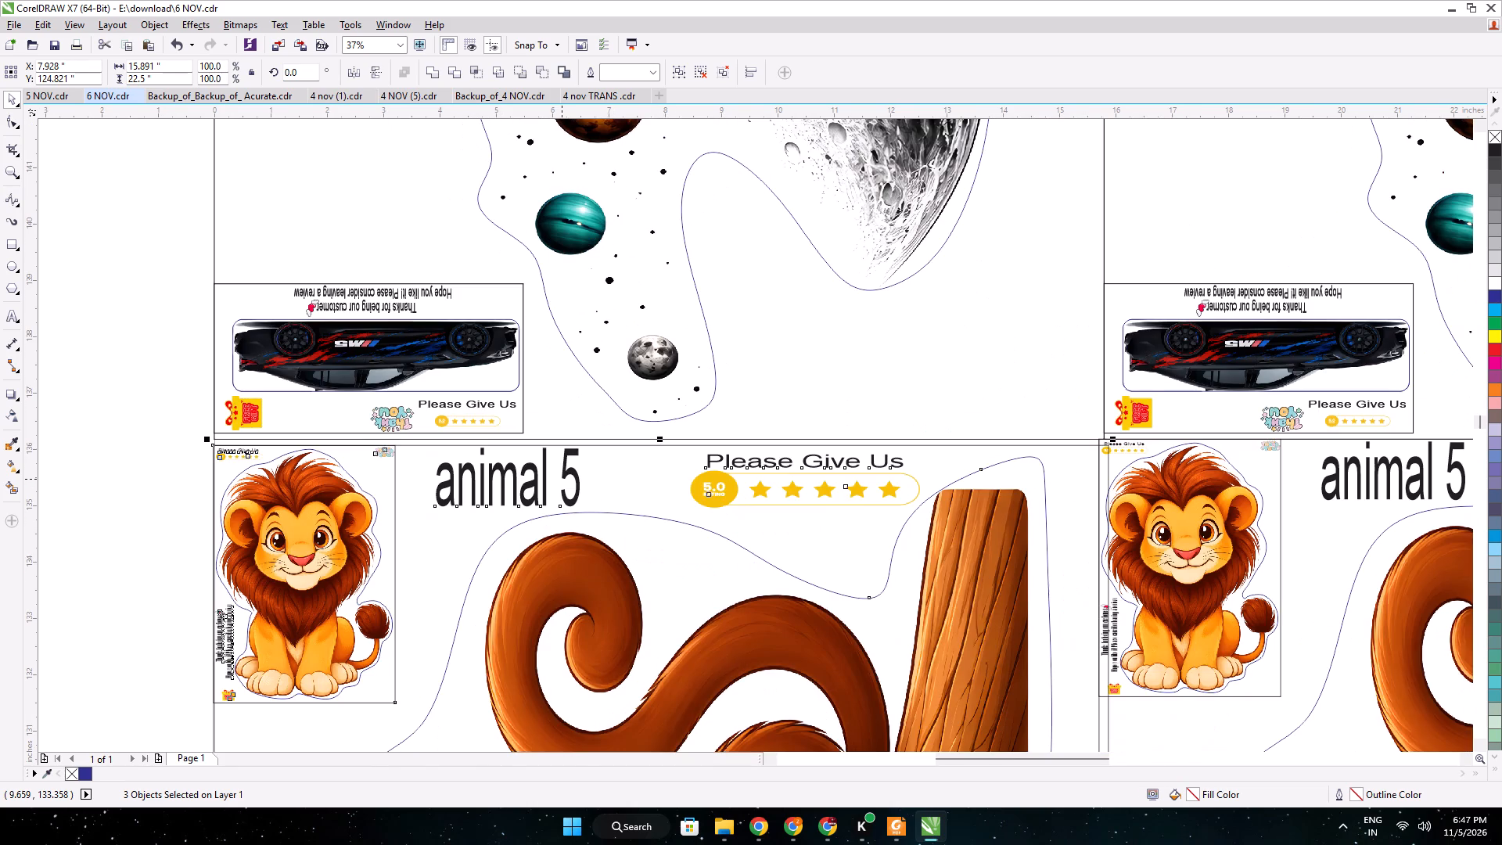
{"action": "key", "text": "Up"}
{"action": "key", "text": "Right"}
{"action": "key", "text": "Up"}
{"action": "key", "text": "Up"}
{"action": "key", "text": "Up"}
{"action": "key", "text": "Up"}
{"action": "key", "text": "Up"}
{"action": "key", "text": "Up"}
{"action": "key", "text": "Up"}
{"action": "key", "text": "Up"}
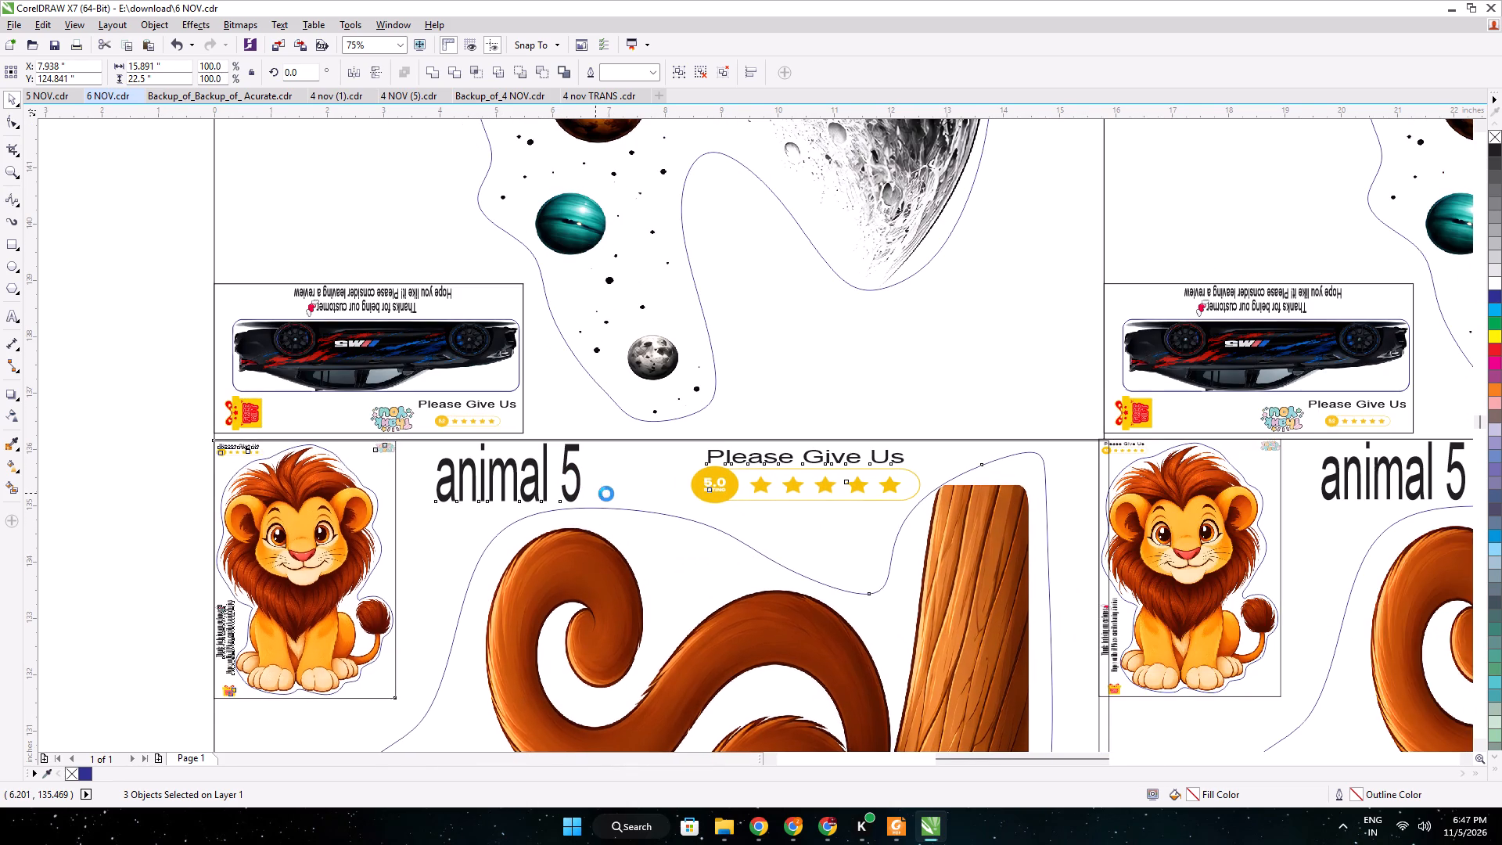
Narrow the left-column monkey sticker to about 15.72 inches wide so its edge meets the neighbouring sticker.
{"action": "middle_click_drag", "start_coordinate": [959, 540], "coordinate": [900, 326]}
{"action": "middle_click_drag", "start_coordinate": [1047, 545], "coordinate": [1004, 290]}
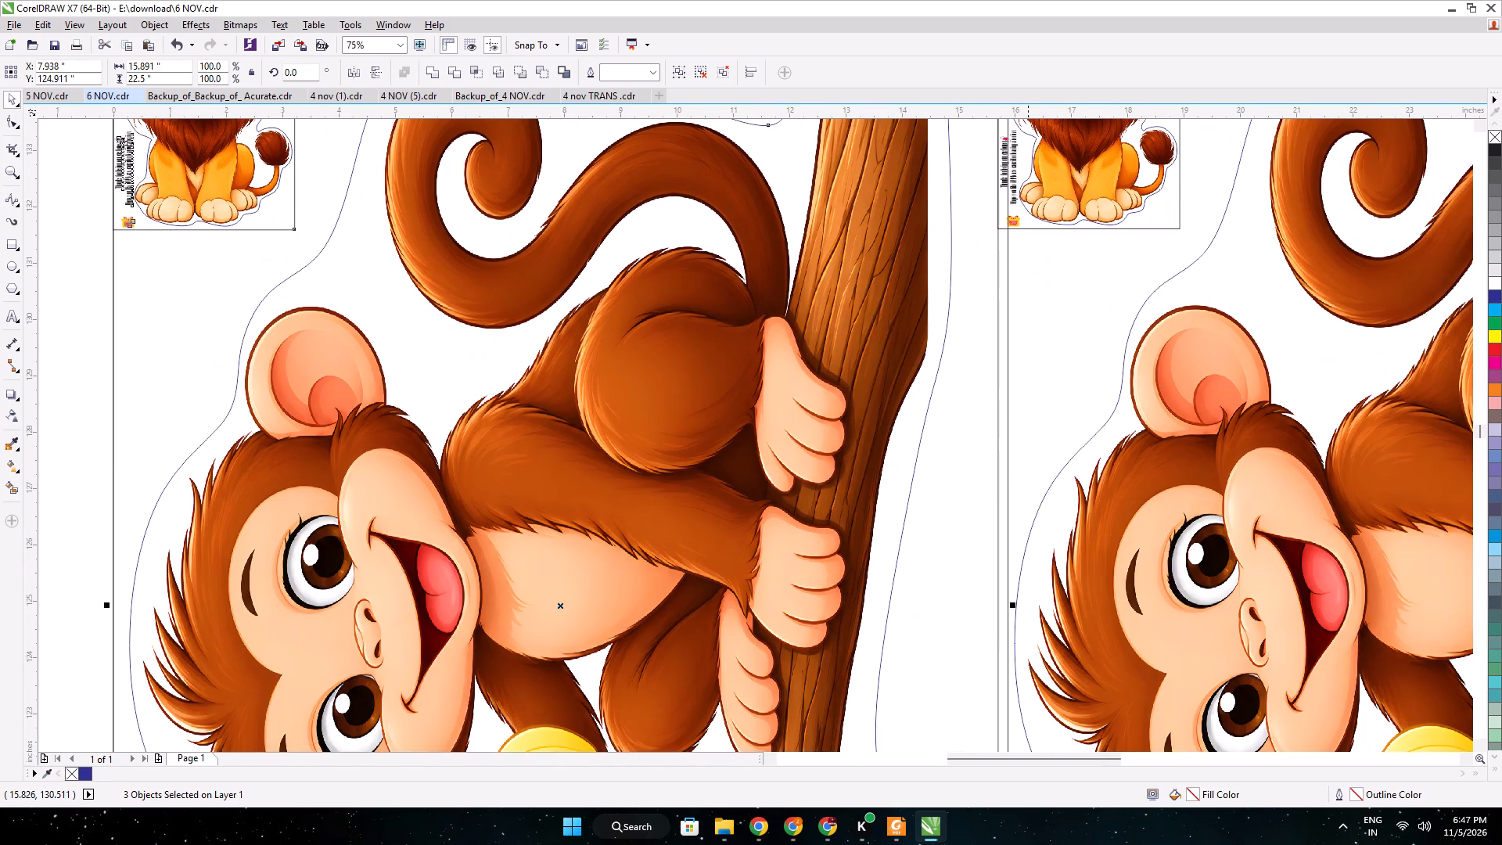
{"action": "scroll", "coordinate": [1011, 604], "scroll_direction": "up", "scroll_amount": 2}
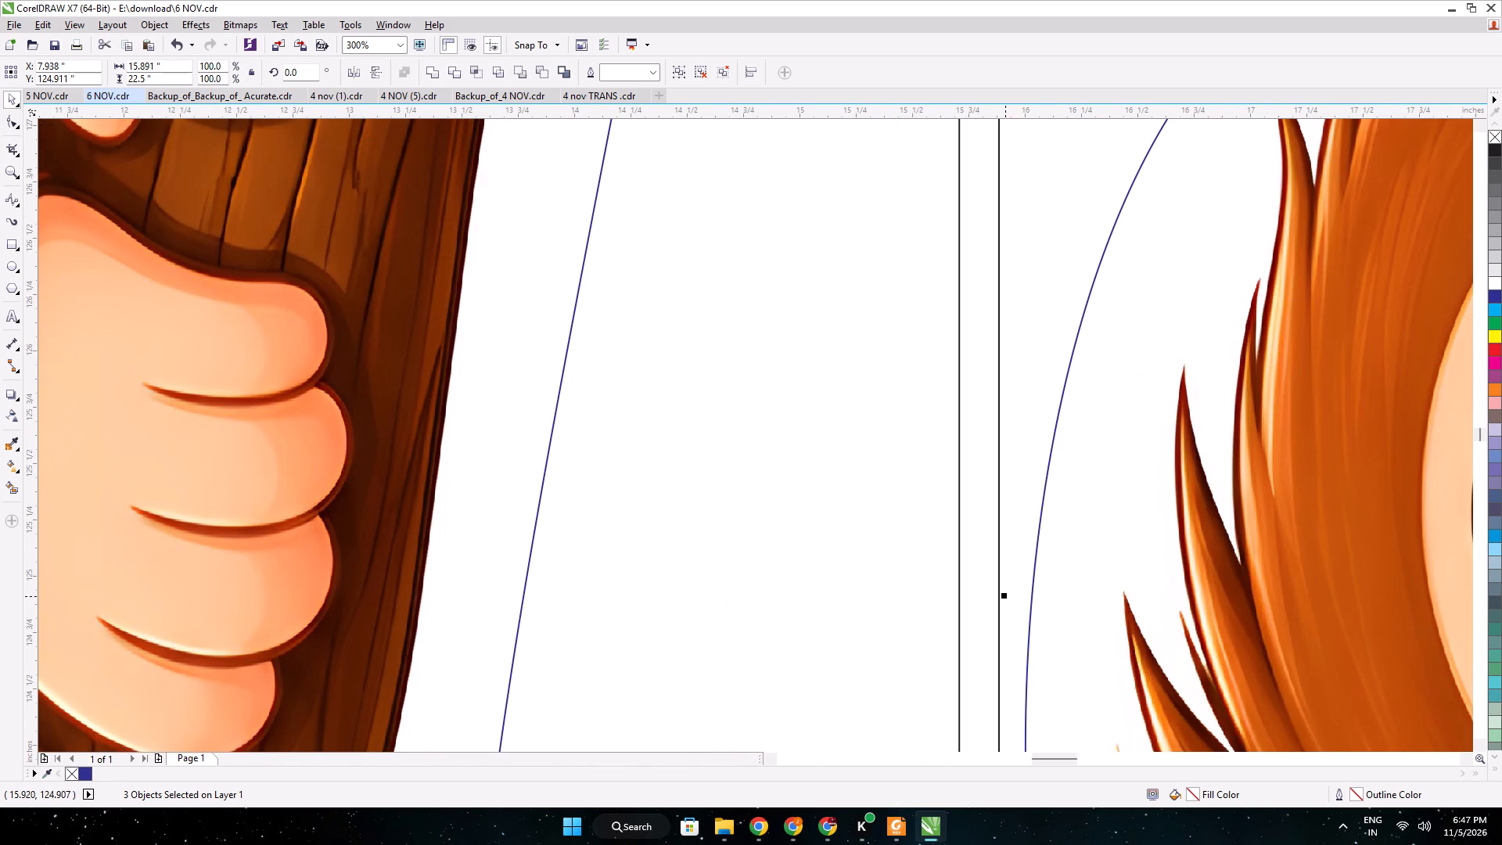
{"action": "left_click_drag", "start_coordinate": [1005, 596], "coordinate": [964, 596]}
{"action": "scroll", "coordinate": [994, 559], "scroll_direction": "down", "scroll_amount": 5}
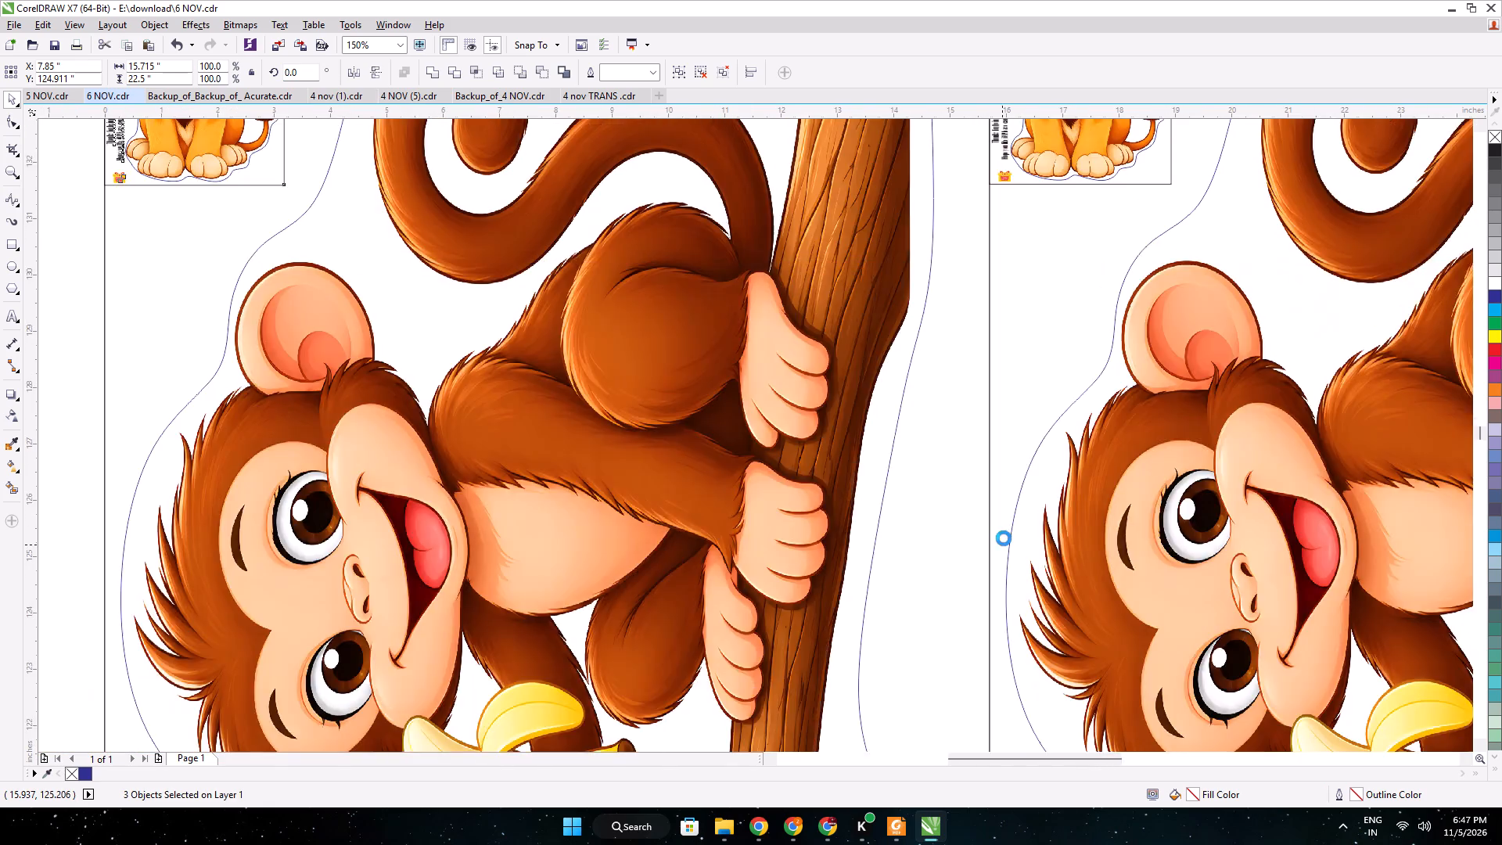
Duplicate the left-column monkey sticker into the row below, flush with the page edge and the sticker above.
{"action": "scroll", "coordinate": [1004, 538], "scroll_direction": "down", "scroll_amount": 1}
{"action": "middle_click_drag", "start_coordinate": [1011, 524], "coordinate": [983, 390]}
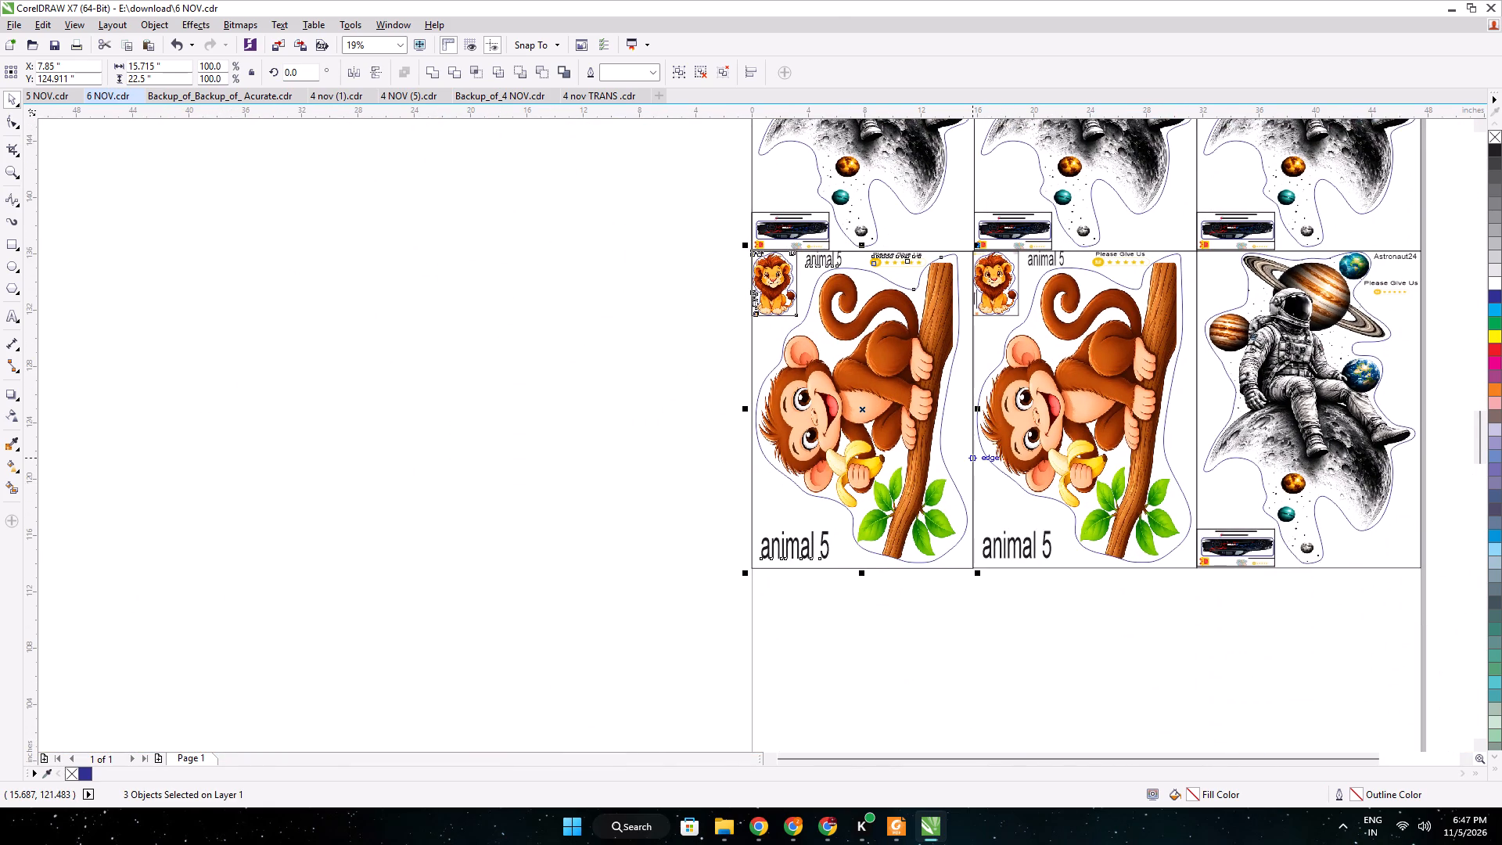
{"action": "key", "text": "ctrl+d"}
{"action": "left_click_drag", "start_coordinate": [657, 439], "coordinate": [871, 748]}
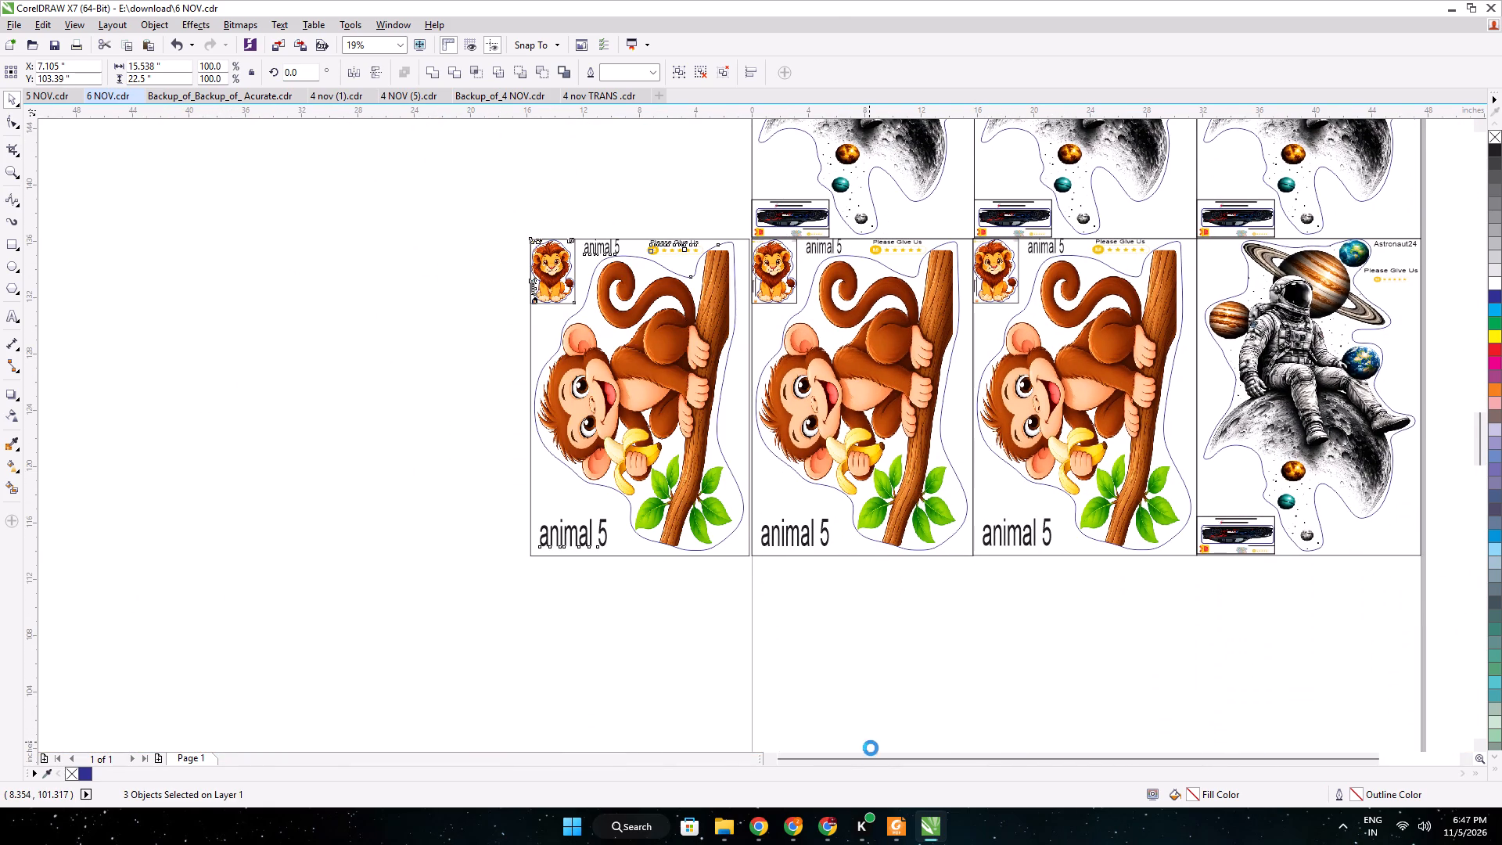
{"action": "left_click_drag", "start_coordinate": [871, 748], "coordinate": [875, 717]}
{"action": "middle_click_drag", "start_coordinate": [874, 713], "coordinate": [865, 590]}
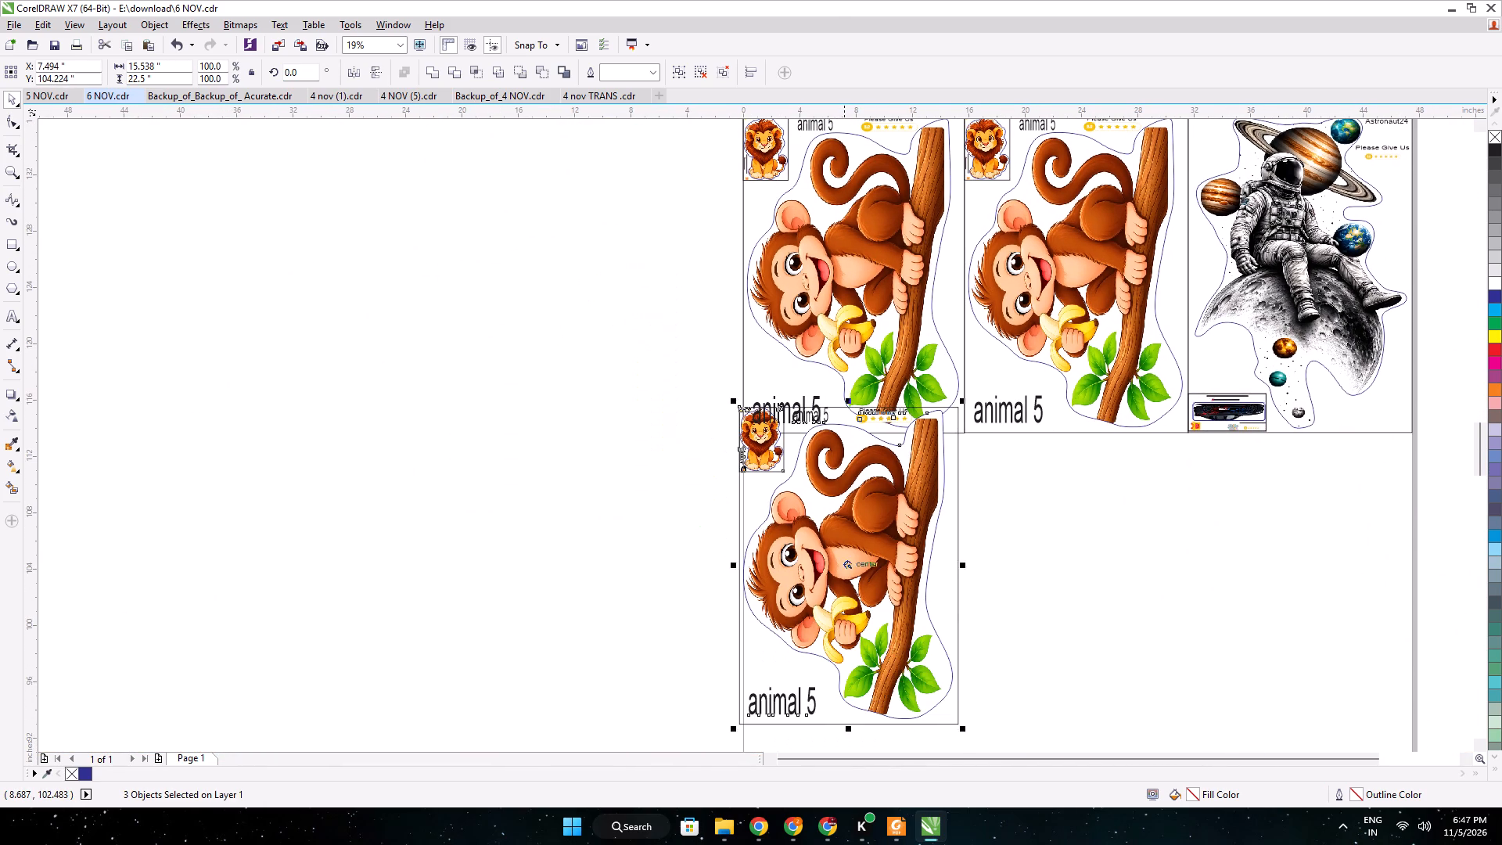
{"action": "left_click_drag", "start_coordinate": [842, 561], "coordinate": [851, 588]}
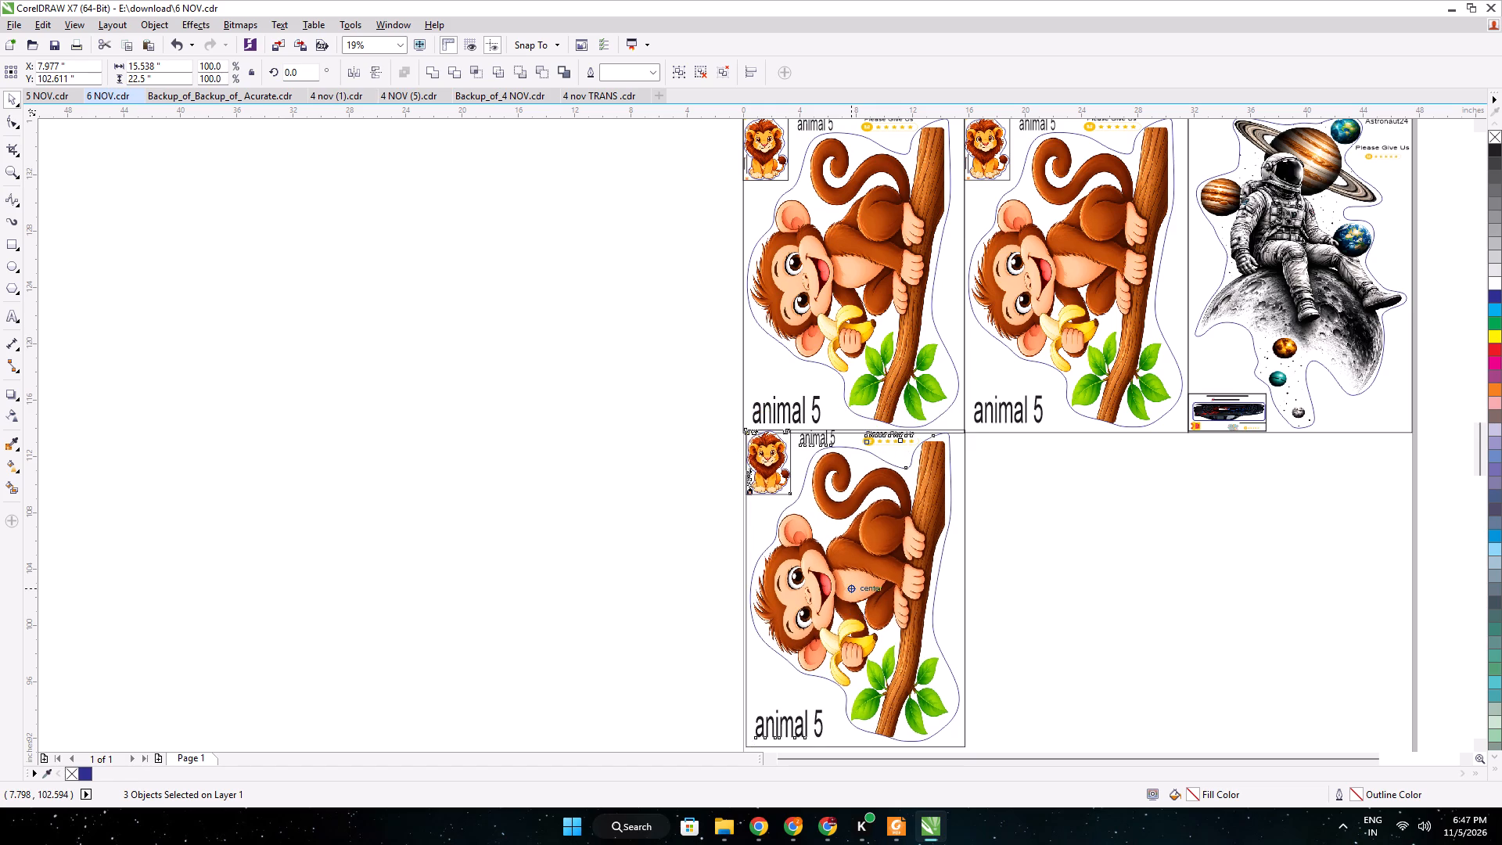
{"action": "scroll", "coordinate": [759, 430], "scroll_direction": "up", "scroll_amount": 4}
{"action": "left_click_drag", "start_coordinate": [818, 479], "coordinate": [809, 479]}
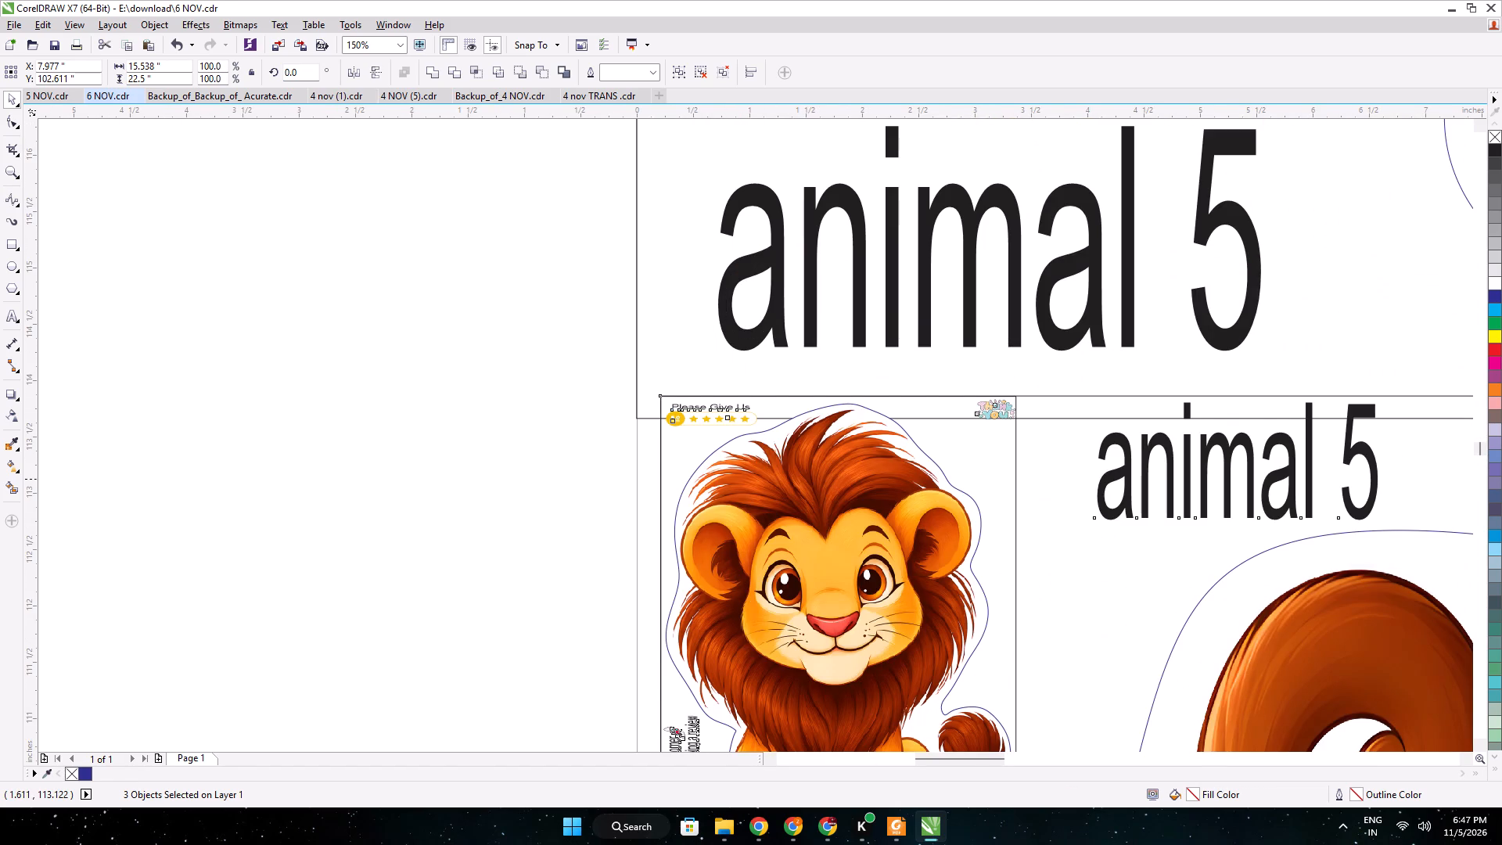
{"action": "left_click_drag", "start_coordinate": [809, 479], "coordinate": [795, 501]}
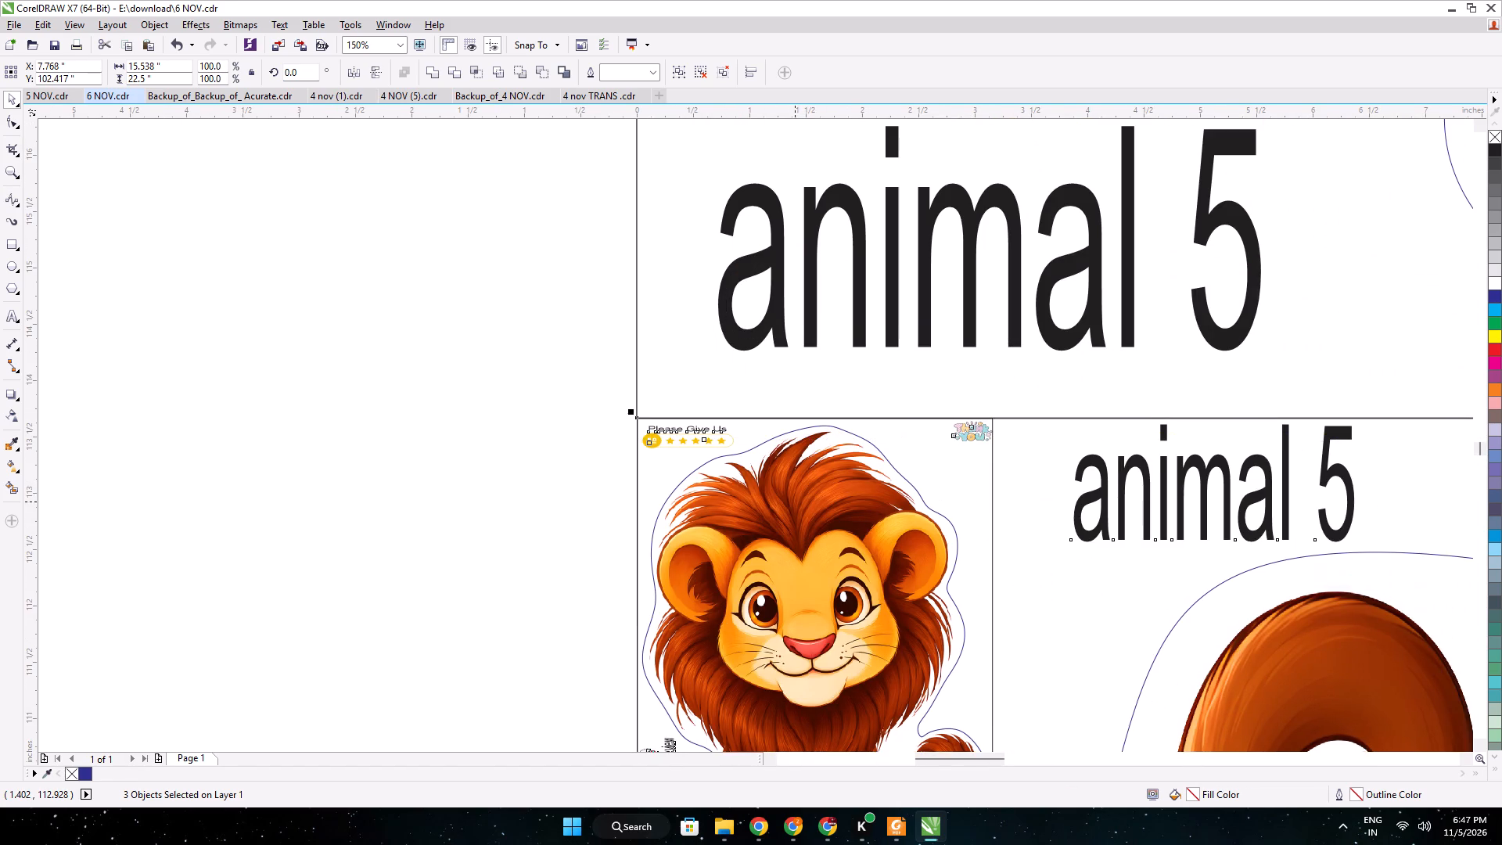
Duplicate the bottom-left monkey sticker into the middle column of the same row, flush with the left sticker and the row above.
{"action": "scroll", "coordinate": [861, 488], "scroll_direction": "down", "scroll_amount": 1}
{"action": "middle_click_drag", "start_coordinate": [1142, 461], "coordinate": [787, 362]}
{"action": "scroll", "coordinate": [874, 378], "scroll_direction": "down", "scroll_amount": 2}
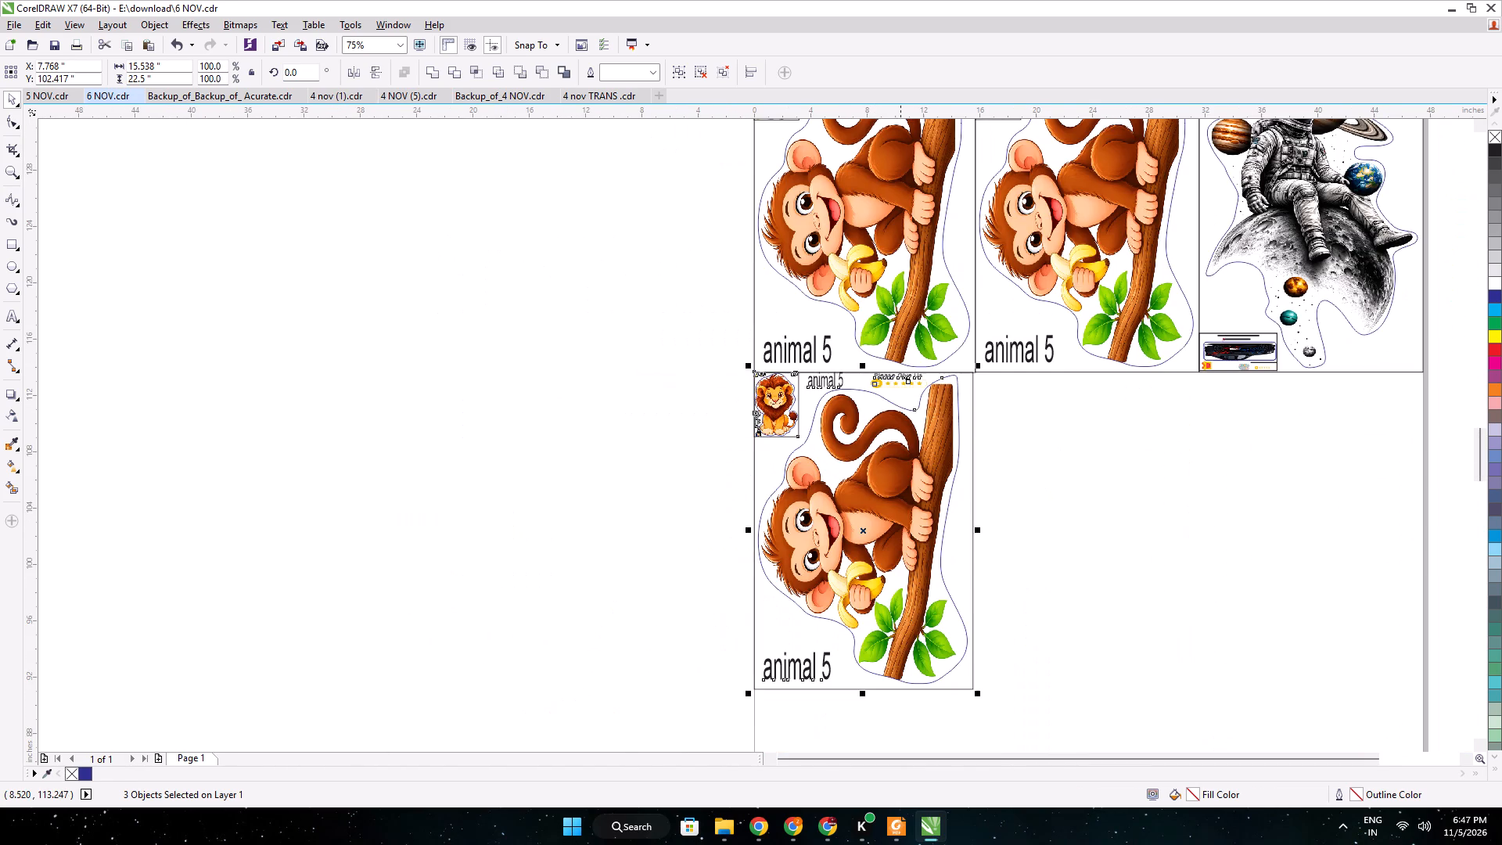
{"action": "key", "text": "ctrl+d"}
{"action": "left_click_drag", "start_coordinate": [891, 721], "coordinate": [1082, 513]}
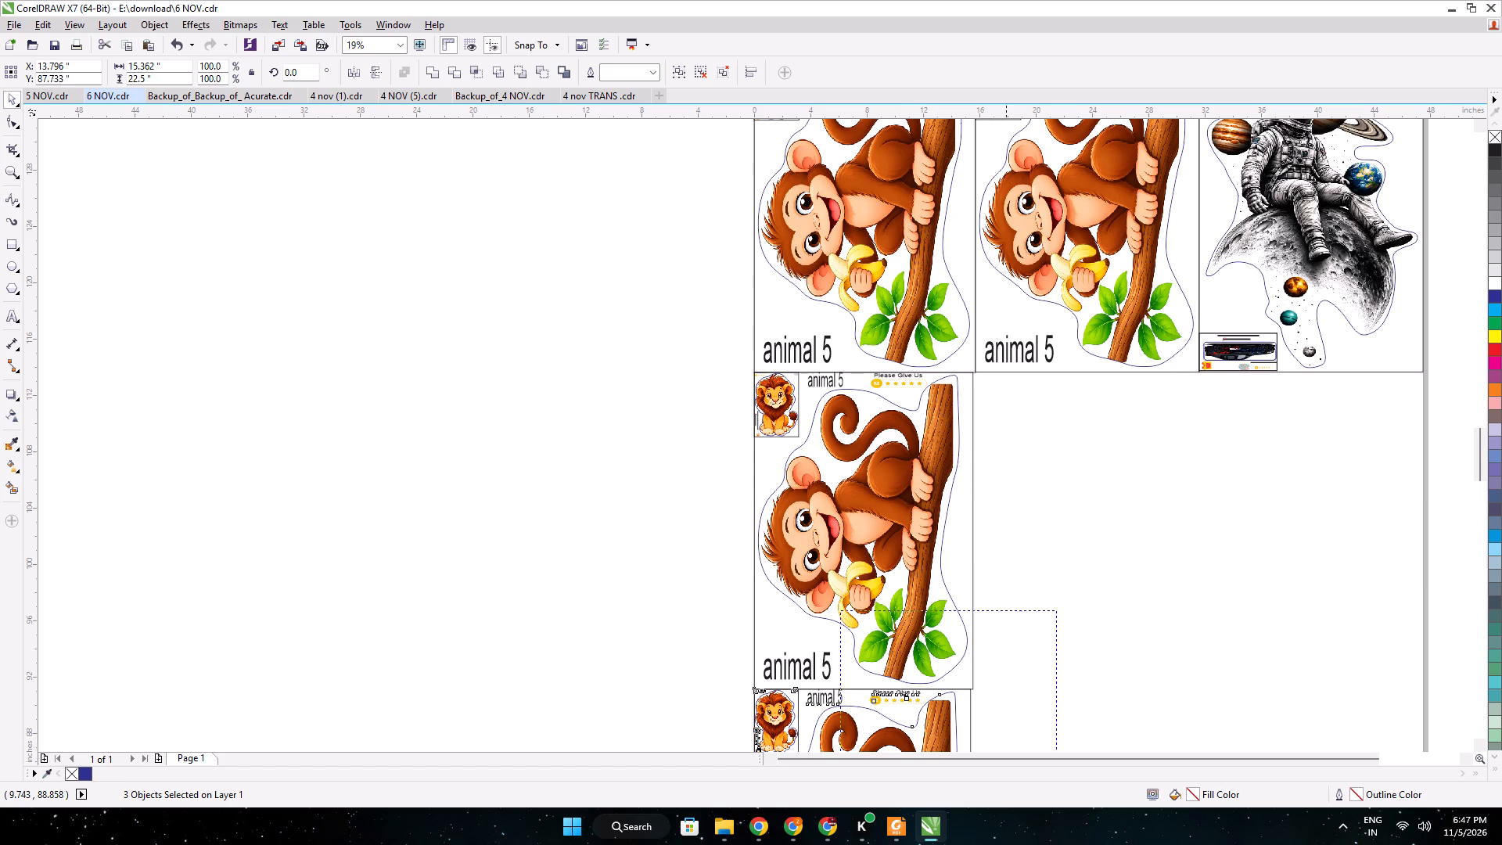
{"action": "left_click_drag", "start_coordinate": [1082, 513], "coordinate": [1112, 406]}
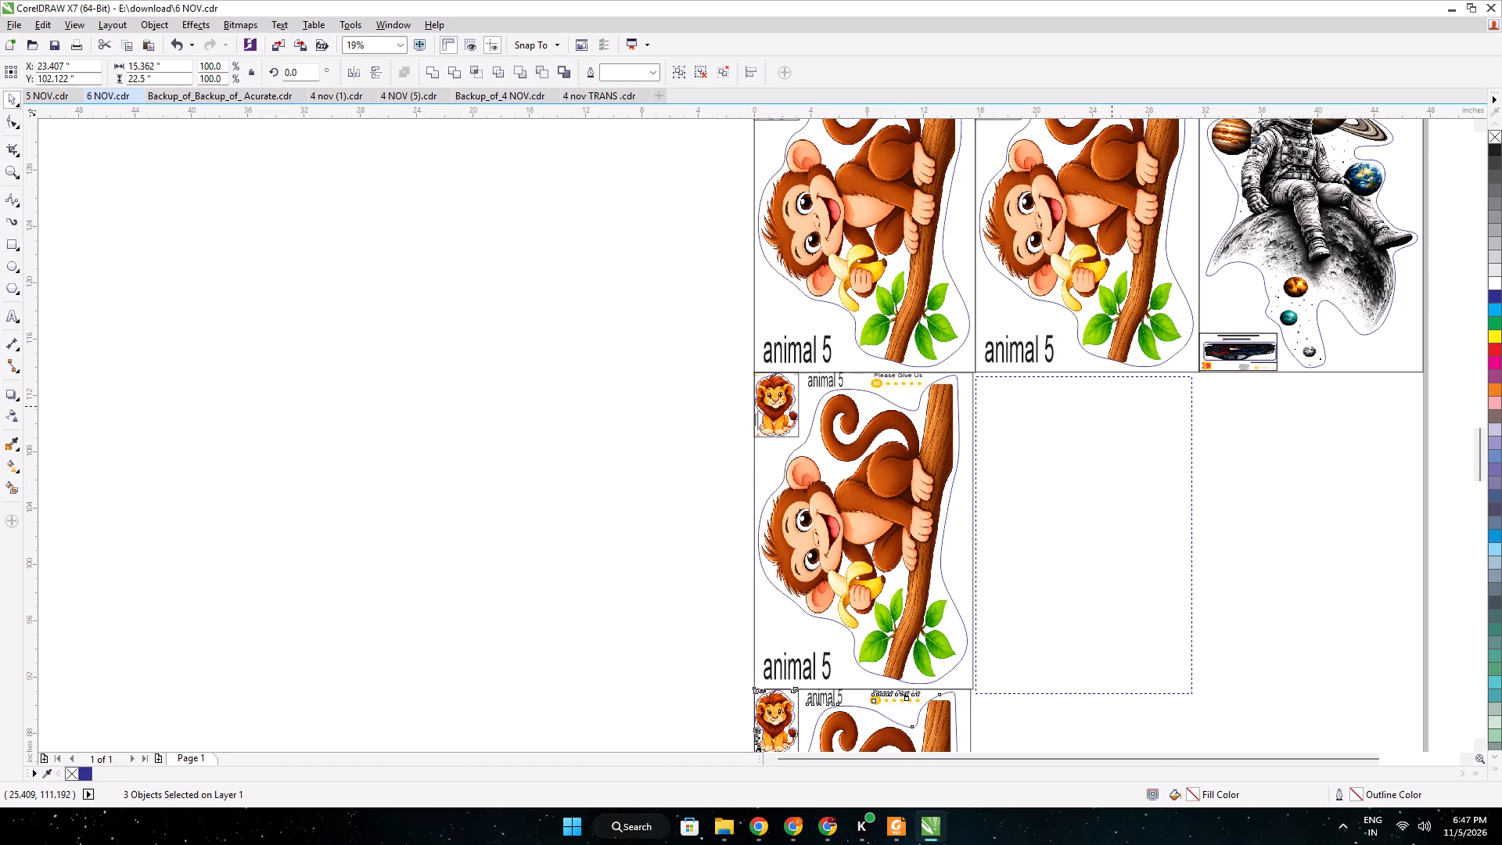
{"action": "left_click_drag", "start_coordinate": [1112, 406], "coordinate": [1110, 404]}
{"action": "scroll", "coordinate": [1004, 376], "scroll_direction": "up", "scroll_amount": 5}
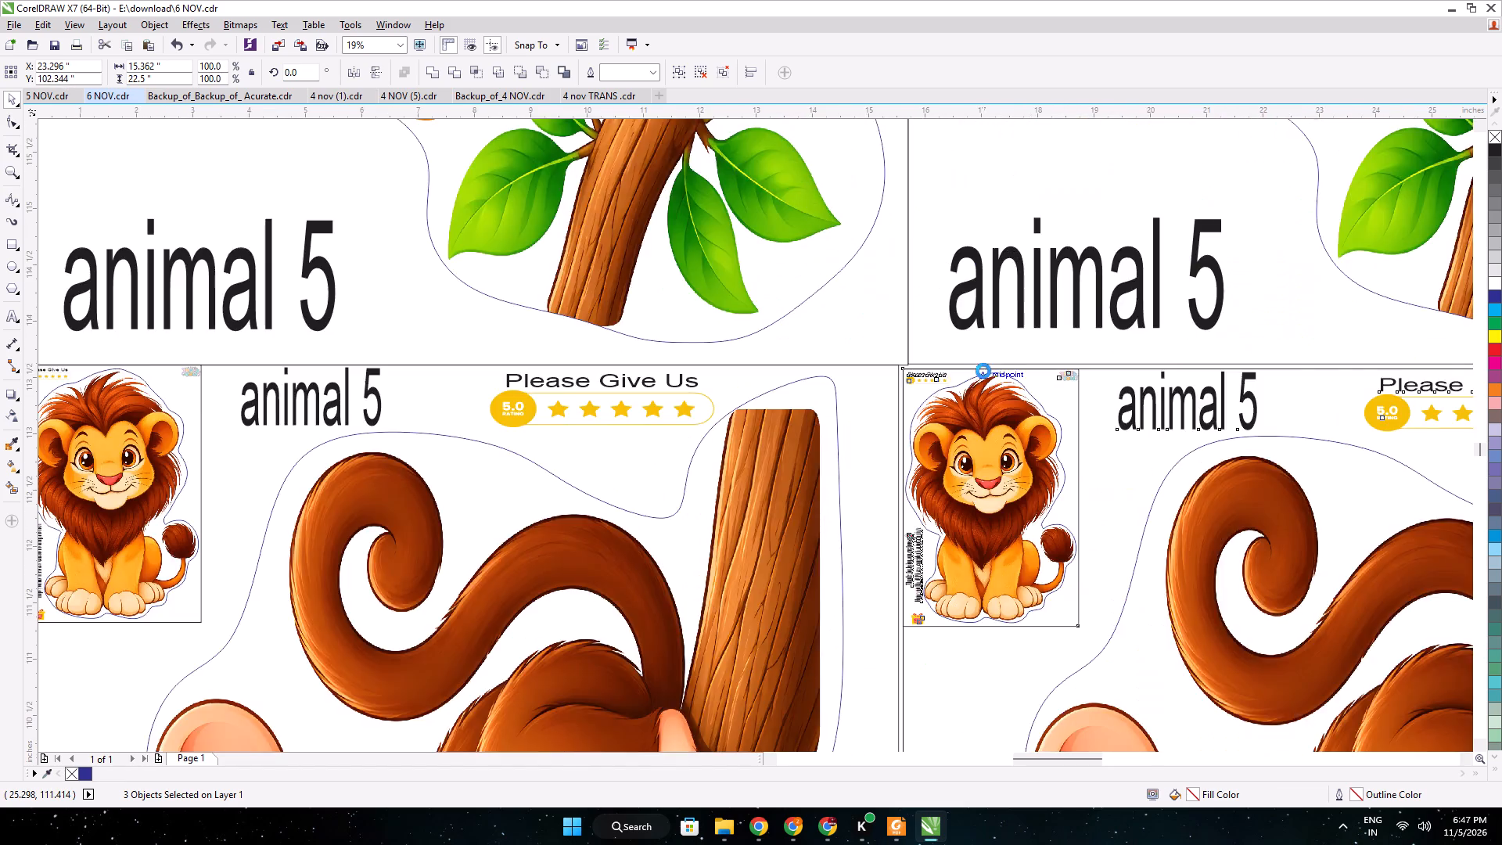
{"action": "key", "text": "Up"}
{"action": "key", "text": "Up"}
{"action": "key", "text": "Up"}
{"action": "key", "text": "Up"}
{"action": "key", "text": "Up"}
{"action": "key", "text": "Left"}
{"action": "key", "text": "Up"}
{"action": "key", "text": "Left"}
{"action": "key", "text": "Up"}
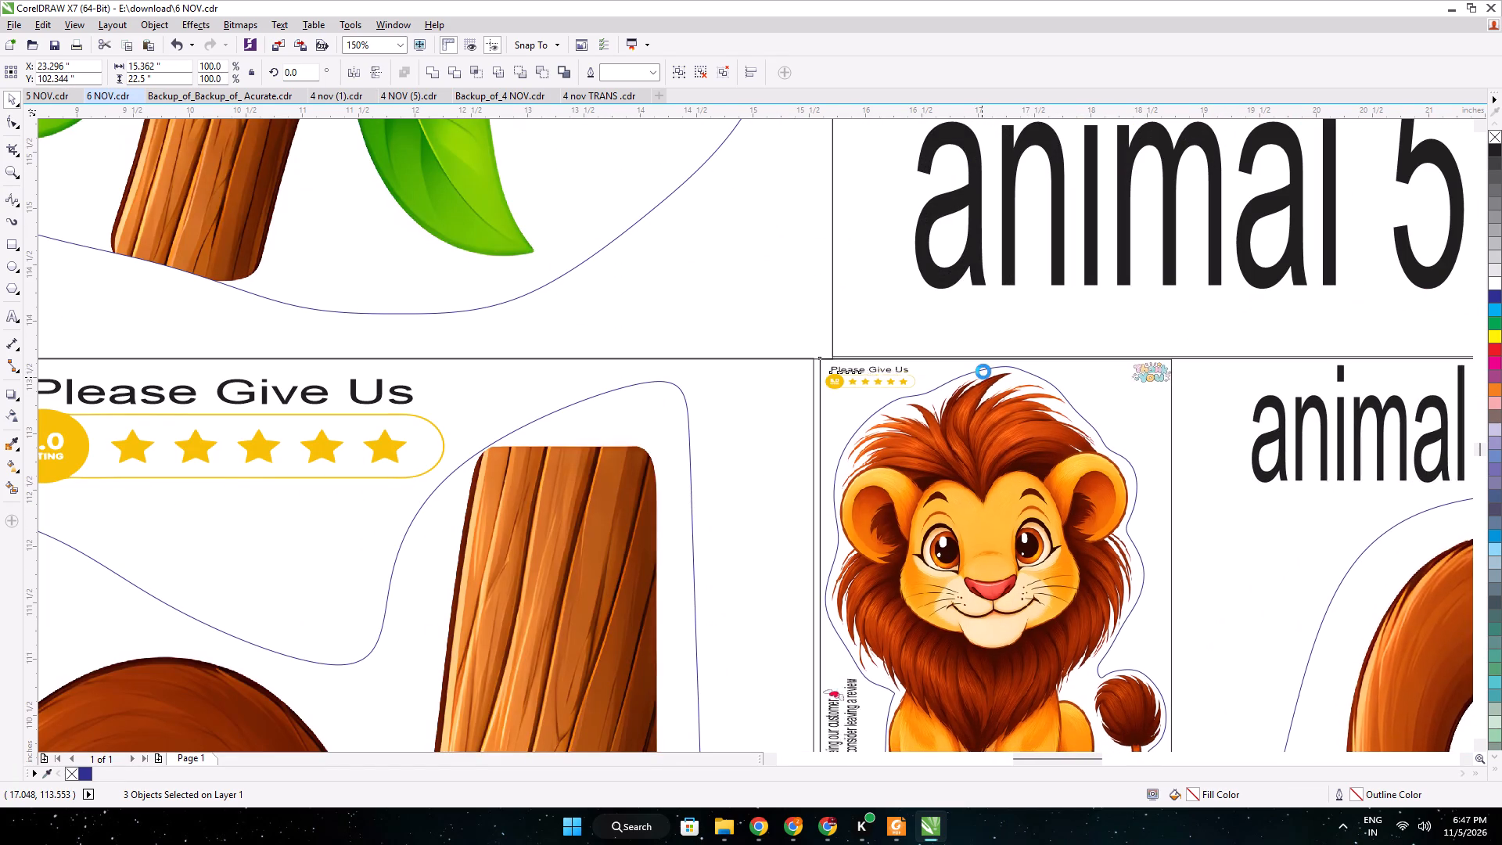
{"action": "key", "text": "Left"}
{"action": "key", "text": "Up"}
{"action": "key", "text": "Left"}
{"action": "key", "text": "Left"}
{"action": "key", "text": "Down"}
{"action": "key", "text": "Down"}
{"action": "key", "text": "Left"}
{"action": "key", "text": "Left"}
{"action": "key", "text": "Up"}
{"action": "key", "text": "Up"}
{"action": "key", "text": "Up"}
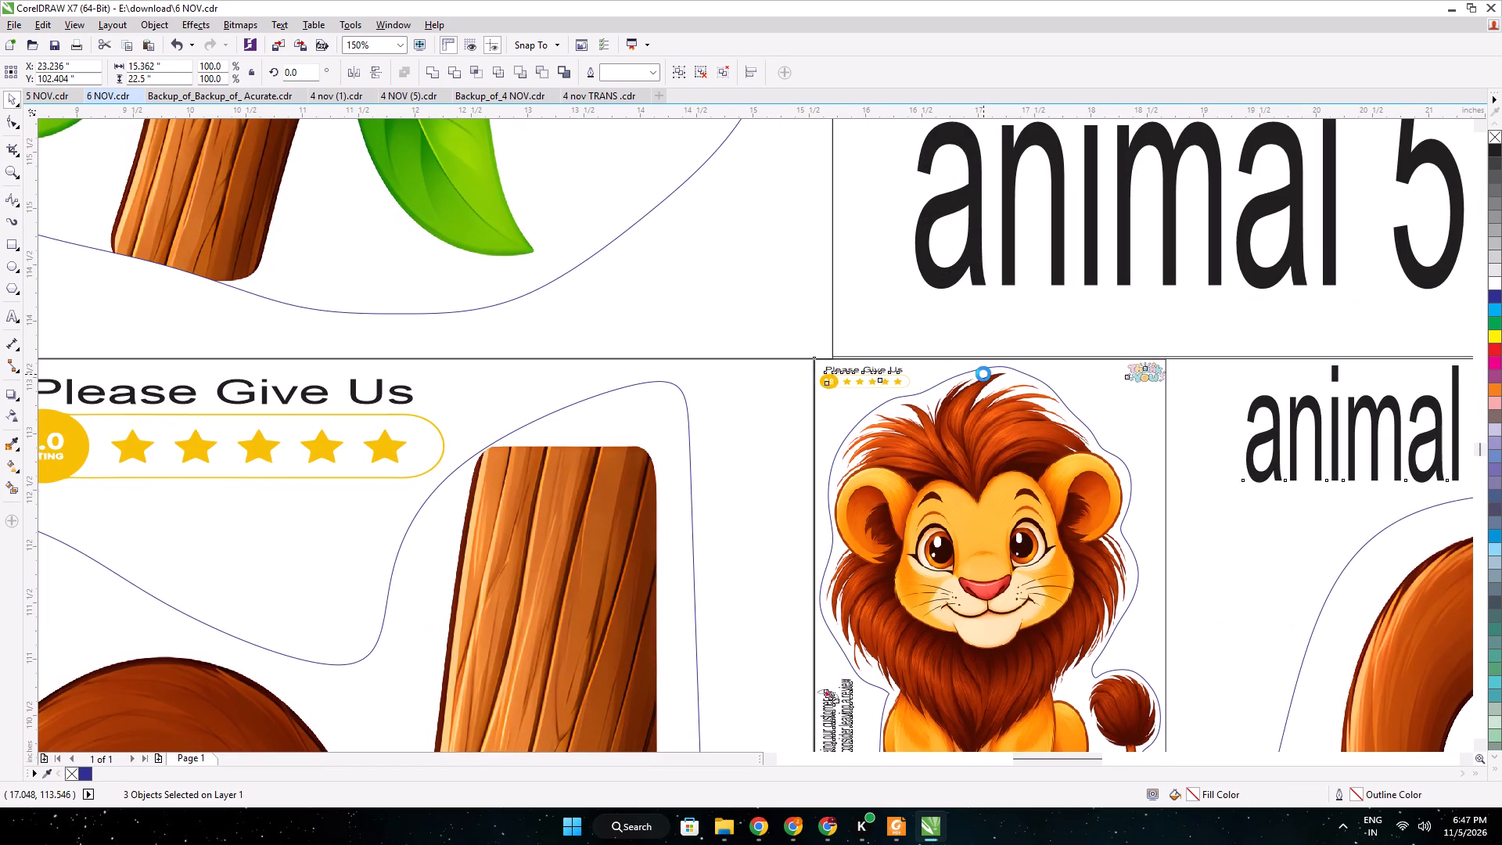
{"action": "key", "text": "Right"}
{"action": "key", "text": "Down"}
{"action": "key", "text": "Down"}
{"action": "key", "text": "Left"}
Duplicate the monkey sticker into the right column of the bottom row and widen it to about 16.37 inches to reach the page edge.
{"action": "scroll", "coordinate": [983, 375], "scroll_direction": "down", "scroll_amount": 2}
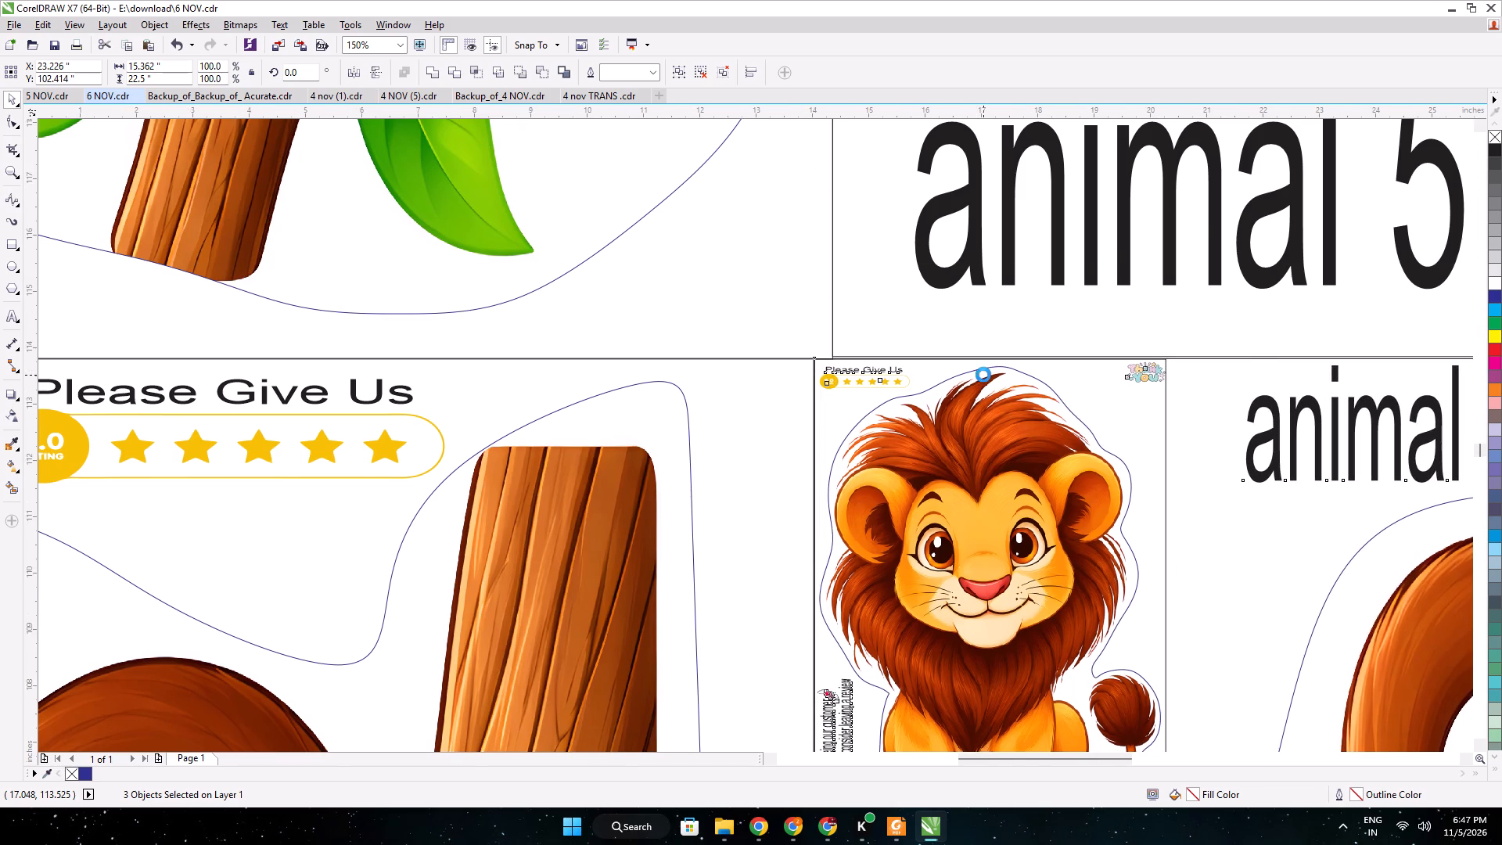
{"action": "middle_click_drag", "start_coordinate": [1130, 376], "coordinate": [679, 333]}
{"action": "key", "text": "ctrl+d"}
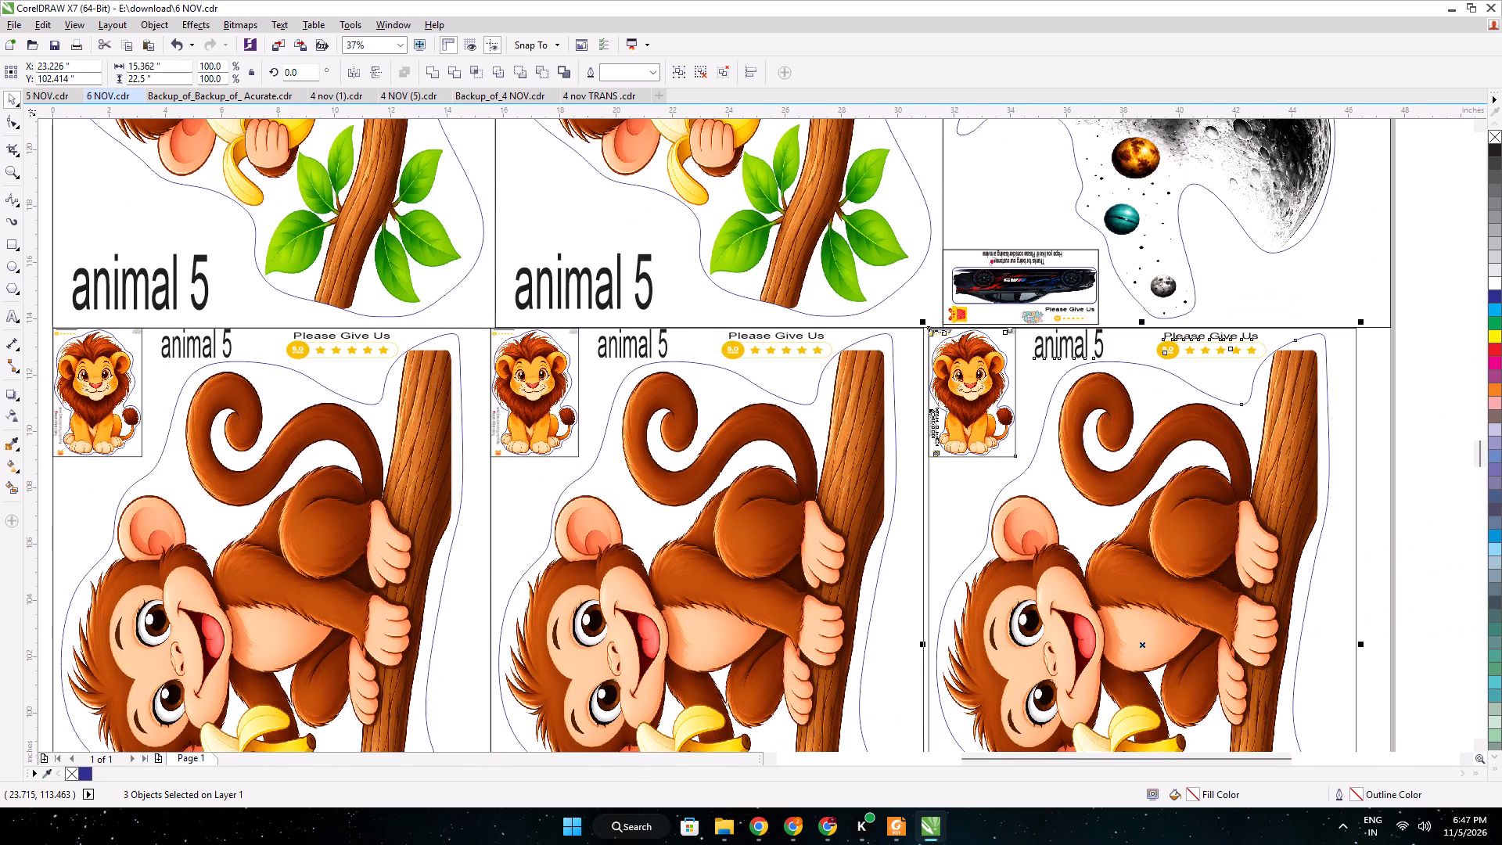
{"action": "middle_click_drag", "start_coordinate": [965, 408], "coordinate": [526, 207]}
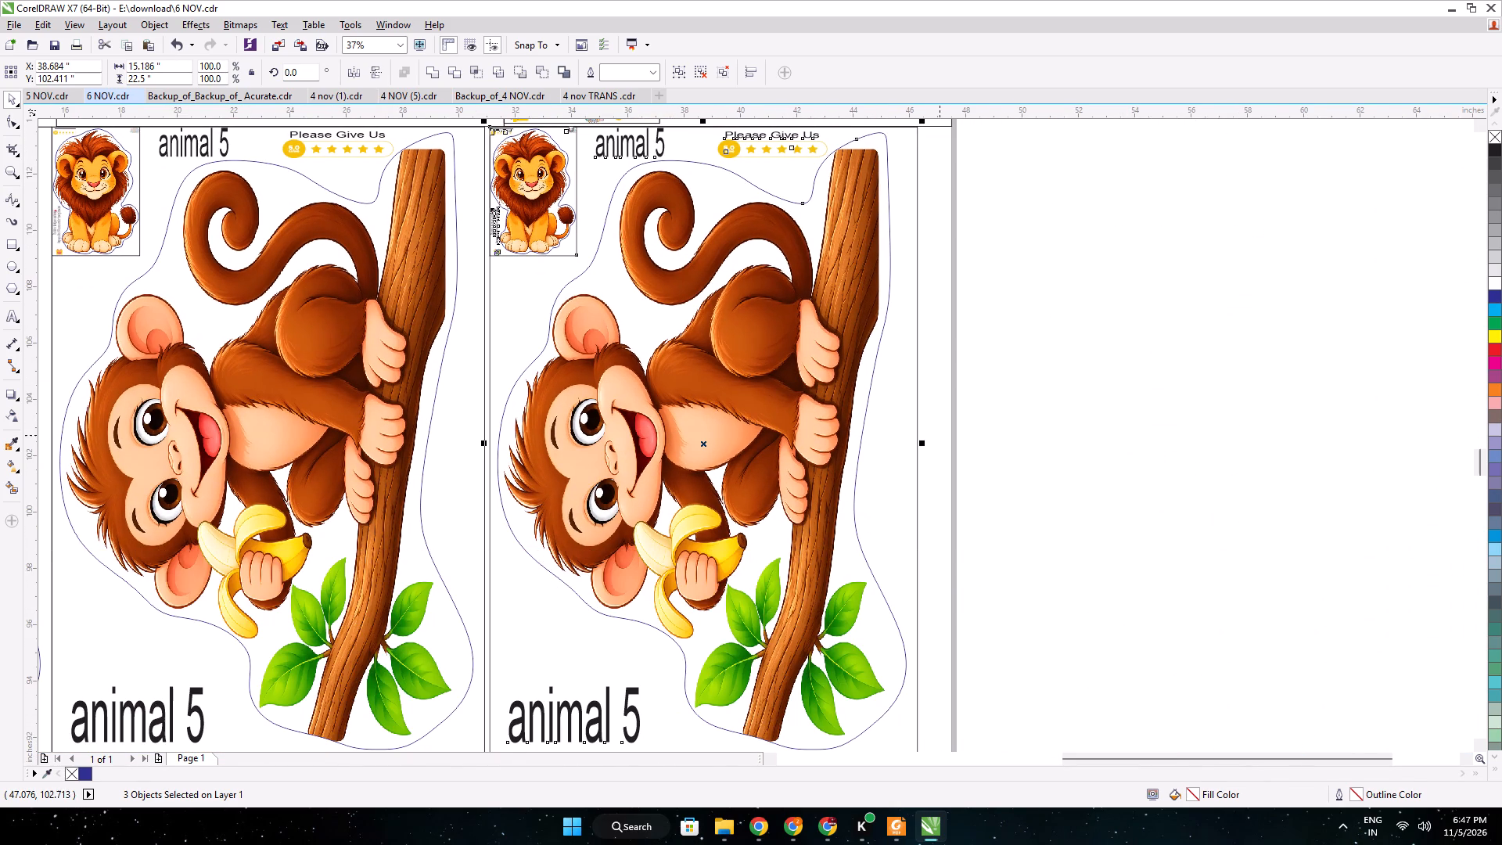
{"action": "left_click_drag", "start_coordinate": [923, 442], "coordinate": [956, 444]}
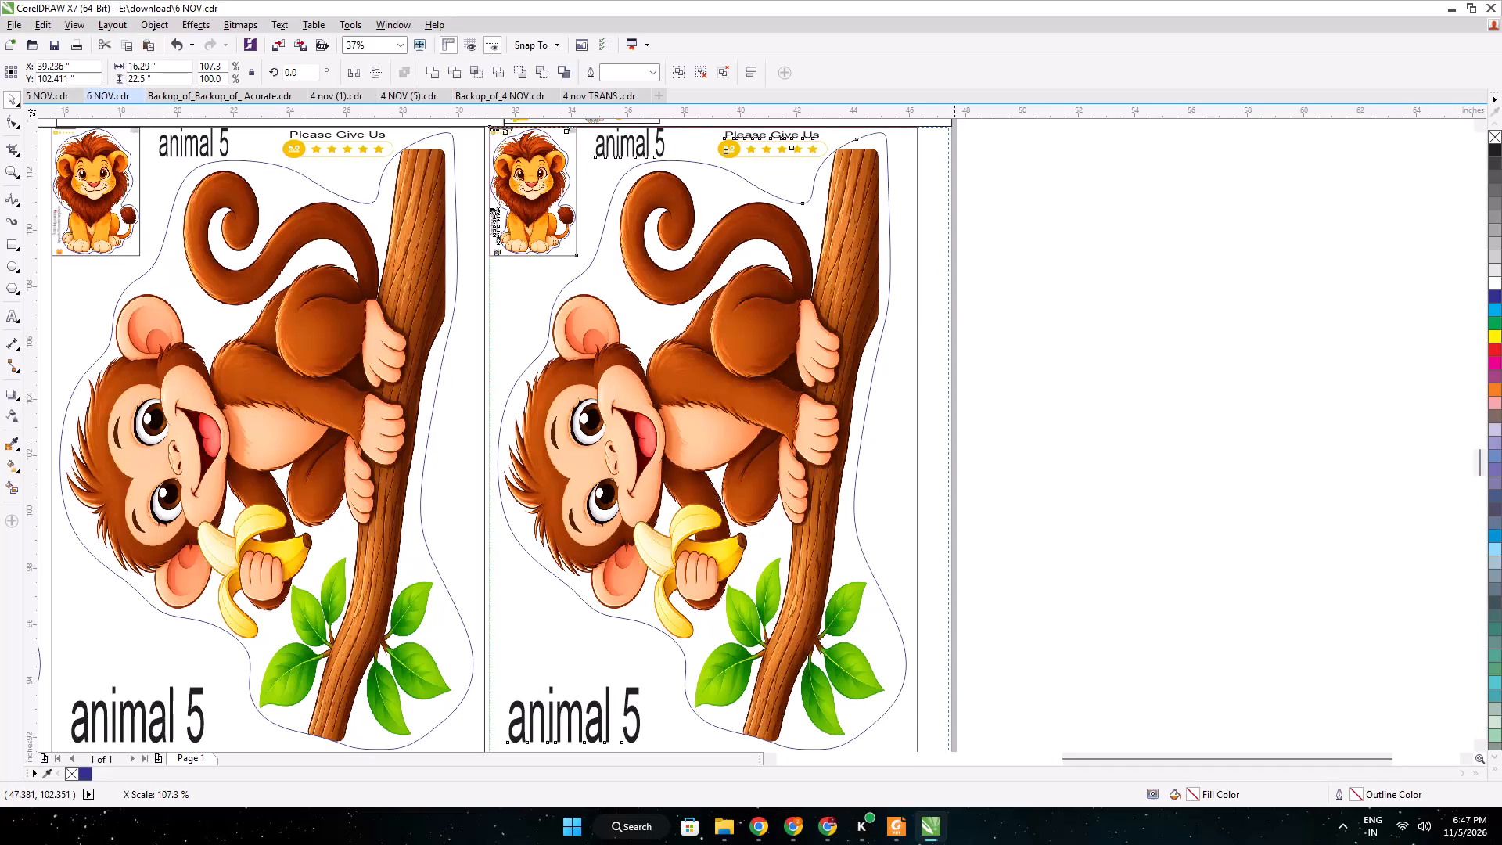
{"action": "left_click_drag", "start_coordinate": [956, 444], "coordinate": [957, 444]}
{"action": "left_click", "coordinate": [1015, 439]}
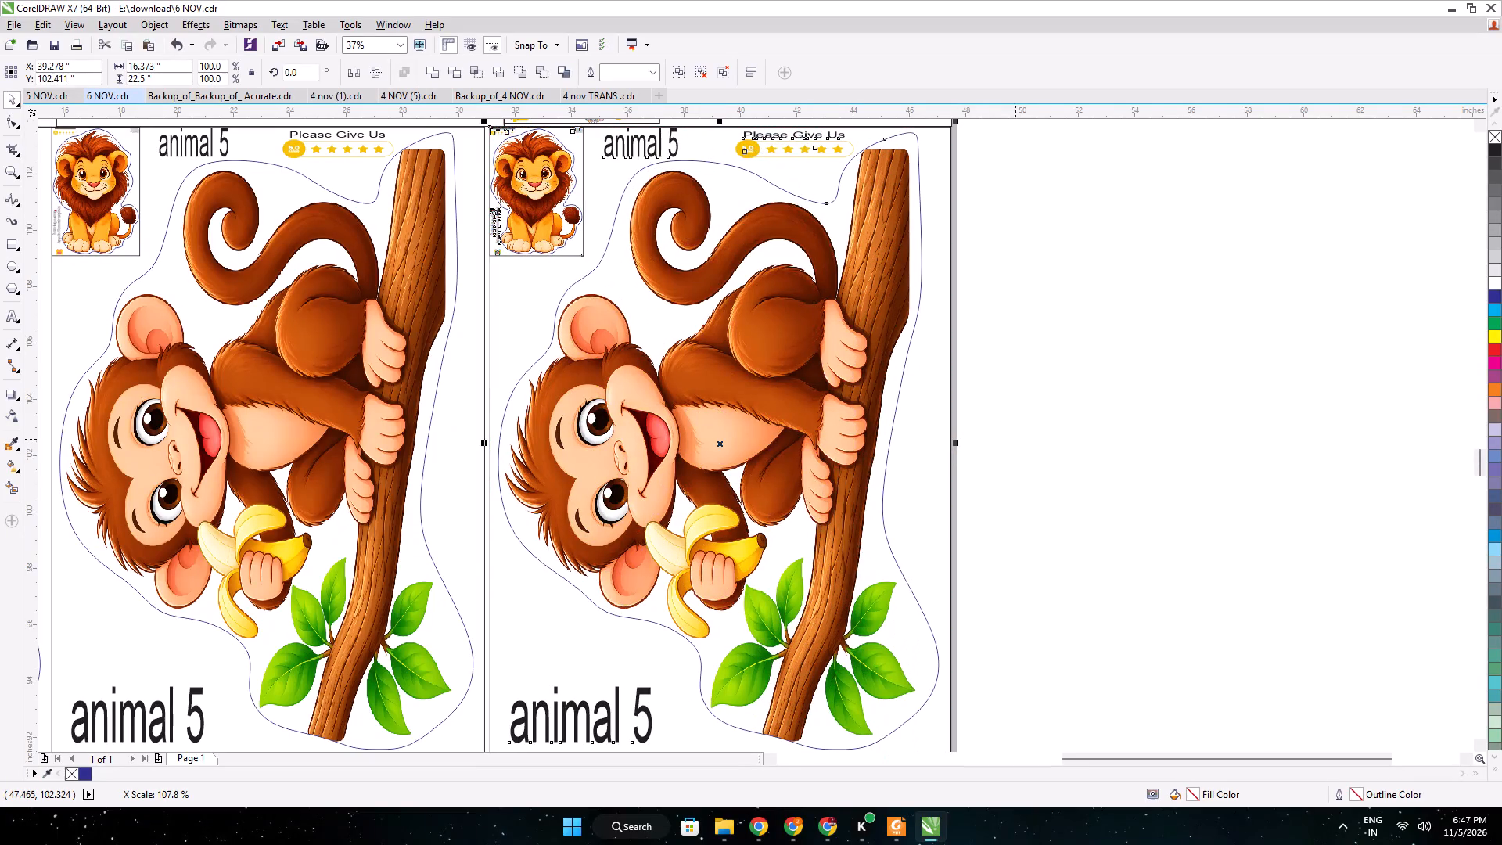
Narrow the right-column monkey sticker from its inner side to about 15.93 inches wide, keeping its outer side at the page edge.
{"action": "scroll", "coordinate": [990, 430], "scroll_direction": "down", "scroll_amount": 3}
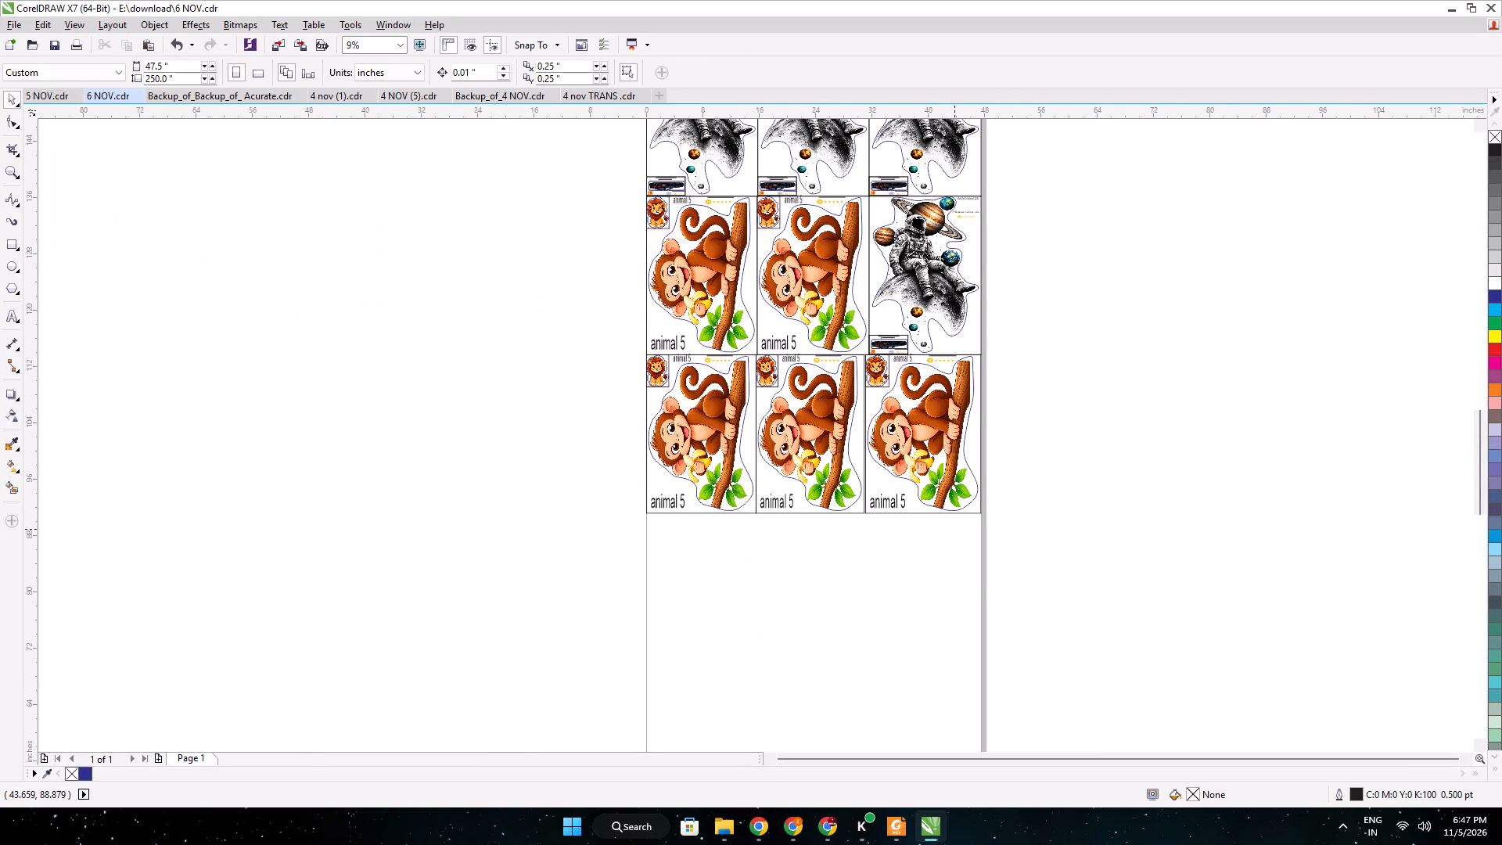
{"action": "scroll", "coordinate": [909, 459], "scroll_direction": "up", "scroll_amount": 1}
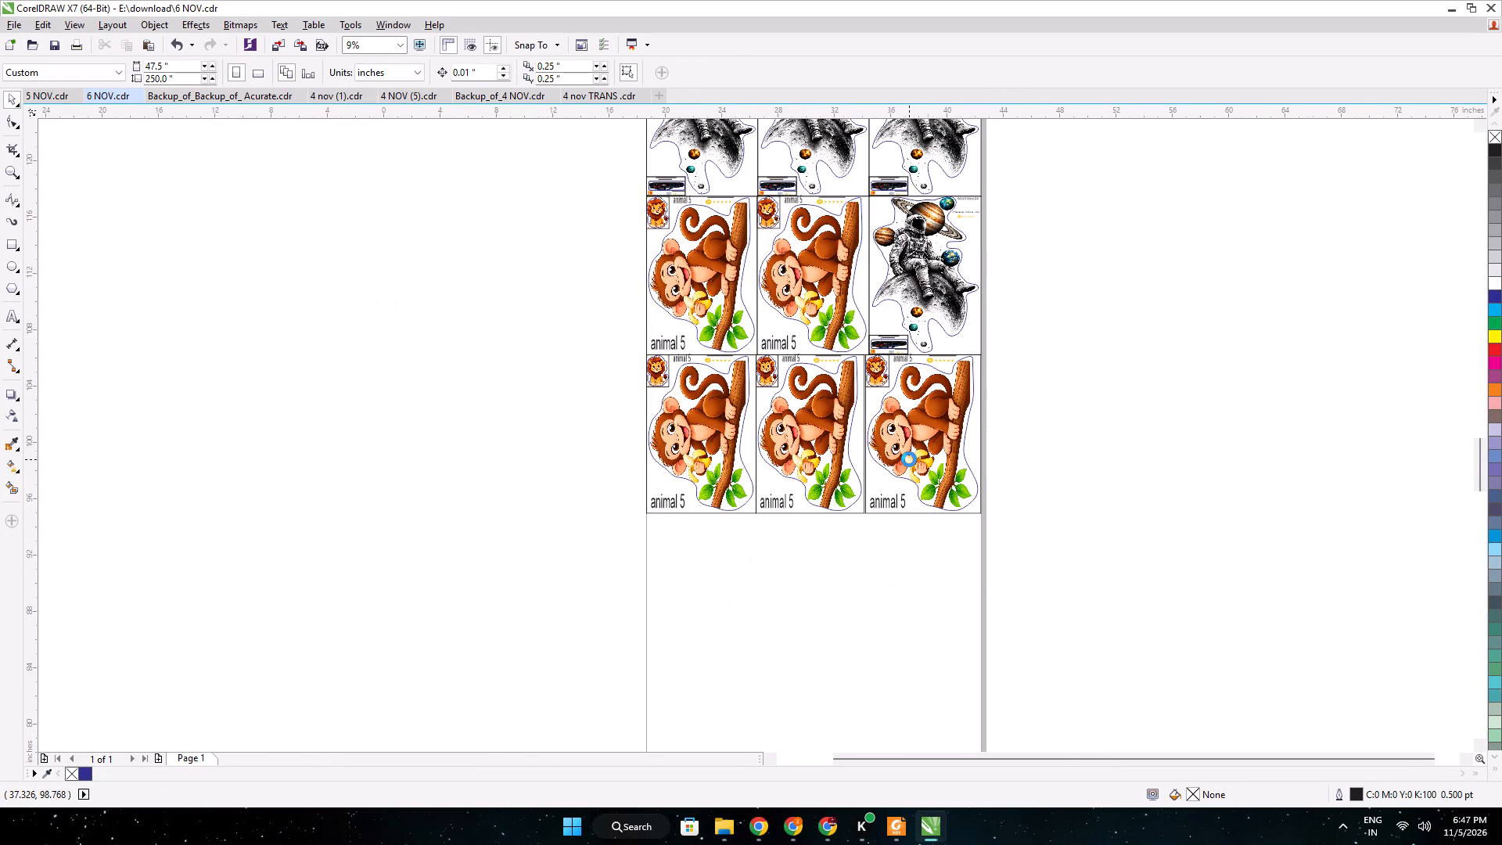
{"action": "scroll", "coordinate": [857, 416], "scroll_direction": "up", "scroll_amount": 1}
{"action": "left_click", "coordinate": [857, 415]}
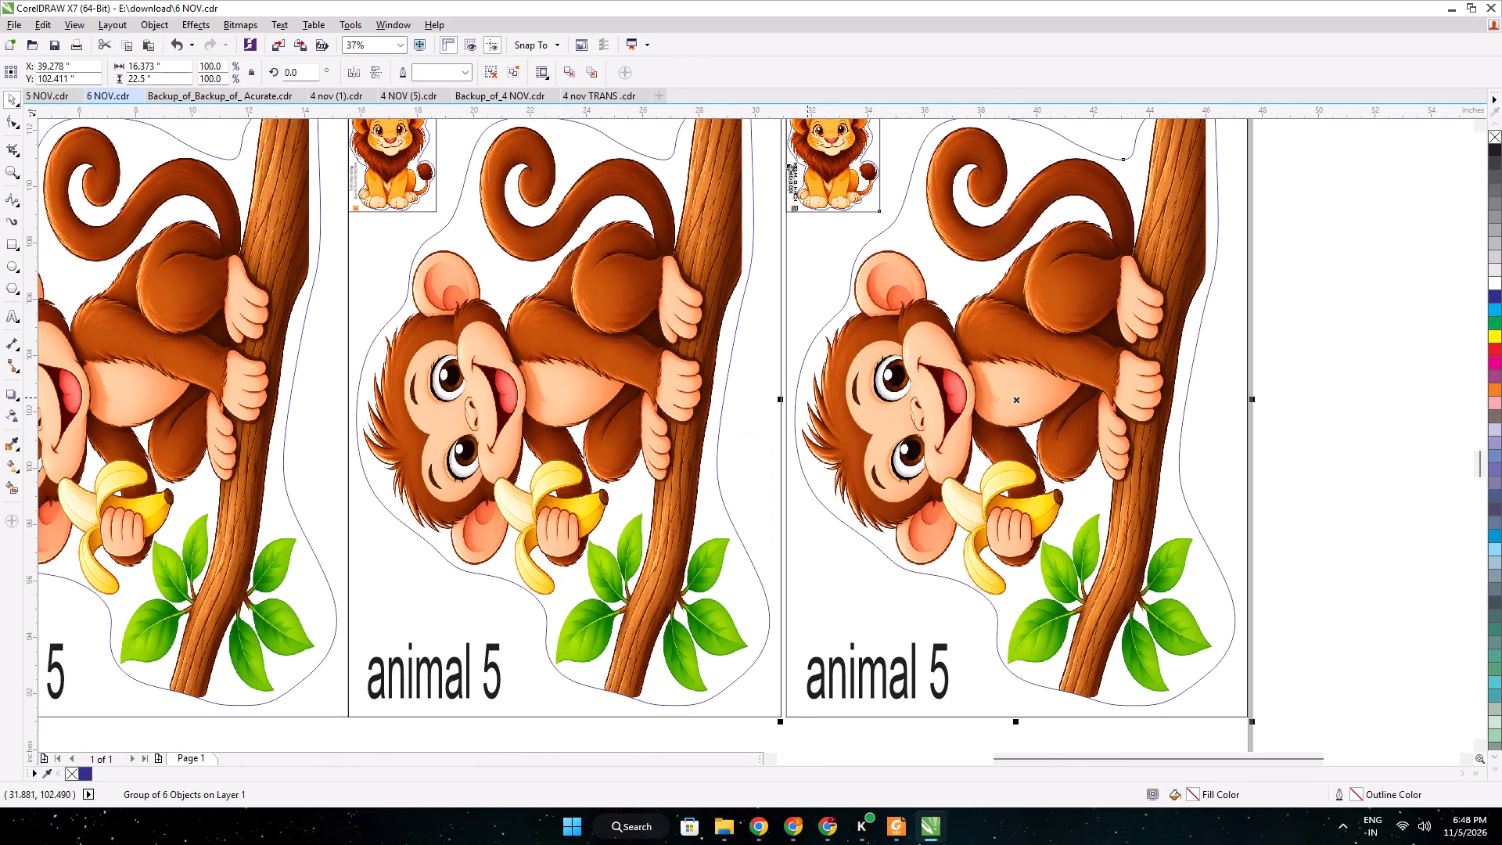
{"action": "scroll", "coordinate": [796, 400], "scroll_direction": "up", "scroll_amount": 3}
{"action": "left_click_drag", "start_coordinate": [759, 355], "coordinate": [736, 364]}
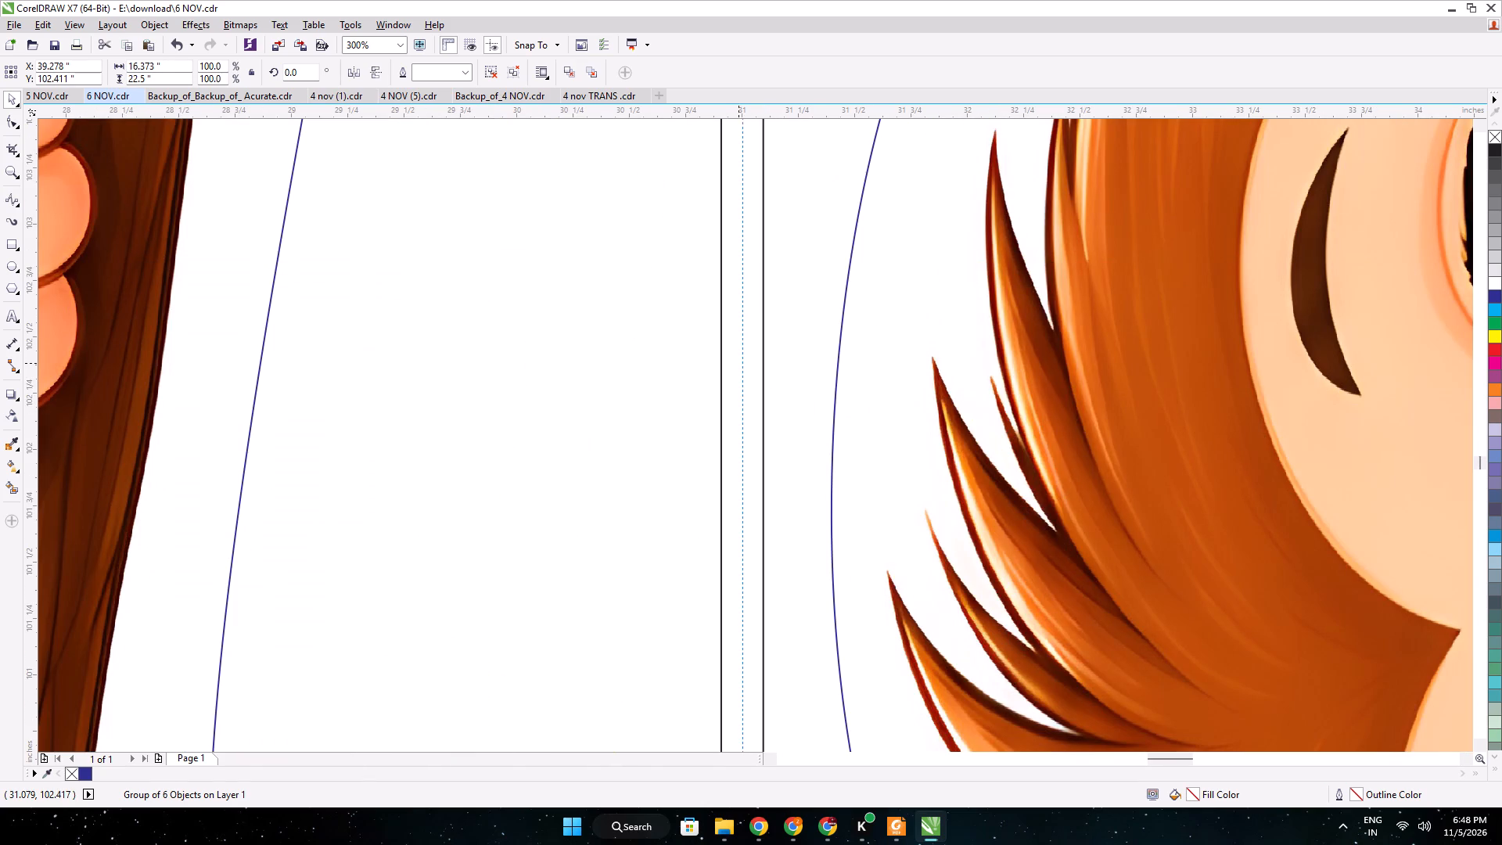
{"action": "left_click_drag", "start_coordinate": [736, 364], "coordinate": [720, 367]}
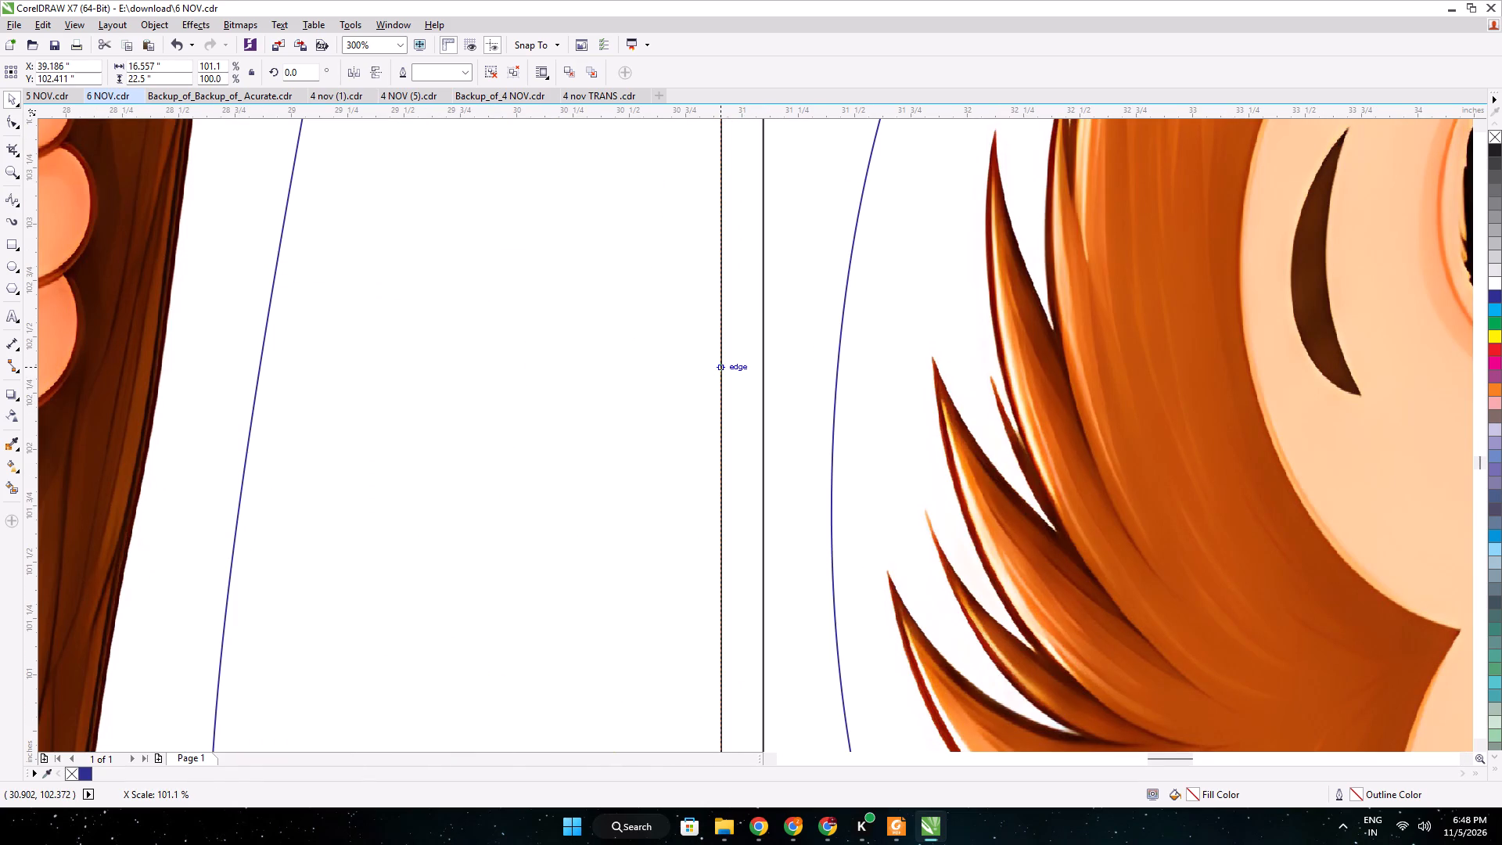
{"action": "left_click_drag", "start_coordinate": [720, 367], "coordinate": [769, 386]}
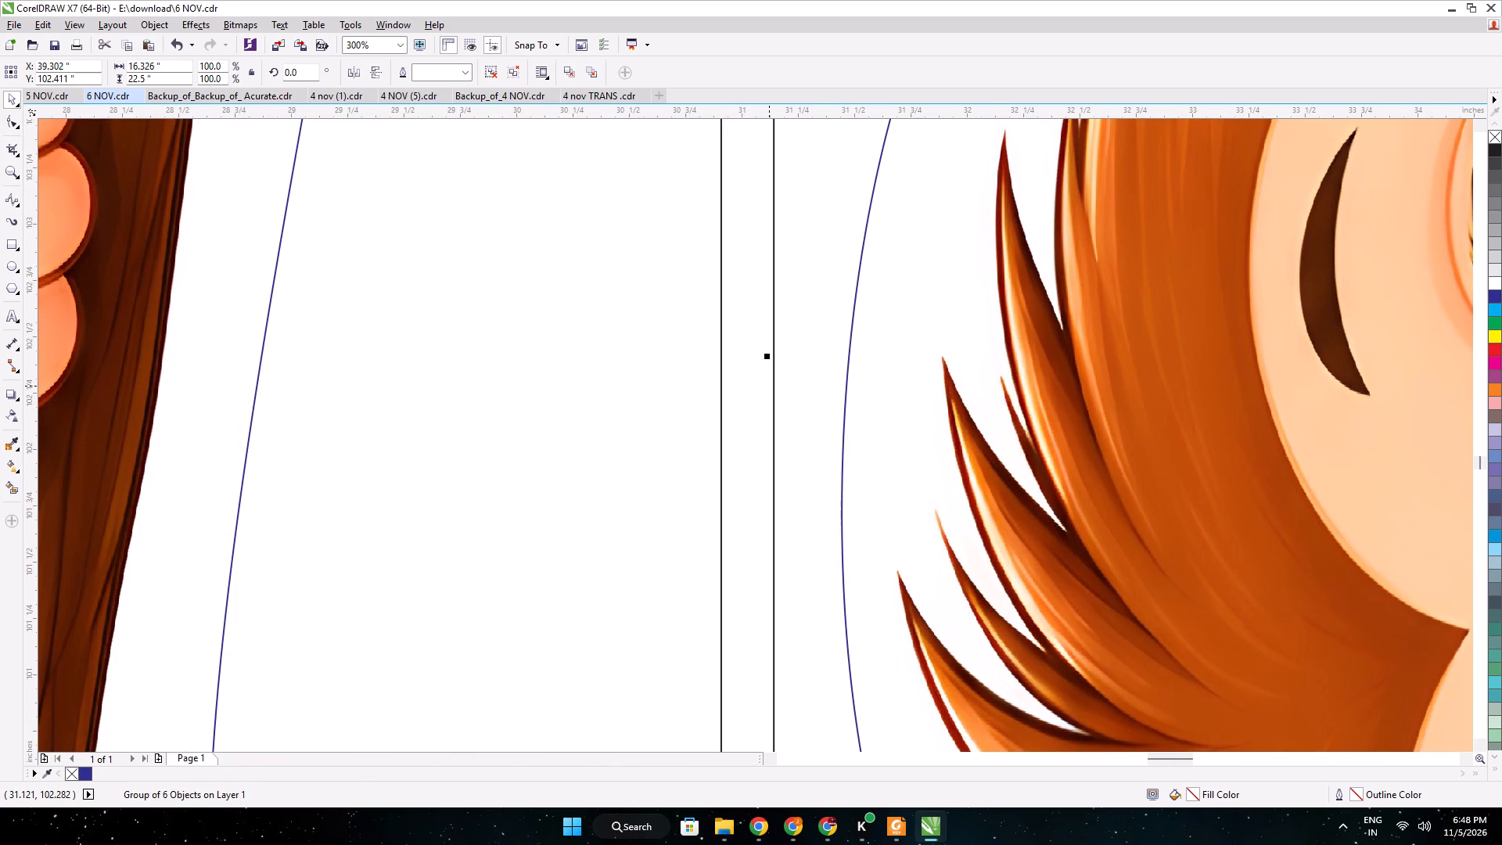
{"action": "left_click_drag", "start_coordinate": [767, 353], "coordinate": [795, 362]}
{"action": "left_click_drag", "start_coordinate": [795, 362], "coordinate": [844, 384]}
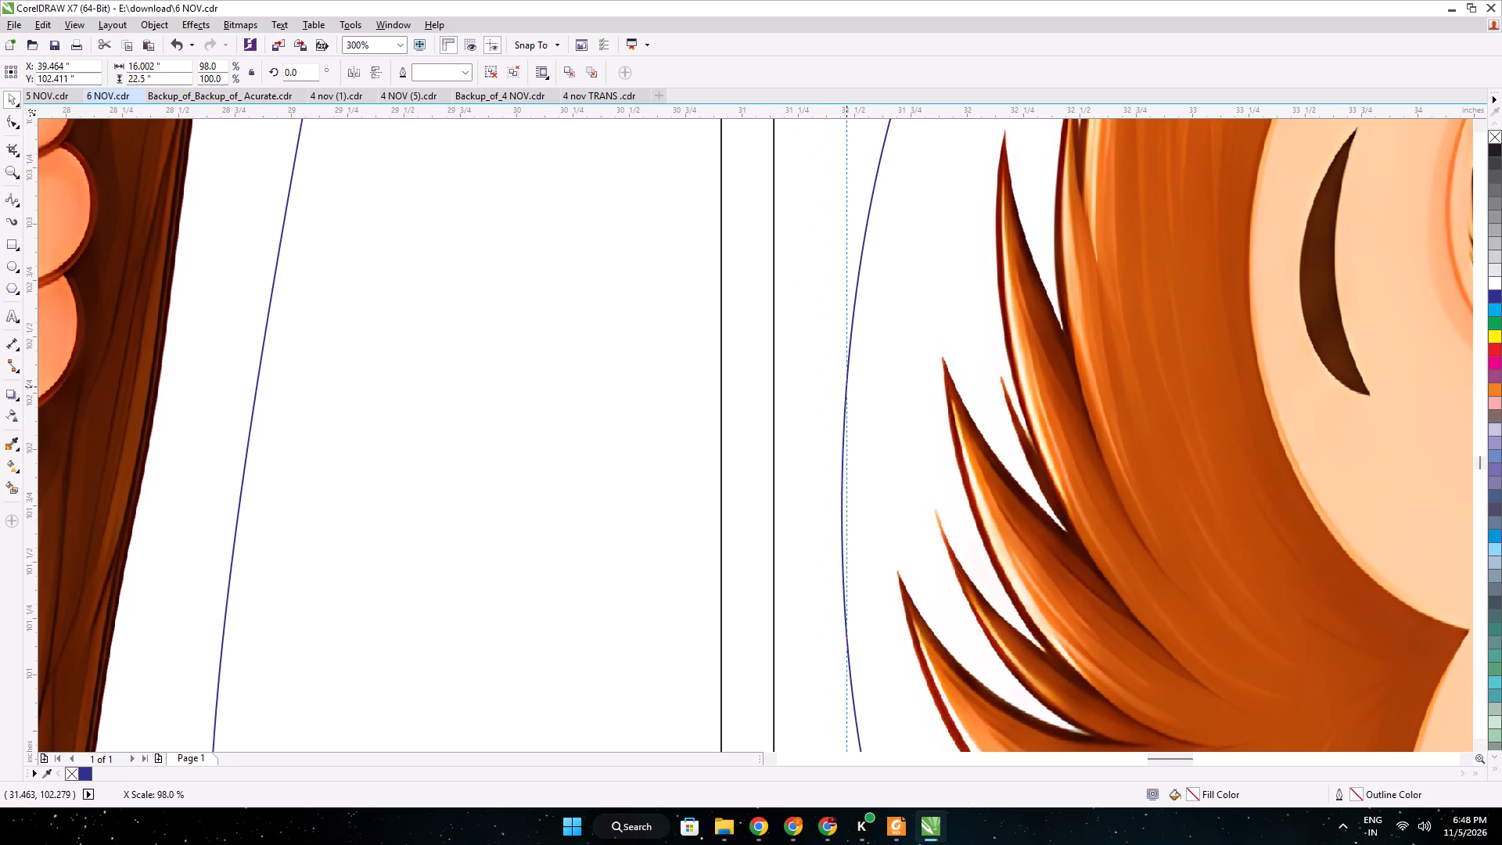
{"action": "left_click_drag", "start_coordinate": [844, 384], "coordinate": [856, 392]}
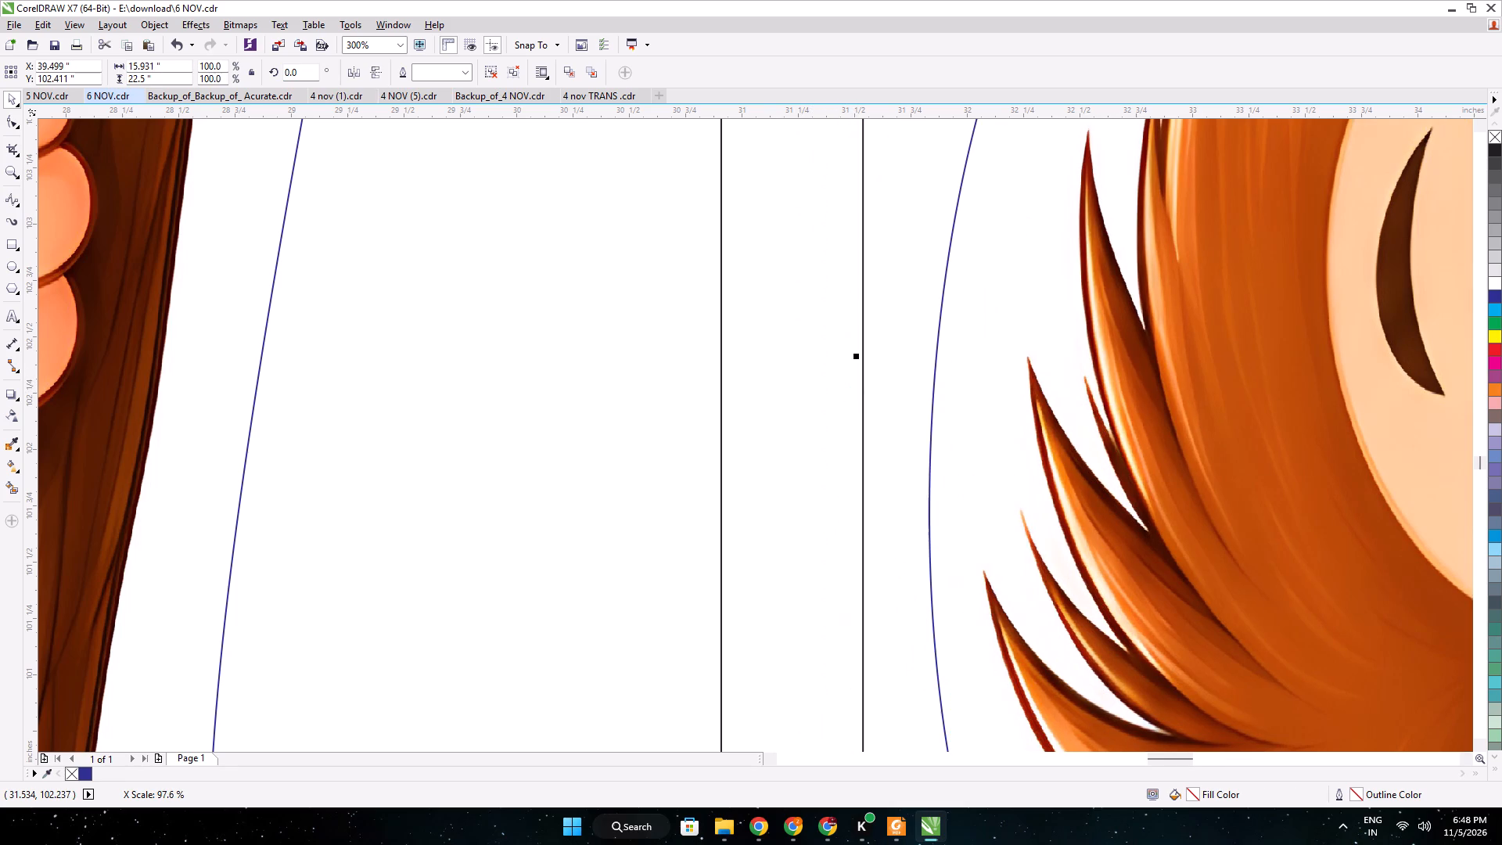
Widen the middle monkey sticker in the bottom row to about 16 inches so it meets the right-column sticker.
{"action": "left_click", "coordinate": [692, 414]}
{"action": "left_click_drag", "start_coordinate": [726, 358], "coordinate": [835, 377]}
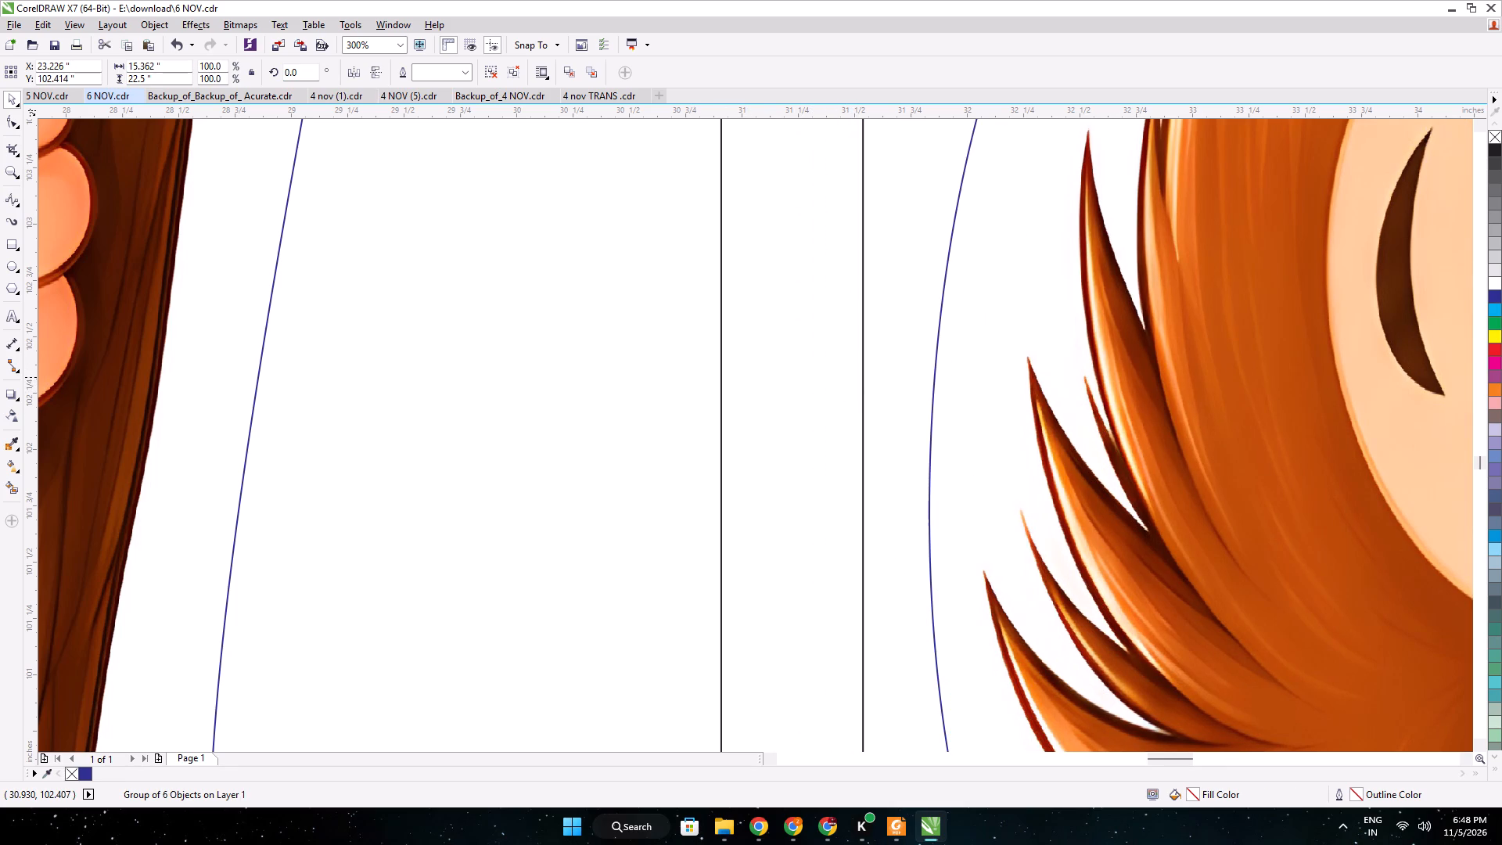
{"action": "left_click_drag", "start_coordinate": [835, 377], "coordinate": [862, 376]}
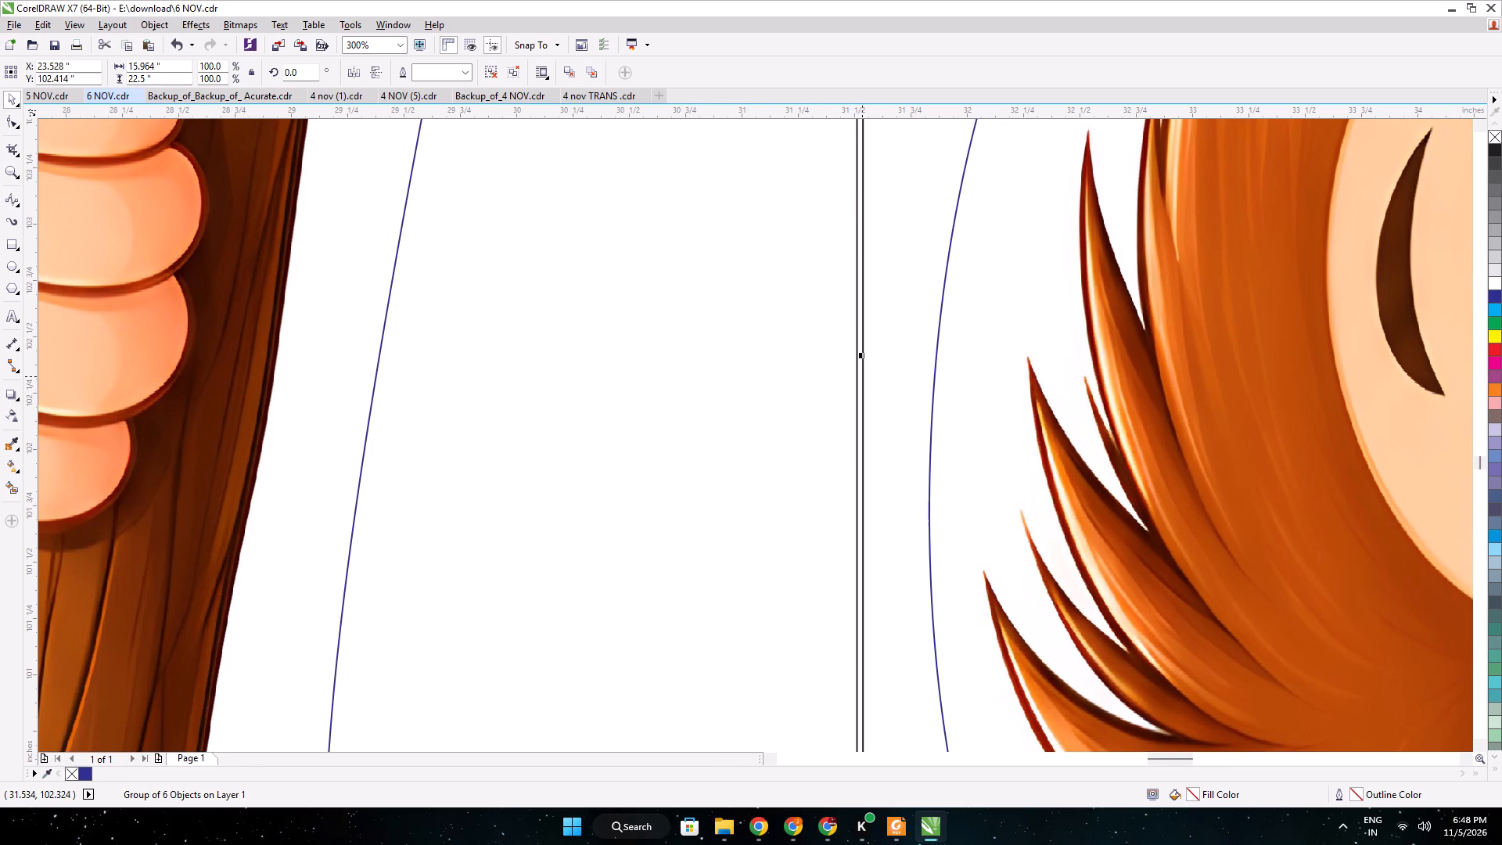
{"action": "left_click_drag", "start_coordinate": [861, 357], "coordinate": [861, 357]}
{"action": "left_click_drag", "start_coordinate": [861, 357], "coordinate": [868, 358]}
Examine the monkey stickers in the last two rows to check their sizes and how they fit against each other.
{"action": "scroll", "coordinate": [802, 369], "scroll_direction": "down", "scroll_amount": 3}
{"action": "middle_click_drag", "start_coordinate": [744, 376], "coordinate": [1184, 343]}
{"action": "left_click", "coordinate": [771, 311]}
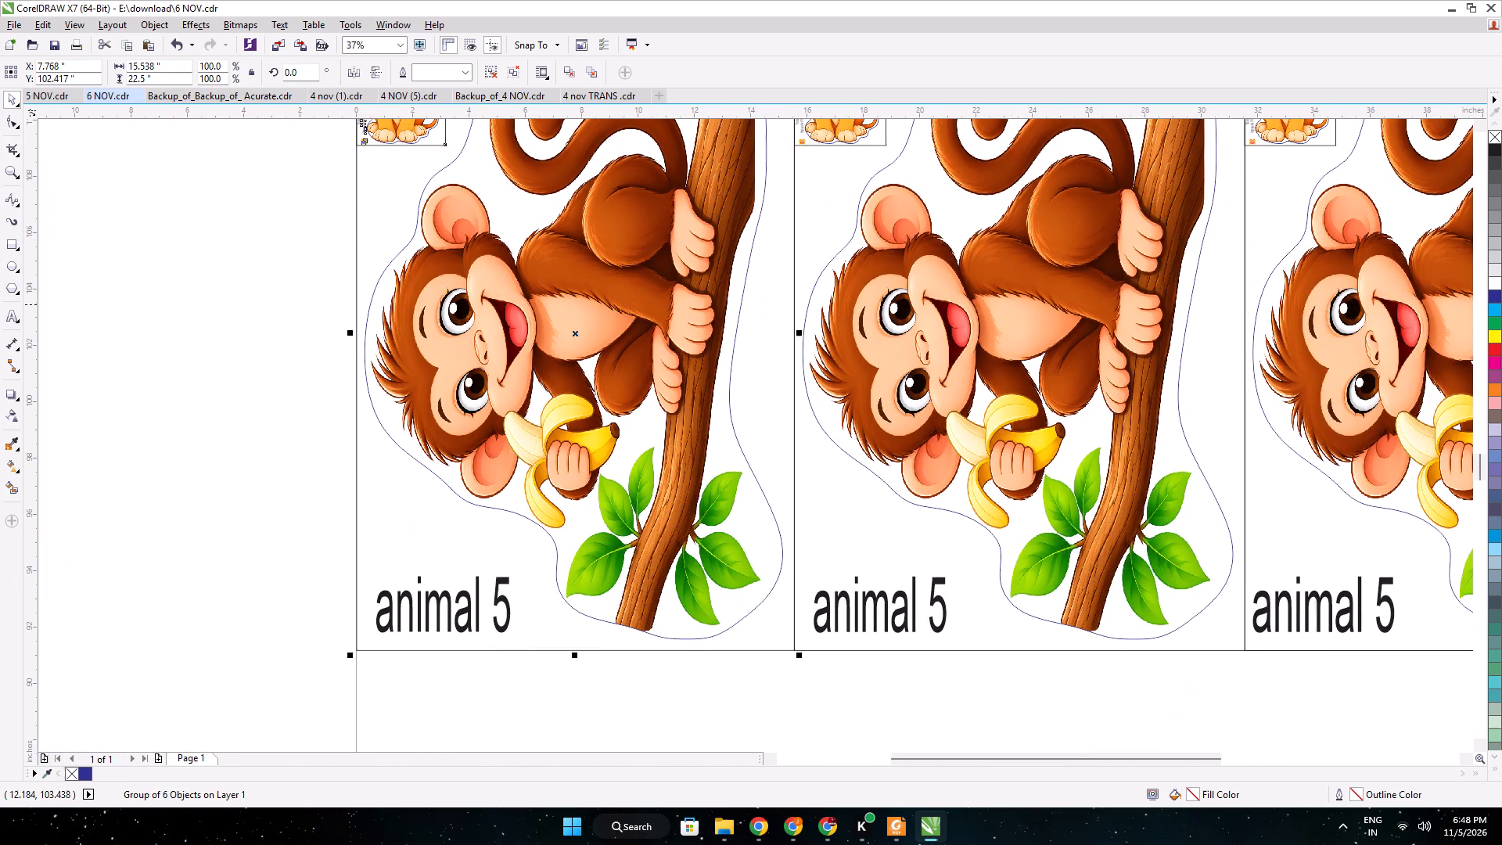
{"action": "left_click", "coordinate": [152, 281]}
{"action": "scroll", "coordinate": [462, 306], "scroll_direction": "down", "scroll_amount": 1}
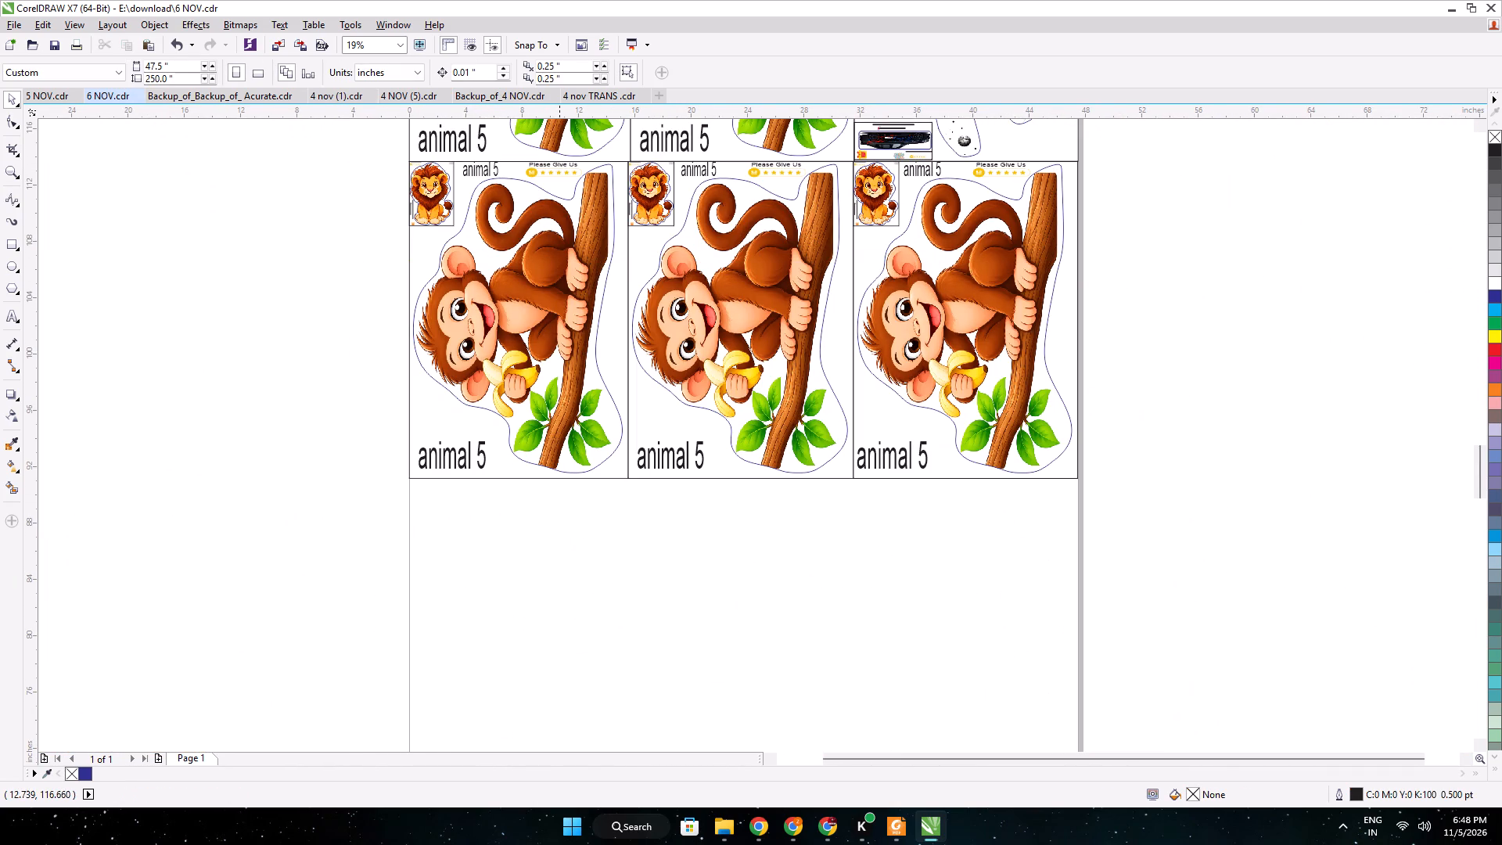
{"action": "left_click", "coordinate": [566, 137]}
{"action": "left_click", "coordinate": [797, 128]}
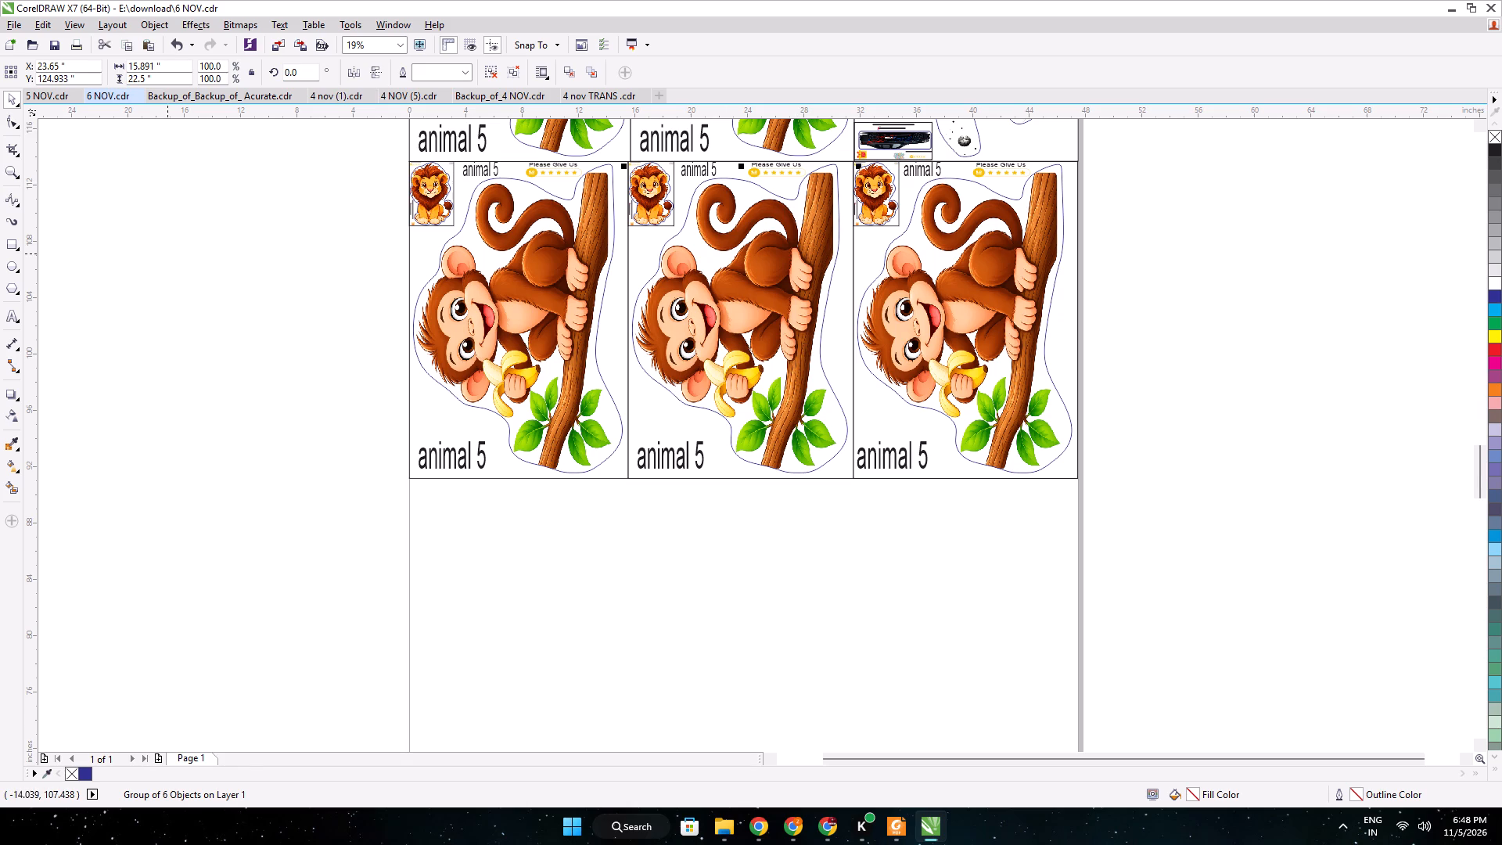
{"action": "left_click", "coordinate": [163, 253]}
Import the upscaled Bismillah Calligraphic Lettering (1).png into the empty area beside the page.
{"action": "left_click", "coordinate": [756, 831]}
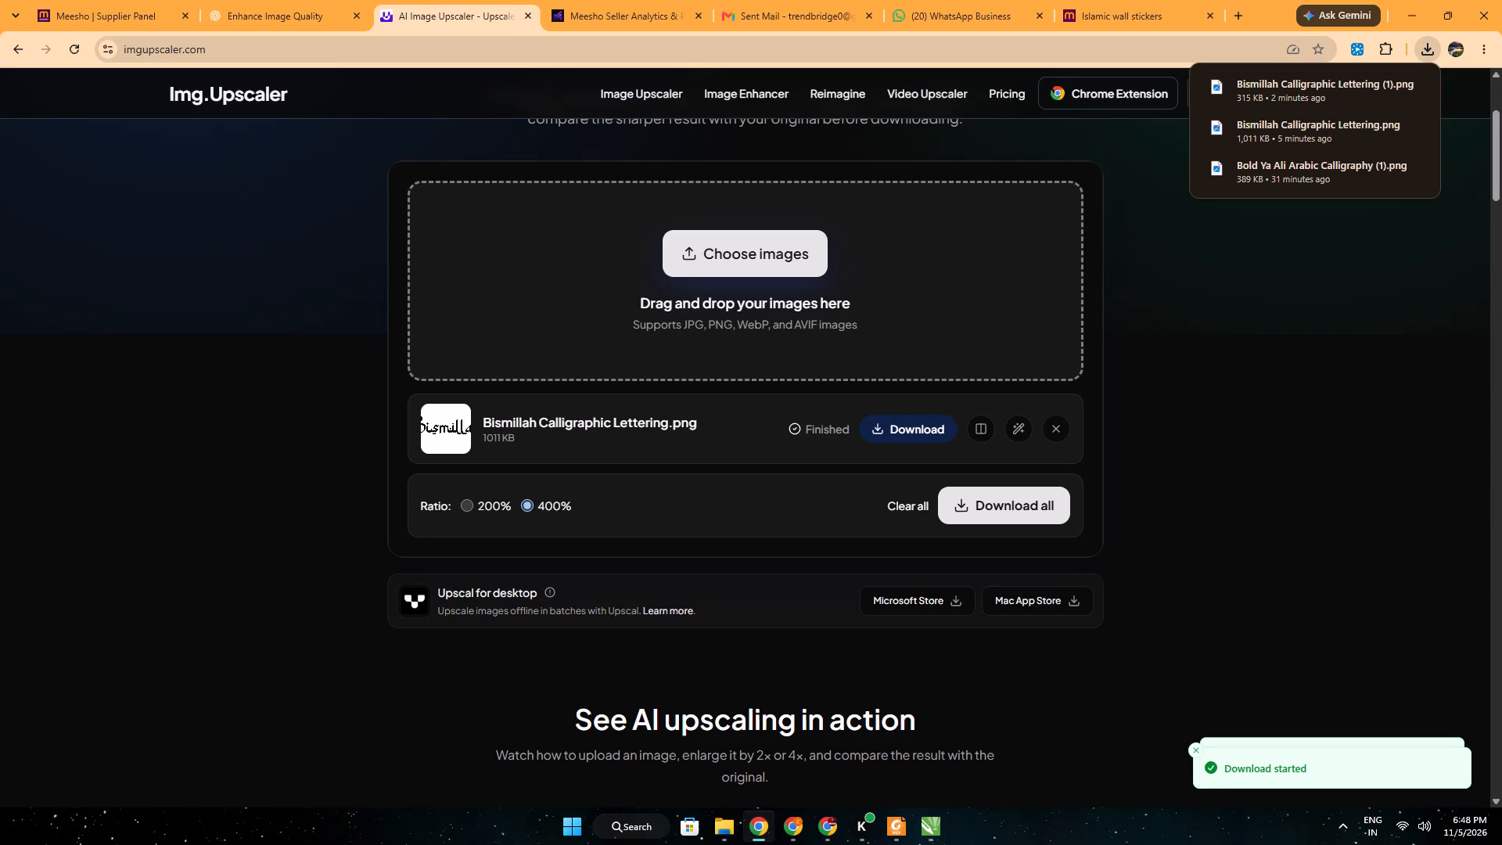
{"action": "left_click", "coordinate": [931, 828]}
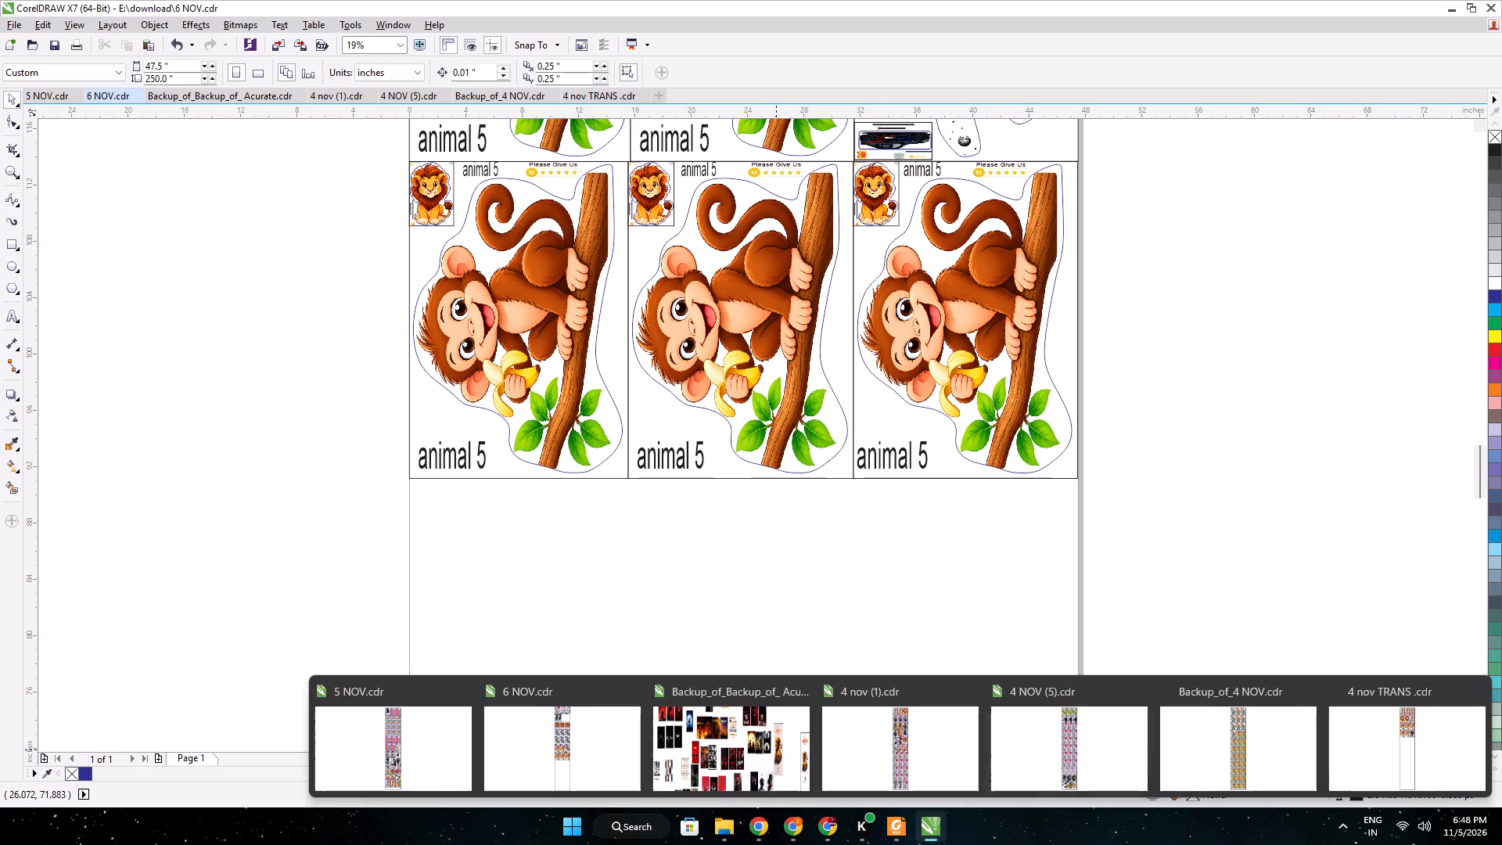
{"action": "key", "text": "ctrl+i"}
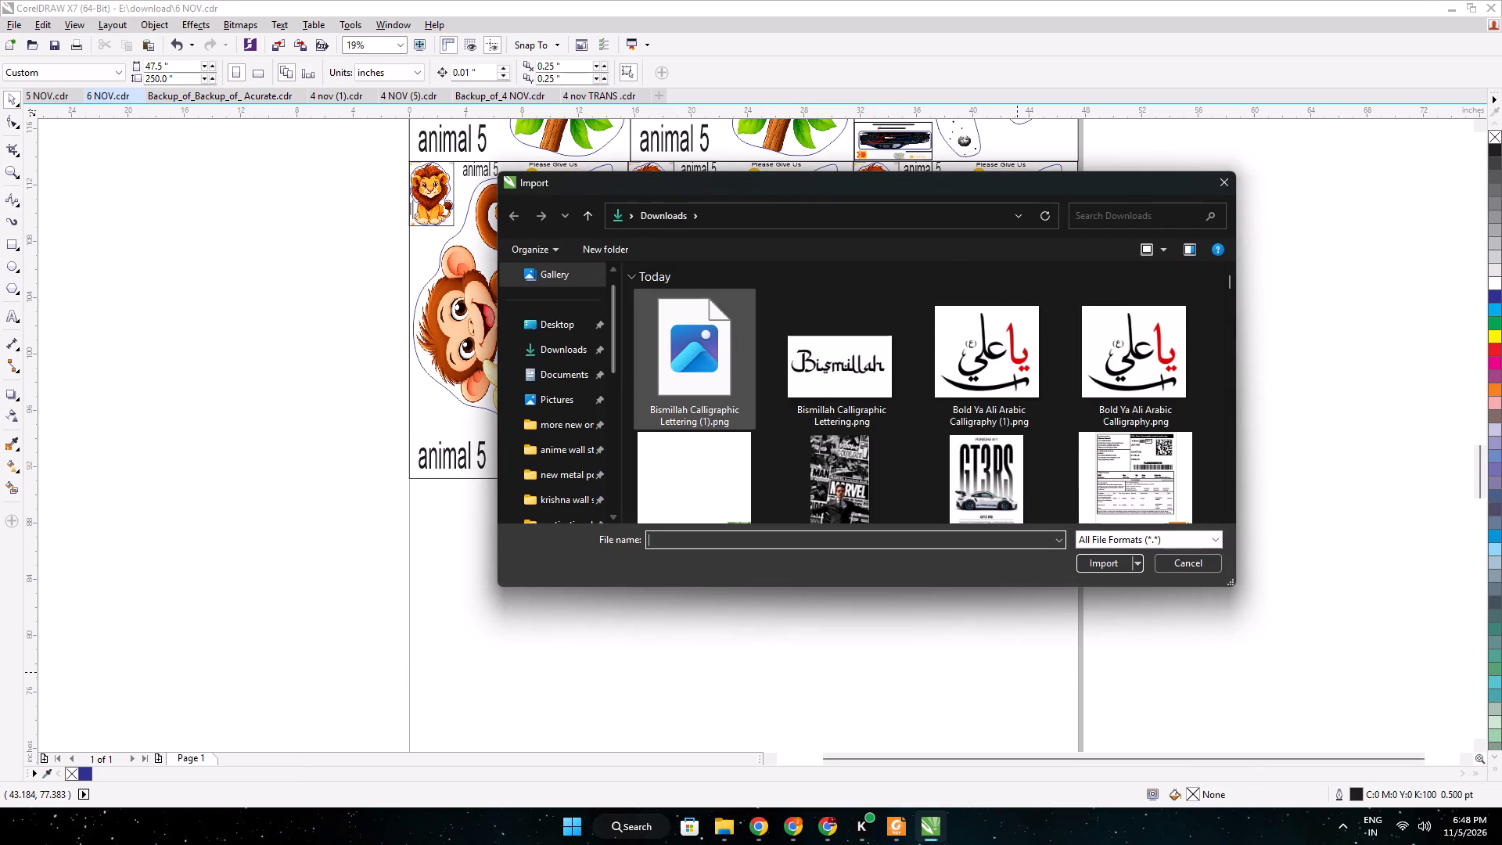
{"action": "left_click", "coordinate": [703, 389]}
{"action": "key", "text": "Return"}
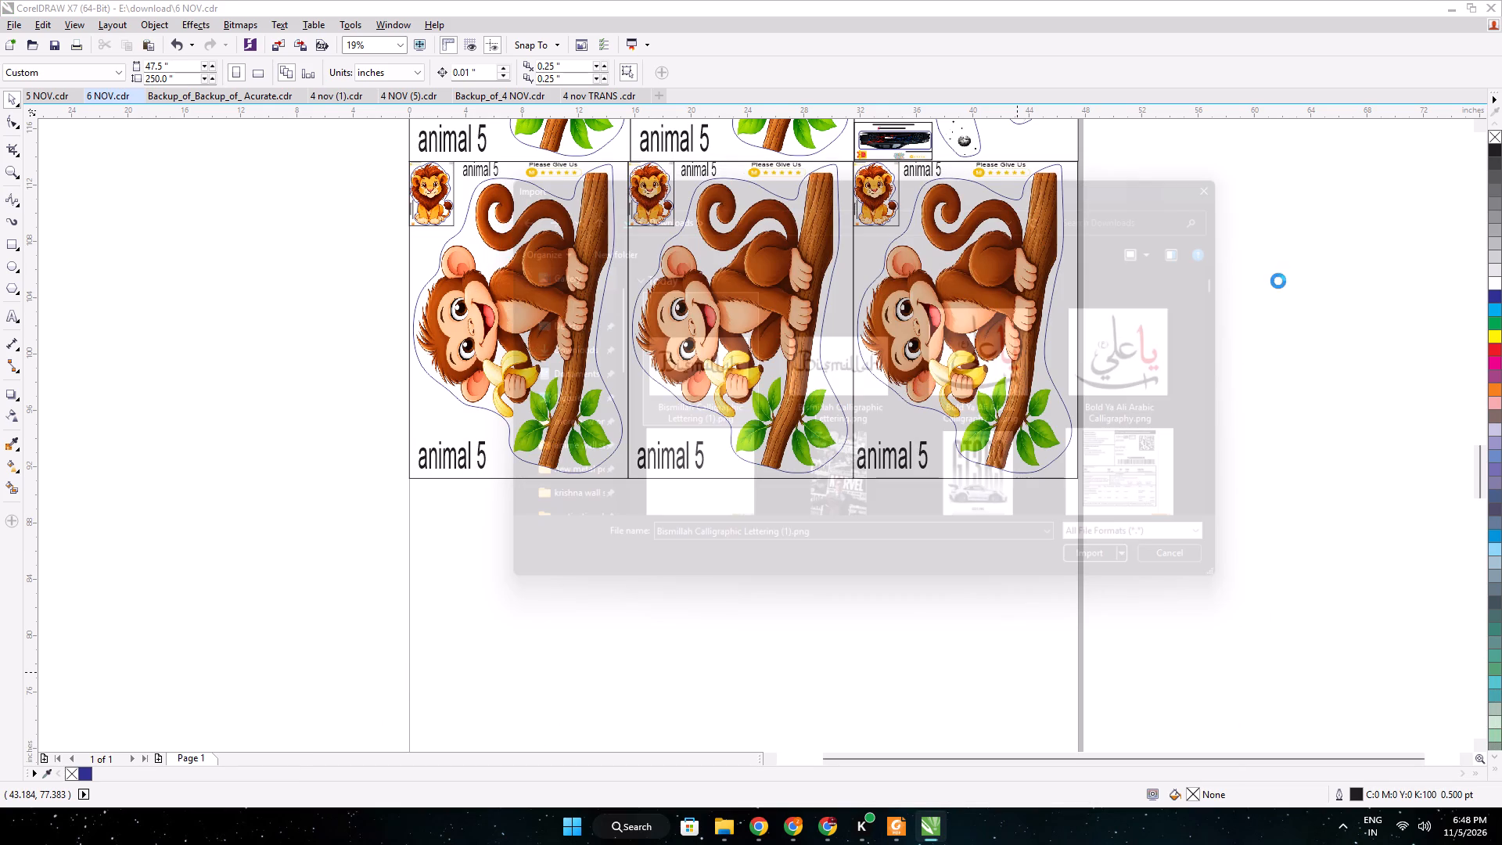
{"action": "left_click", "coordinate": [1239, 275]}
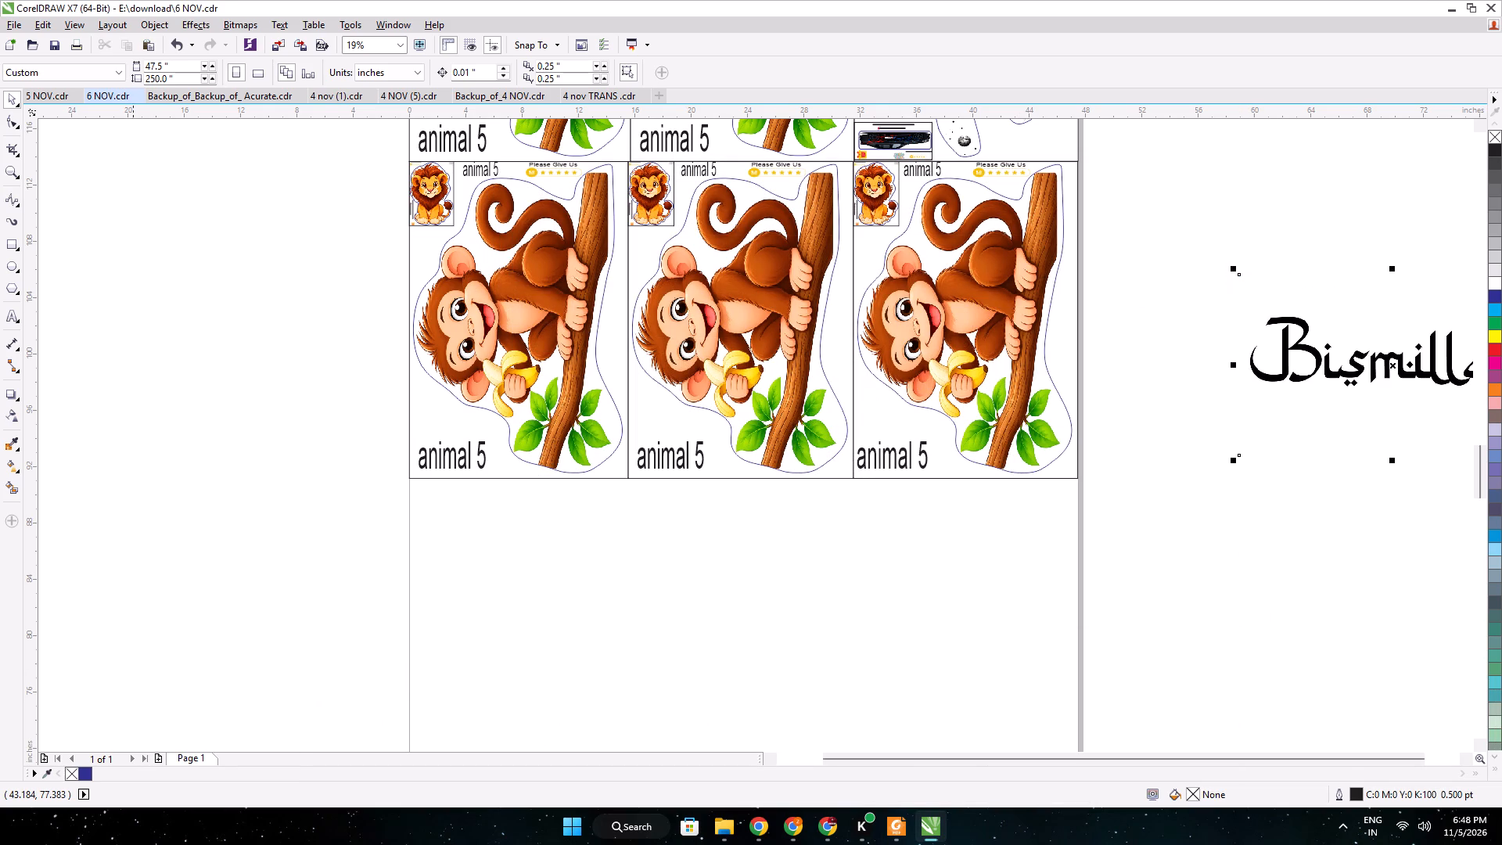
Start a B-spline cut outline below the Bismillah lettering, tracing its lower edge from the final h across to the B.
{"action": "left_click", "coordinate": [17, 199]}
{"action": "middle_click_drag", "start_coordinate": [1328, 410], "coordinate": [818, 343]}
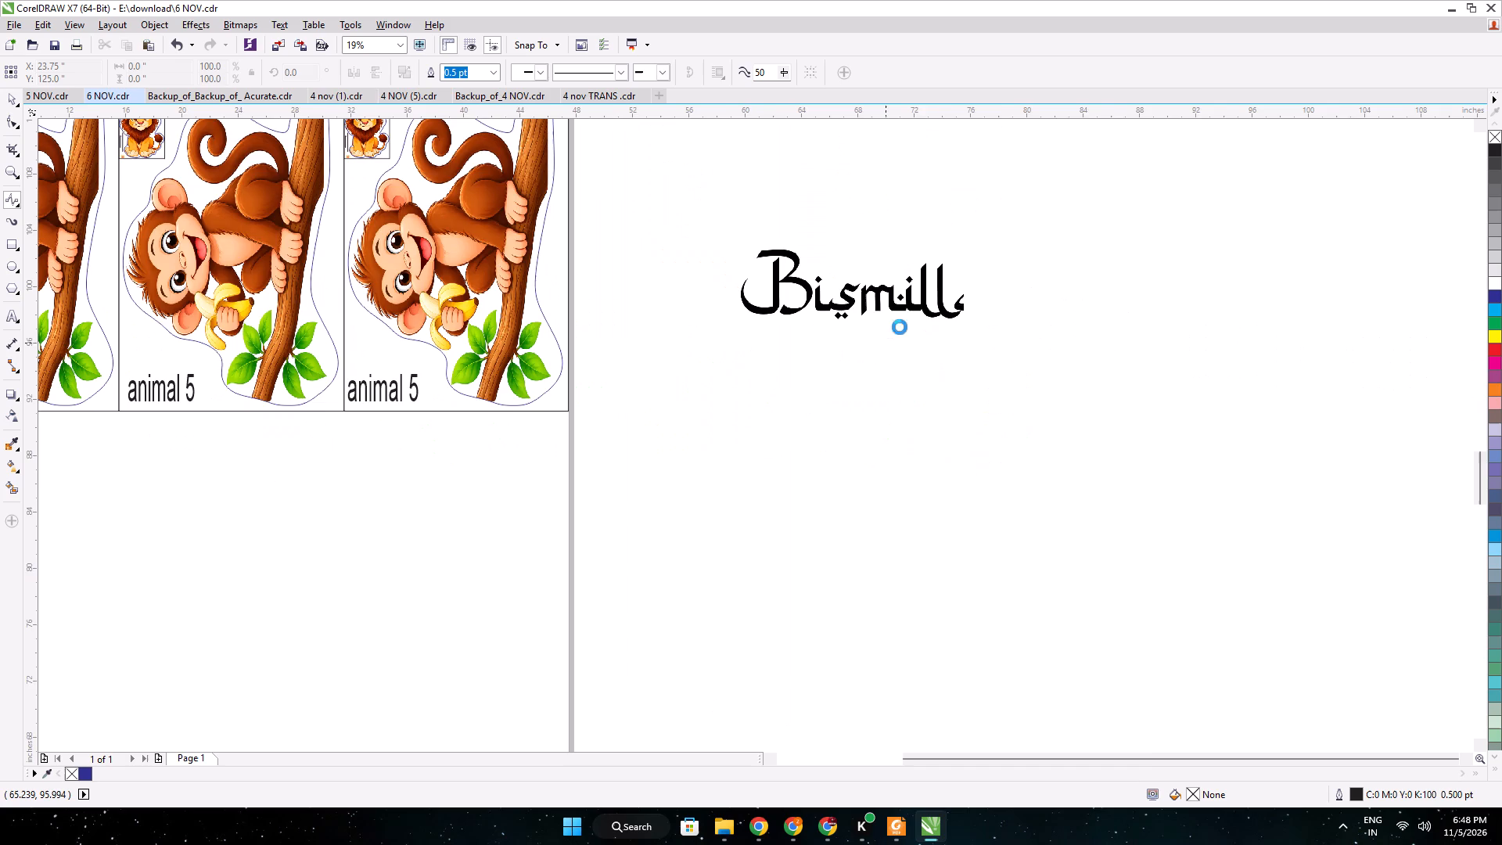
{"action": "scroll", "coordinate": [929, 311], "scroll_direction": "up", "scroll_amount": 1}
{"action": "left_click", "coordinate": [1094, 325]}
{"action": "left_click", "coordinate": [1055, 313]}
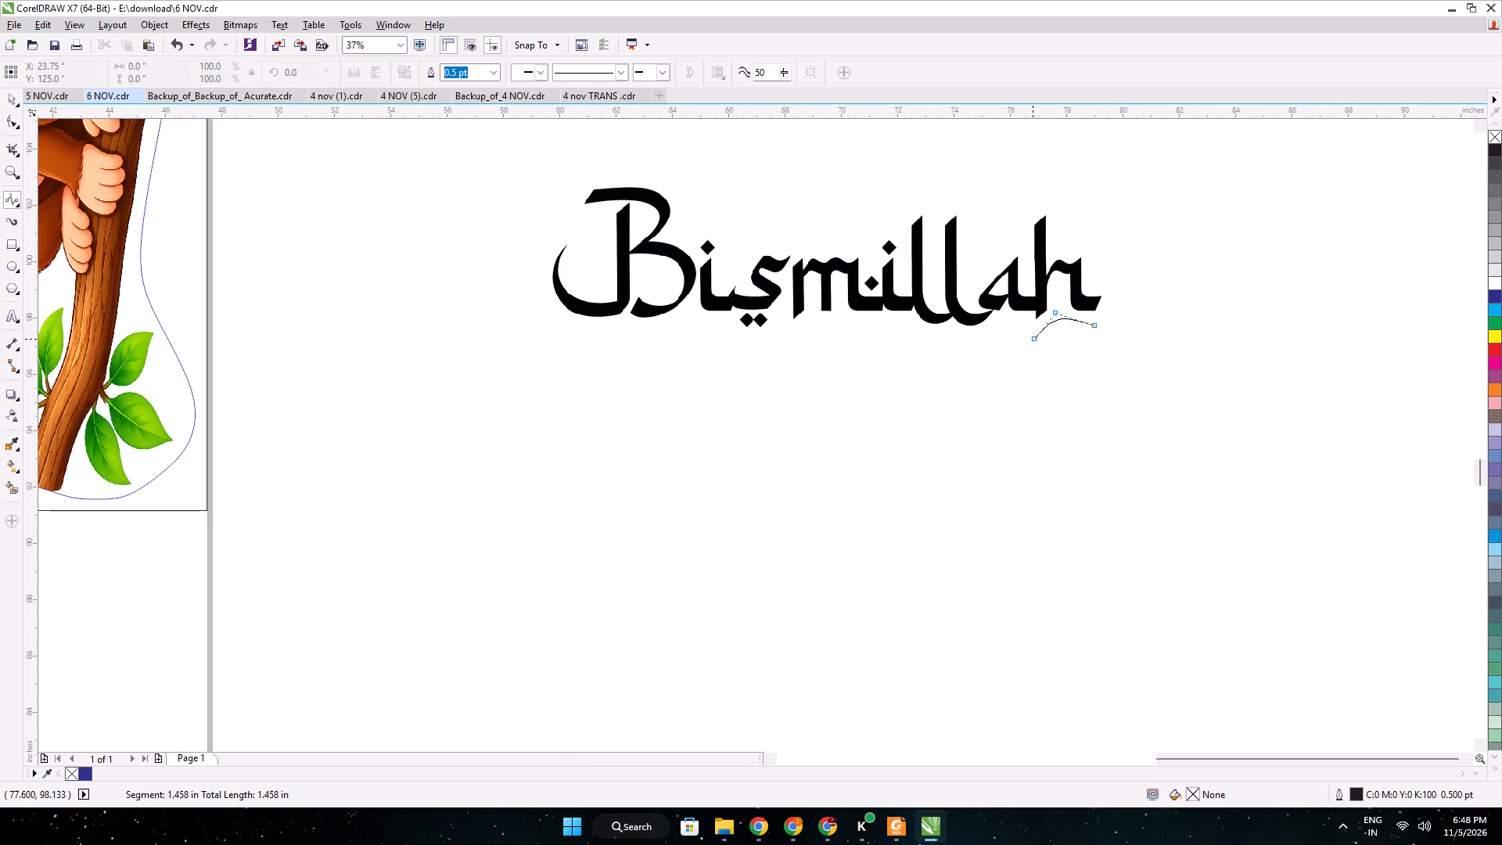
{"action": "left_click", "coordinate": [1033, 339]}
{"action": "left_click", "coordinate": [1004, 323]}
{"action": "left_click", "coordinate": [976, 339]}
{"action": "left_click", "coordinate": [901, 334]}
{"action": "left_click", "coordinate": [883, 322]}
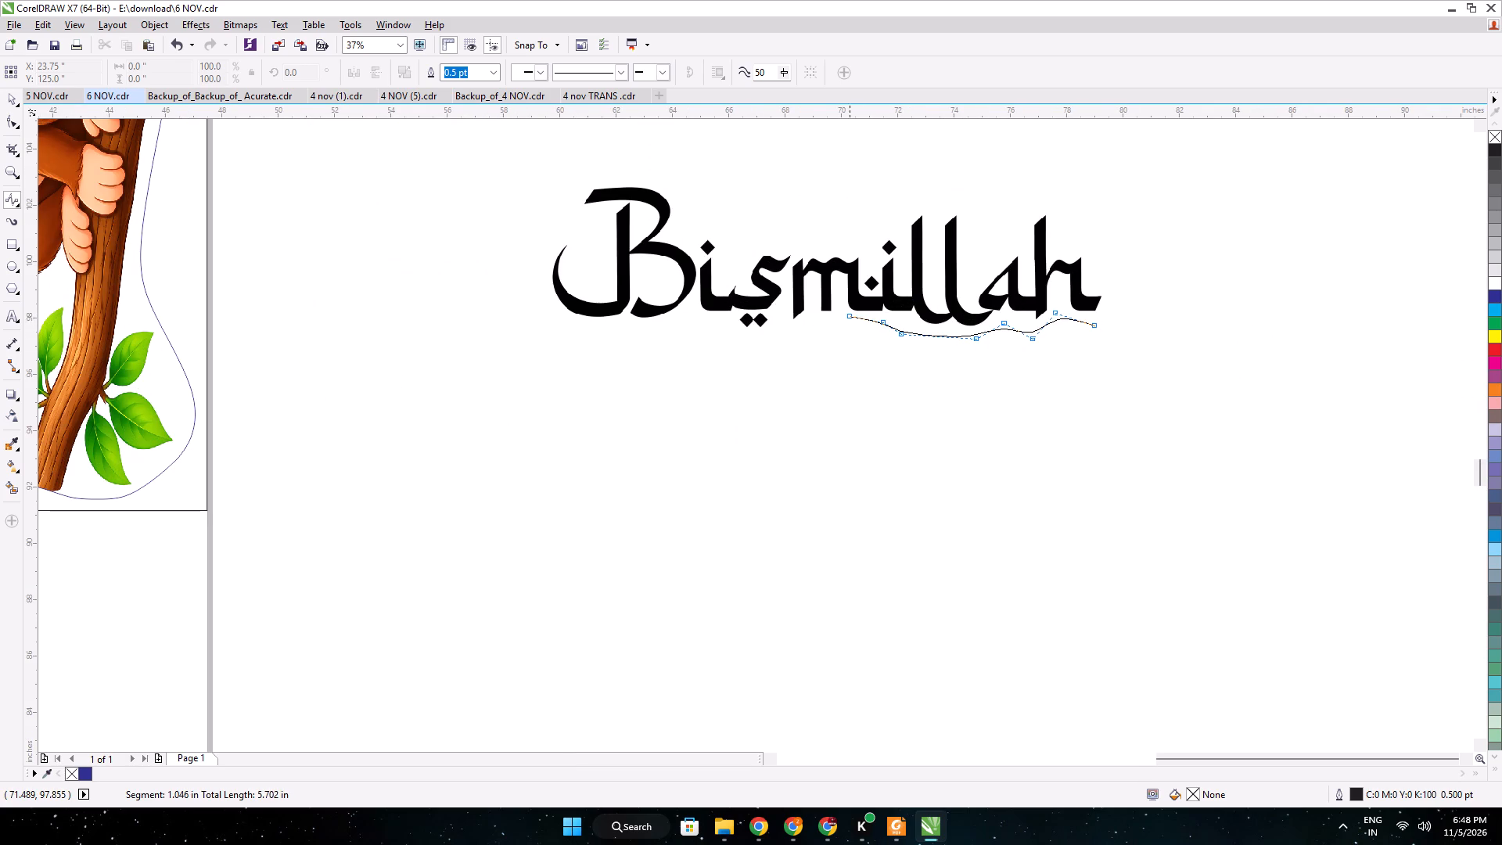
{"action": "left_click", "coordinate": [847, 315]}
{"action": "left_click", "coordinate": [812, 320]}
{"action": "left_click", "coordinate": [760, 333]}
{"action": "left_click", "coordinate": [740, 338]}
{"action": "left_click", "coordinate": [713, 321]}
{"action": "left_click", "coordinate": [685, 314]}
{"action": "left_click", "coordinate": [641, 328]}
{"action": "left_click", "coordinate": [579, 329]}
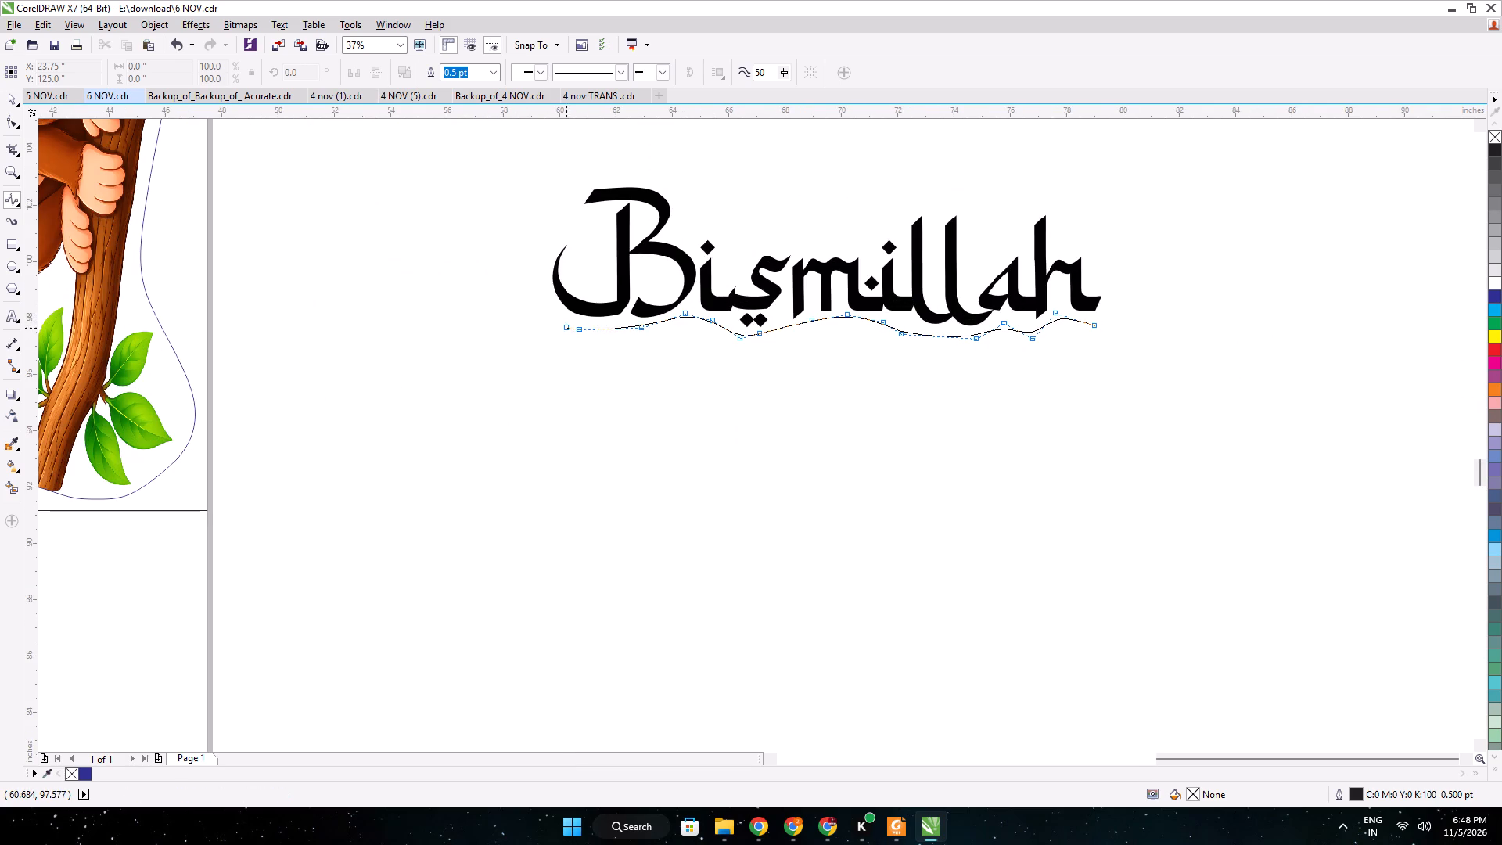
Continue the B-spline outline around the outer side and top of the B, down to the first i.
{"action": "left_click", "coordinate": [548, 314]}
{"action": "left_click", "coordinate": [541, 293]}
{"action": "left_click", "coordinate": [548, 248]}
{"action": "left_click", "coordinate": [570, 240]}
{"action": "left_click", "coordinate": [590, 229]}
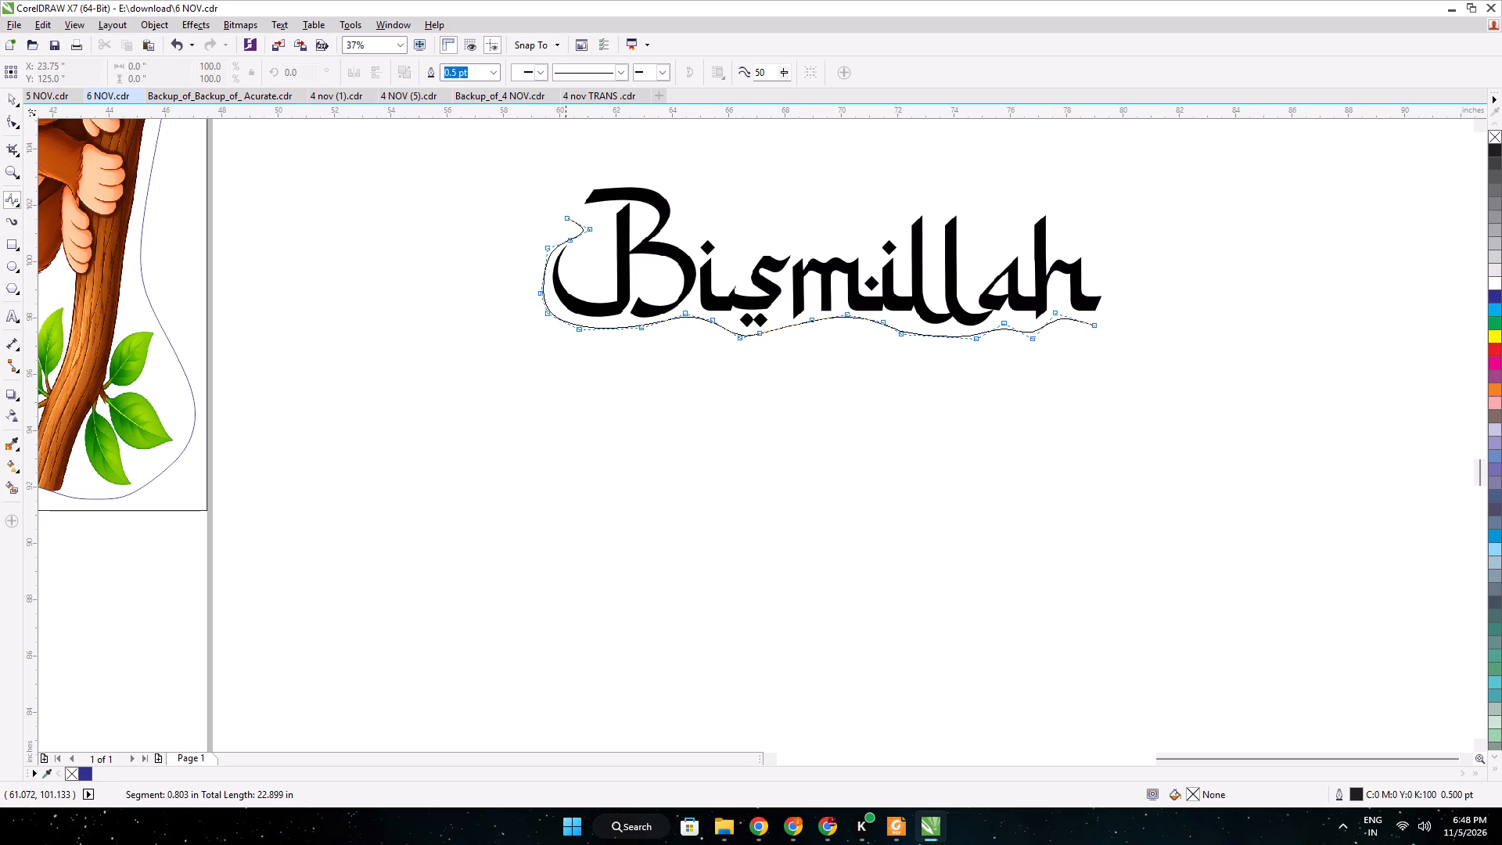
{"action": "left_click", "coordinate": [563, 215]}
{"action": "left_click", "coordinate": [586, 182]}
{"action": "left_click", "coordinate": [607, 180]}
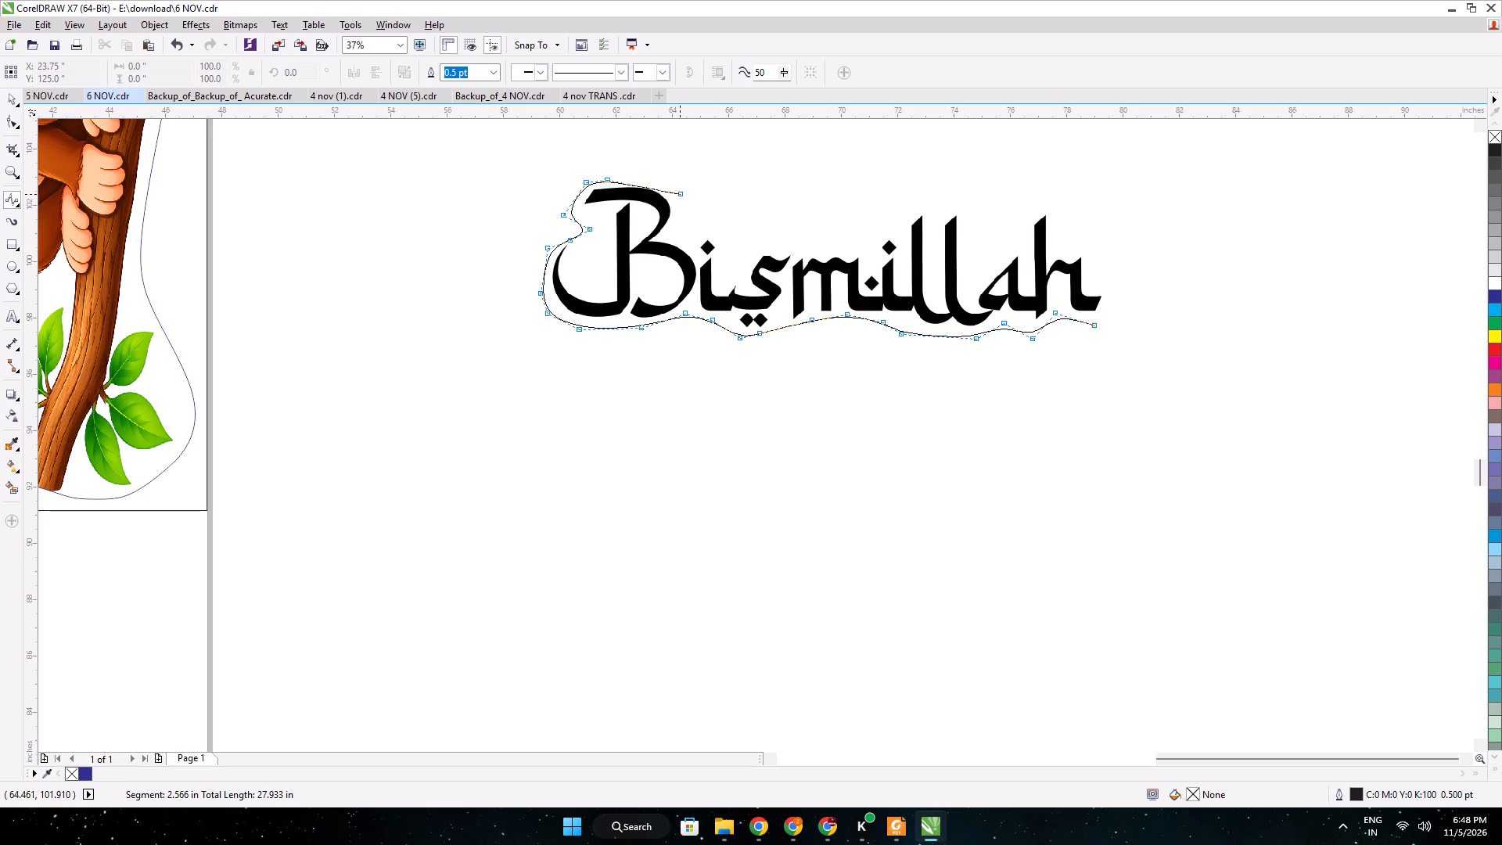
{"action": "left_click", "coordinate": [679, 188]}
{"action": "left_click", "coordinate": [687, 203]}
{"action": "left_click", "coordinate": [726, 228]}
{"action": "left_click", "coordinate": [729, 246]}
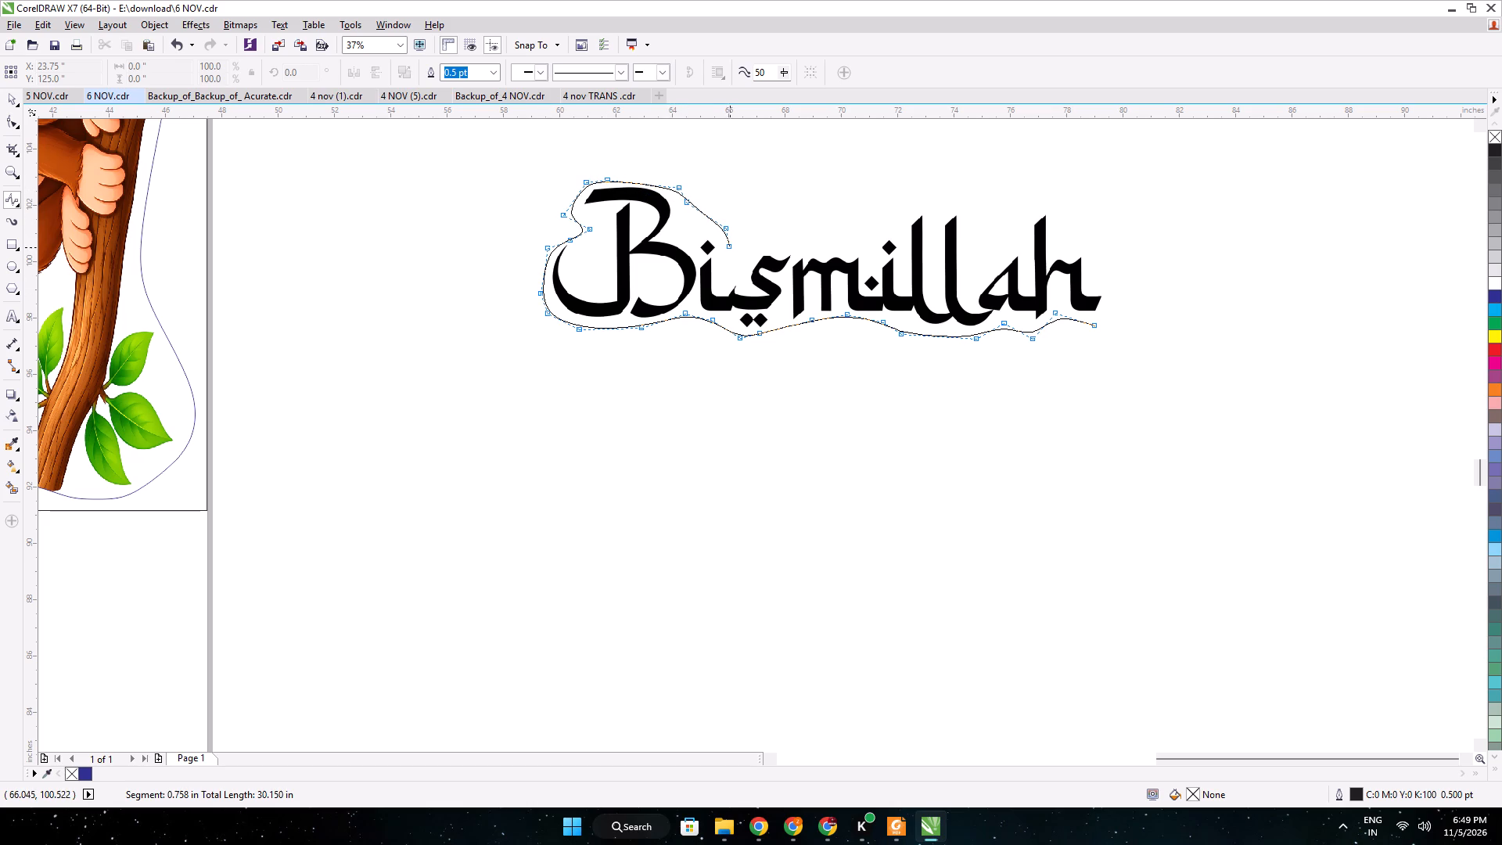
Continue the B-spline outline along the upper edge of the lettering, over the two l's and the a.
{"action": "left_click", "coordinate": [782, 247]}
{"action": "left_click", "coordinate": [837, 244]}
{"action": "left_click", "coordinate": [872, 246]}
{"action": "left_click", "coordinate": [882, 228]}
{"action": "left_click", "coordinate": [908, 207]}
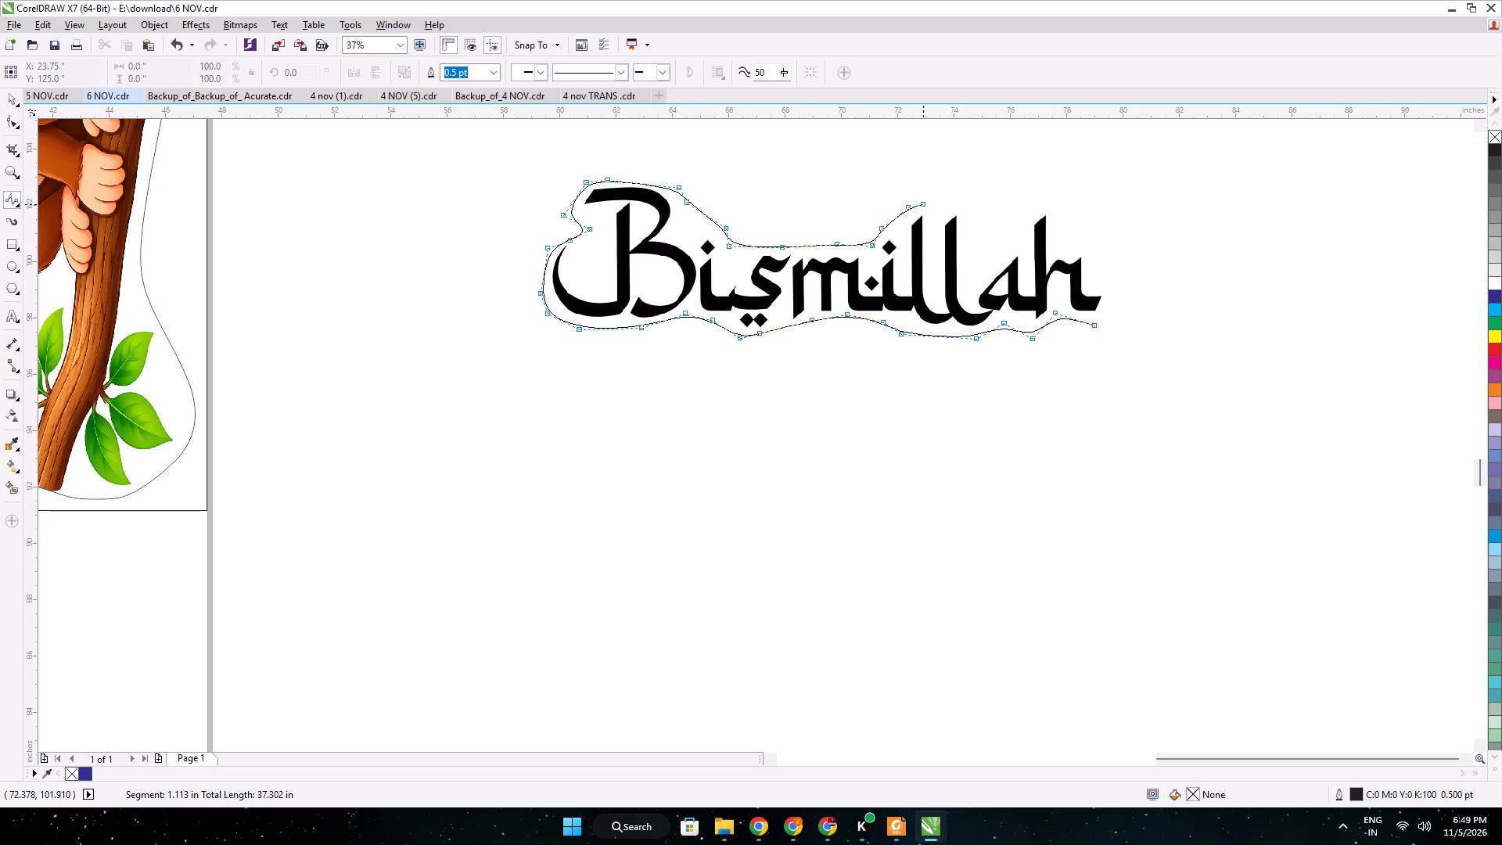
{"action": "left_click", "coordinate": [925, 203]}
{"action": "left_click", "coordinate": [936, 225]}
{"action": "left_click", "coordinate": [962, 203]}
{"action": "left_click", "coordinate": [986, 233]}
{"action": "left_click", "coordinate": [1026, 235]}
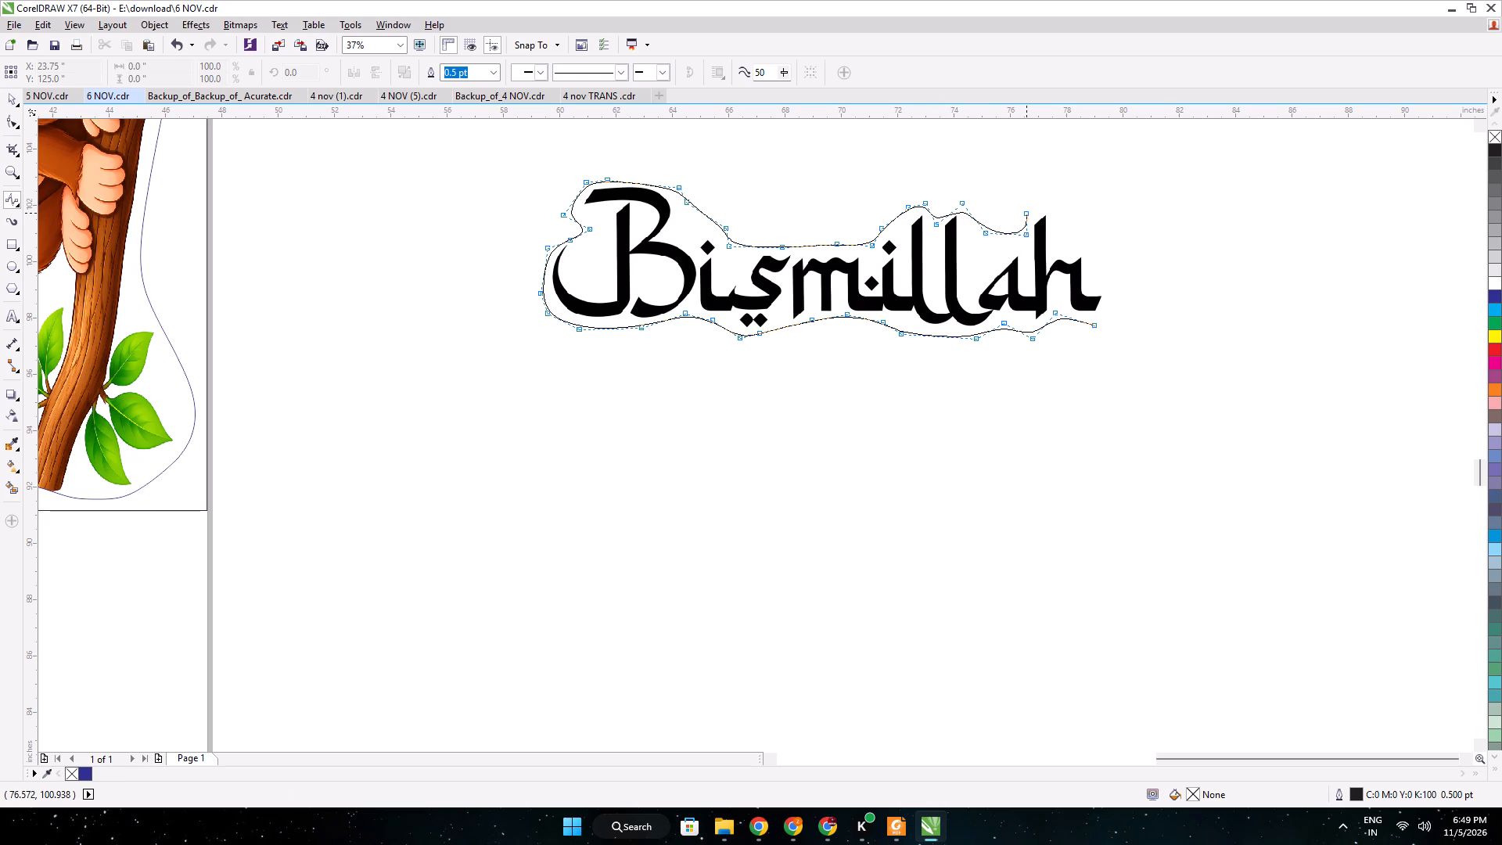
Trace around the final h and close the B-spline outline at its start point, making it about 20.24 by 5.5 inches.
{"action": "left_click", "coordinate": [1026, 213]}
{"action": "left_click", "coordinate": [1053, 205]}
{"action": "left_click", "coordinate": [1062, 229]}
{"action": "left_click", "coordinate": [1067, 243]}
{"action": "left_click", "coordinate": [1088, 246]}
{"action": "left_click", "coordinate": [1087, 276]}
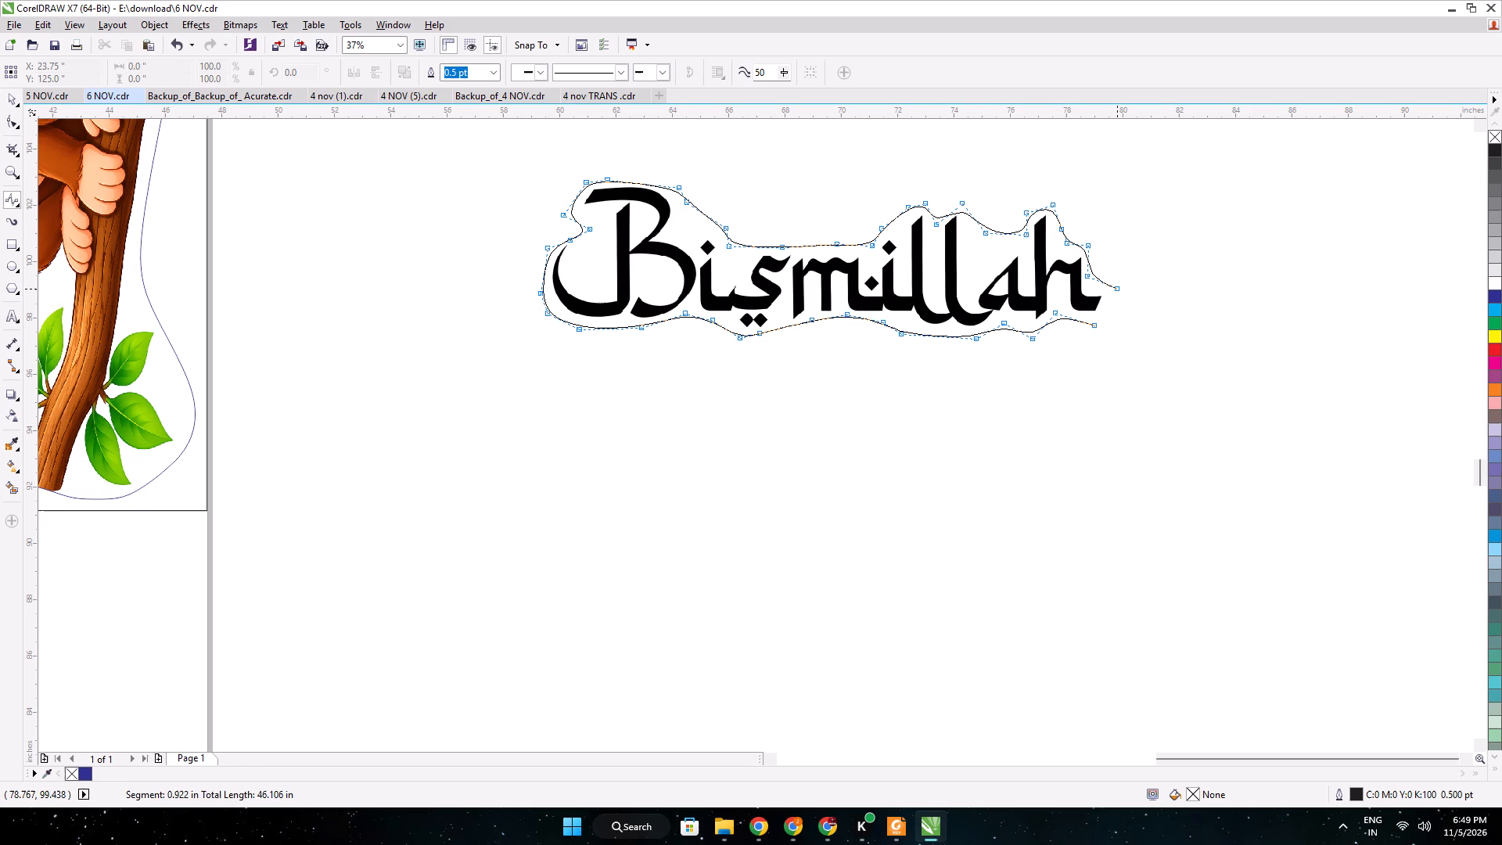
{"action": "left_click", "coordinate": [1119, 289]}
{"action": "left_click", "coordinate": [1108, 311]}
{"action": "left_click", "coordinate": [1094, 322]}
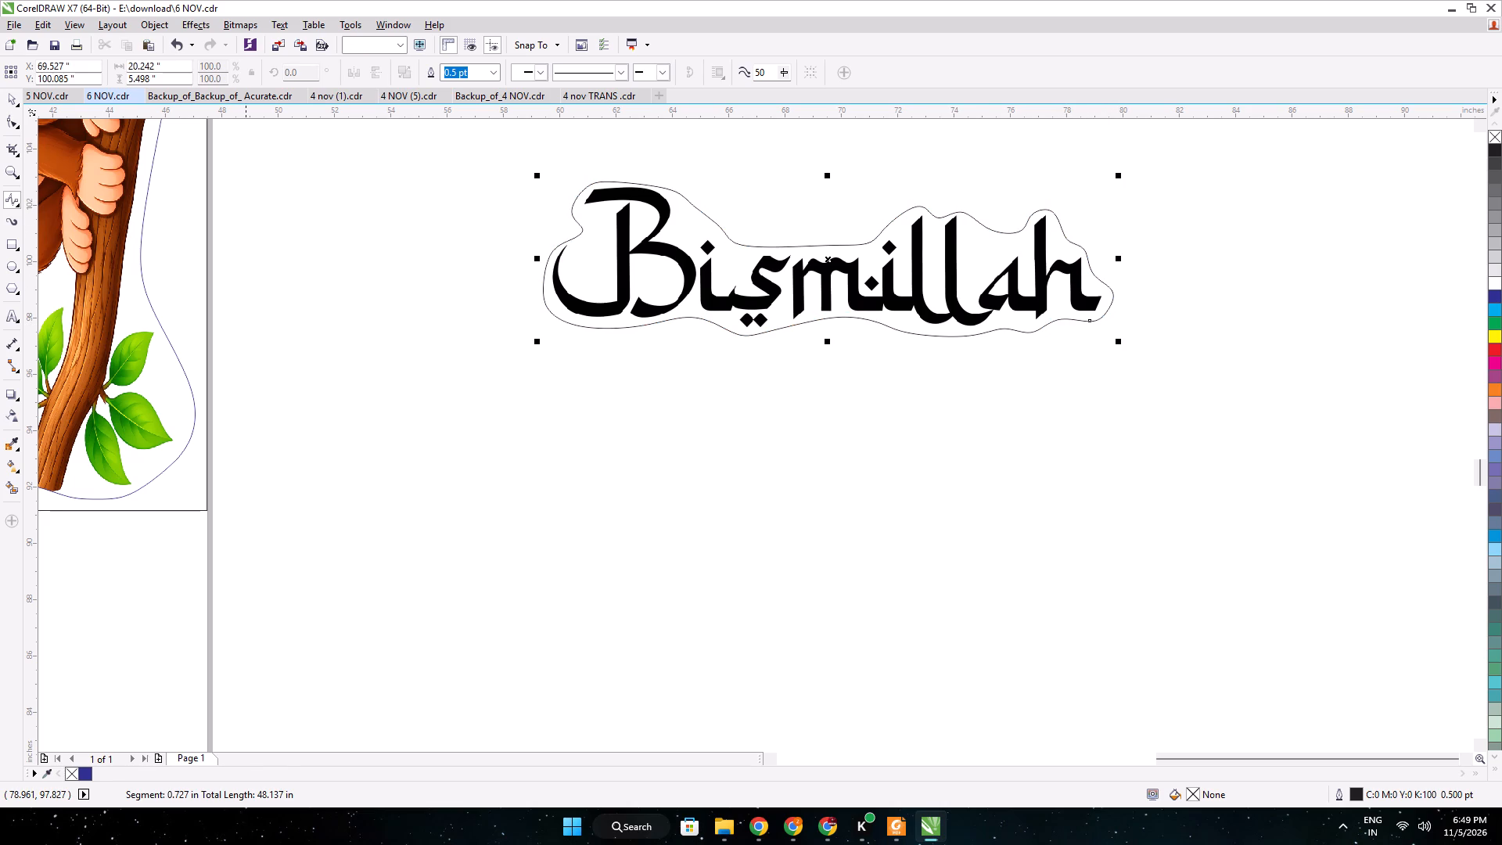
Intersect the Bismillah bitmap with the traced outline and delete the original uncropped bitmap.
{"action": "left_click", "coordinate": [19, 94]}
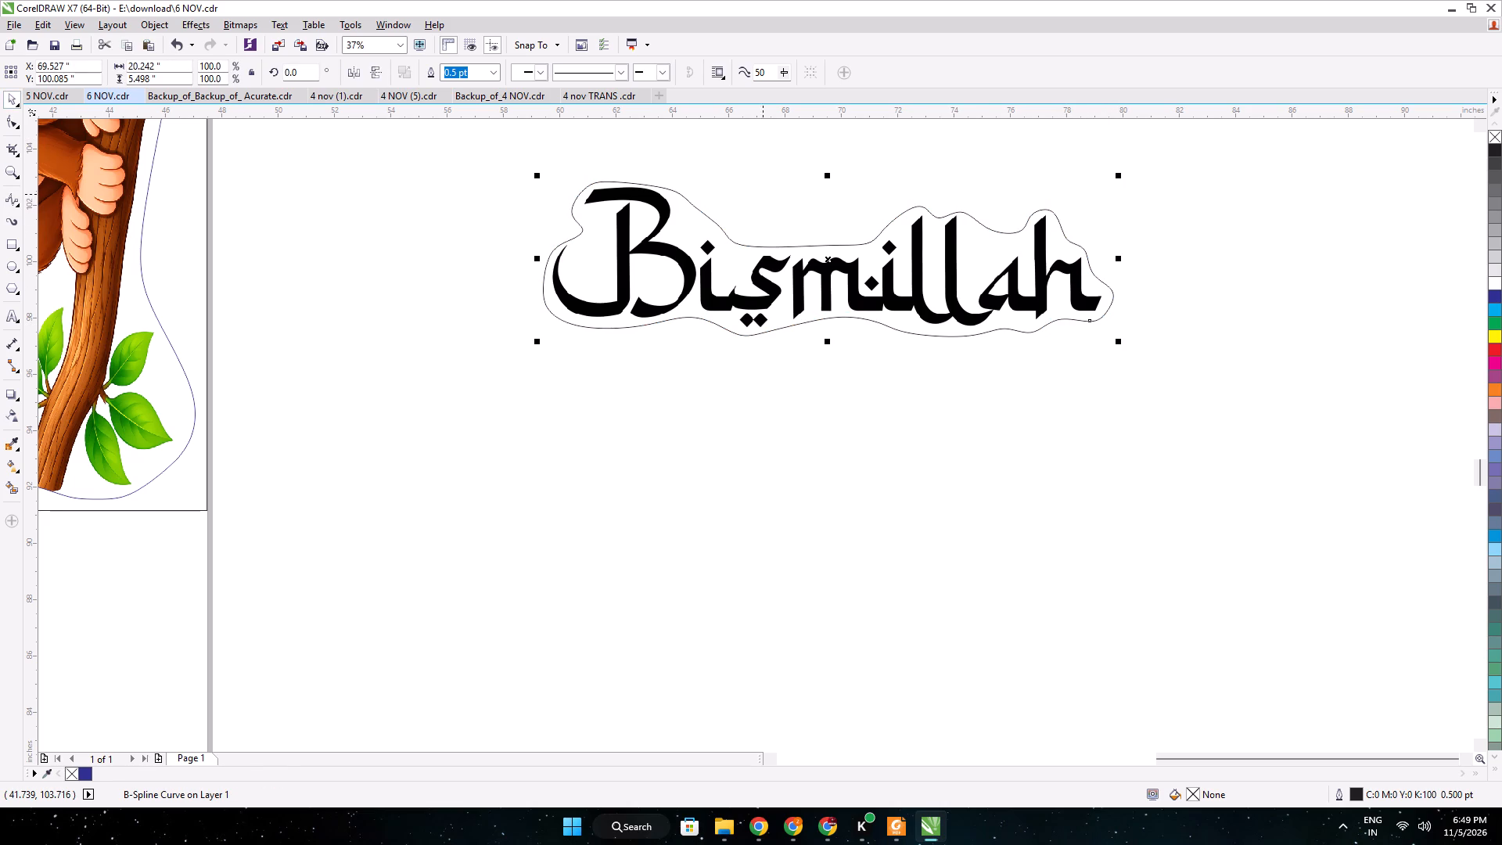
{"action": "left_click", "coordinate": [789, 202], "text": "shift"}
{"action": "left_click", "coordinate": [472, 69]}
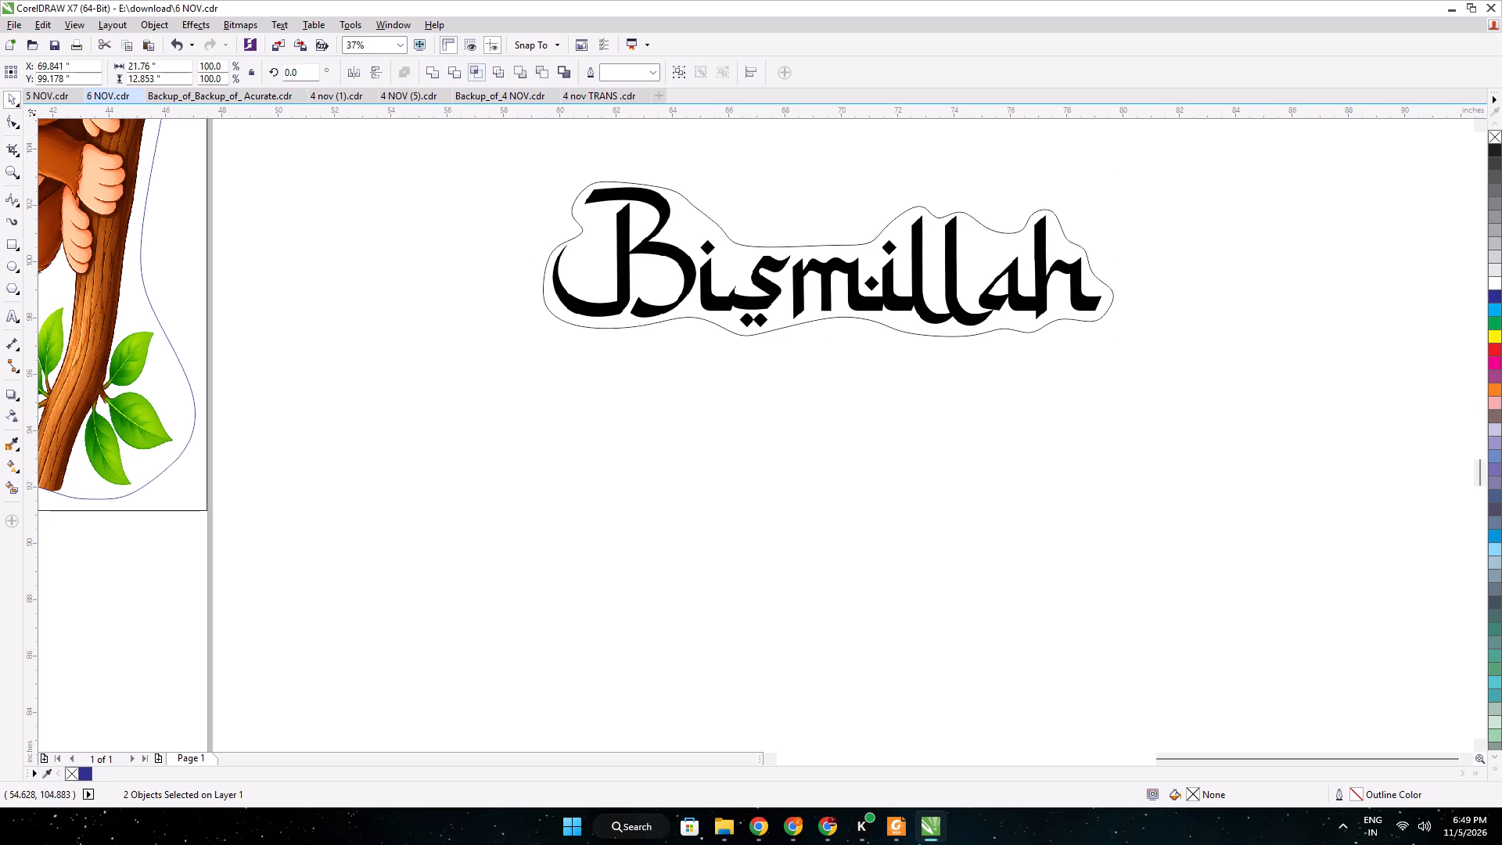
{"action": "left_click", "coordinate": [437, 139]}
{"action": "left_click", "coordinate": [677, 352]}
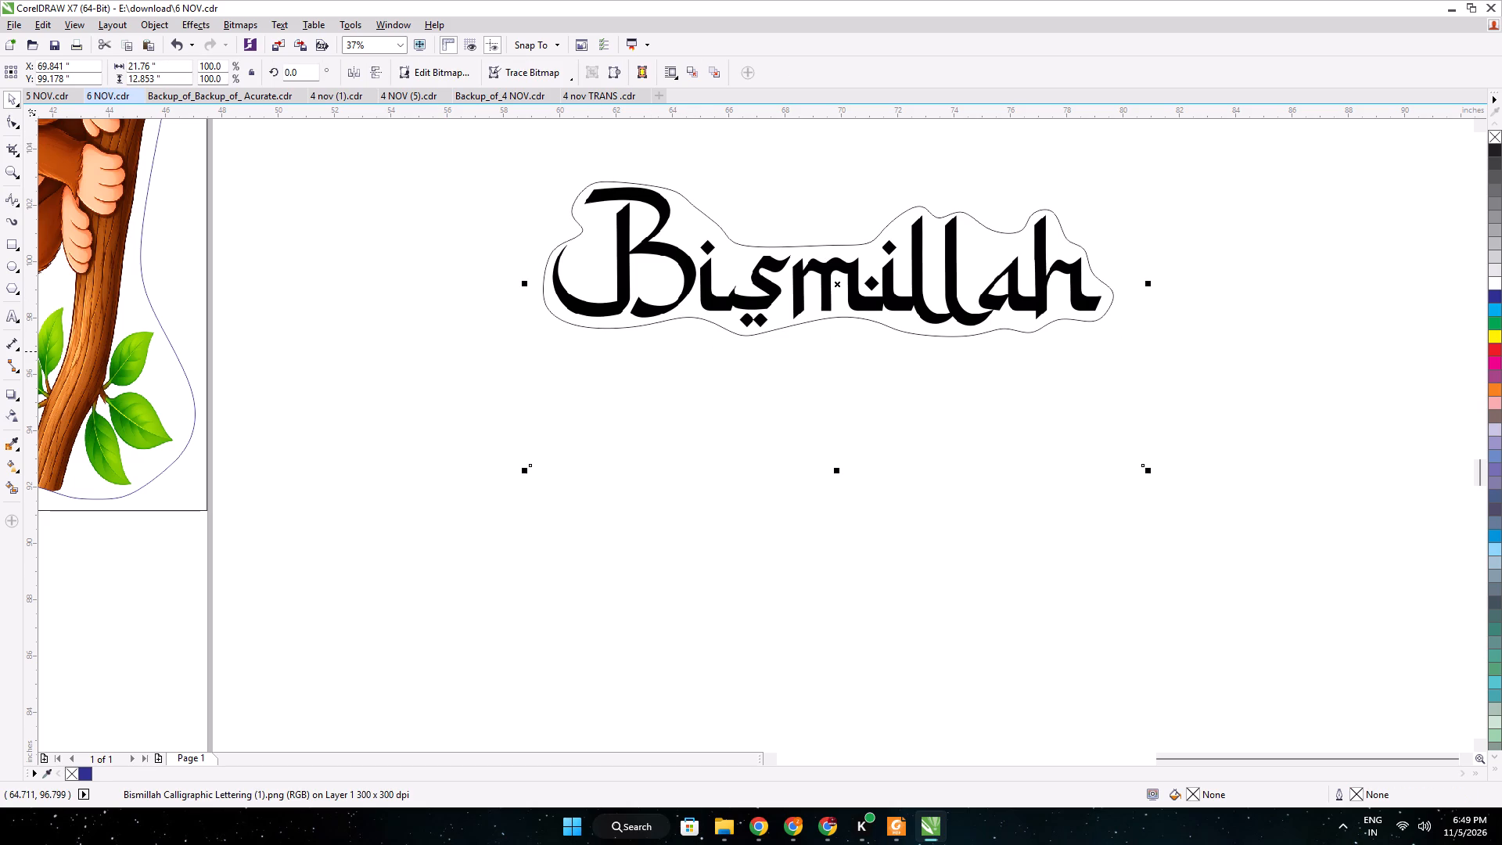
{"action": "key", "text": "Delete"}
Recolour the cut outline around the Bismillah lettering with the dark blue colour held in the Color Eyedropper.
{"action": "left_click", "coordinate": [9, 432]}
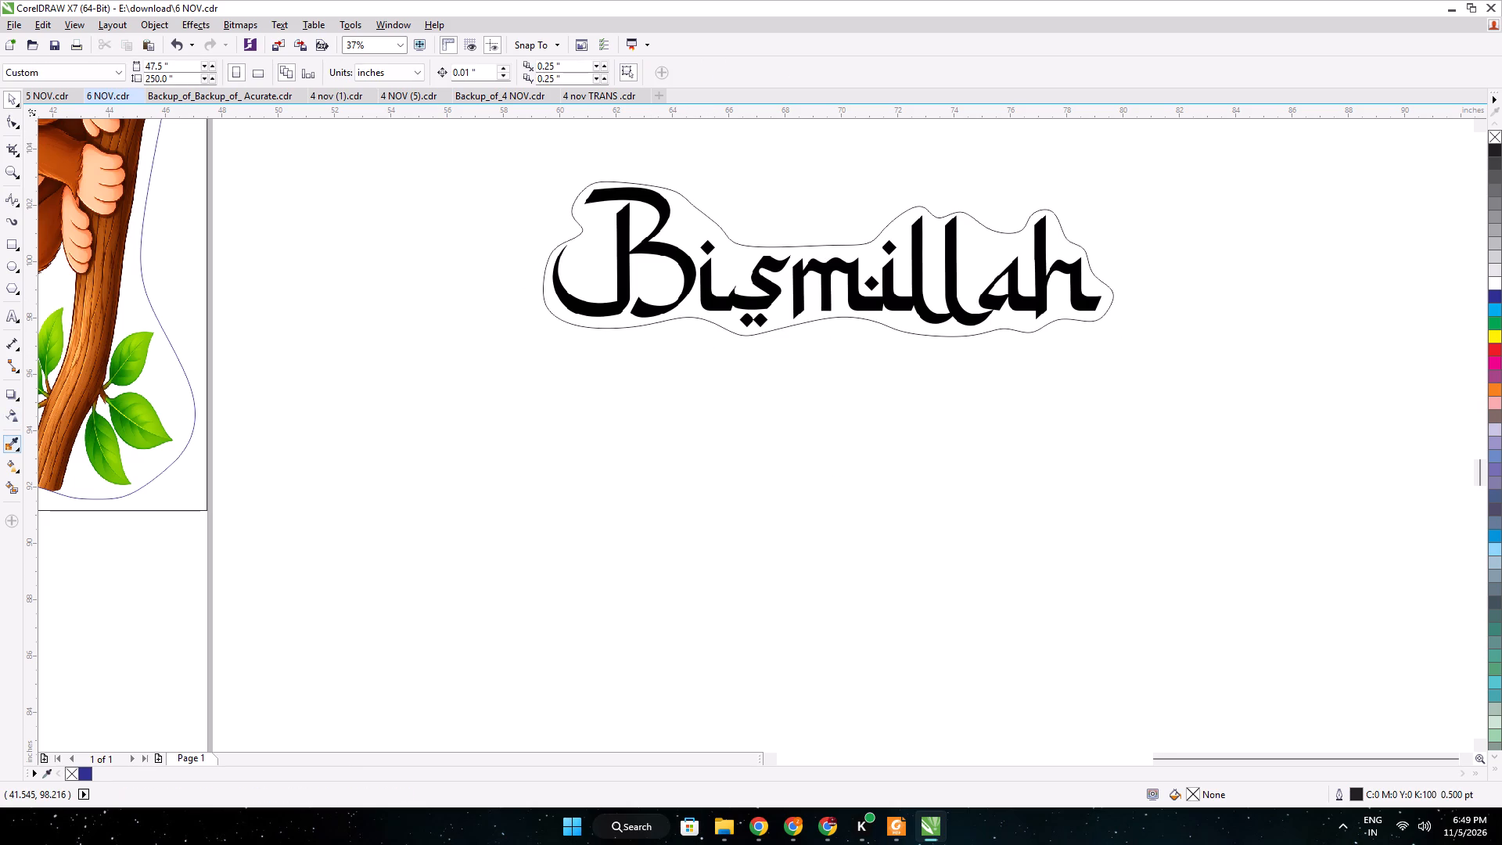
{"action": "left_click", "coordinate": [13, 437]}
{"action": "left_click", "coordinate": [176, 358]}
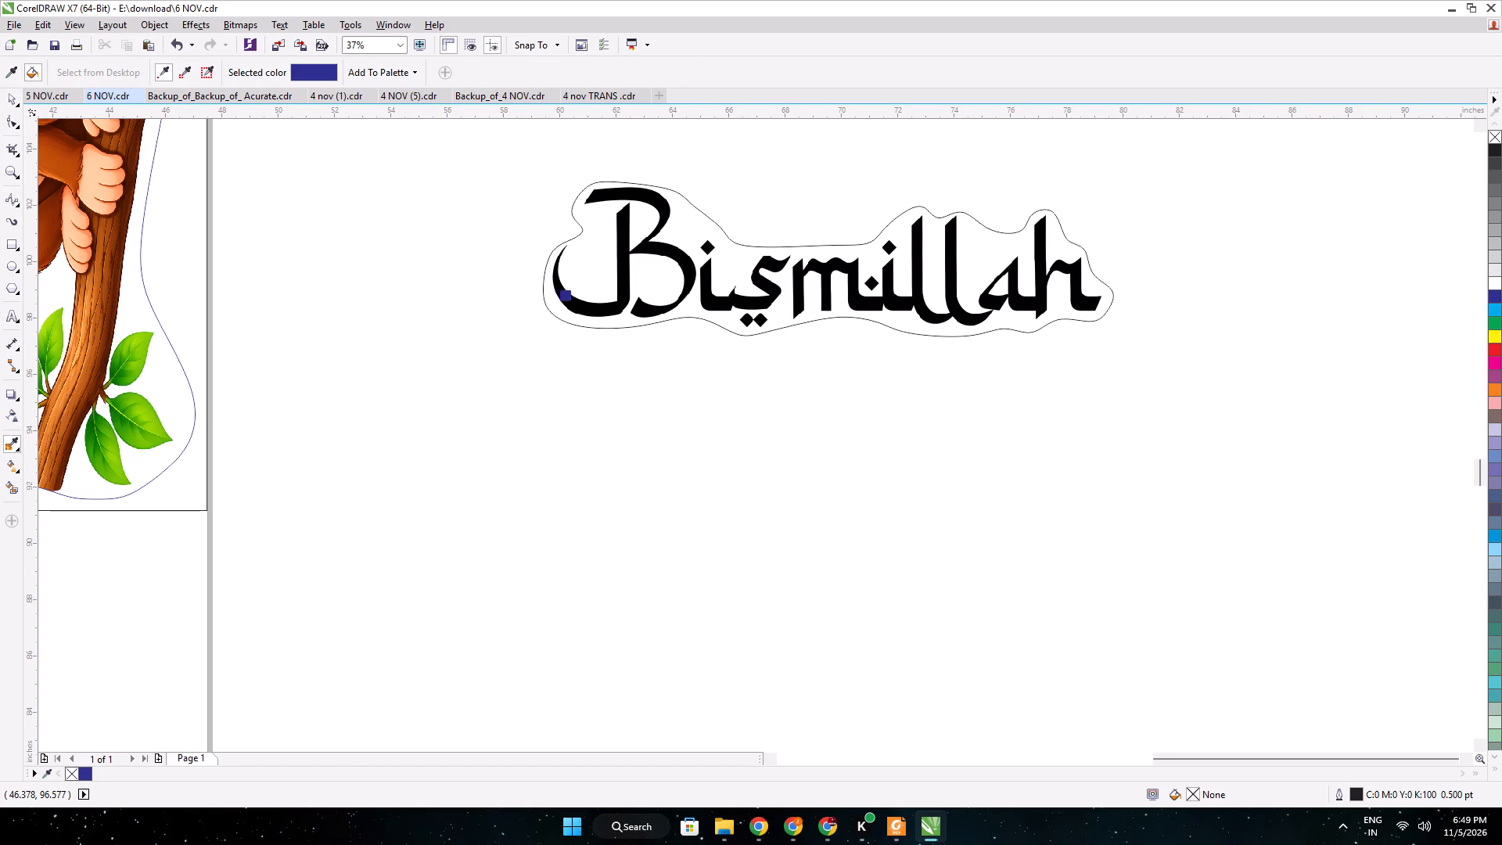
{"action": "scroll", "coordinate": [680, 189], "scroll_direction": "up", "scroll_amount": 4}
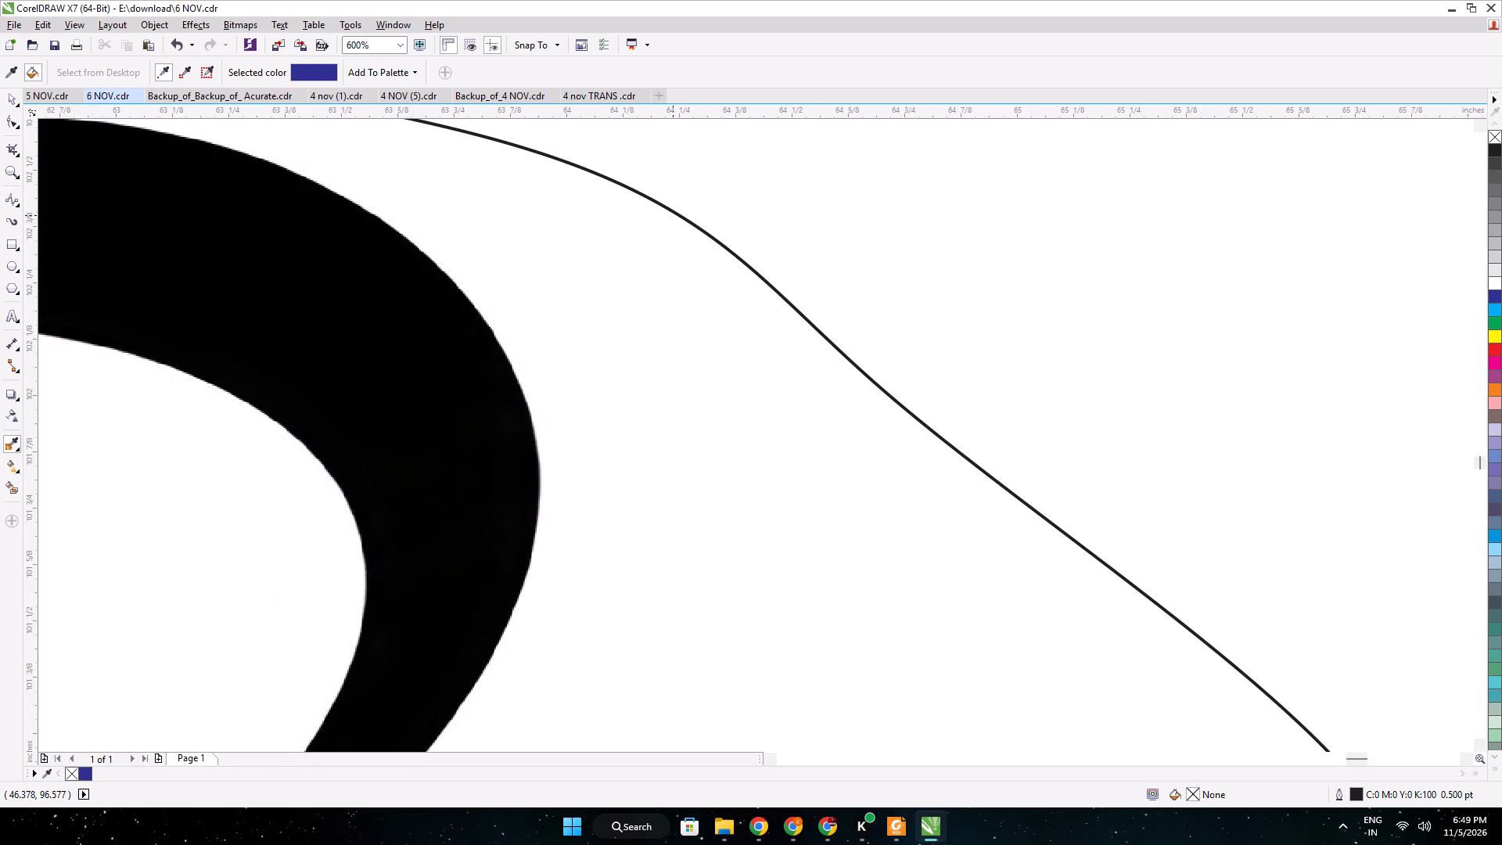
{"action": "left_click", "coordinate": [674, 215]}
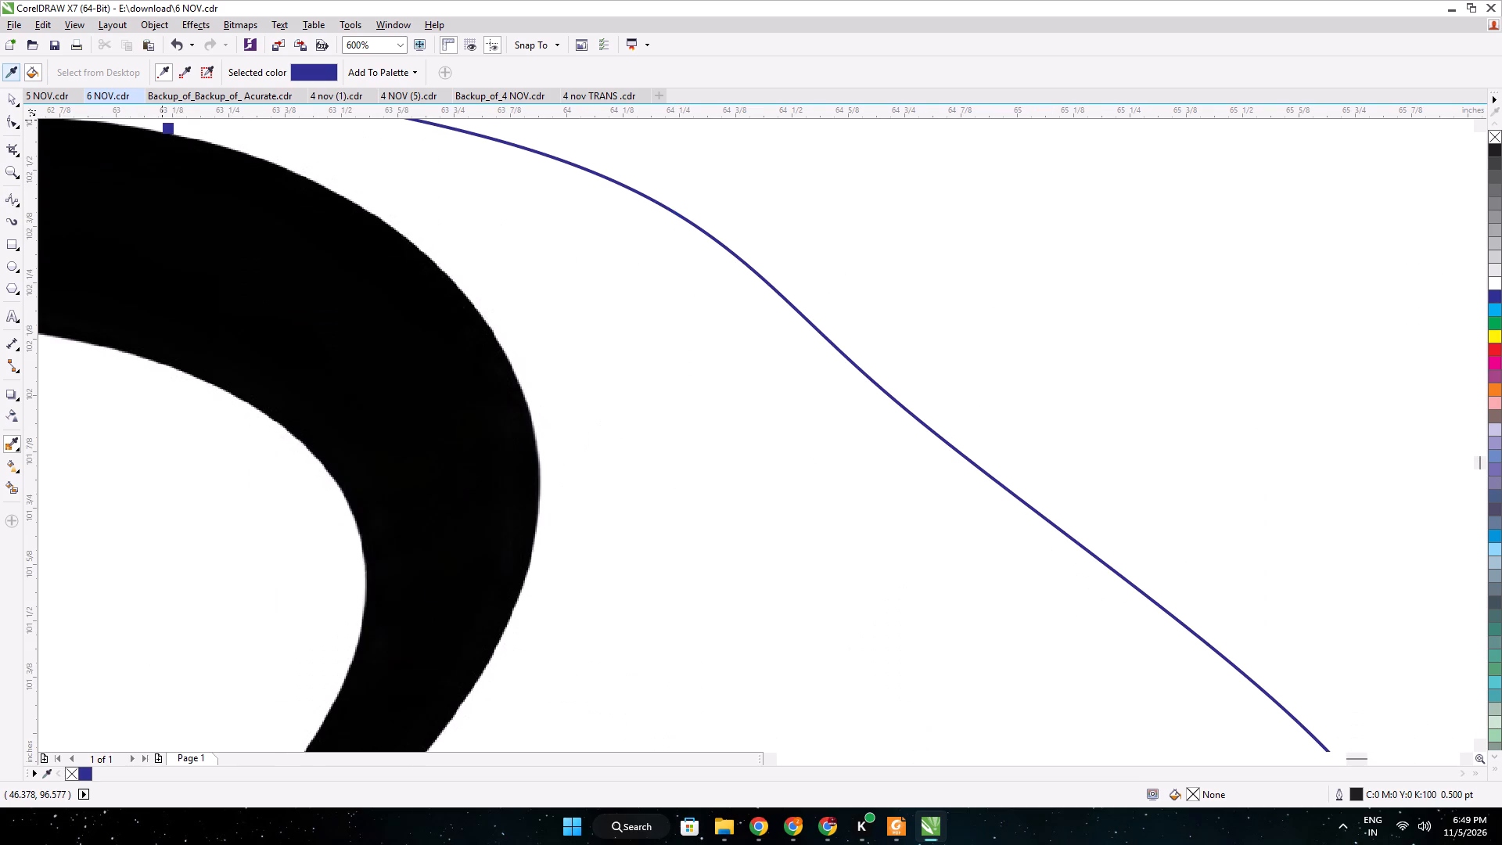
{"action": "left_click", "coordinate": [9, 65]}
{"action": "left_click", "coordinate": [14, 102]}
Rotate the Bismillah lettering and its blue cut outline together by 90 degrees.
{"action": "scroll", "coordinate": [467, 265], "scroll_direction": "down", "scroll_amount": 5}
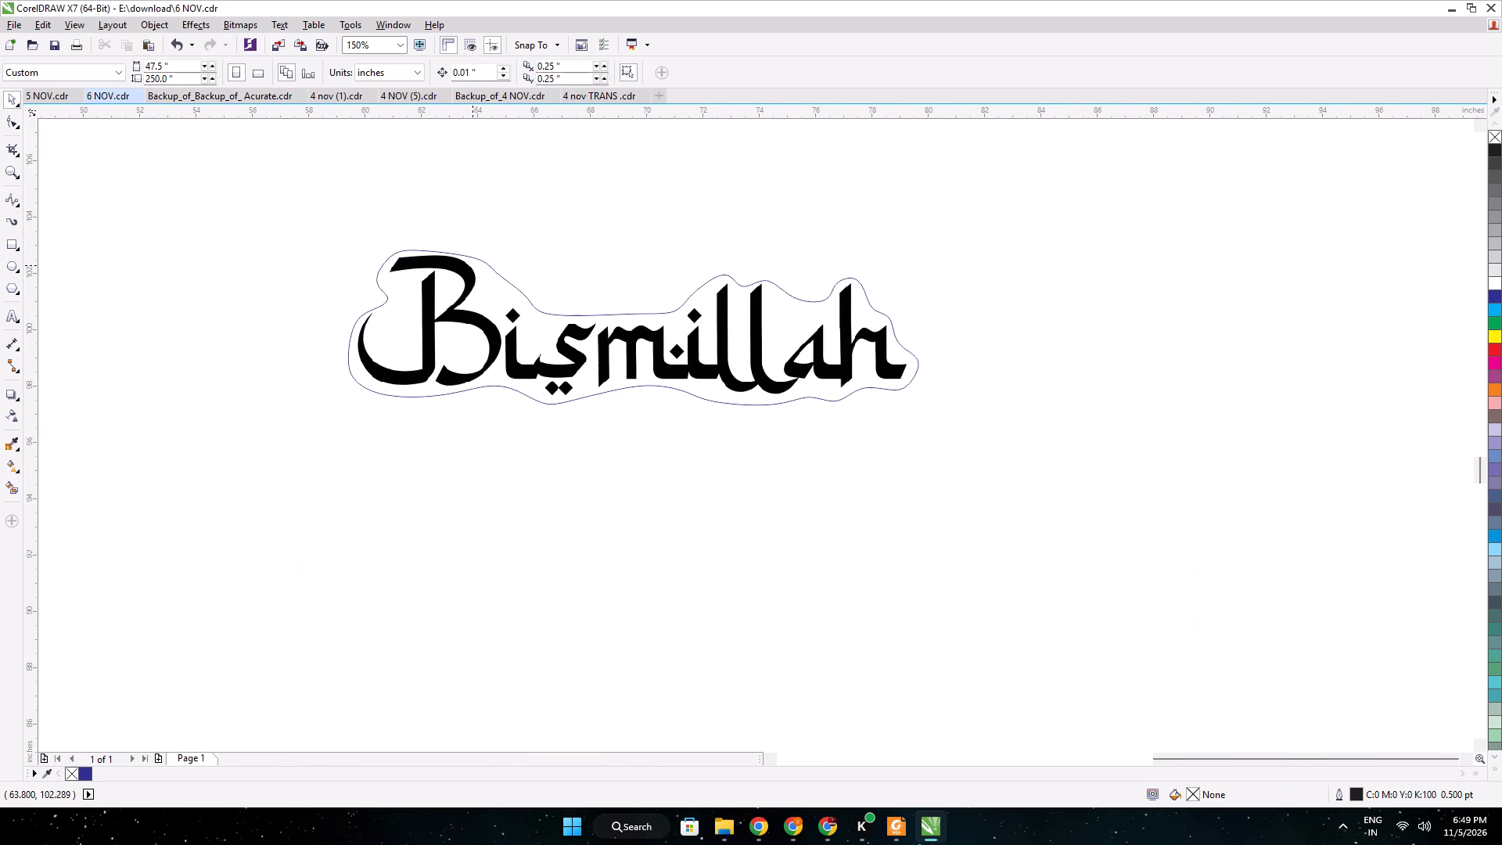
{"action": "left_click_drag", "start_coordinate": [276, 187], "coordinate": [979, 444]}
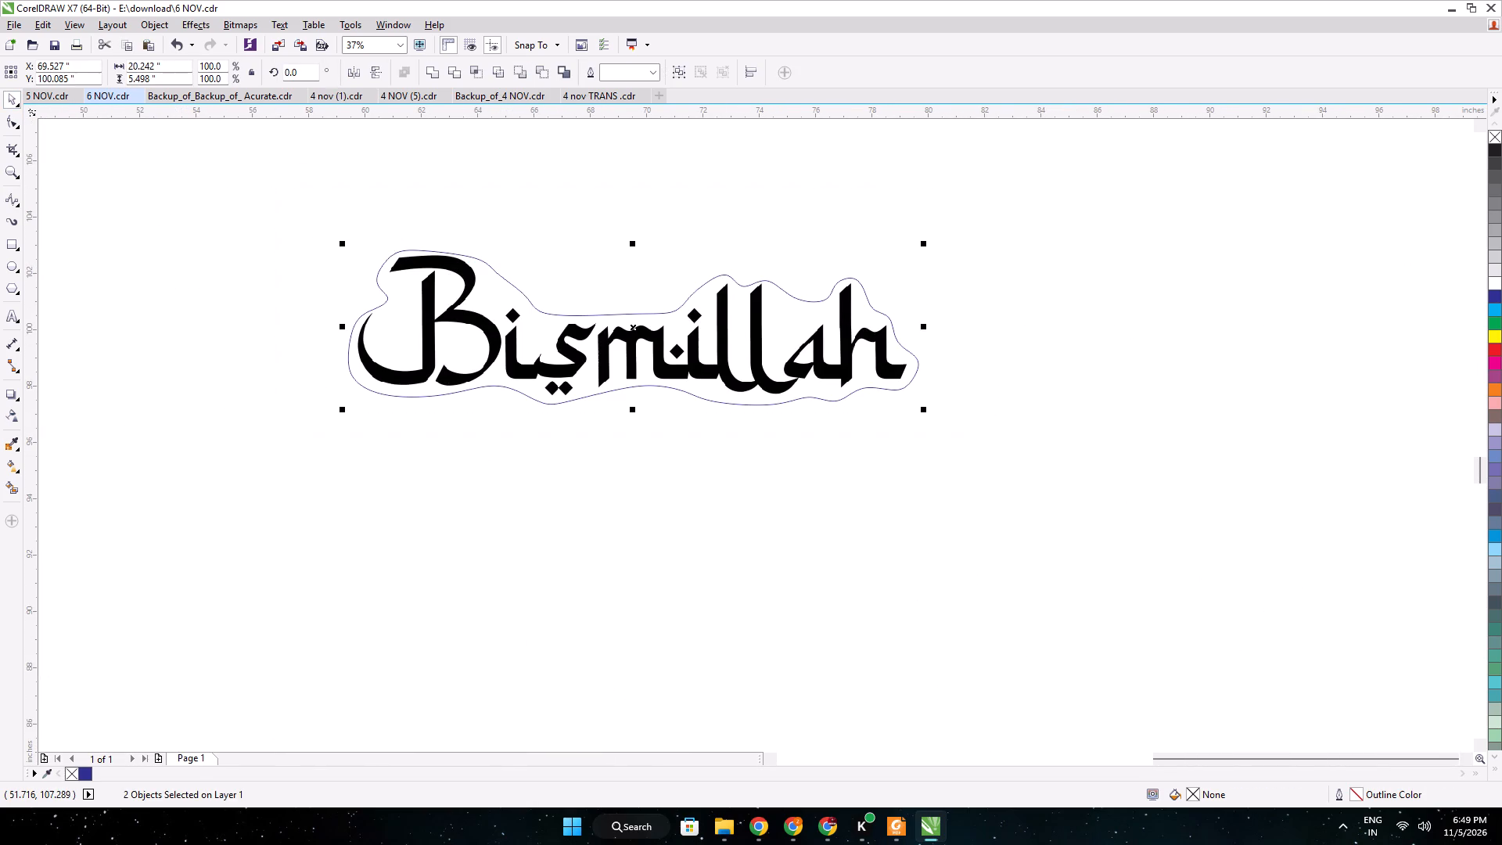
{"action": "left_click", "coordinate": [304, 72]}
{"action": "double_click", "coordinate": [293, 70]}
{"action": "type", "text": "90"}
{"action": "key", "text": "plus"}
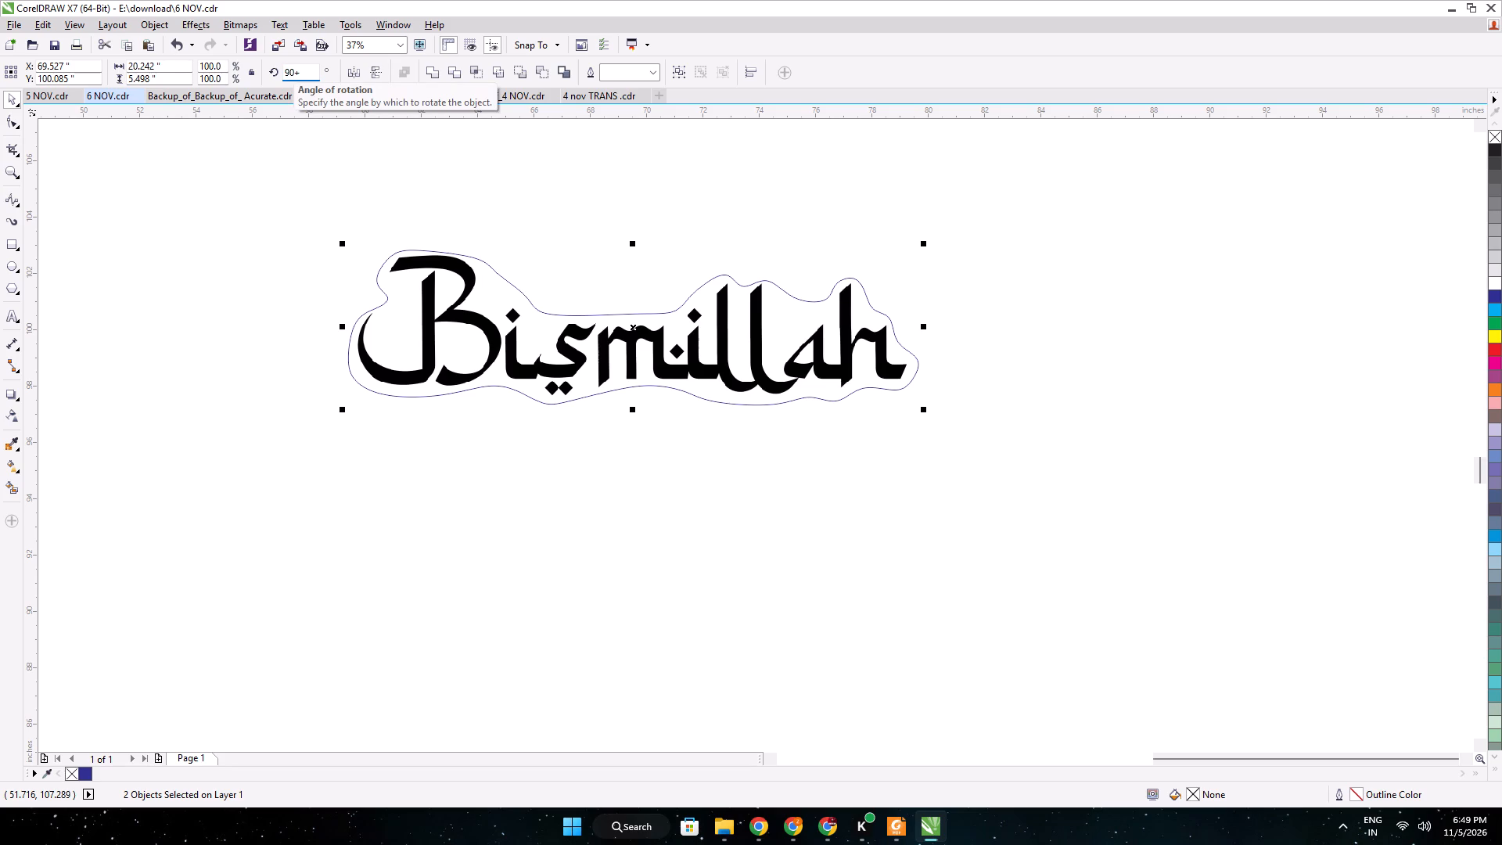
{"action": "key", "text": "BackSpace"}
{"action": "key", "text": "Return"}
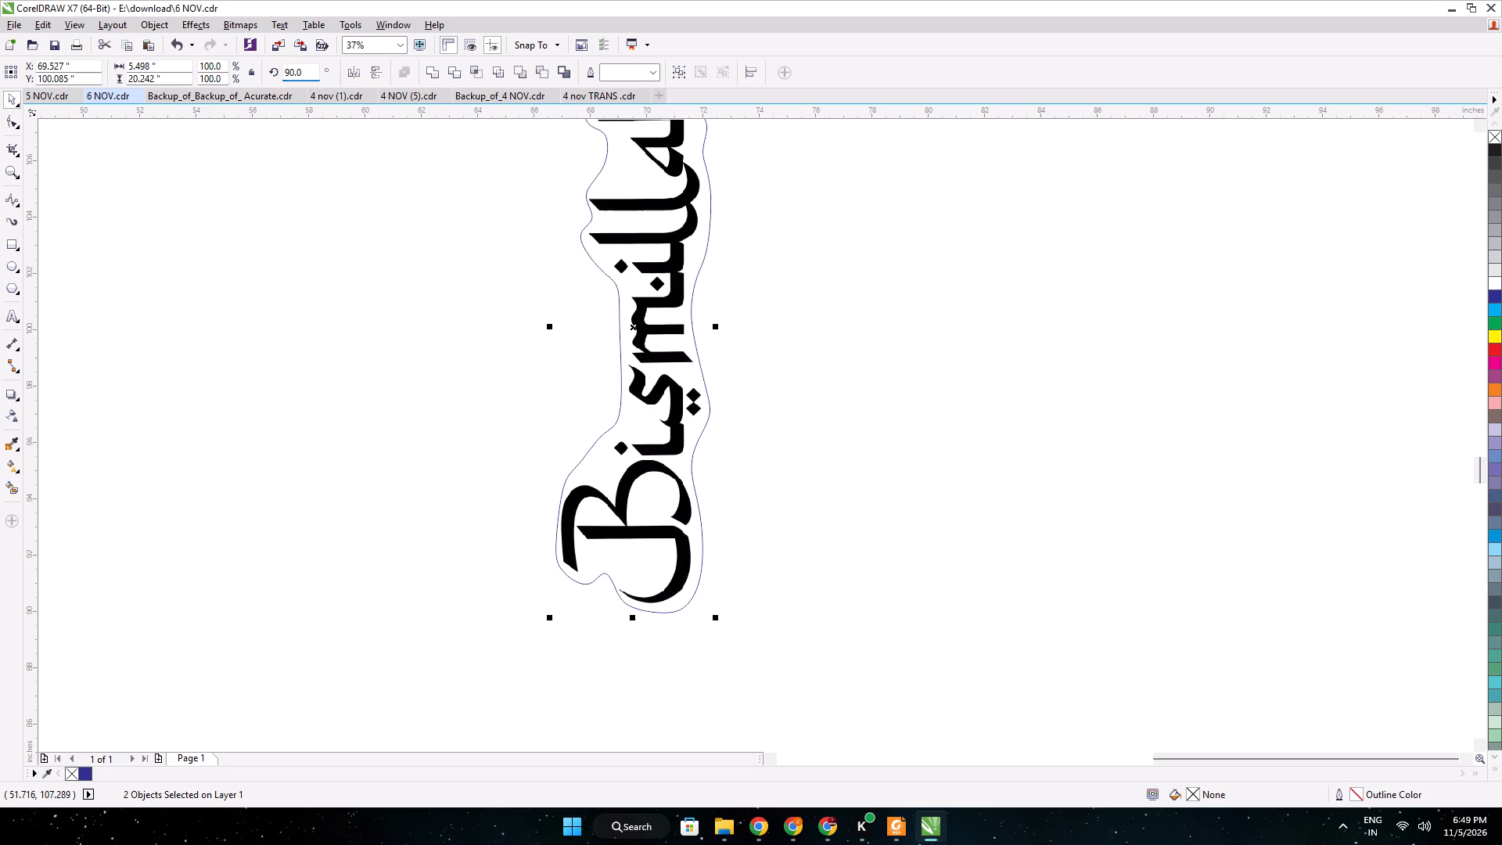
Draw a rectangular frame around the rotated Bismillah artwork and tighten it to about 6.78 by 21.17 inches.
{"action": "middle_click_drag", "start_coordinate": [383, 323], "coordinate": [418, 462]}
{"action": "scroll", "coordinate": [117, 392], "scroll_direction": "down", "scroll_amount": 1}
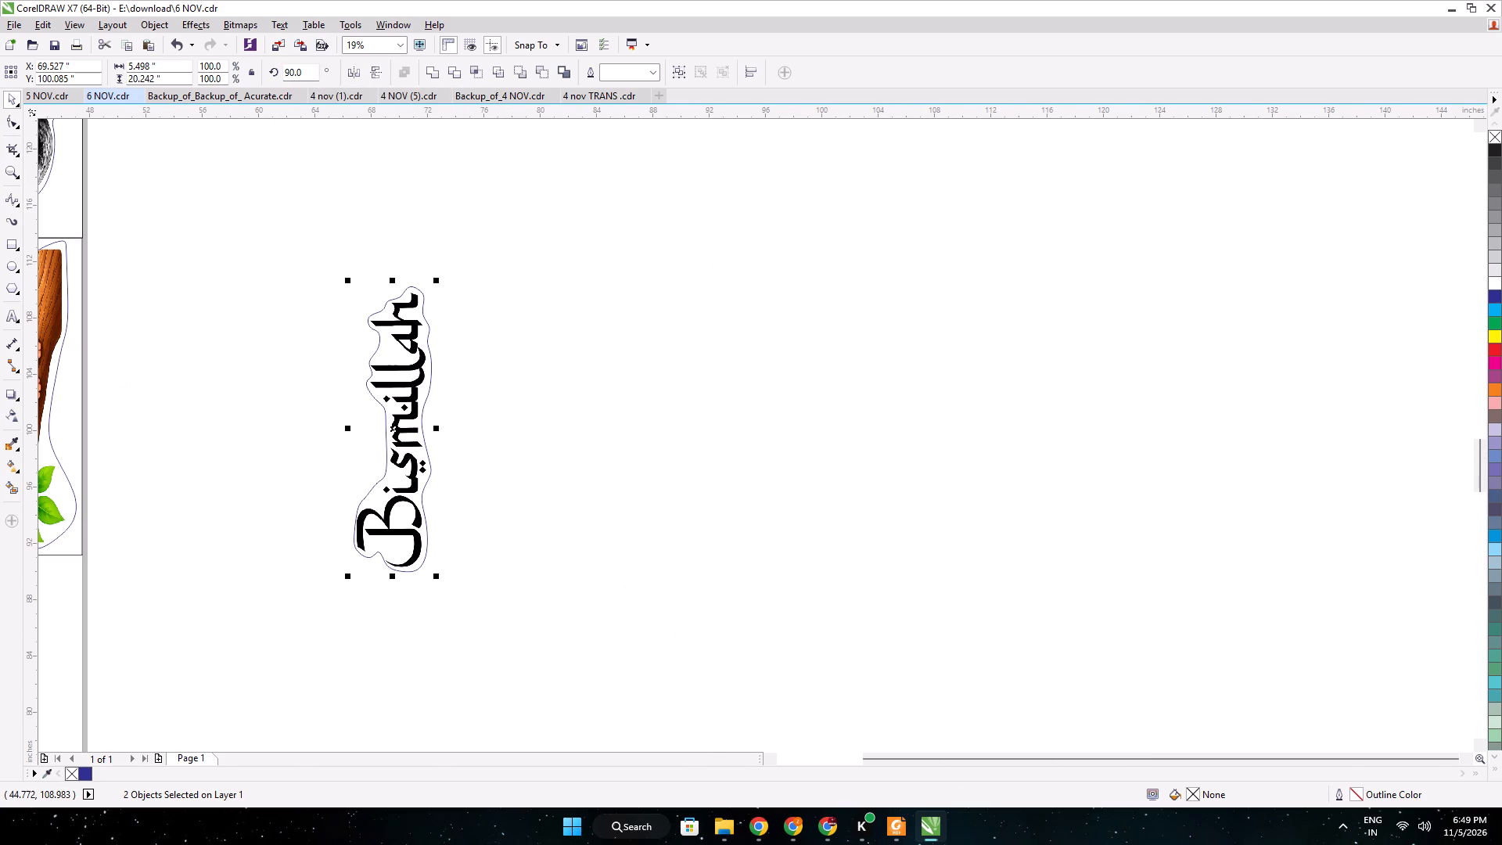
{"action": "left_click", "coordinate": [17, 236]}
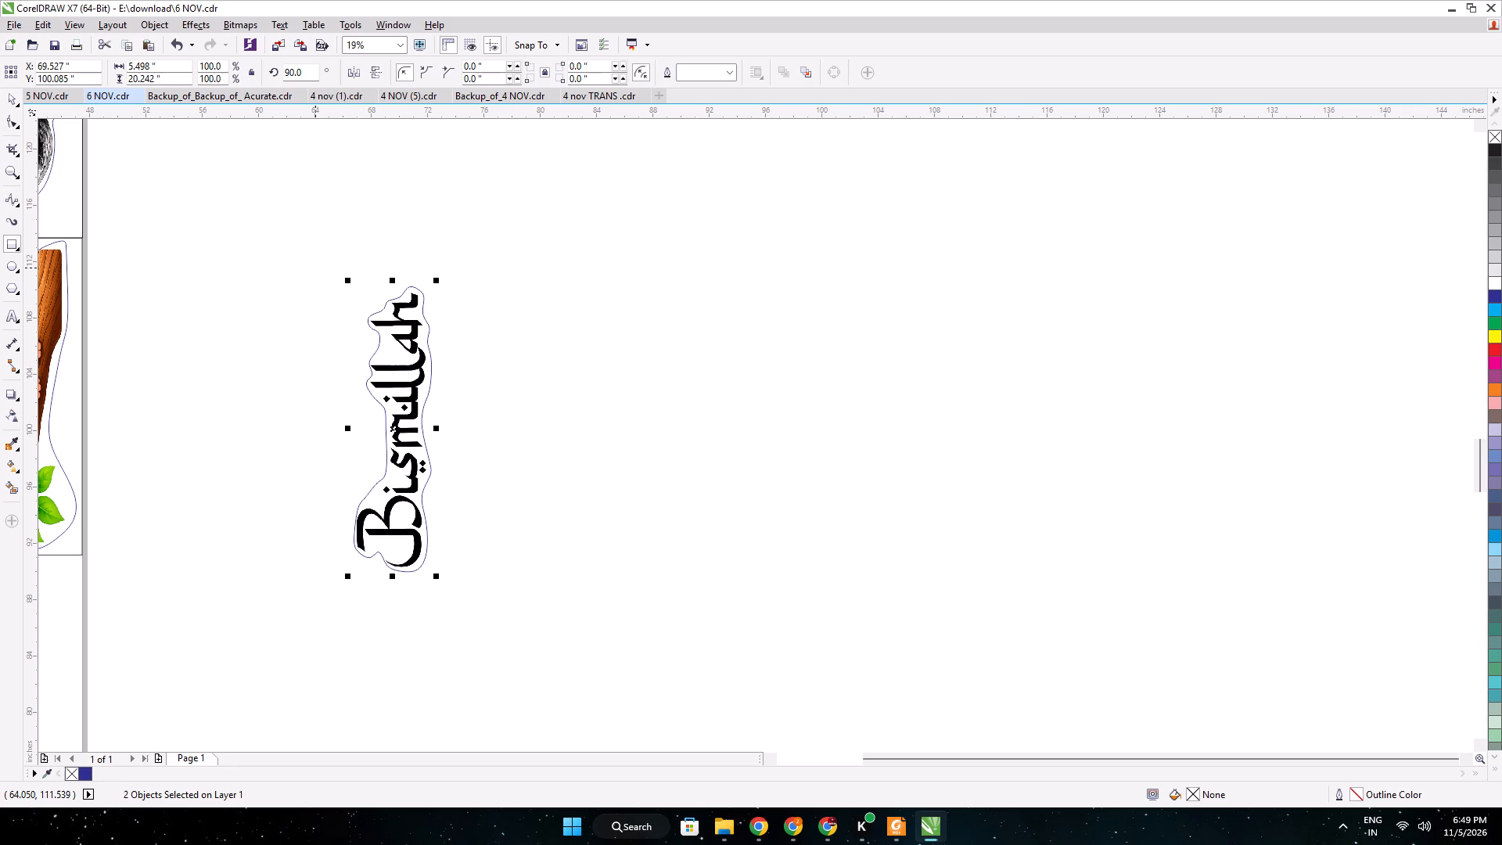
{"action": "left_click_drag", "start_coordinate": [315, 268], "coordinate": [442, 582]}
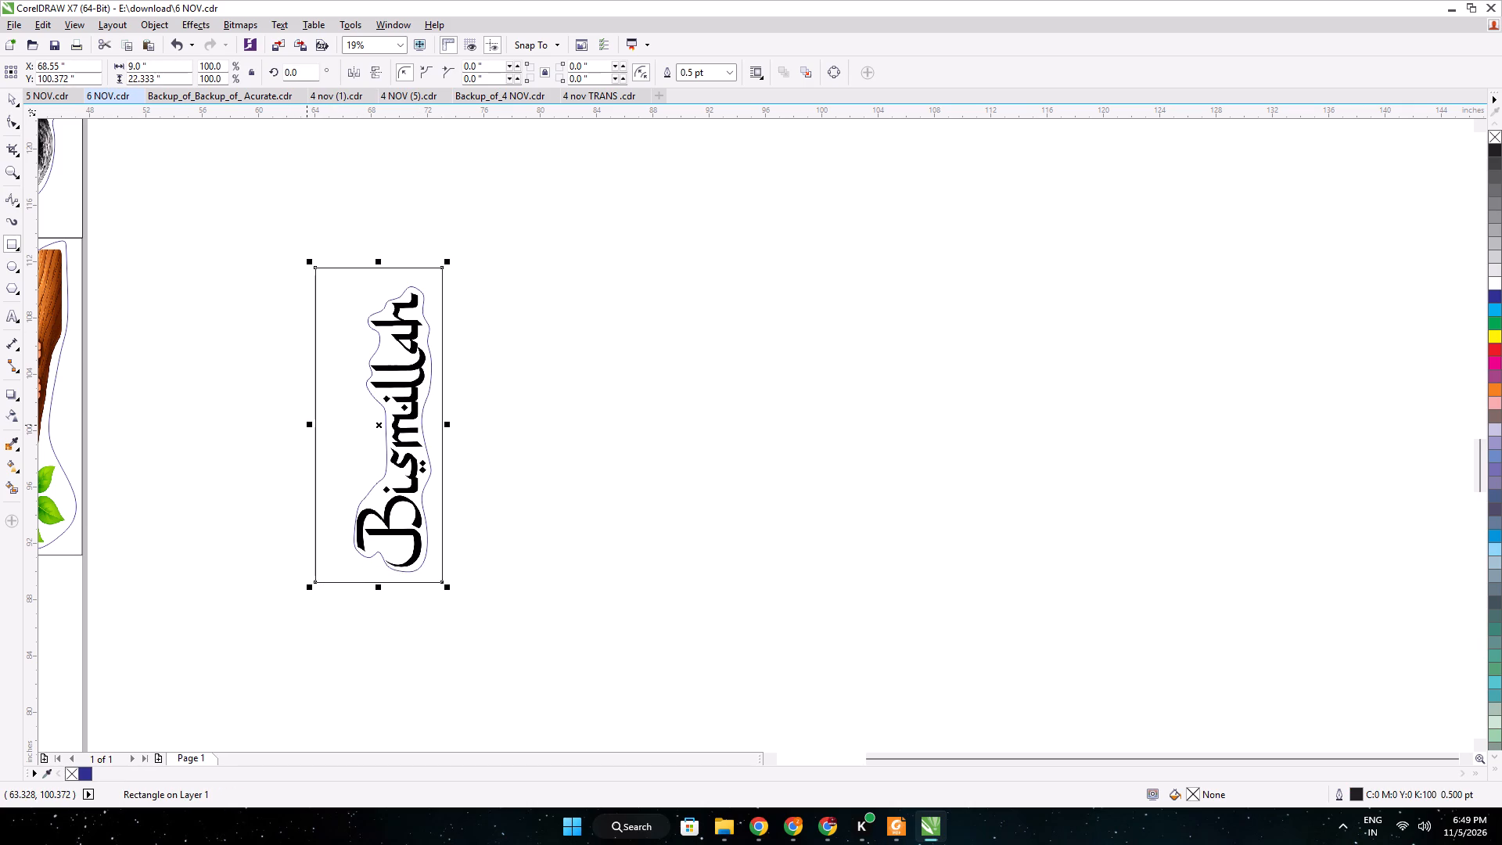
{"action": "left_click_drag", "start_coordinate": [309, 425], "coordinate": [340, 437]}
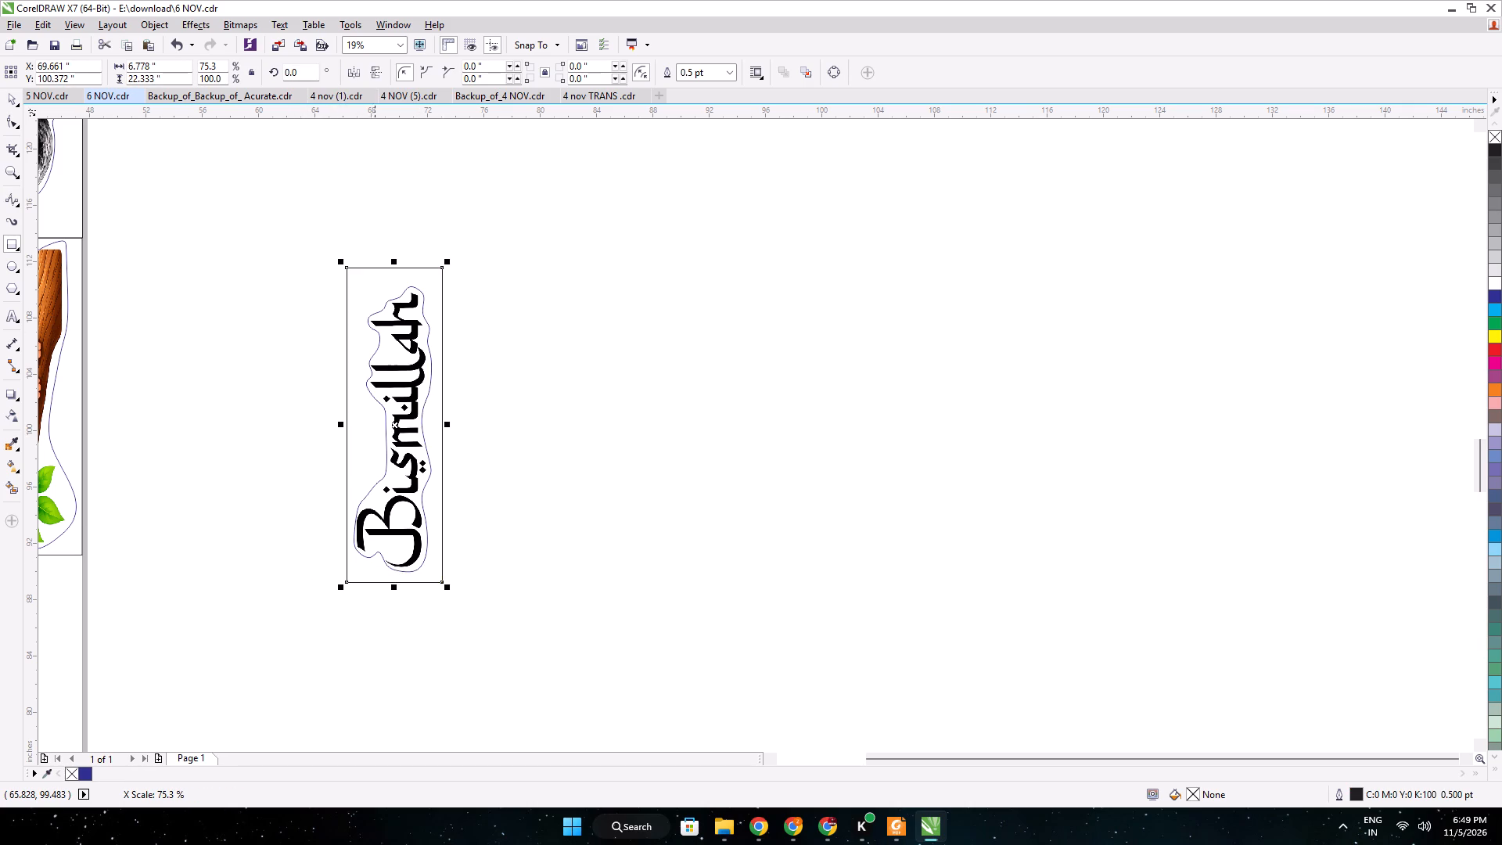
{"action": "left_click_drag", "start_coordinate": [396, 261], "coordinate": [396, 278]}
Resize the Bismillah lettering, cut outline and frame together to 15.8 inches wide and 22.5 inches high.
{"action": "left_click", "coordinate": [20, 100]}
{"action": "left_click", "coordinate": [174, 179]}
{"action": "left_click_drag", "start_coordinate": [210, 200], "coordinate": [483, 616]}
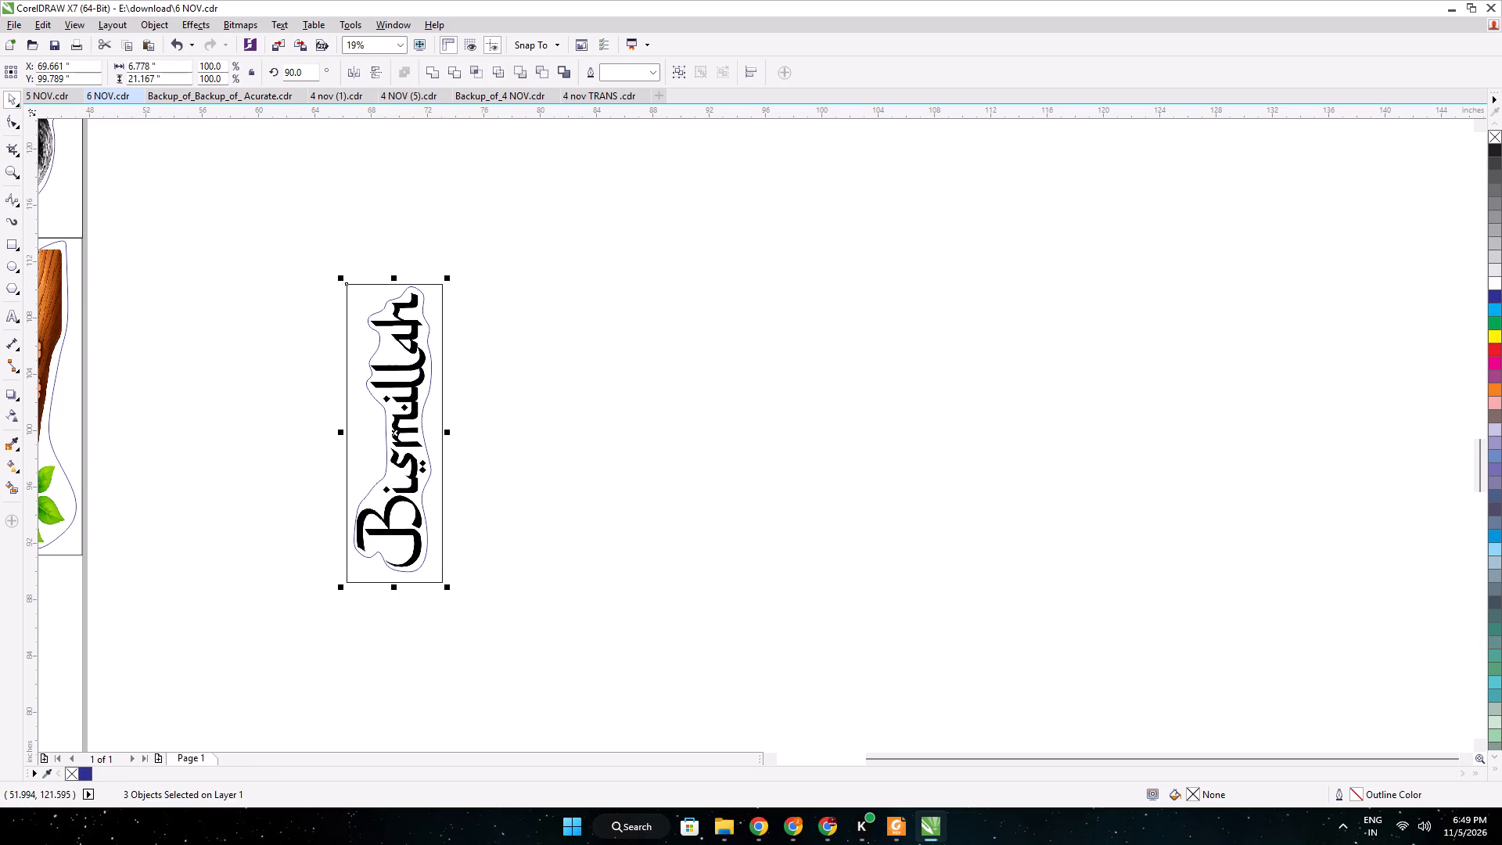
{"action": "double_click", "coordinate": [144, 64]}
{"action": "key", "text": "2"}
{"action": "key", "text": "2"}
{"action": "key", "text": "BackSpace"}
{"action": "key", "text": "BackSpace"}
{"action": "type", "text": "15"}
{"action": "type", "text": ".8"}
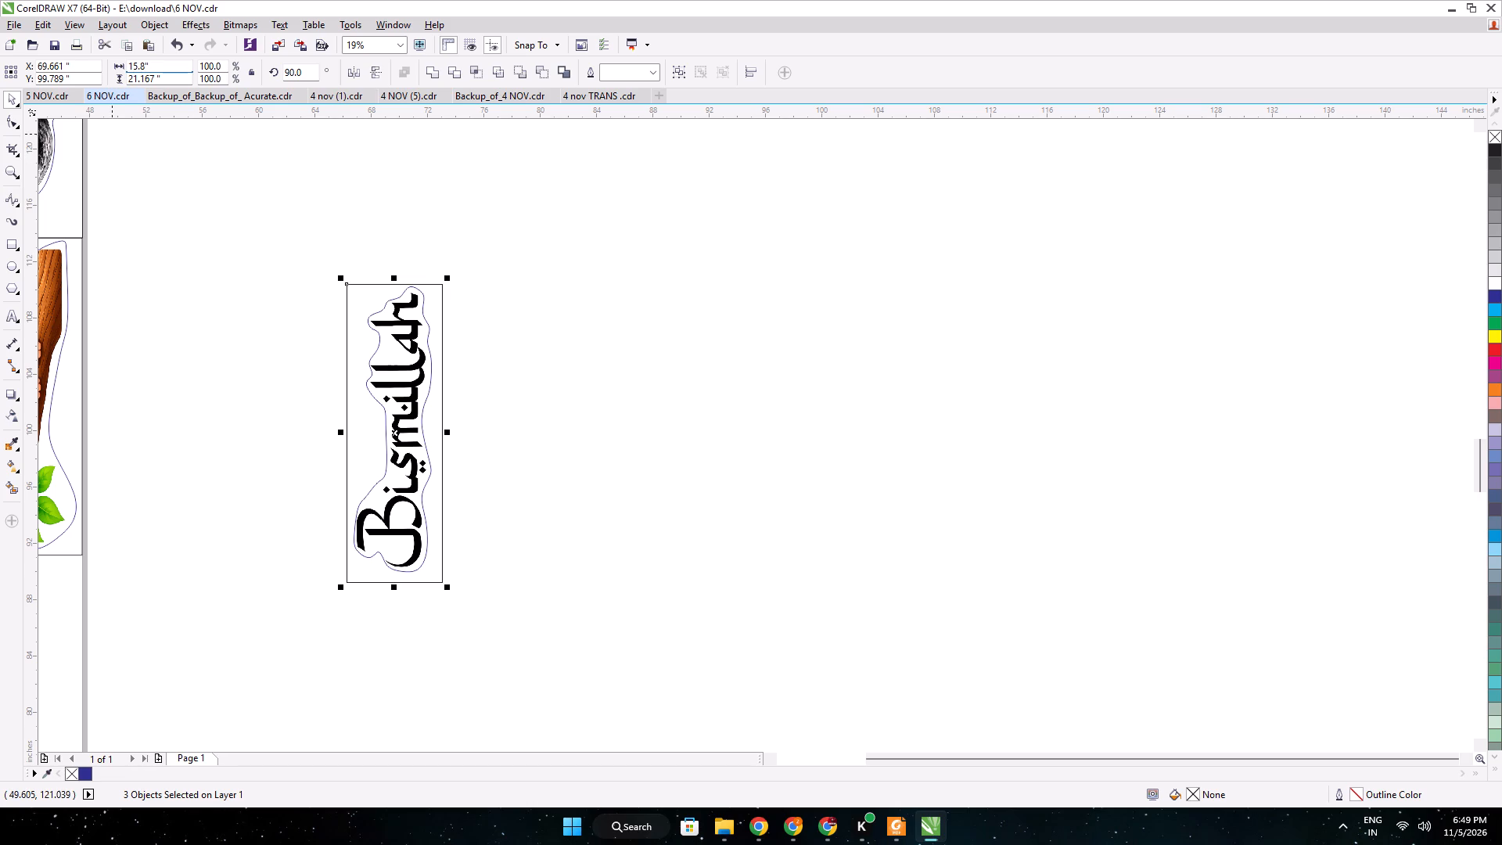
{"action": "double_click", "coordinate": [137, 76]}
{"action": "type", "text": "22.5"}
{"action": "key", "text": "Return"}
Set the rotation angle of the framed Bismillah sticker to 0 degrees and deselect it.
{"action": "scroll", "coordinate": [368, 426], "scroll_direction": "up", "scroll_amount": 1}
{"action": "scroll", "coordinate": [442, 407], "scroll_direction": "down", "scroll_amount": 1}
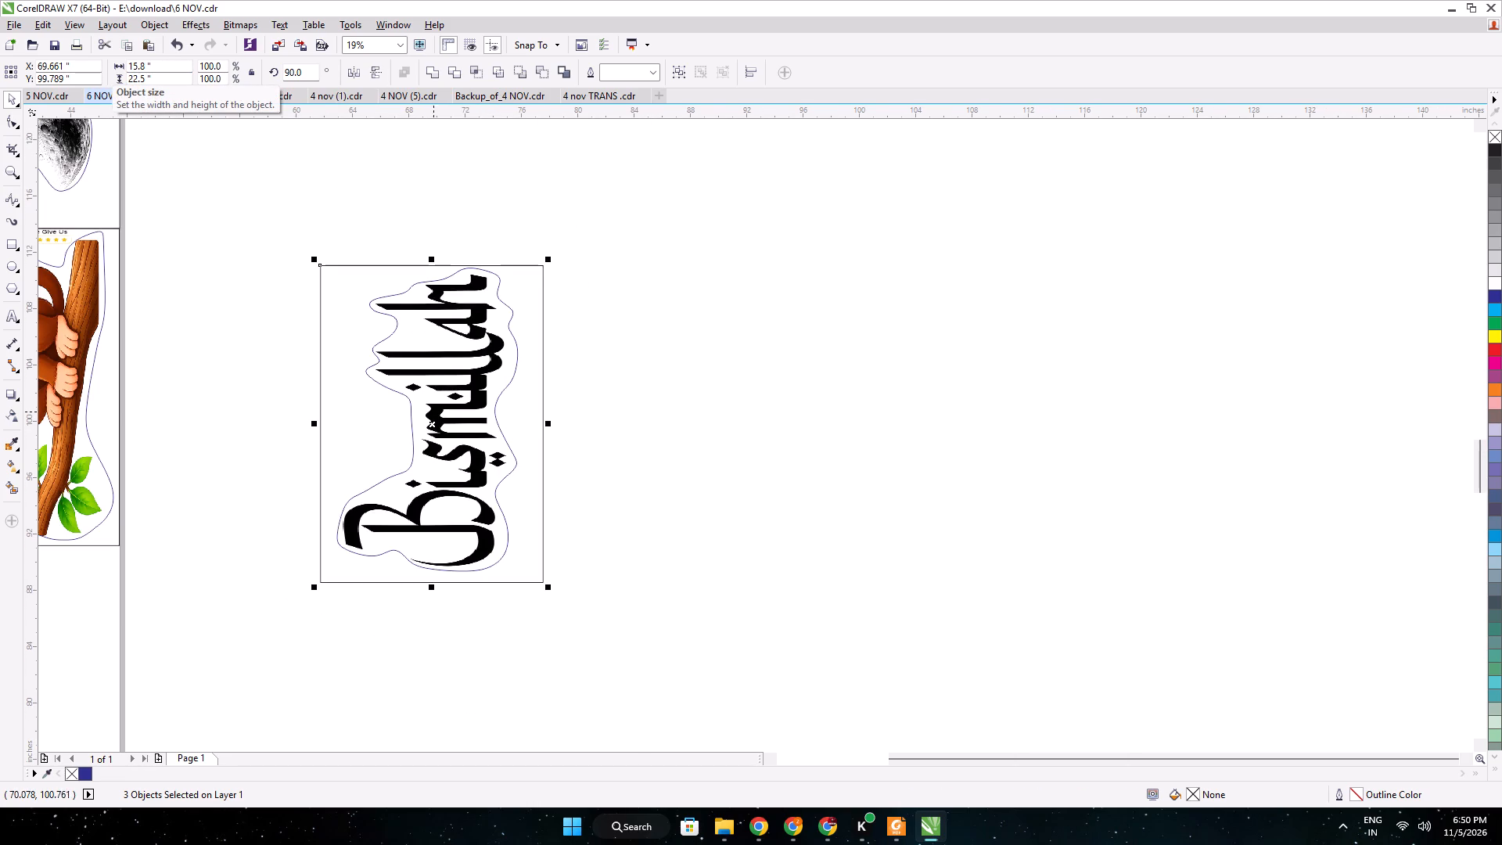
{"action": "double_click", "coordinate": [292, 73]}
{"action": "key", "text": "0"}
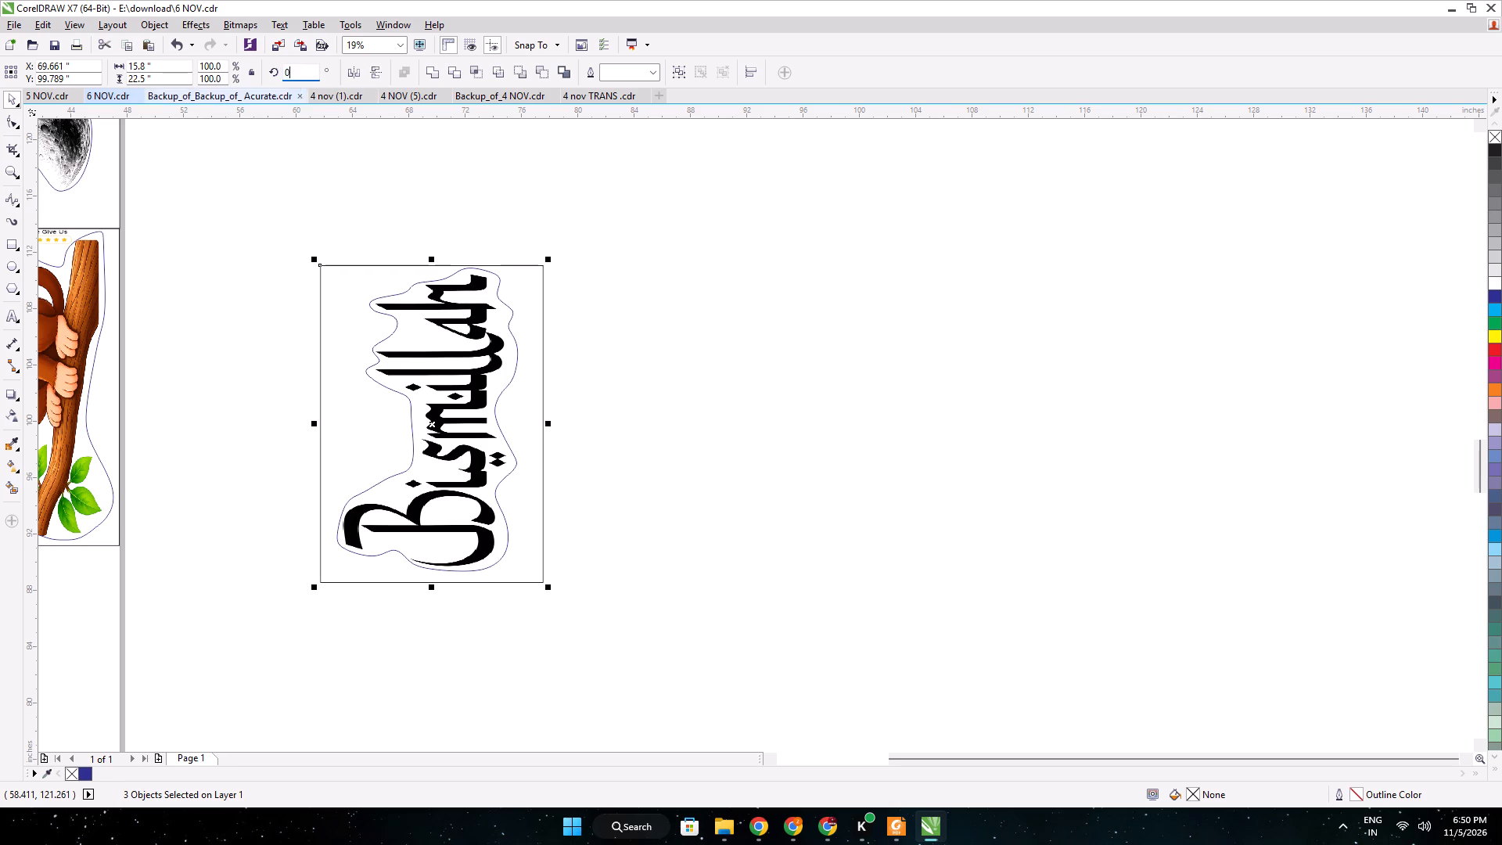
{"action": "key", "text": "Return"}
{"action": "left_click", "coordinate": [411, 559]}
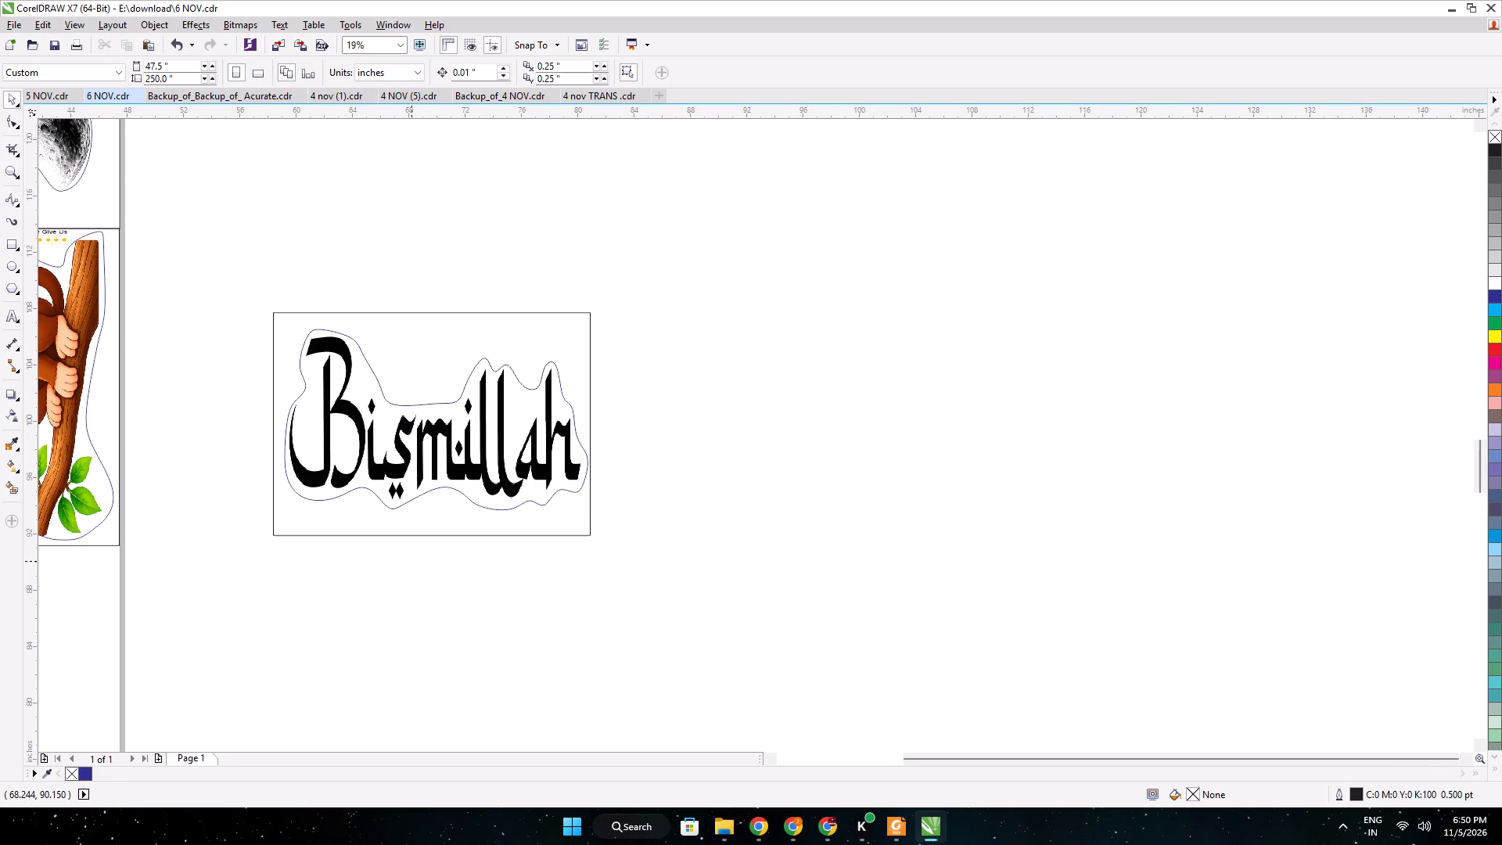
Undo the 0-degree rotation of the framed Bismillah sticker and leave it deselected.
{"action": "left_click_drag", "start_coordinate": [649, 581], "coordinate": [221, 244]}
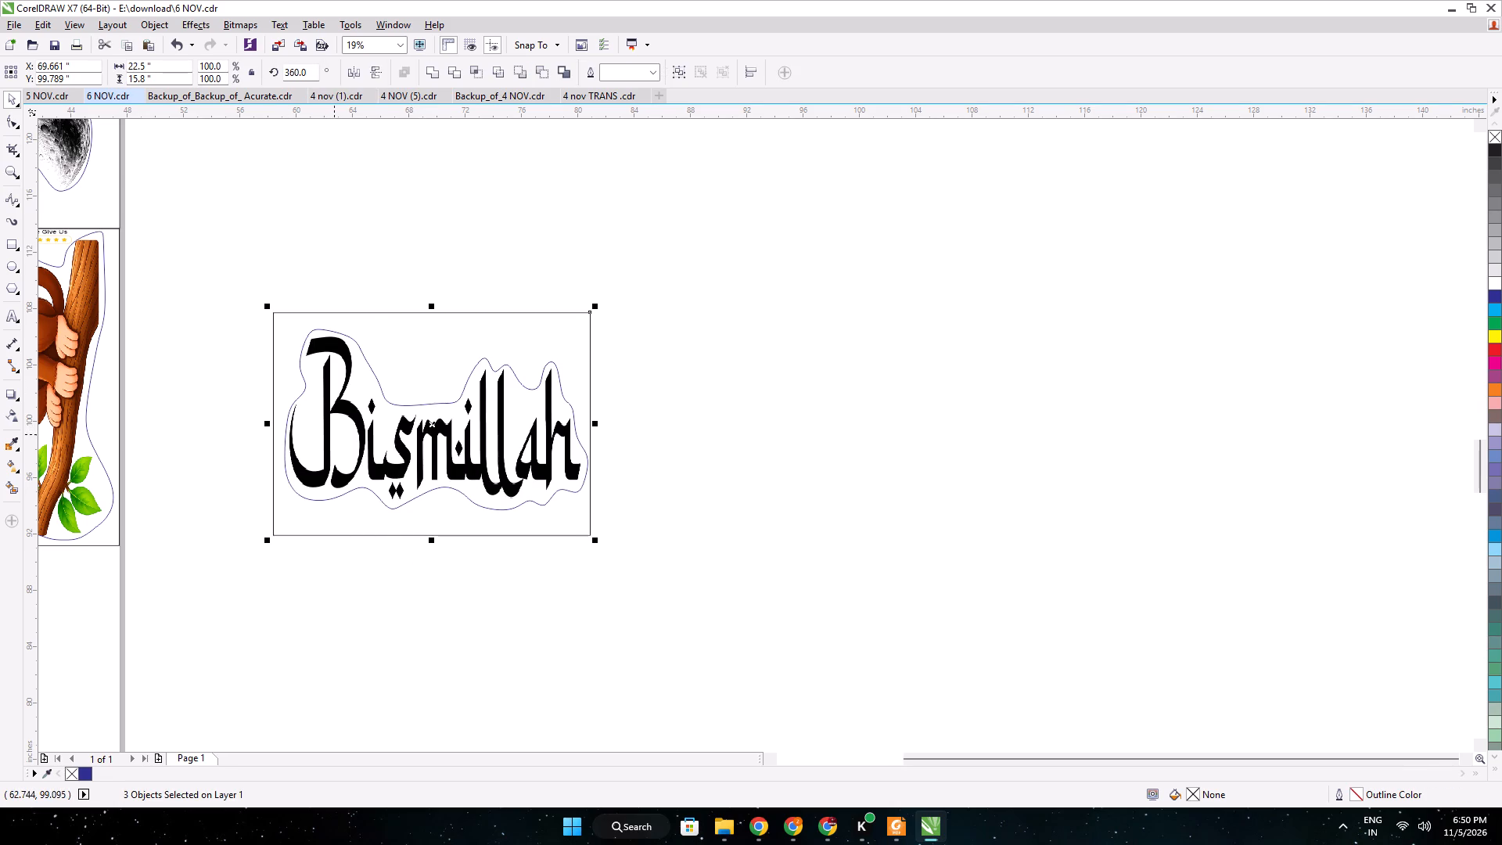
{"action": "key", "text": "ctrl+z"}
{"action": "middle_click_drag", "start_coordinate": [322, 505], "coordinate": [678, 461]}
{"action": "scroll", "coordinate": [440, 469], "scroll_direction": "down", "scroll_amount": 1}
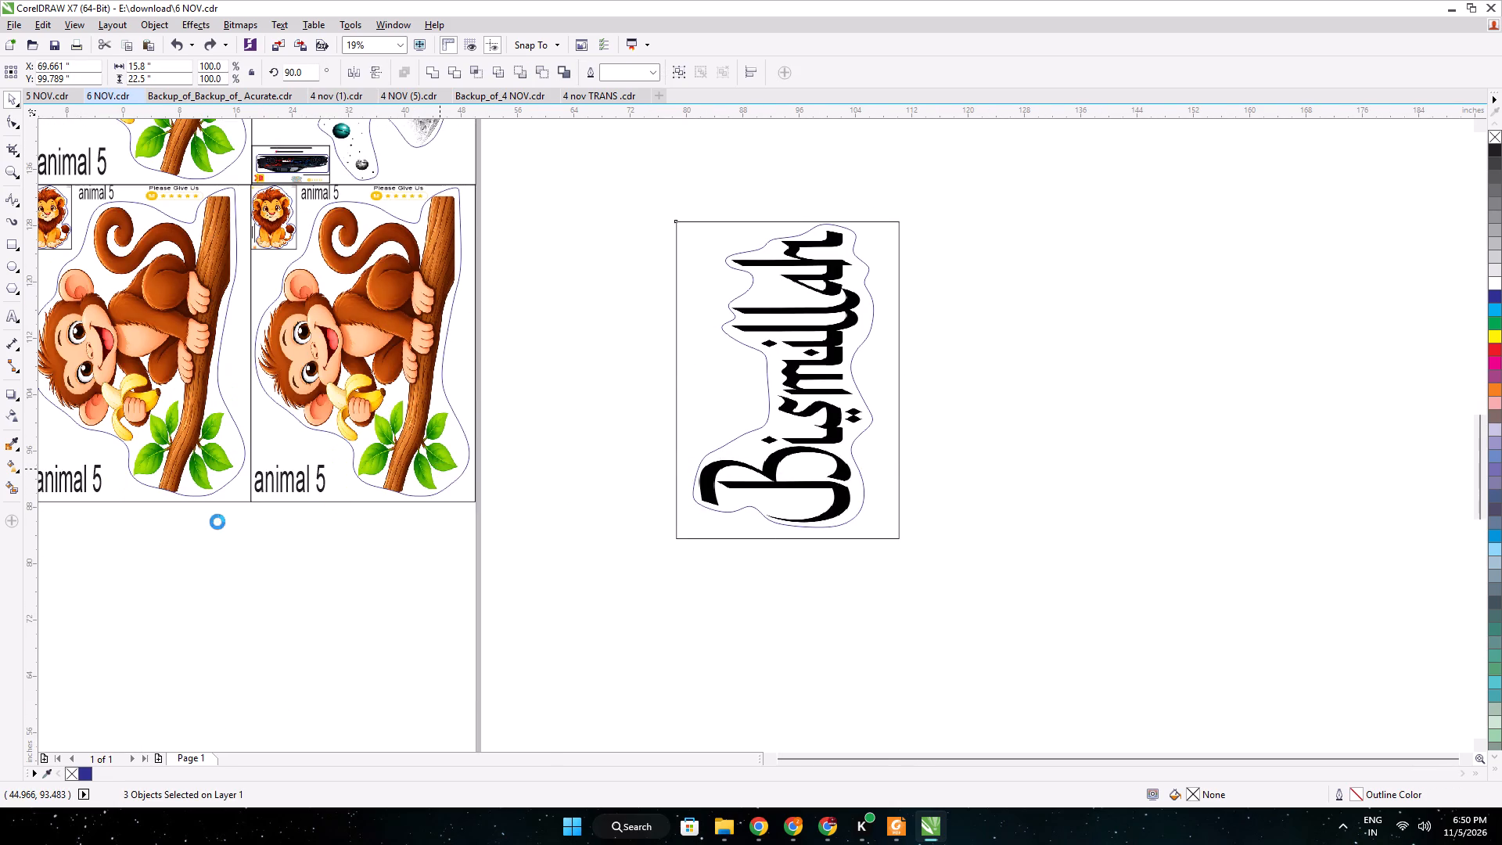
{"action": "middle_click_drag", "start_coordinate": [242, 516], "coordinate": [637, 426]}
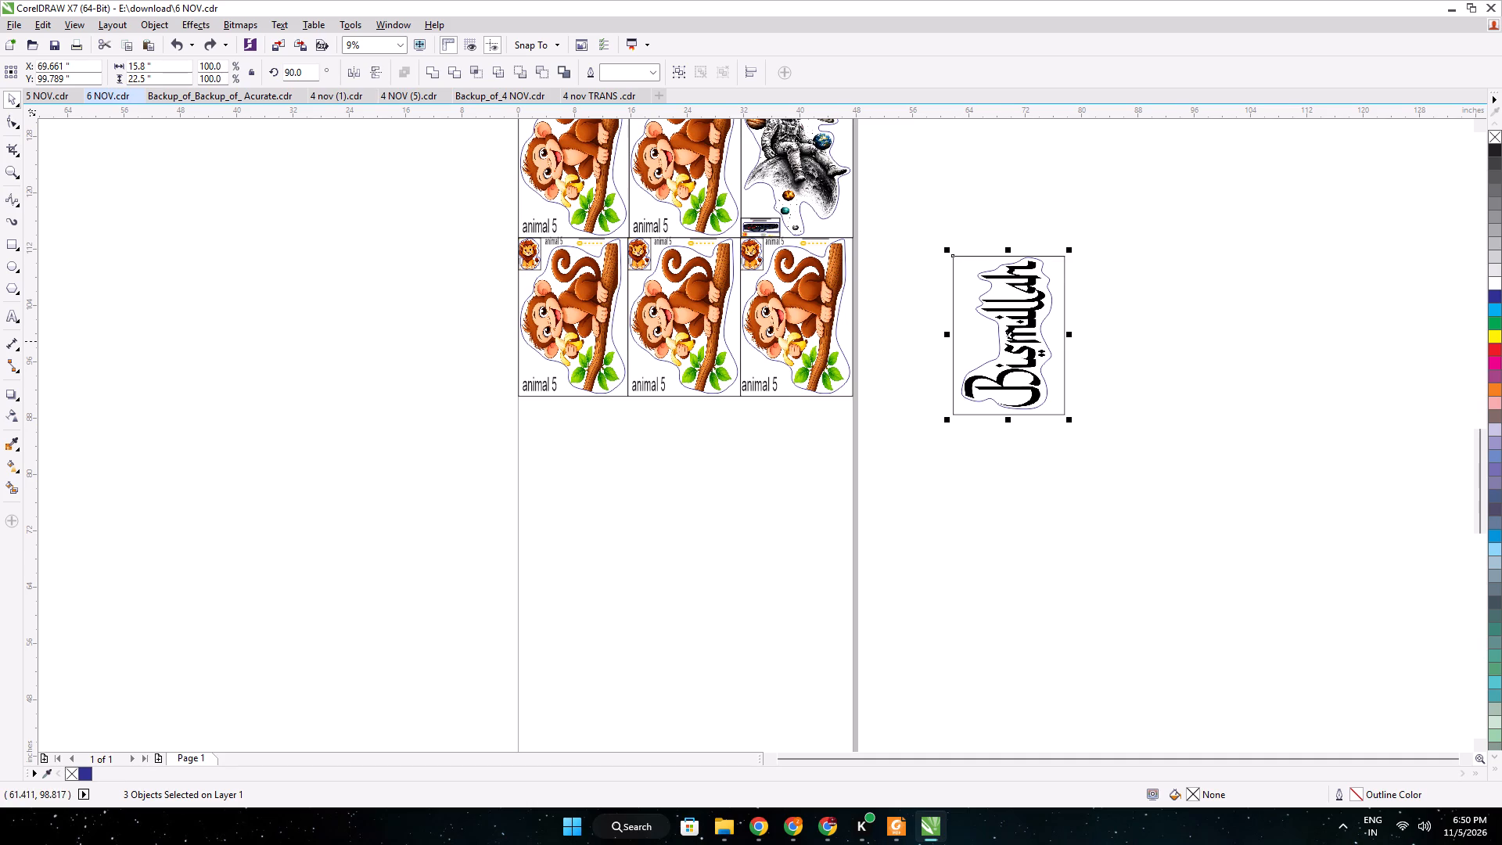
{"action": "left_click", "coordinate": [907, 337]}
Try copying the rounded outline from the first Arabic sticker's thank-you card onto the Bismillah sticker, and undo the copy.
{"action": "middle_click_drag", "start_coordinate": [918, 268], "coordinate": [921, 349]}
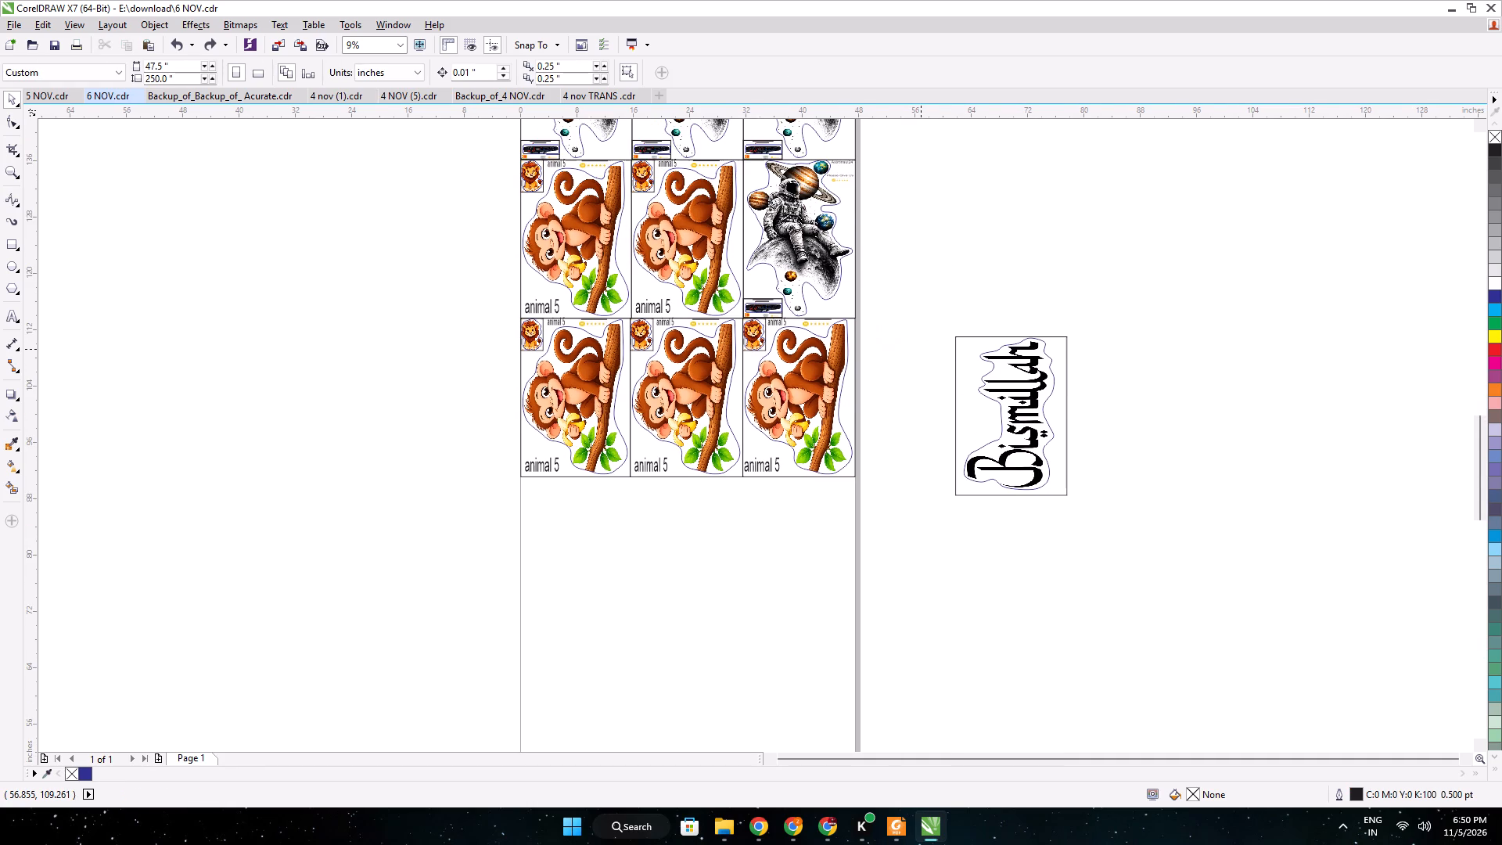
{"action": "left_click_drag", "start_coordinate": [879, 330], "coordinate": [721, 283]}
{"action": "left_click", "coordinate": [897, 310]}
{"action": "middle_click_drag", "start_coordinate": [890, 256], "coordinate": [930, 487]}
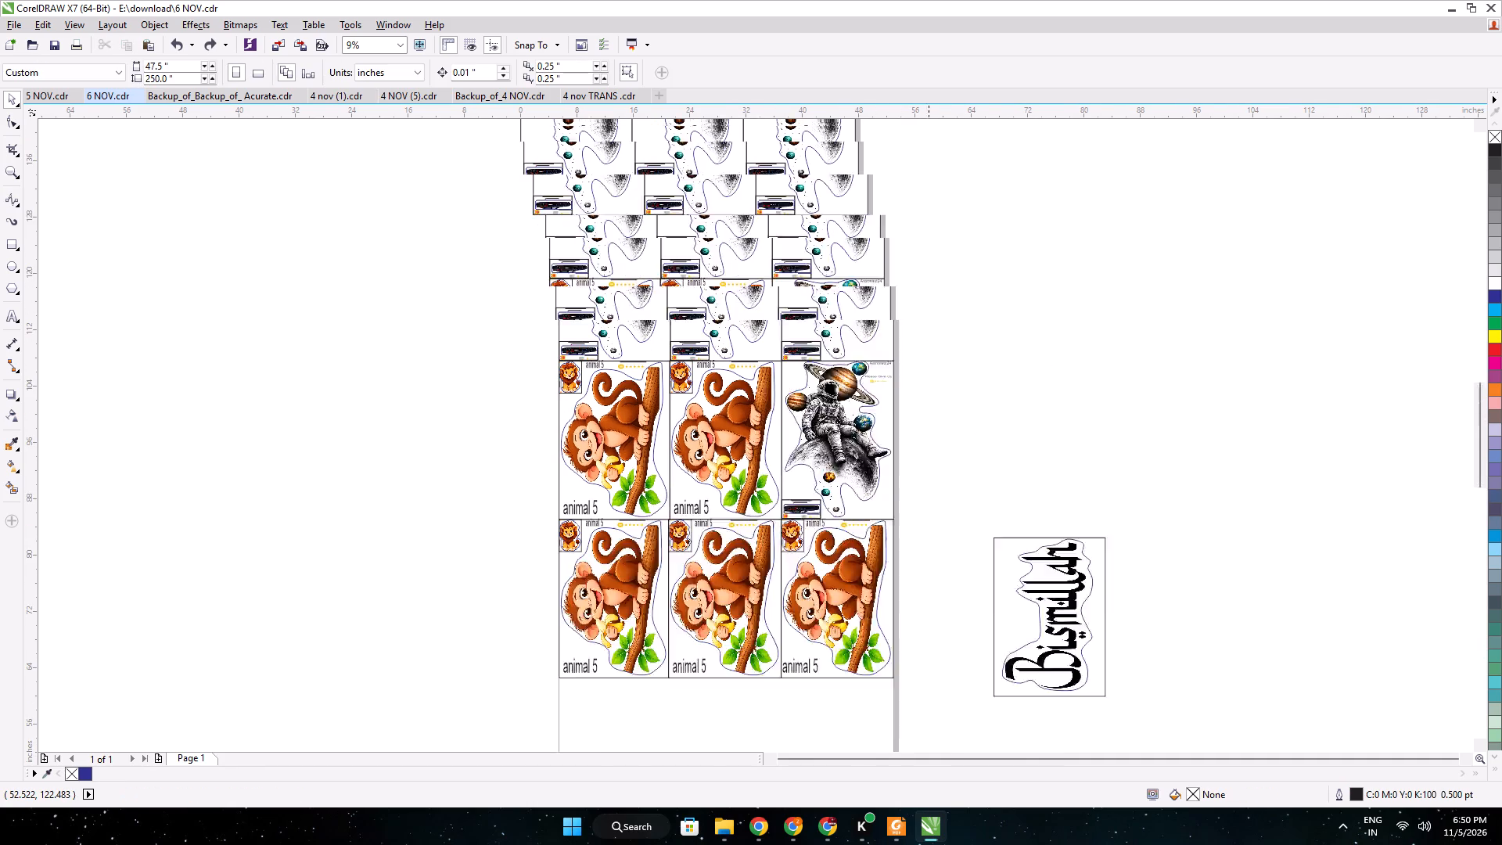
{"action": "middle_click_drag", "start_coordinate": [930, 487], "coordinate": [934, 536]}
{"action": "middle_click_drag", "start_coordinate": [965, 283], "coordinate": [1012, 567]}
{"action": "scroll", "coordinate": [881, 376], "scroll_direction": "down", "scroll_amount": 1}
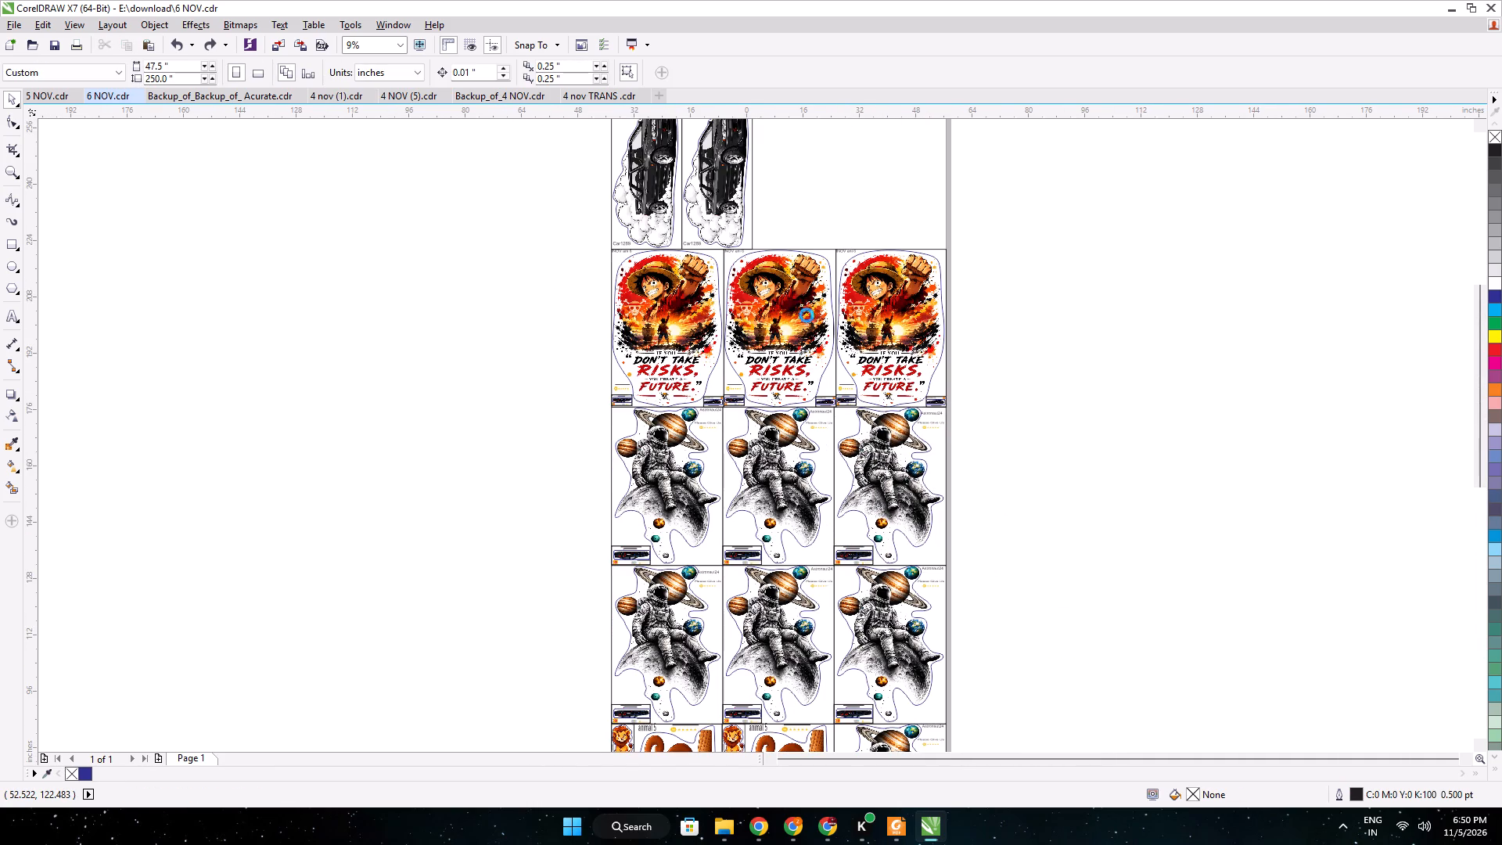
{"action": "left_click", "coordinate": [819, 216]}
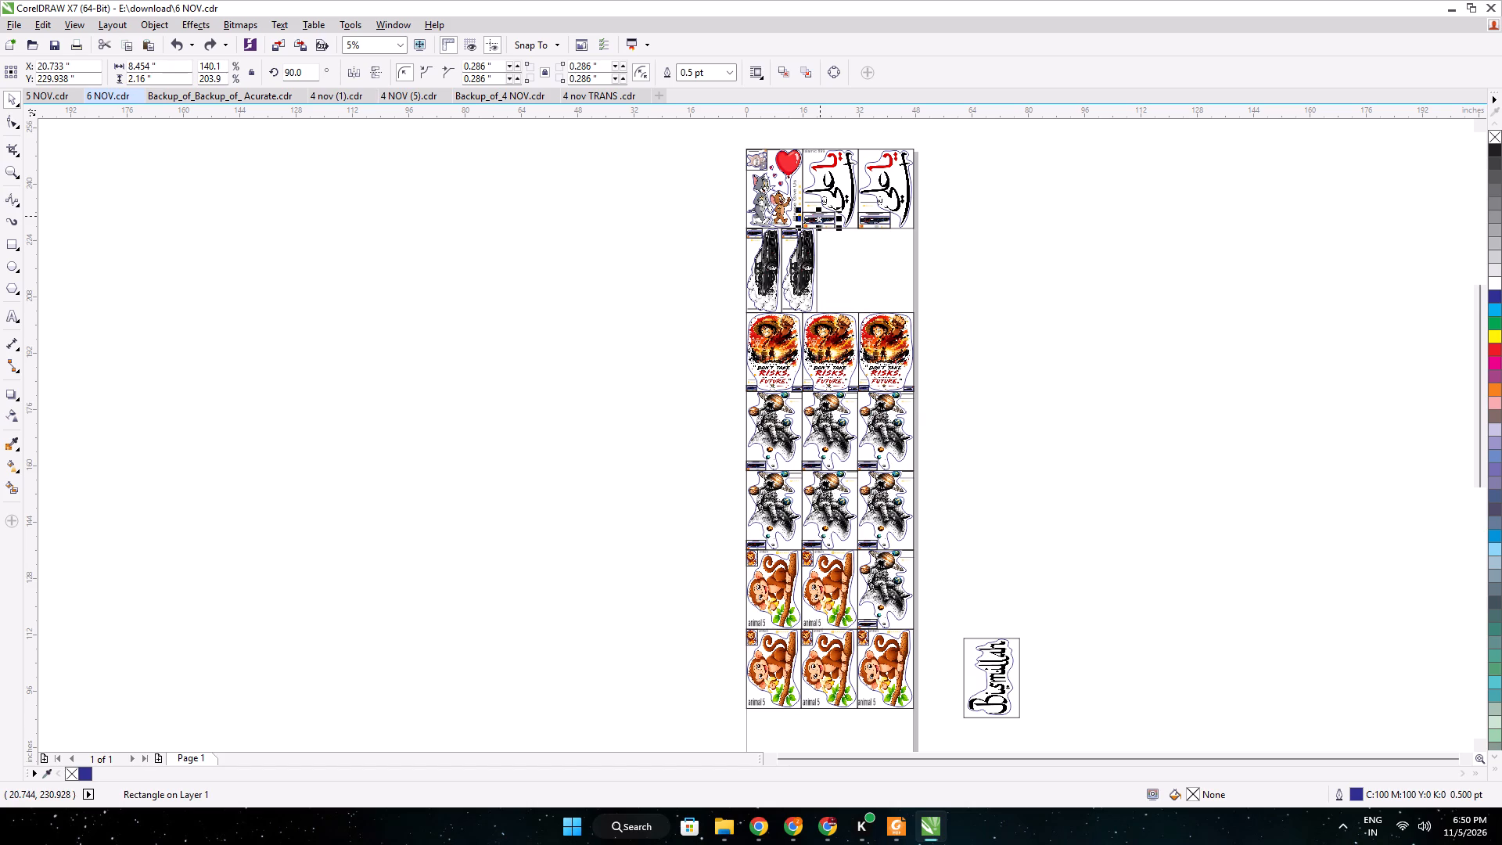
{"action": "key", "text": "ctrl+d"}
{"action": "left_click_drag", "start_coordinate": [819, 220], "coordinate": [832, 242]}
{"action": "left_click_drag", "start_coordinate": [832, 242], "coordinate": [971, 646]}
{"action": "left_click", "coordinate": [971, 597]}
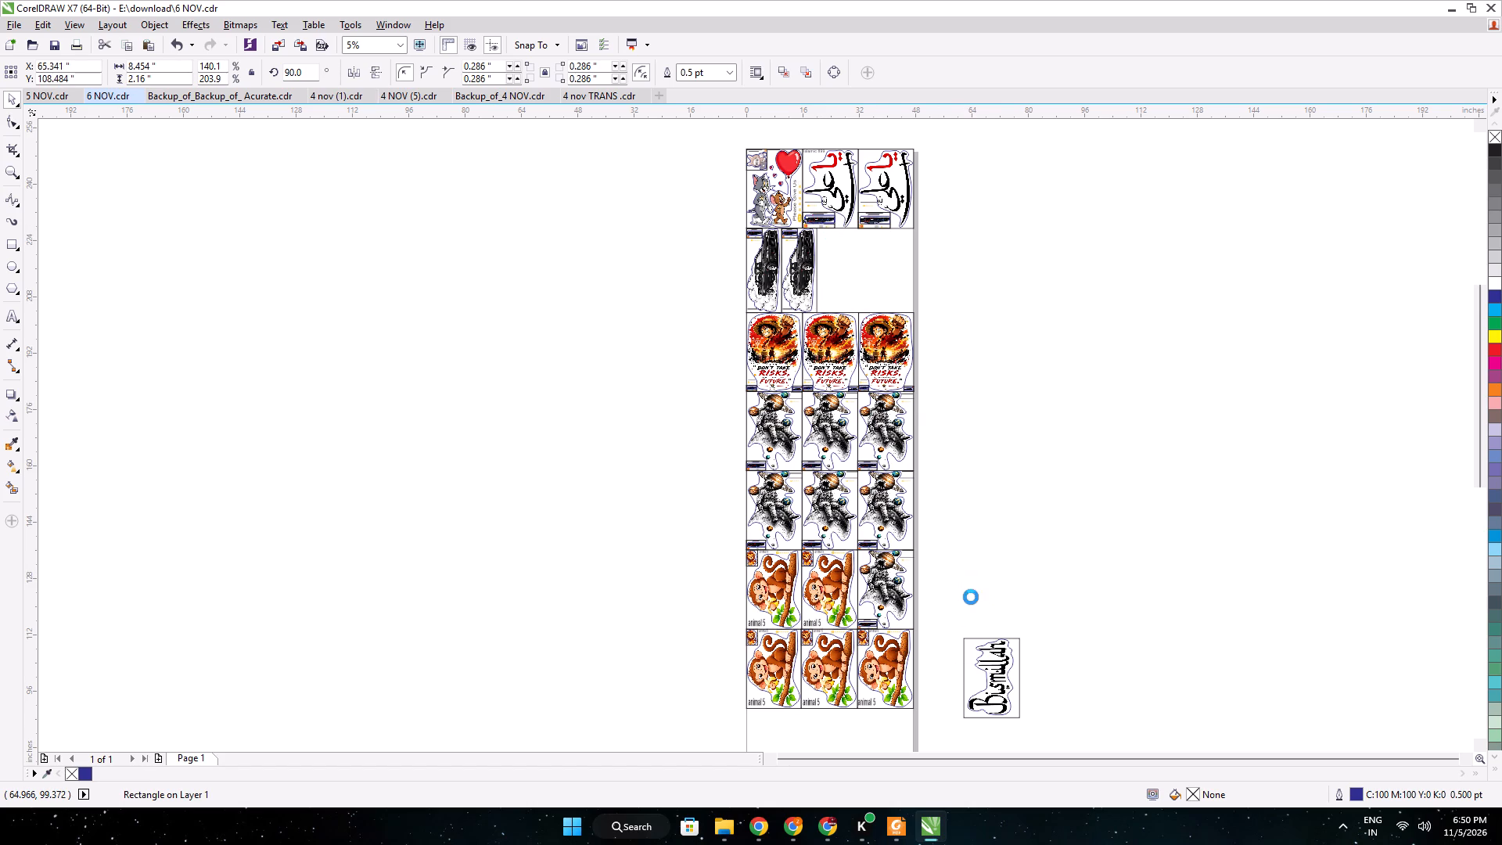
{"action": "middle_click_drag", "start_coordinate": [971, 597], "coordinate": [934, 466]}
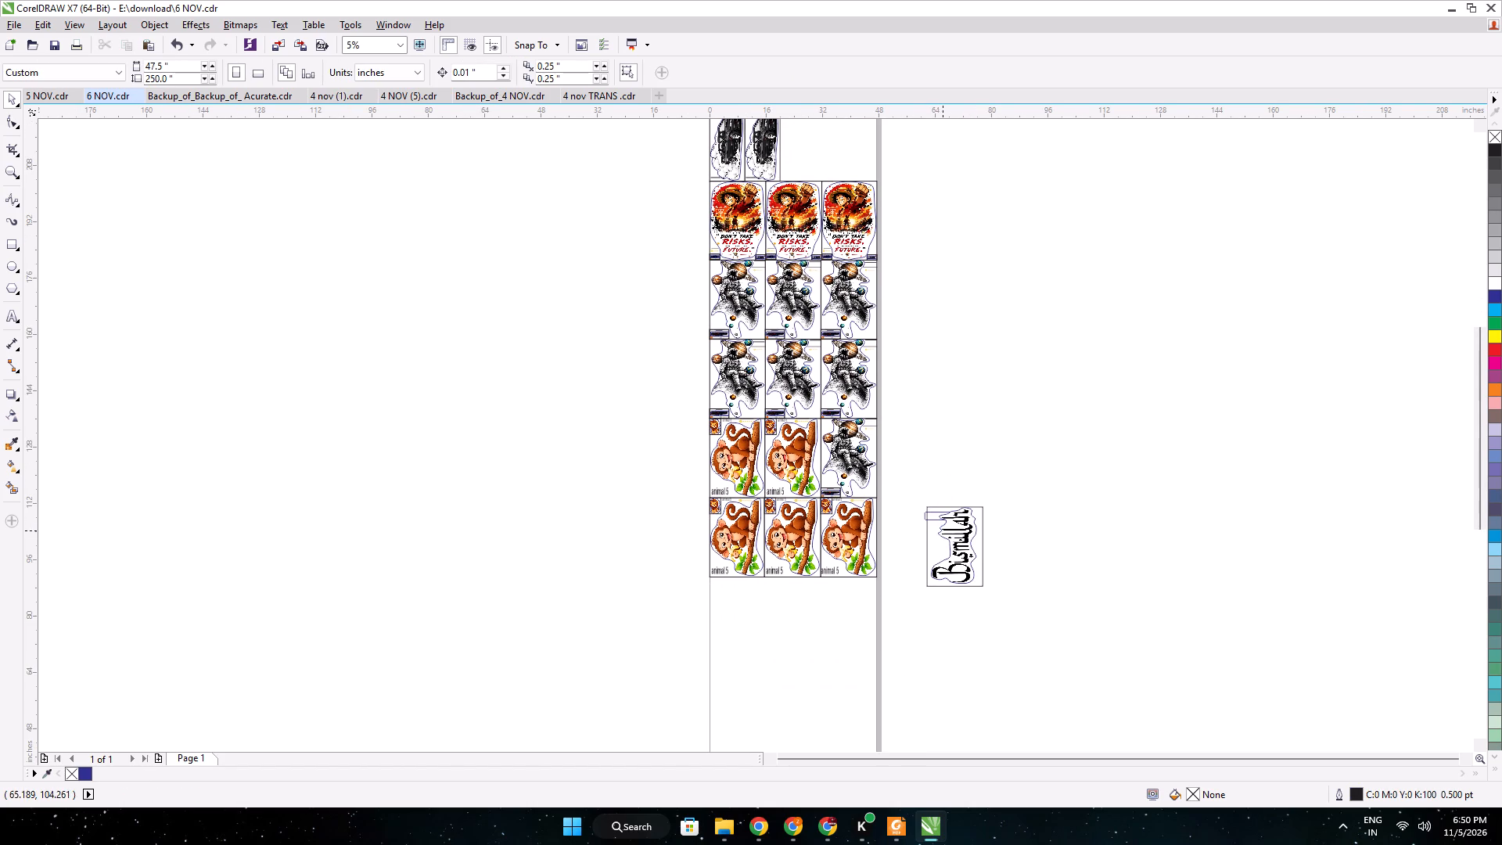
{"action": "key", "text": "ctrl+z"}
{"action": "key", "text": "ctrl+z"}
Duplicate the complete car thank-you card from the first Arabic calligraphy sticker and move the copy onto the Bismillah sticker.
{"action": "middle_click_drag", "start_coordinate": [977, 278], "coordinate": [1055, 648]}
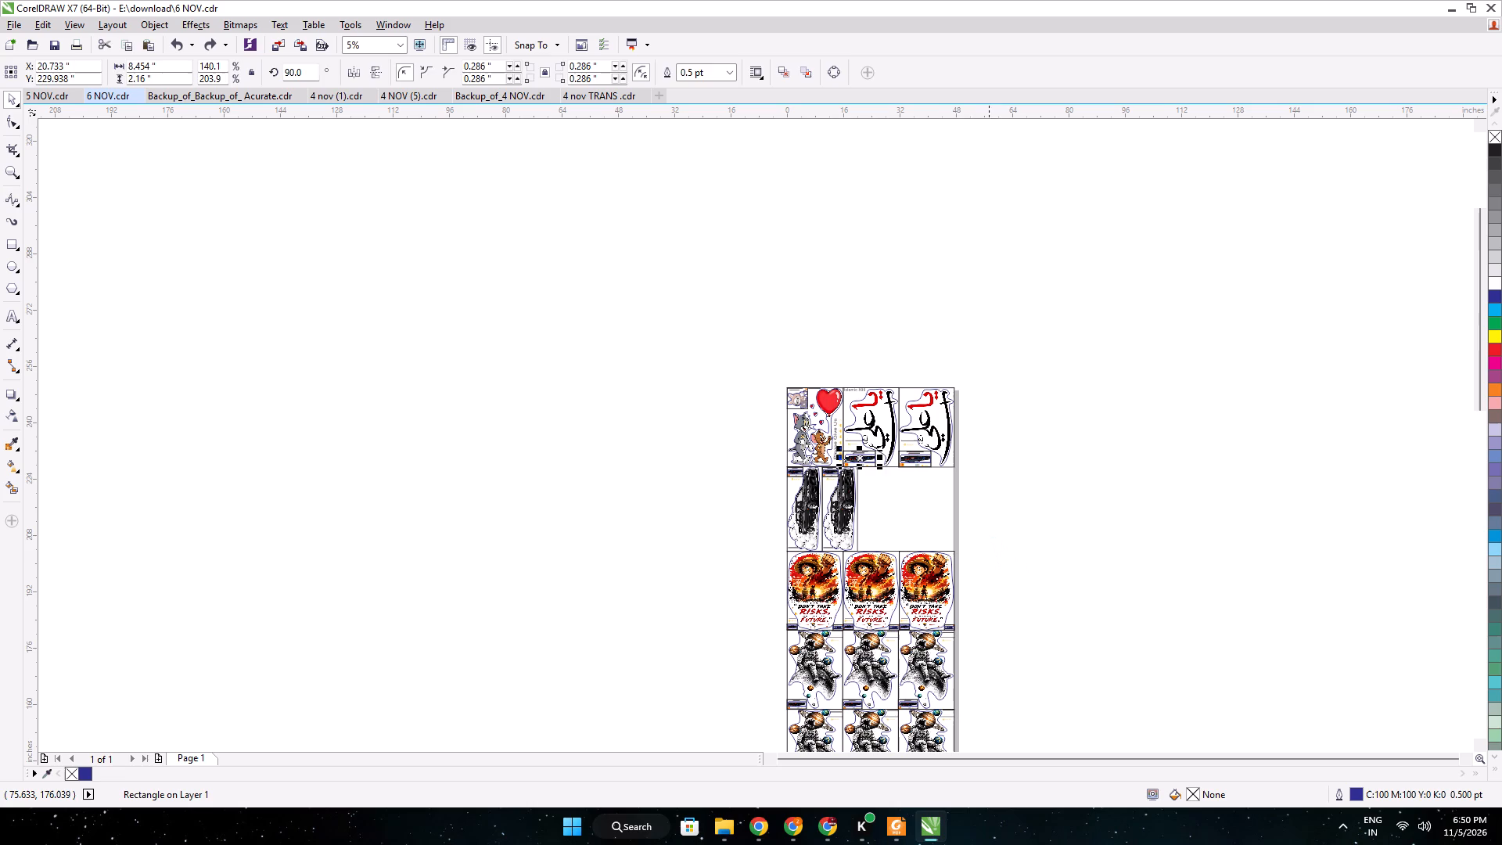
{"action": "left_click", "coordinate": [976, 507]}
{"action": "left_click_drag", "start_coordinate": [908, 494], "coordinate": [835, 450]}
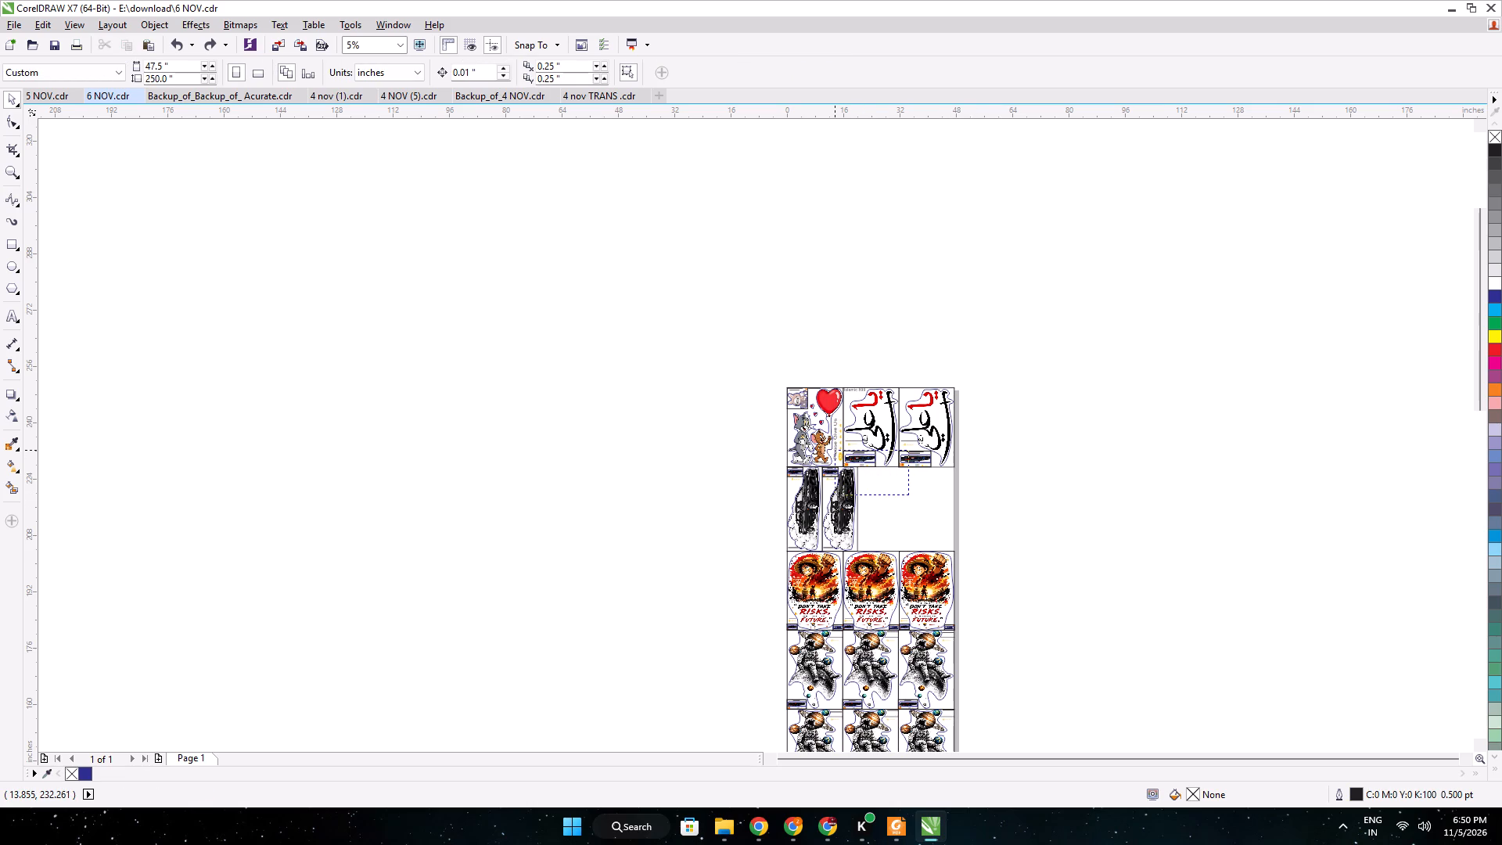
{"action": "left_click_drag", "start_coordinate": [835, 450], "coordinate": [834, 449]}
{"action": "key", "text": "ctrl+d"}
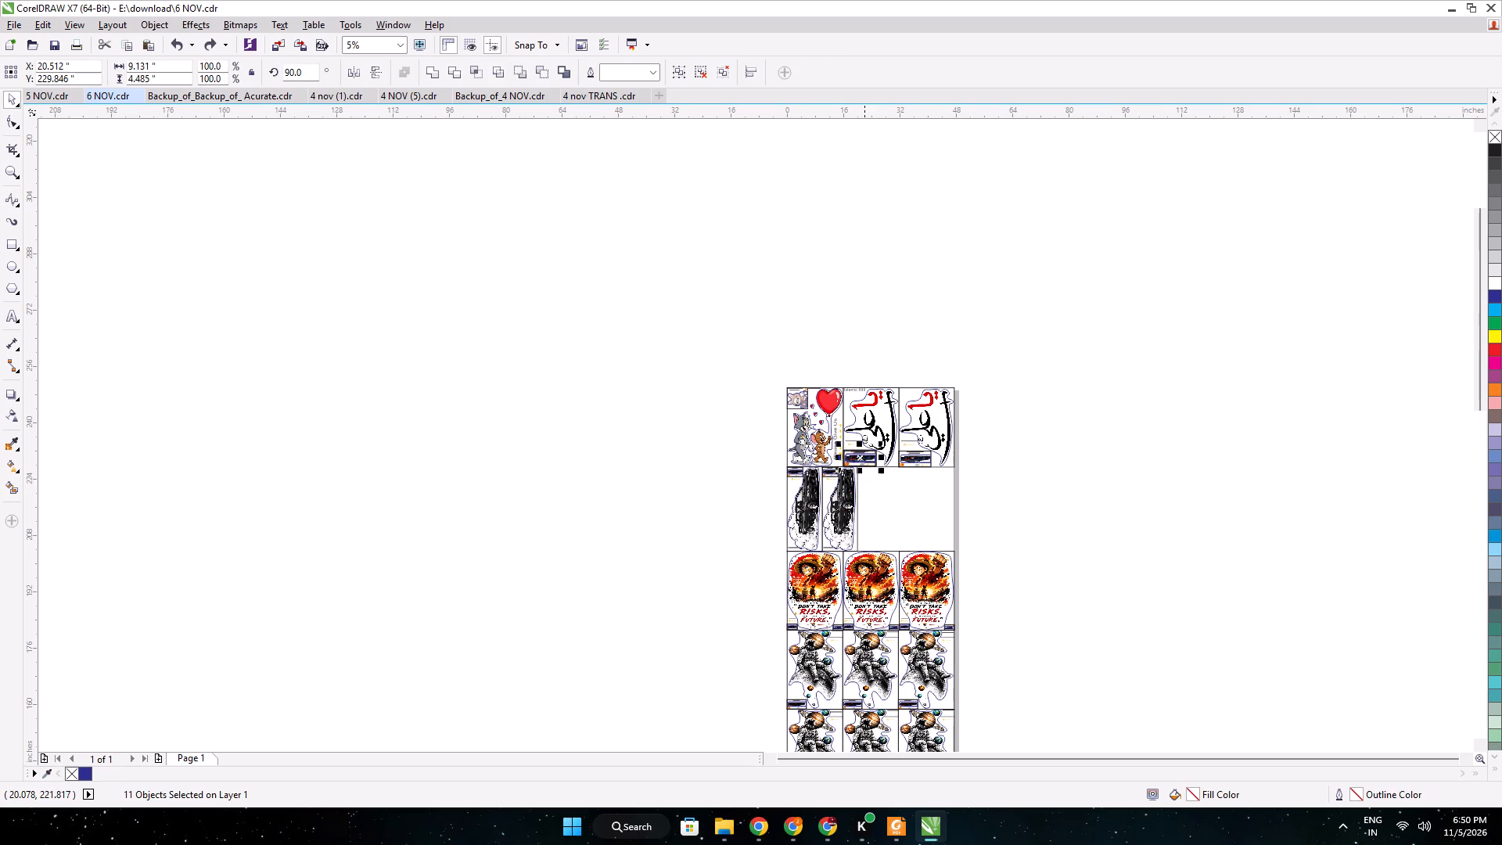
{"action": "left_click_drag", "start_coordinate": [858, 453], "coordinate": [1021, 650]}
{"action": "middle_click_drag", "start_coordinate": [1122, 699], "coordinate": [939, 391]}
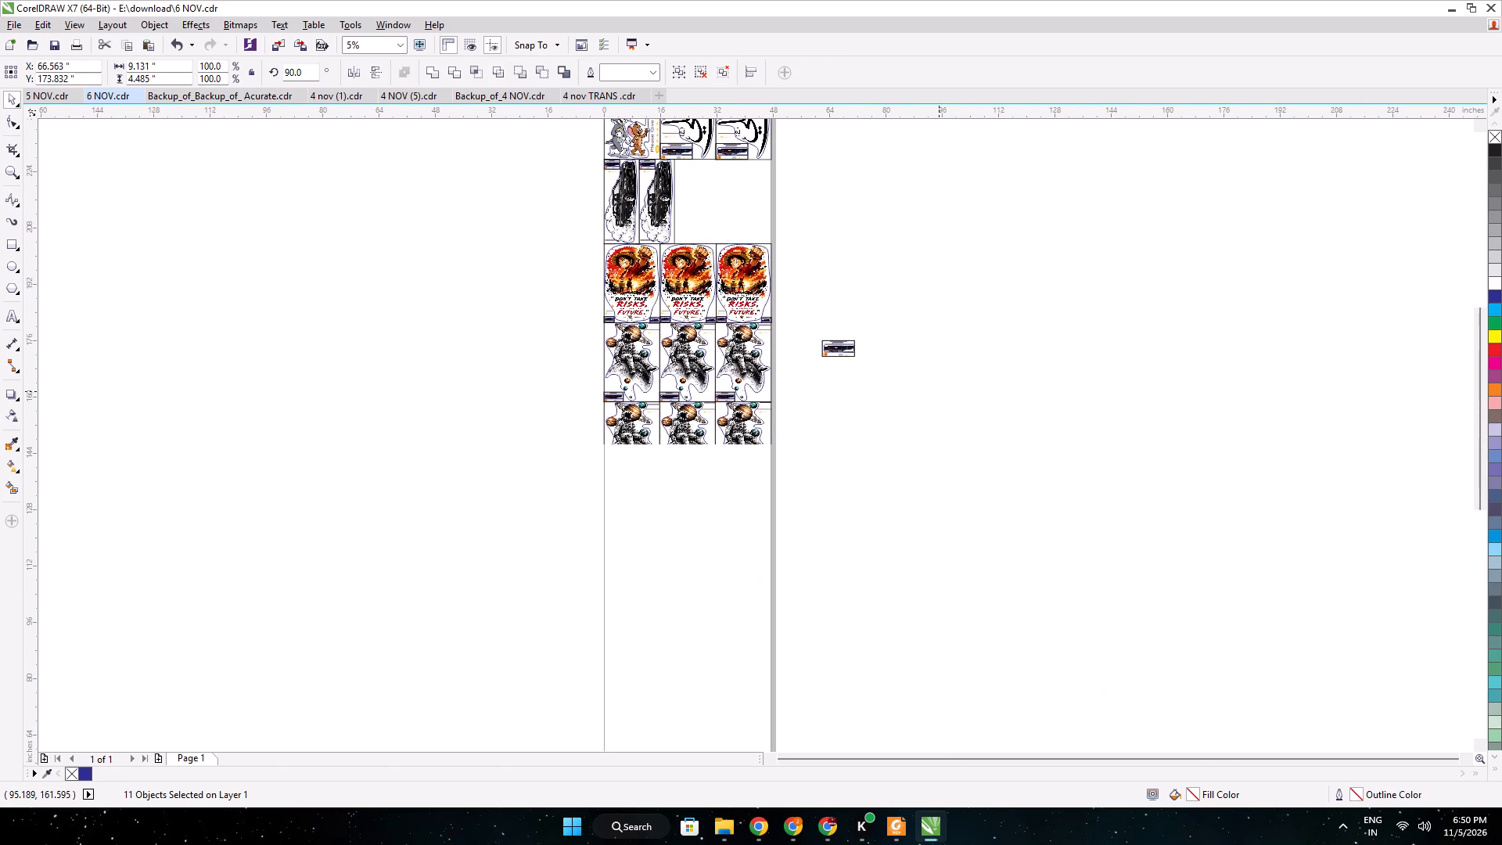
{"action": "middle_click_drag", "start_coordinate": [939, 391], "coordinate": [939, 390]}
{"action": "left_click_drag", "start_coordinate": [839, 350], "coordinate": [833, 601]}
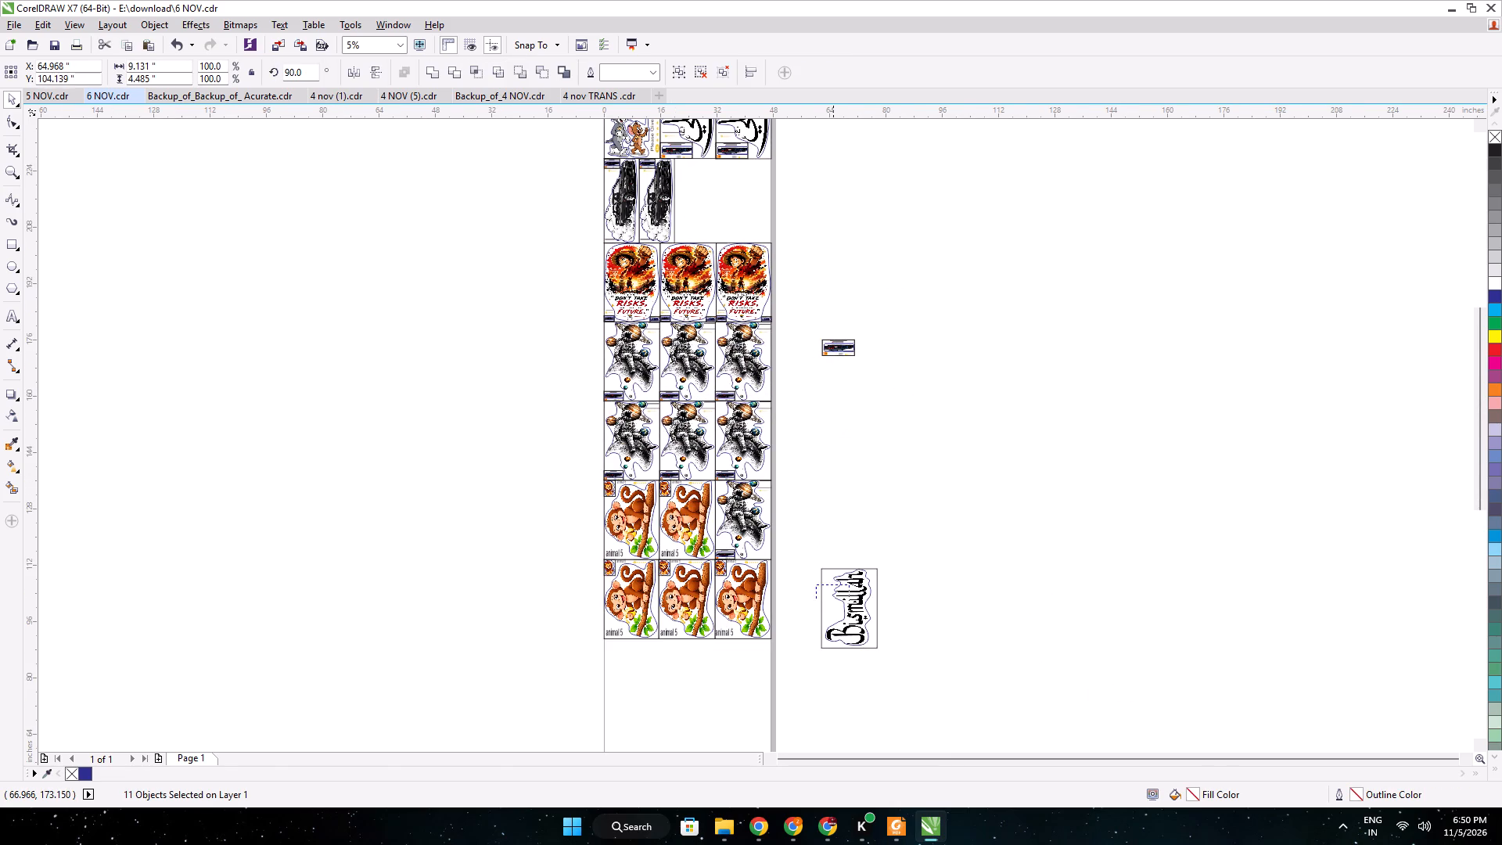
{"action": "left_click_drag", "start_coordinate": [833, 601], "coordinate": [833, 616]}
Scale the copied thank-you card to about 5.16 by 2.54 inches and fit it inside the Bismillah frame's left edge.
{"action": "scroll", "coordinate": [828, 625], "scroll_direction": "up", "scroll_amount": 4}
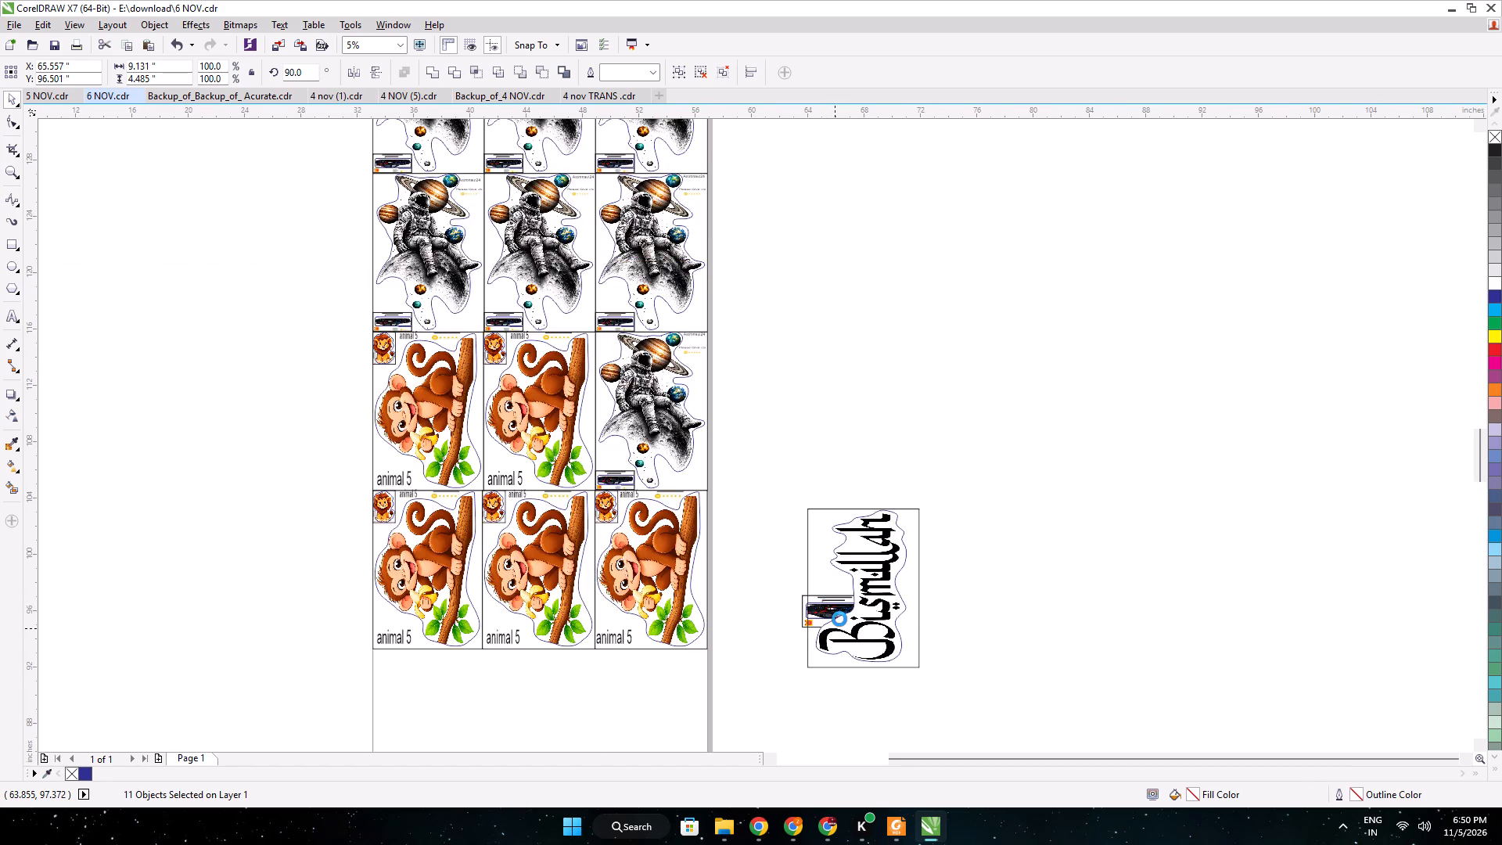
{"action": "left_click_drag", "start_coordinate": [898, 641], "coordinate": [874, 617]}
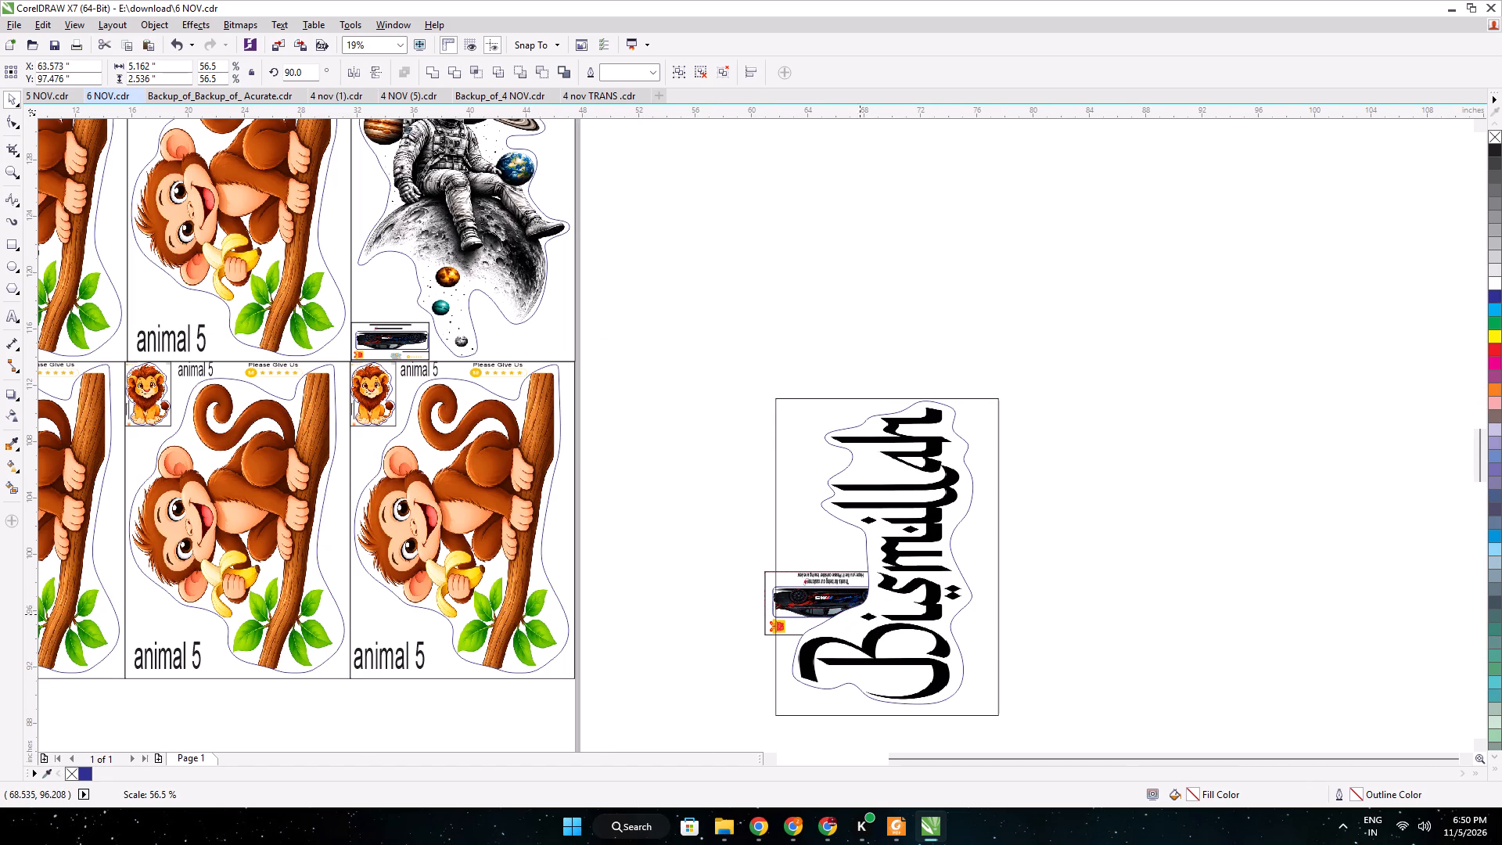
{"action": "scroll", "coordinate": [814, 592], "scroll_direction": "up", "scroll_amount": 1}
{"action": "left_click_drag", "start_coordinate": [785, 584], "coordinate": [802, 577]}
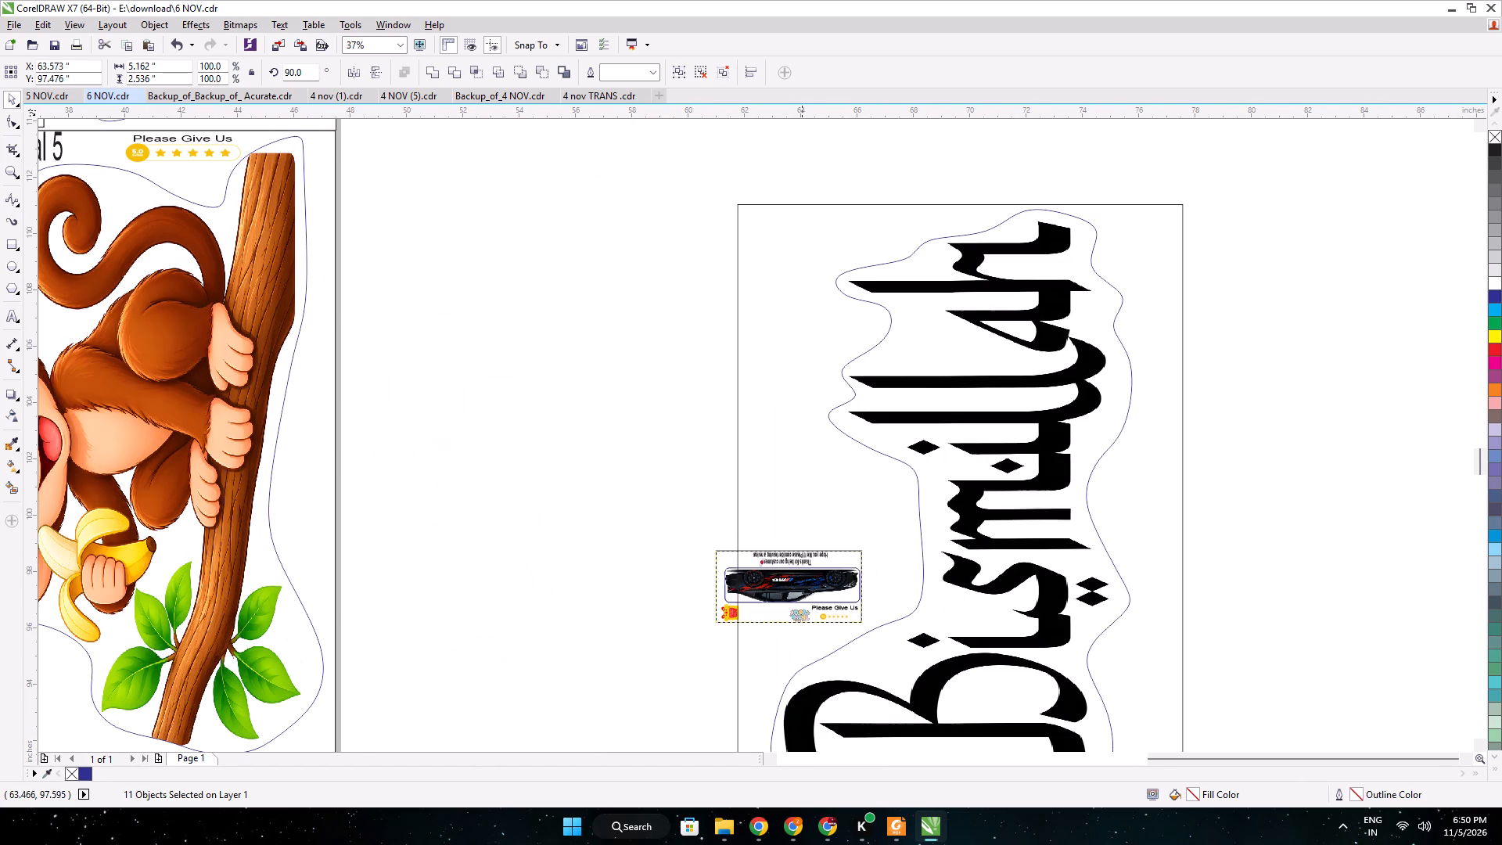
{"action": "left_click_drag", "start_coordinate": [802, 577], "coordinate": [814, 559]}
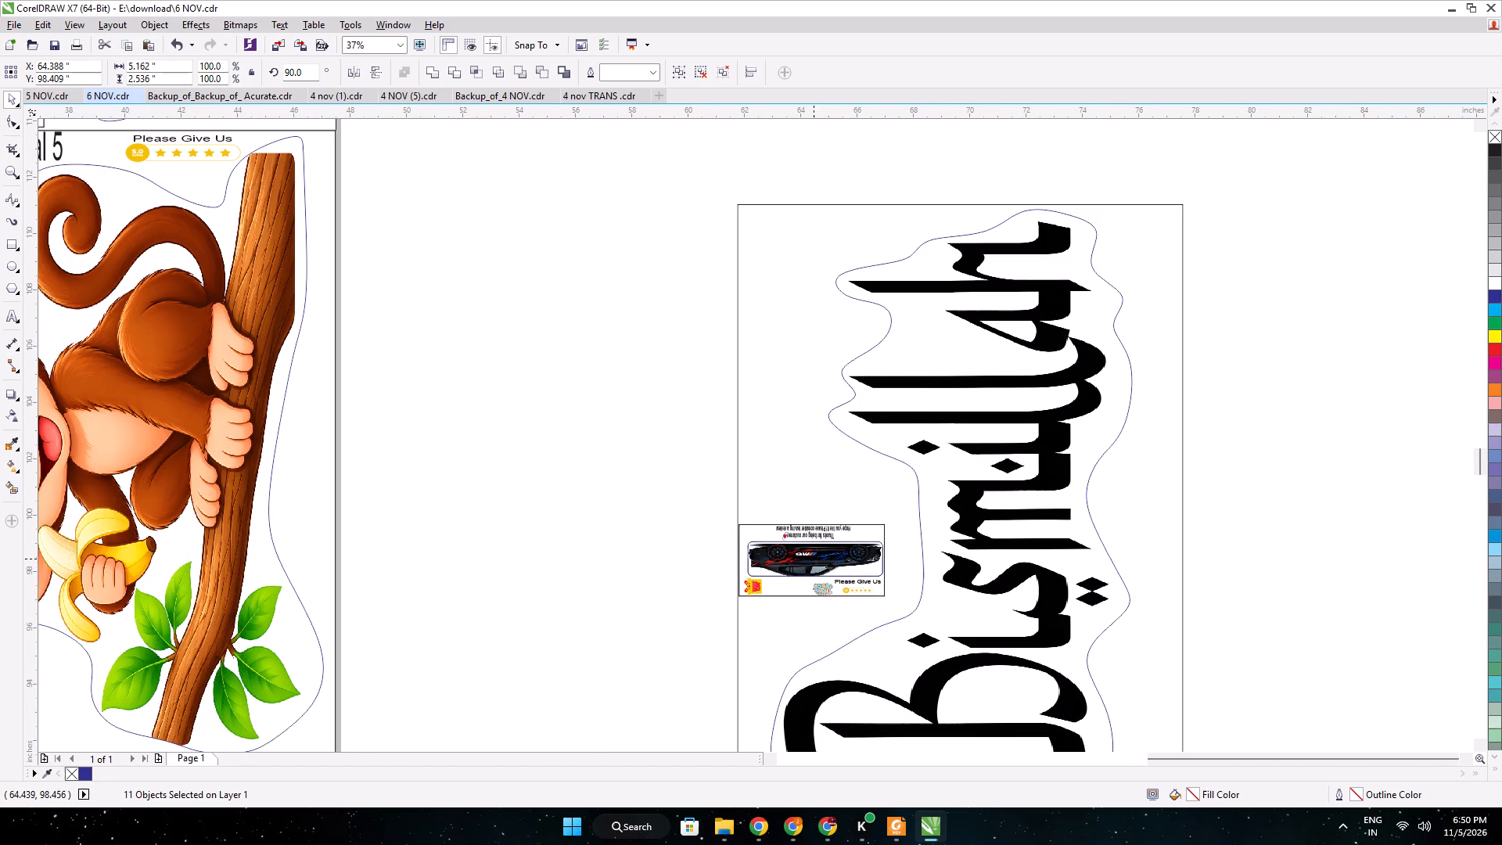
Ungroup the thank-you card placed in the Bismillah frame so its parts are separately selectable.
{"action": "scroll", "coordinate": [758, 537], "scroll_direction": "up", "scroll_amount": 1}
{"action": "left_click", "coordinate": [712, 548]}
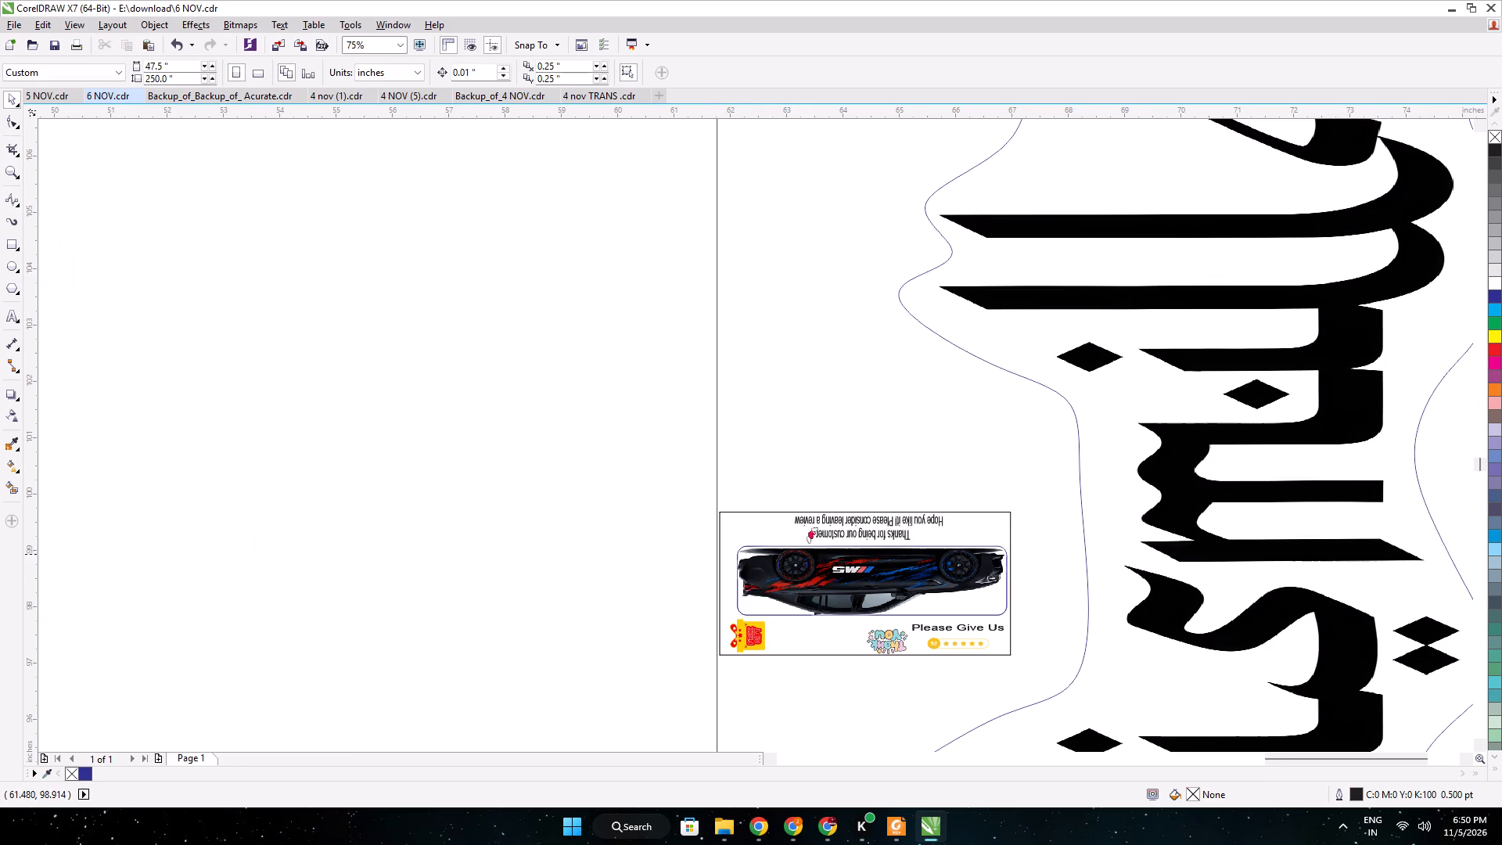
{"action": "left_click", "coordinate": [724, 551]}
{"action": "left_click", "coordinate": [757, 562]}
{"action": "left_click", "coordinate": [699, 576]}
{"action": "left_click", "coordinate": [819, 606]}
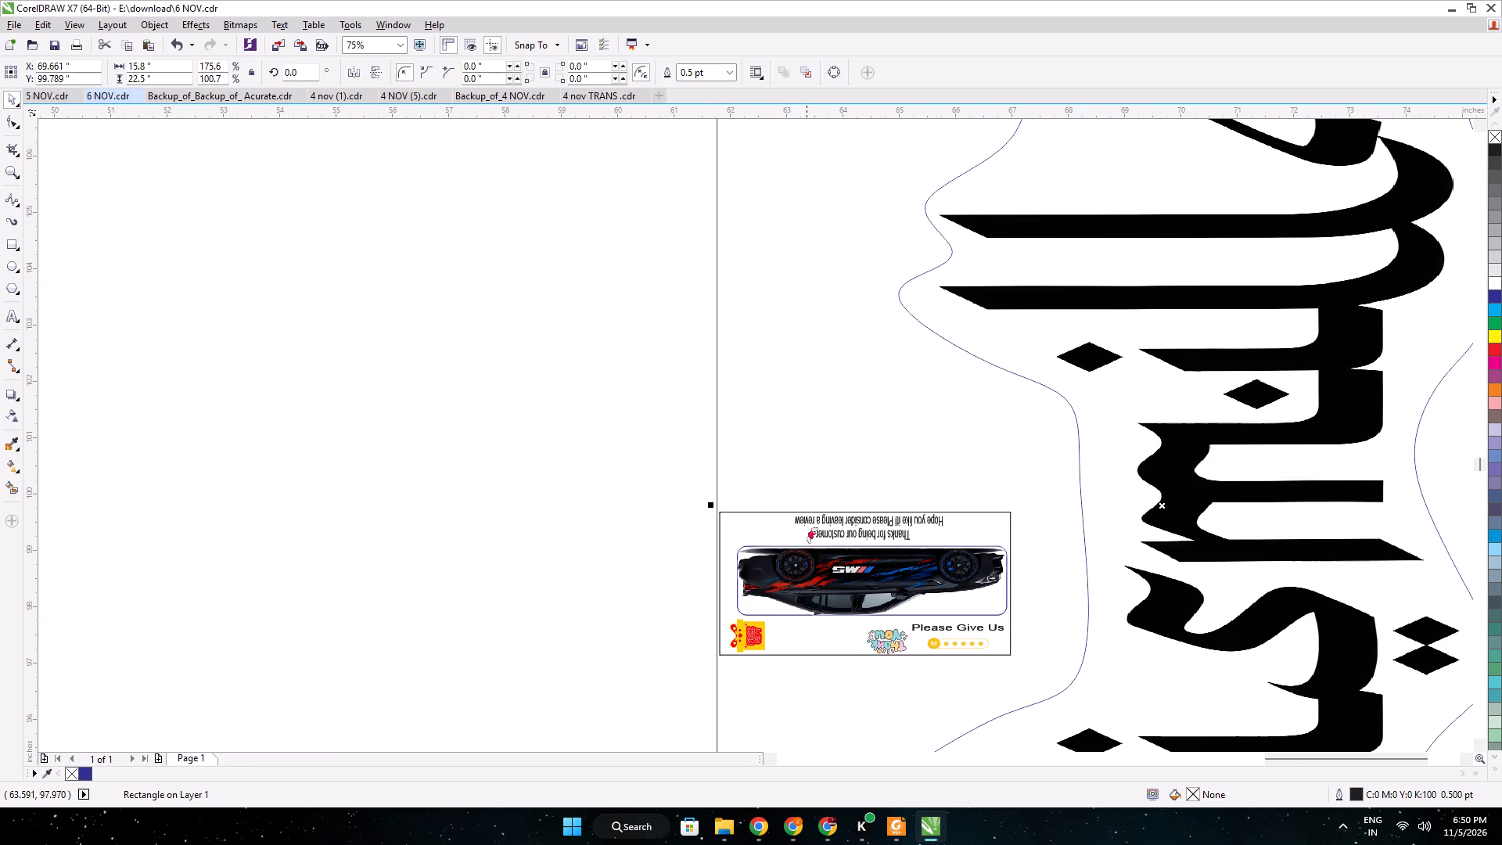
{"action": "left_click", "coordinate": [654, 610]}
{"action": "left_click", "coordinate": [850, 591]}
{"action": "left_click", "coordinate": [618, 606]}
{"action": "left_click_drag", "start_coordinate": [704, 468], "coordinate": [1120, 757]}
{"action": "key", "text": "ctrl+u"}
{"action": "left_click", "coordinate": [518, 612]}
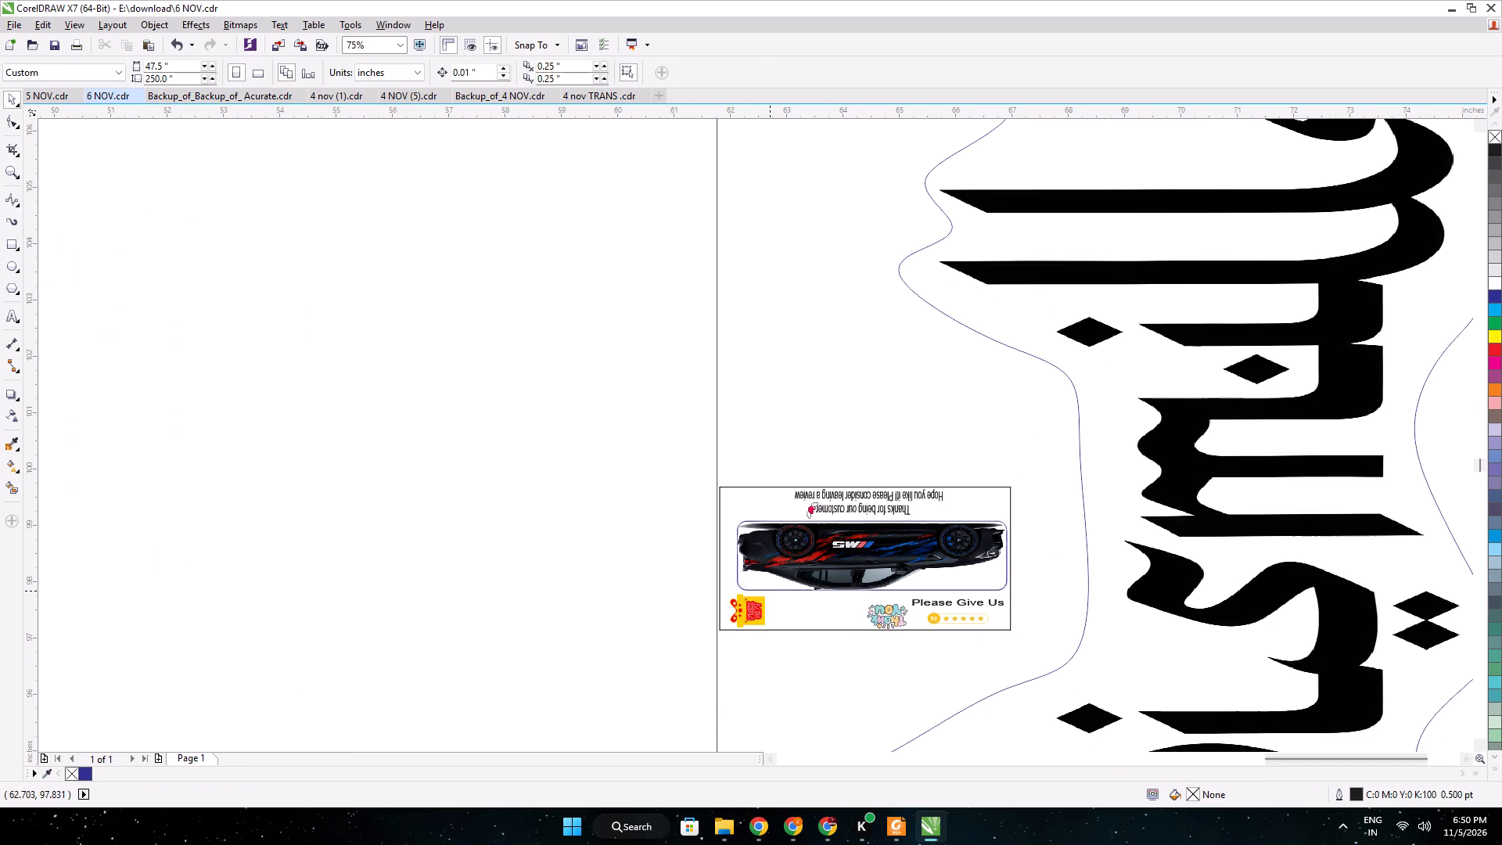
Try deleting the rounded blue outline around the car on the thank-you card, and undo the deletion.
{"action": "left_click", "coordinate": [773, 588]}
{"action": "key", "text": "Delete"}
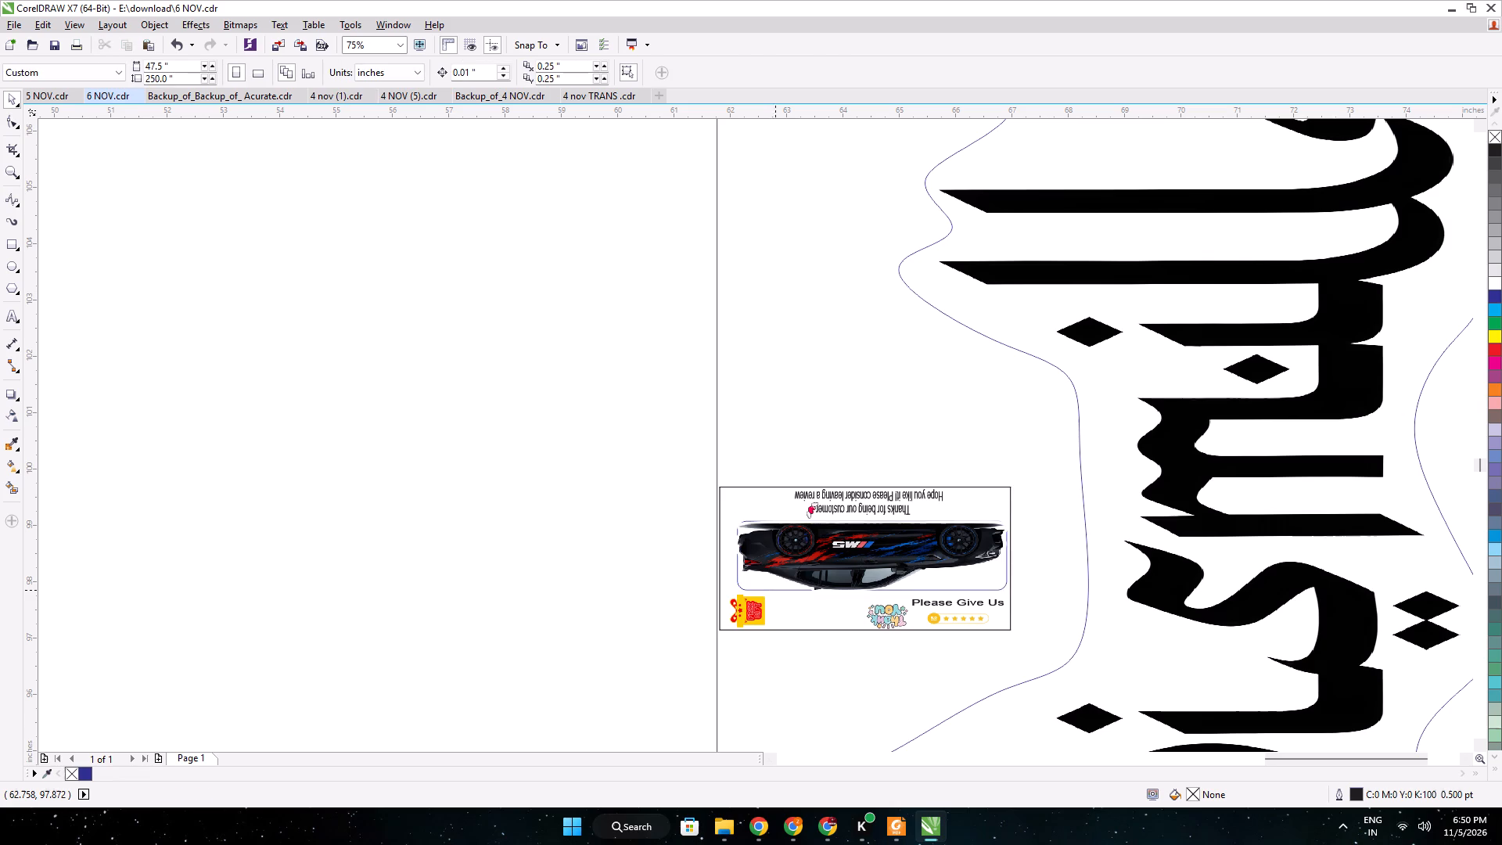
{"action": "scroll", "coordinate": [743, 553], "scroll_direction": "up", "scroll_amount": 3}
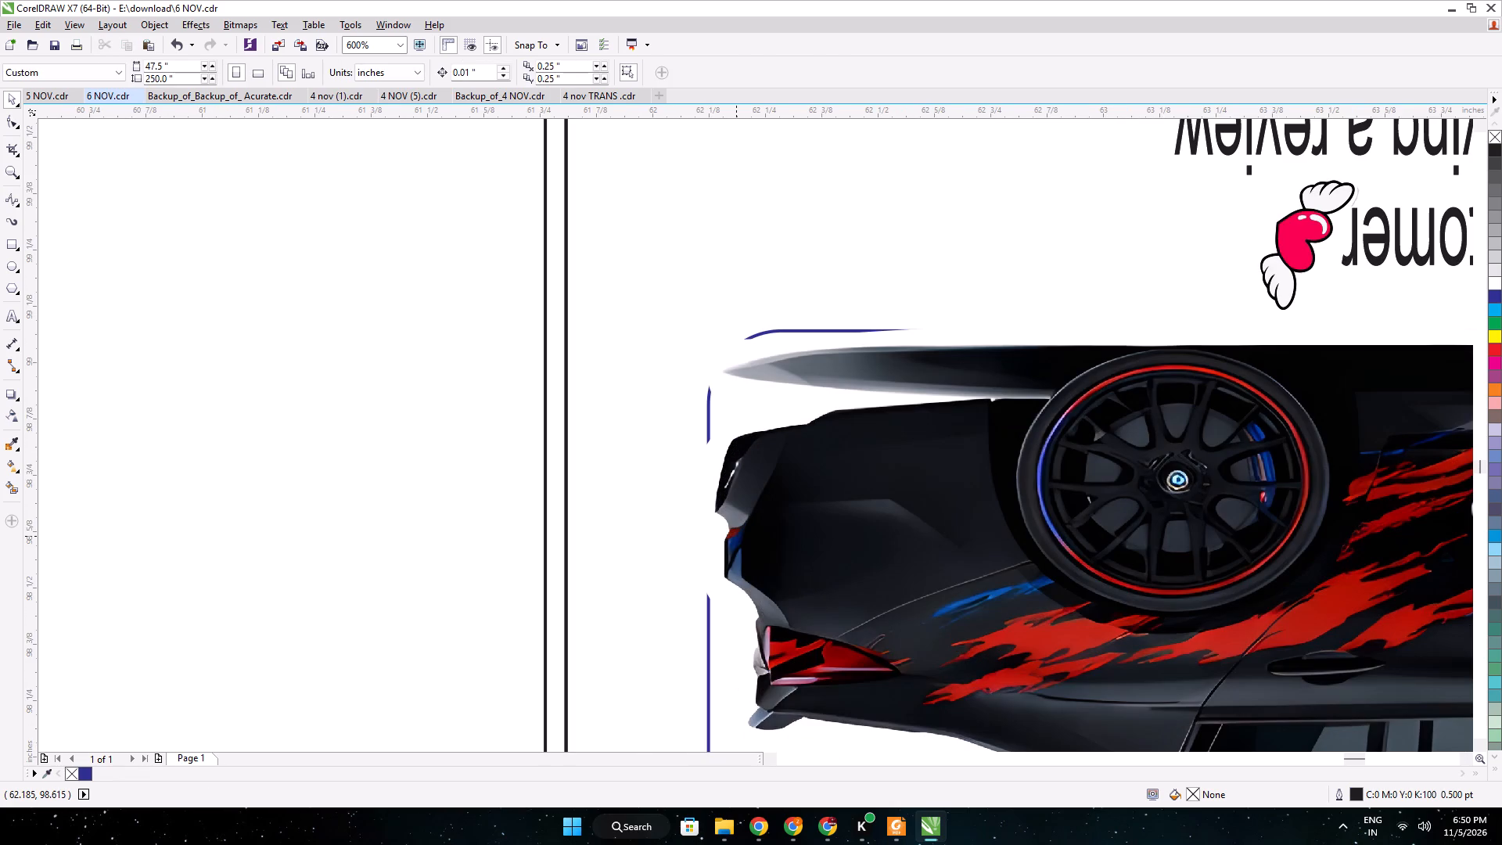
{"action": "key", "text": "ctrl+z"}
Cut the rounded blue outline from the card, delete its duplicate behind the car, and paste the cut outline back.
{"action": "scroll", "coordinate": [736, 536], "scroll_direction": "down", "scroll_amount": 2}
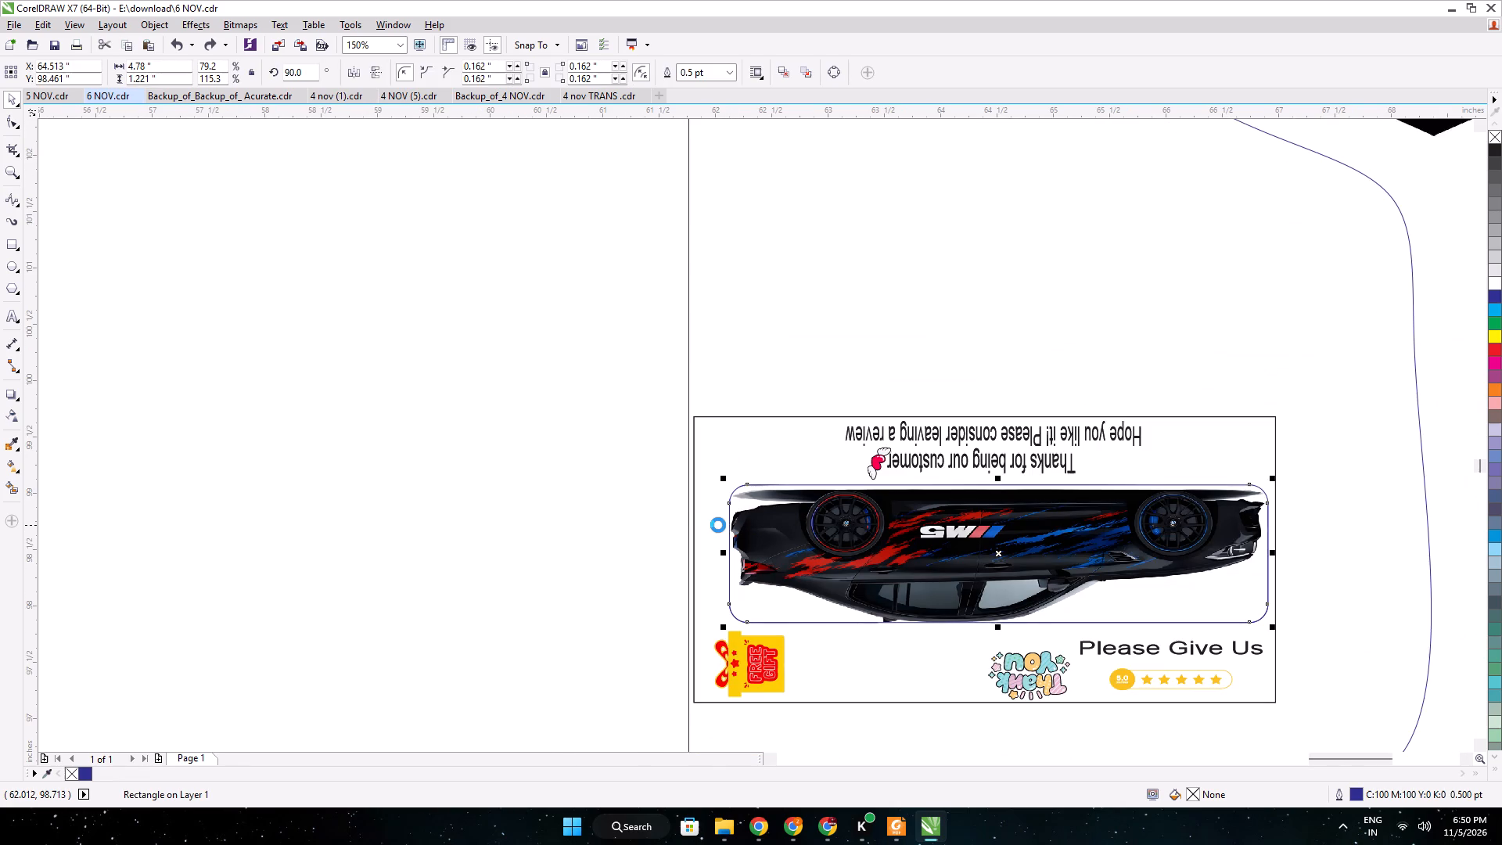
{"action": "key", "text": "ctrl+x"}
{"action": "scroll", "coordinate": [724, 525], "scroll_direction": "up", "scroll_amount": 1}
{"action": "left_click", "coordinate": [735, 487]}
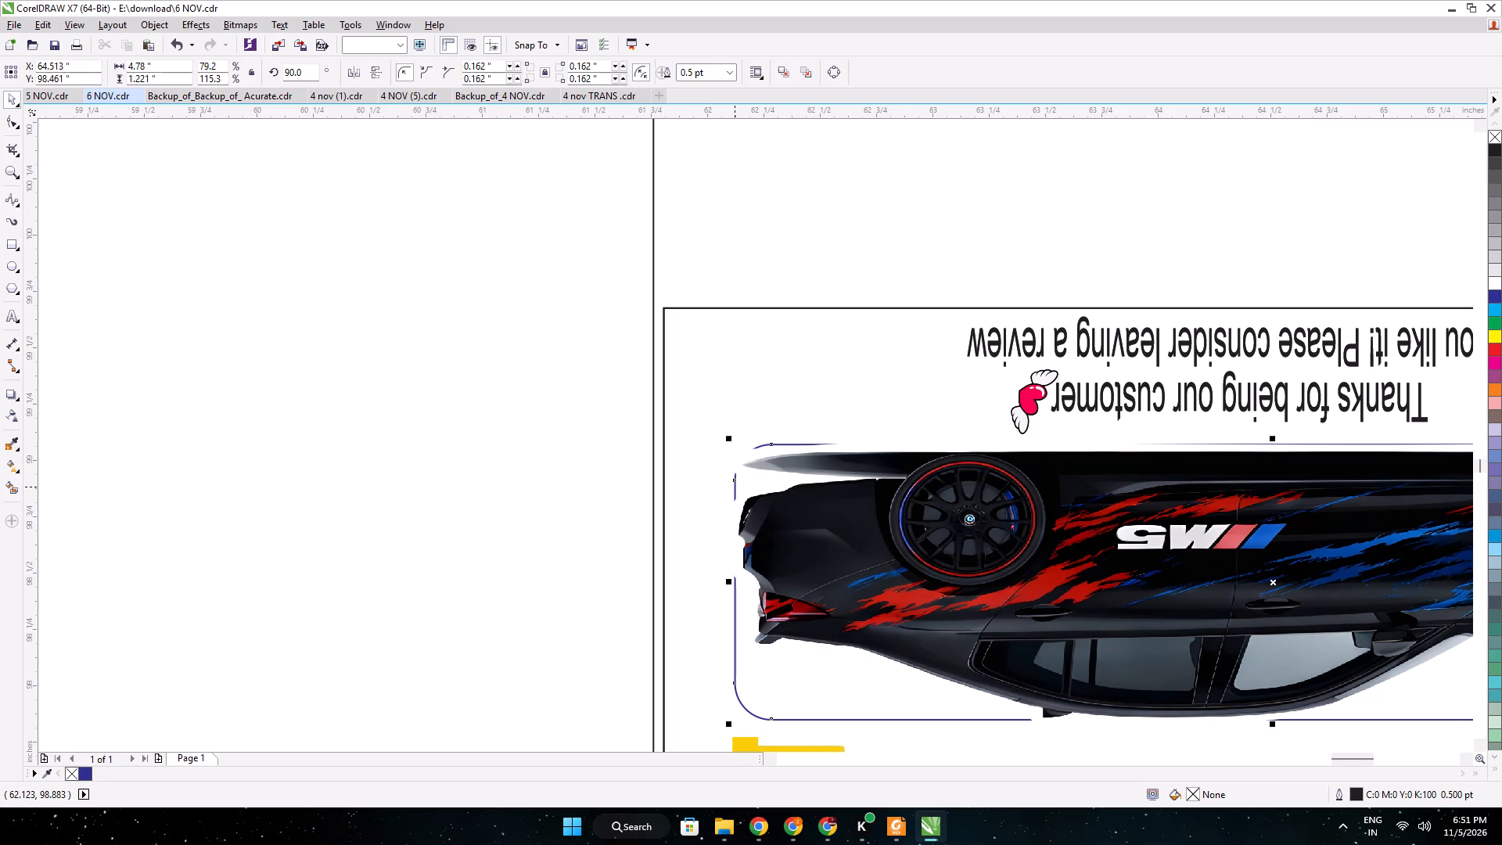
{"action": "key", "text": "Delete"}
{"action": "key", "text": "ctrl+v"}
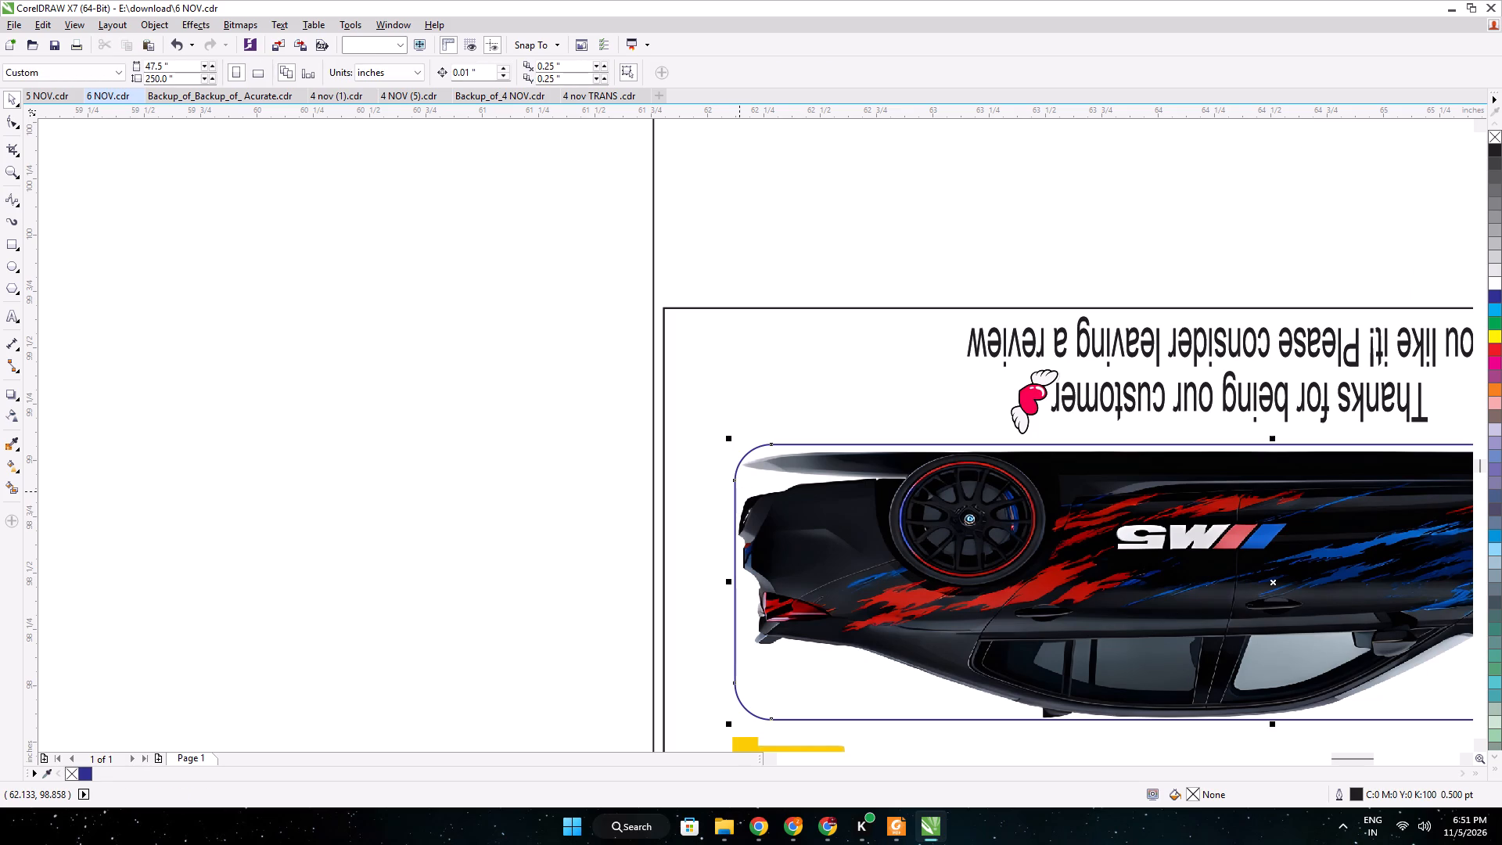
{"action": "left_click", "coordinate": [643, 490]}
{"action": "scroll", "coordinate": [604, 473], "scroll_direction": "down", "scroll_amount": 3}
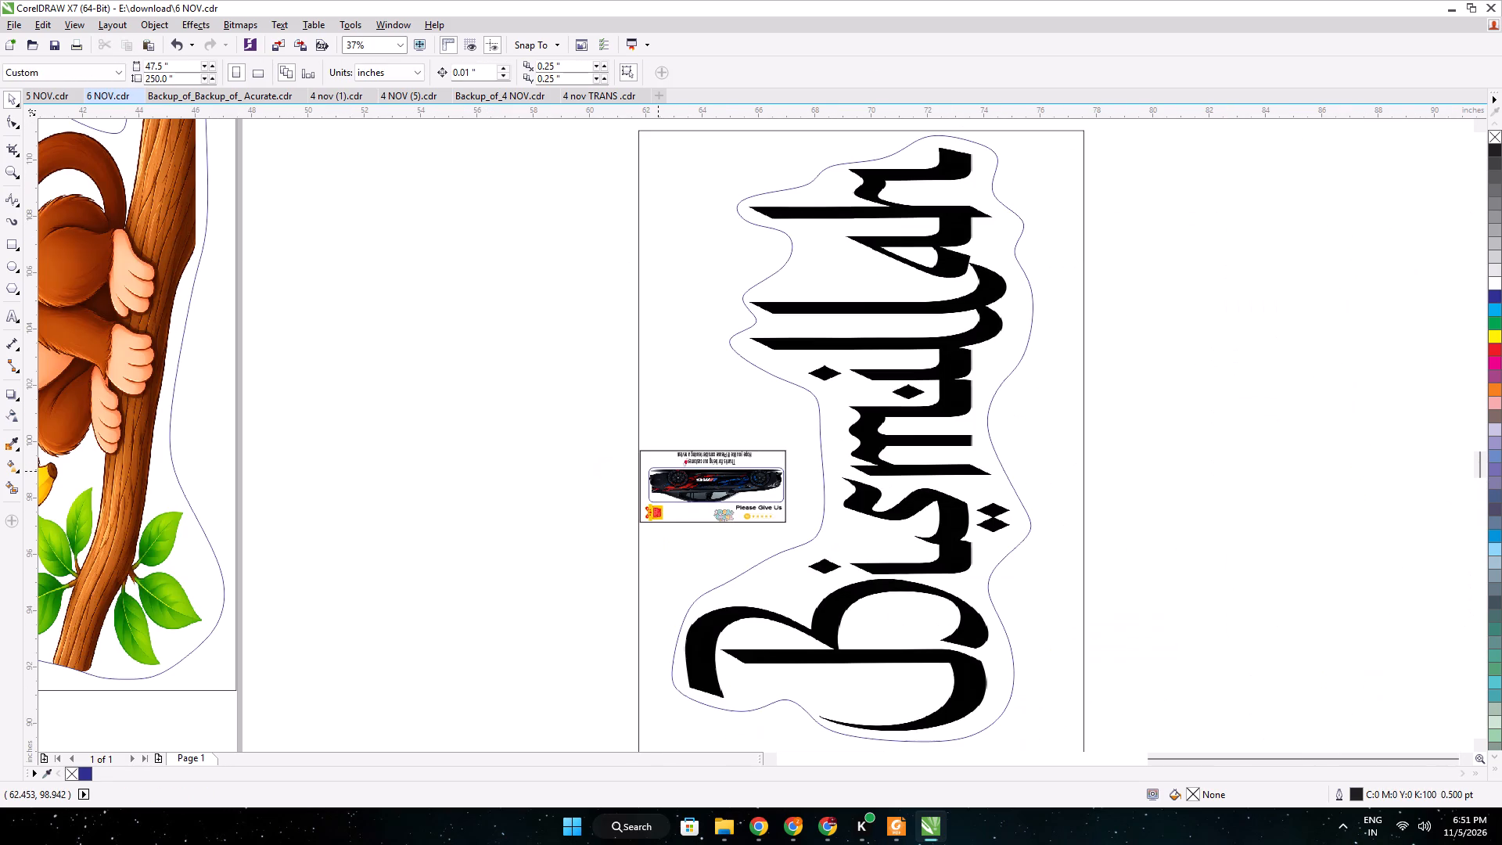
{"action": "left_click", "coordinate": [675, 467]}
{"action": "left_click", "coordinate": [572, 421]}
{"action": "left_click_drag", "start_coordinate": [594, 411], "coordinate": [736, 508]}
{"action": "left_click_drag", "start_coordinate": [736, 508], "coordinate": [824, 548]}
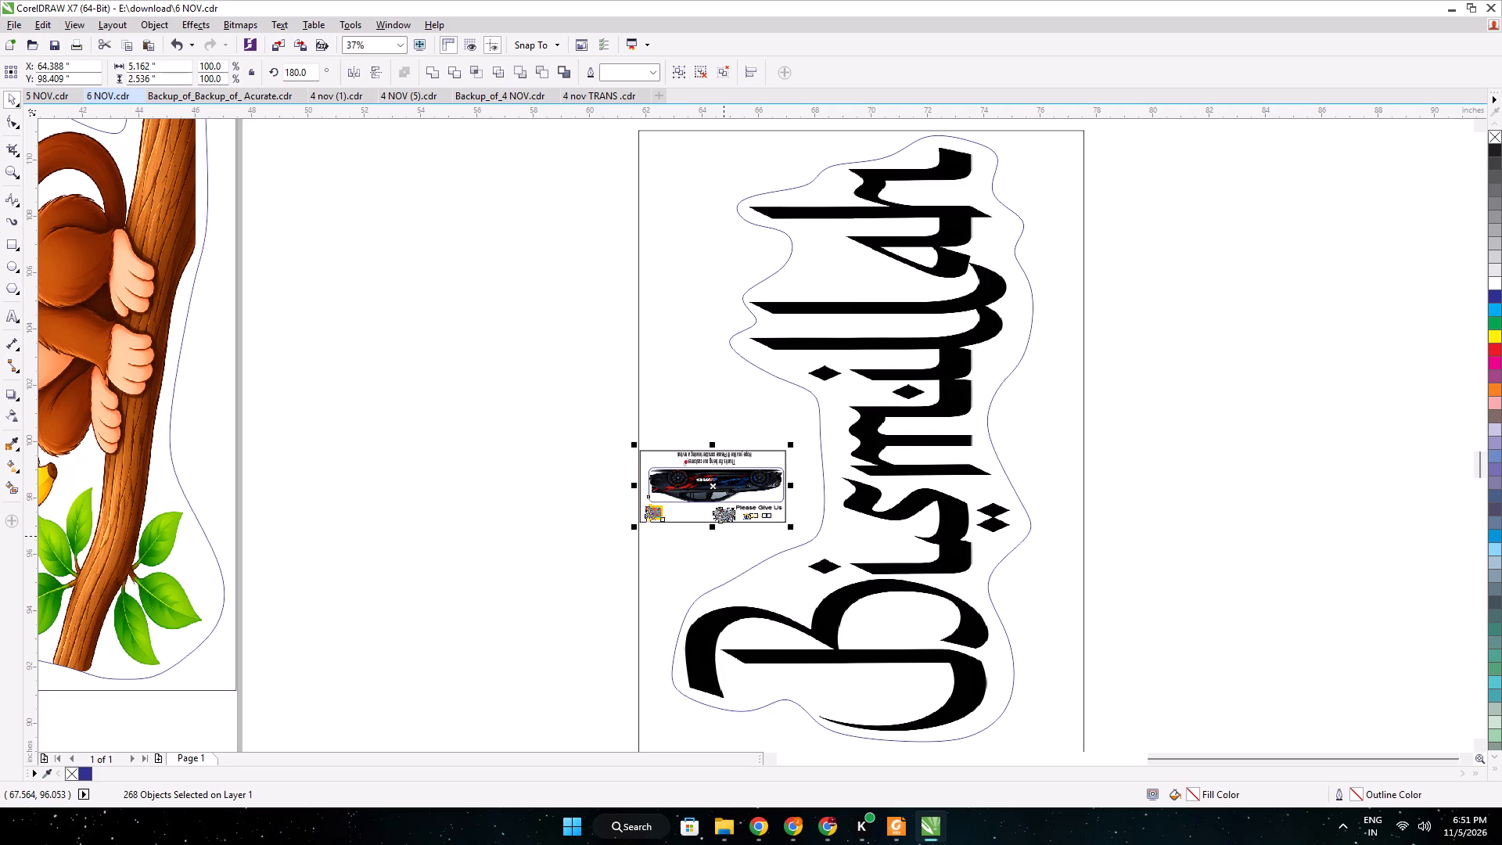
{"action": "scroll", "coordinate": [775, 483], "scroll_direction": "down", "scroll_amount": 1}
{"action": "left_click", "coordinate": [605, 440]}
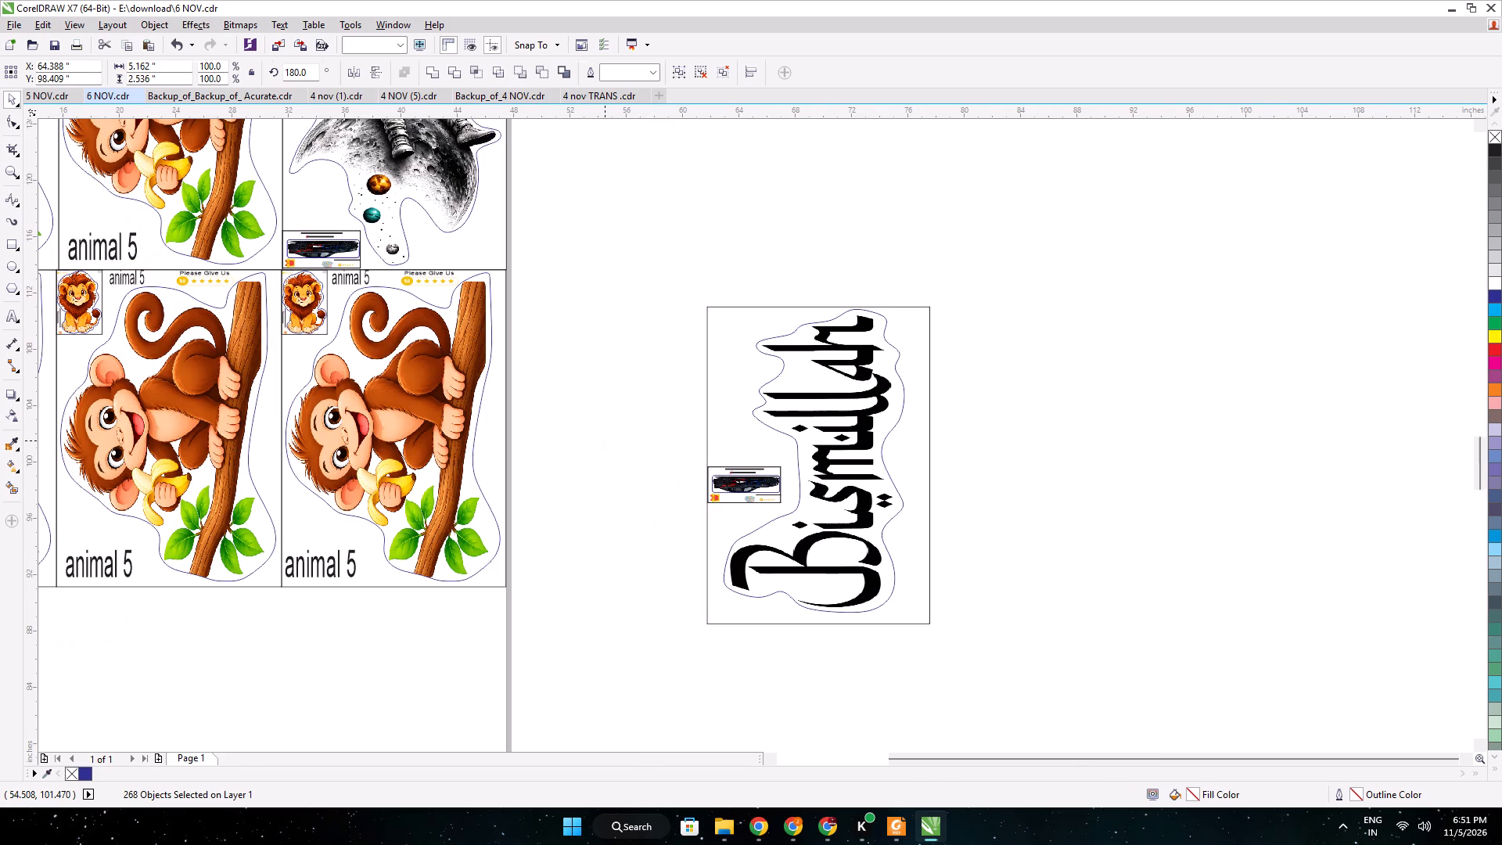
Switch to Chrome and copy the SKU ID Q4EZWPrX of the ALHAMDULILLAH wall stickers order from the pending orders.
{"action": "left_click", "coordinate": [790, 818]}
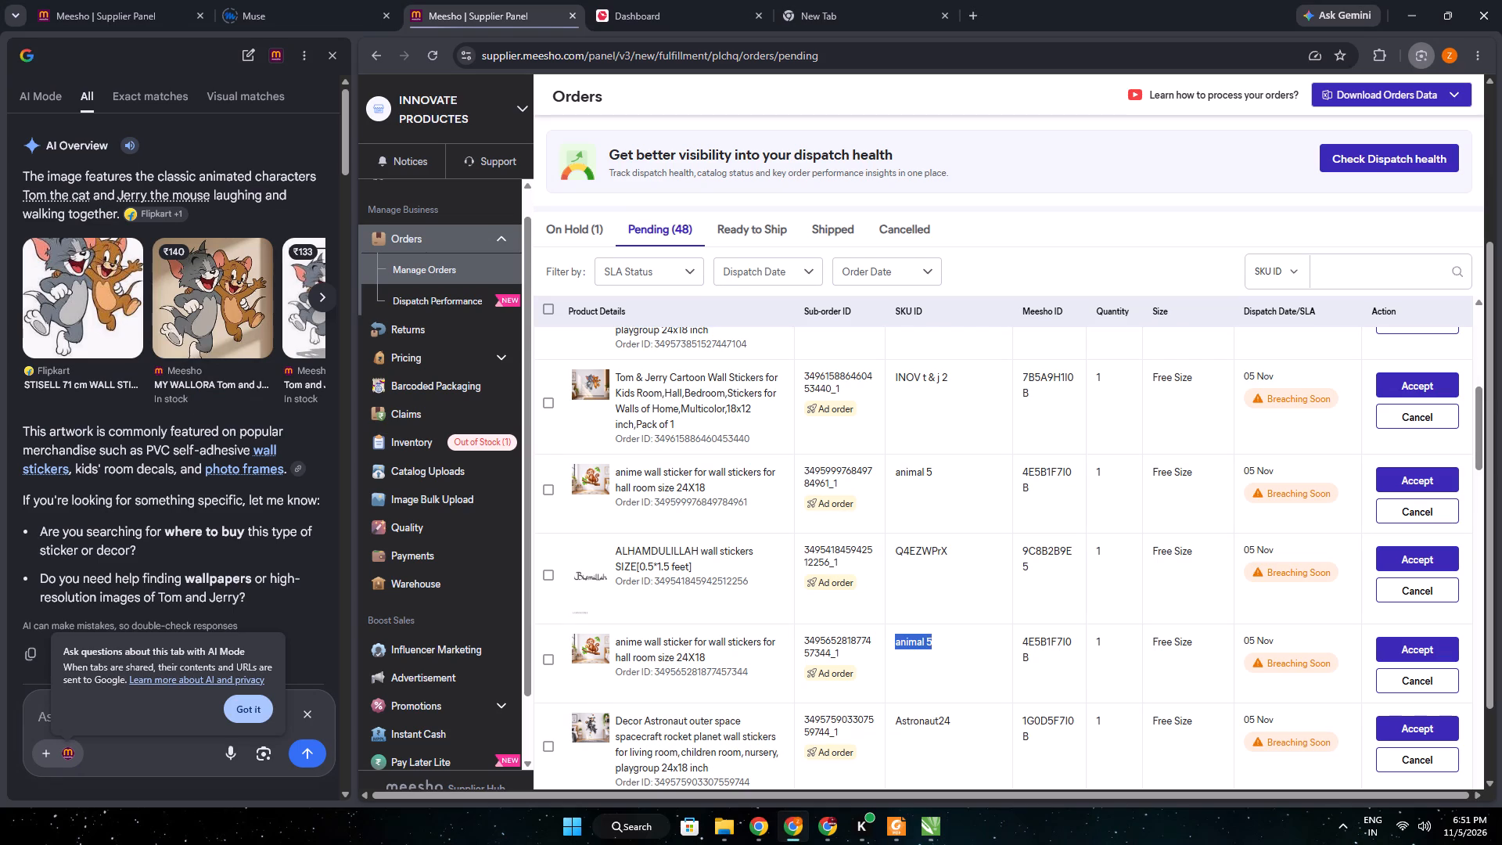
{"action": "triple_click", "coordinate": [925, 541]}
{"action": "key", "text": "ctrl+c"}
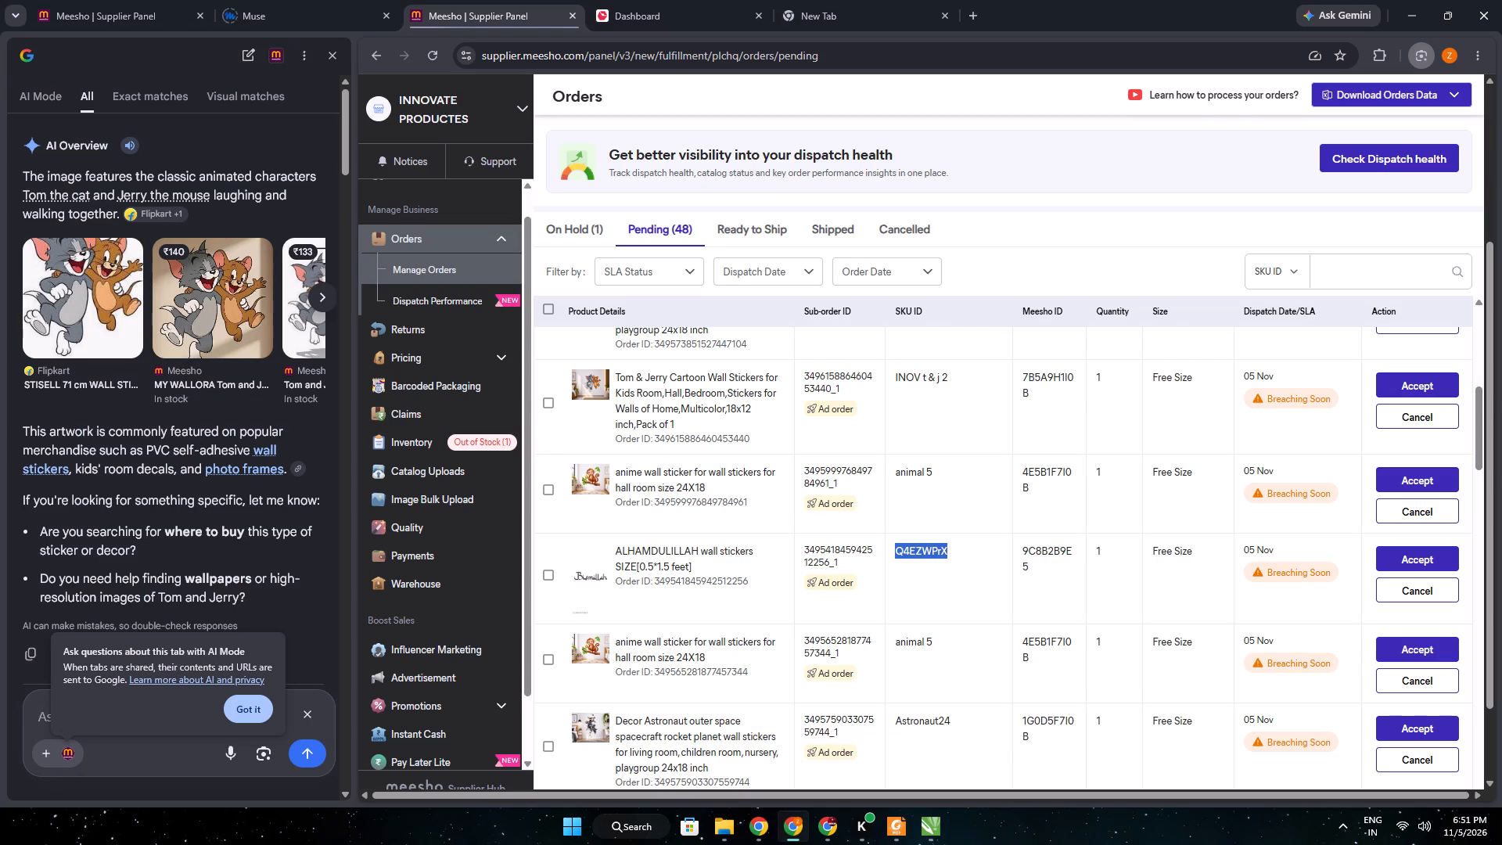
{"action": "left_click", "coordinate": [929, 821]}
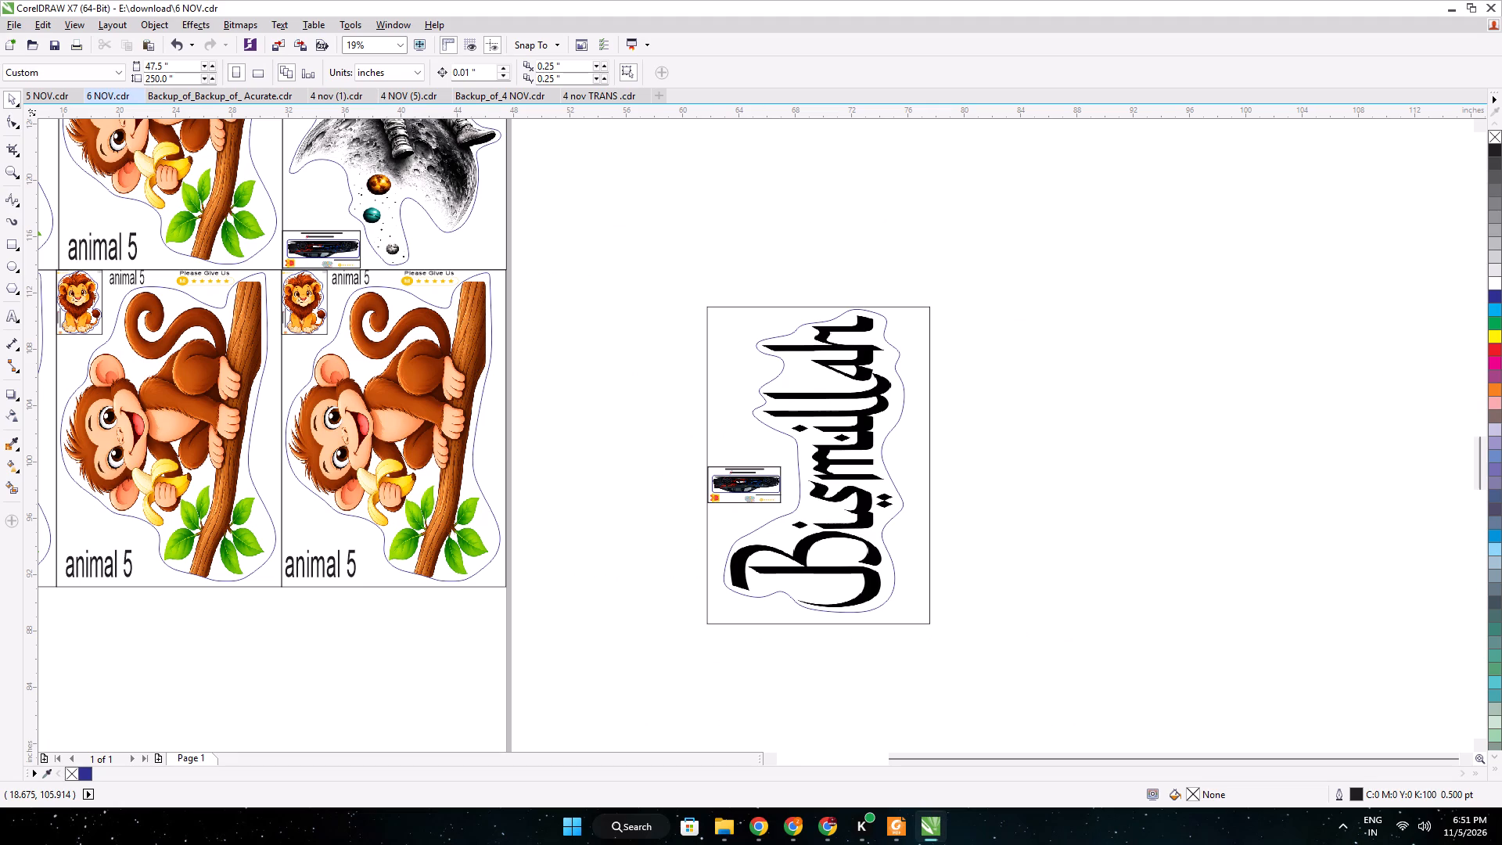
{"action": "left_click", "coordinate": [9, 316]}
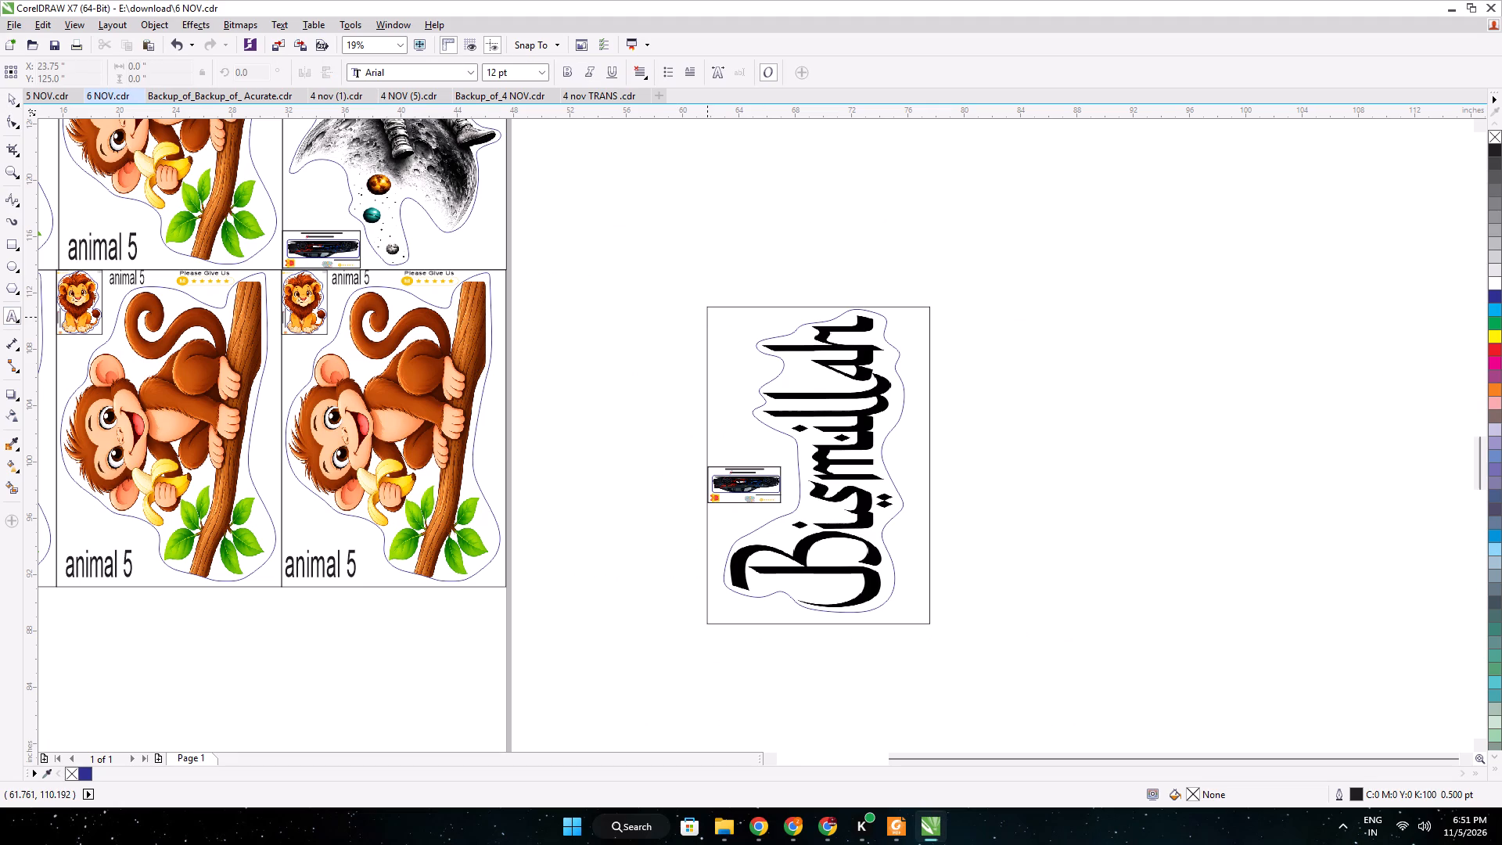
{"action": "left_click", "coordinate": [713, 314]}
{"action": "key", "text": "ctrl+v"}
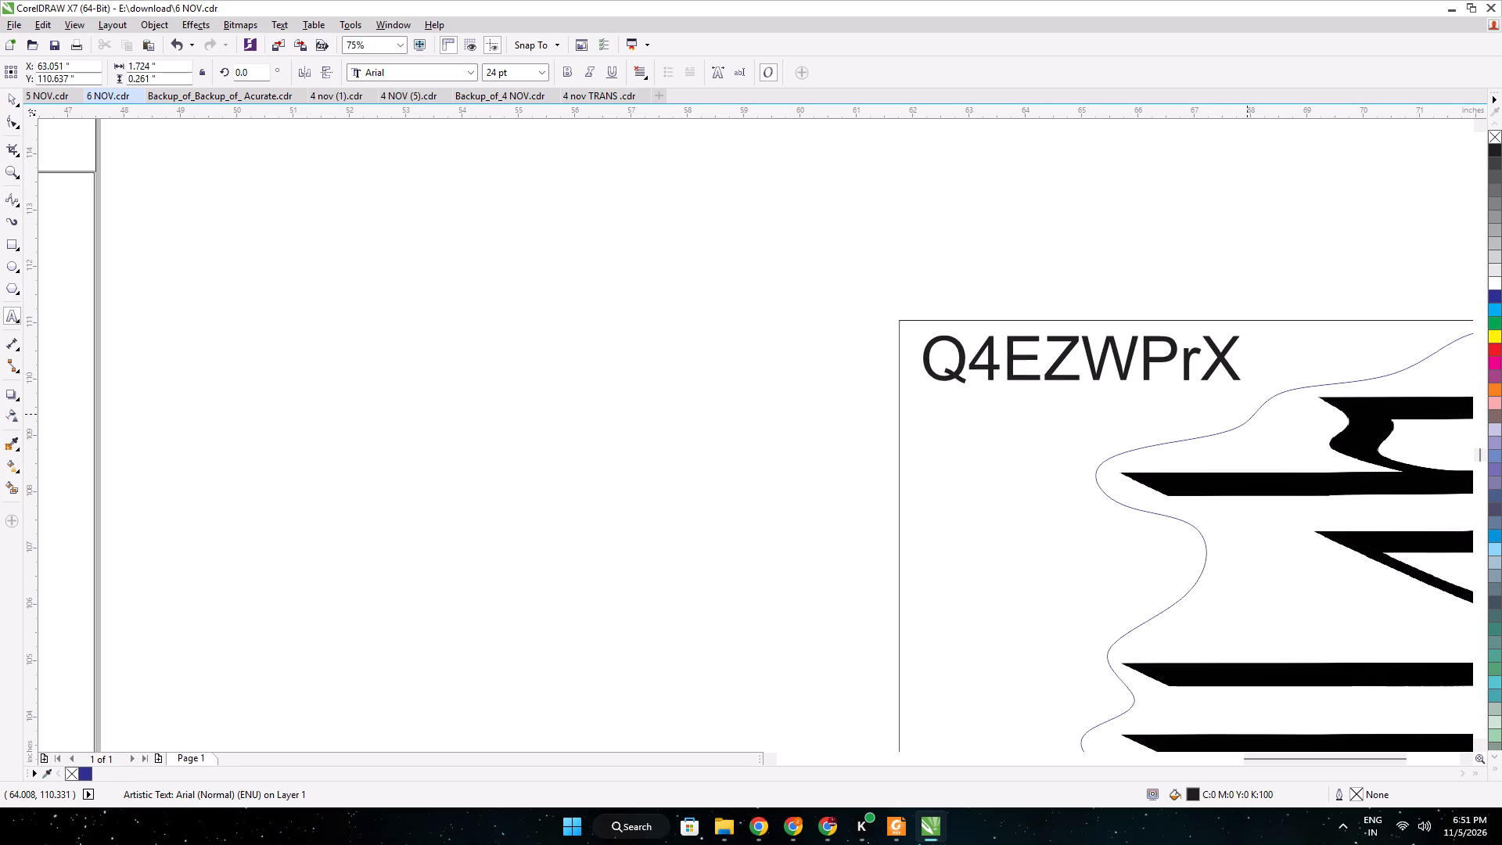
{"action": "left_click_drag", "start_coordinate": [1249, 415], "coordinate": [1252, 416]}
{"action": "left_click", "coordinate": [792, 376]}
{"action": "scroll", "coordinate": [892, 353], "scroll_direction": "down", "scroll_amount": 4}
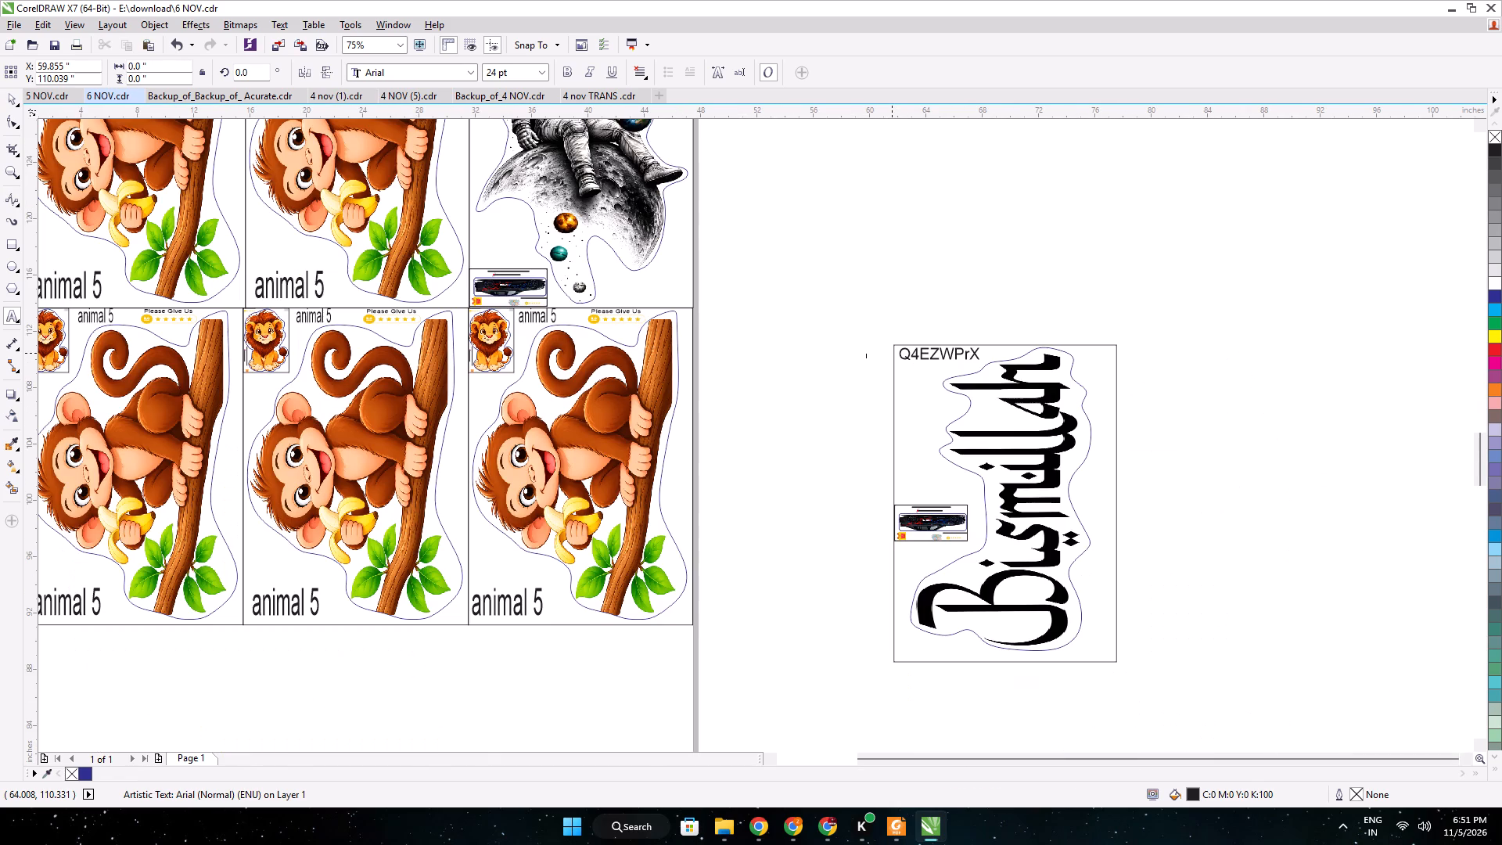
{"action": "left_click", "coordinate": [8, 95]}
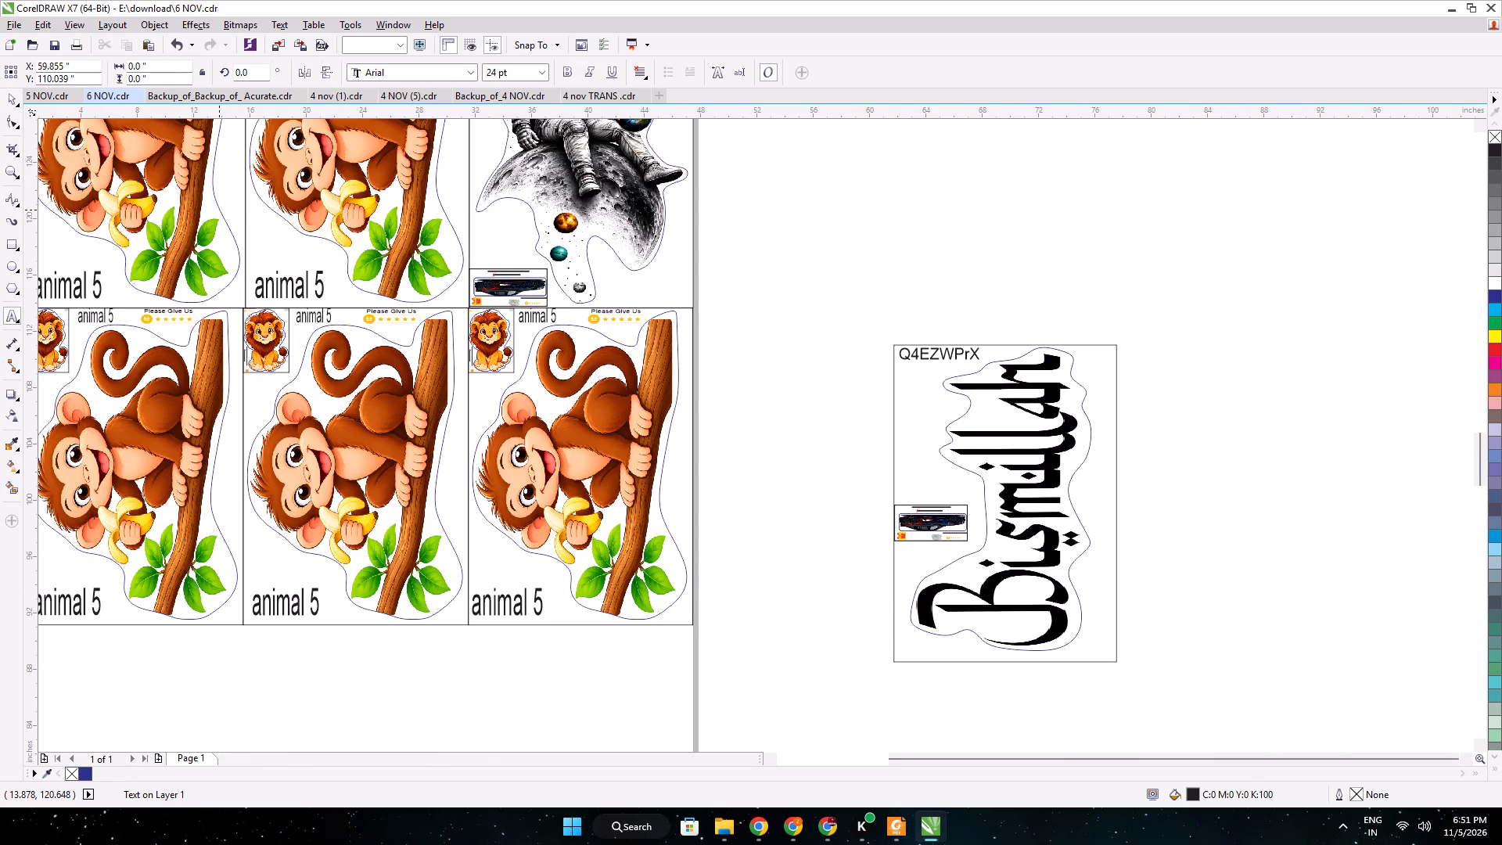
{"action": "left_click", "coordinate": [824, 487]}
Ungroup the last animal 5 sticker in the bottom row and place a duplicate of its Please Give Us star rating beneath the Q4EZWPrX label.
{"action": "scroll", "coordinate": [952, 574], "scroll_direction": "up", "scroll_amount": 1}
{"action": "scroll", "coordinate": [808, 485], "scroll_direction": "down", "scroll_amount": 1}
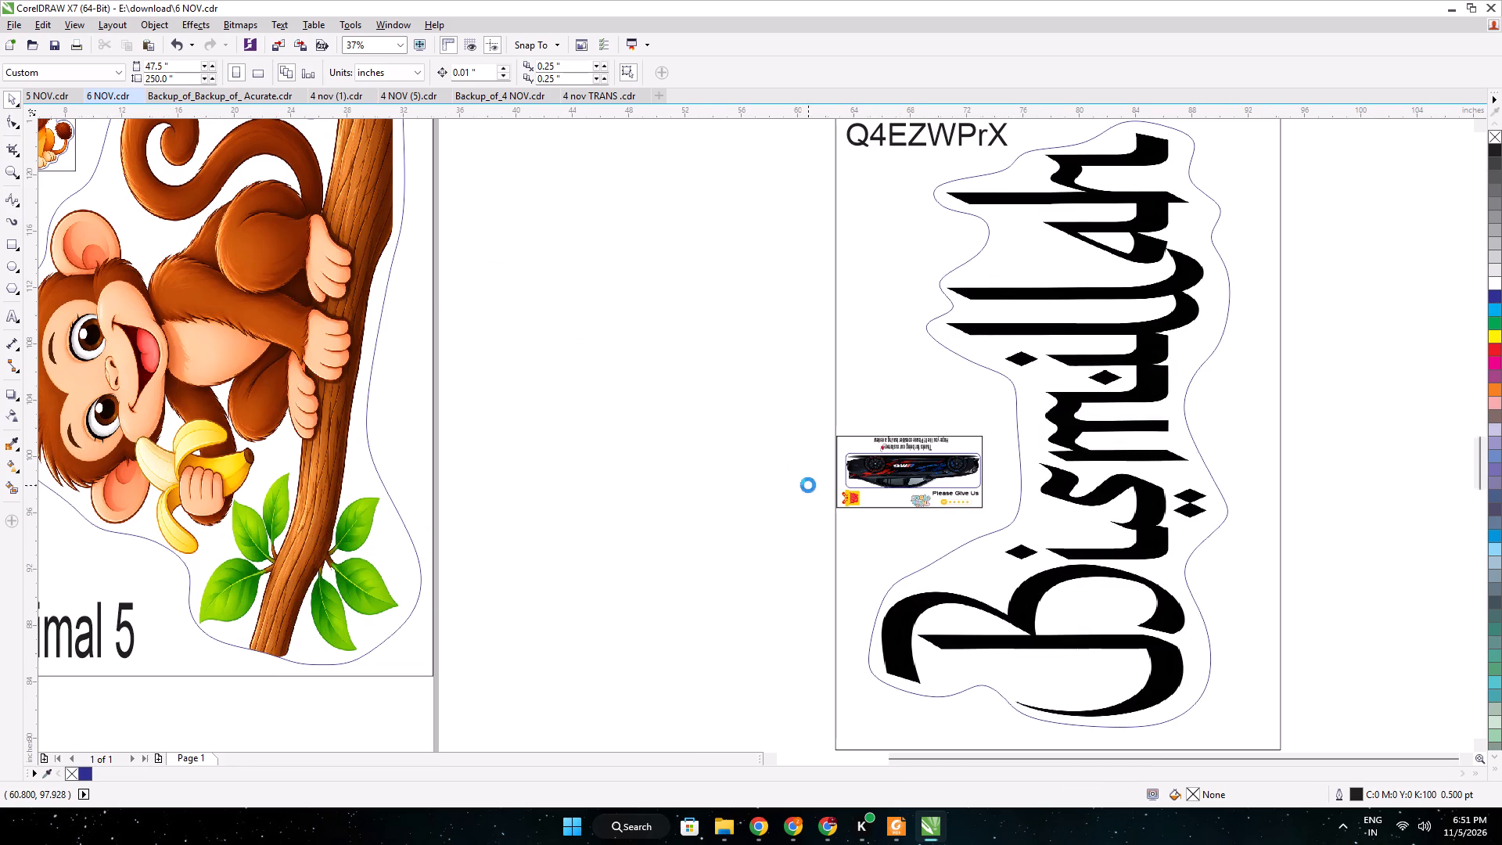
{"action": "middle_click_drag", "start_coordinate": [634, 356], "coordinate": [676, 426]}
{"action": "left_click", "coordinate": [563, 415]}
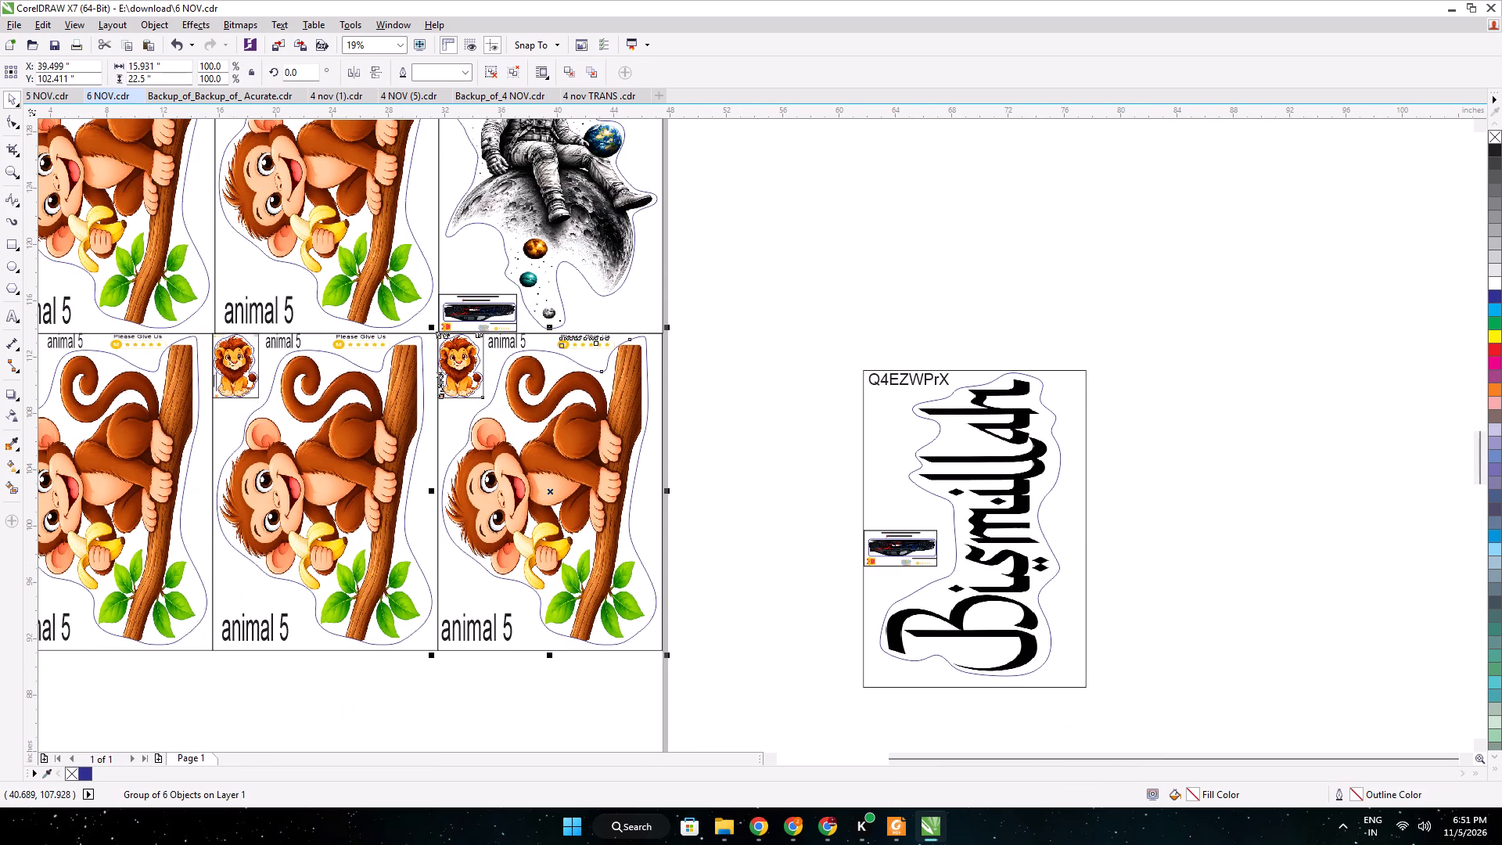
{"action": "key", "text": "ctrl+u"}
{"action": "left_click", "coordinate": [749, 419]}
{"action": "left_click_drag", "start_coordinate": [752, 419], "coordinate": [510, 331]}
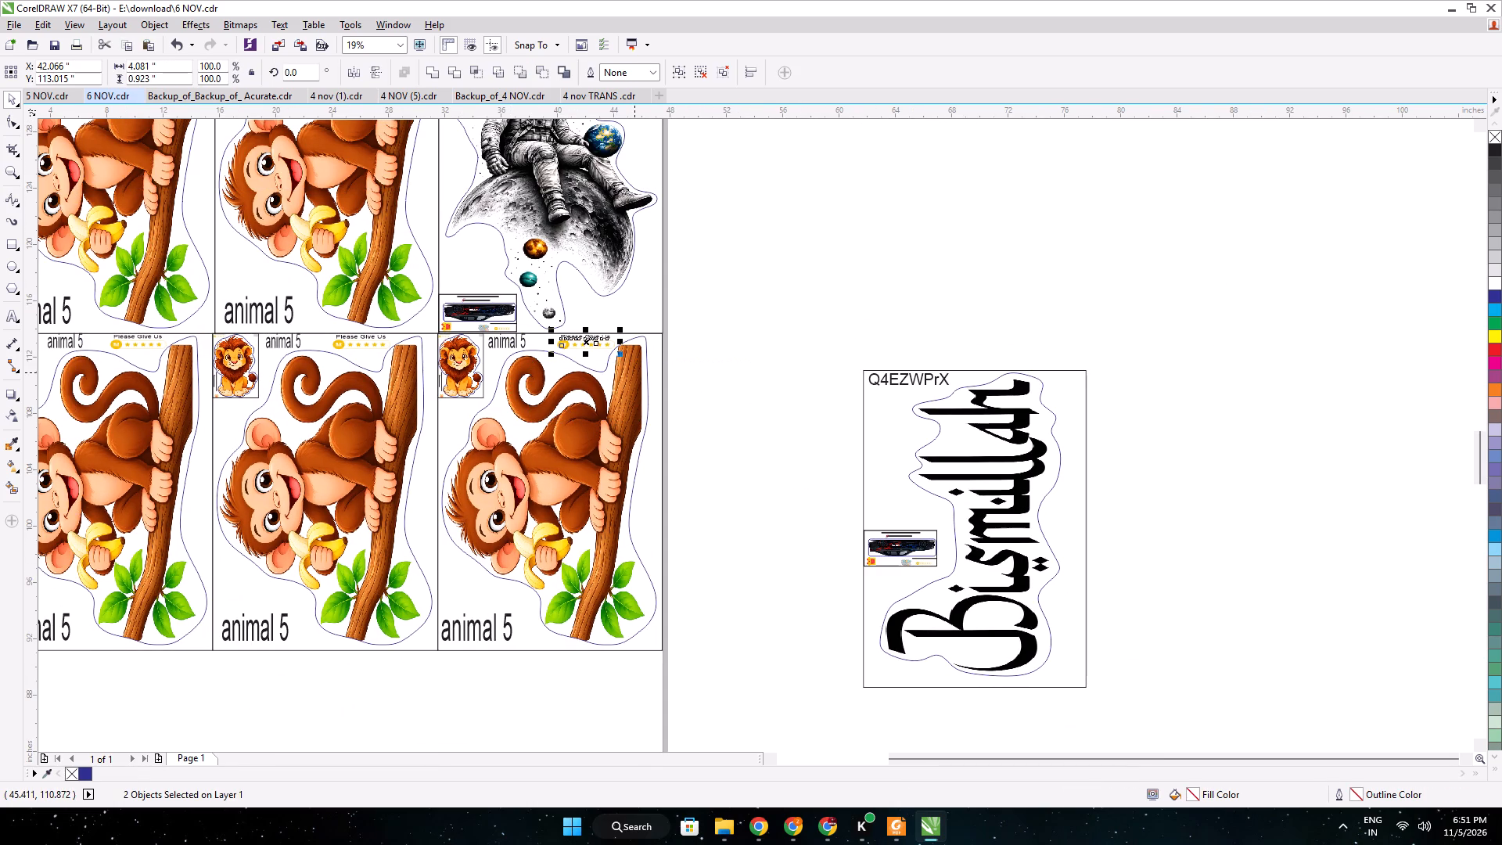
{"action": "key", "text": "ctrl+d"}
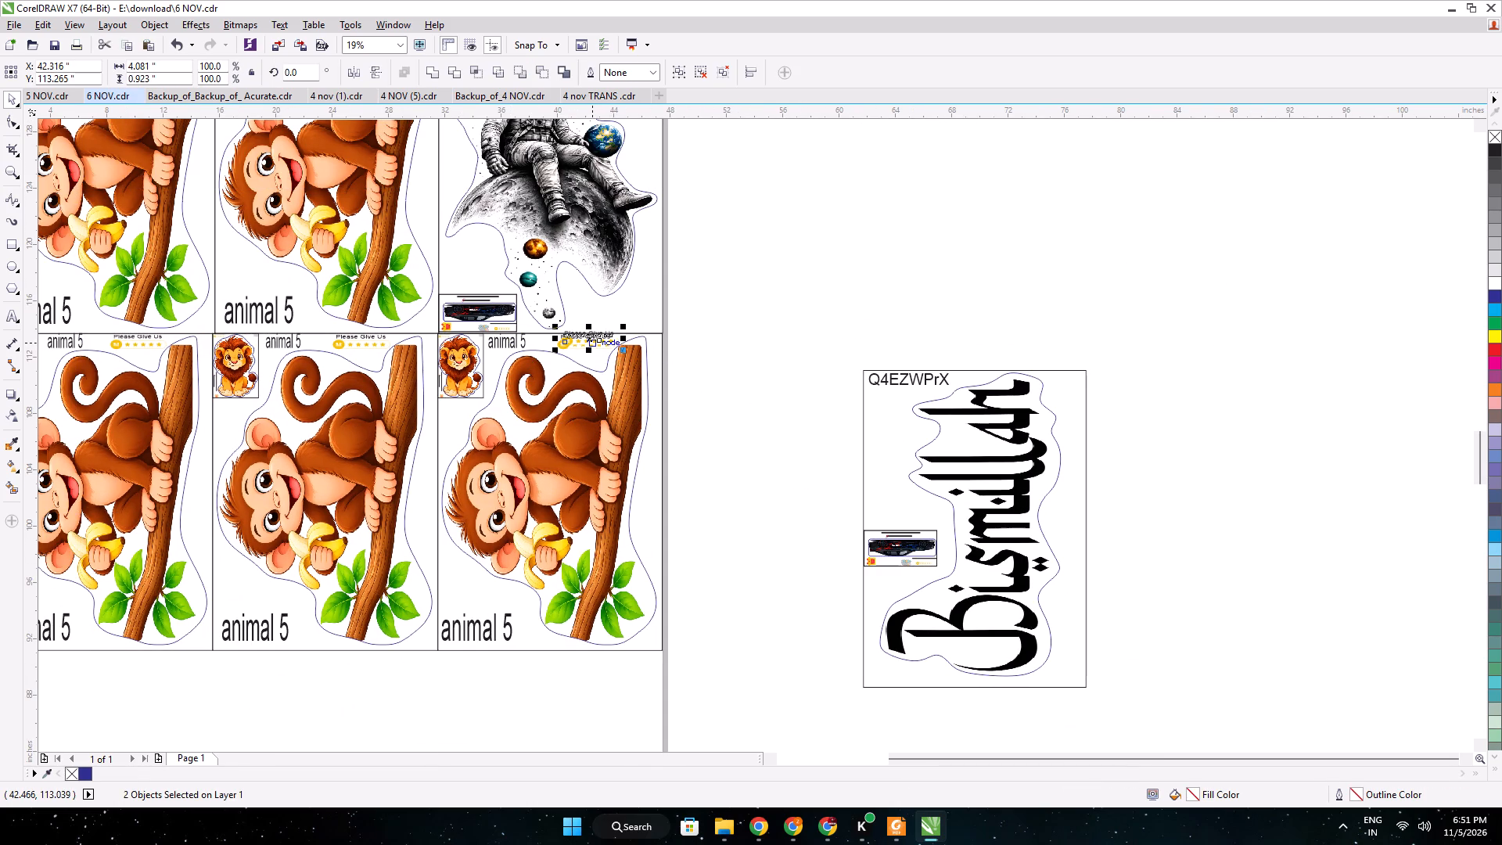
{"action": "left_click_drag", "start_coordinate": [591, 341], "coordinate": [900, 436]}
{"action": "left_click", "coordinate": [760, 441]}
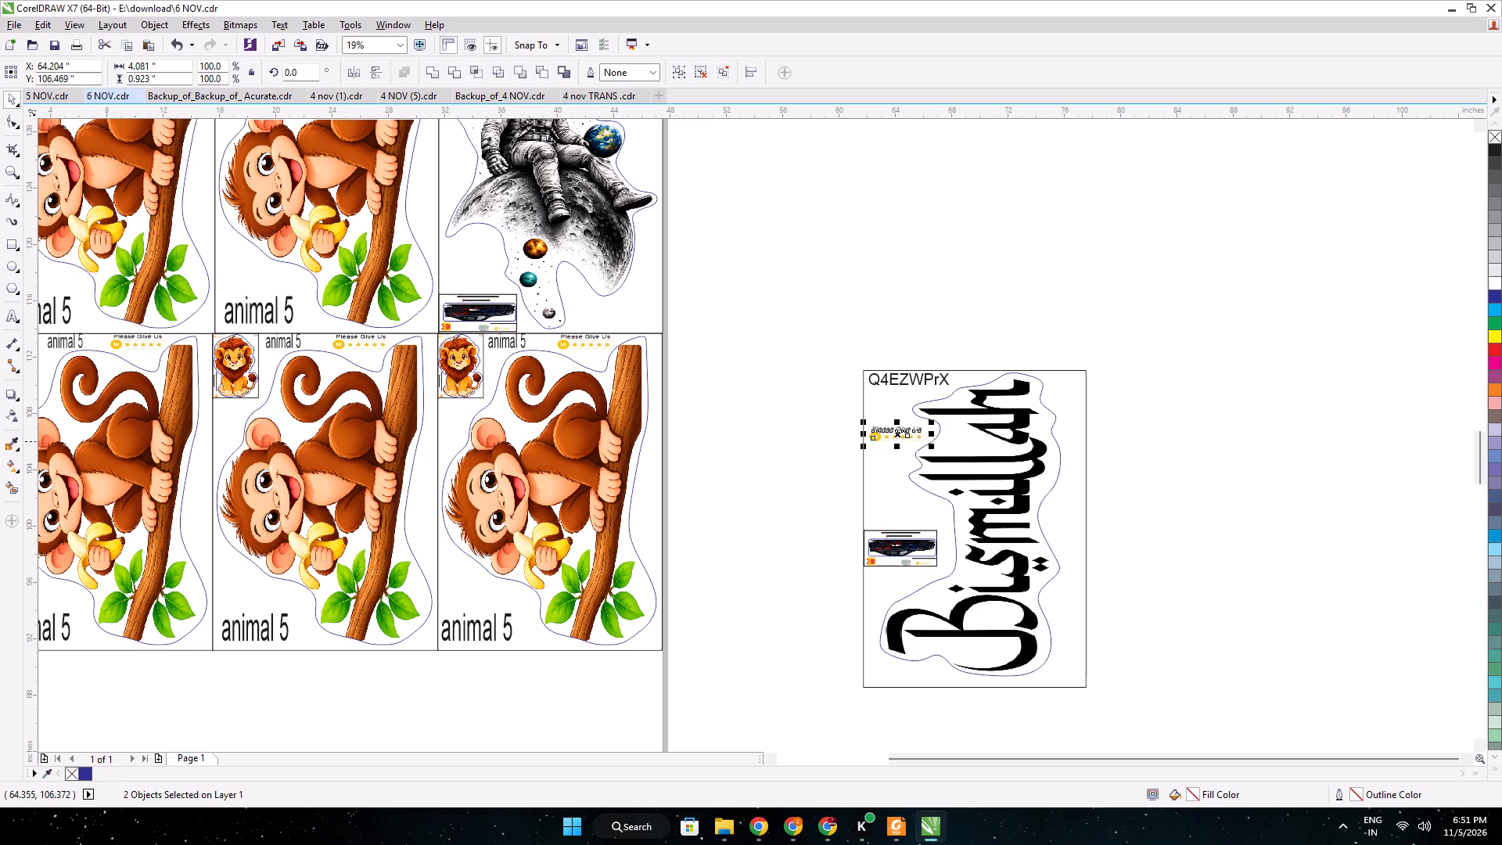
Move the complete framed Bismillah sticker onto the page, directly beneath the first animal 5 sticker of the bottom row.
{"action": "scroll", "coordinate": [965, 516], "scroll_direction": "down", "scroll_amount": 1}
{"action": "left_click_drag", "start_coordinate": [1075, 669], "coordinate": [842, 429]}
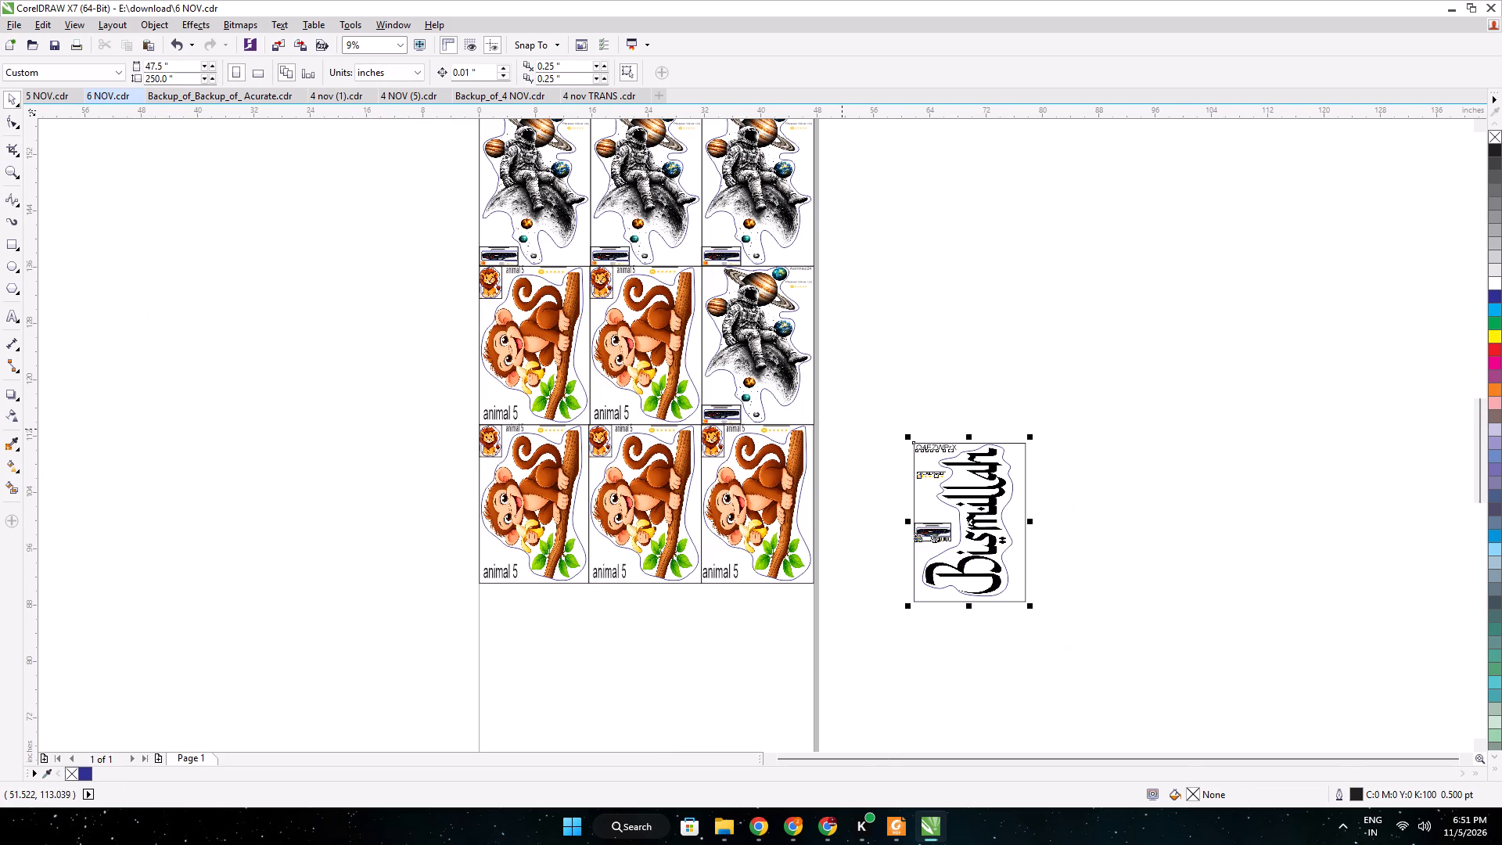
{"action": "left_click_drag", "start_coordinate": [956, 498], "coordinate": [526, 647]}
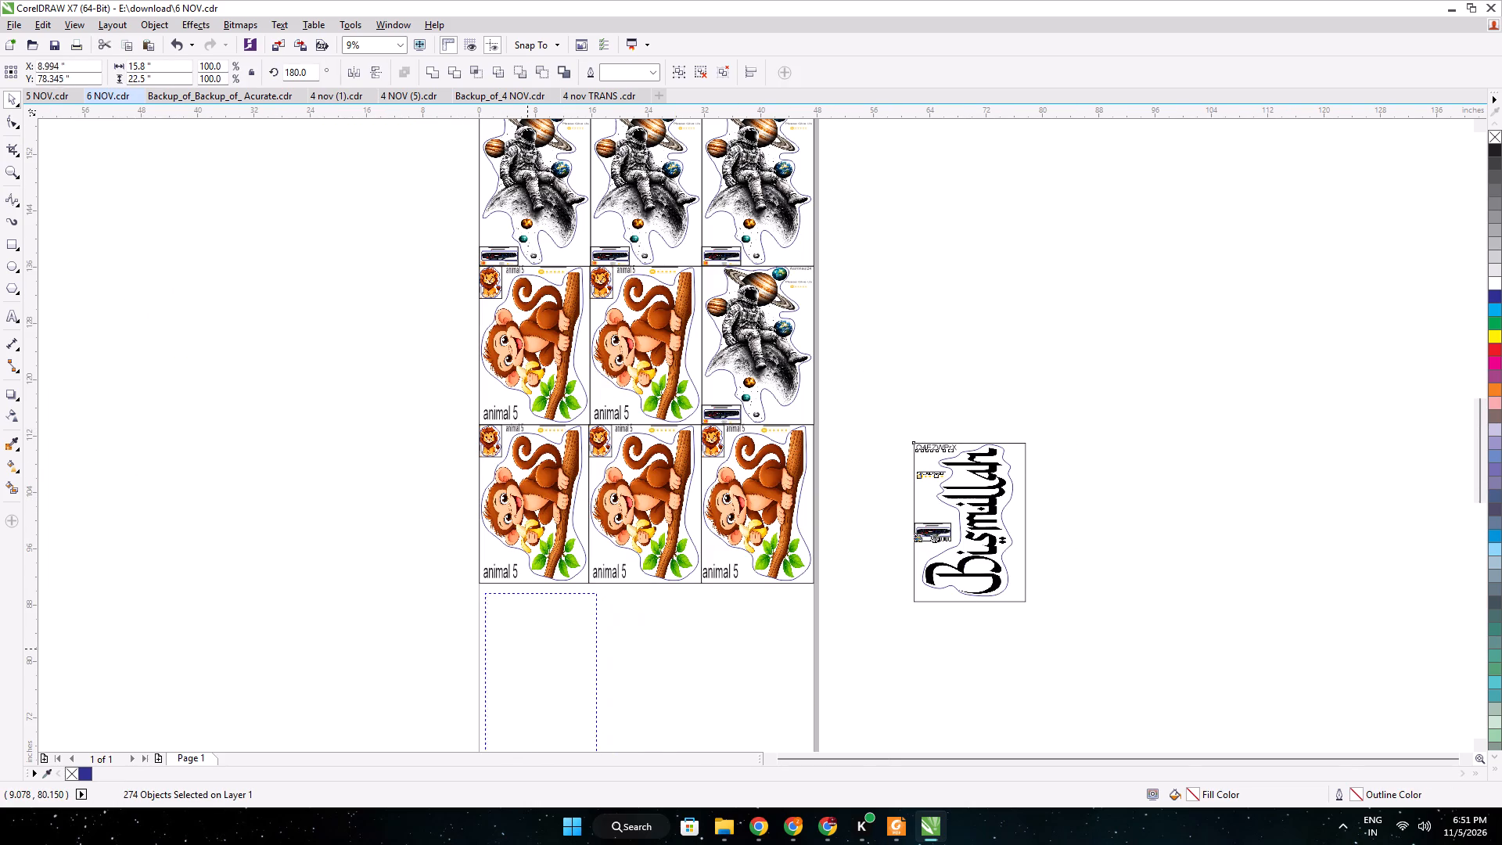
{"action": "left_click_drag", "start_coordinate": [526, 647], "coordinate": [520, 638]}
Nudge the Bismillah sticker so its frame lines up with the page's left edge and the bottom line of the animal 5 frame.
{"action": "scroll", "coordinate": [487, 584], "scroll_direction": "up", "scroll_amount": 6}
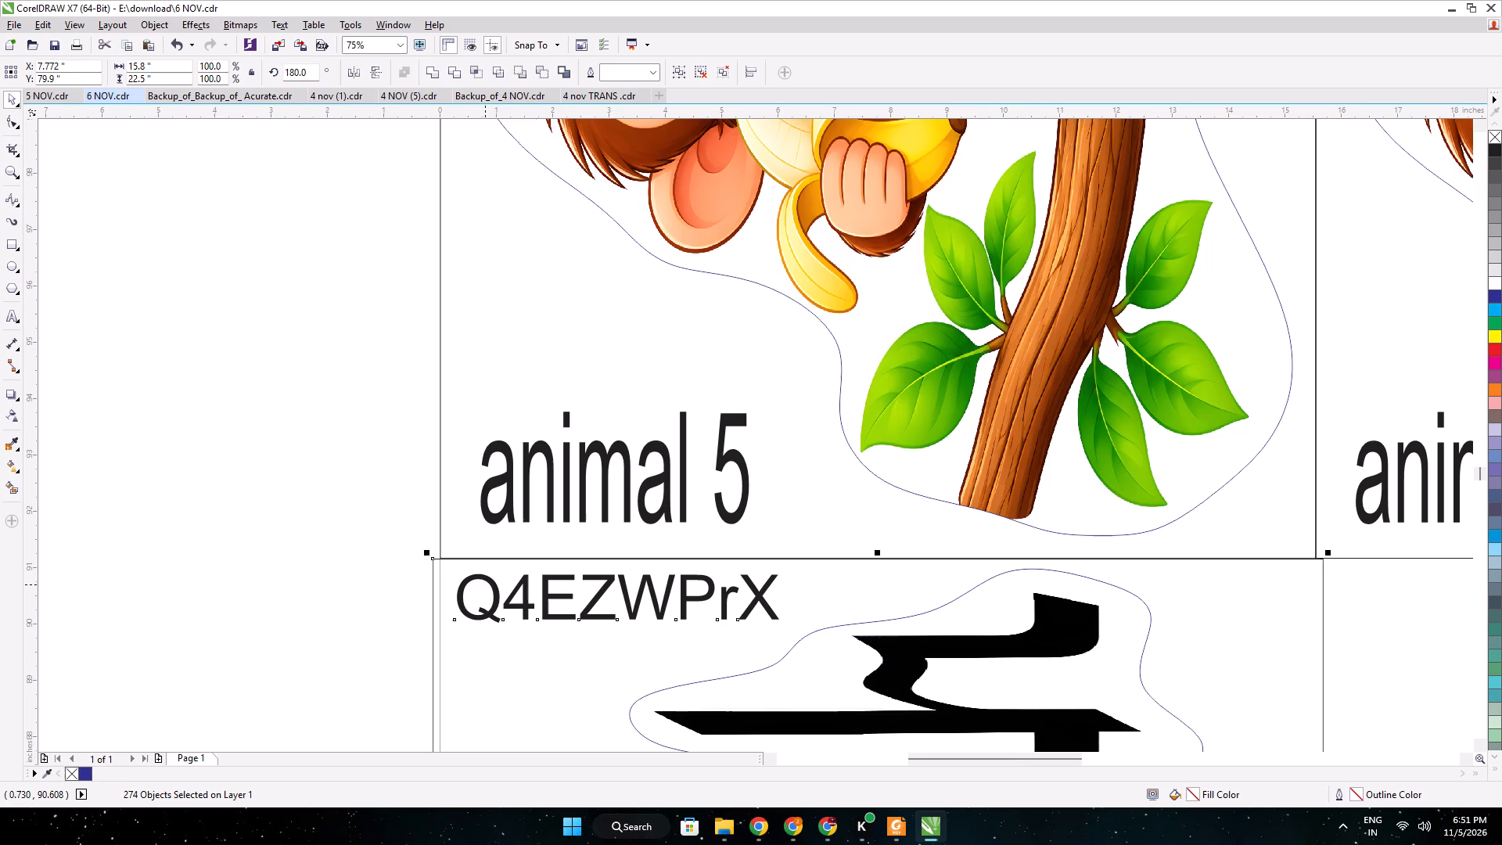
{"action": "key", "text": "Right"}
{"action": "key", "text": "Right"}
{"action": "key", "text": "Right"}
{"action": "key", "text": "Right"}
{"action": "key", "text": "Right"}
{"action": "scroll", "coordinate": [481, 566], "scroll_direction": "up", "scroll_amount": 2}
{"action": "key", "text": "Right"}
{"action": "key", "text": "Right"}
{"action": "key", "text": "Right"}
{"action": "key", "text": "Right"}
{"action": "key", "text": "Up"}
{"action": "key", "text": "Right"}
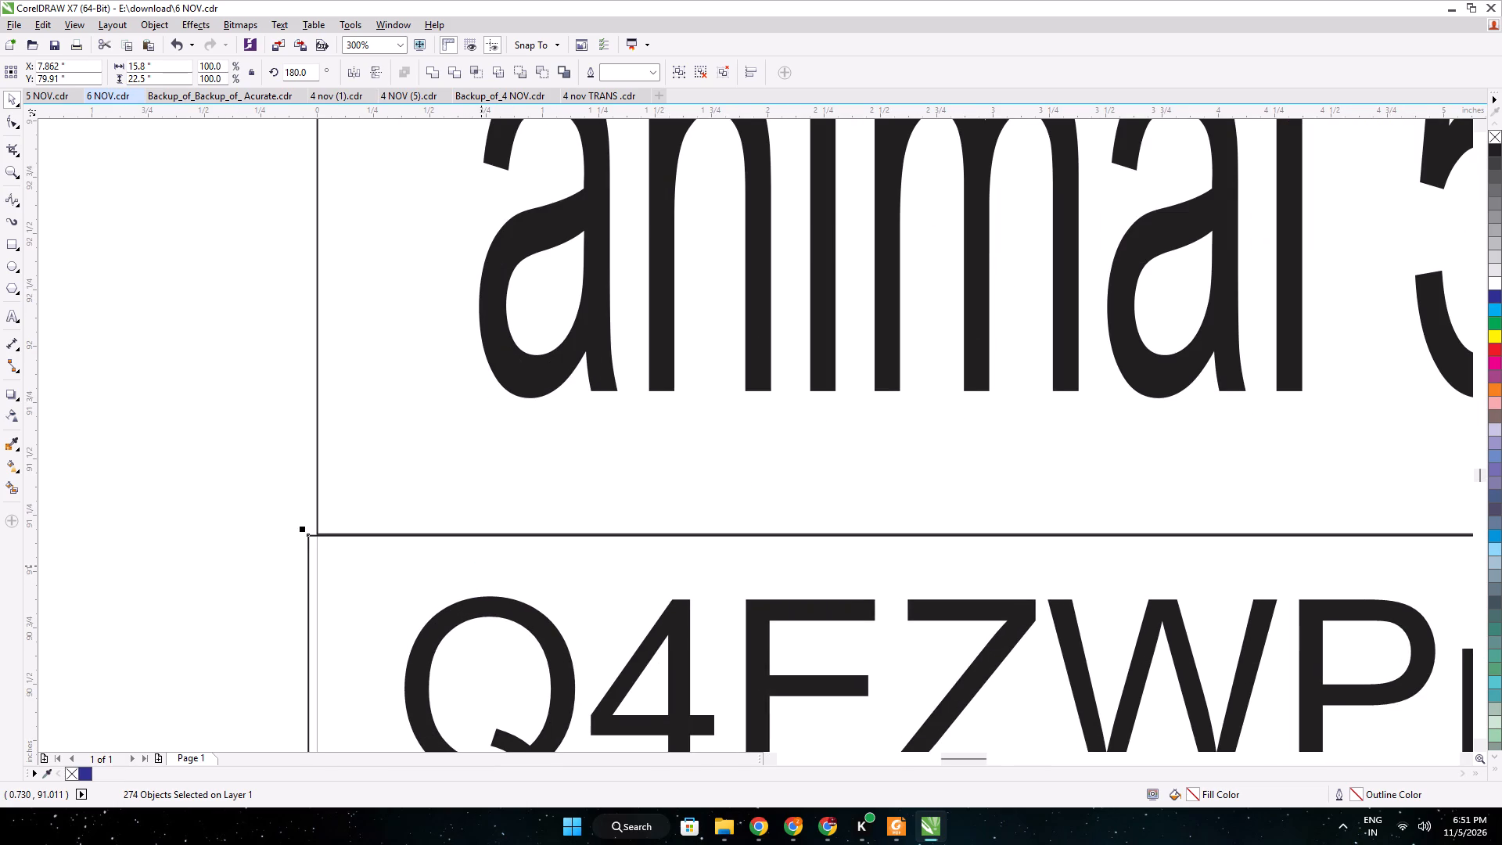
{"action": "key", "text": "Right"}
{"action": "key", "text": "Right"}
{"action": "key", "text": "Right"}
{"action": "key", "text": "Right"}
{"action": "key", "text": "Up"}
{"action": "key", "text": "Down"}
{"action": "key", "text": "Left"}
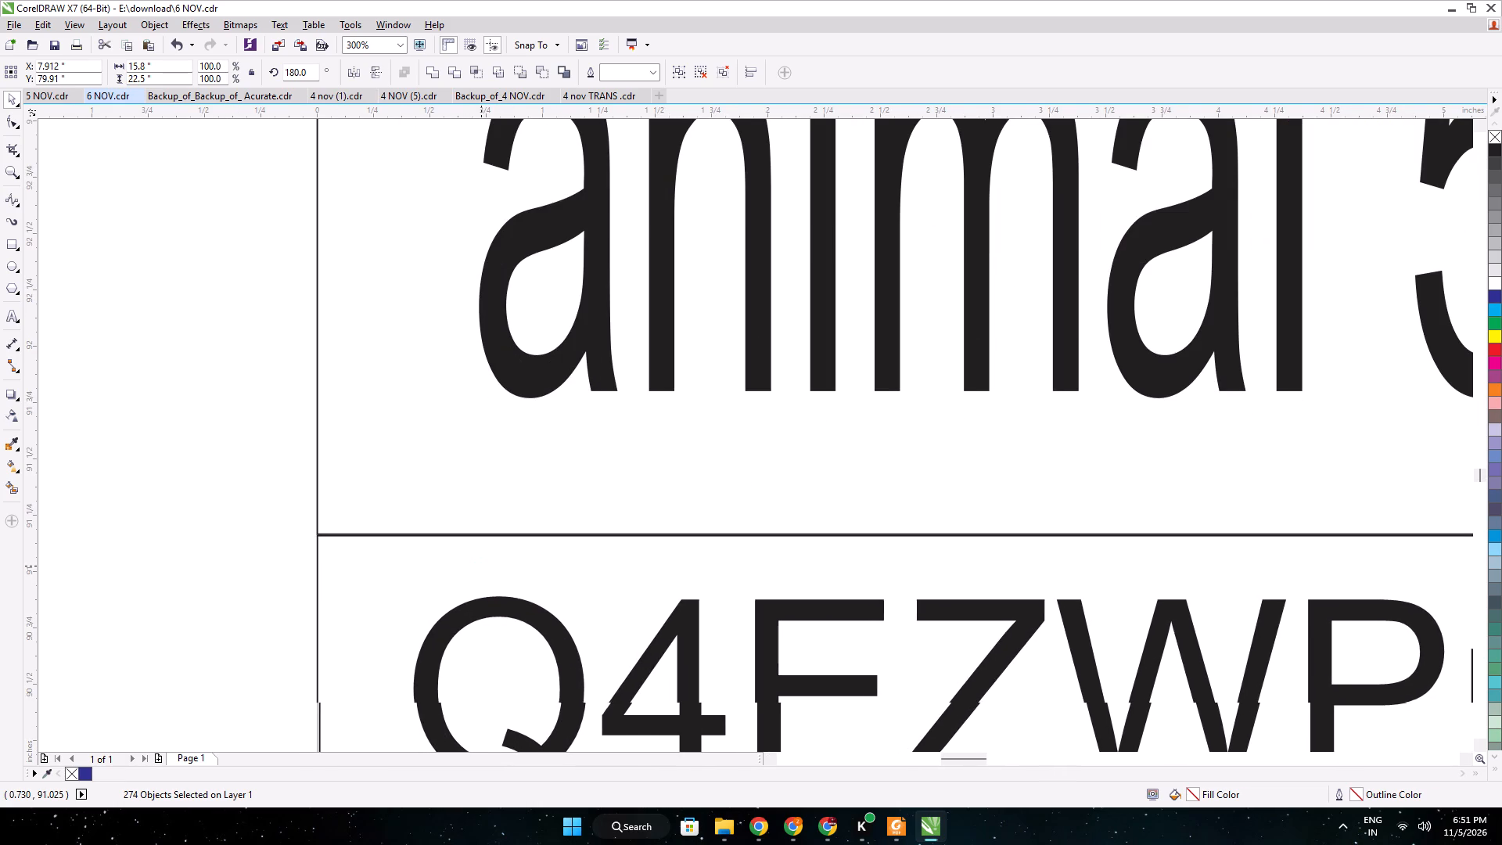
{"action": "scroll", "coordinate": [481, 566], "scroll_direction": "down", "scroll_amount": 3}
{"action": "scroll", "coordinate": [564, 568], "scroll_direction": "down", "scroll_amount": 1}
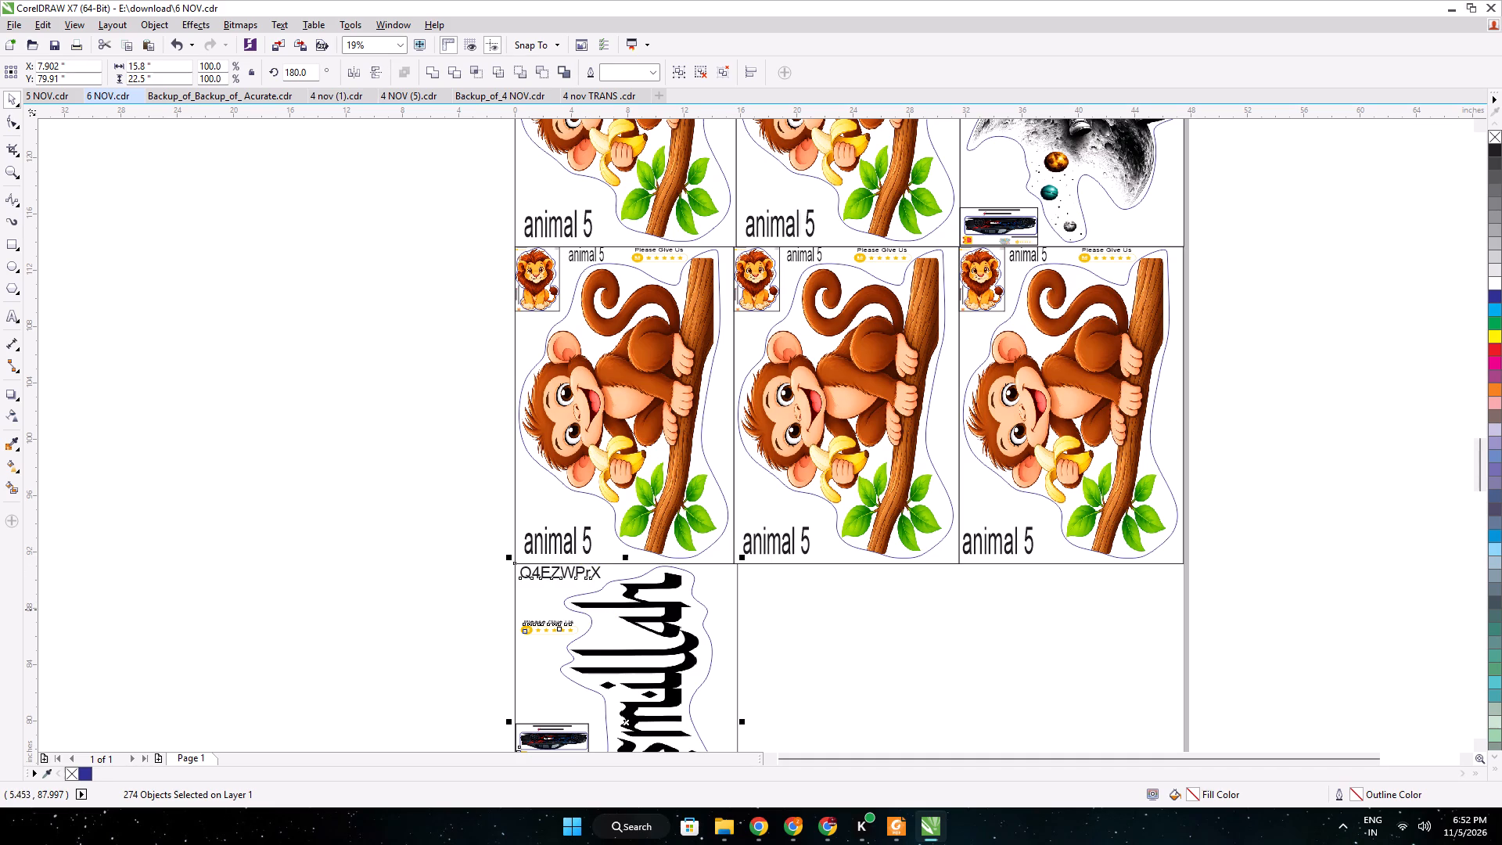
{"action": "middle_click_drag", "start_coordinate": [734, 660], "coordinate": [729, 440]}
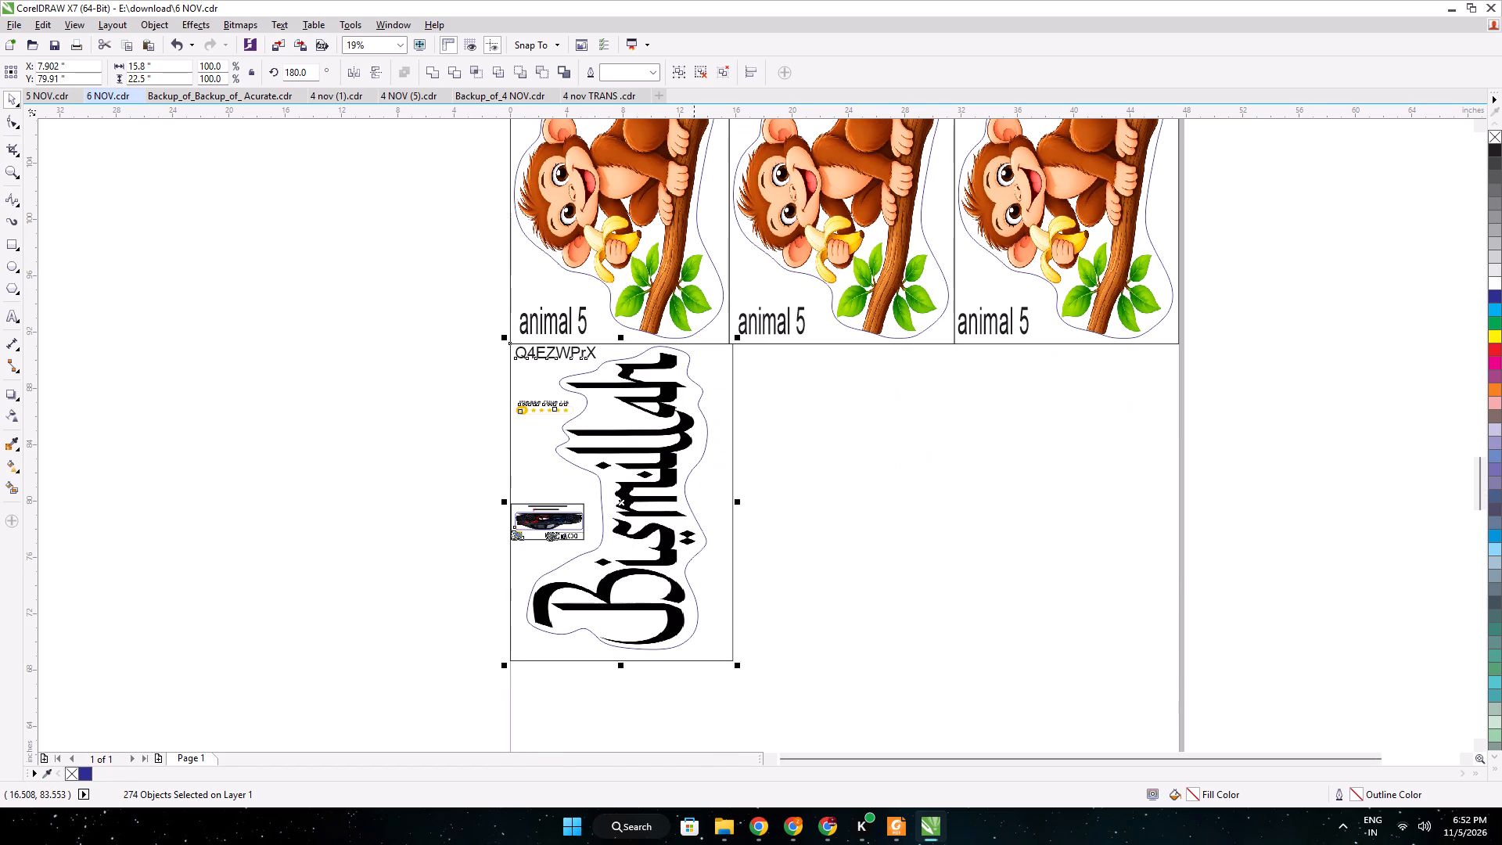
{"action": "left_click", "coordinate": [462, 481]}
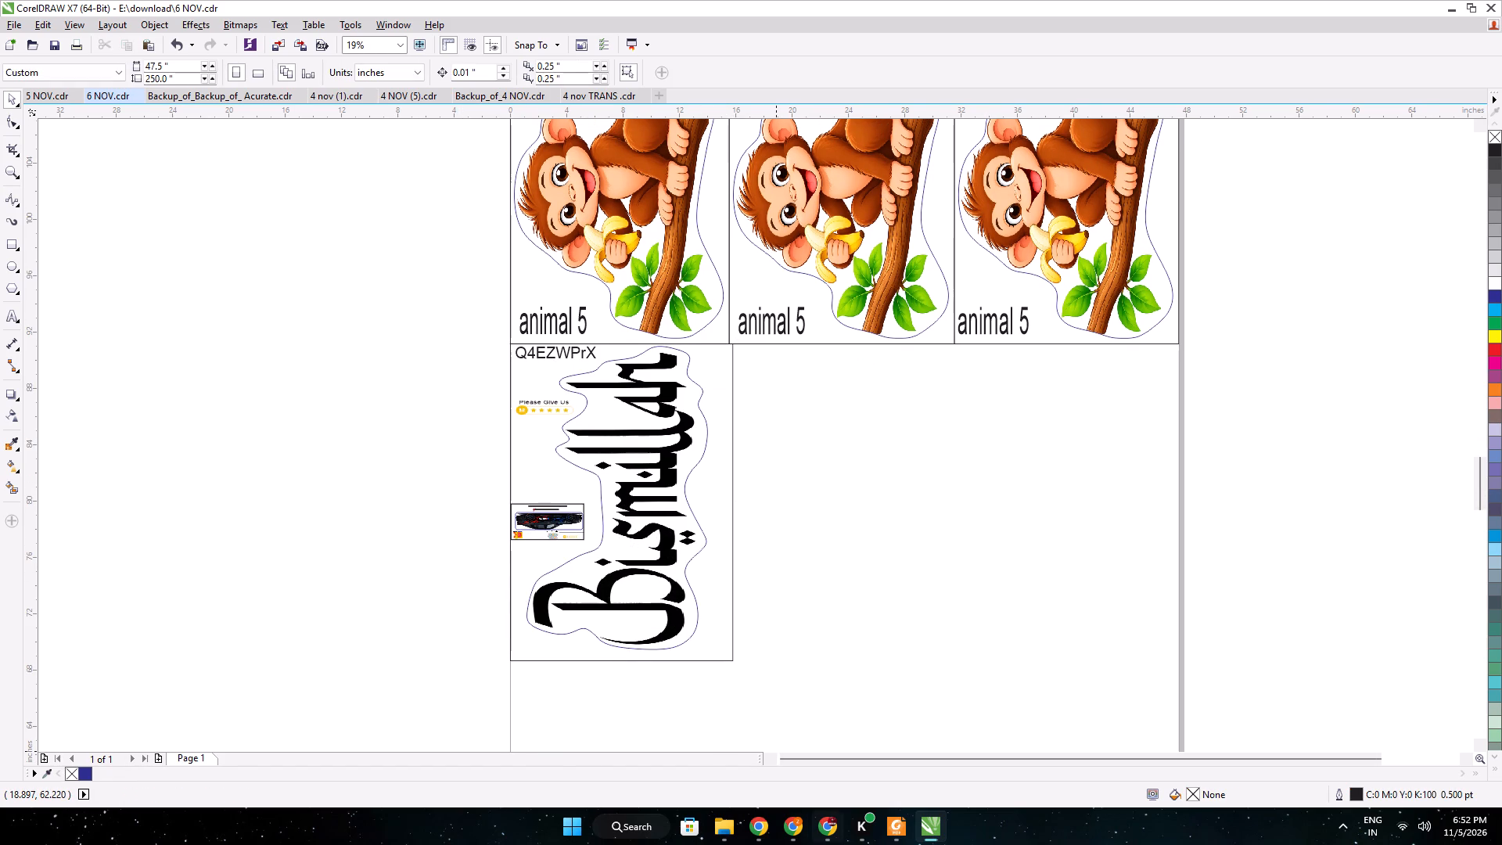
{"action": "left_click", "coordinate": [796, 819]}
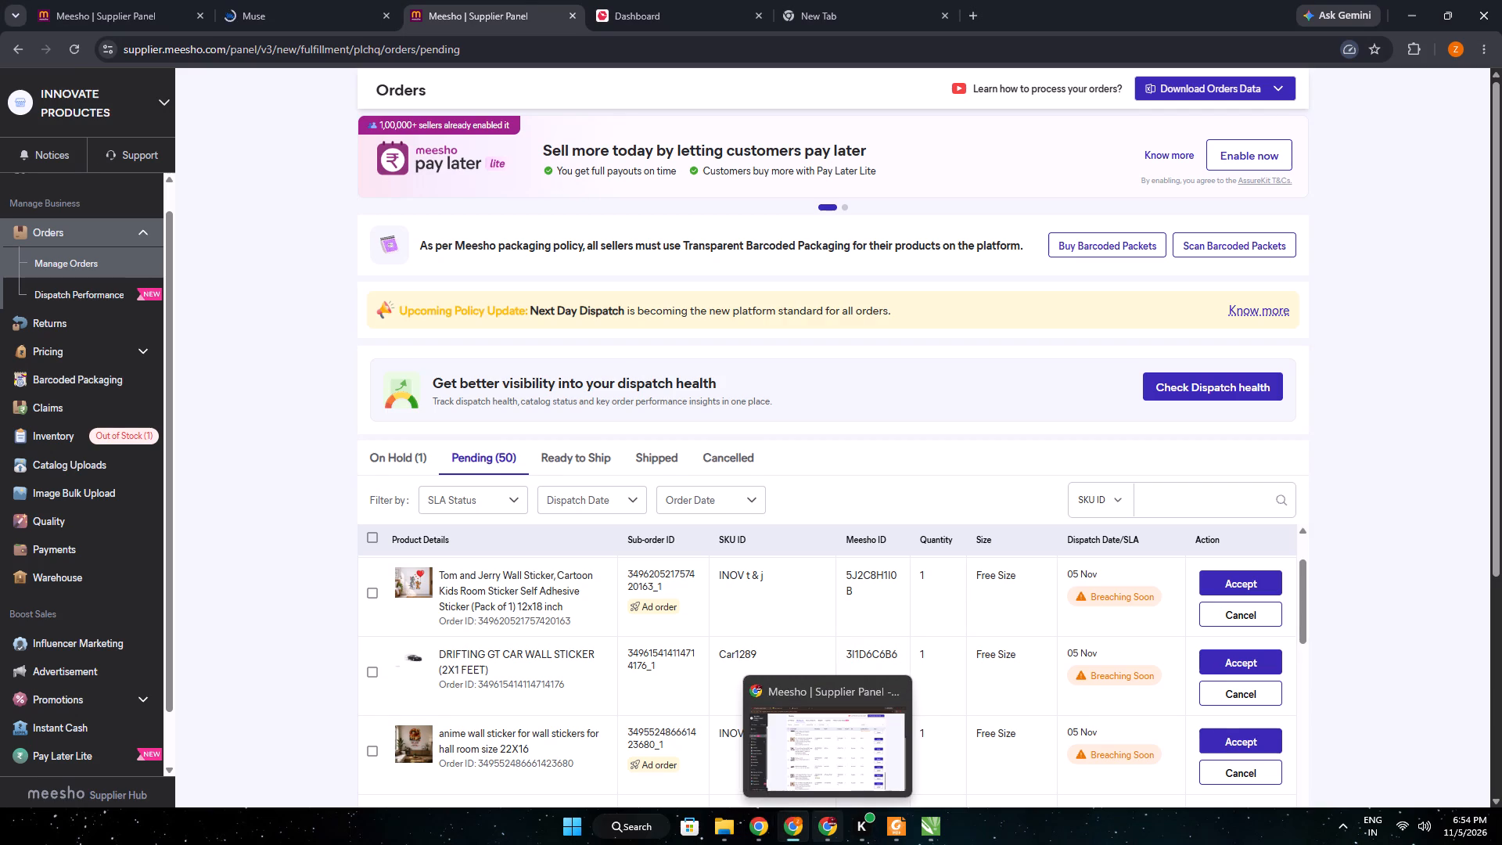
Switch to CorelDRAW and look through the Backup_of_4 NOV.cdr, 4 nov TRANS .cdr and 5 NOV.cdr layouts.
{"action": "left_click", "coordinate": [922, 843]}
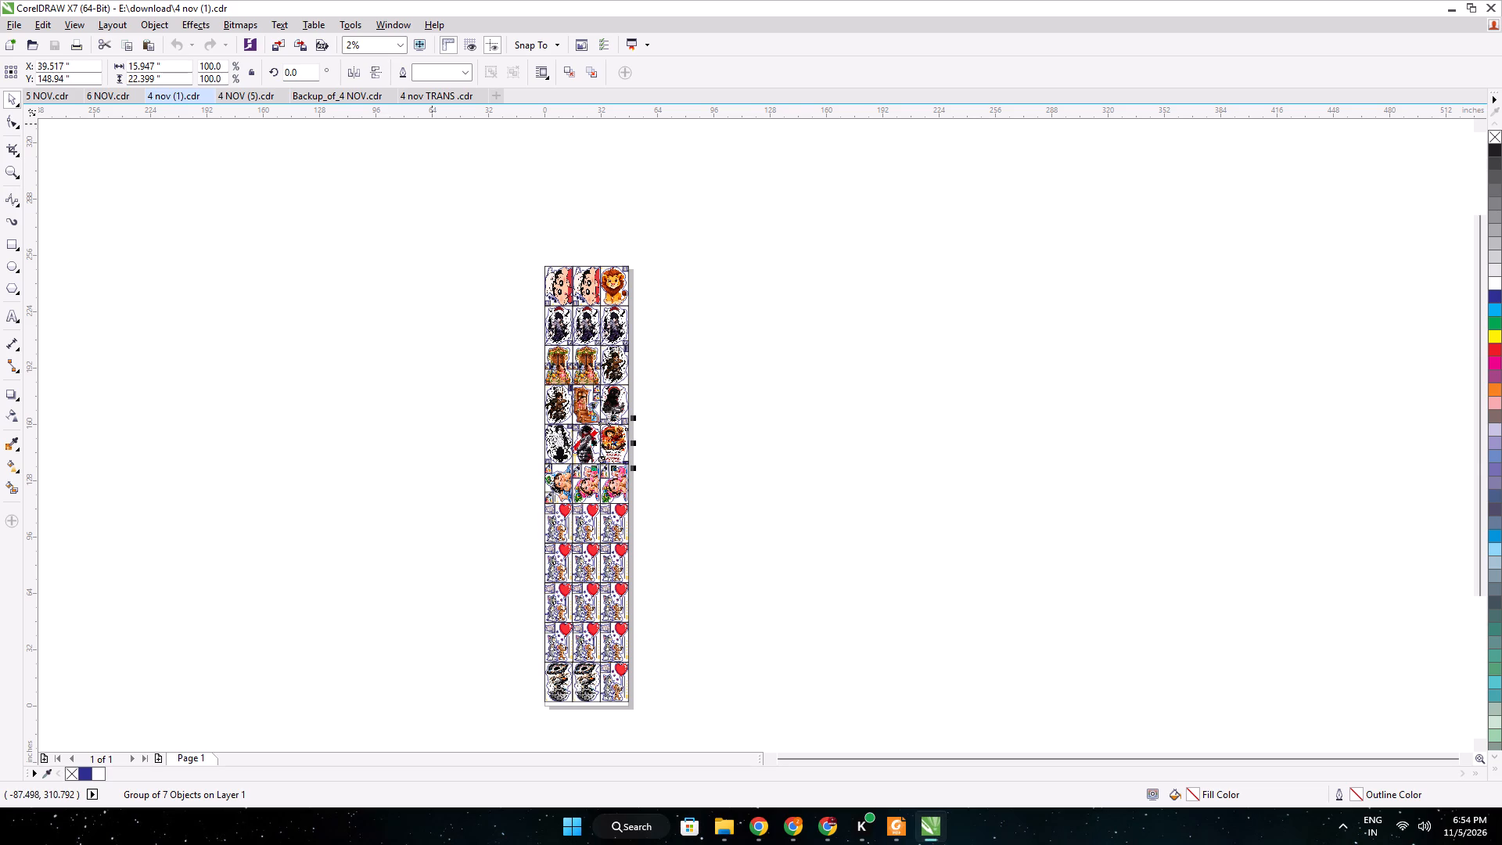
{"action": "left_click", "coordinate": [341, 95]}
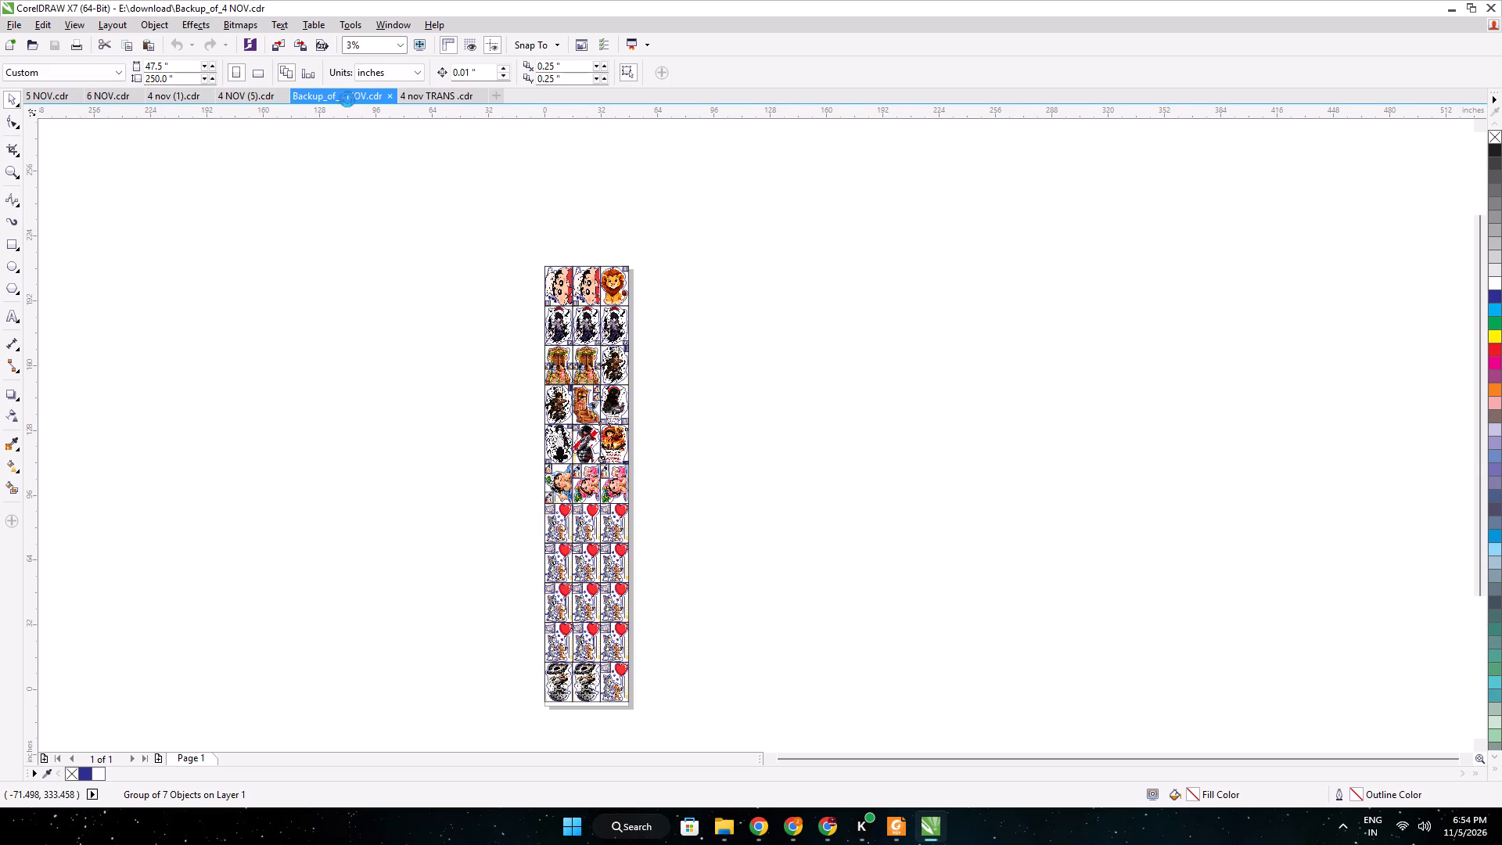
{"action": "left_click", "coordinate": [429, 95]}
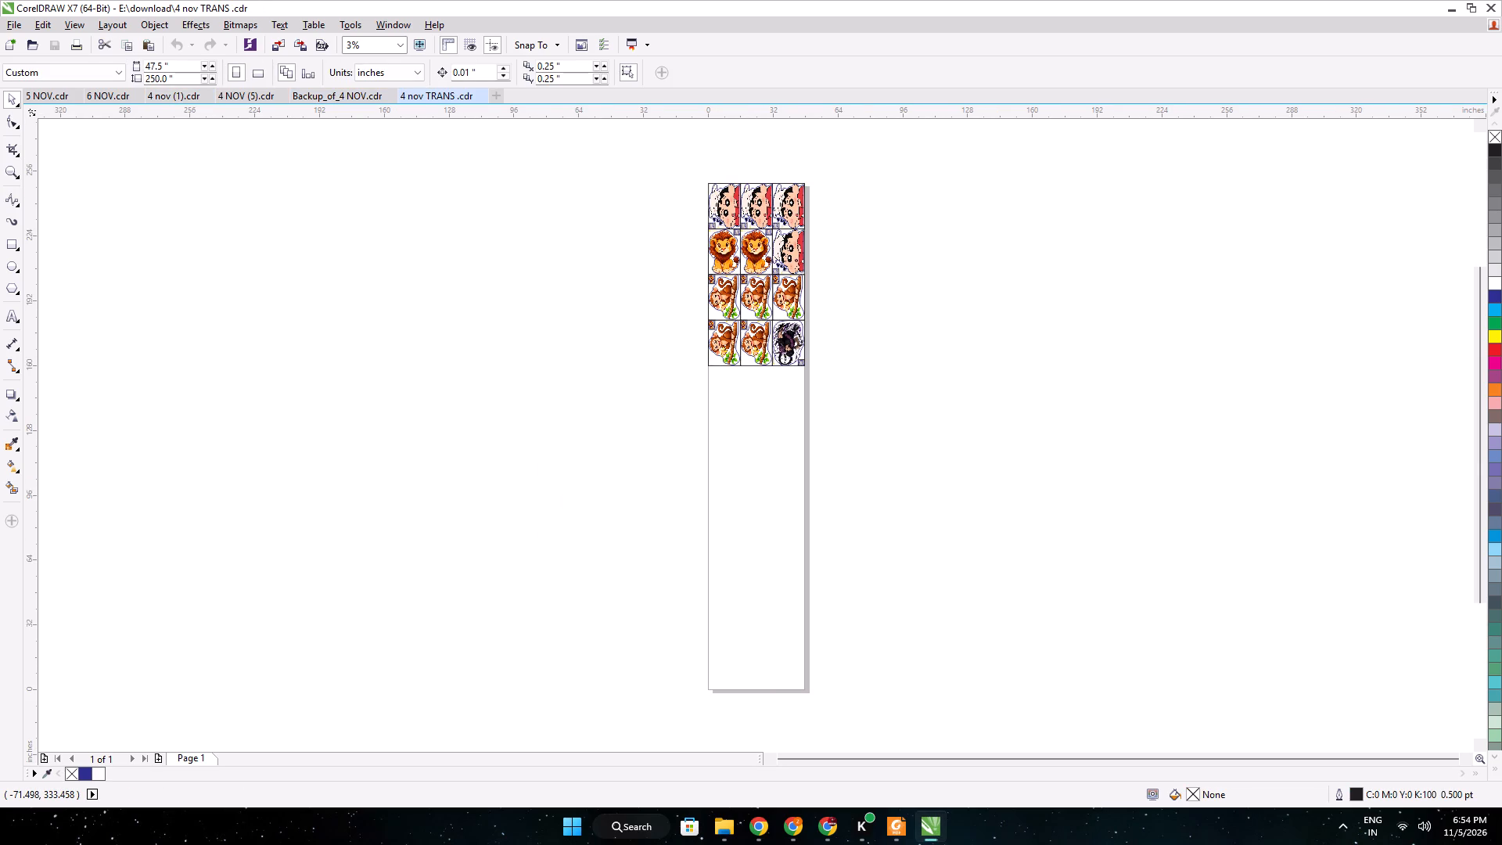
{"action": "left_click", "coordinate": [52, 92]}
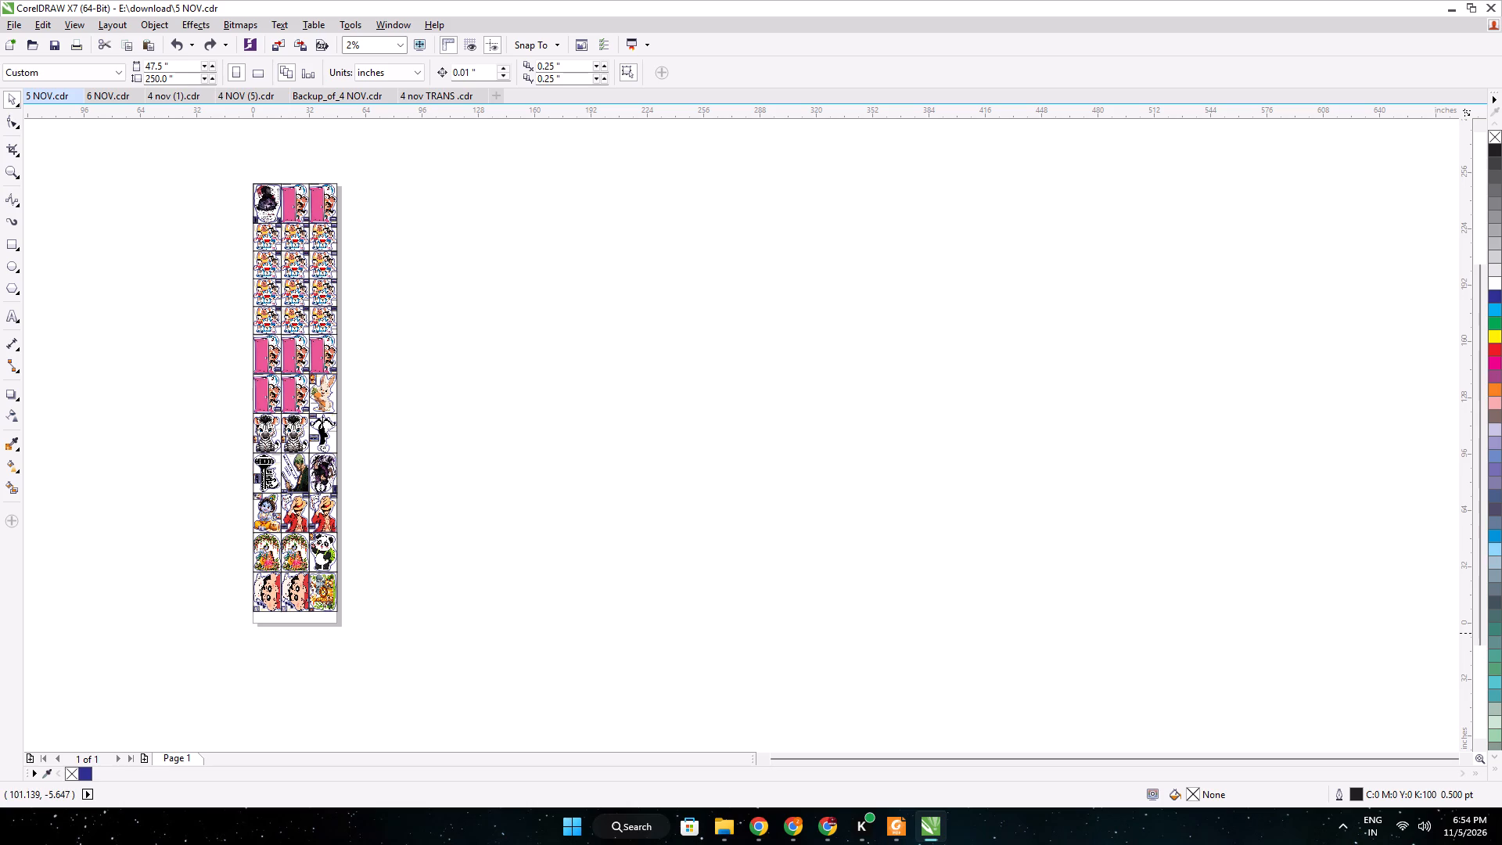
Browse the Downloads folder for earlier layout files and open 4 NOV (4).cdr in CorelDRAW.
{"action": "left_click", "coordinate": [711, 823]}
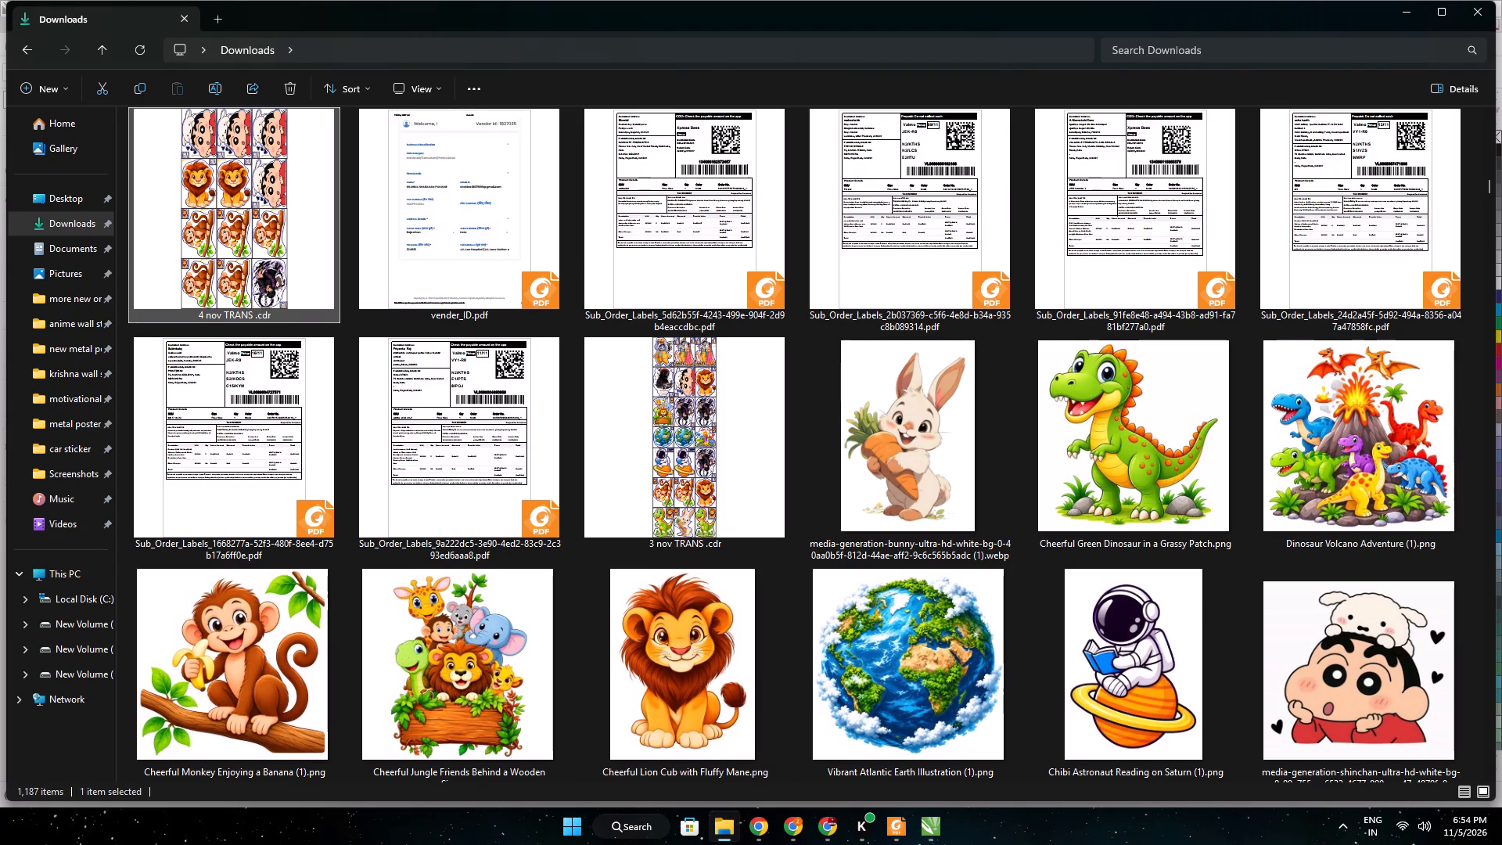
{"action": "scroll", "coordinate": [691, 464], "scroll_direction": "up", "scroll_amount": 5}
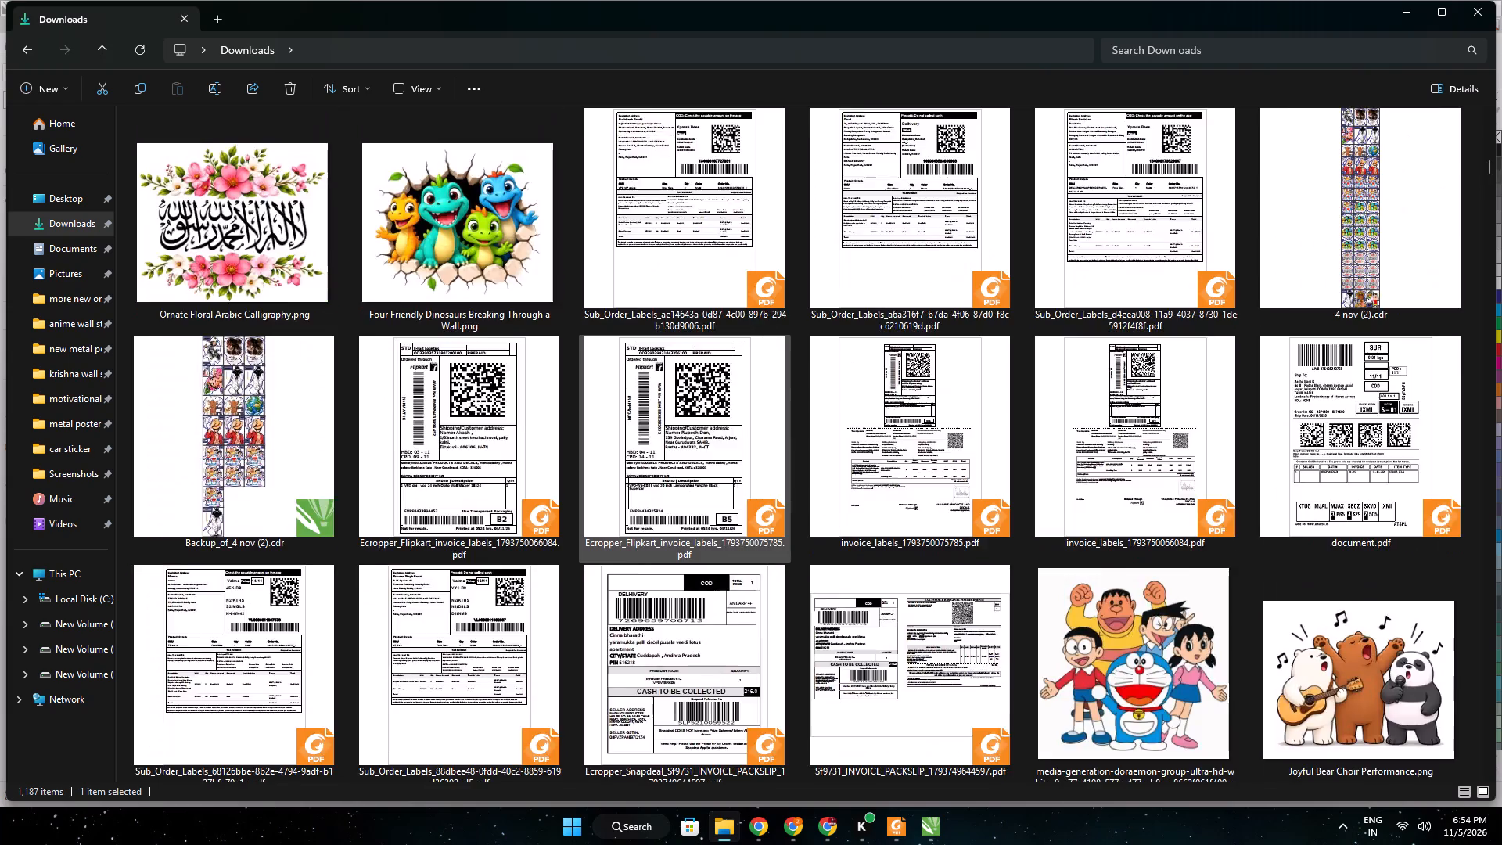
{"action": "scroll", "coordinate": [691, 464], "scroll_direction": "up", "scroll_amount": 5}
{"action": "scroll", "coordinate": [691, 464], "scroll_direction": "up", "scroll_amount": 20}
{"action": "scroll", "coordinate": [691, 464], "scroll_direction": "up", "scroll_amount": 2}
{"action": "scroll", "coordinate": [691, 464], "scroll_direction": "down", "scroll_amount": 3}
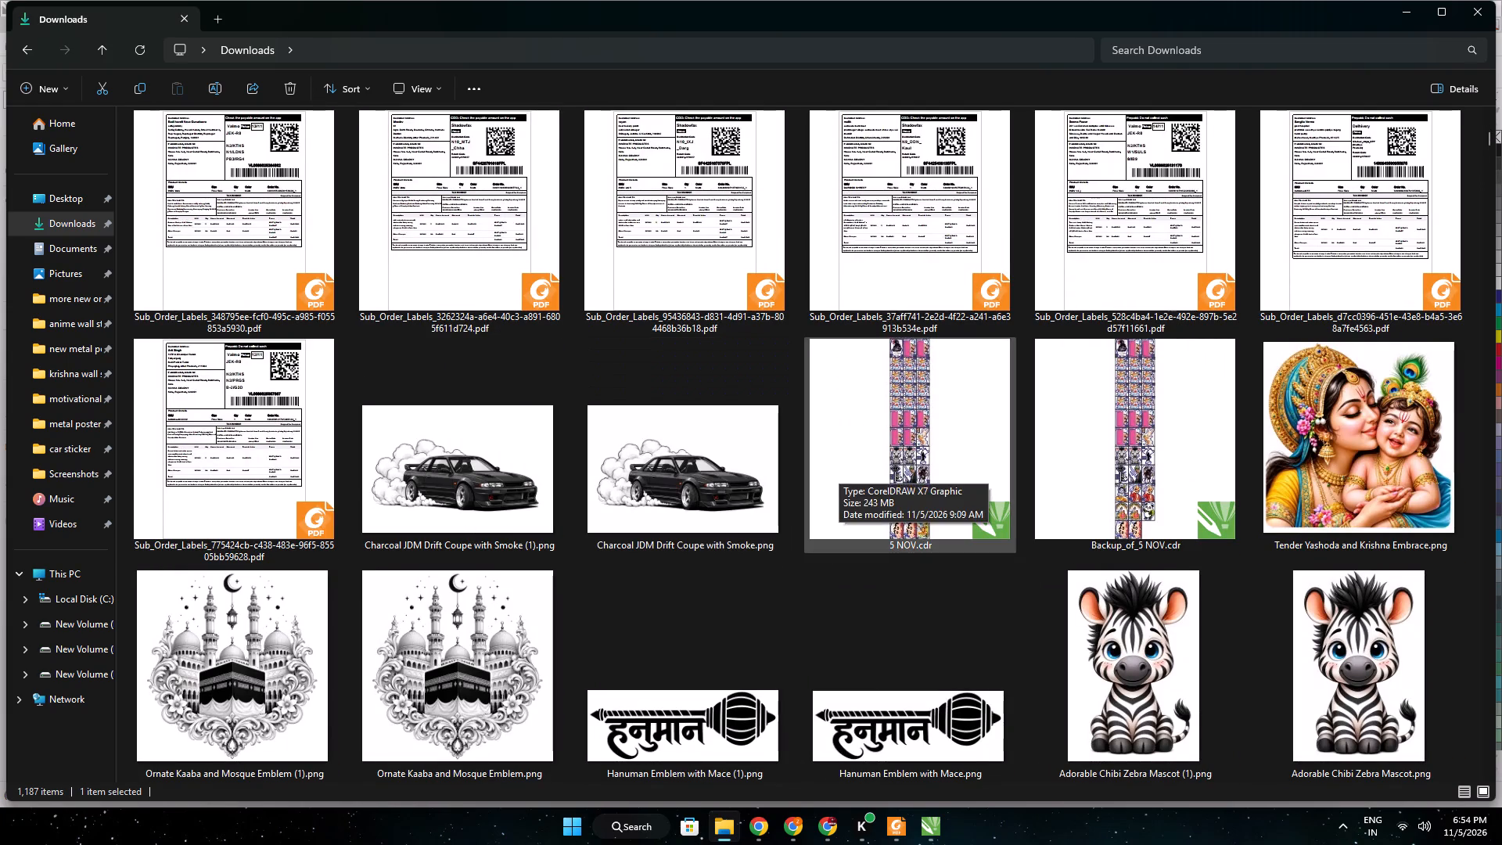
{"action": "scroll", "coordinate": [824, 469], "scroll_direction": "down", "scroll_amount": 2}
{"action": "scroll", "coordinate": [732, 523], "scroll_direction": "down", "scroll_amount": 1}
{"action": "scroll", "coordinate": [731, 524], "scroll_direction": "up", "scroll_amount": 1}
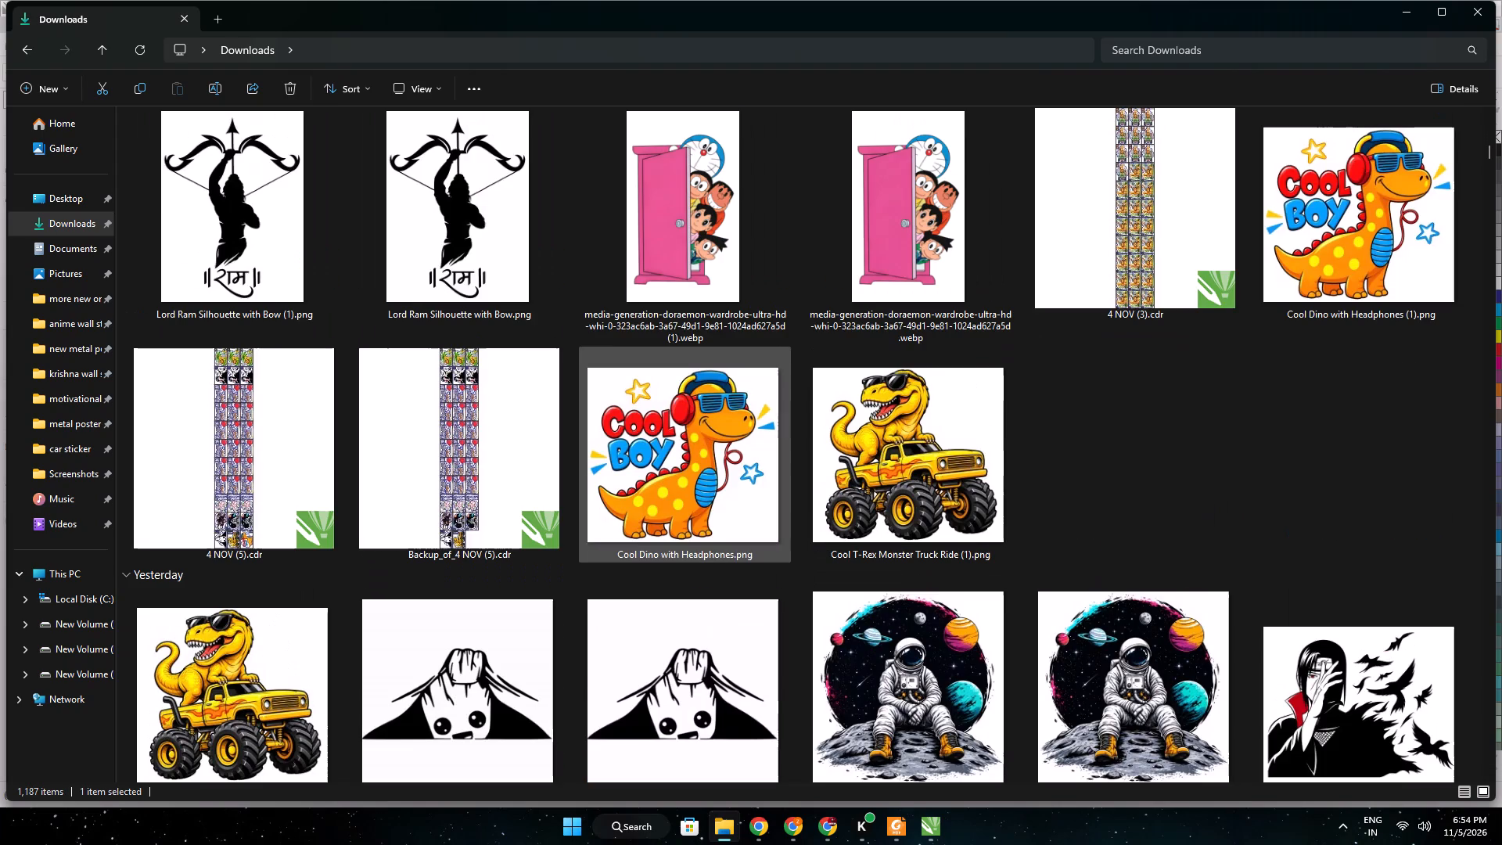
{"action": "scroll", "coordinate": [720, 538], "scroll_direction": "down", "scroll_amount": 1}
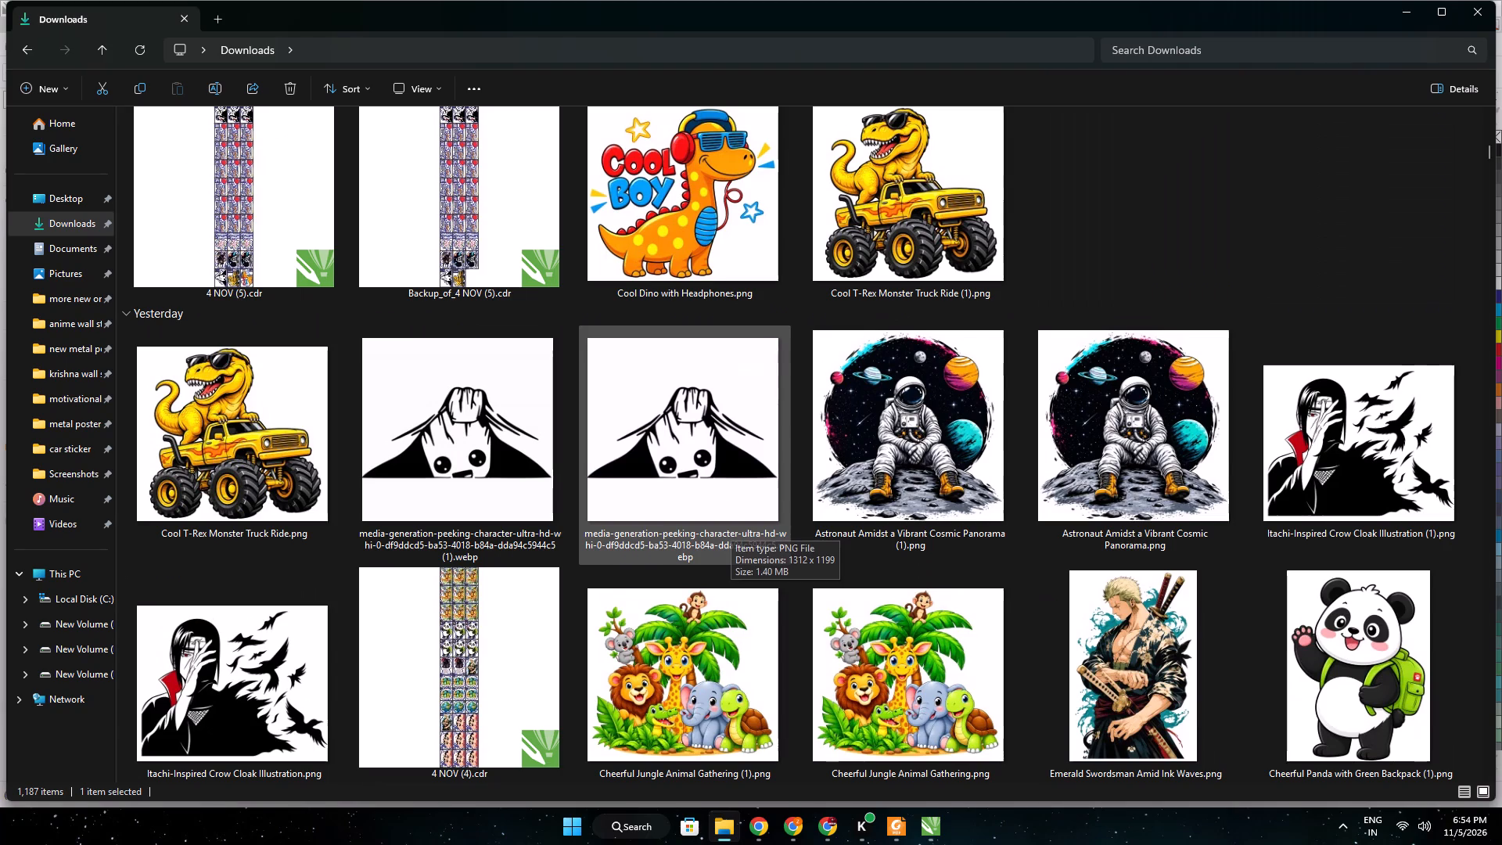
{"action": "triple_click", "coordinate": [418, 696]}
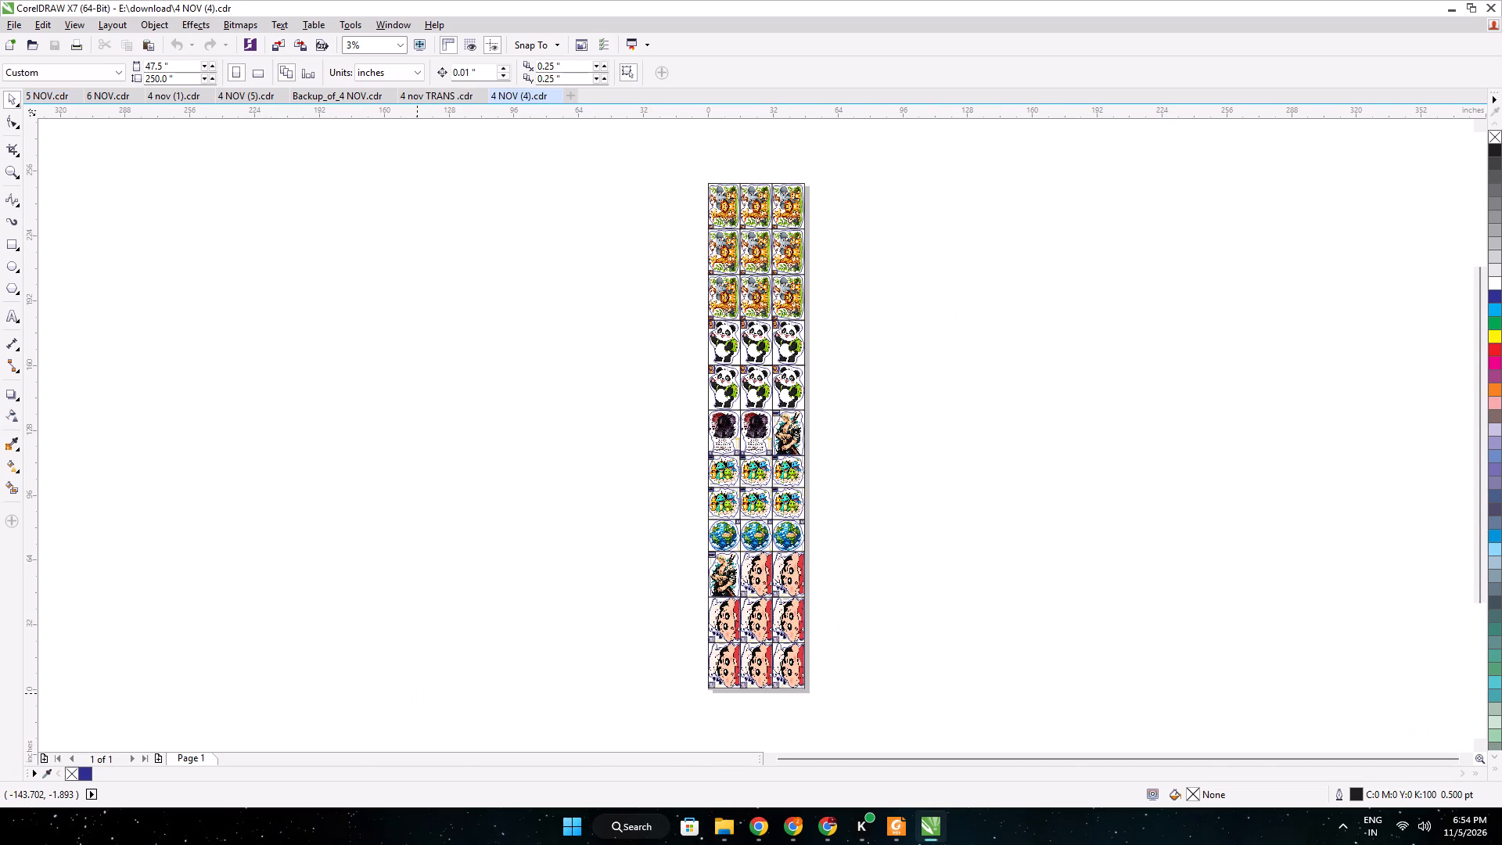
Copy the first Madara Uchiha sticker group from 4 NOV (4).cdr into 6 NOV.cdr and place it on the blank area beside the page.
{"action": "scroll", "coordinate": [700, 425], "scroll_direction": "up", "scroll_amount": 2}
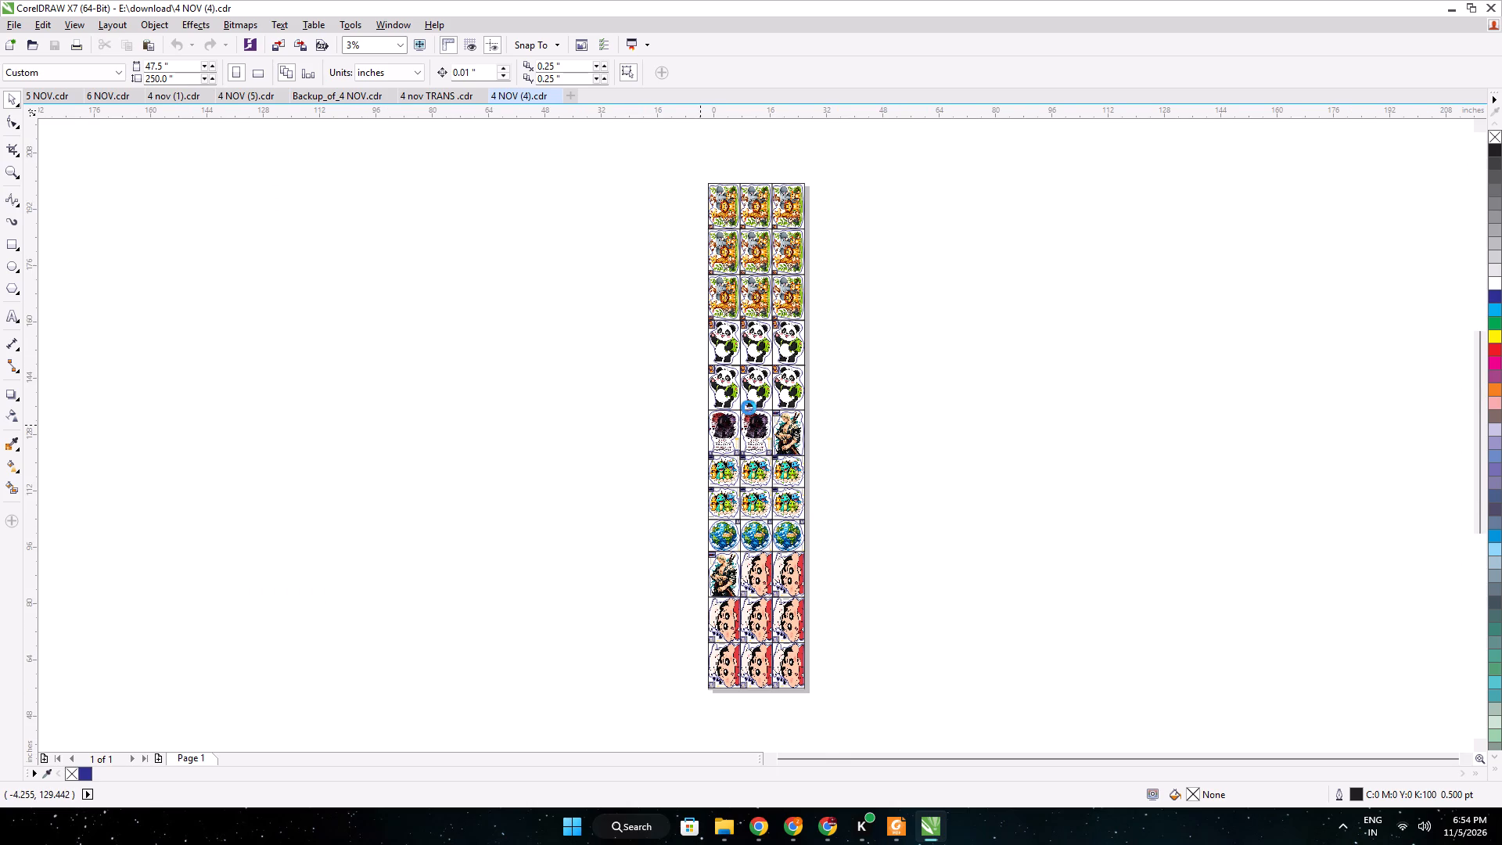
{"action": "scroll", "coordinate": [751, 408], "scroll_direction": "up", "scroll_amount": 3}
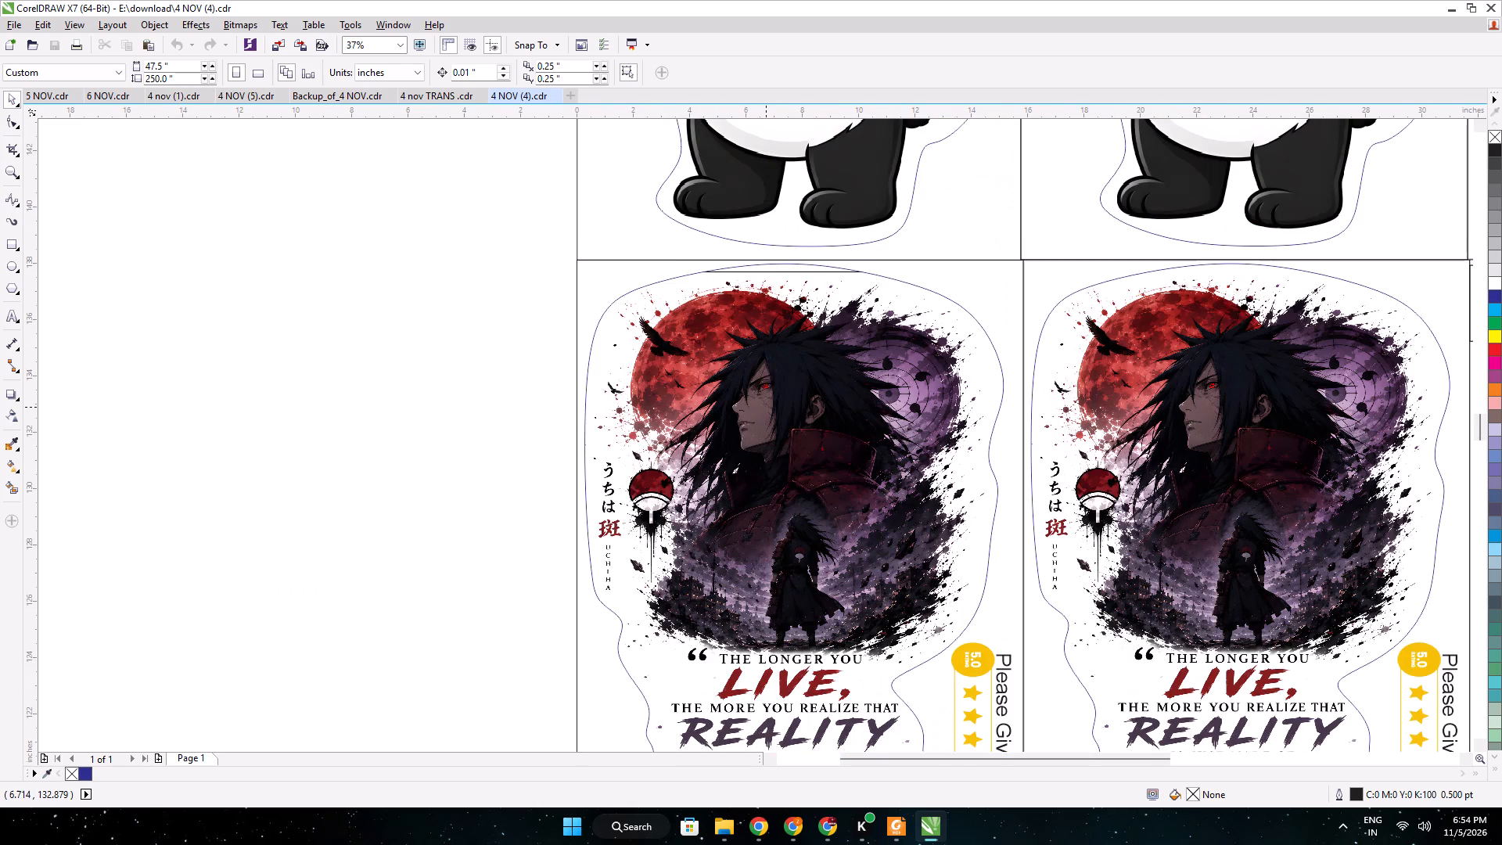
{"action": "left_click", "coordinate": [767, 407]}
{"action": "key", "text": "ctrl+c"}
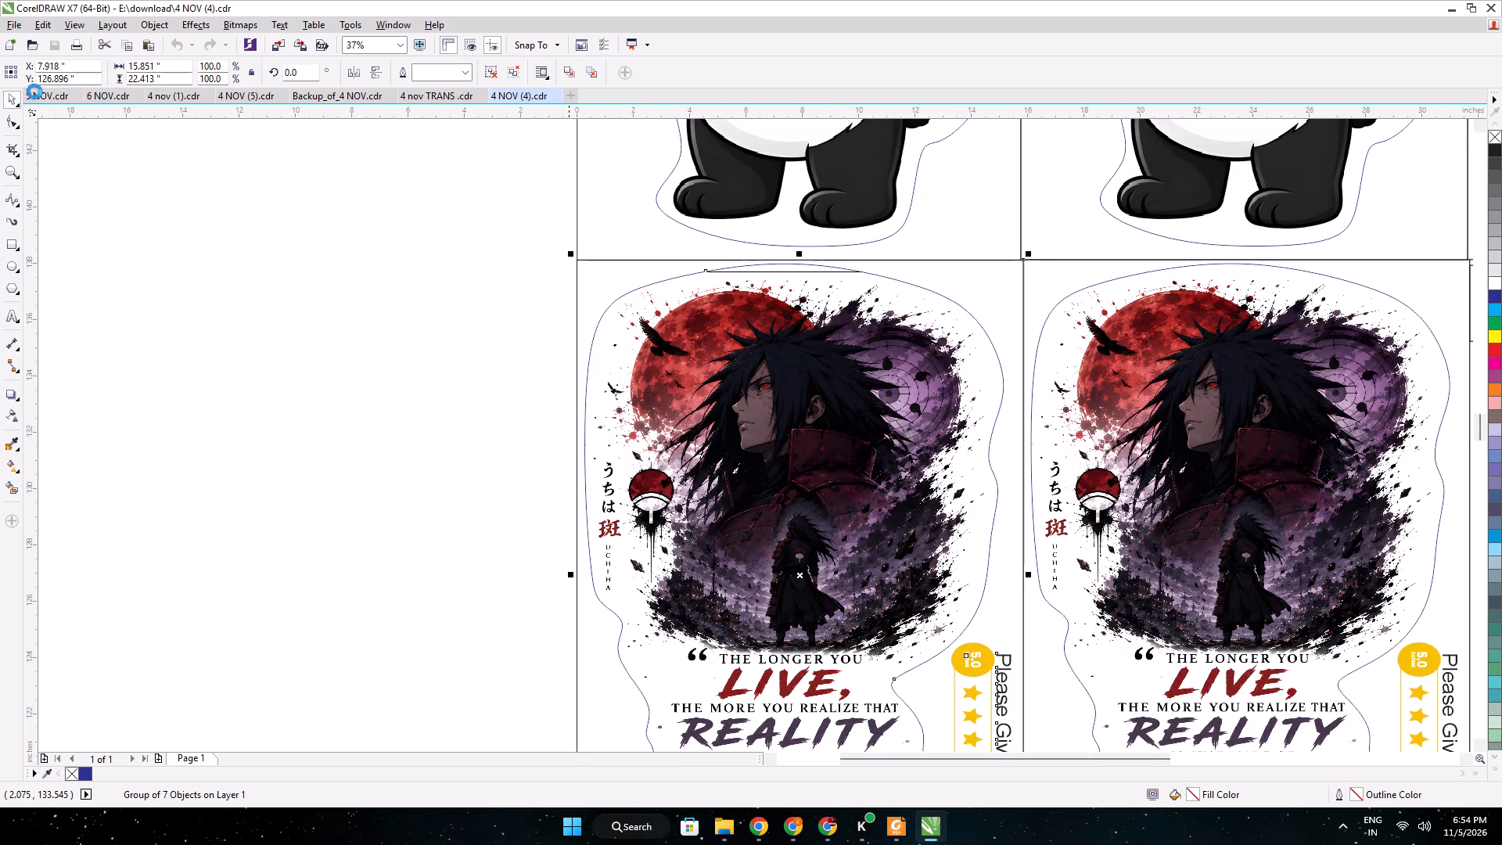
{"action": "left_click", "coordinate": [97, 95]}
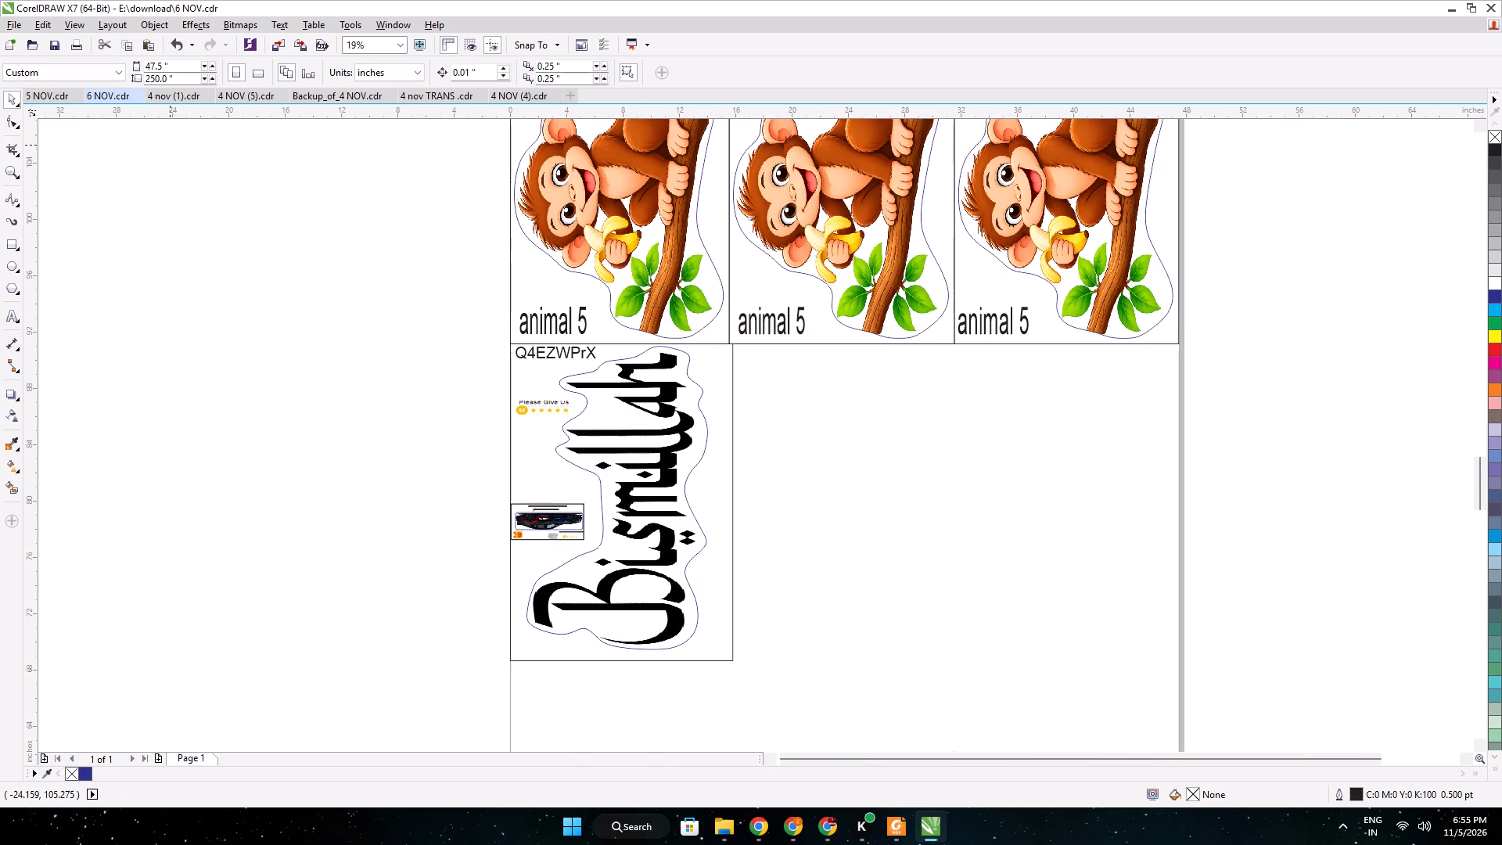
{"action": "key", "text": "ctrl+v"}
{"action": "scroll", "coordinate": [219, 200], "scroll_direction": "down", "scroll_amount": 1}
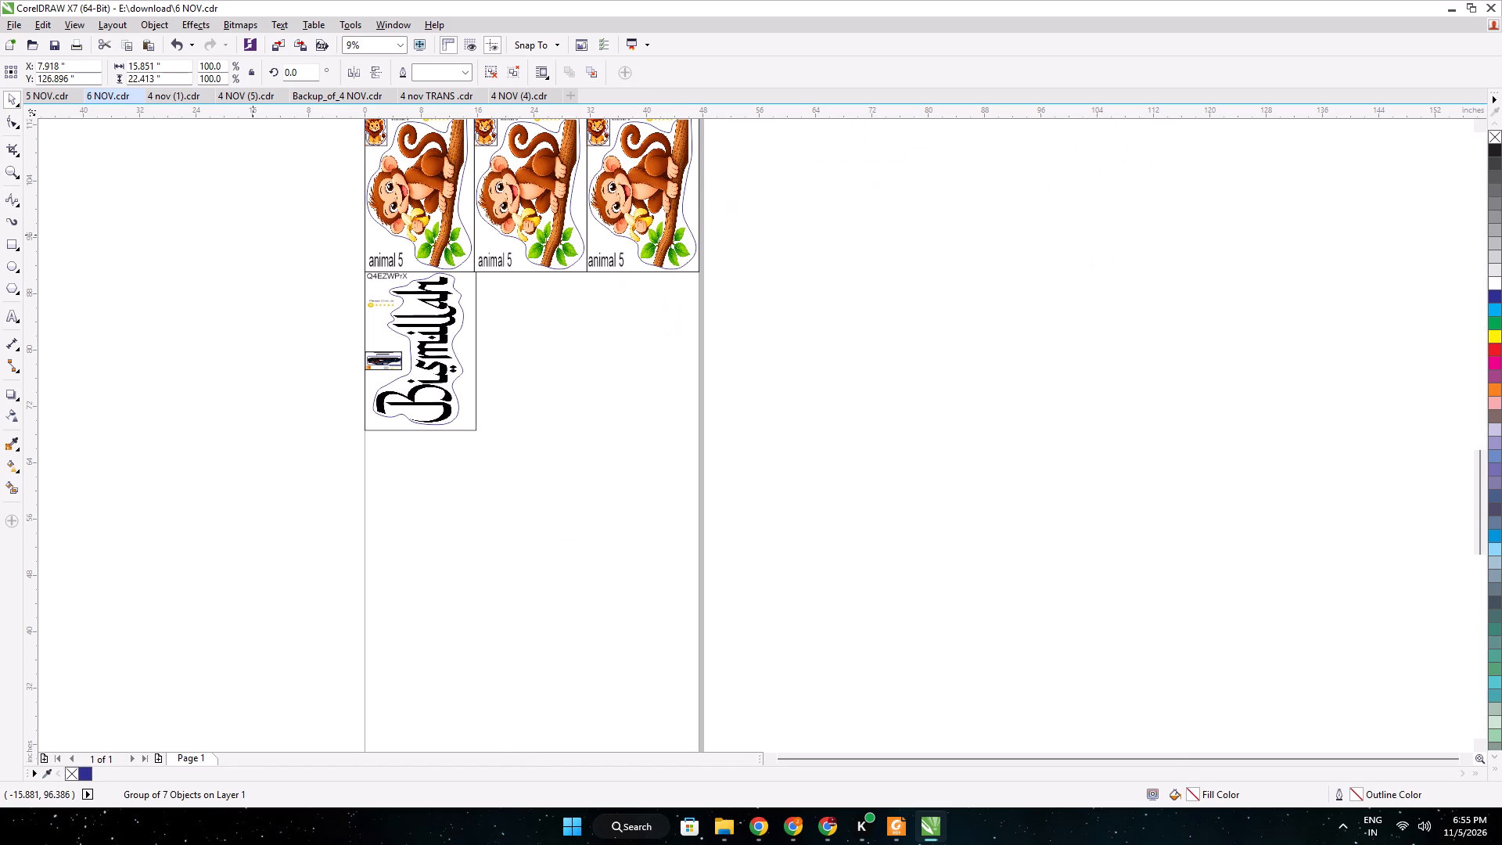
{"action": "middle_click_drag", "start_coordinate": [254, 241], "coordinate": [325, 516]}
{"action": "scroll", "coordinate": [325, 516], "scroll_direction": "down", "scroll_amount": 1}
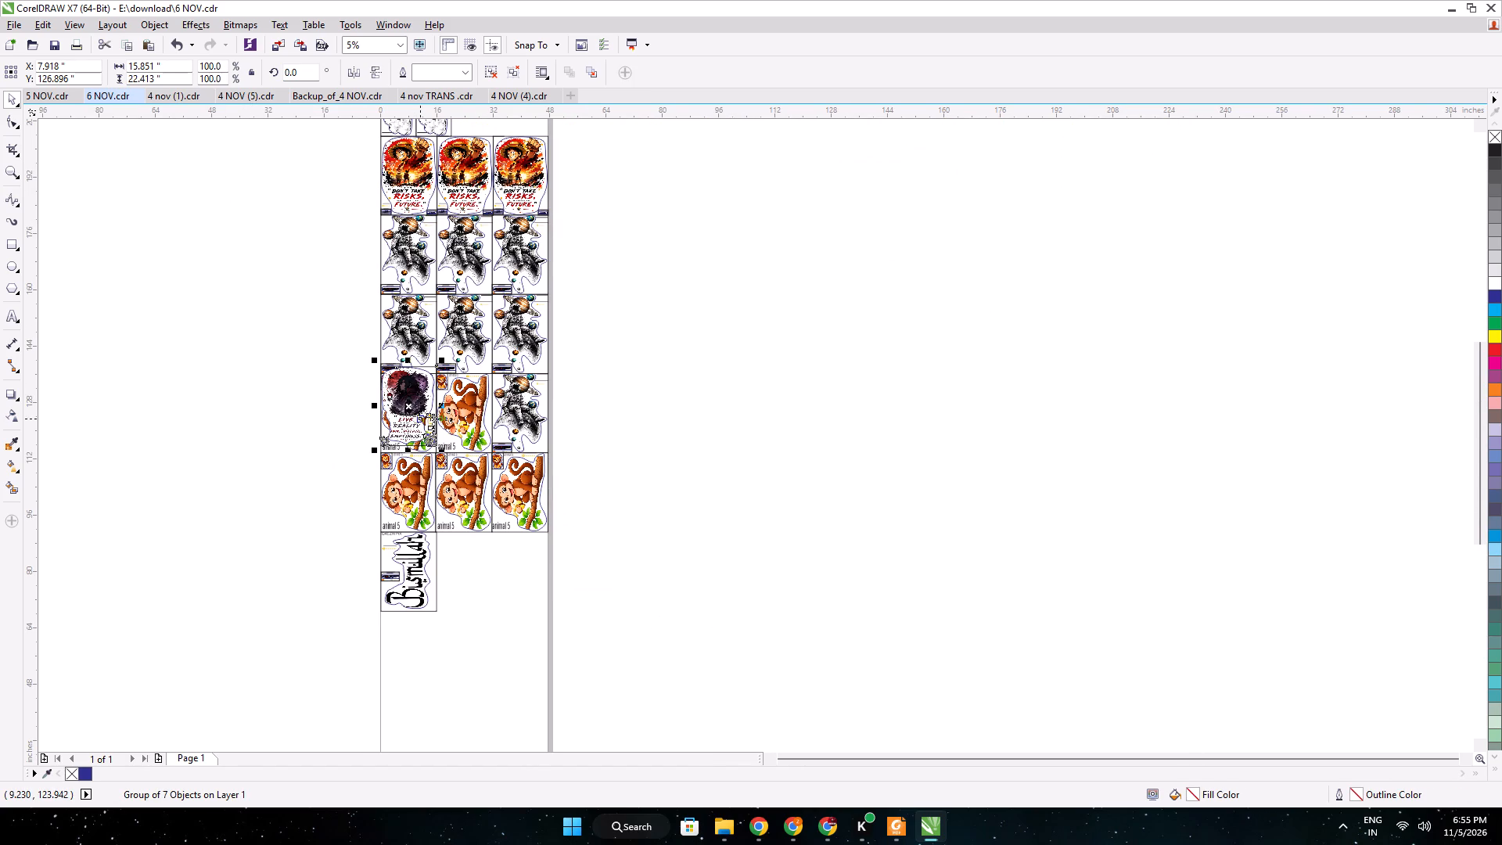
{"action": "left_click_drag", "start_coordinate": [411, 408], "coordinate": [613, 449]}
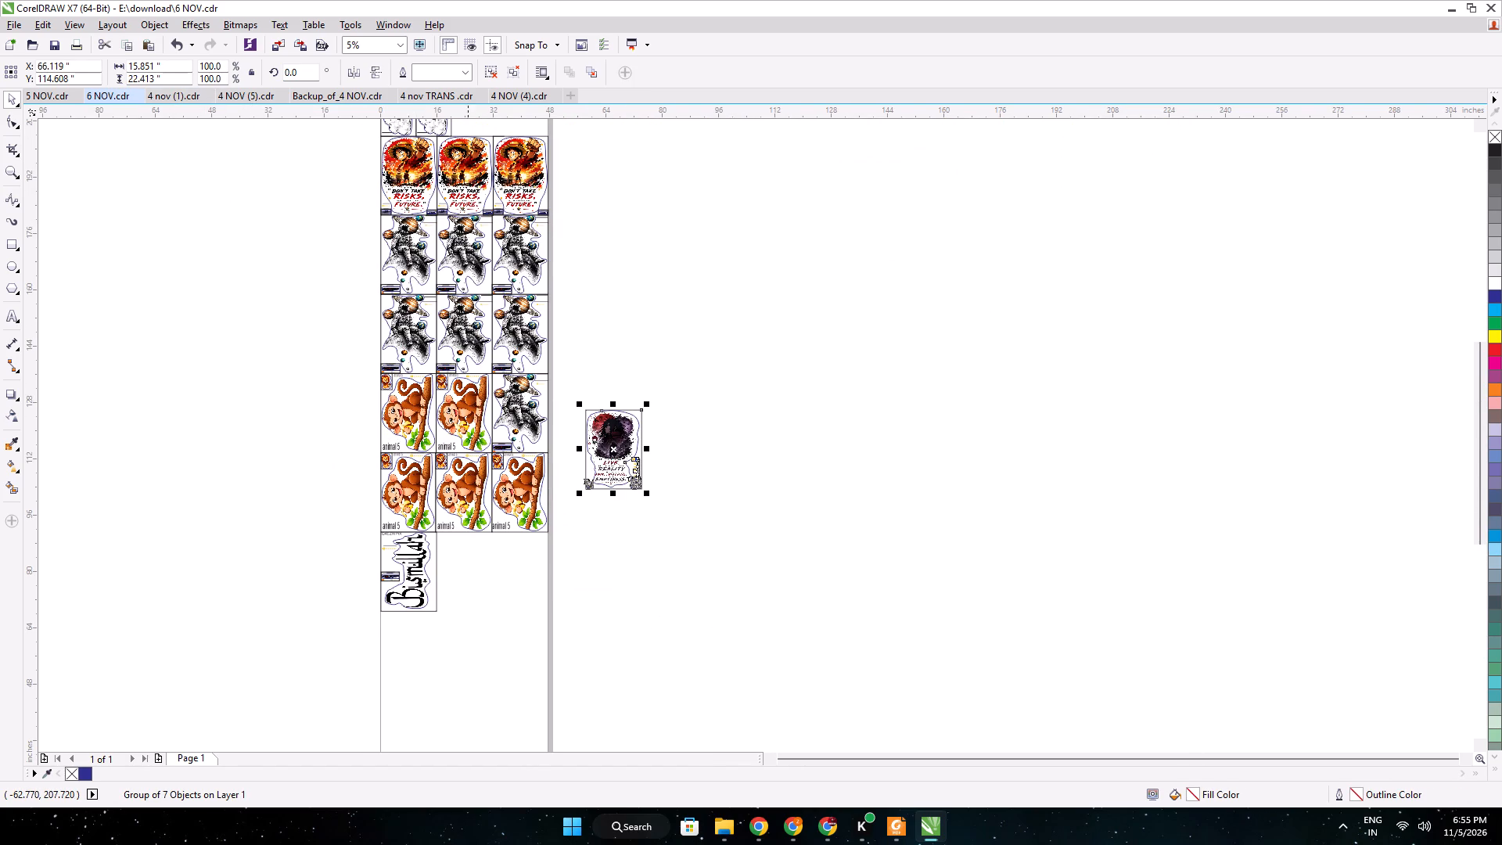
{"action": "scroll", "coordinate": [610, 433], "scroll_direction": "up", "scroll_amount": 2}
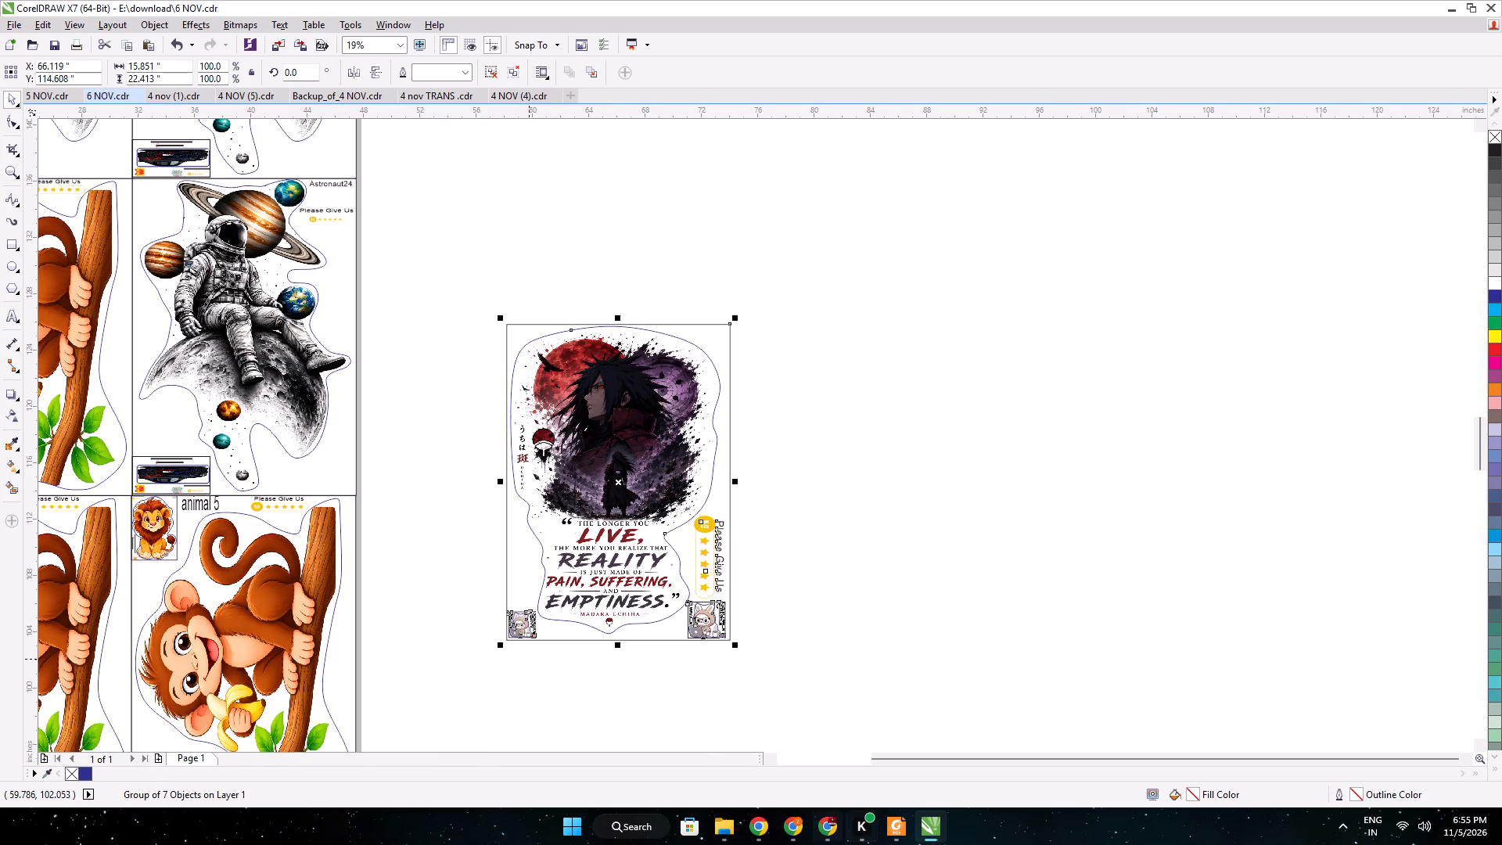
Switch to the Img.Upscaler page in the browser and download the upscaled Joyful Cat and Mouse Stroll.png.
{"action": "left_click", "coordinate": [765, 825]}
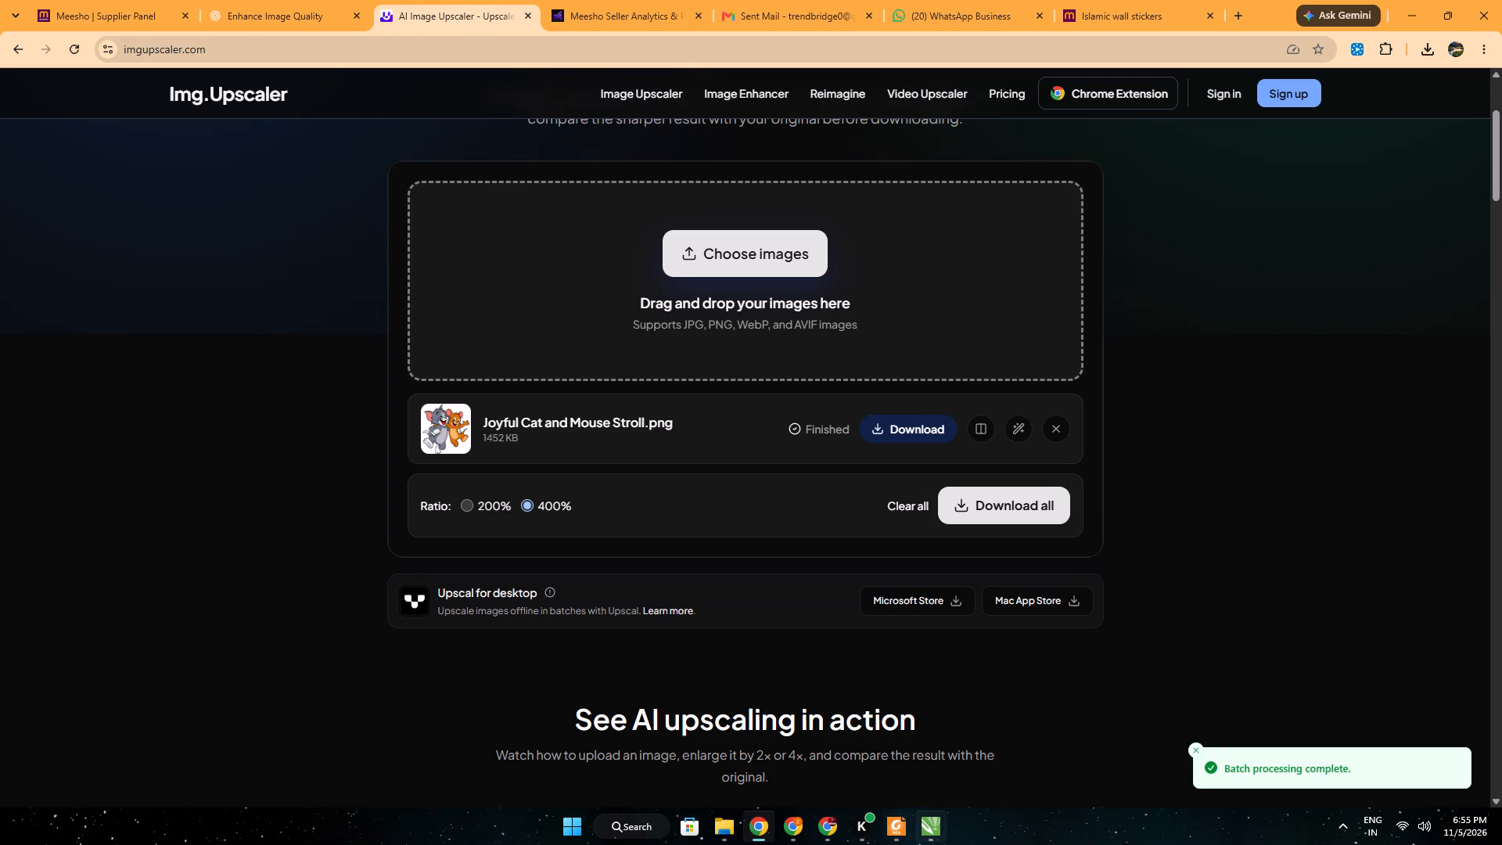
{"action": "left_click", "coordinate": [927, 821]}
{"action": "left_click", "coordinate": [753, 822]}
{"action": "left_click", "coordinate": [913, 423]}
{"action": "left_click", "coordinate": [931, 836]}
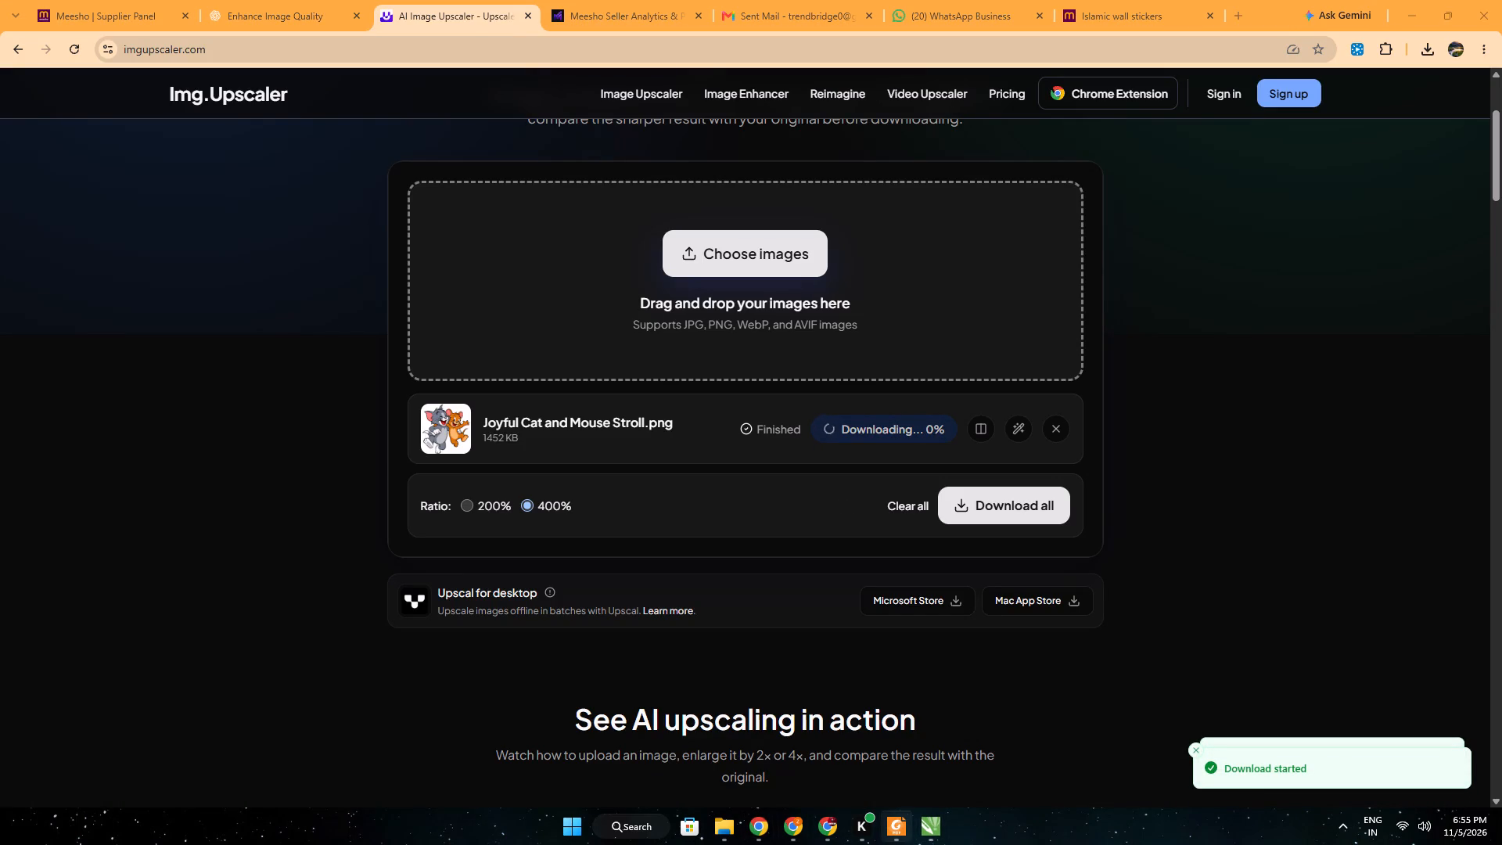
In the Meesho pending orders, find the 22X16 anime wall sticker order and copy its SKU ID INOV ani 5.
{"action": "left_click", "coordinate": [785, 821]}
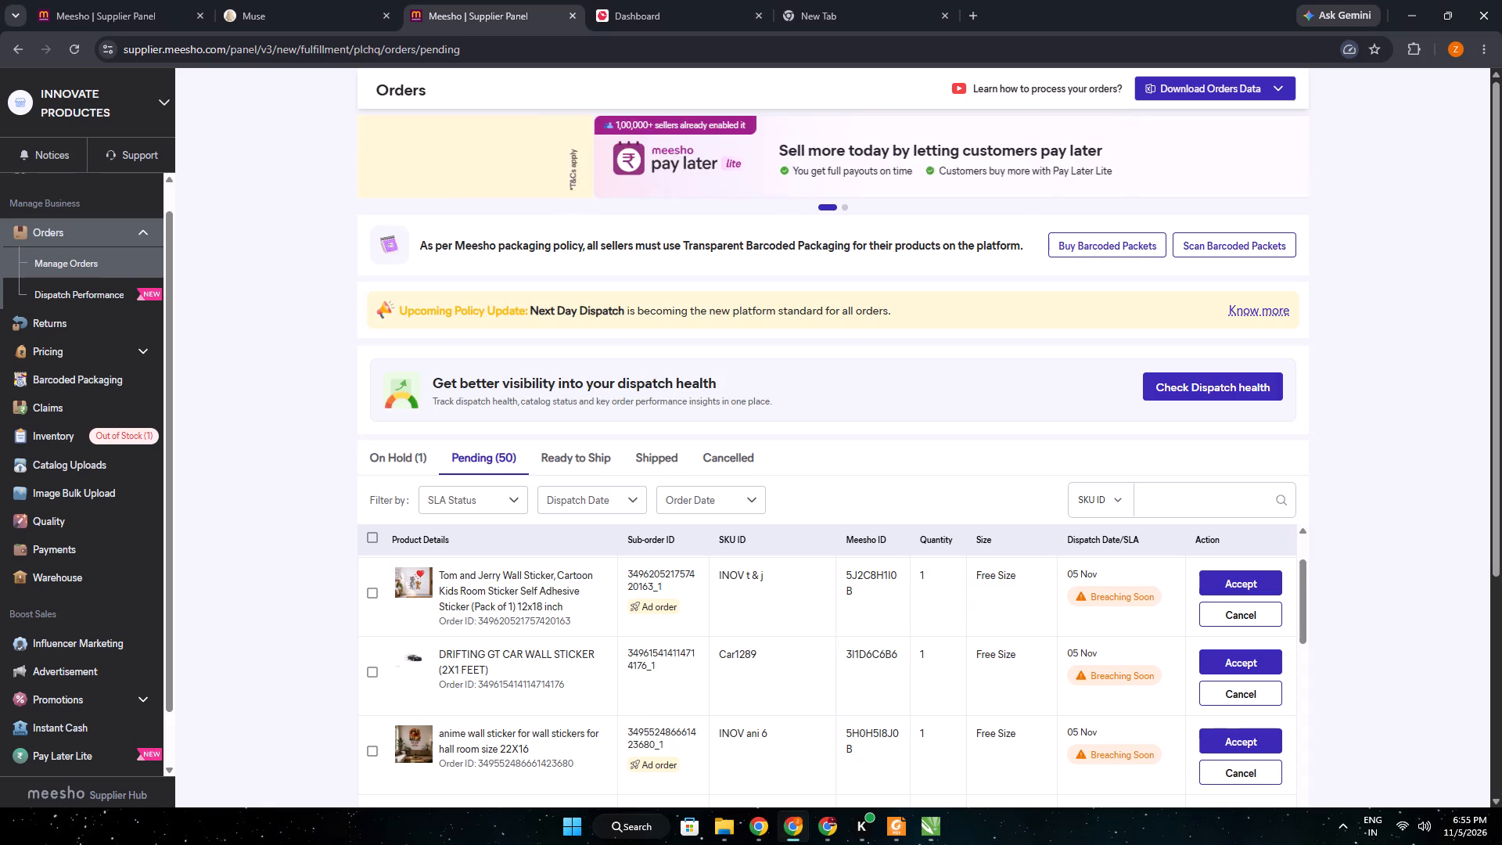
{"action": "scroll", "coordinate": [775, 691], "scroll_direction": "down", "scroll_amount": 5}
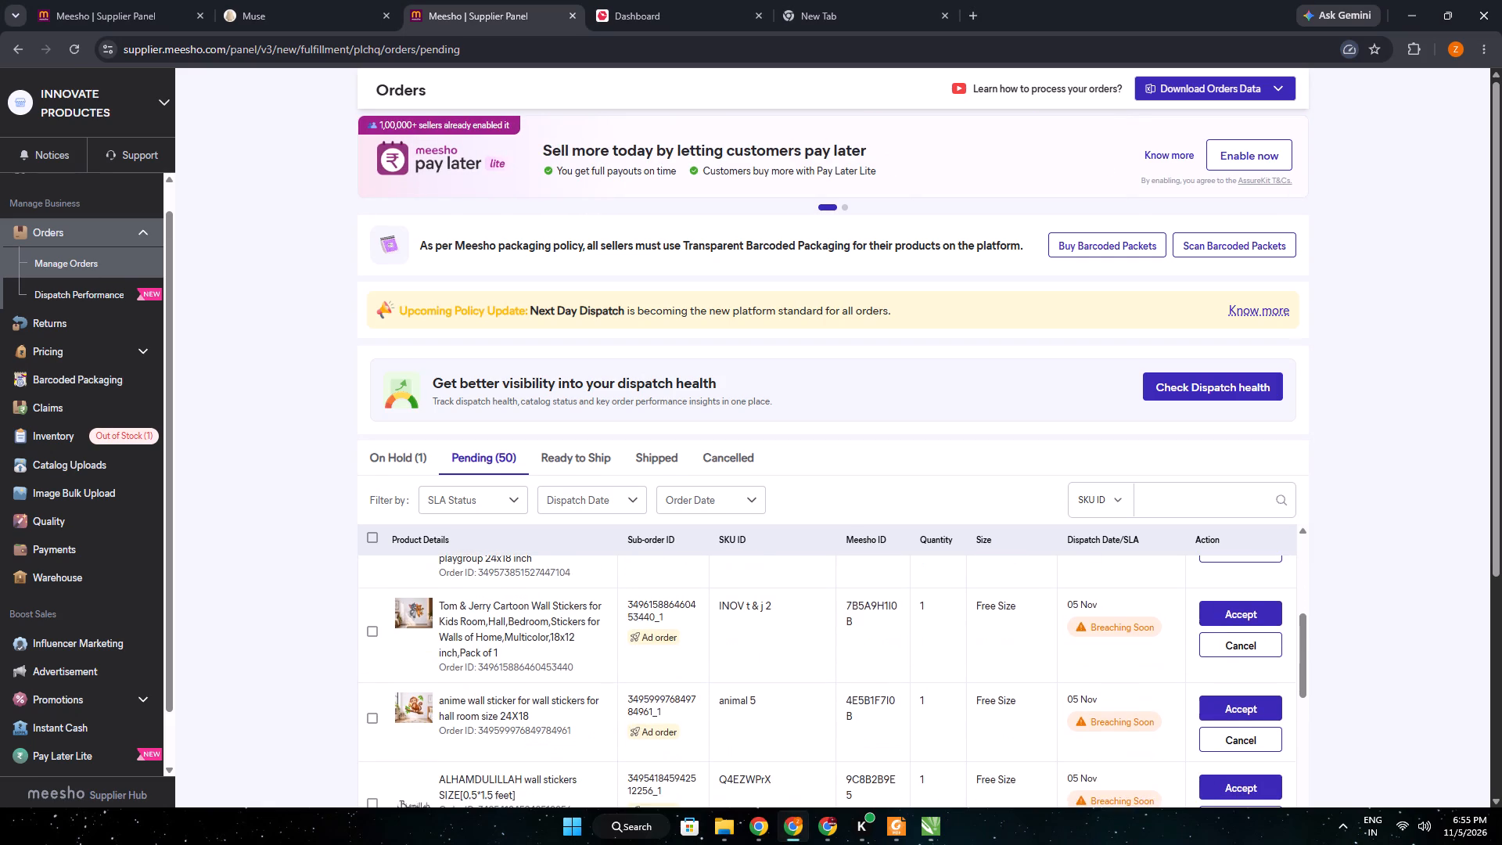
{"action": "scroll", "coordinate": [733, 694], "scroll_direction": "down", "scroll_amount": 4}
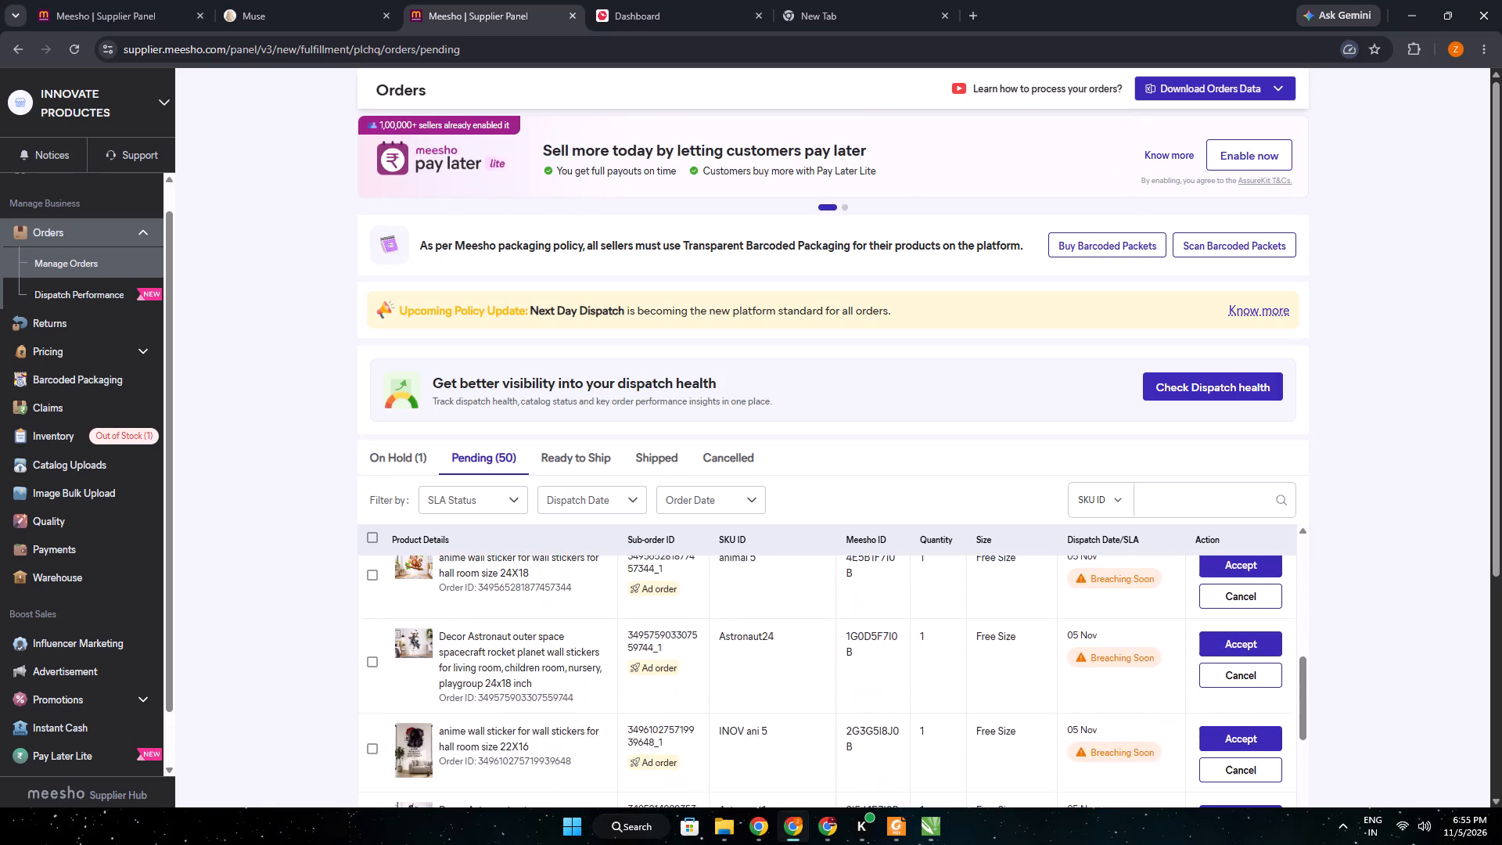
{"action": "scroll", "coordinate": [746, 717], "scroll_direction": "down", "scroll_amount": 1}
{"action": "triple_click", "coordinate": [738, 654]}
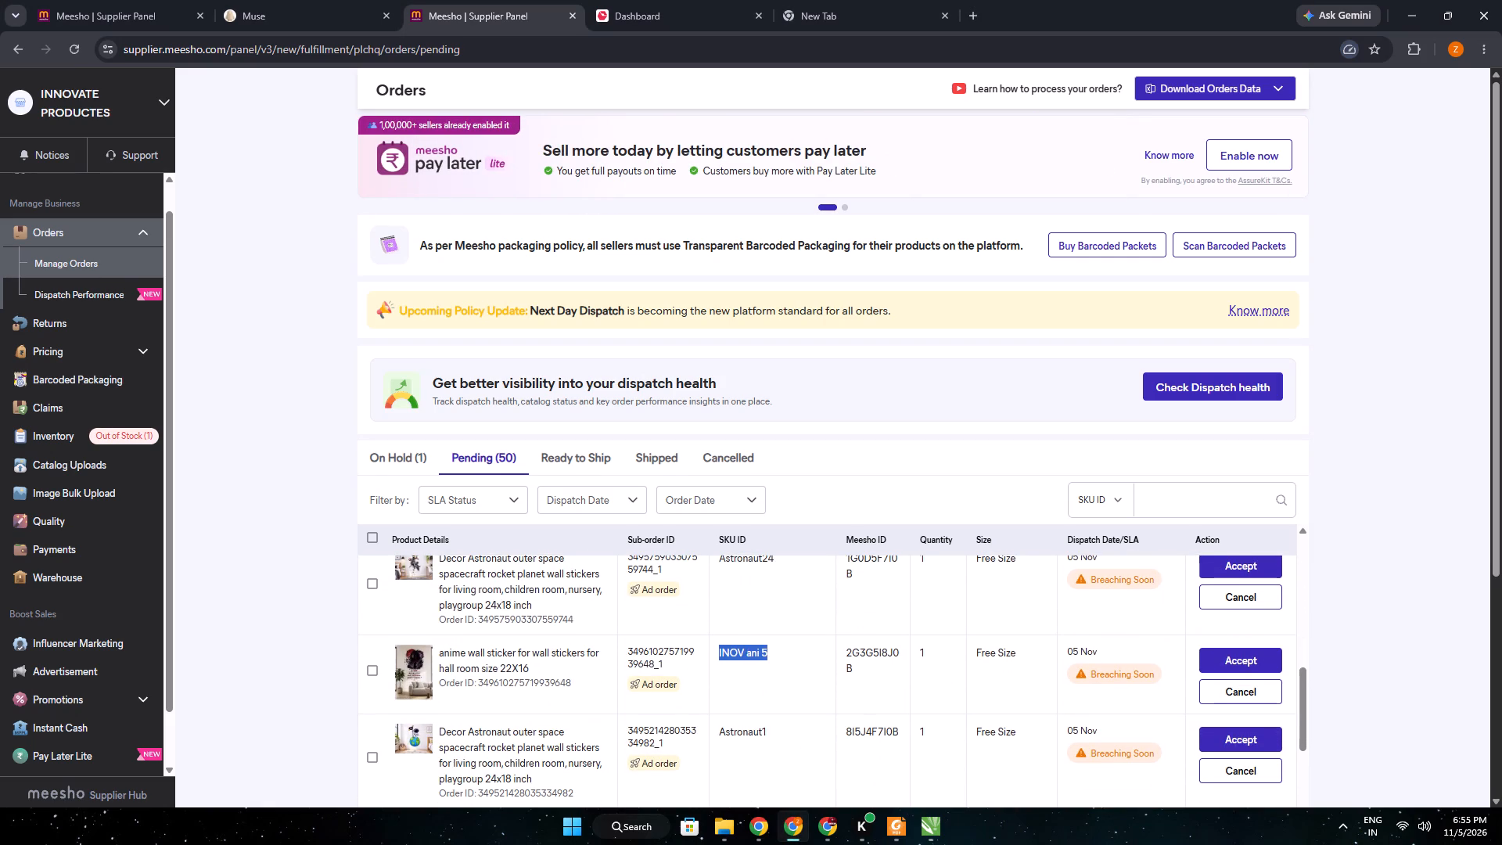
{"action": "key", "text": "ctrl+c"}
Back in CorelDRAW, add the copied SKU INOV ani 5 as text near the bottom of the Madara Uchiha sticker.
{"action": "left_click", "coordinate": [918, 832]}
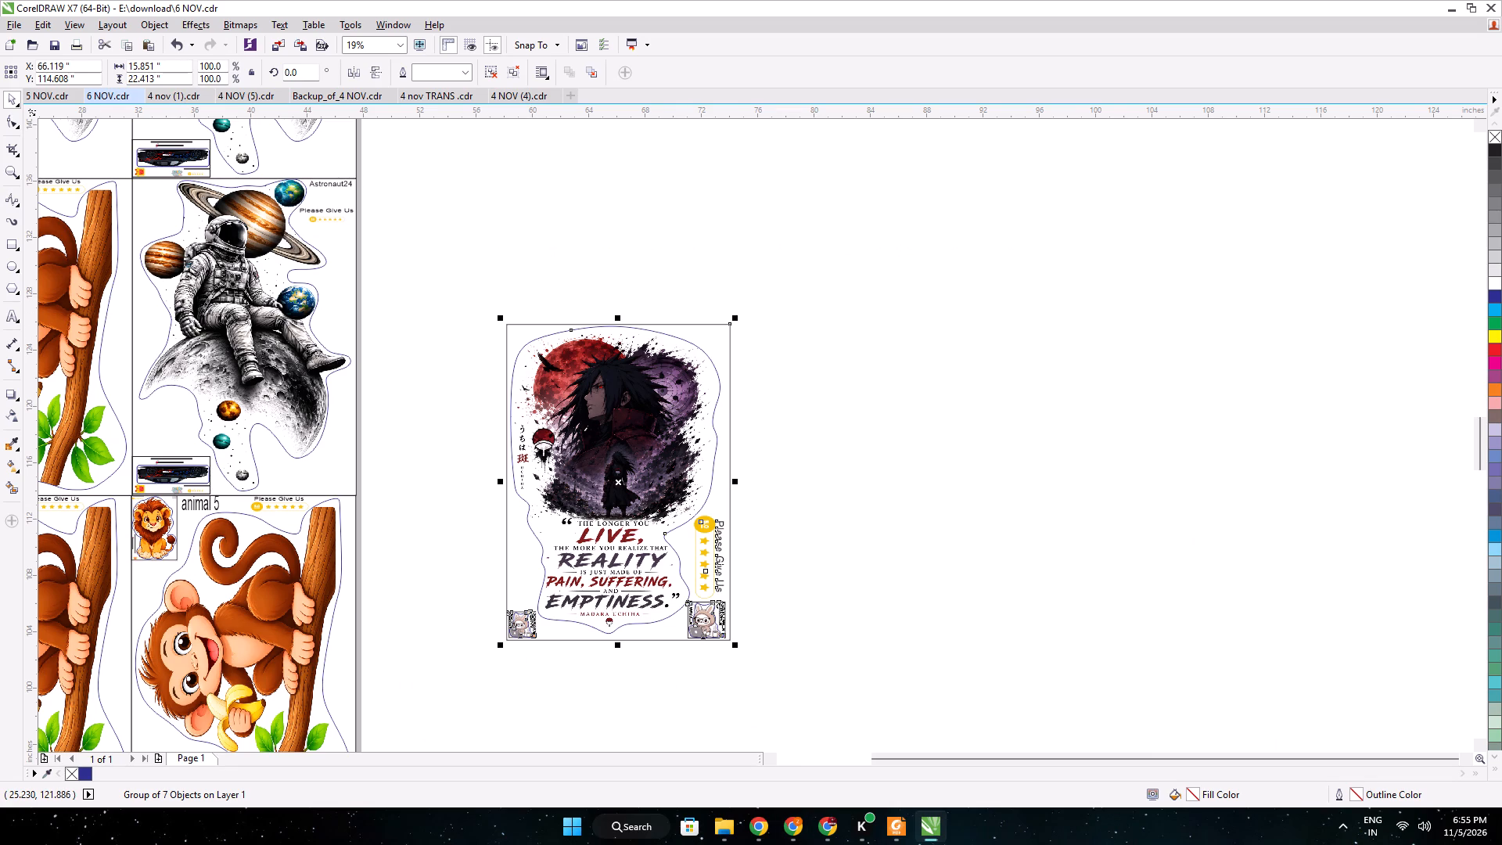
{"action": "left_click", "coordinate": [11, 316]}
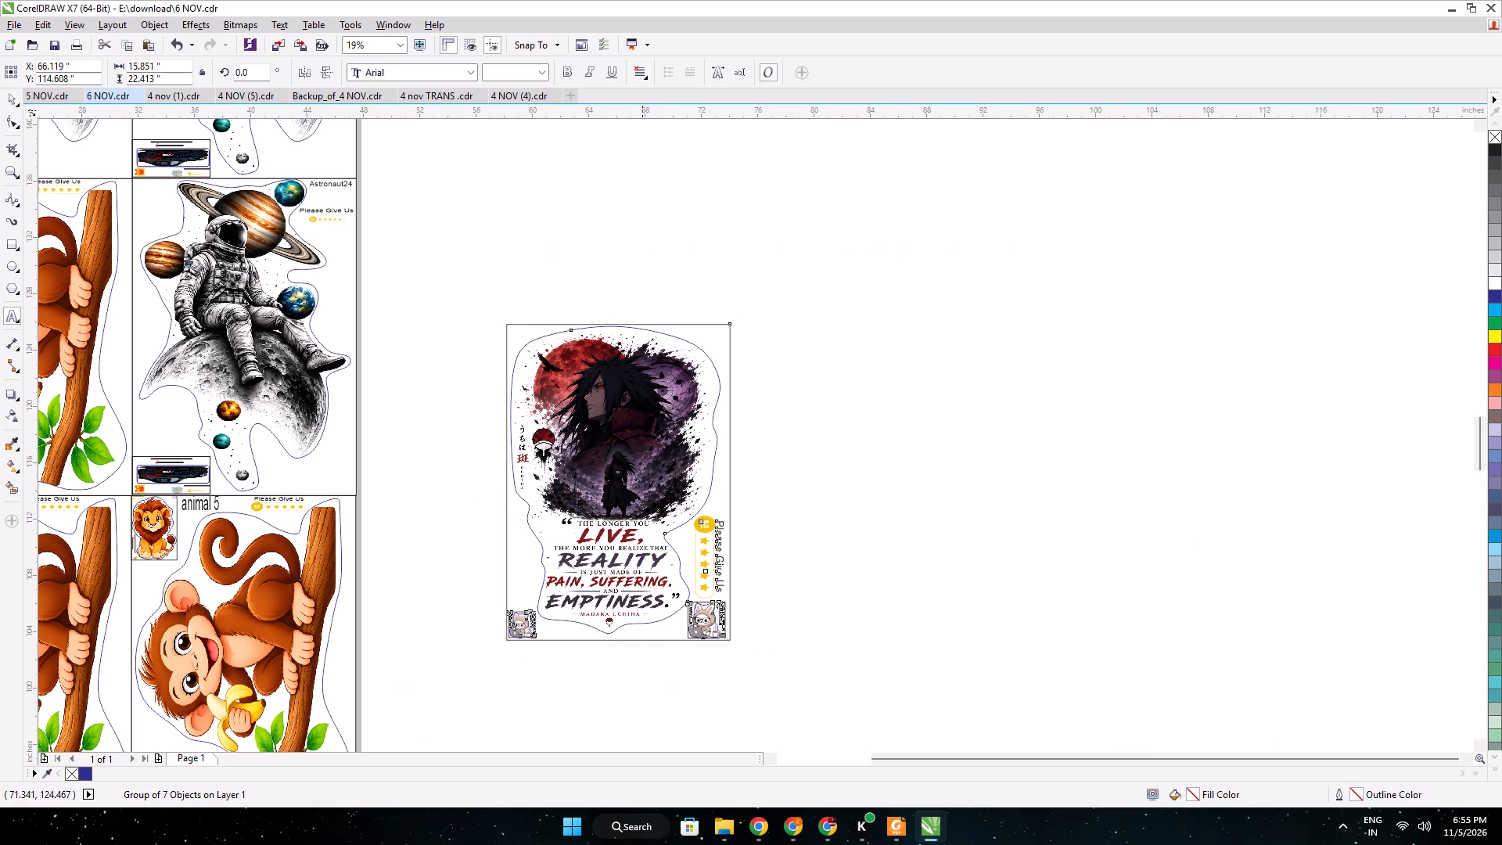
{"action": "left_click", "coordinate": [645, 630]}
{"action": "scroll", "coordinate": [646, 631], "scroll_direction": "up", "scroll_amount": 3}
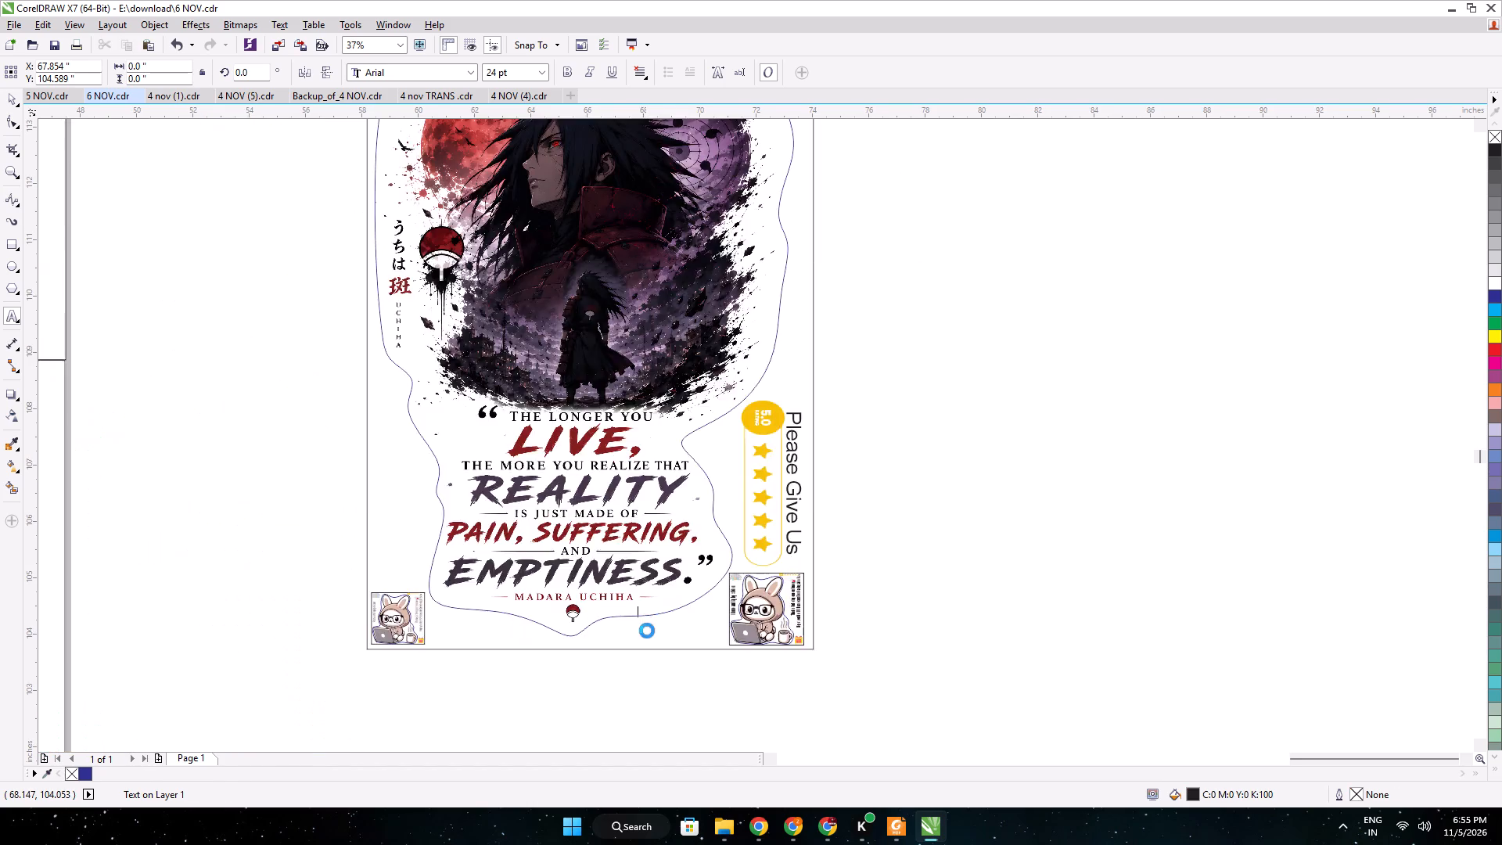
{"action": "key", "text": "ctrl+v"}
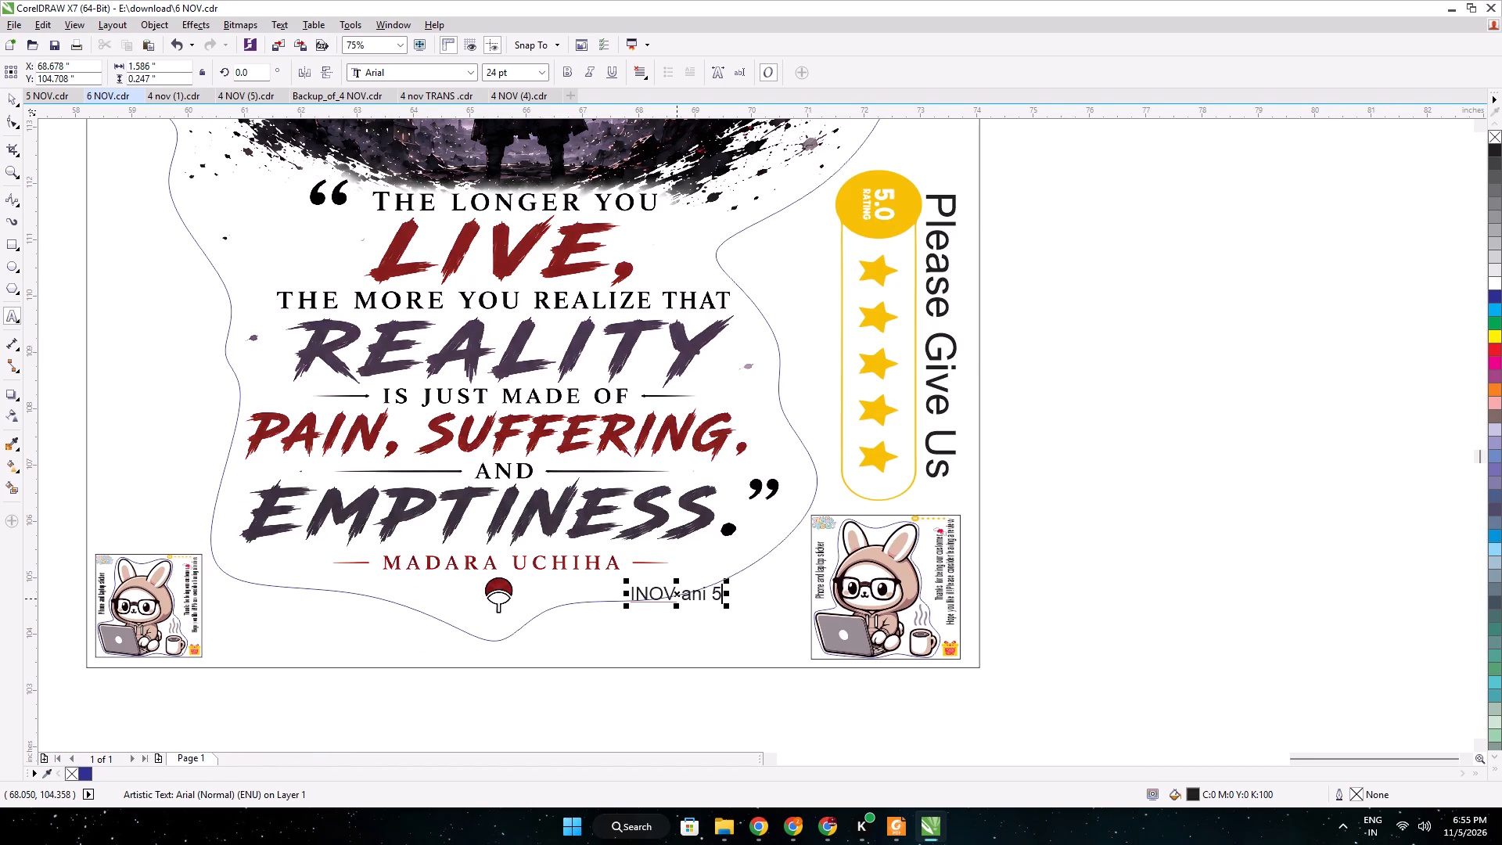
Move the INOV ani 5 text beside the larger rabbit label at the sticker's bottom edge and enlarge it to about 50 pt.
{"action": "left_click", "coordinate": [16, 105]}
{"action": "left_click_drag", "start_coordinate": [676, 591], "coordinate": [756, 650]}
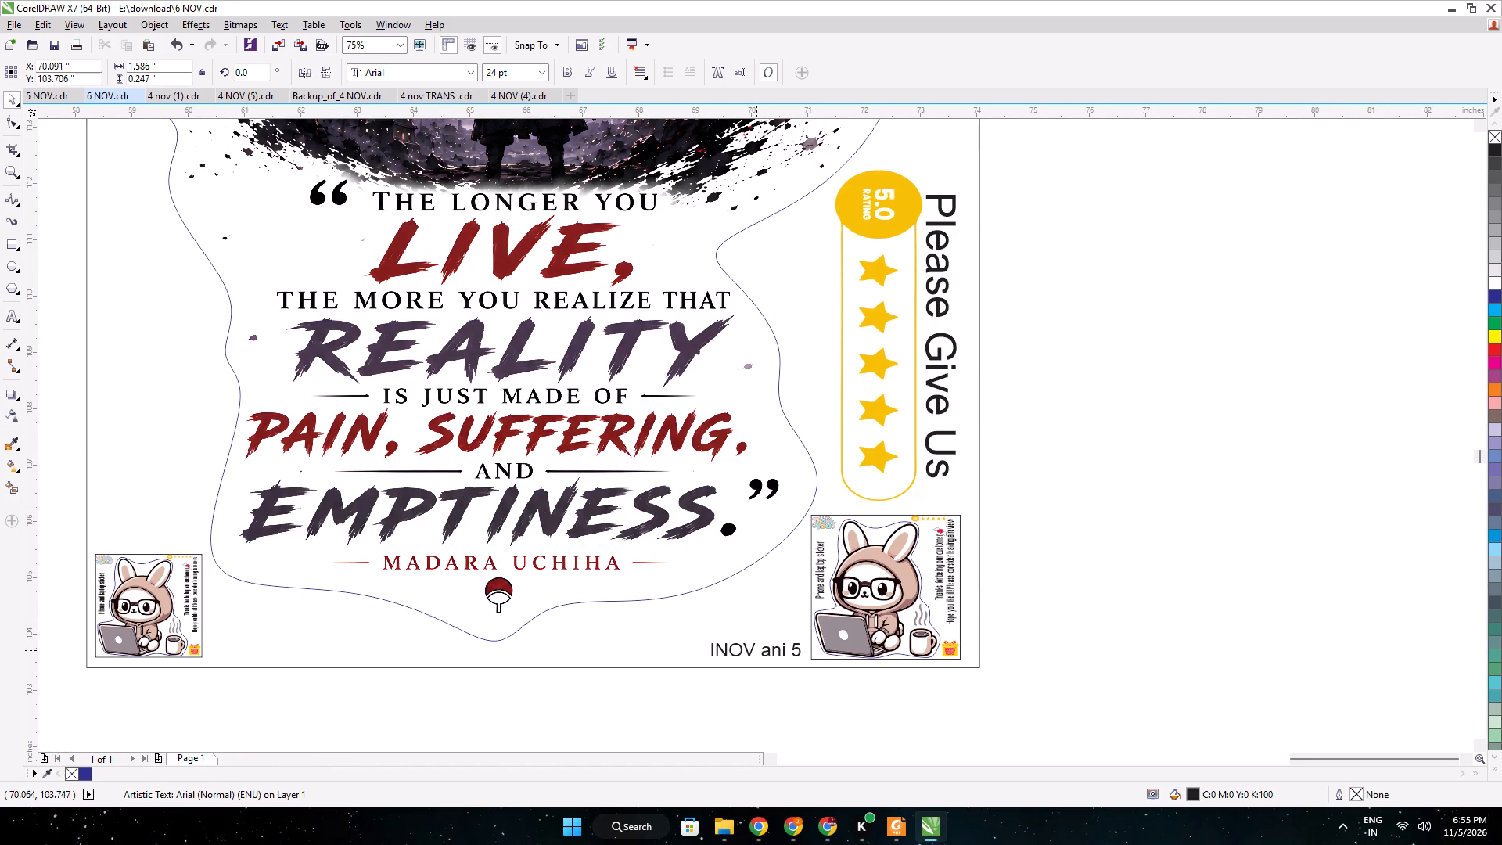
{"action": "left_click_drag", "start_coordinate": [756, 650], "coordinate": [757, 653]}
{"action": "left_click_drag", "start_coordinate": [707, 639], "coordinate": [654, 607]}
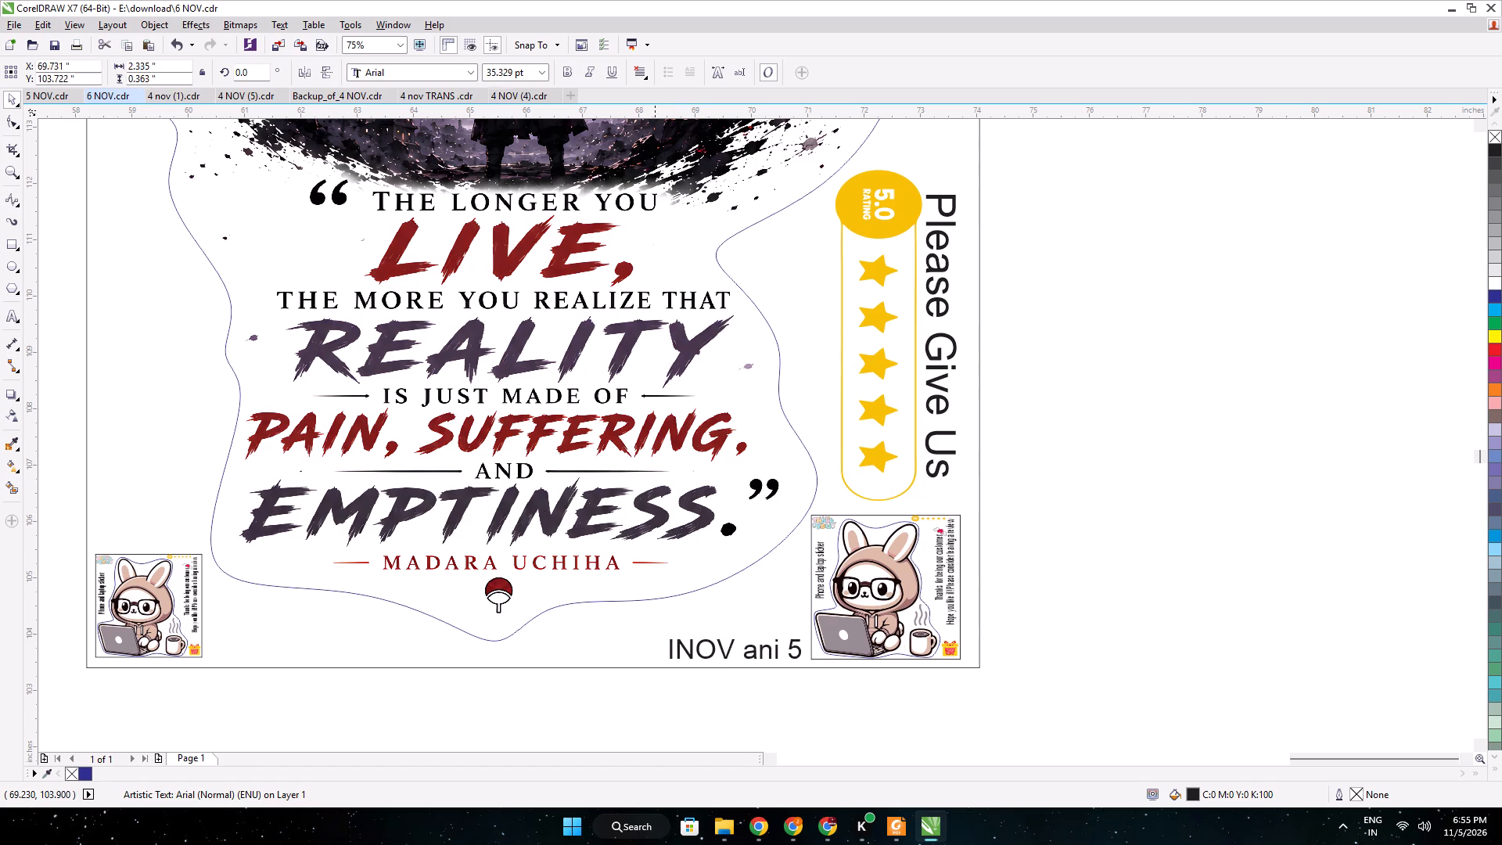
{"action": "left_click_drag", "start_coordinate": [654, 607], "coordinate": [609, 598]}
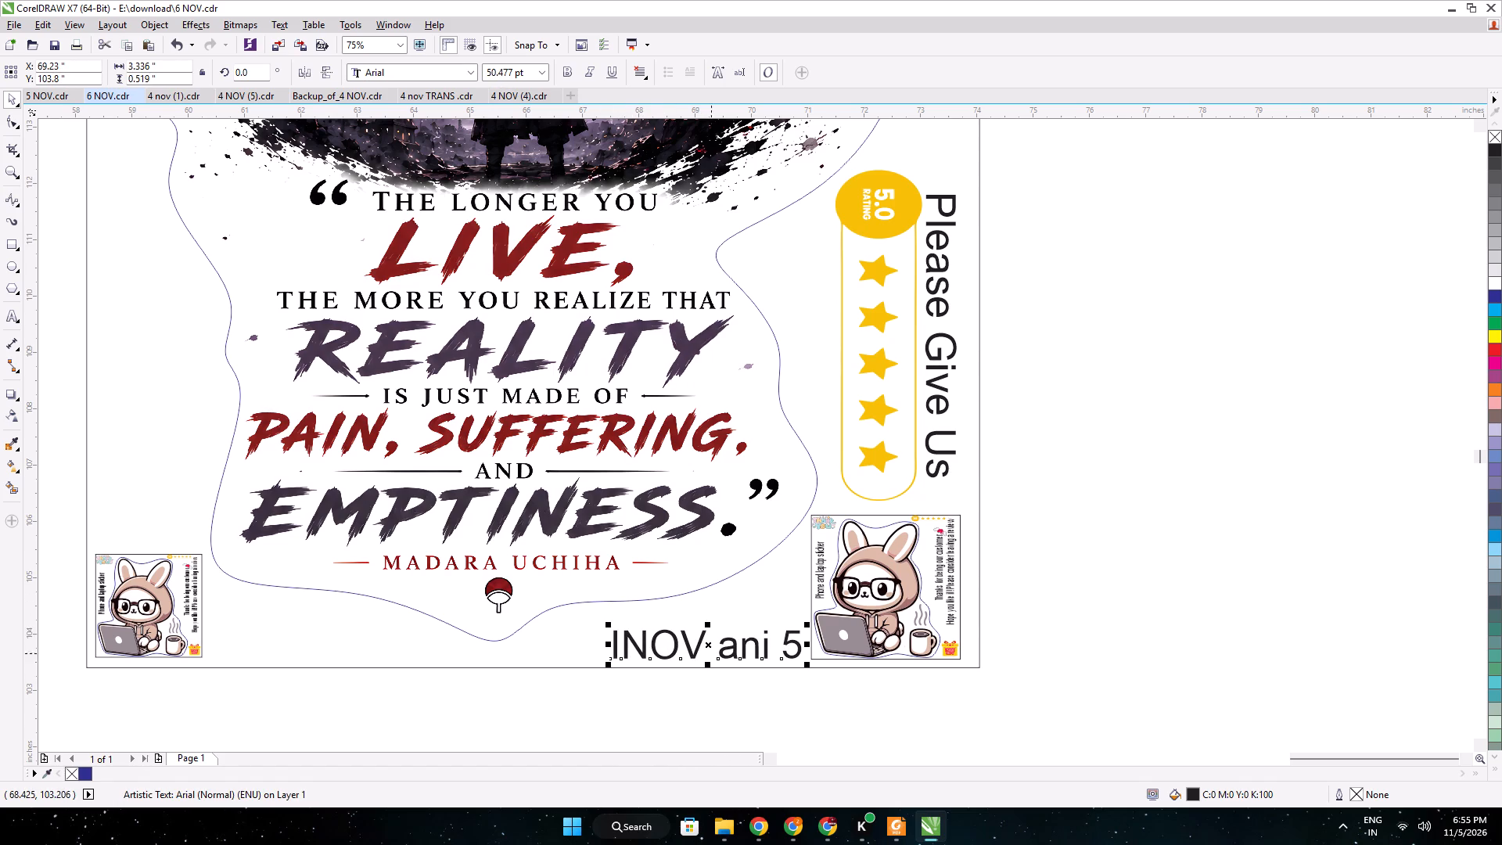
{"action": "left_click", "coordinate": [657, 684]}
Group the INOV ani 5 text with the Madara Uchiha sticker.
{"action": "scroll", "coordinate": [660, 684], "scroll_direction": "down", "scroll_amount": 2}
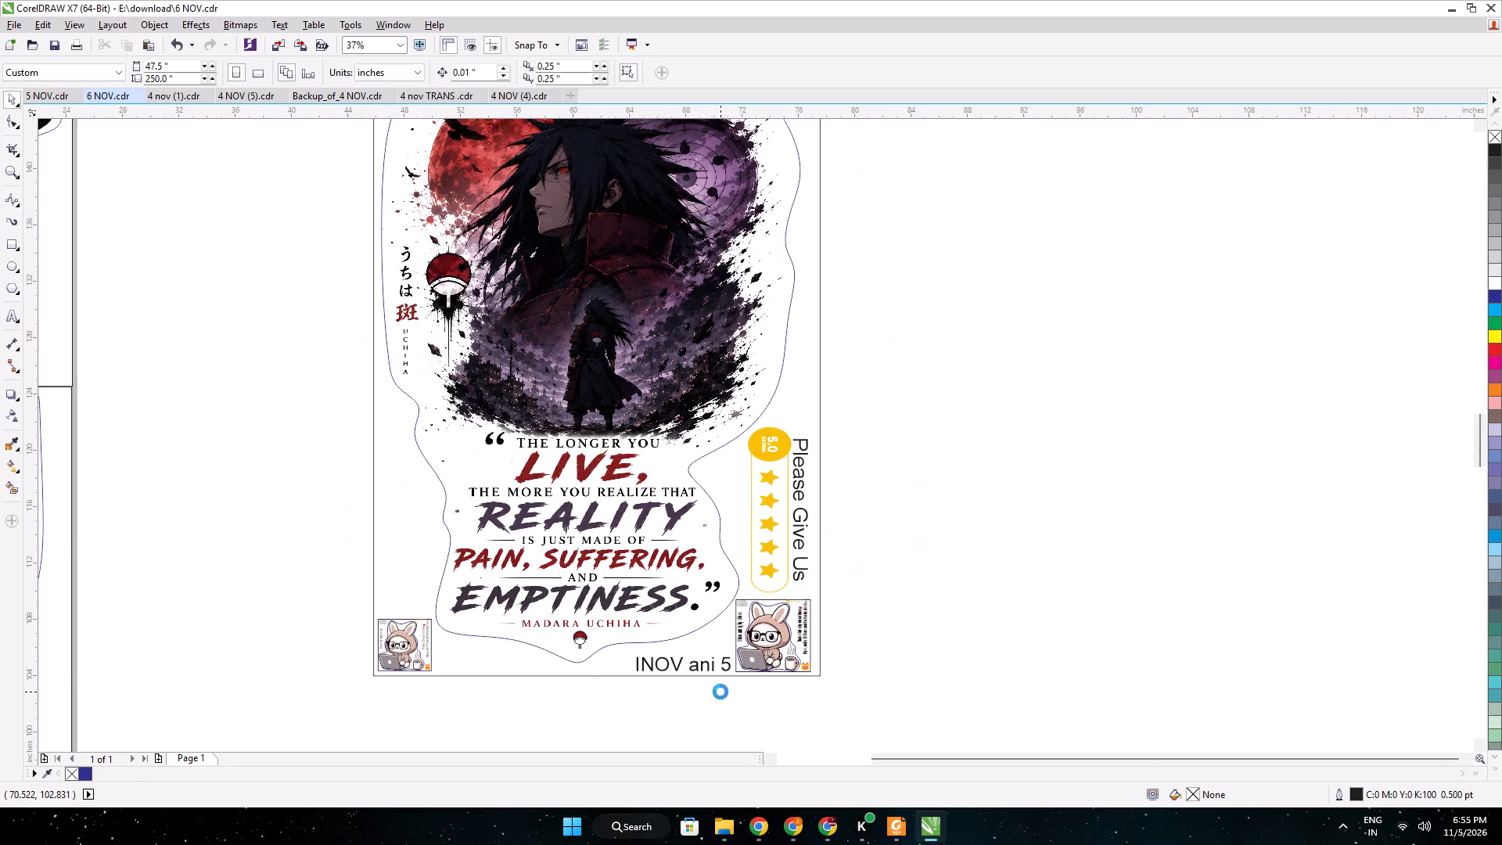
{"action": "left_click_drag", "start_coordinate": [778, 708], "coordinate": [494, 322]}
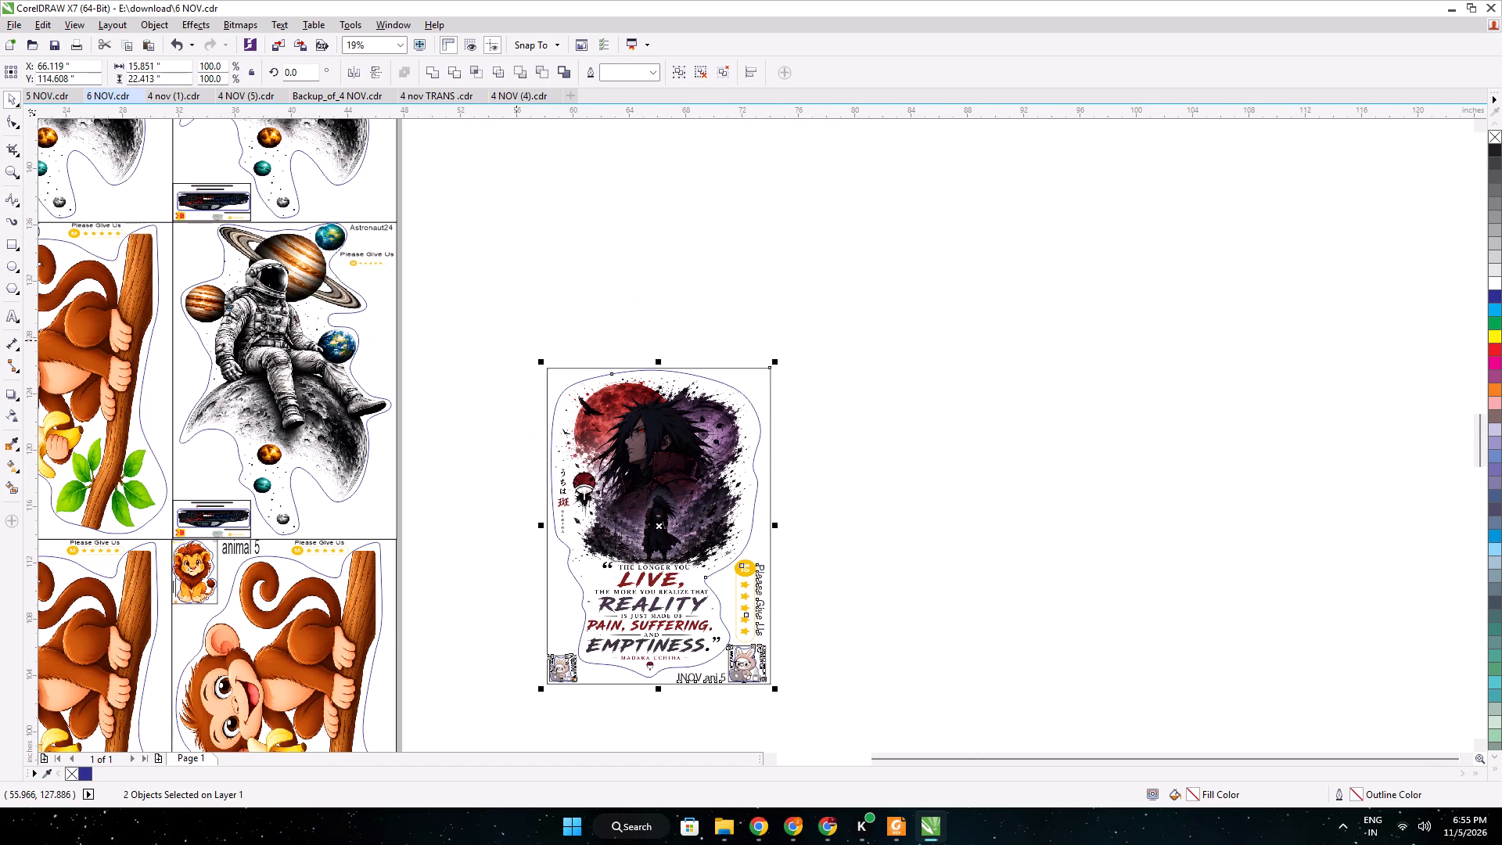
{"action": "key", "text": "ctrl+g"}
Move the grouped Madara Uchiha sticker onto the page, into the empty space beside the Bismillah sticker.
{"action": "scroll", "coordinate": [537, 358], "scroll_direction": "down", "scroll_amount": 1}
{"action": "middle_click_drag", "start_coordinate": [537, 362], "coordinate": [689, 267]}
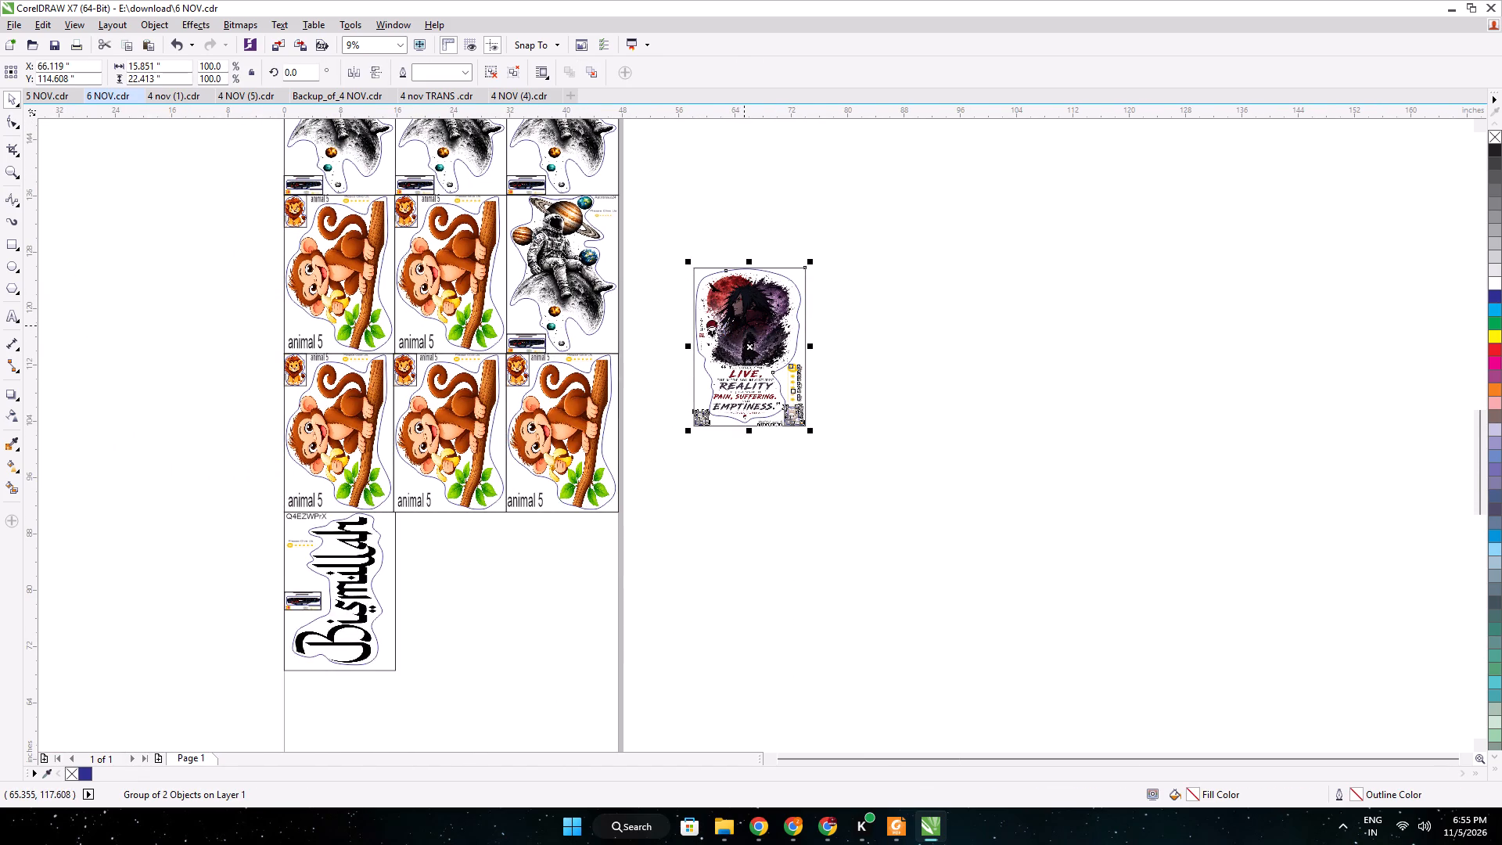
{"action": "left_click_drag", "start_coordinate": [744, 325], "coordinate": [447, 570]}
Nudge the Madara Uchiha sticker until its frame sits flush against the animal 5 row above and the Bismillah sticker's frame.
{"action": "scroll", "coordinate": [397, 516], "scroll_direction": "up", "scroll_amount": 1}
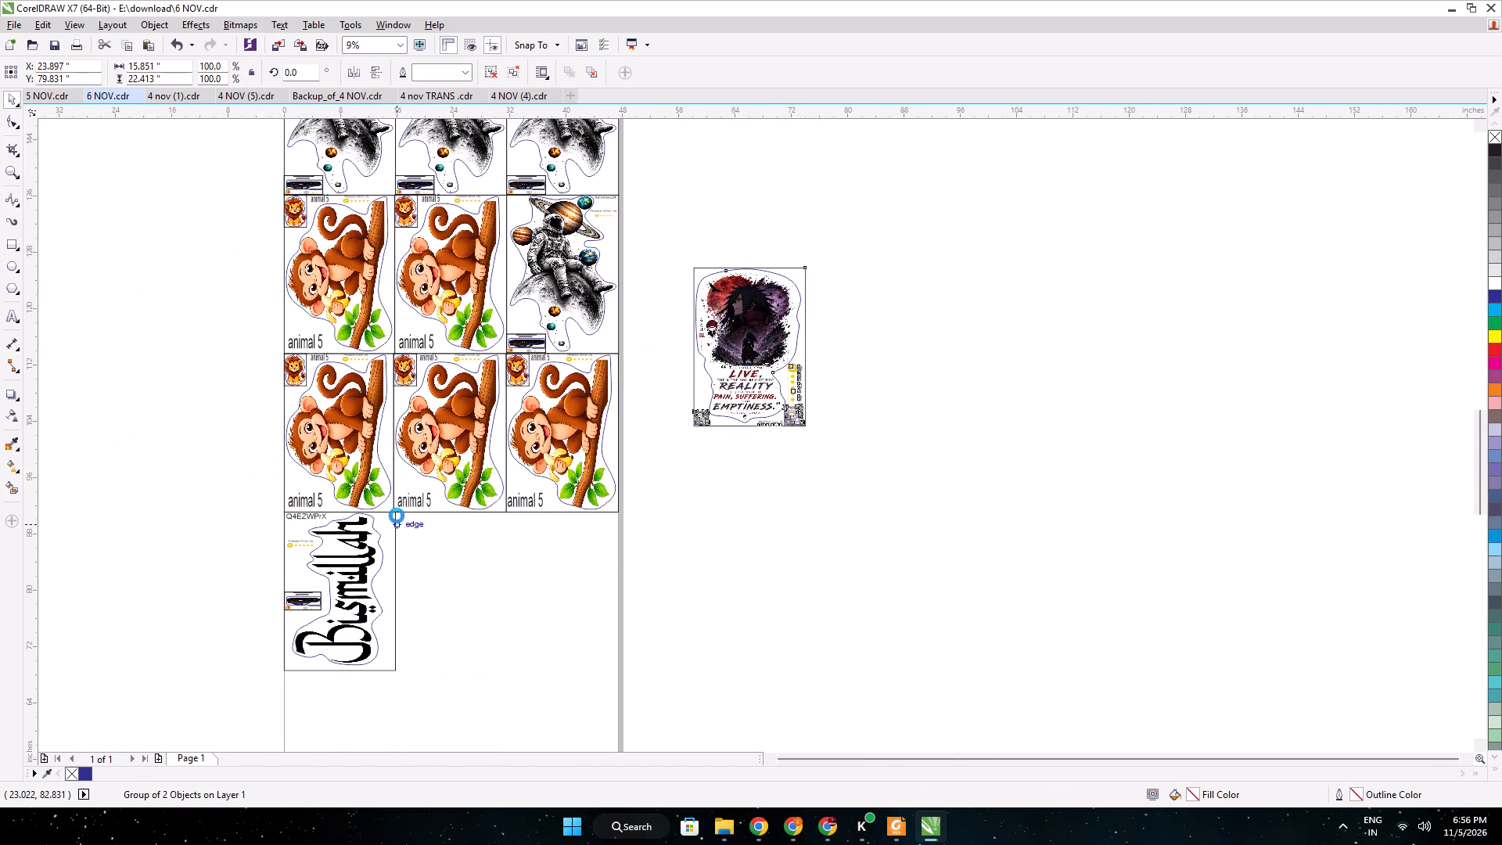
{"action": "scroll", "coordinate": [397, 516], "scroll_direction": "up", "scroll_amount": 3}
{"action": "key", "text": "Up"}
{"action": "key", "text": "Up"}
{"action": "key", "text": "Left"}
{"action": "key", "text": "Up"}
{"action": "key", "text": "Left"}
{"action": "key", "text": "Up"}
{"action": "key", "text": "Left"}
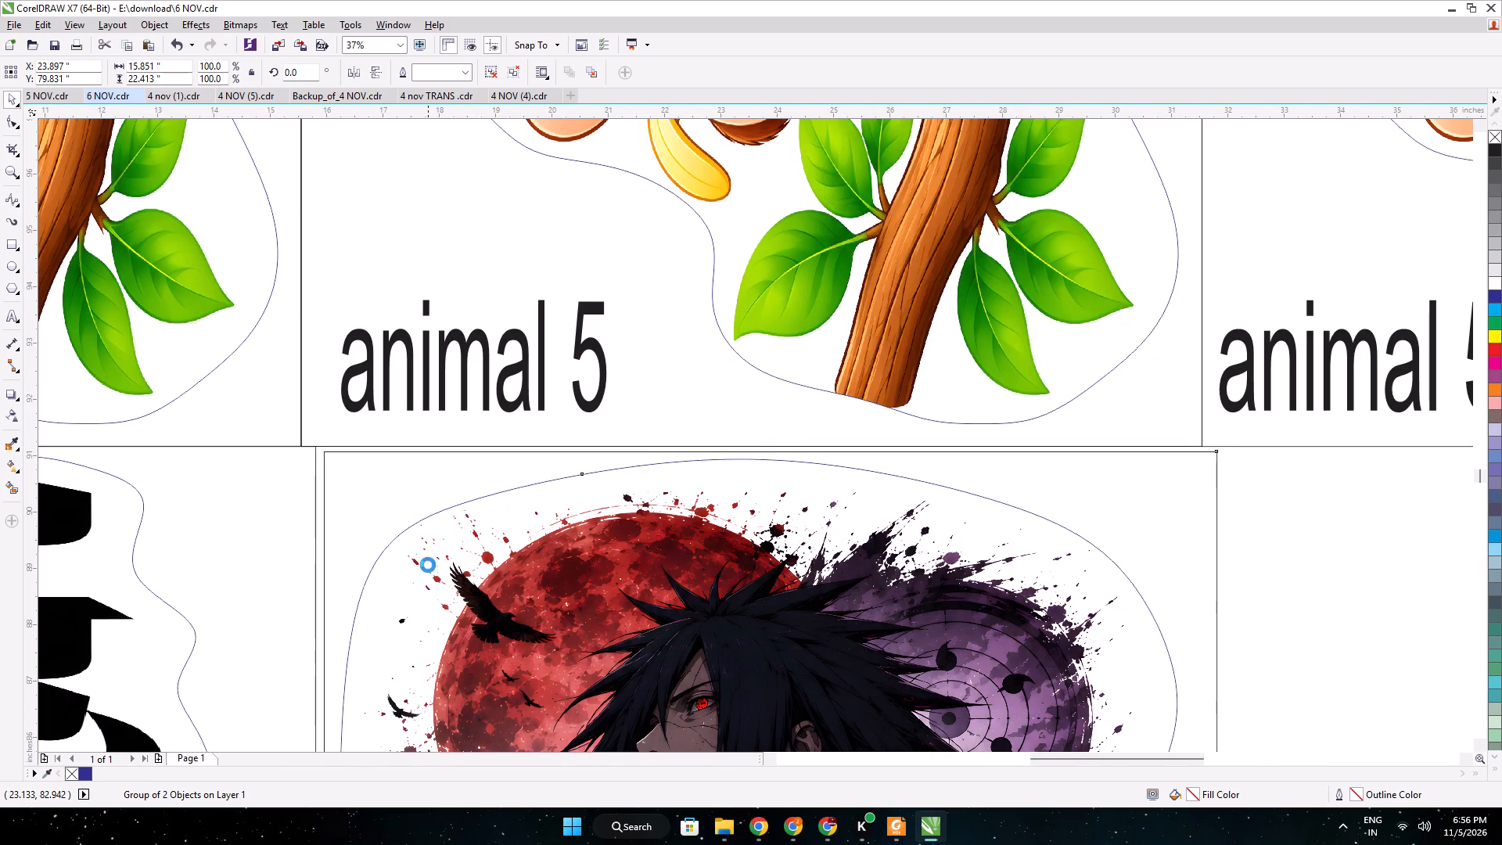
{"action": "key", "text": "Up"}
{"action": "key", "text": "Left"}
{"action": "key", "text": "Up"}
{"action": "key", "text": "Left"}
{"action": "key", "text": "Up"}
{"action": "key", "text": "Up"}
{"action": "key", "text": "Left"}
{"action": "key", "text": "Up"}
{"action": "key", "text": "Up"}
{"action": "key", "text": "Up"}
{"action": "key", "text": "Left"}
{"action": "key", "text": "Up"}
{"action": "key", "text": "Left"}
{"action": "key", "text": "Left"}
{"action": "key", "text": "Left"}
{"action": "key", "text": "Left"}
{"action": "key", "text": "Left"}
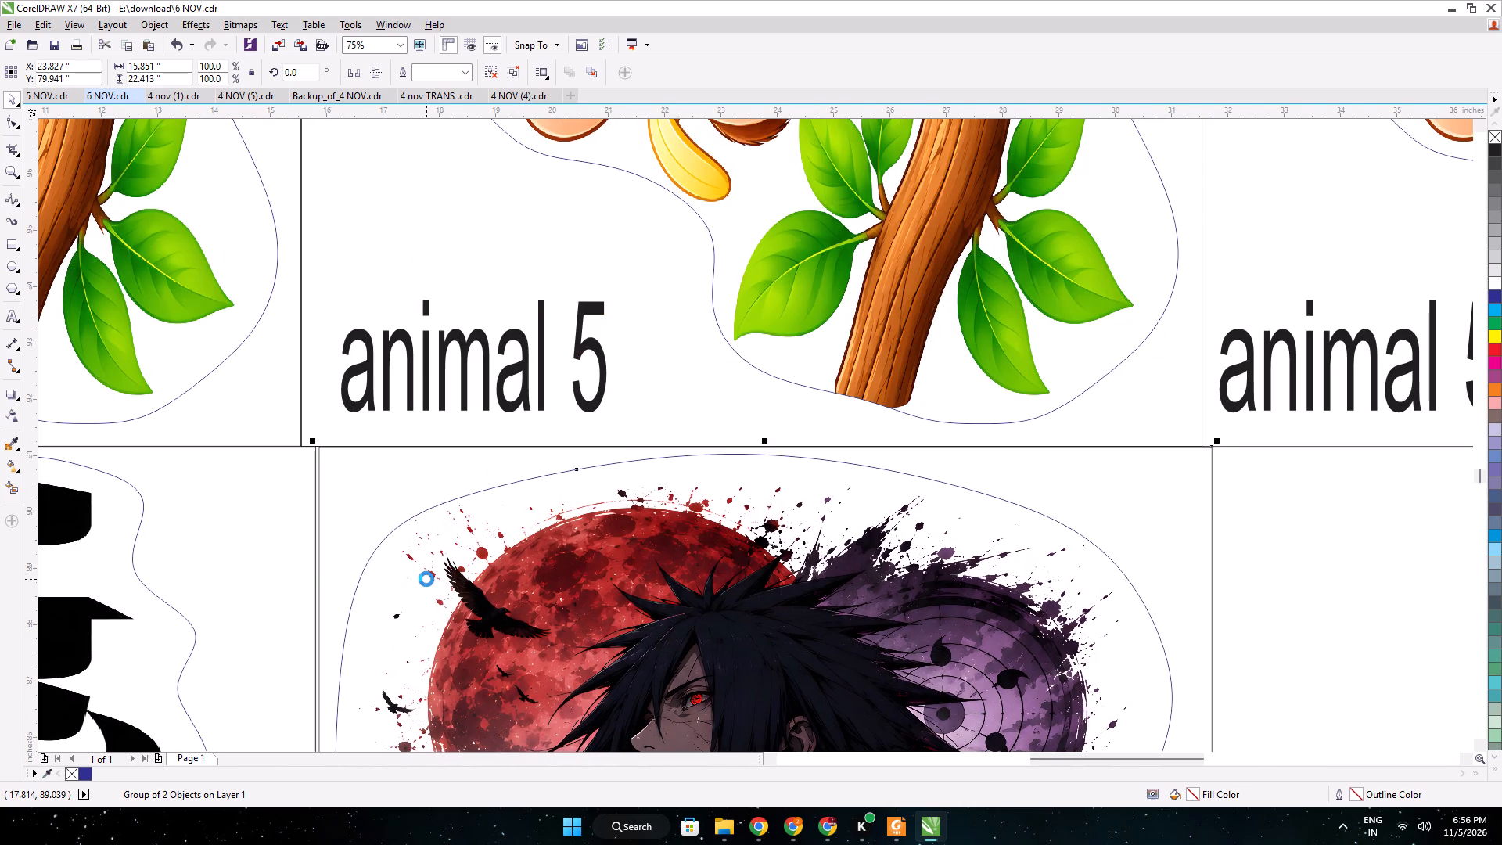
{"action": "key", "text": "Left"}
{"action": "key", "text": "Left"}
{"action": "scroll", "coordinate": [328, 455], "scroll_direction": "up", "scroll_amount": 1}
{"action": "key", "text": "Left"}
{"action": "key", "text": "Left"}
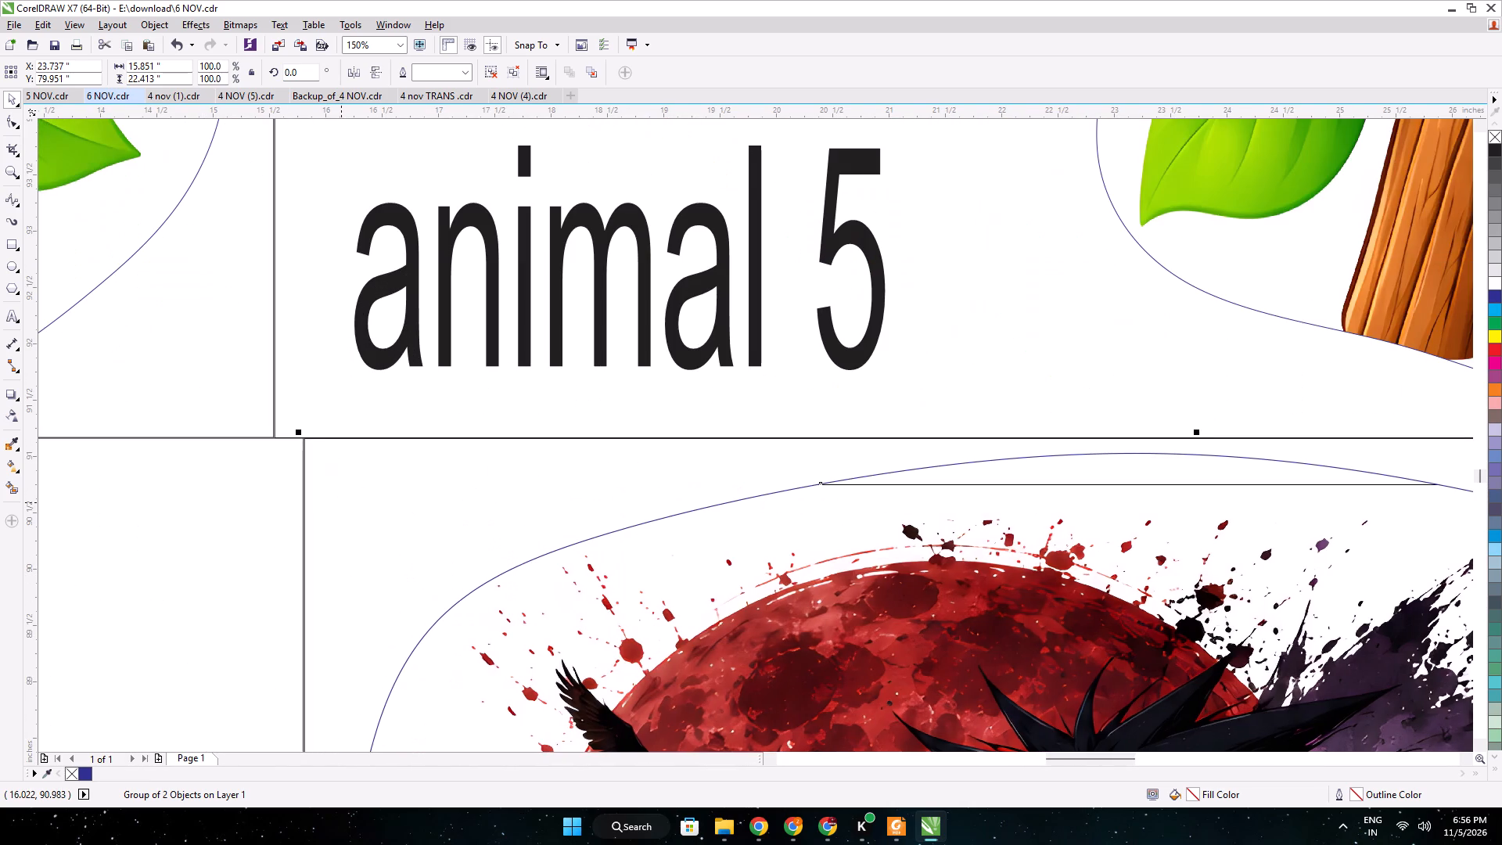
{"action": "key", "text": "Left"}
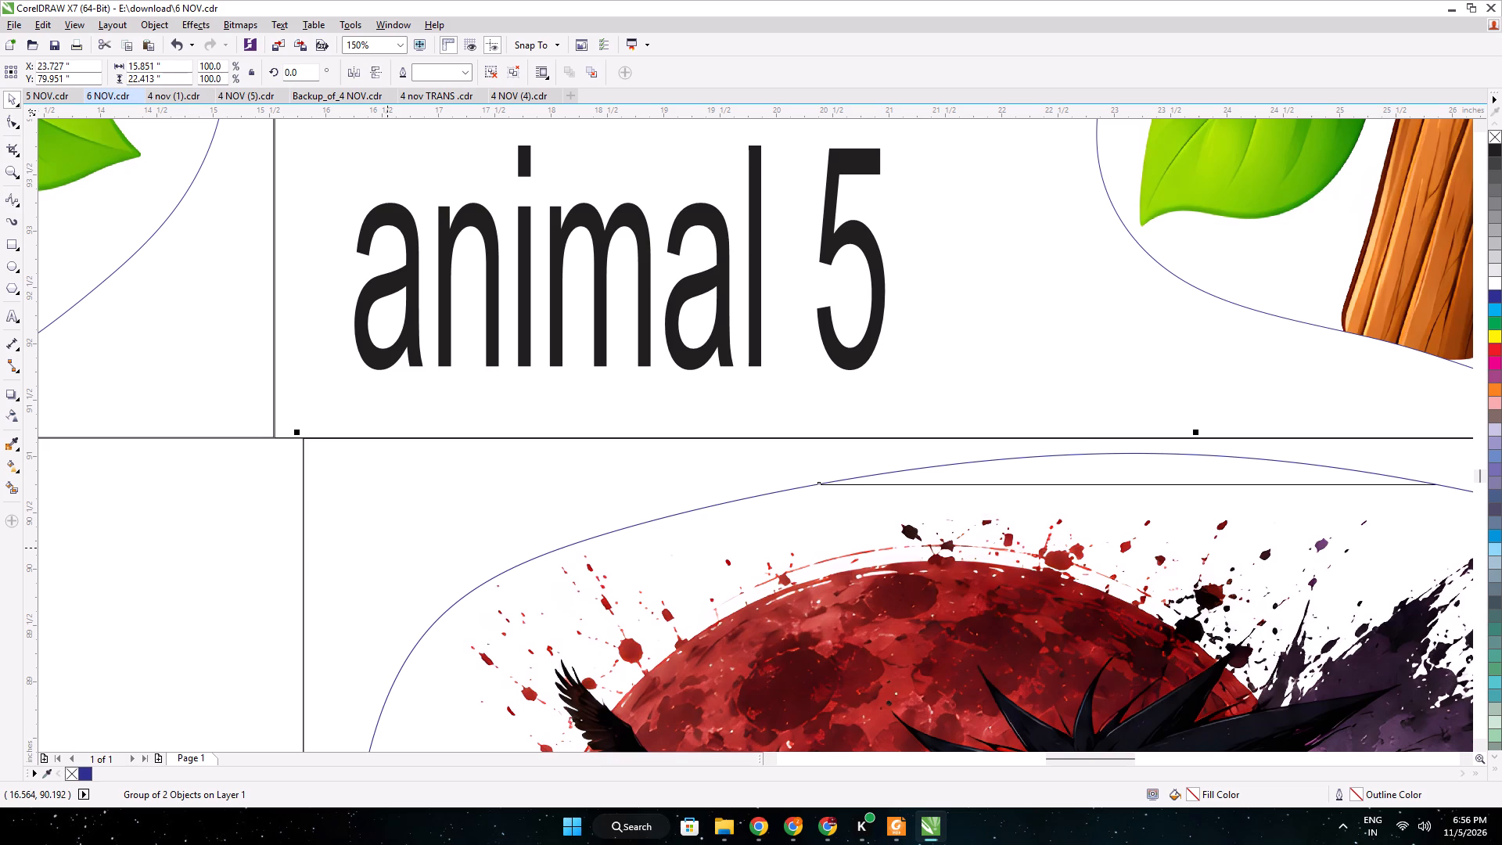
{"action": "scroll", "coordinate": [936, 364], "scroll_direction": "down", "scroll_amount": 2}
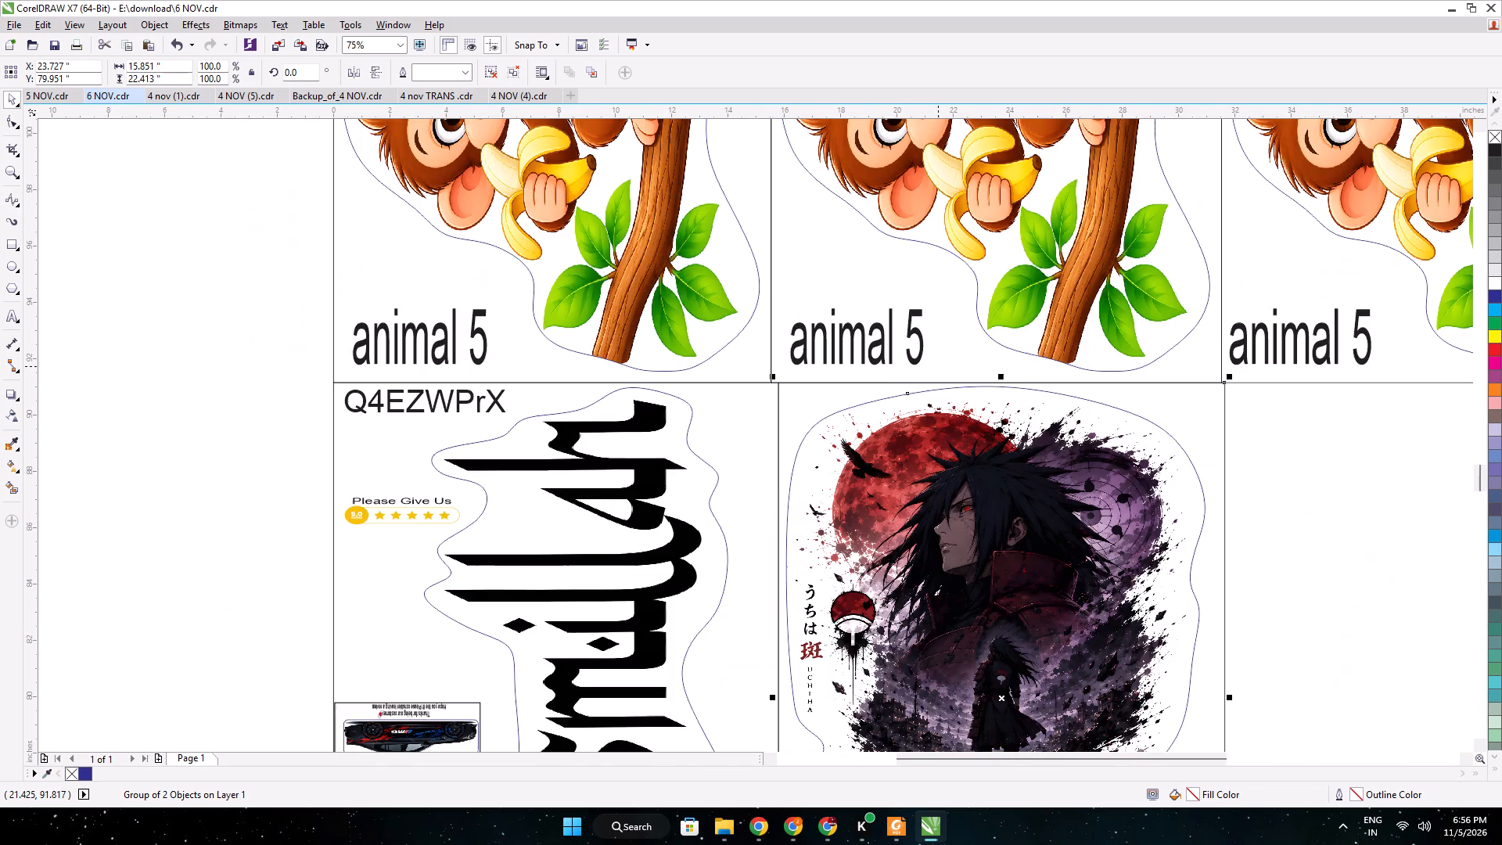
{"action": "scroll", "coordinate": [938, 369], "scroll_direction": "down", "scroll_amount": 1}
{"action": "left_click", "coordinate": [494, 466]}
Import Joyful Cat and Mouse Stroll (1).png from Downloads and place it on the blank area beside the page.
{"action": "middle_click_drag", "start_coordinate": [681, 467], "coordinate": [346, 444]}
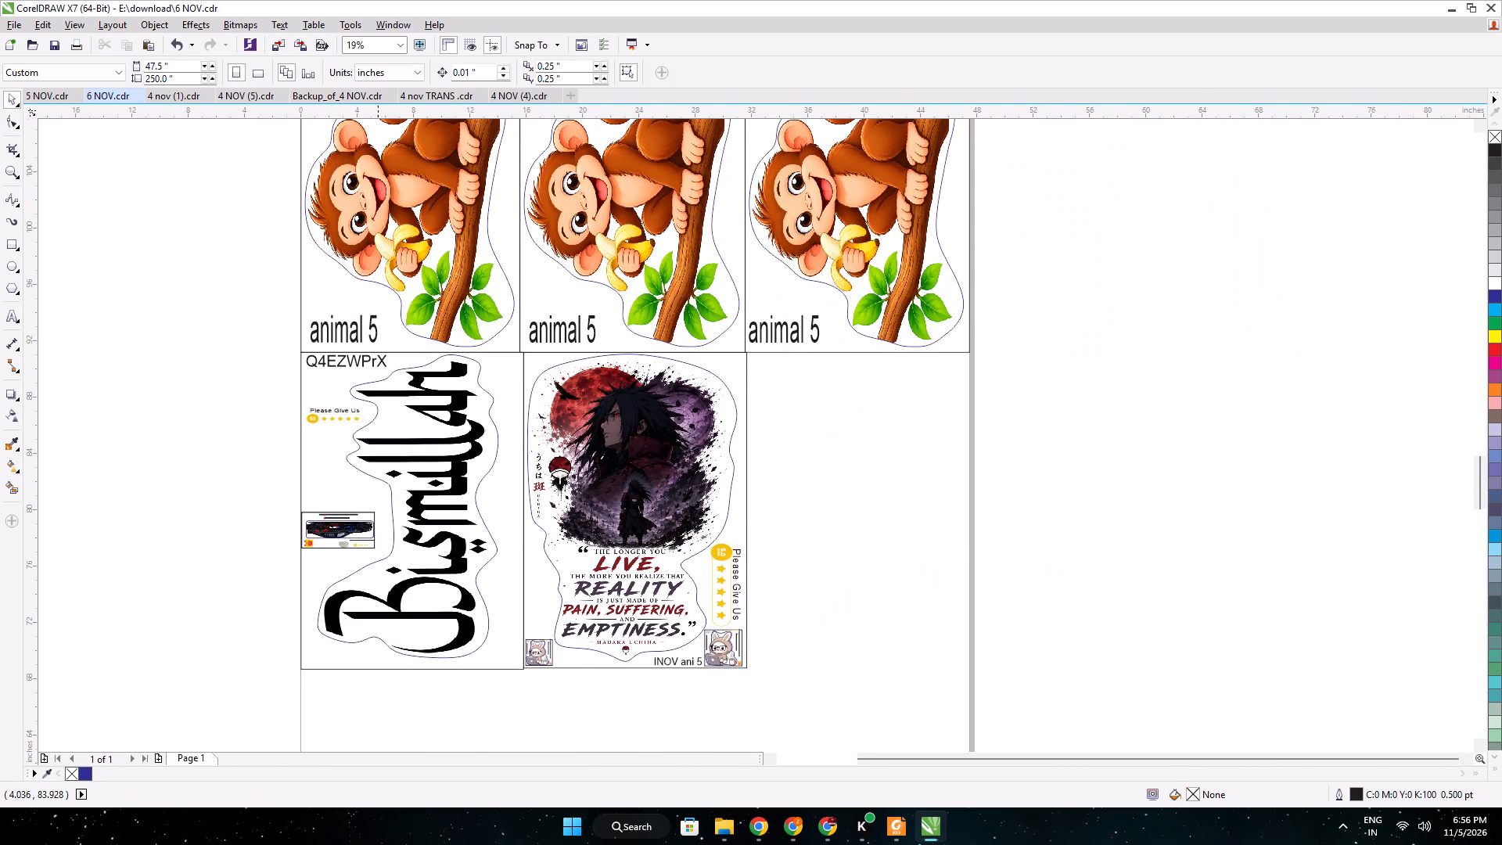
{"action": "key", "text": "ctrl+i"}
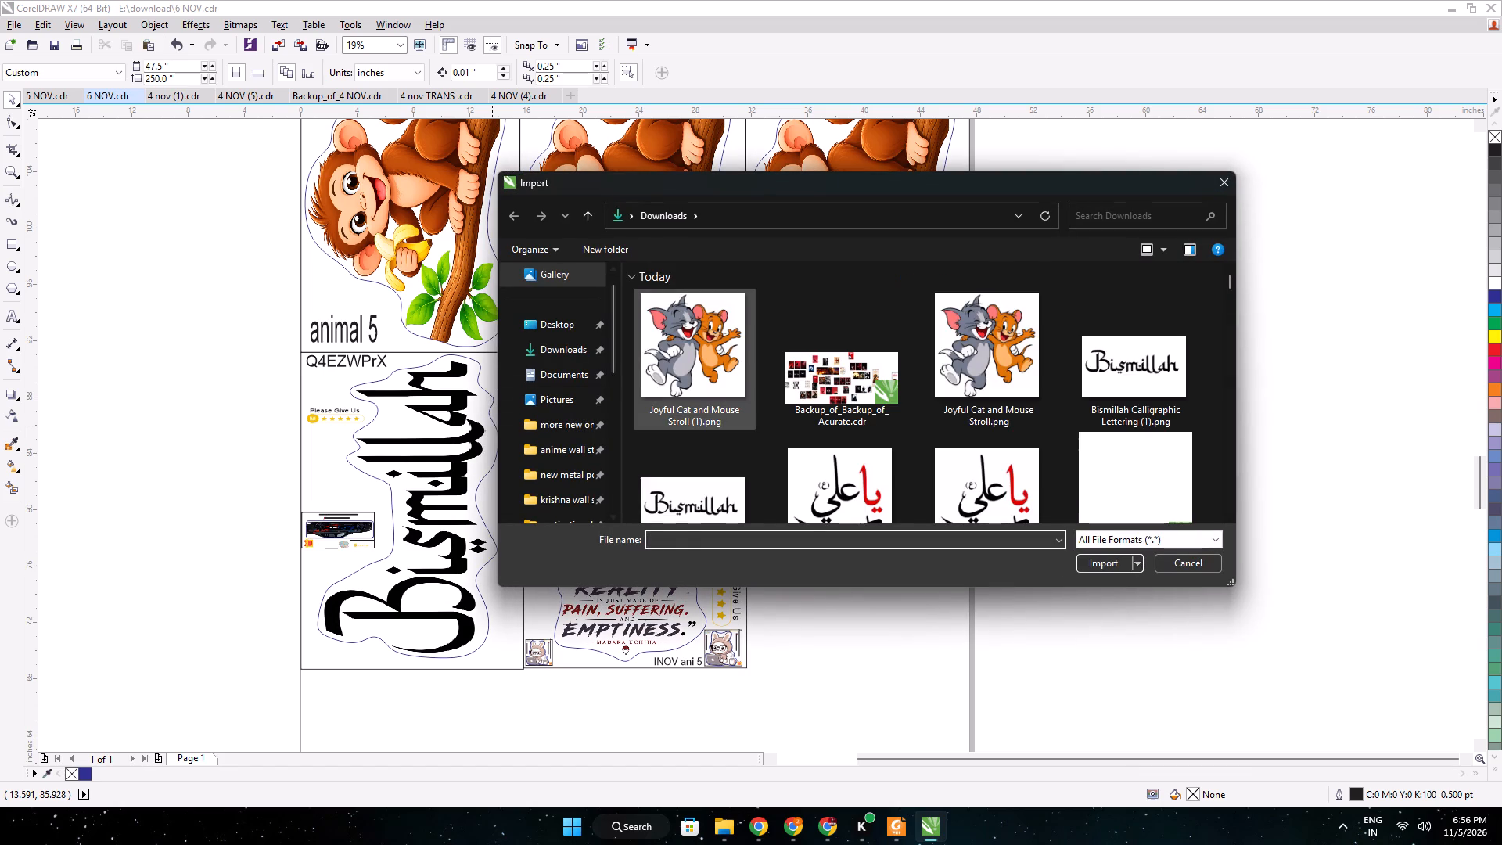
{"action": "left_click", "coordinate": [687, 333]}
{"action": "key", "text": "Return"}
{"action": "left_click", "coordinate": [1072, 283]}
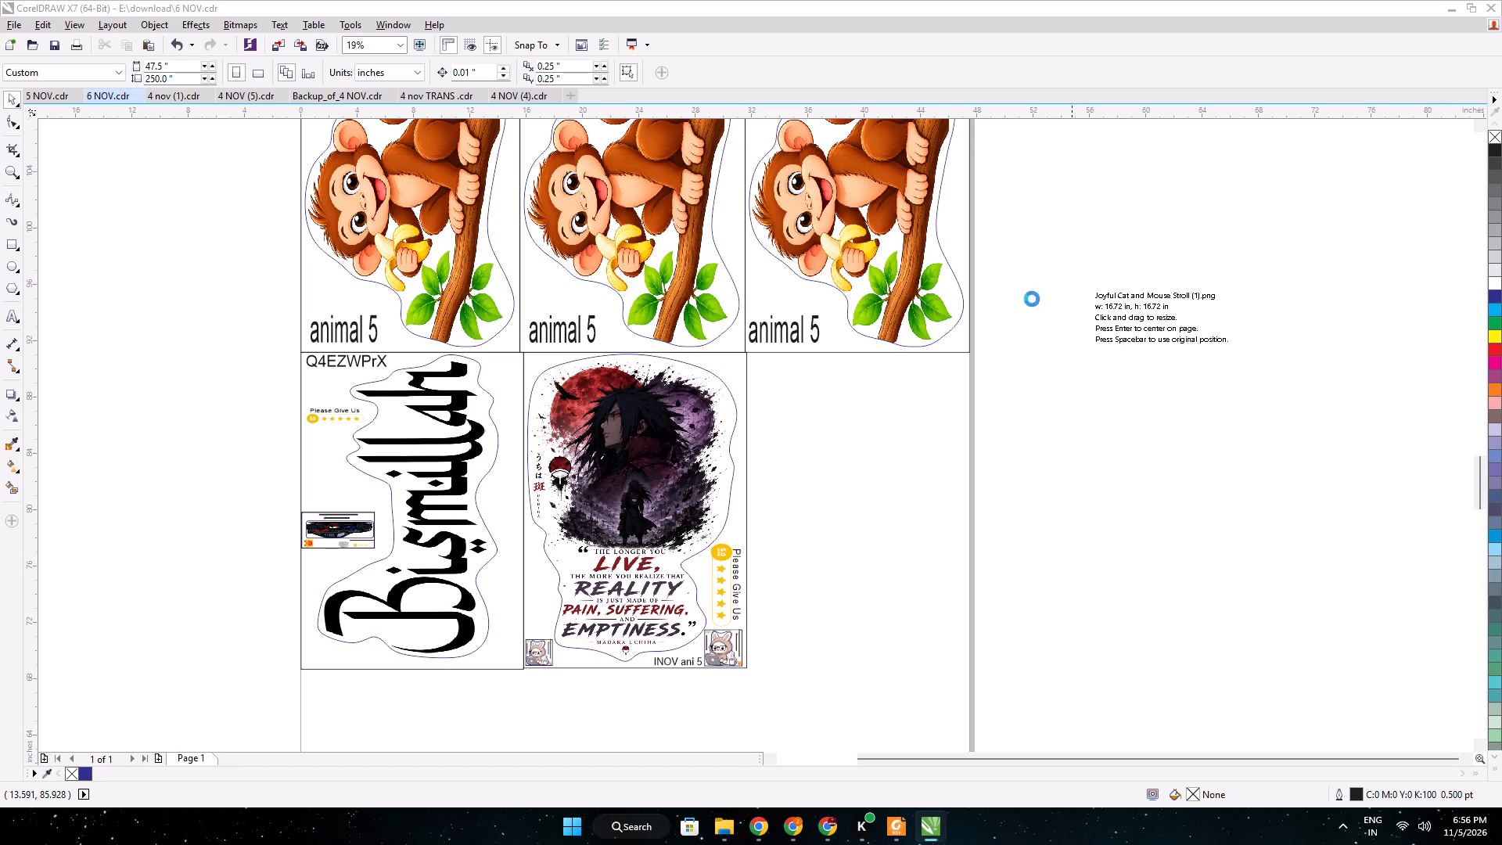
Start a B-spline outline at the tip of the cat's outer ear and trace down past its arm and around its tail.
{"action": "left_click", "coordinate": [18, 213]}
{"action": "left_click", "coordinate": [17, 192]}
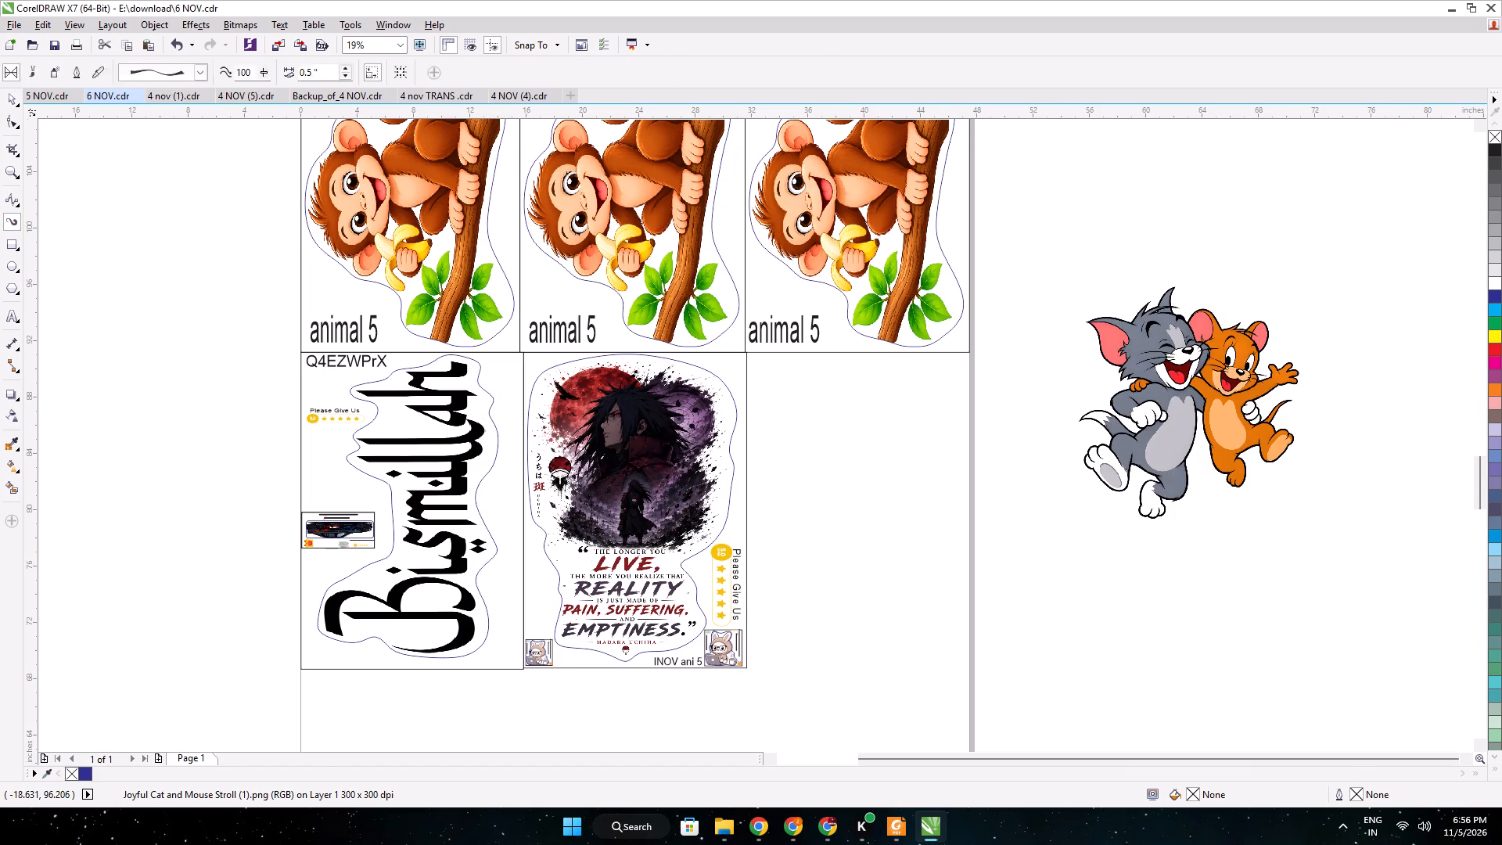
{"action": "scroll", "coordinate": [1240, 454], "scroll_direction": "up", "scroll_amount": 1}
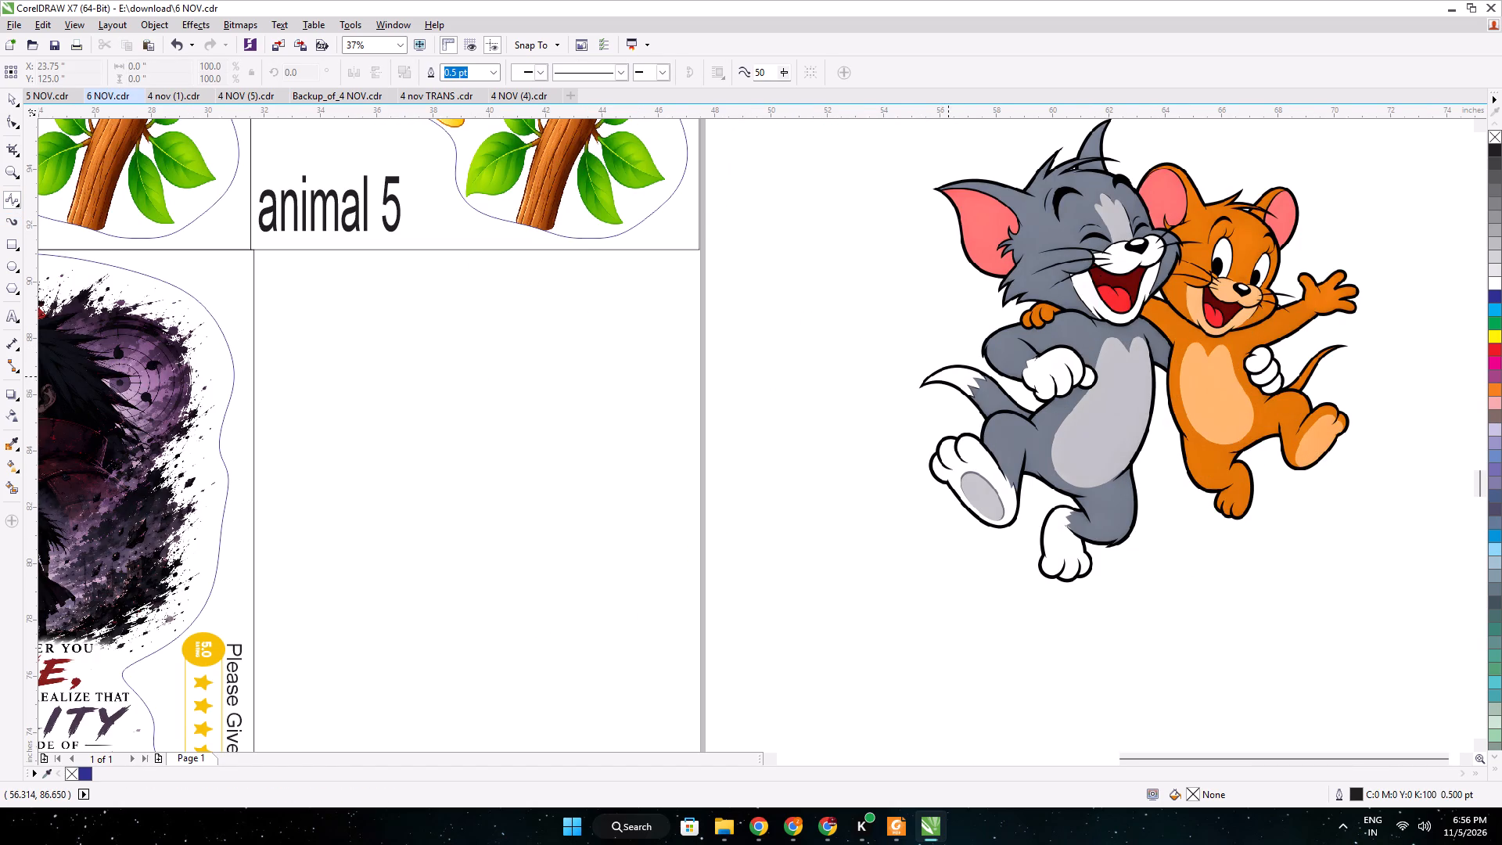
{"action": "left_click", "coordinate": [934, 196]}
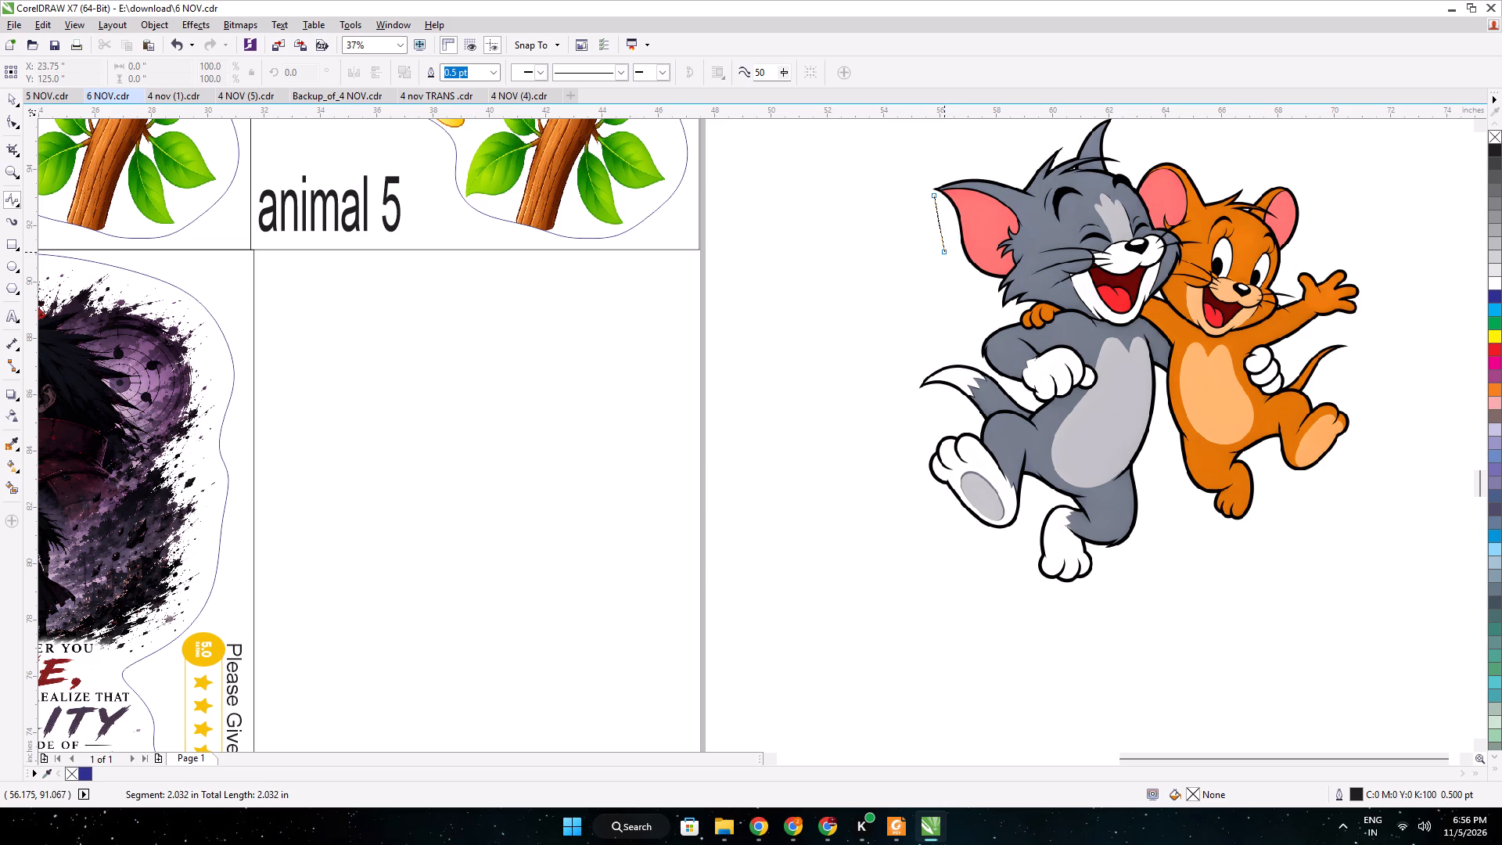
{"action": "left_click", "coordinate": [955, 256]}
{"action": "left_click", "coordinate": [979, 290]}
{"action": "left_click", "coordinate": [996, 304]}
{"action": "left_click", "coordinate": [986, 333]}
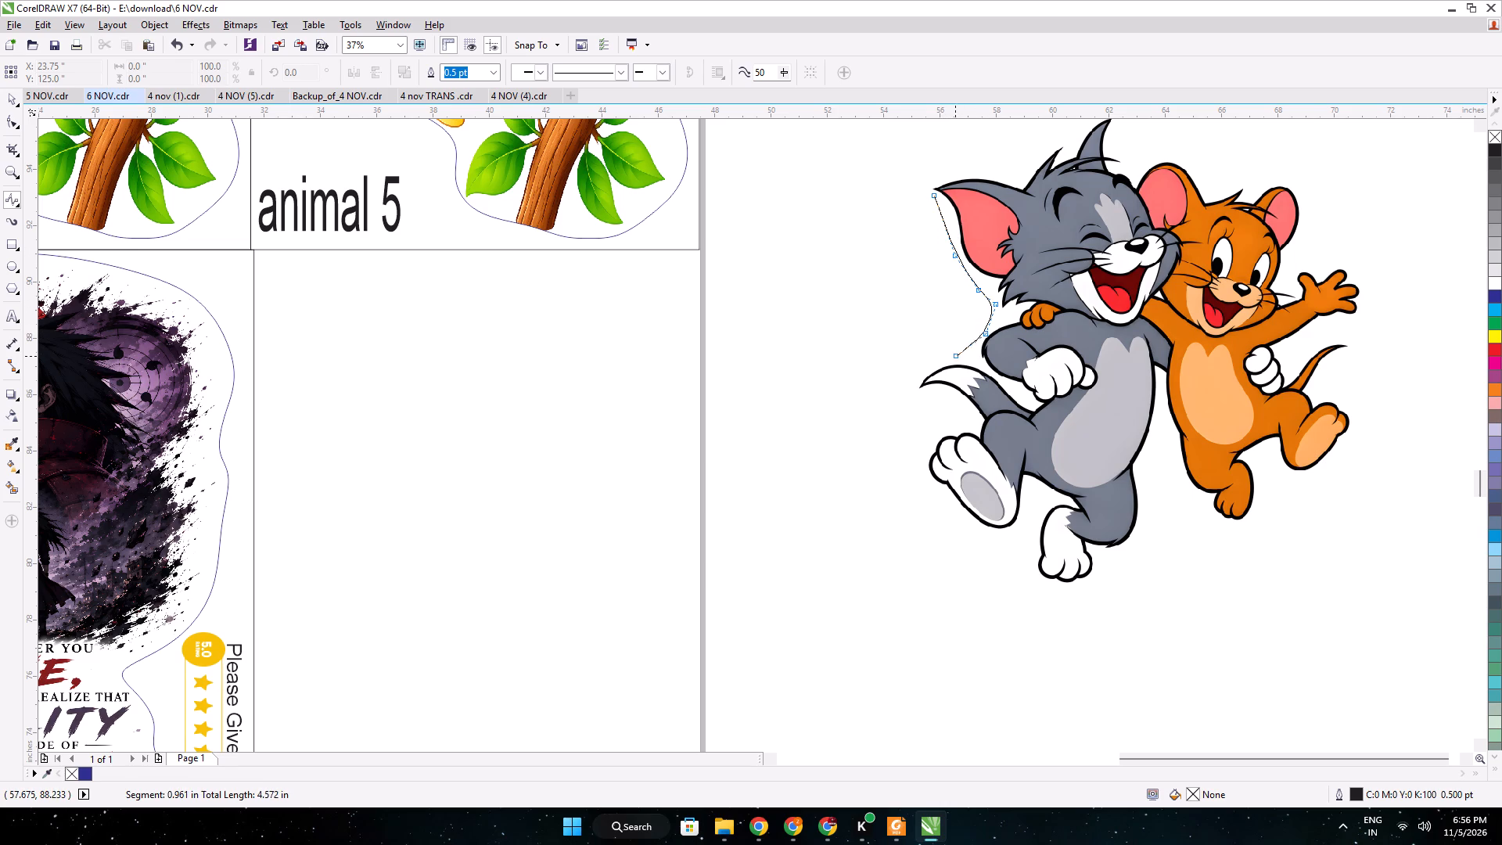
{"action": "left_click", "coordinate": [955, 356]}
{"action": "left_click", "coordinate": [909, 372]}
{"action": "left_click", "coordinate": [914, 403]}
{"action": "left_click", "coordinate": [946, 400]}
{"action": "left_click", "coordinate": [965, 415]}
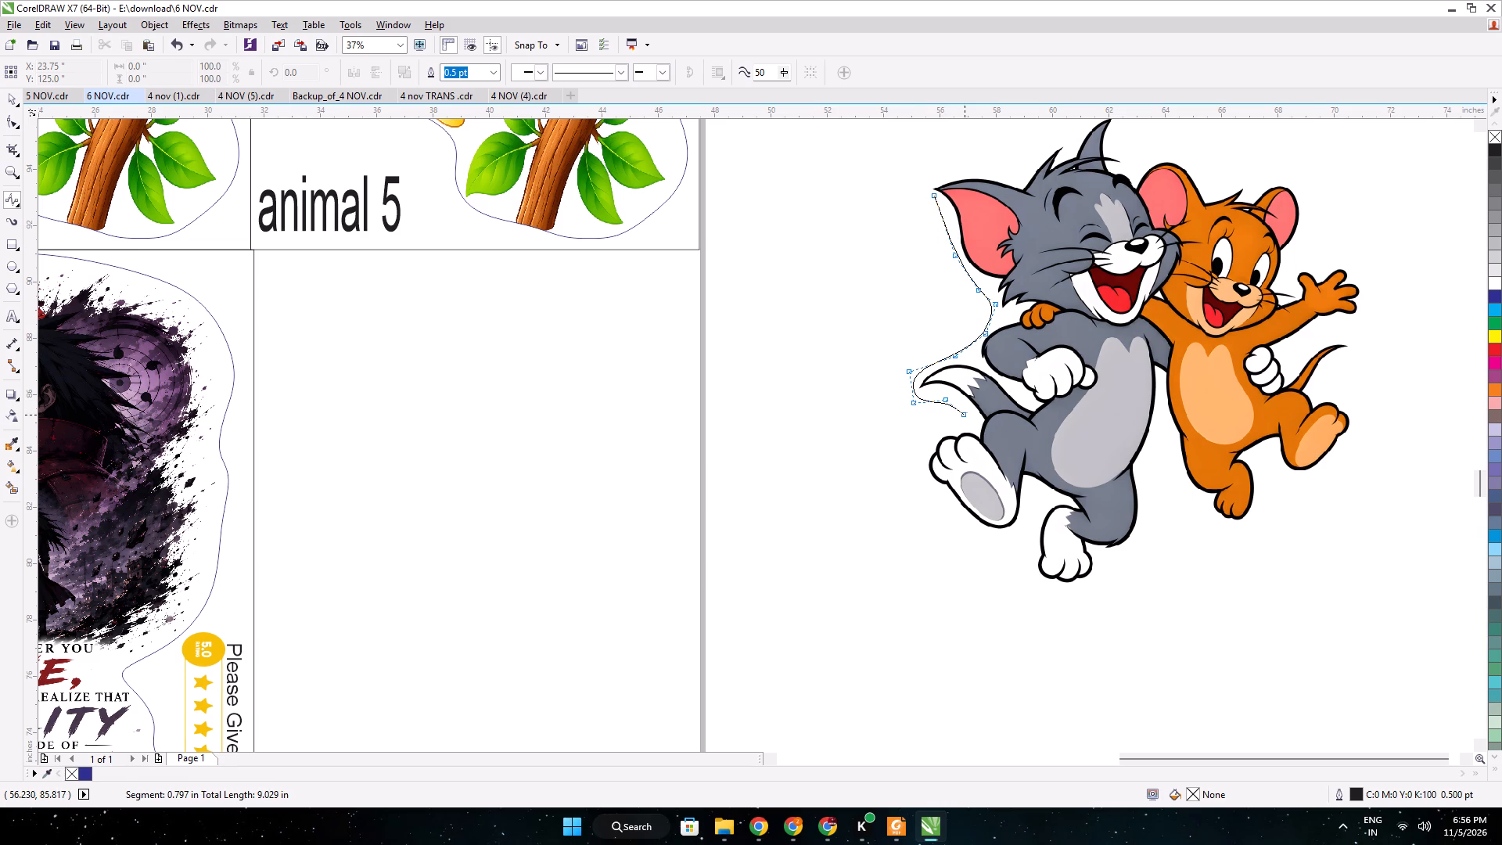
Continue the B-spline outline around the cat's raised foot and under its lower foot.
{"action": "left_click", "coordinate": [934, 433]}
{"action": "left_click", "coordinate": [918, 455]}
{"action": "left_click", "coordinate": [929, 492]}
{"action": "left_click", "coordinate": [968, 527]}
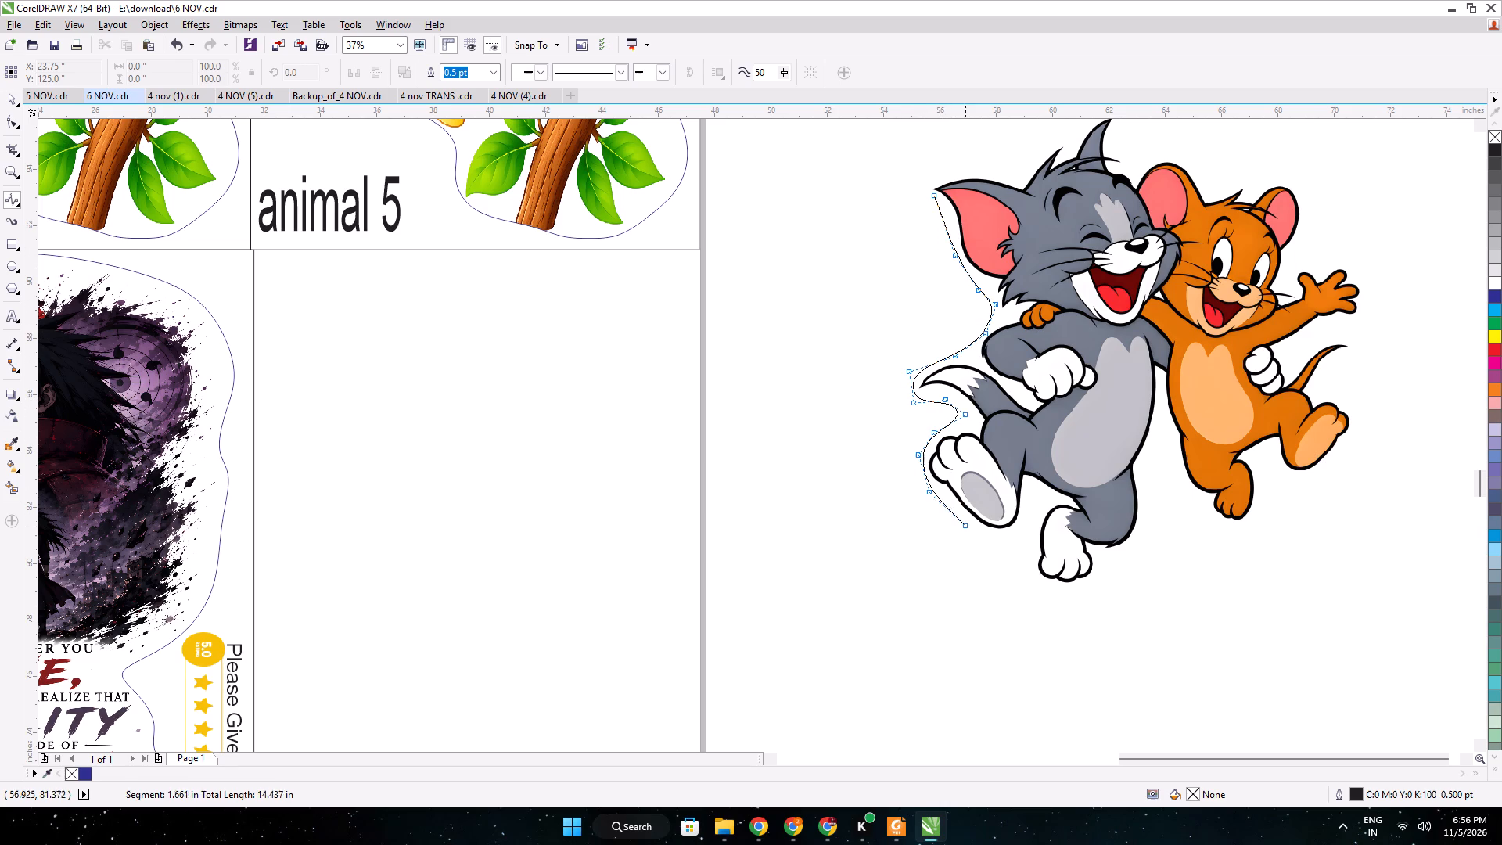
{"action": "left_click_drag", "start_coordinate": [1008, 548], "coordinate": [1015, 552]}
{"action": "left_click", "coordinate": [1027, 515]}
{"action": "left_click", "coordinate": [1033, 534]}
{"action": "left_click", "coordinate": [1023, 575]}
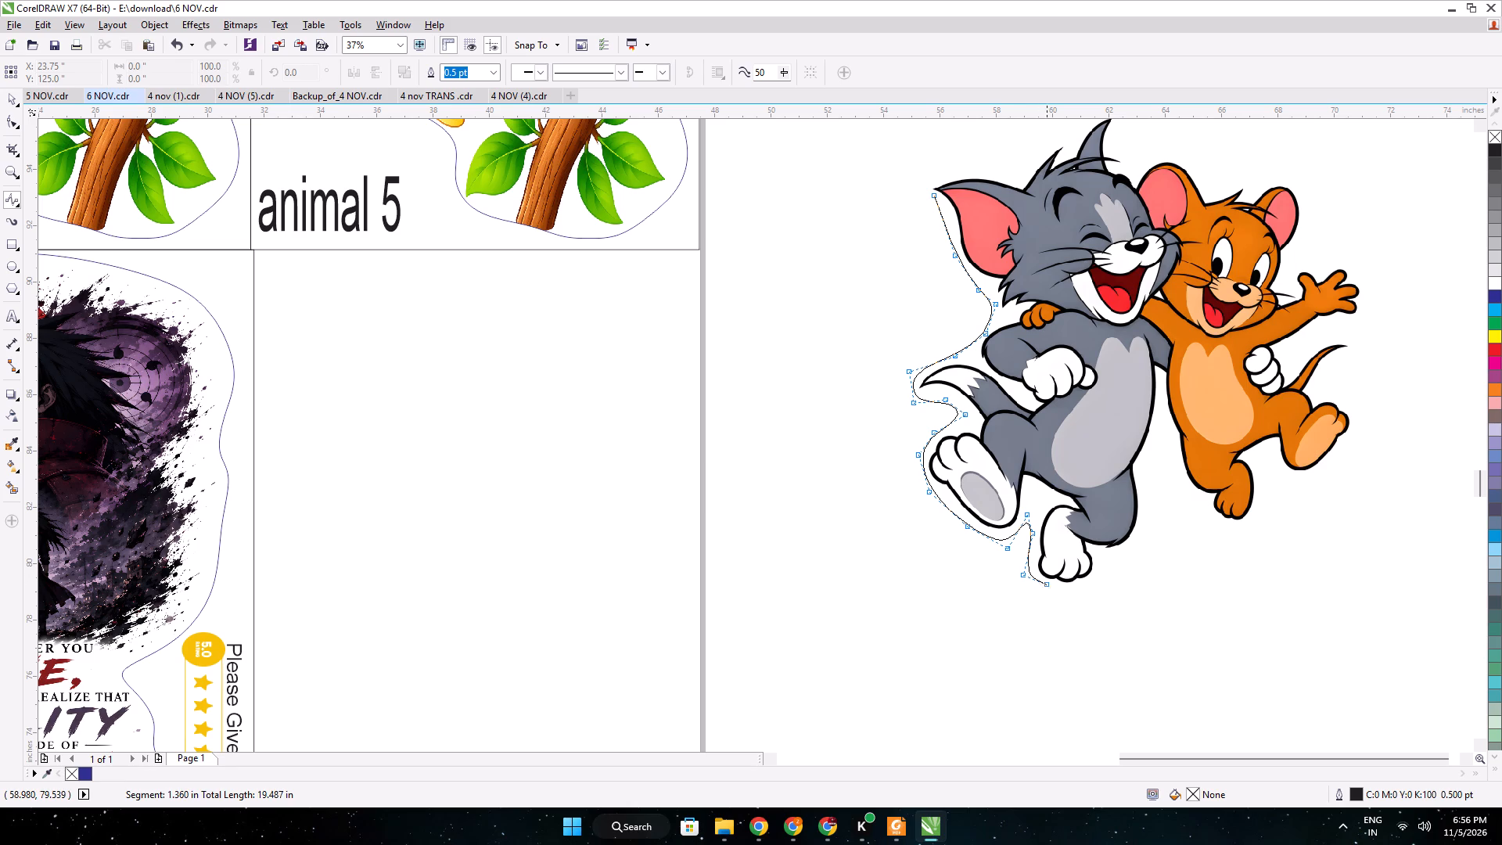
{"action": "left_click", "coordinate": [1050, 584]}
{"action": "left_click", "coordinate": [1078, 592]}
{"action": "left_click", "coordinate": [1100, 585]}
{"action": "left_click", "coordinate": [1095, 552]}
{"action": "left_click", "coordinate": [1119, 559]}
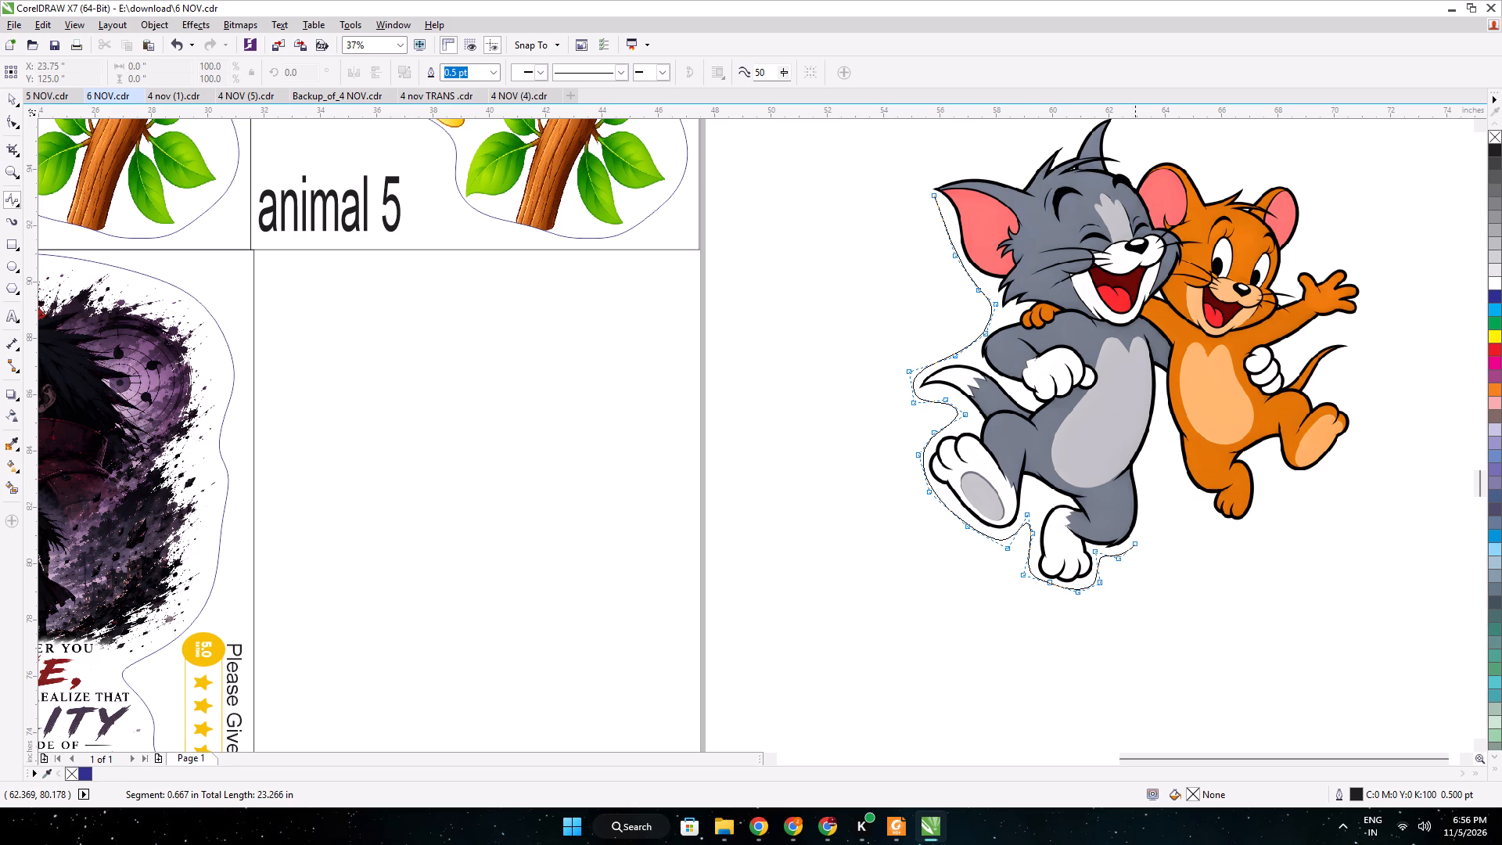
Continue the B-spline outline up between the two characters and around the mouse's lower foot.
{"action": "left_click", "coordinate": [1140, 537]}
{"action": "left_click", "coordinate": [1144, 508]}
{"action": "left_click", "coordinate": [1138, 466]}
{"action": "left_click", "coordinate": [1156, 436]}
{"action": "left_click", "coordinate": [1180, 457]}
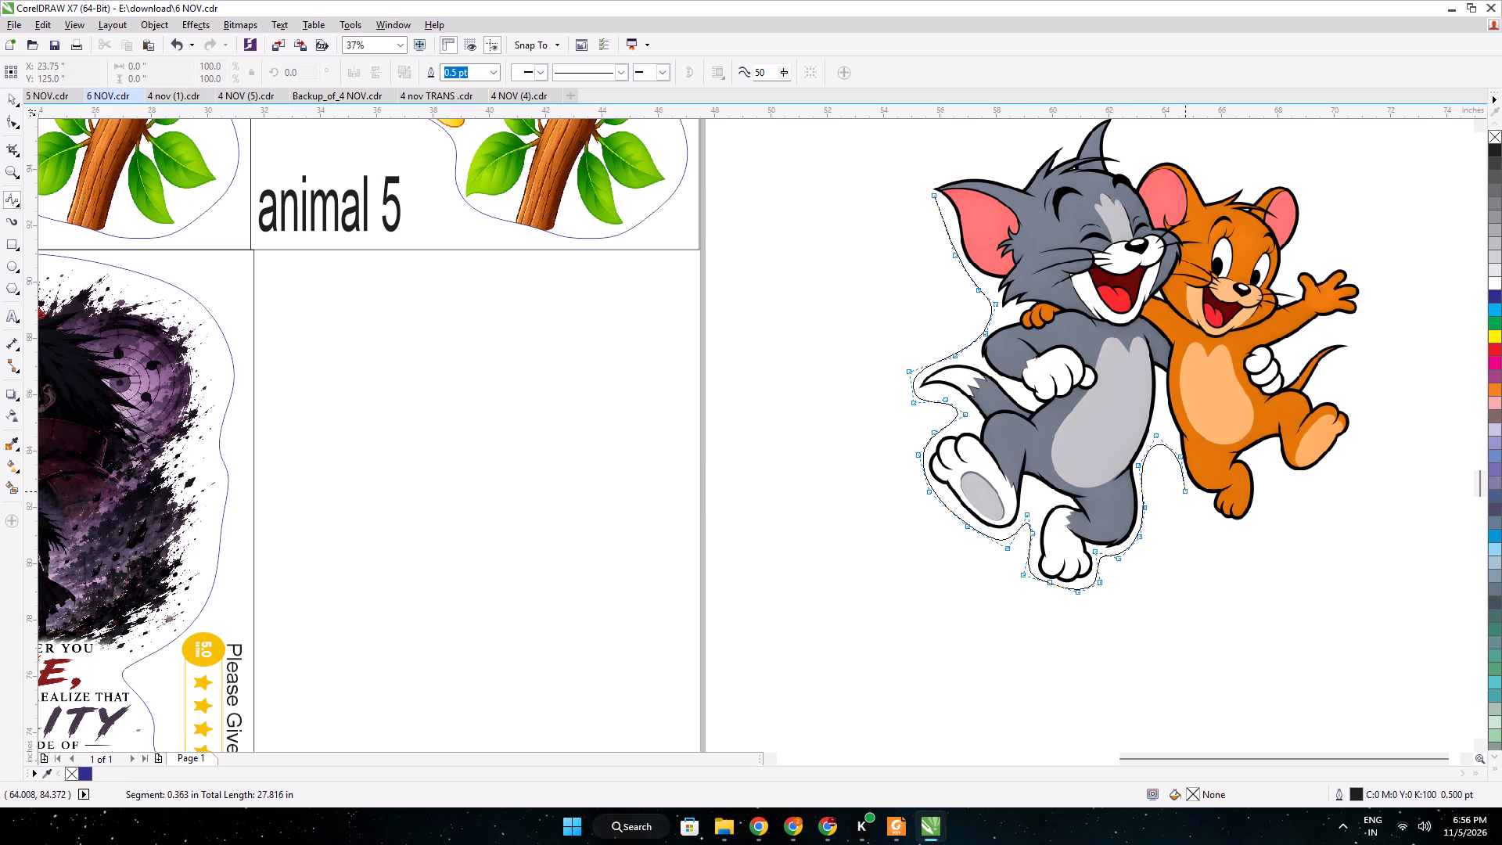
{"action": "left_click", "coordinate": [1184, 495]}
{"action": "left_click", "coordinate": [1207, 498]}
{"action": "left_click", "coordinate": [1209, 523]}
{"action": "left_click", "coordinate": [1258, 530]}
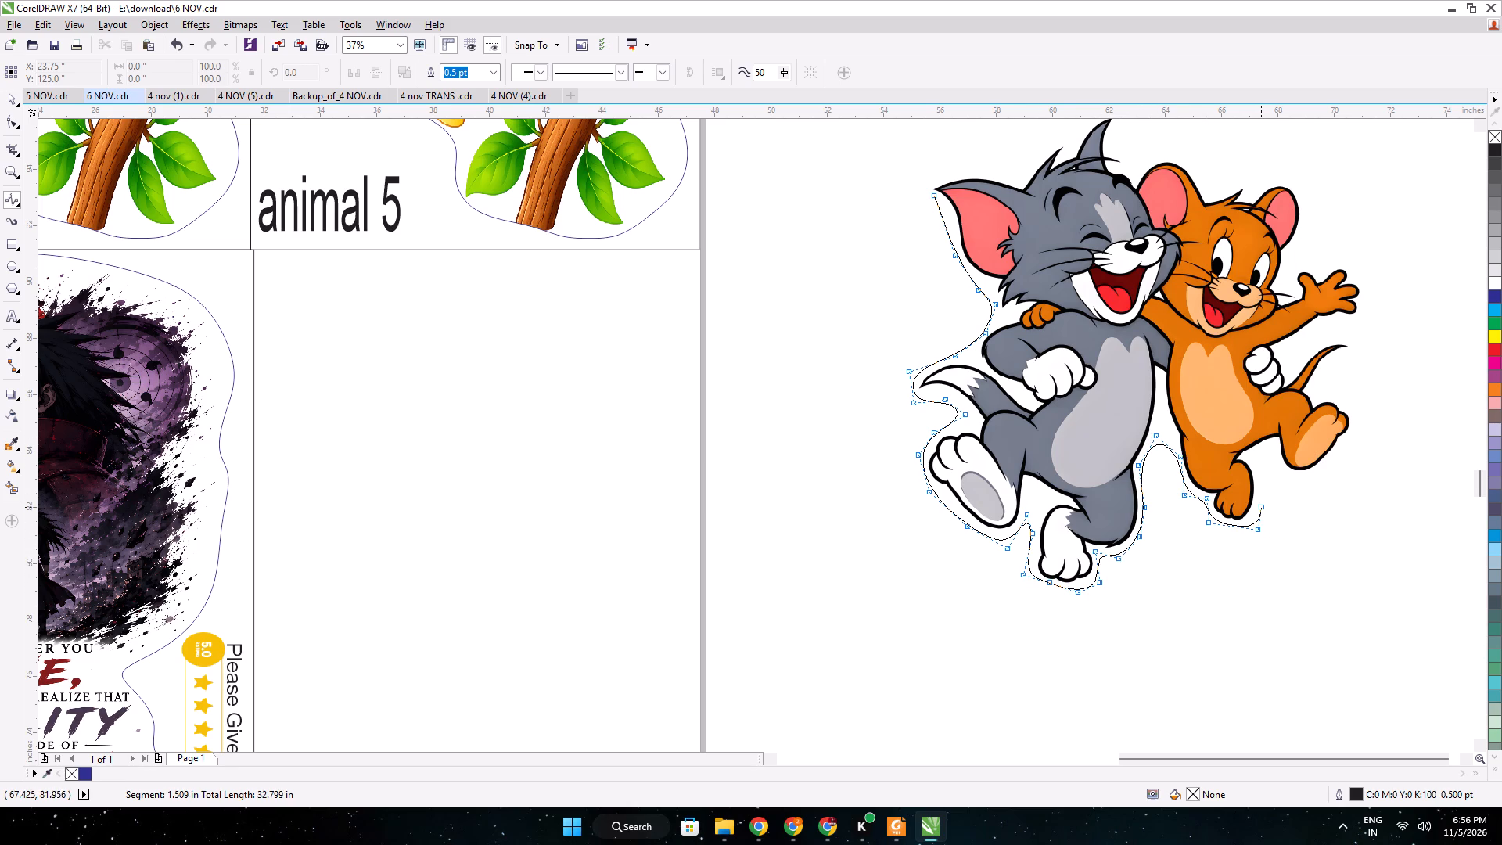
{"action": "left_click", "coordinate": [1261, 507]}
Continue the B-spline outline around the mouse's raised foot and out around its tail tip.
{"action": "left_click", "coordinate": [1259, 473]}
{"action": "left_click", "coordinate": [1277, 467]}
{"action": "left_click", "coordinate": [1292, 480]}
{"action": "left_click", "coordinate": [1320, 473]}
{"action": "left_click", "coordinate": [1352, 459]}
{"action": "left_click", "coordinate": [1360, 427]}
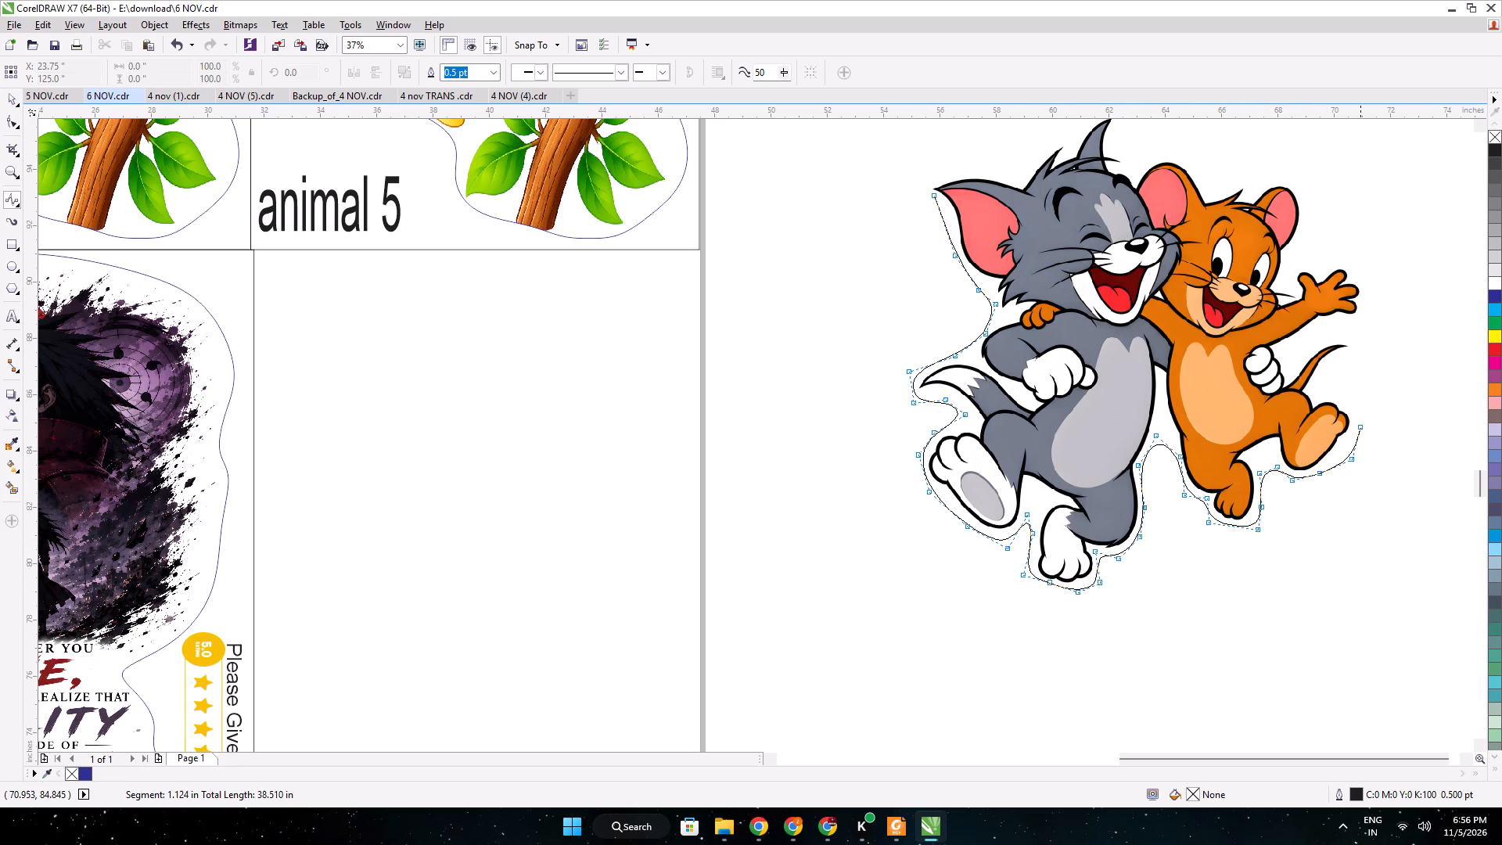
{"action": "left_click", "coordinate": [1360, 414]}
{"action": "left_click", "coordinate": [1342, 402]}
{"action": "left_click", "coordinate": [1328, 394]}
{"action": "left_click", "coordinate": [1327, 366]}
{"action": "left_click", "coordinate": [1360, 361]}
{"action": "left_click", "coordinate": [1361, 343]}
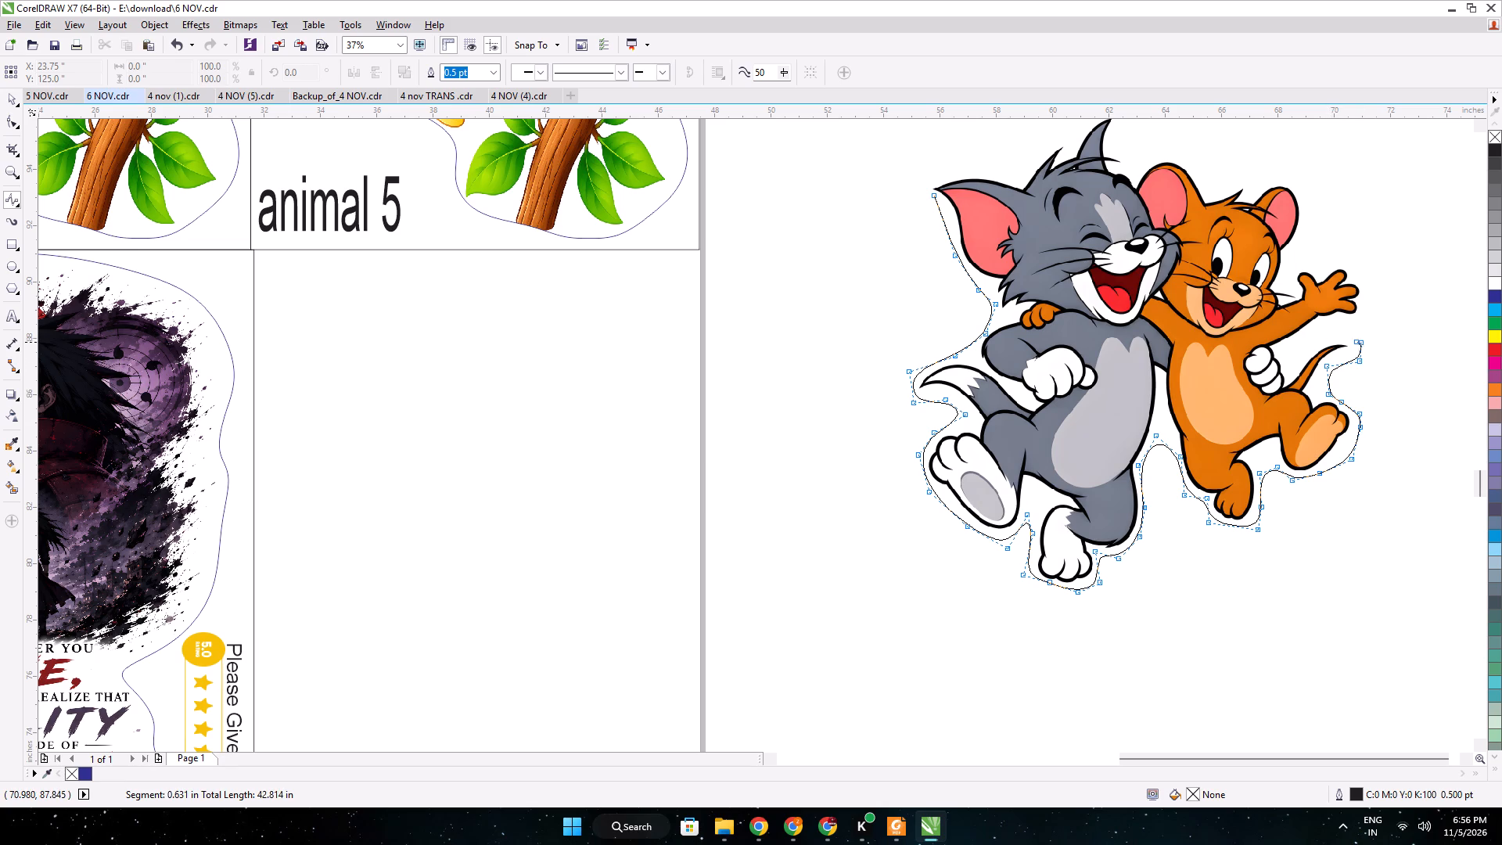
Continue the B-spline outline around the mouse's waving hand and up to the top of its outer ear.
{"action": "left_click", "coordinate": [1323, 335]}
{"action": "left_click", "coordinate": [1341, 330]}
{"action": "left_click", "coordinate": [1362, 320]}
{"action": "left_click", "coordinate": [1369, 293]}
{"action": "left_click", "coordinate": [1359, 268]}
{"action": "left_click_drag", "start_coordinate": [1332, 261], "coordinate": [1324, 264]}
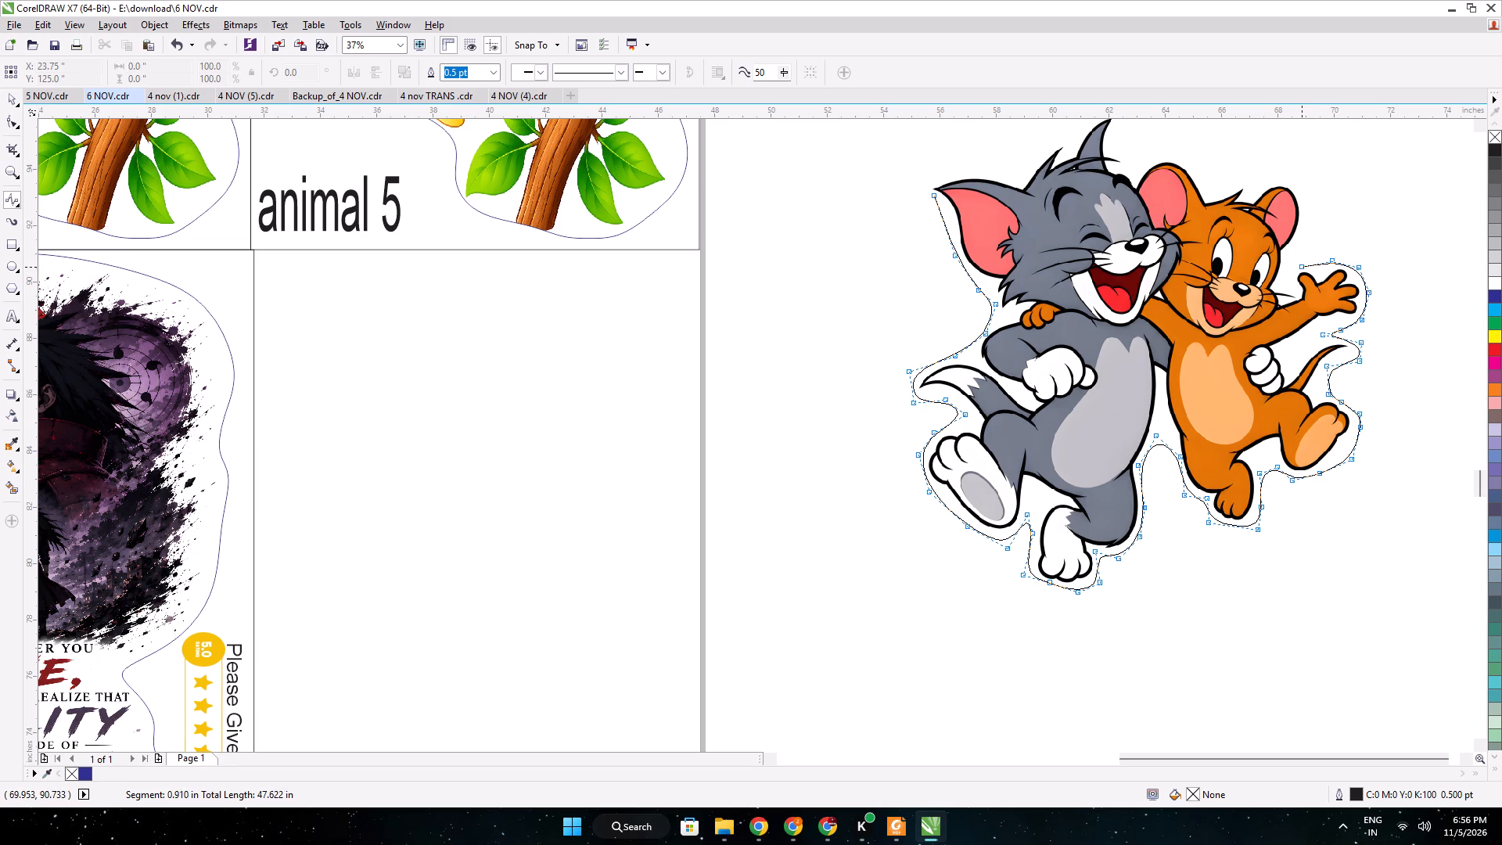
{"action": "left_click", "coordinate": [1299, 267]}
{"action": "left_click", "coordinate": [1292, 251]}
{"action": "left_click", "coordinate": [1306, 225]}
{"action": "left_click", "coordinate": [1303, 200]}
{"action": "left_click", "coordinate": [1303, 184]}
{"action": "left_click", "coordinate": [1290, 178]}
Continue the B-spline outline over the mouse's head and near ear to the tip of the cat's hair tuft.
{"action": "left_click", "coordinate": [1262, 185]}
{"action": "left_click", "coordinate": [1234, 179]}
{"action": "left_click", "coordinate": [1206, 192]}
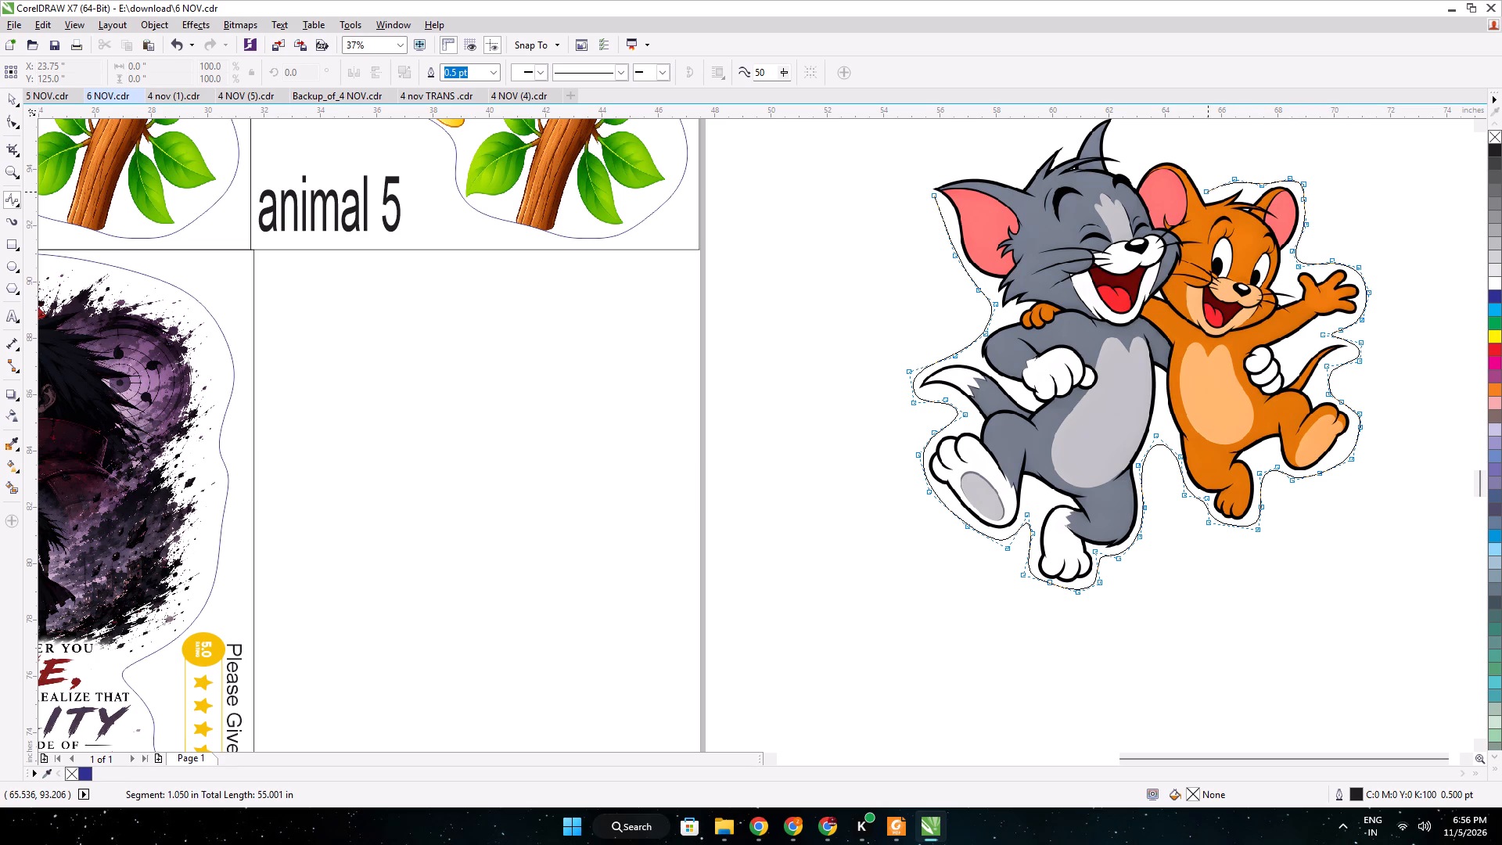
{"action": "left_click", "coordinate": [1207, 171]}
{"action": "left_click", "coordinate": [1183, 159]}
{"action": "left_click", "coordinate": [1147, 158]}
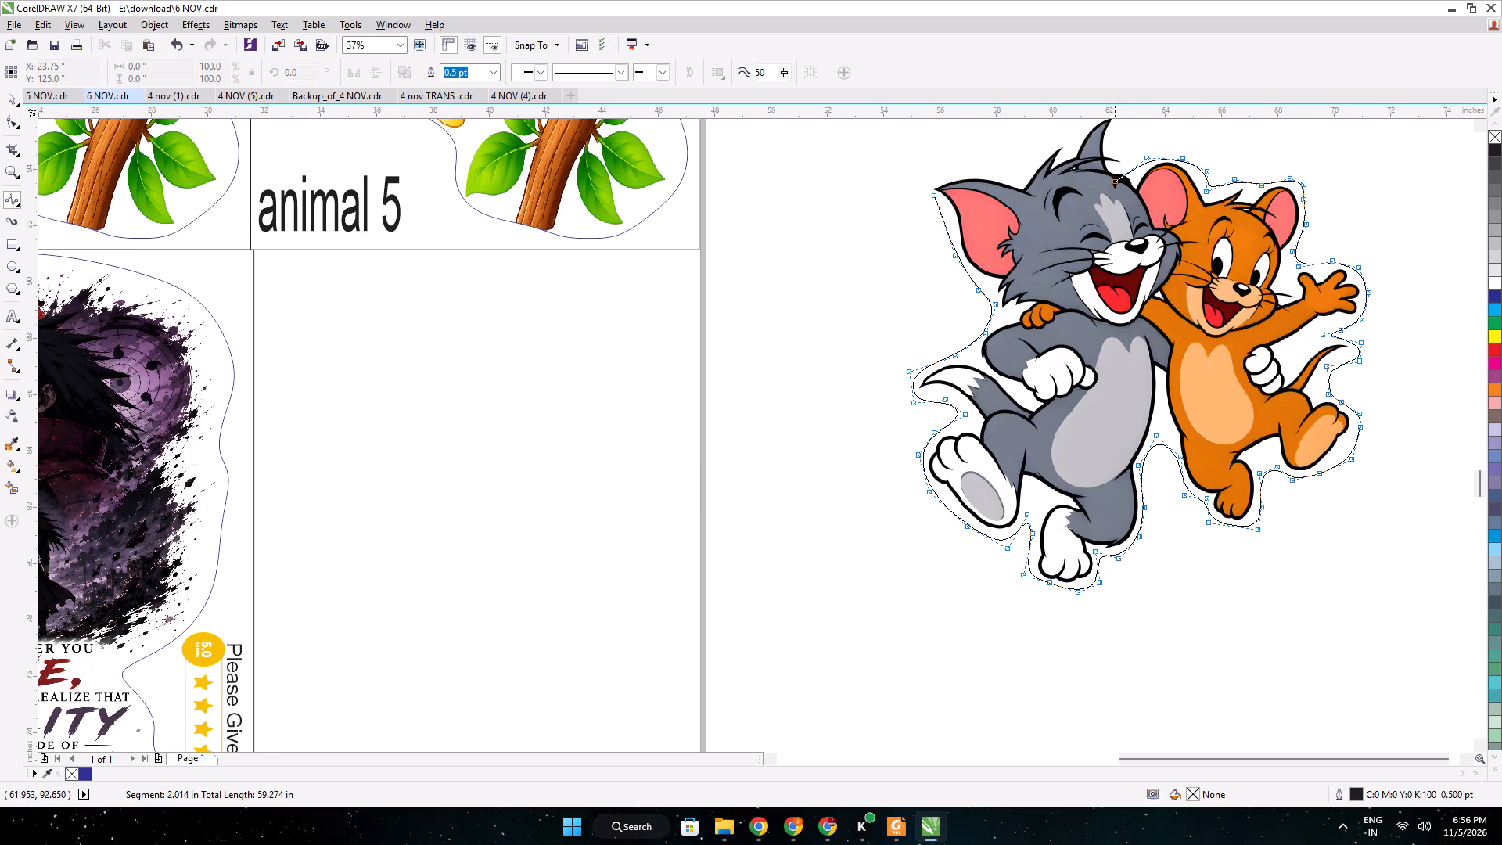
{"action": "left_click", "coordinate": [1136, 164]}
{"action": "left_click", "coordinate": [1126, 148]}
{"action": "middle_click_drag", "start_coordinate": [1126, 148], "coordinate": [1093, 338]}
{"action": "left_click", "coordinate": [1082, 323]}
{"action": "left_click", "coordinate": [1094, 290]}
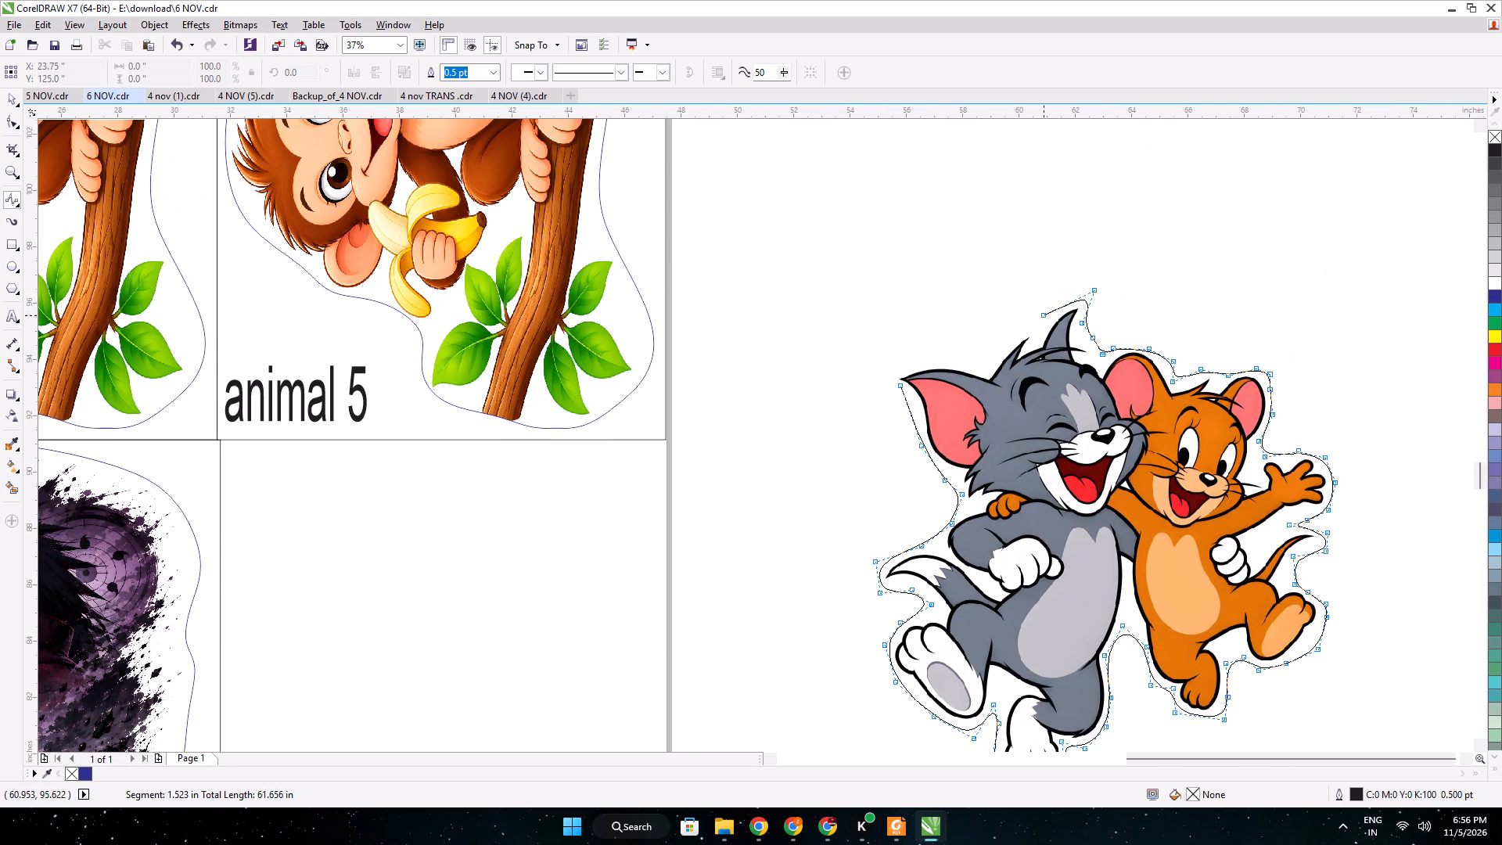
Trace the B-spline outline over the cat's head and around its outer ear, closing it at the starting point.
{"action": "left_click", "coordinate": [1044, 315]}
{"action": "left_click", "coordinate": [1011, 340]}
{"action": "left_click", "coordinate": [984, 363]}
{"action": "left_click", "coordinate": [954, 359]}
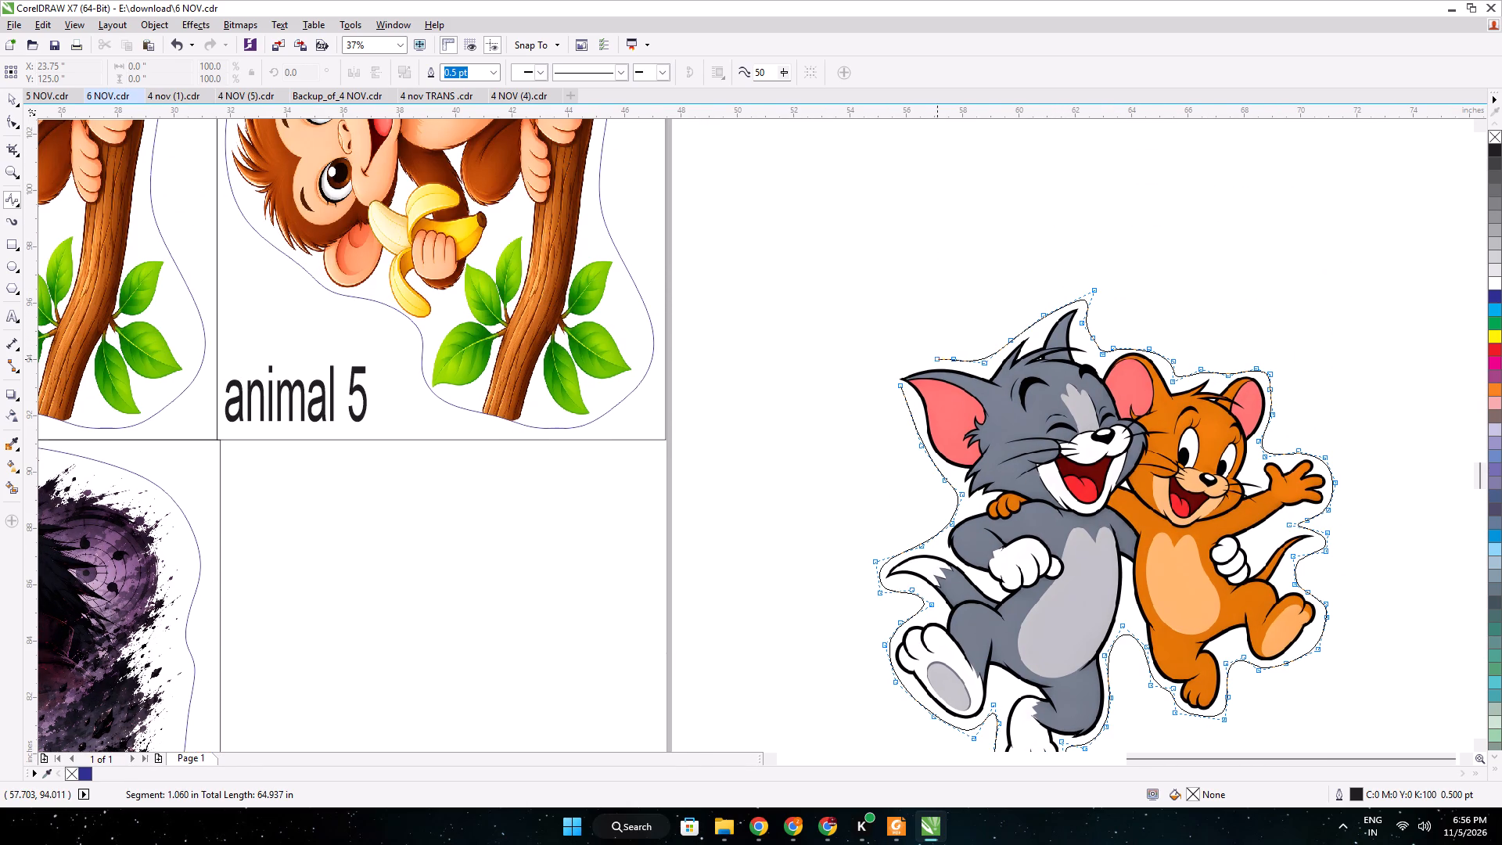
{"action": "left_click", "coordinate": [926, 359]}
{"action": "left_click", "coordinate": [904, 365]}
{"action": "left_click", "coordinate": [887, 372]}
{"action": "left_click", "coordinate": [897, 383]}
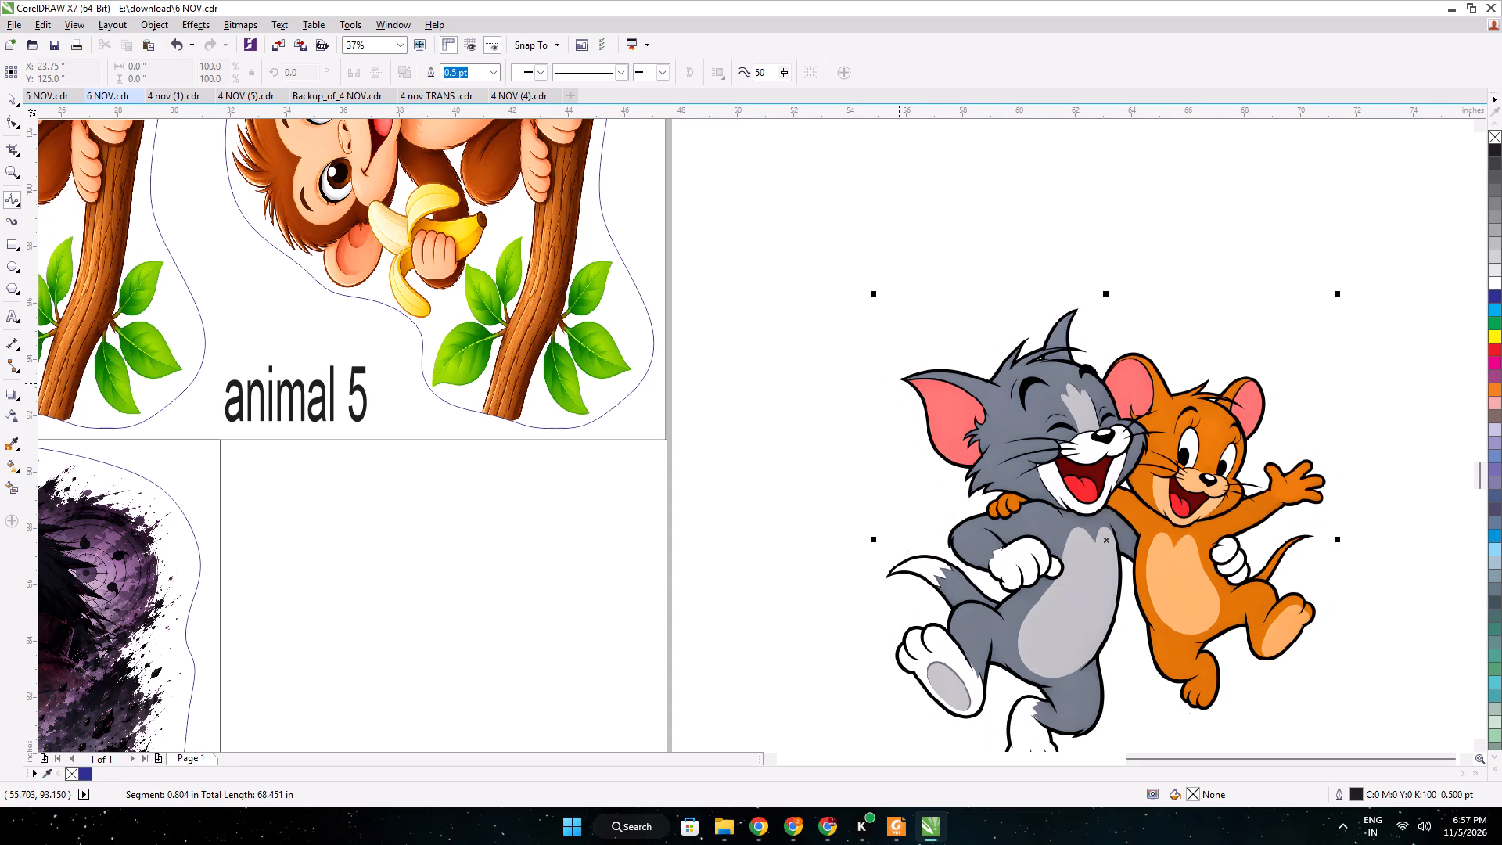
Intersect the cat-and-mouse image with the closed outline and delete the original uncut image.
{"action": "left_click", "coordinate": [14, 95]}
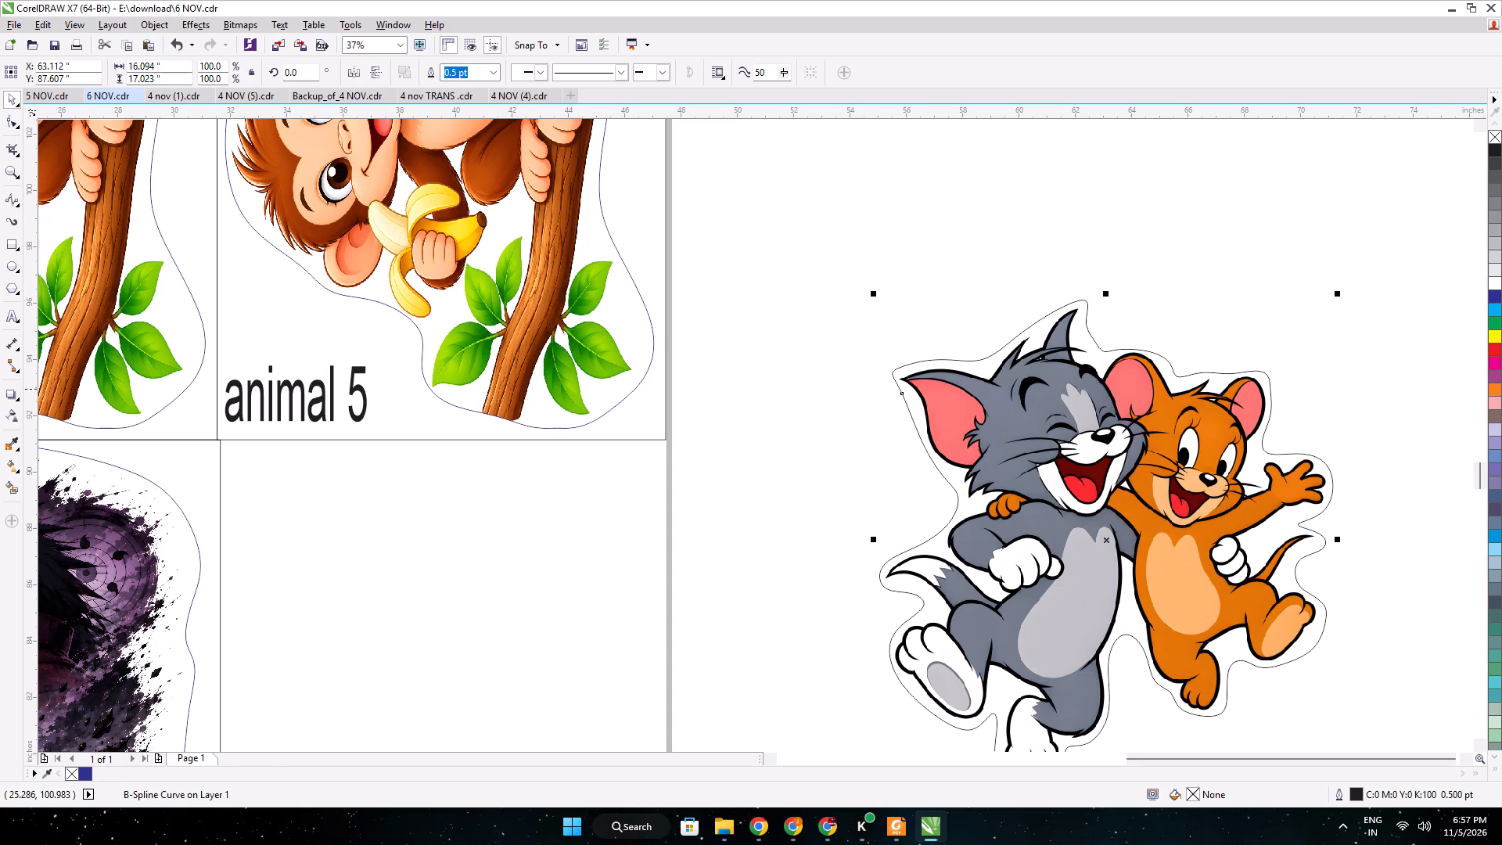
{"action": "left_click", "coordinate": [1212, 340], "text": "shift"}
{"action": "left_click", "coordinate": [473, 66]}
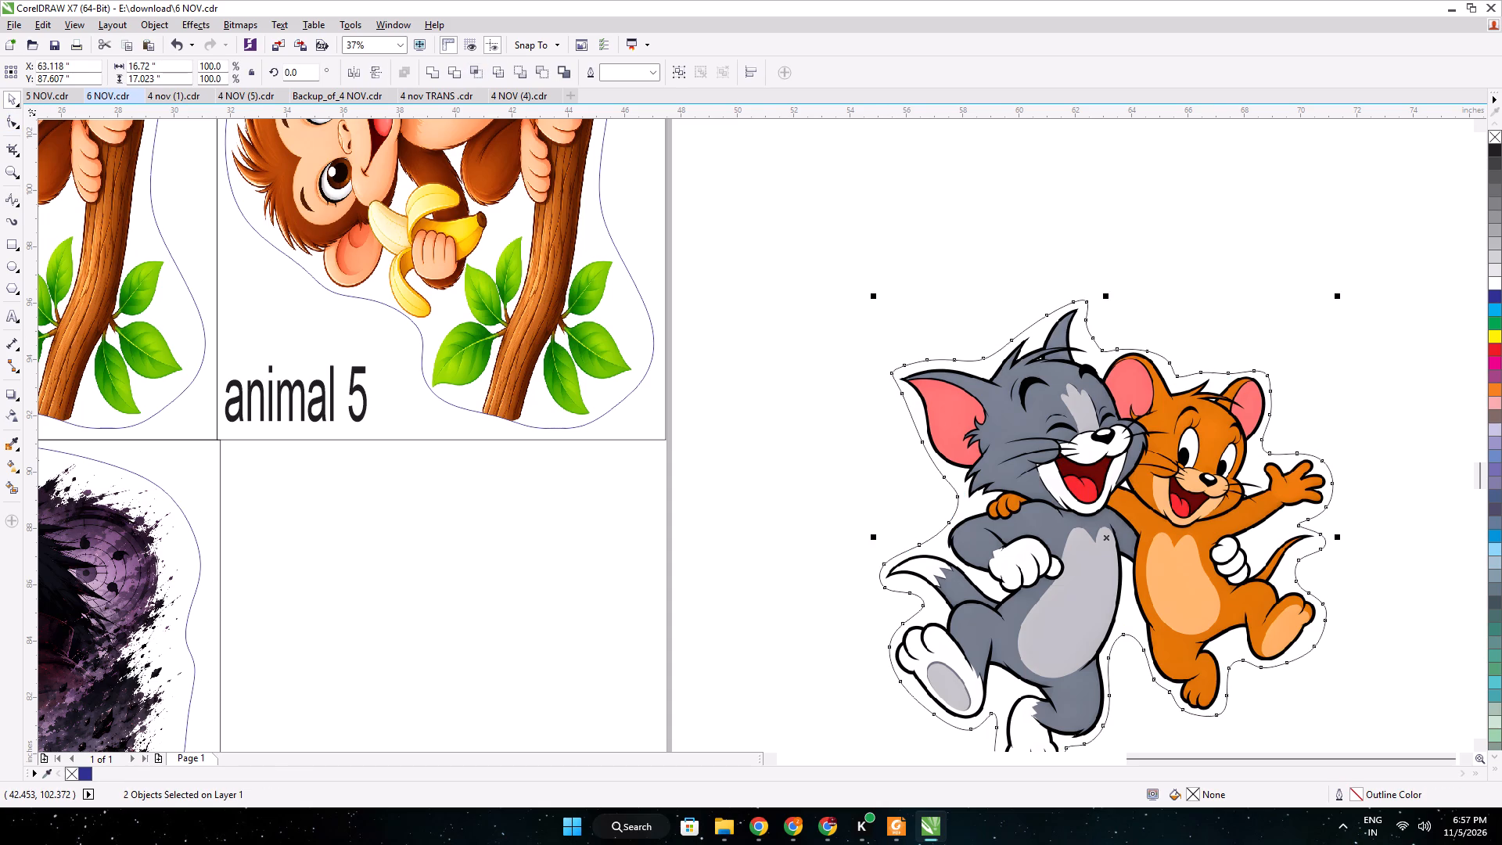
{"action": "left_click", "coordinate": [843, 148]}
{"action": "left_click", "coordinate": [948, 322]}
{"action": "key", "text": "Delete"}
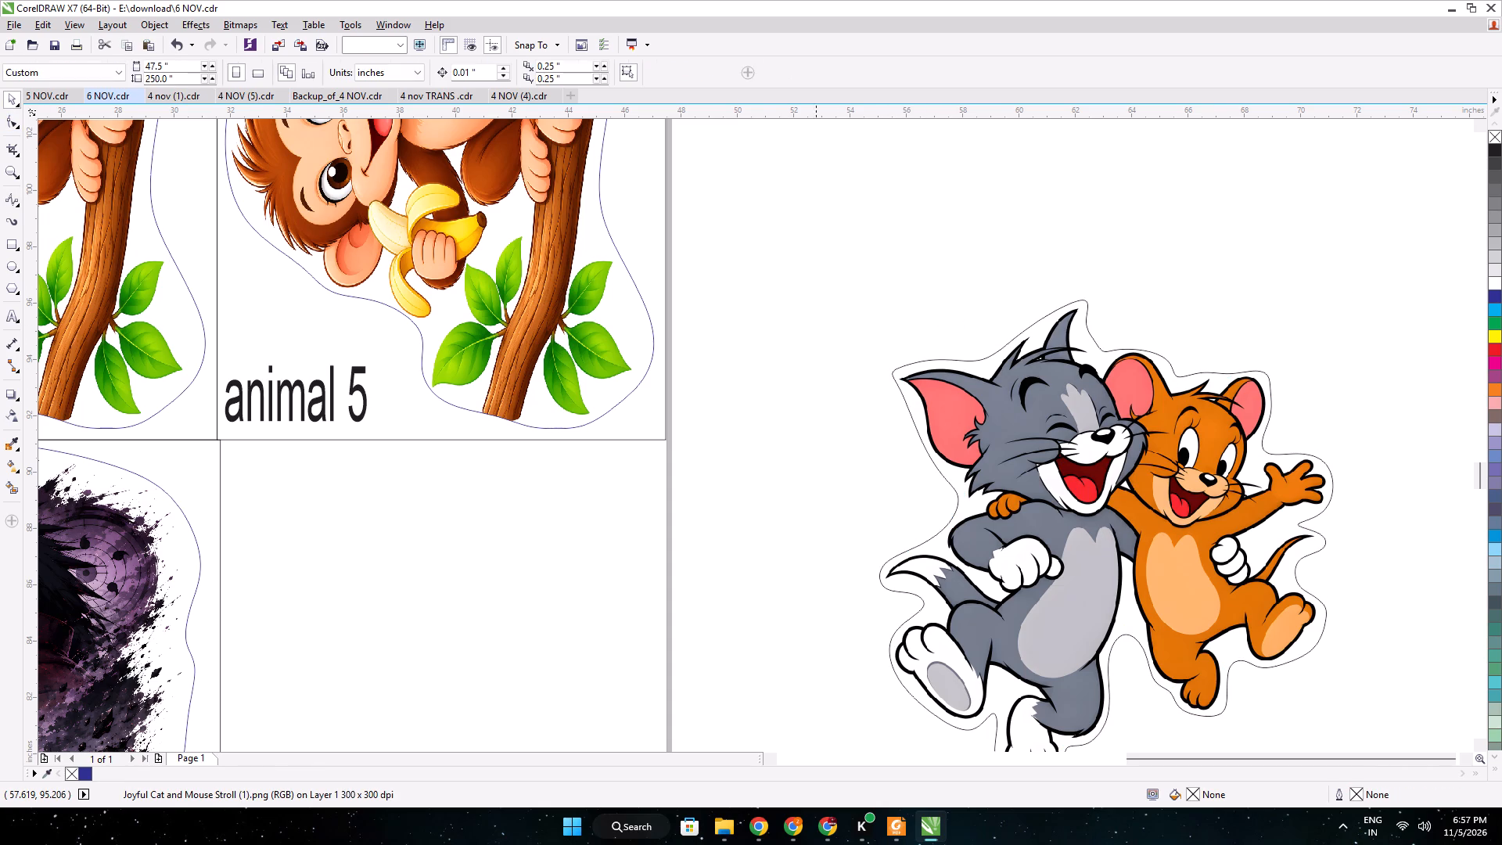
Draw a rectangular frame about 19.1 by 18.7 inches around the outlined cat-and-mouse sticker.
{"action": "left_click", "coordinate": [12, 239]}
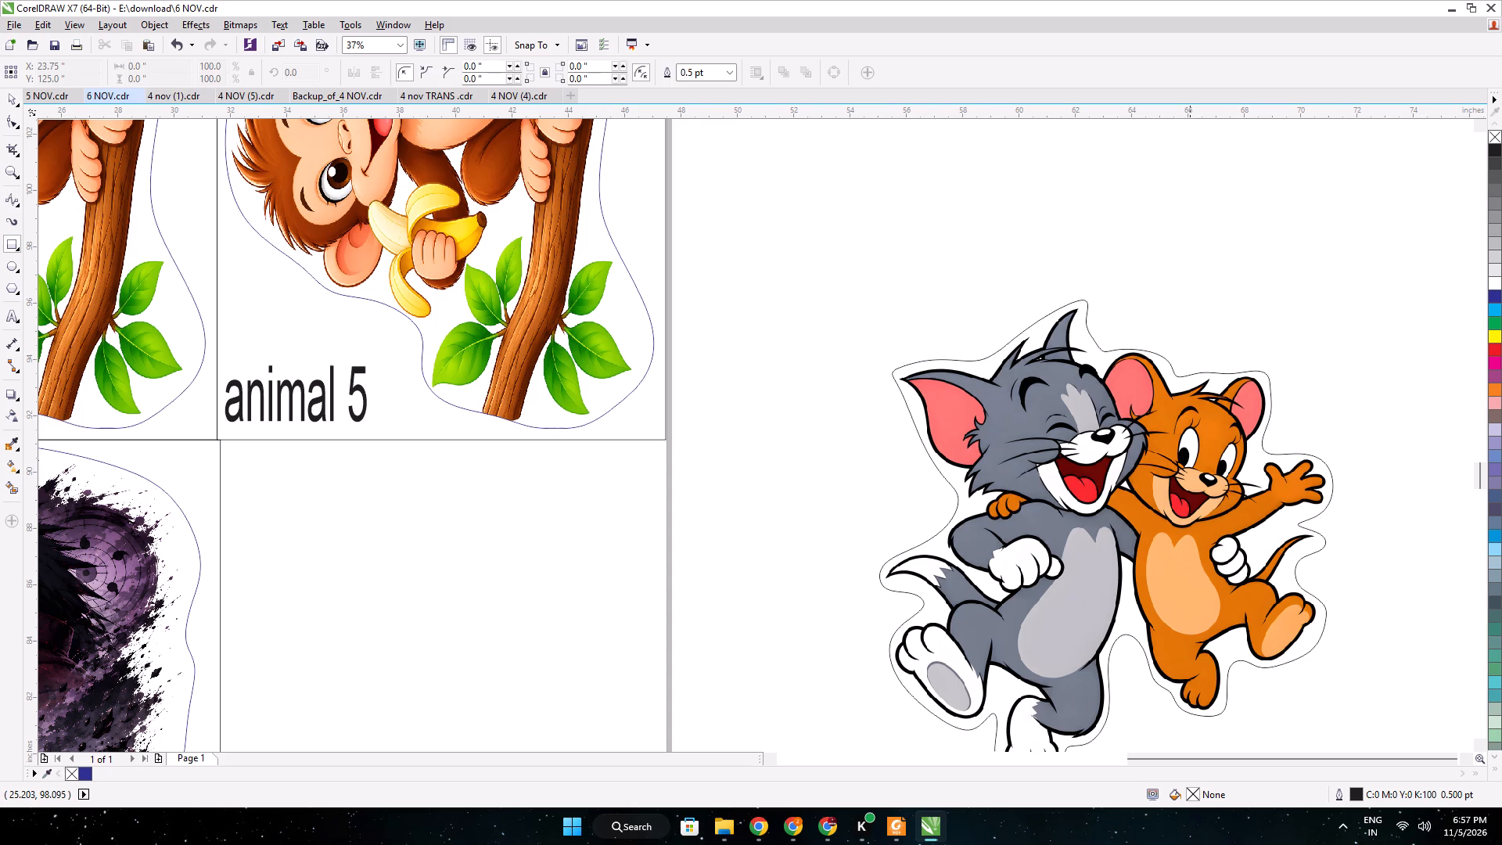
{"action": "middle_click_drag", "start_coordinate": [1188, 636], "coordinate": [1064, 450]}
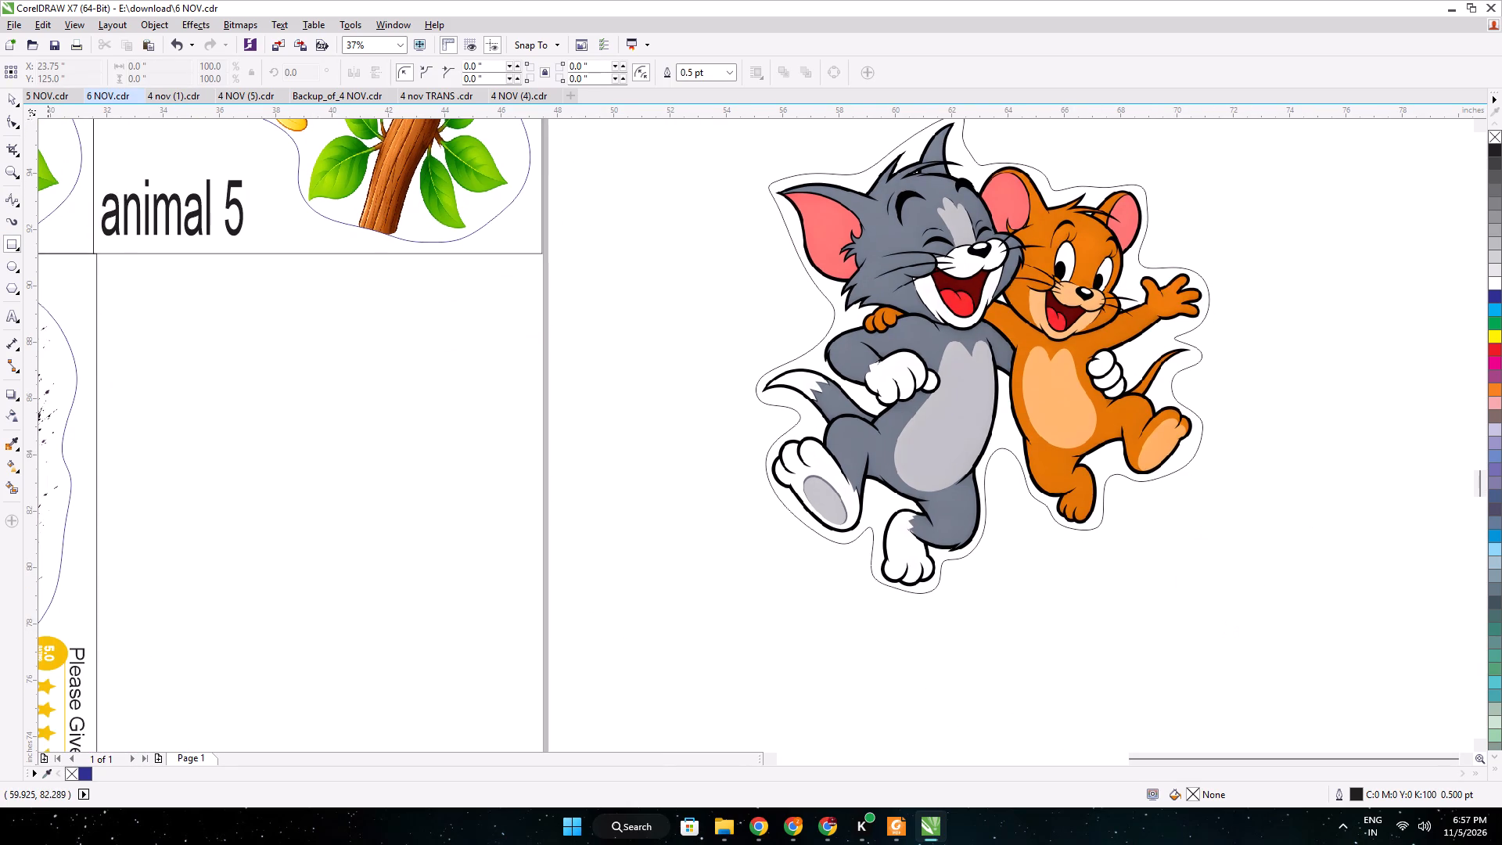
{"action": "left_click_drag", "start_coordinate": [1266, 635], "coordinate": [738, 128]}
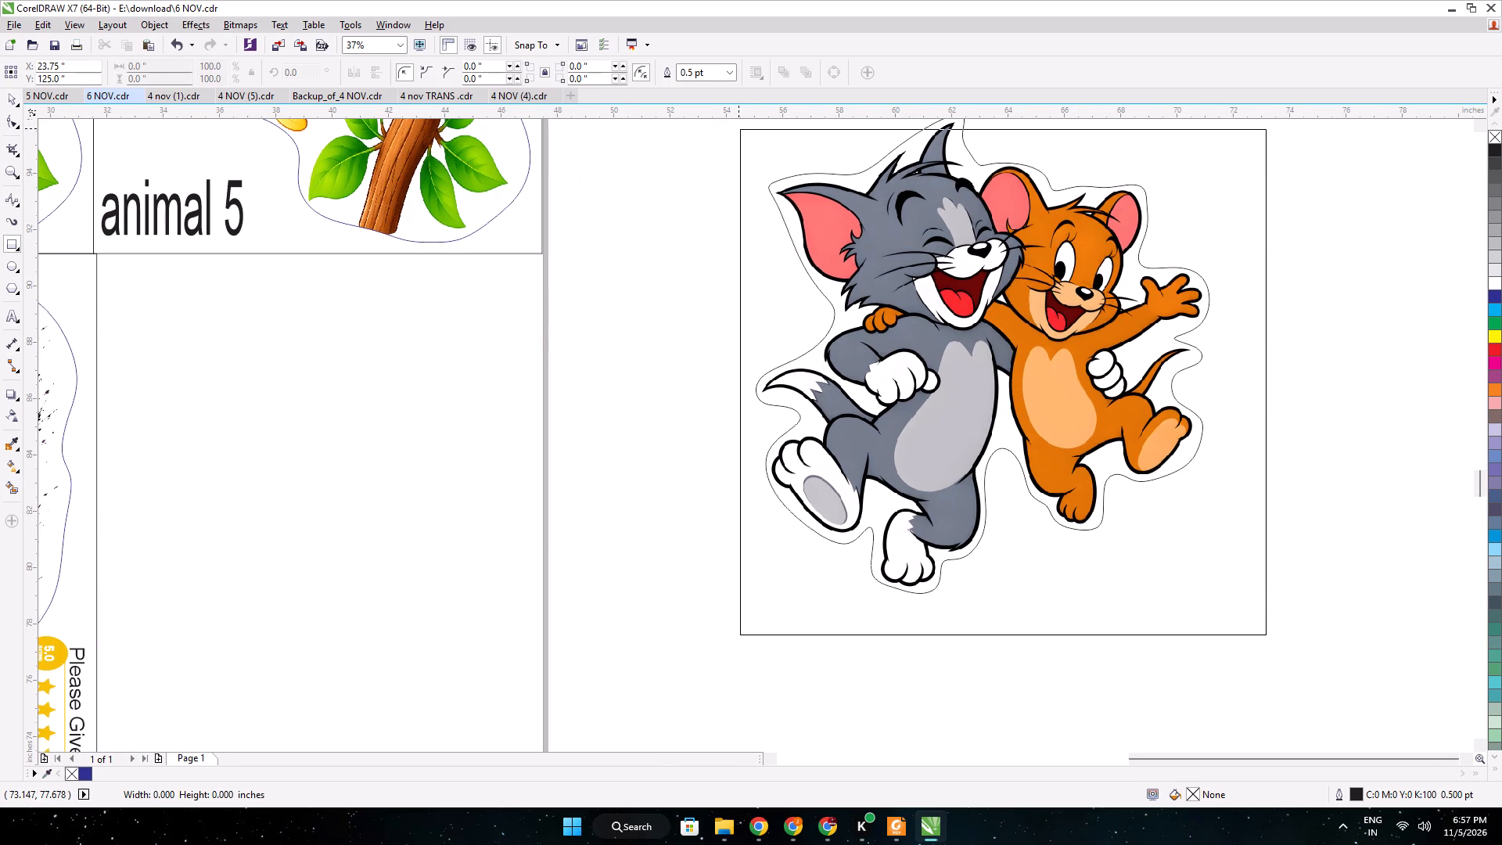
{"action": "left_click_drag", "start_coordinate": [738, 128], "coordinate": [727, 171]}
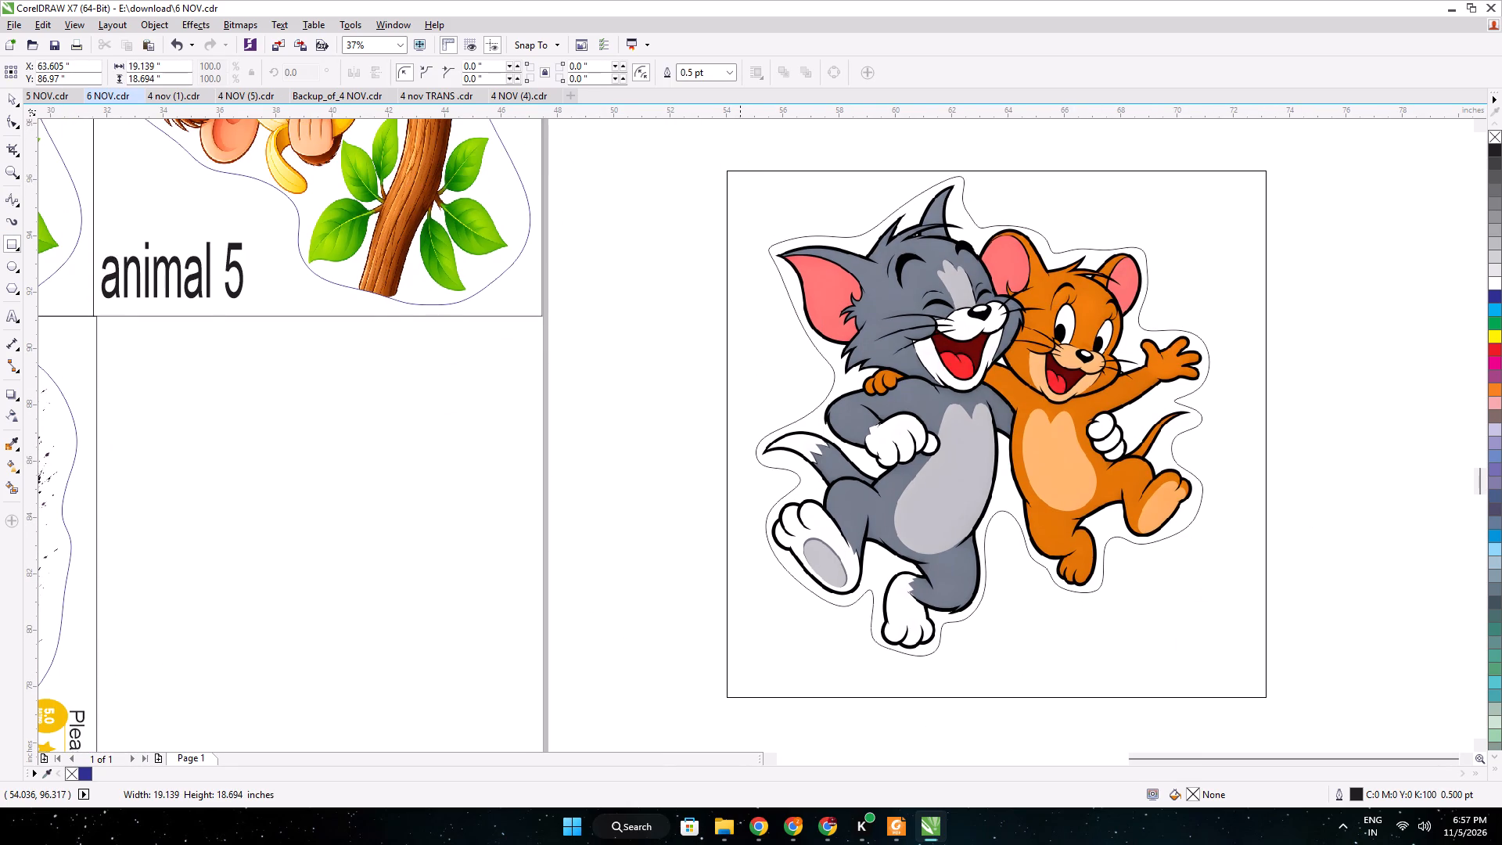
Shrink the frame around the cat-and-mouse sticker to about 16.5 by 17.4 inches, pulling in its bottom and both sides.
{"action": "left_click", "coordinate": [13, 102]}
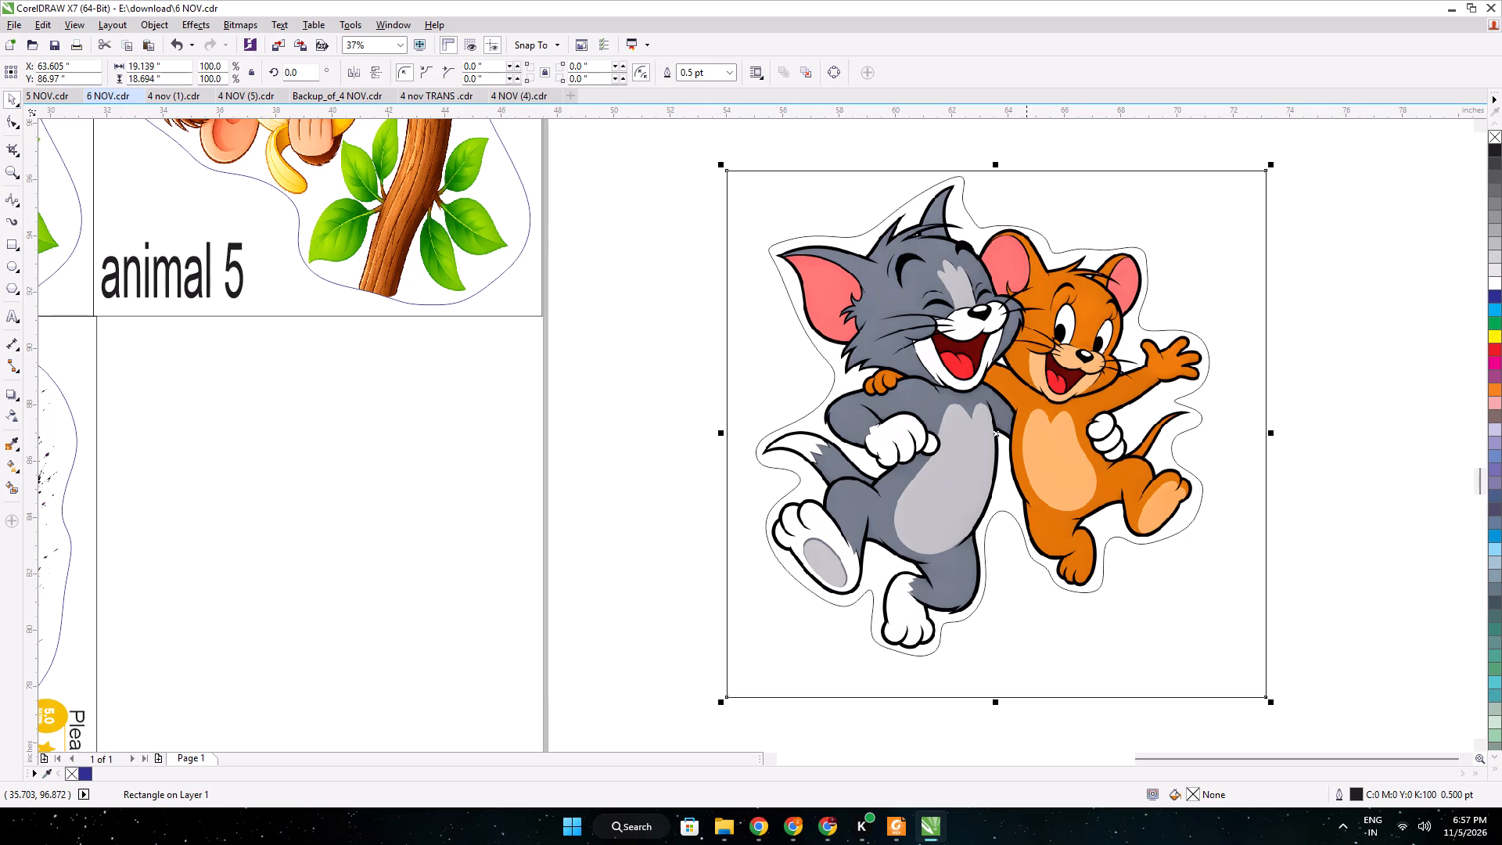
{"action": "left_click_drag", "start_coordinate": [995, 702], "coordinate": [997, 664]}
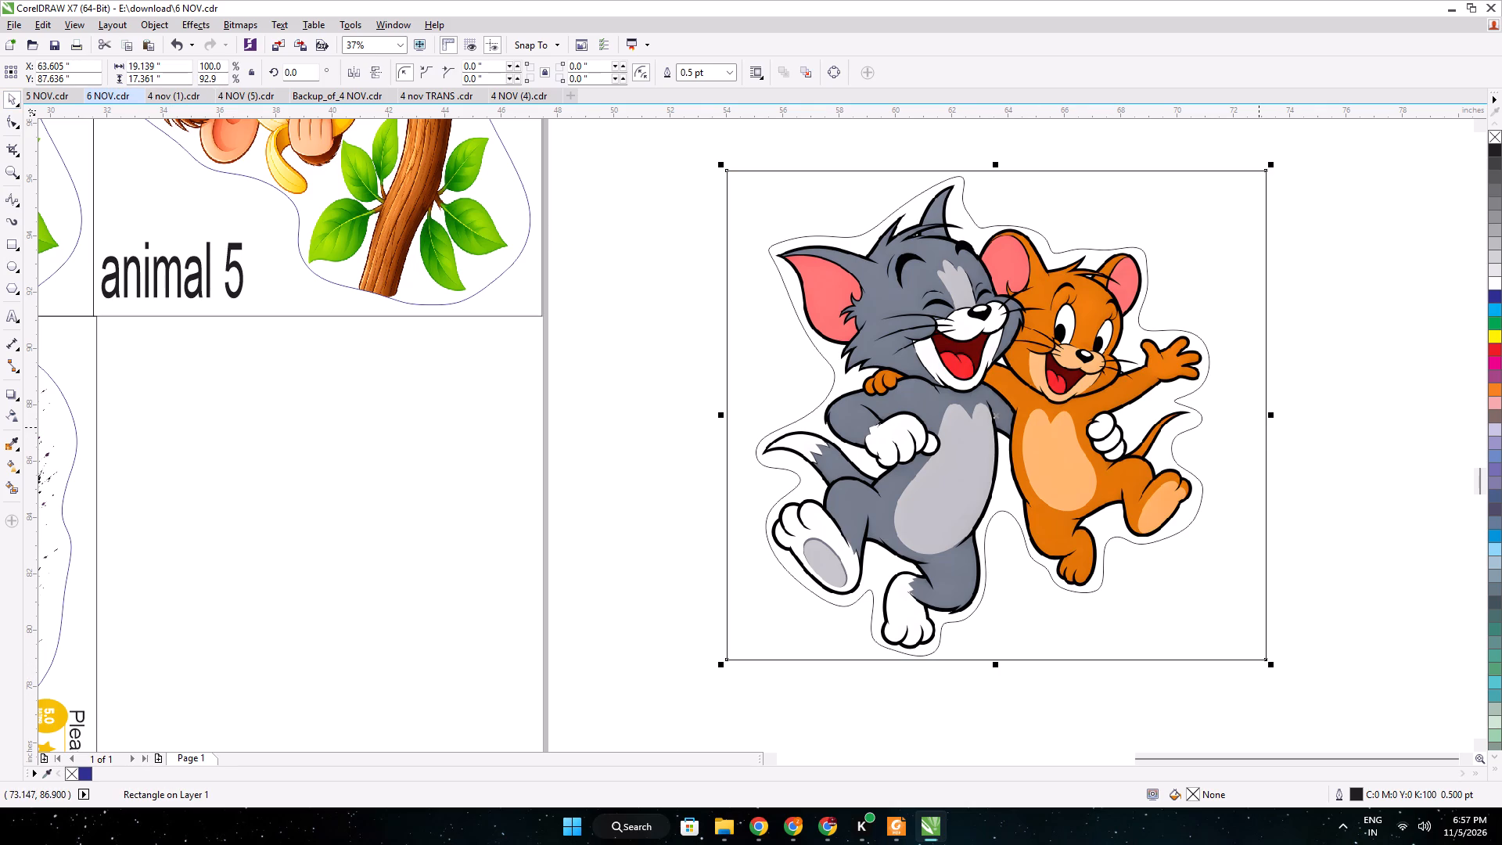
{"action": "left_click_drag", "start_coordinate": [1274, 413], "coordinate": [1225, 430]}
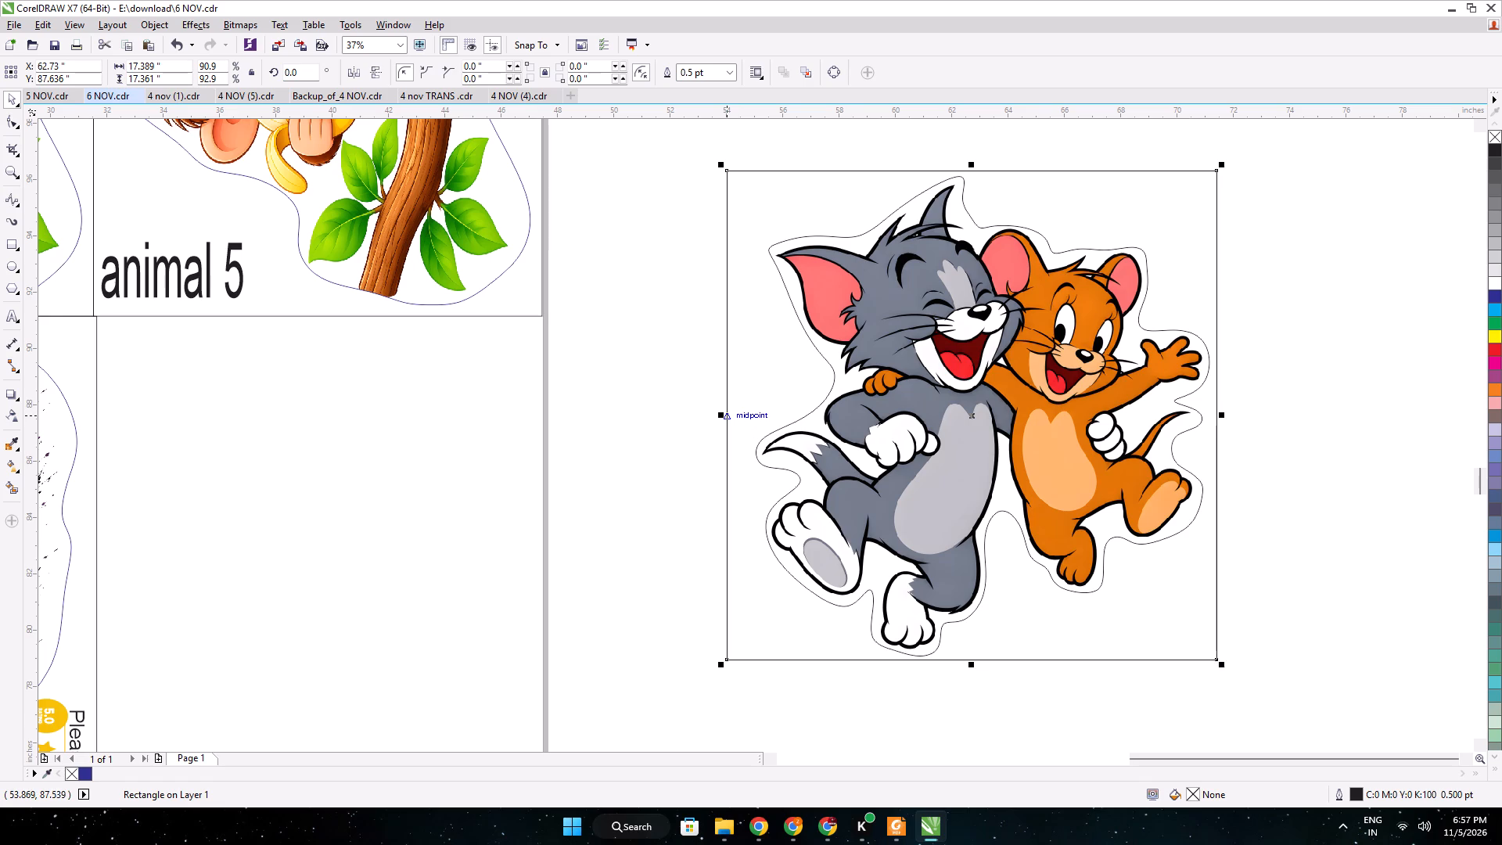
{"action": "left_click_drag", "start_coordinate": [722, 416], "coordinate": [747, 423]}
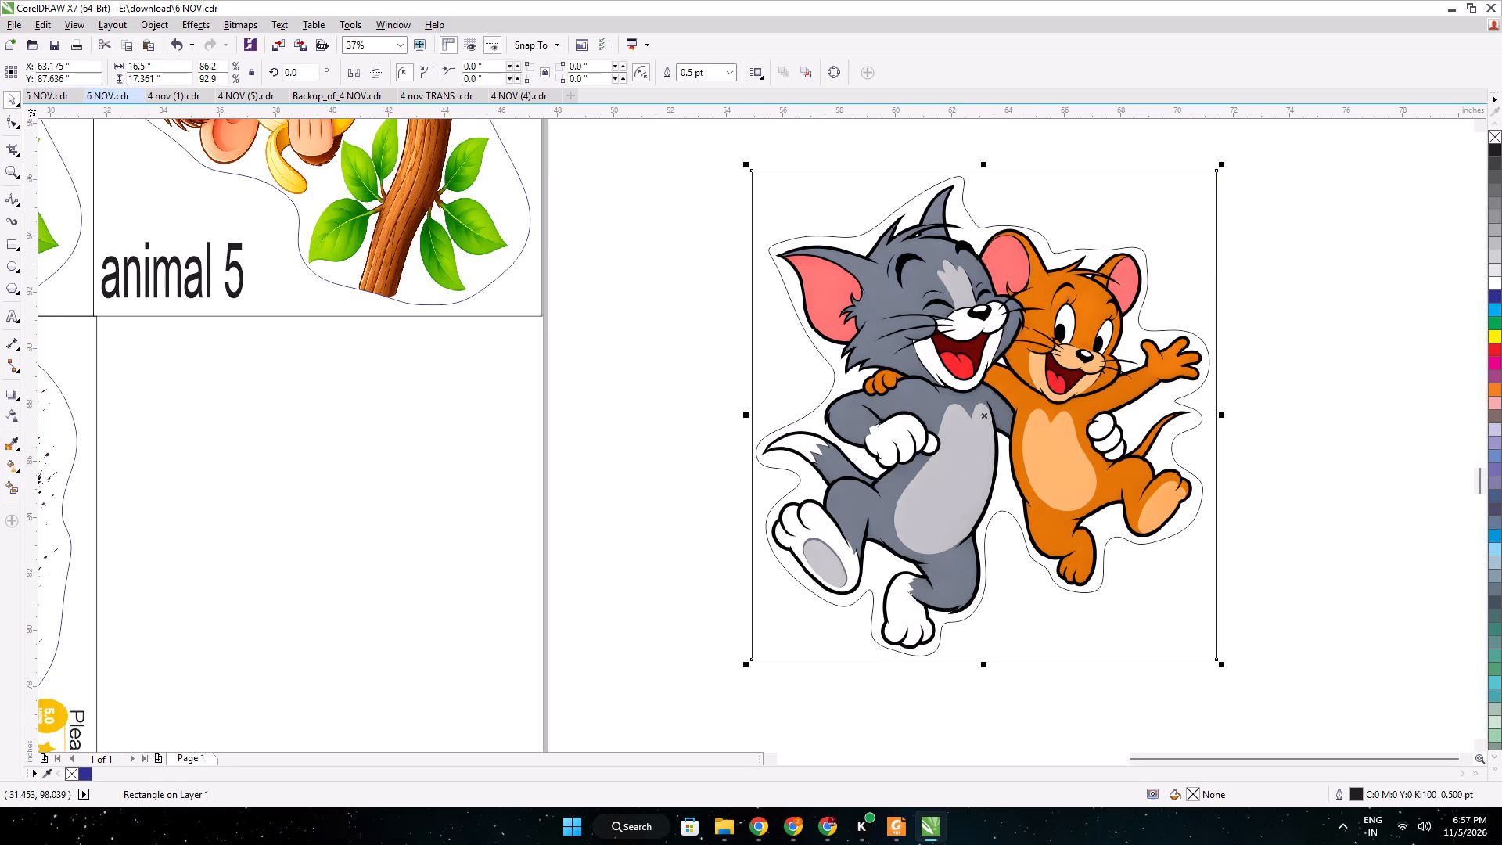
Set the frame's width to 22.5 inches and its height to 15.8 inches.
{"action": "double_click", "coordinate": [140, 67]}
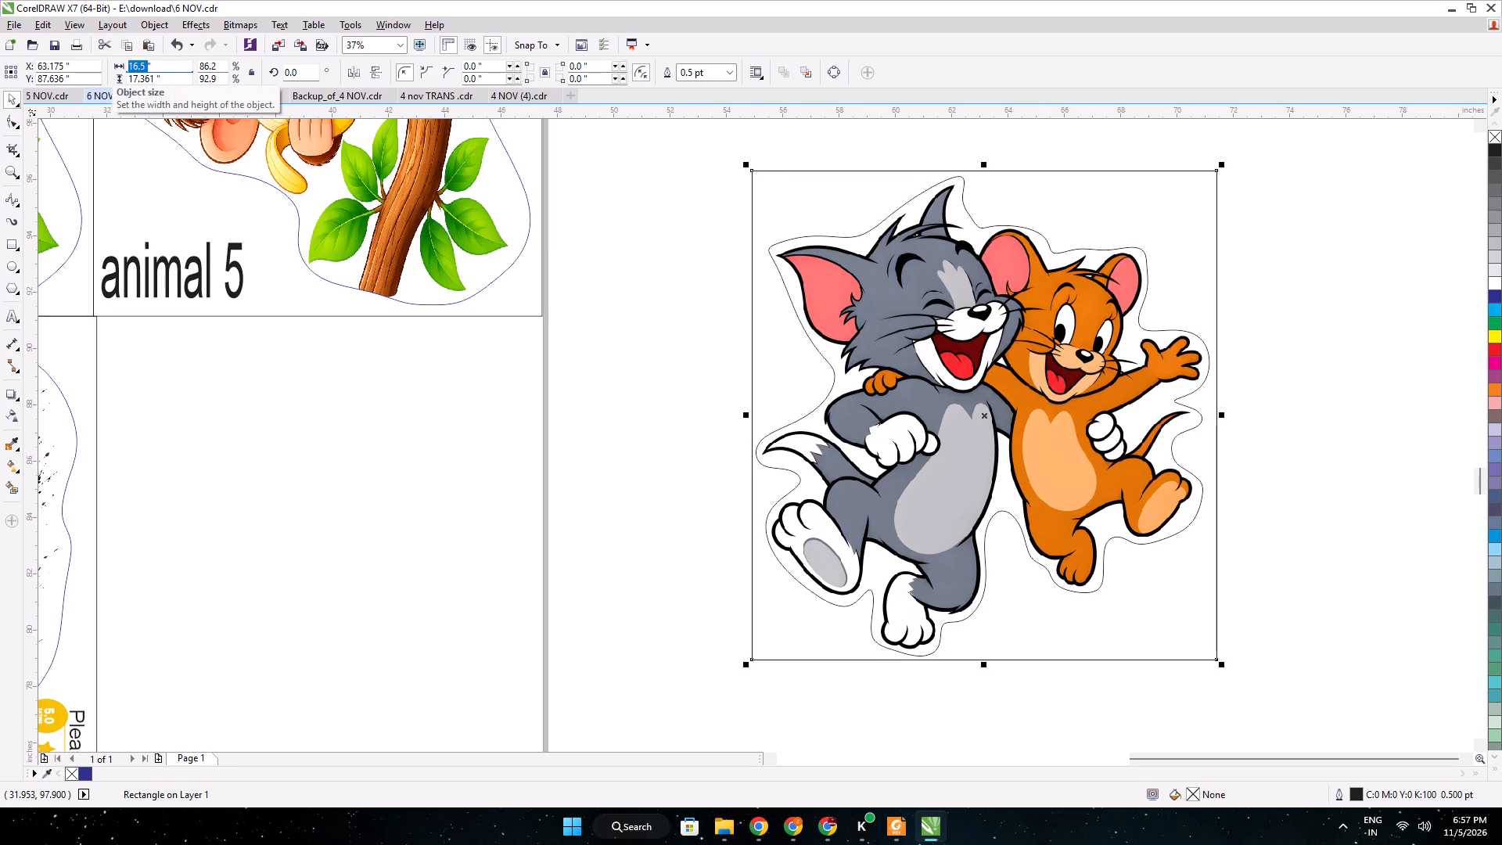
{"action": "type", "text": "22"}
{"action": "key", "text": "period"}
{"action": "key", "text": "5"}
{"action": "double_click", "coordinate": [138, 81]}
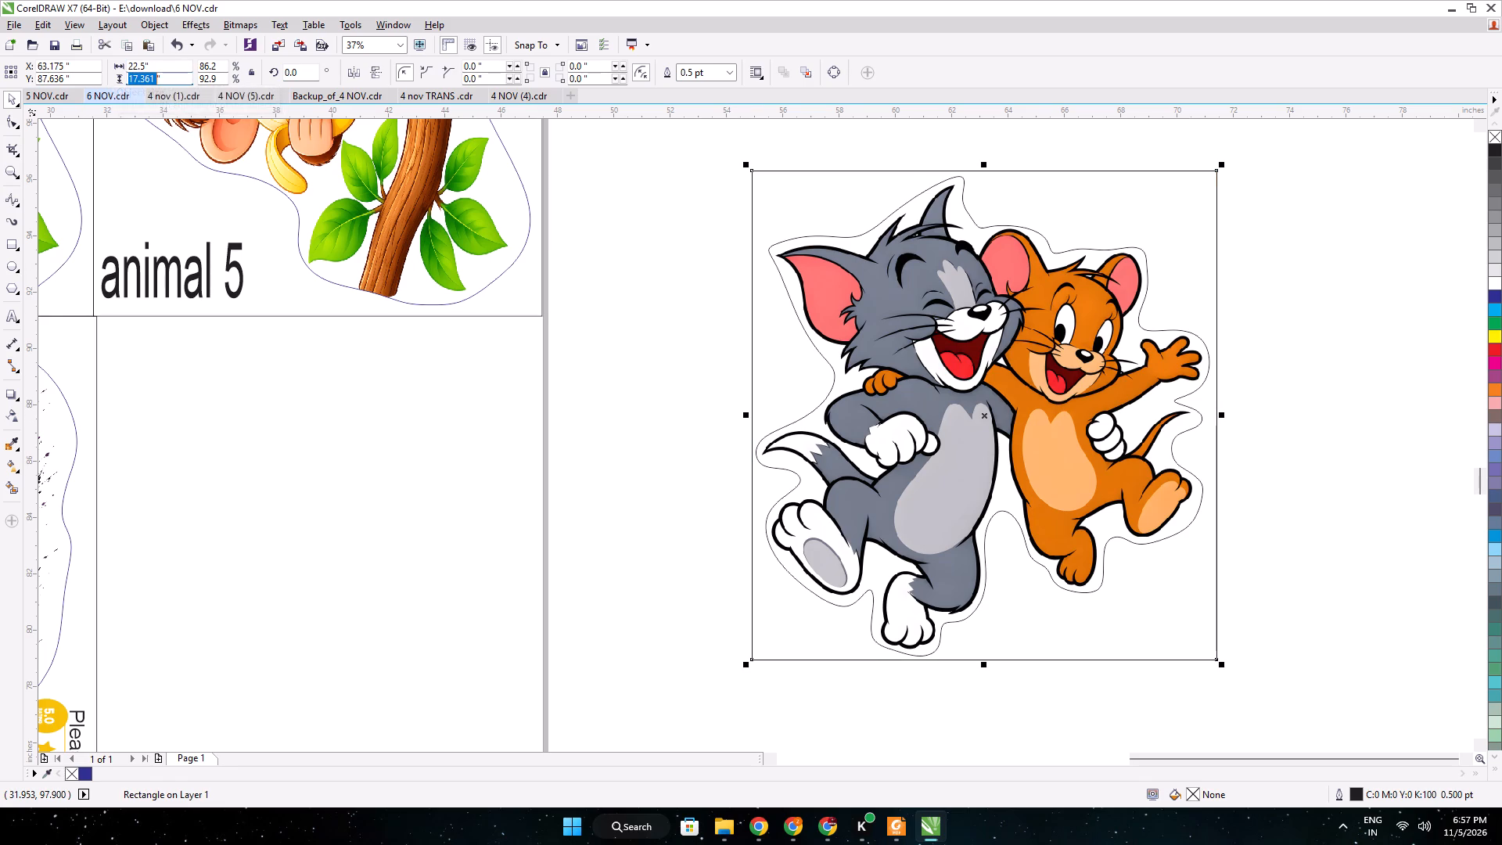
{"action": "type", "text": "153.8"}
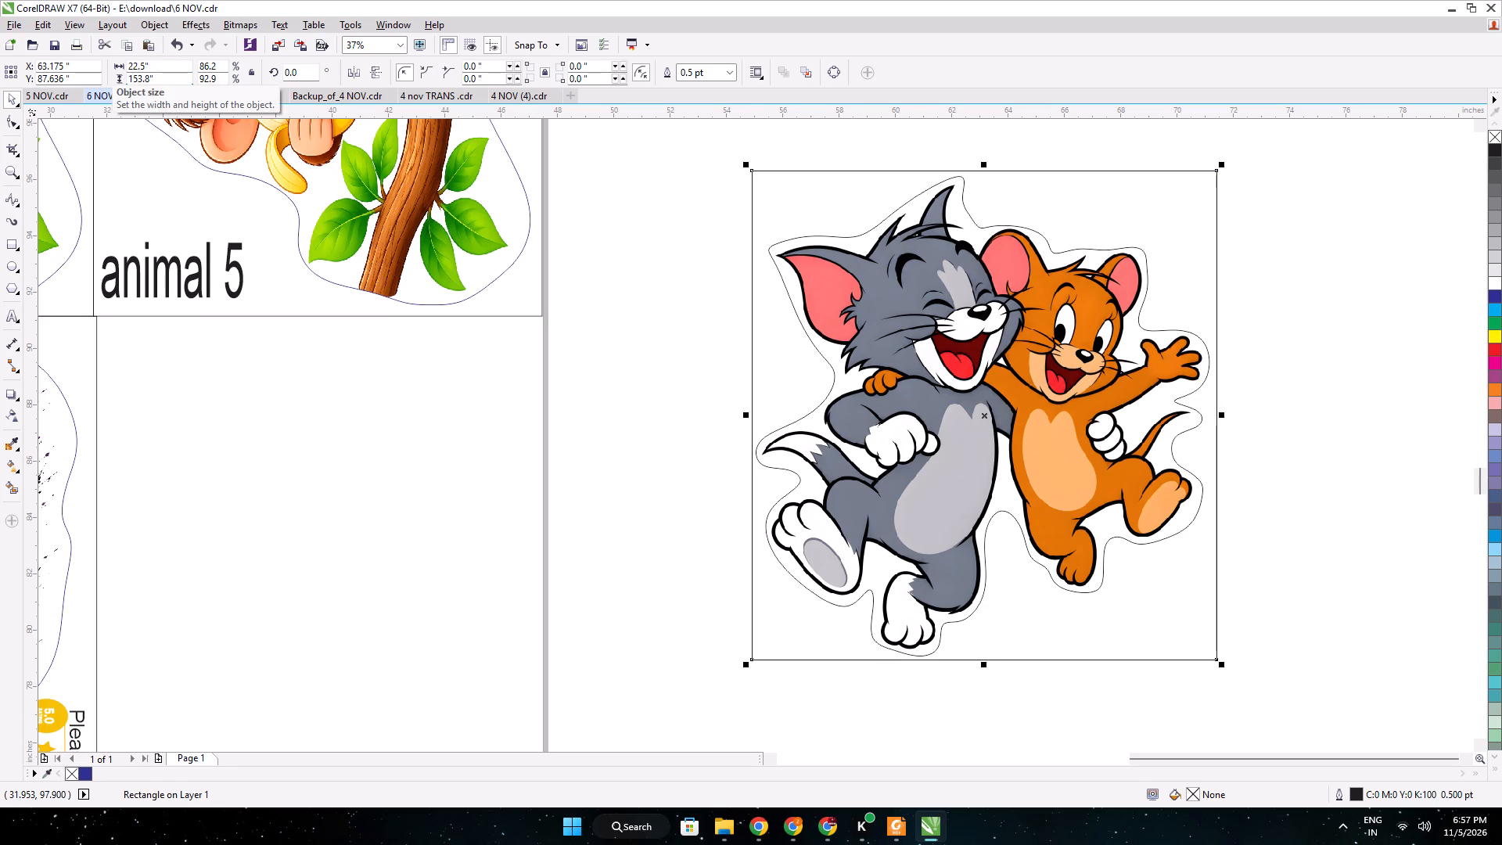
{"action": "key", "text": "BackSpace"}
{"action": "key", "text": "BackSpace"}
{"action": "key", "text": "BackSpace"}
{"action": "key", "text": "5"}
{"action": "key", "text": "BackSpace"}
{"action": "type", "text": ".8"}
{"action": "key", "text": "Return"}
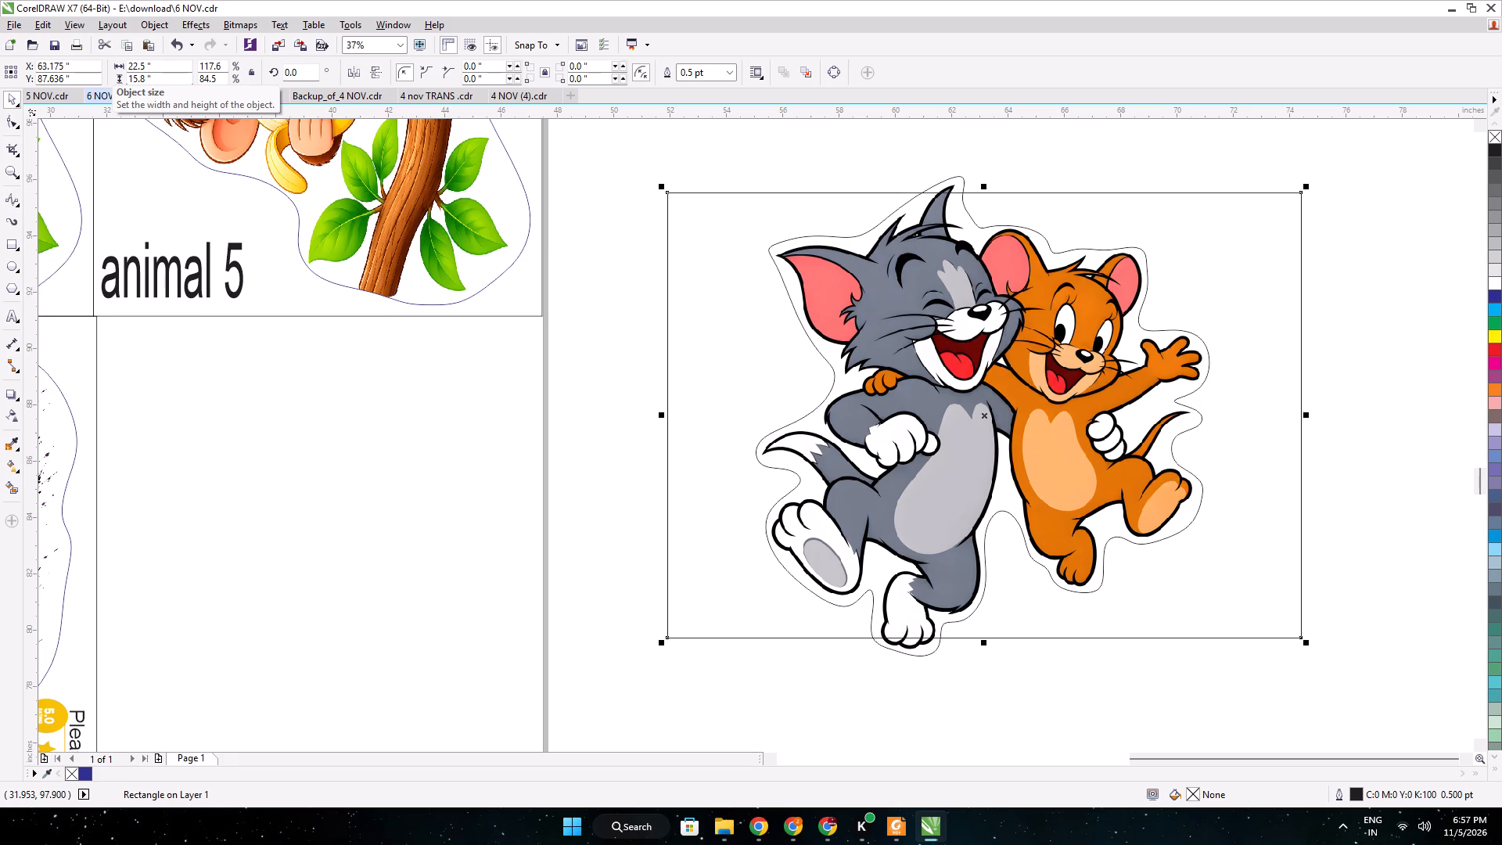
Undo the last width and height changes made to the cat-and-mouse sticker's frame.
{"action": "key", "text": "ctrl+z"}
{"action": "left_click", "coordinate": [611, 253]}
{"action": "key", "text": "ctrl+z"}
{"action": "left_click", "coordinate": [675, 169]}
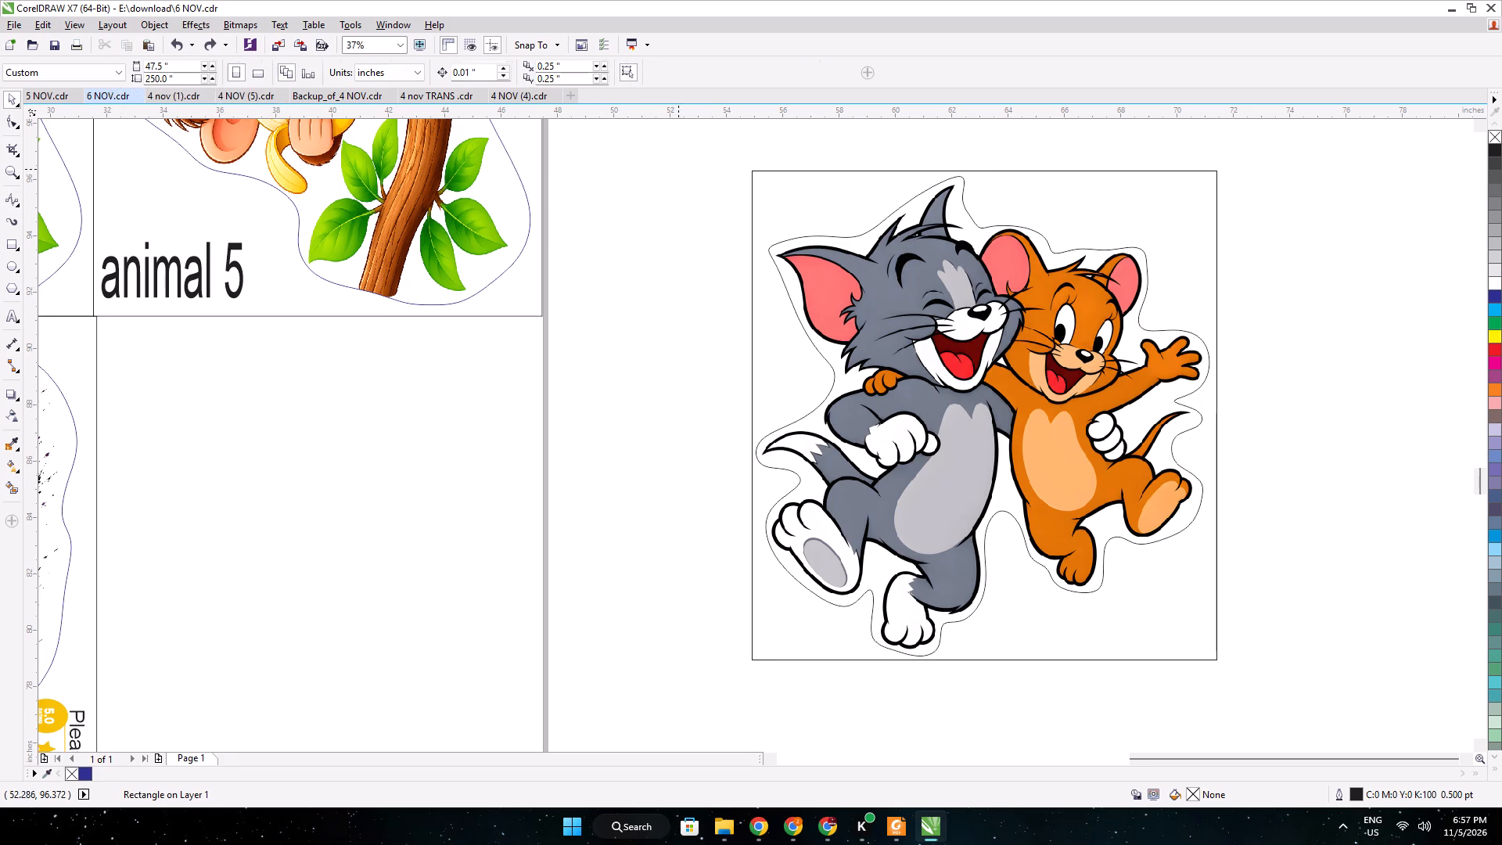
Resize the cat-and-mouse image, cut outline and frame together to 22.5 inches wide and 15.8 inches high.
{"action": "left_click_drag", "start_coordinate": [697, 151], "coordinate": [1258, 689]}
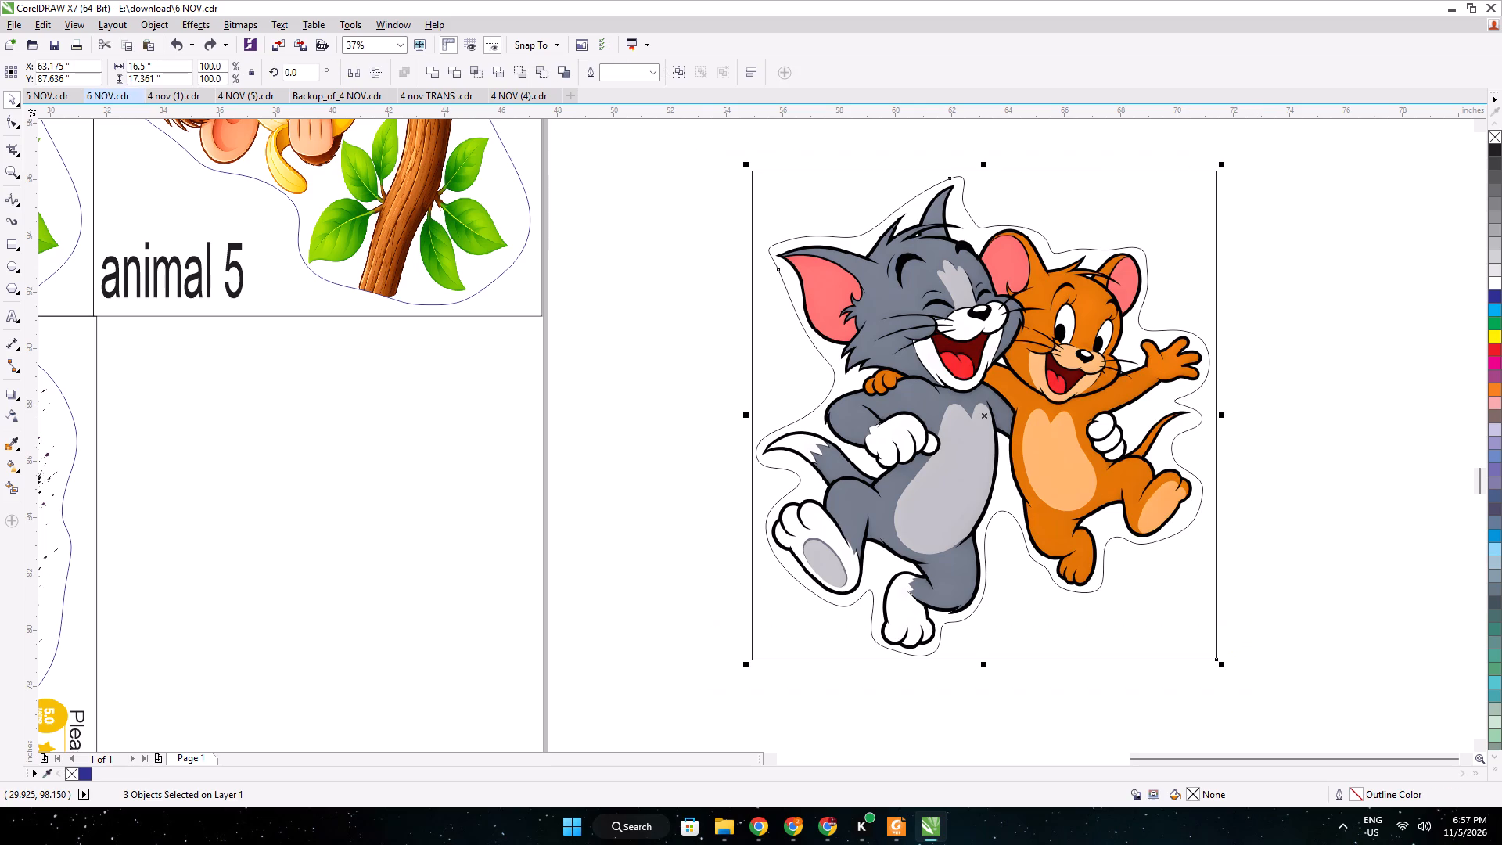
{"action": "double_click", "coordinate": [146, 76]}
{"action": "key", "text": "1"}
{"action": "key", "text": "5"}
{"action": "key", "text": "period"}
{"action": "key", "text": "8"}
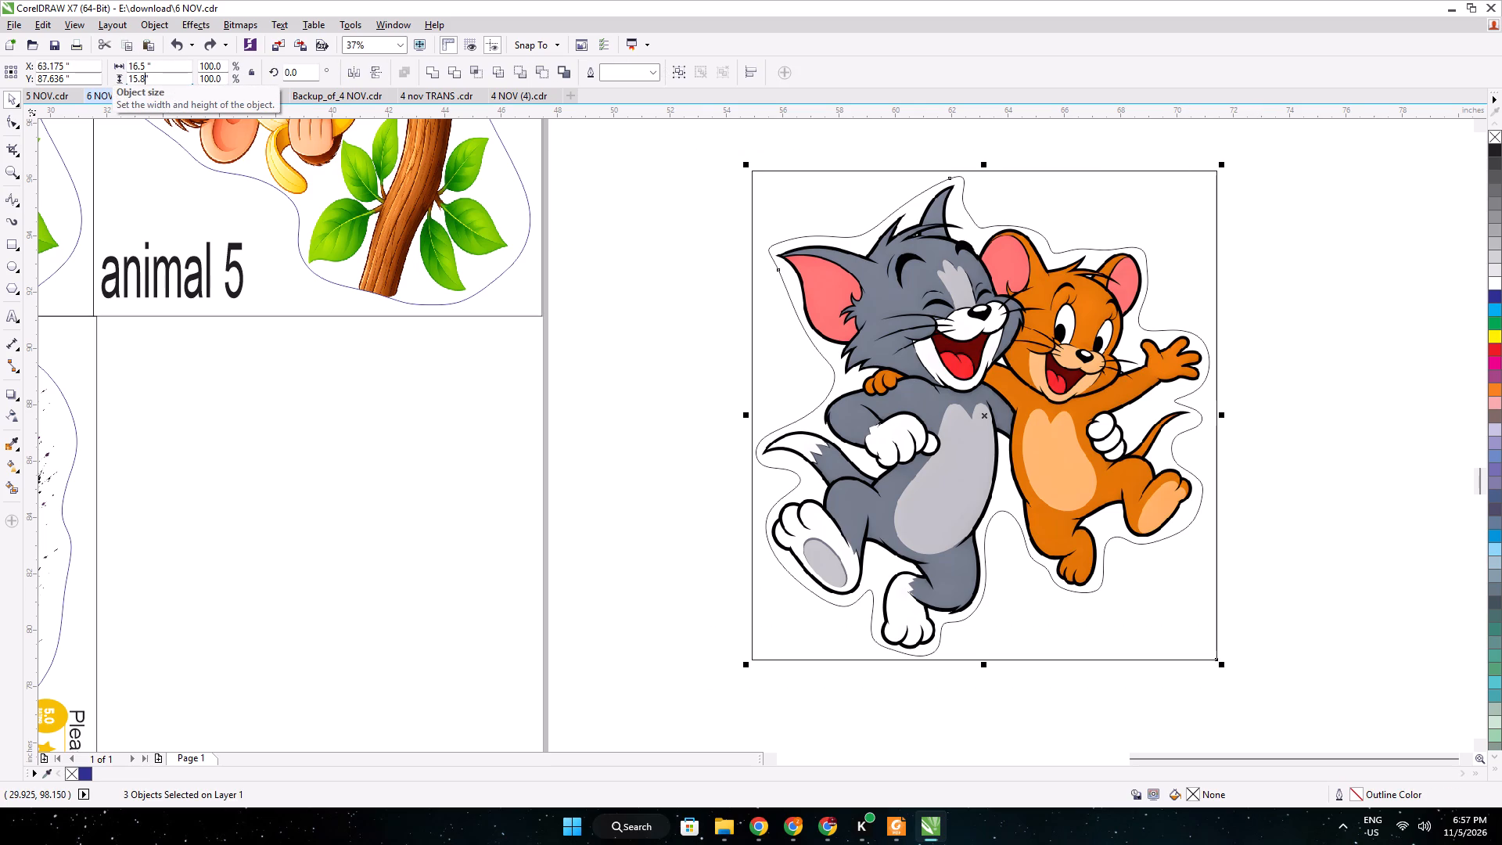
{"action": "double_click", "coordinate": [142, 68]}
{"action": "key", "text": "2"}
{"action": "type", "text": "2.5"}
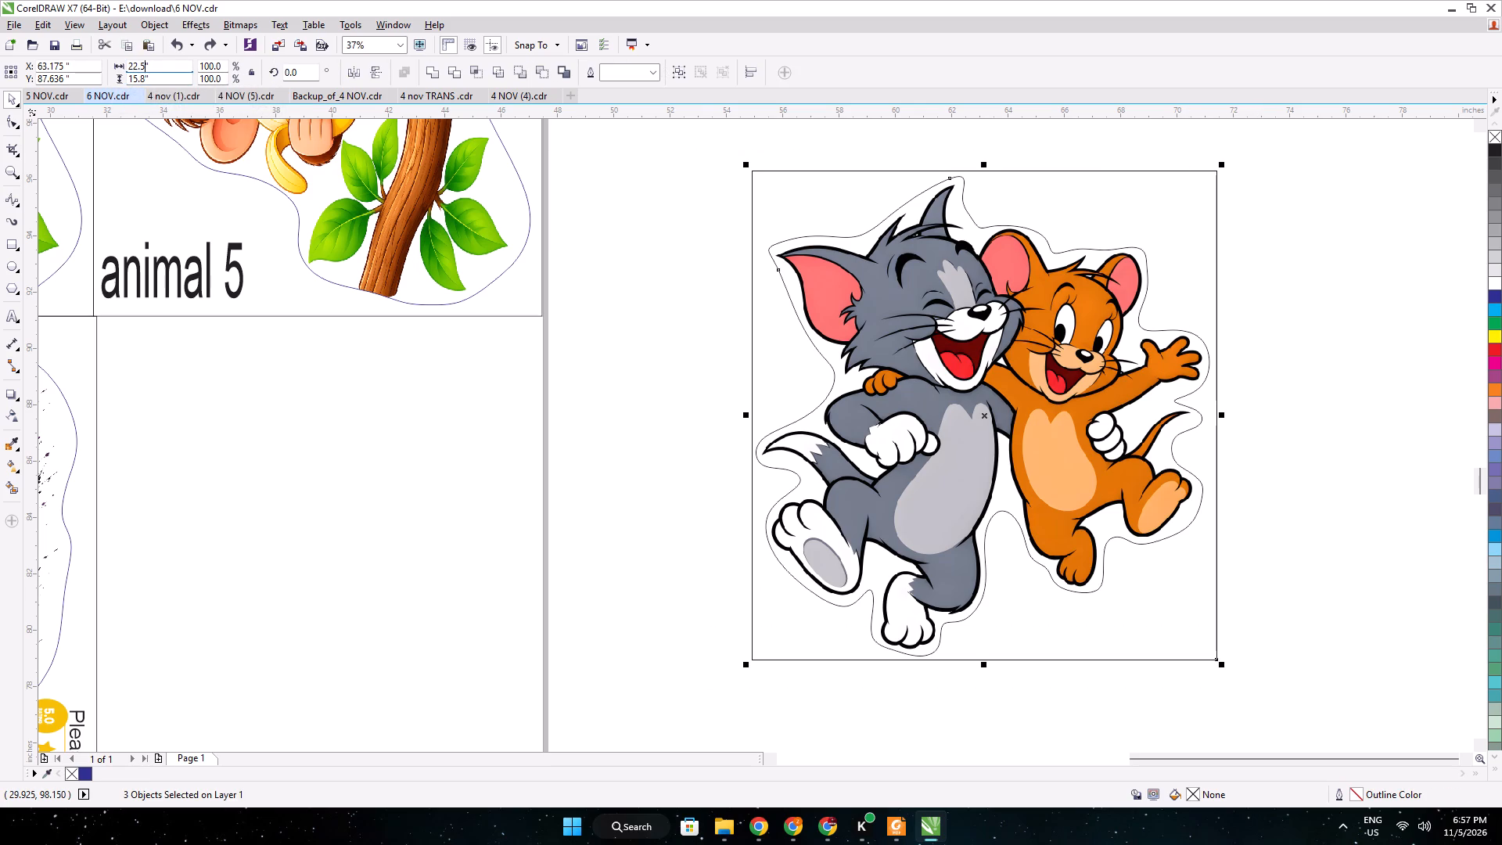
{"action": "key", "text": "Return"}
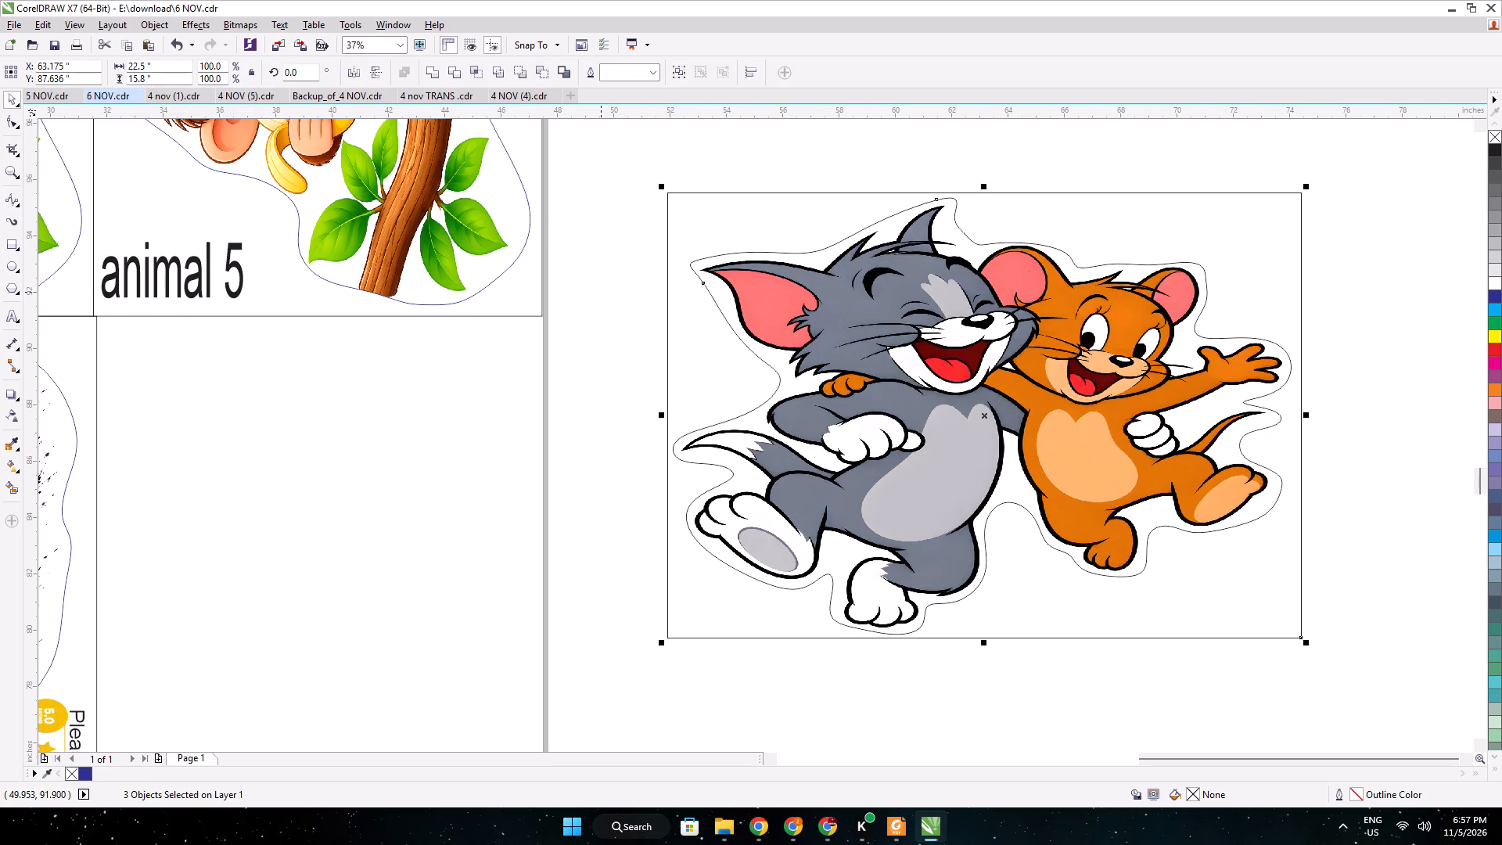
Rotate the cat-and-mouse image, outline and frame together by 90 degrees.
{"action": "scroll", "coordinate": [600, 293], "scroll_direction": "down", "scroll_amount": 1}
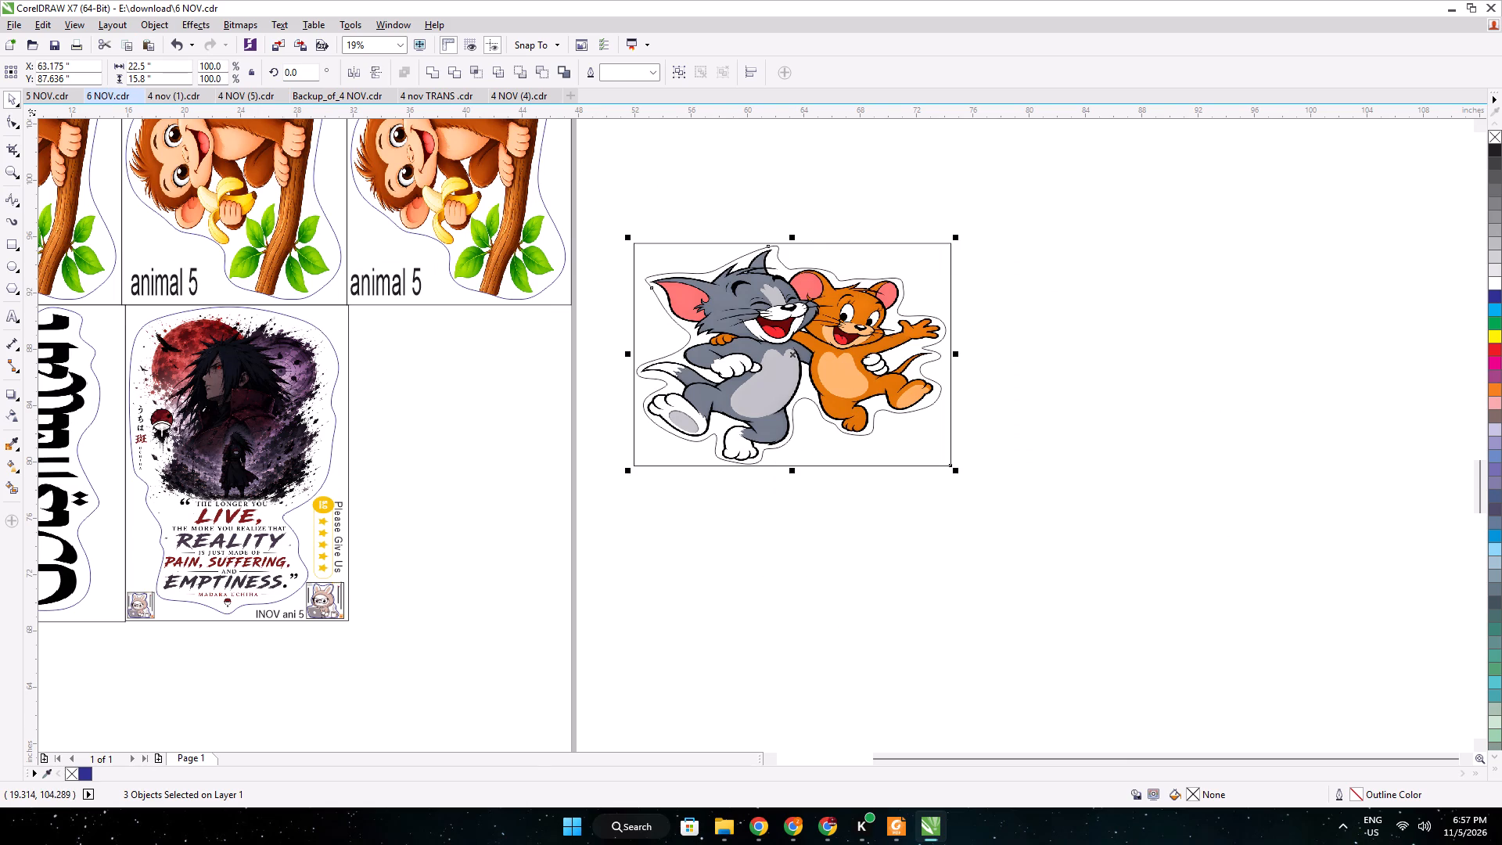
{"action": "double_click", "coordinate": [289, 73]}
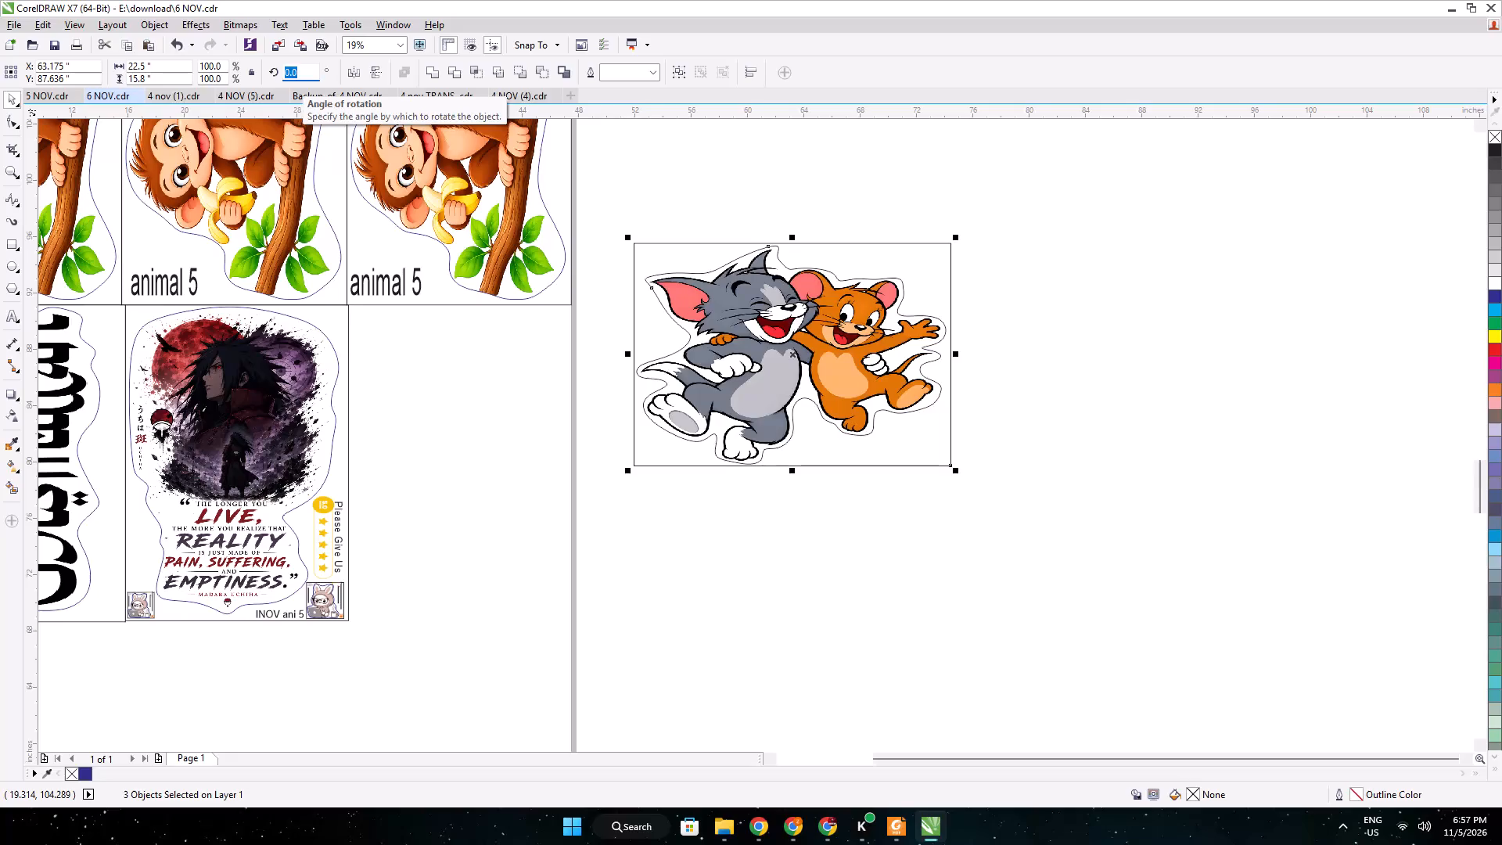
{"action": "key", "text": "9"}
{"action": "key", "text": "0"}
{"action": "key", "text": "Return"}
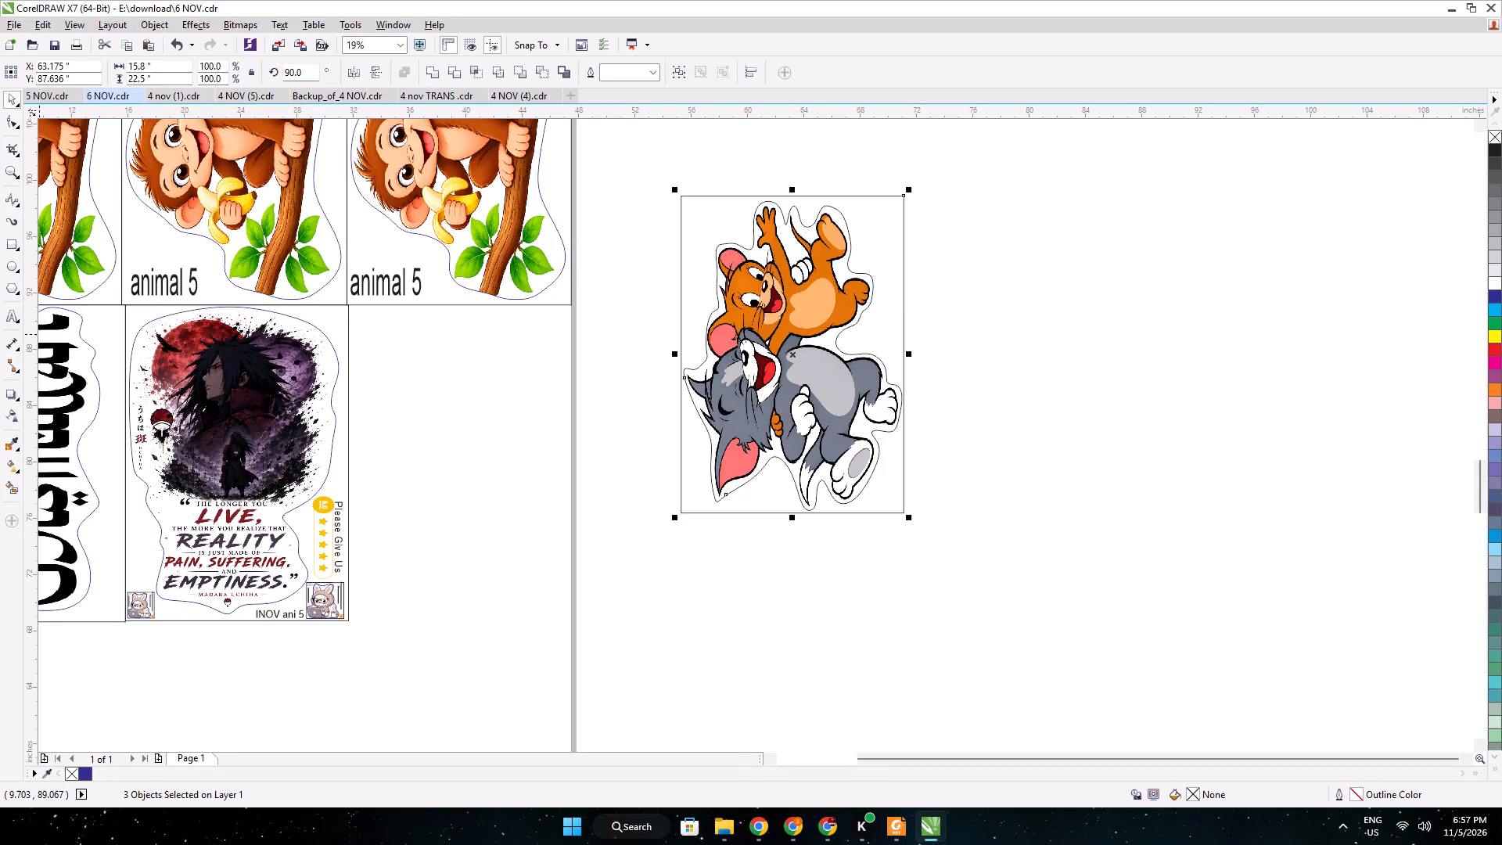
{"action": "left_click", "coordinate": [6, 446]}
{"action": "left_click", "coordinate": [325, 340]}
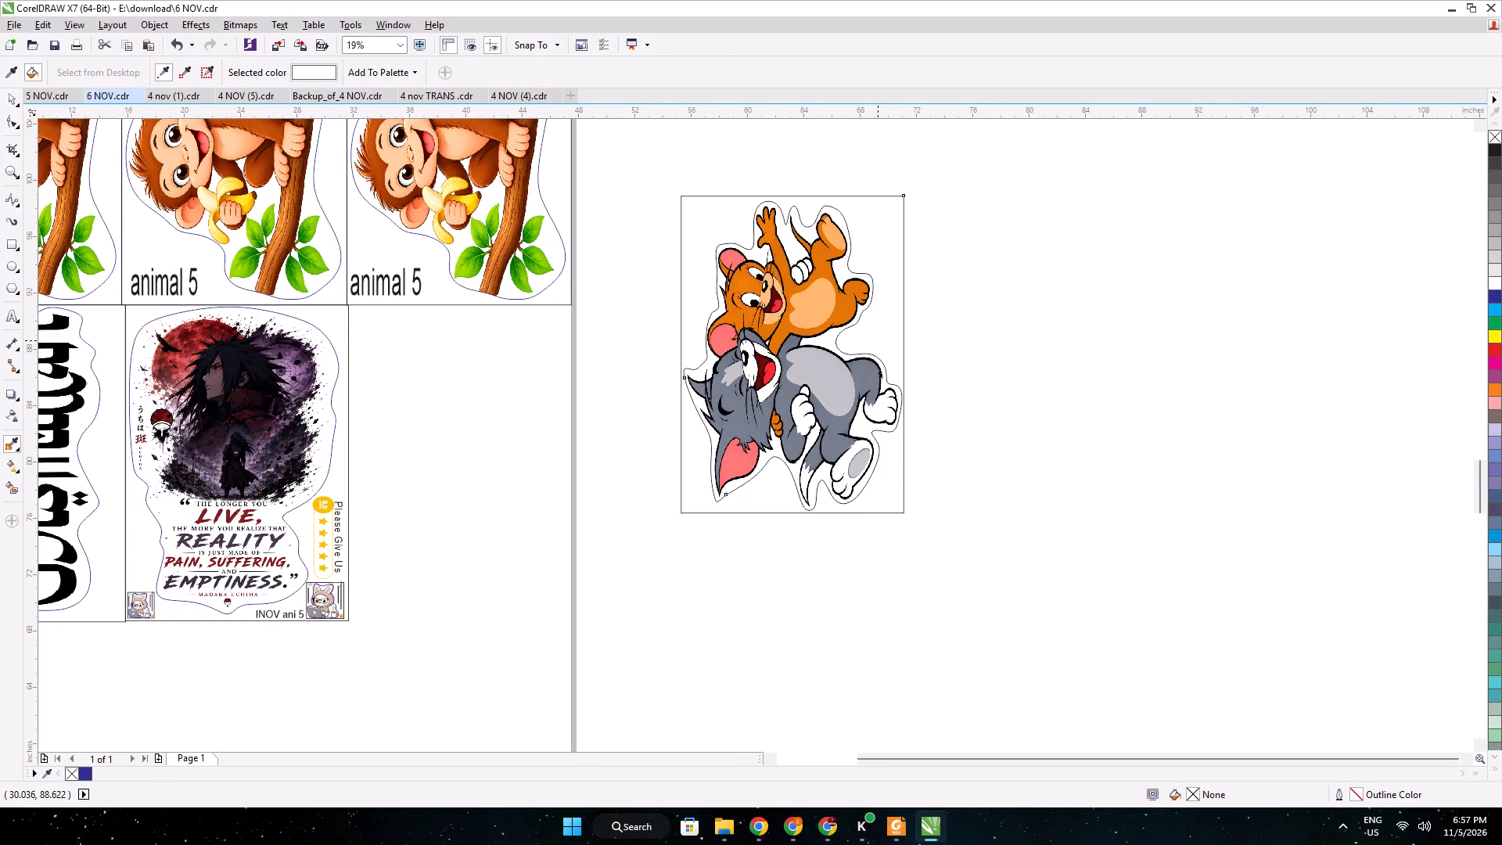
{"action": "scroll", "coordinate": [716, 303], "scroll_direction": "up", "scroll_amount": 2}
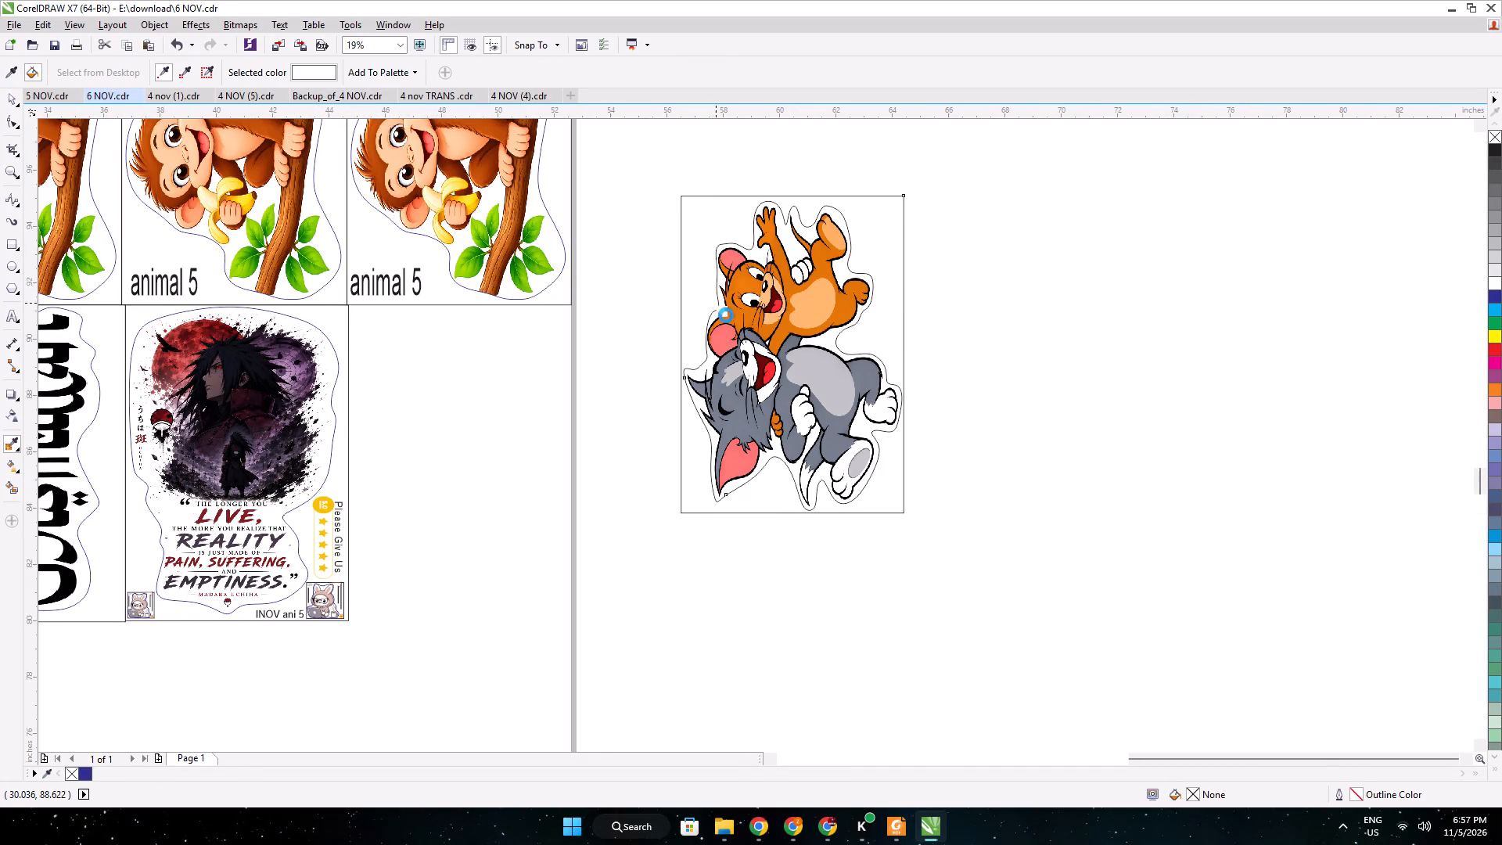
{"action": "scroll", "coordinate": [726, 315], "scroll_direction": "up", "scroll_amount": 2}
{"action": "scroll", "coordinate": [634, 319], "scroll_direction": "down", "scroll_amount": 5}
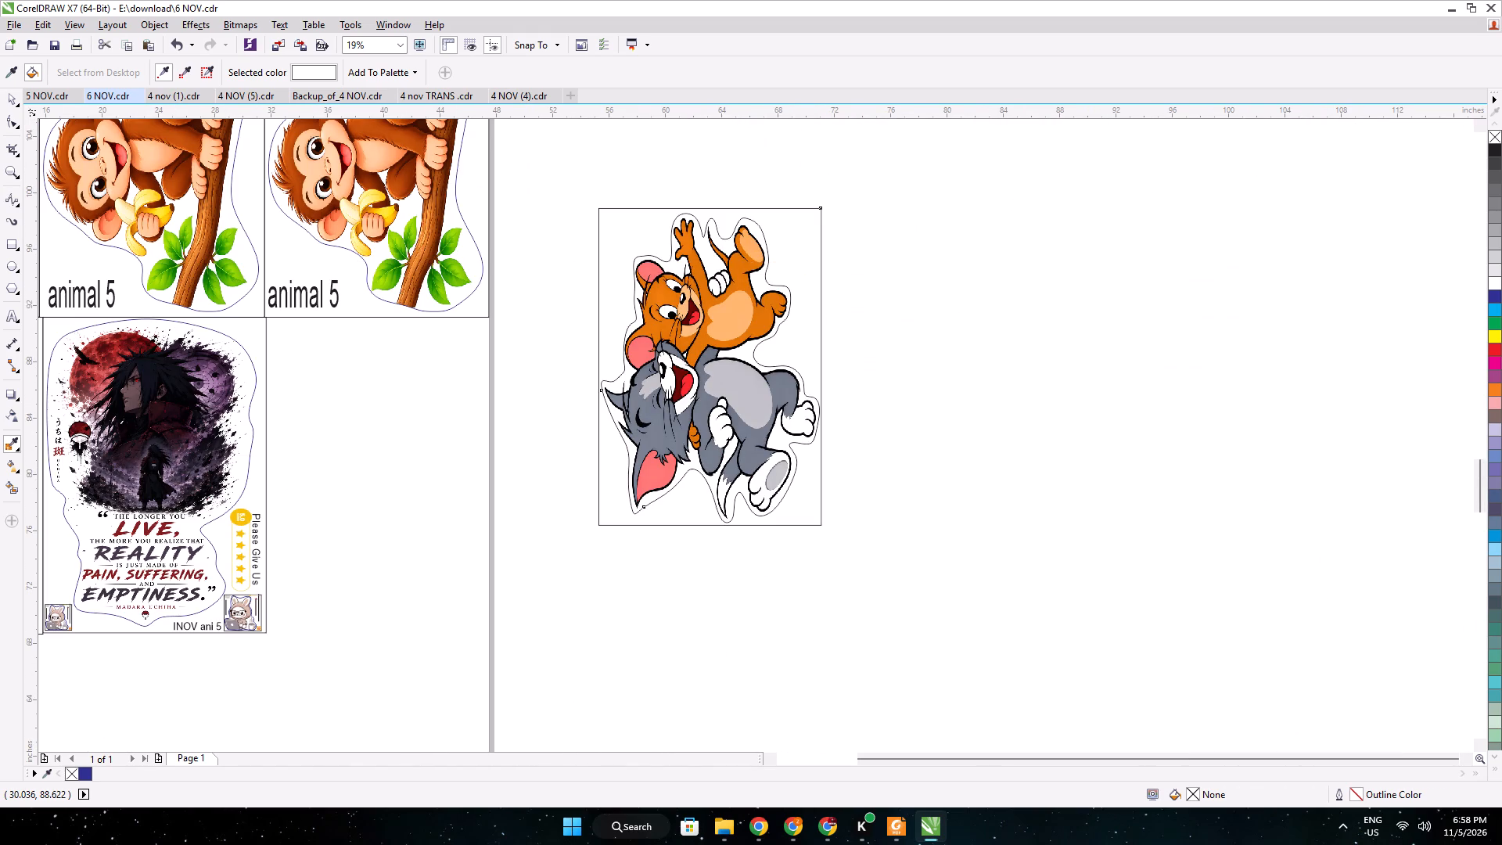
Sample the blue of the anime quote sticker's cut outline and apply it to the cat-and-mouse cut outline.
{"action": "left_click", "coordinate": [6, 373]}
{"action": "left_click", "coordinate": [13, 442]}
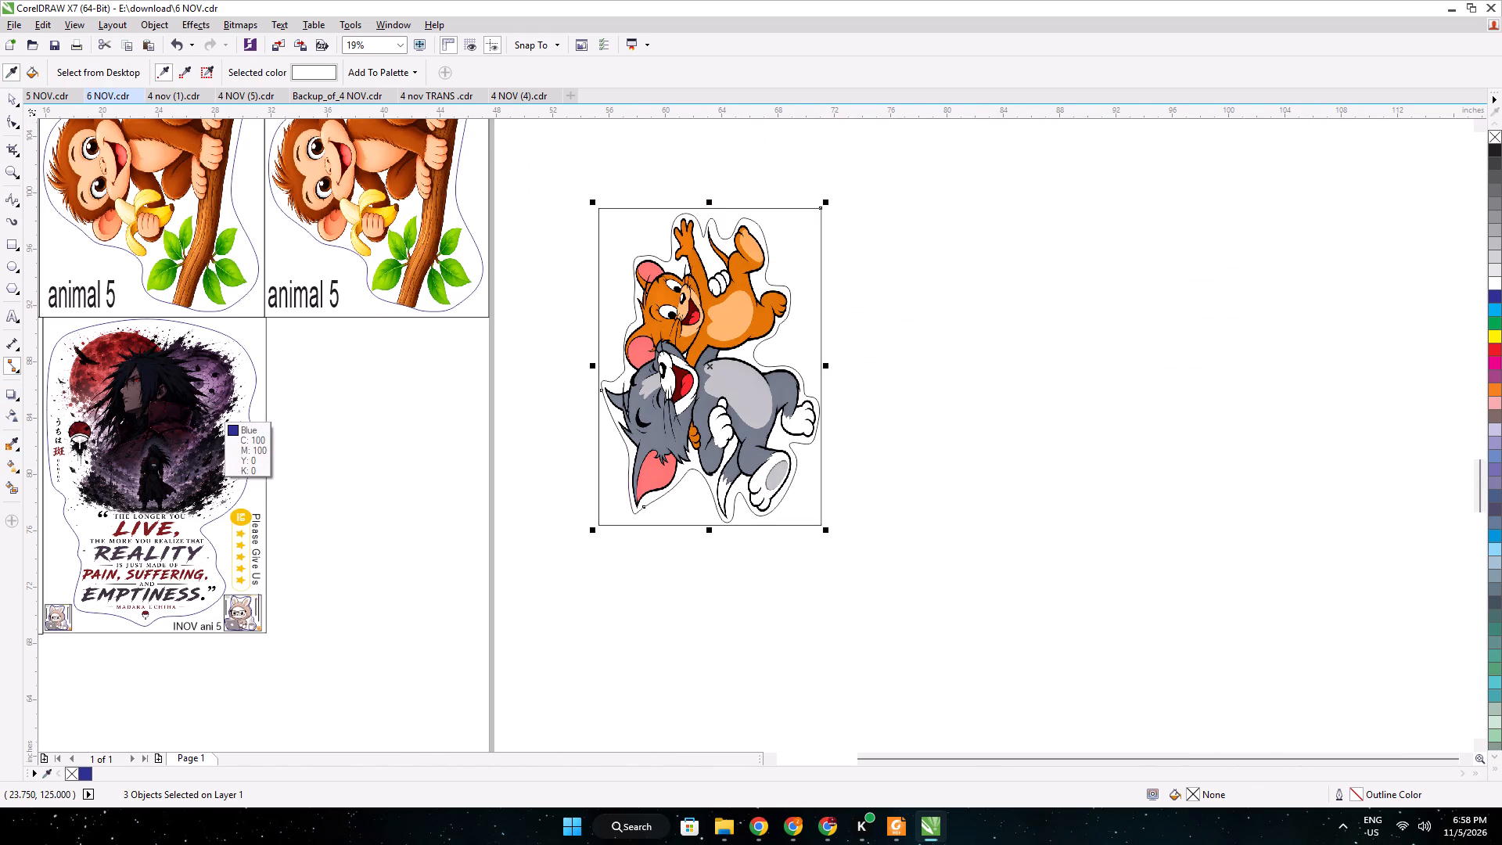
{"action": "left_click", "coordinate": [248, 406]}
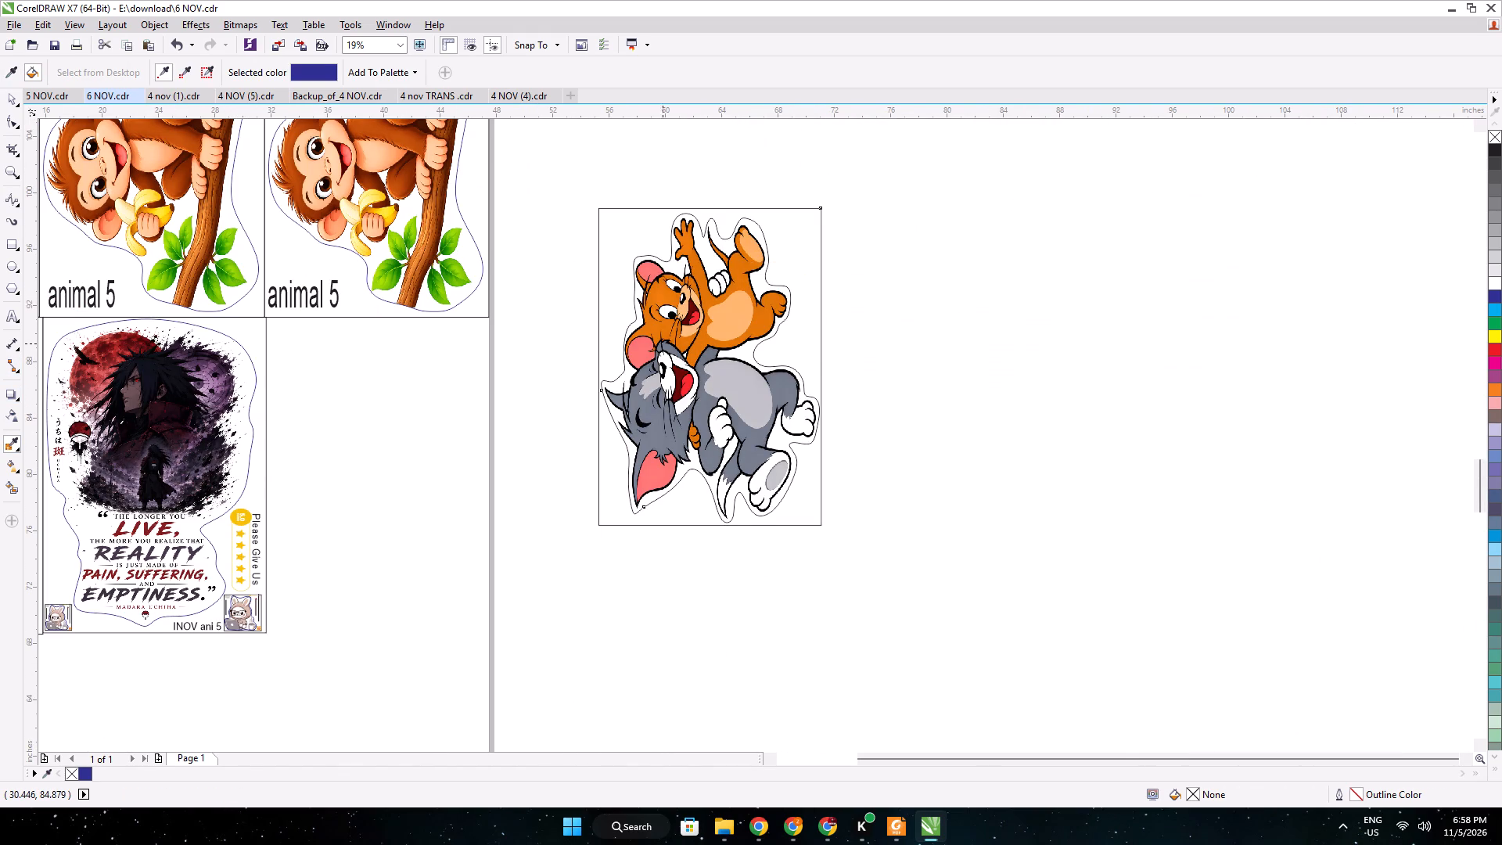
{"action": "scroll", "coordinate": [621, 340], "scroll_direction": "up", "scroll_amount": 6}
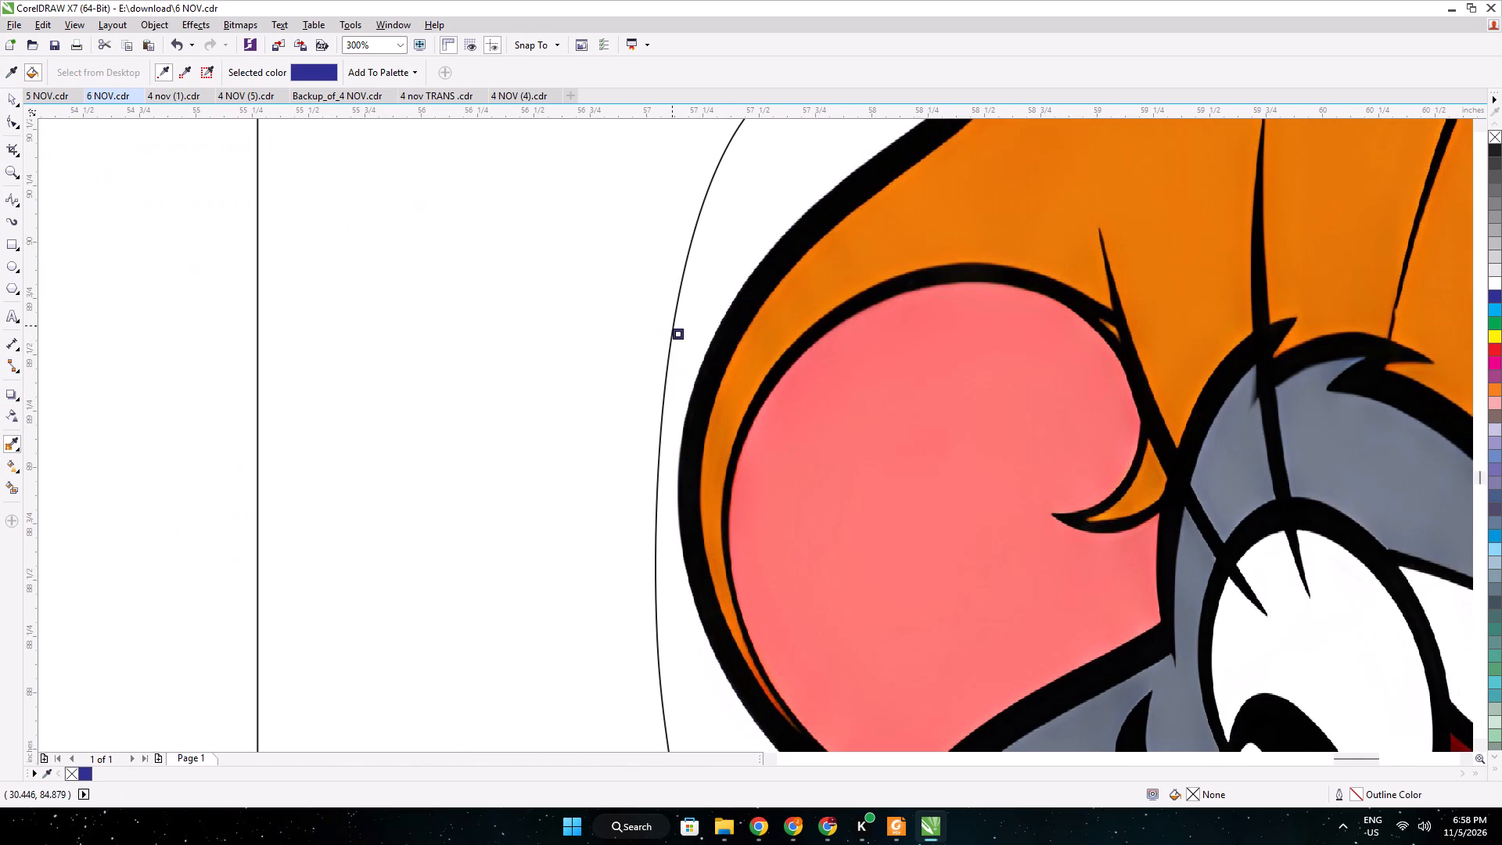
{"action": "left_click", "coordinate": [672, 326]}
{"action": "left_click", "coordinate": [13, 97]}
{"action": "scroll", "coordinate": [932, 452], "scroll_direction": "down", "scroll_amount": 1}
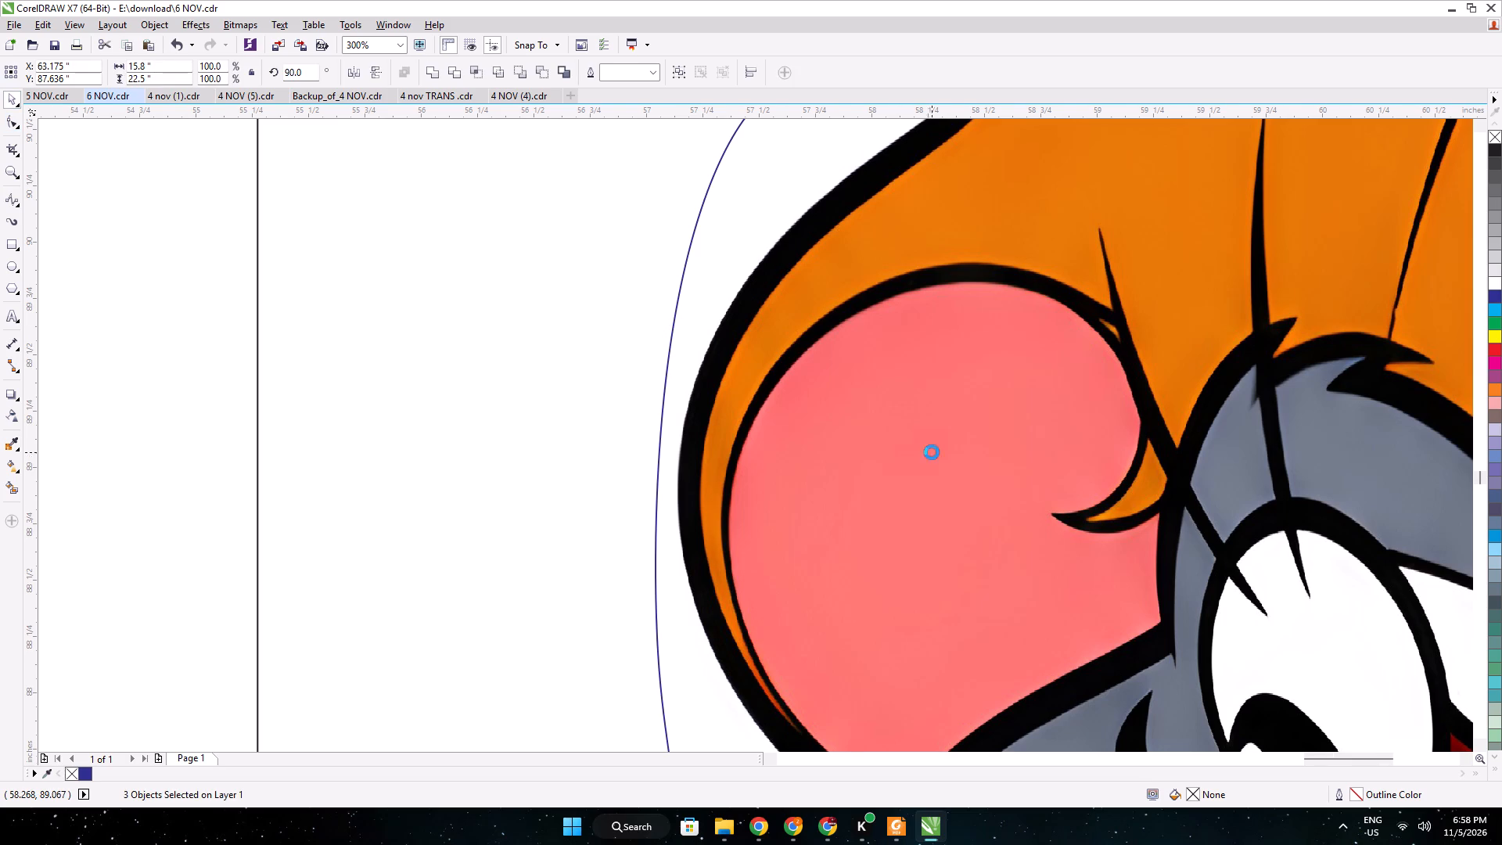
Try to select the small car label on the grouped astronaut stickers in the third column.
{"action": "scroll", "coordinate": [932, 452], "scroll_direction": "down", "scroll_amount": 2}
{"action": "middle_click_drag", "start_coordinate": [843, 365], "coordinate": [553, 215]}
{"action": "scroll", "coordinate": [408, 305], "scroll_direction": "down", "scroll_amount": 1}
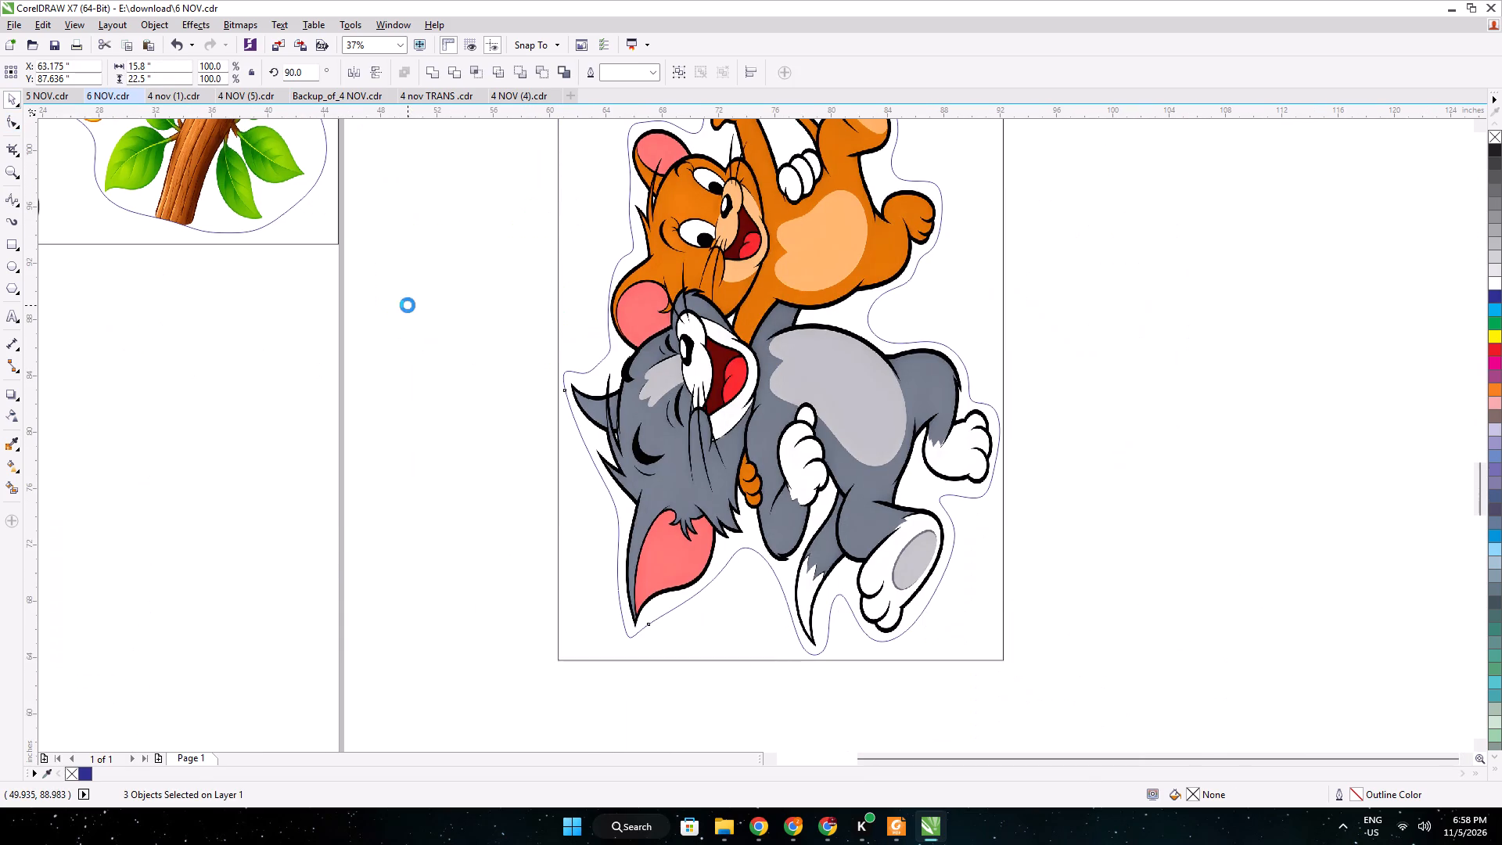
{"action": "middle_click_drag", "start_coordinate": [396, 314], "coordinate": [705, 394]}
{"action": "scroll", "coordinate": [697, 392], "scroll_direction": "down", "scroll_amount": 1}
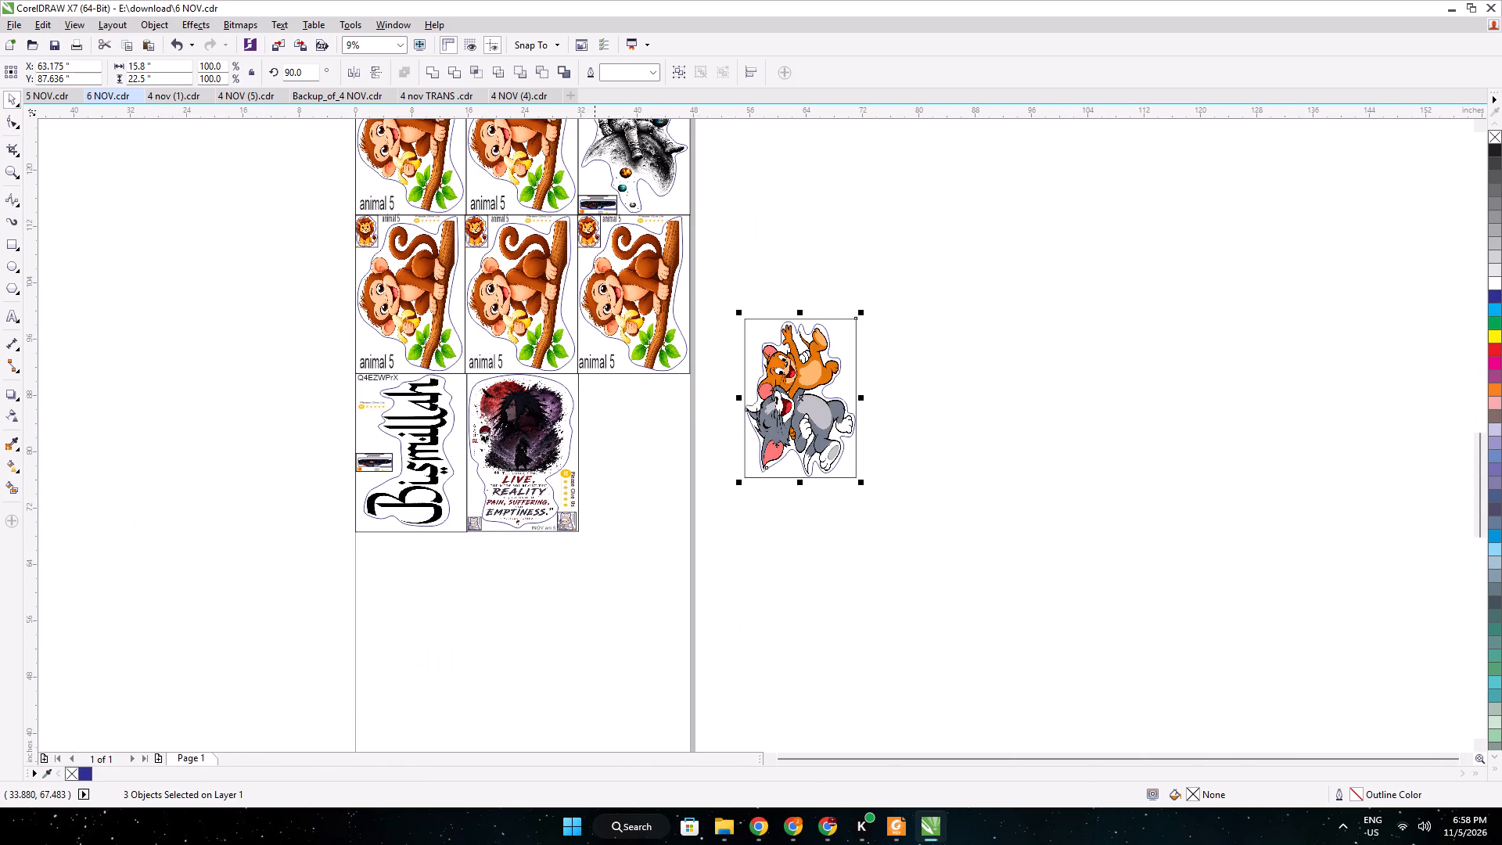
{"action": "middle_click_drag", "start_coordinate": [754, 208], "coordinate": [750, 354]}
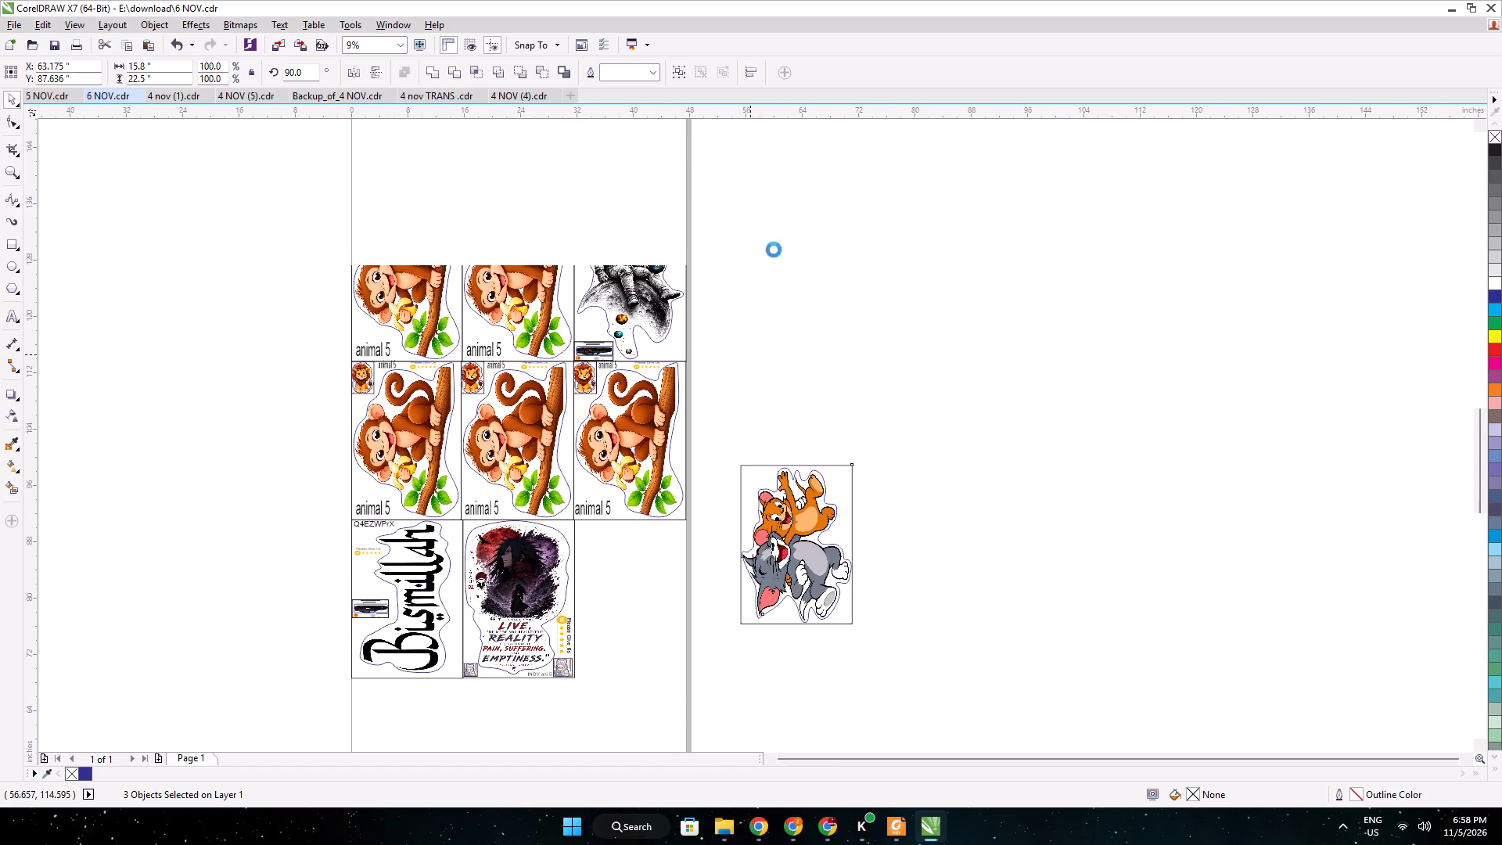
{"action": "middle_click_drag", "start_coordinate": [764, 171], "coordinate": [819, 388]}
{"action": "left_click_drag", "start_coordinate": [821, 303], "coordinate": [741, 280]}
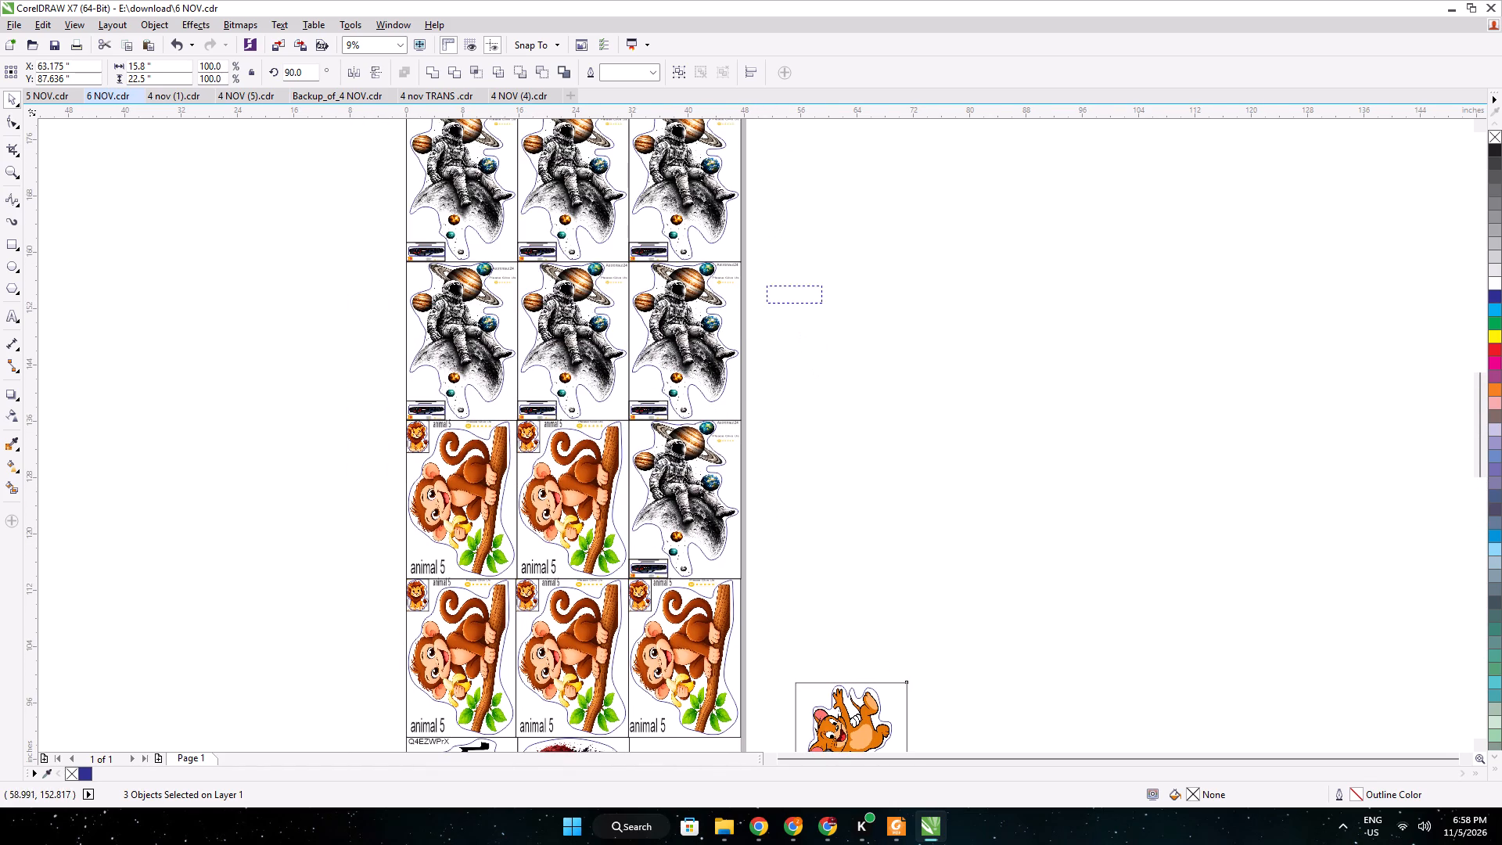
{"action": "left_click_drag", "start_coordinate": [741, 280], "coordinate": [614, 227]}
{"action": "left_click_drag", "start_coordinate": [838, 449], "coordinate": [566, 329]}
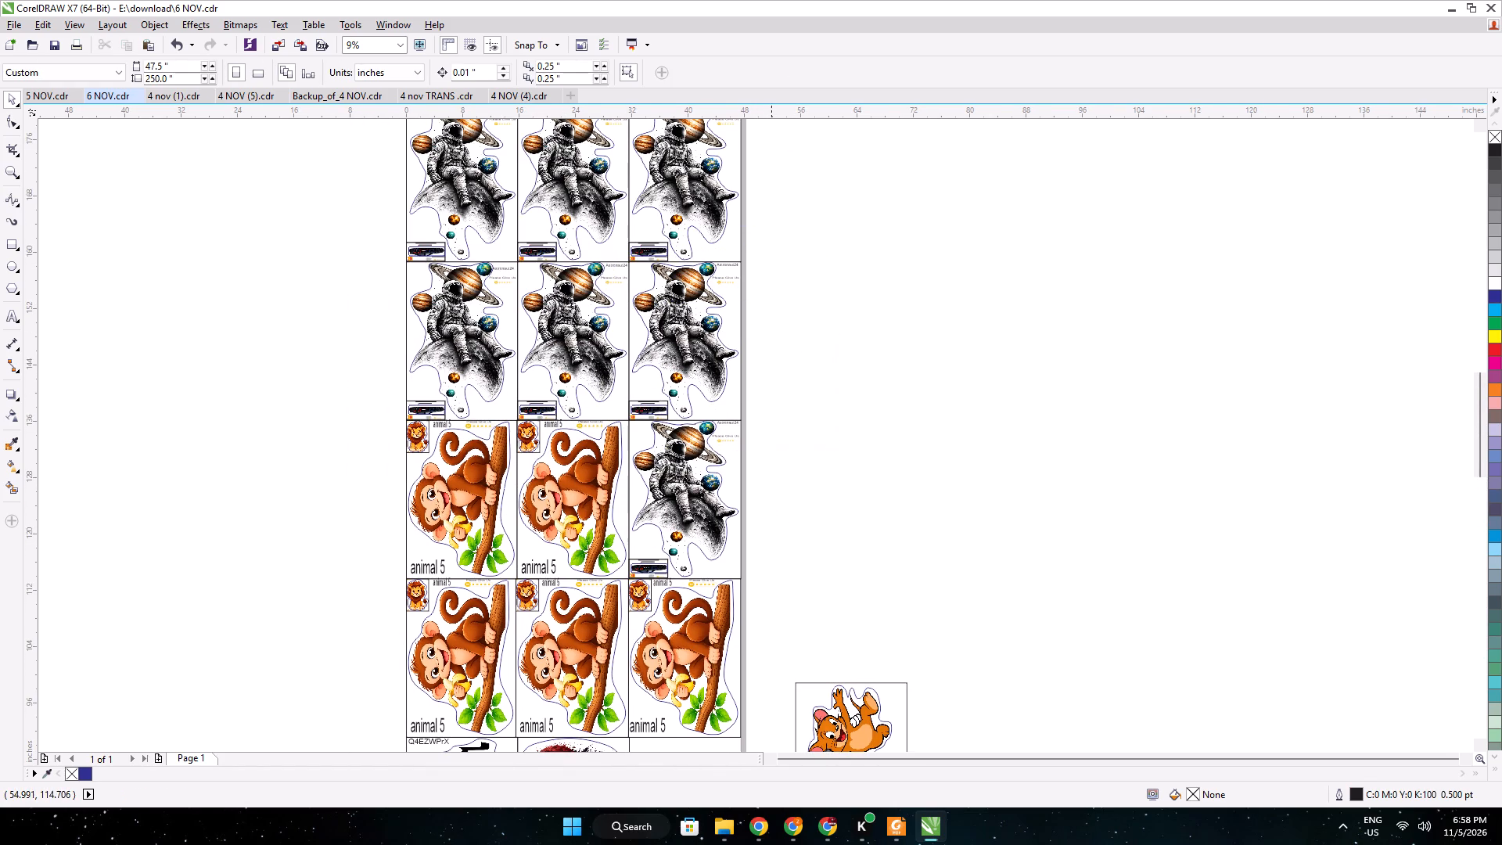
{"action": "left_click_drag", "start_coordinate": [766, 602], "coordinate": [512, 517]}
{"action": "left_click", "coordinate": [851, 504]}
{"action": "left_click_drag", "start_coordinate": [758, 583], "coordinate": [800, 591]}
Ungroup the astronaut sticker directly above the third-column monkey sticker.
{"action": "left_click", "coordinate": [649, 565]}
{"action": "middle_click_drag", "start_coordinate": [742, 565], "coordinate": [552, 413]}
{"action": "scroll", "coordinate": [552, 413], "scroll_direction": "up", "scroll_amount": 1}
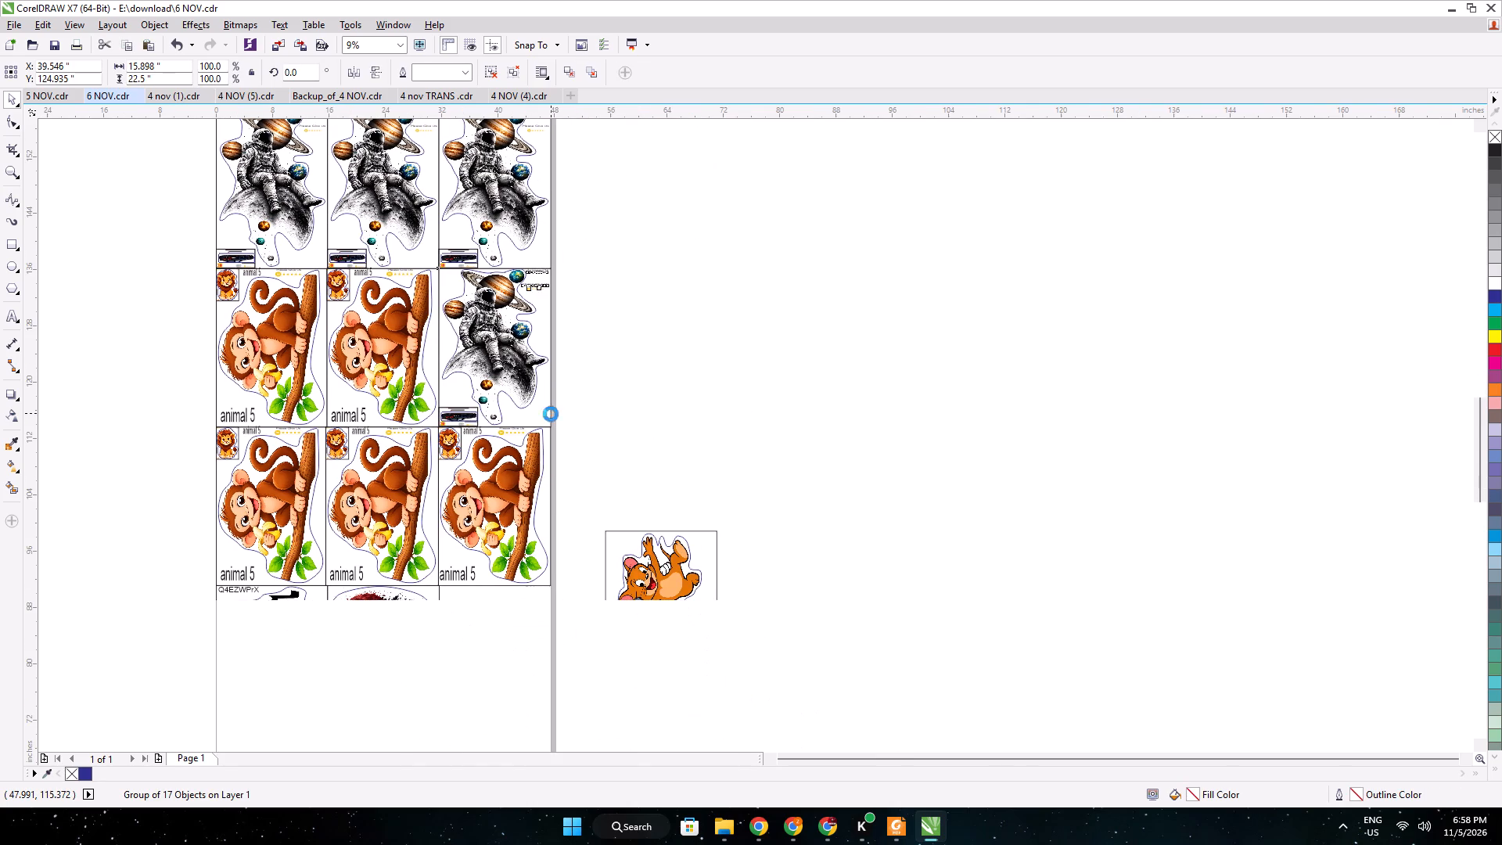
{"action": "left_click", "coordinate": [631, 442]}
{"action": "left_click", "coordinate": [465, 420]}
{"action": "left_click", "coordinate": [653, 426]}
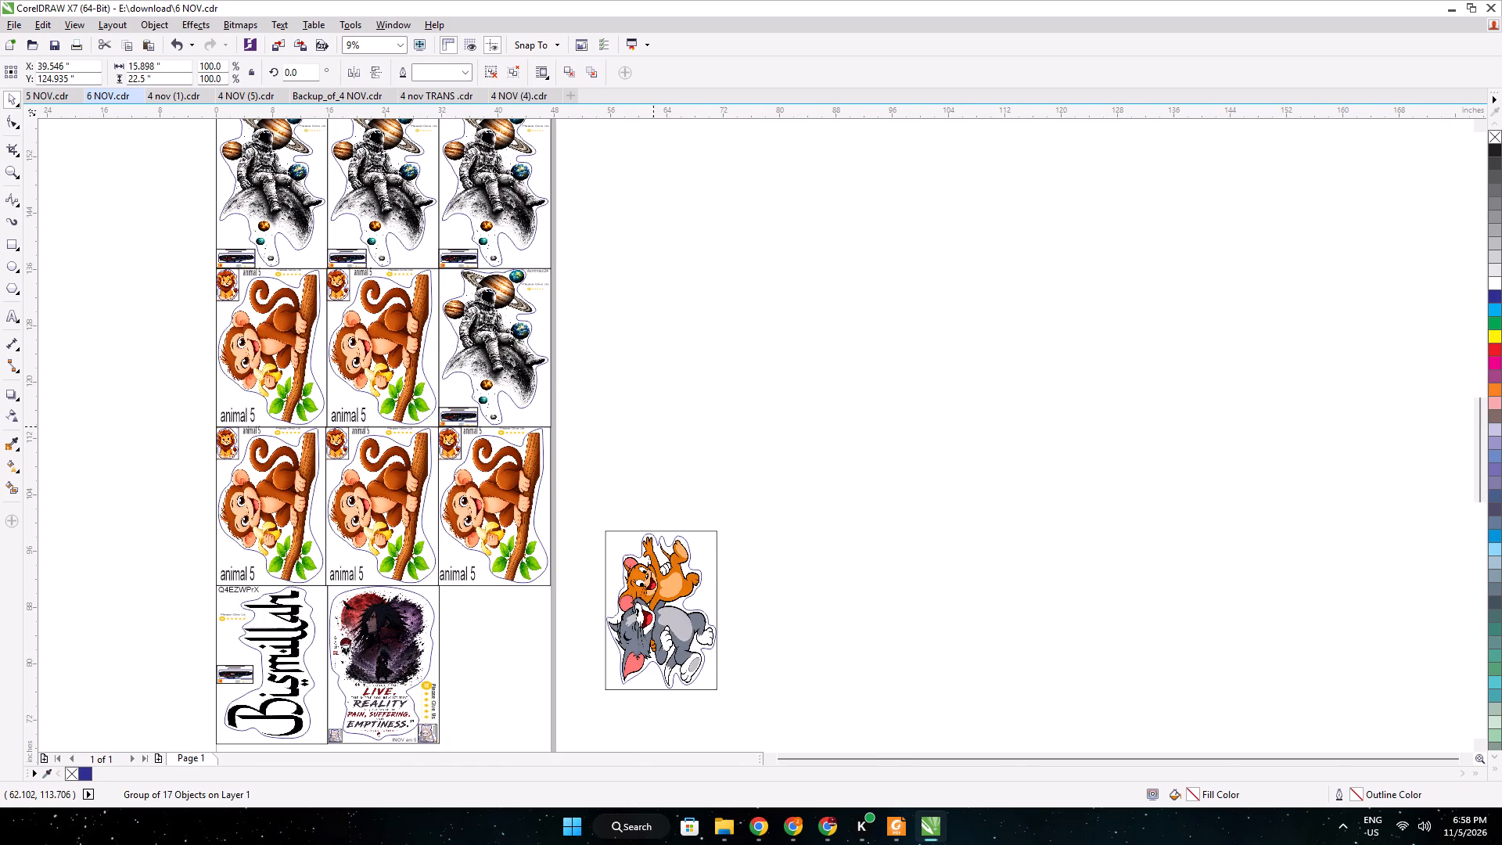
{"action": "left_click_drag", "start_coordinate": [620, 369], "coordinate": [433, 427]}
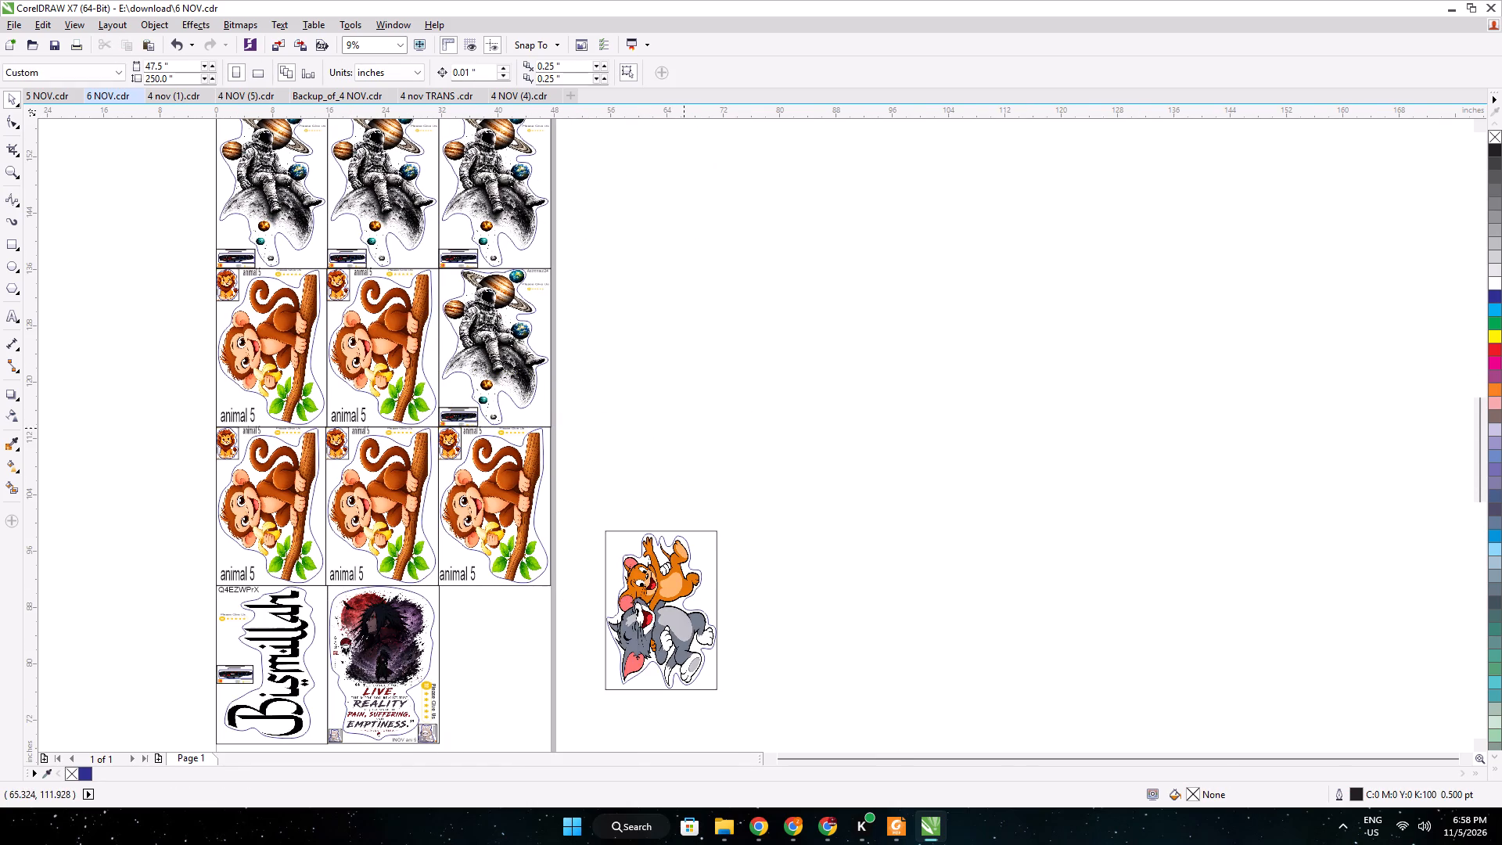
{"action": "left_click", "coordinate": [541, 354]}
{"action": "key", "text": "ctrl+u"}
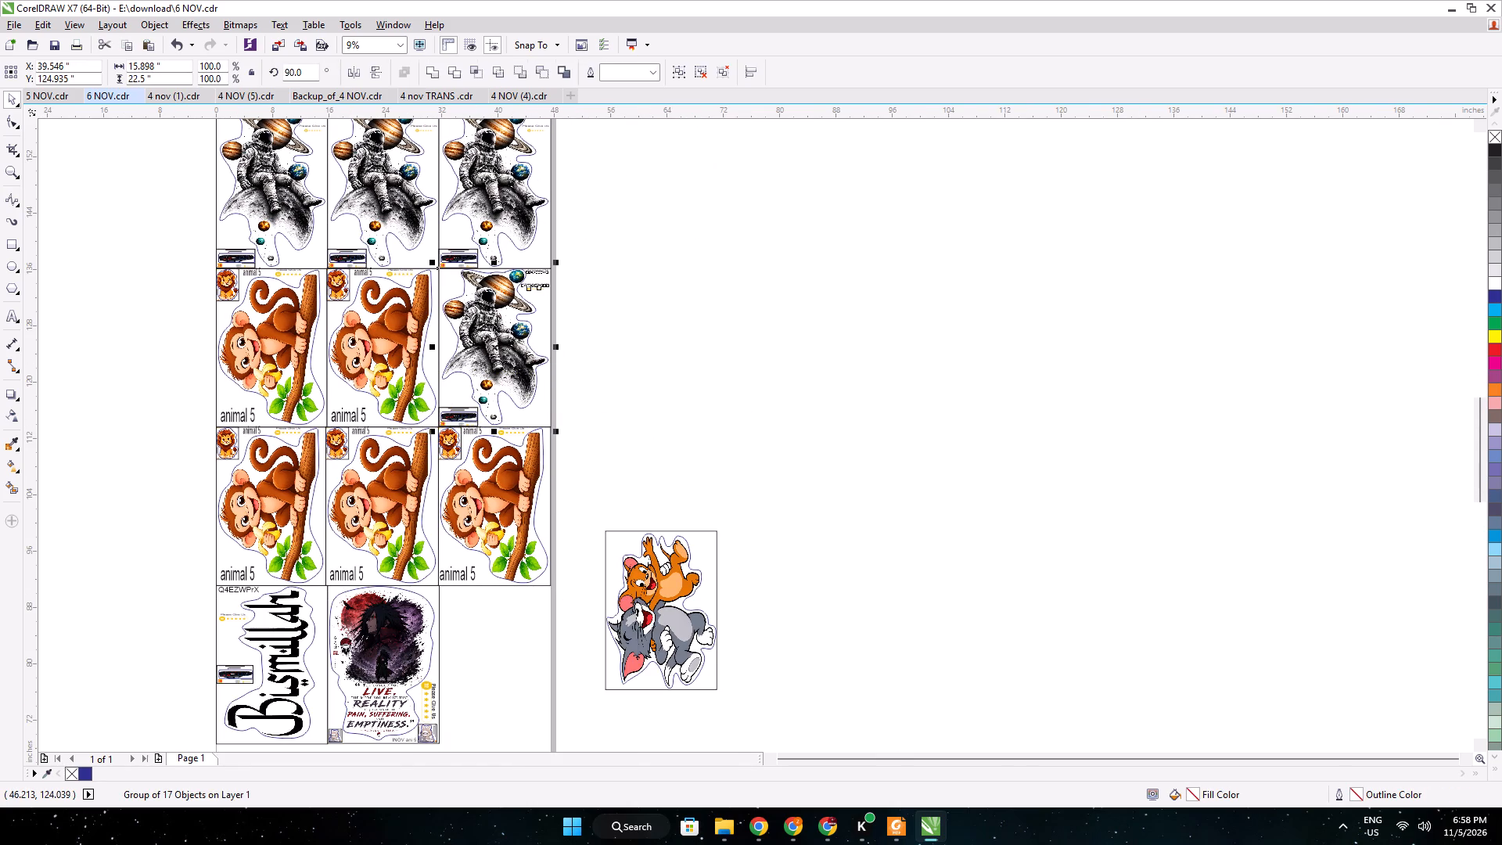
Duplicate the ungrouped astronaut sticker's small car label and place the copy in the upper-left corner of the cat-and-mouse frame.
{"action": "left_click", "coordinate": [610, 374]}
{"action": "left_click_drag", "start_coordinate": [586, 396], "coordinate": [418, 430]}
{"action": "left_click", "coordinate": [420, 425]}
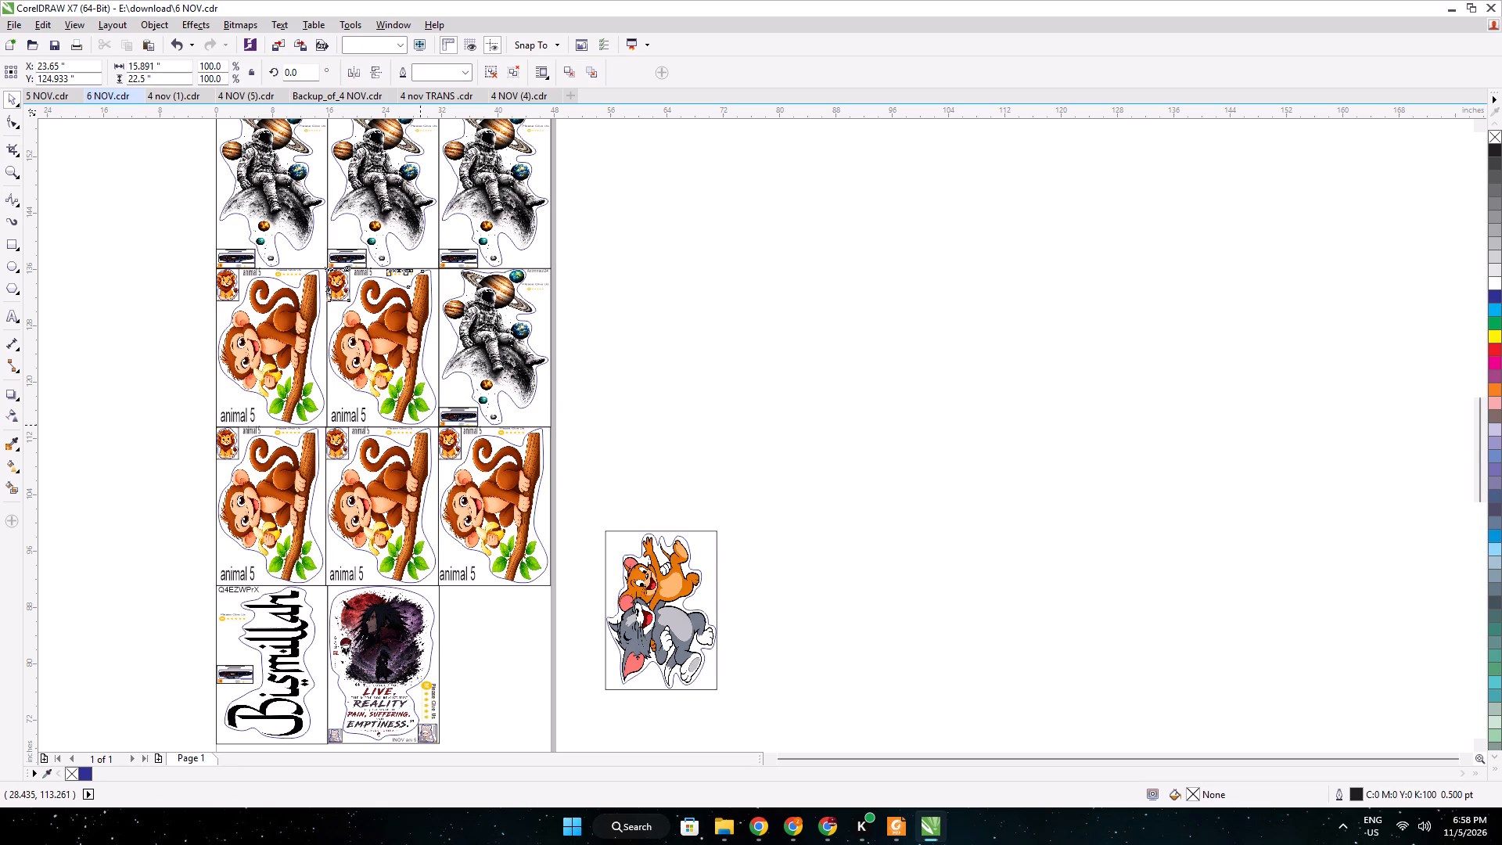
{"action": "left_click", "coordinate": [572, 435]}
{"action": "left_click_drag", "start_coordinate": [588, 401], "coordinate": [433, 426]}
{"action": "key", "text": "ctrl+d"}
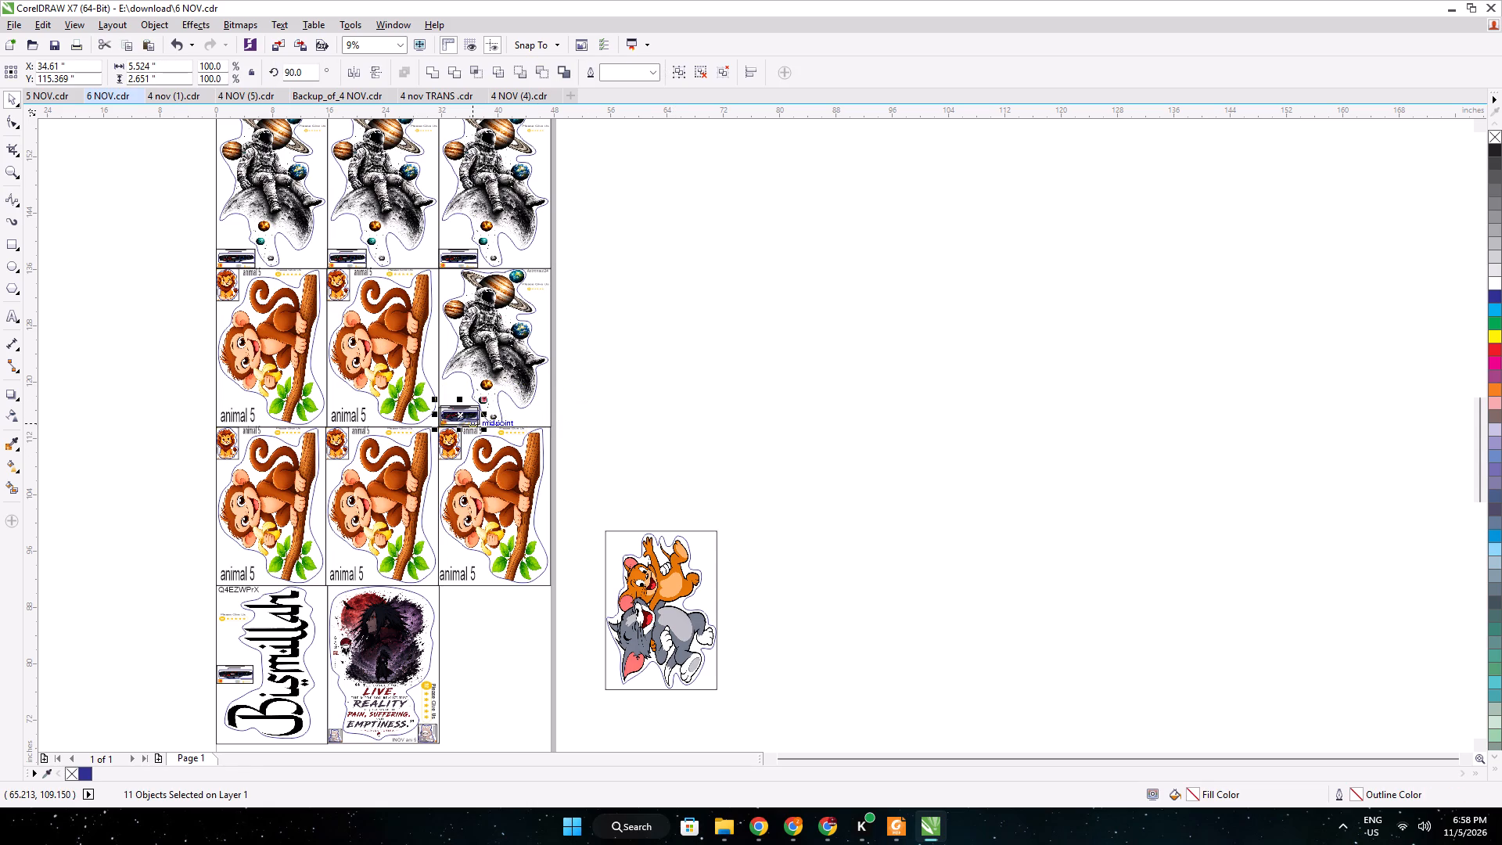
{"action": "left_click_drag", "start_coordinate": [462, 415], "coordinate": [616, 541]}
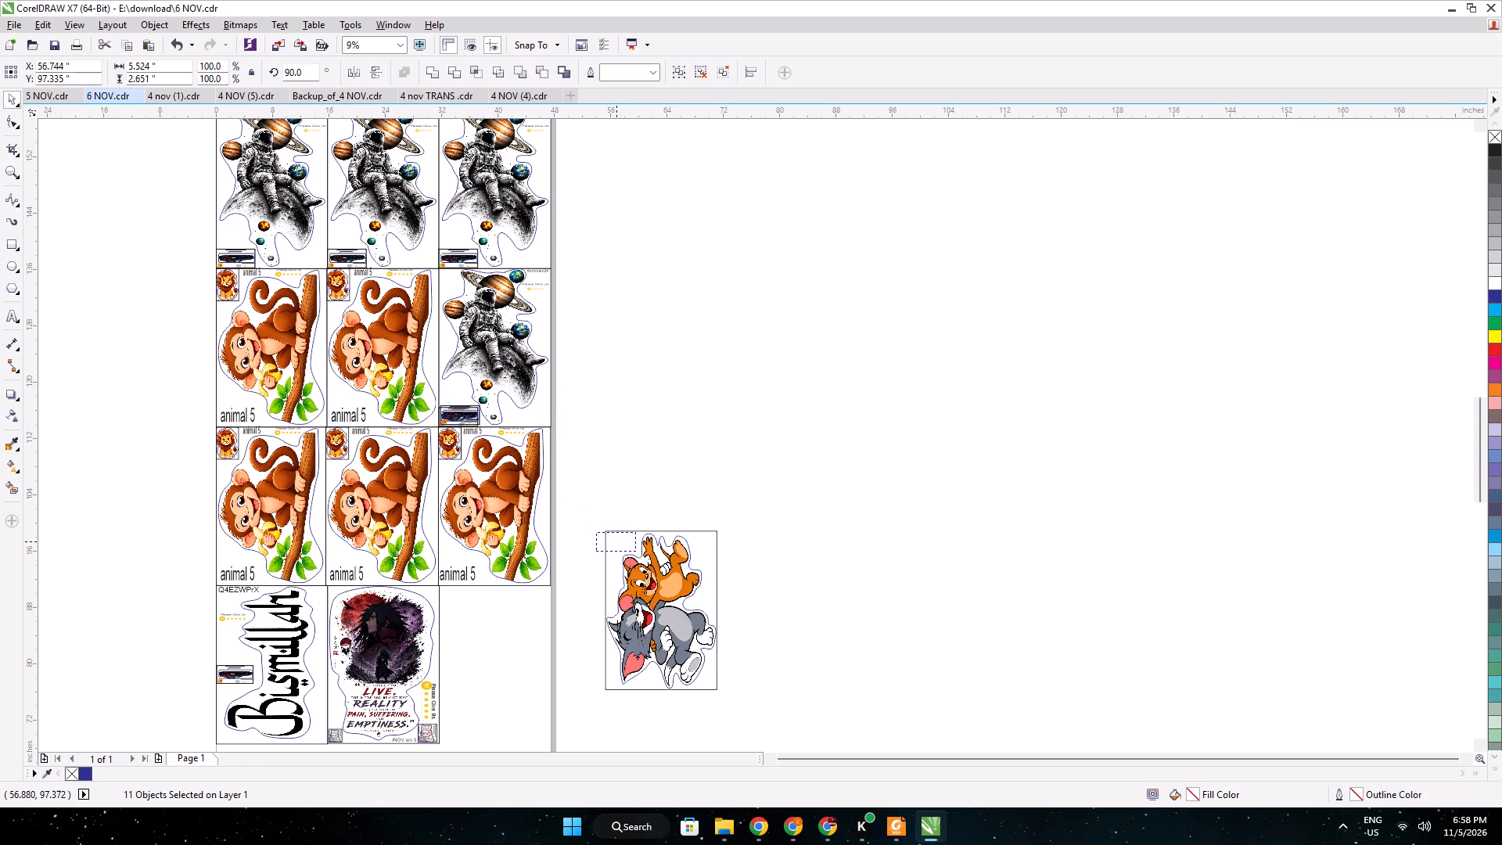
{"action": "left_click_drag", "start_coordinate": [616, 541], "coordinate": [626, 543]}
{"action": "scroll", "coordinate": [621, 539], "scroll_direction": "up", "scroll_amount": 4}
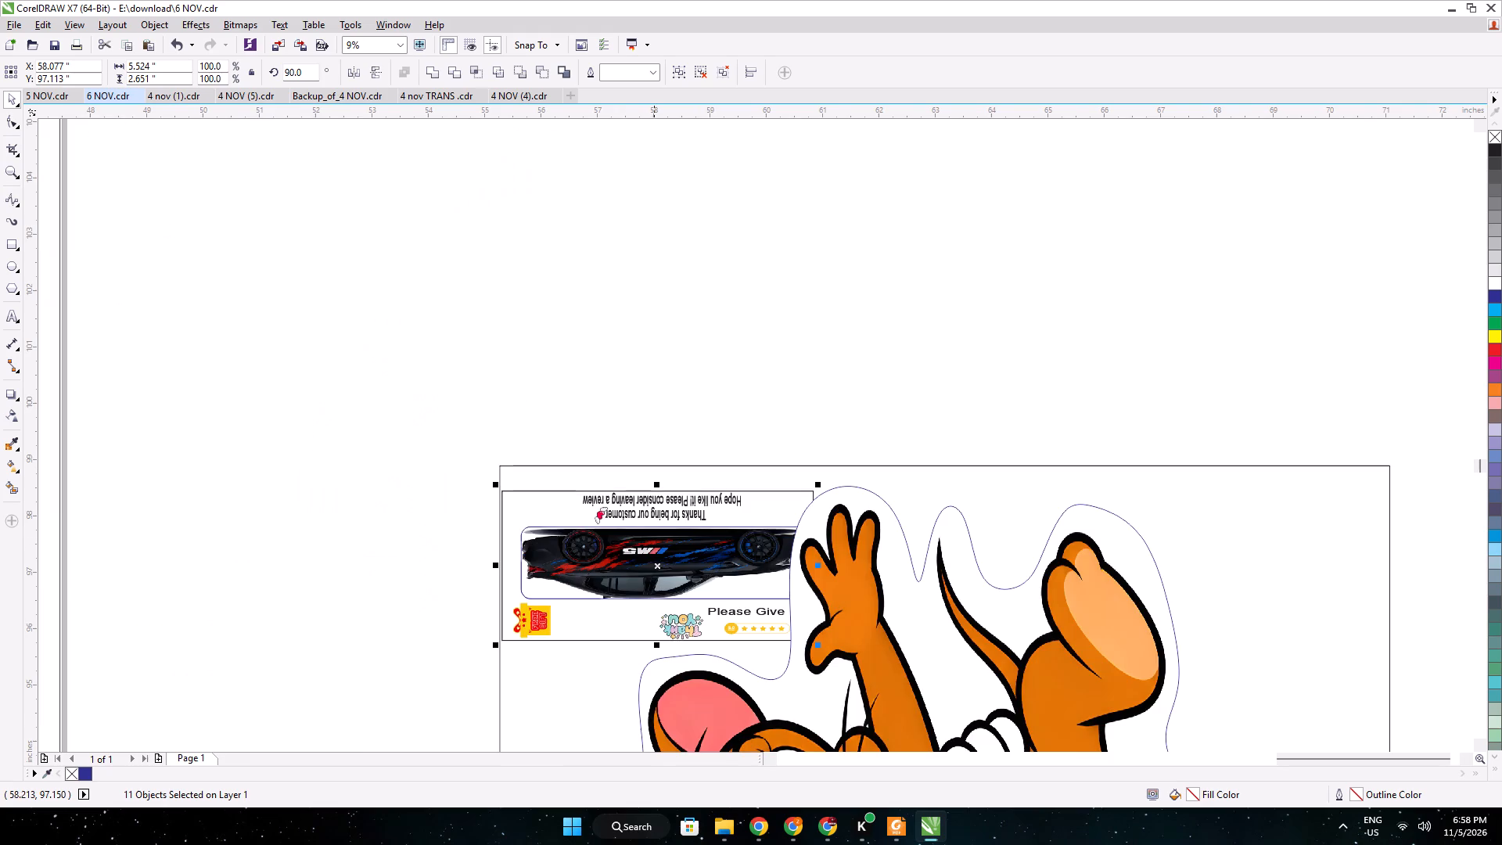
{"action": "left_click_drag", "start_coordinate": [659, 563], "coordinate": [655, 542]}
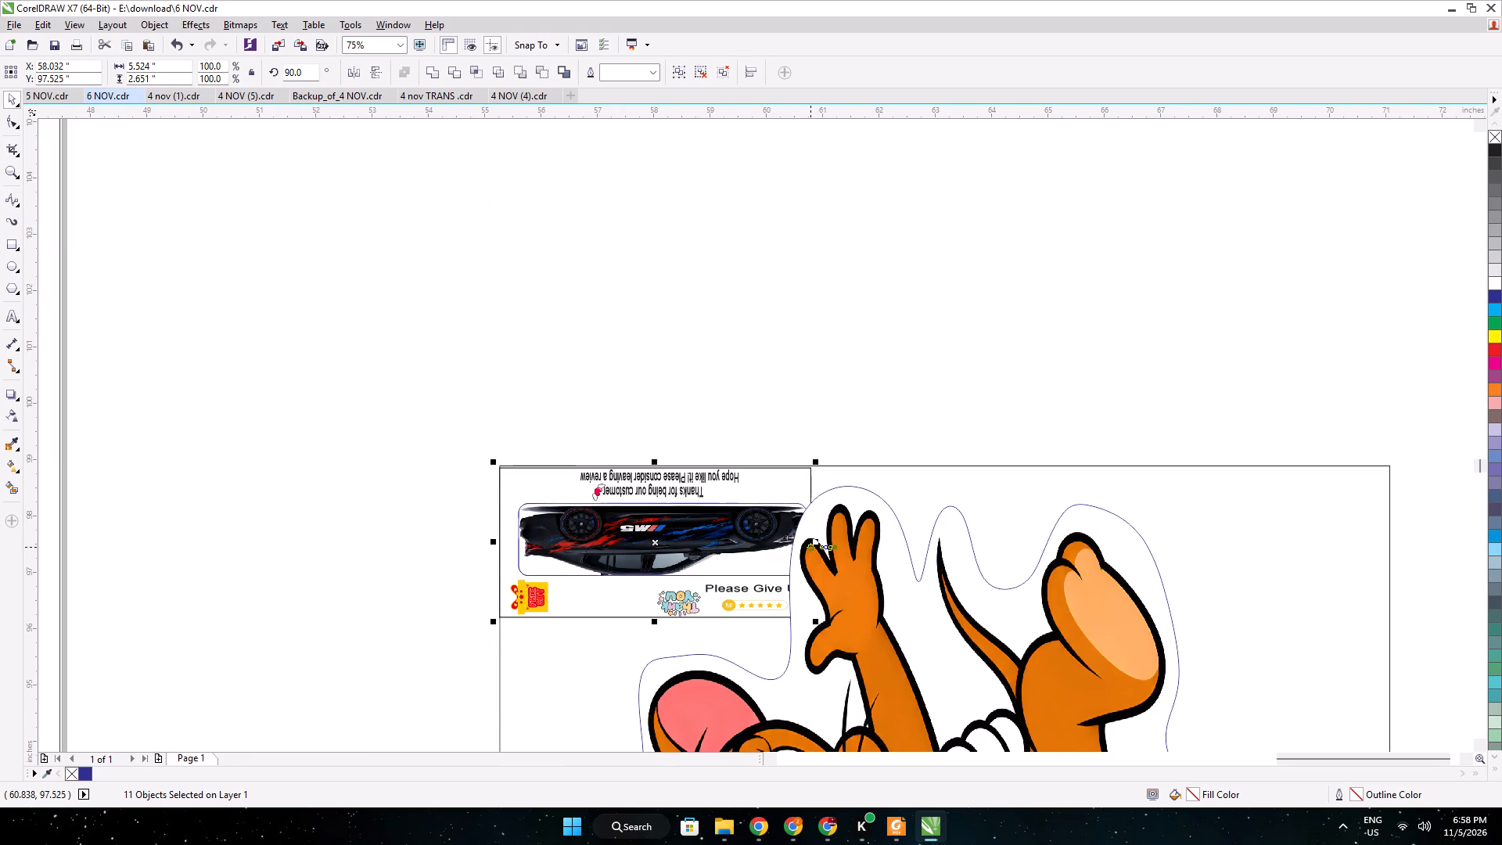
Narrow the copied car label and scale it down slightly to clear the cut outline around the mouse's hand.
{"action": "left_click_drag", "start_coordinate": [813, 541], "coordinate": [791, 545]}
{"action": "left_click_drag", "start_coordinate": [797, 620], "coordinate": [780, 607]}
{"action": "left_click", "coordinate": [469, 533]}
Ungroup the third-column monkey sticker beside the cat-and-mouse frame.
{"action": "scroll", "coordinate": [557, 489], "scroll_direction": "down", "scroll_amount": 2}
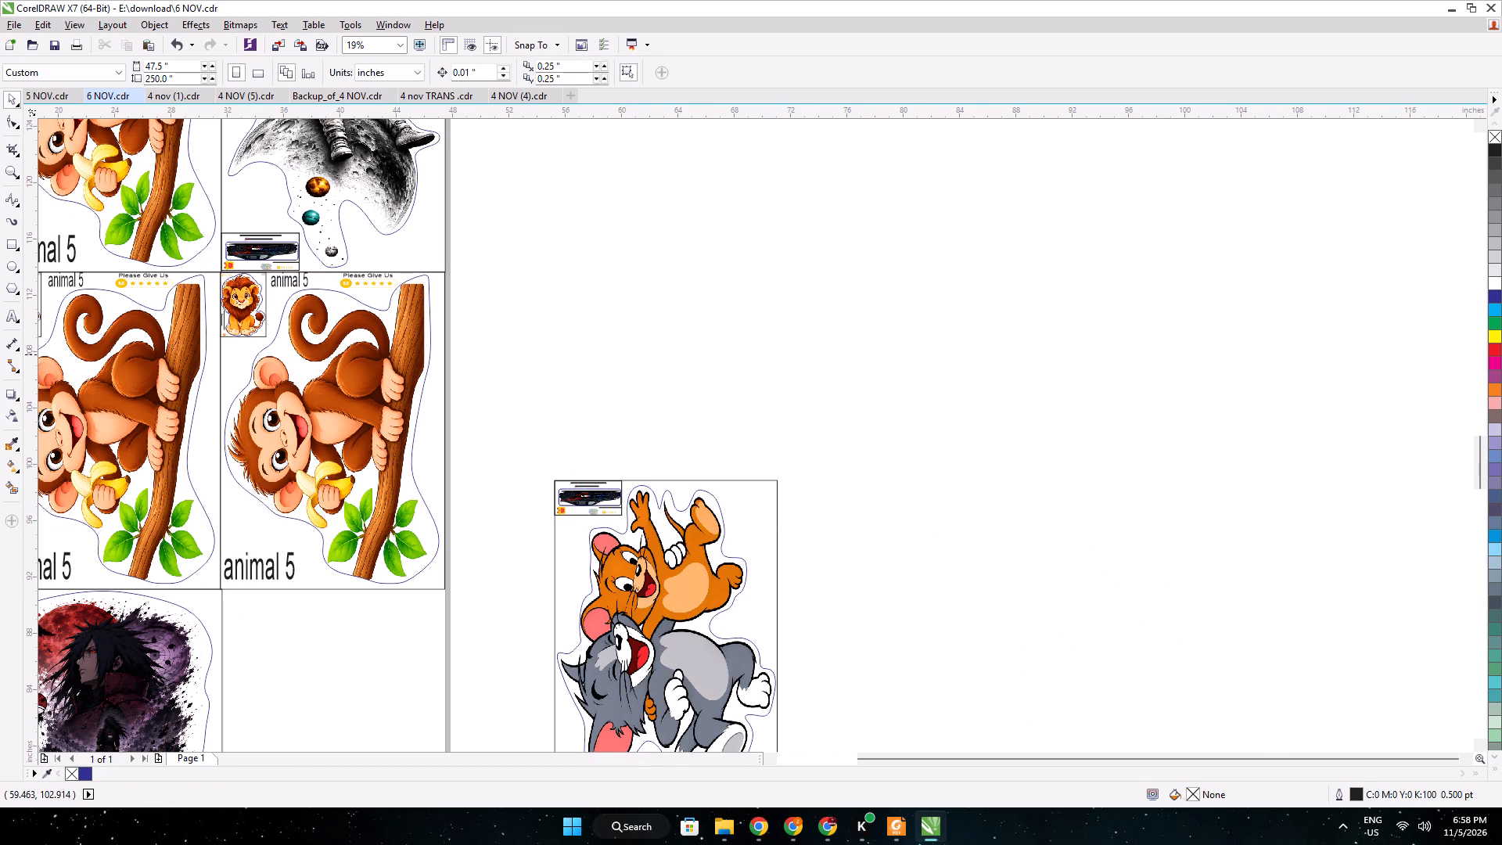
{"action": "left_click", "coordinate": [406, 390]}
{"action": "key", "text": "ctrl+u"}
{"action": "left_click", "coordinate": [564, 368]}
Duplicate the monkey sticker's Please Give Us star-rating label and place the copy below the car label in the cat-and-mouse frame.
{"action": "left_click_drag", "start_coordinate": [563, 340], "coordinate": [341, 262]}
{"action": "left_click_drag", "start_coordinate": [341, 262], "coordinate": [340, 261]}
{"action": "left_click", "coordinate": [516, 333]}
{"action": "left_click_drag", "start_coordinate": [502, 322], "coordinate": [304, 265]}
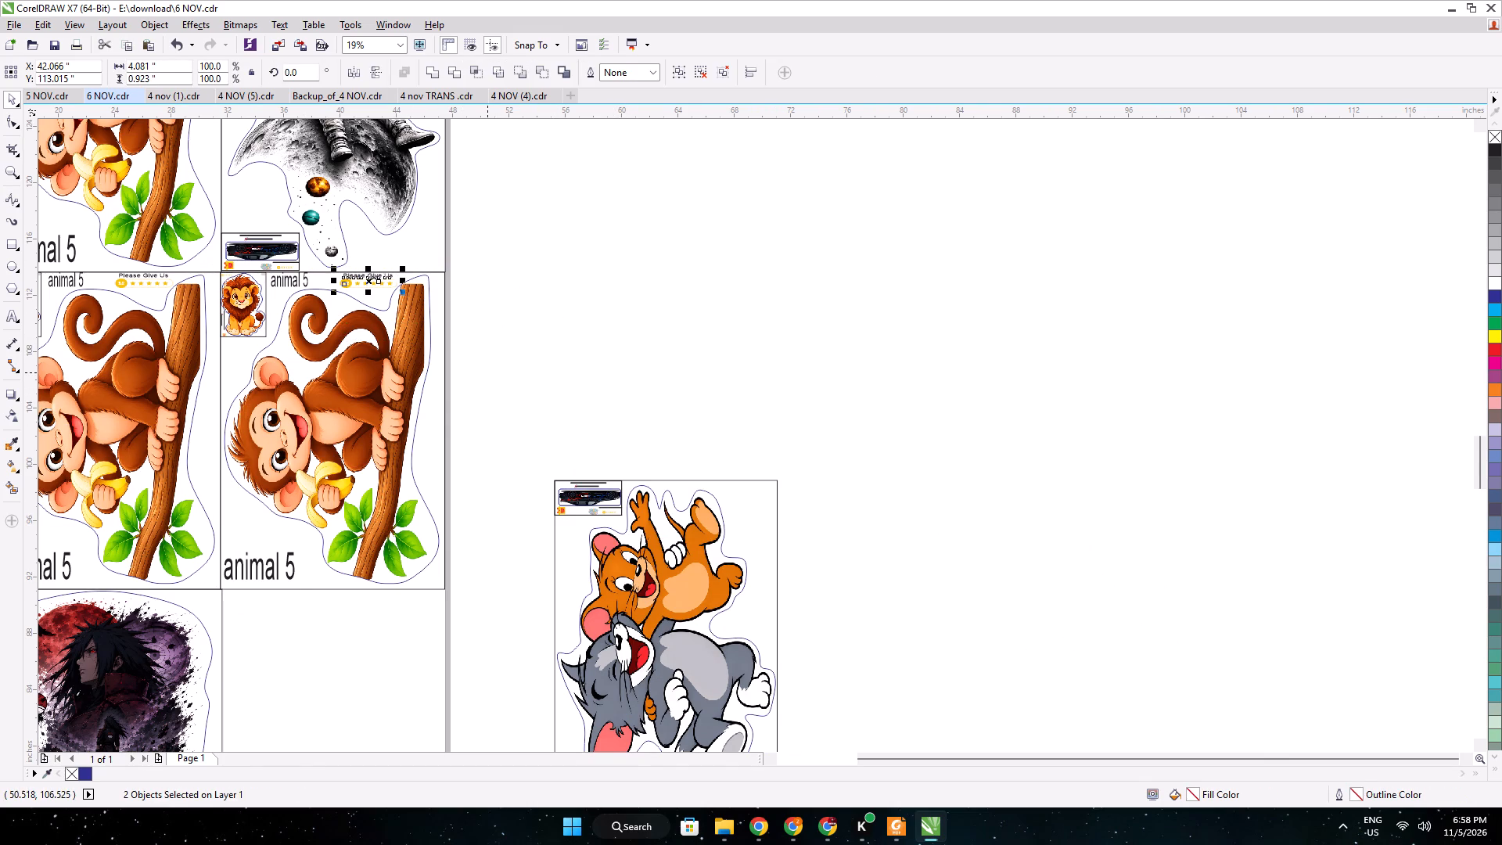
{"action": "key", "text": "ctrl+d"}
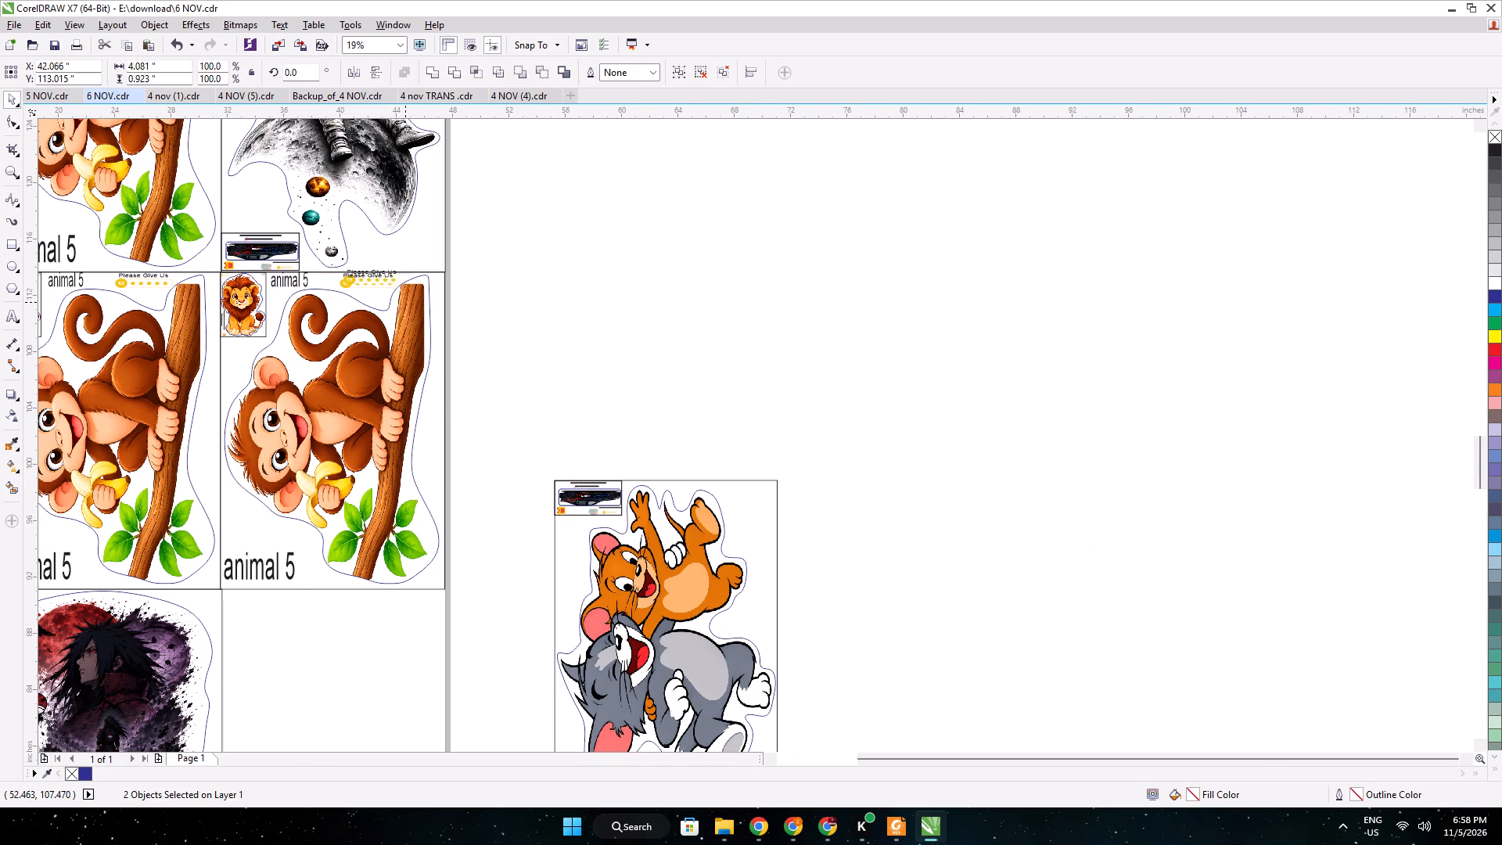
{"action": "left_click_drag", "start_coordinate": [373, 271], "coordinate": [579, 524]}
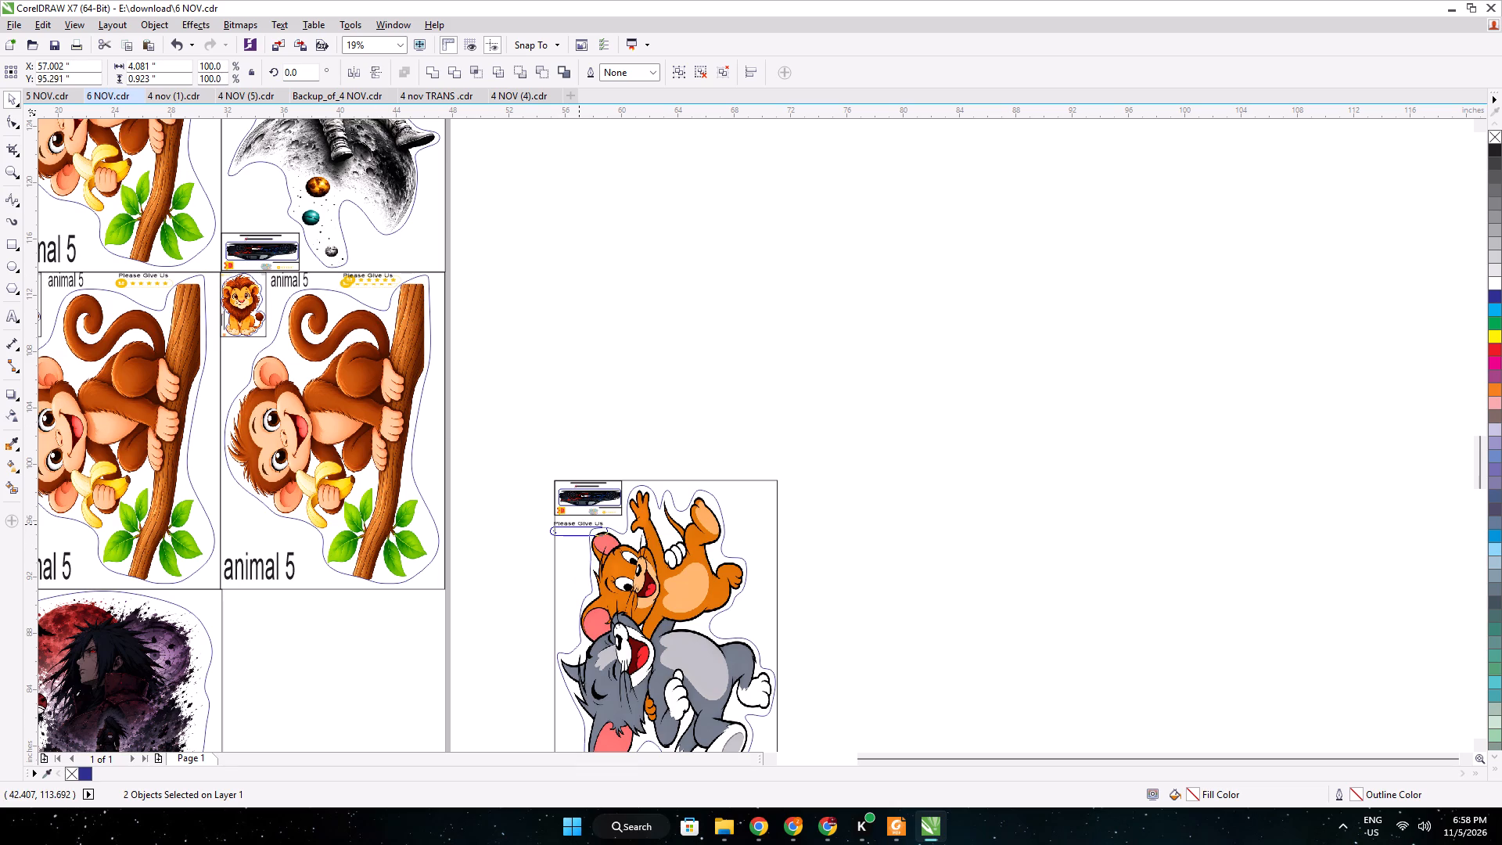
{"action": "left_click_drag", "start_coordinate": [579, 524], "coordinate": [588, 545]}
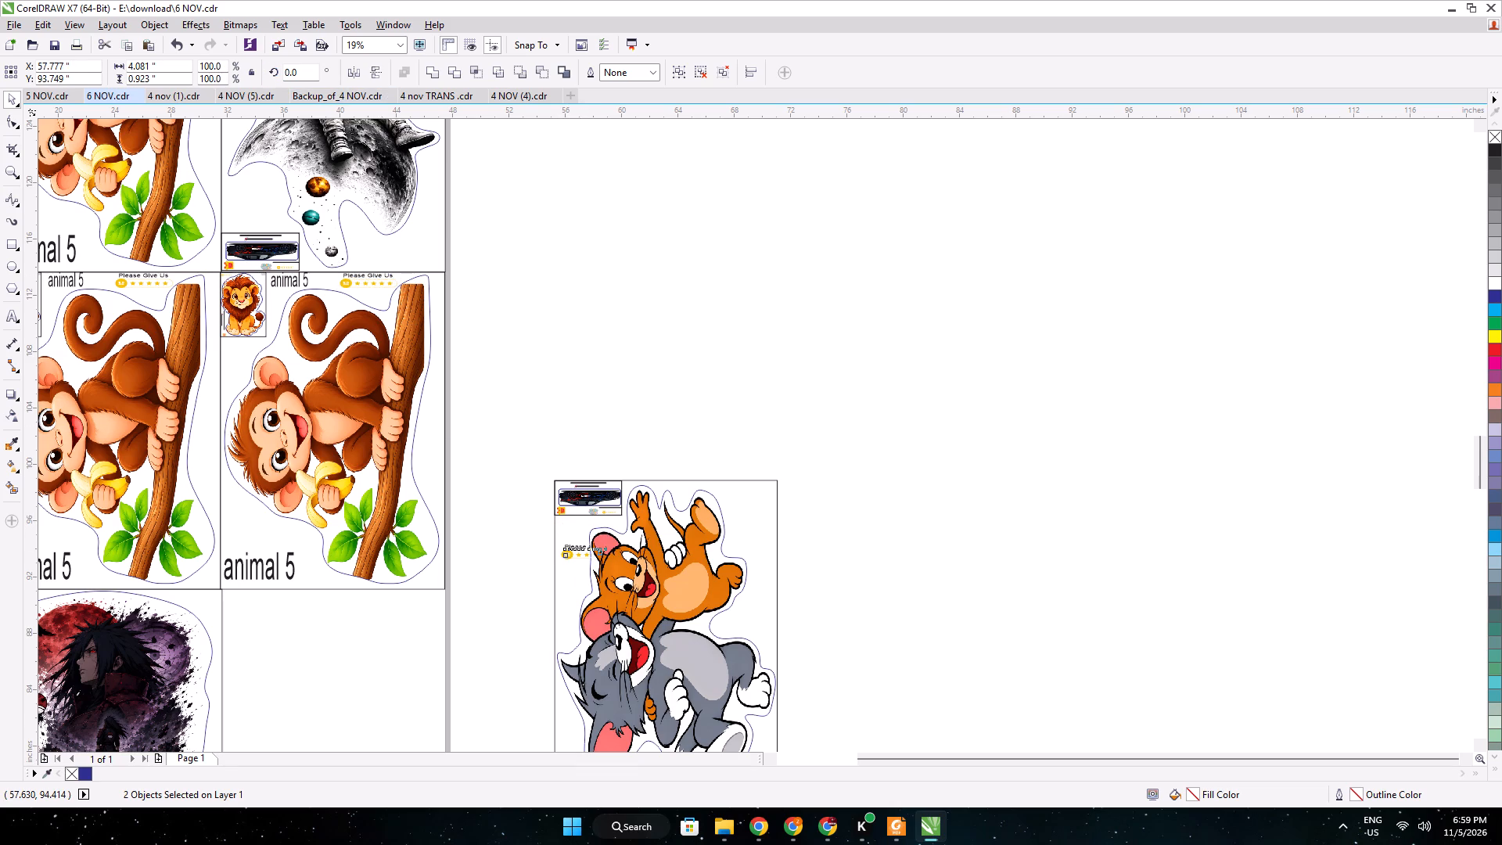
Rotate the copied rating label to 90 degrees and shift it left, clear of the mouse's cut outline.
{"action": "double_click", "coordinate": [296, 75]}
{"action": "type", "text": "90"}
{"action": "key", "text": "Return"}
{"action": "left_click_drag", "start_coordinate": [594, 554], "coordinate": [577, 555]}
{"action": "left_click", "coordinate": [537, 561]}
Switch to the Meesho pending orders in Chrome and copy the SKU ID INOV t & j 2 from the Tom & Jerry order.
{"action": "scroll", "coordinate": [550, 546], "scroll_direction": "down", "scroll_amount": 1}
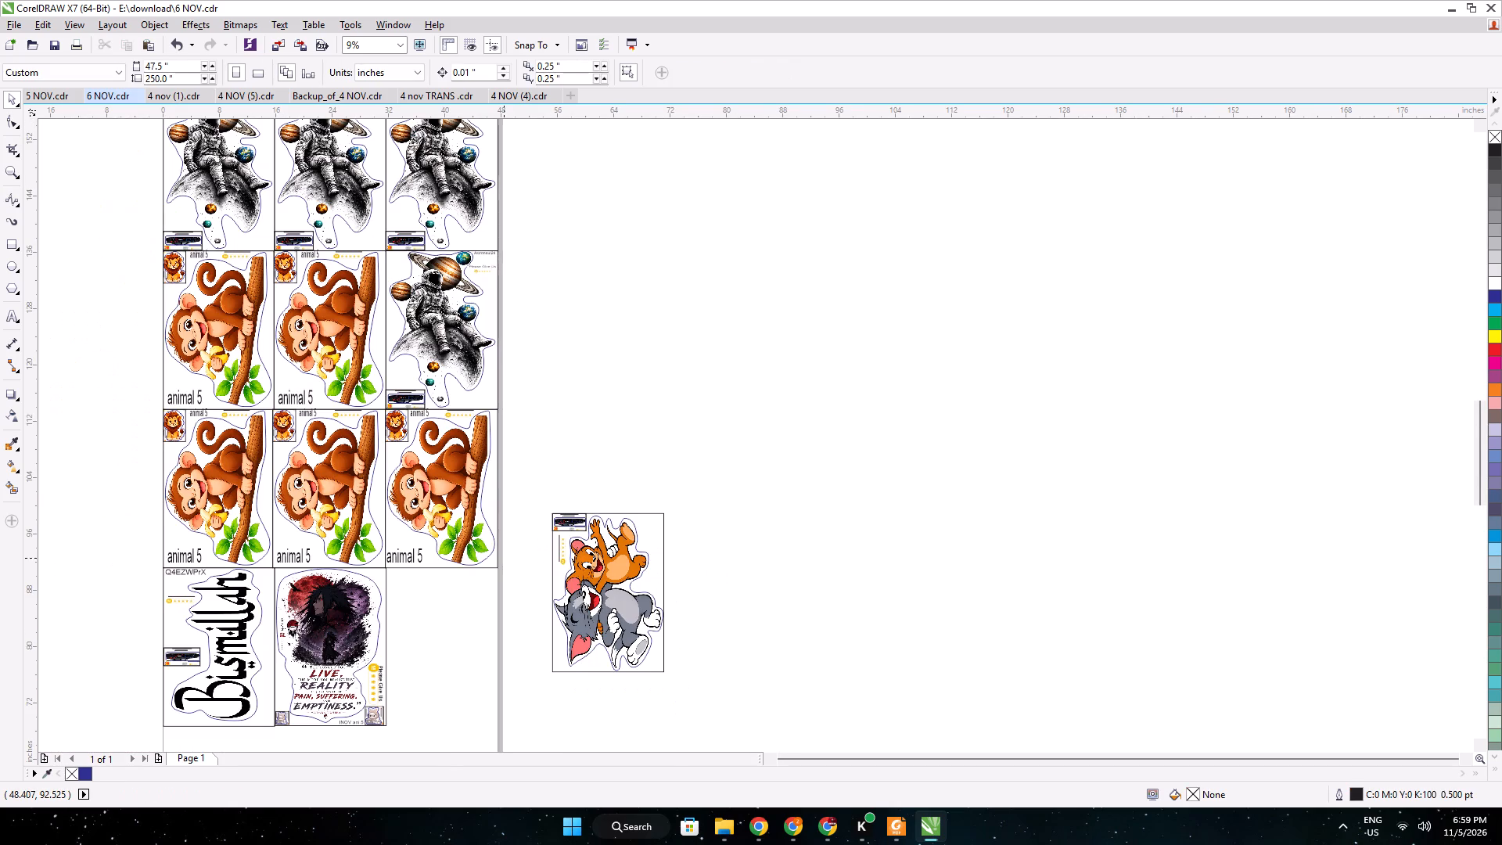
{"action": "left_click", "coordinate": [756, 814]}
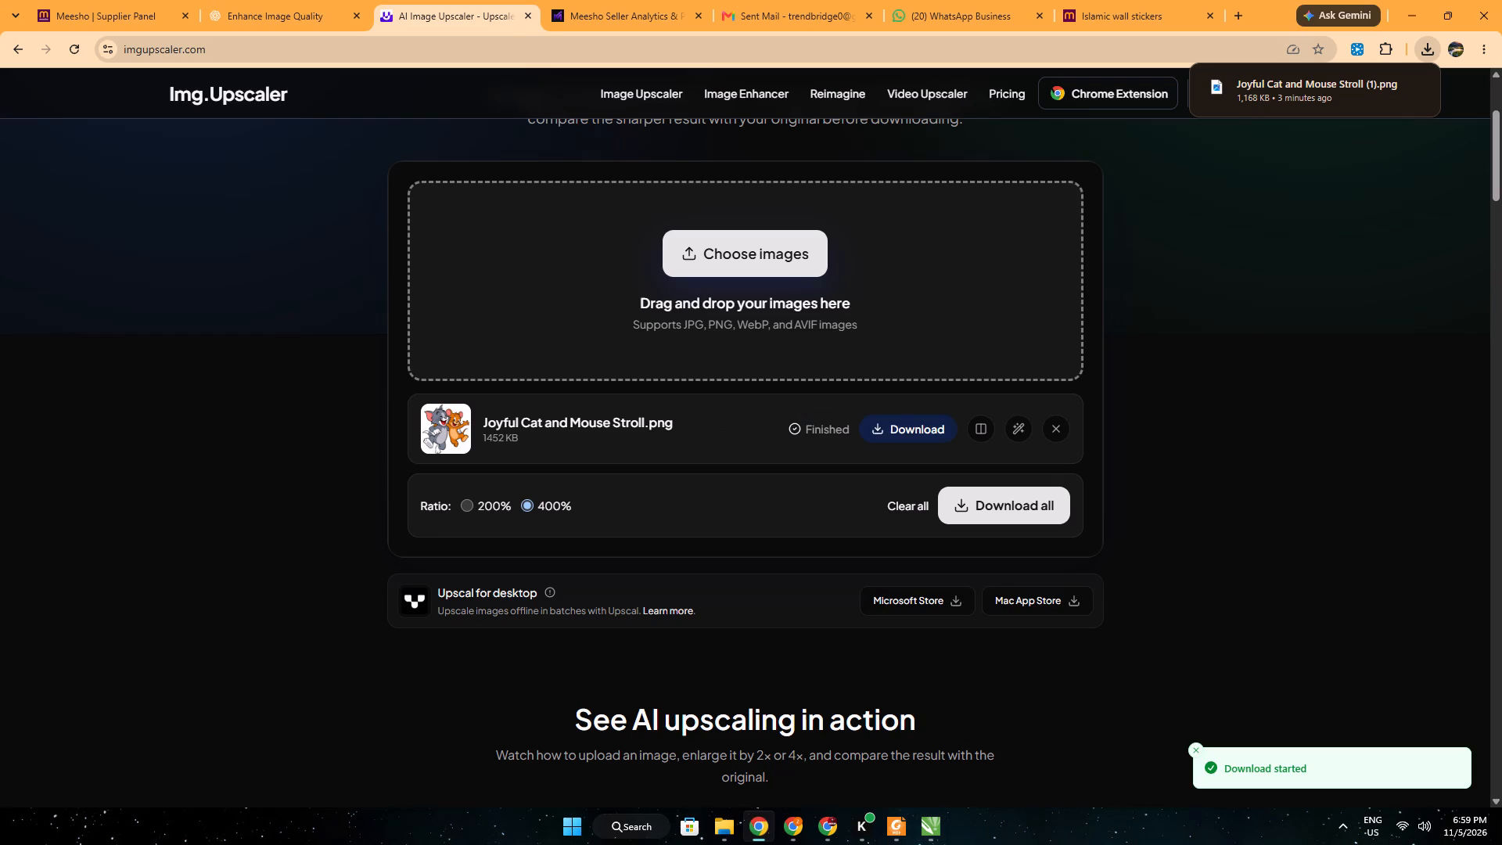
{"action": "left_click", "coordinate": [782, 831]}
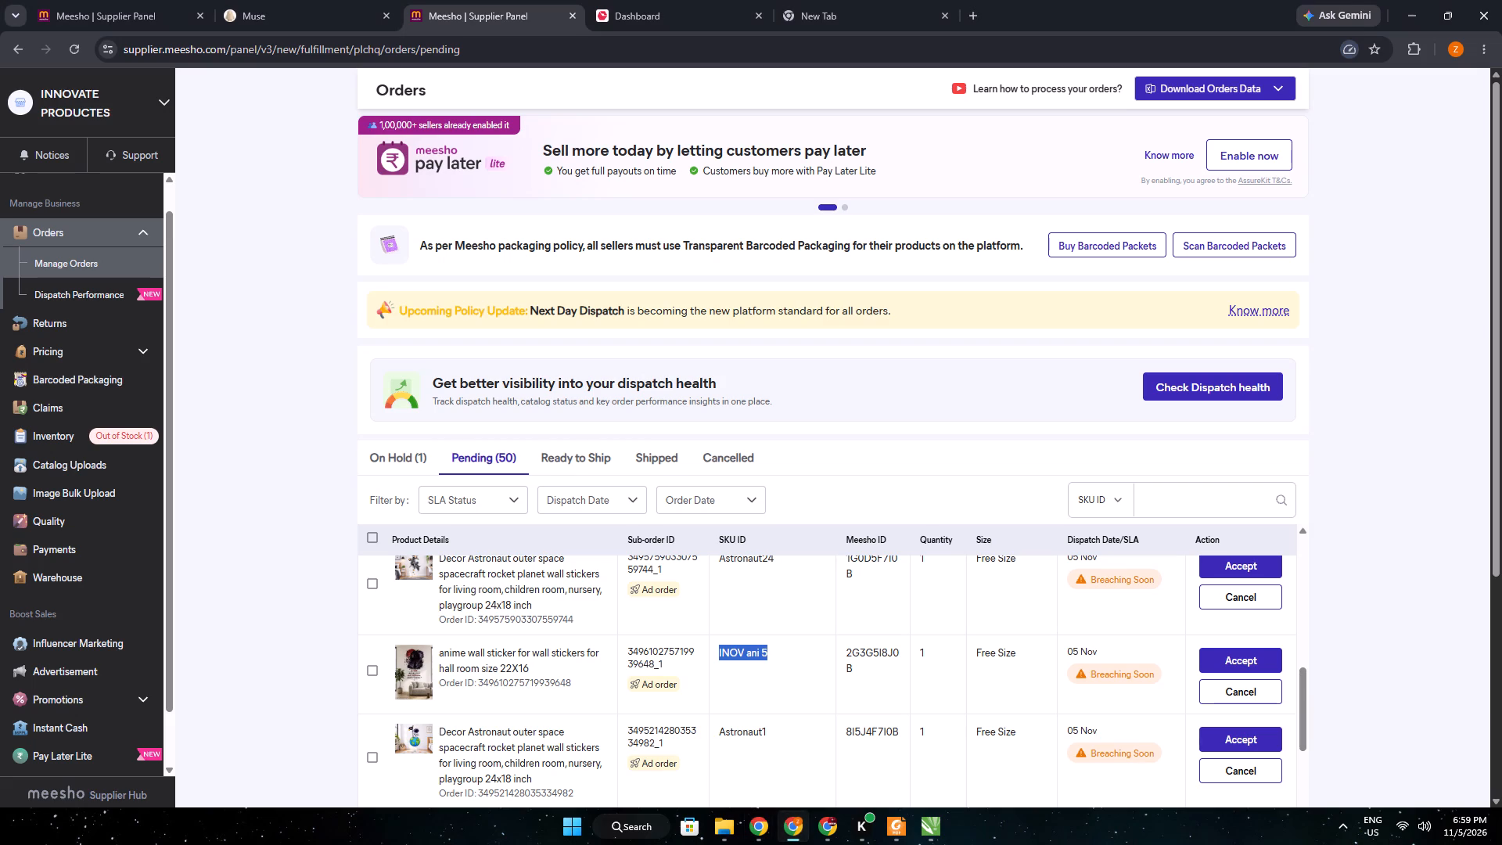
{"action": "scroll", "coordinate": [354, 530], "scroll_direction": "down", "scroll_amount": 3}
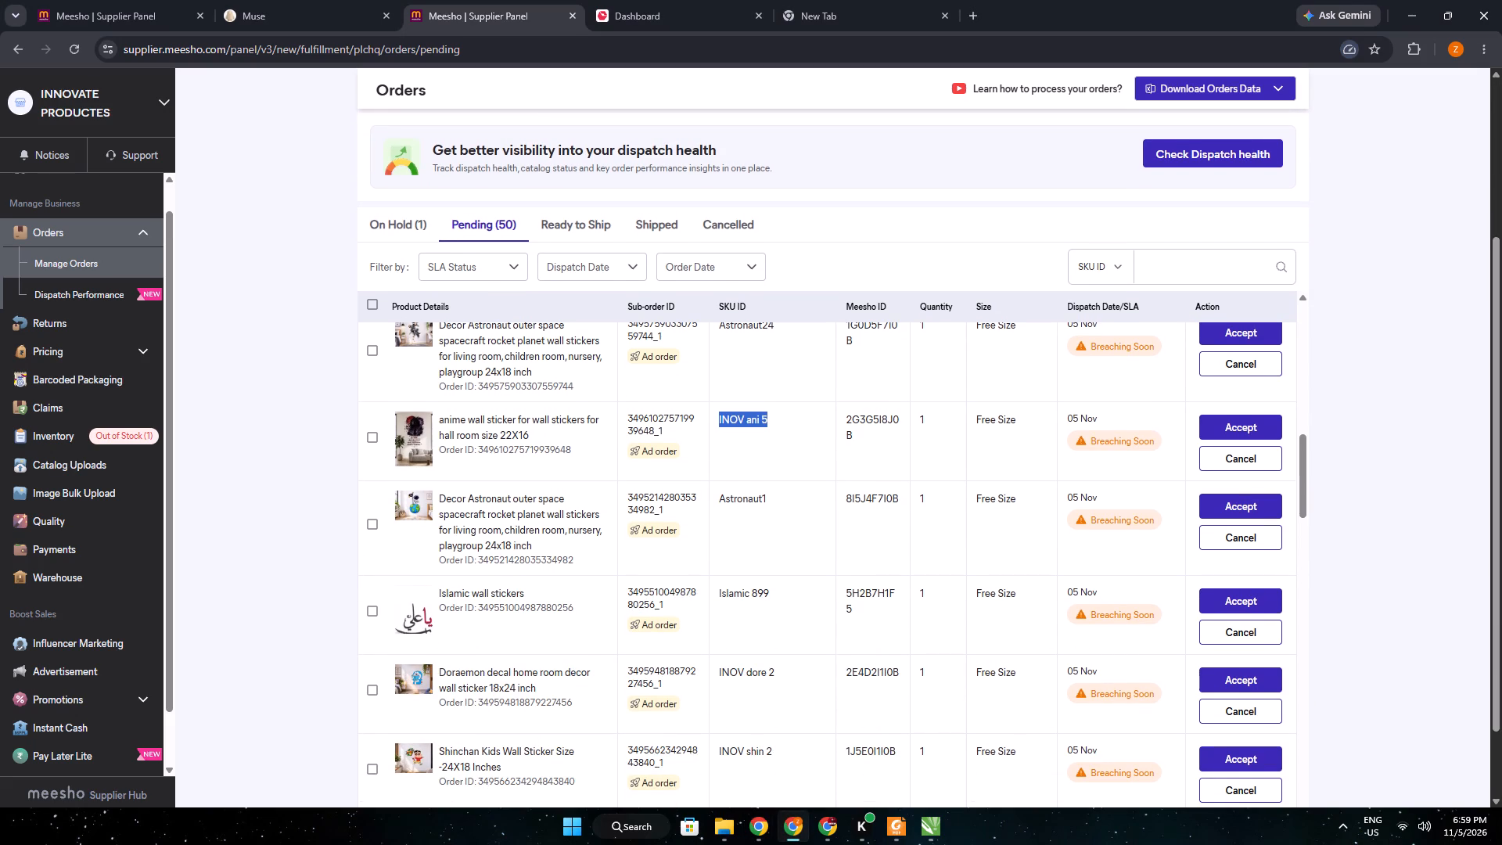
{"action": "scroll", "coordinate": [640, 561], "scroll_direction": "up", "scroll_amount": 6}
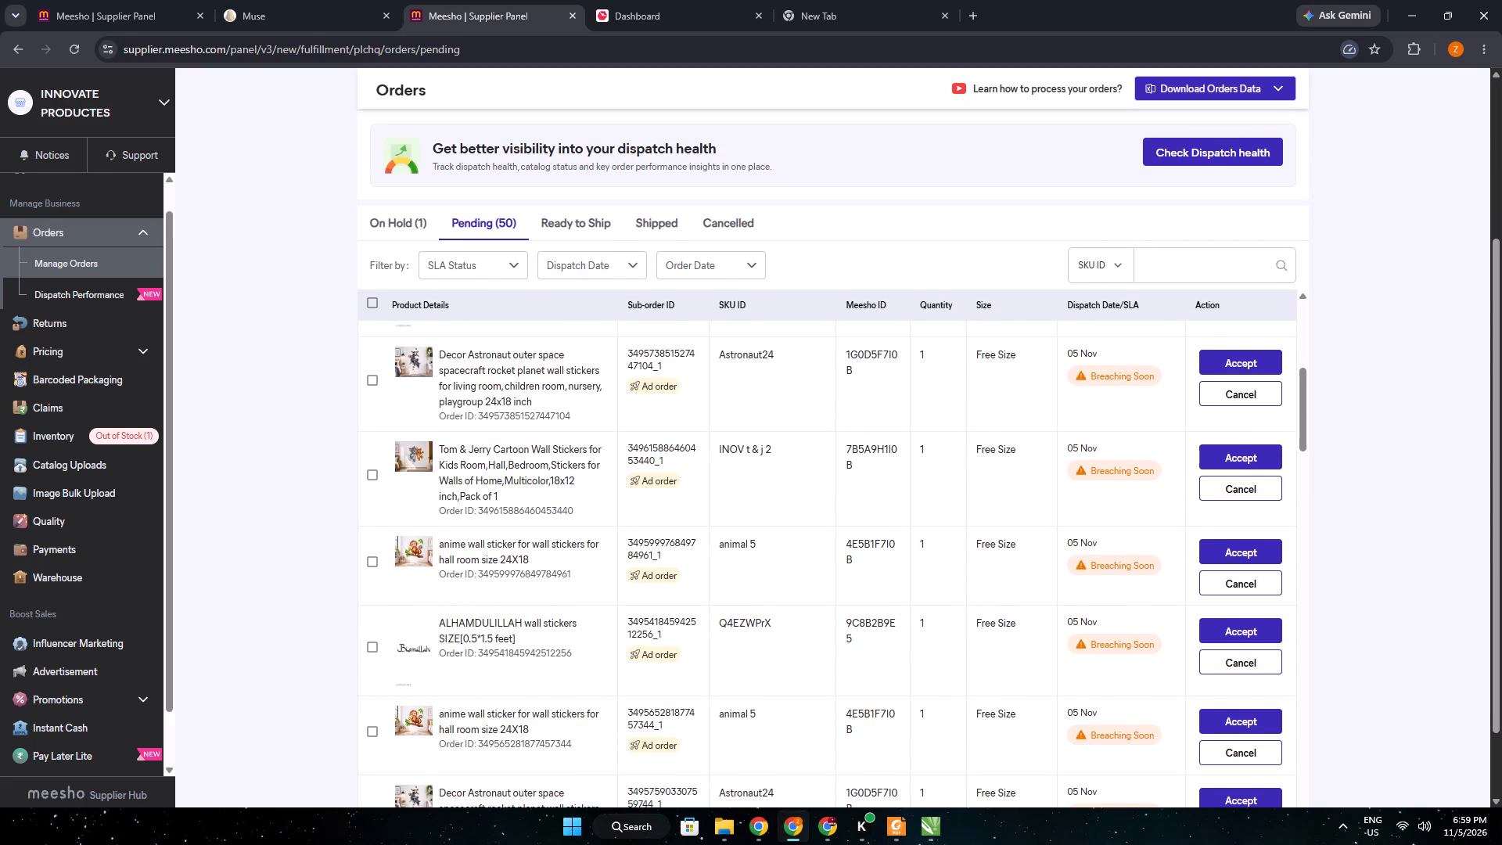
{"action": "triple_click", "coordinate": [742, 447]}
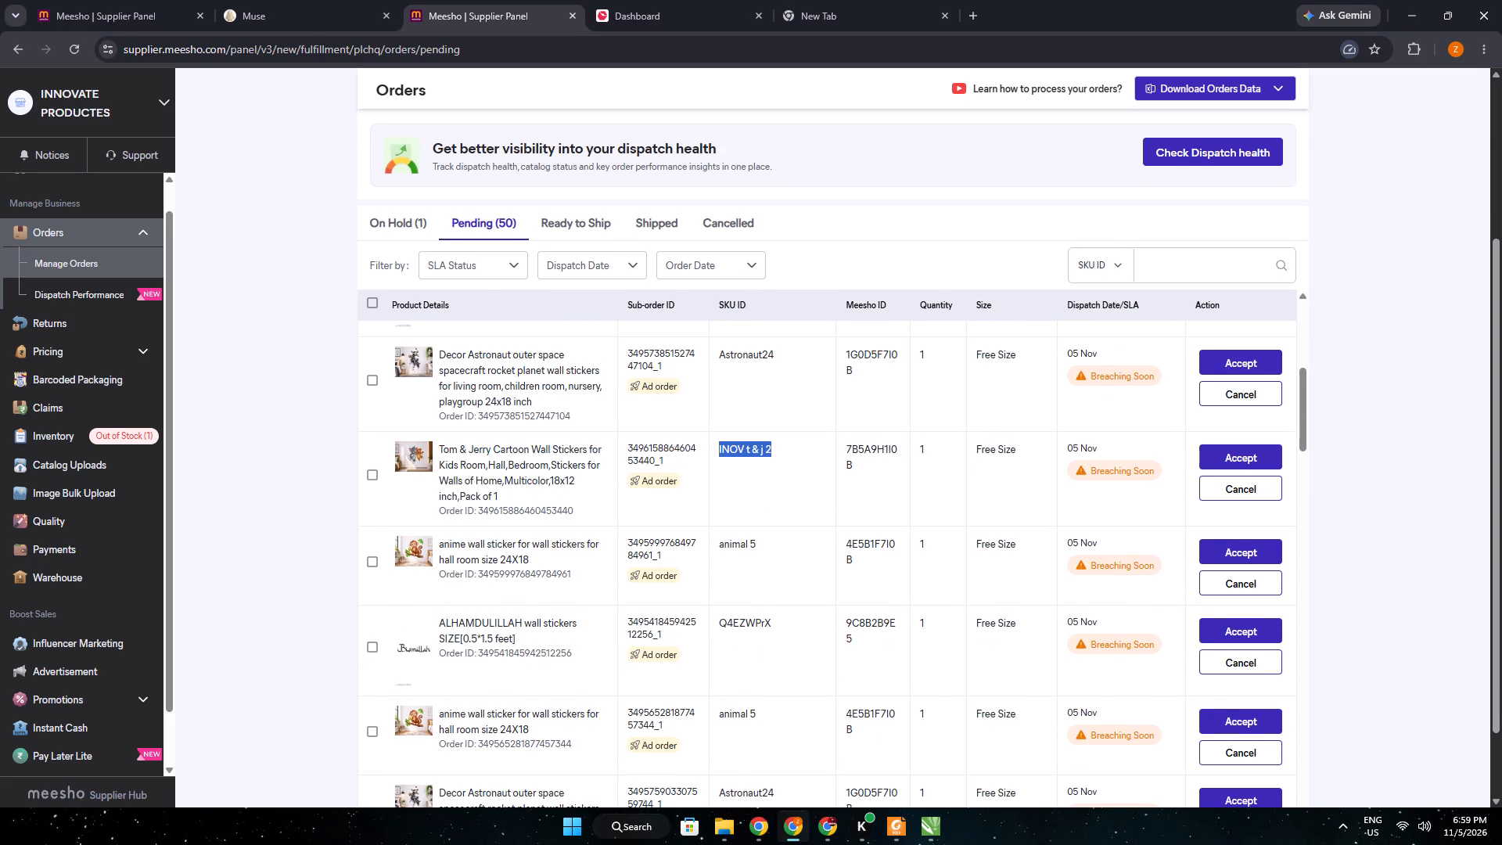
{"action": "key", "text": "ctrl+c"}
Switch back to CorelDRAW and add the copied SKU INOV t & j 2 as text in the cat-and-mouse frame's upper-right corner.
{"action": "left_click", "coordinate": [921, 823]}
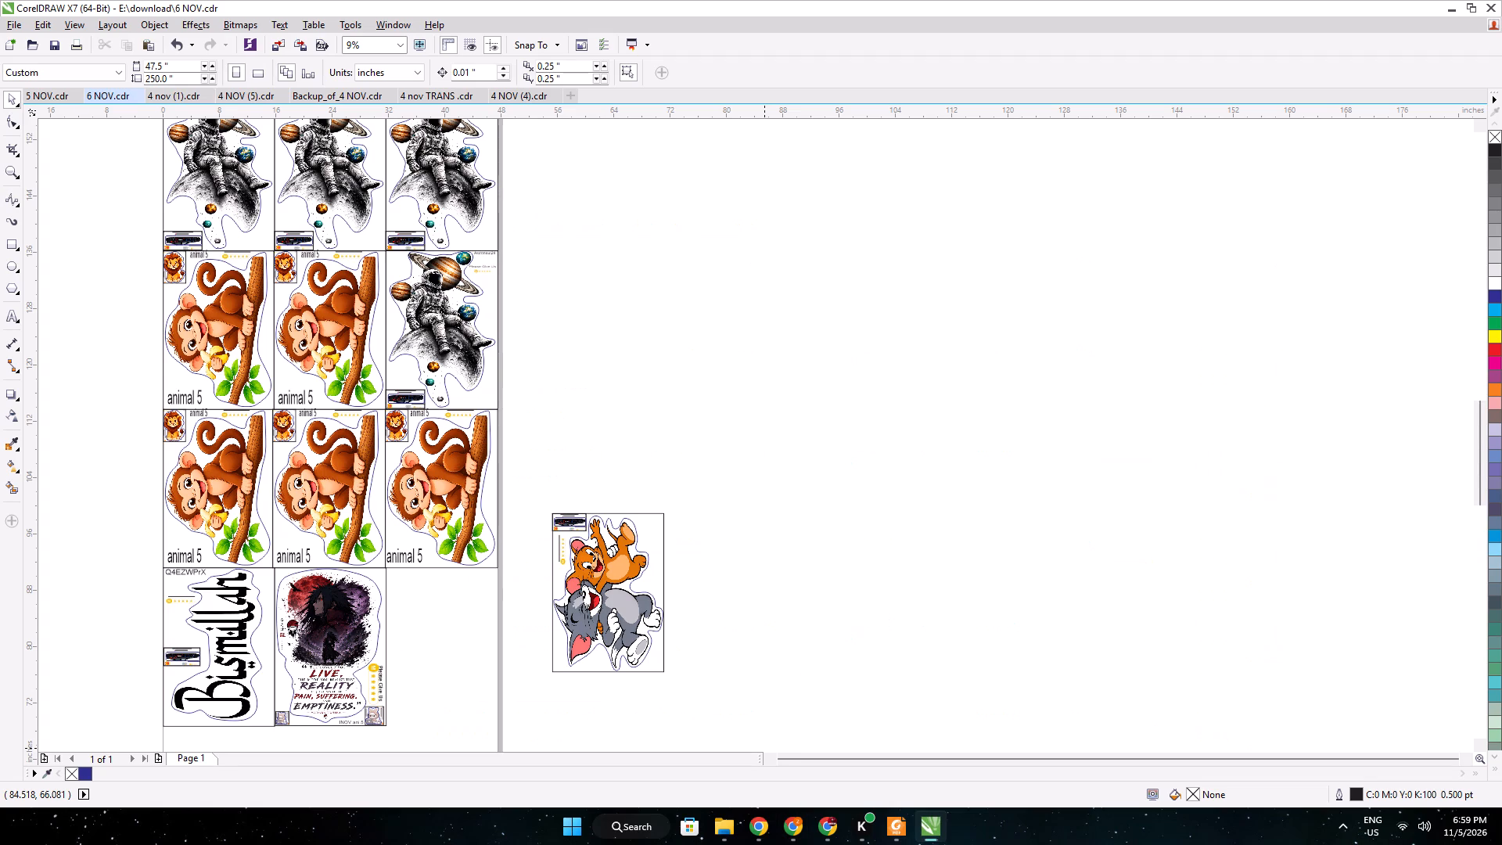
{"action": "scroll", "coordinate": [600, 522], "scroll_direction": "up", "scroll_amount": 3}
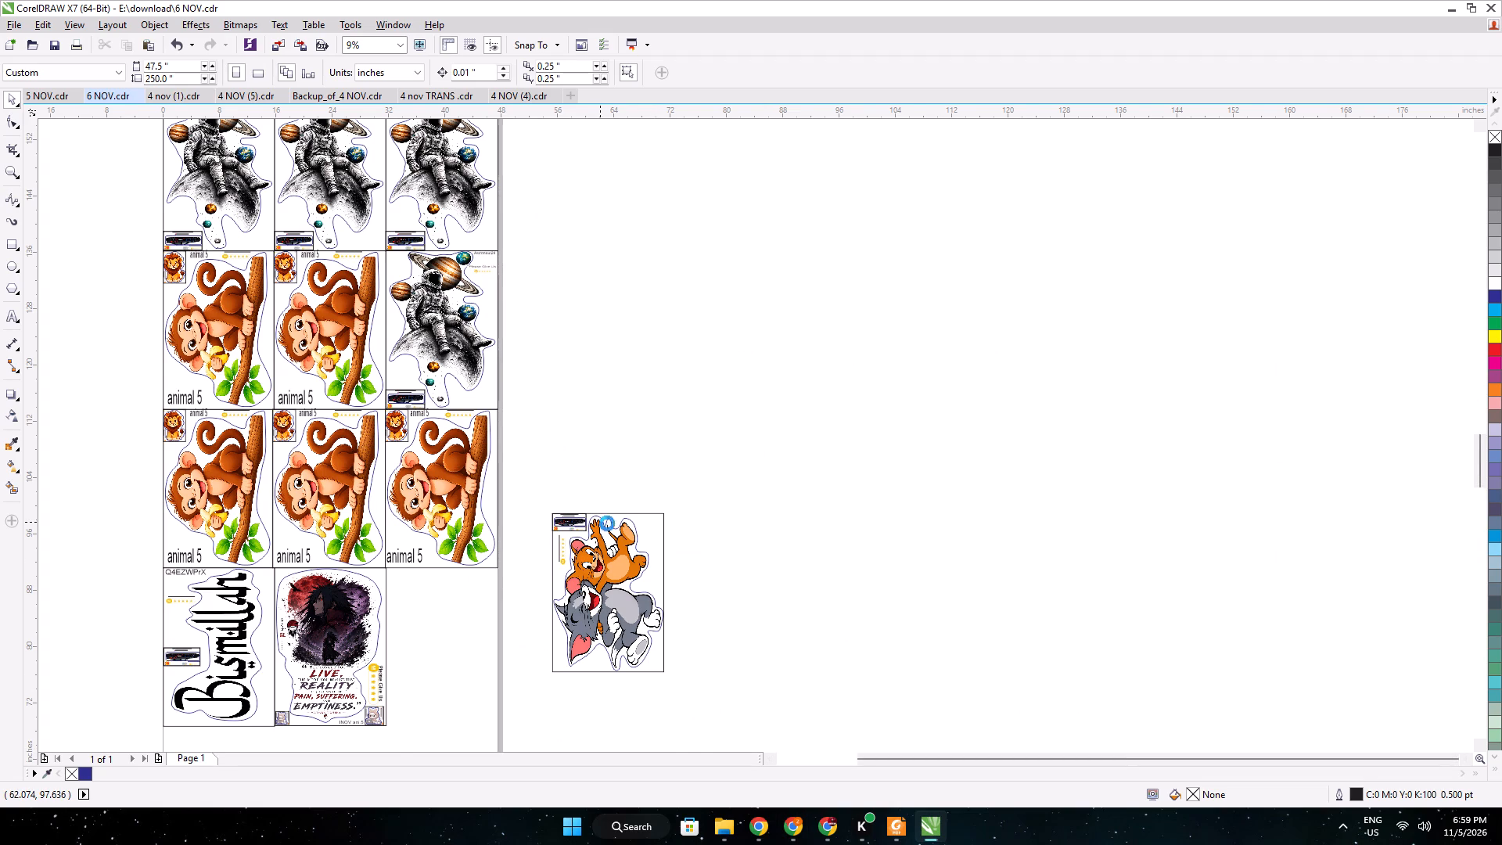
{"action": "scroll", "coordinate": [644, 521], "scroll_direction": "up", "scroll_amount": 1}
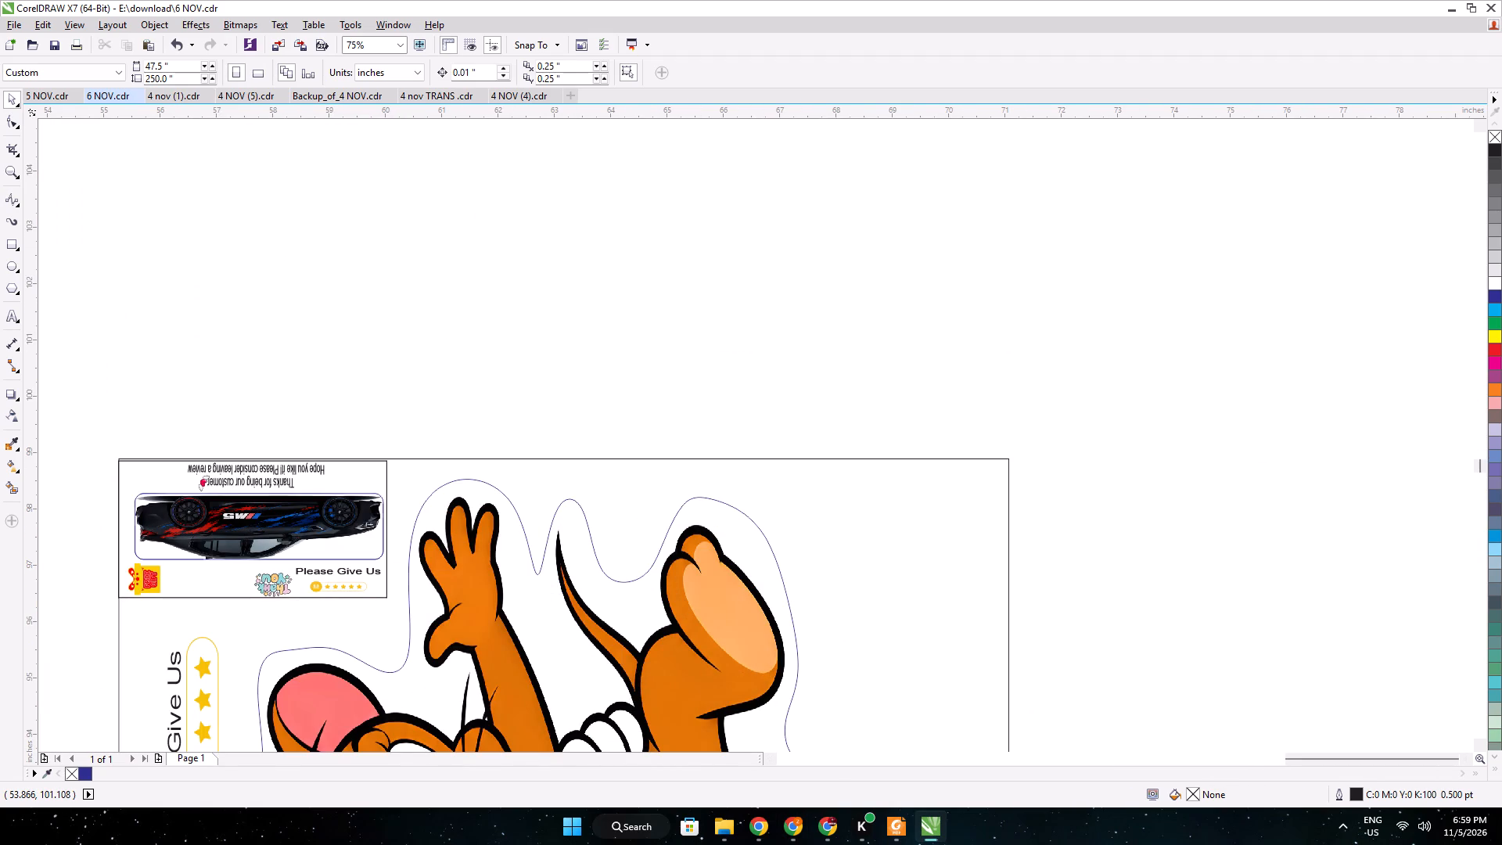
{"action": "left_click", "coordinate": [11, 311]}
{"action": "left_click", "coordinate": [844, 512]}
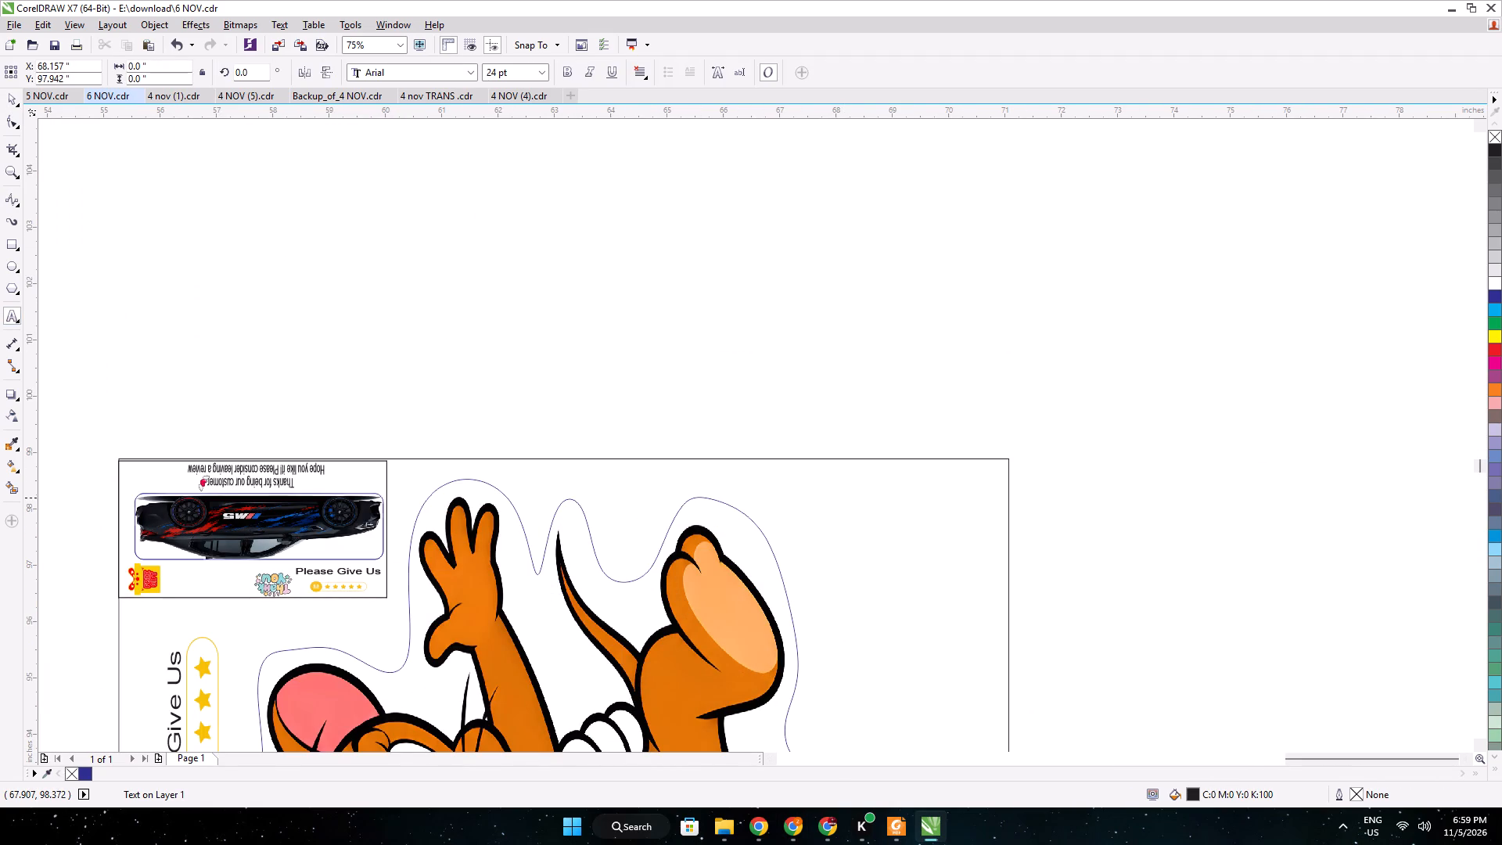
{"action": "key", "text": "ctrl+v"}
{"action": "left_click", "coordinate": [18, 96]}
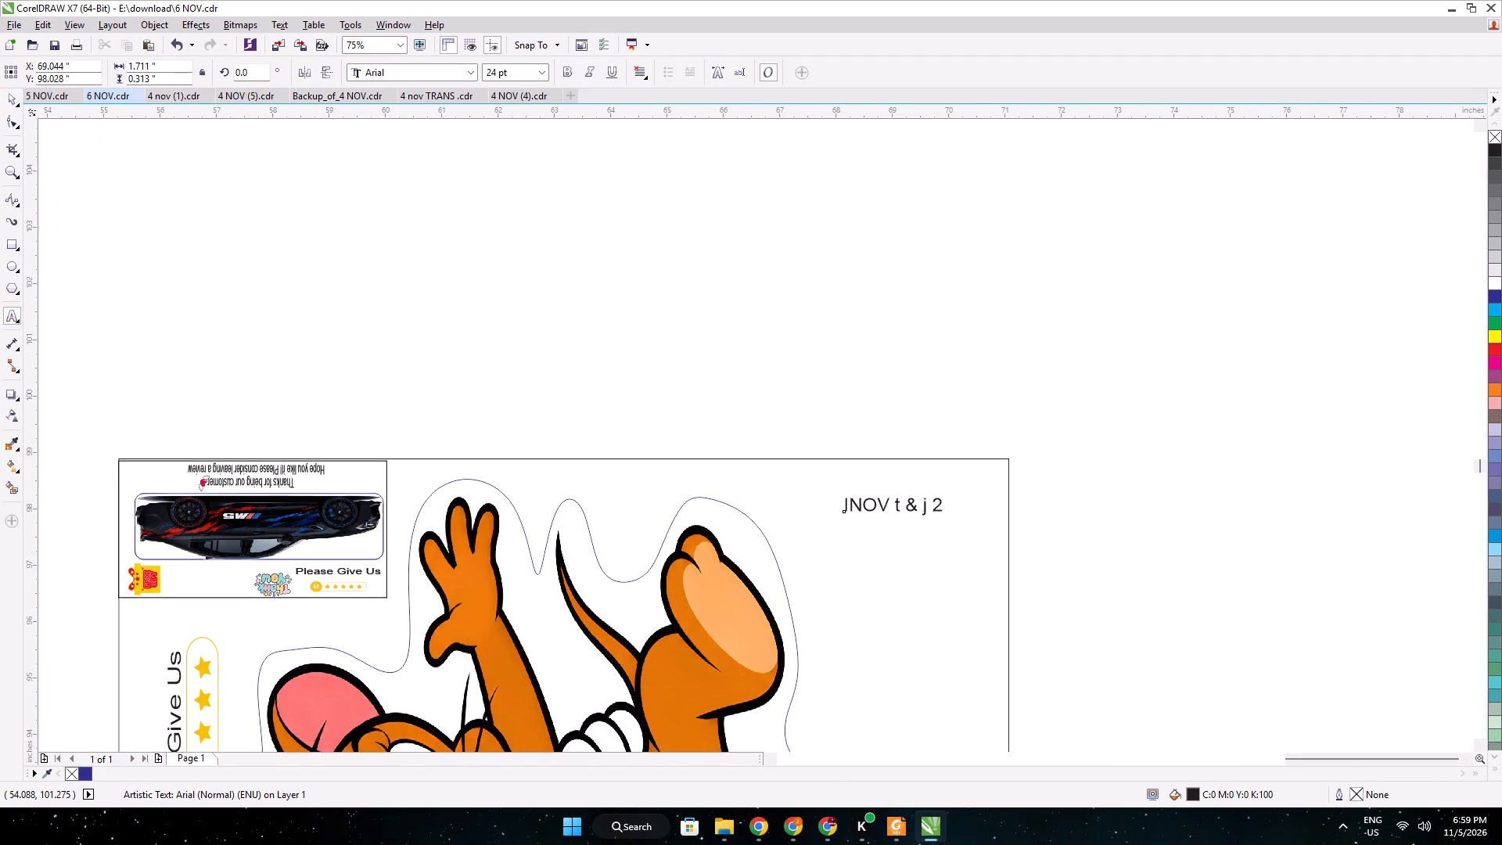
Enlarge the INOV t & j 2 text to about 55 pt within the frame's upper-right corner.
{"action": "left_click_drag", "start_coordinate": [949, 492], "coordinate": [1009, 437]}
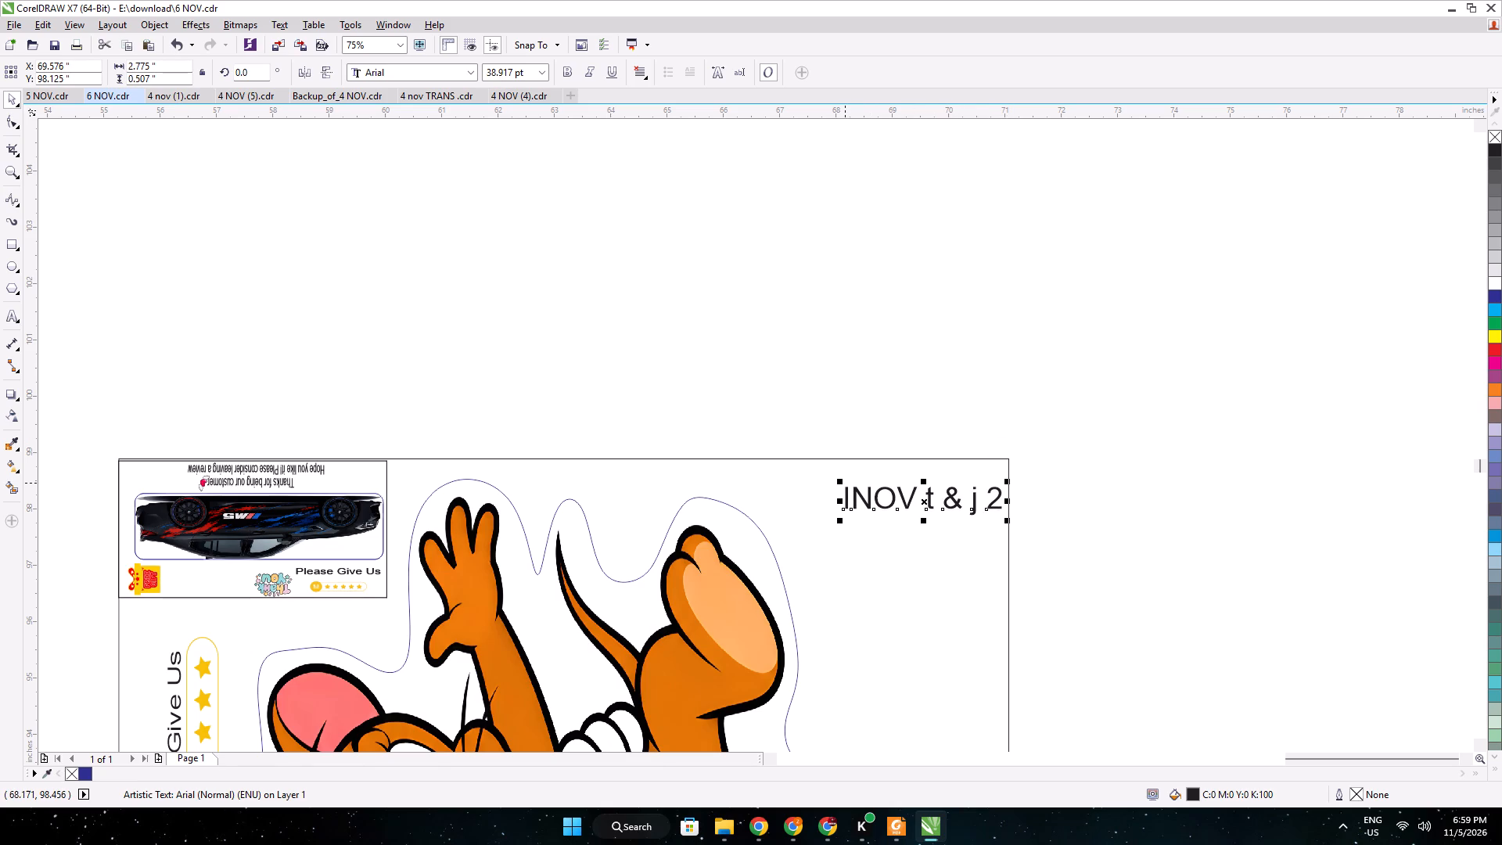
{"action": "left_click_drag", "start_coordinate": [841, 481], "coordinate": [777, 458]}
{"action": "left_click", "coordinate": [828, 379]}
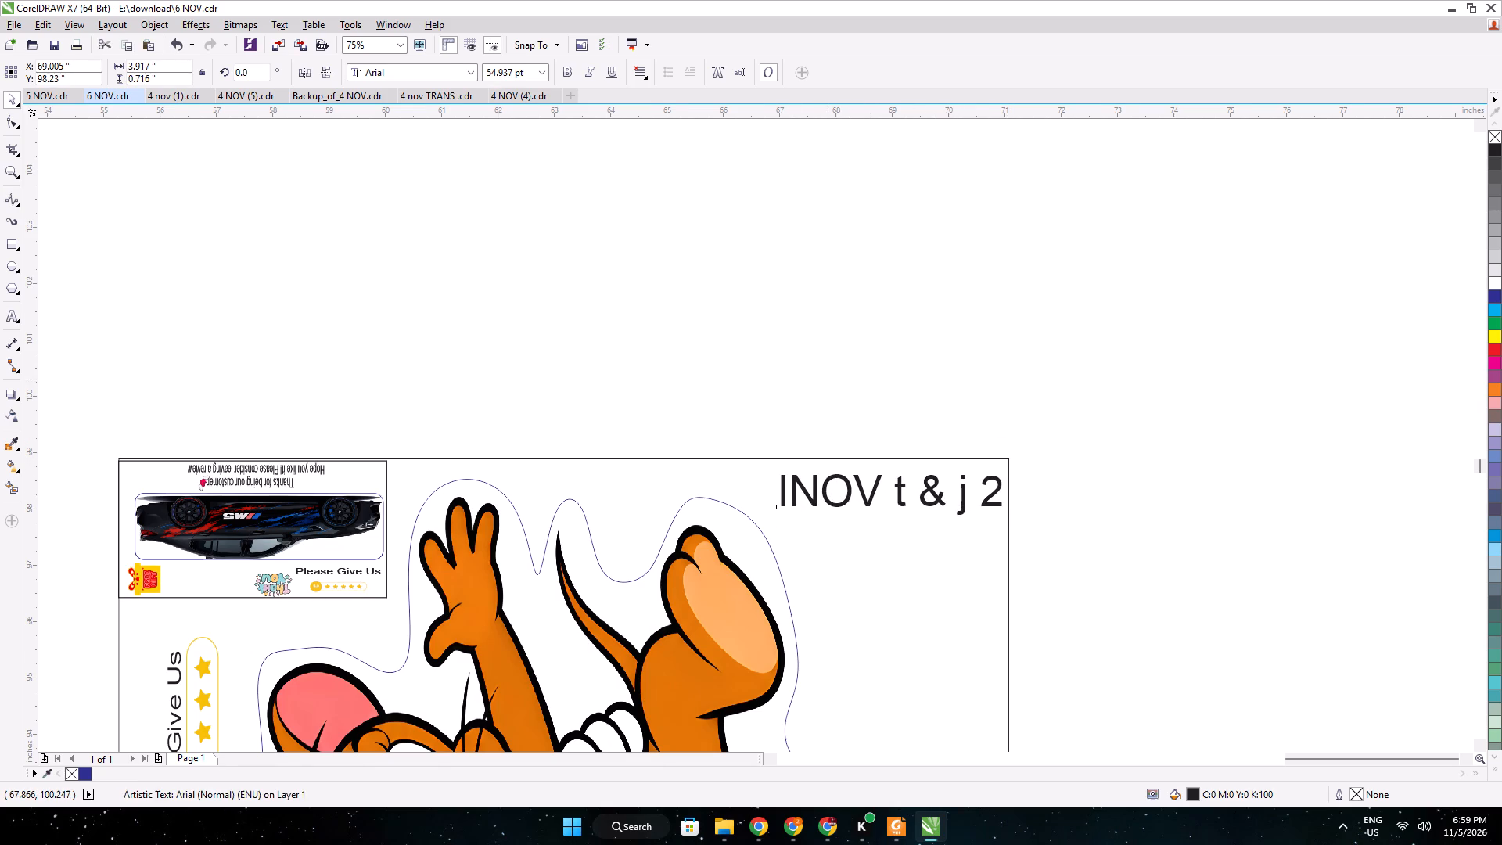
Group the complete cat-and-mouse sticker with its frame, cut outline, SKU text and review labels.
{"action": "scroll", "coordinate": [828, 379], "scroll_direction": "down", "scroll_amount": 3}
{"action": "left_click_drag", "start_coordinate": [884, 728], "coordinate": [772, 657]}
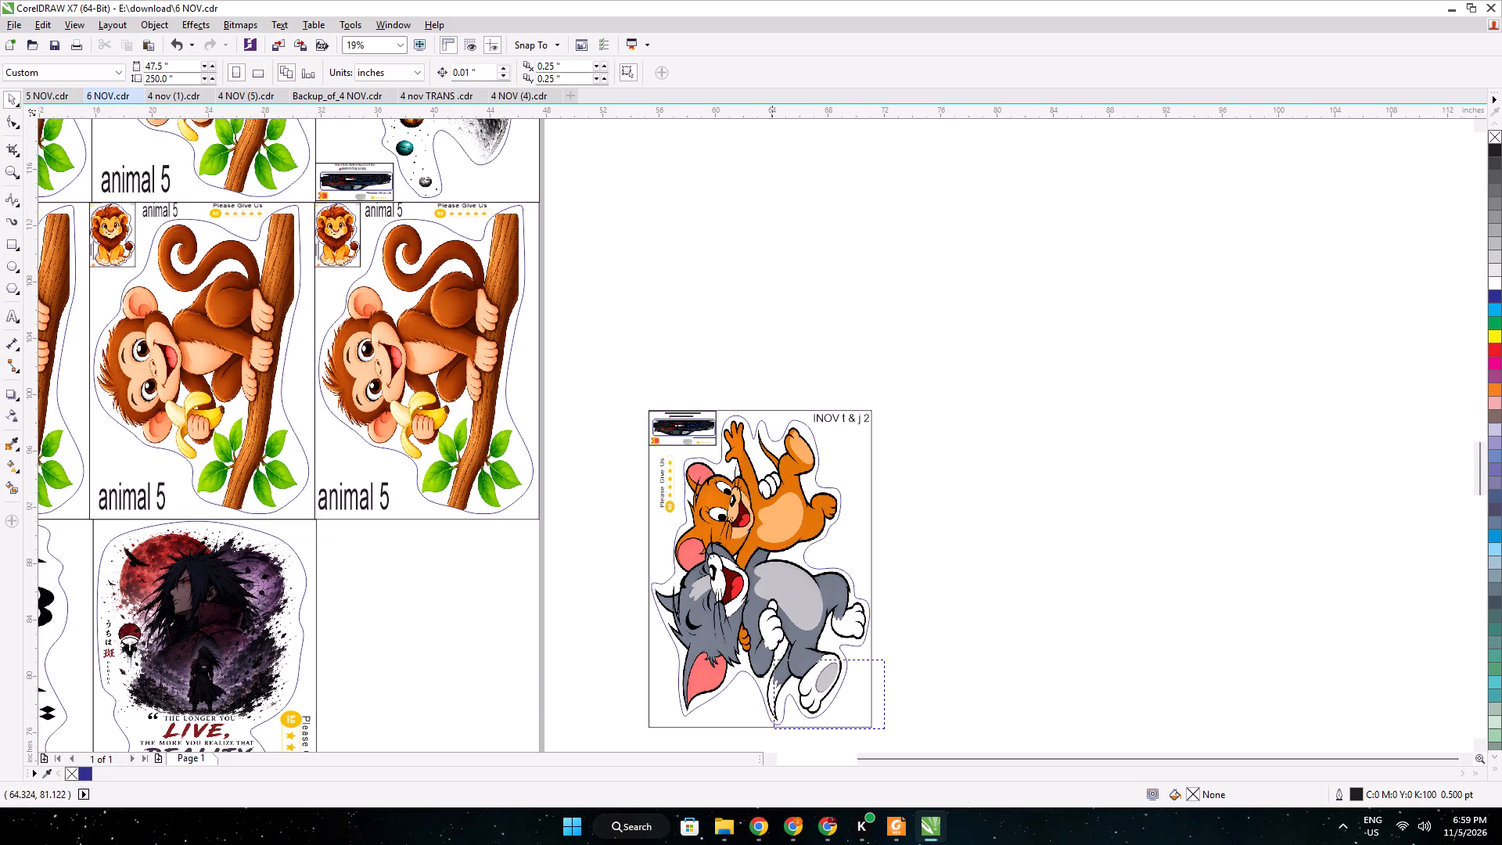
{"action": "left_click_drag", "start_coordinate": [772, 657], "coordinate": [565, 344]}
{"action": "key", "text": "ctrl+g"}
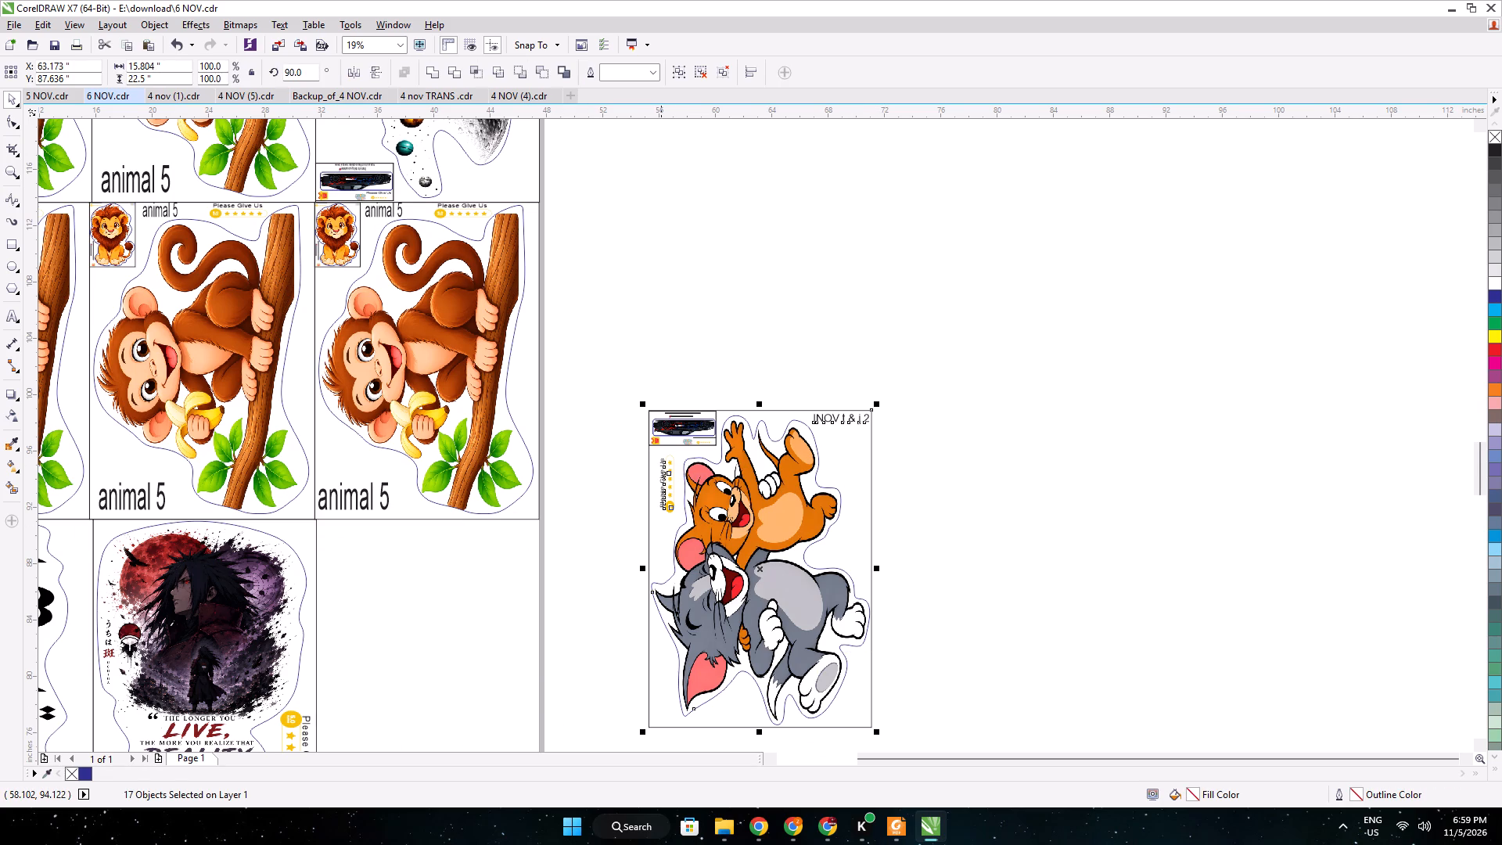
Move the grouped cat-and-mouse sticker into the empty third-column slot below the monkey and nudge it up against the monkey frame.
{"action": "left_click_drag", "start_coordinate": [774, 520], "coordinate": [469, 627]}
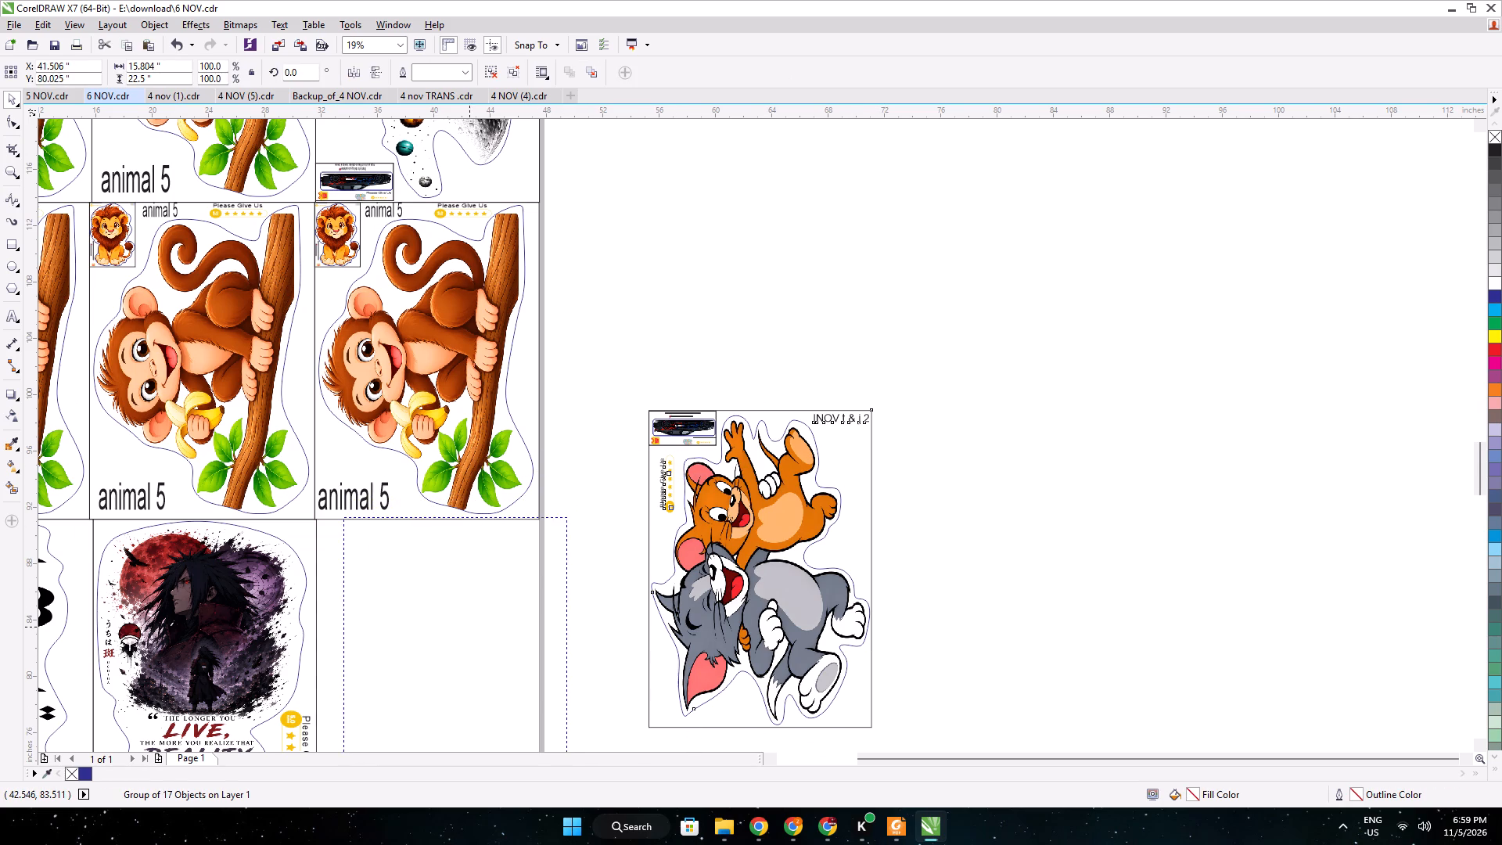
{"action": "left_click_drag", "start_coordinate": [469, 627], "coordinate": [441, 629]}
{"action": "scroll", "coordinate": [458, 521], "scroll_direction": "up", "scroll_amount": 1}
{"action": "scroll", "coordinate": [322, 562], "scroll_direction": "up", "scroll_amount": 1}
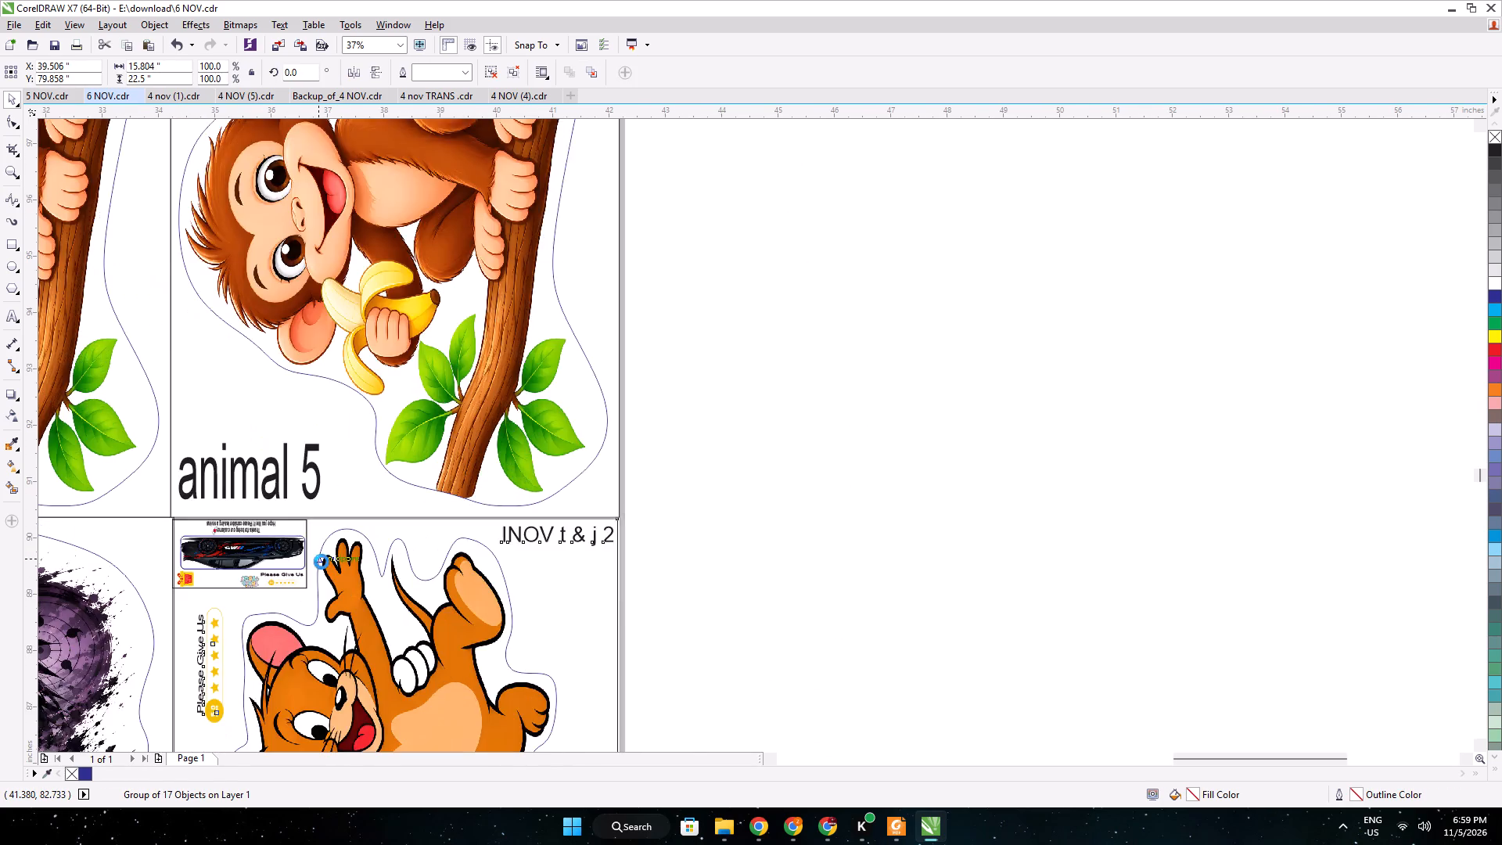
{"action": "key", "text": "Up"}
{"action": "key", "text": "Up"}
{"action": "key", "text": "Up"}
{"action": "key", "text": "Up"}
Stretch the cat-and-mouse sticker's right side to the page edge, making it about 15.91 in wide.
{"action": "middle_click_drag", "start_coordinate": [582, 643], "coordinate": [449, 271]}
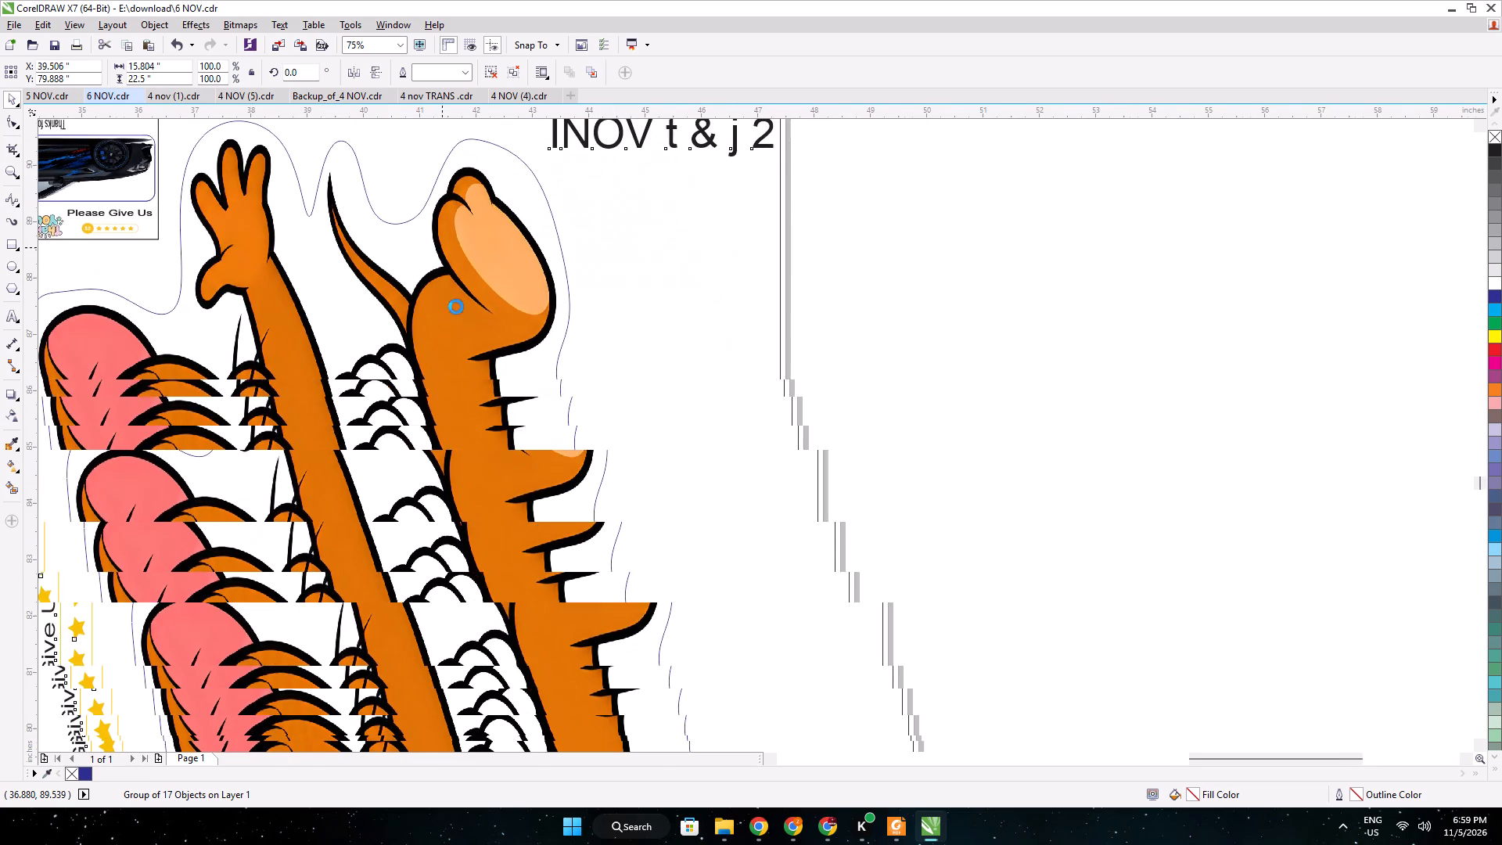
{"action": "middle_click_drag", "start_coordinate": [782, 605], "coordinate": [738, 379]}
{"action": "scroll", "coordinate": [749, 515], "scroll_direction": "up", "scroll_amount": 2}
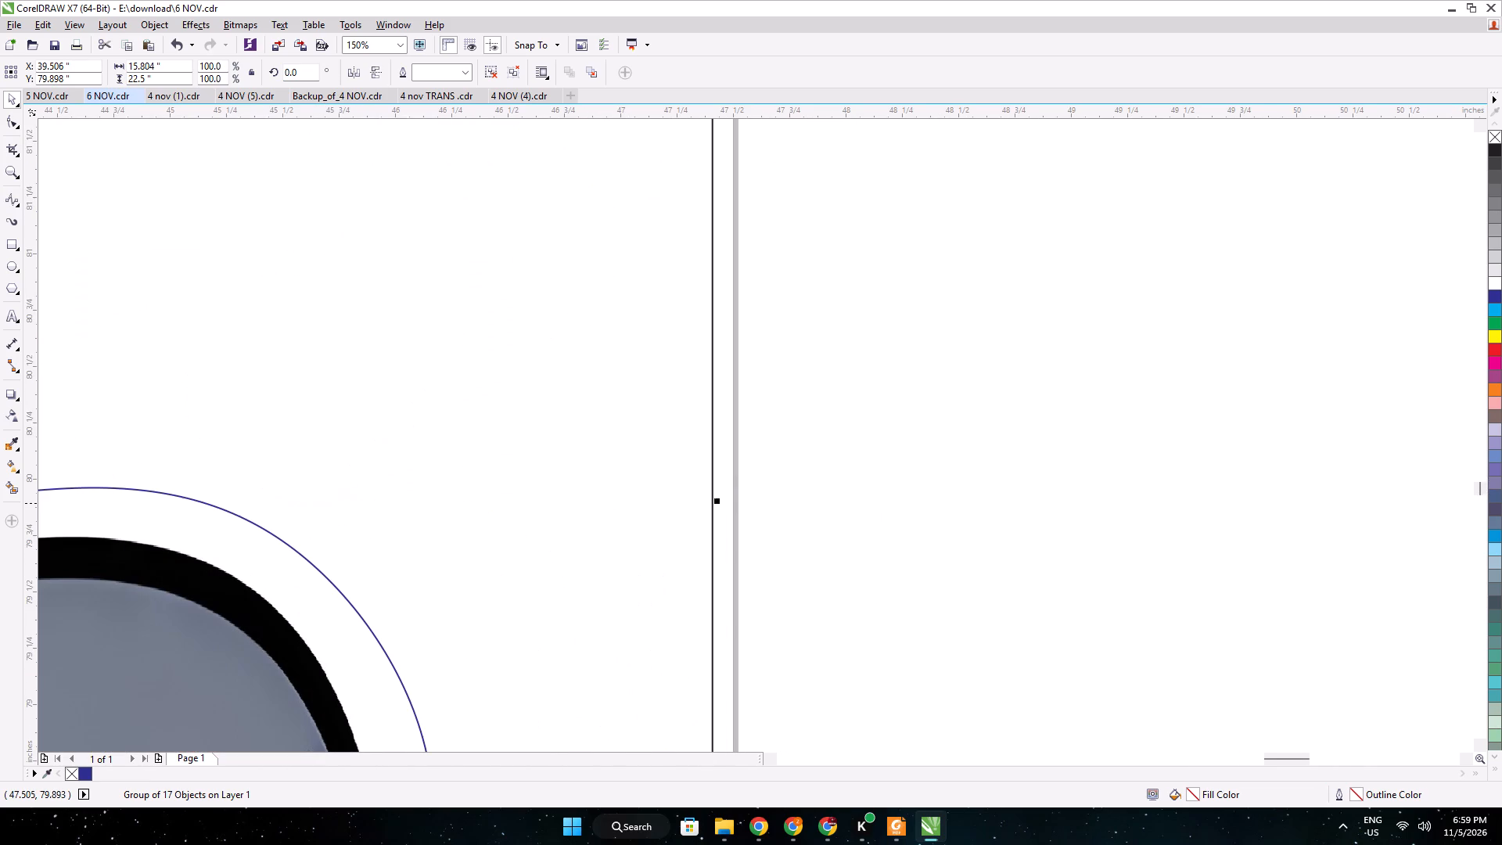
{"action": "left_click_drag", "start_coordinate": [716, 503], "coordinate": [739, 509]}
{"action": "scroll", "coordinate": [674, 519], "scroll_direction": "down", "scroll_amount": 1}
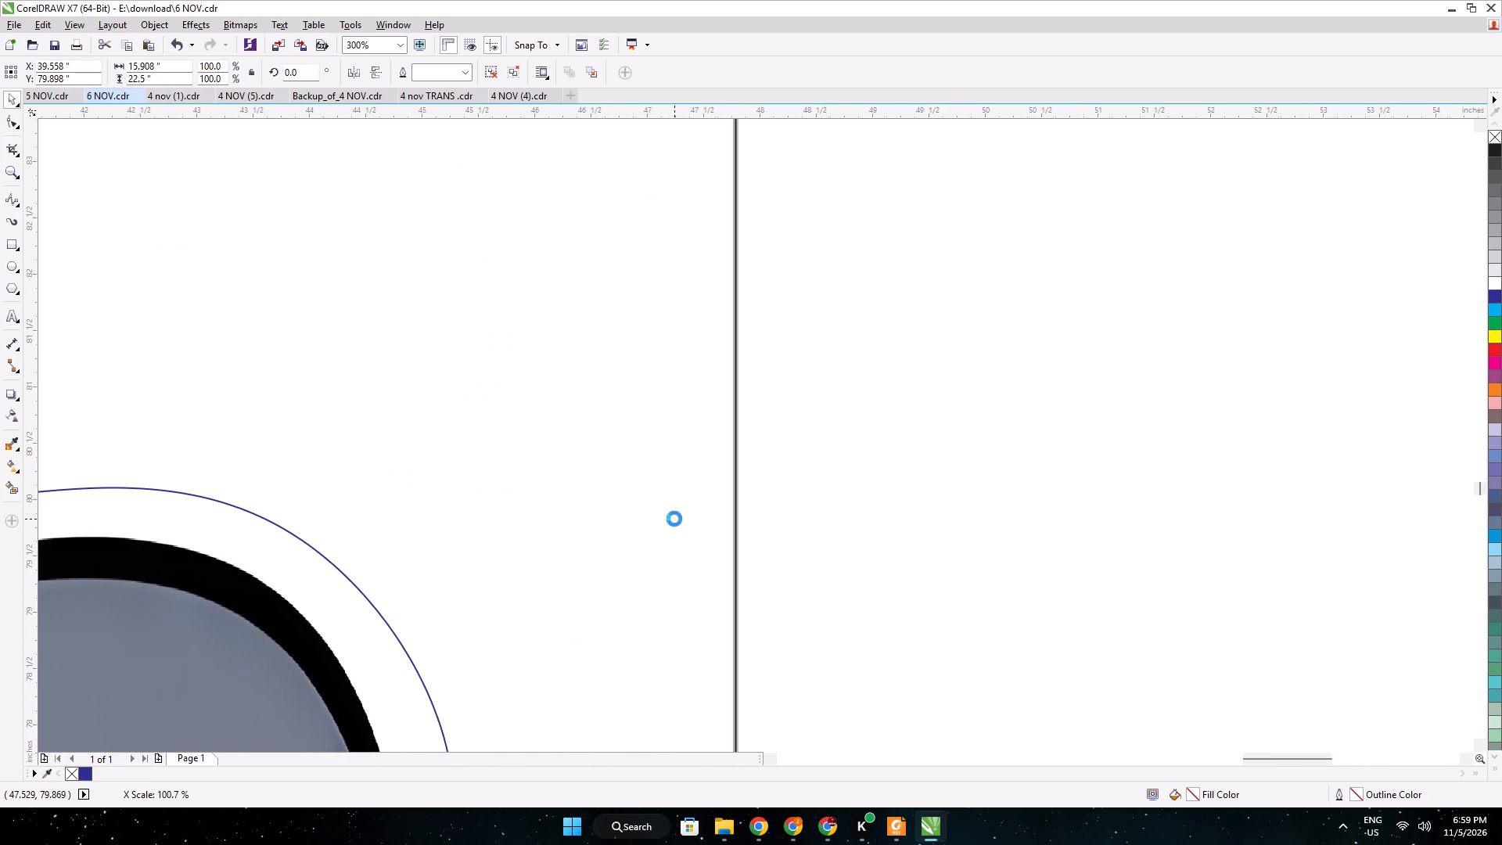
Nudge the cat-and-mouse sticker horizontally to fit between the anime sticker's frame and the page's right edge.
{"action": "middle_click_drag", "start_coordinate": [525, 524], "coordinate": [673, 406]}
{"action": "scroll", "coordinate": [699, 509], "scroll_direction": "down", "scroll_amount": 1}
{"action": "middle_click_drag", "start_coordinate": [697, 512], "coordinate": [1201, 498]}
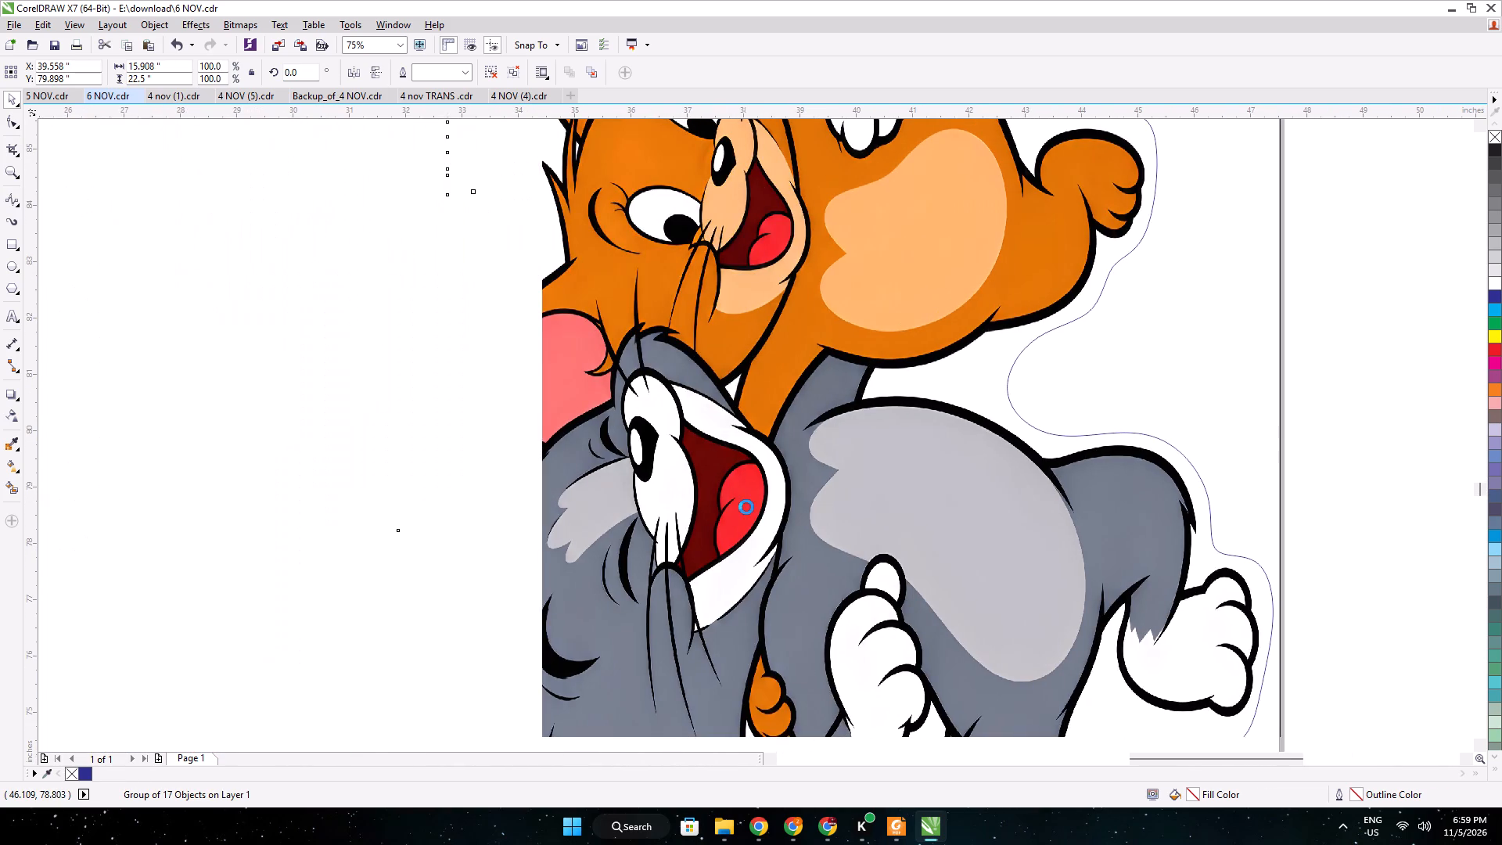
{"action": "key", "text": "Left"}
{"action": "key", "text": "Left"}
{"action": "key", "text": "Left"}
{"action": "key", "text": "Right"}
{"action": "key", "text": "Right"}
{"action": "key", "text": "Right"}
{"action": "key", "text": "Right"}
{"action": "key", "text": "Right"}
{"action": "key", "text": "Right"}
{"action": "key", "text": "Right"}
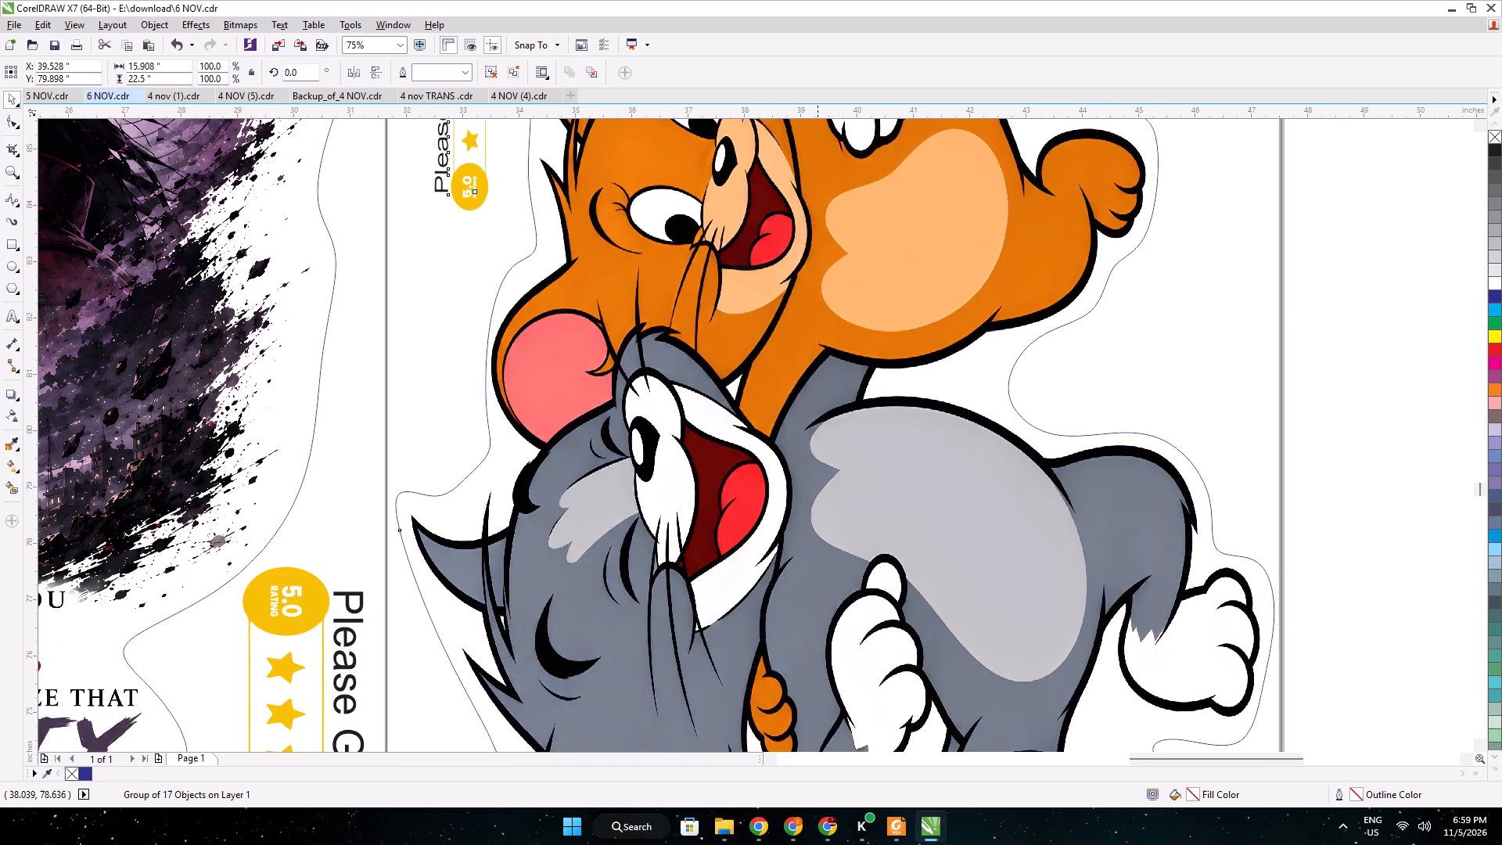
{"action": "middle_click_drag", "start_coordinate": [888, 482], "coordinate": [598, 406]}
{"action": "middle_click_drag", "start_coordinate": [853, 557], "coordinate": [879, 414]}
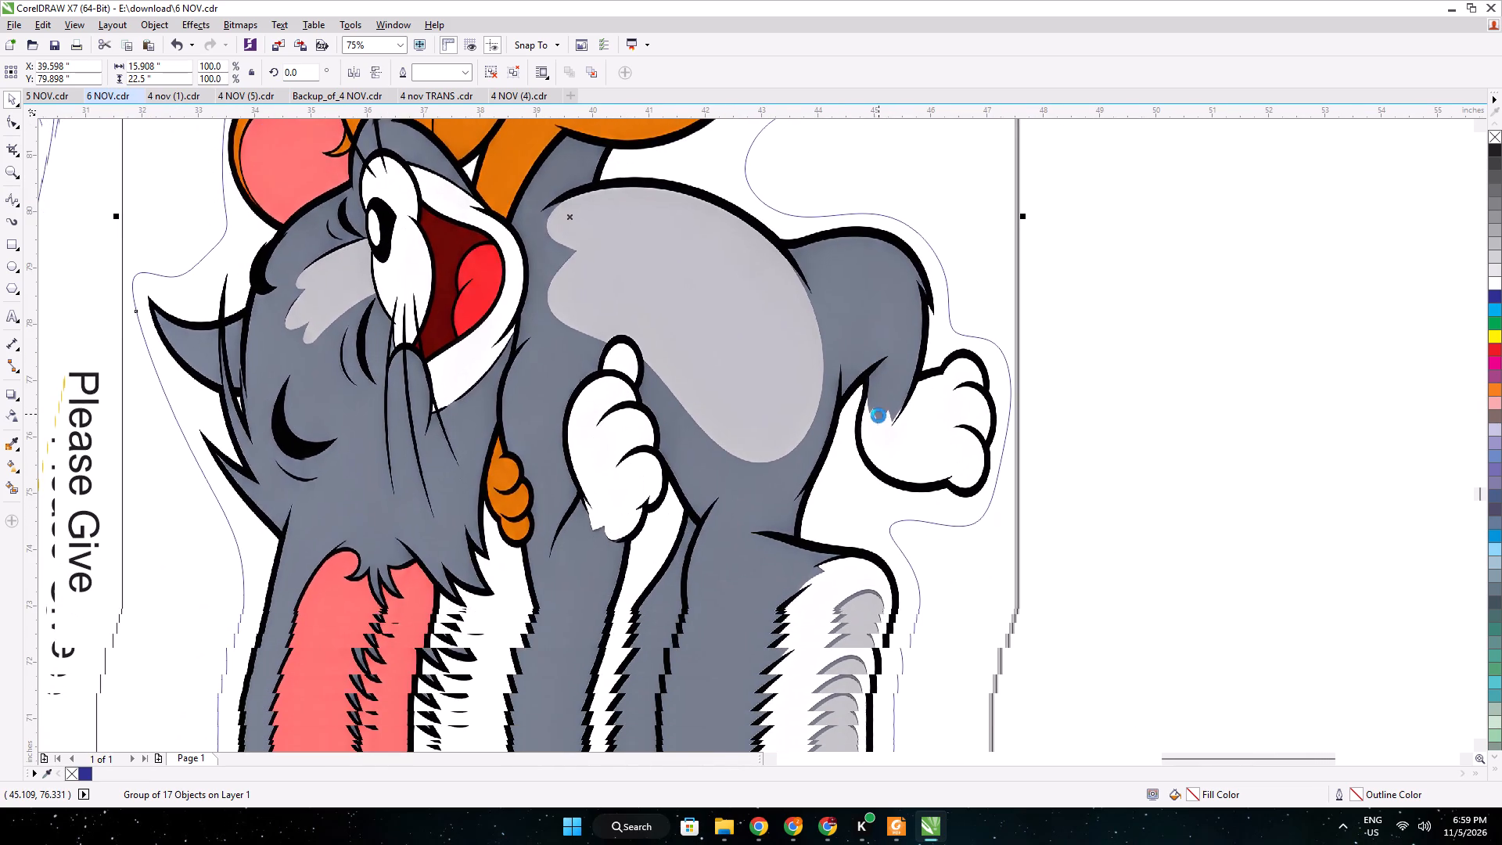
{"action": "scroll", "coordinate": [720, 443], "scroll_direction": "down", "scroll_amount": 2}
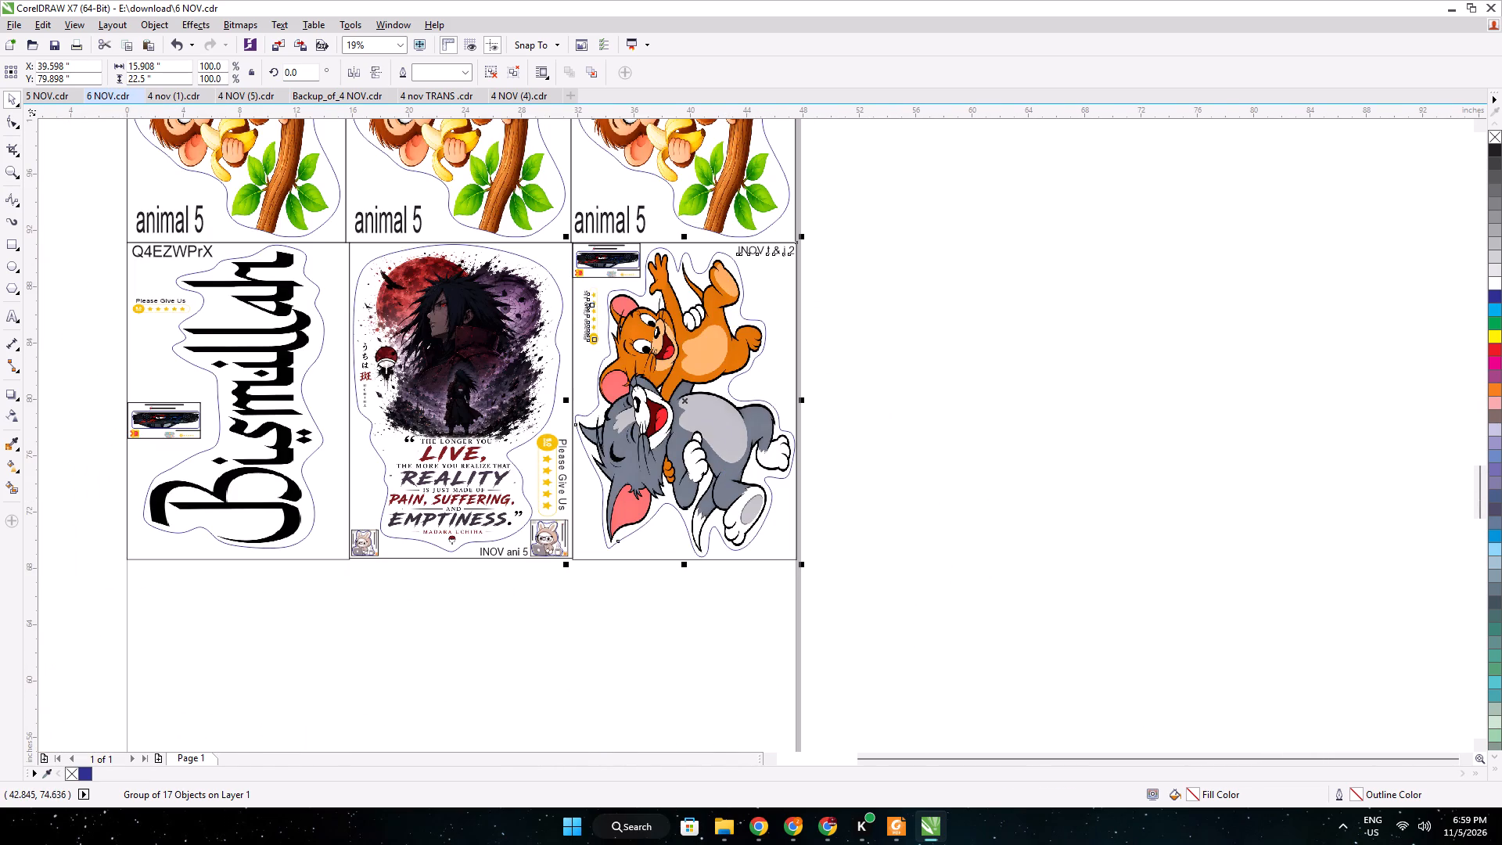
{"action": "left_click", "coordinate": [875, 422]}
Duplicate the cat-and-mouse sticker and place the copy in the first column, directly below the Bismillah sticker.
{"action": "left_click", "coordinate": [768, 498]}
{"action": "key", "text": "ctrl+d"}
{"action": "left_click_drag", "start_coordinate": [742, 426], "coordinate": [429, 672]}
{"action": "middle_click_drag", "start_coordinate": [435, 663], "coordinate": [452, 656]}
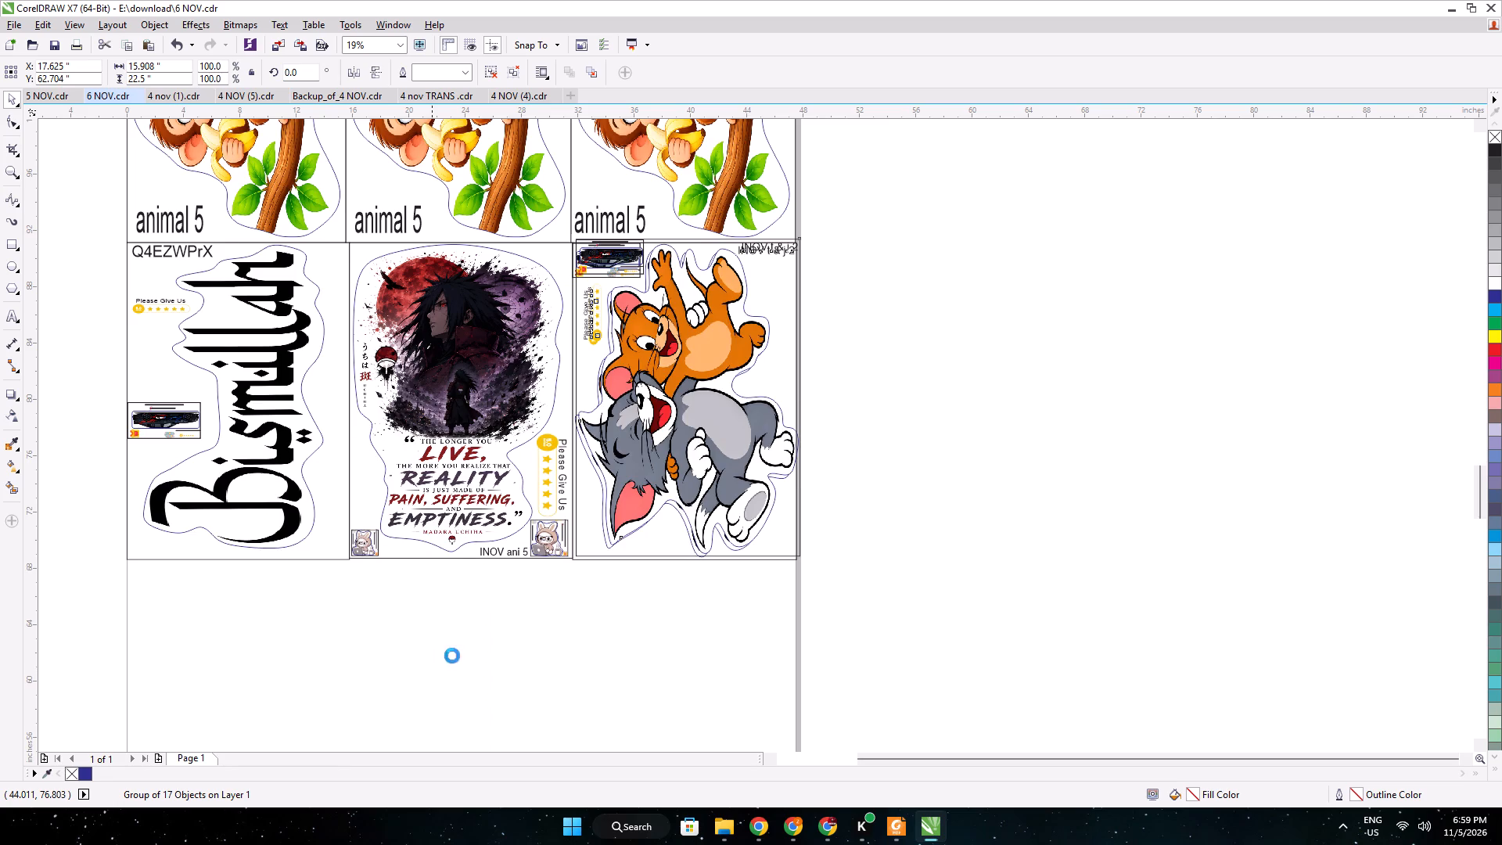
{"action": "middle_click_drag", "start_coordinate": [452, 656], "coordinate": [742, 550]}
{"action": "left_click_drag", "start_coordinate": [699, 544], "coordinate": [561, 619]}
{"action": "scroll", "coordinate": [442, 441], "scroll_direction": "up", "scroll_amount": 6}
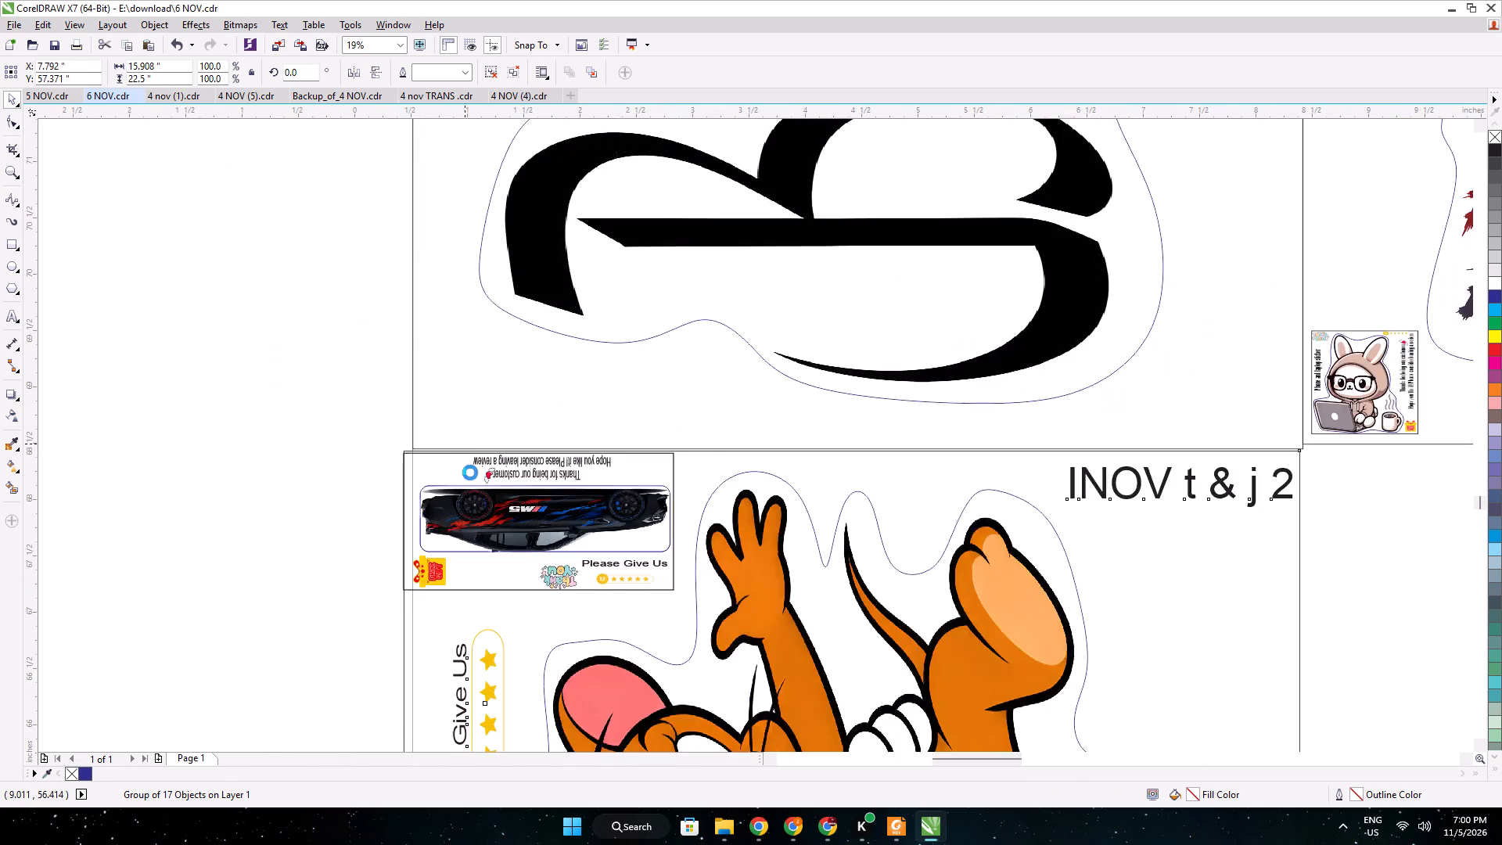
Nudge the first-column cat-and-mouse copy up and right until its frame meets the Bismillah frame's bottom and the page's left edge.
{"action": "key", "text": "Up"}
{"action": "key", "text": "Up"}
{"action": "key", "text": "Up"}
{"action": "key", "text": "Up"}
{"action": "key", "text": "Up"}
{"action": "key", "text": "Right"}
{"action": "key", "text": "Right"}
{"action": "key", "text": "Right"}
{"action": "key", "text": "Right"}
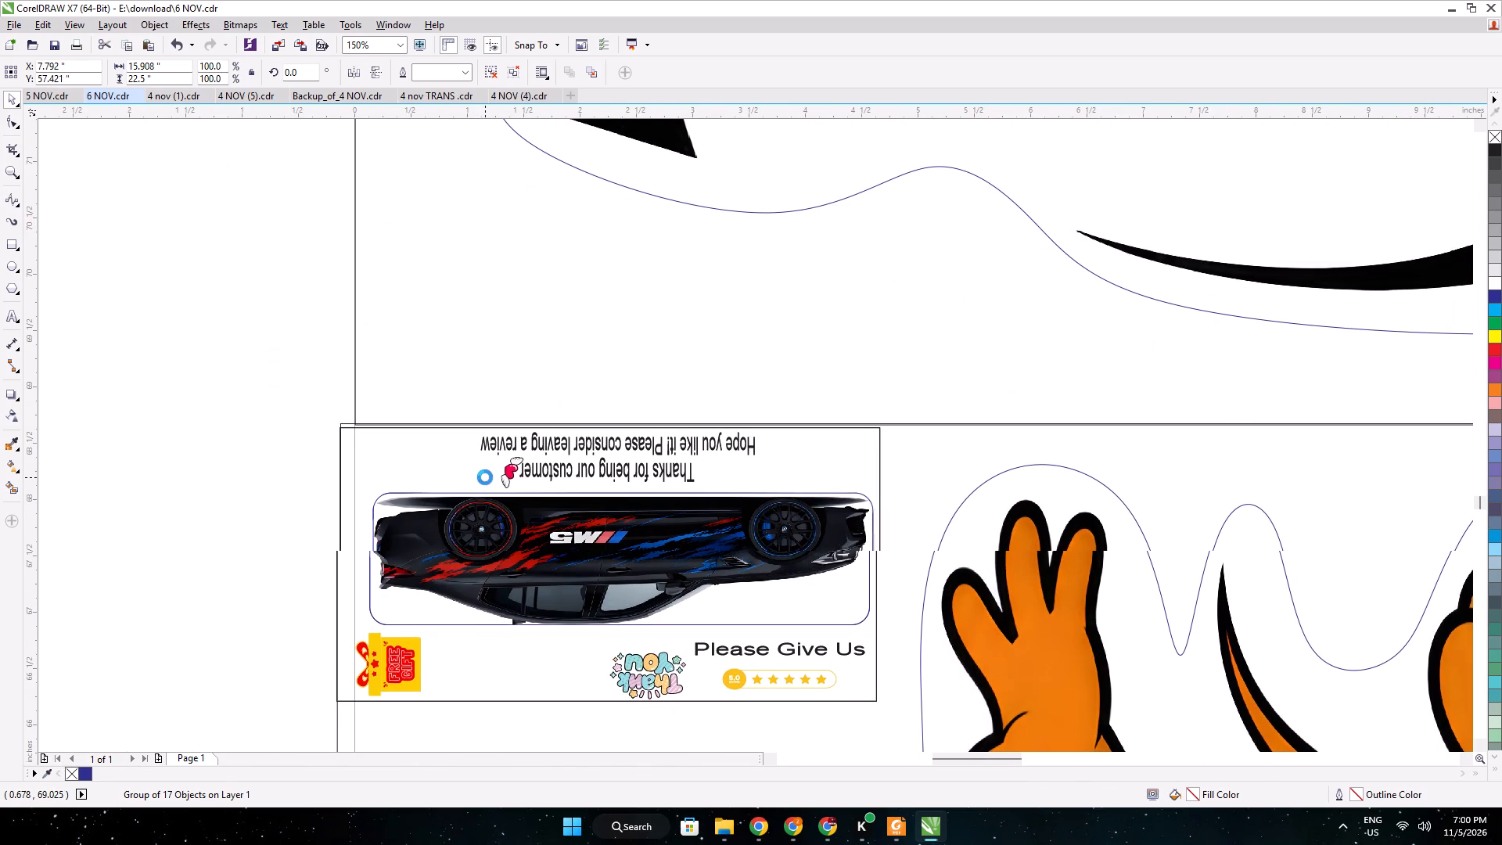
{"action": "key", "text": "Right"}
{"action": "key", "text": "Down"}
{"action": "key", "text": "Right"}
{"action": "key", "text": "Right"}
{"action": "key", "text": "Right"}
{"action": "key", "text": "Right"}
{"action": "key", "text": "Right"}
{"action": "key", "text": "Right"}
{"action": "key", "text": "Right"}
{"action": "key", "text": "Right"}
{"action": "key", "text": "Right"}
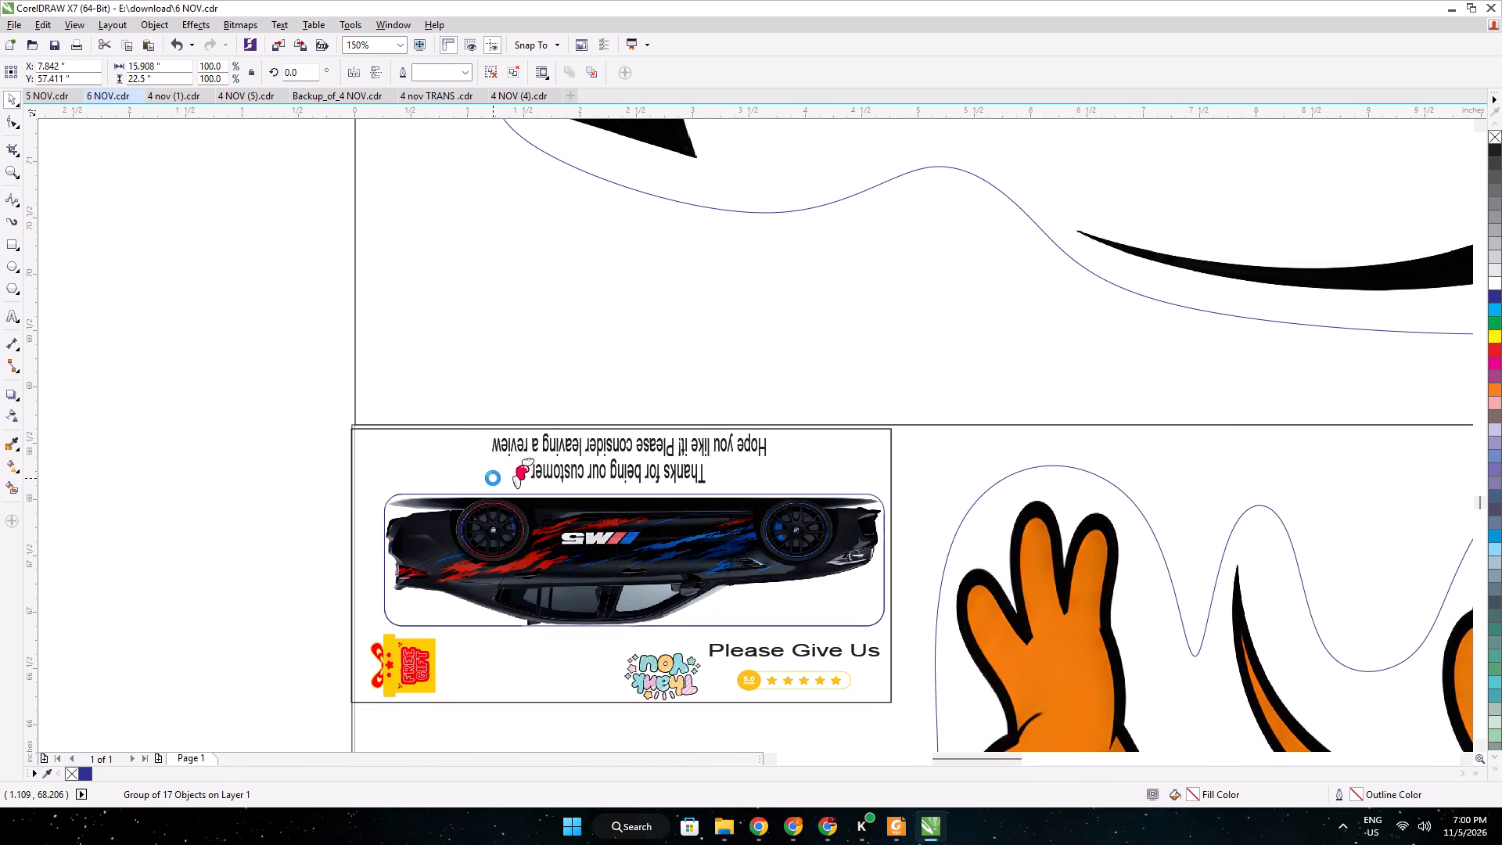
{"action": "key", "text": "Right"}
{"action": "key", "text": "Right"}
{"action": "scroll", "coordinate": [494, 479], "scroll_direction": "down", "scroll_amount": 3}
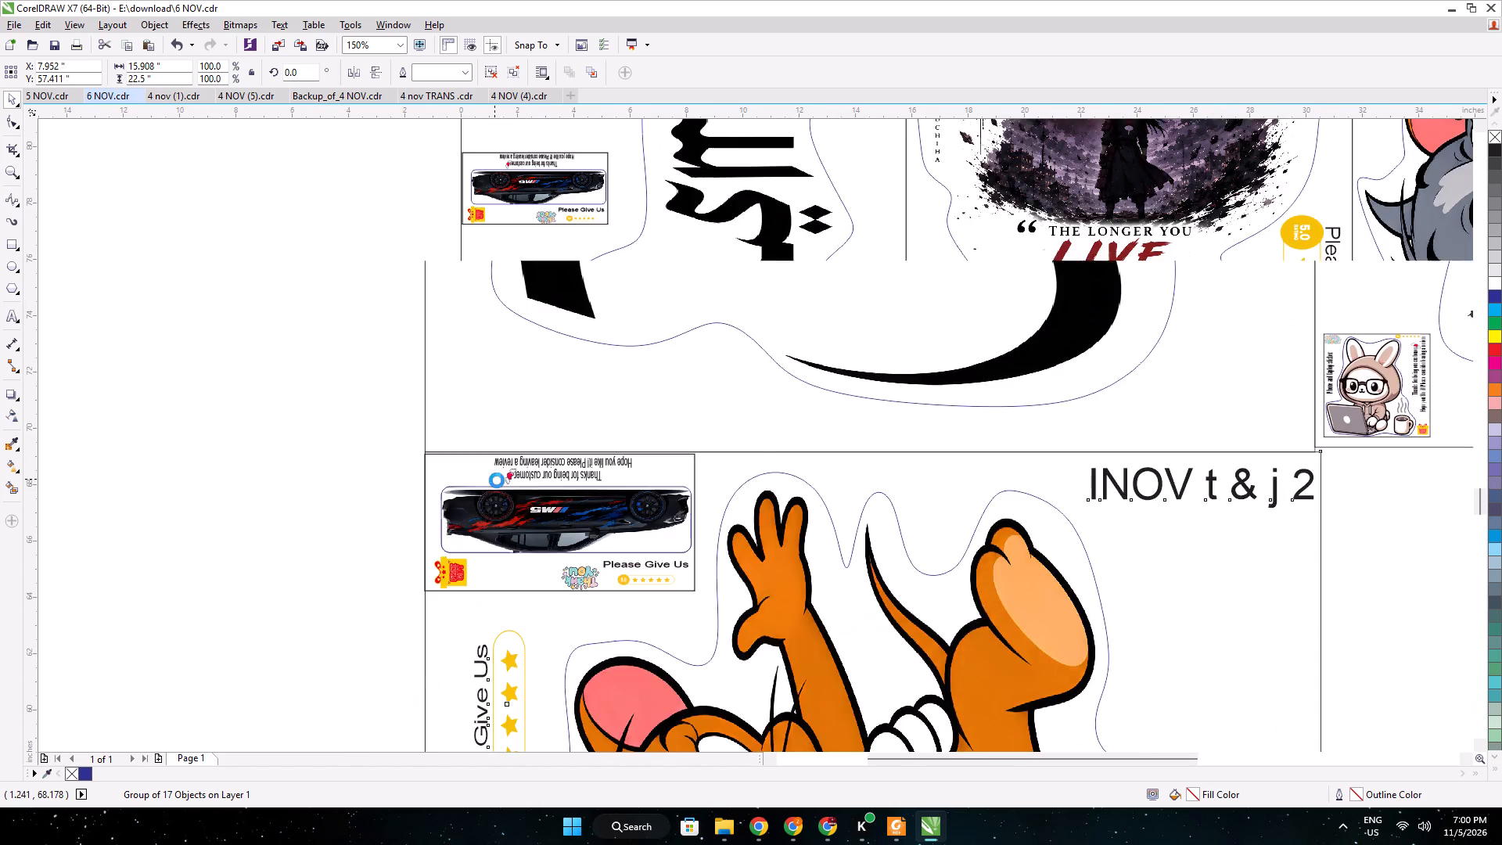
{"action": "scroll", "coordinate": [523, 496], "scroll_direction": "down", "scroll_amount": 1}
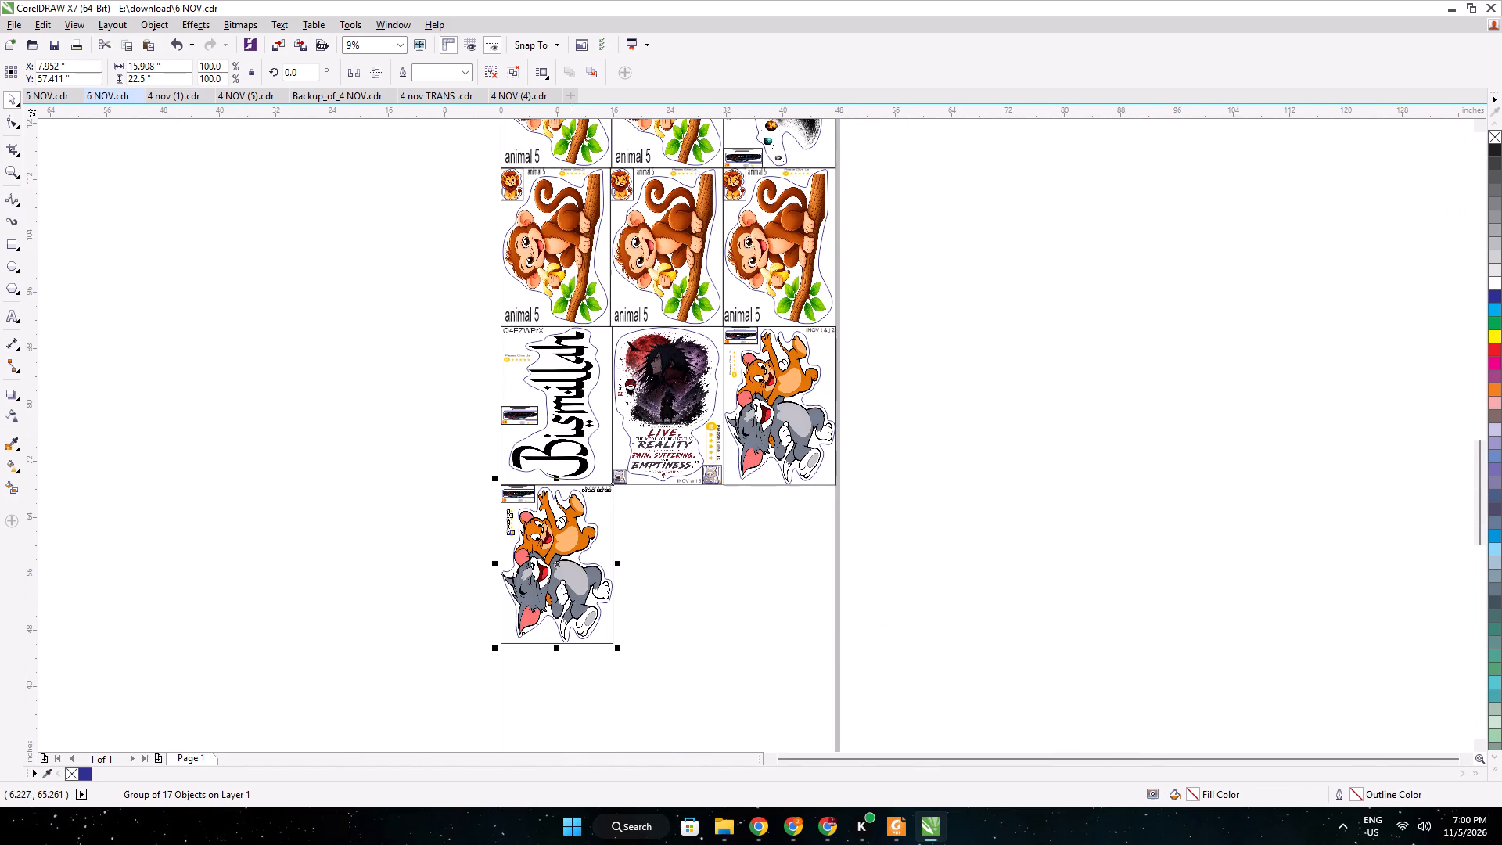
{"action": "left_click", "coordinate": [709, 699]}
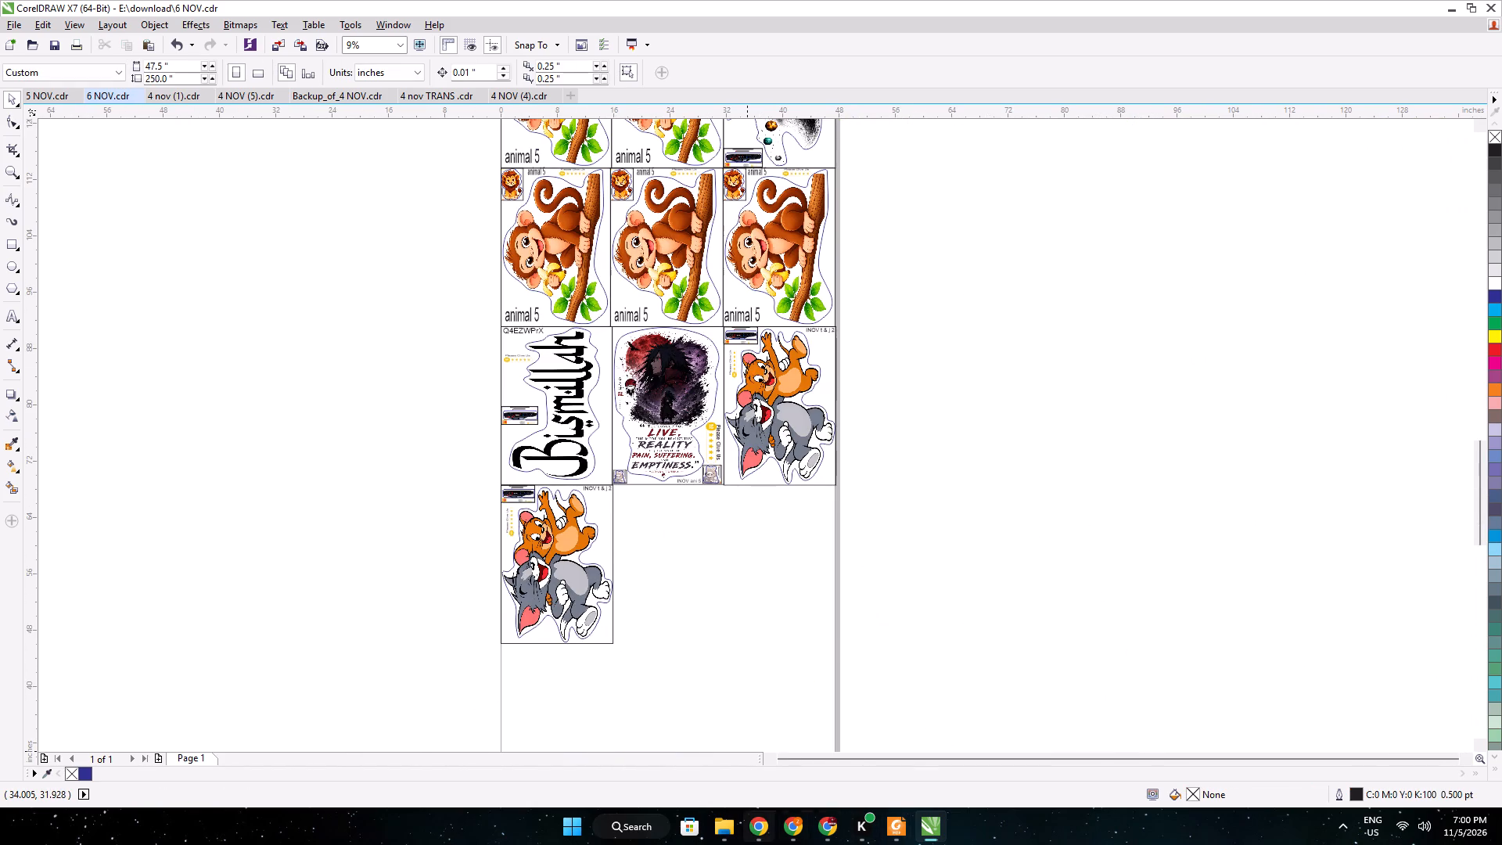
Switch to the Meesho pending orders and copy the astronaut-on-Earth artwork as an image from the Astronaut1 order's product photo.
{"action": "left_click", "coordinate": [769, 827]}
{"action": "left_click", "coordinate": [793, 818]}
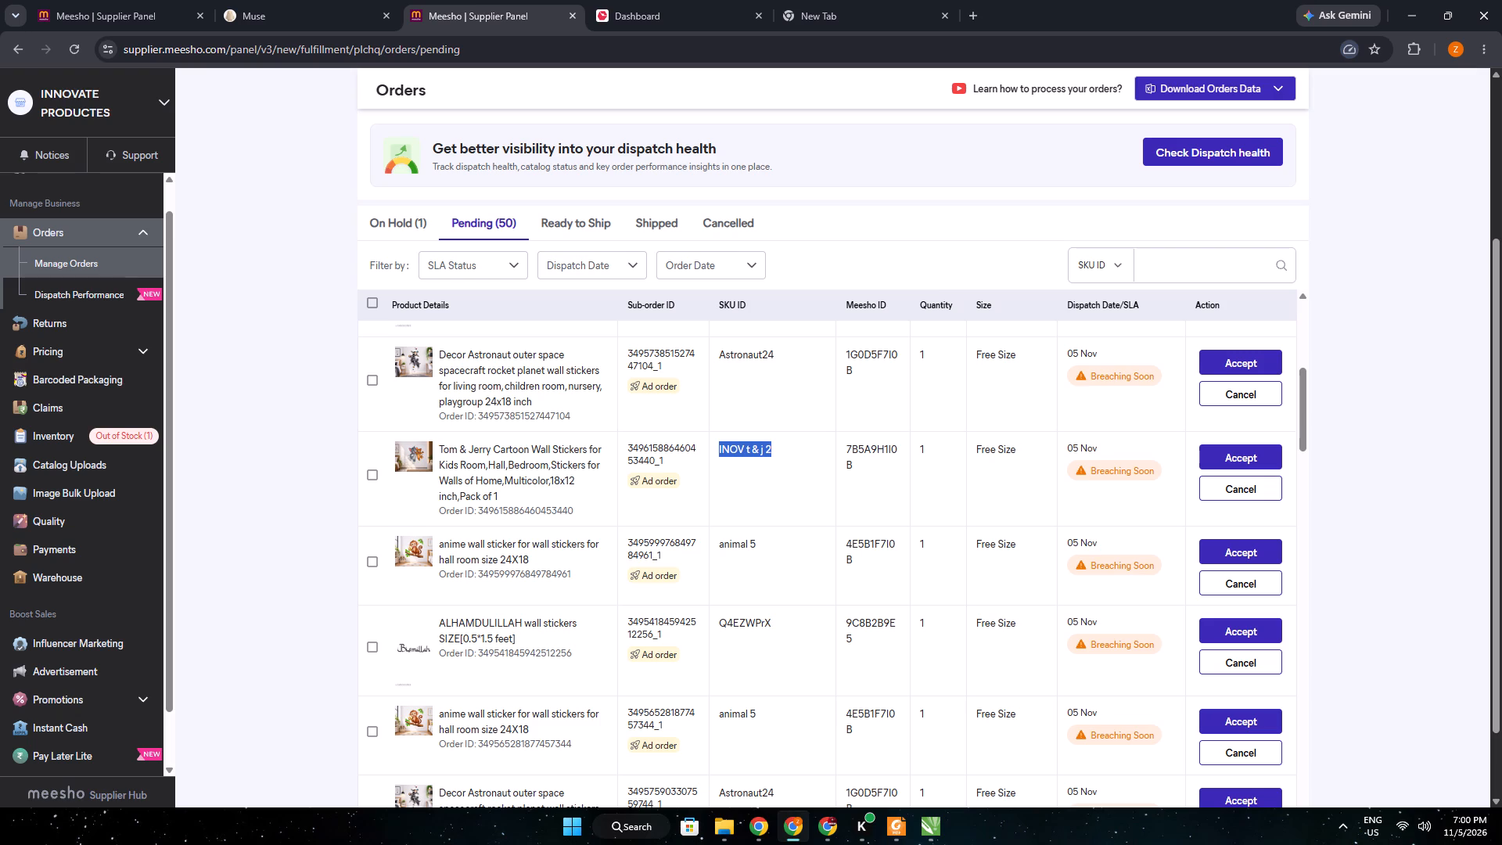
{"action": "left_click", "coordinate": [948, 831]}
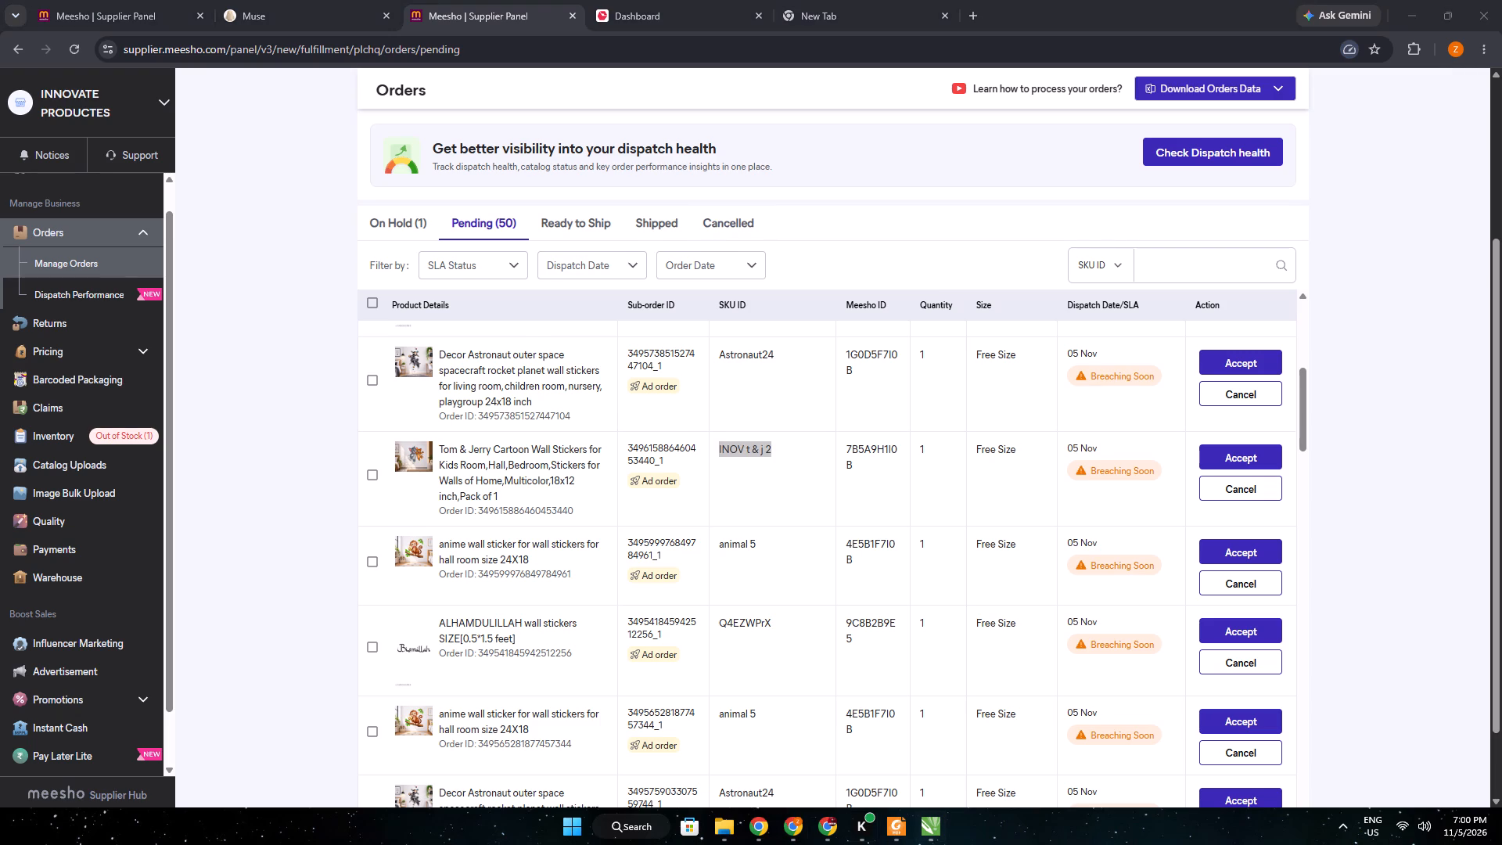
{"action": "left_click", "coordinate": [939, 831]}
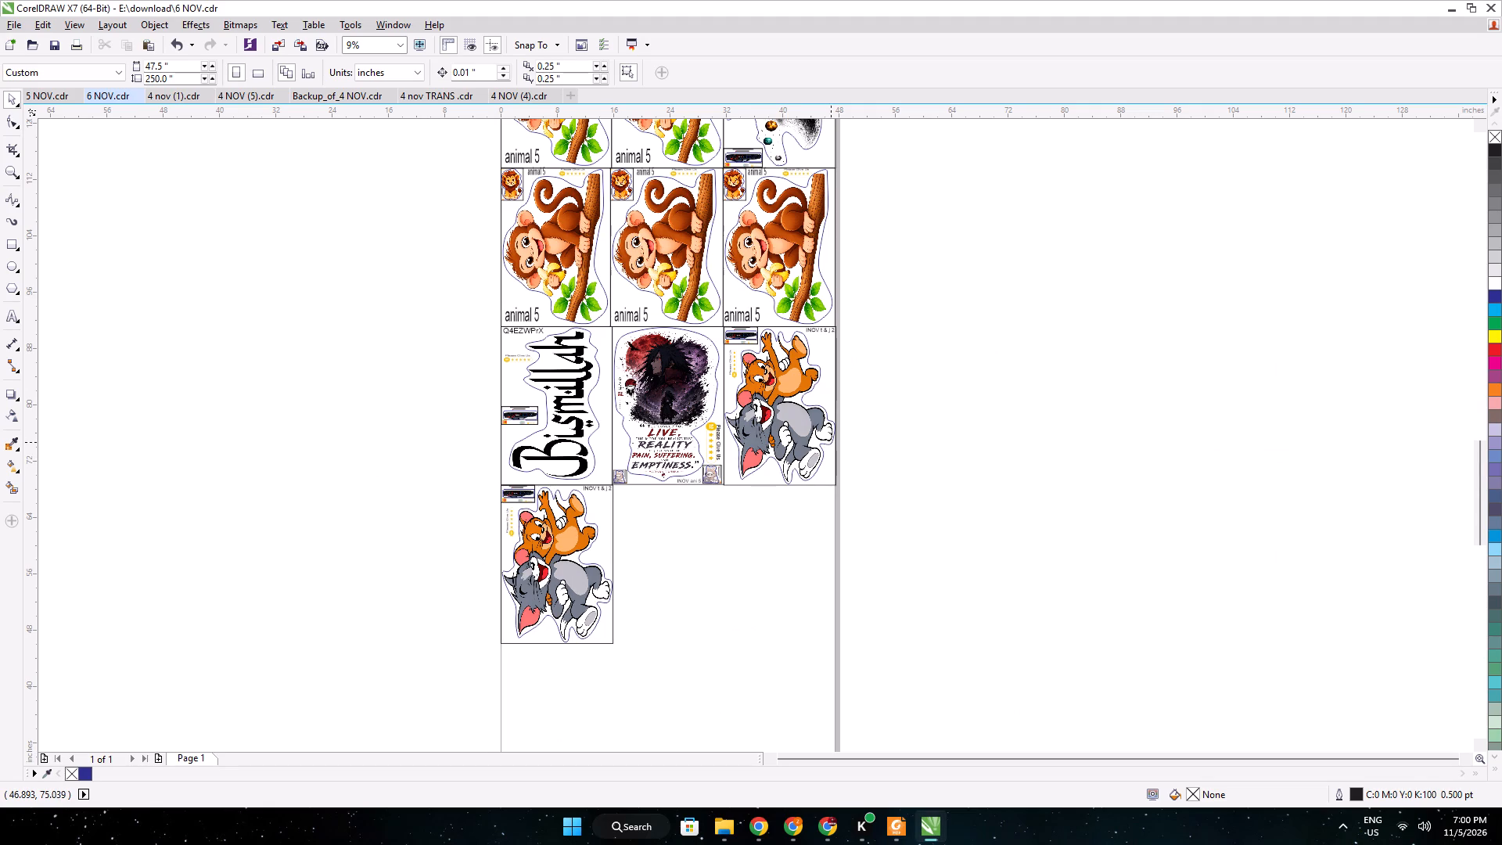
{"action": "left_click", "coordinate": [785, 829]}
{"action": "scroll", "coordinate": [759, 608], "scroll_direction": "down", "scroll_amount": 1}
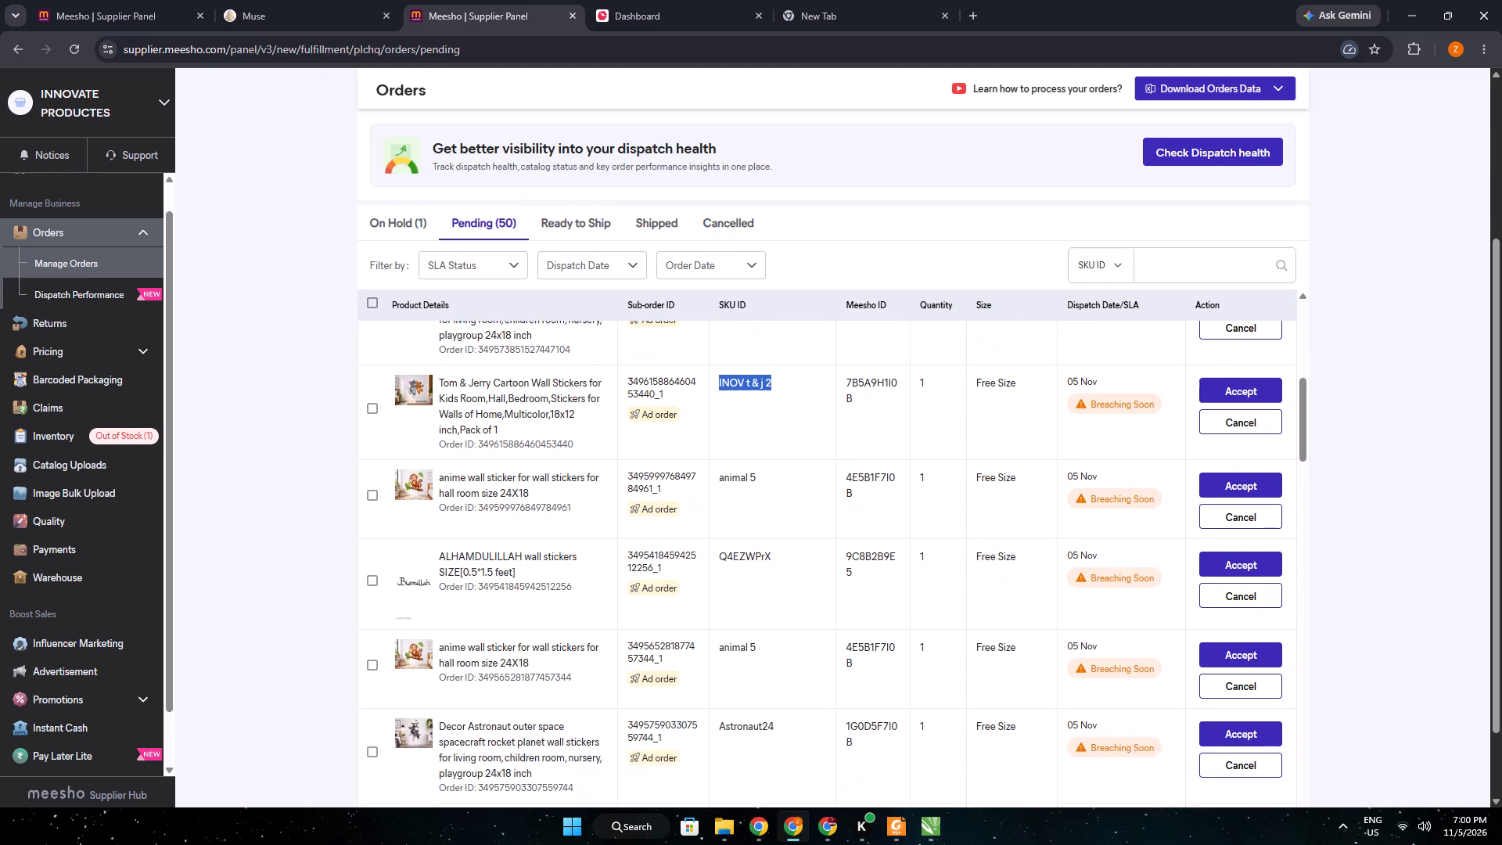
{"action": "scroll", "coordinate": [775, 635], "scroll_direction": "down", "scroll_amount": 3}
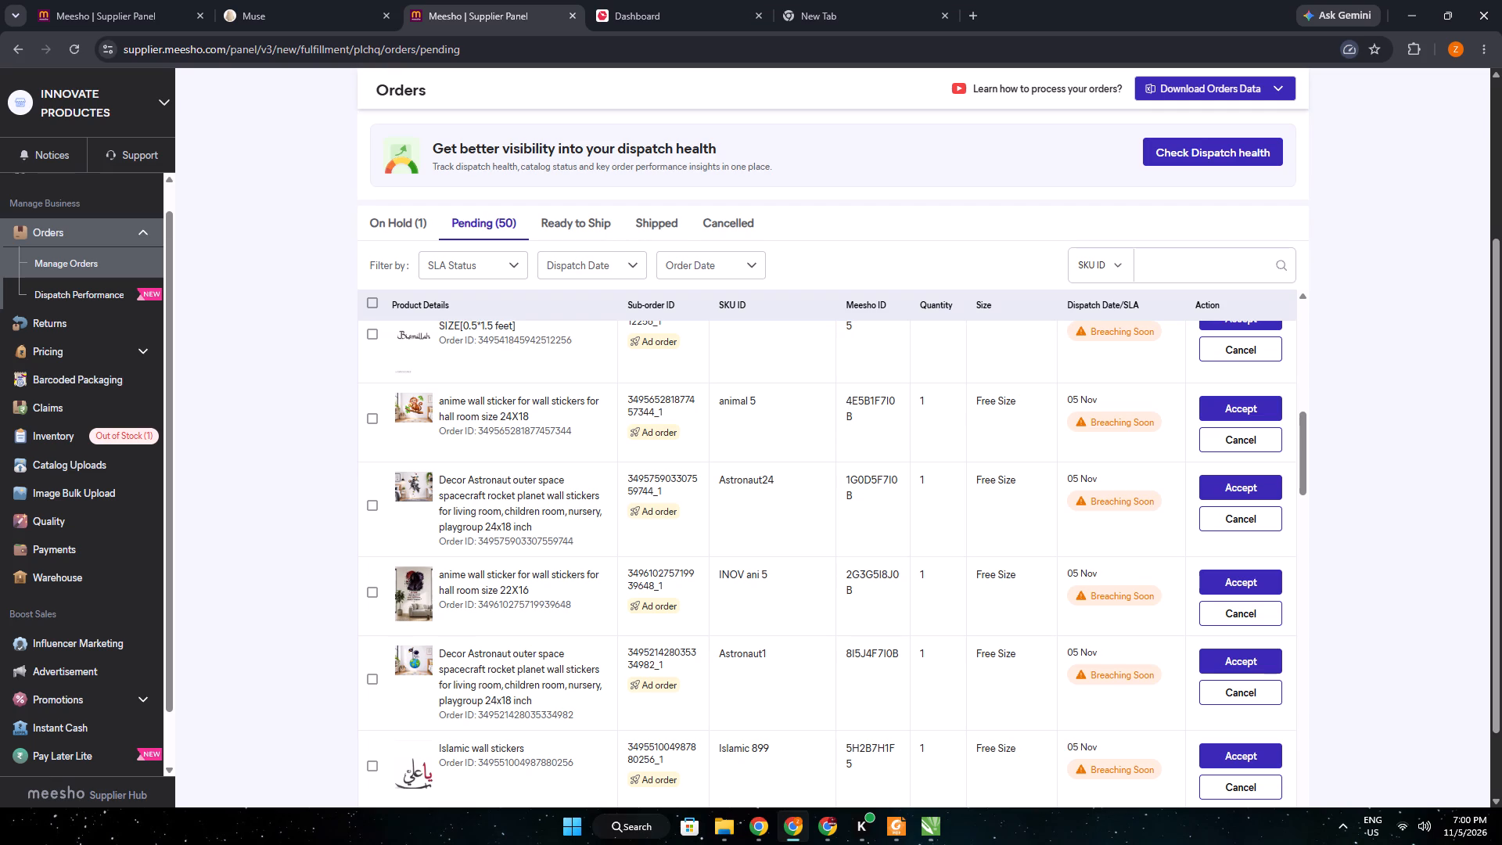
{"action": "right_click", "coordinate": [411, 649]}
{"action": "left_click", "coordinate": [415, 661]}
{"action": "right_click", "coordinate": [763, 468]}
{"action": "left_click", "coordinate": [822, 590]}
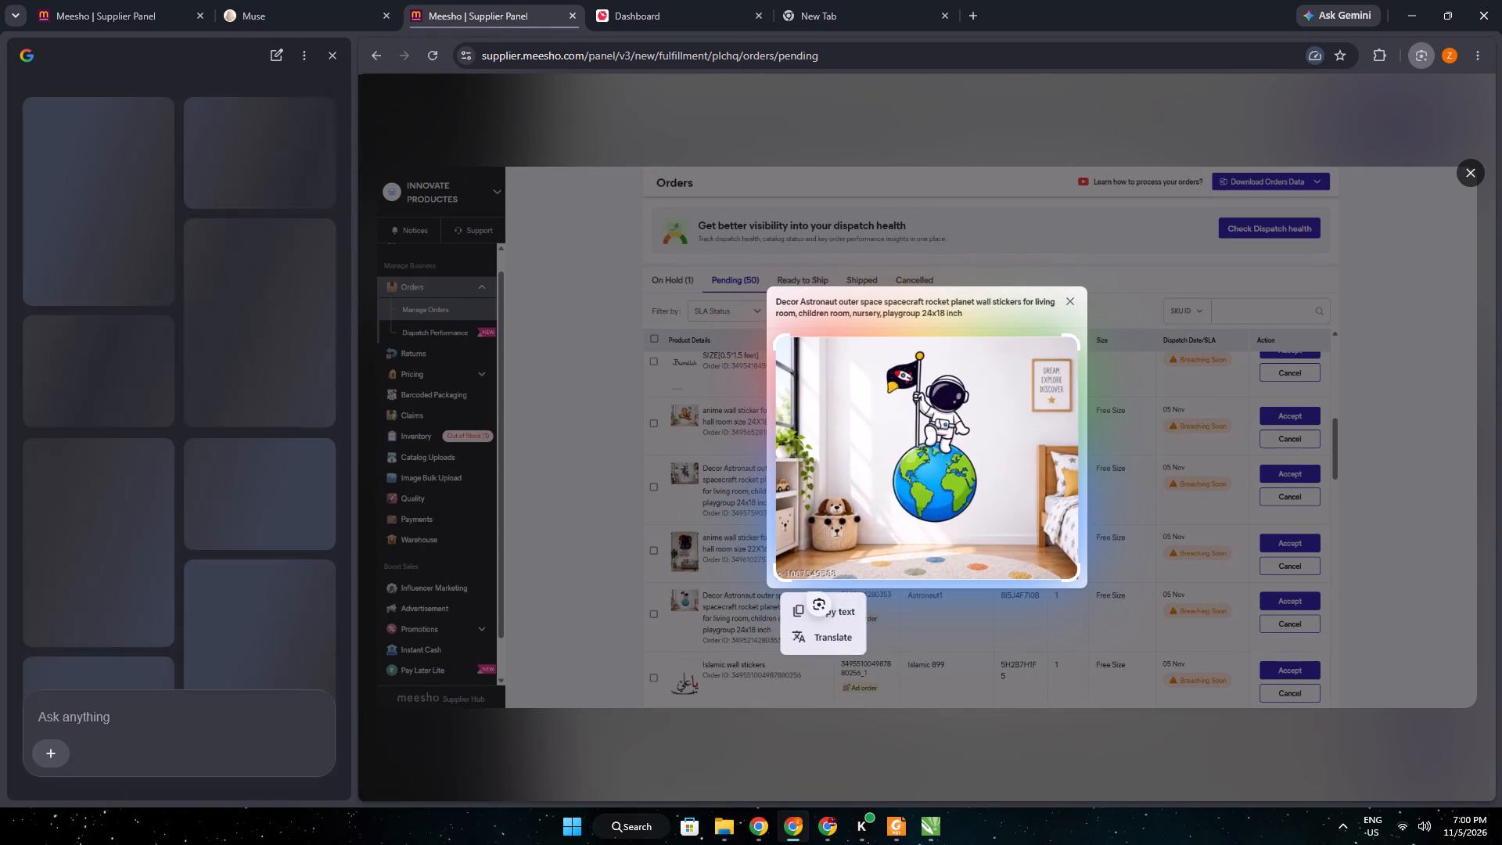
{"action": "left_click_drag", "start_coordinate": [995, 531], "coordinate": [939, 455]}
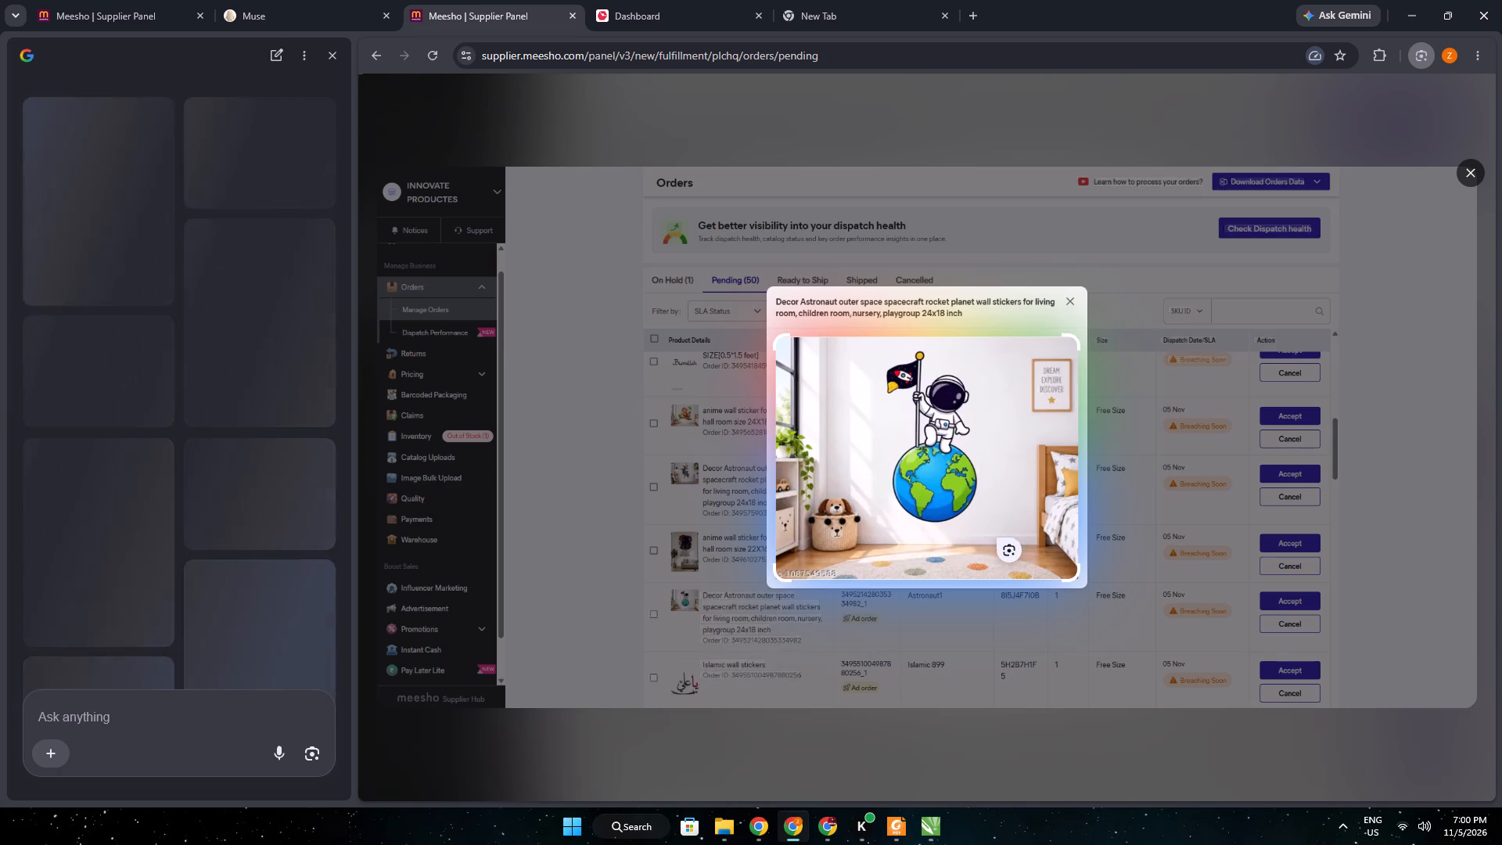
{"action": "left_click_drag", "start_coordinate": [939, 455], "coordinate": [882, 340]}
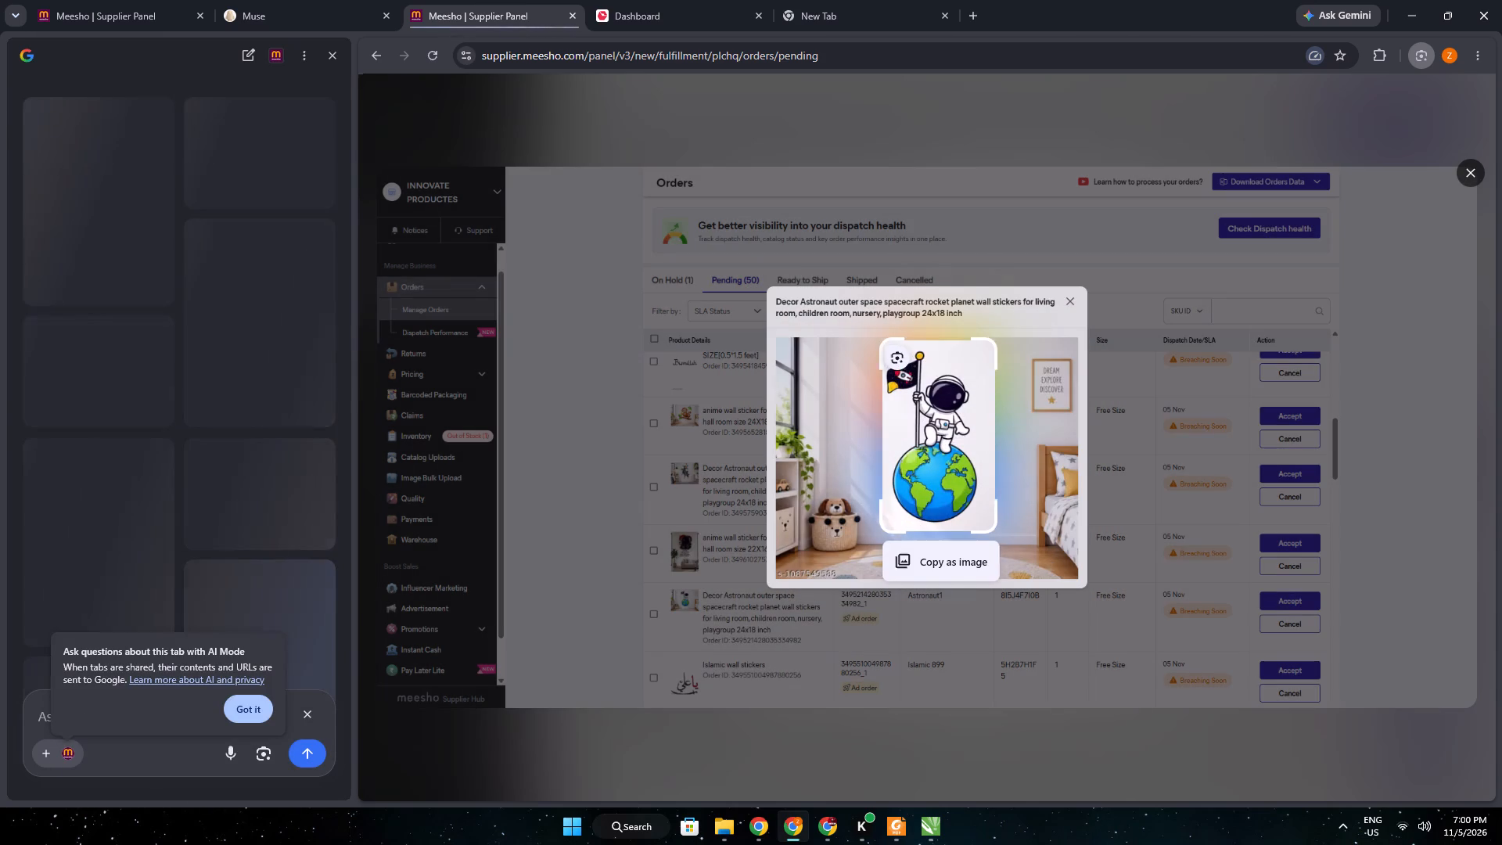
{"action": "left_click", "coordinate": [953, 557]}
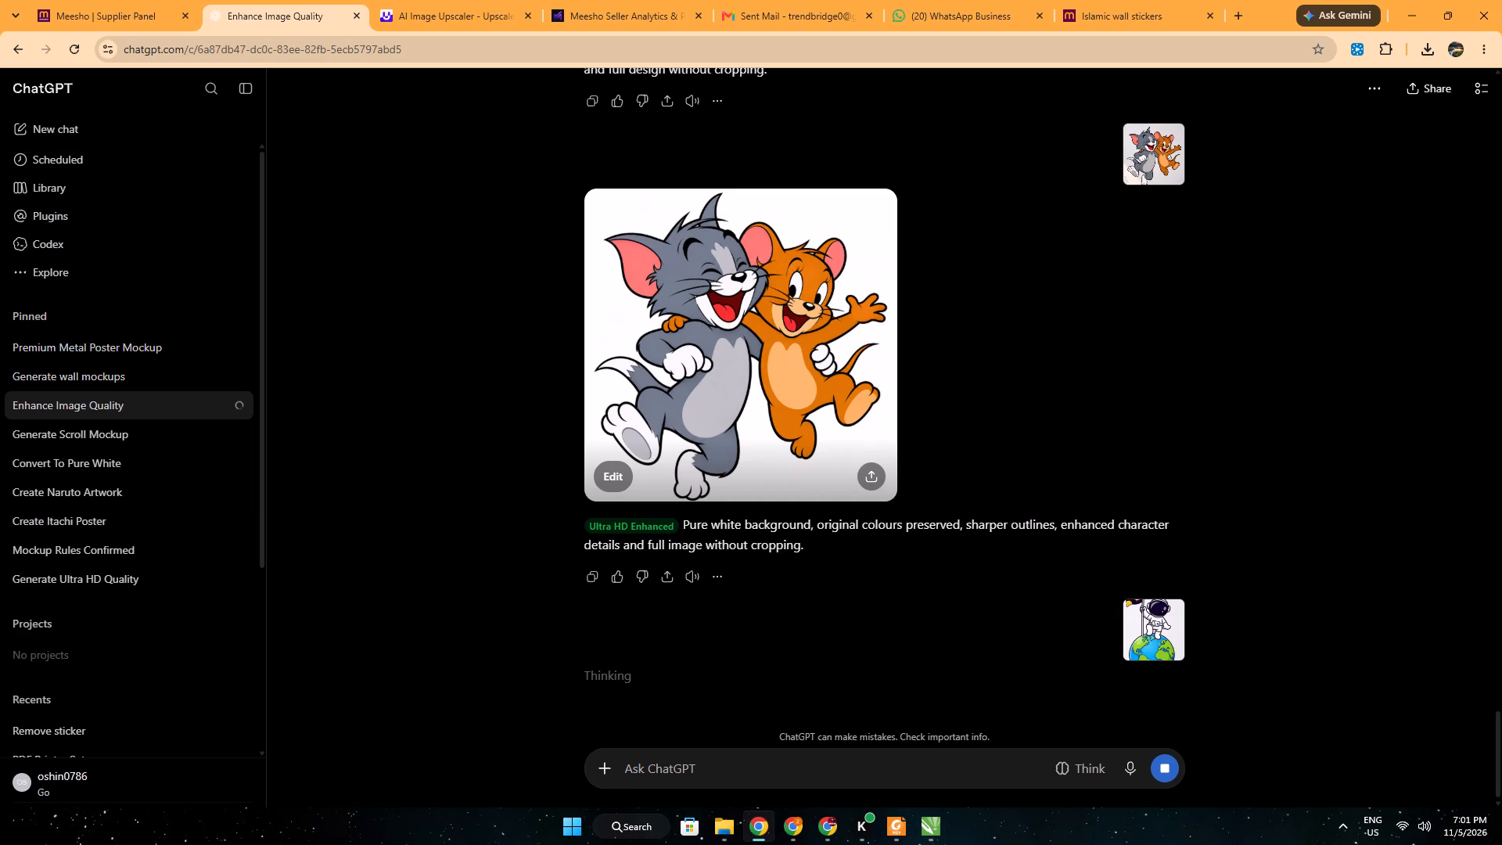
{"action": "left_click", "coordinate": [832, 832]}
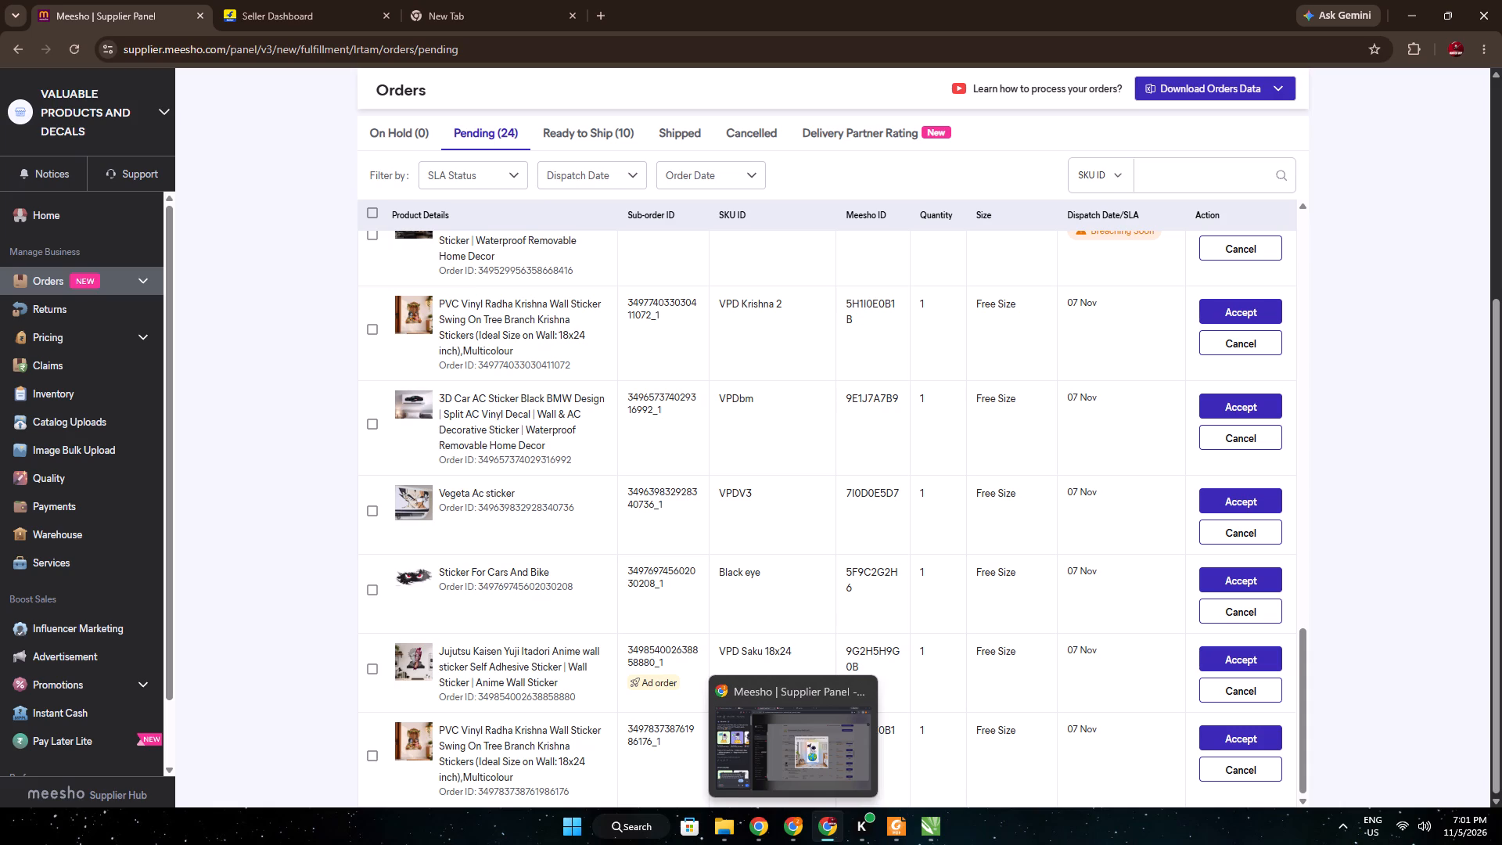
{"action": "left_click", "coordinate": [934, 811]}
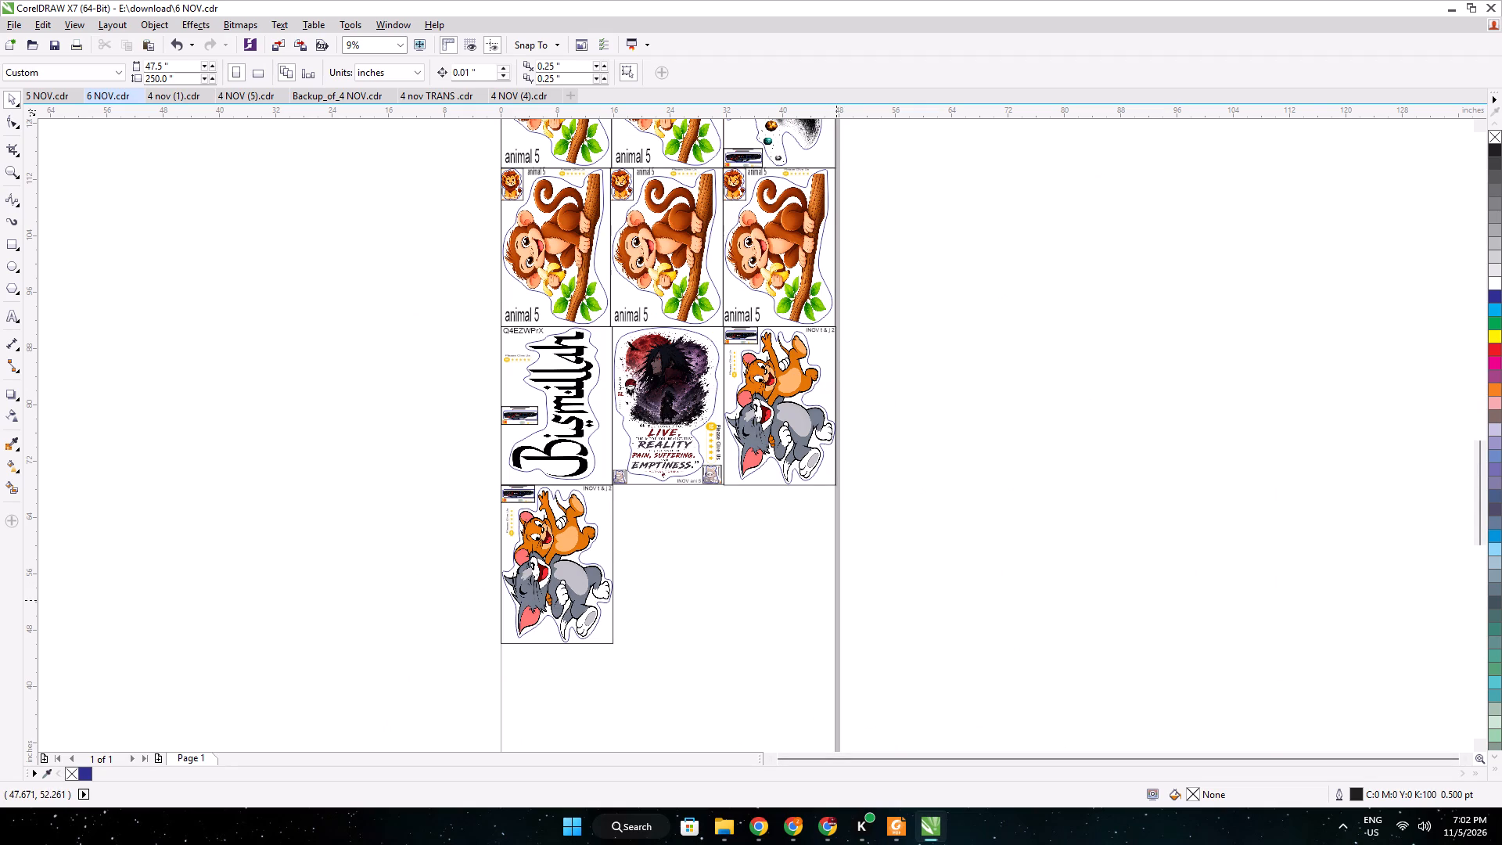
Open the enhanced astronaut image in the ChatGPT chat and download it.
{"action": "left_click", "coordinate": [764, 825]}
{"action": "scroll", "coordinate": [868, 523], "scroll_direction": "down", "scroll_amount": 2}
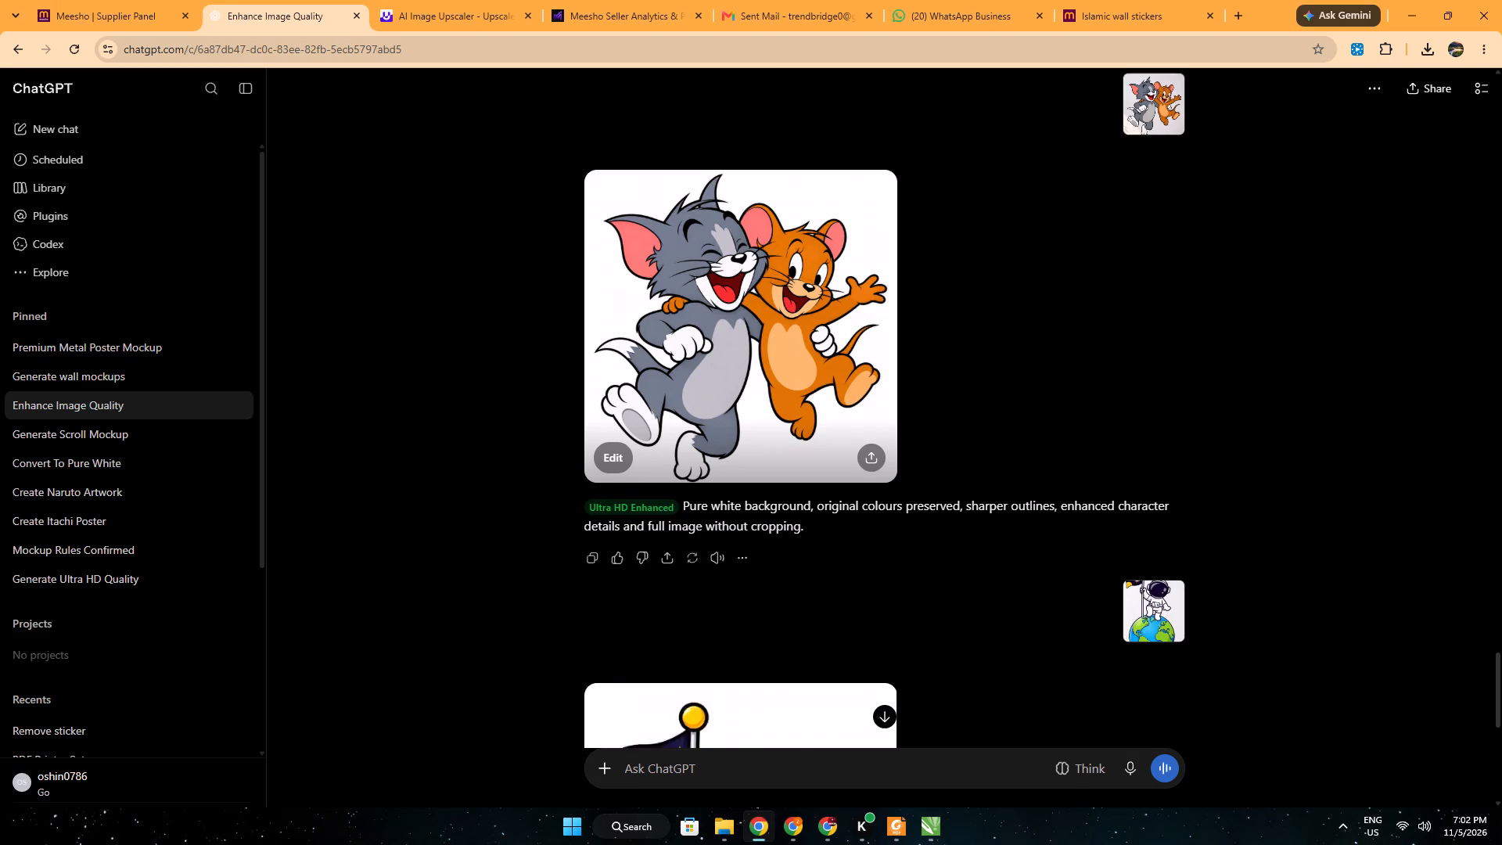
{"action": "scroll", "coordinate": [868, 523], "scroll_direction": "down", "scroll_amount": 3}
{"action": "left_click", "coordinate": [815, 516]}
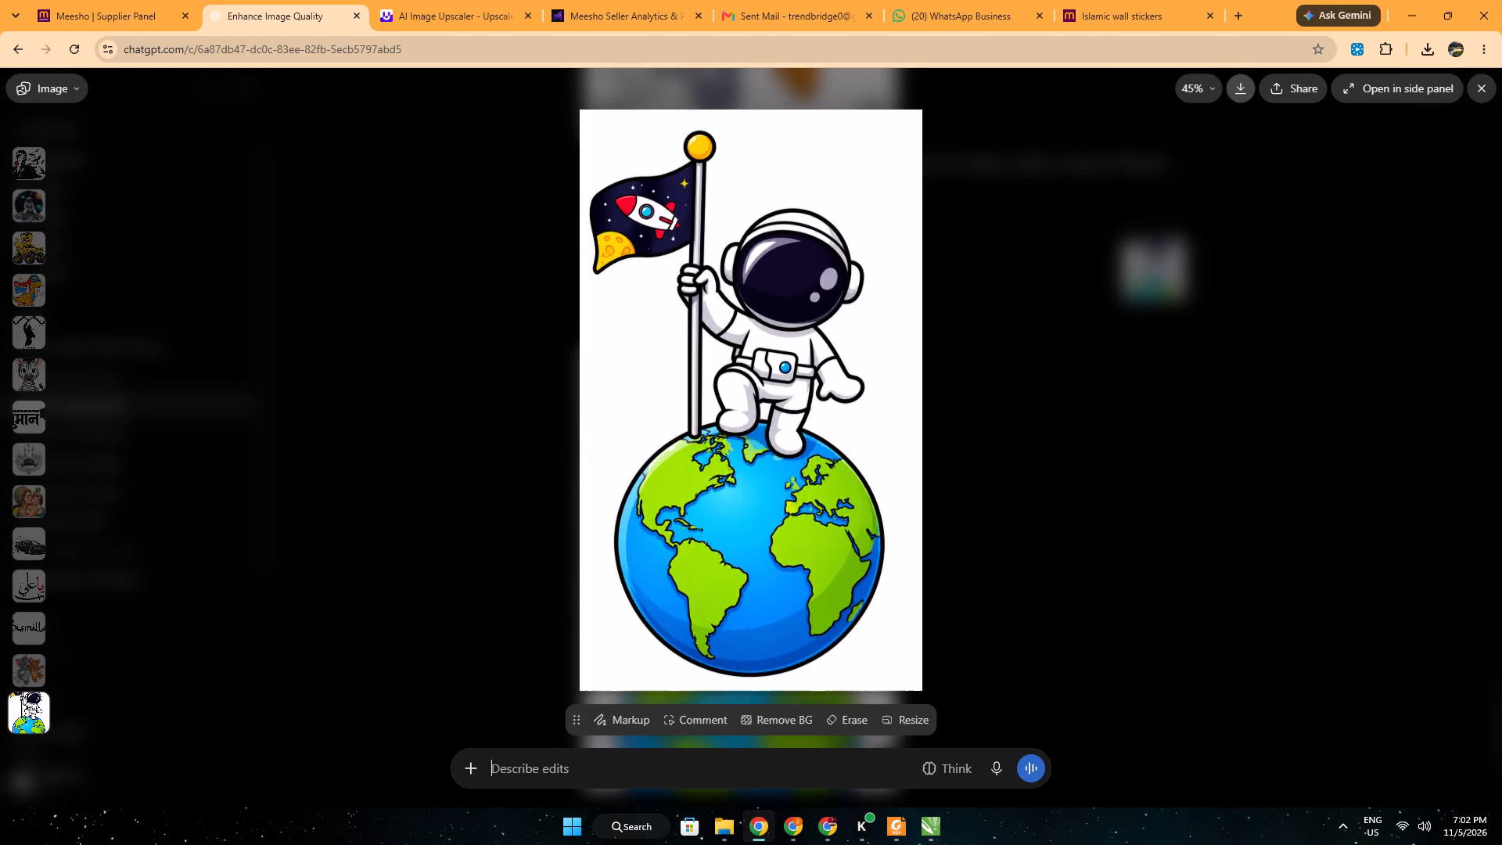
{"action": "left_click", "coordinate": [1234, 92]}
In Img.Upscaler, replace the cat-and-mouse image with the downloaded Triumphant Astronaut PNG and start upscaling it at 400%.
{"action": "left_click", "coordinate": [471, 19]}
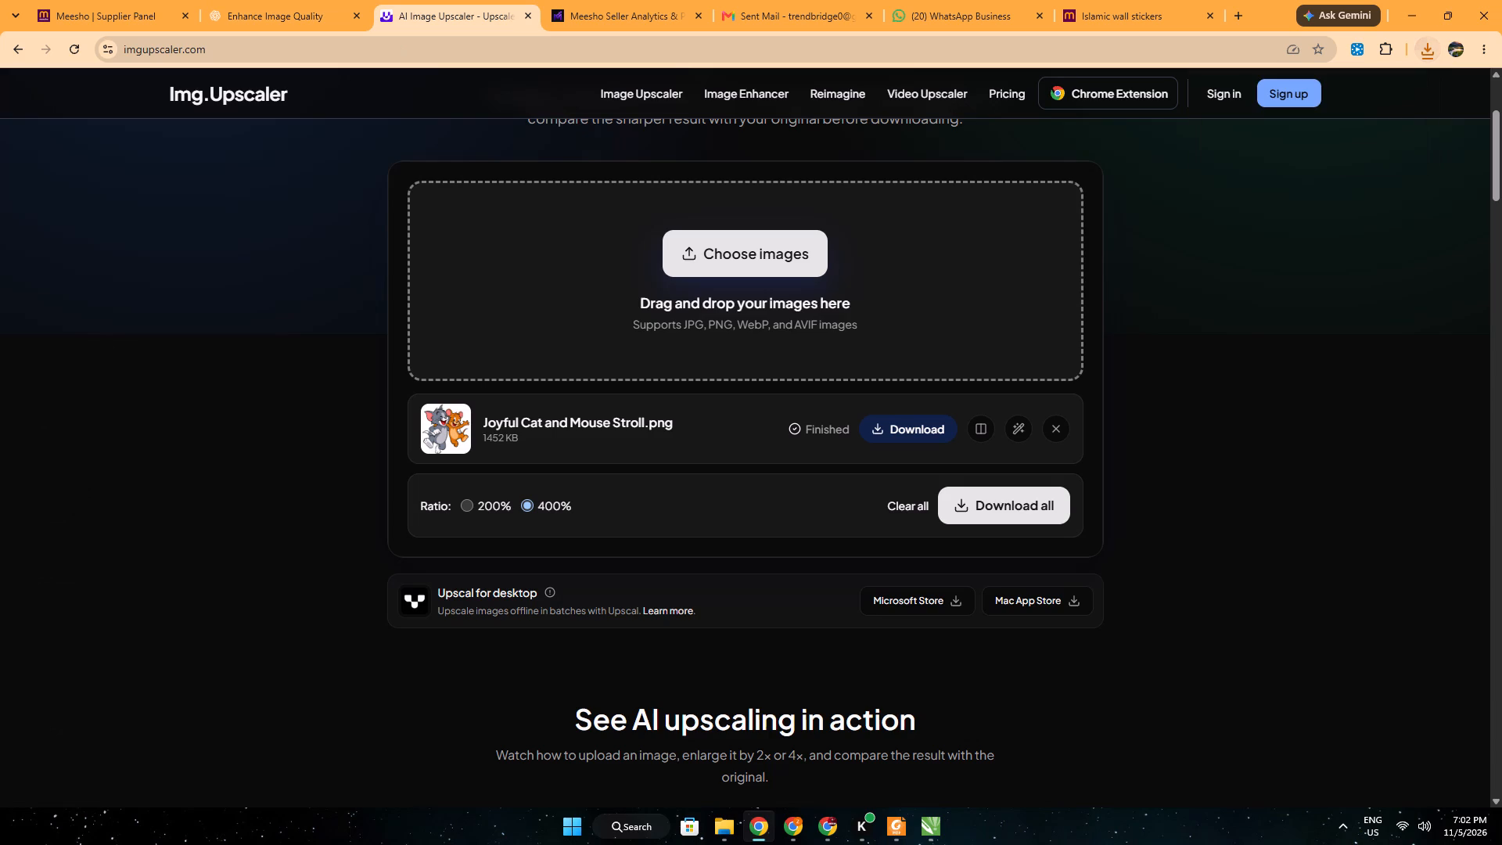
{"action": "left_click", "coordinate": [1058, 433]}
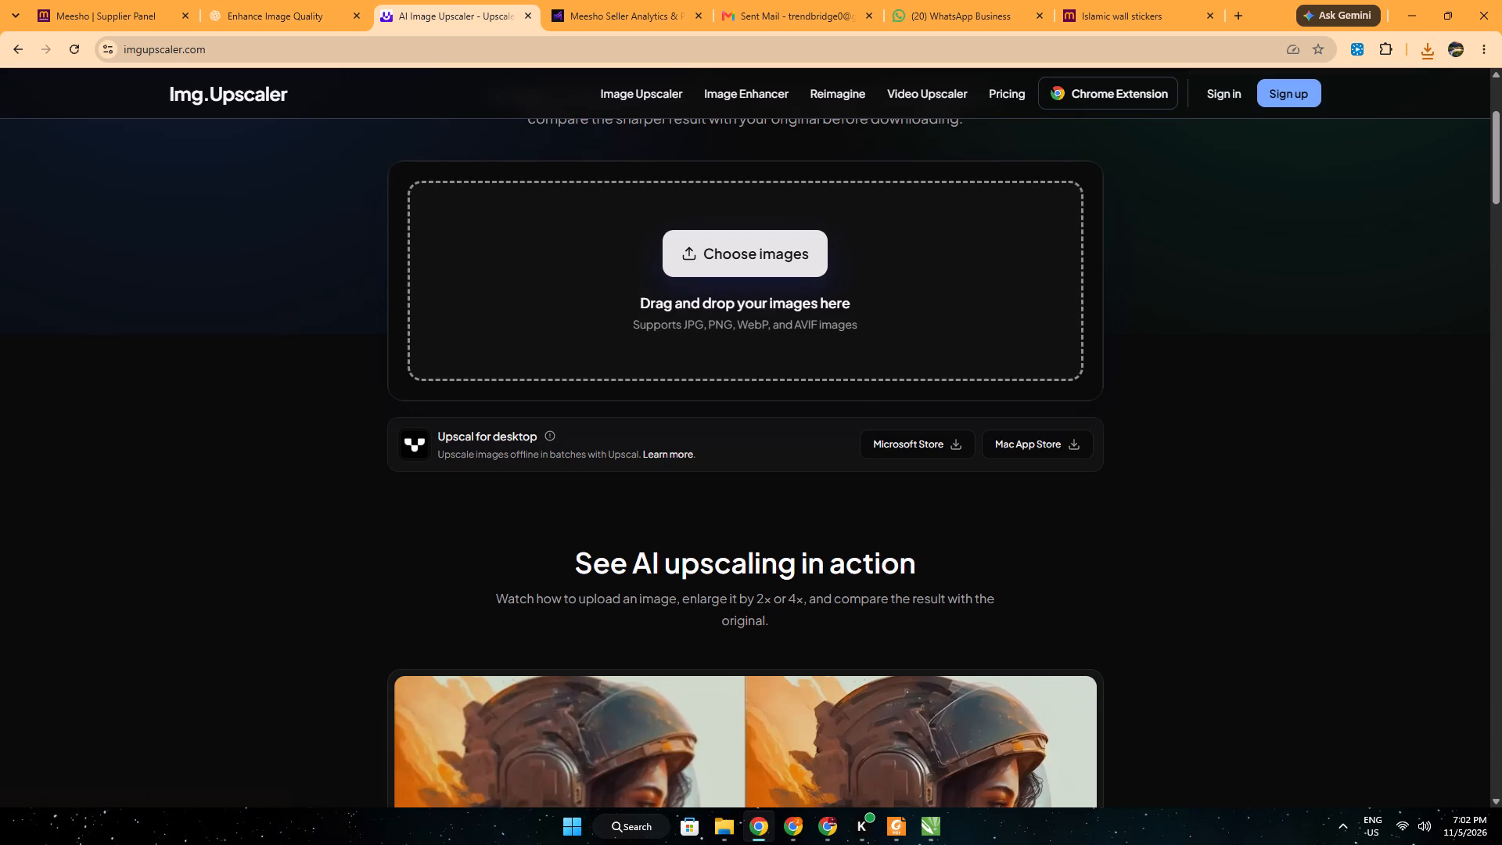
{"action": "left_click", "coordinate": [1432, 63]}
{"action": "left_click", "coordinate": [1428, 56]}
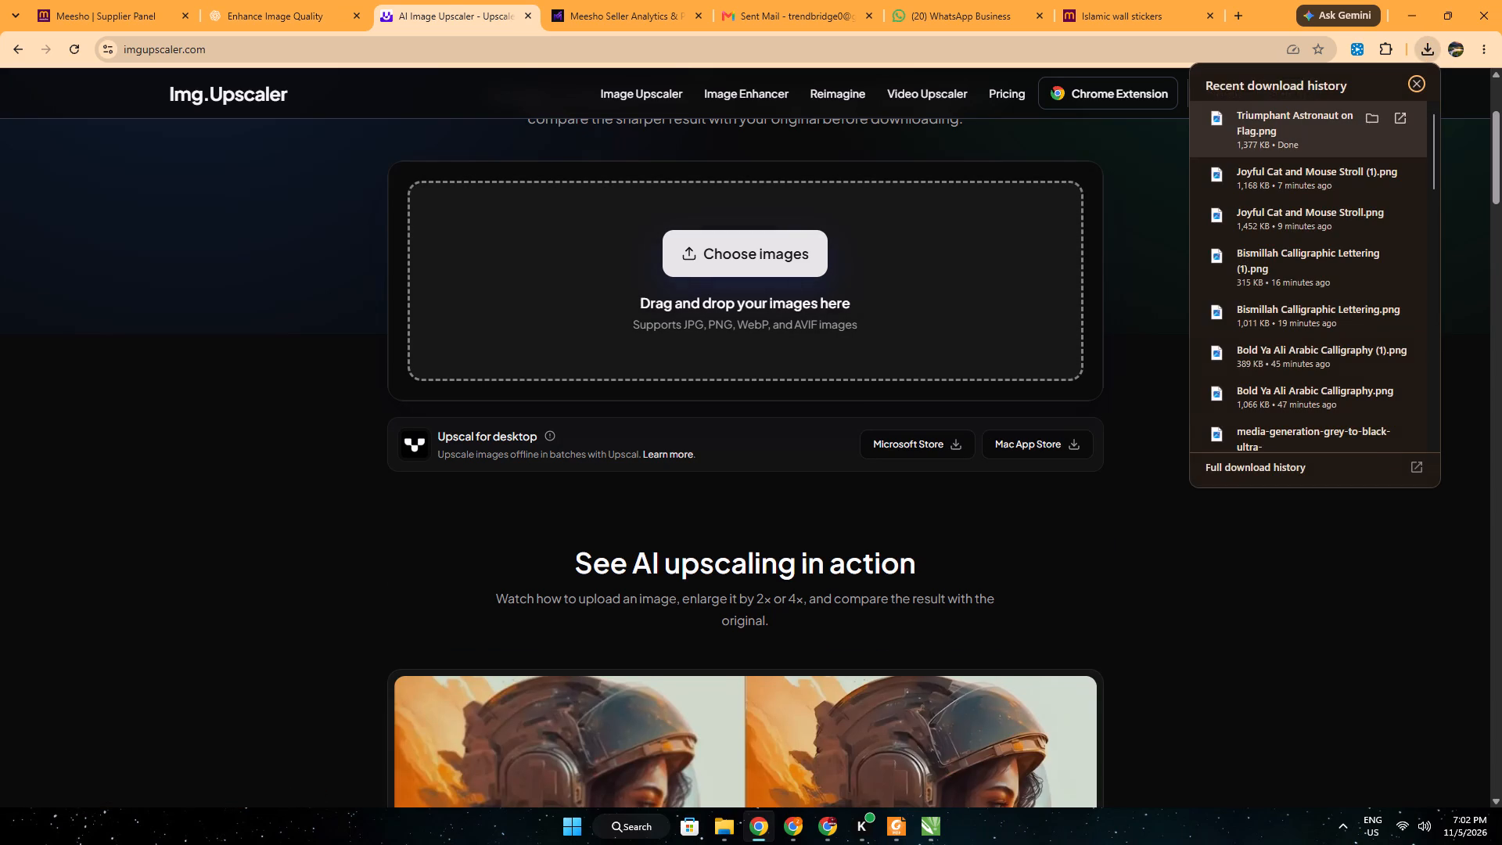
{"action": "left_click_drag", "start_coordinate": [1322, 125], "coordinate": [823, 262]}
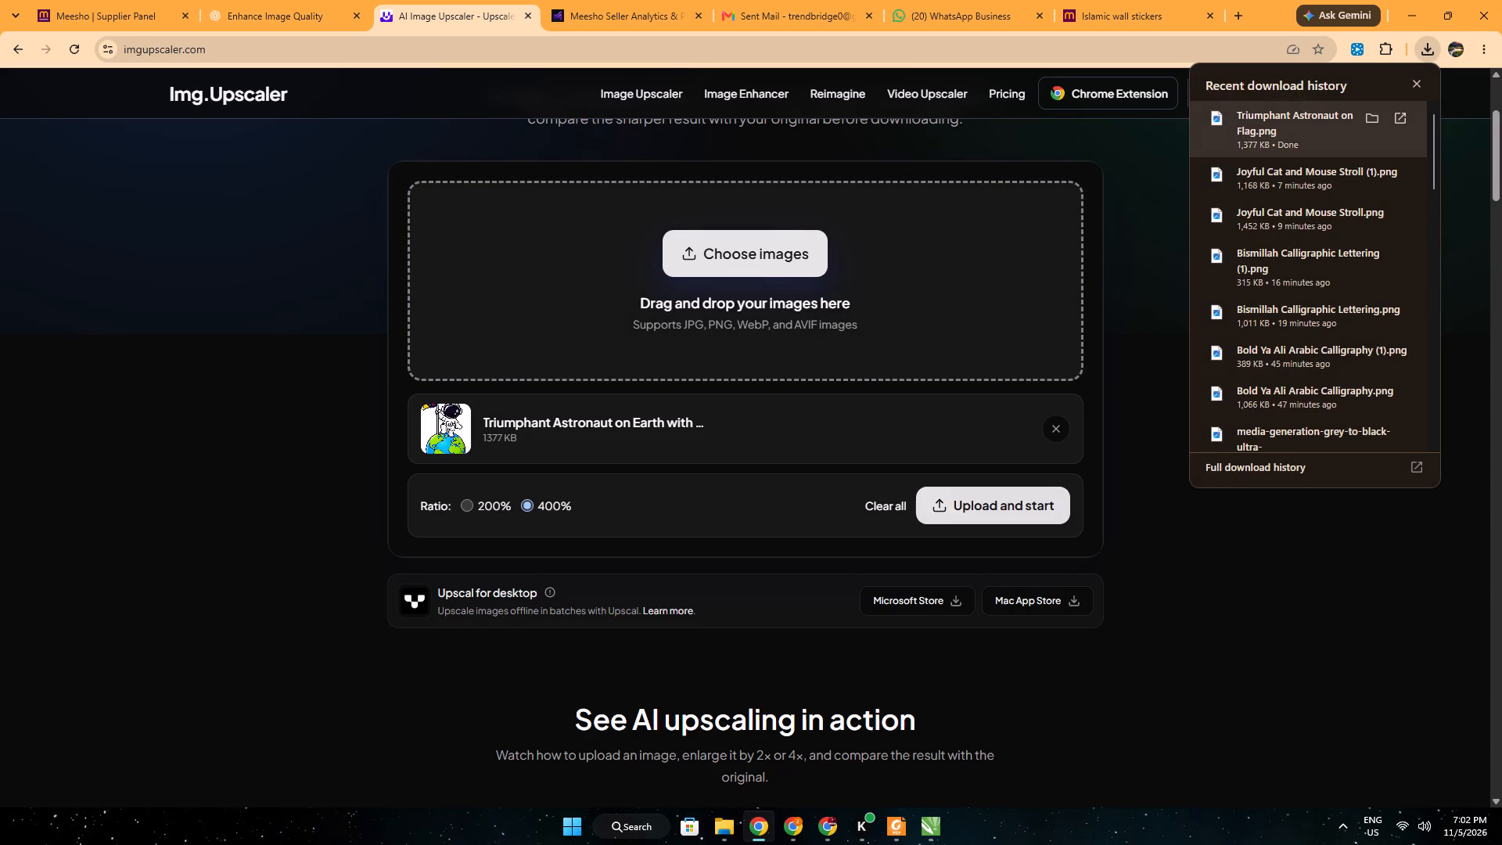
{"action": "left_click", "coordinate": [953, 513]}
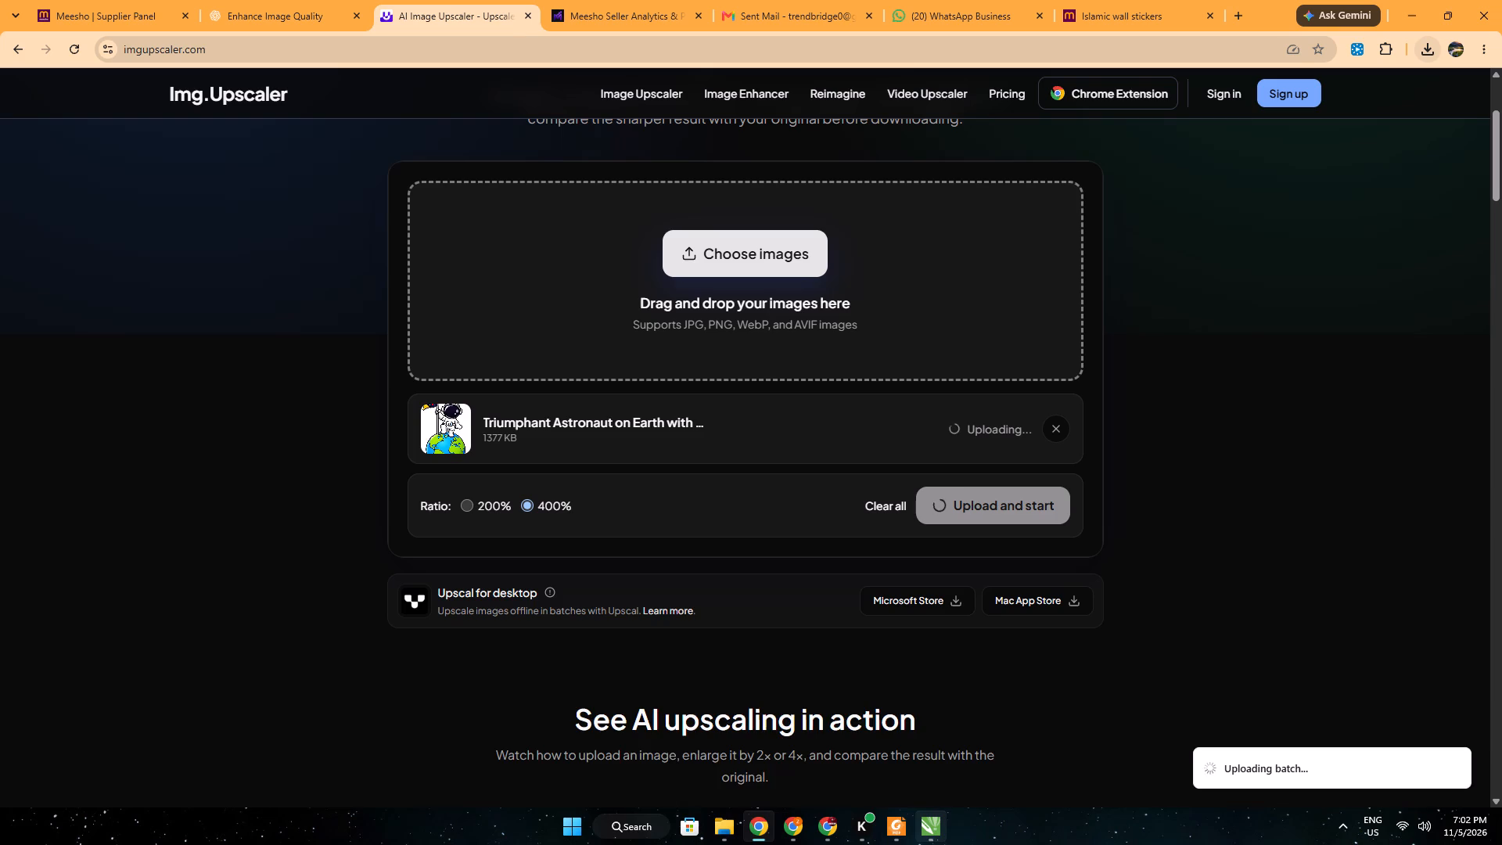
{"action": "left_click", "coordinate": [803, 836]}
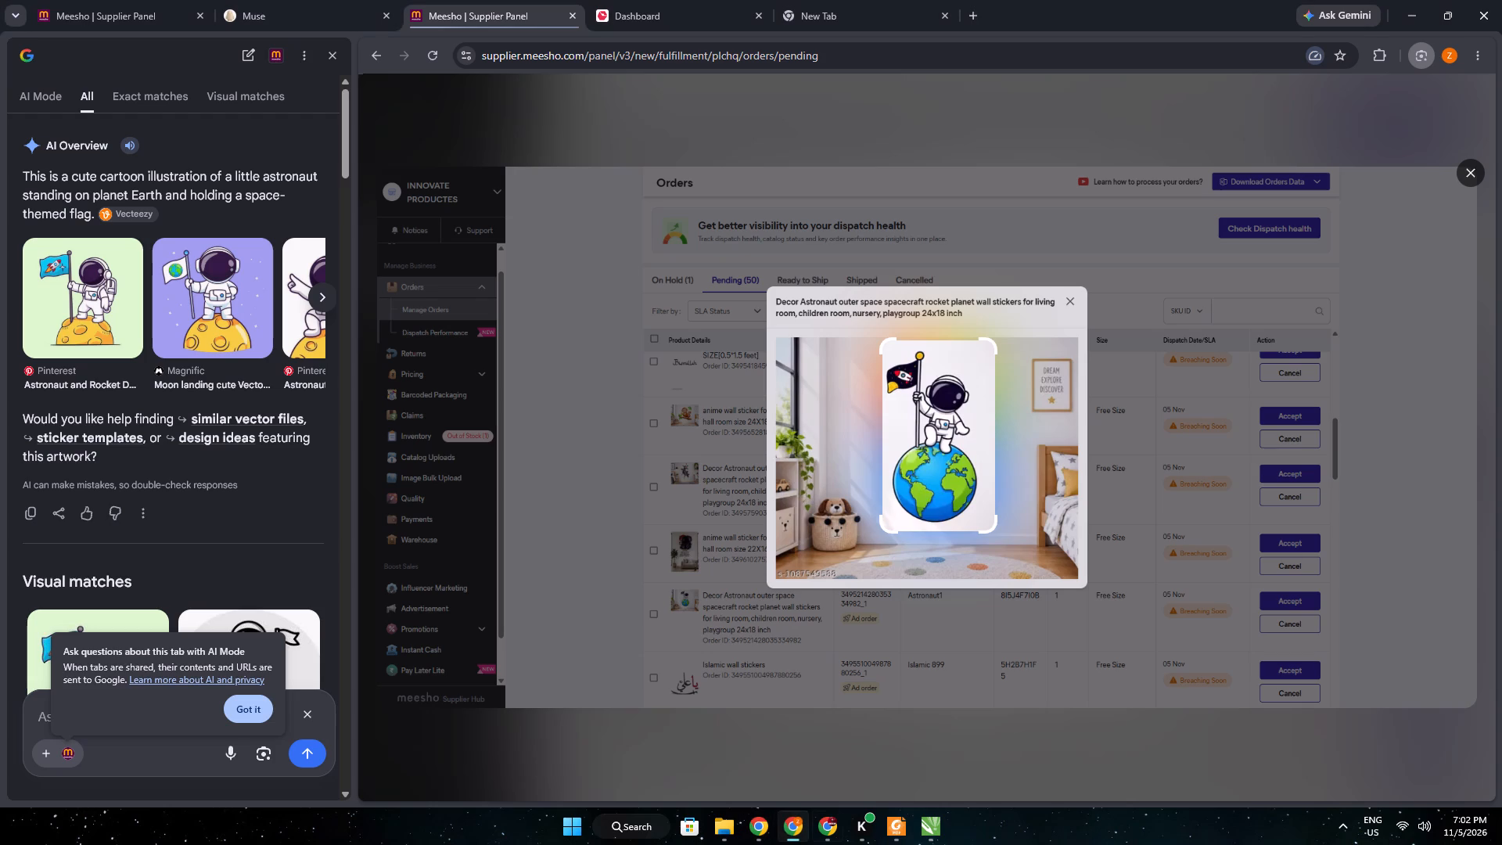
{"action": "key", "text": "Escape"}
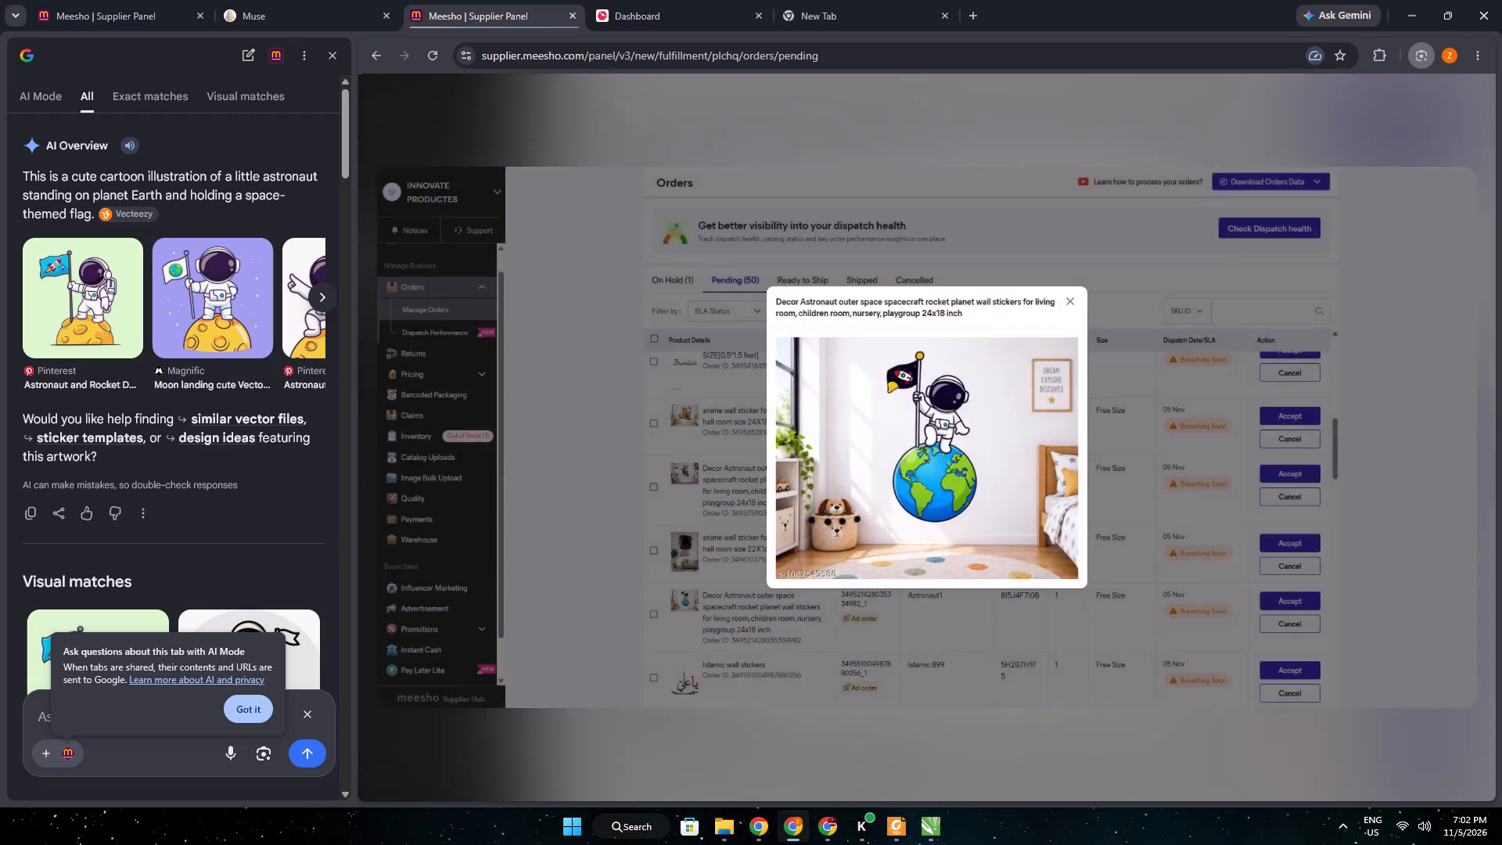
{"action": "left_click", "coordinate": [1119, 253]}
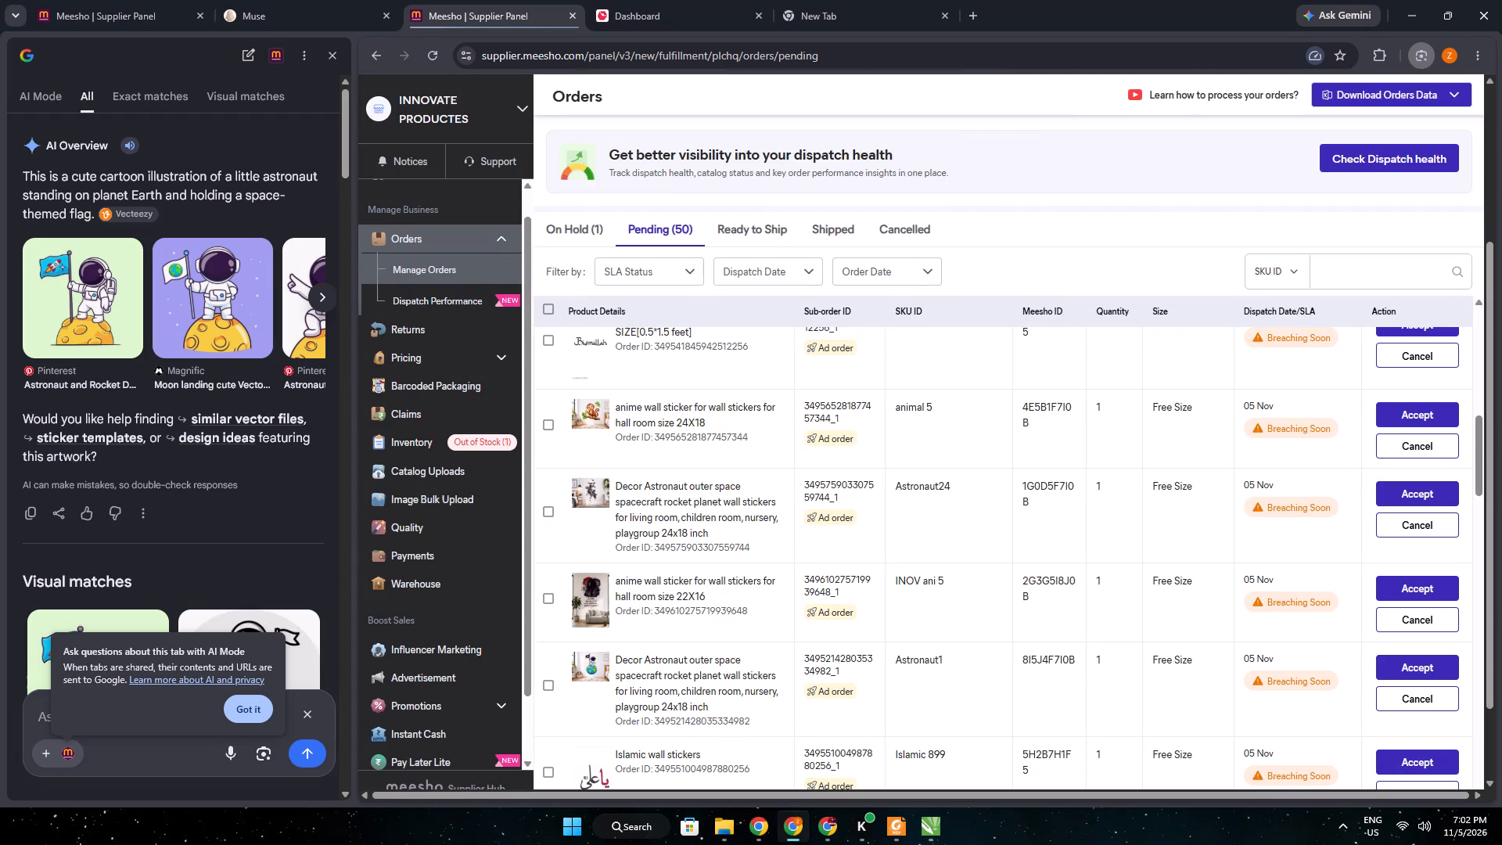
{"action": "scroll", "coordinate": [785, 562], "scroll_direction": "down", "scroll_amount": 2}
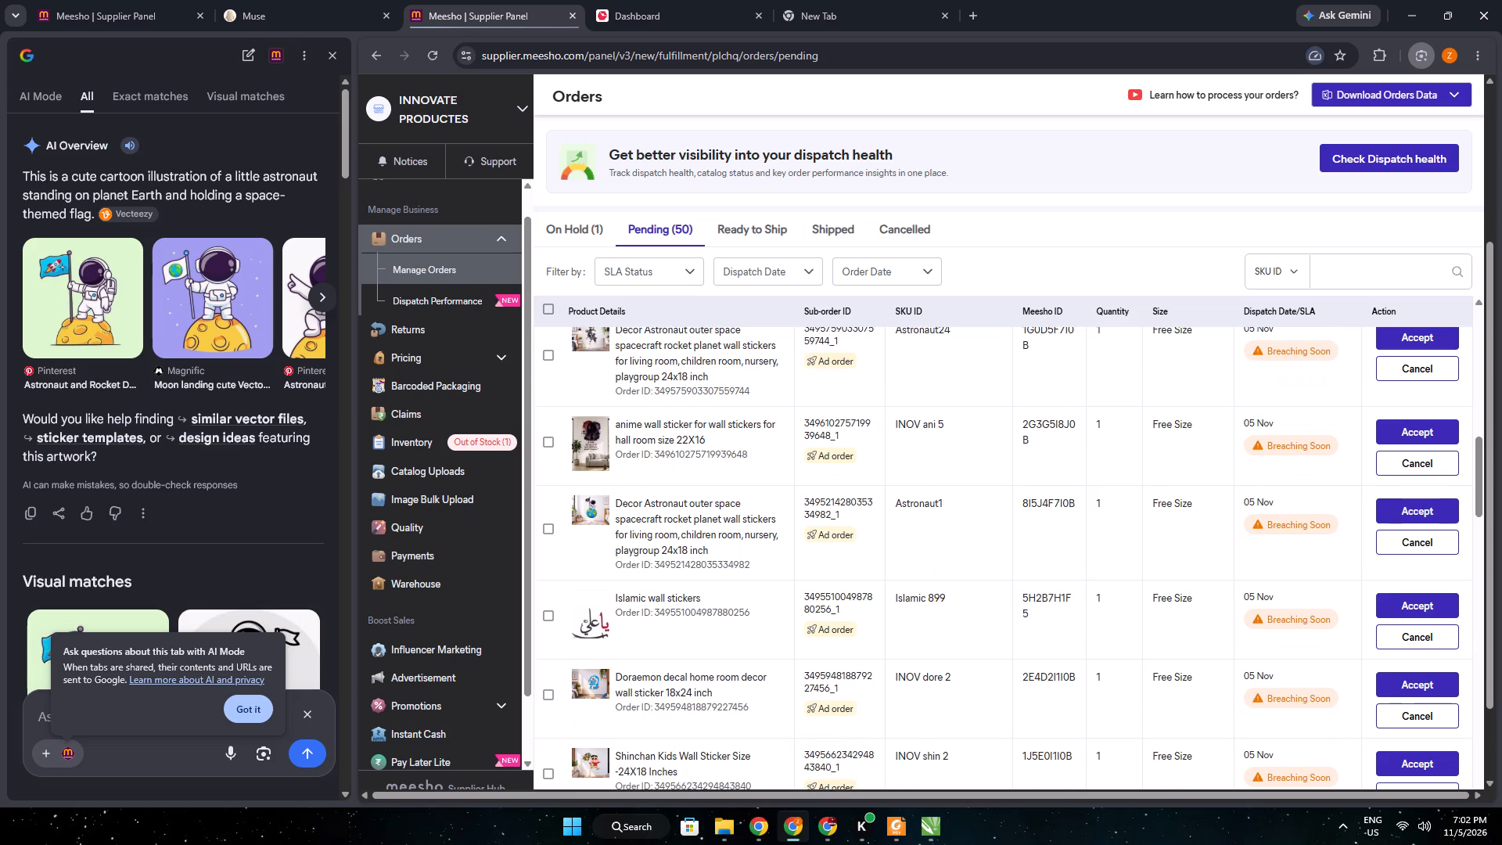
{"action": "scroll", "coordinate": [786, 559], "scroll_direction": "down", "scroll_amount": 1}
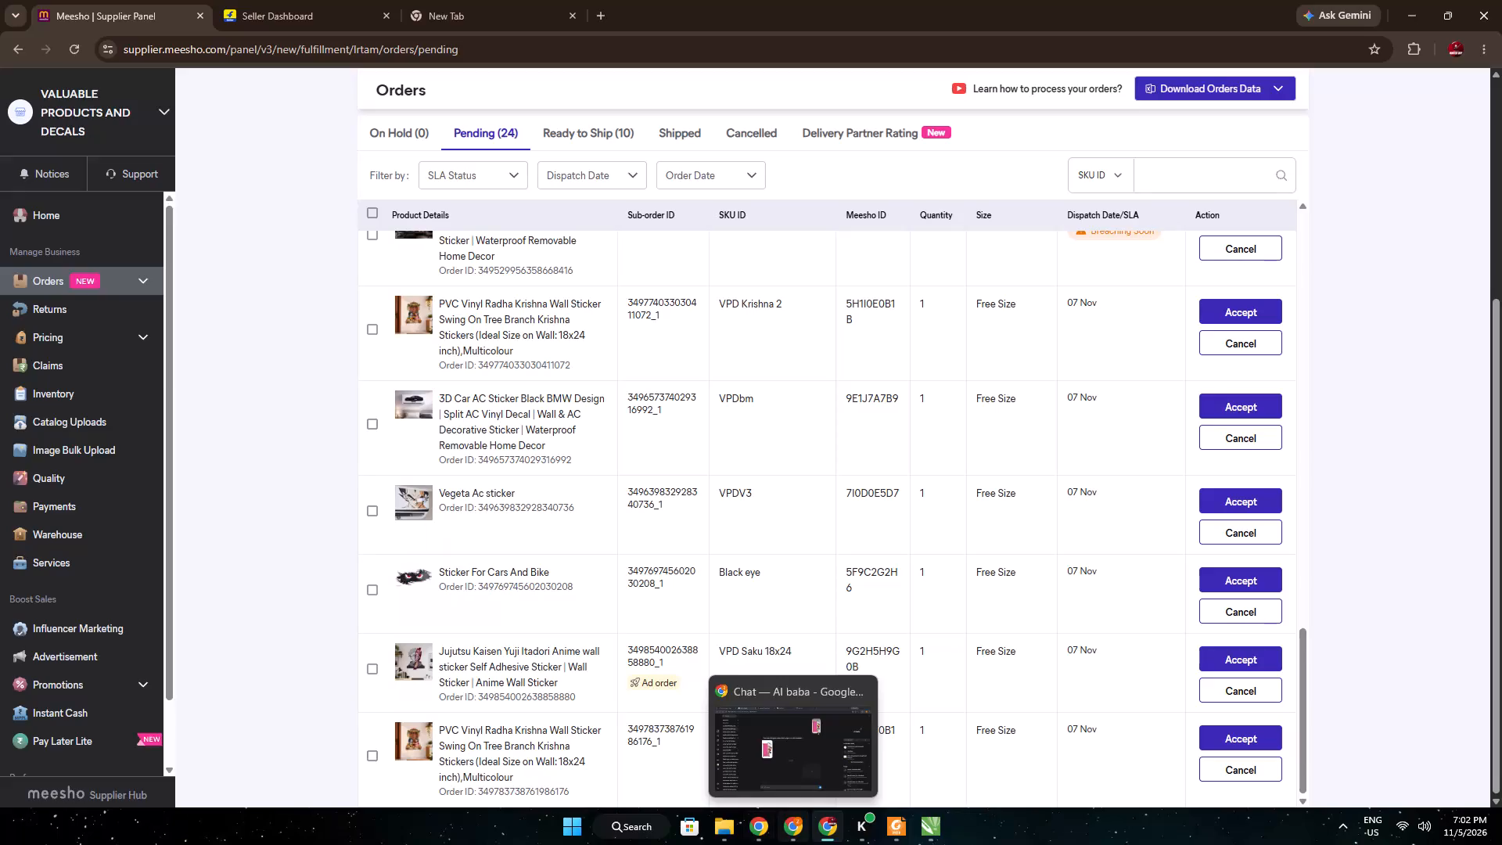
{"action": "left_click", "coordinate": [785, 831]}
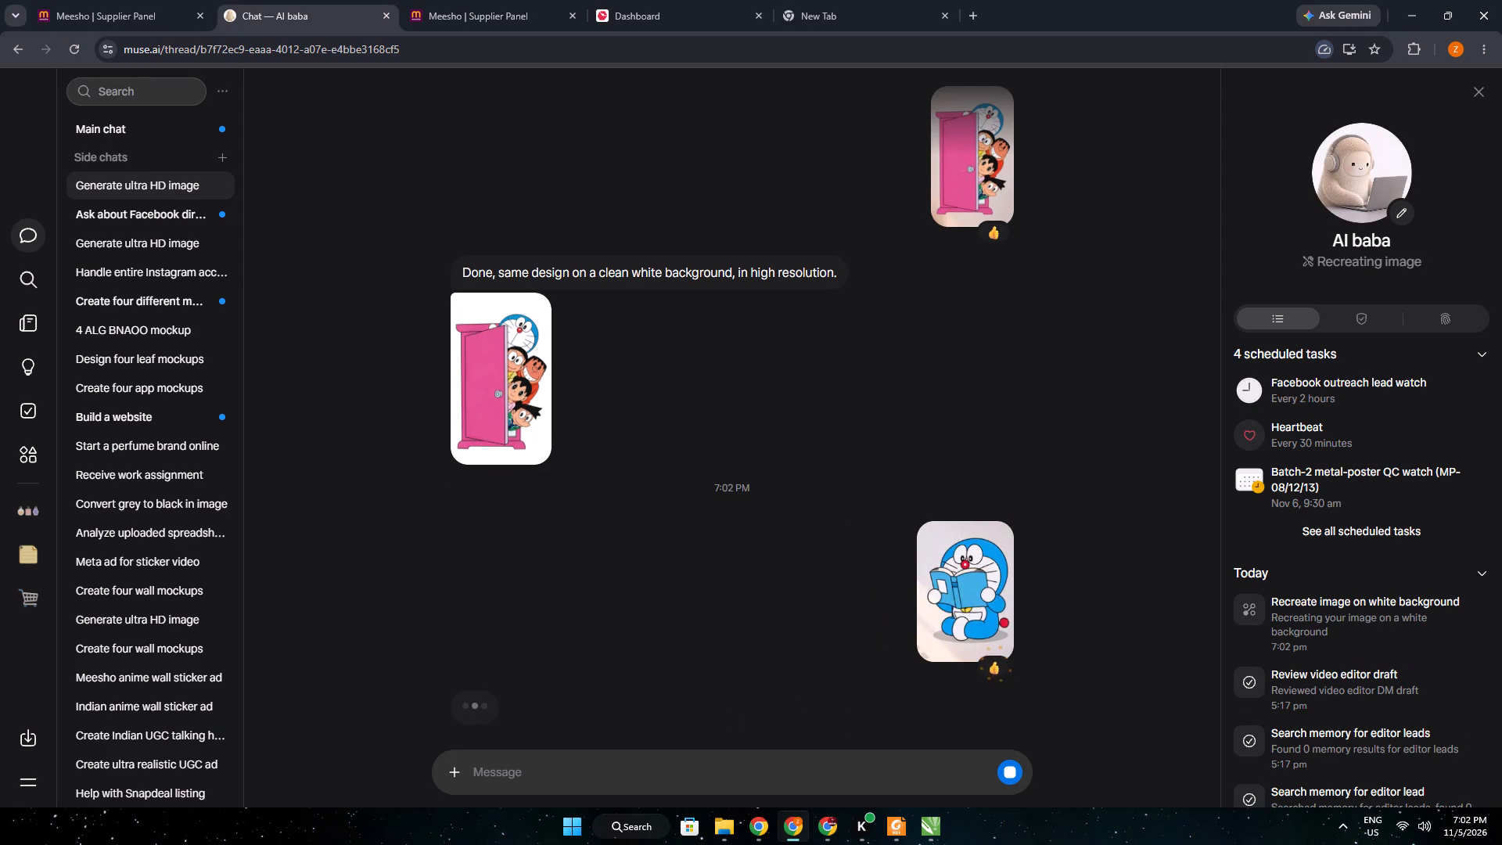
{"action": "left_click", "coordinate": [473, 0]}
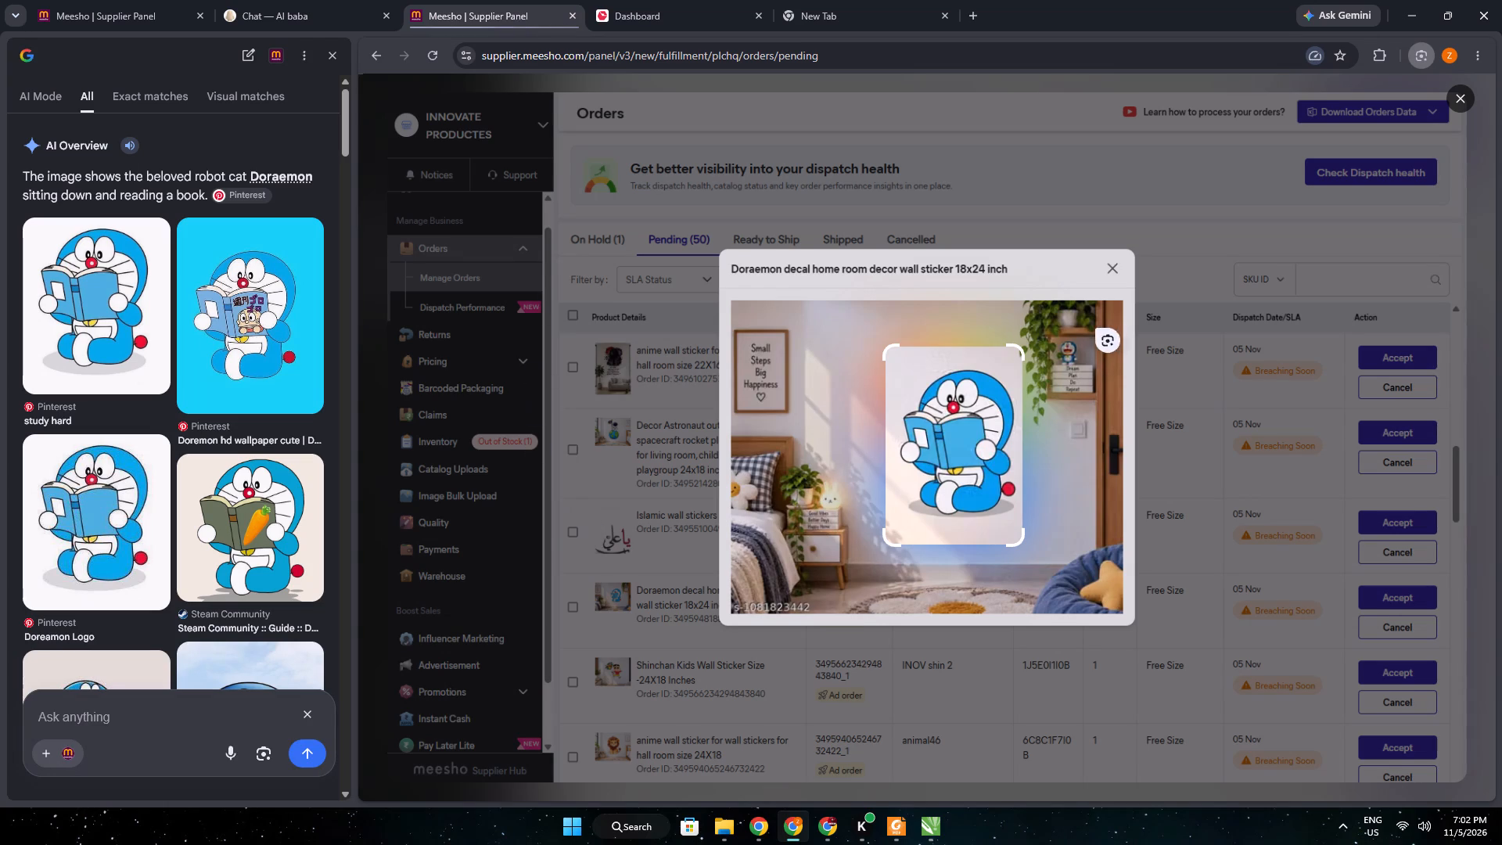
{"action": "key", "text": "Escape"}
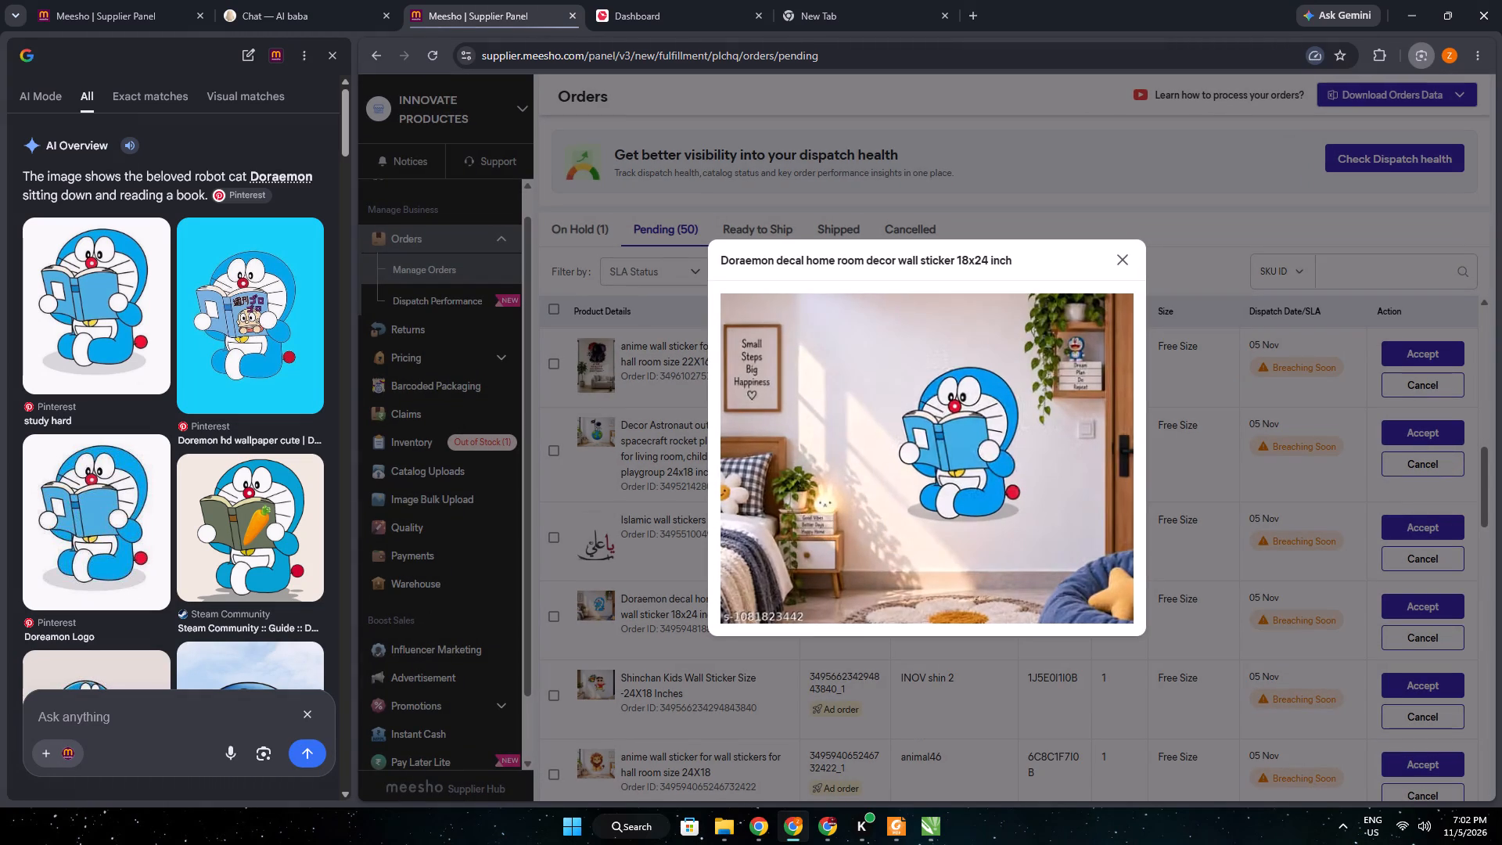
Find the earlier print sheet 4 nov (2).cdr containing the Shinchan sticker in the Downloads folder and open it in CorelDRAW.
{"action": "left_click", "coordinate": [731, 837]}
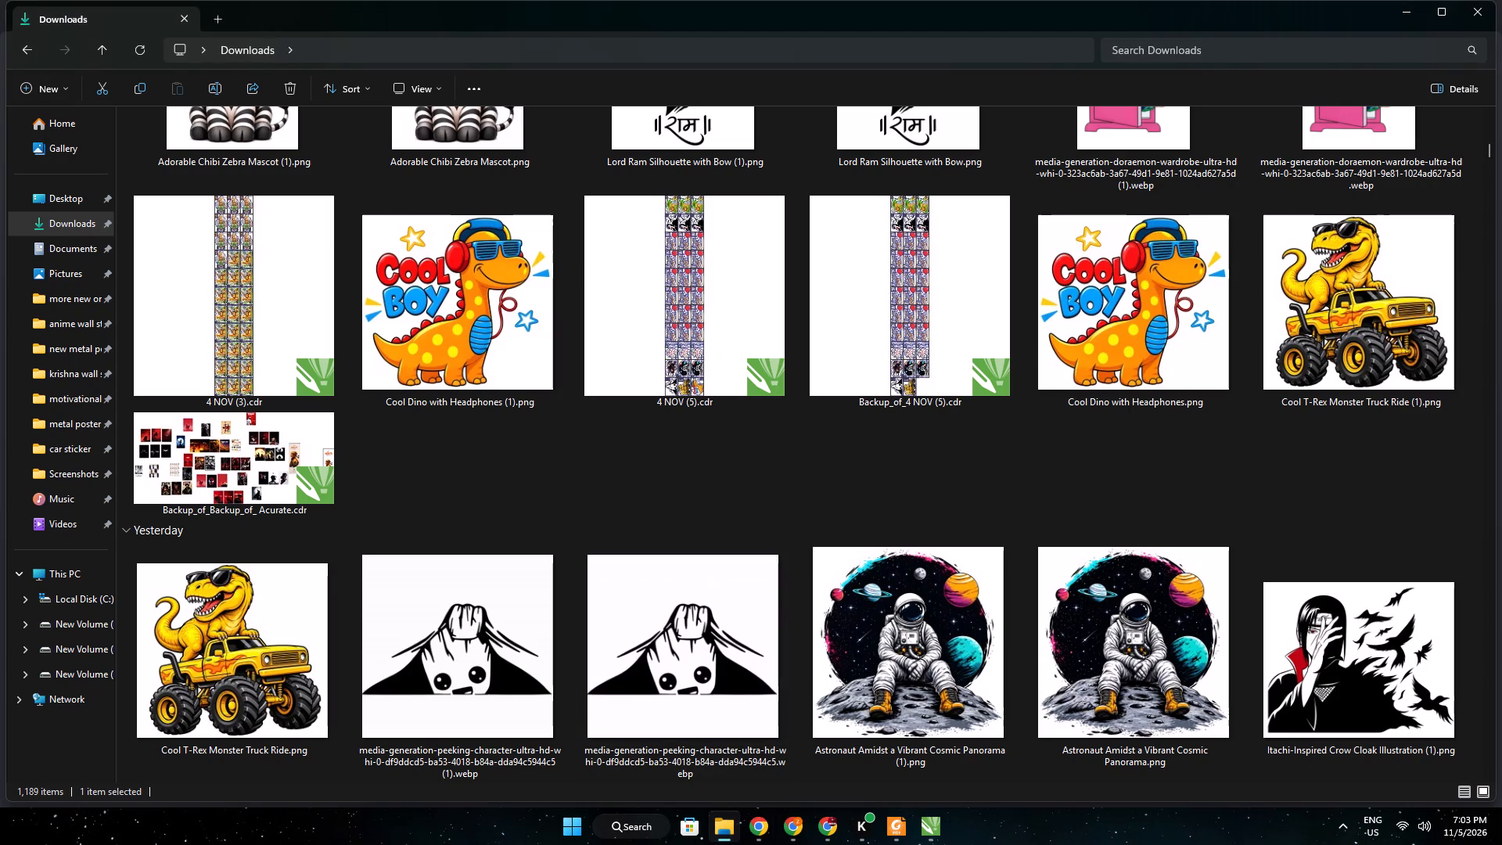
{"action": "scroll", "coordinate": [928, 397], "scroll_direction": "up", "scroll_amount": 2}
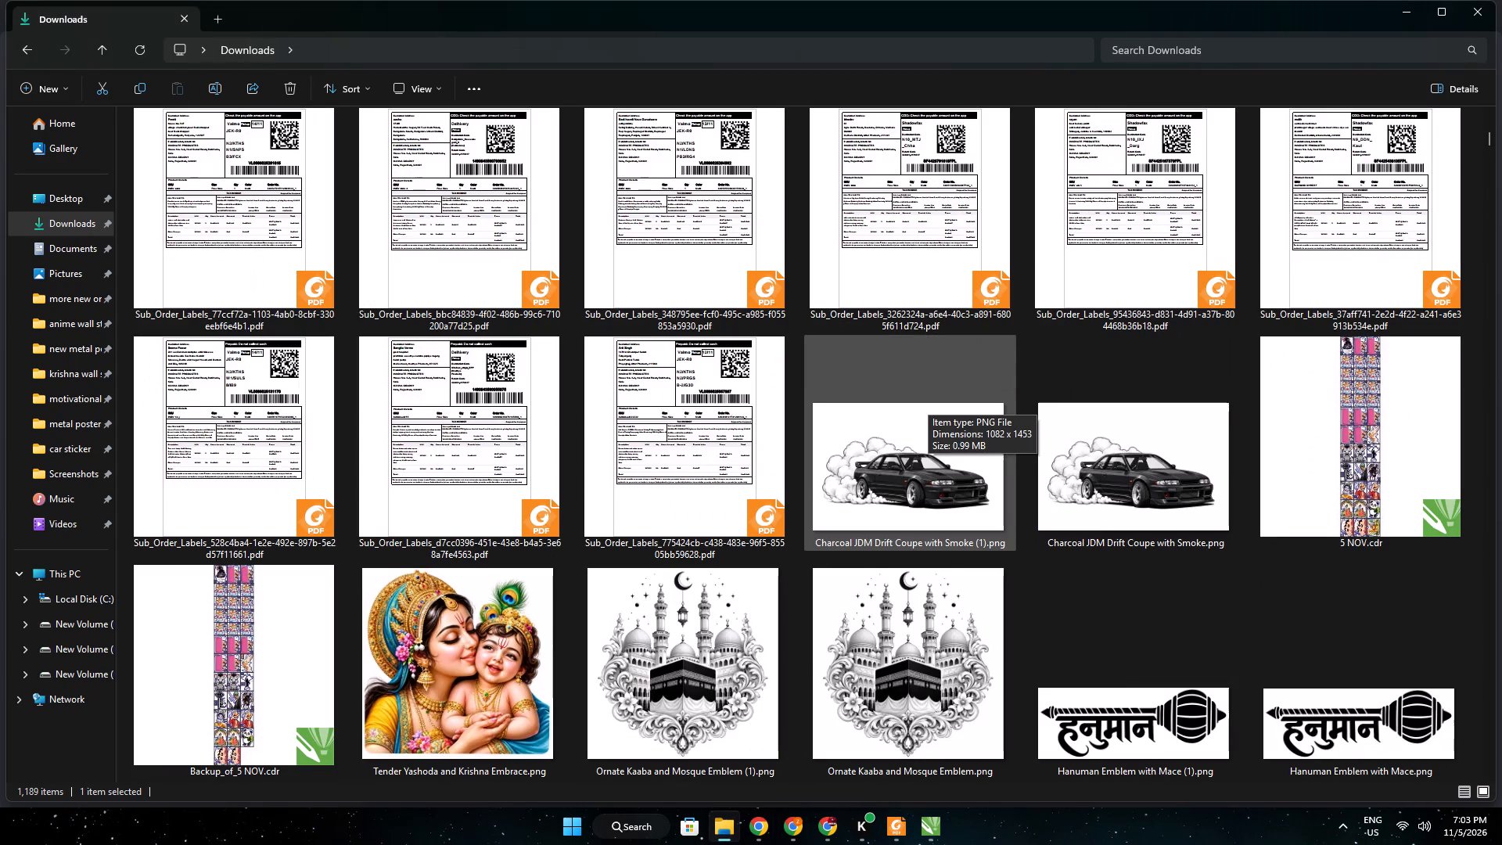
{"action": "scroll", "coordinate": [928, 398], "scroll_direction": "up", "scroll_amount": 2}
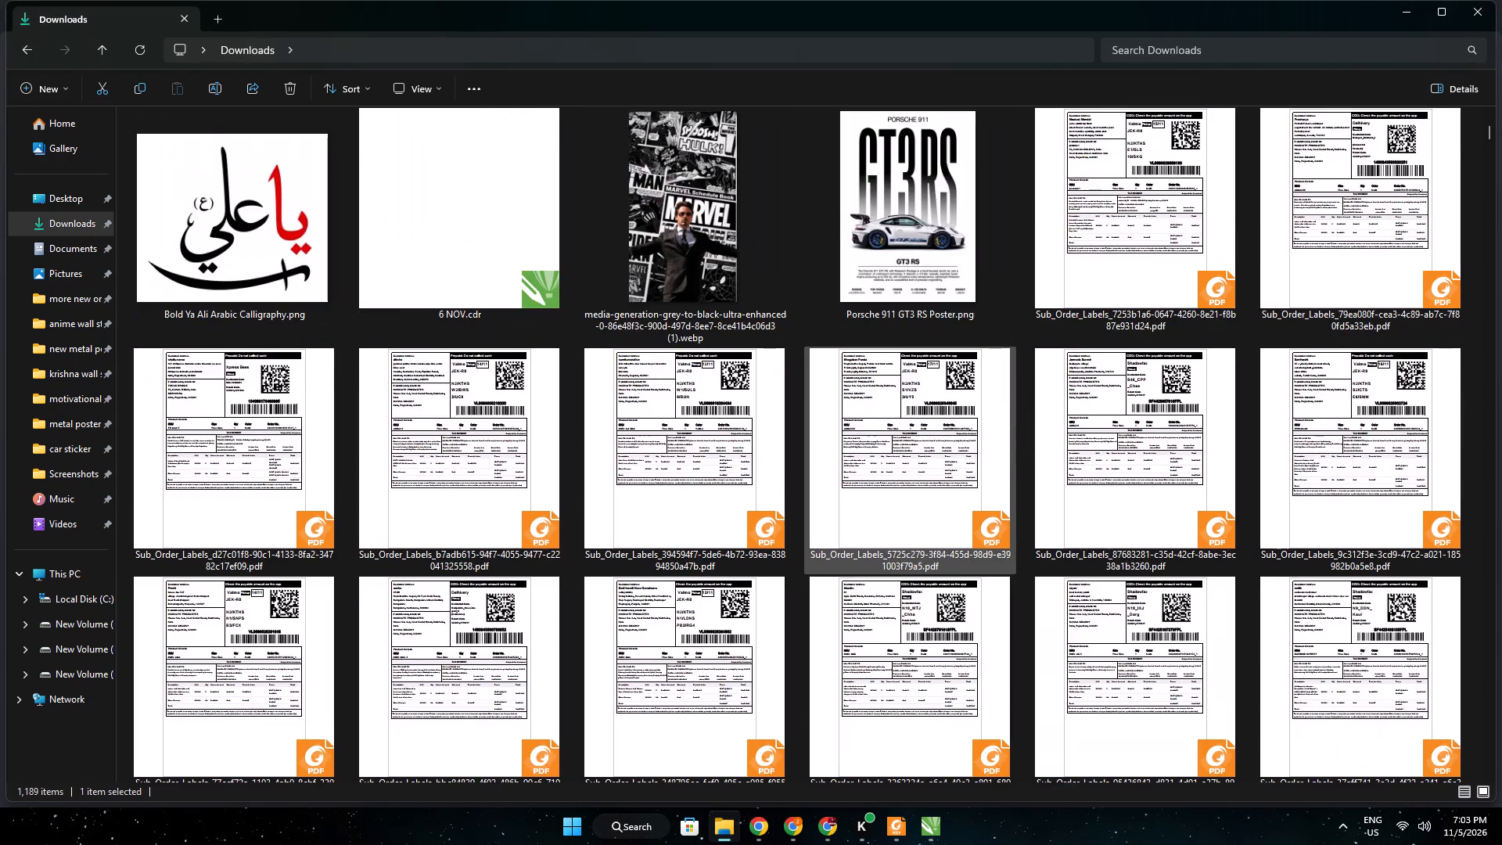
{"action": "scroll", "coordinate": [928, 398], "scroll_direction": "up", "scroll_amount": 5}
{"action": "scroll", "coordinate": [788, 371], "scroll_direction": "up", "scroll_amount": 1}
{"action": "scroll", "coordinate": [788, 371], "scroll_direction": "down", "scroll_amount": 6}
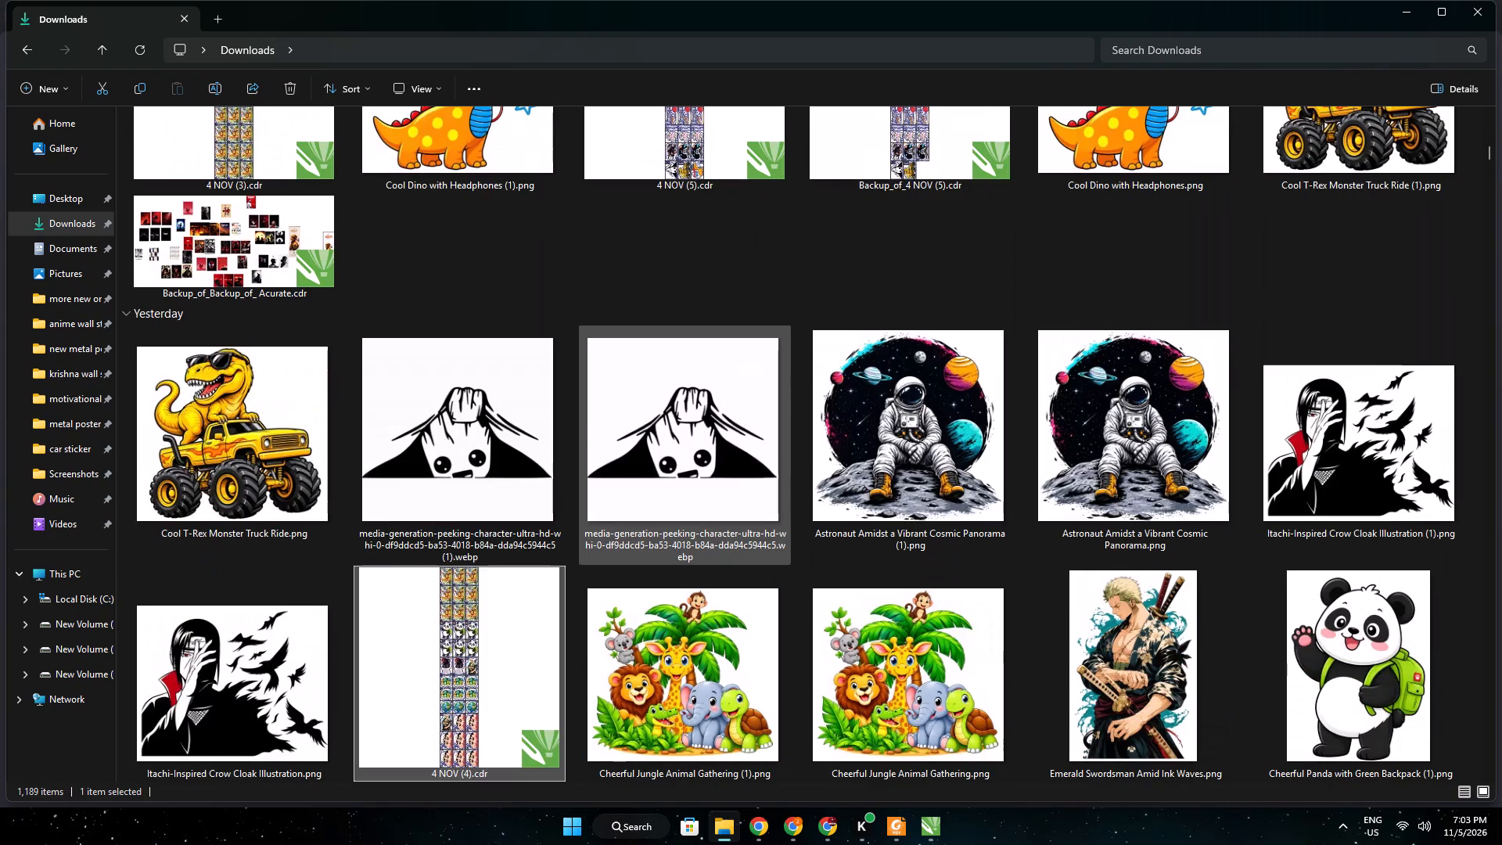
{"action": "scroll", "coordinate": [788, 371], "scroll_direction": "down", "scroll_amount": 1}
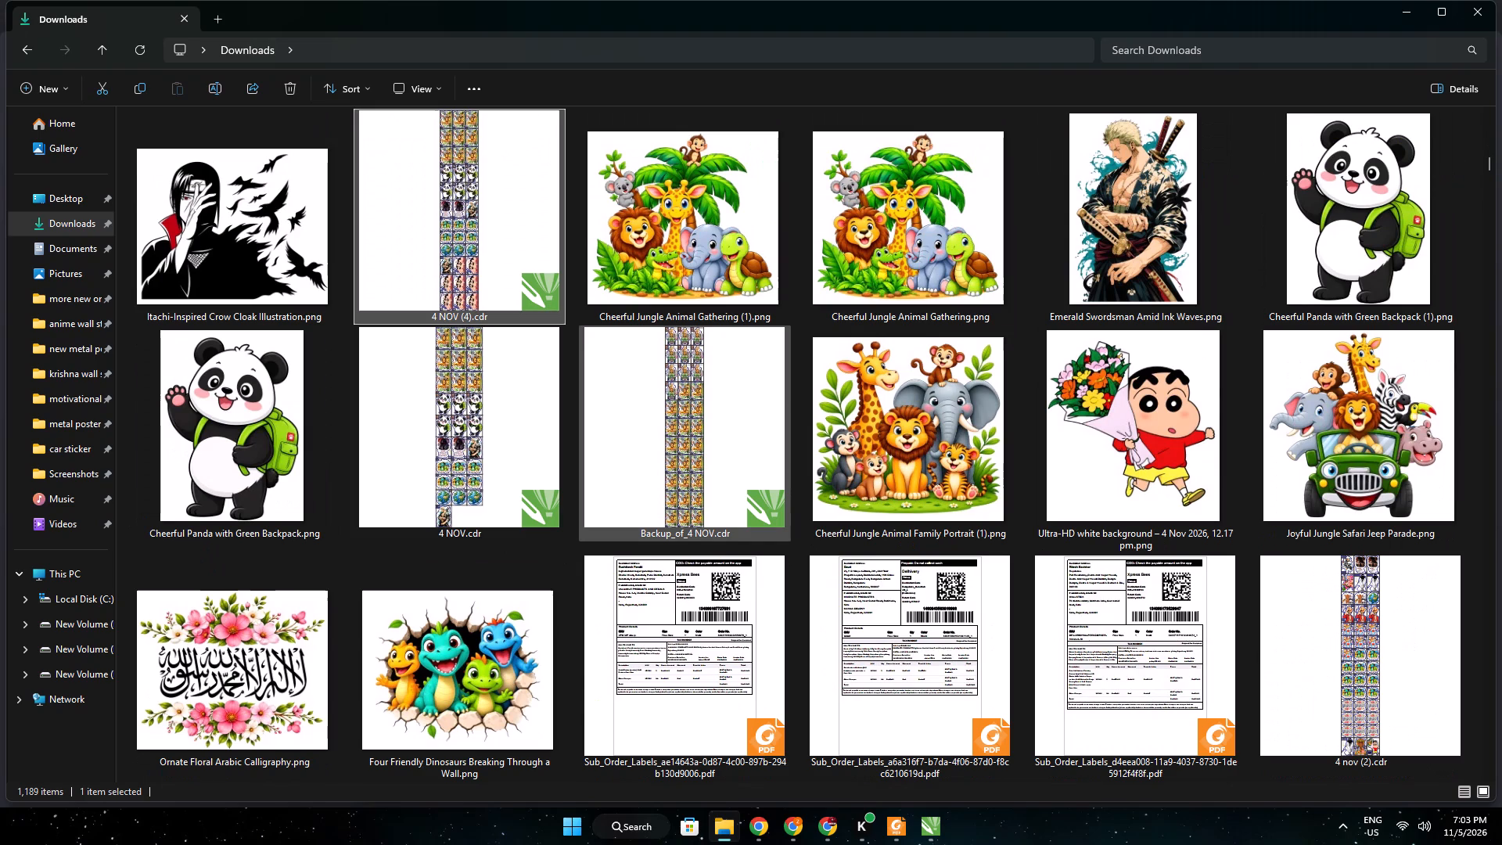
{"action": "scroll", "coordinate": [788, 371], "scroll_direction": "down", "scroll_amount": 1}
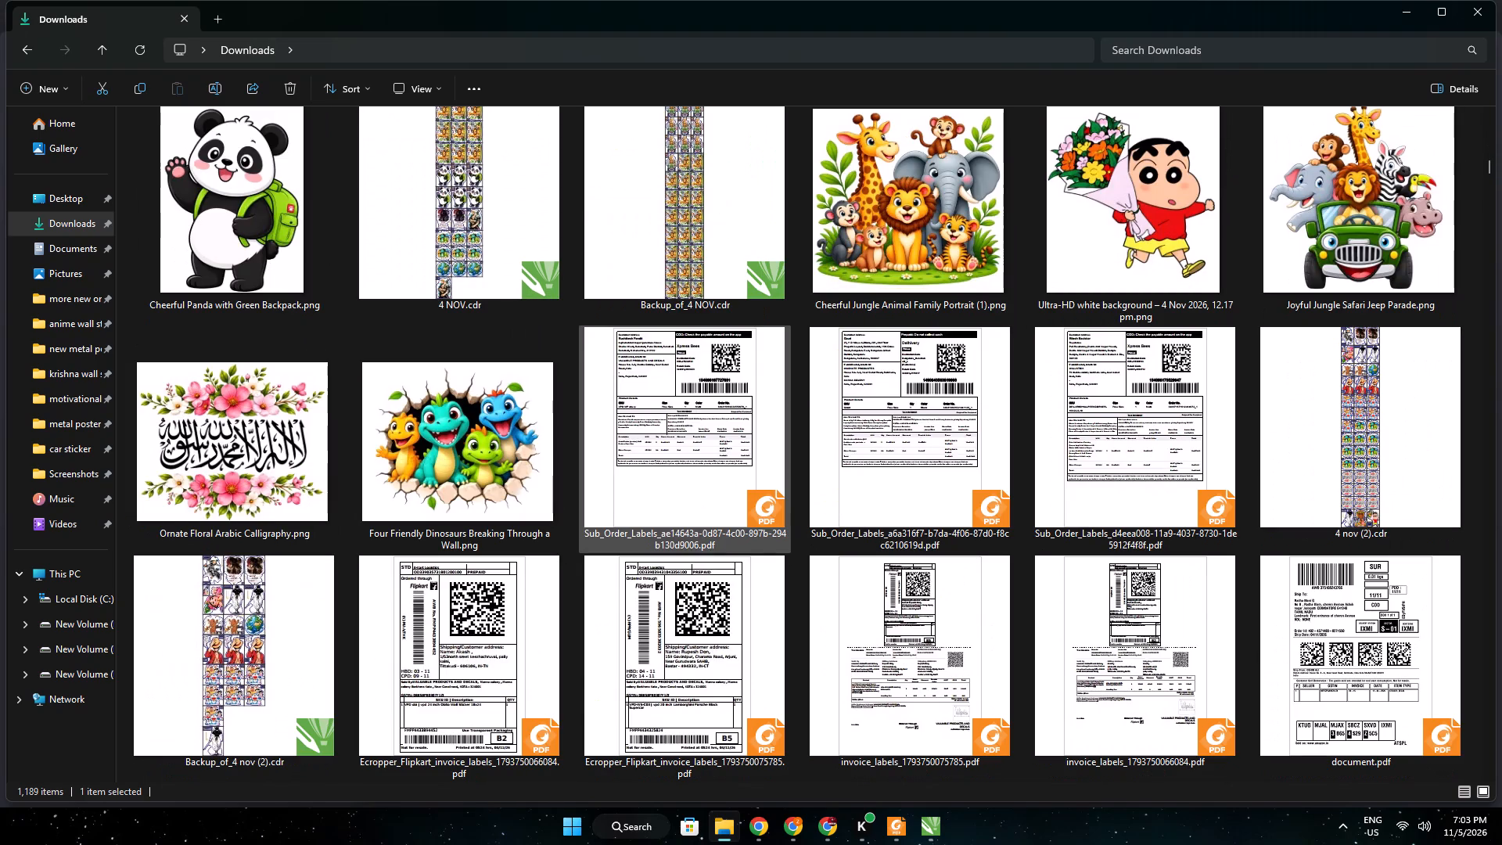
{"action": "double_click", "coordinate": [1312, 442]}
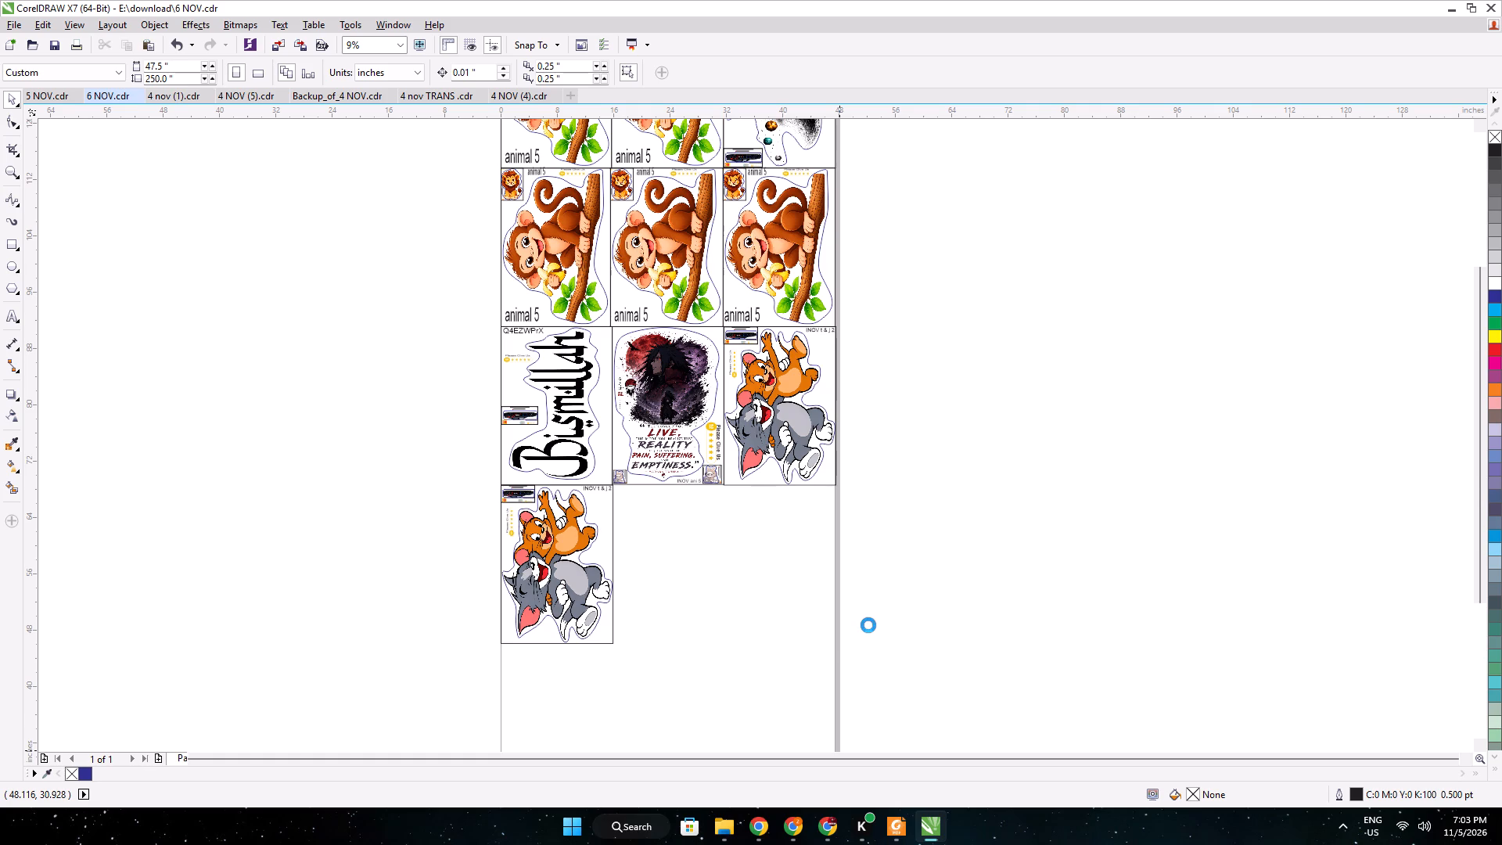
Copy the Shinchan bouquet sticker from 4 nov (2).cdr into 6 NOV.cdr and move it near the last Tom and Jerry sticker.
{"action": "left_click_drag", "start_coordinate": [817, 704], "coordinate": [769, 635]}
{"action": "key", "text": "ctrl+c"}
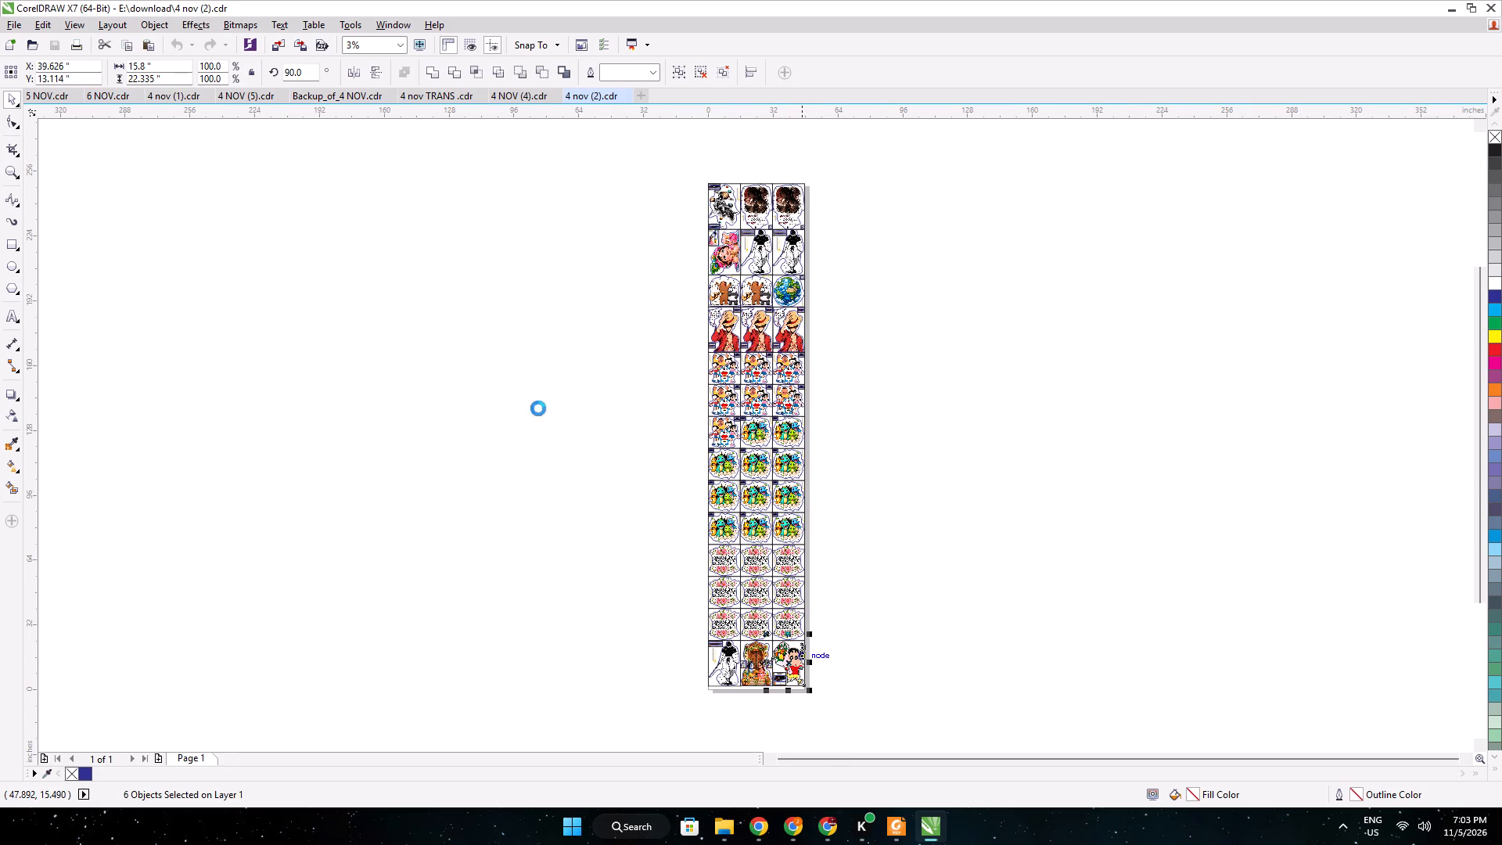
{"action": "left_click", "coordinate": [99, 99]}
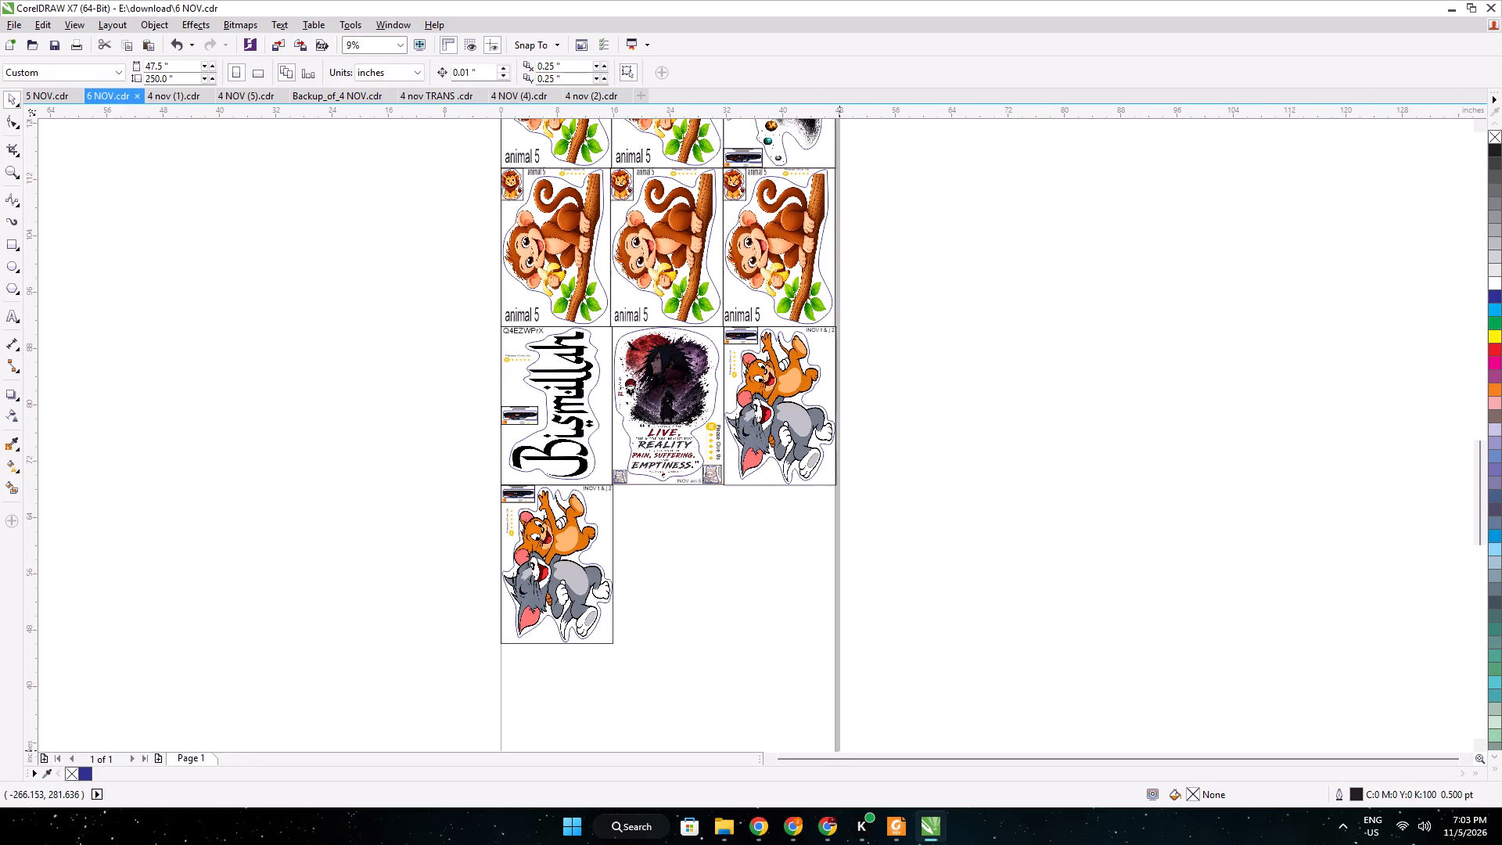
{"action": "key", "text": "ctrl+v"}
{"action": "scroll", "coordinate": [228, 273], "scroll_direction": "down", "scroll_amount": 1}
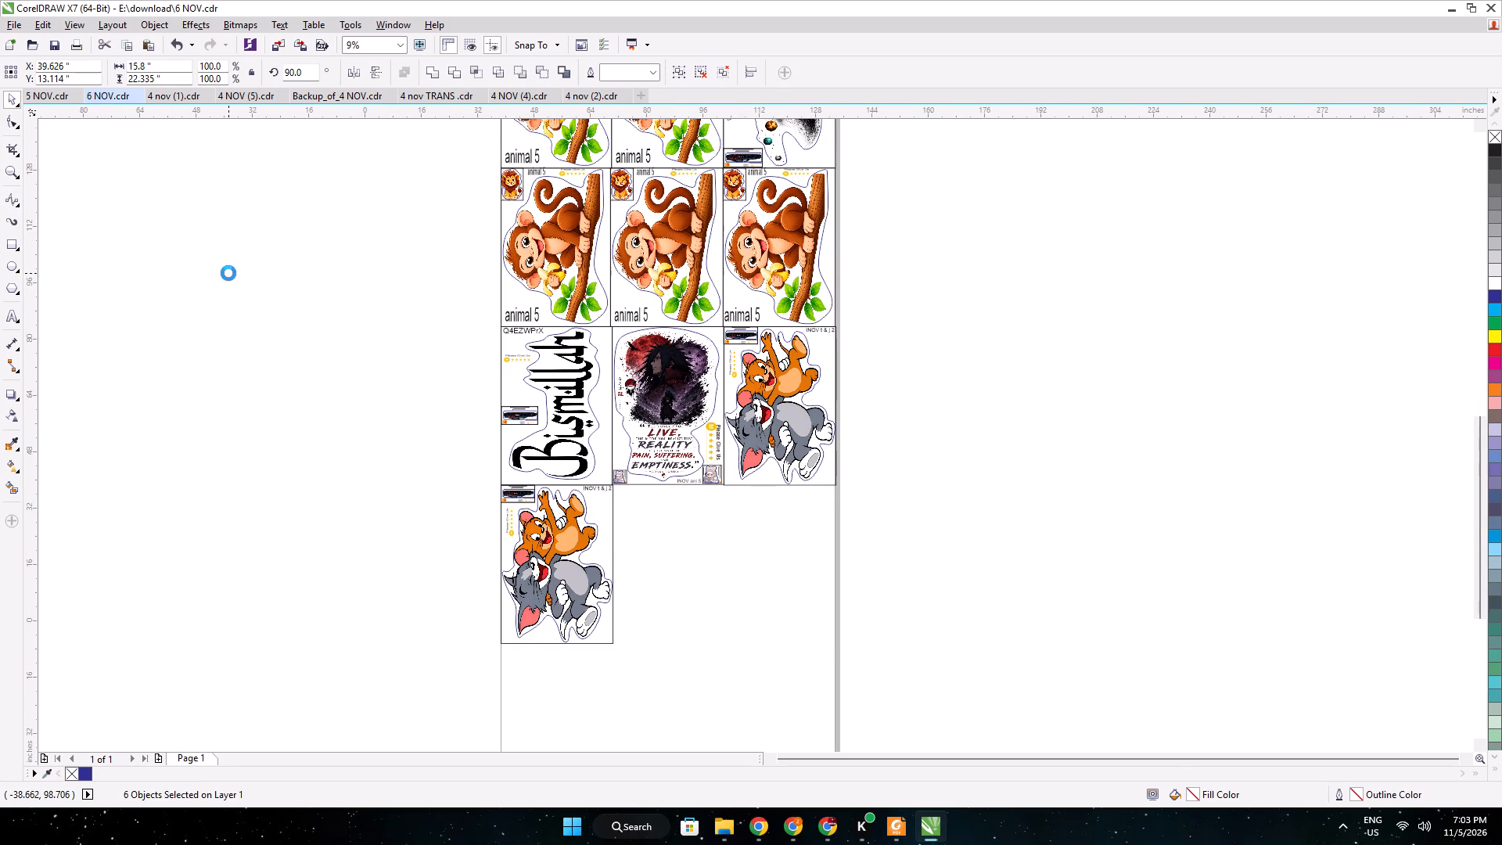
{"action": "left_click_drag", "start_coordinate": [514, 584], "coordinate": [490, 465]}
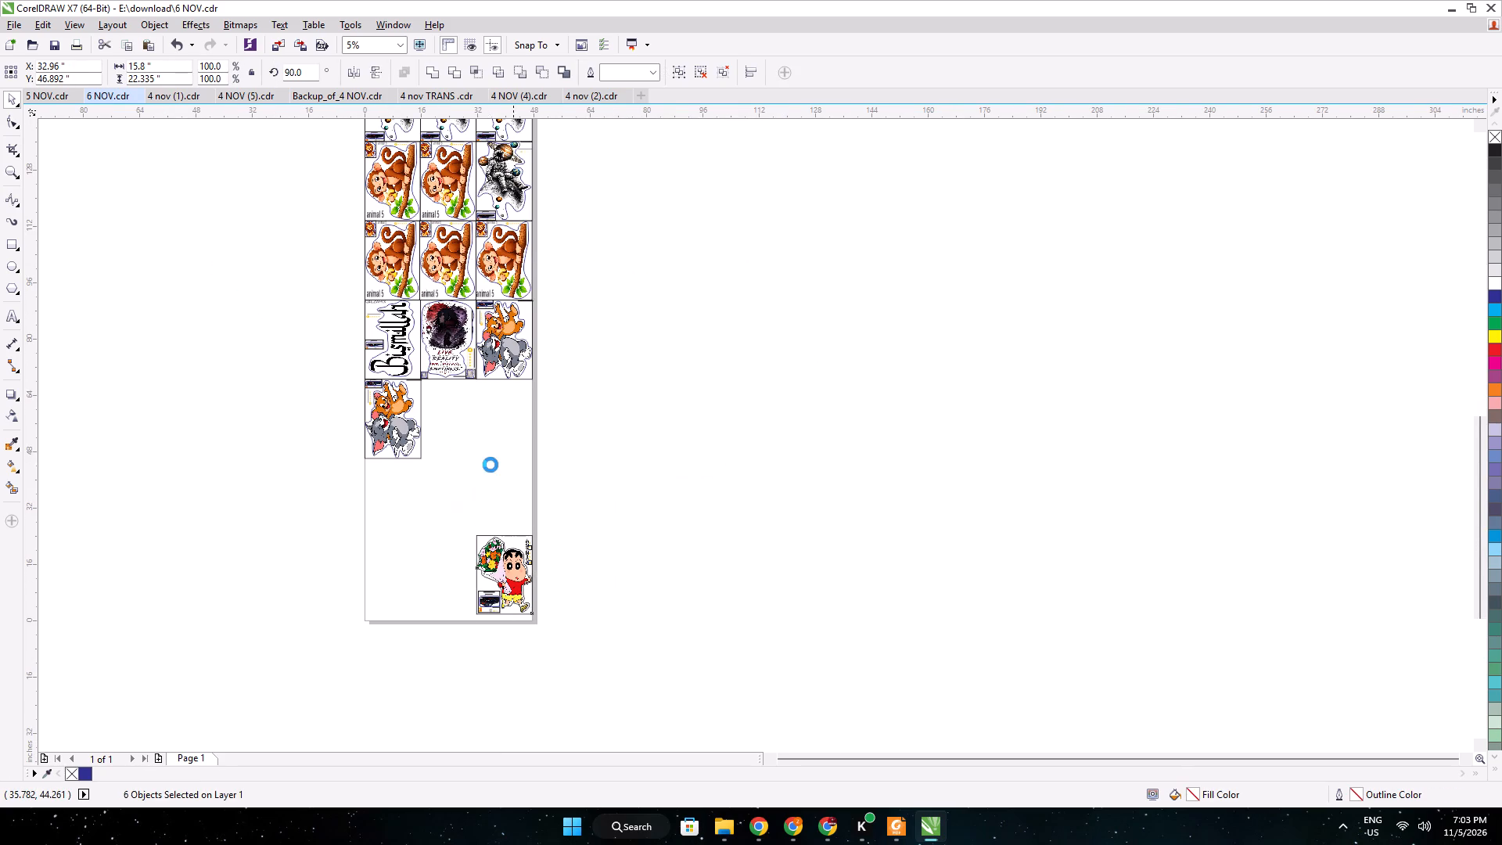
Set the Shinchan sticker's height to 22.5 inches.
{"action": "double_click", "coordinate": [131, 78]}
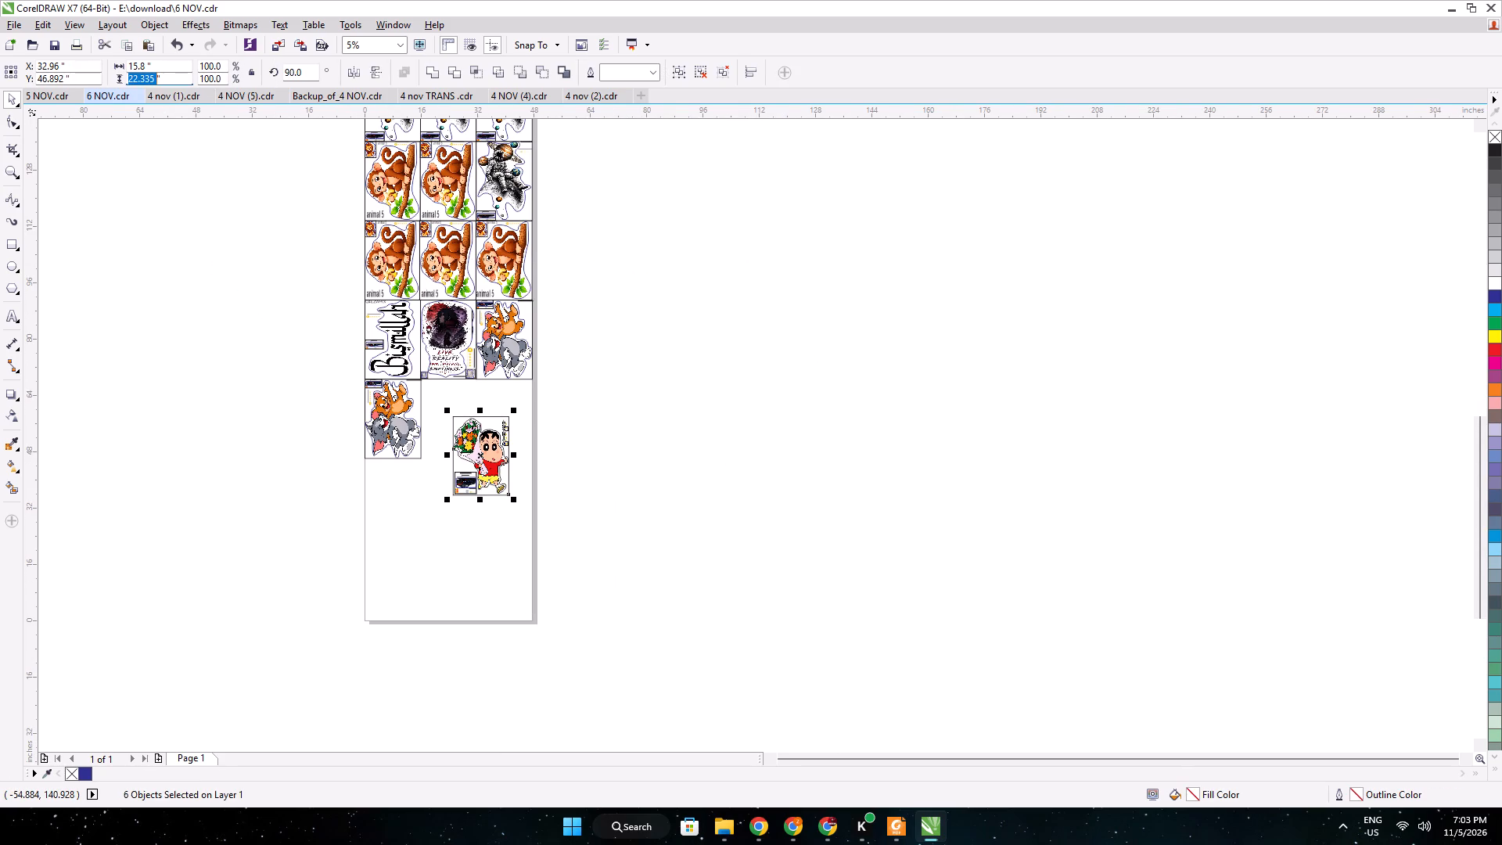
{"action": "key", "text": "2"}
{"action": "type", "text": "2.5"}
{"action": "key", "text": "Return"}
Align the Shinchan sticker in the empty cell beside the last Tom and Jerry sticker, directly beneath the INOV ani 5 sticker.
{"action": "scroll", "coordinate": [475, 434], "scroll_direction": "up", "scroll_amount": 1}
{"action": "left_click_drag", "start_coordinate": [471, 431], "coordinate": [410, 362]}
{"action": "scroll", "coordinate": [386, 340], "scroll_direction": "up", "scroll_amount": 3}
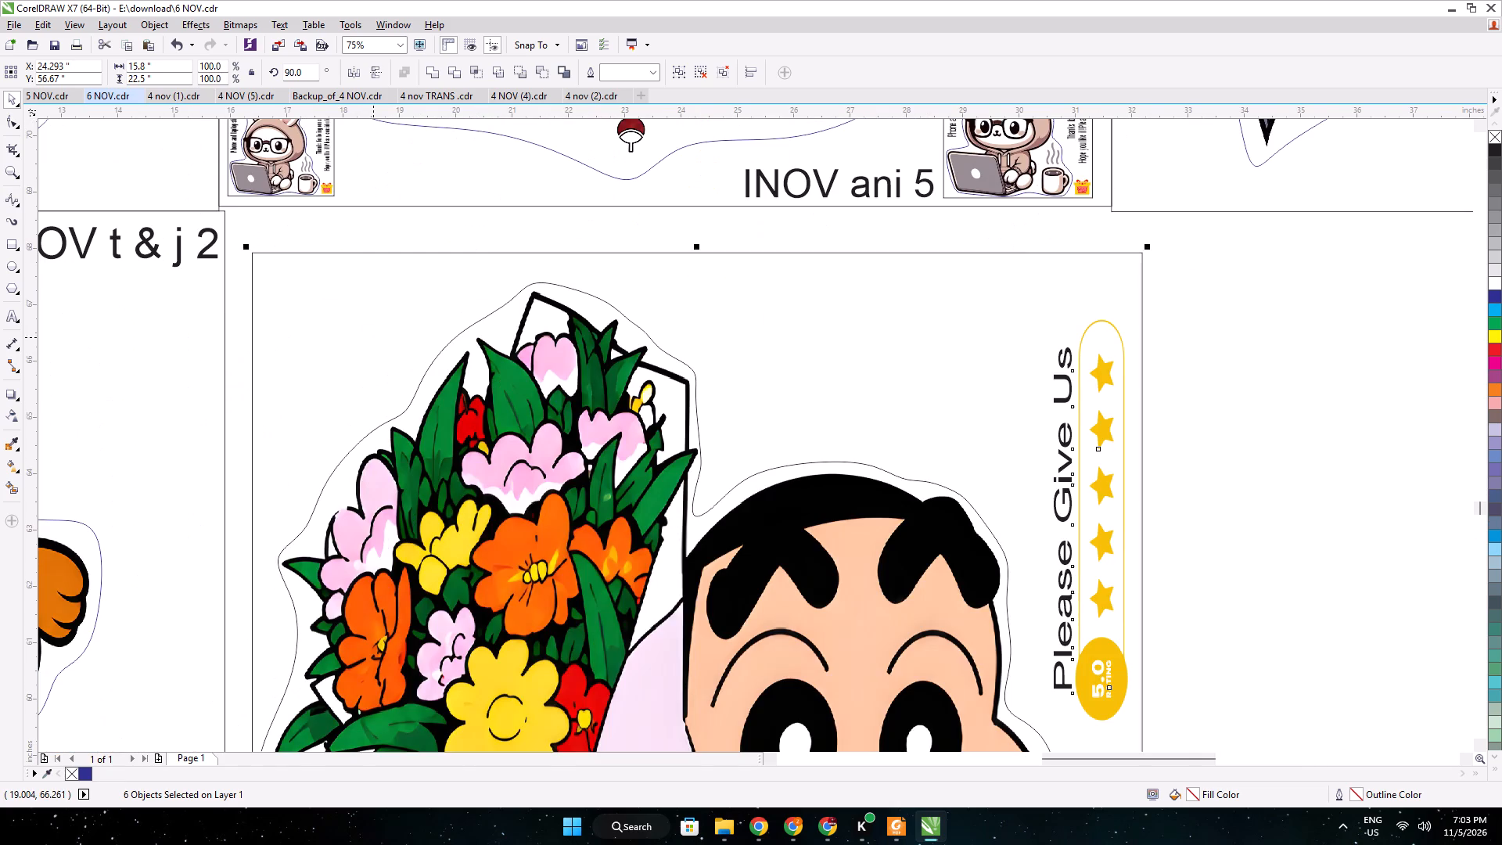
{"action": "left_click_drag", "start_coordinate": [373, 337], "coordinate": [347, 294]}
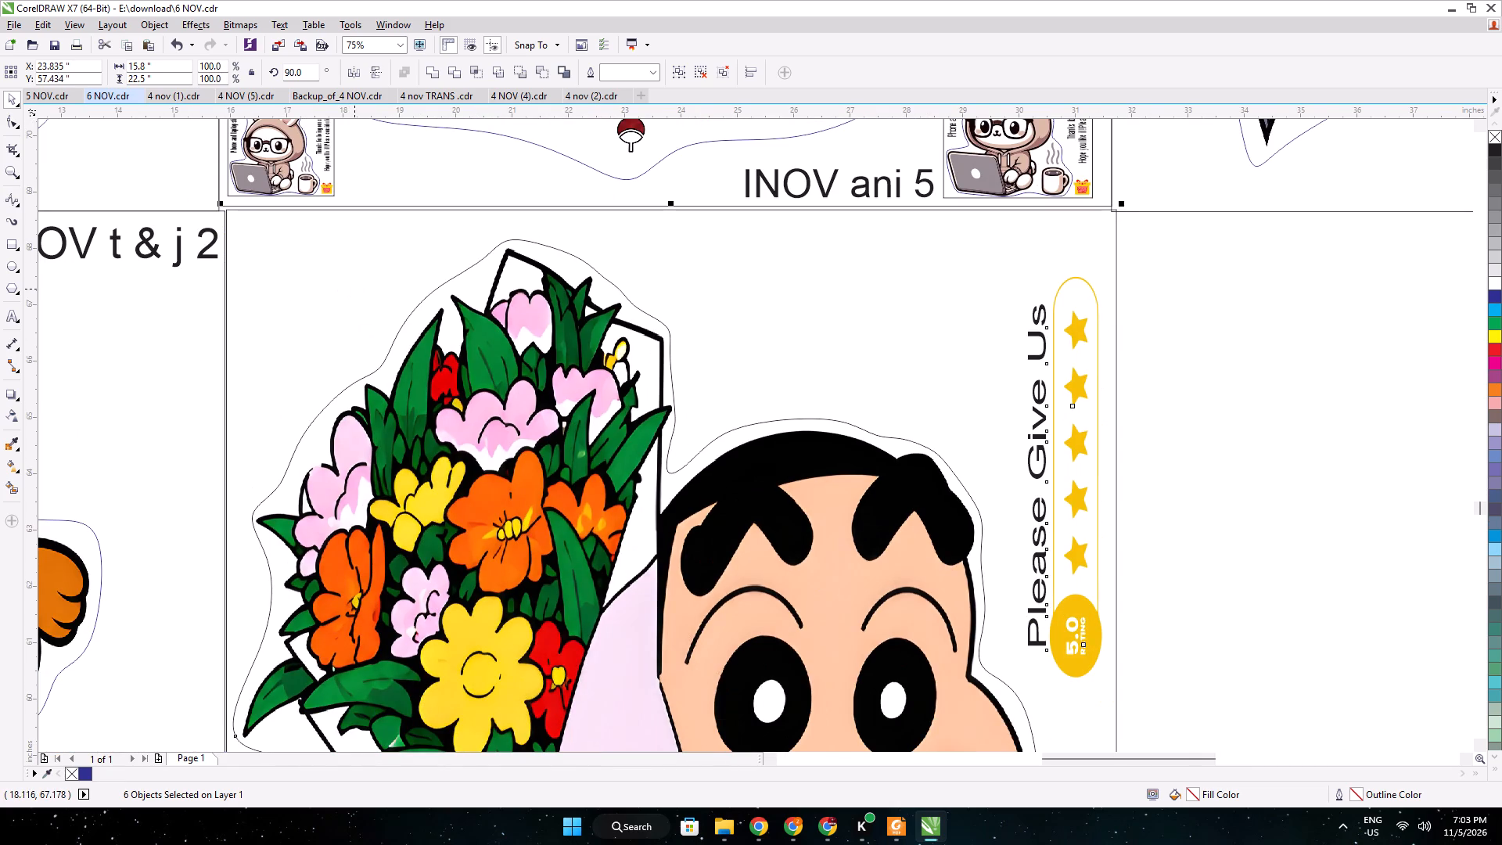
{"action": "key", "text": "Left"}
{"action": "key", "text": "Left"}
{"action": "key", "text": "Up"}
{"action": "key", "text": "Up"}
{"action": "key", "text": "Up"}
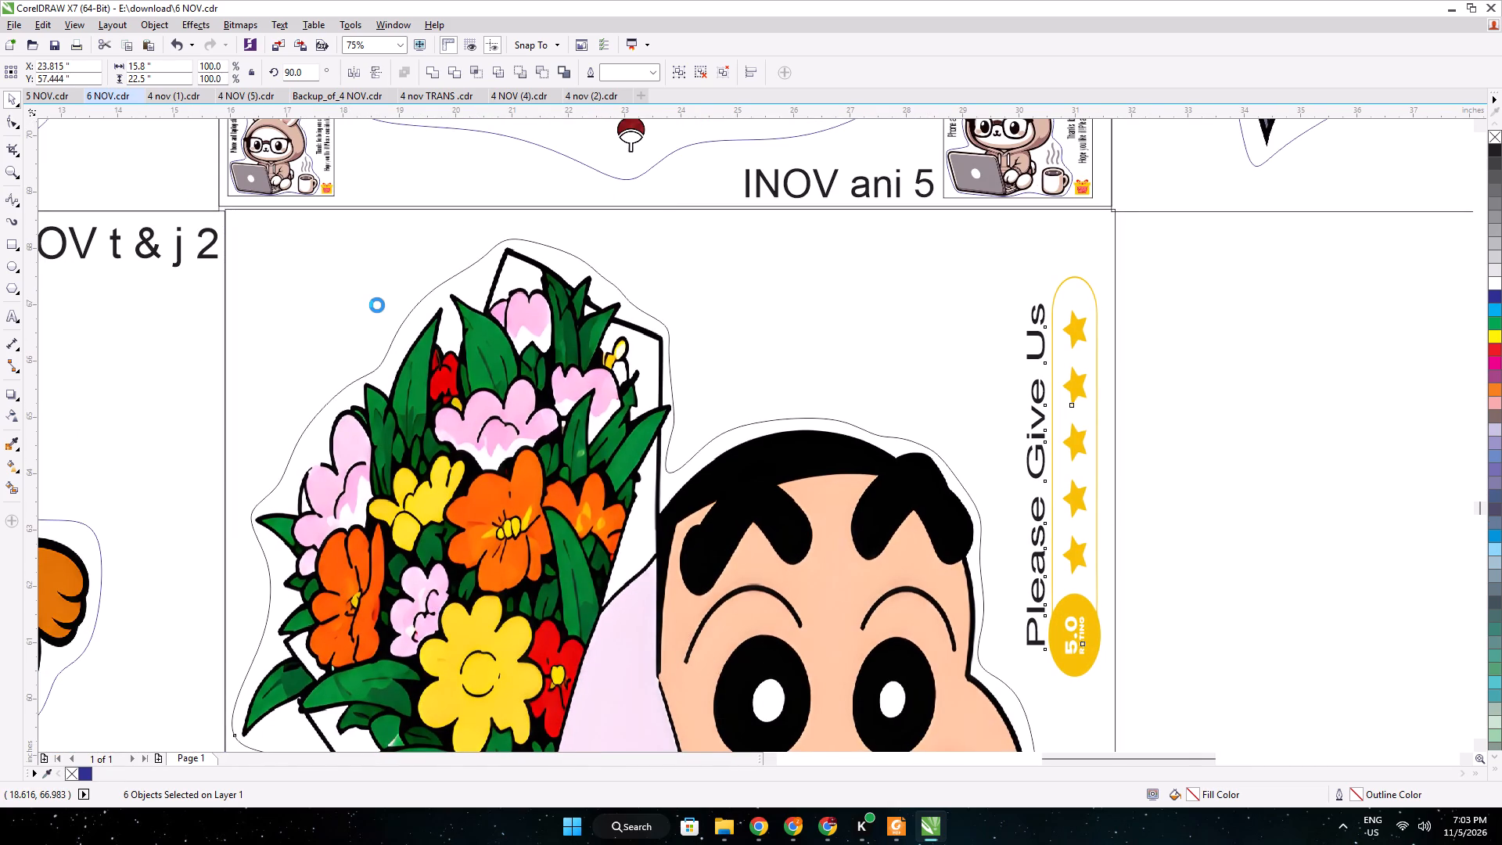
{"action": "key", "text": "Up"}
{"action": "key", "text": "Up"}
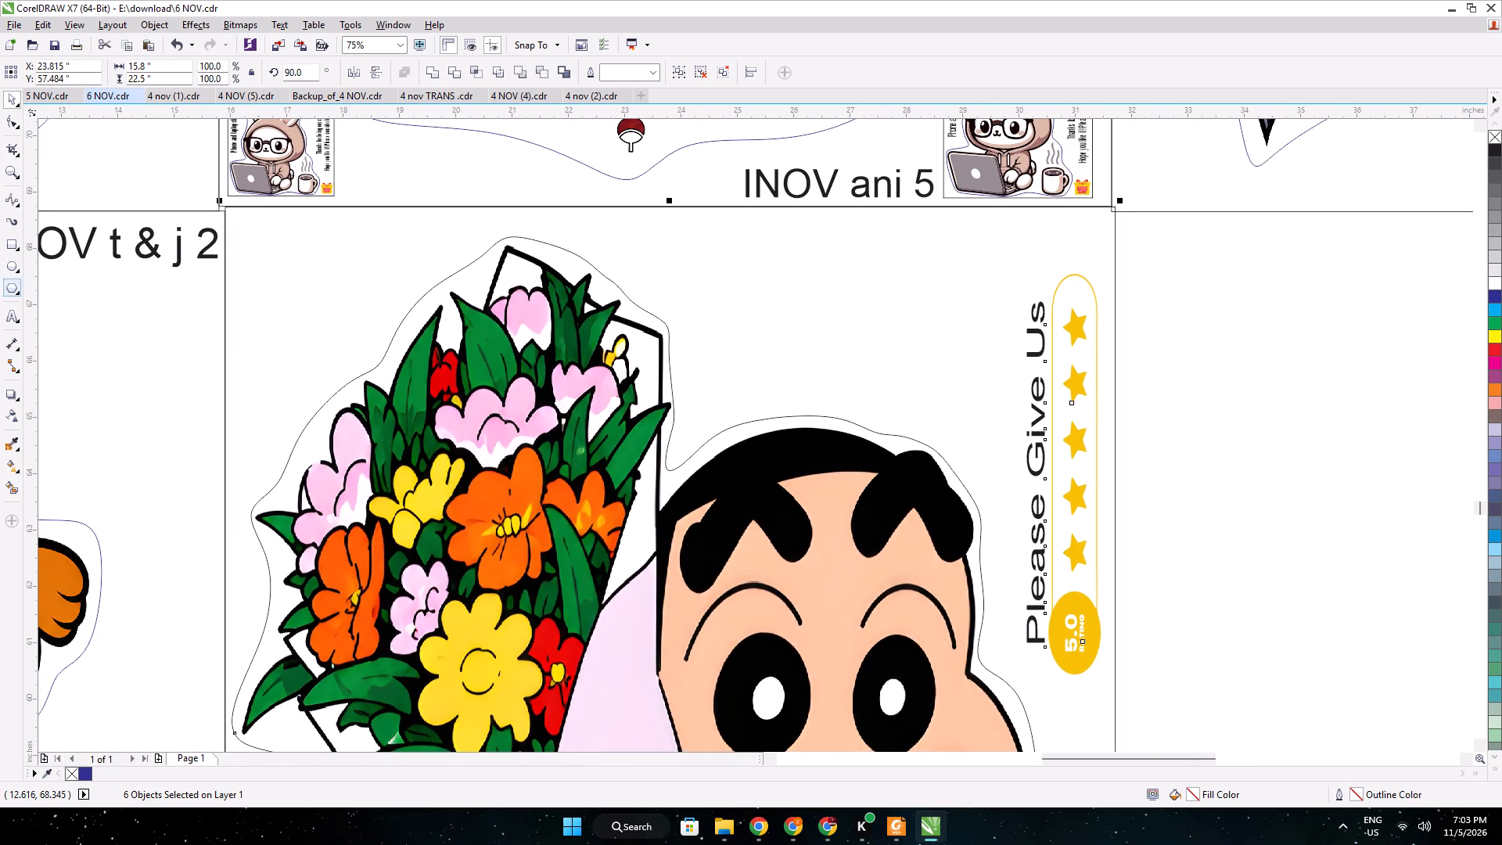
Sample the dark blue of the neighbouring sticker's cut line with the Color Eyedropper and apply it to the Shinchan sticker's cut contour.
{"action": "left_click", "coordinate": [10, 448]}
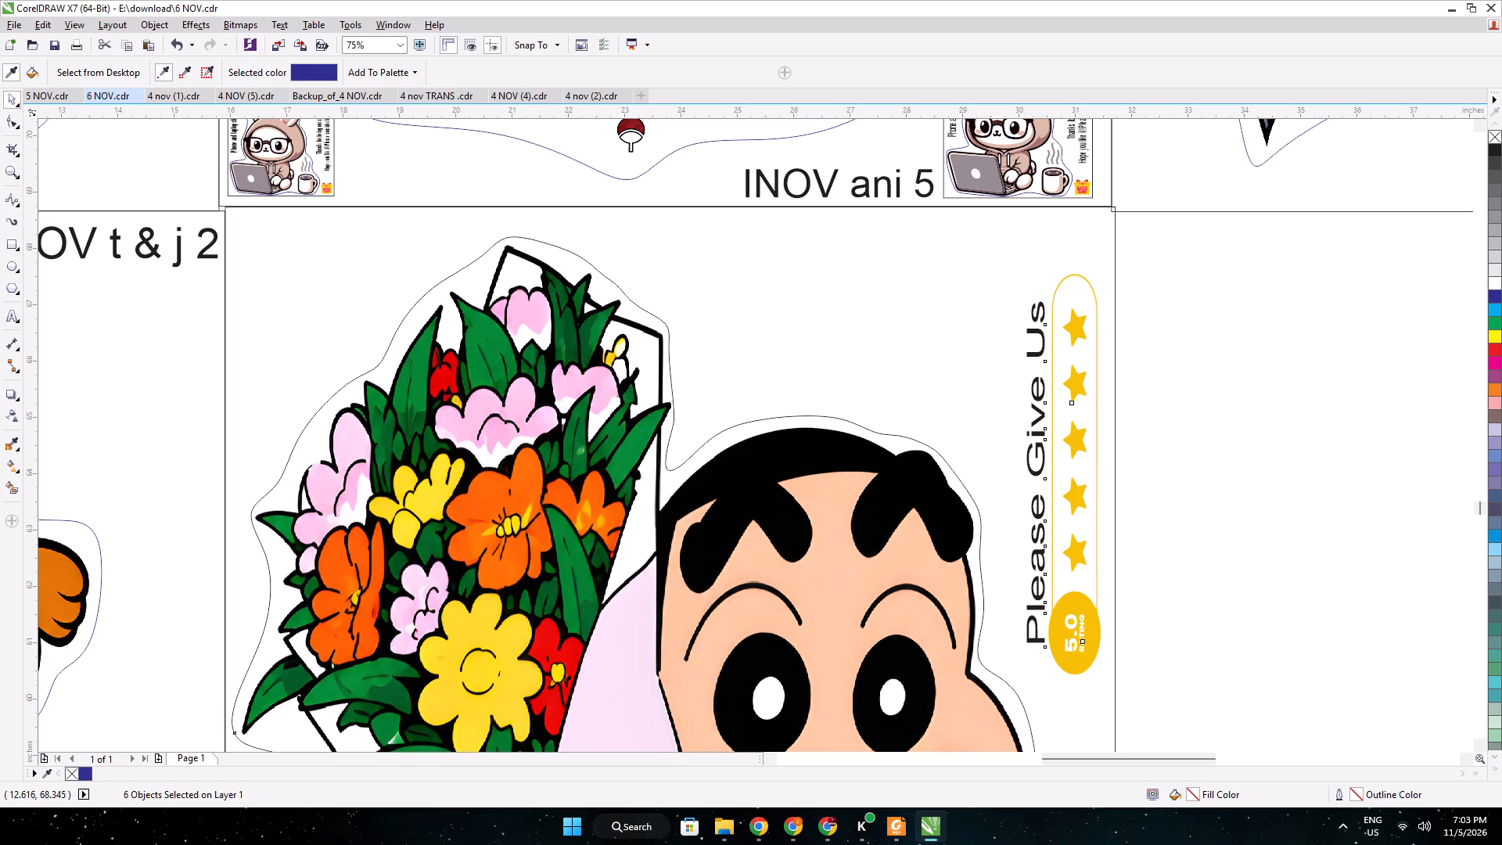
{"action": "left_click", "coordinate": [74, 522]}
{"action": "scroll", "coordinate": [259, 505], "scroll_direction": "up", "scroll_amount": 2}
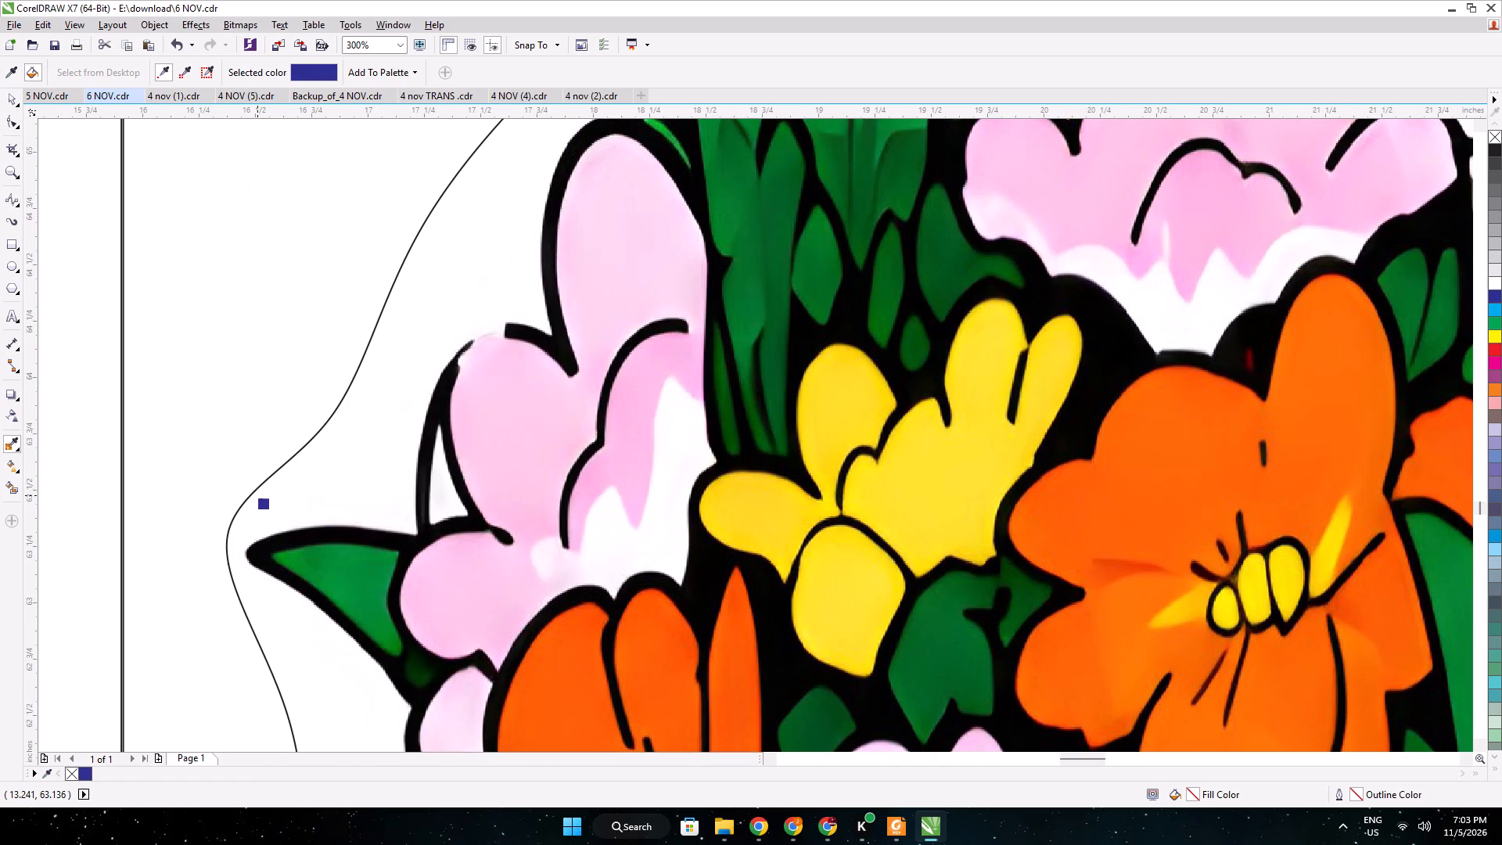
{"action": "left_click", "coordinate": [254, 492]}
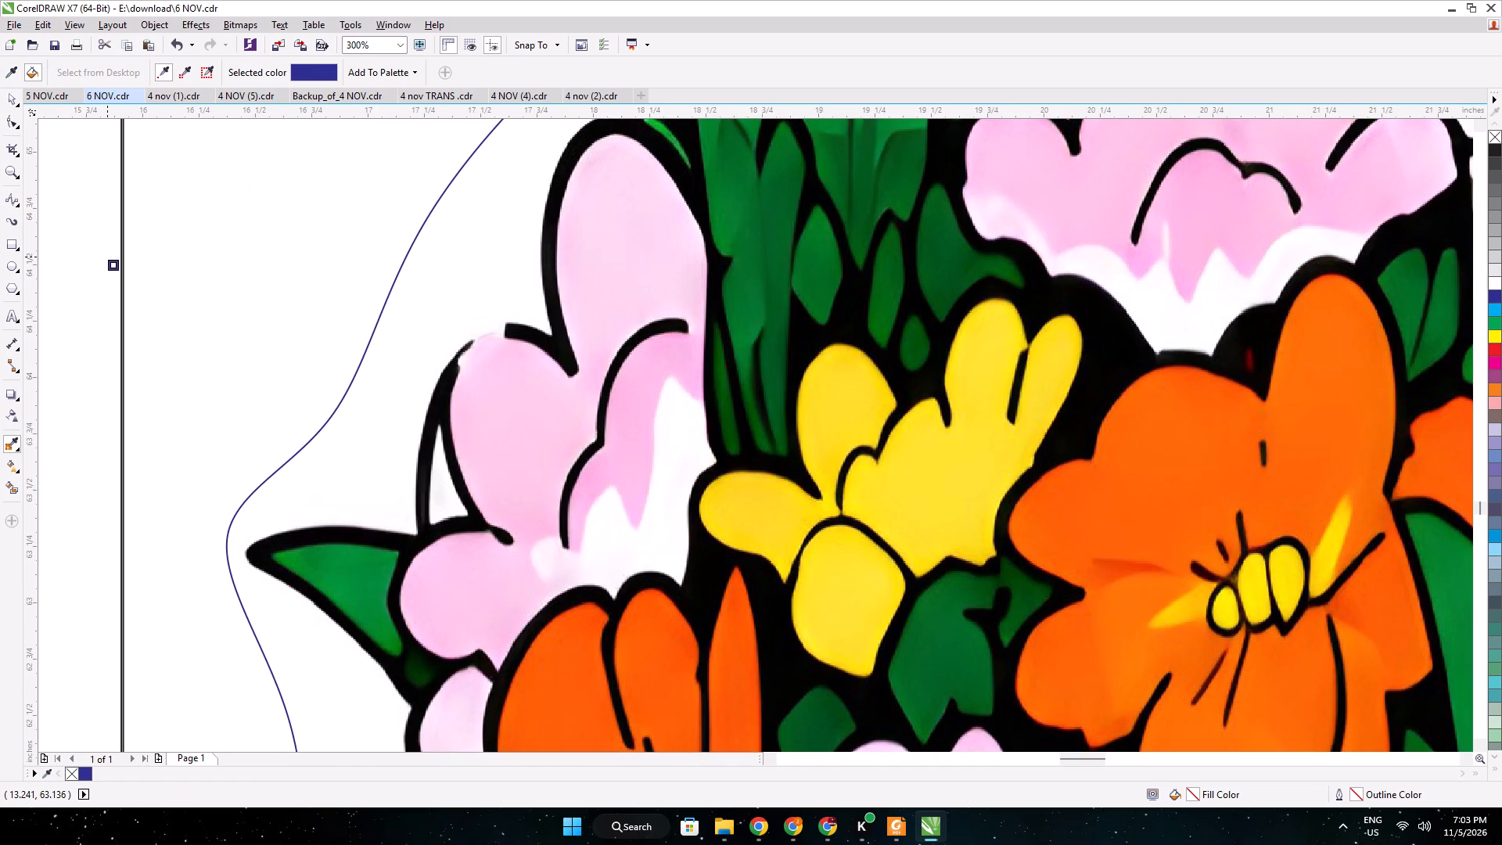
Copy the SKU ID INOV shin 2 from the Shinchan Kids Wall Sticker order in the Meesho pending orders.
{"action": "left_click", "coordinate": [14, 102]}
{"action": "scroll", "coordinate": [299, 296], "scroll_direction": "down", "scroll_amount": 5}
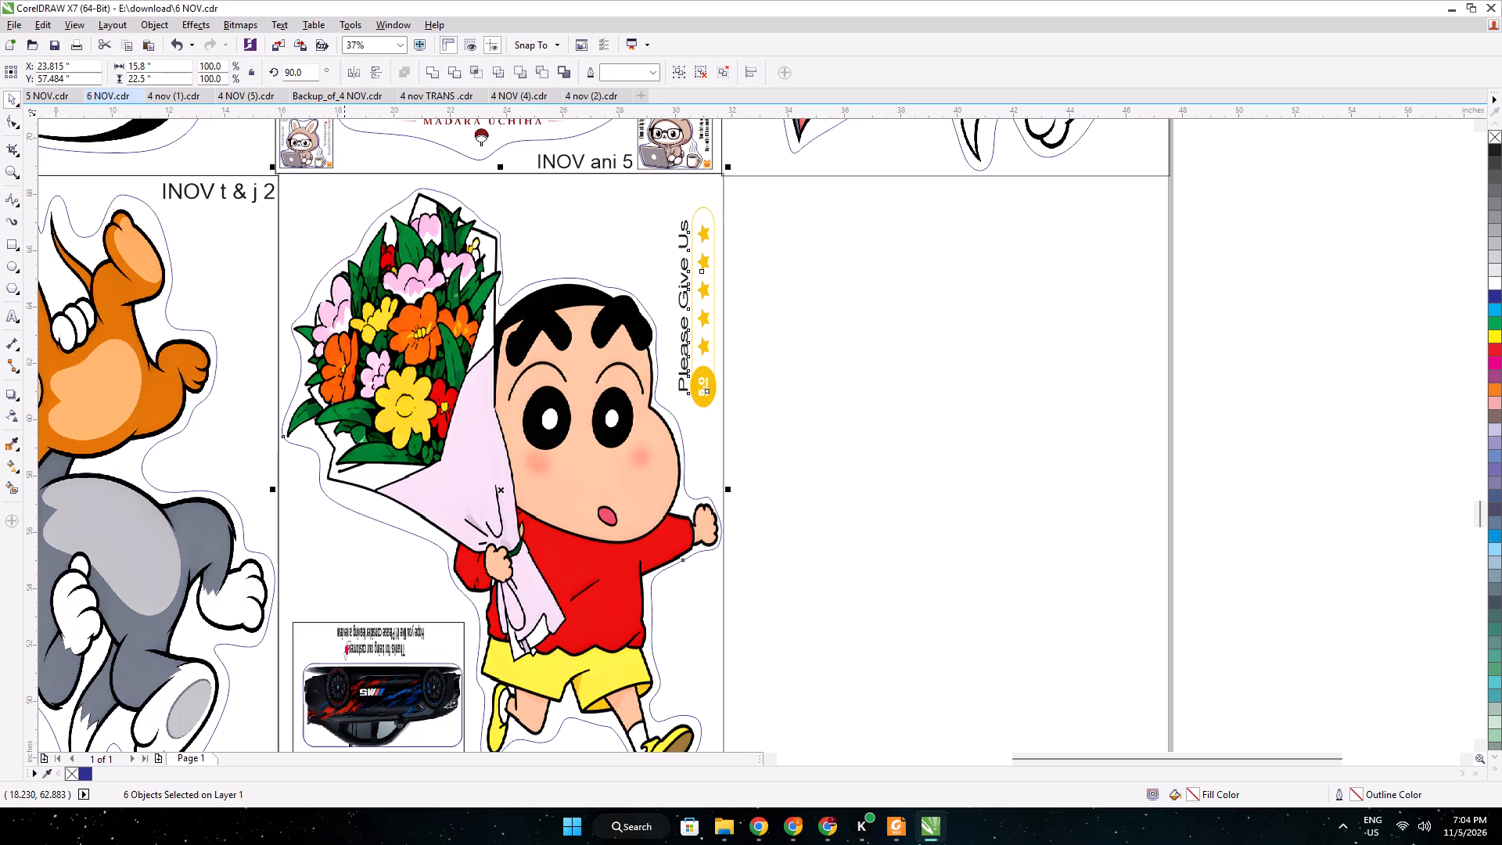
{"action": "left_click", "coordinate": [795, 822]}
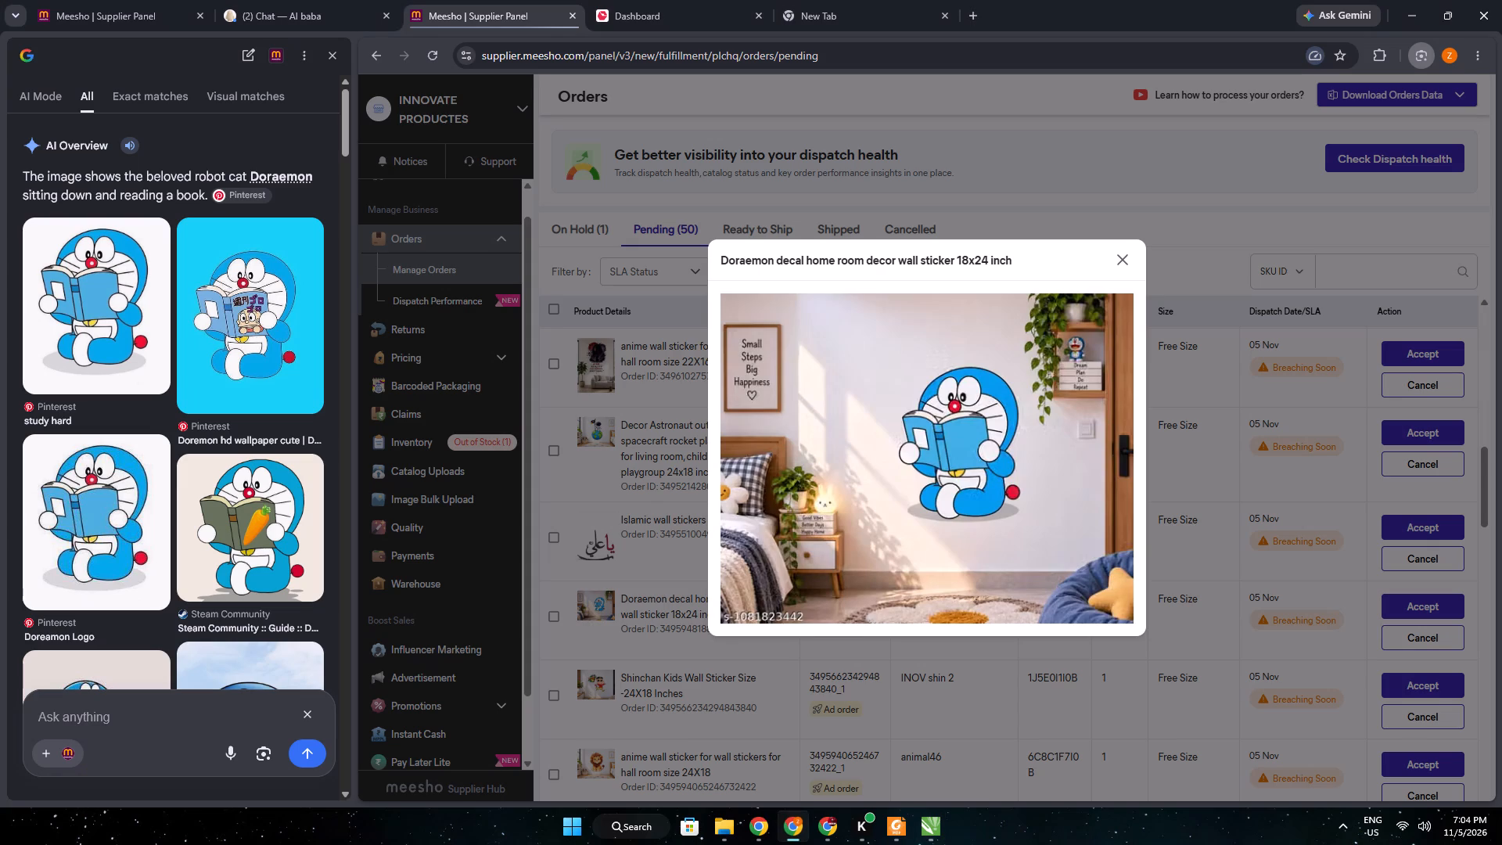
{"action": "key", "text": "Escape"}
{"action": "key", "text": "Escape"}
{"action": "left_click", "coordinate": [1112, 269]}
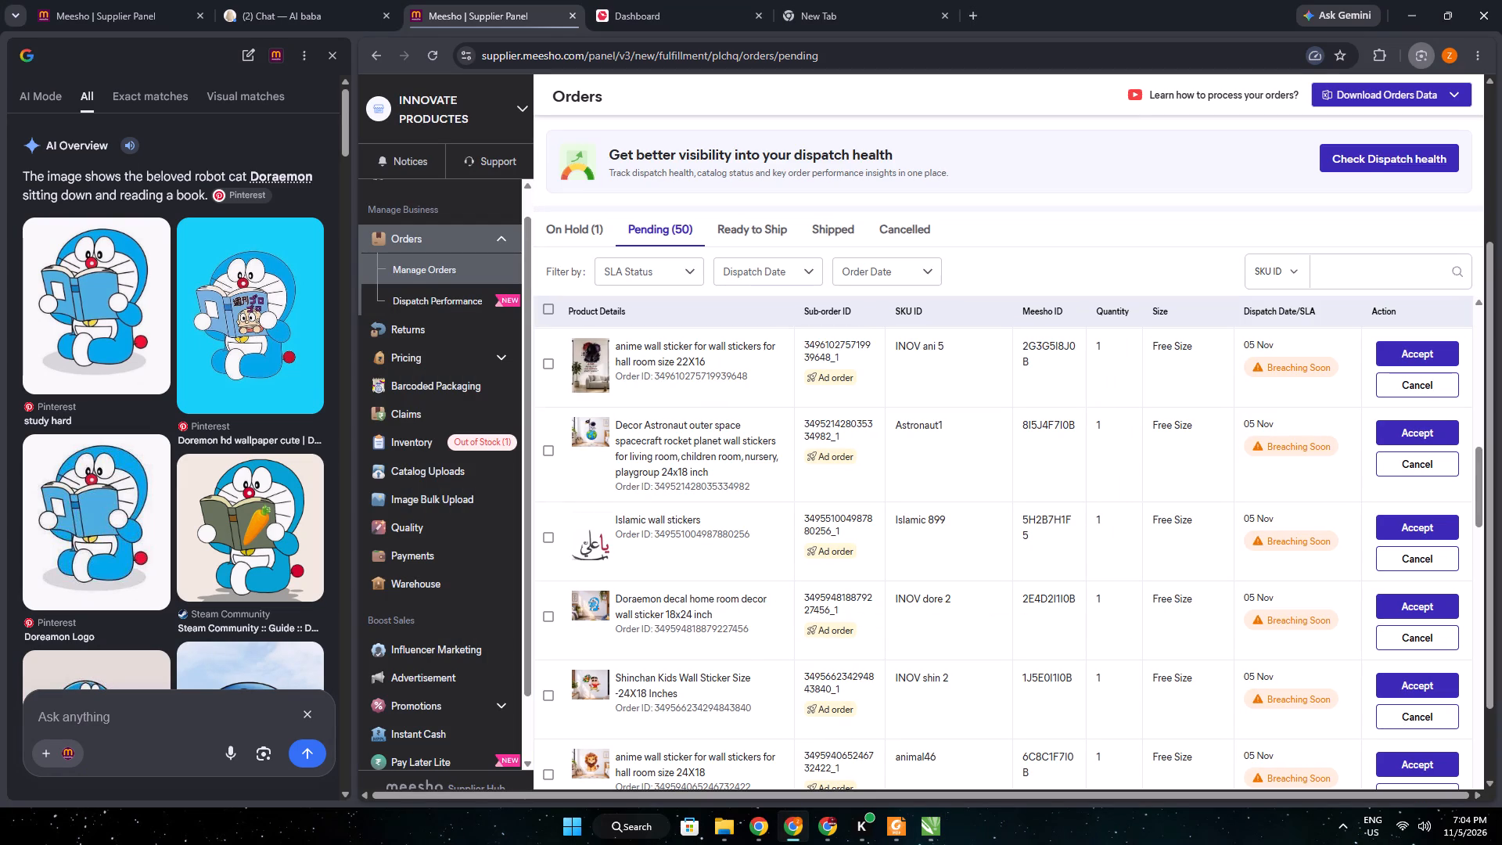
{"action": "triple_click", "coordinate": [942, 680]}
{"action": "key", "text": "ctrl+c"}
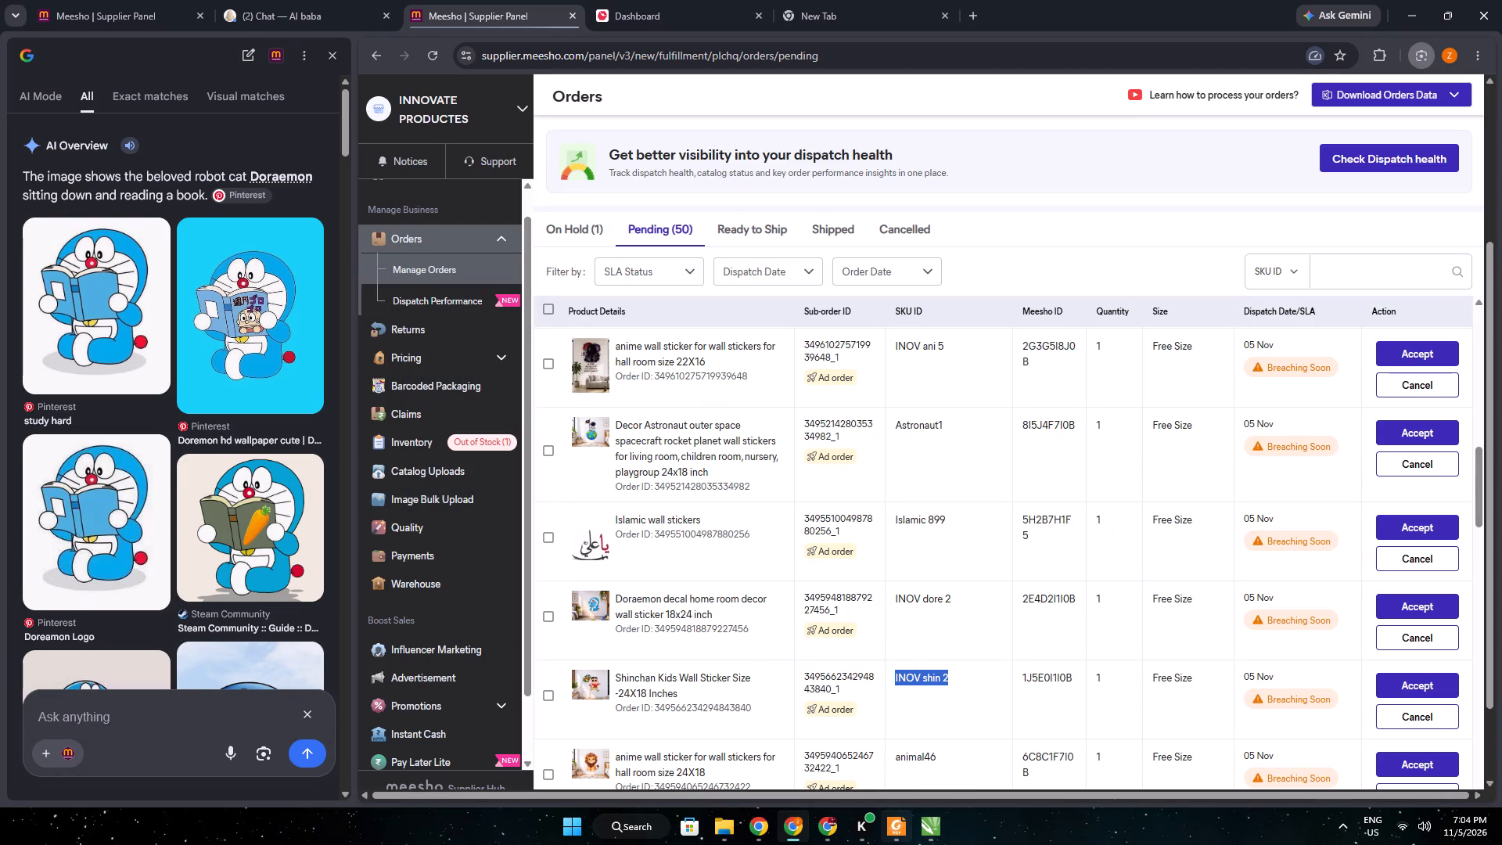
In 6 NOV.cdr, place INOV shin 2 as text above Shinchan's head, inside the sticker cell's top edge, and enlarge it to about 74 pt.
{"action": "left_click", "coordinate": [925, 825]}
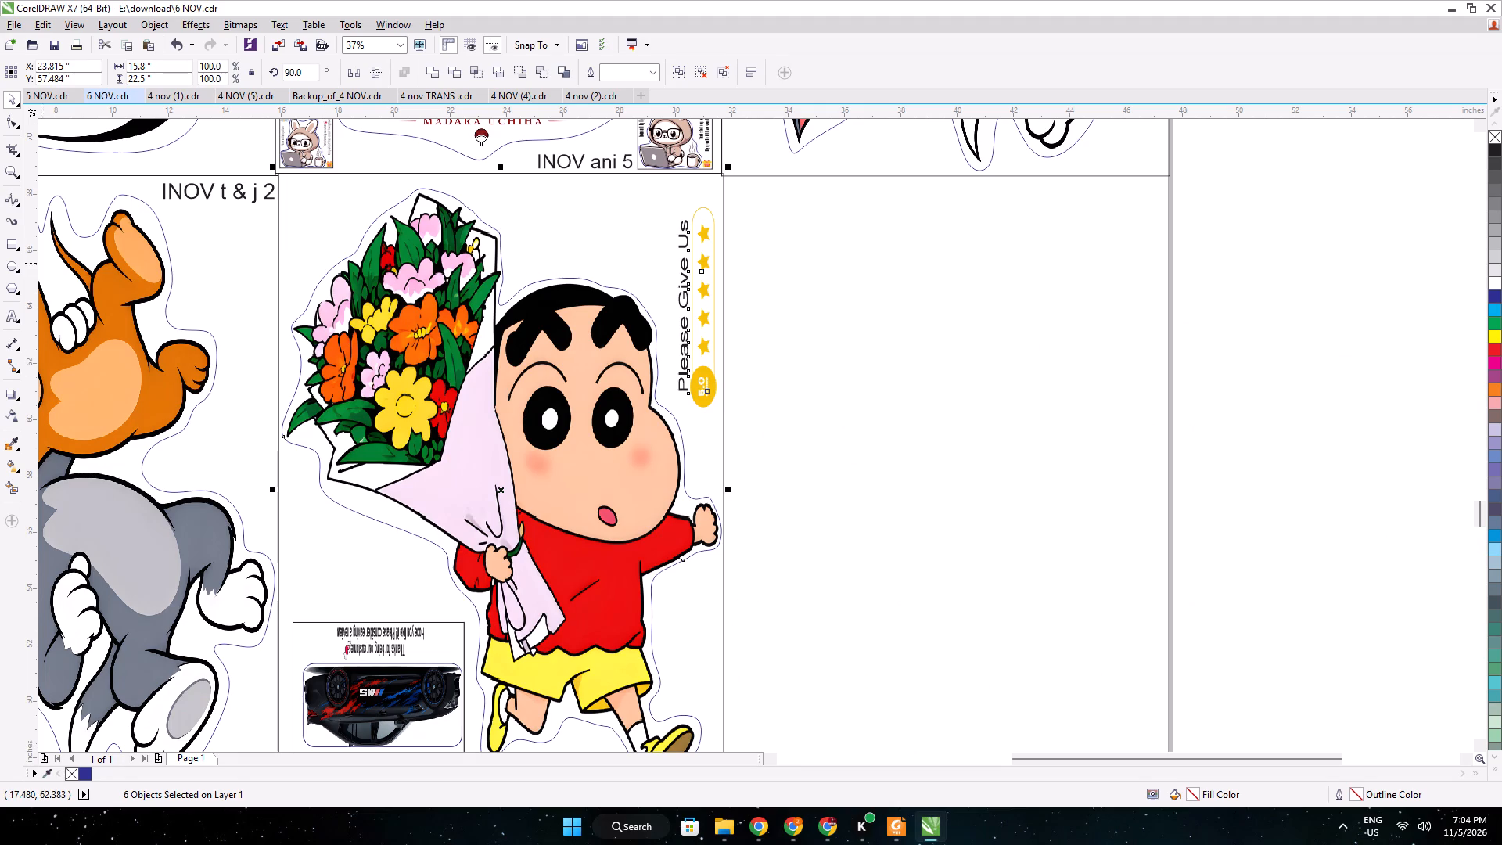
{"action": "left_click", "coordinate": [15, 318]}
{"action": "left_click", "coordinate": [540, 185]}
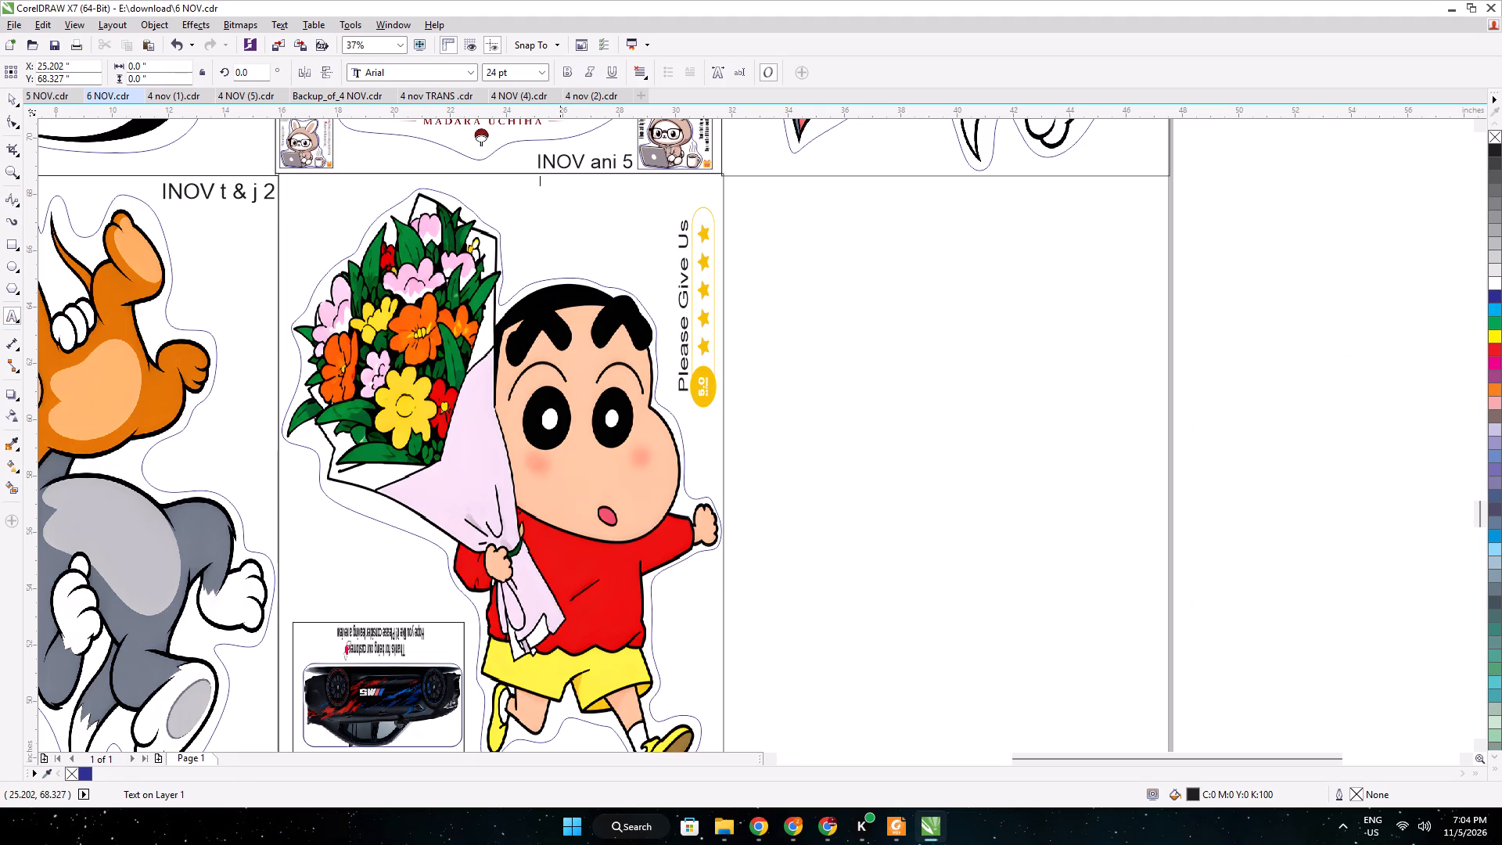
{"action": "key", "text": "ctrl+v"}
{"action": "left_click", "coordinate": [10, 97]}
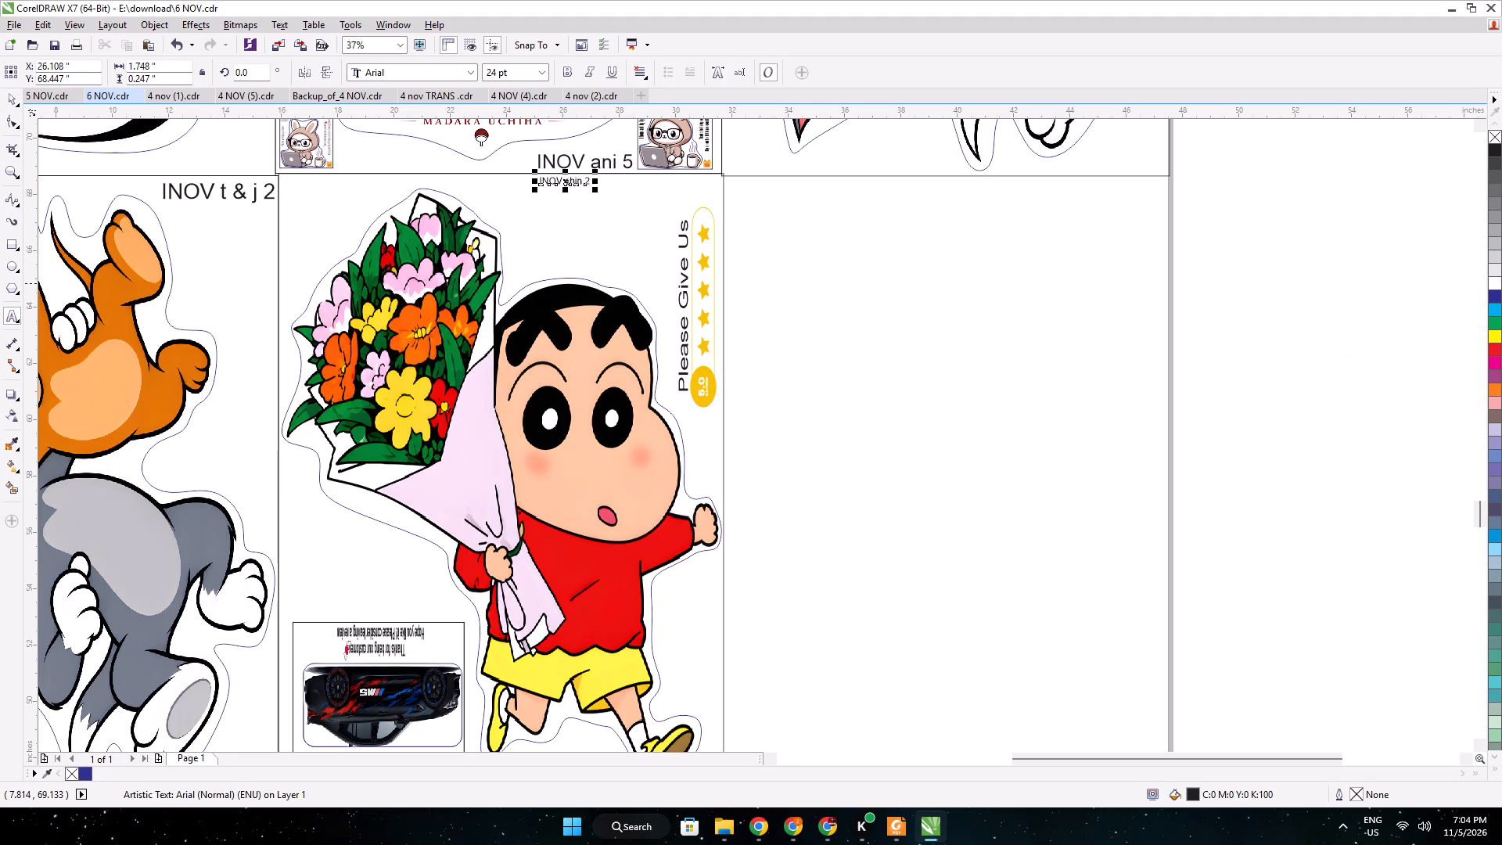
{"action": "left_click_drag", "start_coordinate": [596, 192], "coordinate": [622, 209]}
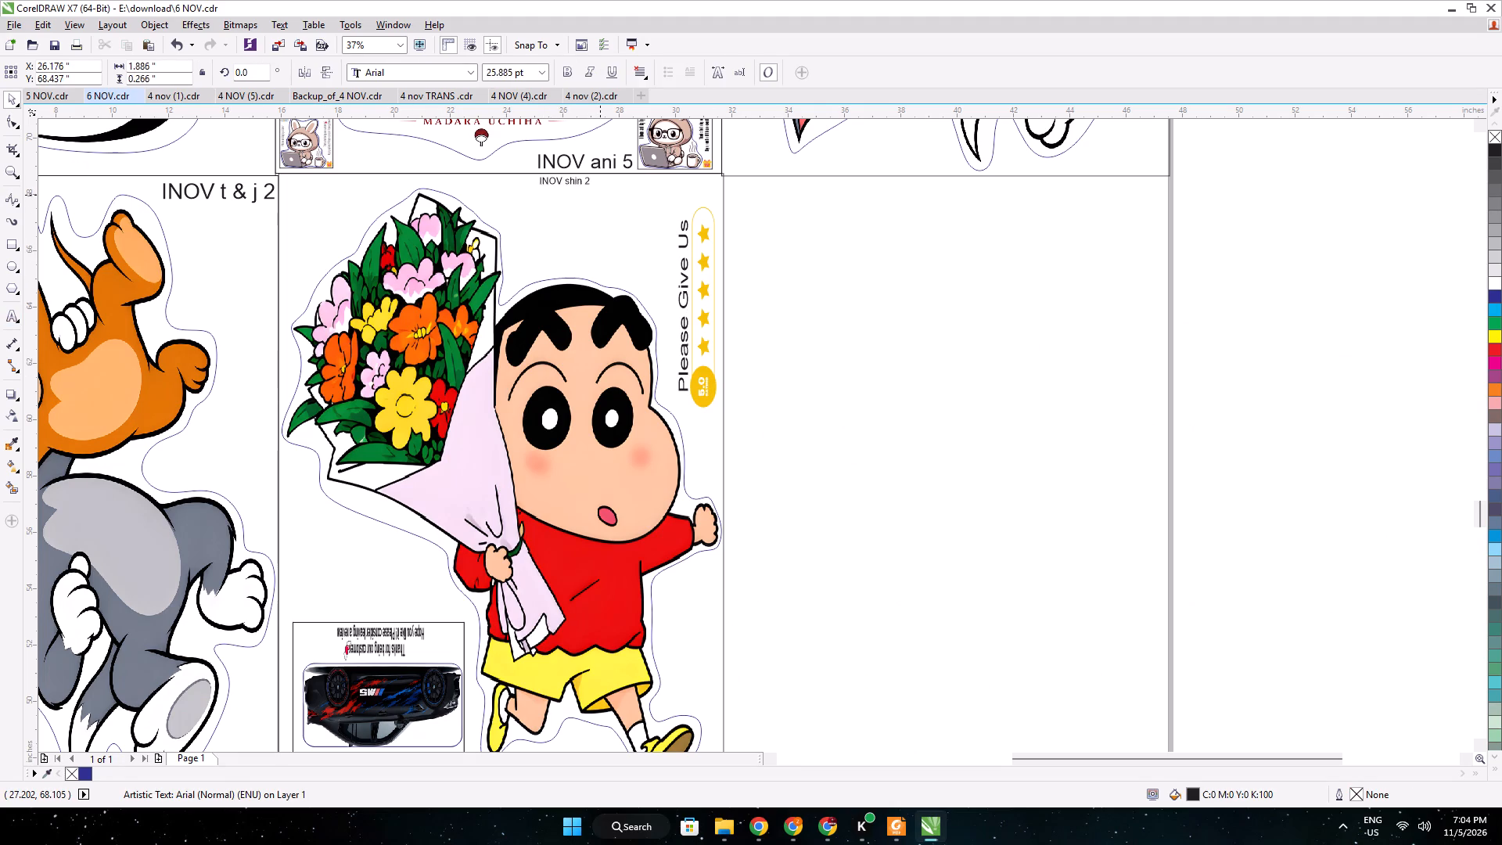
{"action": "left_click_drag", "start_coordinate": [622, 209], "coordinate": [700, 234]}
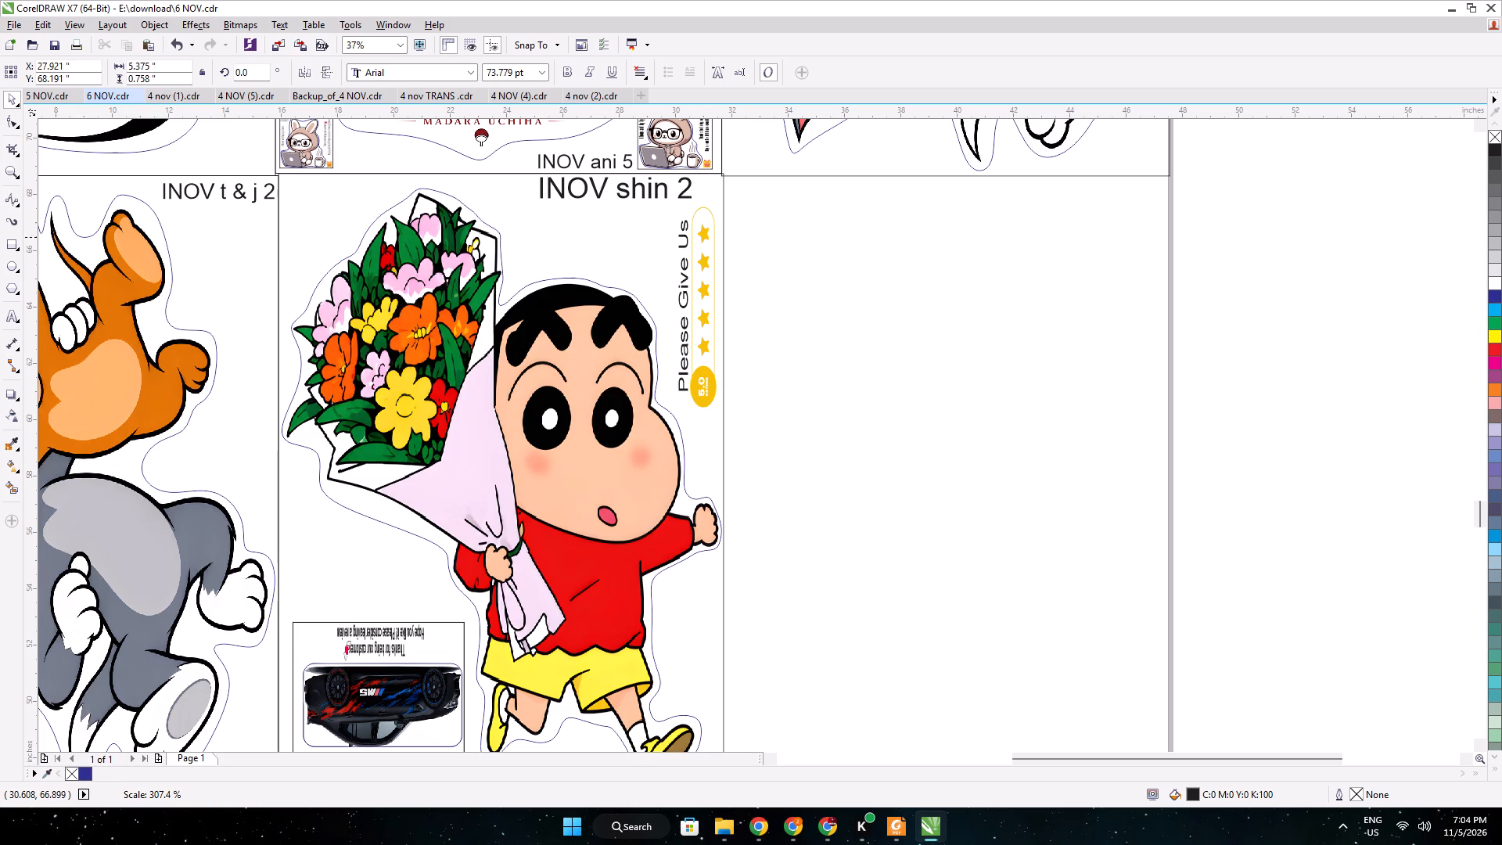
{"action": "left_click", "coordinate": [774, 250]}
Group the labelled Shinchan sticker and place a duplicate in the empty cell beside it, beneath the Tom and Jerry sticker.
{"action": "scroll", "coordinate": [750, 242], "scroll_direction": "down", "scroll_amount": 1}
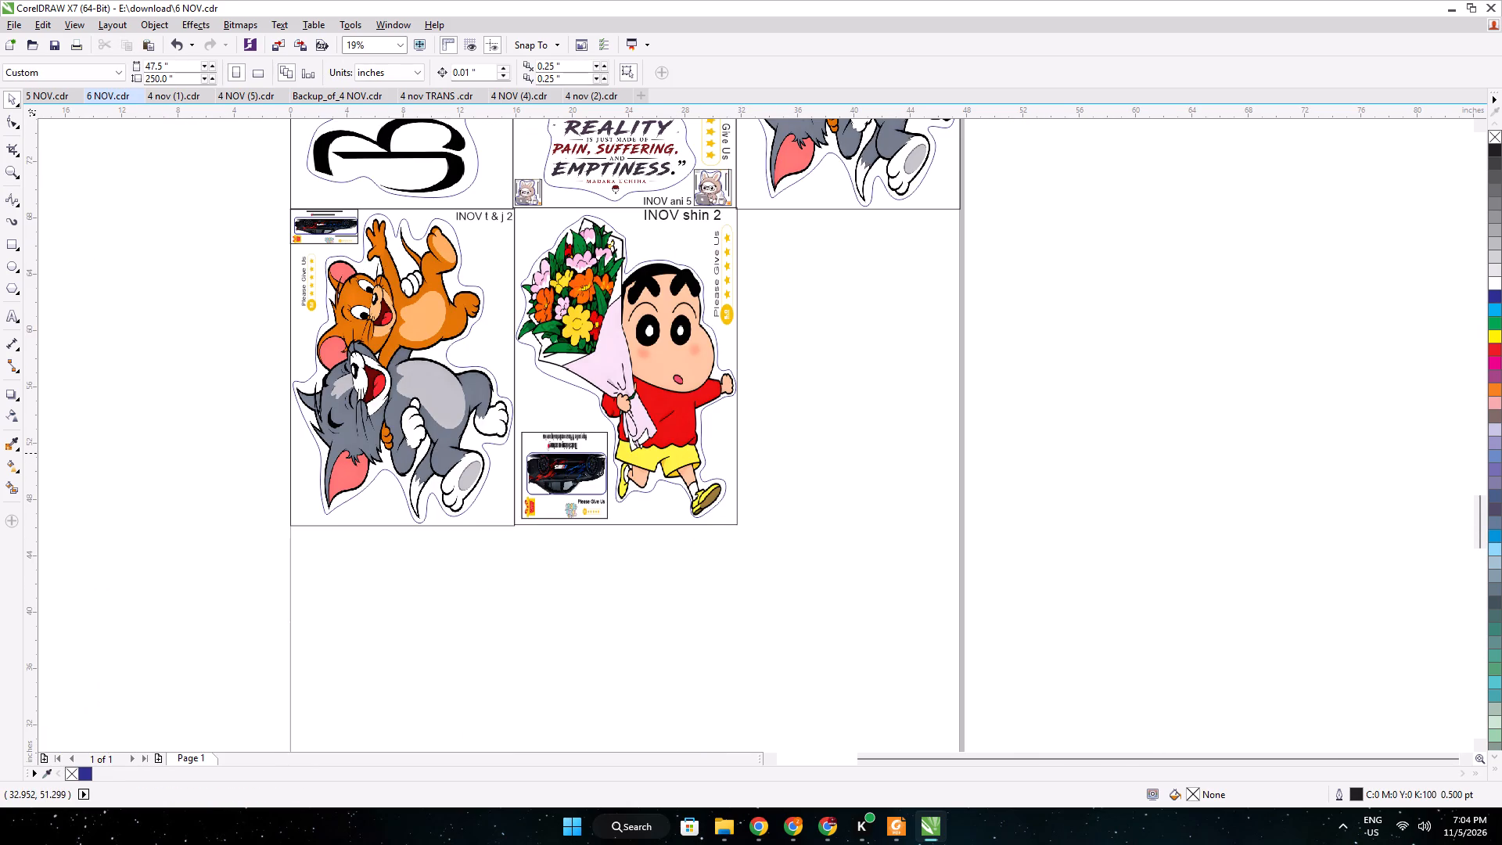
{"action": "left_click_drag", "start_coordinate": [763, 540], "coordinate": [512, 204]}
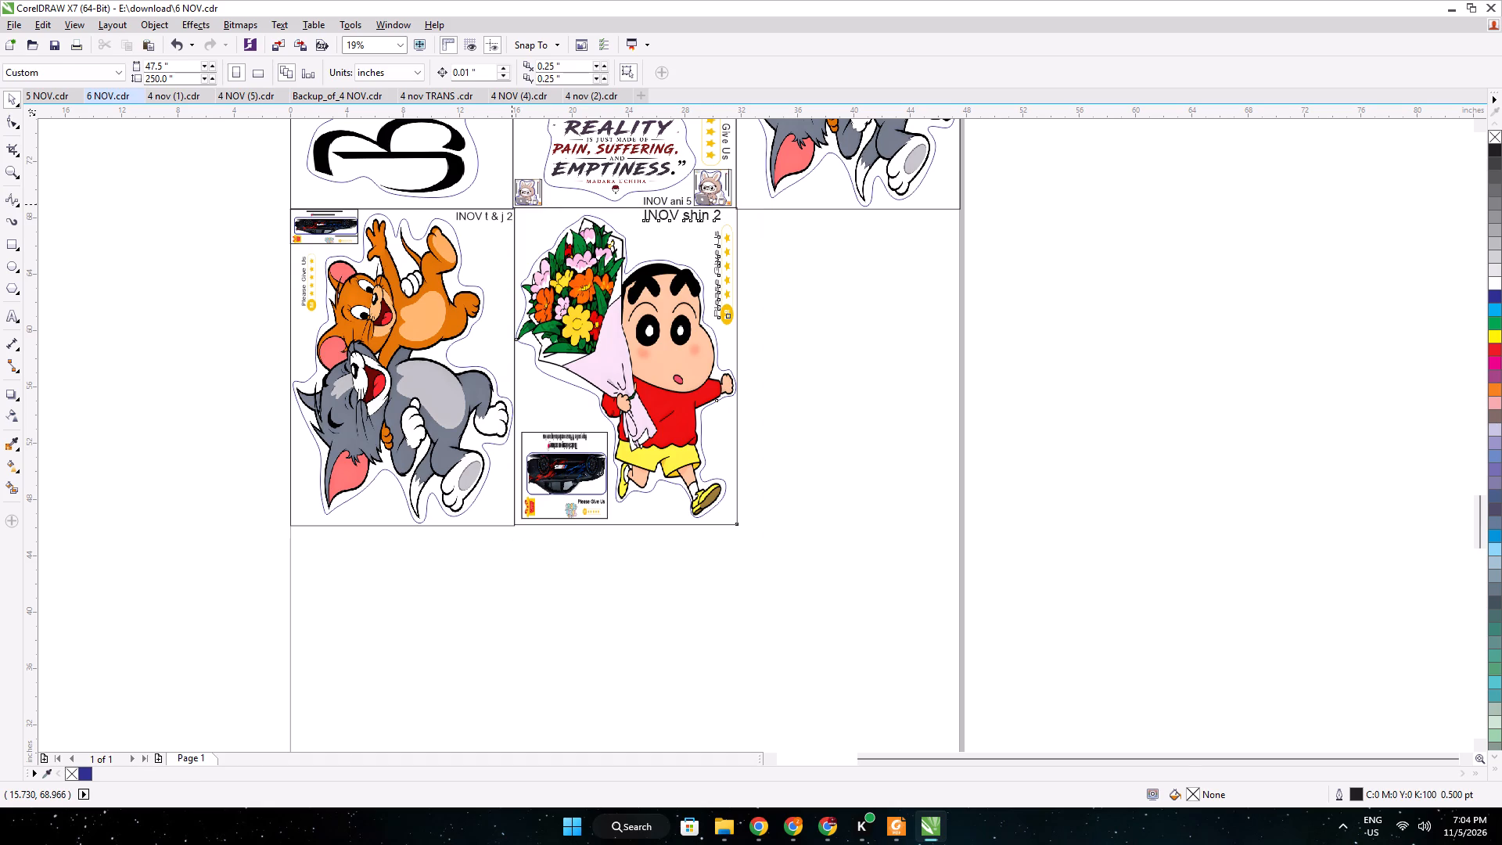
{"action": "key", "text": "ctrl+g"}
{"action": "key", "text": "ctrl+d"}
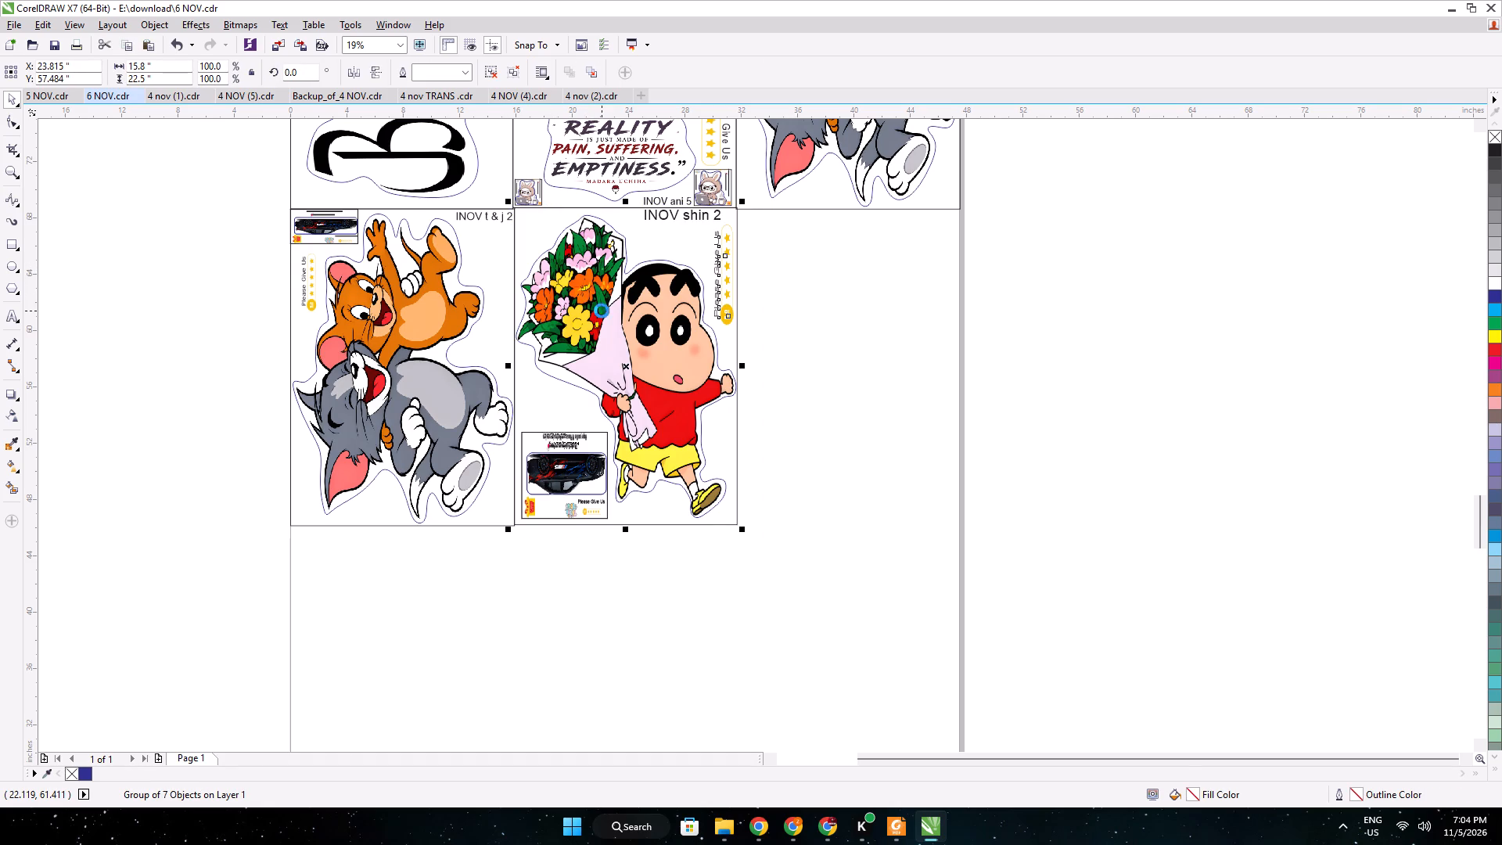
{"action": "left_click_drag", "start_coordinate": [613, 290], "coordinate": [842, 293]}
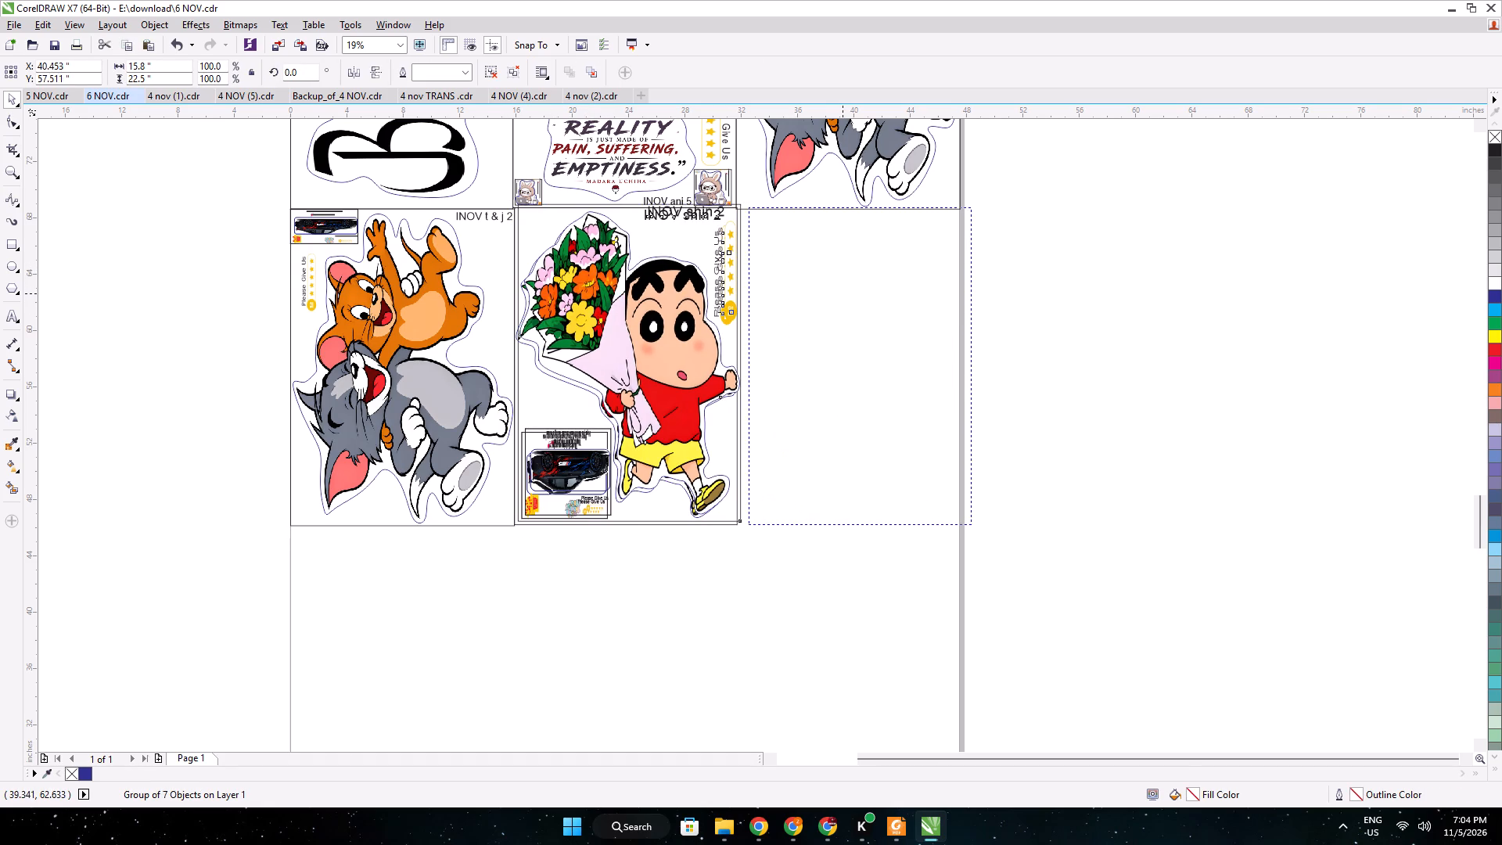
{"action": "left_click_drag", "start_coordinate": [842, 293], "coordinate": [832, 295]}
{"action": "scroll", "coordinate": [747, 215], "scroll_direction": "up", "scroll_amount": 2}
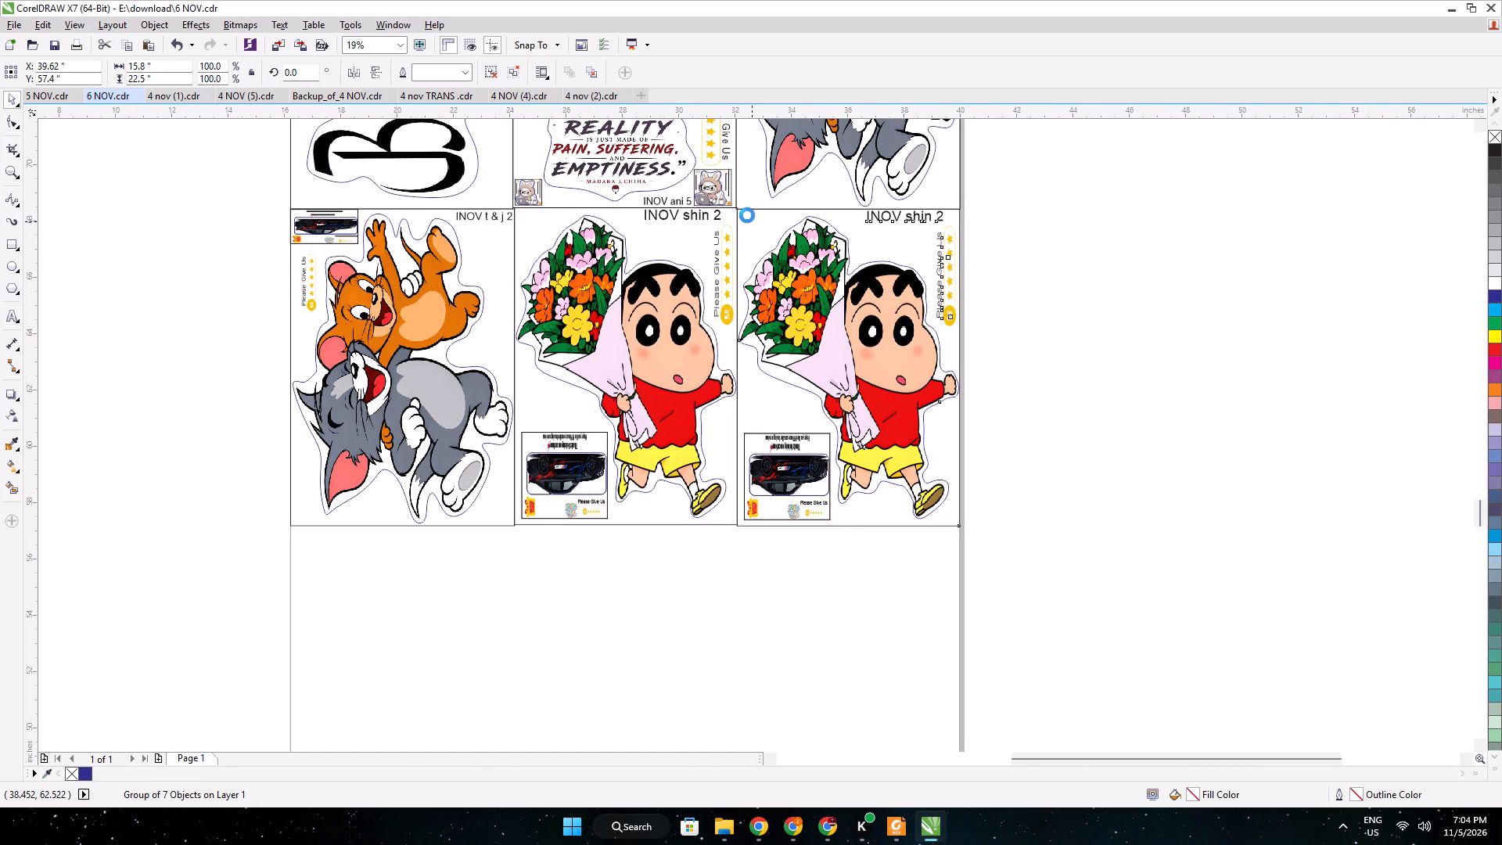
{"action": "scroll", "coordinate": [738, 214], "scroll_direction": "down", "scroll_amount": 3}
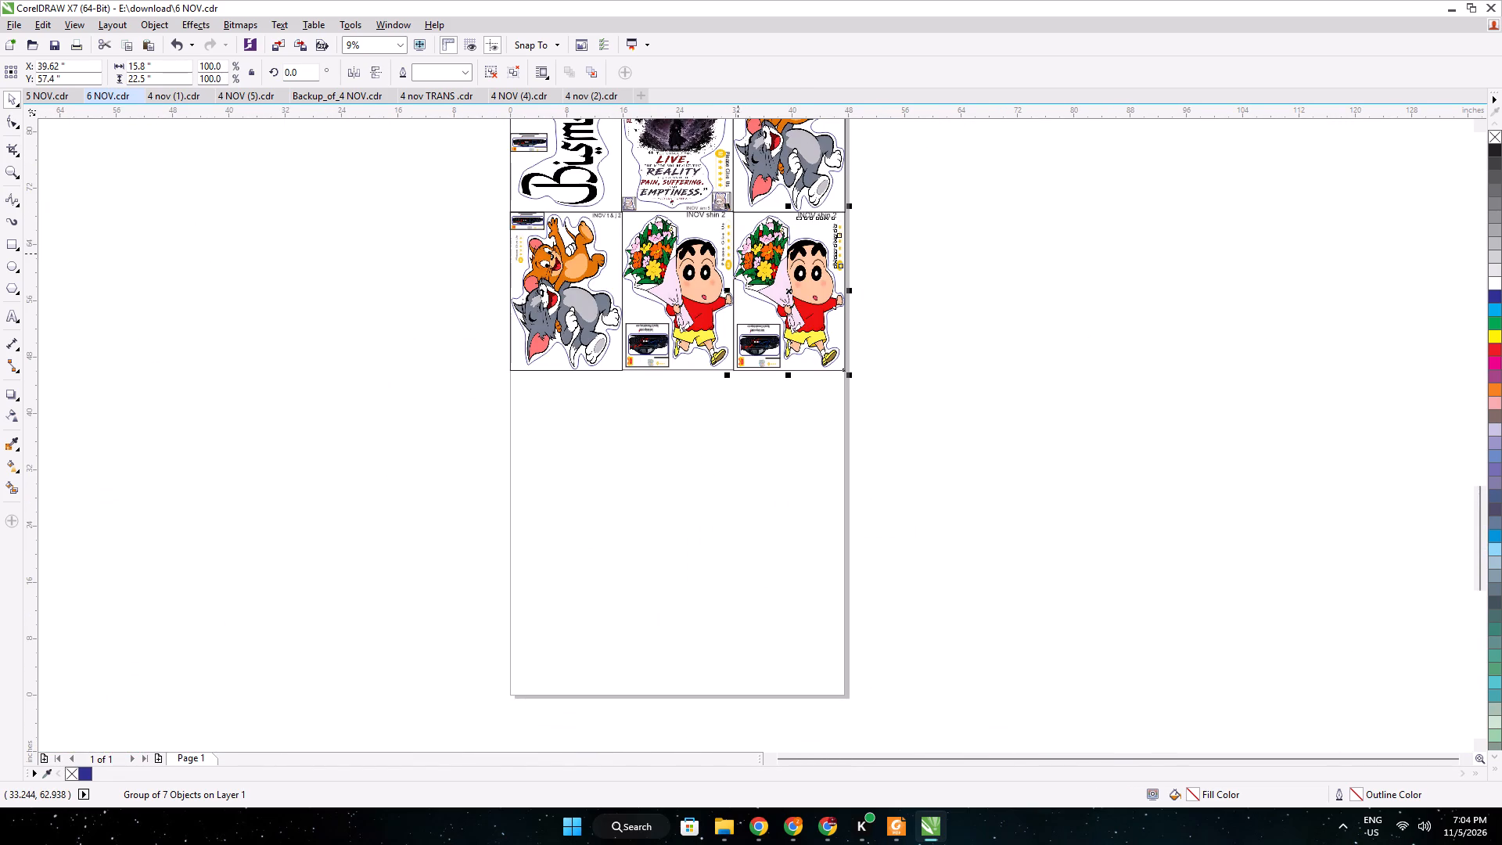
Download the 400% upscaled astronaut image from Img.Upscaler in the other browser window and remove it from the upload list.
{"action": "left_click", "coordinate": [795, 827]}
{"action": "left_click", "coordinate": [767, 837]}
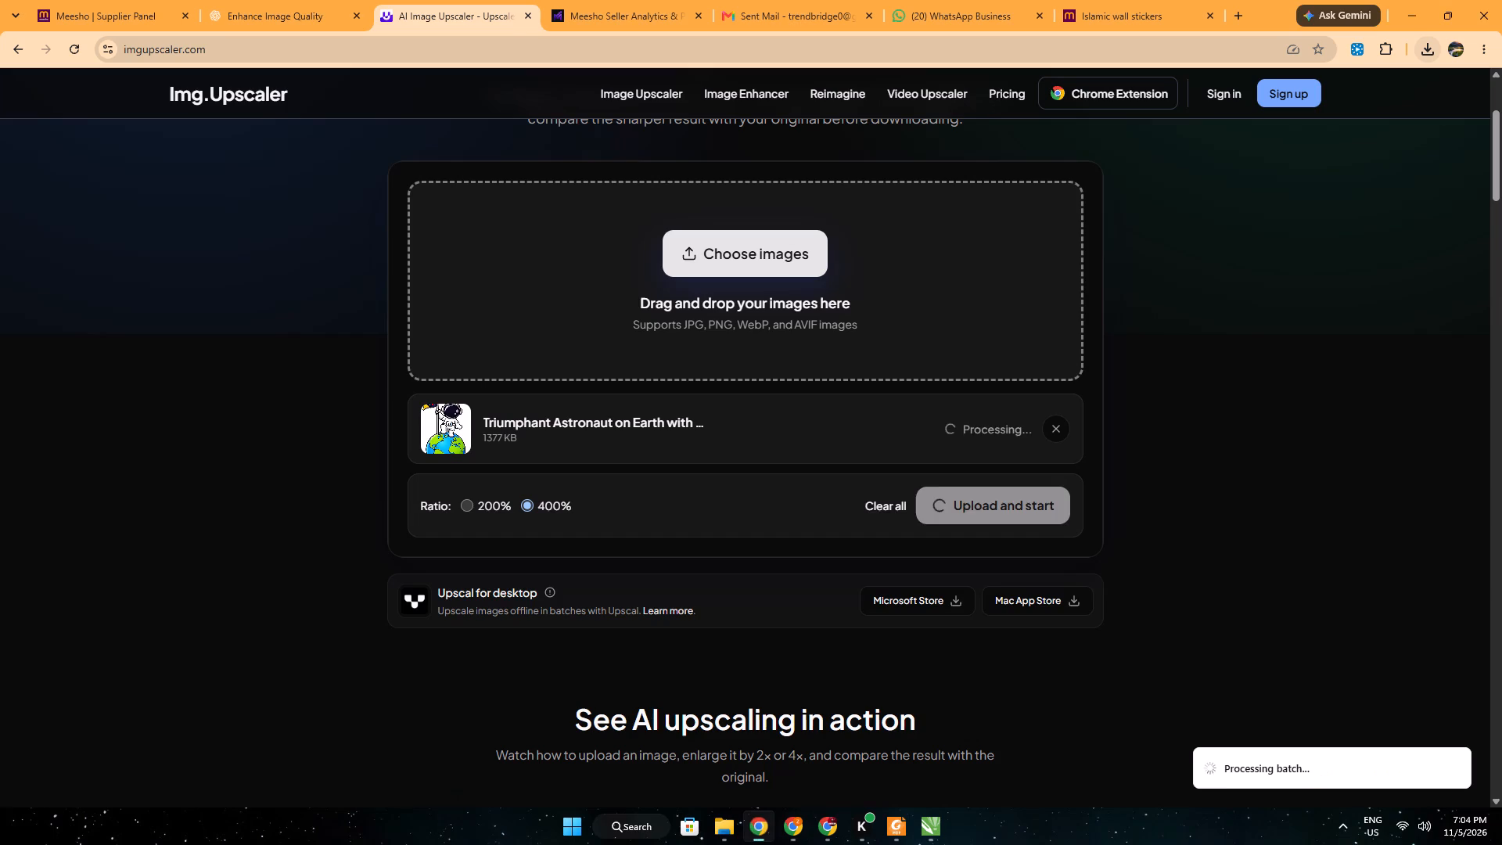
{"action": "left_click", "coordinate": [885, 432]}
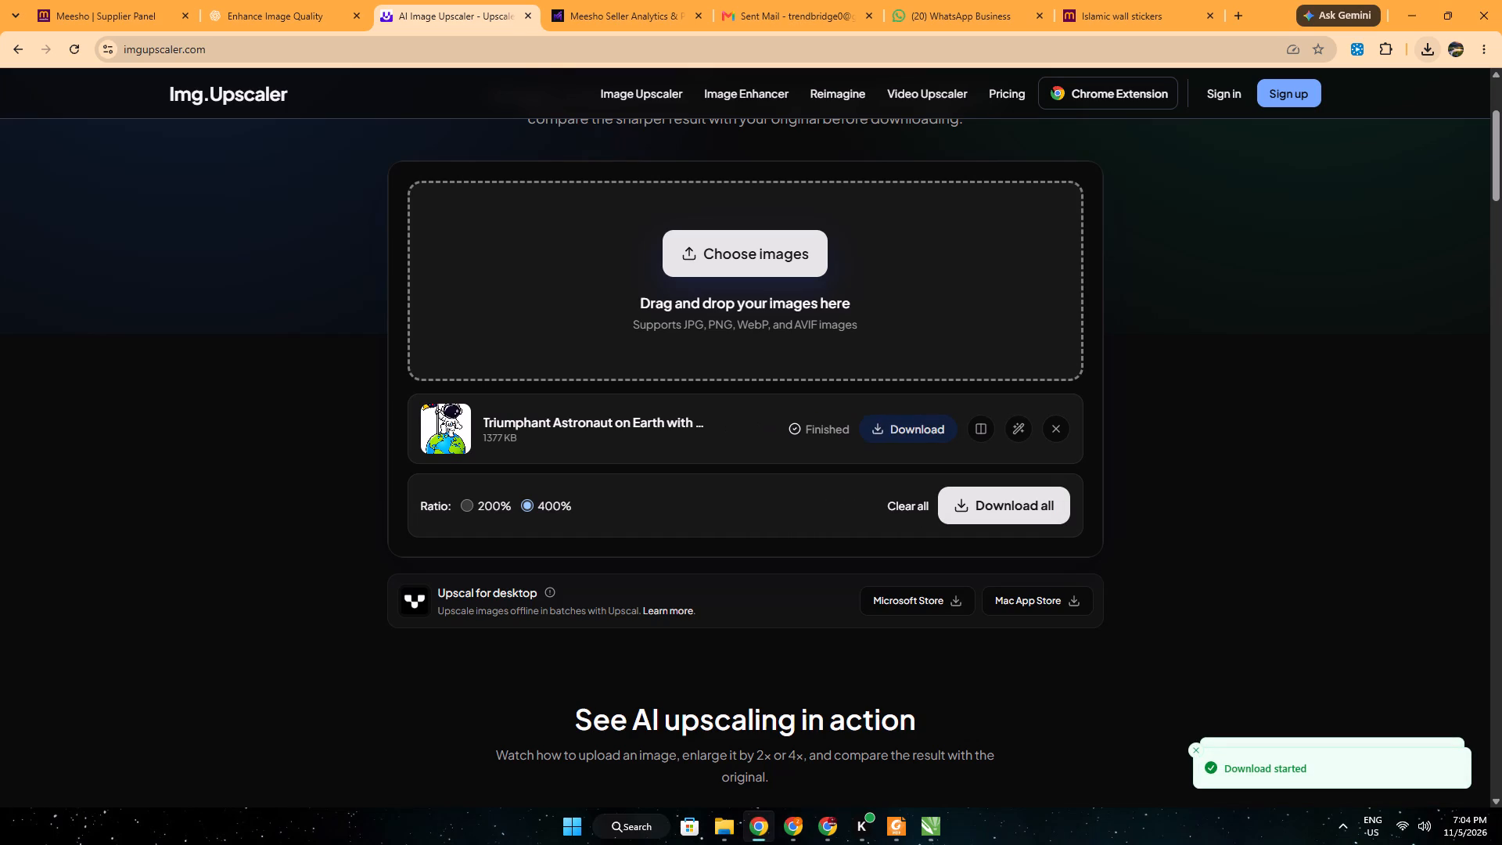
{"action": "left_click", "coordinate": [1055, 426]}
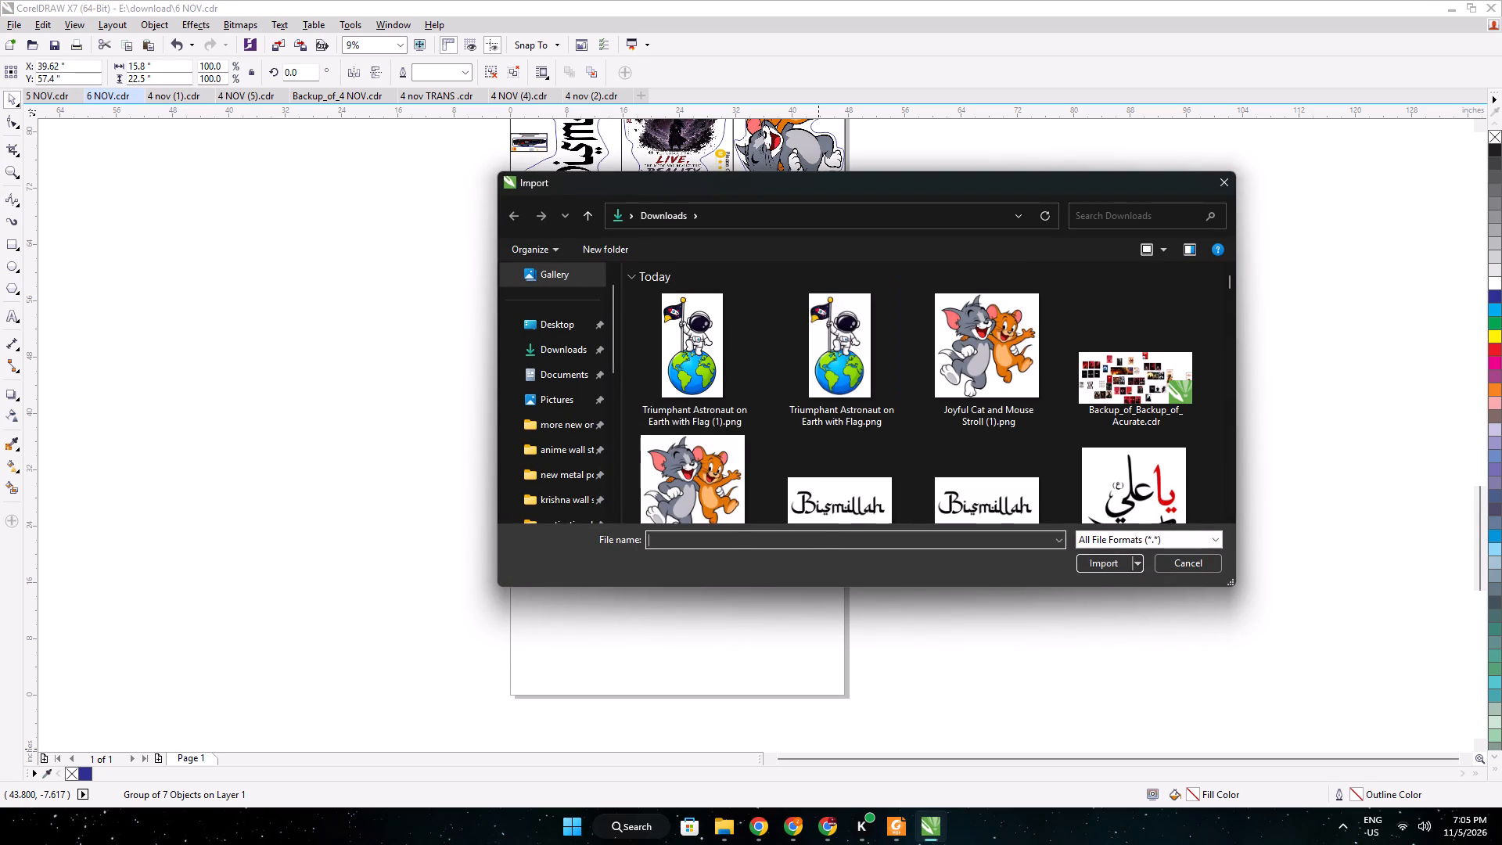
{"action": "left_click", "coordinate": [682, 340]}
{"action": "key", "text": "Return"}
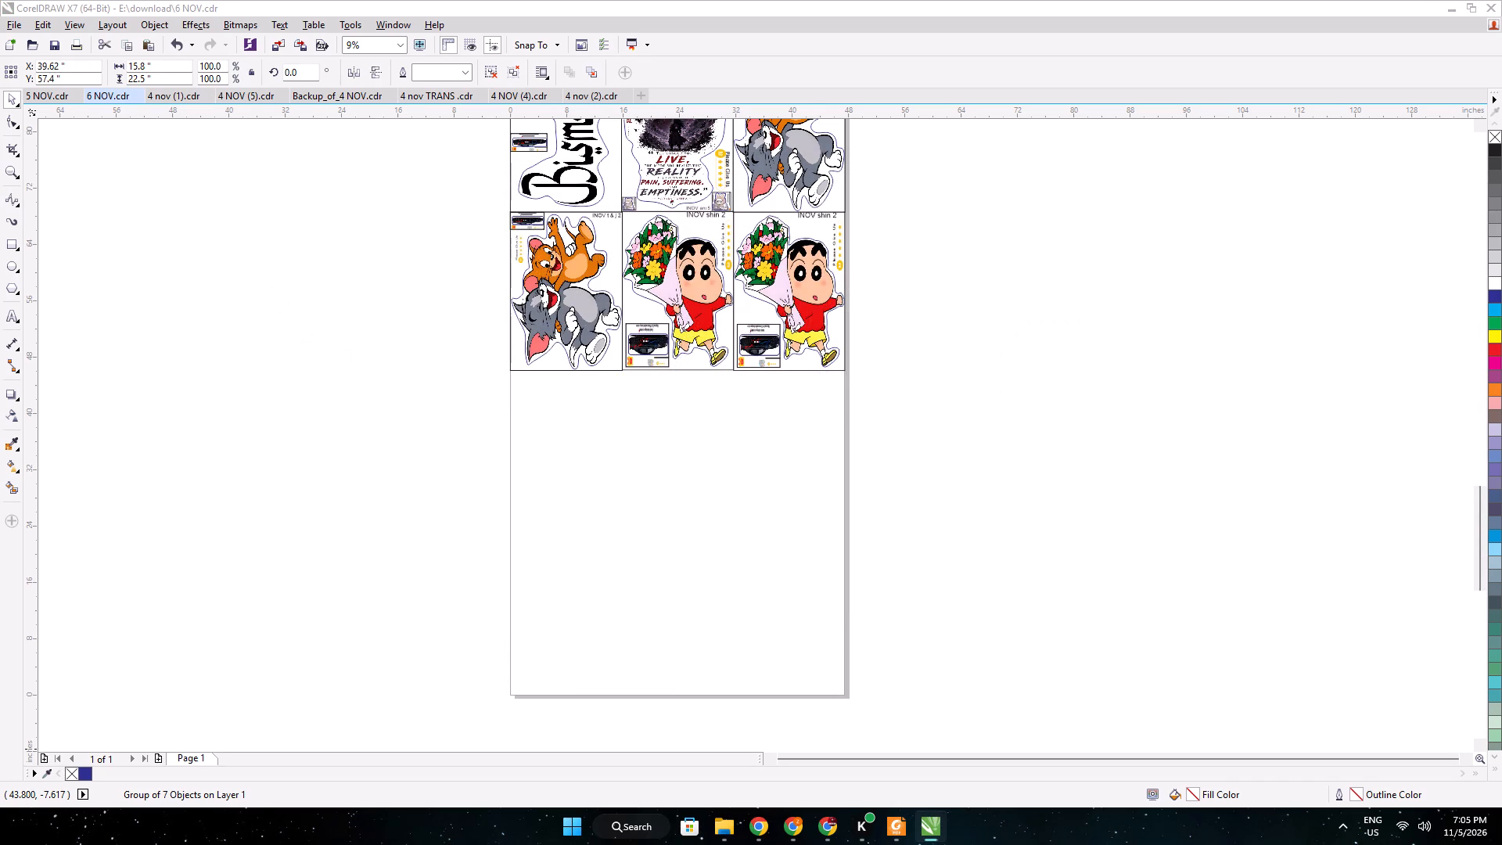
{"action": "left_click", "coordinate": [247, 288]}
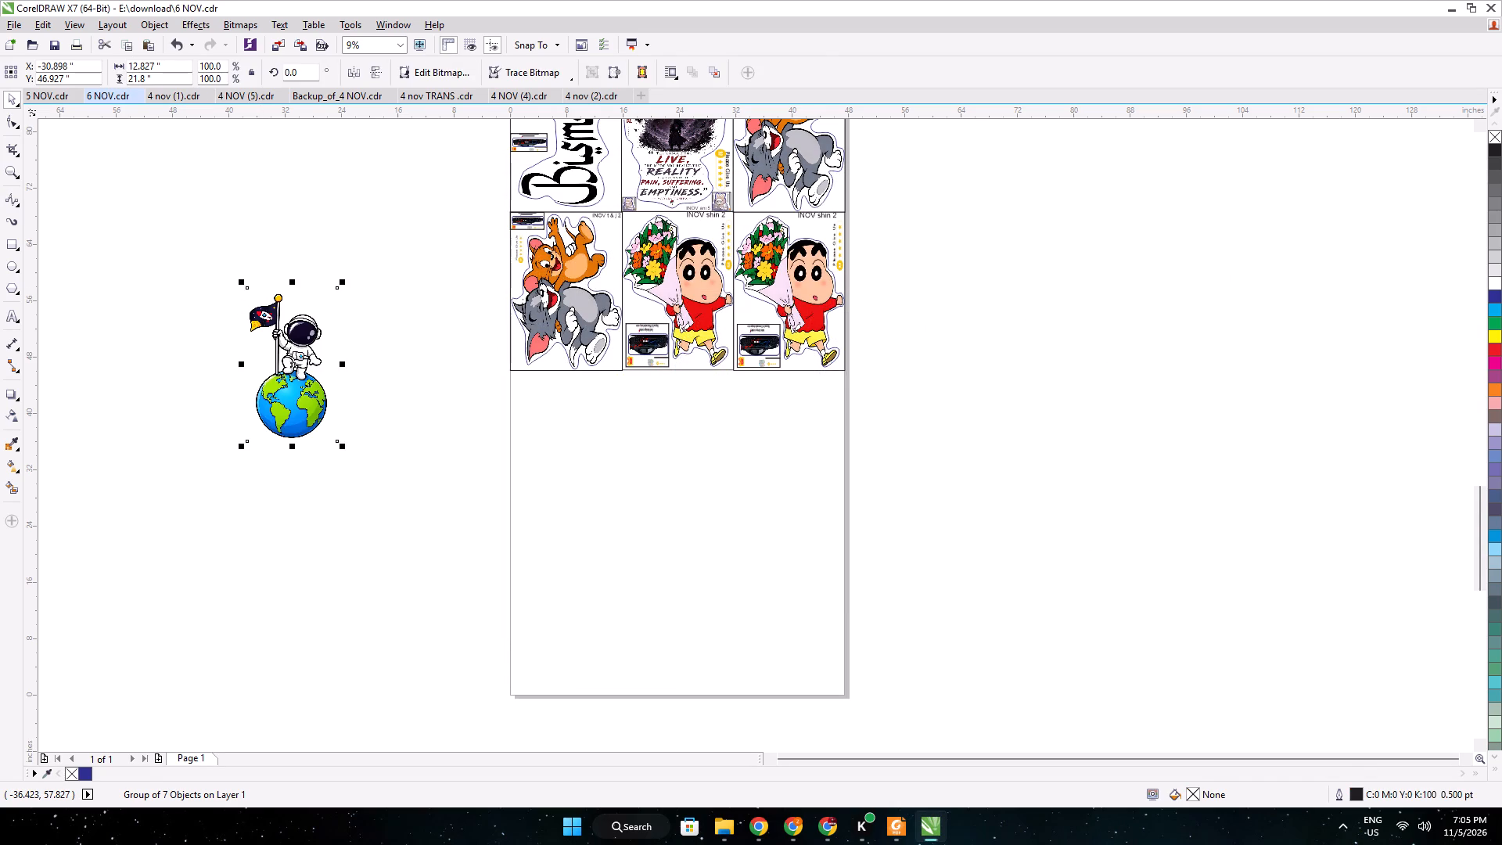
Draw the first part of a B-spline contour around the globe beneath the astronaut, leaving a small white margin.
{"action": "left_click", "coordinate": [16, 200]}
{"action": "scroll", "coordinate": [331, 388], "scroll_direction": "up", "scroll_amount": 2}
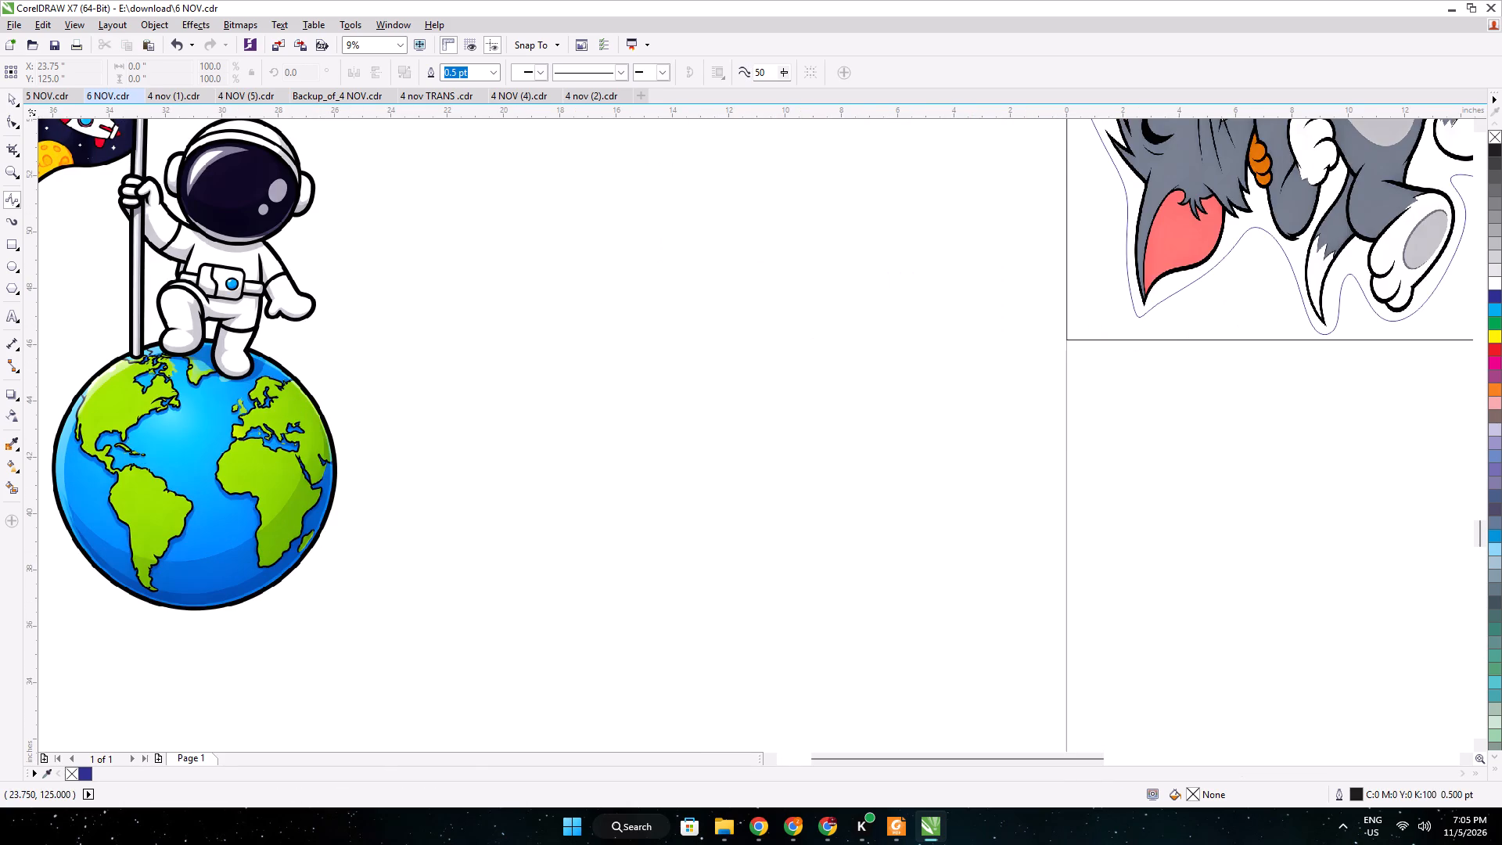
{"action": "left_click", "coordinate": [265, 337]}
{"action": "left_click", "coordinate": [315, 379]}
{"action": "left_click", "coordinate": [340, 424]}
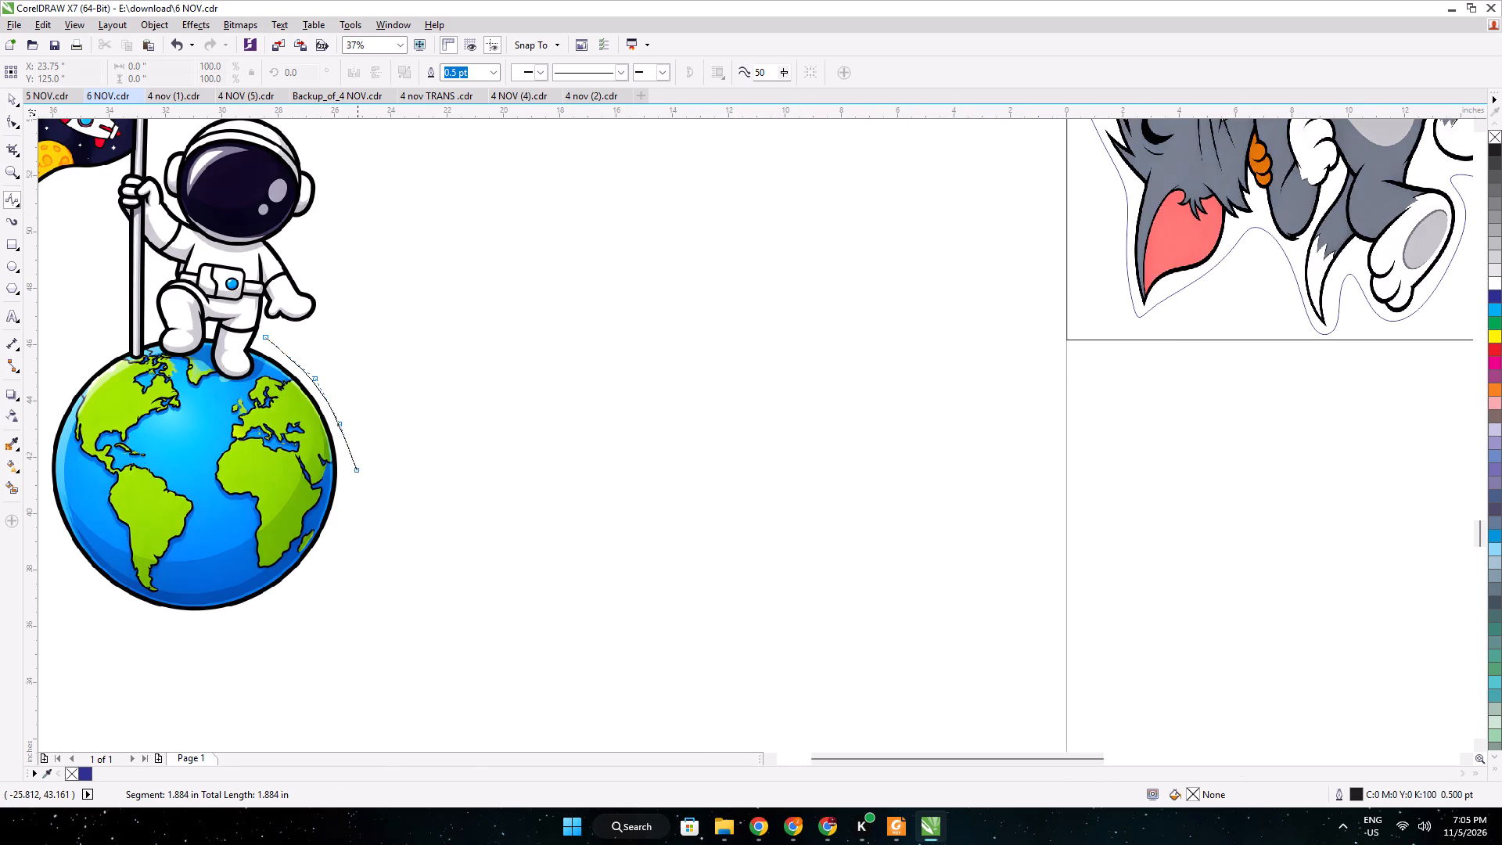
{"action": "left_click", "coordinate": [349, 502]}
{"action": "left_click", "coordinate": [316, 563]}
{"action": "left_click", "coordinate": [263, 602]}
{"action": "middle_click_drag", "start_coordinate": [271, 611], "coordinate": [616, 477]}
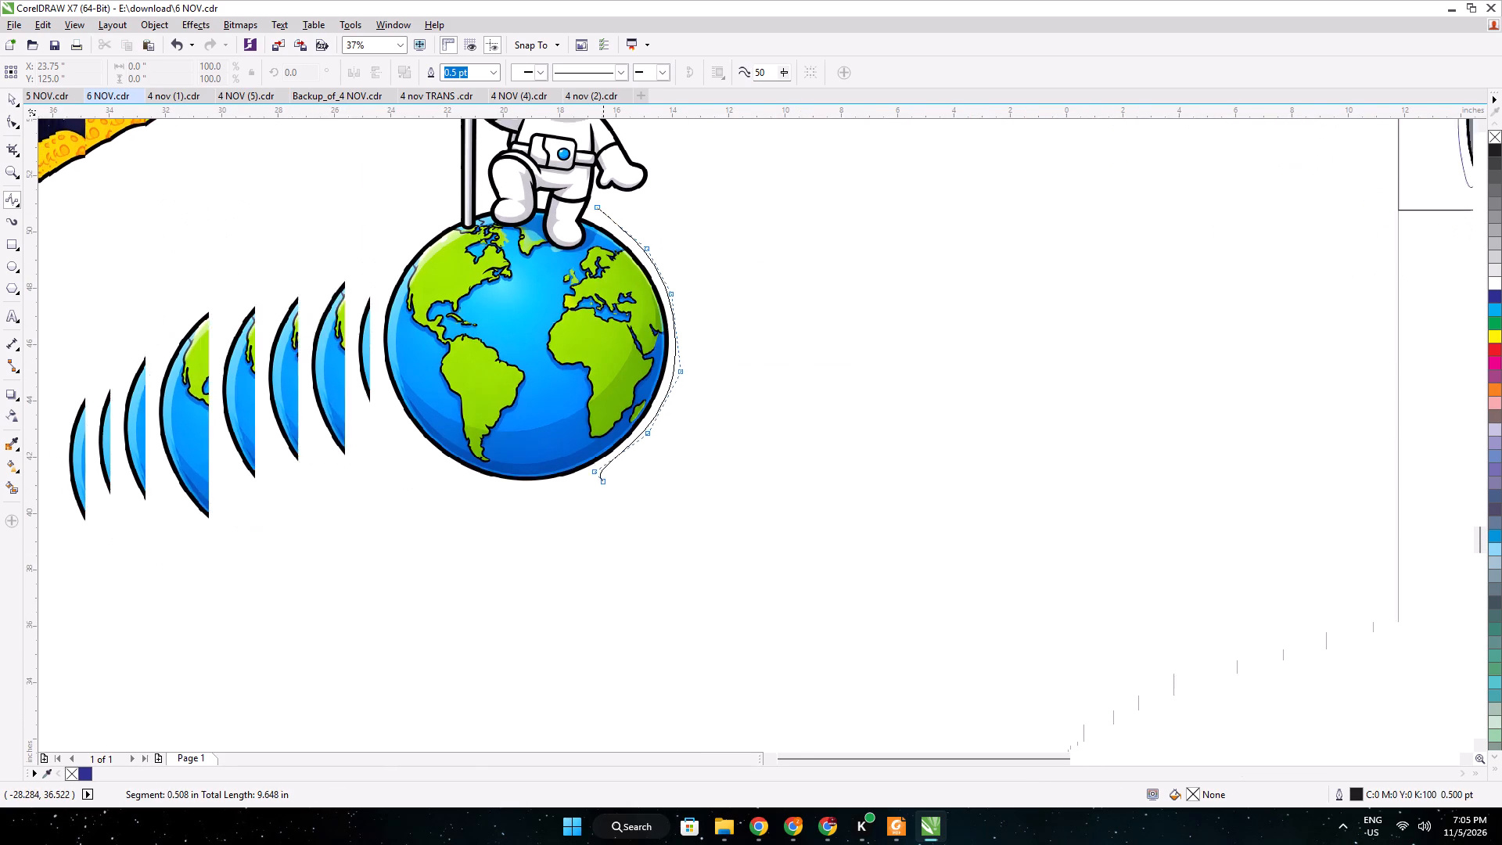
{"action": "middle_click_drag", "start_coordinate": [616, 477], "coordinate": [627, 474]}
{"action": "left_click", "coordinate": [548, 487]}
{"action": "left_click", "coordinate": [451, 461]}
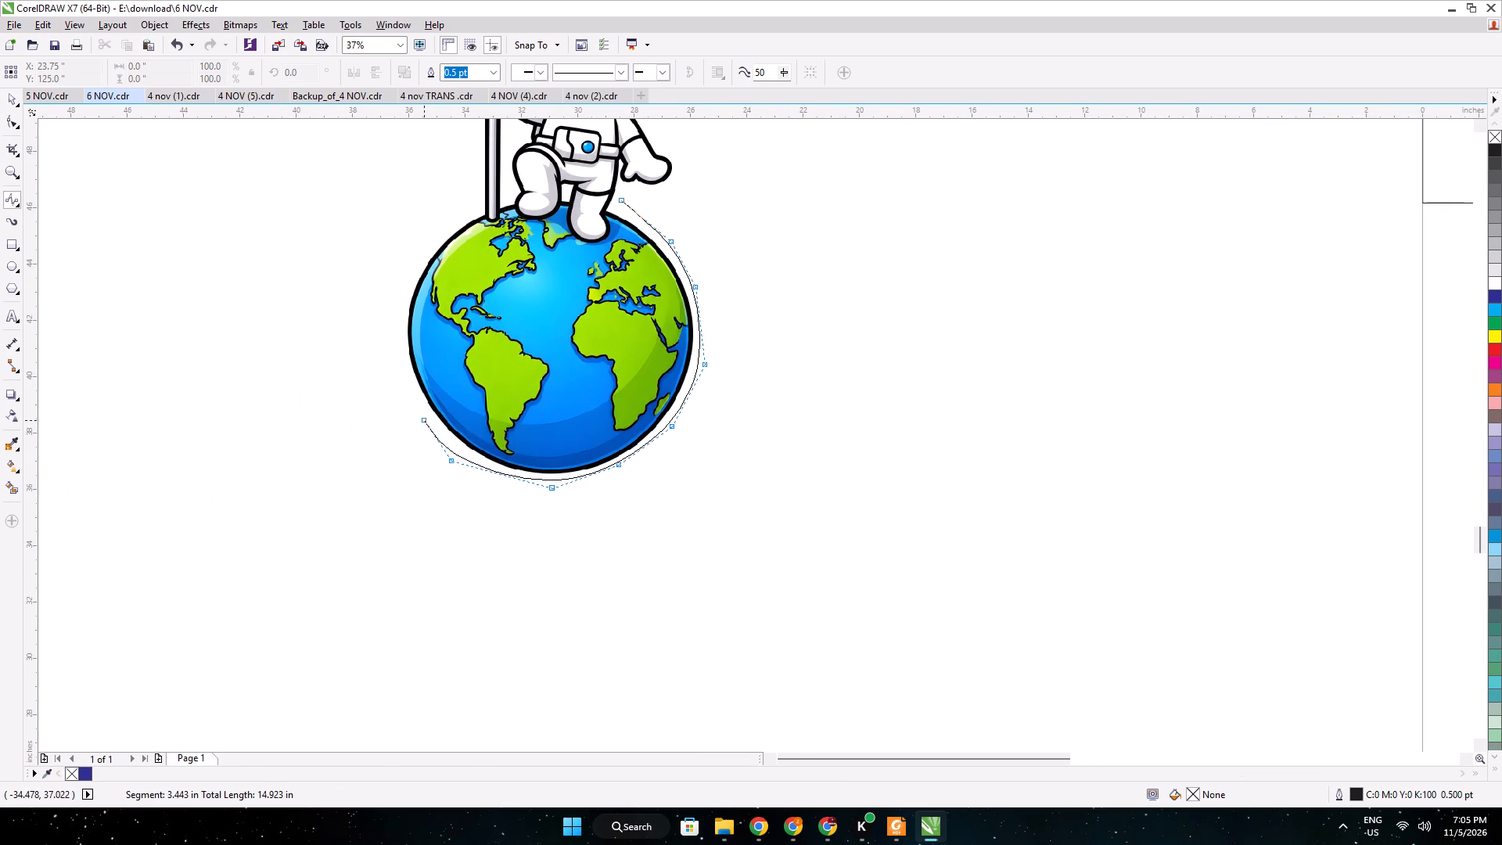
{"action": "left_click", "coordinate": [415, 408]}
{"action": "left_click", "coordinate": [390, 358]}
{"action": "left_click", "coordinate": [404, 273]}
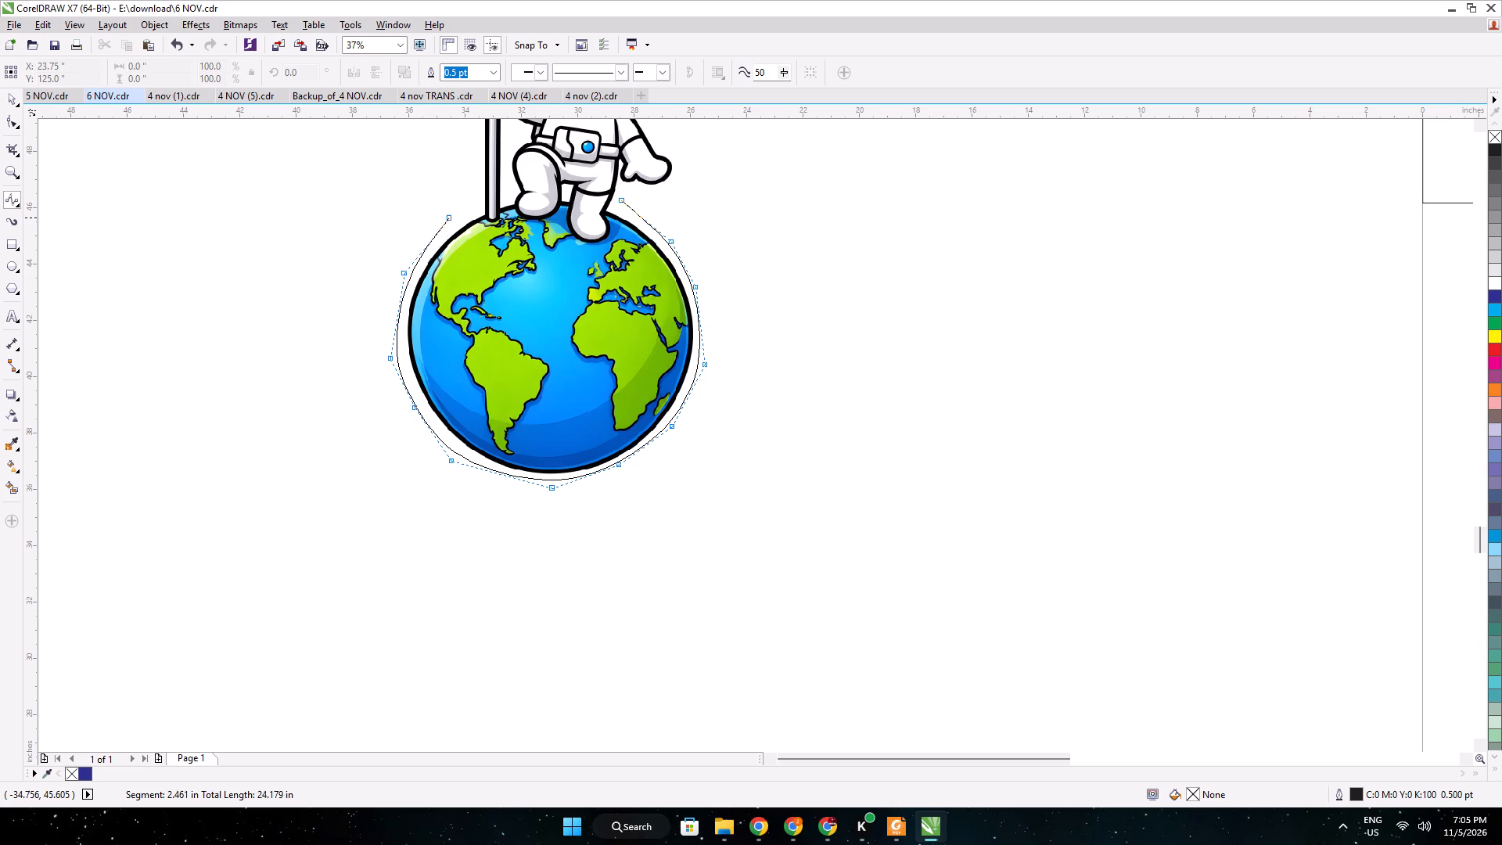
{"action": "left_click", "coordinate": [451, 218]}
{"action": "left_click", "coordinate": [480, 208]}
Continue the B-spline contour up the flagpole, around the rocket flag and over the yellow ball at the pole's tip.
{"action": "middle_click_drag", "start_coordinate": [480, 208], "coordinate": [539, 451]}
{"action": "left_click", "coordinate": [544, 413]}
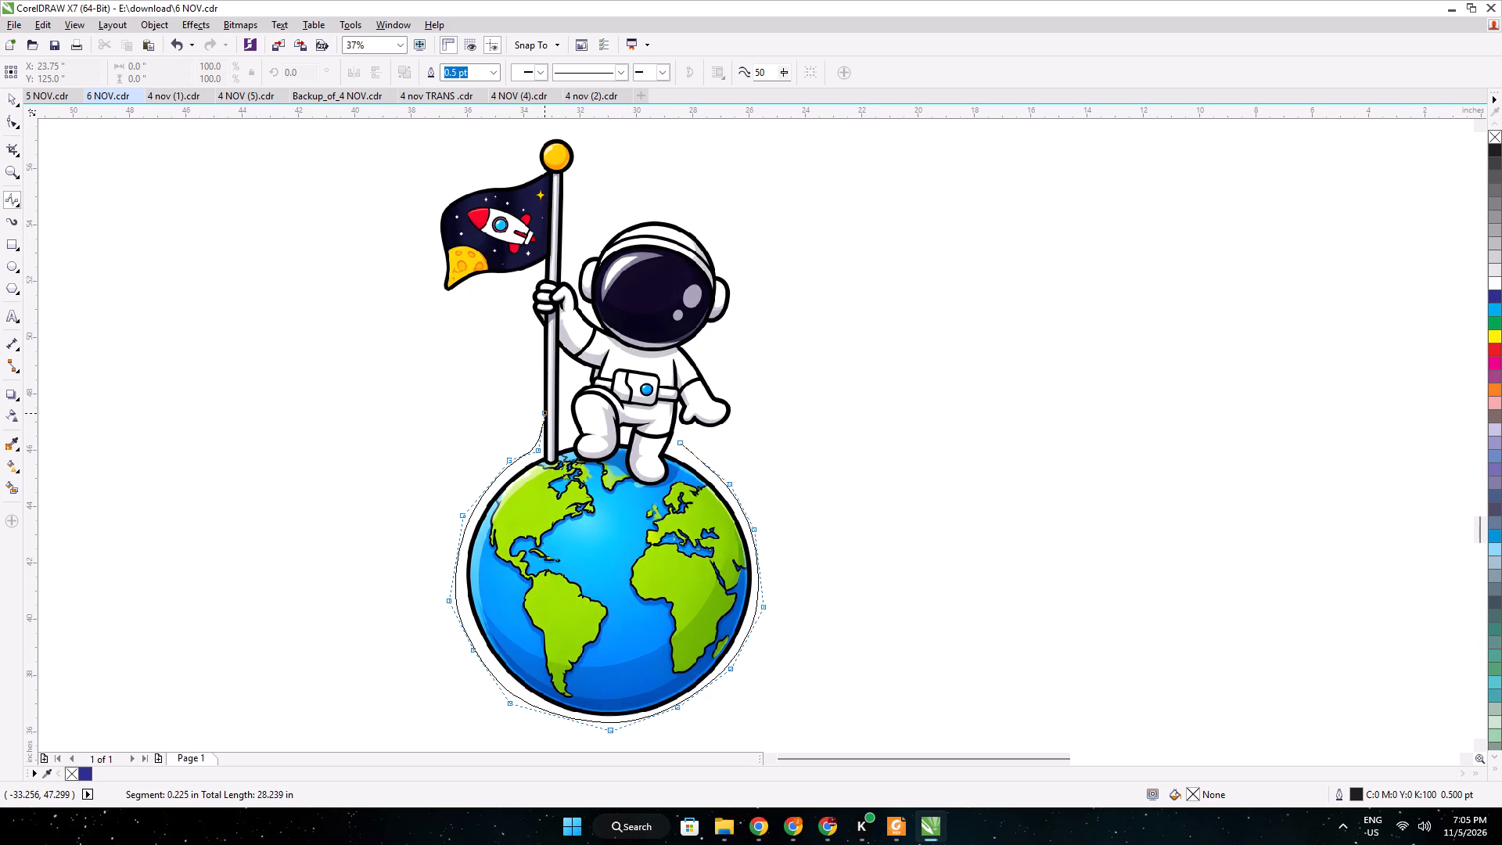
{"action": "left_click", "coordinate": [537, 390]}
{"action": "left_click", "coordinate": [537, 330]}
{"action": "left_click", "coordinate": [512, 300]}
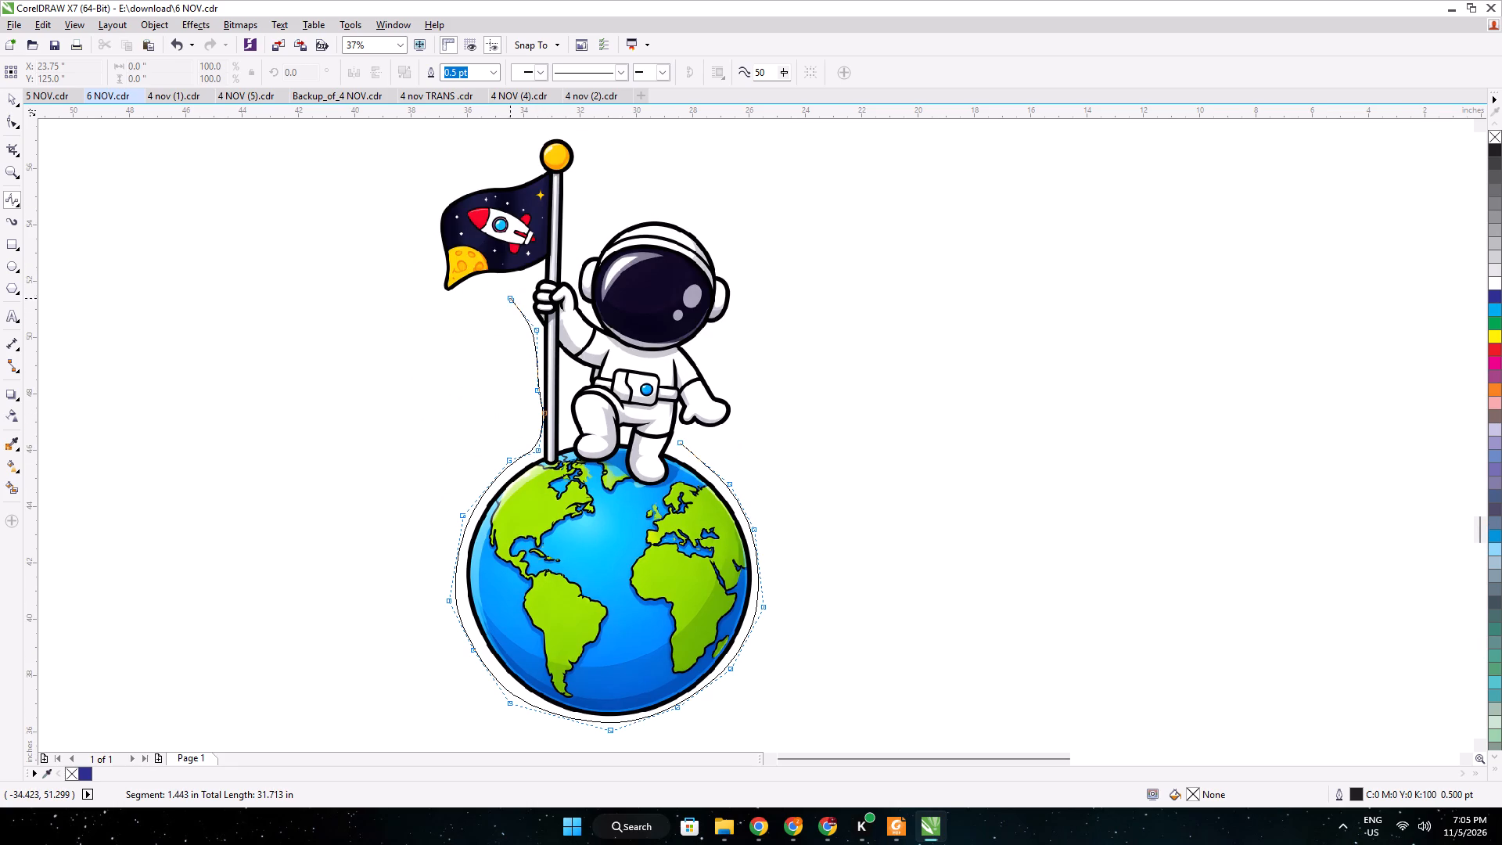
{"action": "left_click", "coordinate": [498, 288]}
{"action": "left_click", "coordinate": [465, 294]}
{"action": "left_click", "coordinate": [439, 302]}
{"action": "left_click", "coordinate": [429, 290]}
{"action": "left_click", "coordinate": [427, 250]}
{"action": "left_click", "coordinate": [425, 194]}
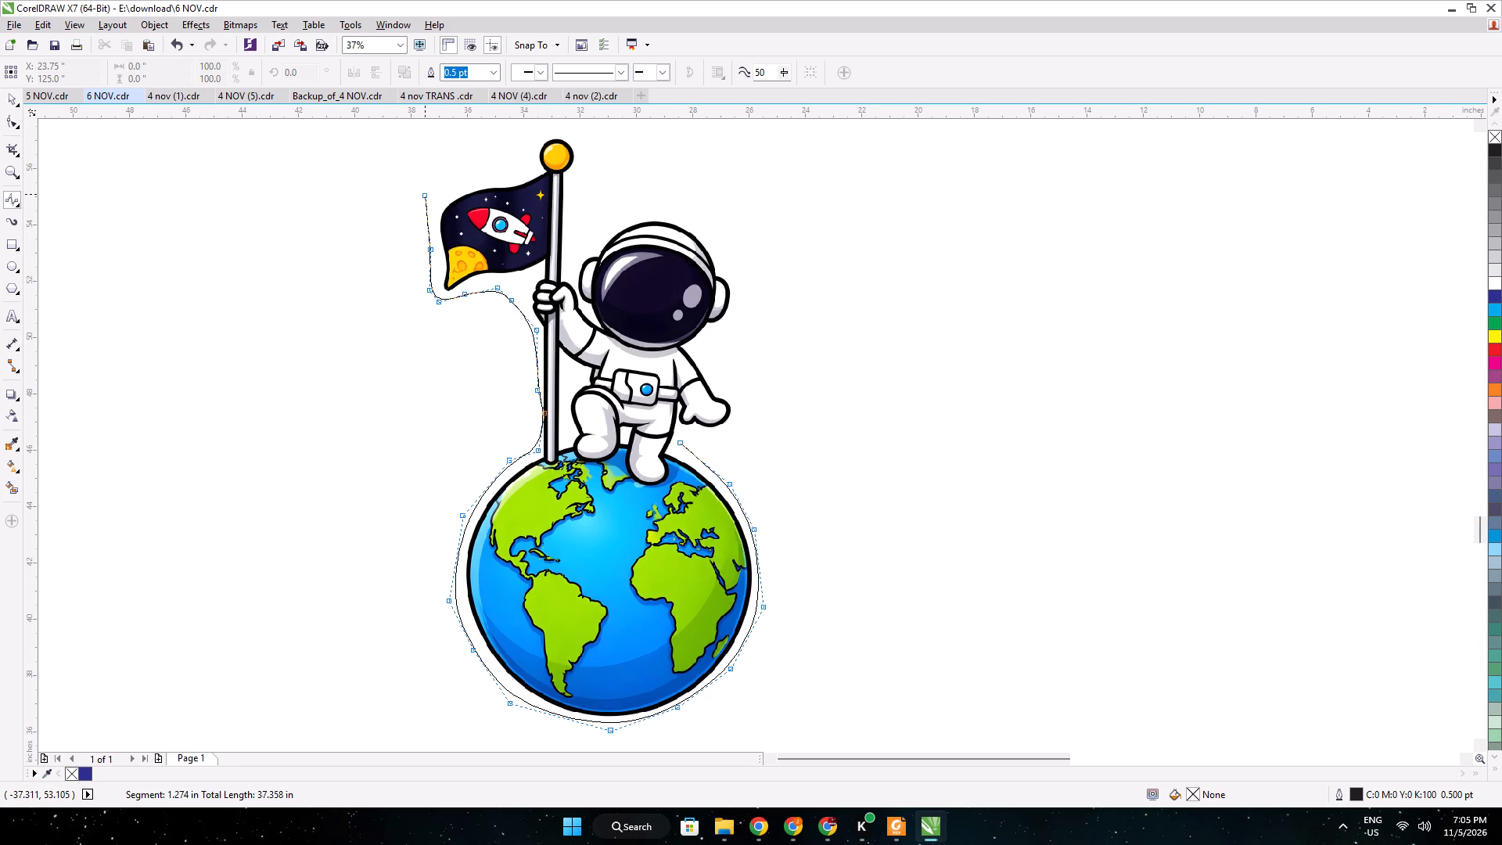
{"action": "left_click", "coordinate": [489, 174]}
{"action": "left_click", "coordinate": [526, 174]}
{"action": "left_click", "coordinate": [527, 149]}
{"action": "left_click", "coordinate": [548, 130]}
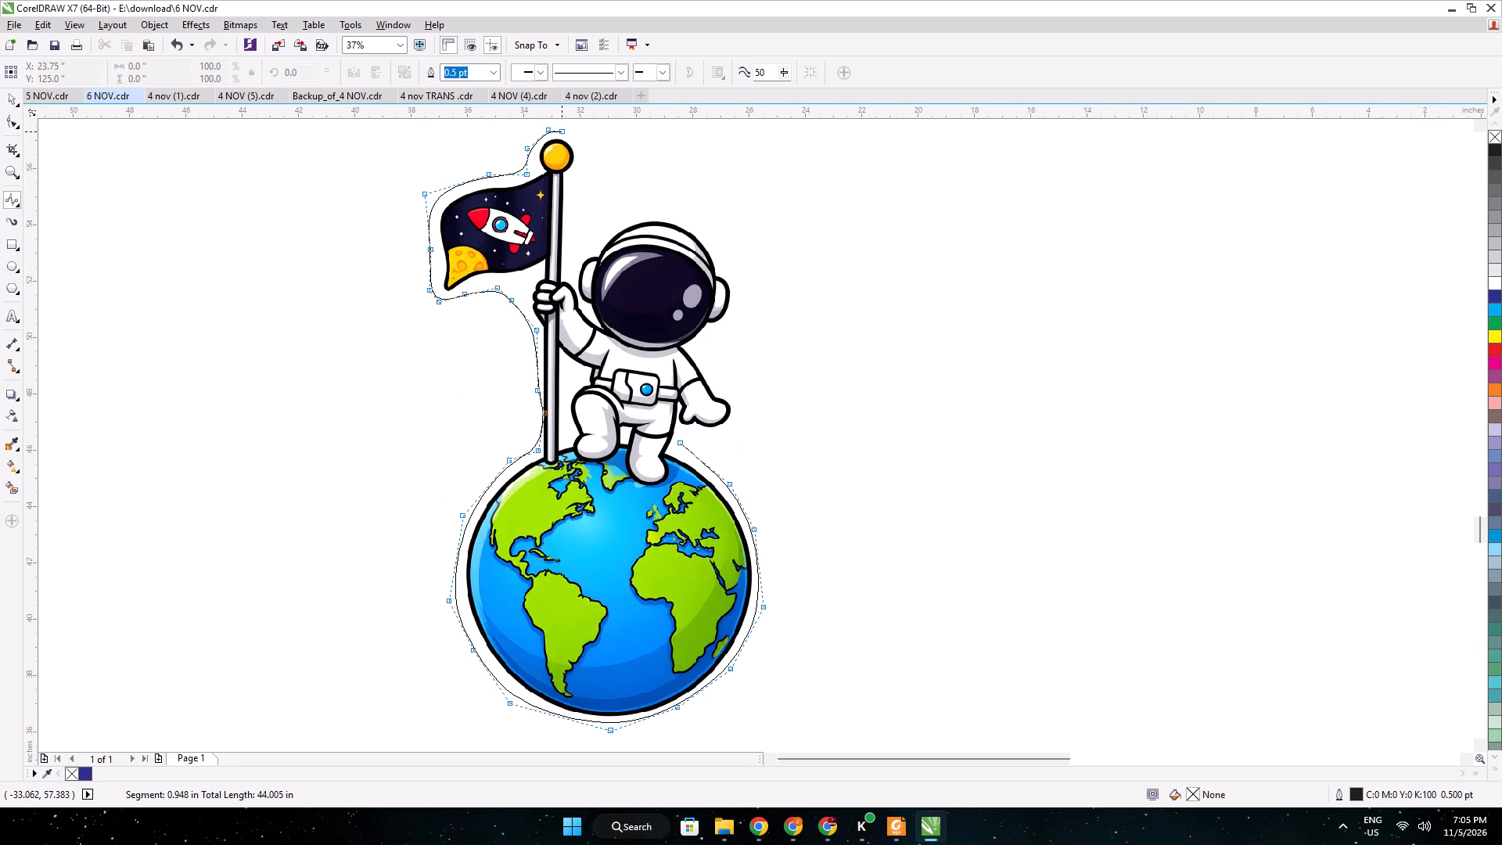
{"action": "left_click", "coordinate": [570, 135]}
{"action": "left_click", "coordinate": [588, 148]}
{"action": "left_click", "coordinate": [577, 178]}
{"action": "left_click", "coordinate": [569, 214]}
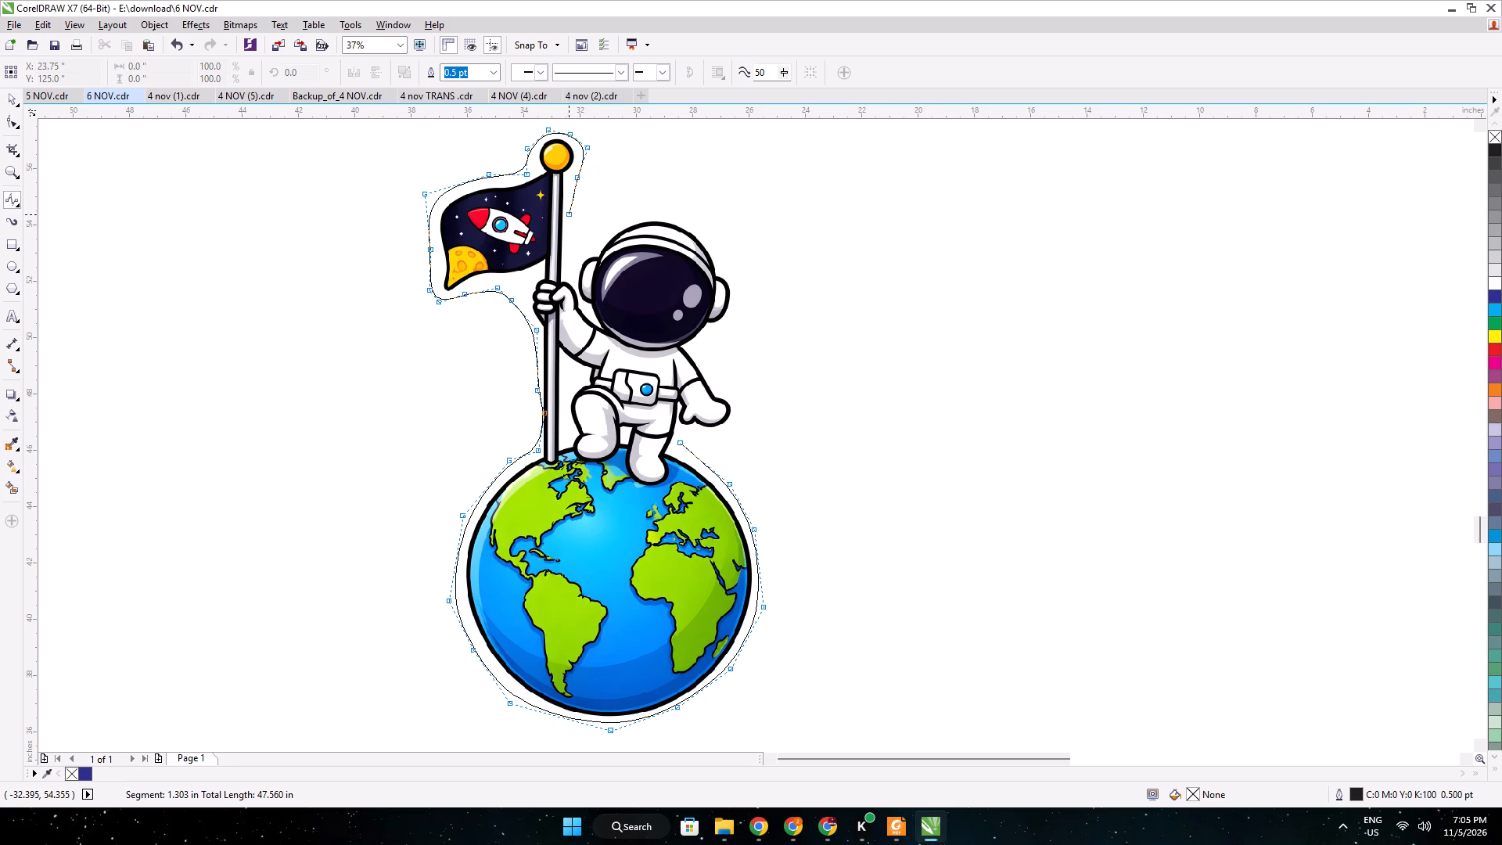
Carry the contour around the astronaut's helmet and free arm and close it at its starting point on the globe.
{"action": "left_click", "coordinate": [576, 244]}
{"action": "left_click", "coordinate": [592, 250]}
{"action": "left_click", "coordinate": [612, 236]}
{"action": "left_click", "coordinate": [622, 212]}
{"action": "left_click", "coordinate": [688, 217]}
{"action": "left_click", "coordinate": [711, 225]}
{"action": "left_click", "coordinate": [713, 250]}
{"action": "left_click", "coordinate": [724, 271]}
{"action": "left_click", "coordinate": [743, 281]}
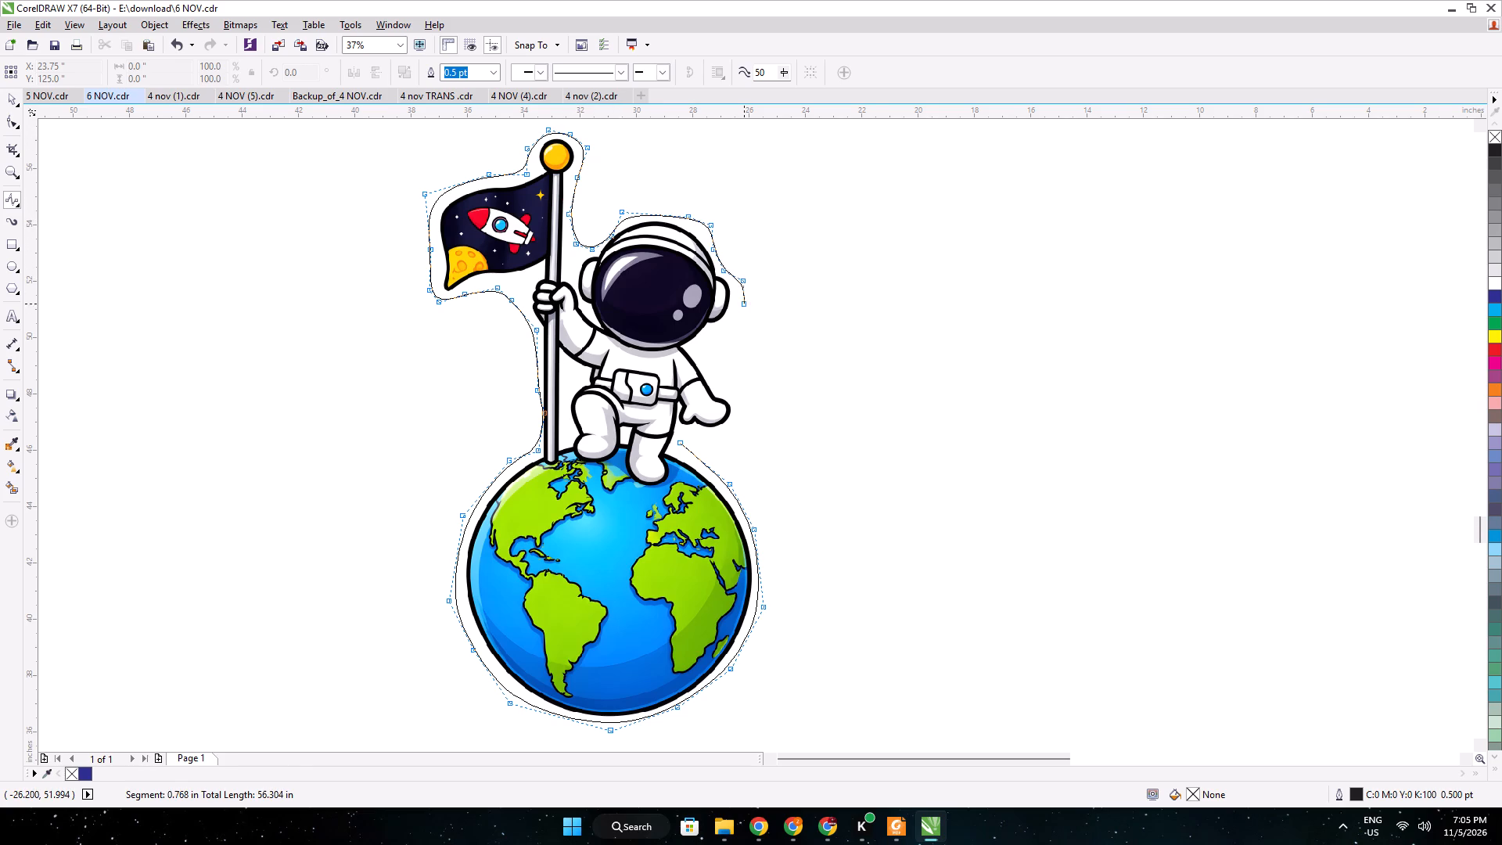
{"action": "left_click", "coordinate": [744, 321]}
{"action": "left_click", "coordinate": [716, 325]}
{"action": "left_click", "coordinate": [693, 349]}
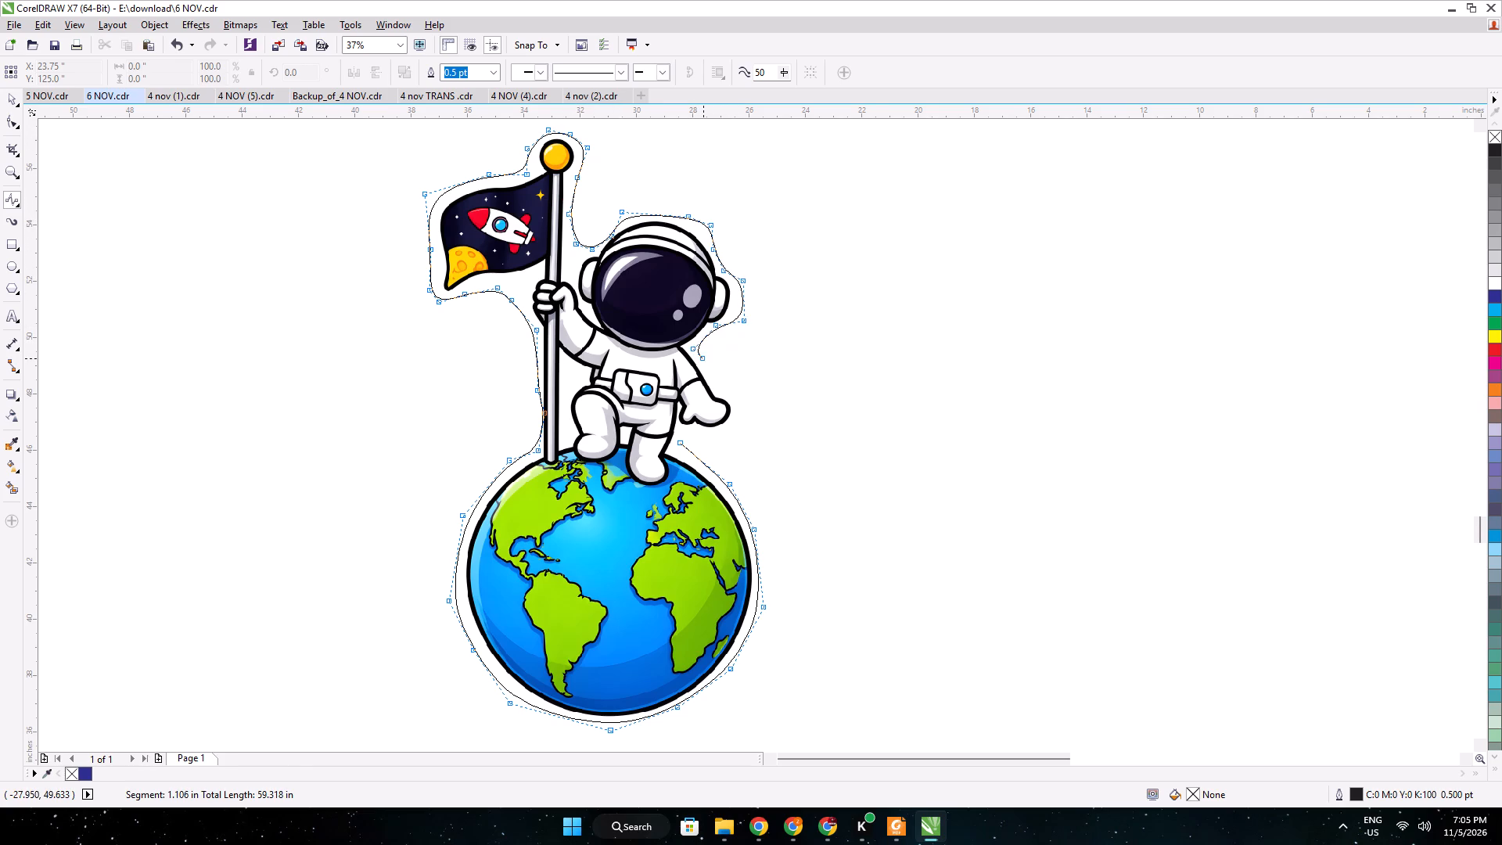
{"action": "left_click", "coordinate": [717, 372]}
{"action": "left_click", "coordinate": [732, 387]}
{"action": "left_click", "coordinate": [738, 403]}
{"action": "left_click", "coordinate": [732, 428]}
{"action": "left_click", "coordinate": [717, 433]}
{"action": "left_click", "coordinate": [683, 438]}
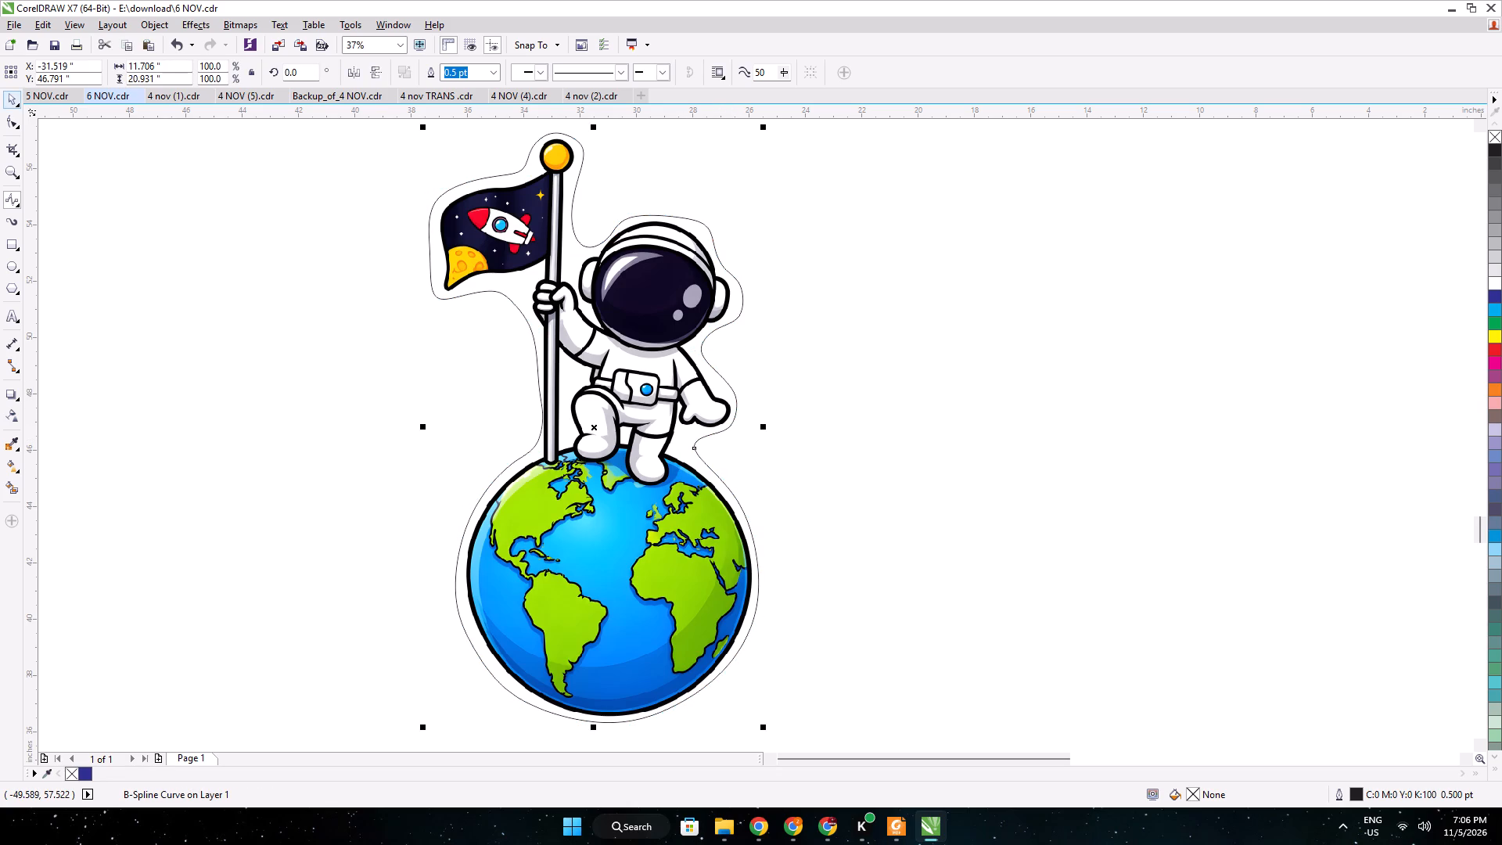
Intersect the astronaut image with the closed contour and delete the original uncropped image.
{"action": "left_click", "coordinate": [9, 103]}
{"action": "left_click", "coordinate": [607, 206], "text": "shift"}
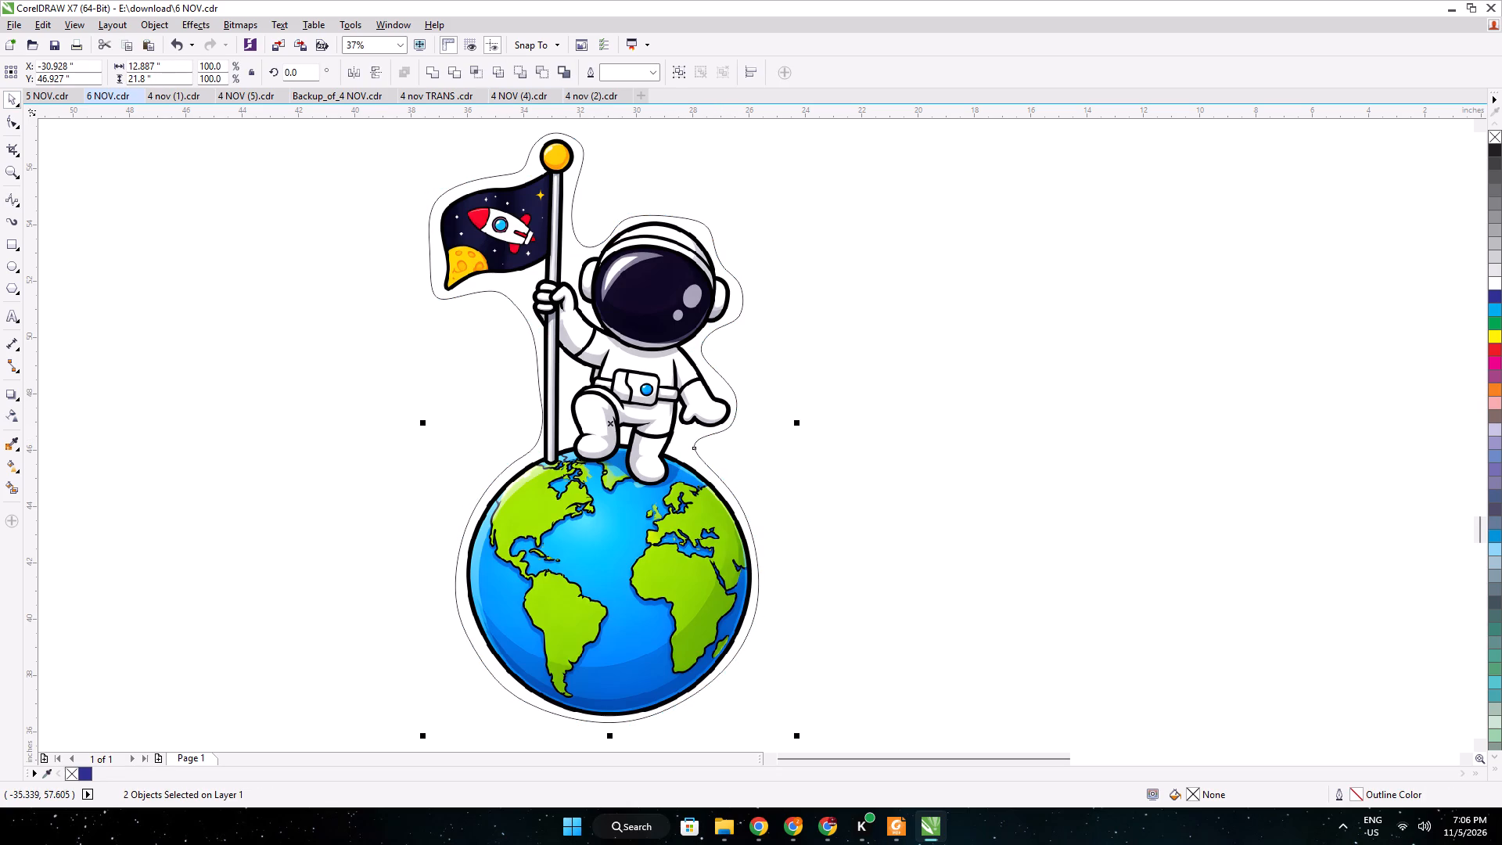
{"action": "left_click", "coordinate": [473, 72]}
{"action": "left_click", "coordinate": [286, 259]}
{"action": "left_click", "coordinate": [617, 195]}
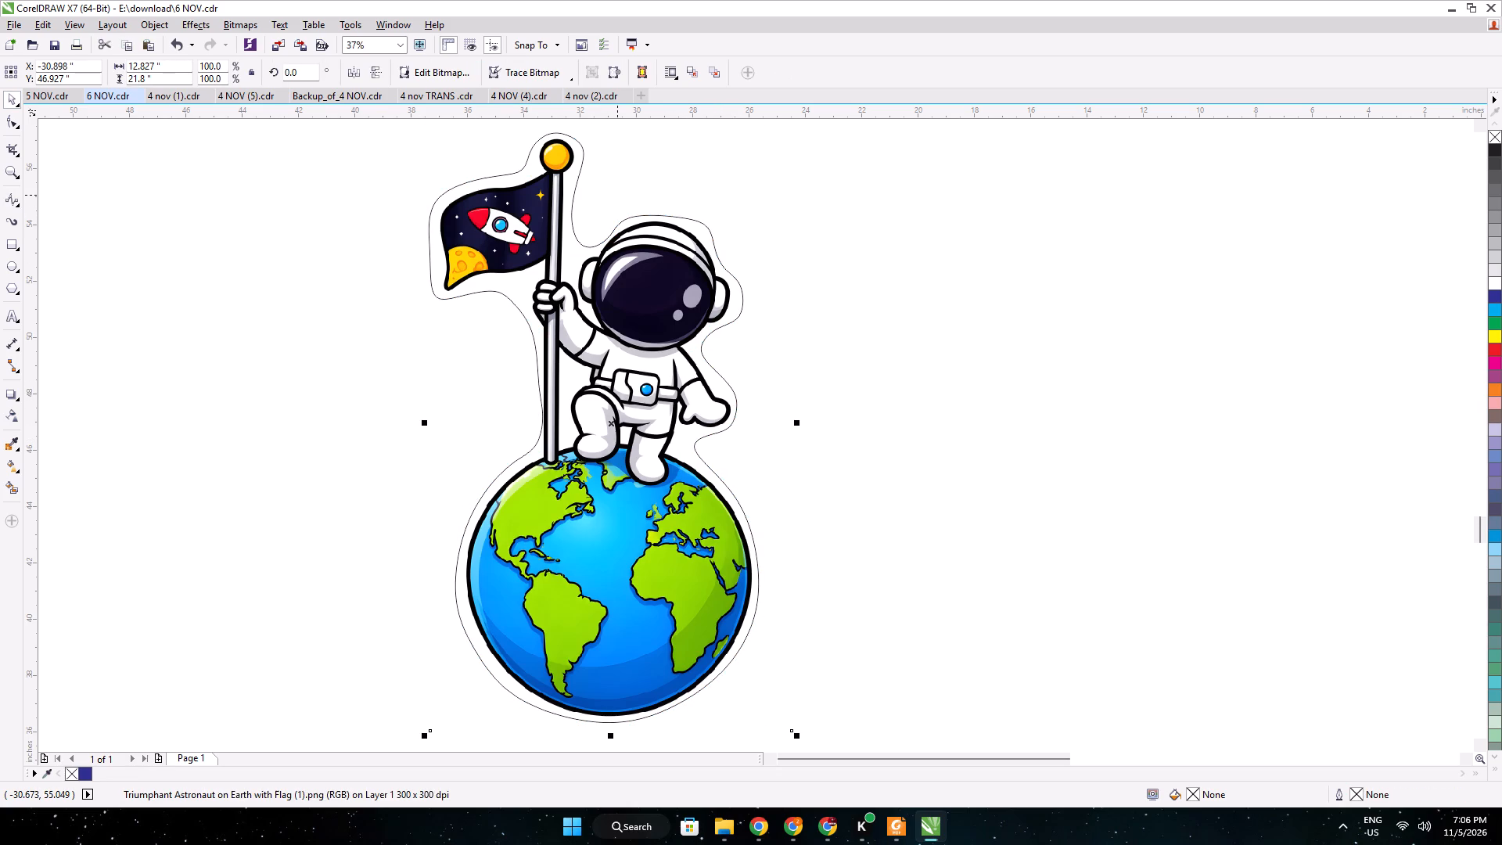
{"action": "key", "text": "Delete"}
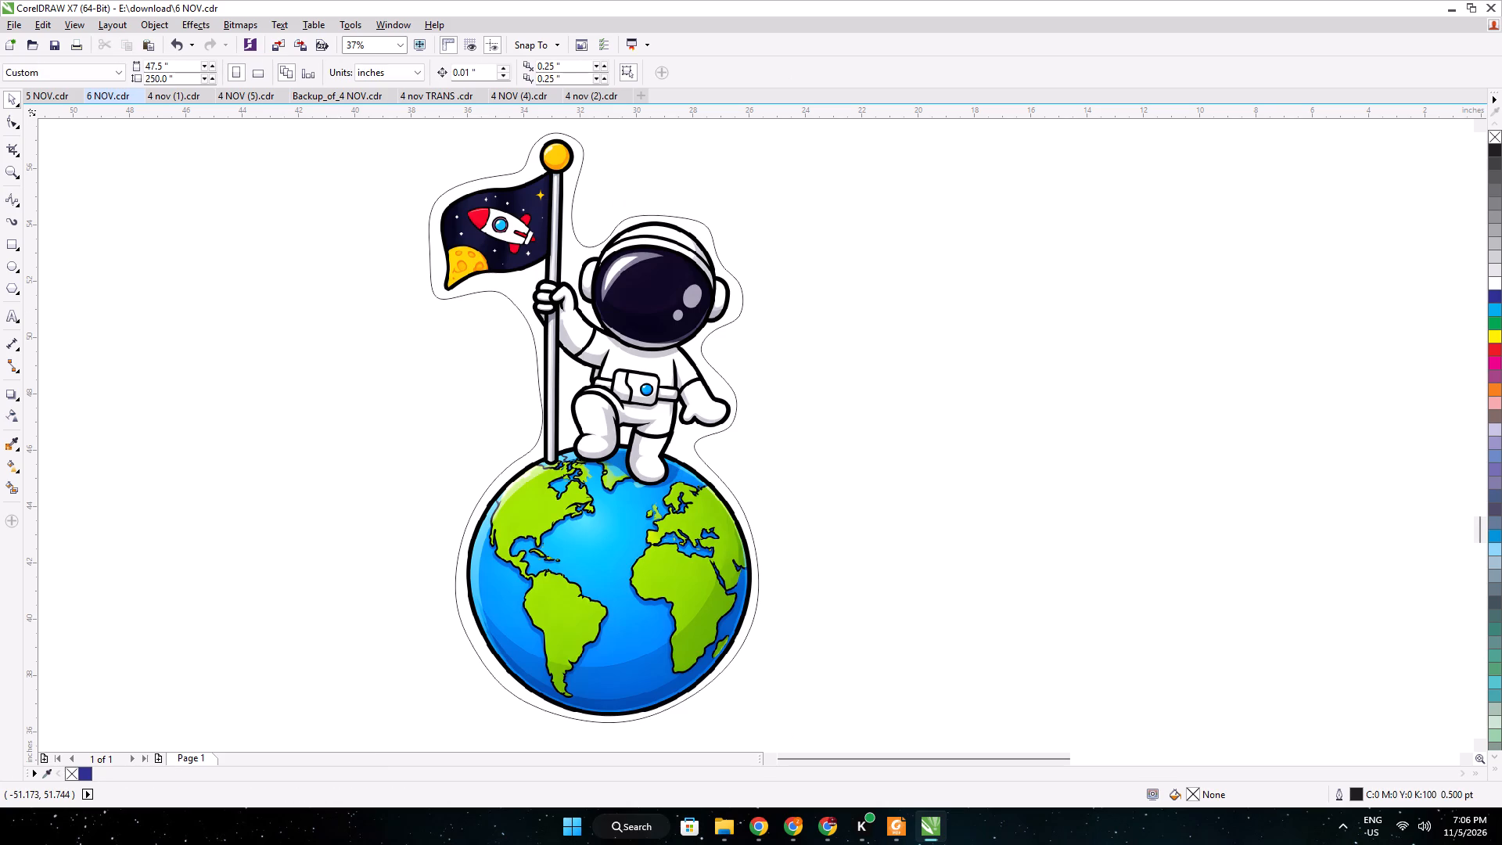
Draw a rectangle about 13.7 by 21.7 inches around the contoured astronaut.
{"action": "left_click", "coordinate": [14, 246]}
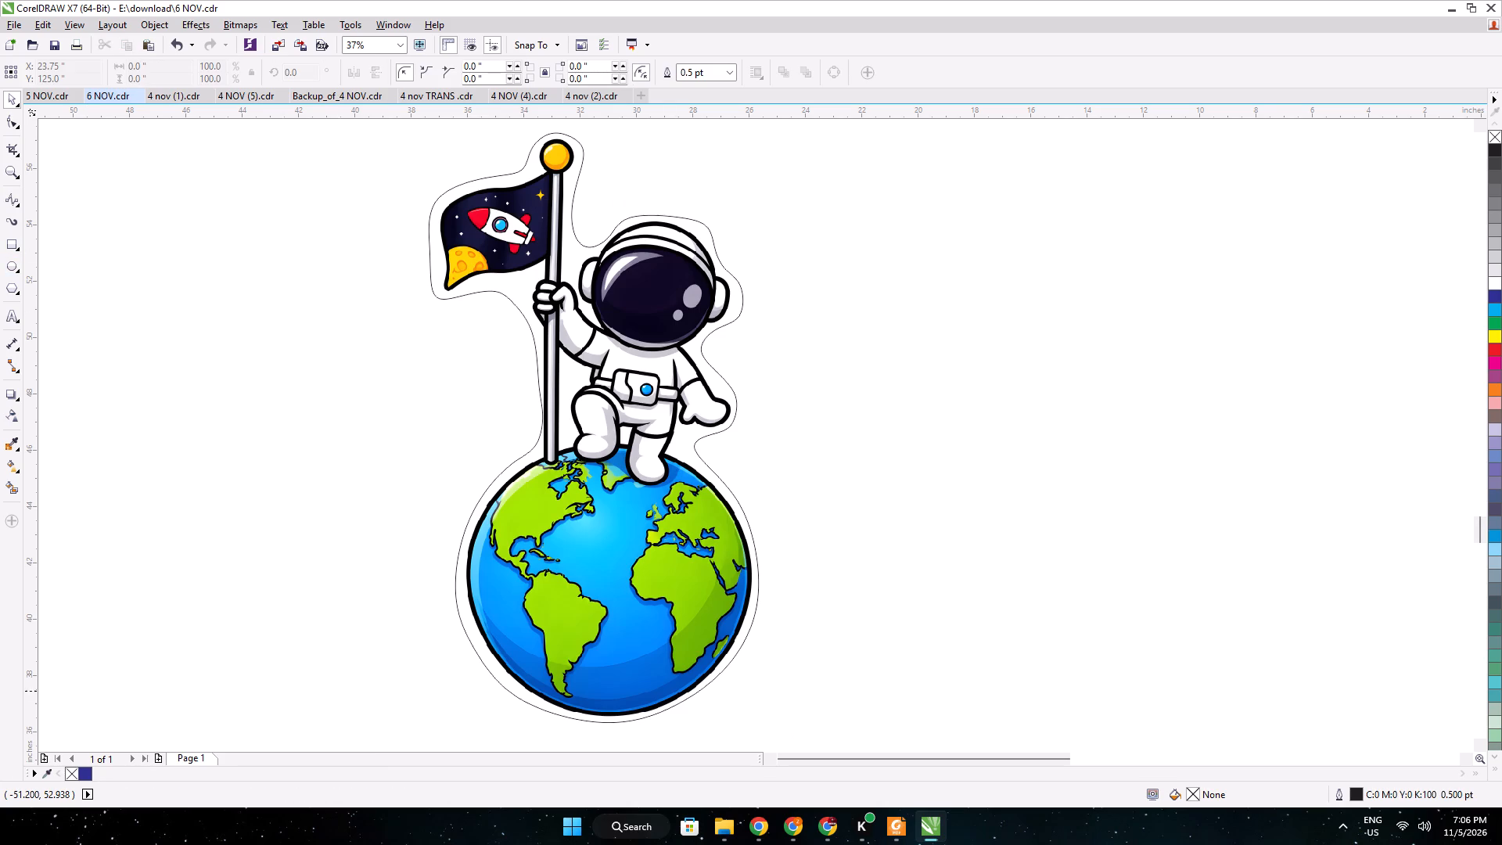
{"action": "scroll", "coordinate": [644, 541], "scroll_direction": "down", "scroll_amount": 1}
{"action": "left_click_drag", "start_coordinate": [512, 327], "coordinate": [684, 470]}
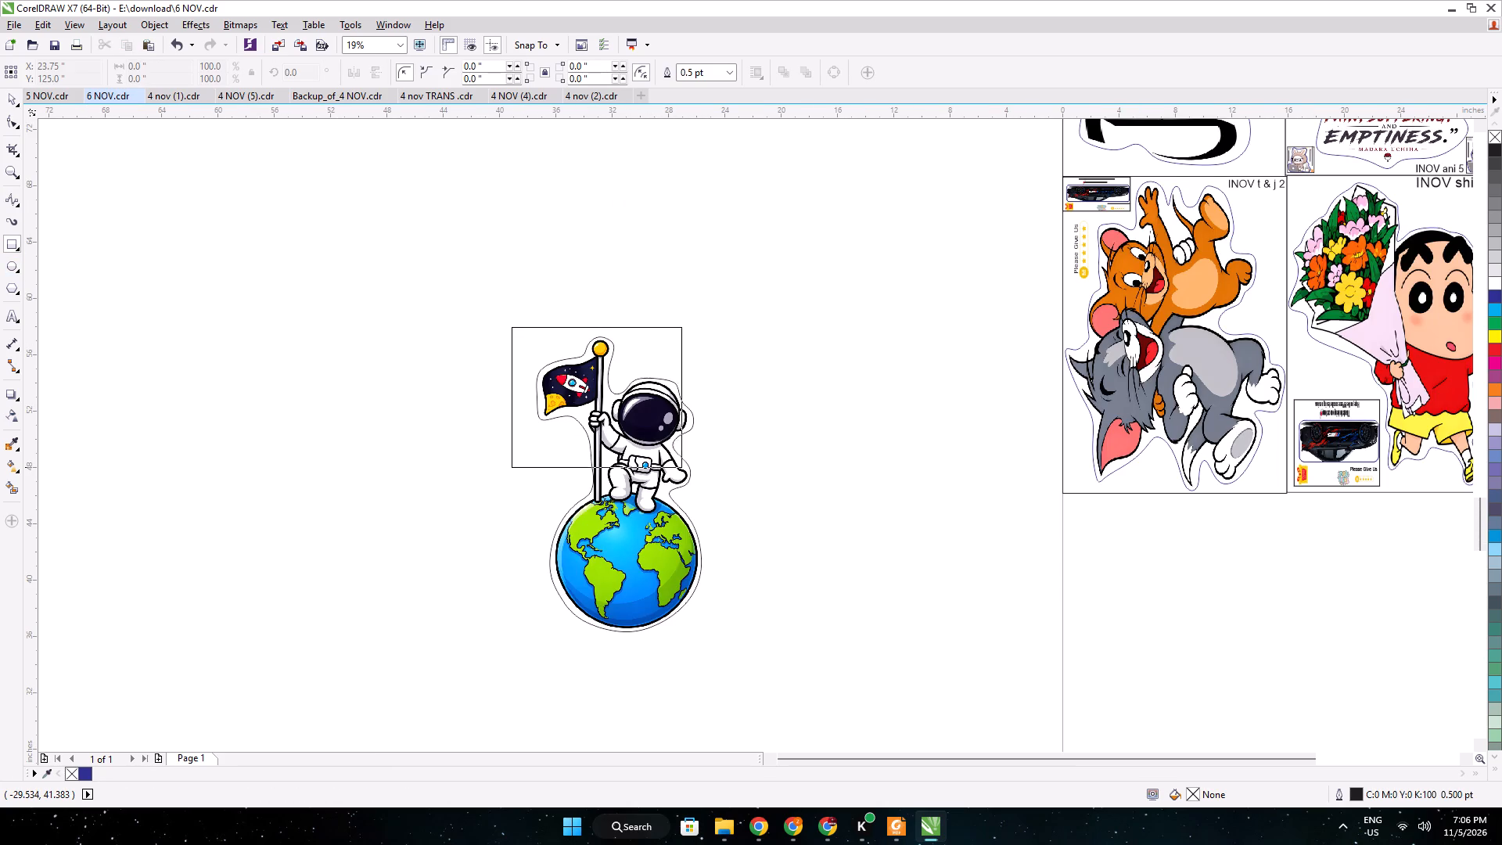
{"action": "left_click_drag", "start_coordinate": [684, 470], "coordinate": [704, 632]}
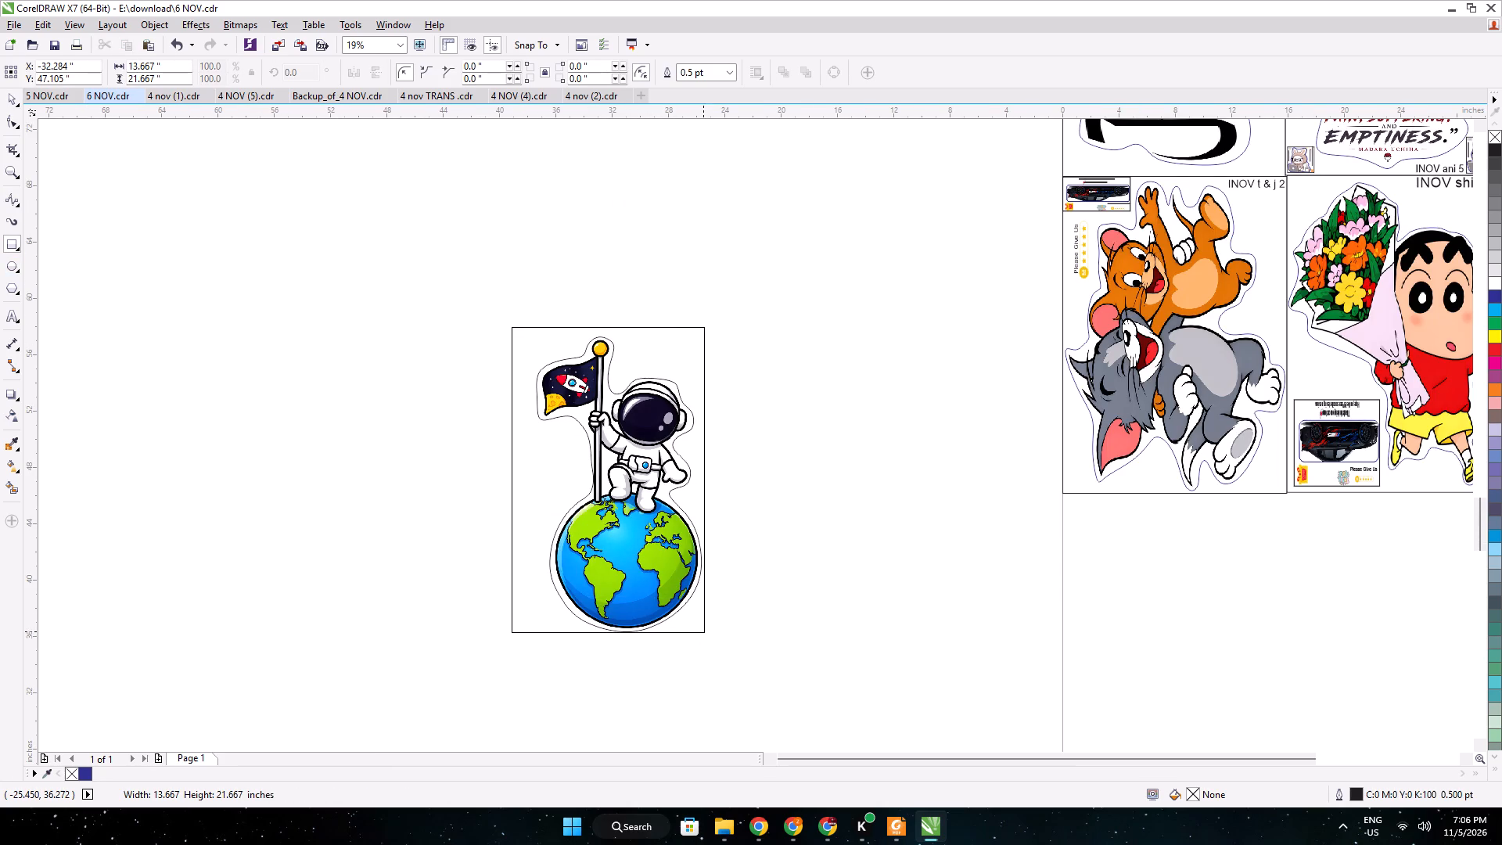
Adjust the rectangle's bottom, top and left edges to fit the astronaut contour, about 12.4 by 21.3 inches overall.
{"action": "scroll", "coordinate": [632, 638], "scroll_direction": "up", "scroll_amount": 4}
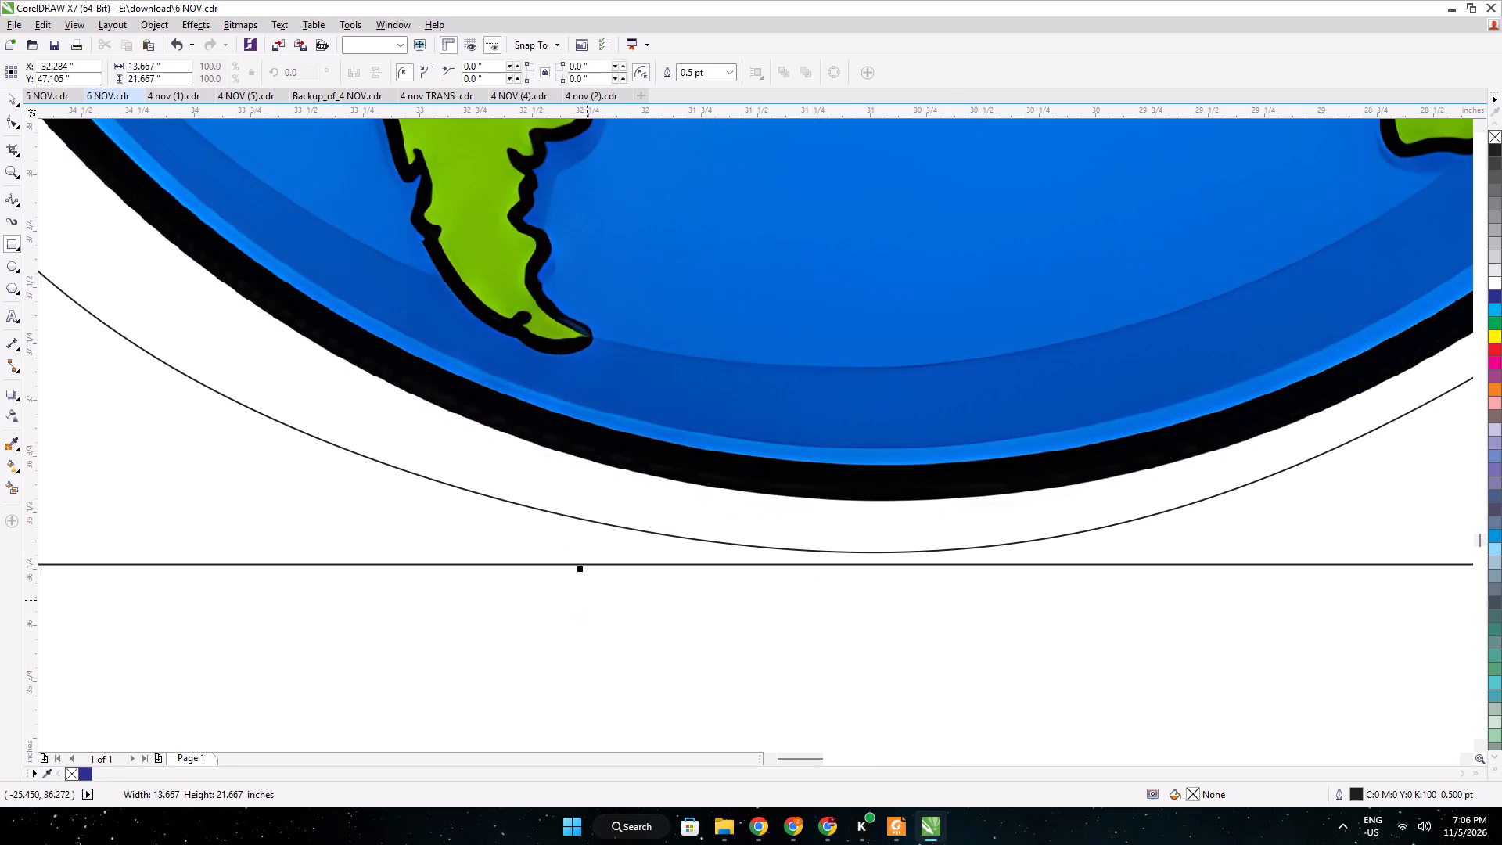
{"action": "left_click_drag", "start_coordinate": [580, 571], "coordinate": [580, 584]}
{"action": "scroll", "coordinate": [706, 466], "scroll_direction": "down", "scroll_amount": 3}
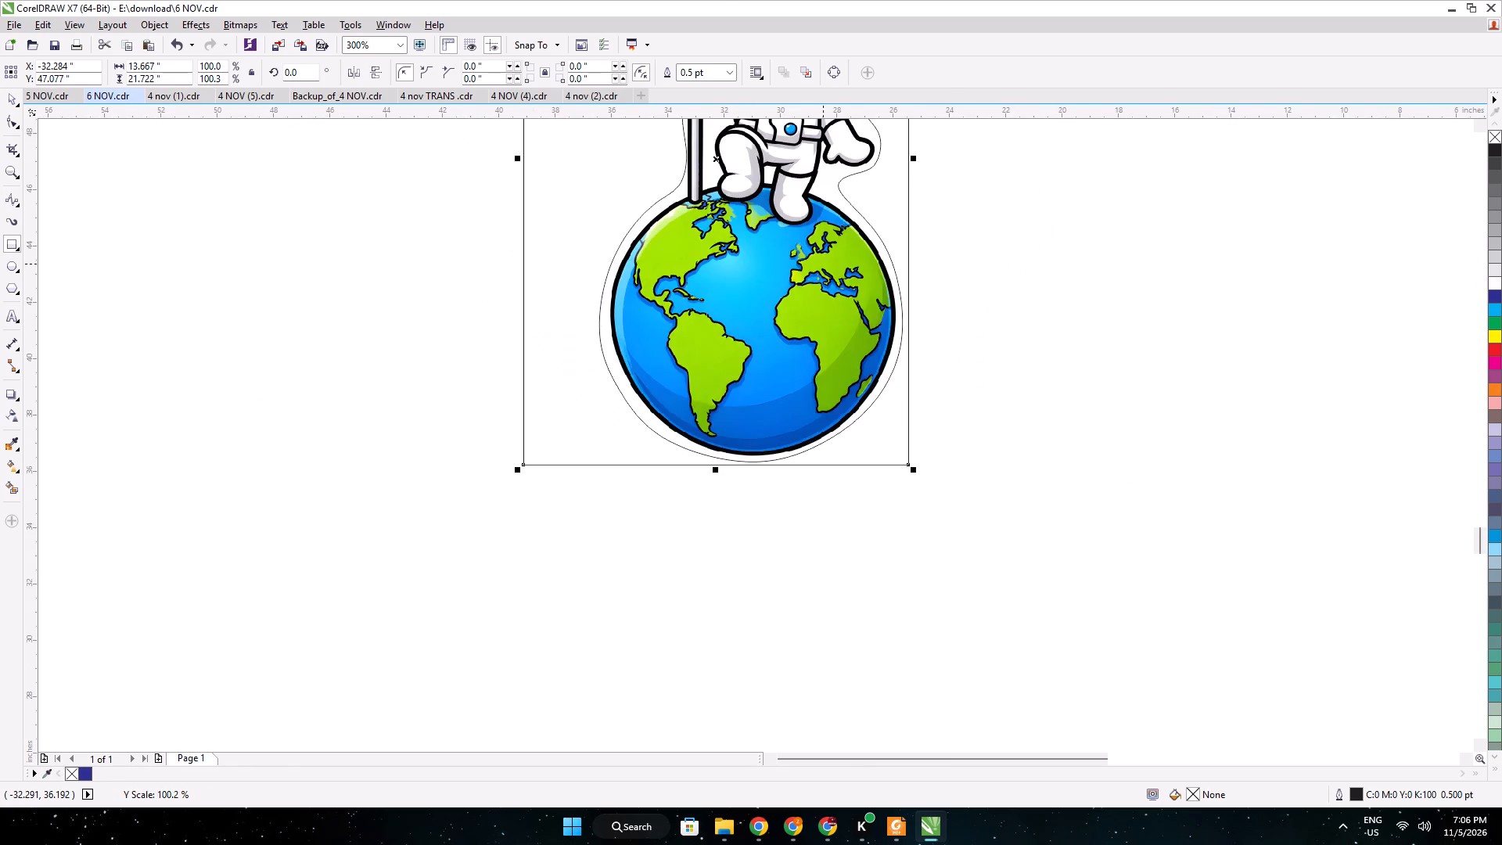
{"action": "middle_click_drag", "start_coordinate": [823, 260], "coordinate": [839, 517]}
{"action": "scroll", "coordinate": [839, 517], "scroll_direction": "down", "scroll_amount": 1}
{"action": "middle_click_drag", "start_coordinate": [758, 314], "coordinate": [798, 527]}
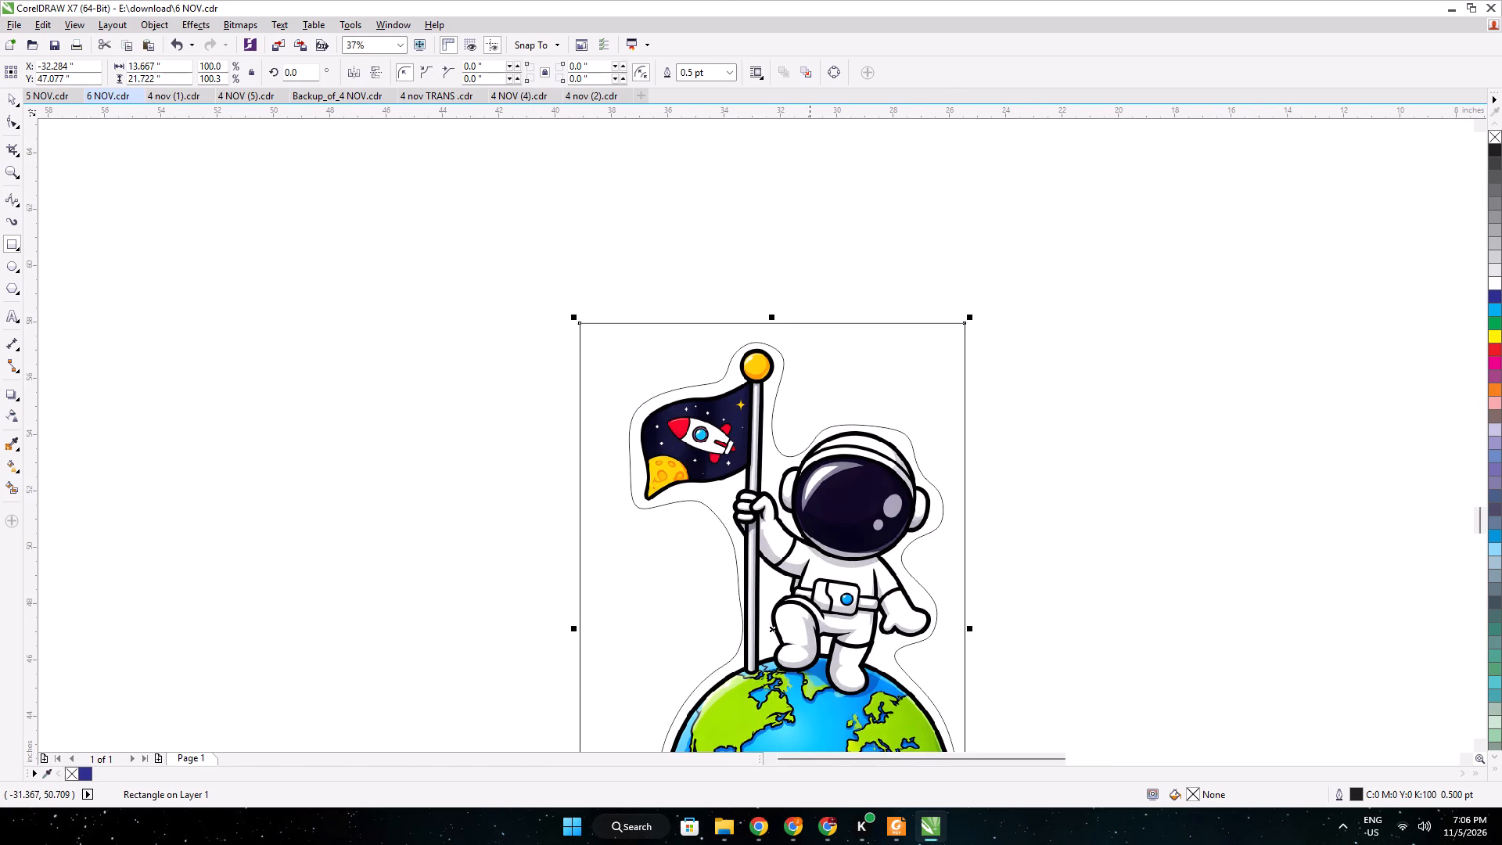
{"action": "scroll", "coordinate": [767, 317], "scroll_direction": "up", "scroll_amount": 4}
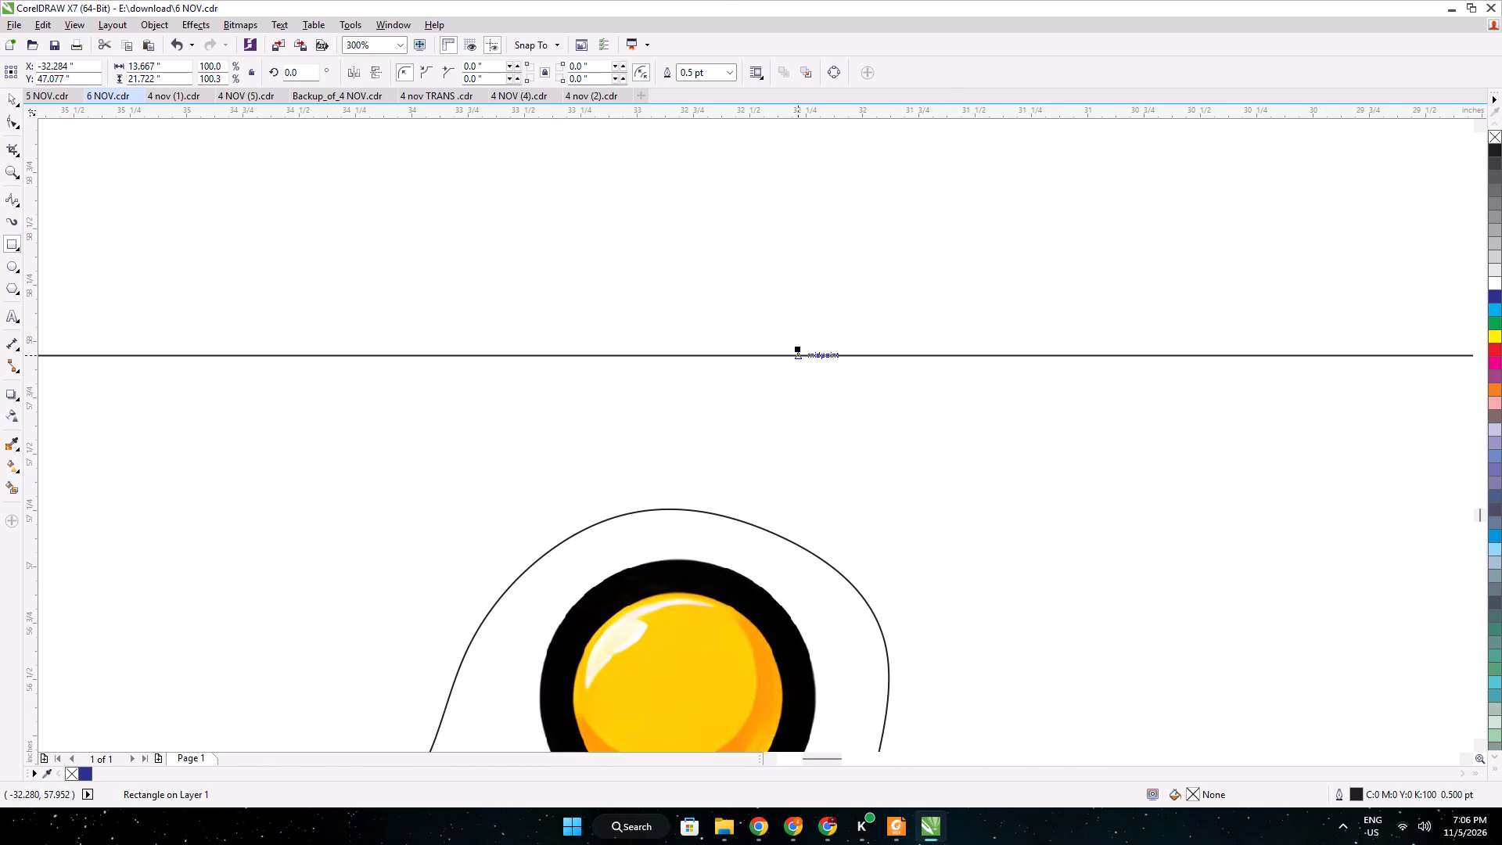
{"action": "left_click_drag", "start_coordinate": [799, 351], "coordinate": [789, 453]}
{"action": "scroll", "coordinate": [795, 447], "scroll_direction": "down", "scroll_amount": 8}
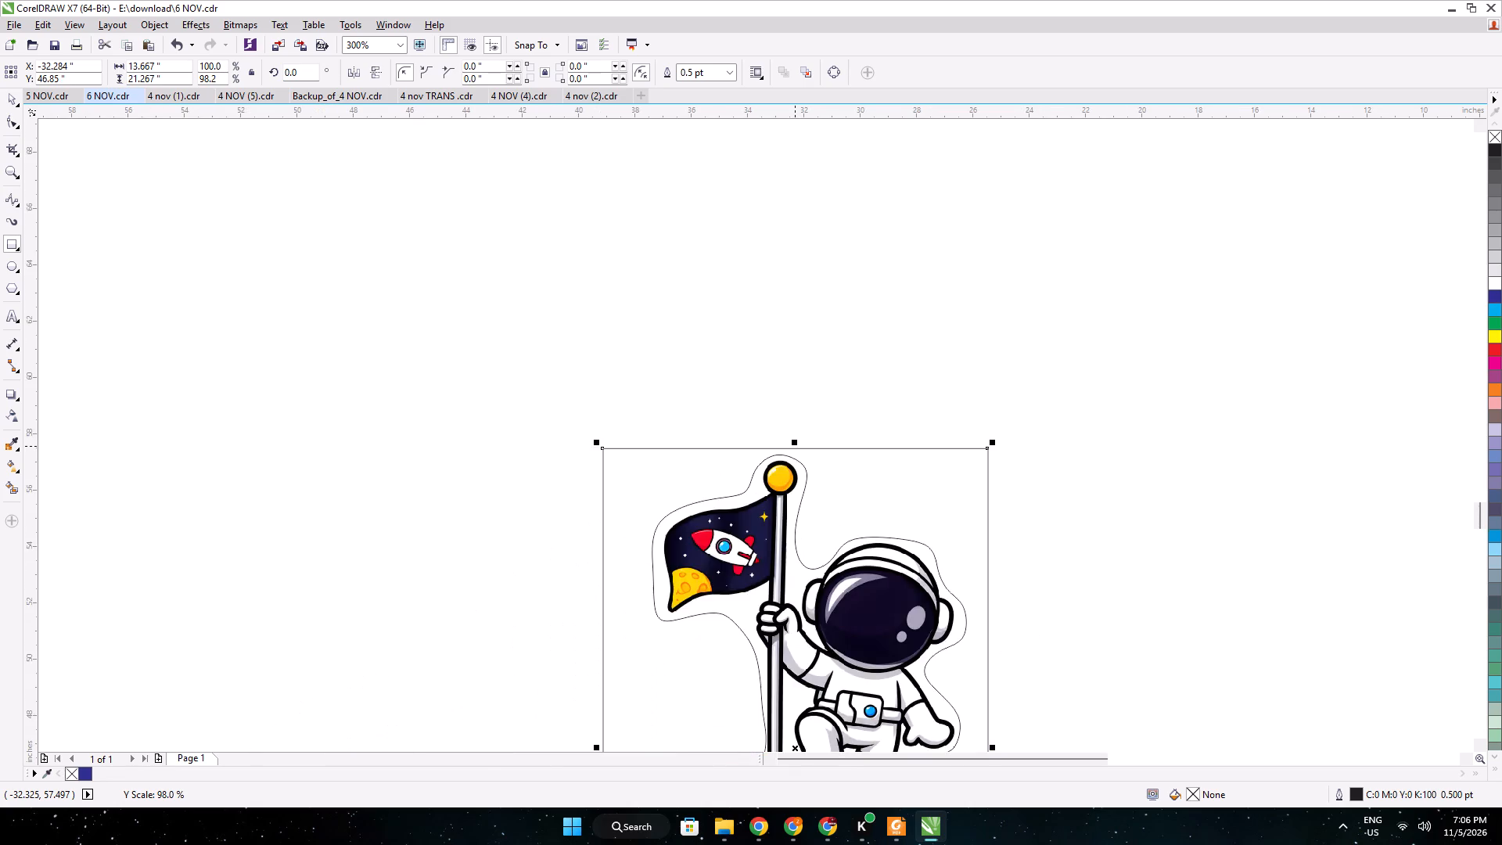
{"action": "middle_click_drag", "start_coordinate": [782, 503], "coordinate": [785, 263]}
{"action": "scroll", "coordinate": [688, 362], "scroll_direction": "up", "scroll_amount": 3}
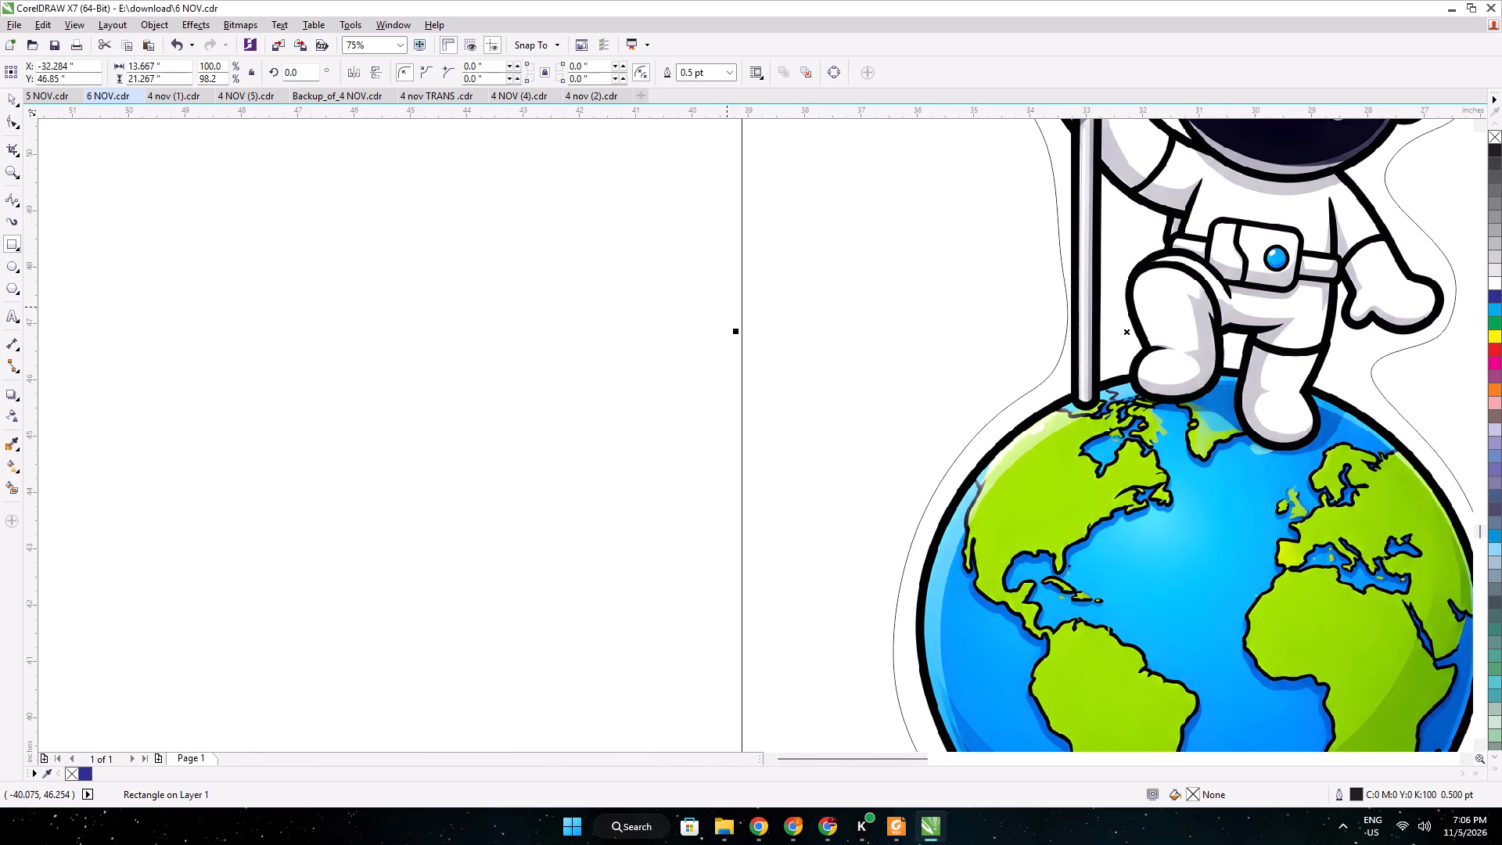
{"action": "left_click_drag", "start_coordinate": [738, 332], "coordinate": [844, 336]}
{"action": "scroll", "coordinate": [969, 287], "scroll_direction": "down", "scroll_amount": 1}
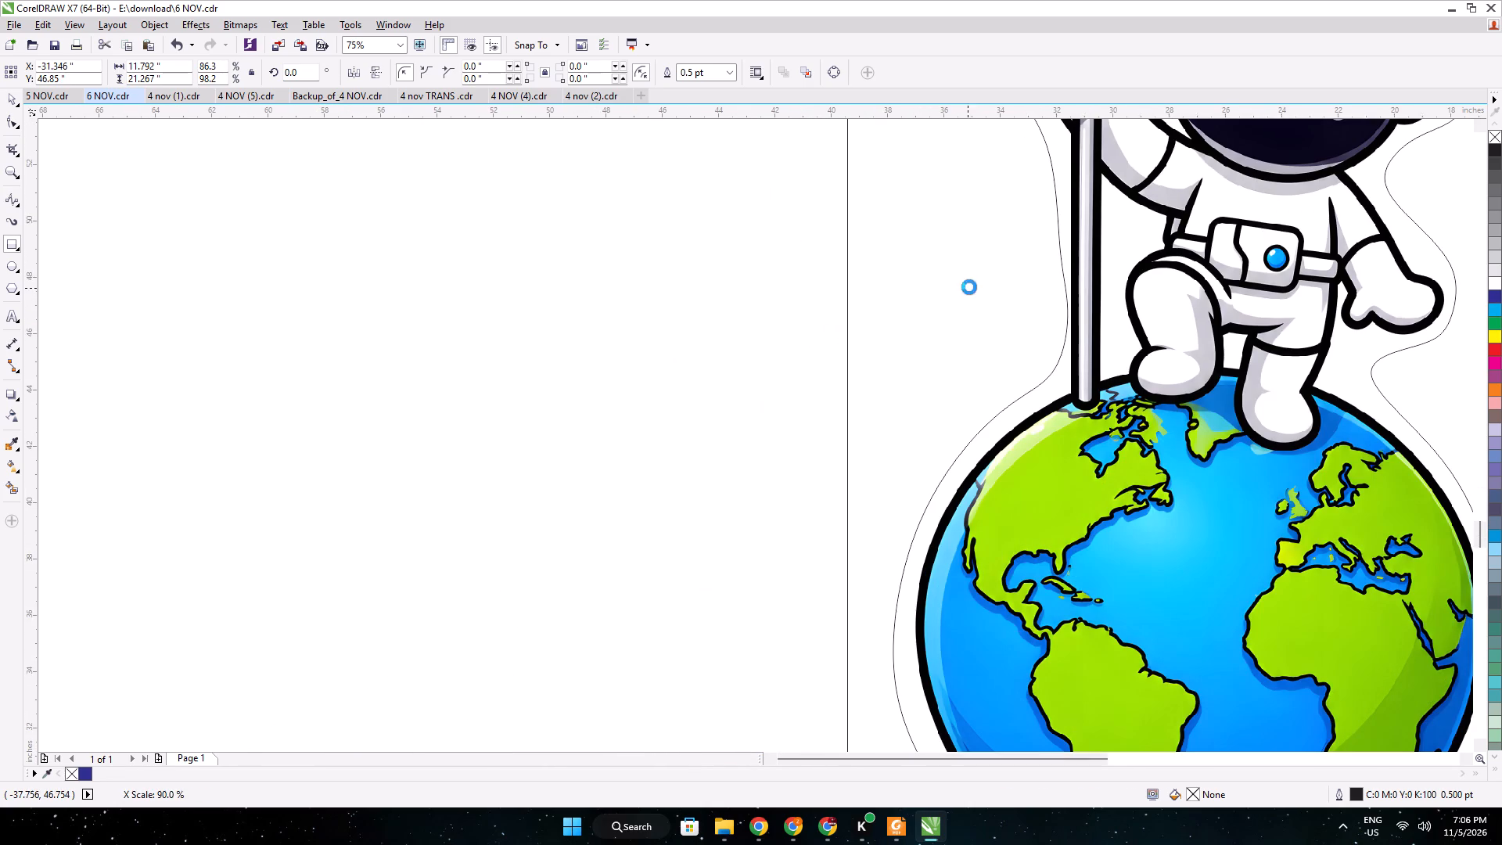
{"action": "left_click_drag", "start_coordinate": [904, 310], "coordinate": [887, 311]}
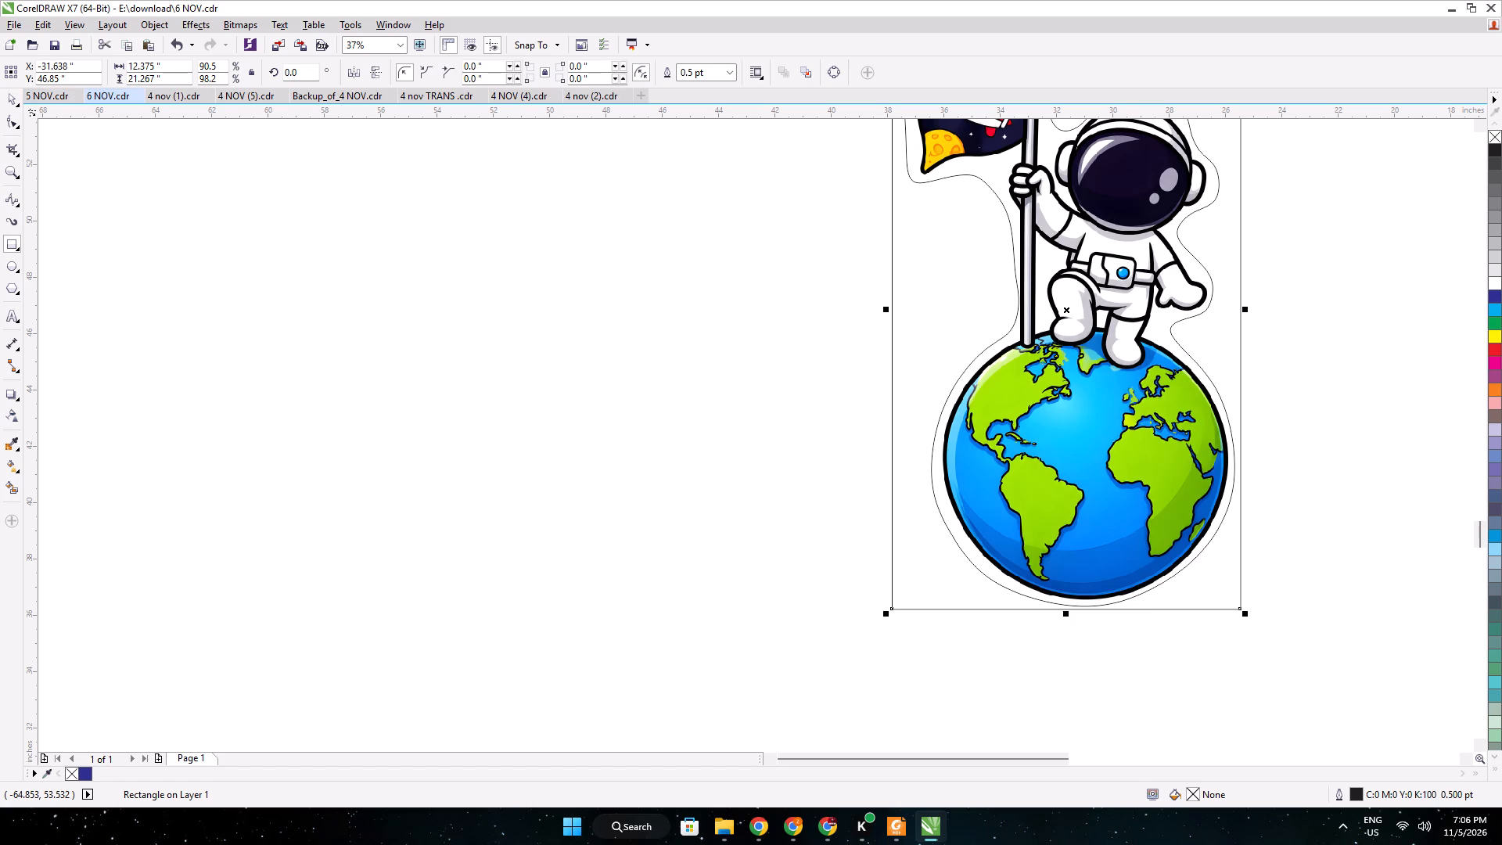
Resize the astronaut image, contour and rectangle together to 15.8 inches wide and 22.5 inches high.
{"action": "left_click", "coordinate": [20, 103]}
{"action": "scroll", "coordinate": [735, 282], "scroll_direction": "down", "scroll_amount": 1}
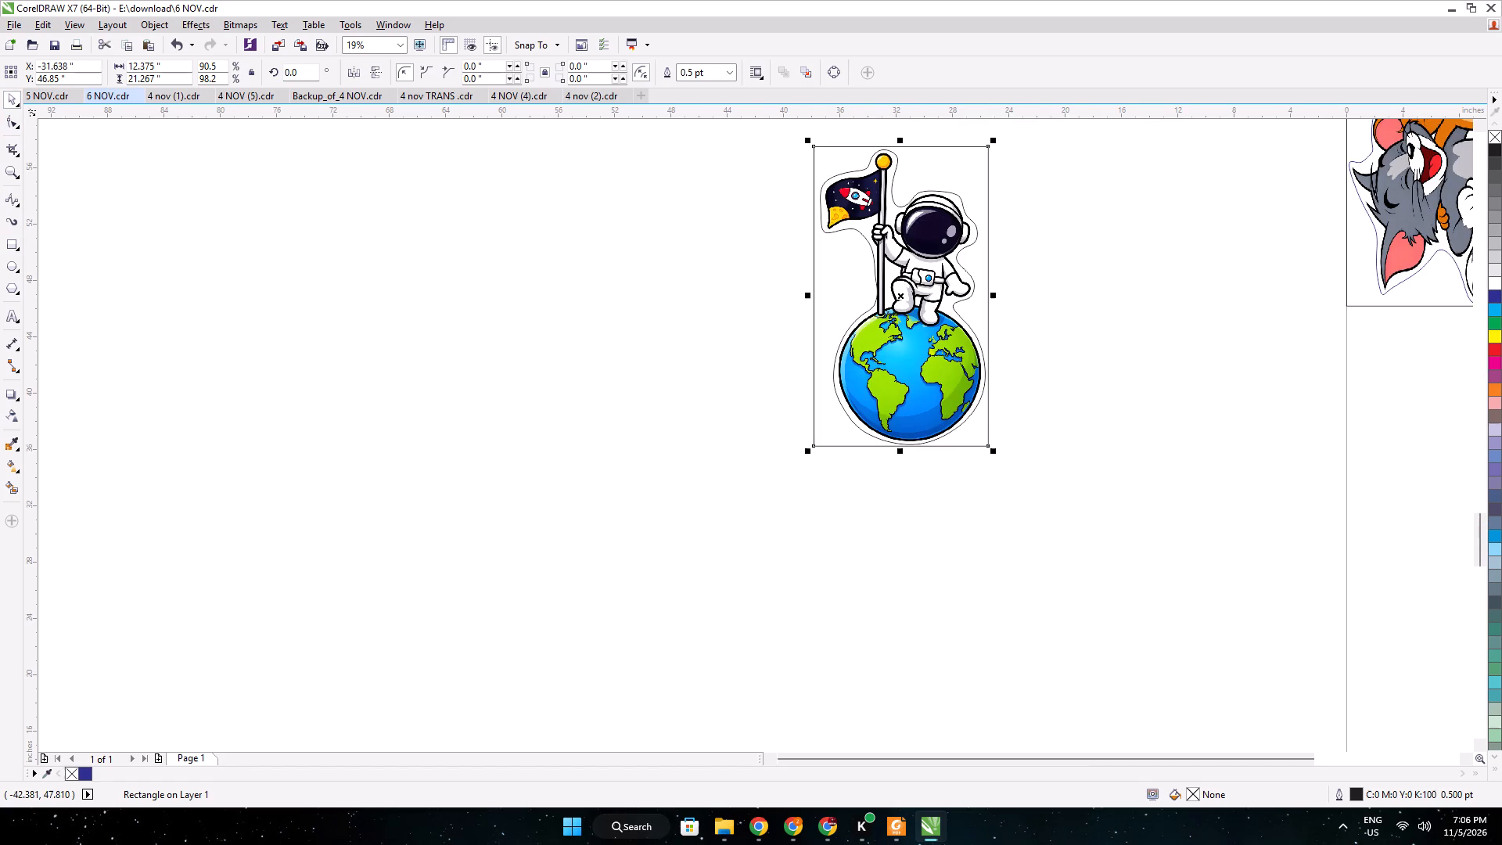
{"action": "left_click", "coordinate": [1007, 444]}
{"action": "left_click_drag", "start_coordinate": [1026, 498], "coordinate": [742, 135]}
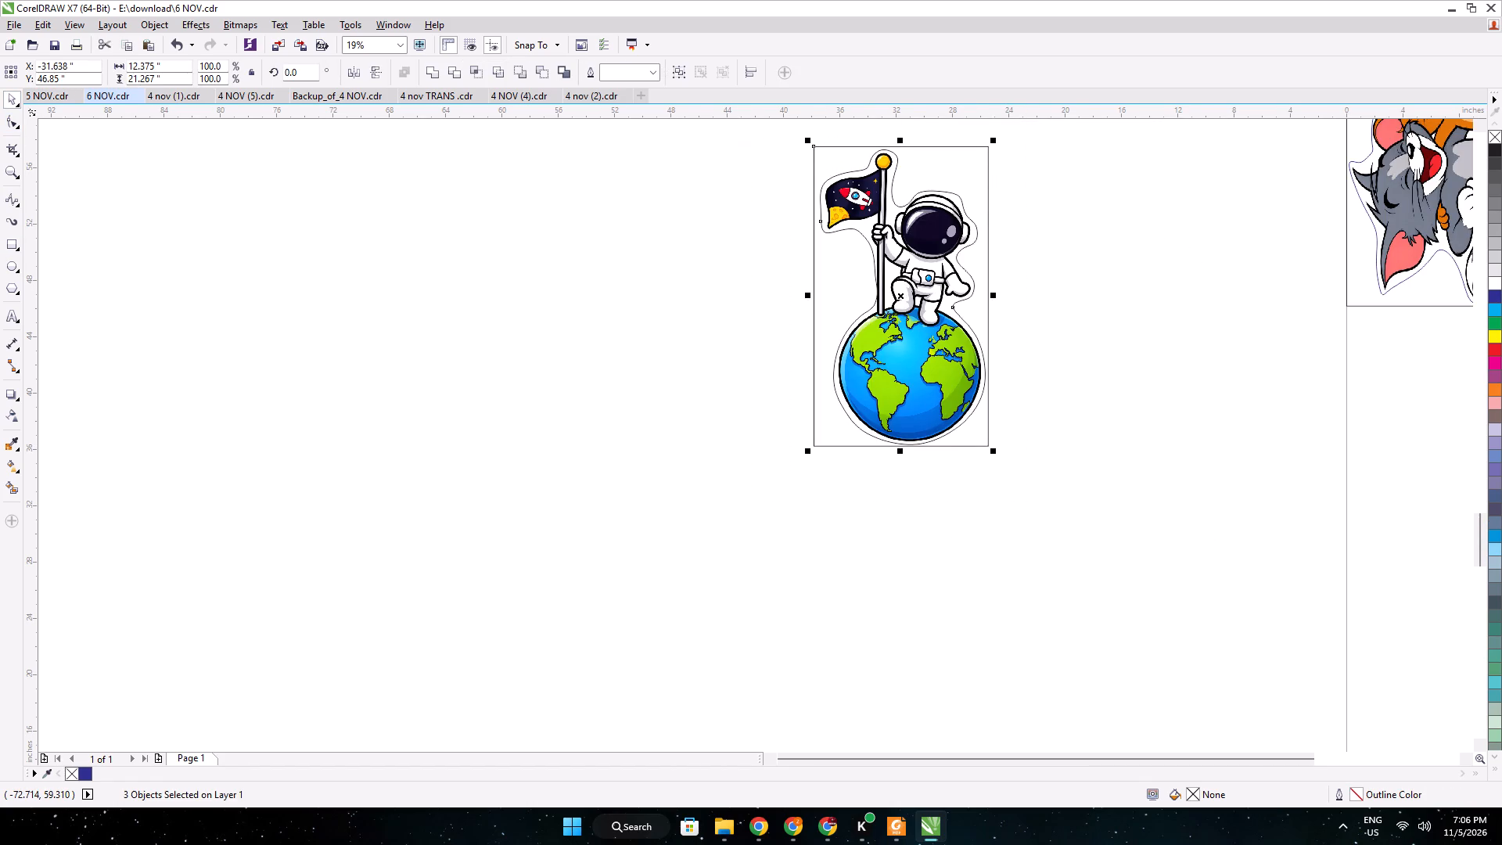
{"action": "double_click", "coordinate": [144, 67]}
{"action": "key", "text": "1"}
{"action": "key", "text": "5"}
{"action": "key", "text": "period"}
{"action": "key", "text": "8"}
{"action": "double_click", "coordinate": [146, 80]}
{"action": "type", "text": "22.5"}
{"action": "key", "text": "Return"}
Place the framed astronaut flush with the page's left edge, directly beneath the lower Tom and Jerry sticker.
{"action": "left_click_drag", "start_coordinate": [879, 290], "coordinate": [1001, 364]}
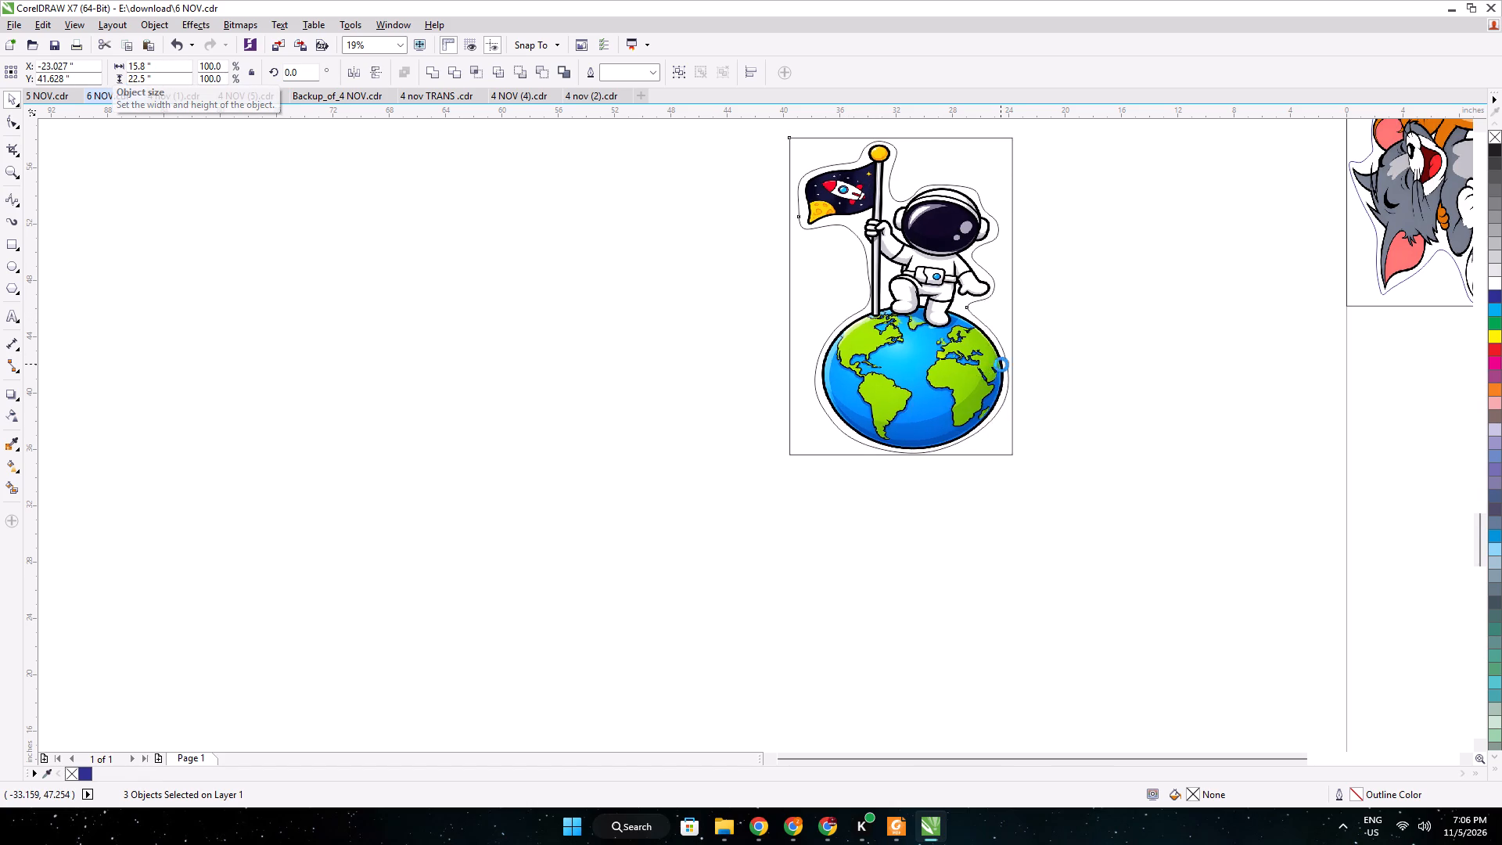
{"action": "middle_click_drag", "start_coordinate": [1000, 362], "coordinate": [662, 352]}
{"action": "left_click_drag", "start_coordinate": [643, 342], "coordinate": [1051, 451]}
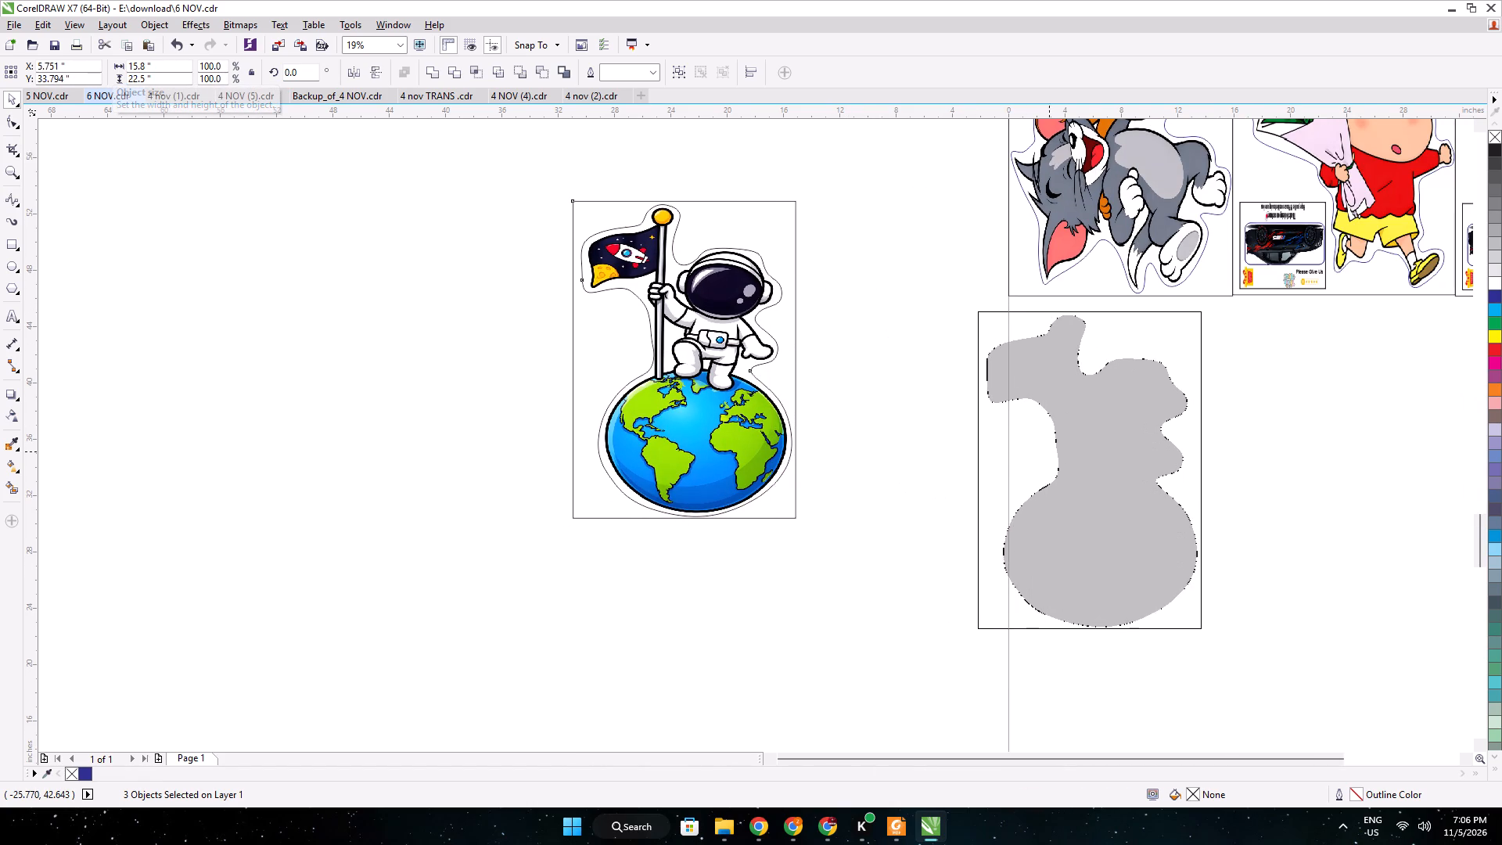
{"action": "left_click_drag", "start_coordinate": [1051, 451], "coordinate": [1080, 437]}
{"action": "scroll", "coordinate": [1002, 305], "scroll_direction": "up", "scroll_amount": 3}
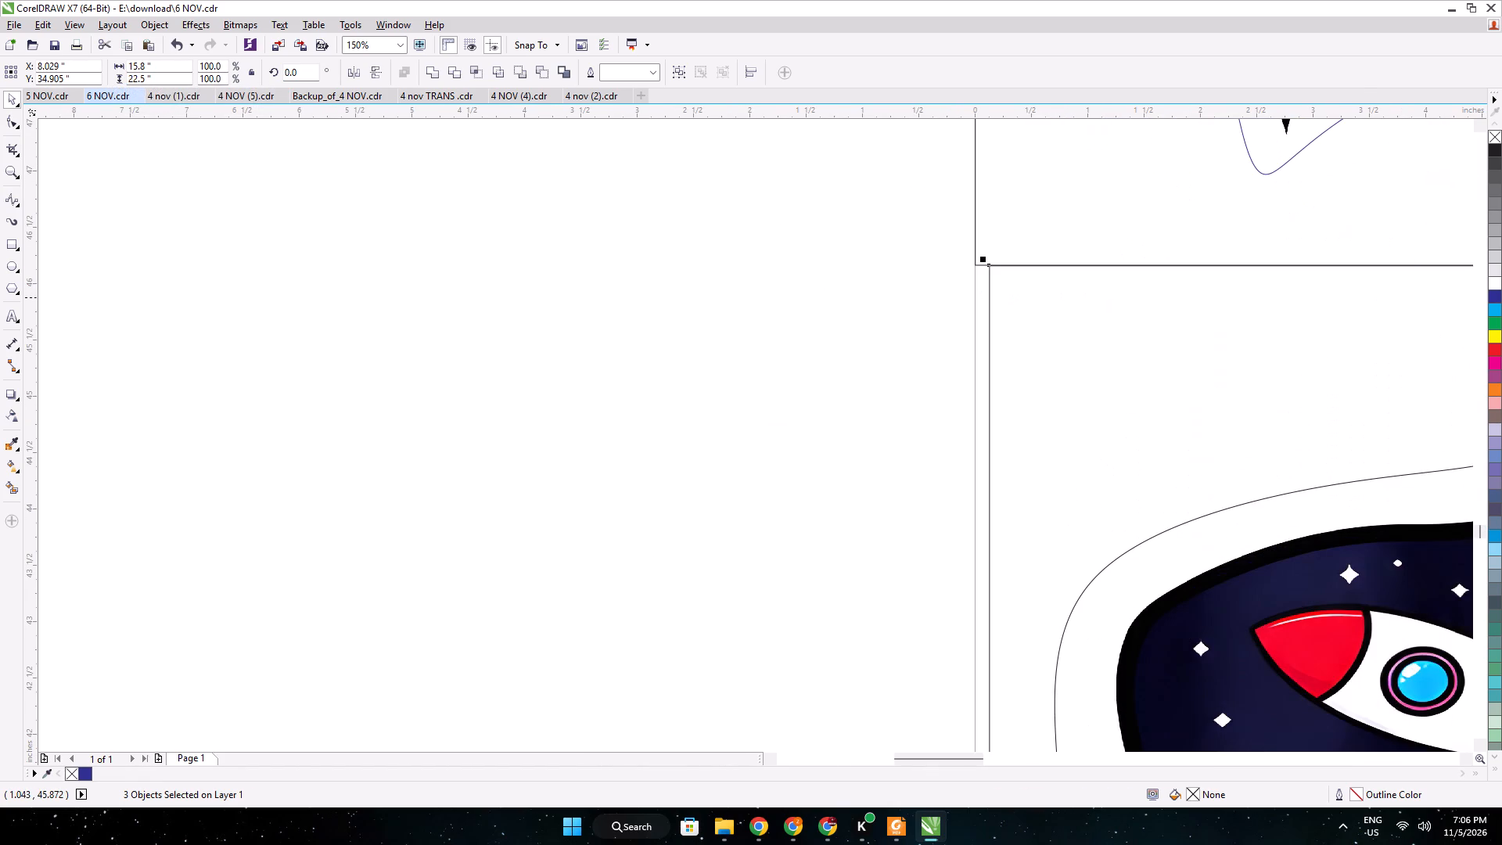
{"action": "key", "text": "Left"}
{"action": "key", "text": "Left"}
{"action": "key", "text": "Left"}
{"action": "key", "text": "Left"}
{"action": "key", "text": "Left"}
{"action": "key", "text": "Left"}
{"action": "key", "text": "Left"}
{"action": "key", "text": "Left"}
{"action": "key", "text": "Left"}
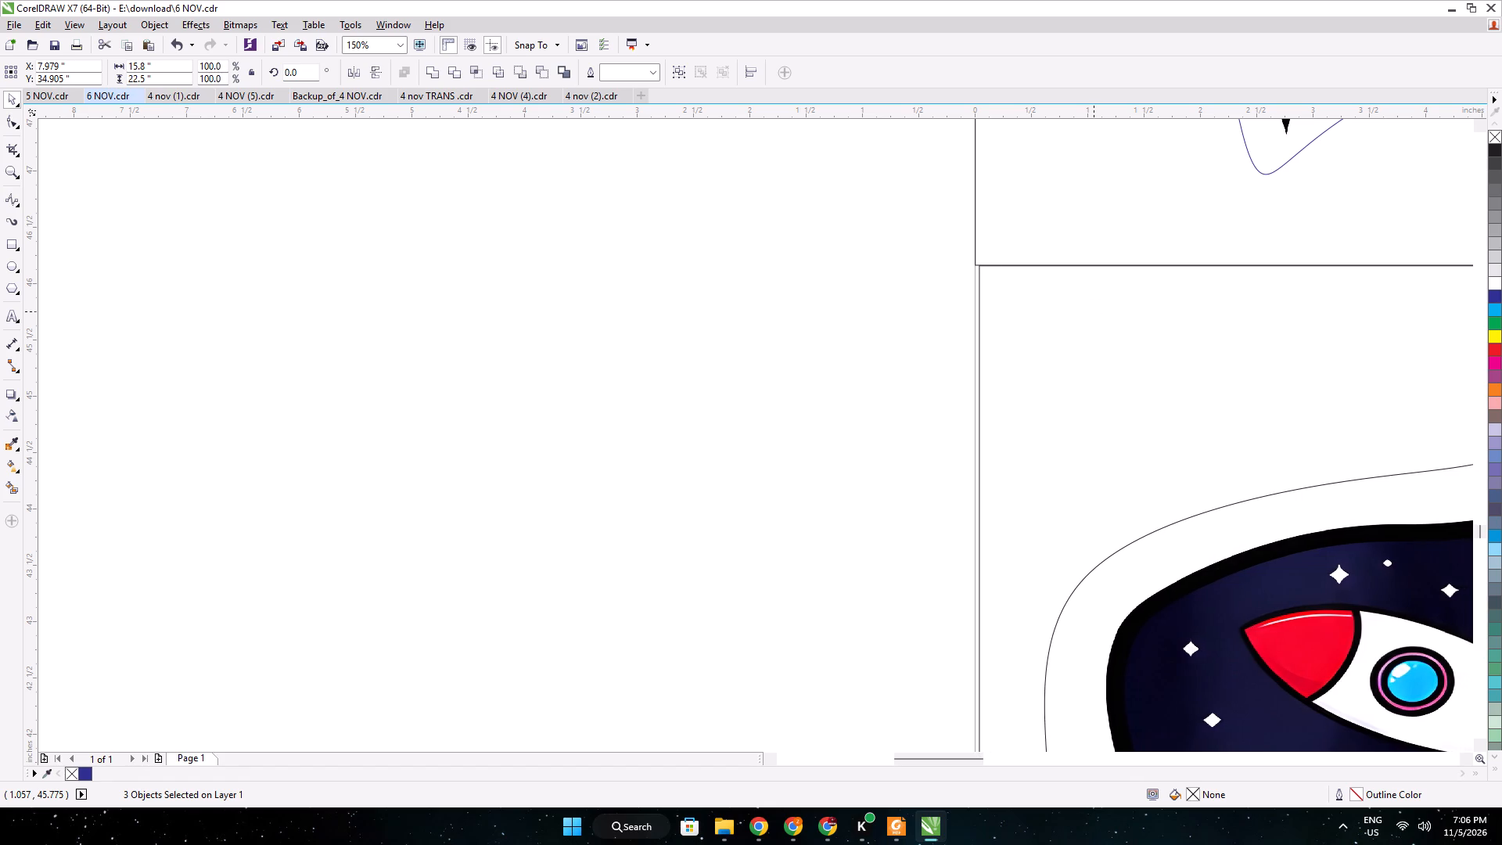
{"action": "key", "text": "Left"}
{"action": "key", "text": "Left"}
{"action": "key", "text": "Left"}
{"action": "key", "text": "Left"}
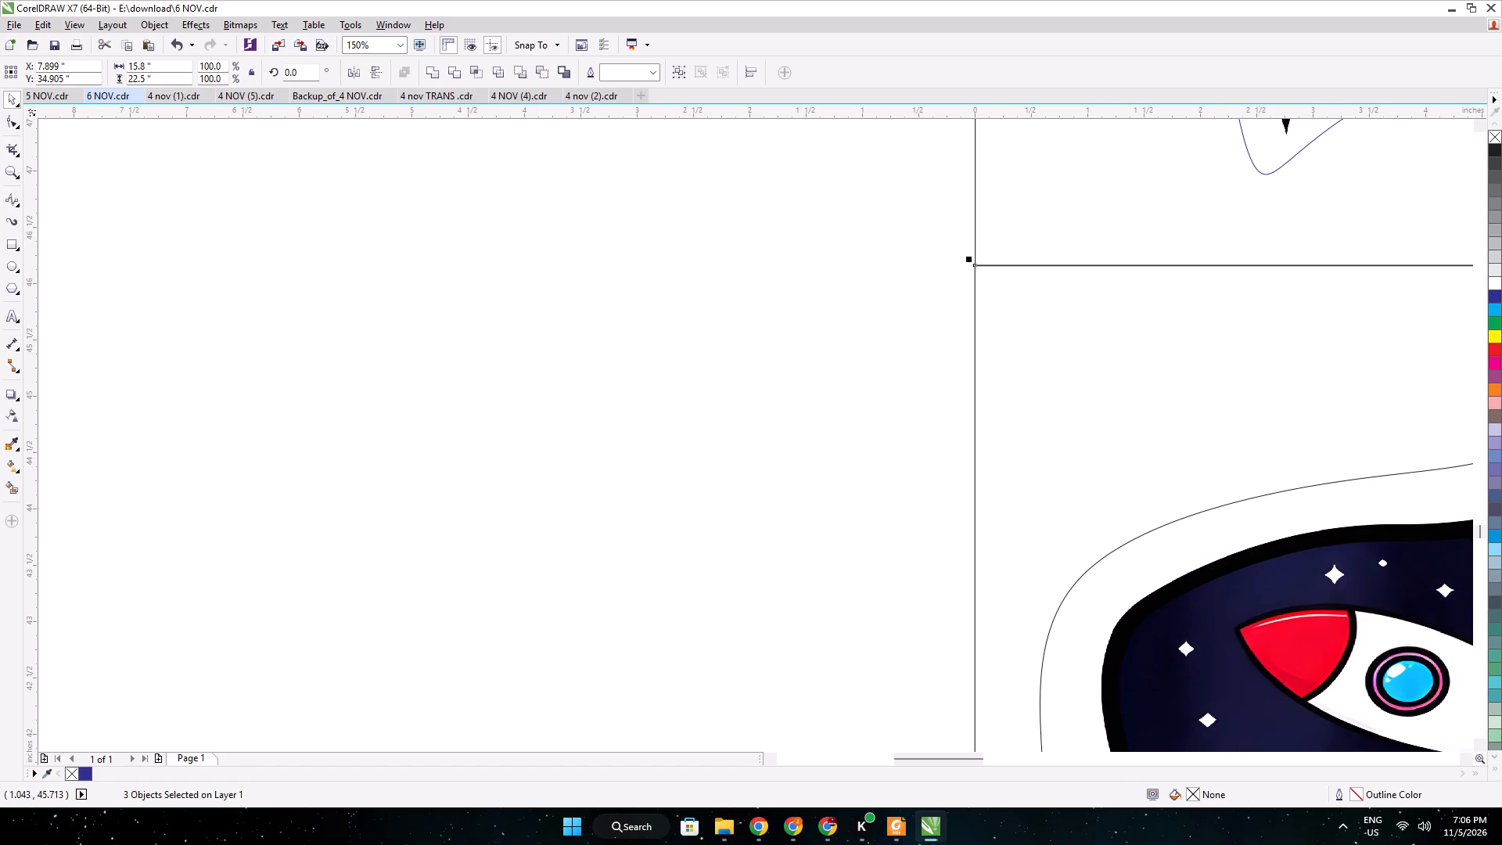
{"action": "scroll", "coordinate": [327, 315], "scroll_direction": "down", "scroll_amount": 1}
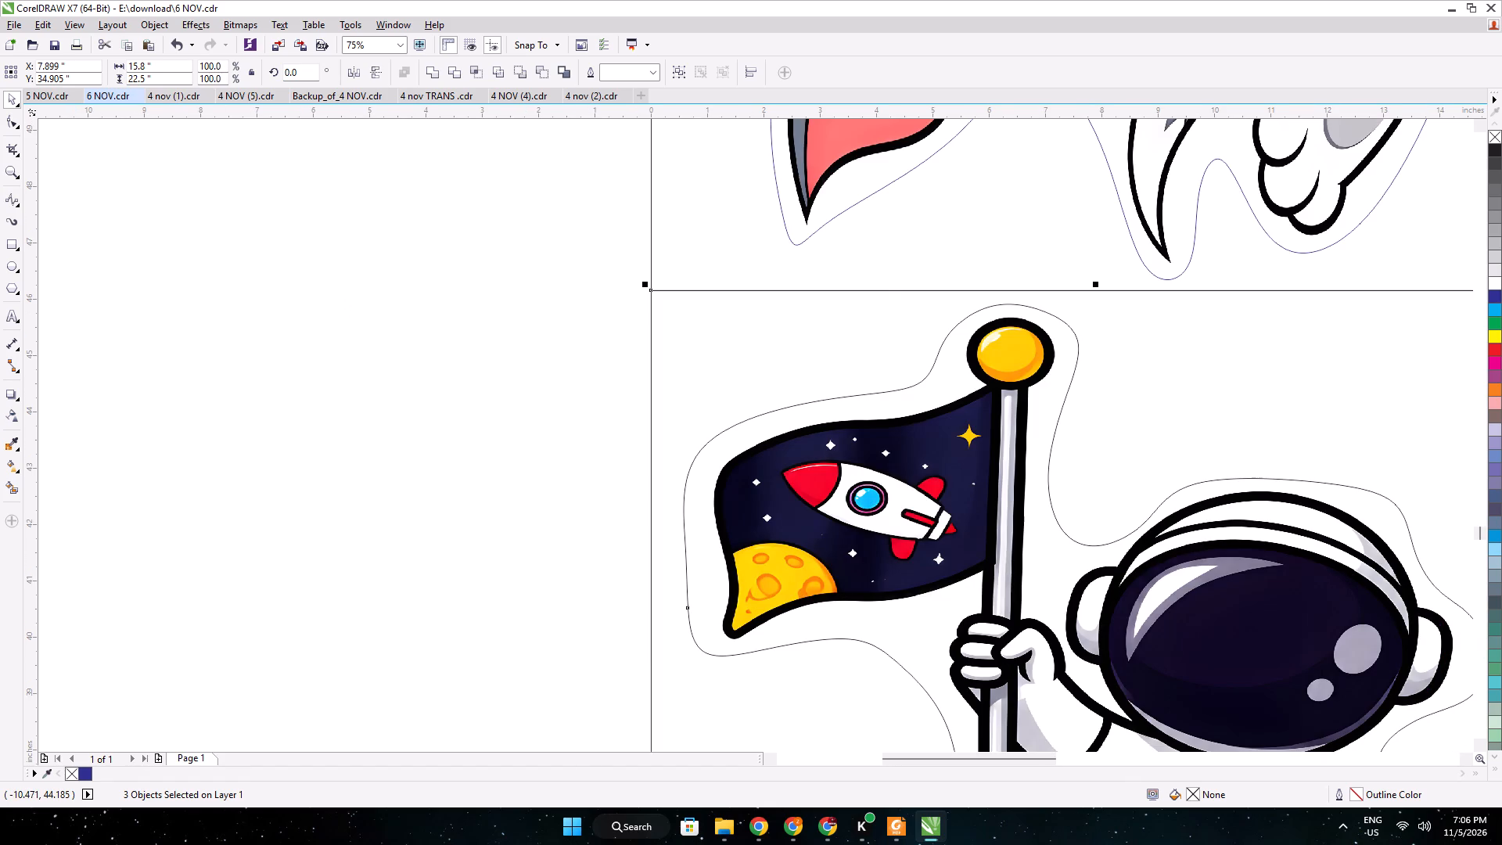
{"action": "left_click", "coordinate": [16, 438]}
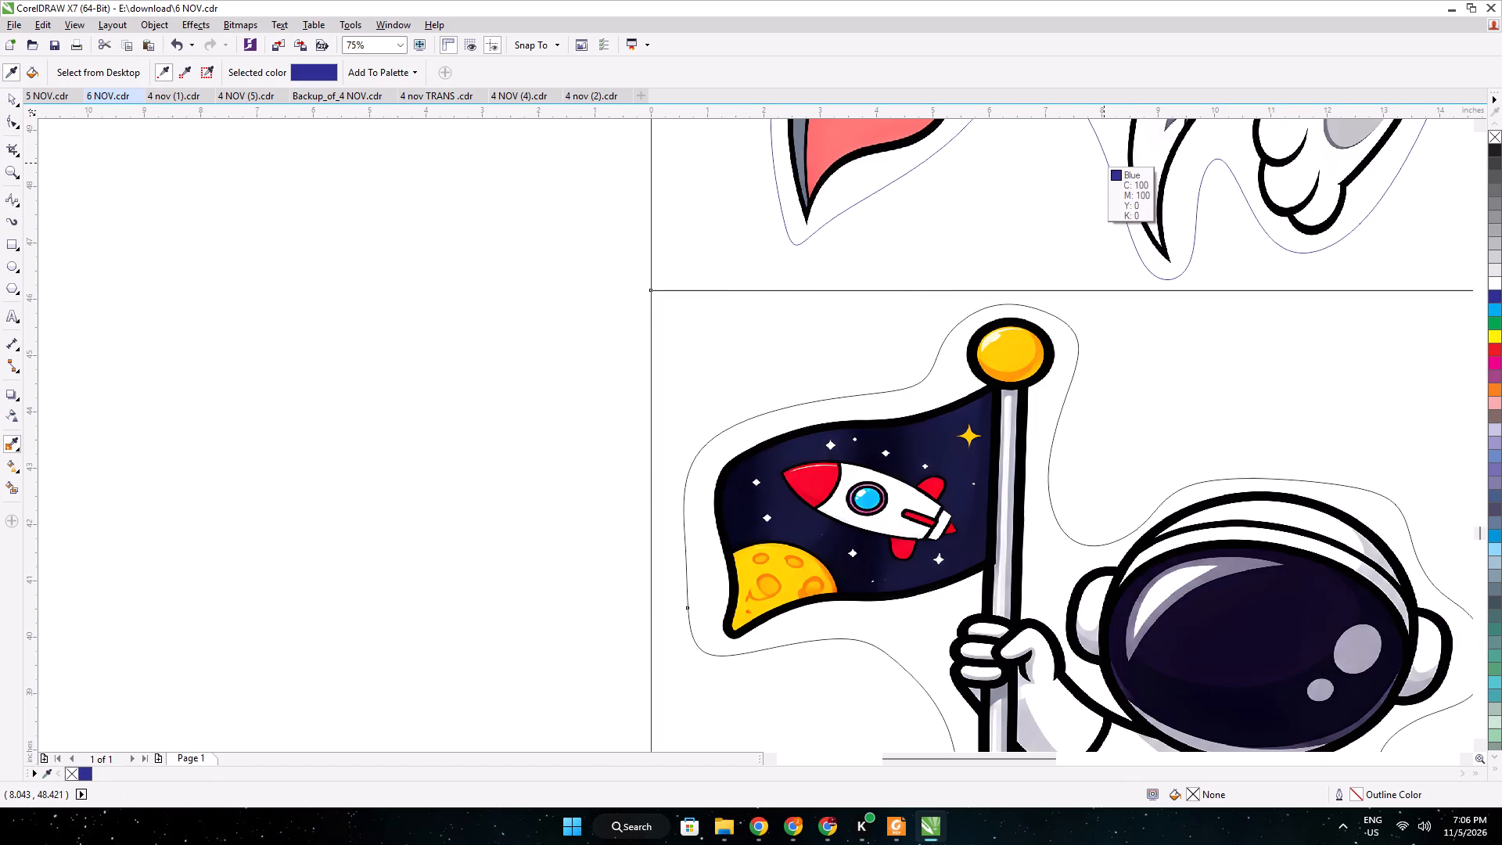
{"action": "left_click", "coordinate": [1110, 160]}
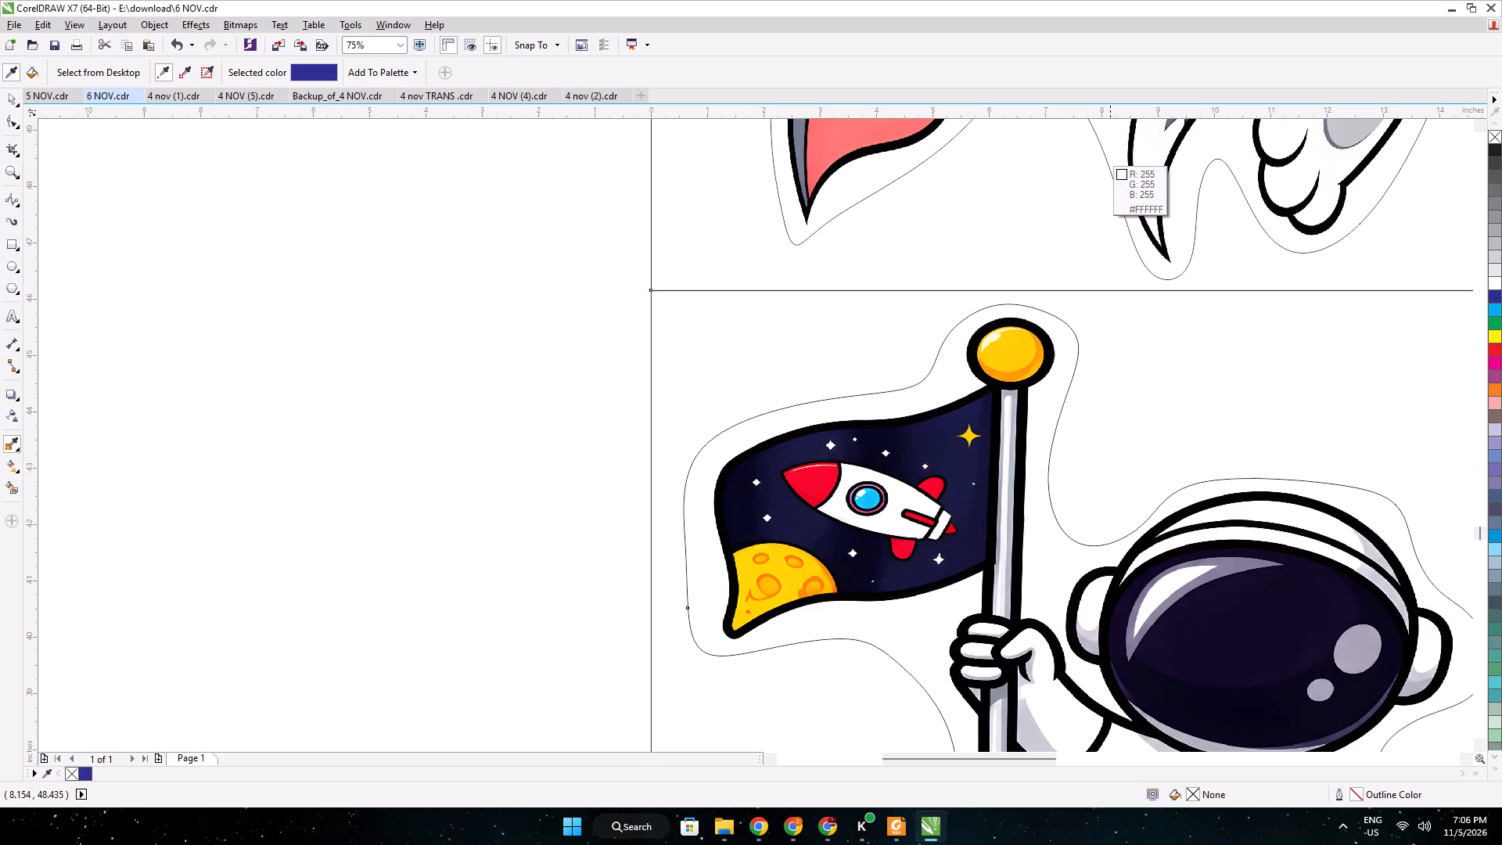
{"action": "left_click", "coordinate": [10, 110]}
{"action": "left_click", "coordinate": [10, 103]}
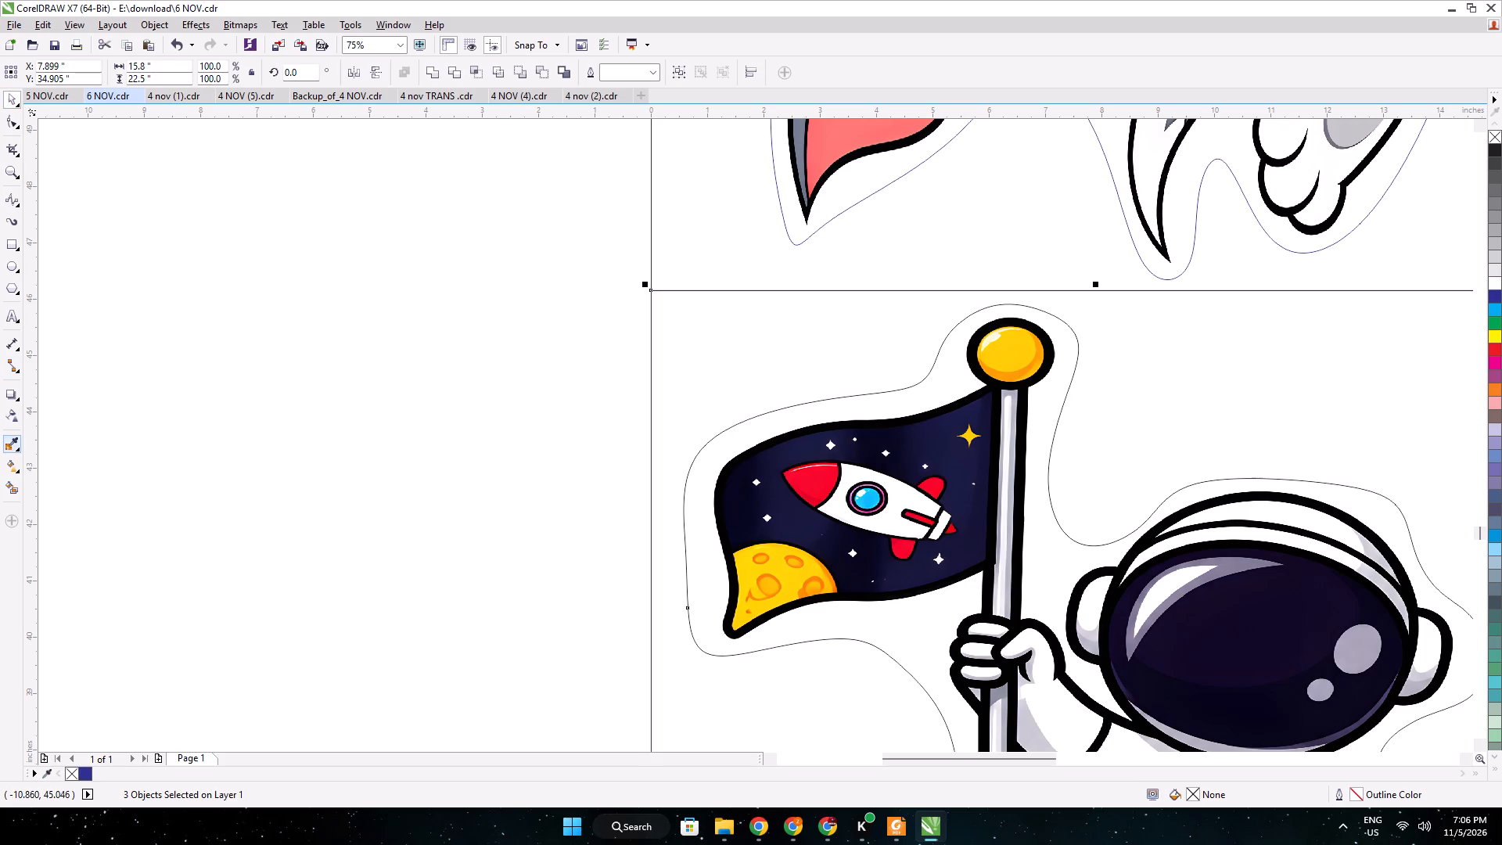
Sample the blue outline colour from the Tom and Jerry contour and apply it to the astronaut's contour line.
{"action": "left_click", "coordinate": [9, 447]}
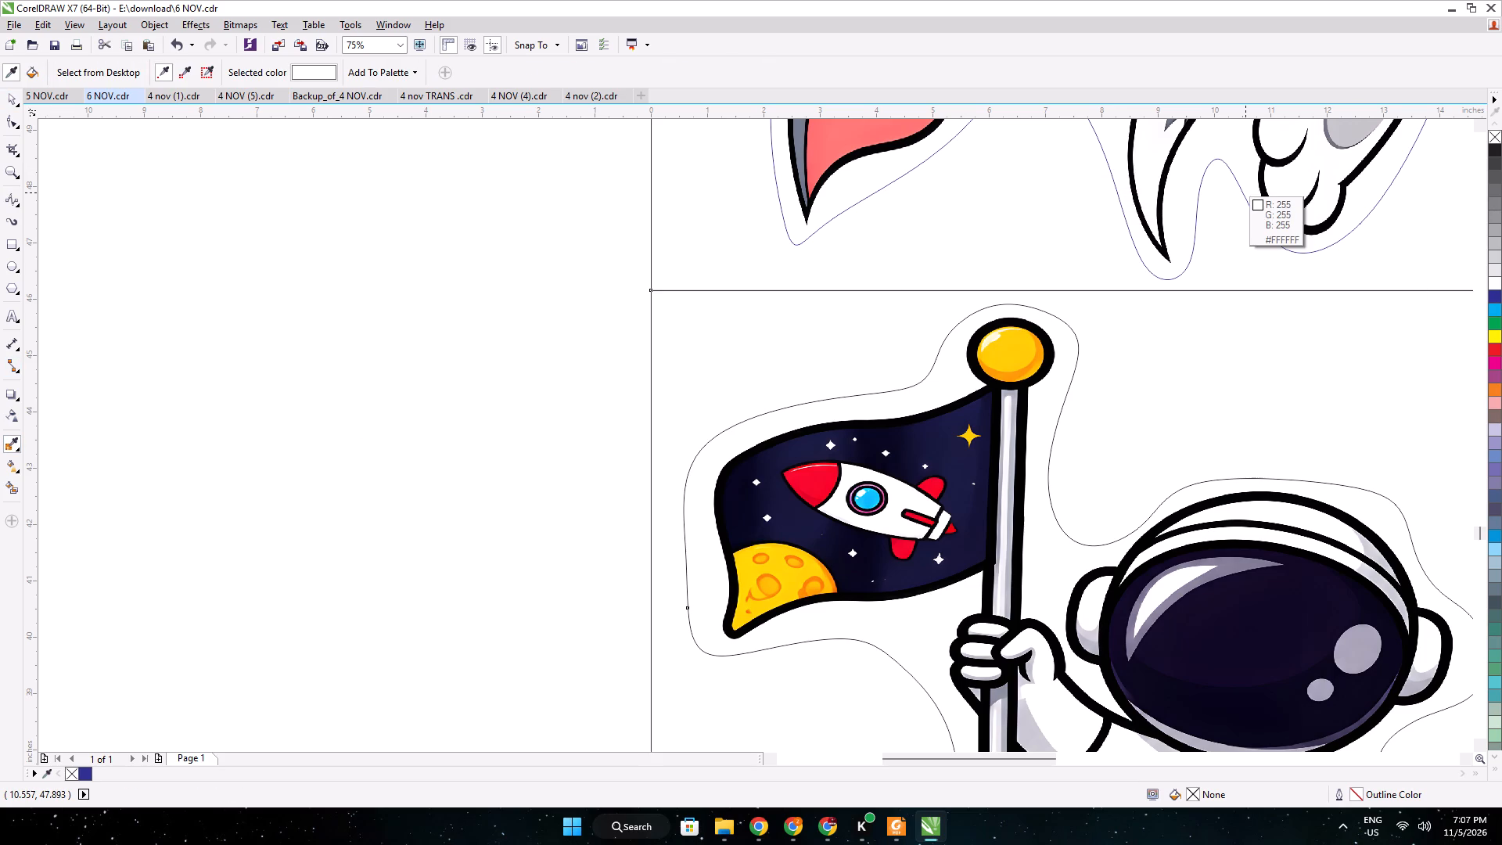
{"action": "left_click", "coordinate": [1244, 199]}
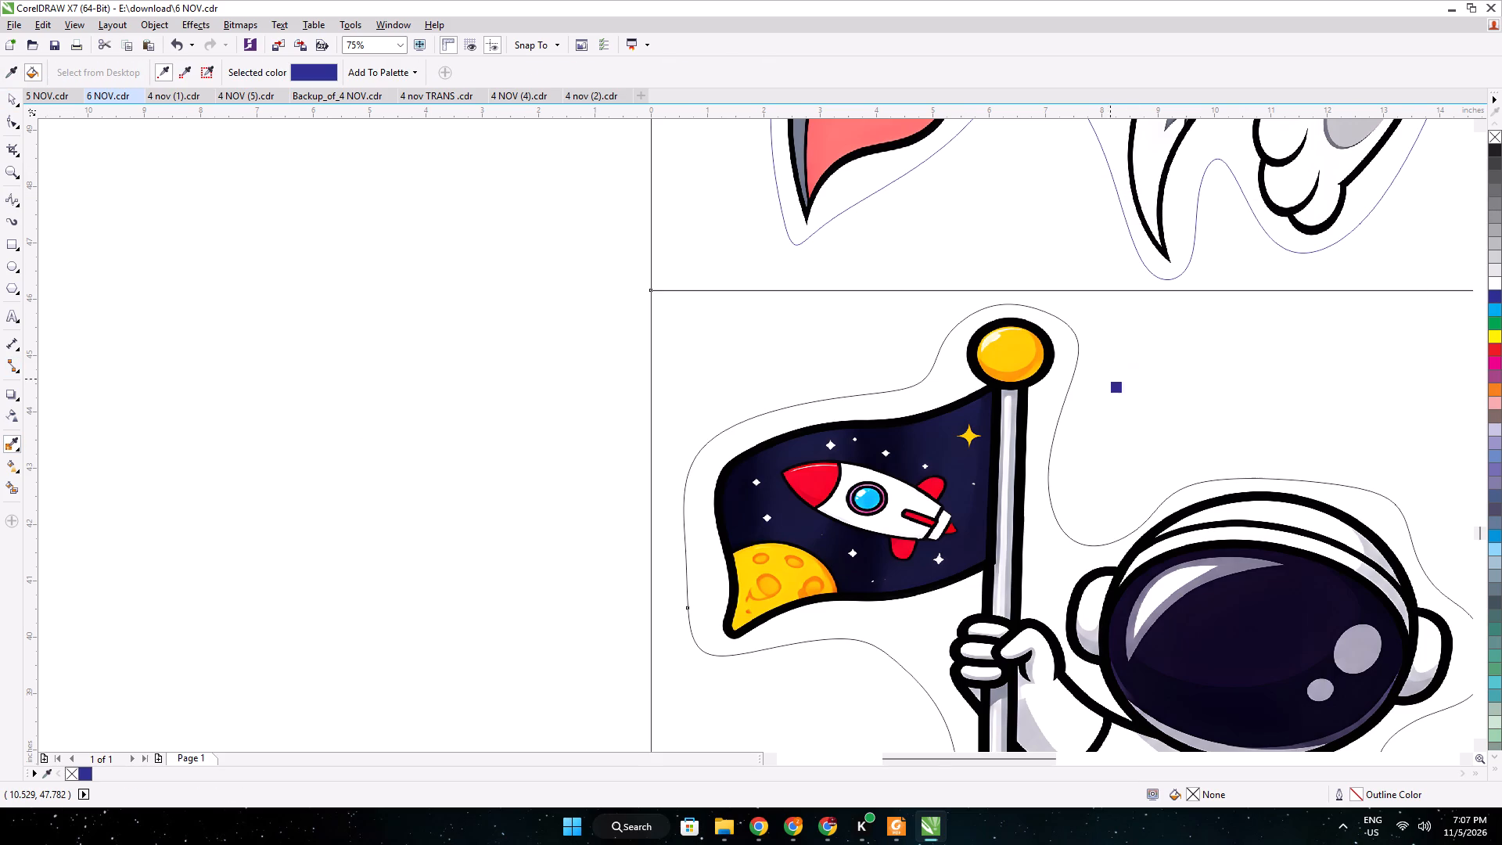
{"action": "scroll", "coordinate": [1065, 405], "scroll_direction": "up", "scroll_amount": 8}
{"action": "left_click", "coordinate": [1055, 387]}
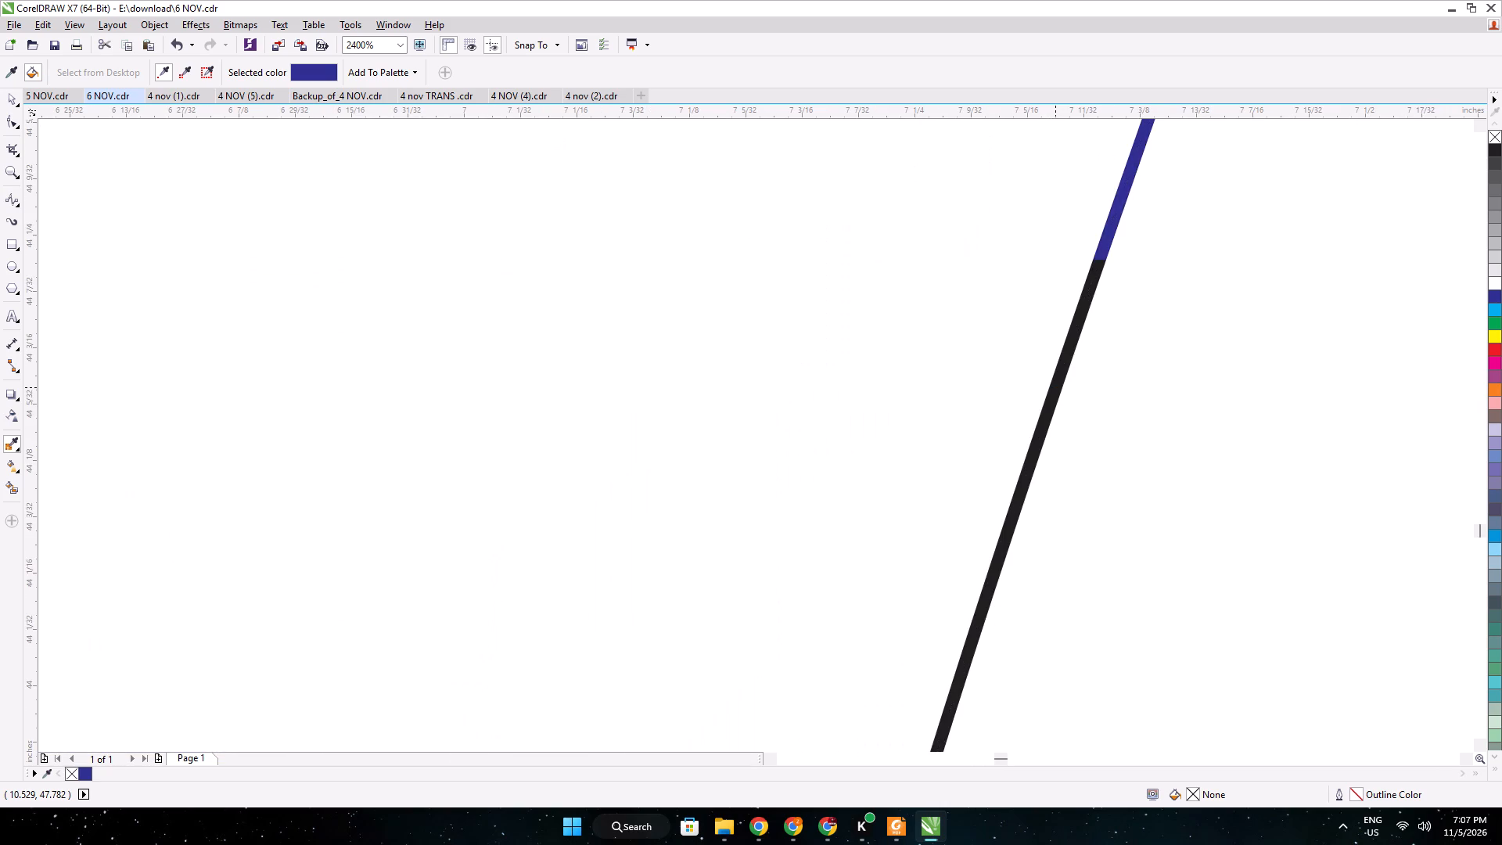
{"action": "scroll", "coordinate": [1025, 372], "scroll_direction": "down", "scroll_amount": 20}
{"action": "scroll", "coordinate": [1025, 372], "scroll_direction": "down", "scroll_amount": 4}
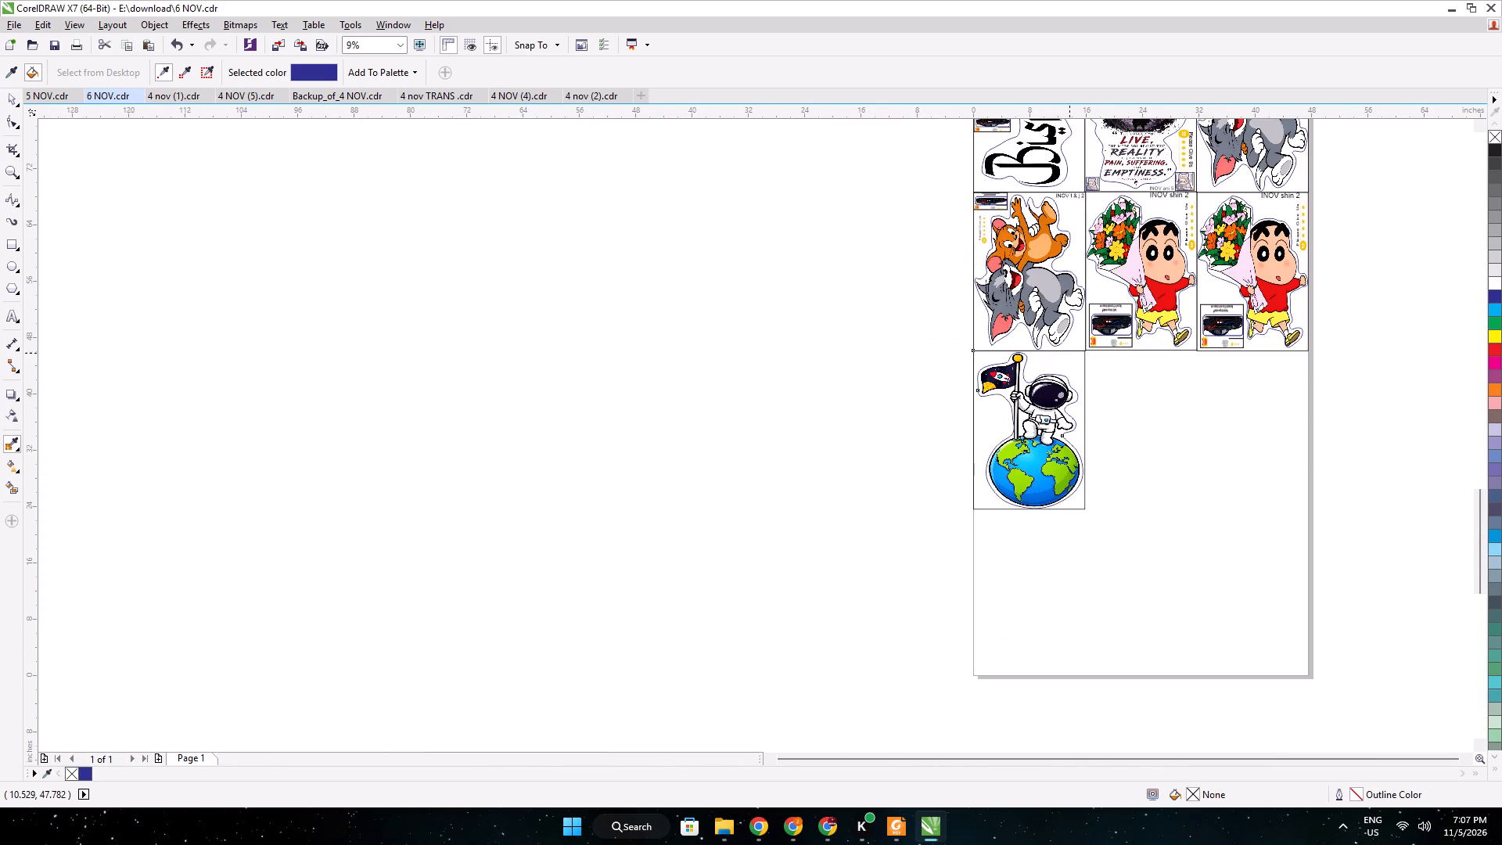
{"action": "left_click", "coordinate": [15, 104]}
{"action": "left_click", "coordinate": [470, 289]}
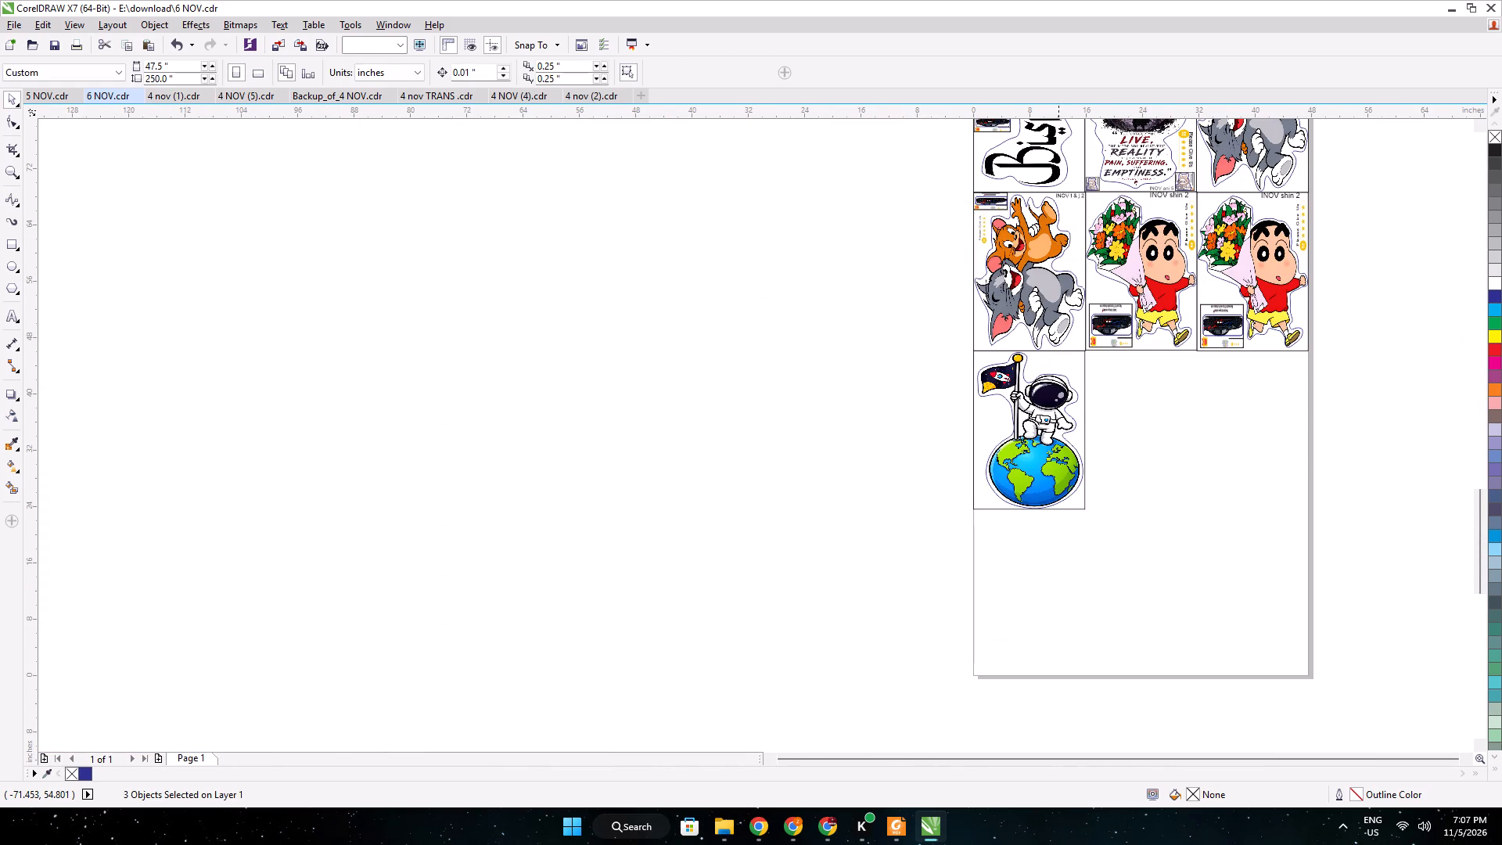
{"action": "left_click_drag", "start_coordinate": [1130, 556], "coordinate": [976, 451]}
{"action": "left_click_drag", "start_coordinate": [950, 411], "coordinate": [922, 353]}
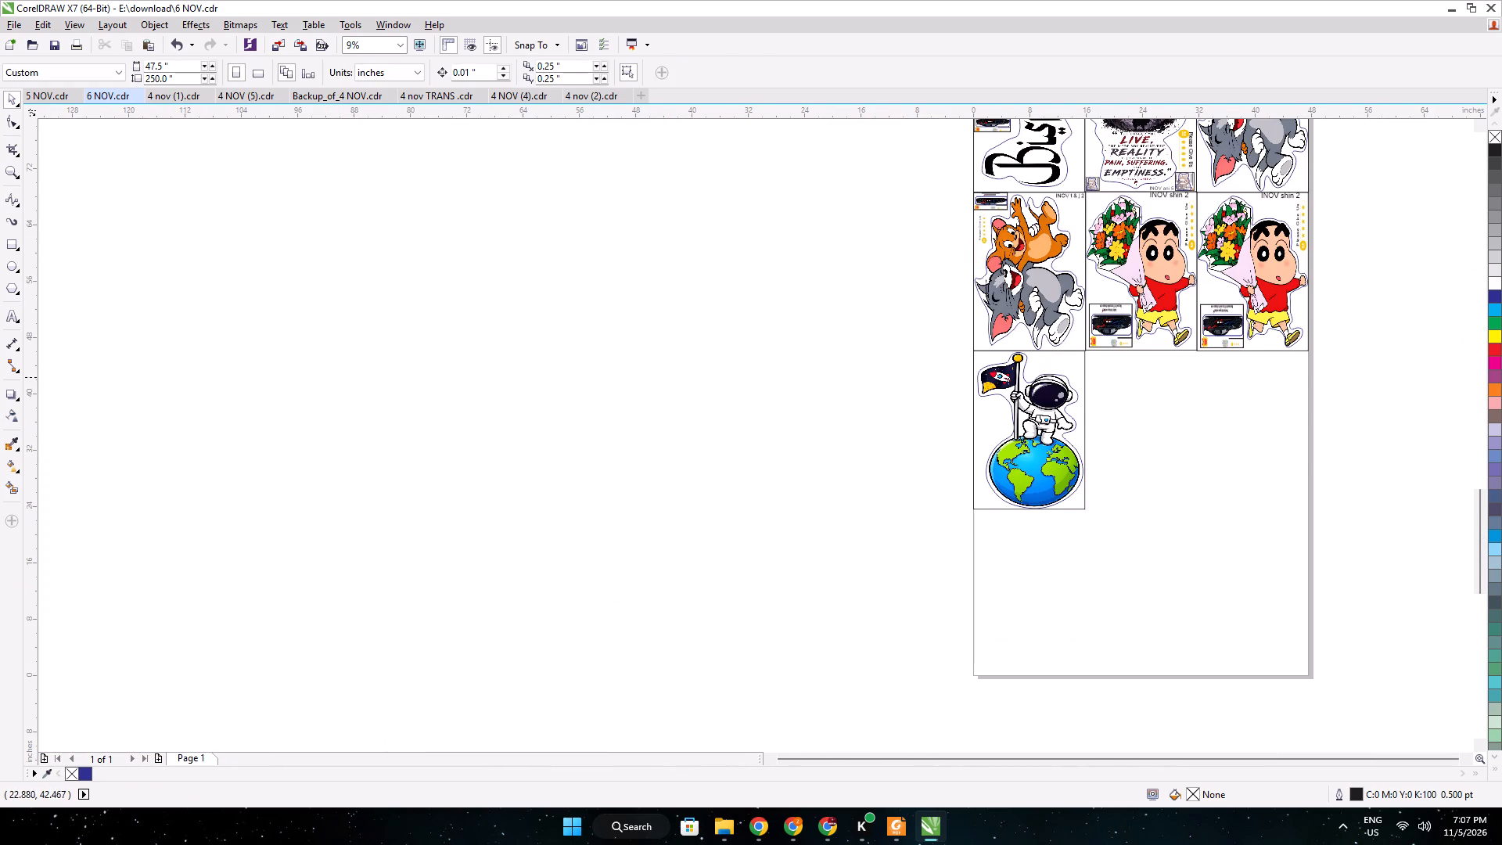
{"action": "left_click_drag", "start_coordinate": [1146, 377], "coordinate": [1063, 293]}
Duplicate the thank-you car card from the grey planet-astronaut sticker and move the copy to the blank area beside the page.
{"action": "scroll", "coordinate": [1239, 313], "scroll_direction": "up", "scroll_amount": 5}
{"action": "scroll", "coordinate": [1229, 319], "scroll_direction": "down", "scroll_amount": 5}
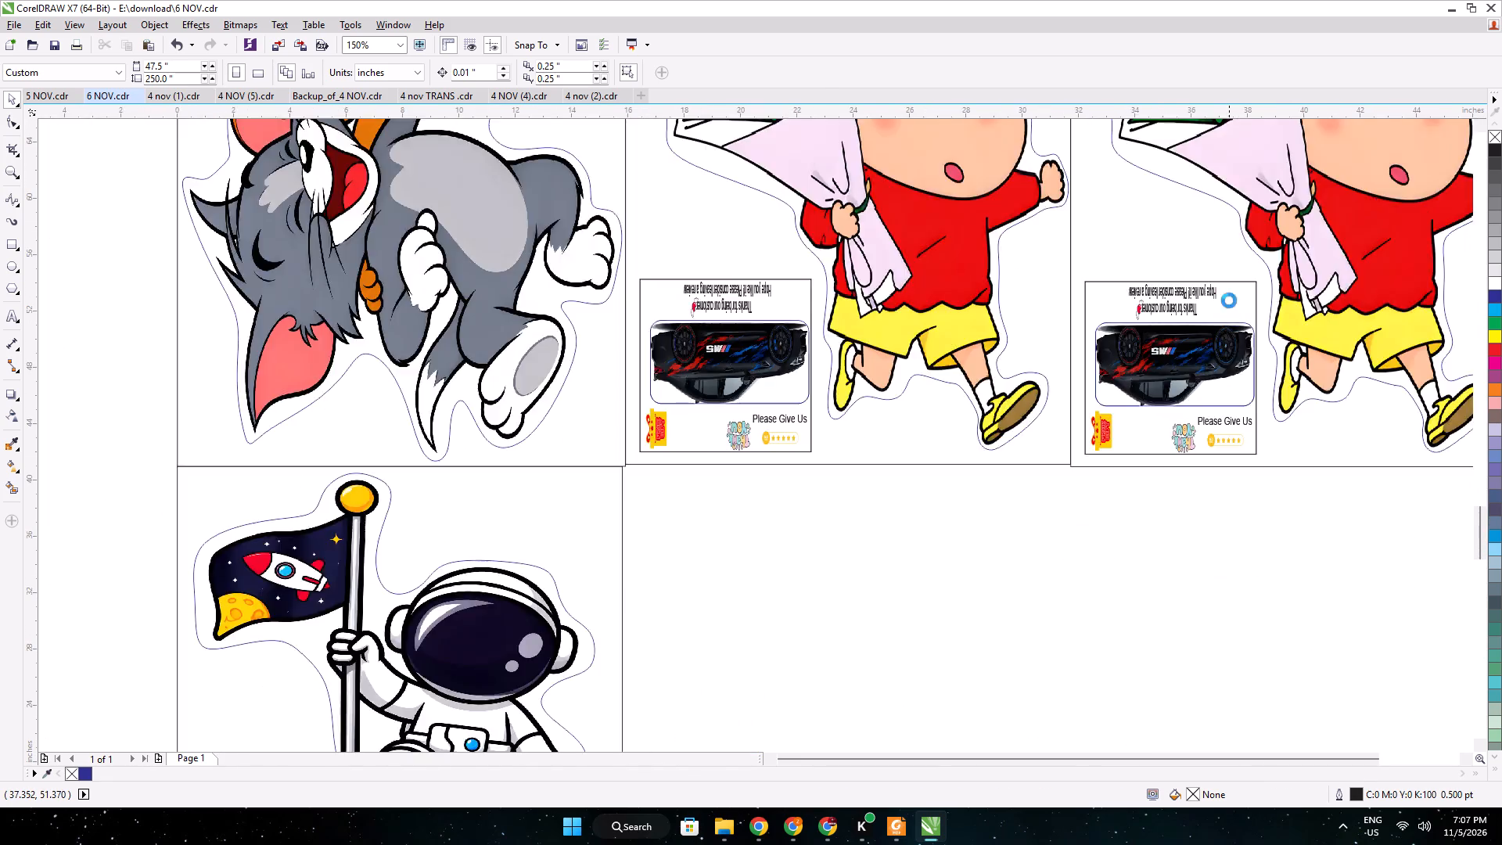
{"action": "middle_click_drag", "start_coordinate": [1240, 232], "coordinate": [1135, 540]}
{"action": "scroll", "coordinate": [1168, 394], "scroll_direction": "down", "scroll_amount": 1}
{"action": "middle_click_drag", "start_coordinate": [1205, 295], "coordinate": [1166, 547]}
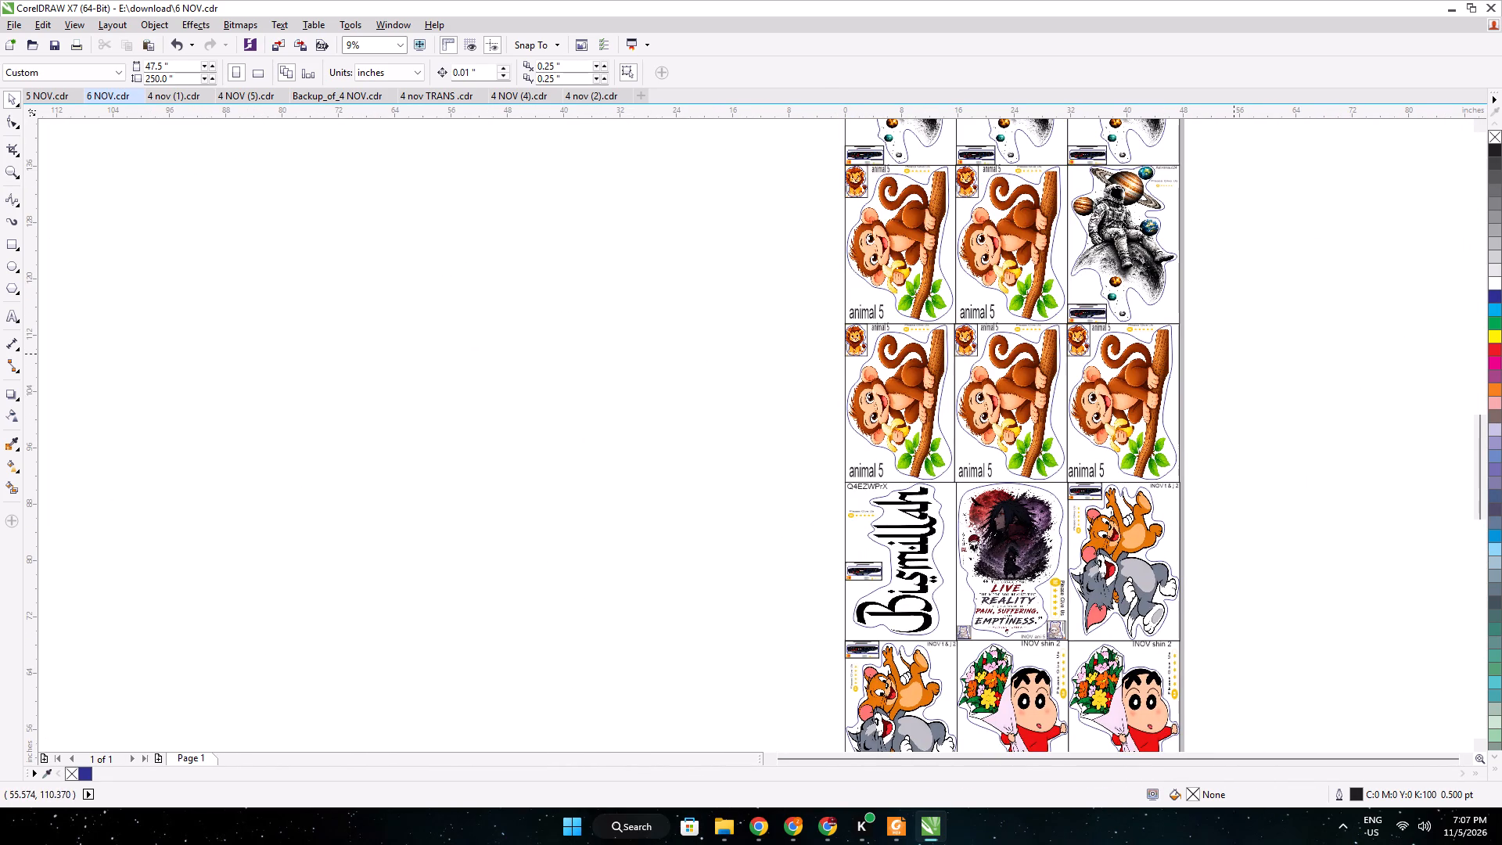
{"action": "left_click_drag", "start_coordinate": [1227, 343], "coordinate": [1055, 284]}
{"action": "right_click_drag", "start_coordinate": [1174, 296], "coordinate": [1055, 284]}
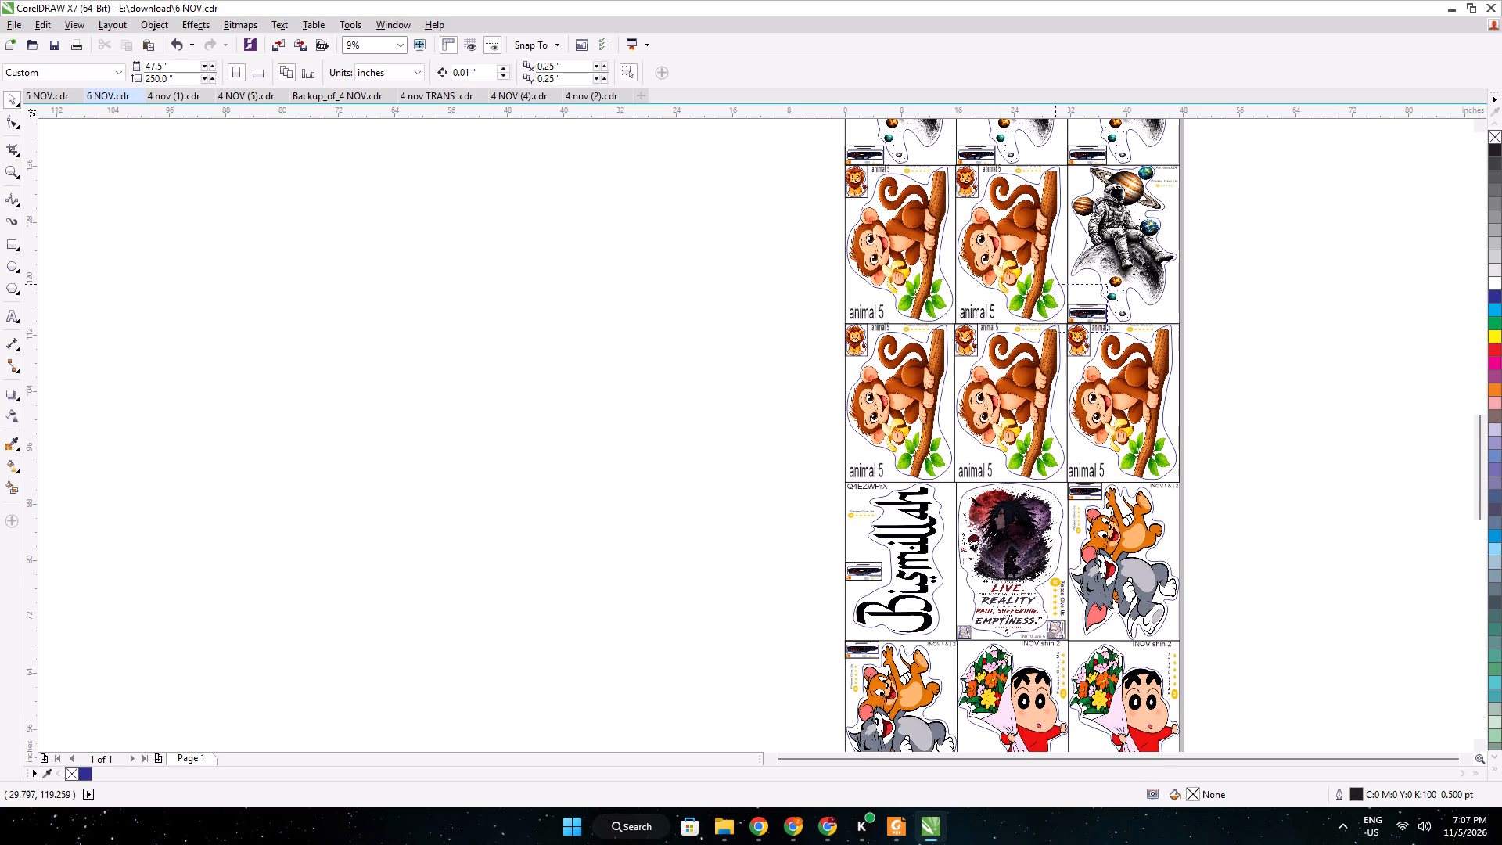
{"action": "right_click_drag", "start_coordinate": [1055, 284], "coordinate": [1056, 279]}
{"action": "left_click_drag", "start_coordinate": [1055, 284], "coordinate": [1056, 279]}
{"action": "key", "text": "ctrl+d"}
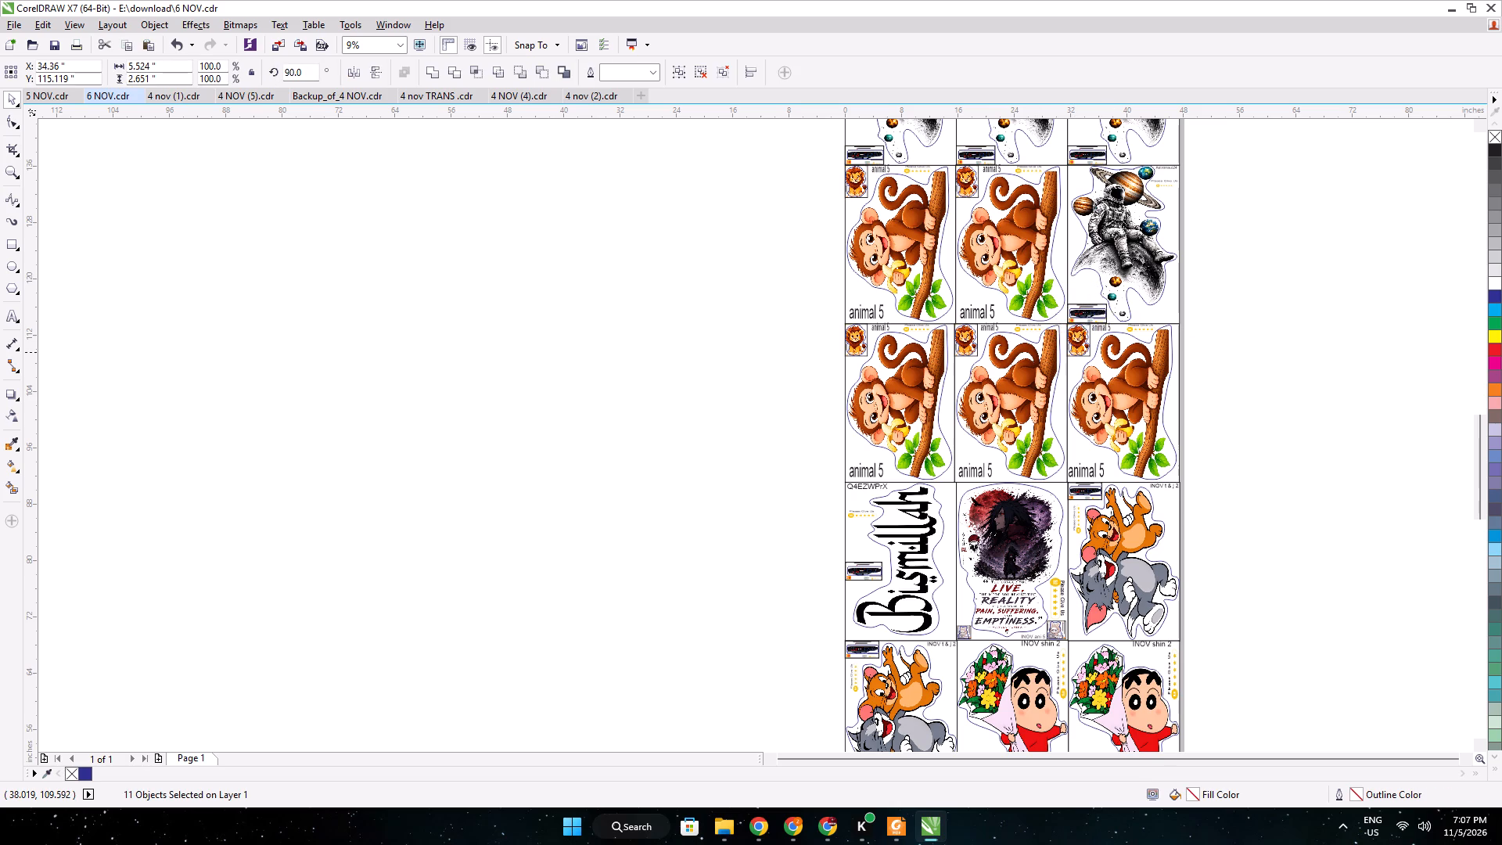
{"action": "left_click_drag", "start_coordinate": [1098, 311], "coordinate": [539, 609]}
{"action": "middle_click_drag", "start_coordinate": [562, 609], "coordinate": [946, 342]}
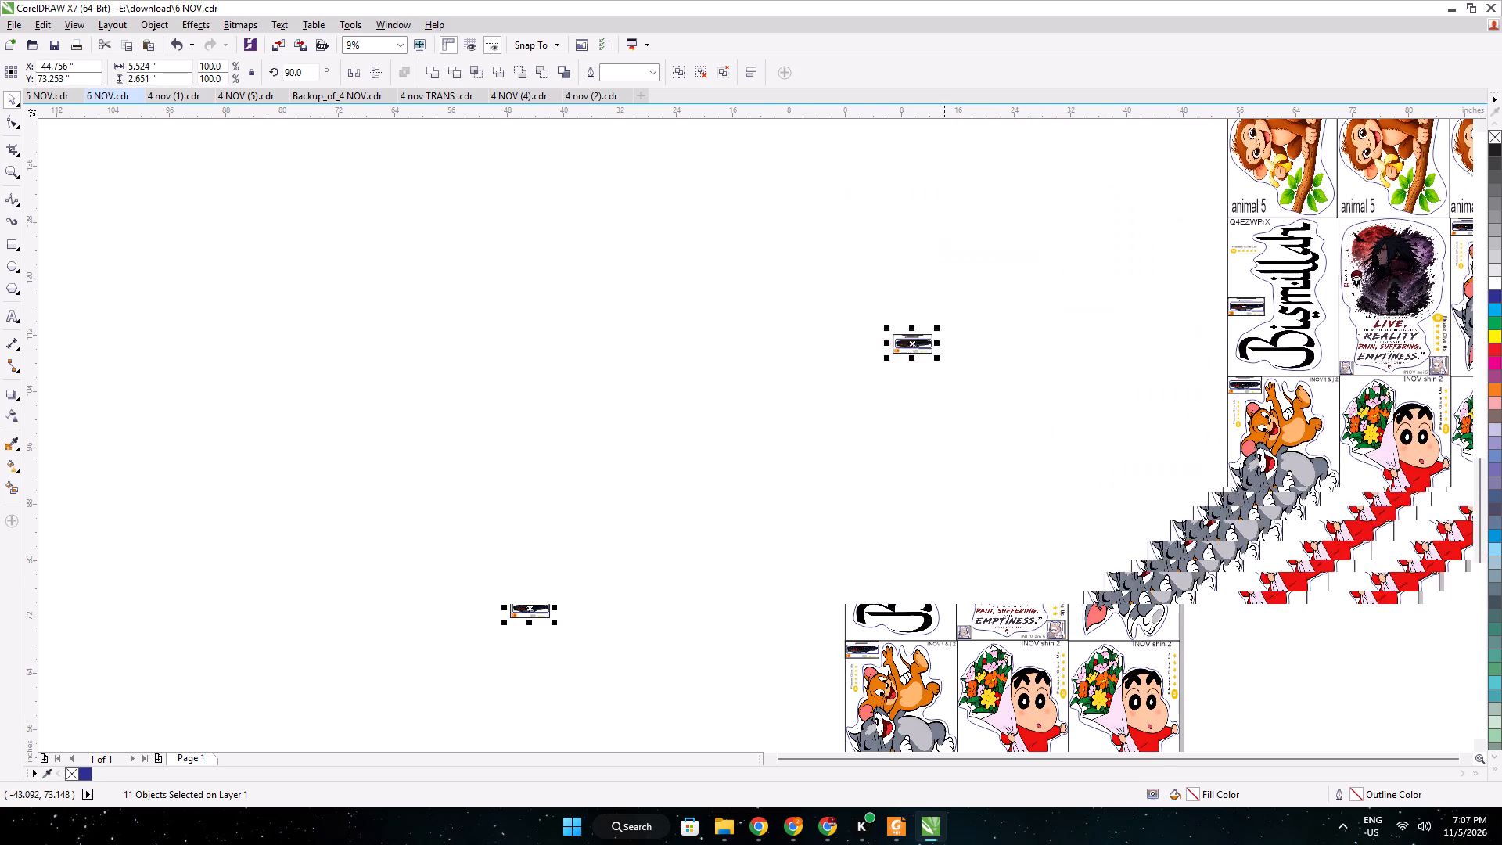
{"action": "middle_click_drag", "start_coordinate": [946, 342], "coordinate": [947, 341]}
Position the copied thank-you card in the upper-right corner of the flag-holding astronaut's frame, flush with its top and right edges.
{"action": "left_click_drag", "start_coordinate": [918, 334], "coordinate": [1291, 501]}
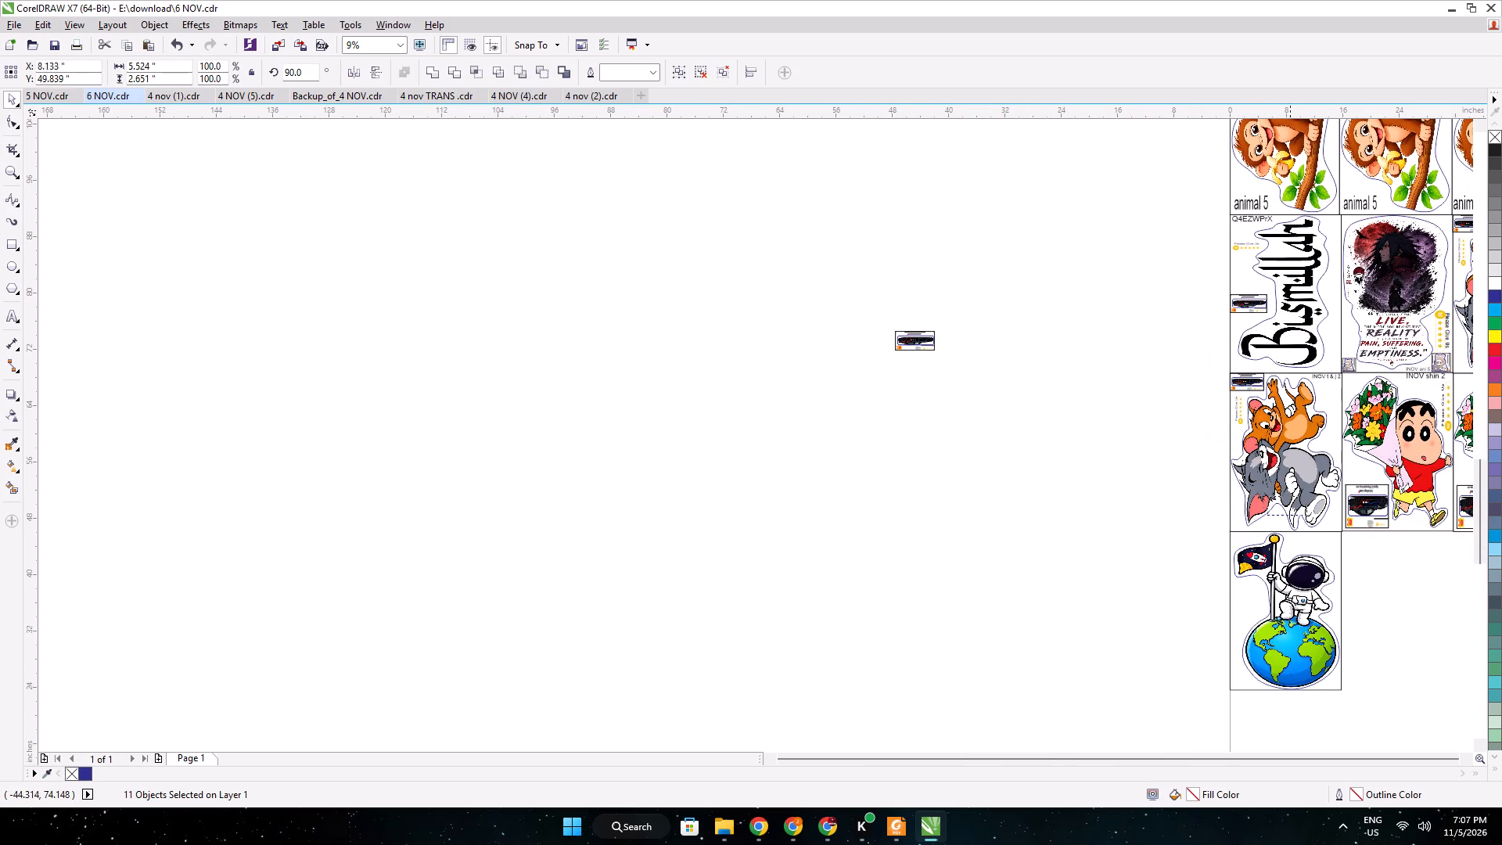
{"action": "left_click_drag", "start_coordinate": [1291, 501], "coordinate": [1327, 535]}
{"action": "scroll", "coordinate": [1327, 535], "scroll_direction": "up", "scroll_amount": 9}
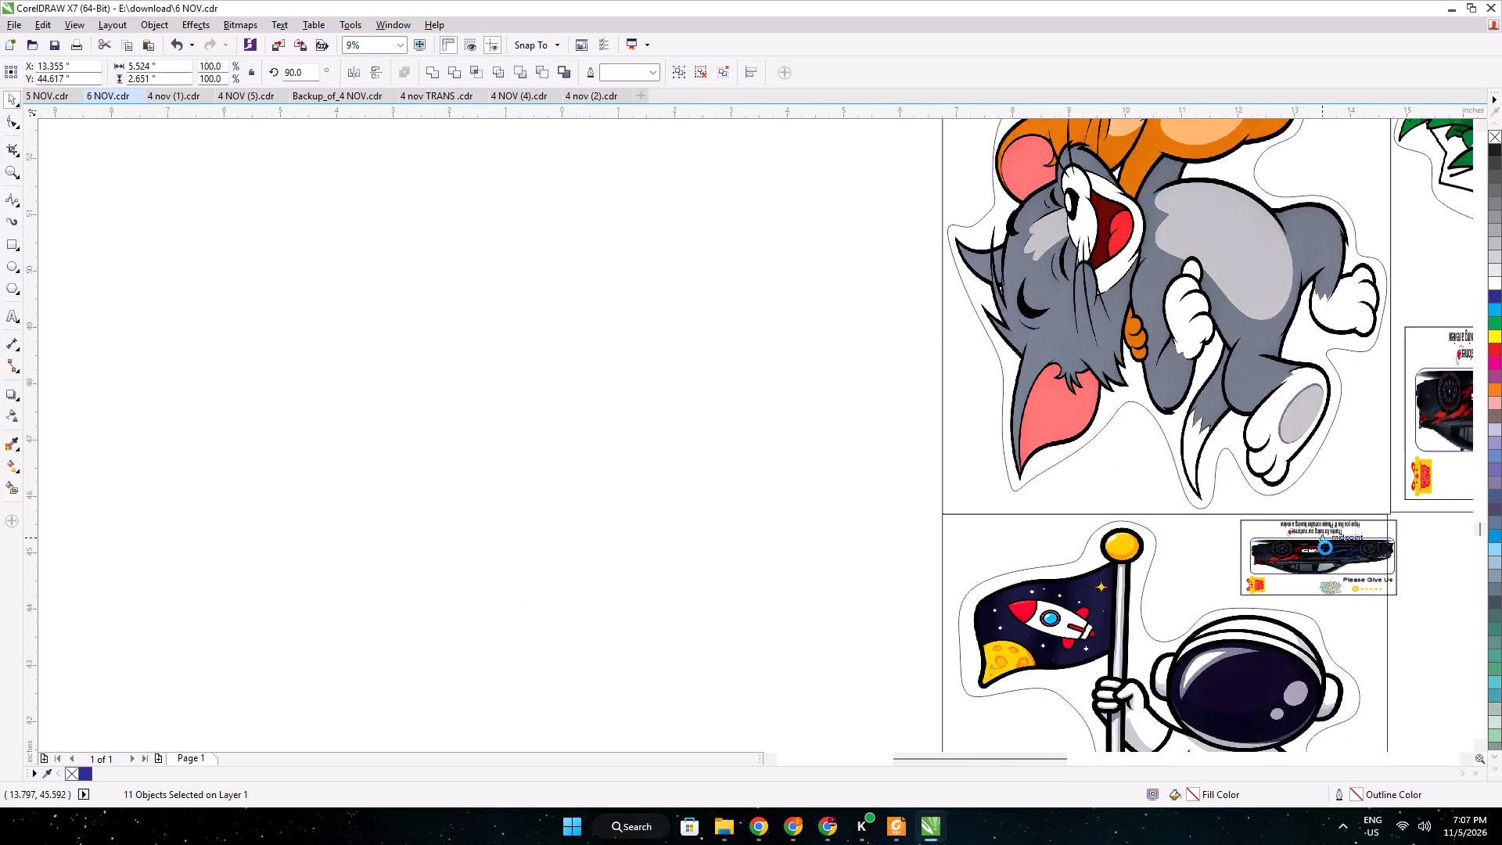
{"action": "middle_click_drag", "start_coordinate": [1324, 545], "coordinate": [988, 500]}
{"action": "left_click_drag", "start_coordinate": [978, 527], "coordinate": [958, 510]}
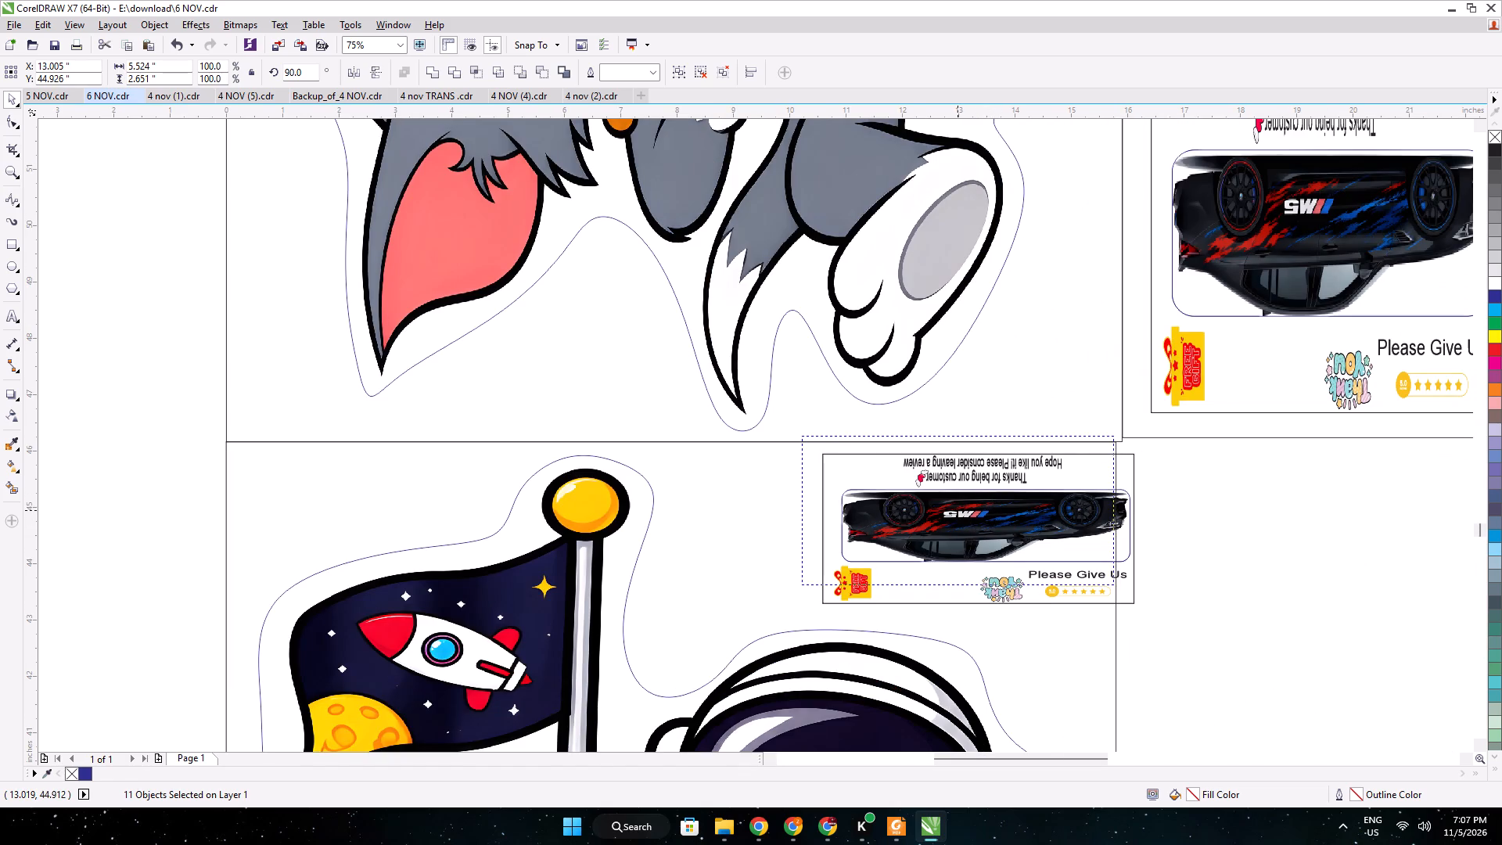
{"action": "left_click_drag", "start_coordinate": [958, 510], "coordinate": [960, 518]}
{"action": "key", "text": "Up"}
{"action": "key", "text": "Up"}
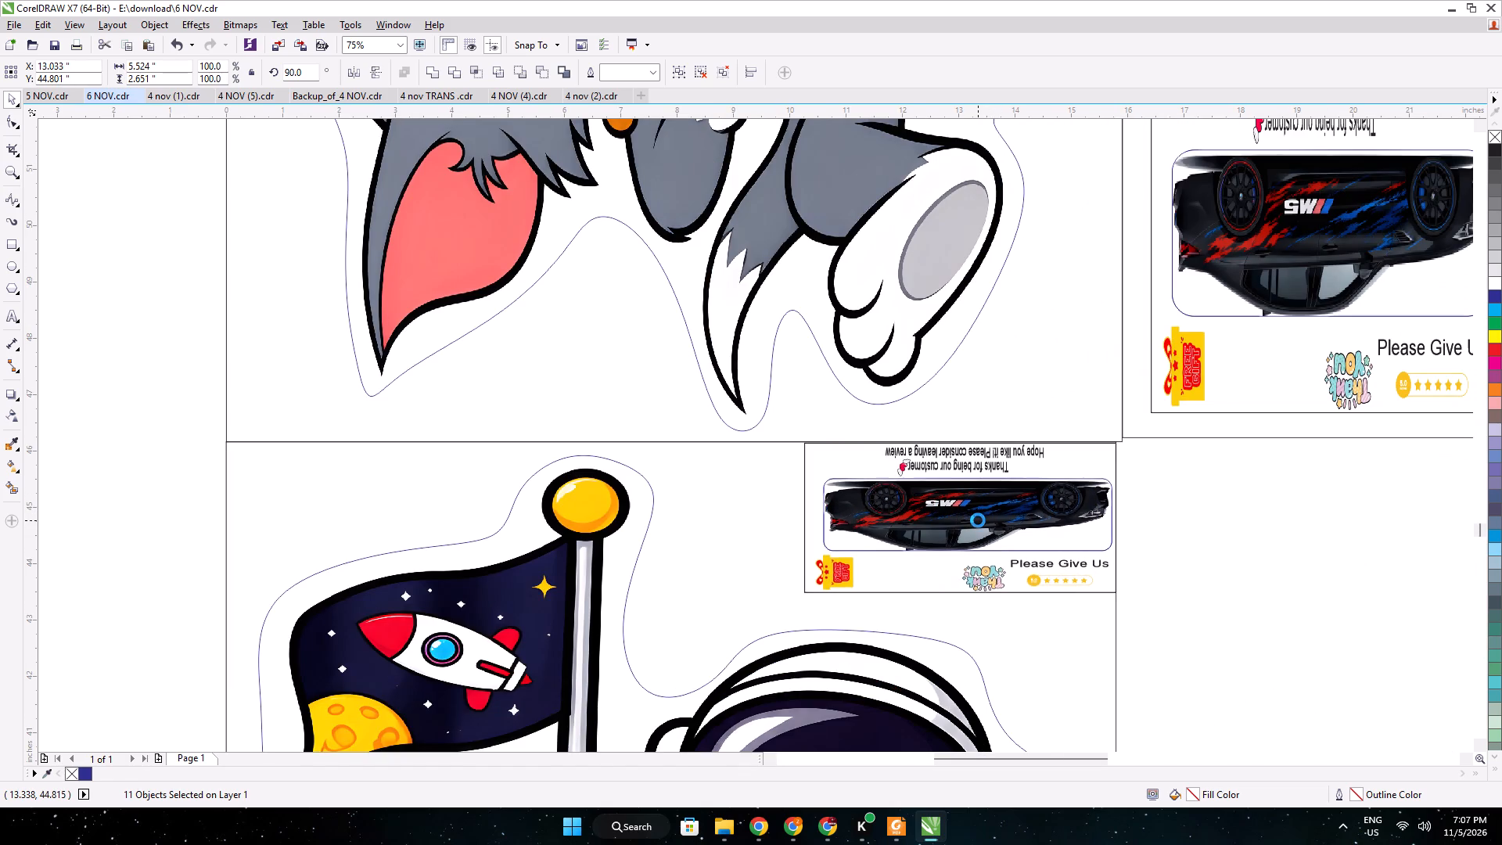
{"action": "key", "text": "Up"}
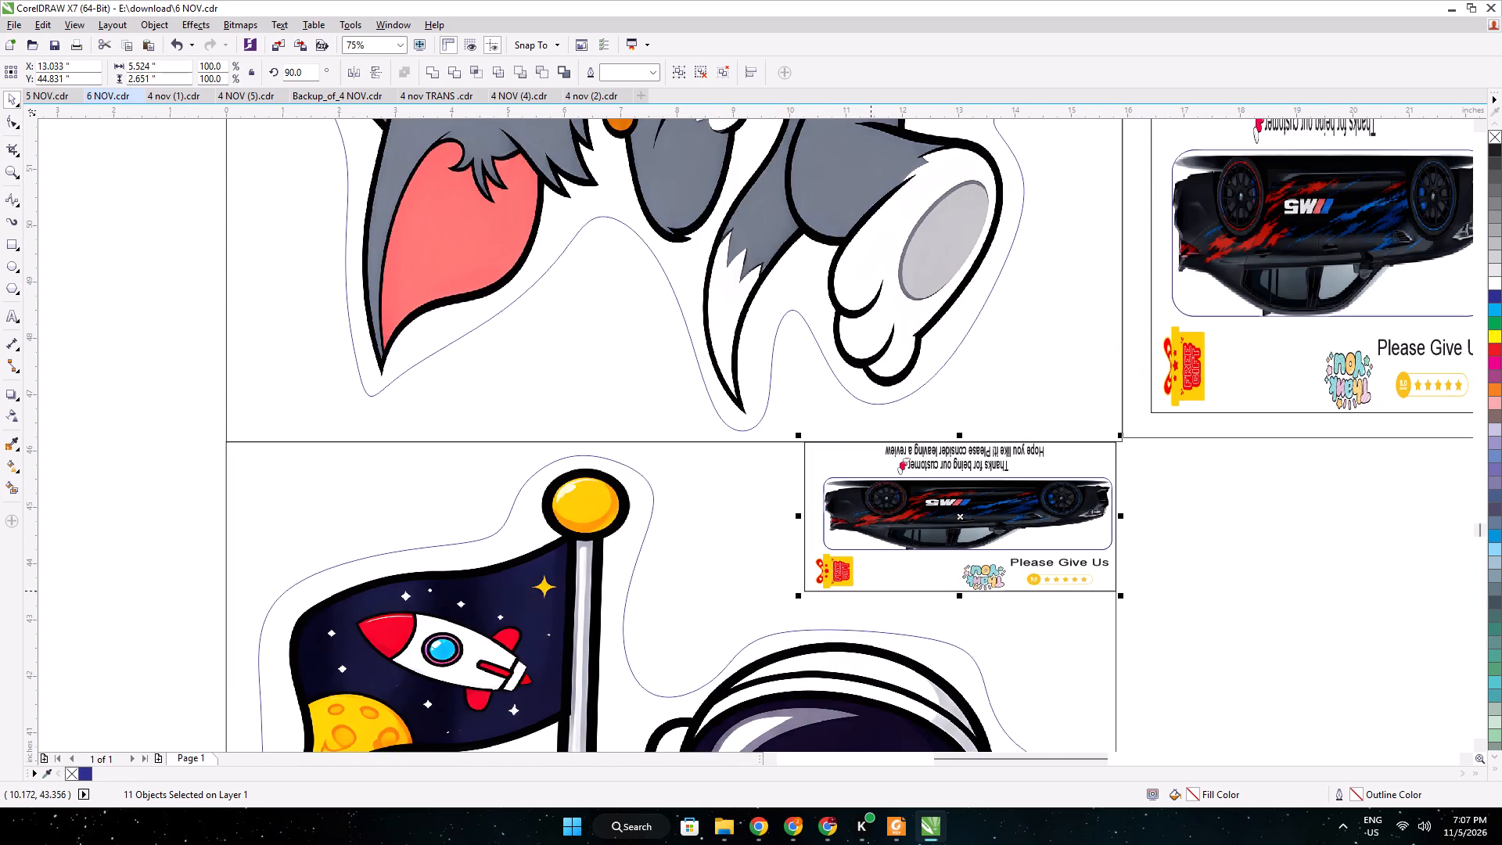
Enlarge the thank-you card in the astronaut's frame to about 5.9 inches wide and 3.2 inches high.
{"action": "left_click_drag", "start_coordinate": [960, 599], "coordinate": [955, 618]}
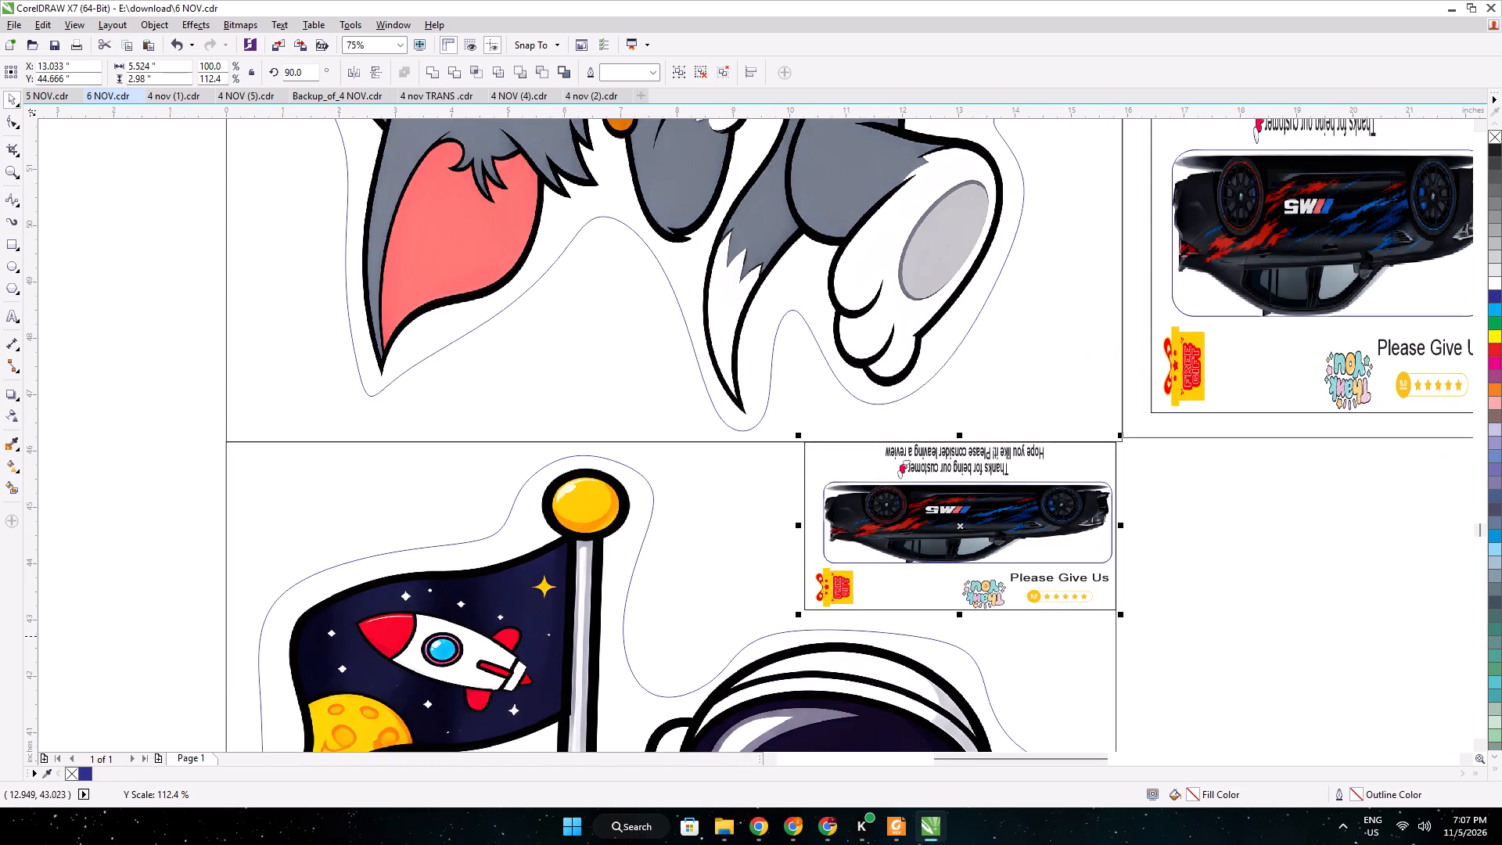
{"action": "left_click_drag", "start_coordinate": [800, 617], "coordinate": [779, 630]}
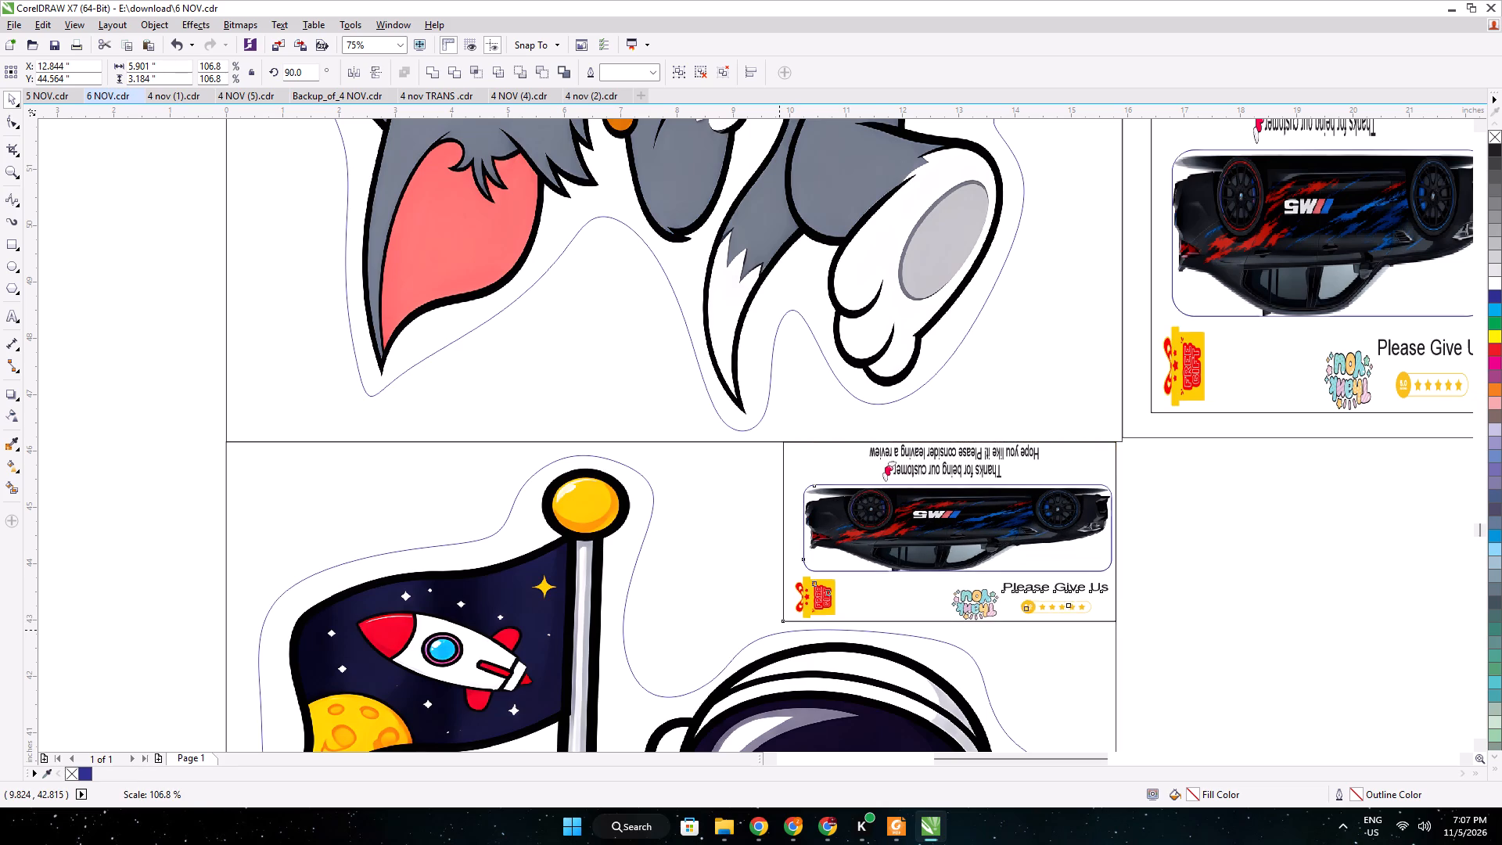
{"action": "left_click", "coordinate": [1224, 587]}
Duplicate the card's "Please Give Us" text with the star rating and place it below the astronaut's flag.
{"action": "scroll", "coordinate": [1194, 585], "scroll_direction": "down", "scroll_amount": 1}
{"action": "left_click_drag", "start_coordinate": [1166, 642], "coordinate": [1070, 575]}
{"action": "left_click", "coordinate": [1209, 620]}
{"action": "left_click_drag", "start_coordinate": [1200, 642], "coordinate": [1104, 573]}
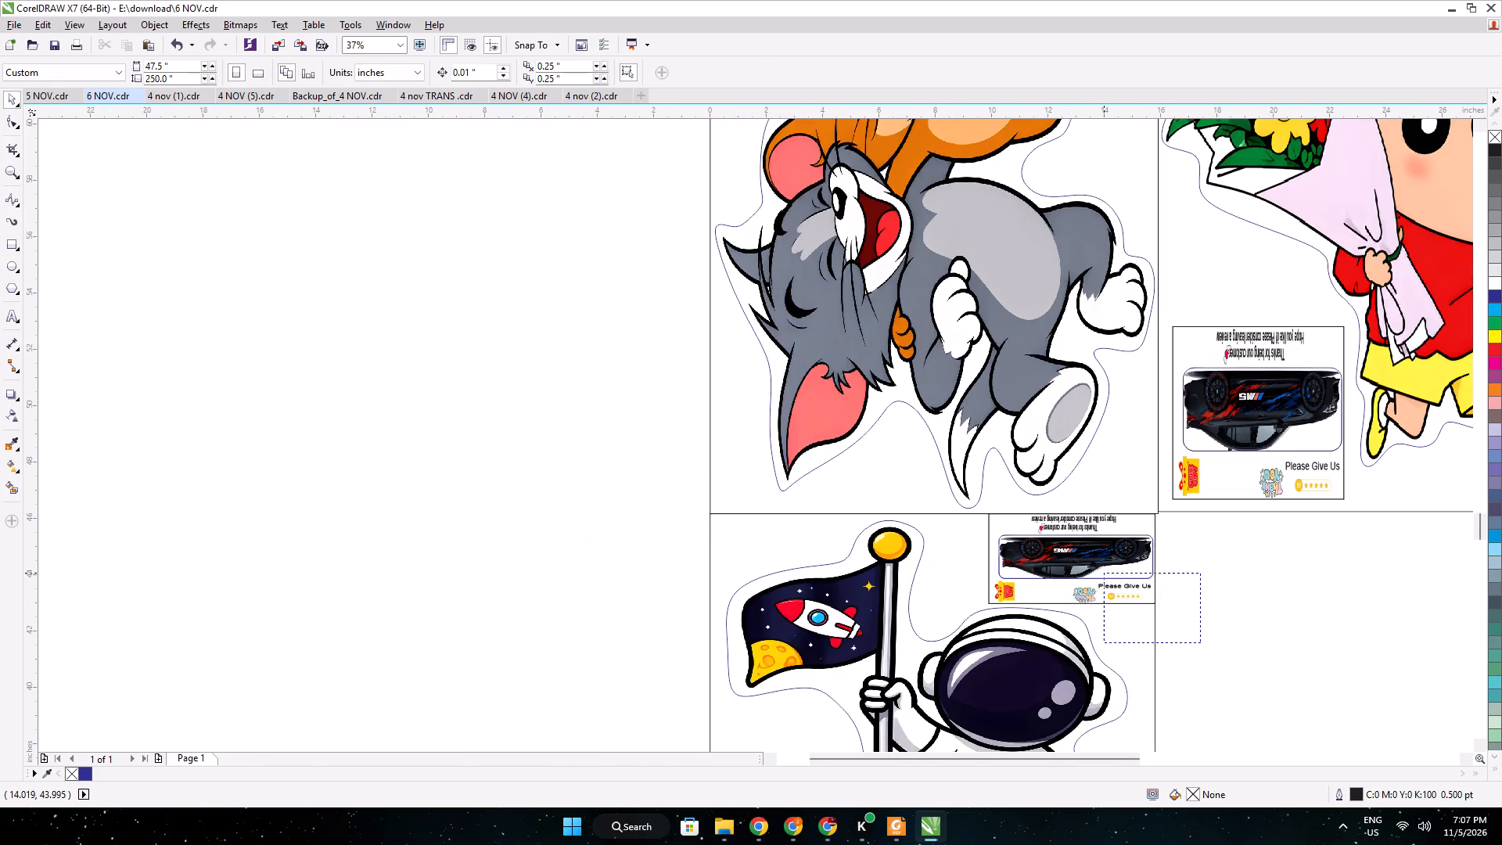
{"action": "left_click_drag", "start_coordinate": [1104, 573], "coordinate": [1094, 574]}
{"action": "key", "text": "ctrl+d"}
{"action": "middle_click_drag", "start_coordinate": [1199, 638], "coordinate": [1173, 484]}
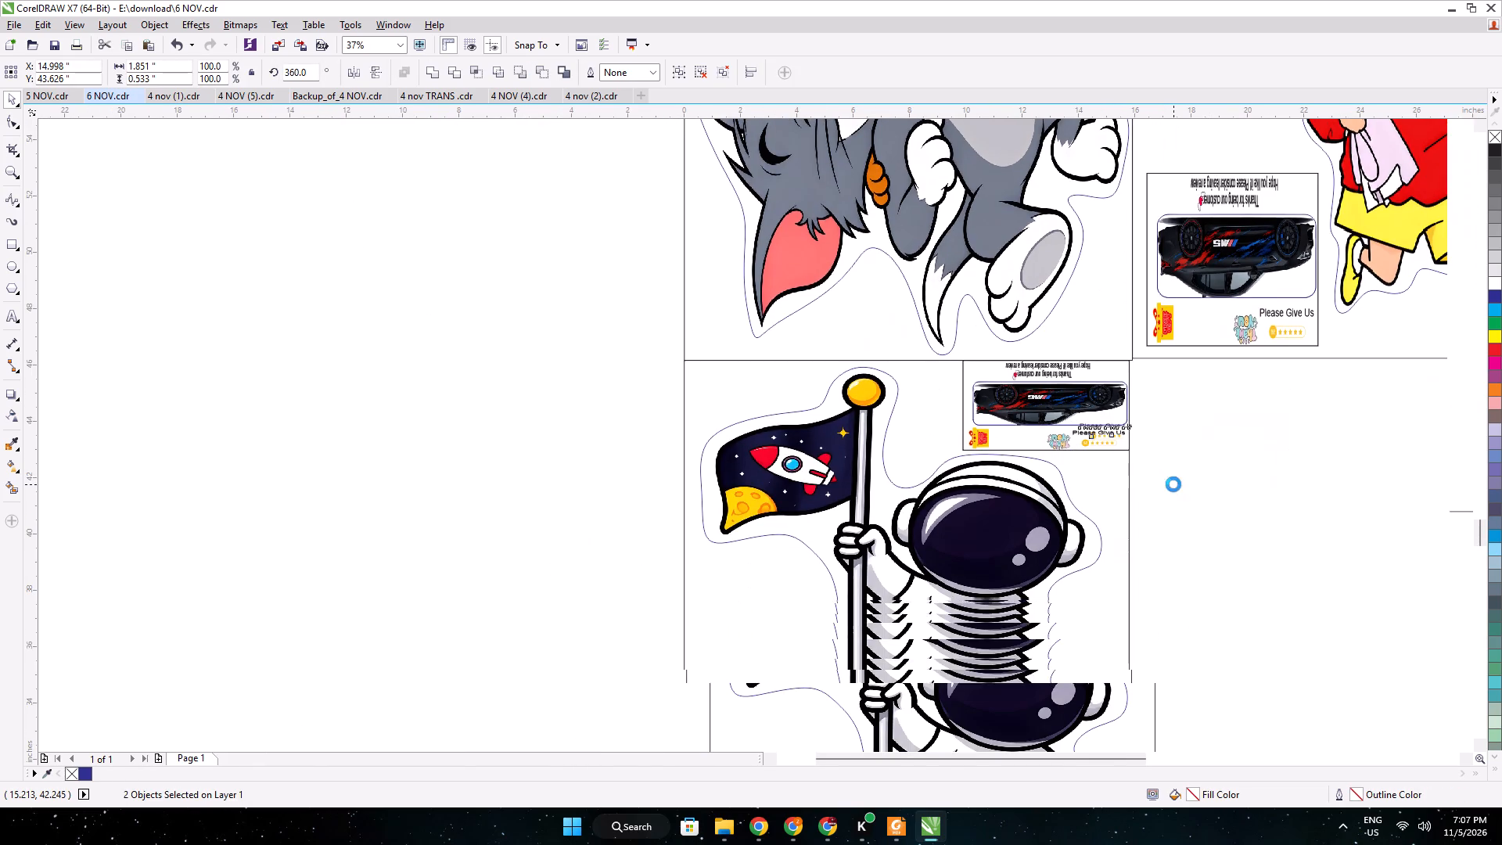
{"action": "left_click_drag", "start_coordinate": [1105, 433], "coordinate": [716, 603]}
{"action": "left_click_drag", "start_coordinate": [747, 617], "coordinate": [823, 680]}
{"action": "left_click", "coordinate": [579, 648]}
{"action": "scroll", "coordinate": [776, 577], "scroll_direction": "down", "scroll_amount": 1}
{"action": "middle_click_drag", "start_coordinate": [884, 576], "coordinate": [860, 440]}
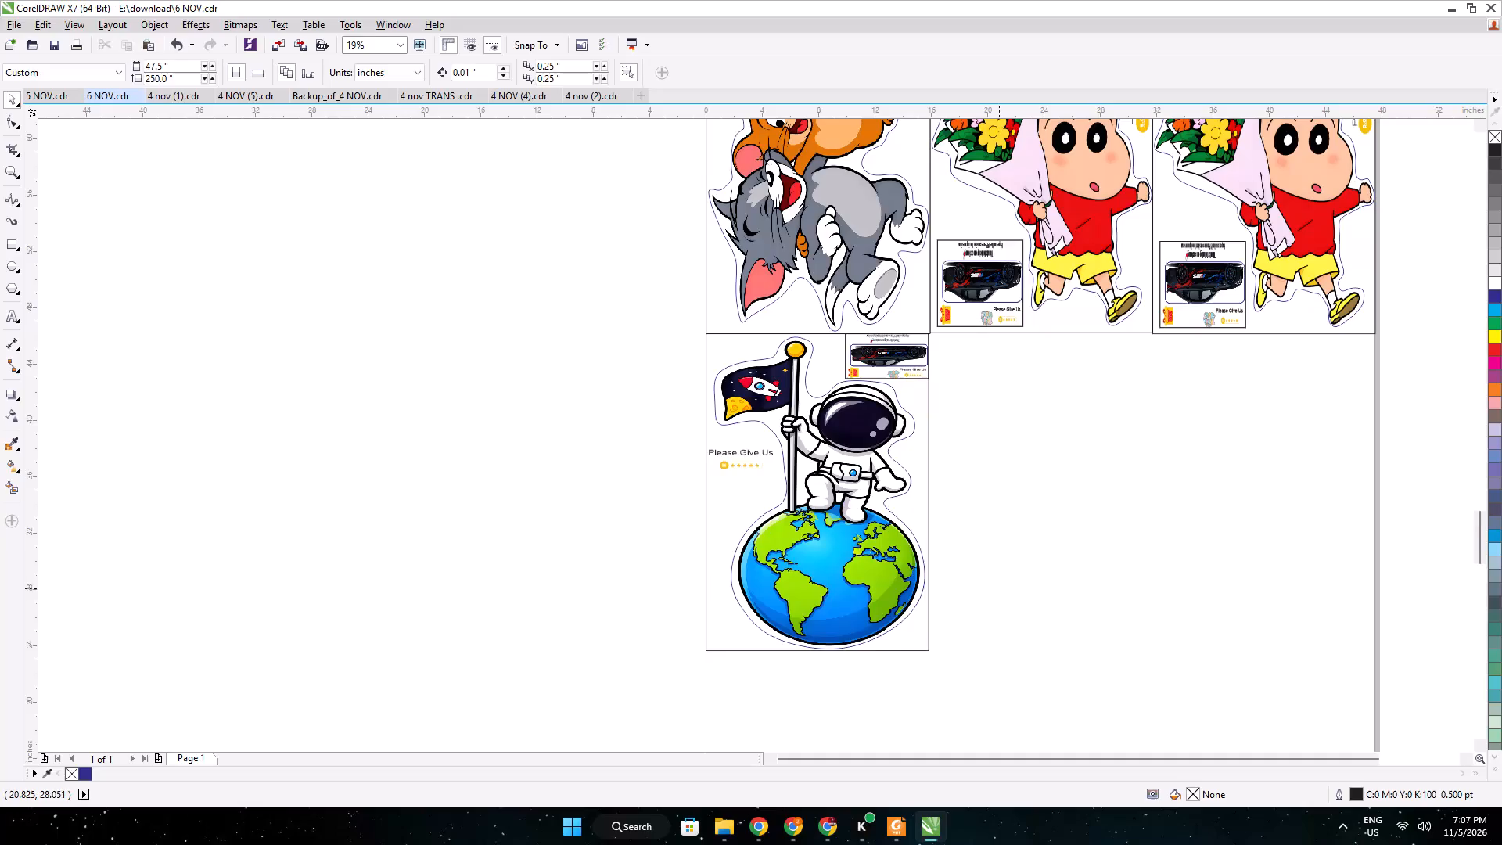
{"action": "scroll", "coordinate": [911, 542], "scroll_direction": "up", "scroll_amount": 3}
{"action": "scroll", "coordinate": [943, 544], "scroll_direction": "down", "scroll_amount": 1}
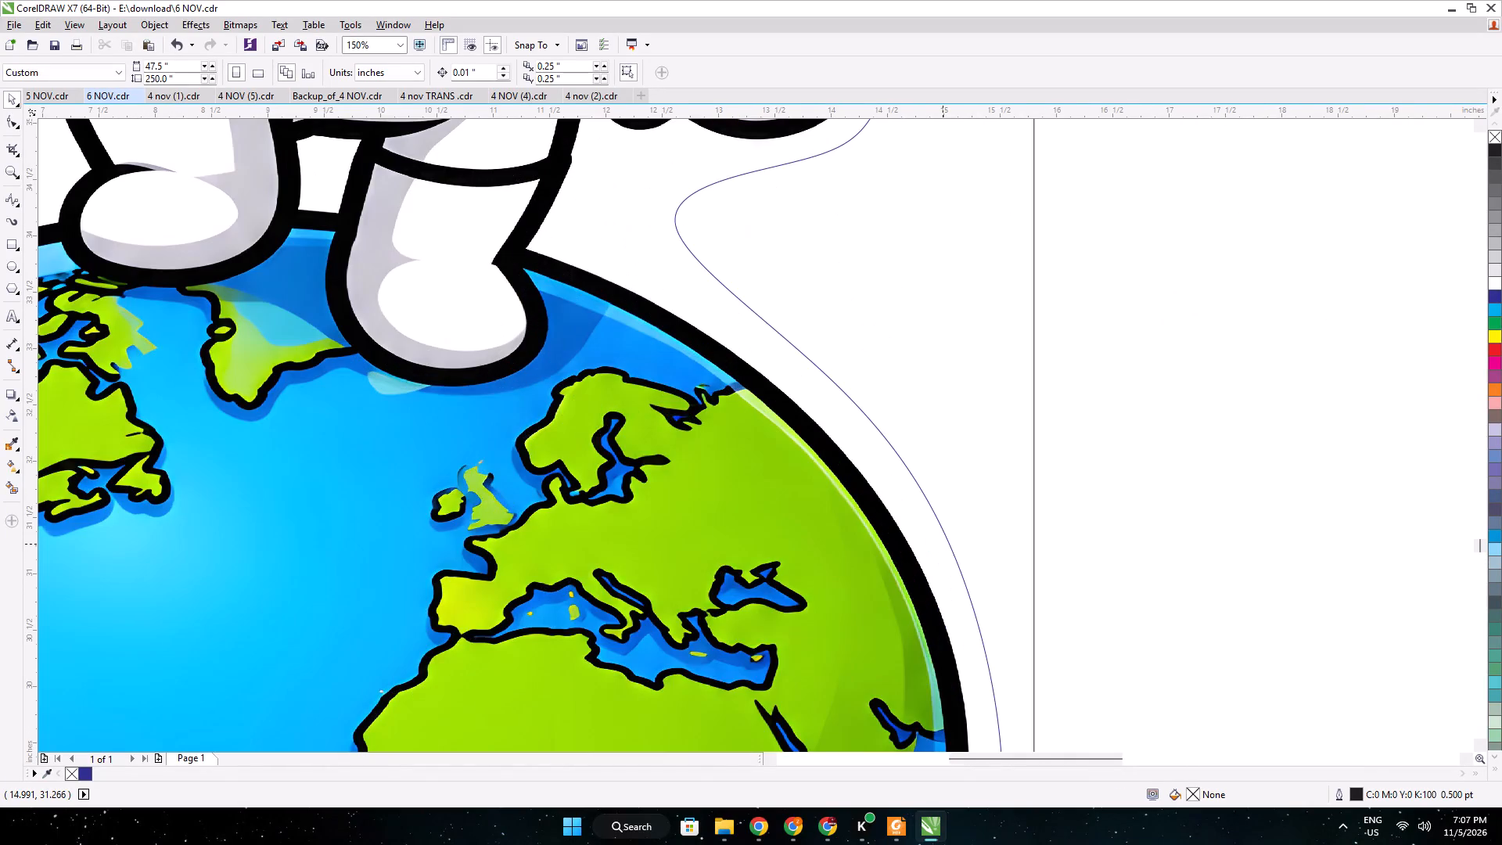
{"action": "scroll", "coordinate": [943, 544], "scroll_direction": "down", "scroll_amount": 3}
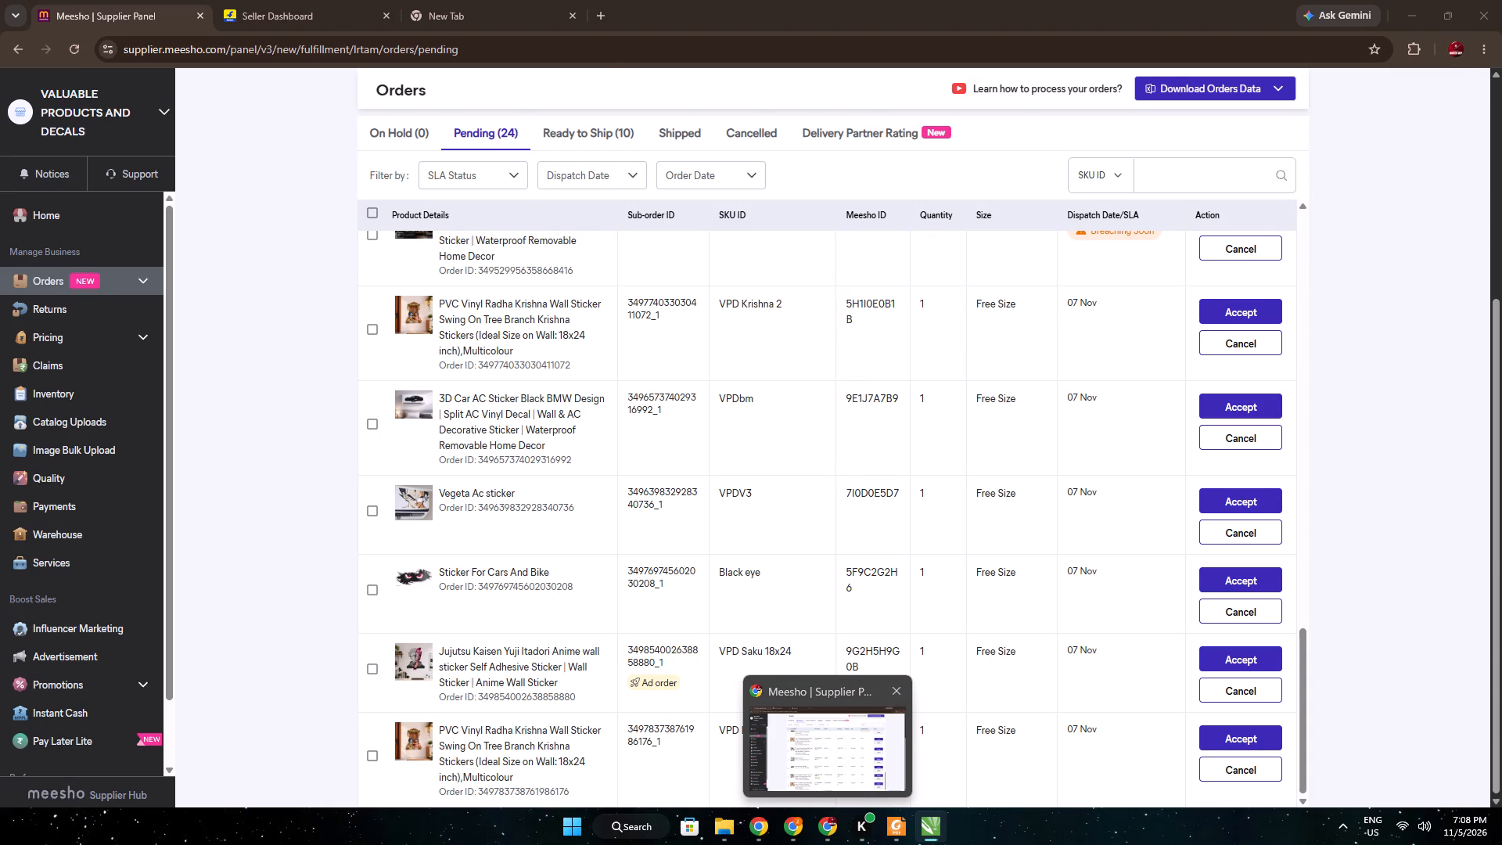
Examine the ultra HD Doraemon image returned in the AI baba chat and compare it with the uploaded reference.
{"action": "left_click", "coordinate": [803, 828]}
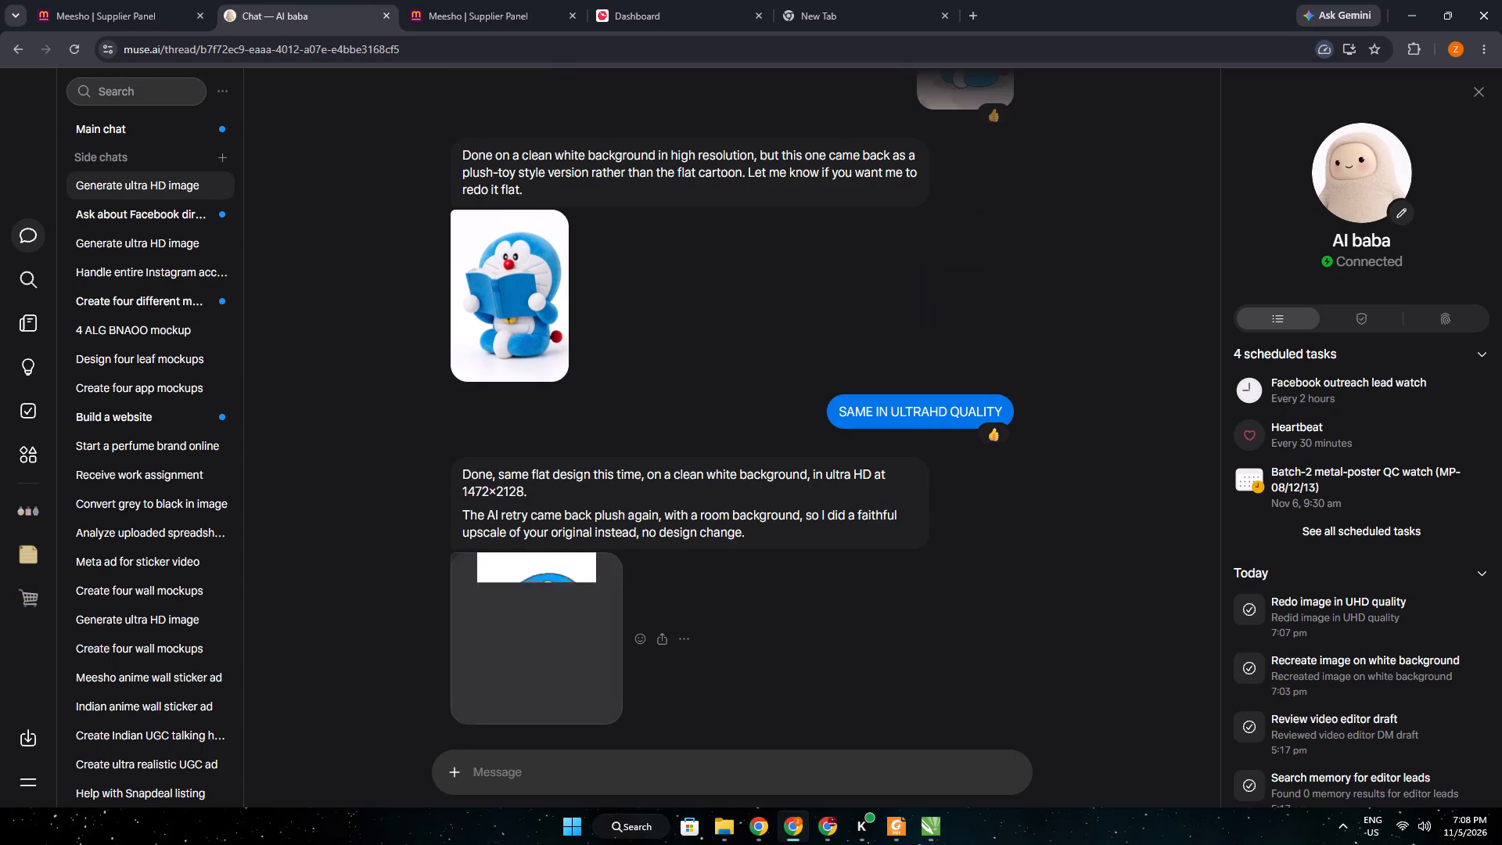
{"action": "left_click", "coordinate": [484, 640]}
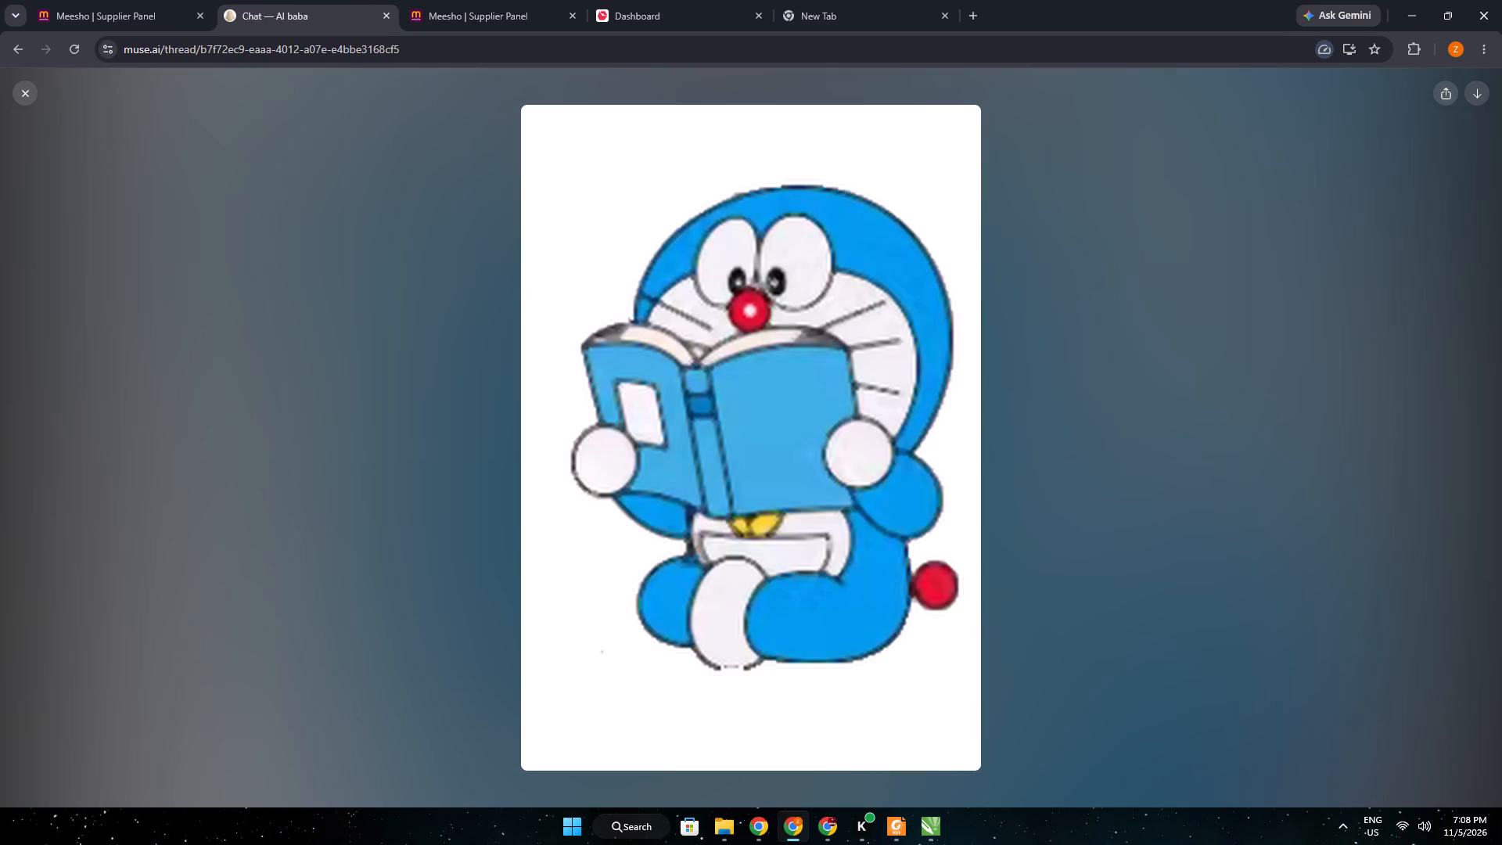
{"action": "key", "text": "Escape"}
{"action": "scroll", "coordinate": [972, 342], "scroll_direction": "up", "scroll_amount": 3}
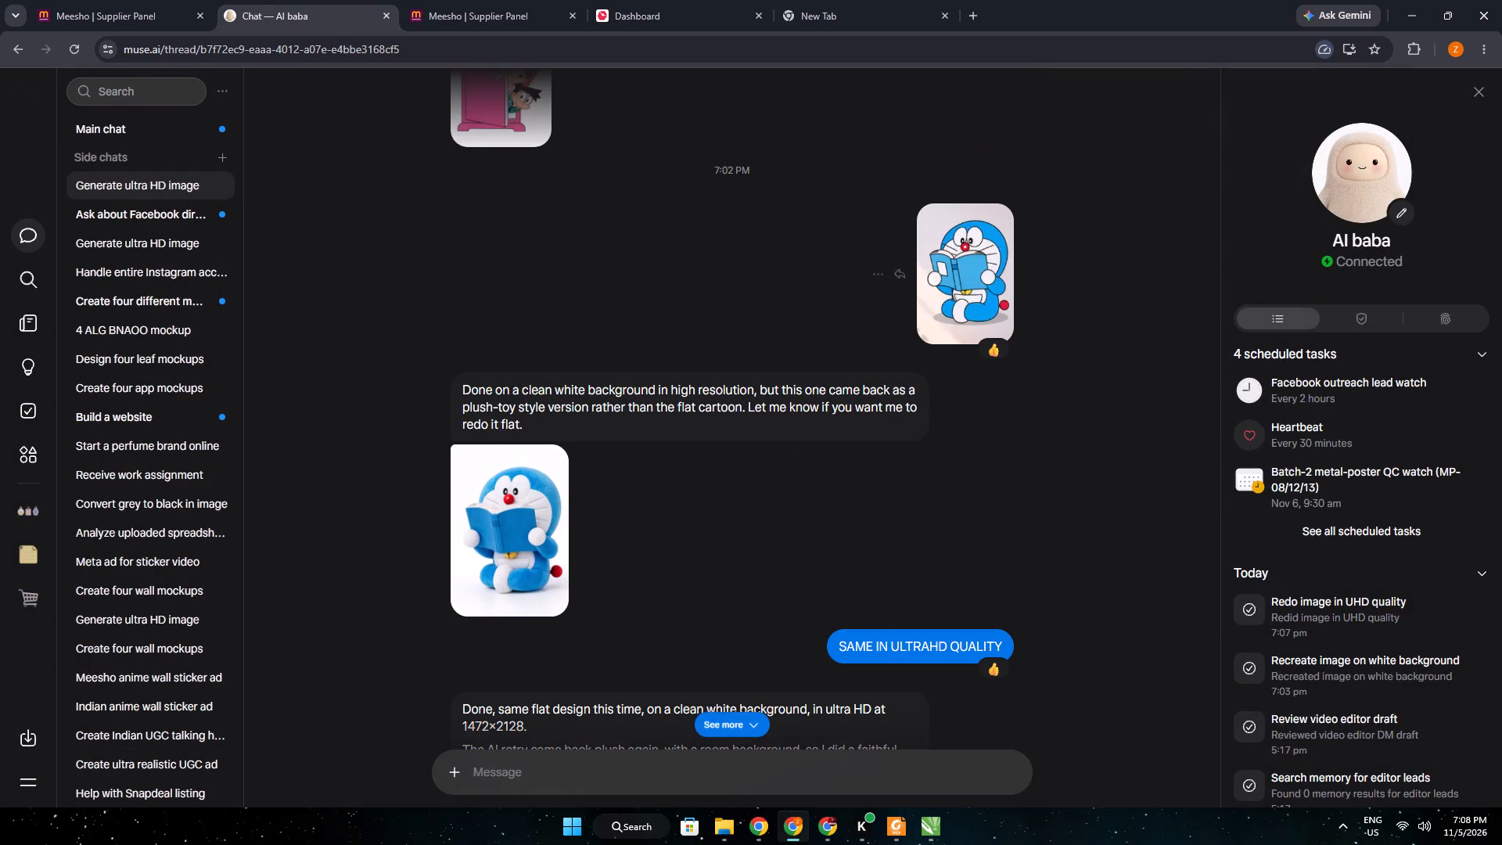
{"action": "left_click", "coordinate": [995, 259]}
{"action": "key", "text": "Escape"}
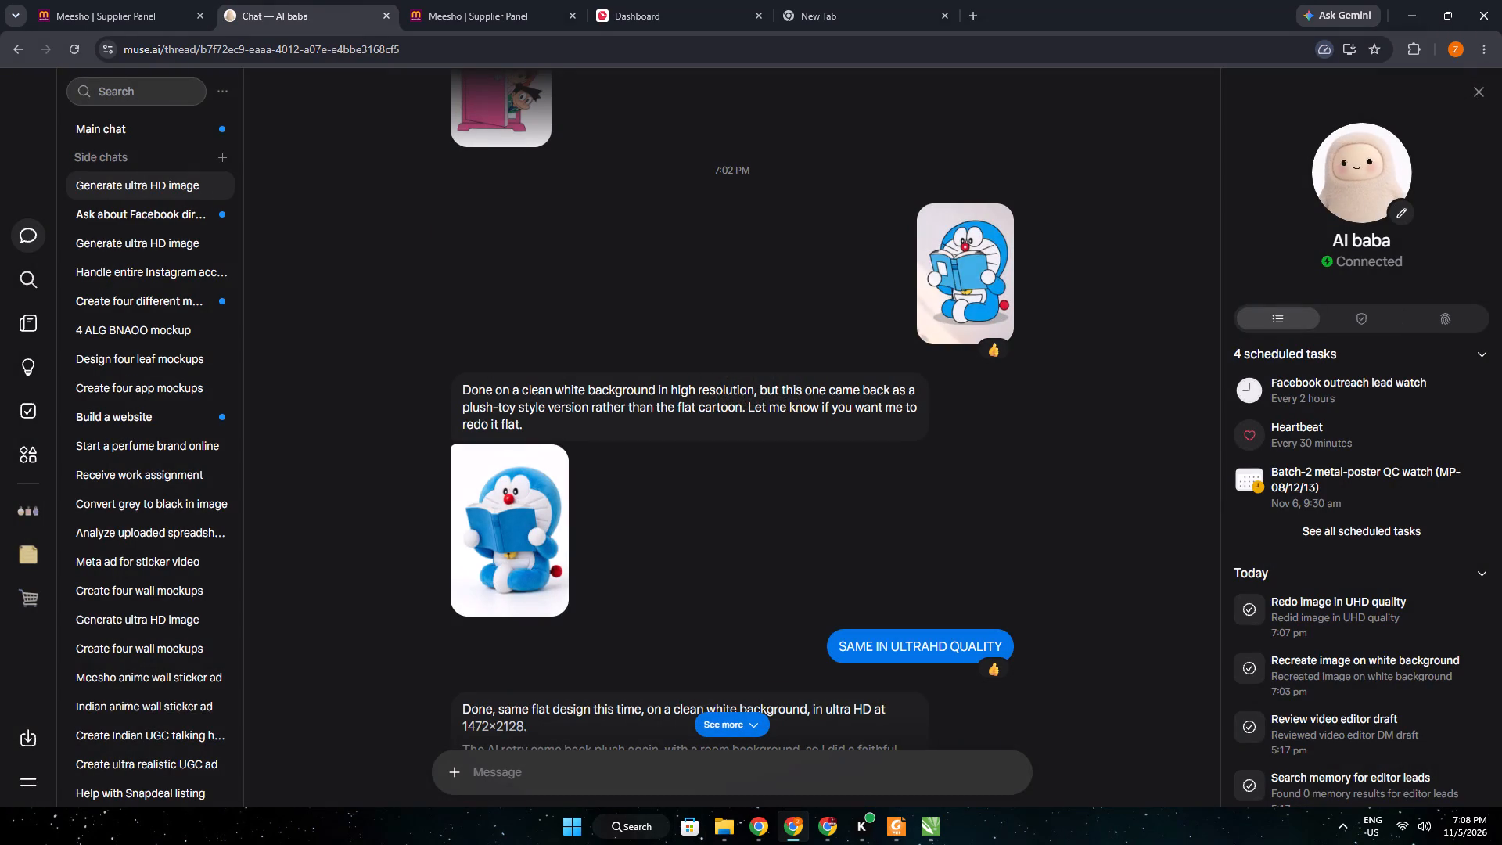
Open the first Pinterest match, study hard, in the Doraemon image results beside the Meesho orders, and search its image in a new tab.
{"action": "left_click", "coordinate": [532, 0]}
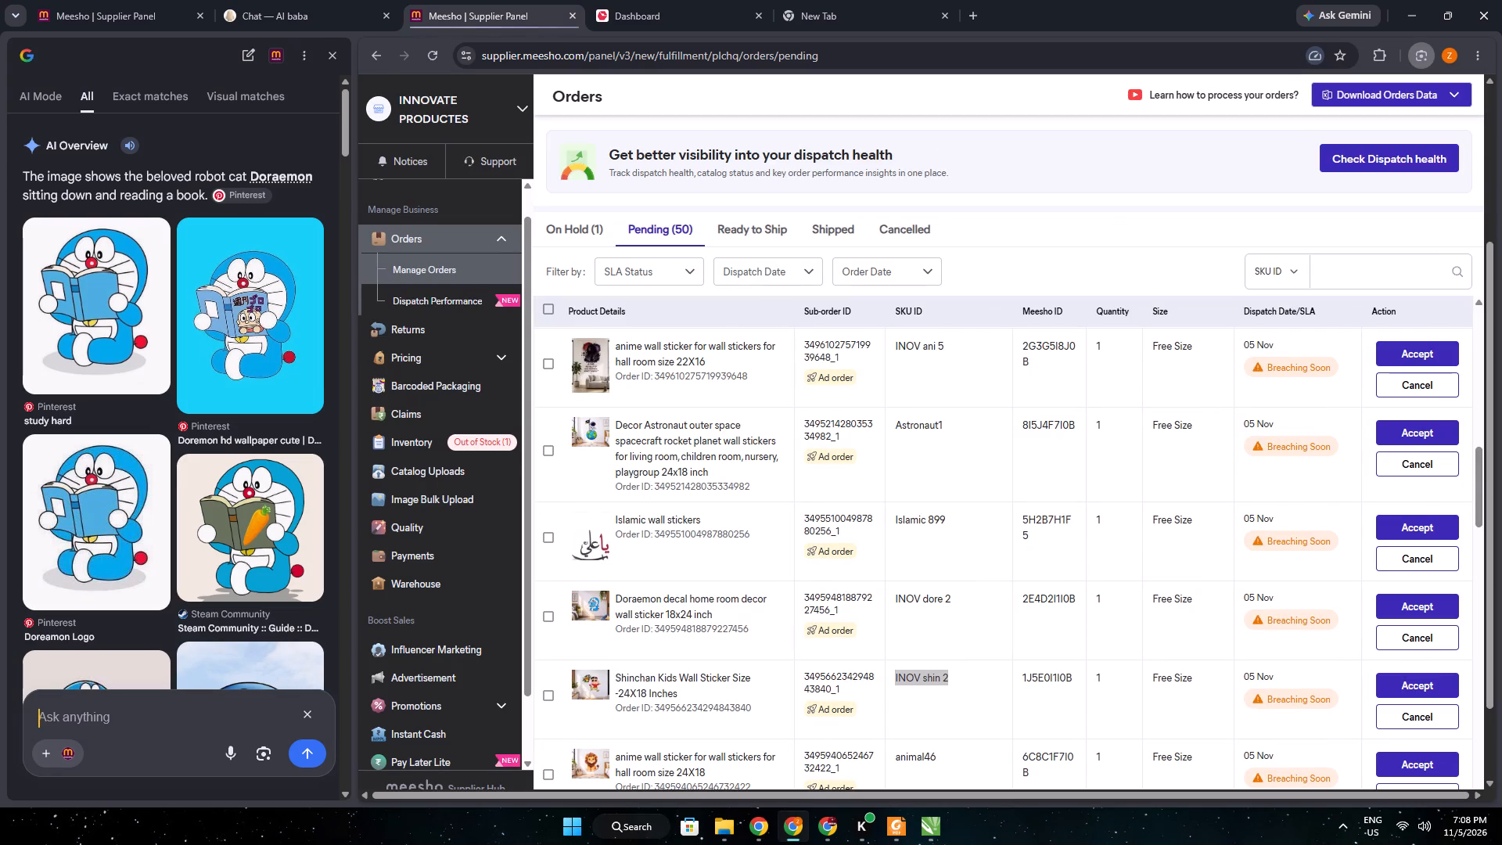
{"action": "left_click", "coordinate": [421, 49]}
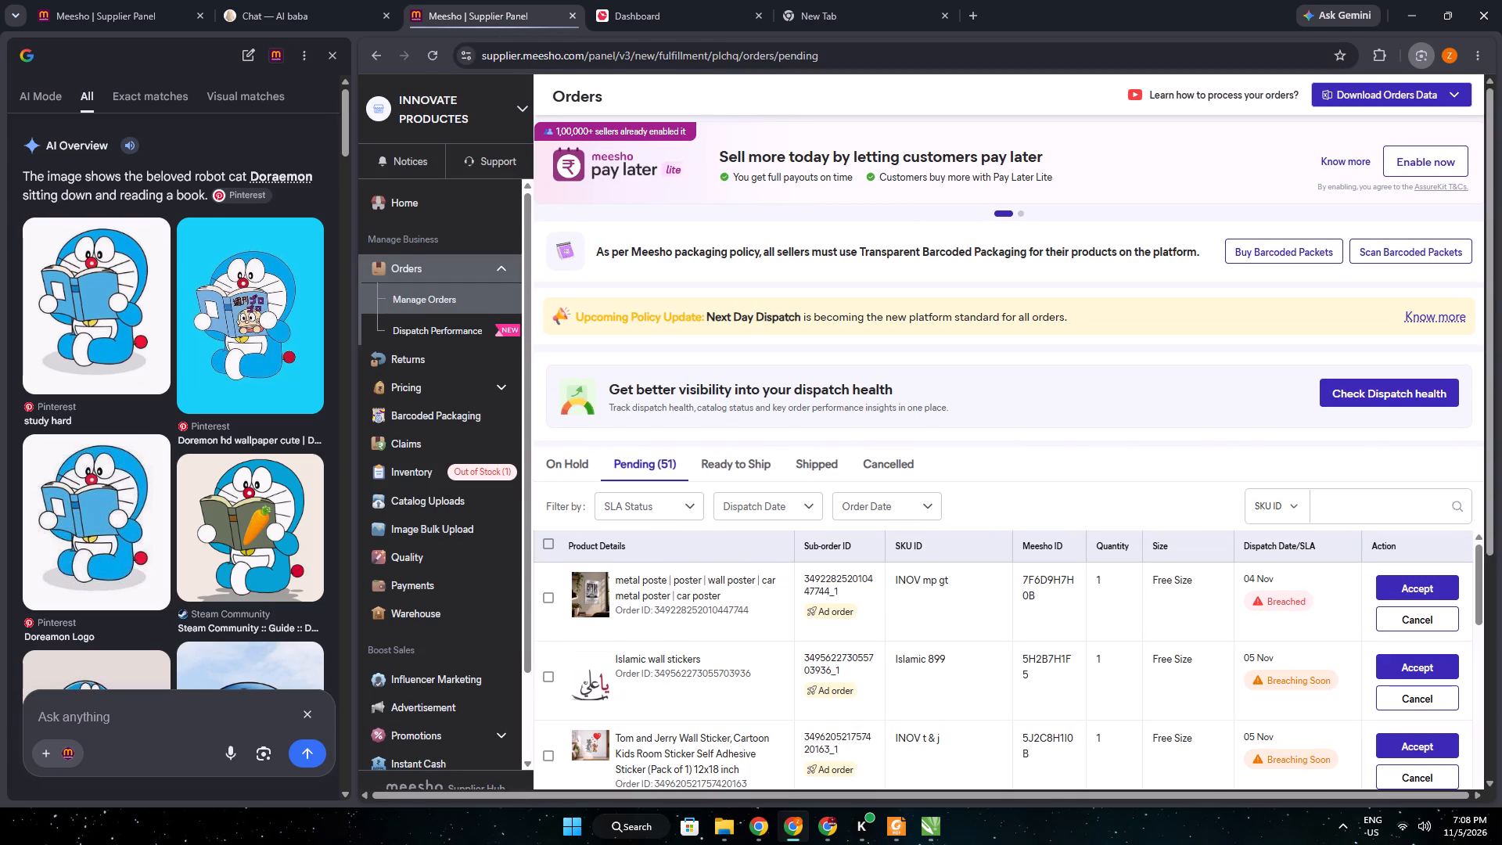
{"action": "left_click", "coordinate": [828, 826]}
{"action": "scroll", "coordinate": [686, 638], "scroll_direction": "down", "scroll_amount": 1}
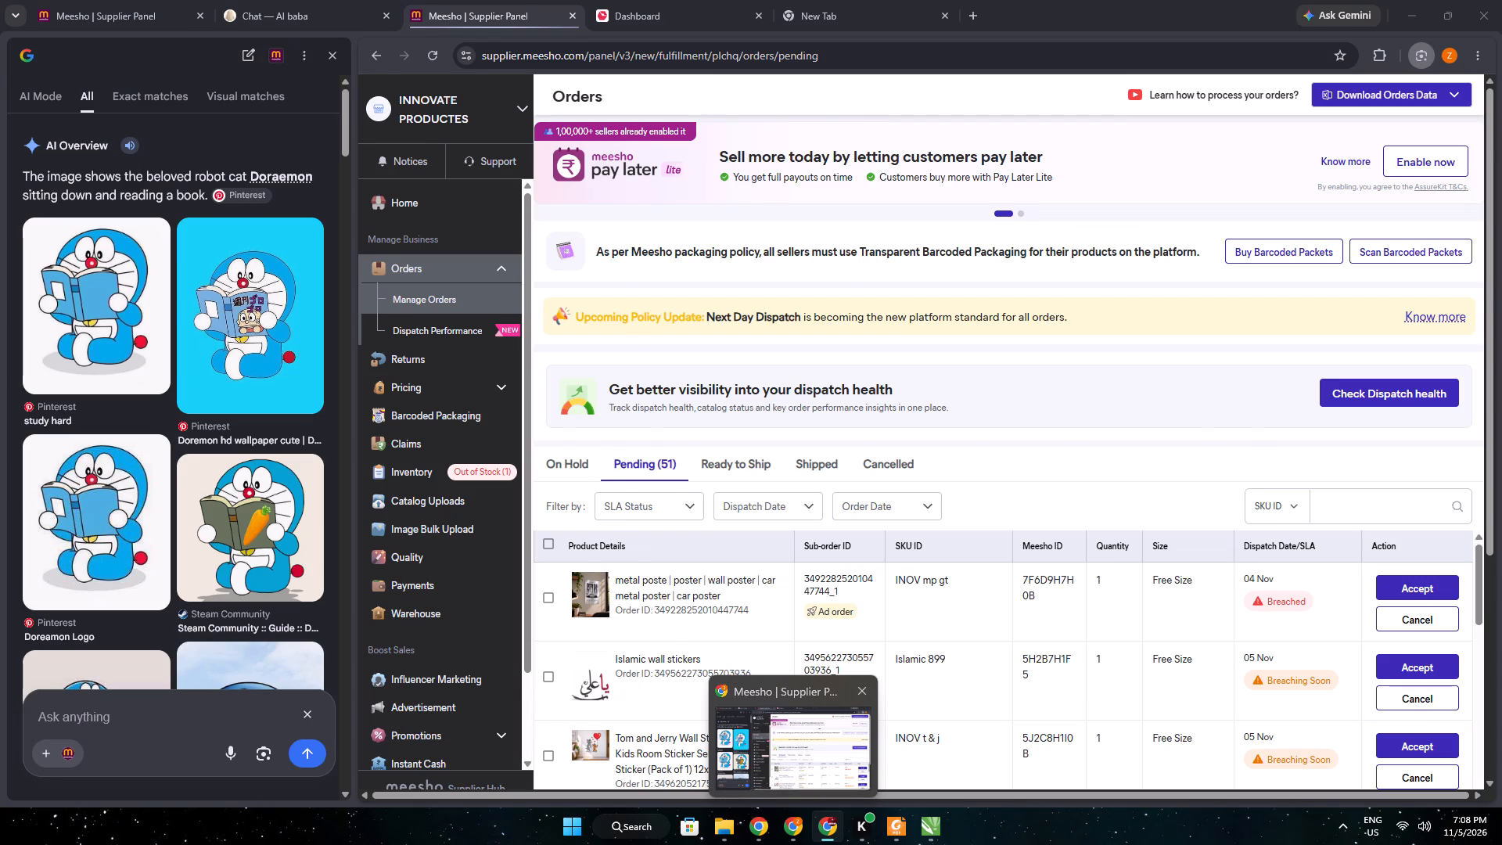
{"action": "left_click", "coordinate": [807, 753]}
{"action": "left_click", "coordinate": [71, 282]}
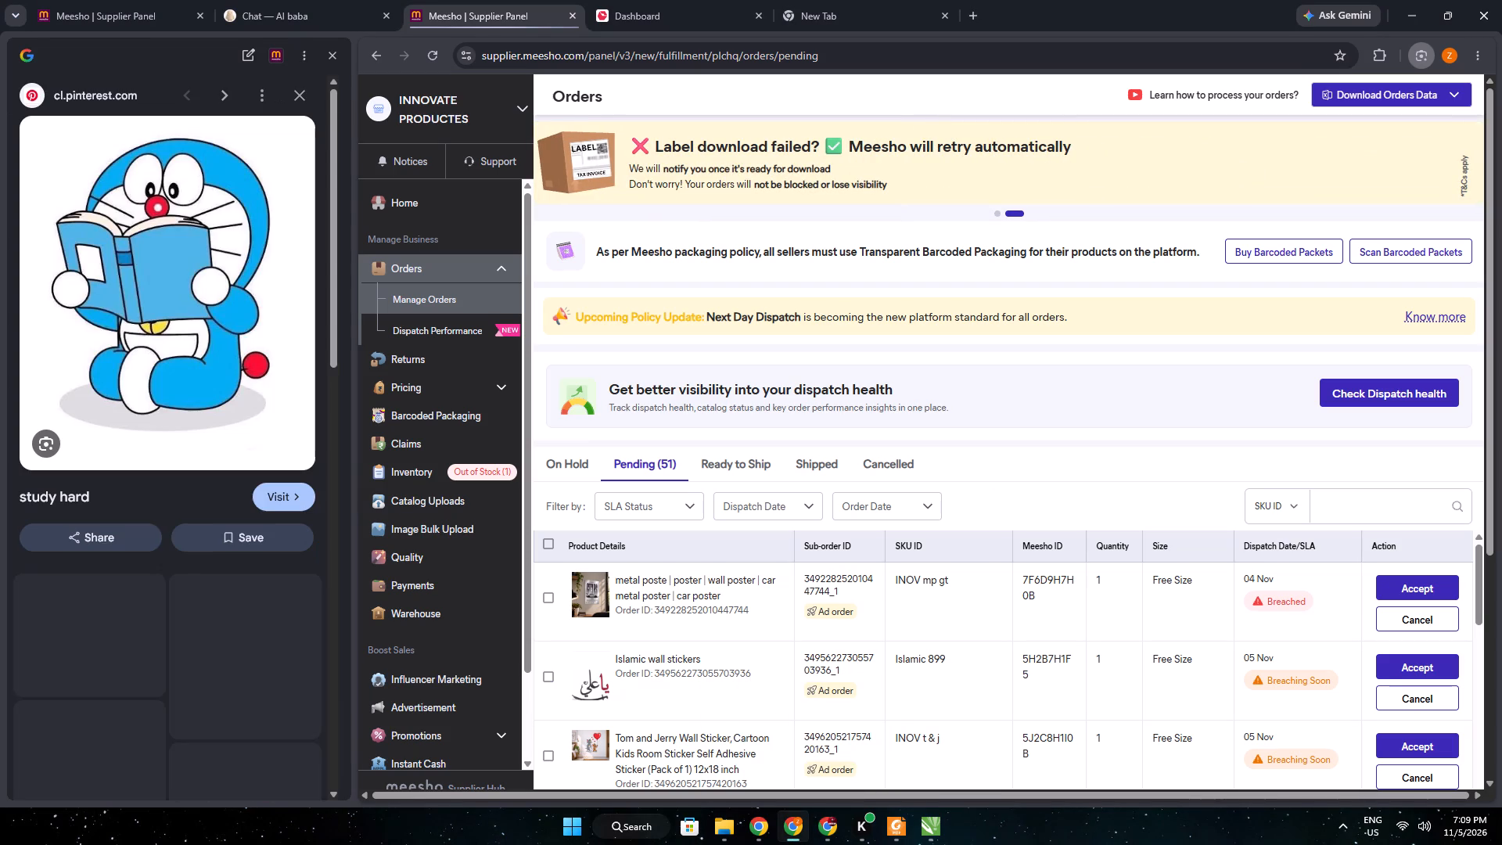
{"action": "right_click", "coordinate": [275, 203]}
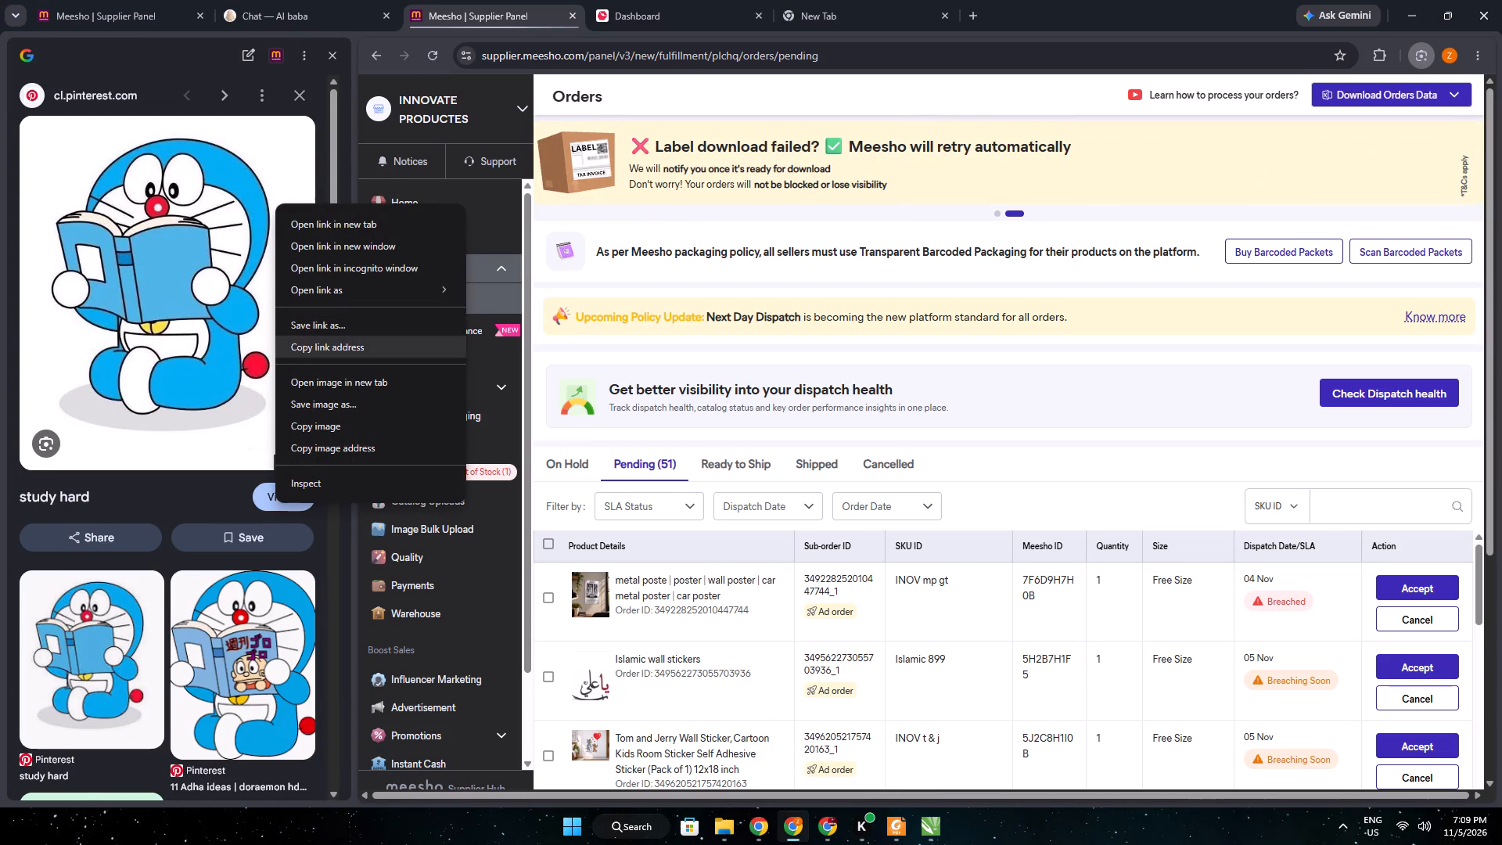
{"action": "right_click", "coordinate": [196, 325]}
{"action": "left_click", "coordinate": [56, 441]}
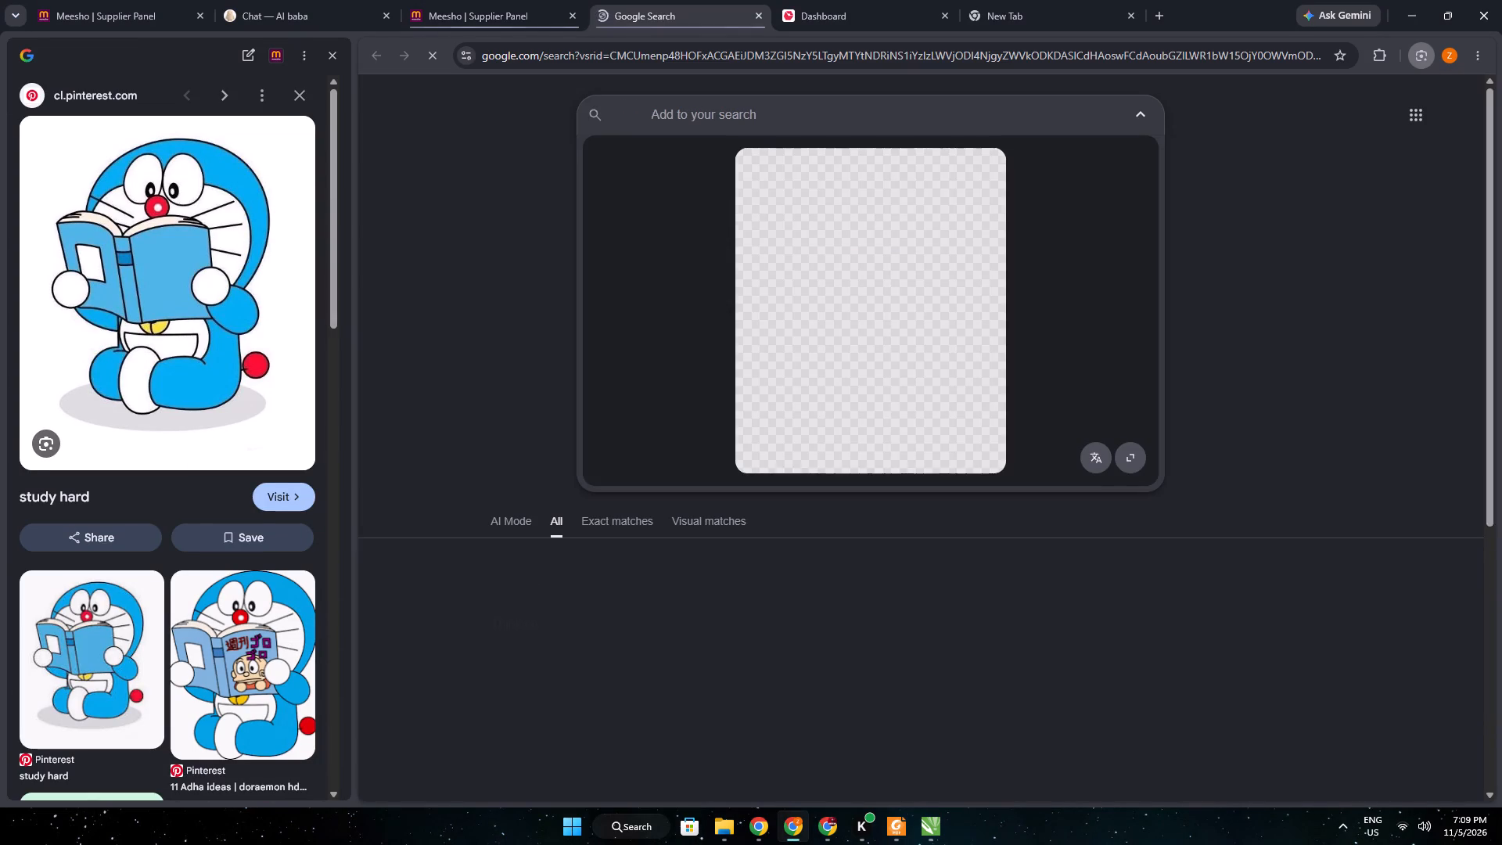
Select the full book-reading Doraemon figure with Google Lens and copy that region as an image.
{"action": "right_click", "coordinate": [790, 215]}
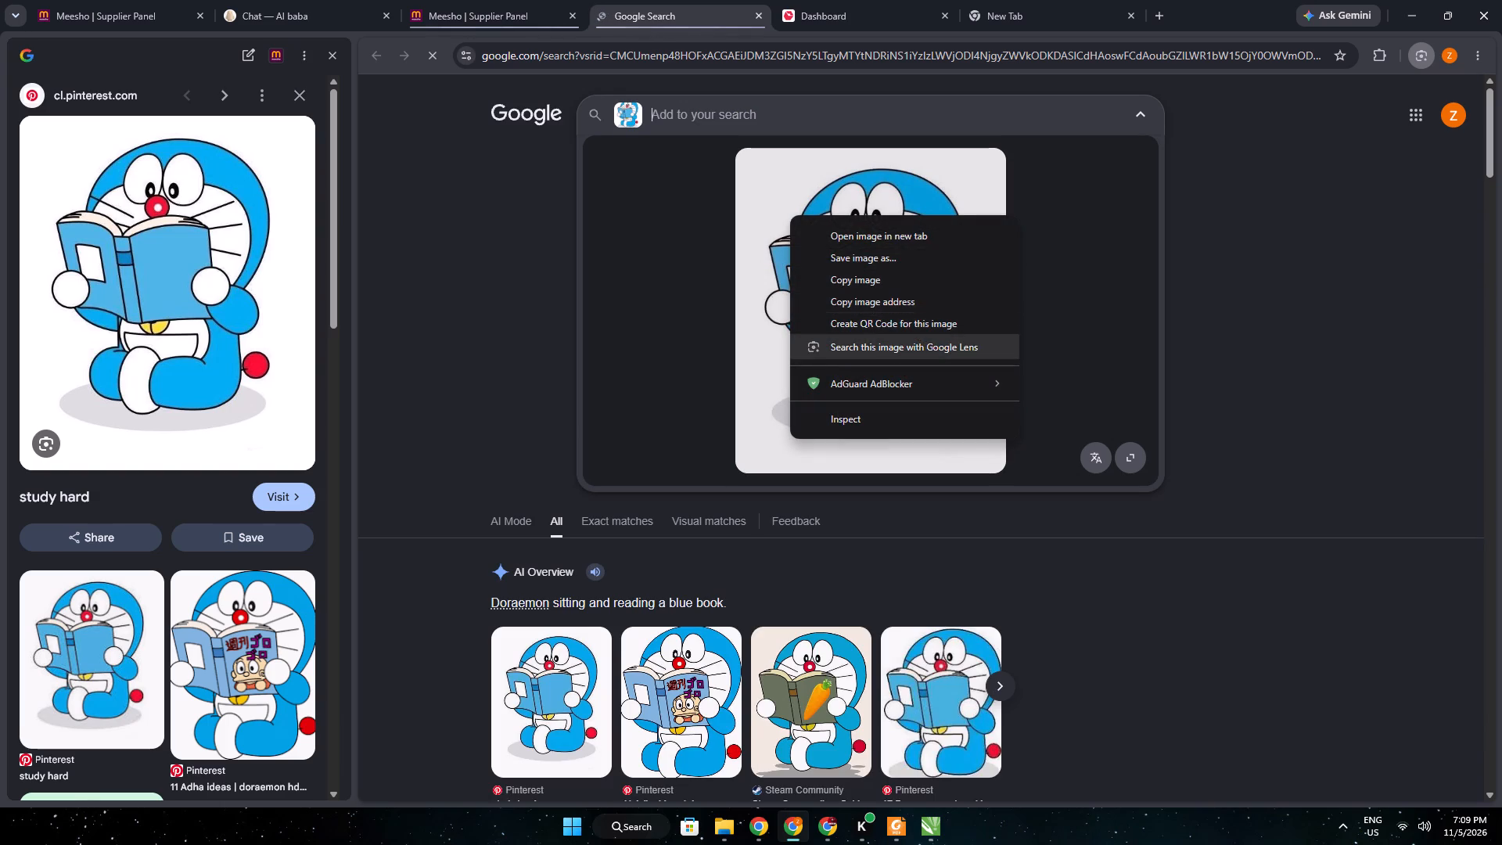
{"action": "right_click", "coordinate": [858, 315]}
{"action": "right_click", "coordinate": [860, 321]}
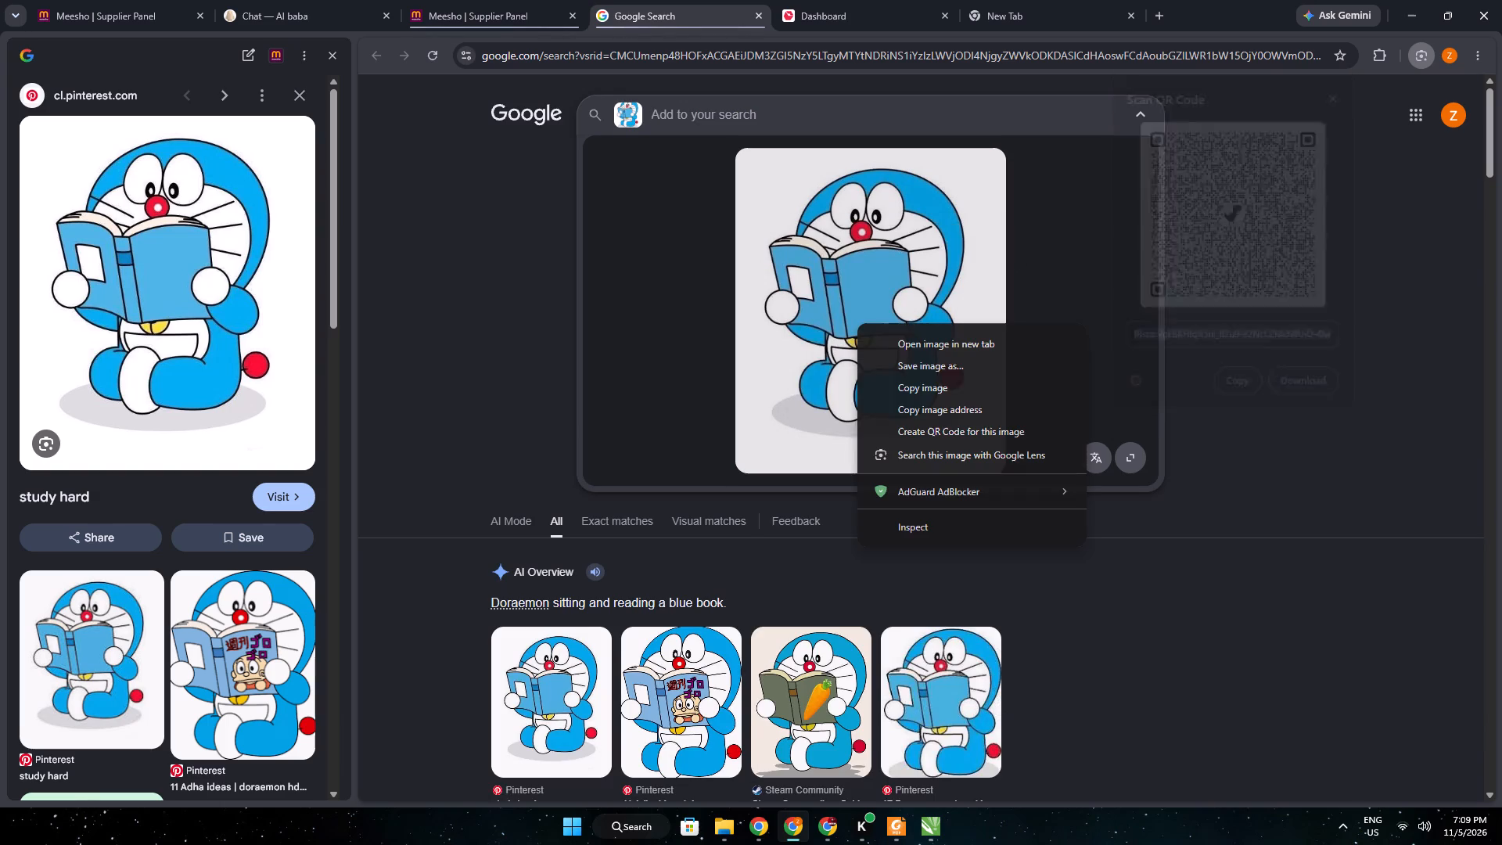
{"action": "left_click", "coordinate": [883, 448]}
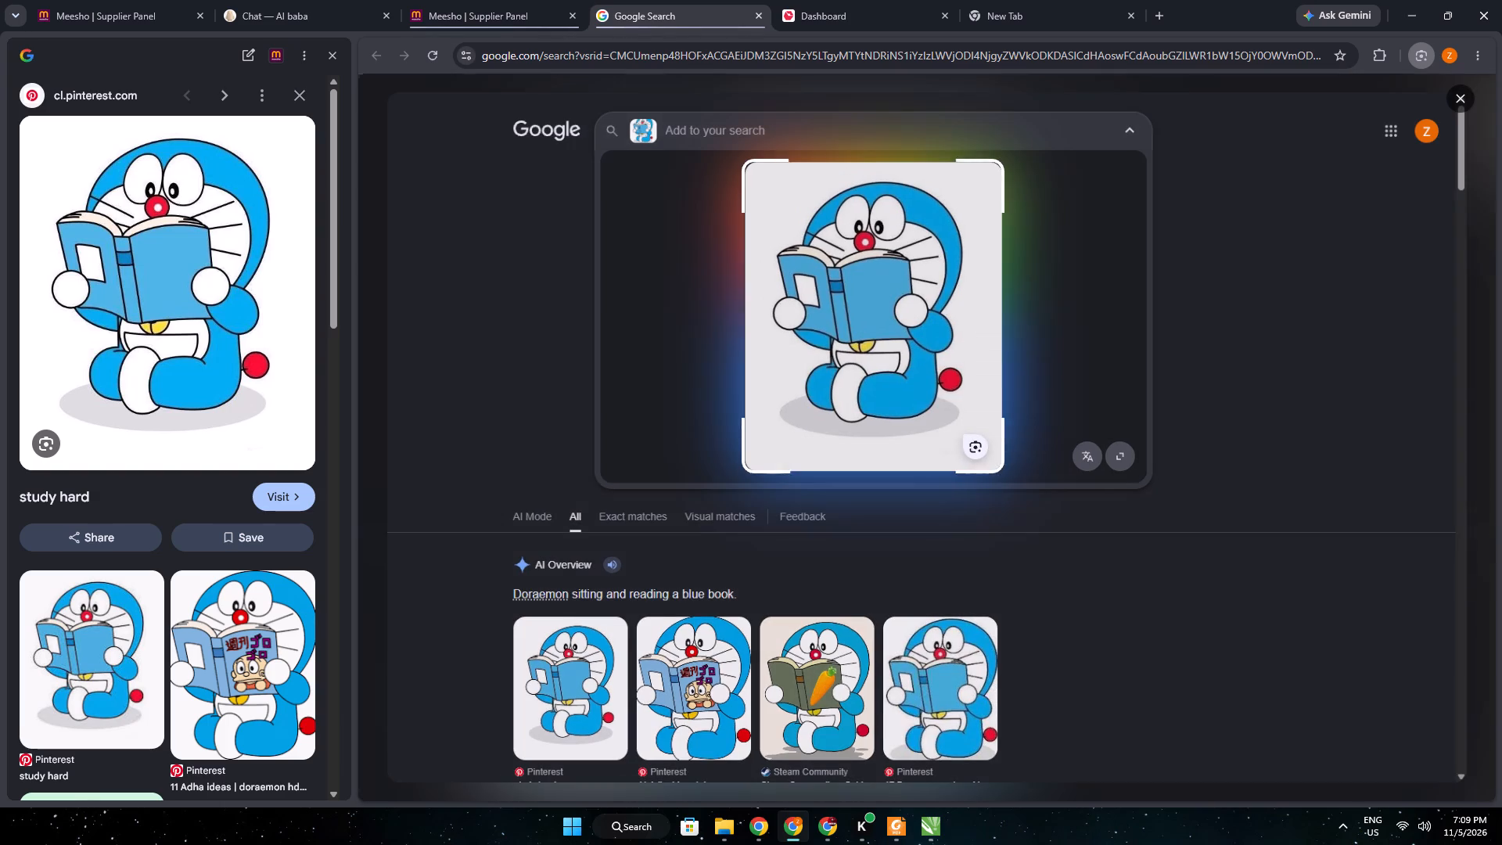
{"action": "left_click_drag", "start_coordinate": [977, 446], "coordinate": [768, 175]}
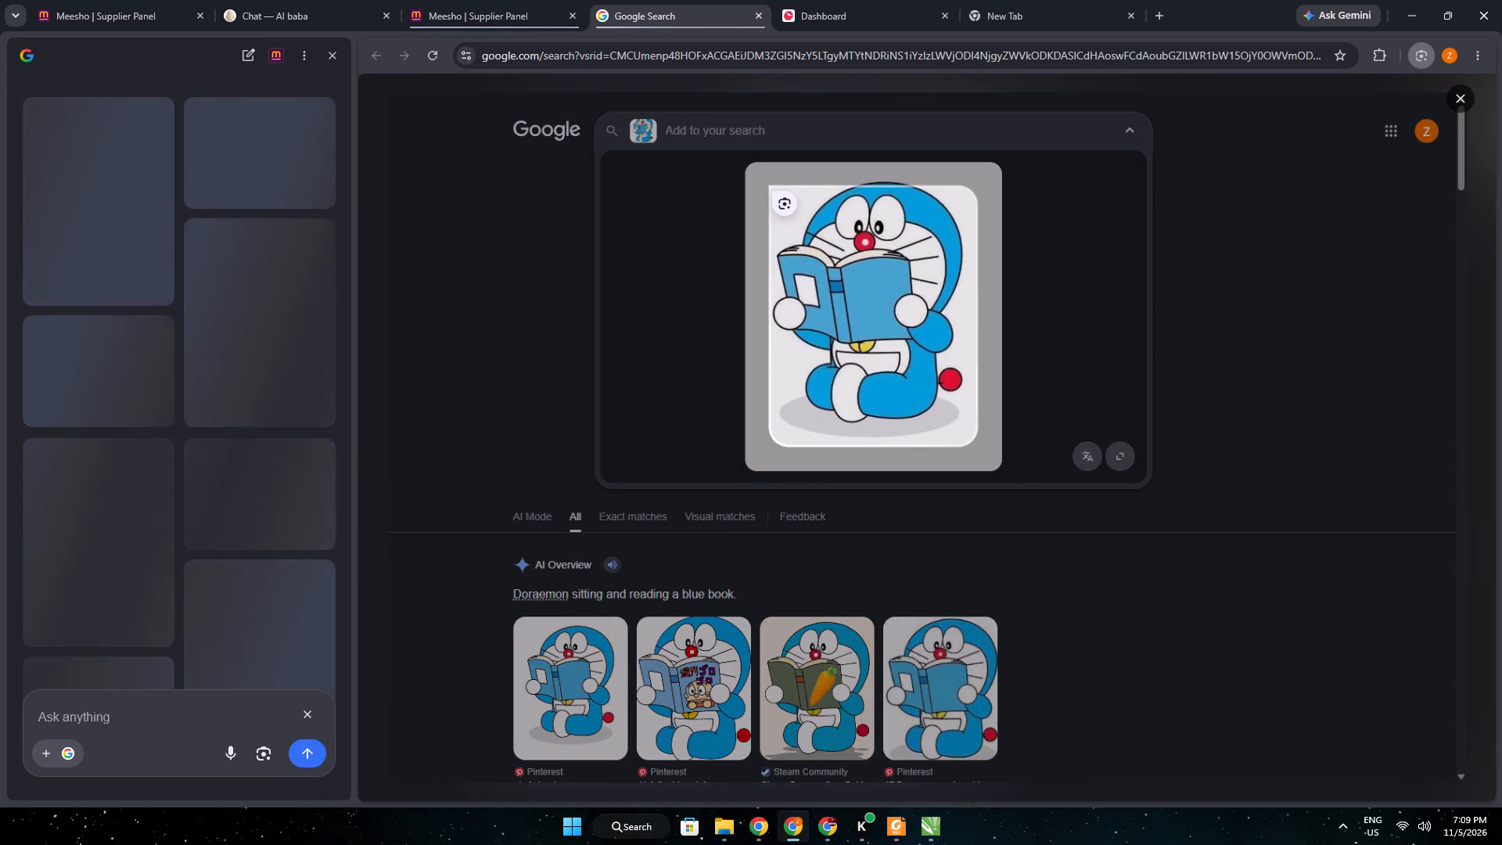
{"action": "left_click_drag", "start_coordinate": [768, 175], "coordinate": [767, 165]}
{"action": "left_click", "coordinate": [871, 470]}
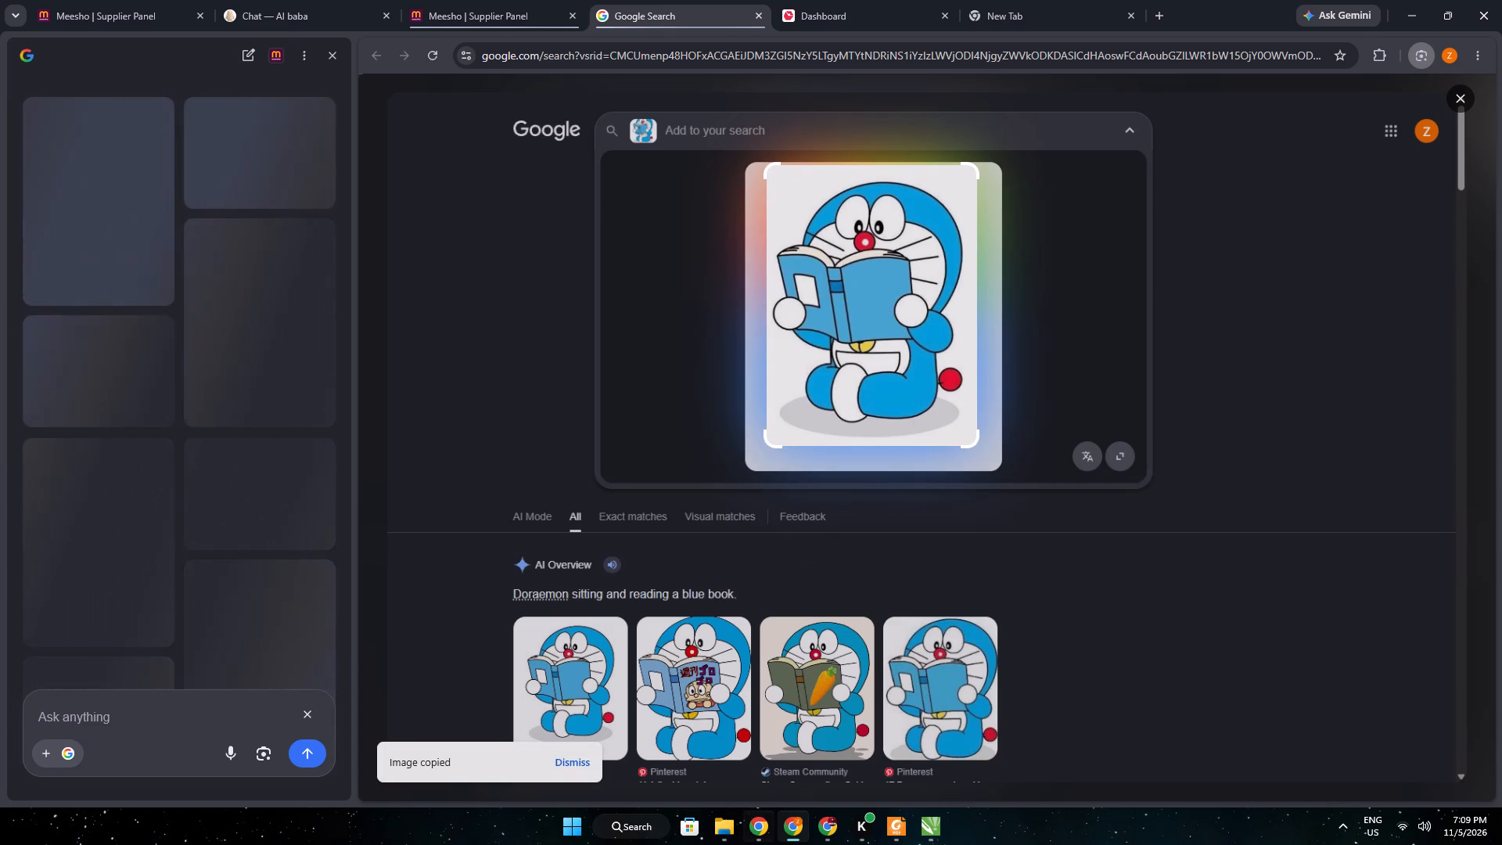
Switch to Canva and send the copied Doraemon image to the Ultra HD White background chat in Canva AI.
{"action": "left_click", "coordinate": [762, 824]}
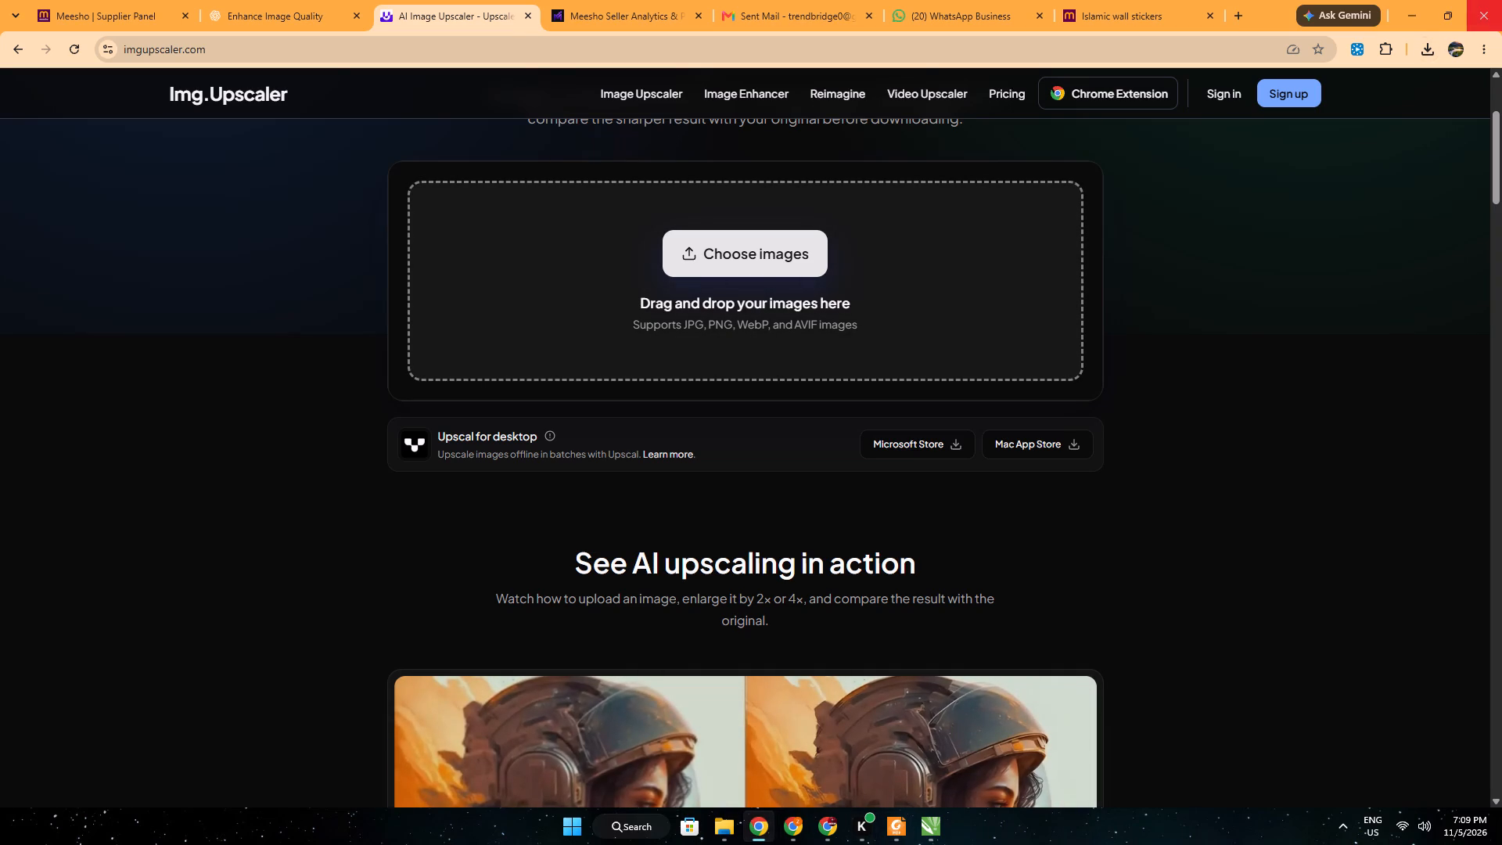
{"action": "key", "text": "super+d"}
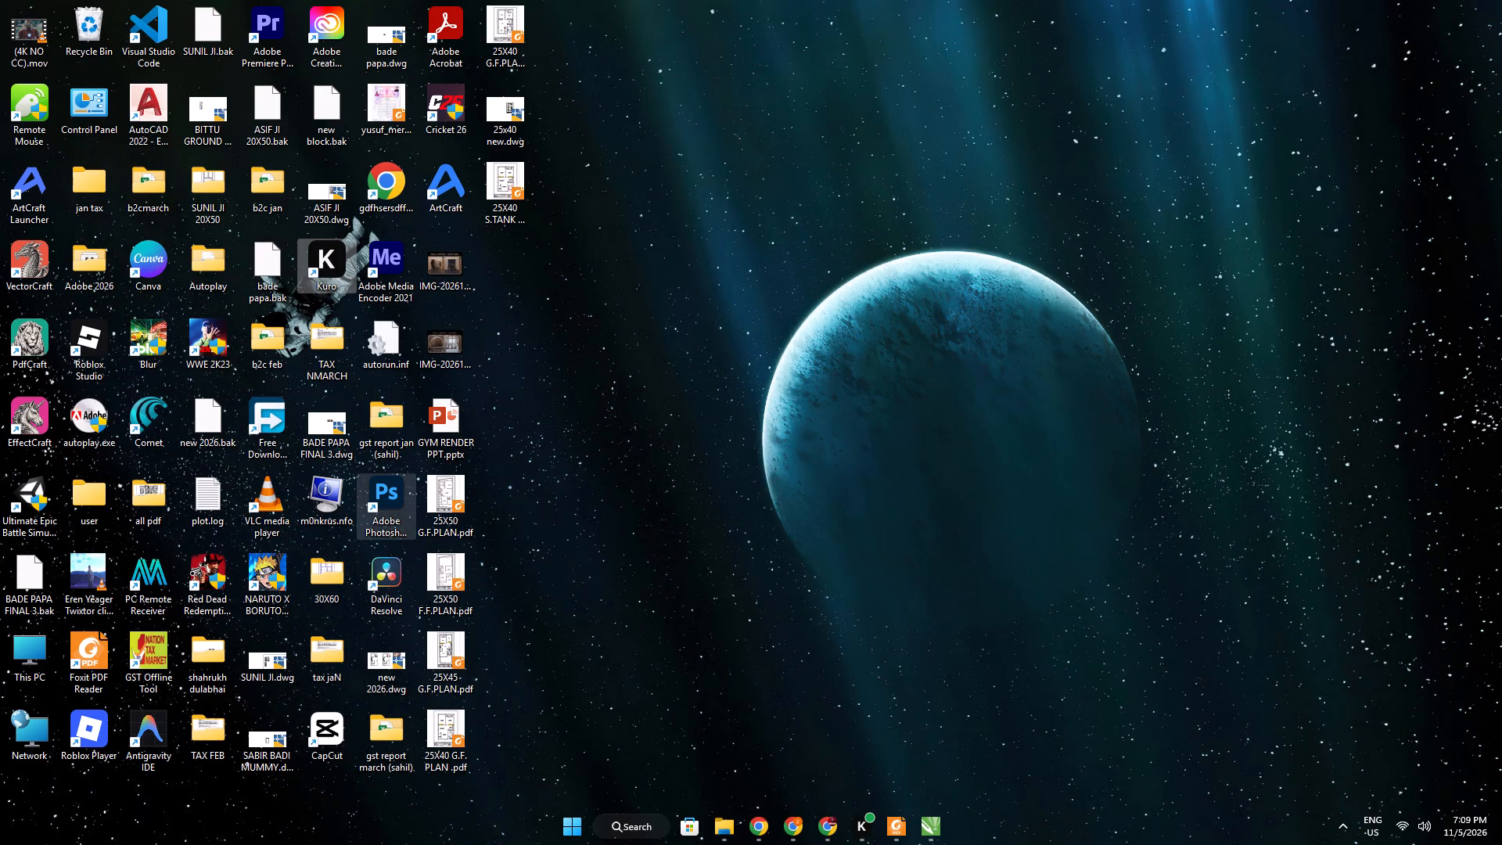
{"action": "double_click", "coordinate": [146, 276]}
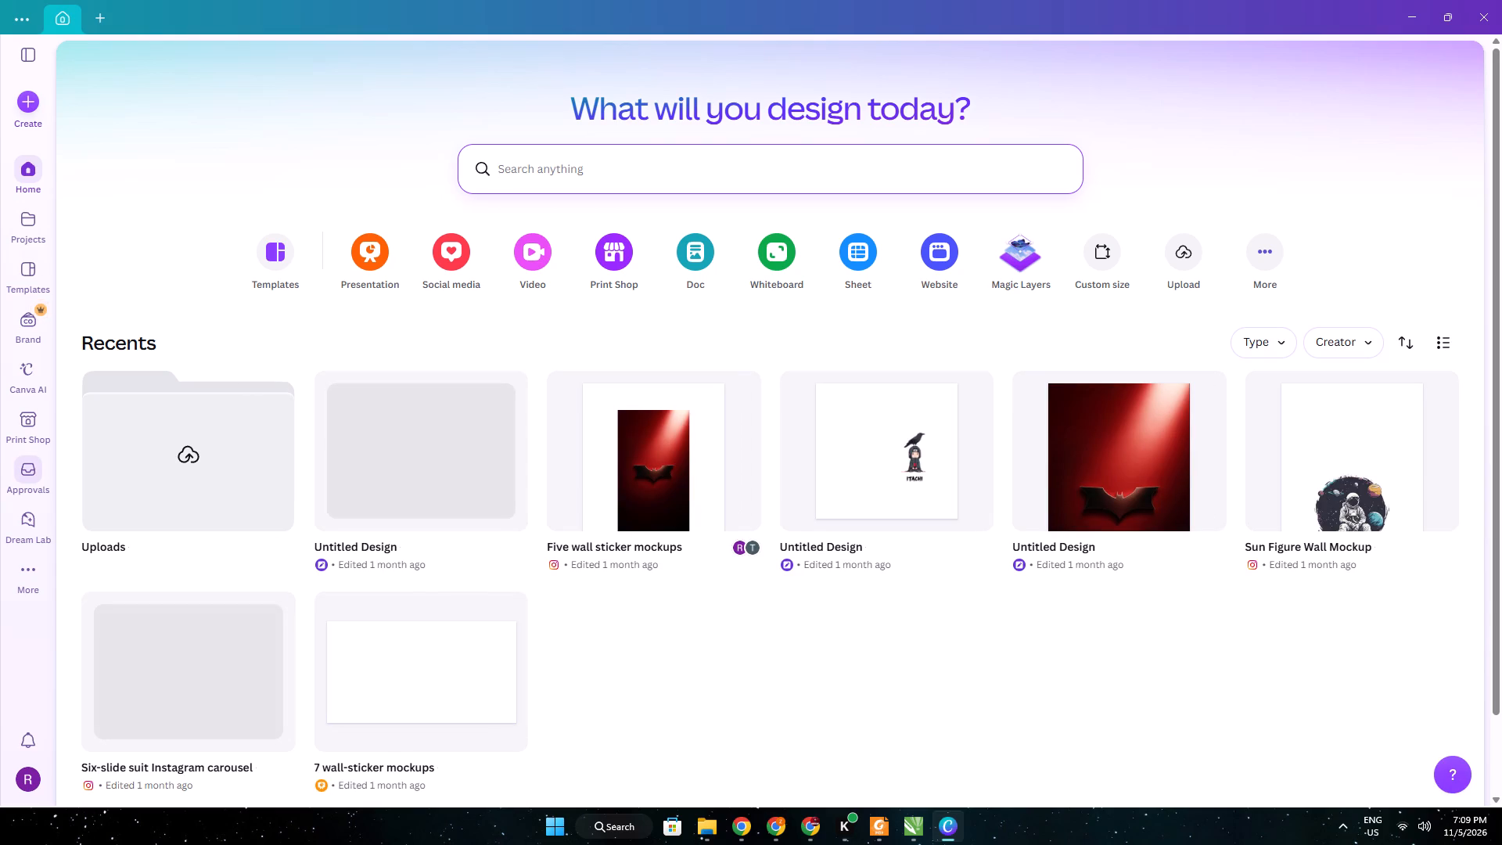
{"action": "left_click", "coordinate": [24, 383]}
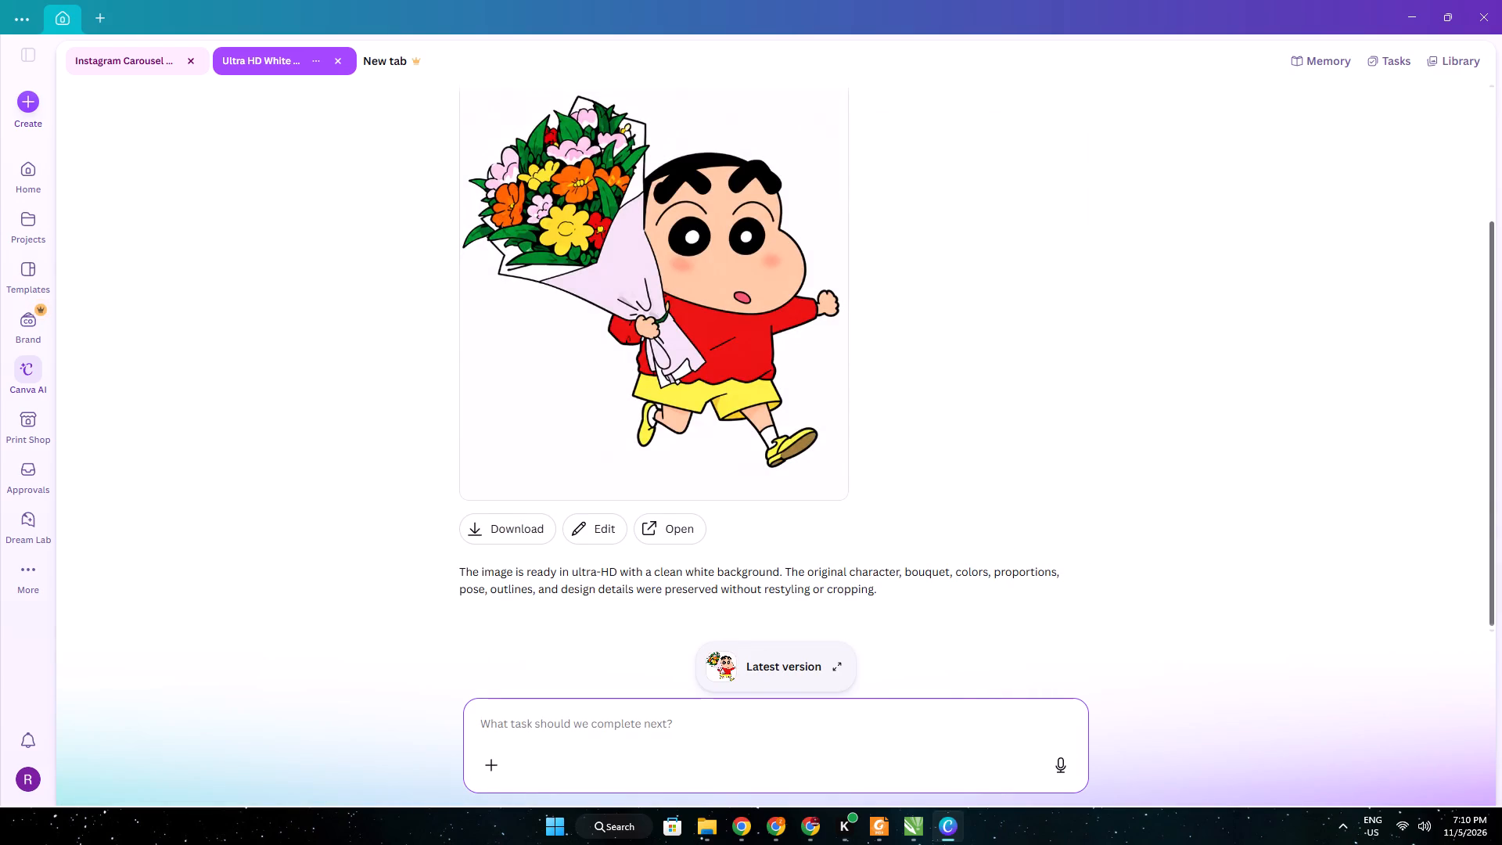
{"action": "key", "text": "ctrl+v"}
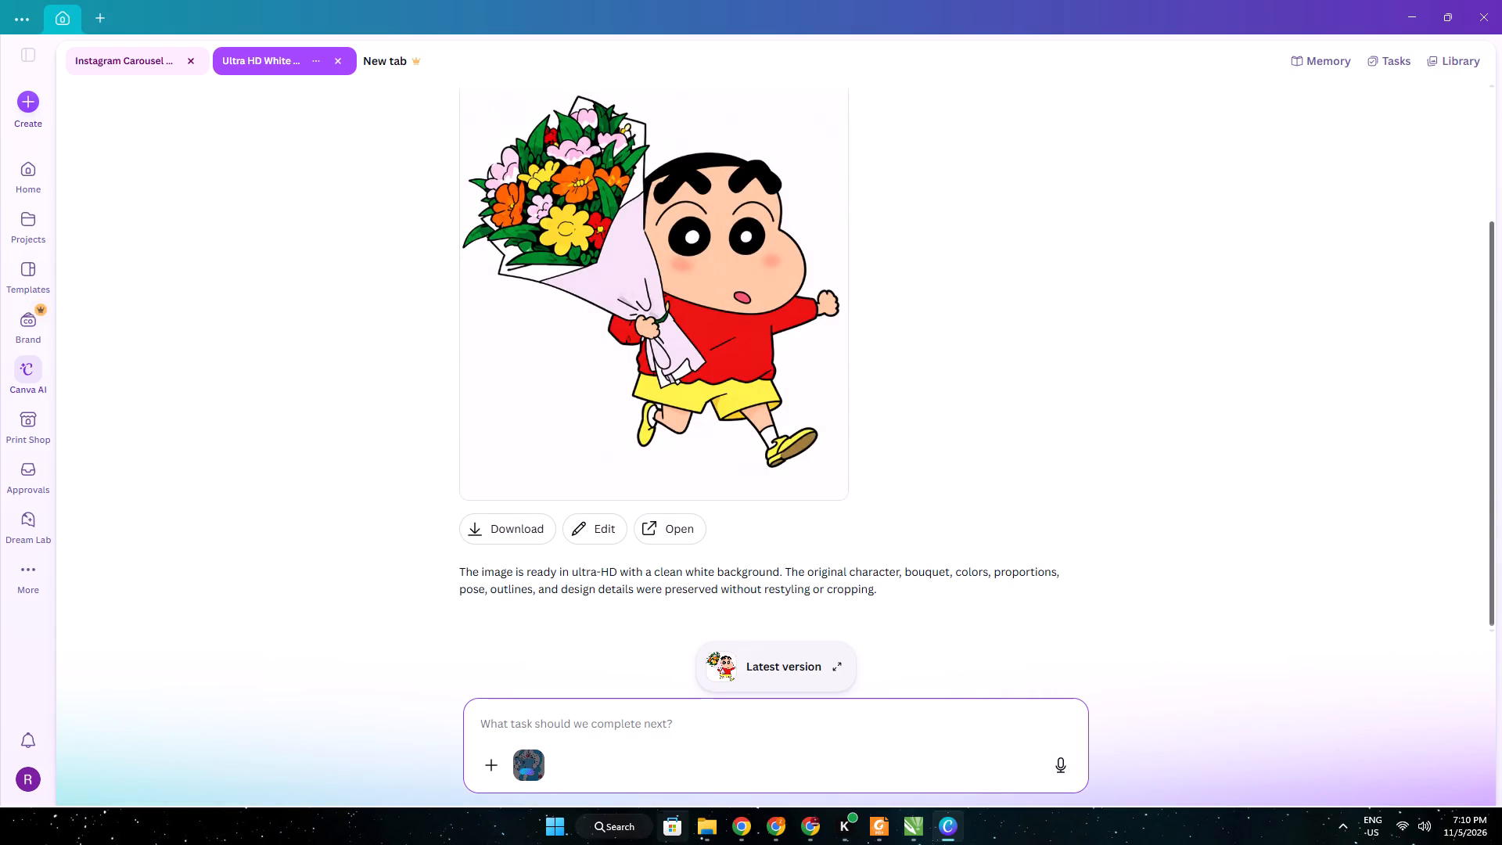
{"action": "key", "text": "Return"}
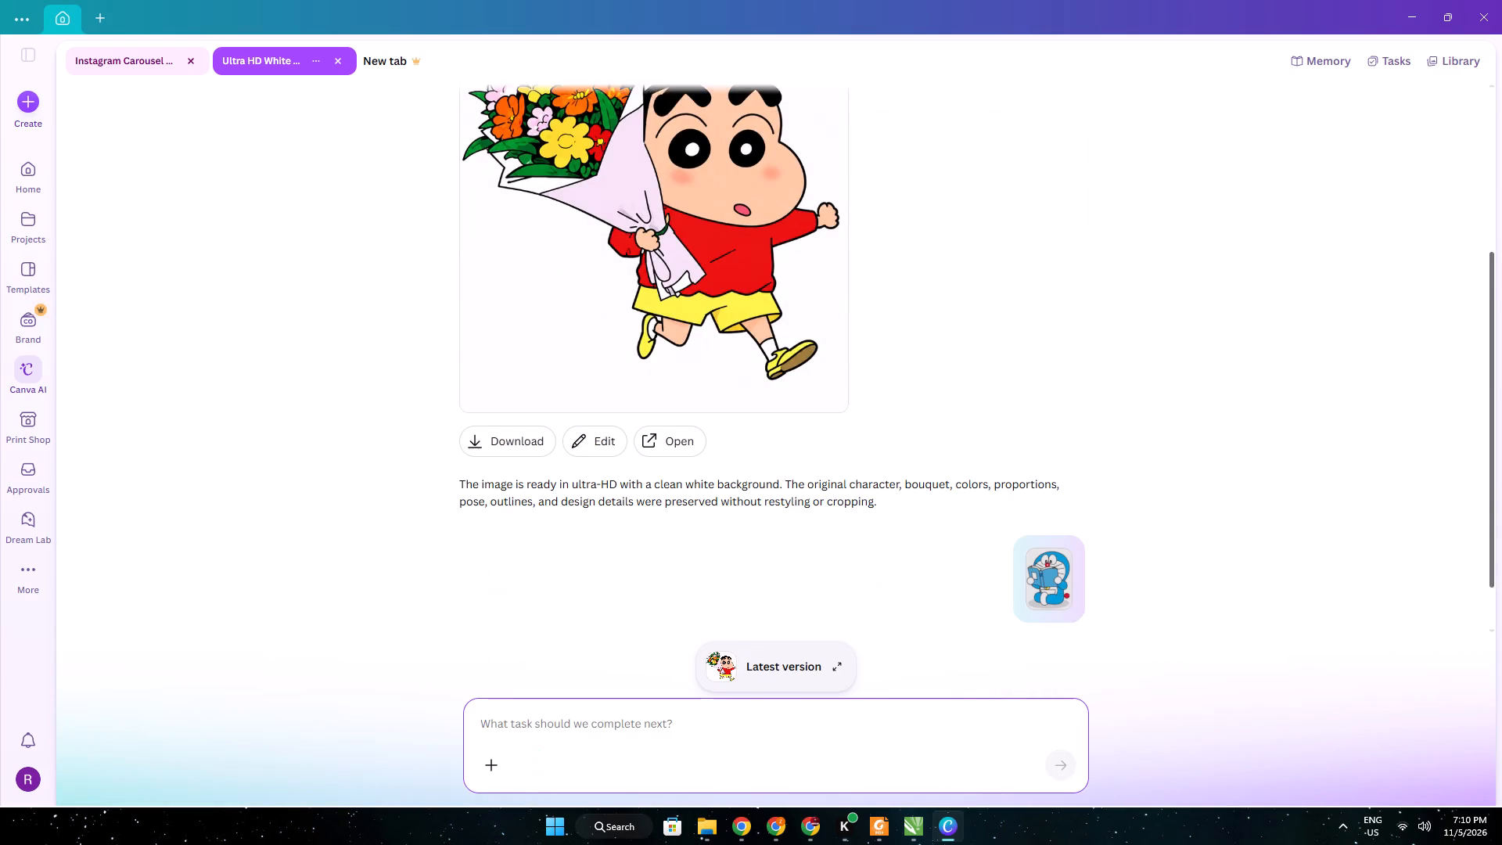
Copy the SKU Astronaut1 of the Decor Astronaut order from the INNOVATE PRODUCTES pending orders in Chrome.
{"action": "left_click", "coordinate": [923, 824]}
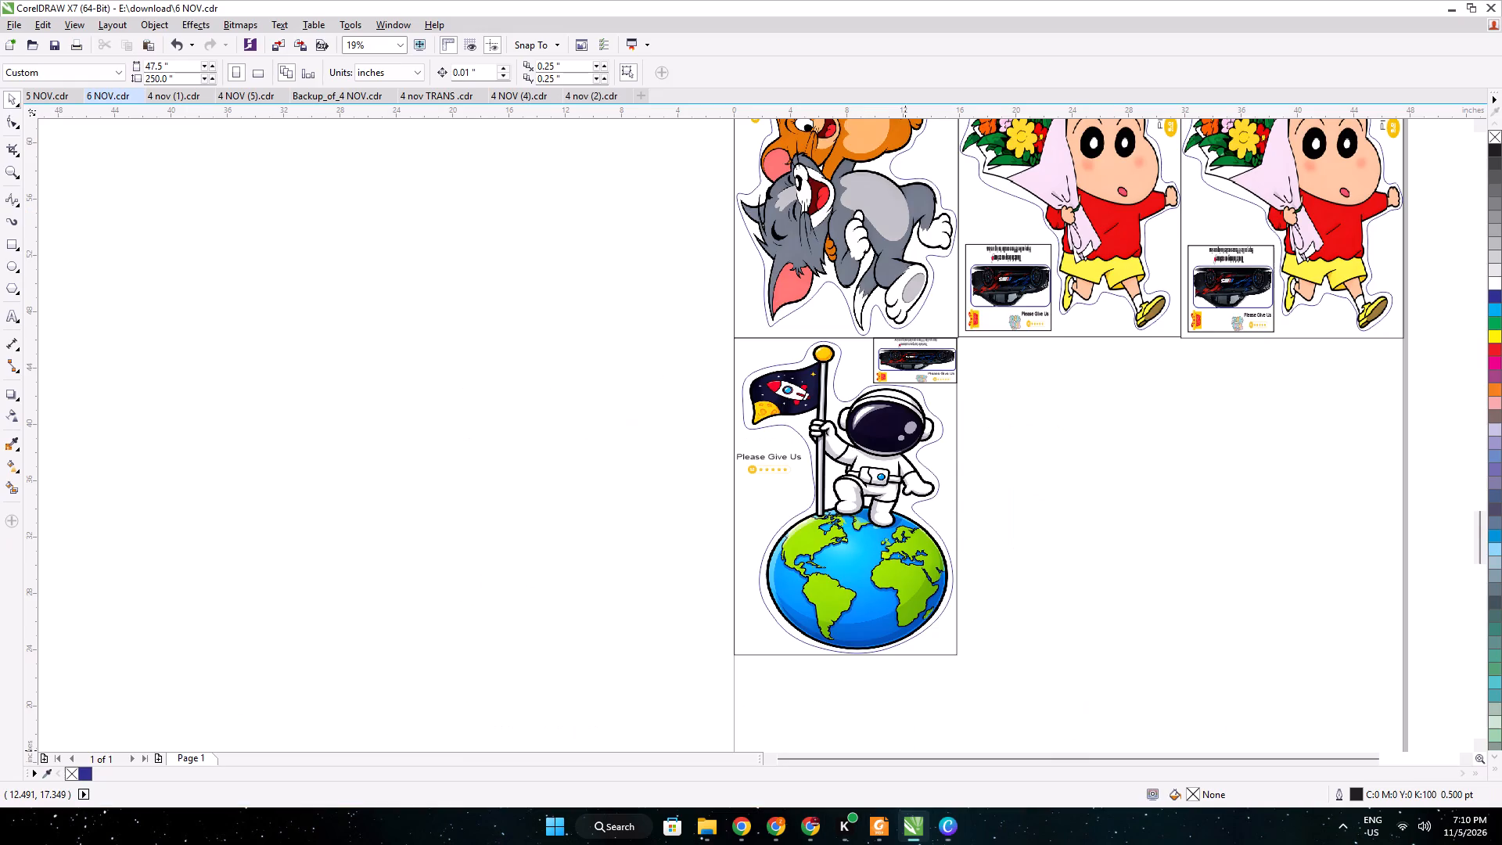
{"action": "left_click", "coordinate": [783, 826]}
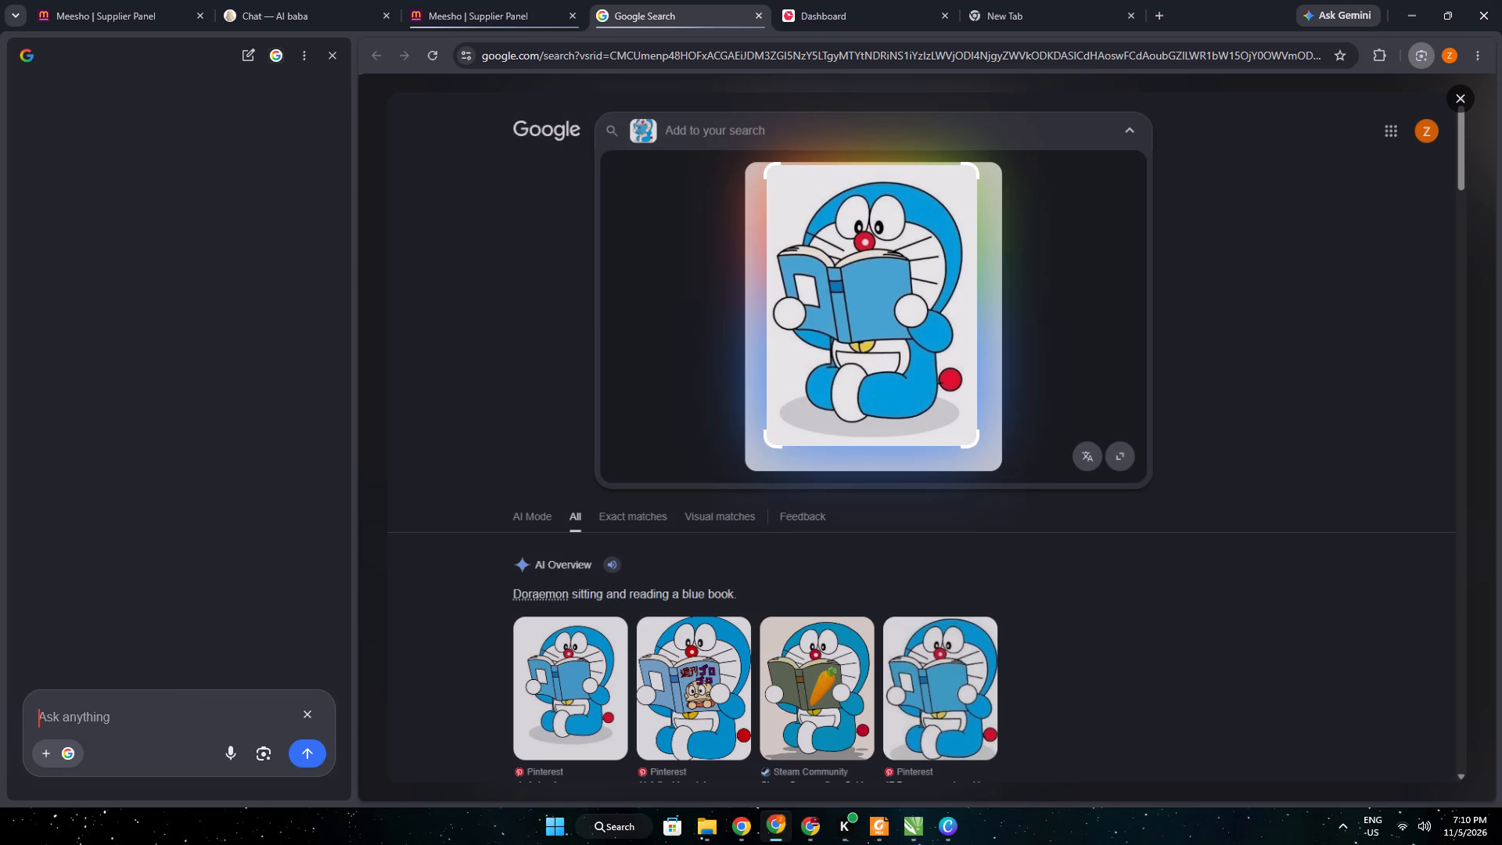
{"action": "left_click", "coordinate": [472, 21]}
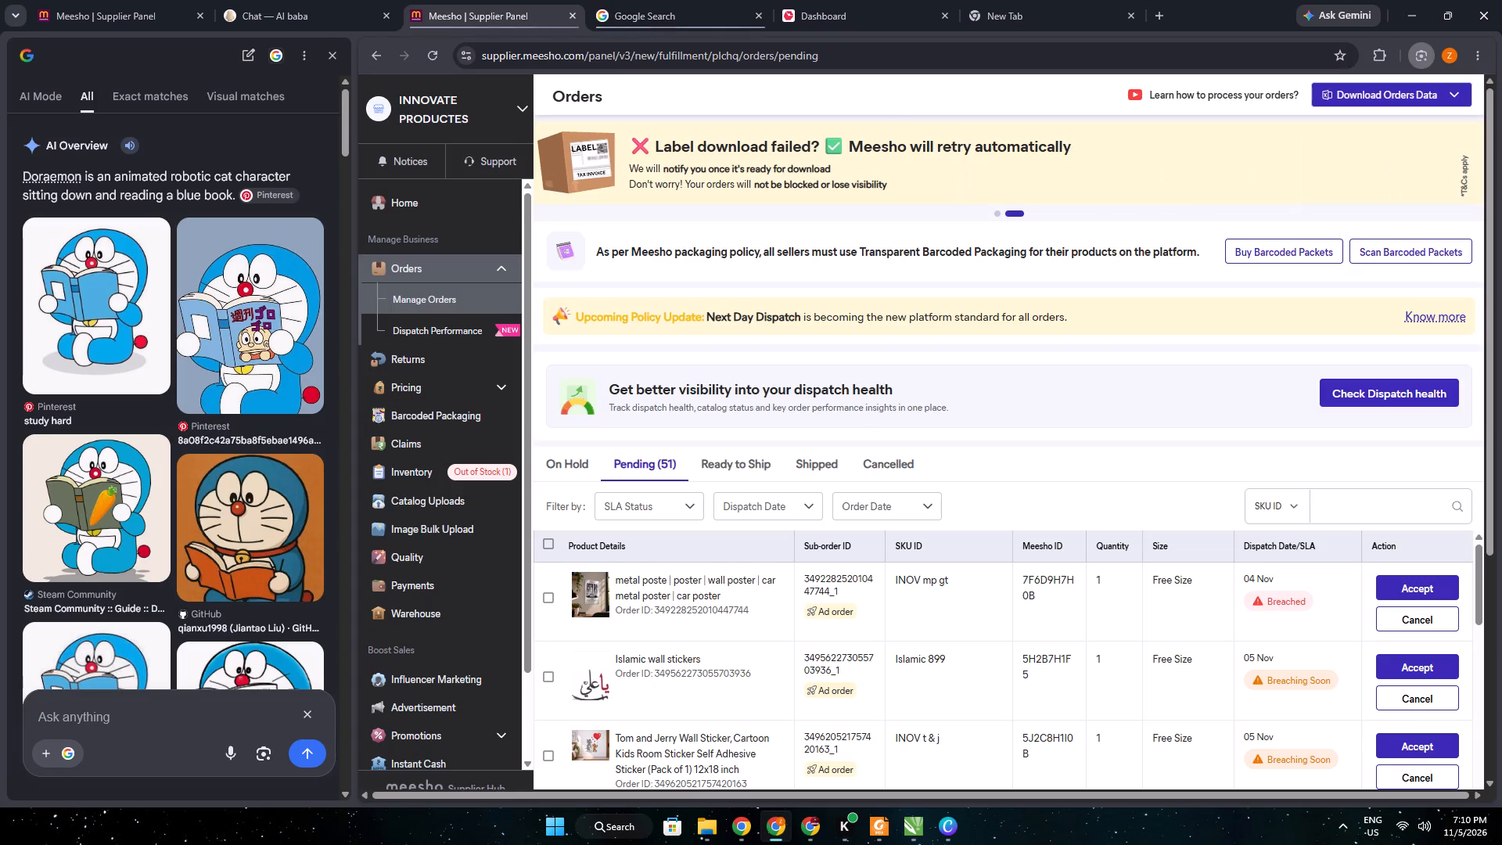
{"action": "left_click", "coordinate": [339, 54]}
{"action": "scroll", "coordinate": [710, 533], "scroll_direction": "down", "scroll_amount": 3}
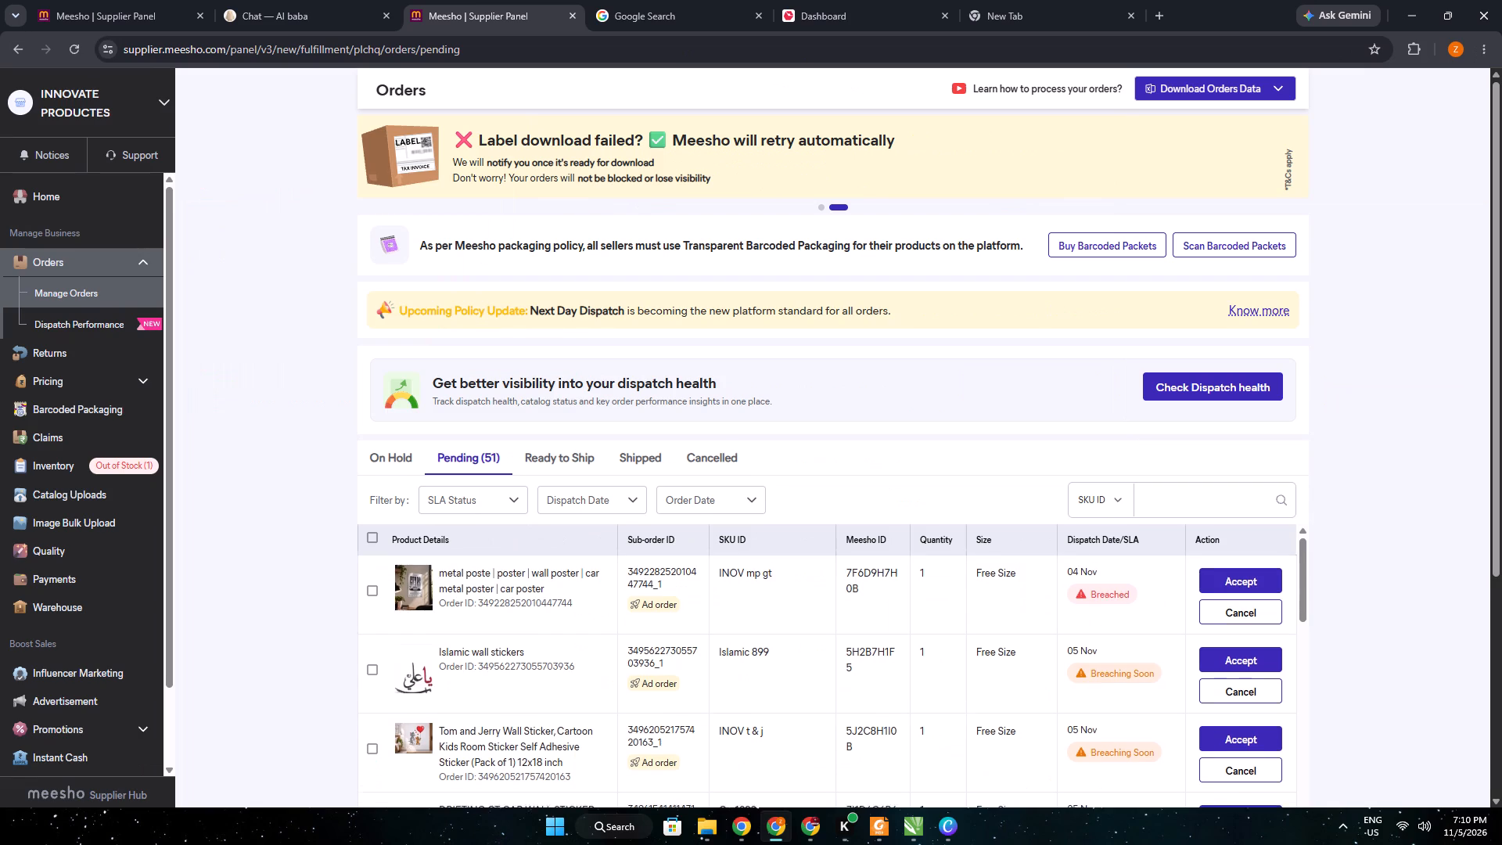
{"action": "scroll", "coordinate": [709, 534], "scroll_direction": "down", "scroll_amount": 6}
{"action": "scroll", "coordinate": [379, 298], "scroll_direction": "down", "scroll_amount": 8}
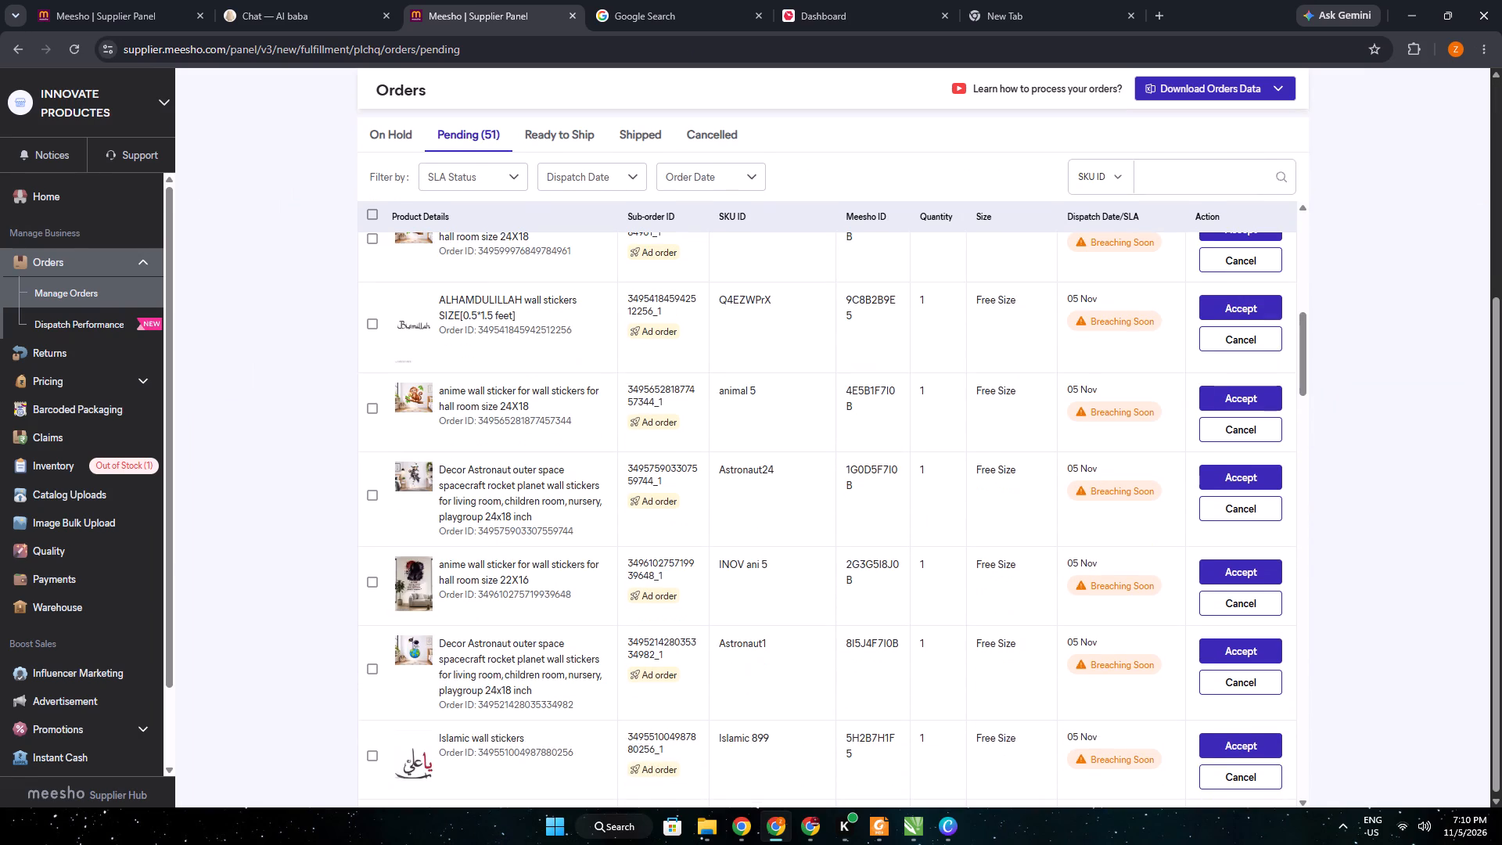
{"action": "scroll", "coordinate": [465, 415], "scroll_direction": "down", "scroll_amount": 5}
{"action": "scroll", "coordinate": [543, 426], "scroll_direction": "up", "scroll_amount": 1}
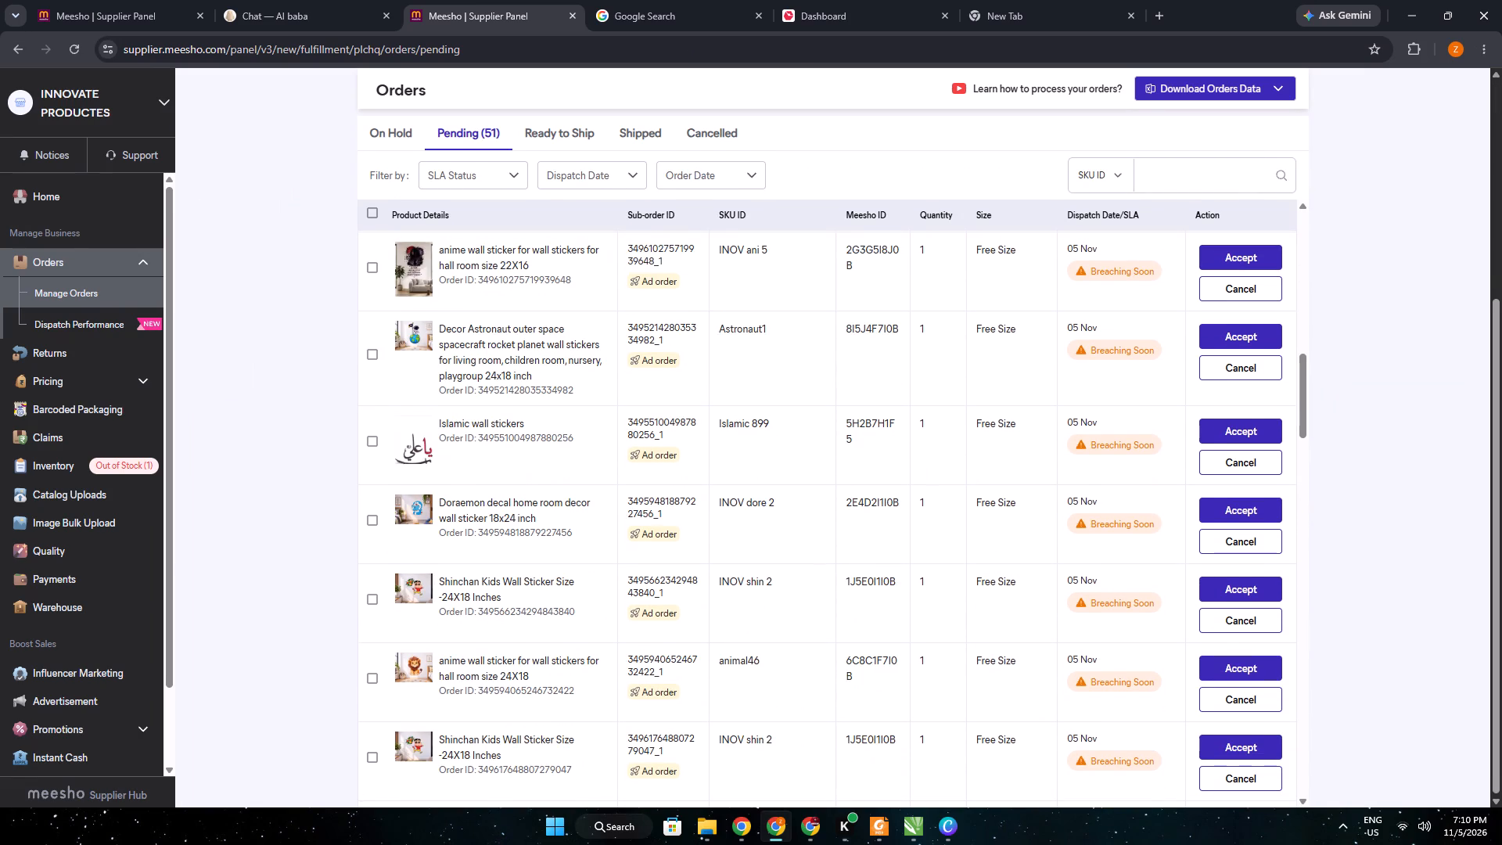
{"action": "double_click", "coordinate": [759, 327]}
{"action": "key", "text": "ctrl+c"}
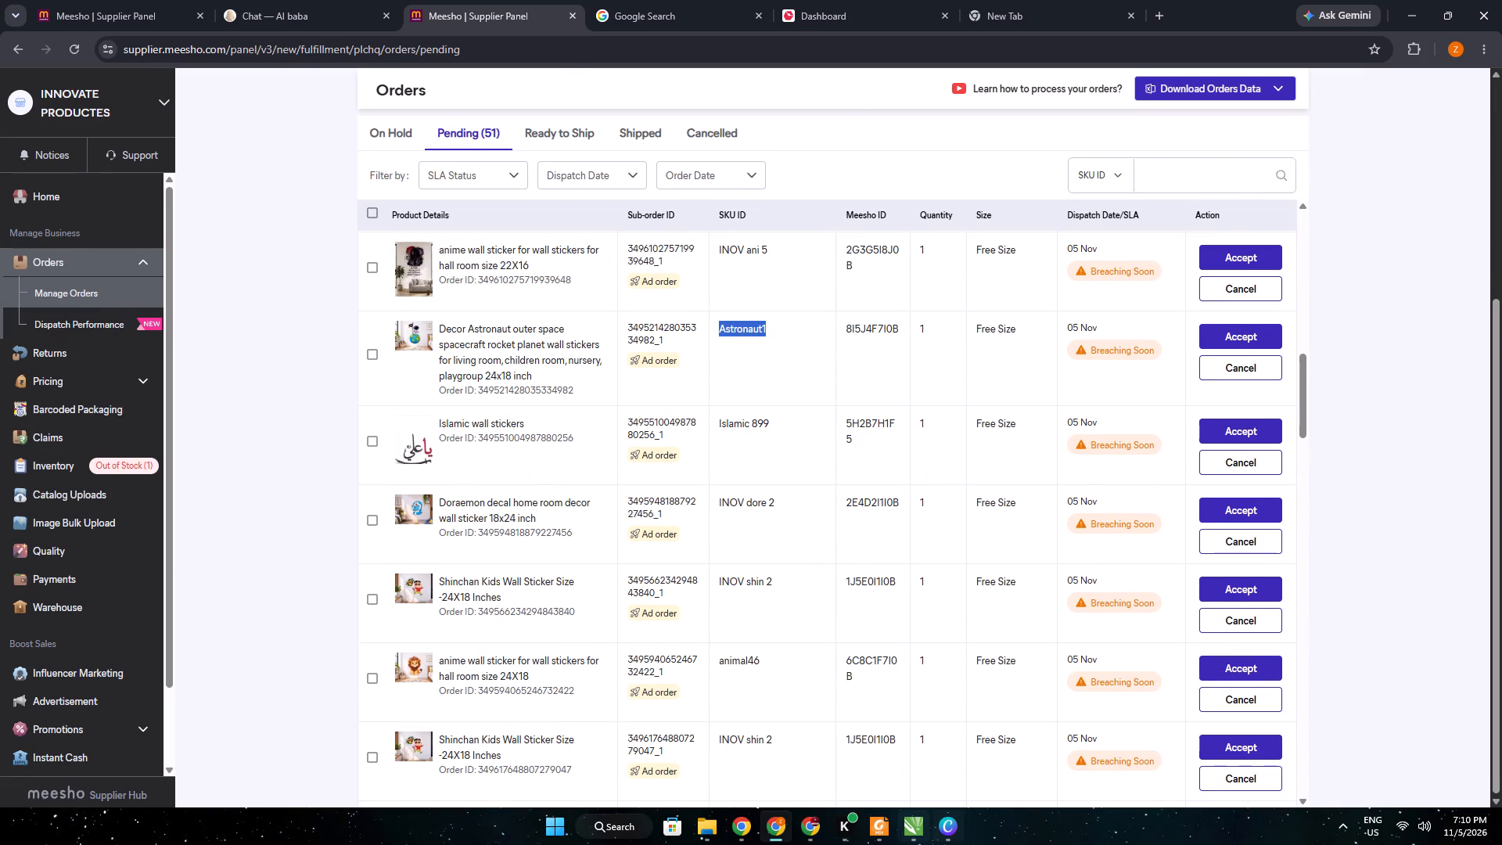
Add the copied SKU Astronaut1 as a text label in CorelDRAW, above the flag in the astronaut frame's upper-left corner.
{"action": "left_click", "coordinate": [917, 829]}
{"action": "left_click", "coordinate": [17, 321]}
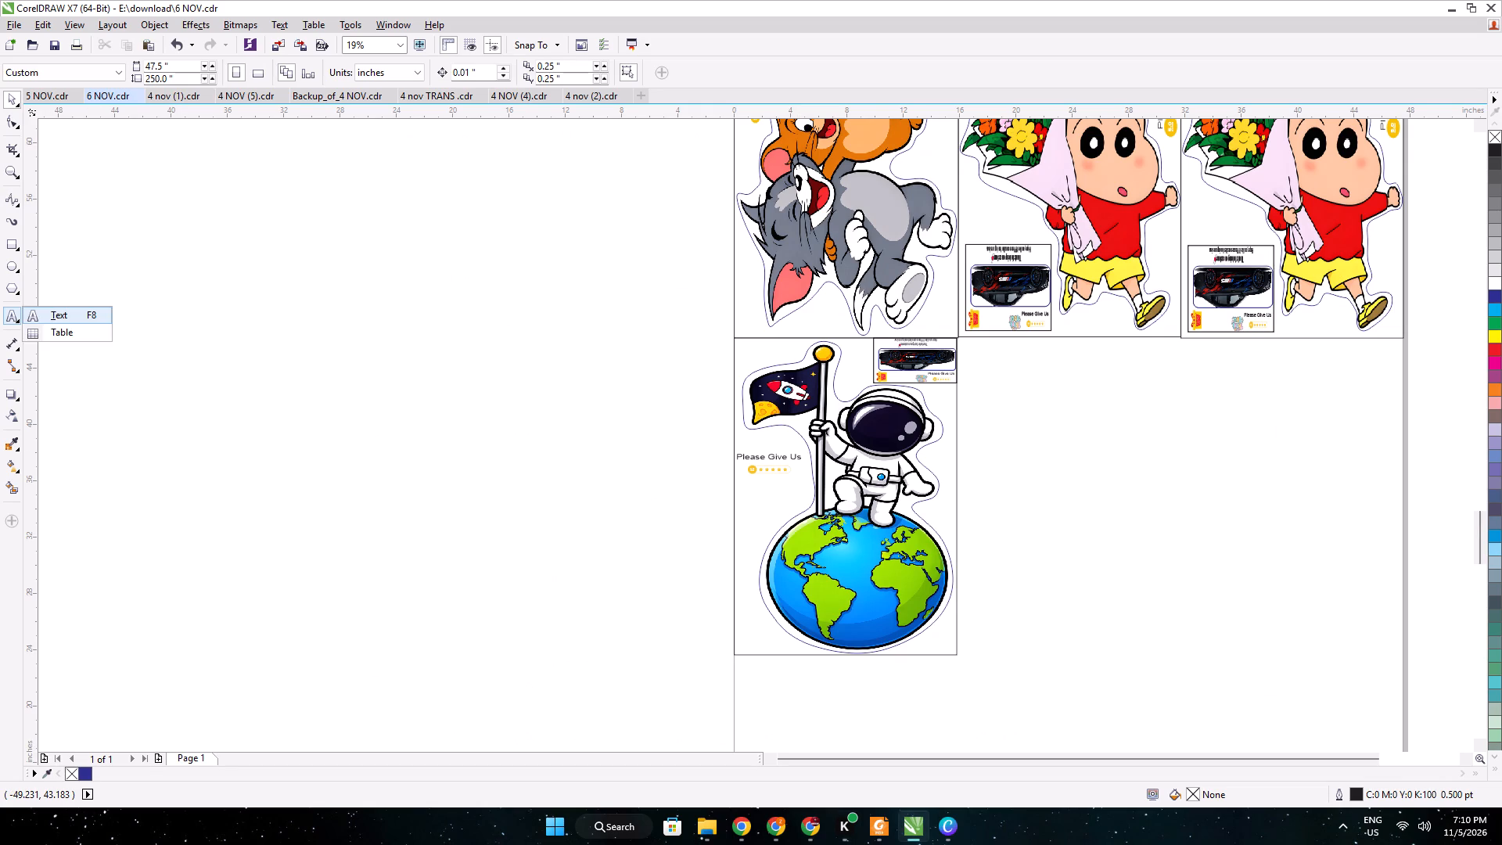
{"action": "left_click", "coordinate": [747, 350]}
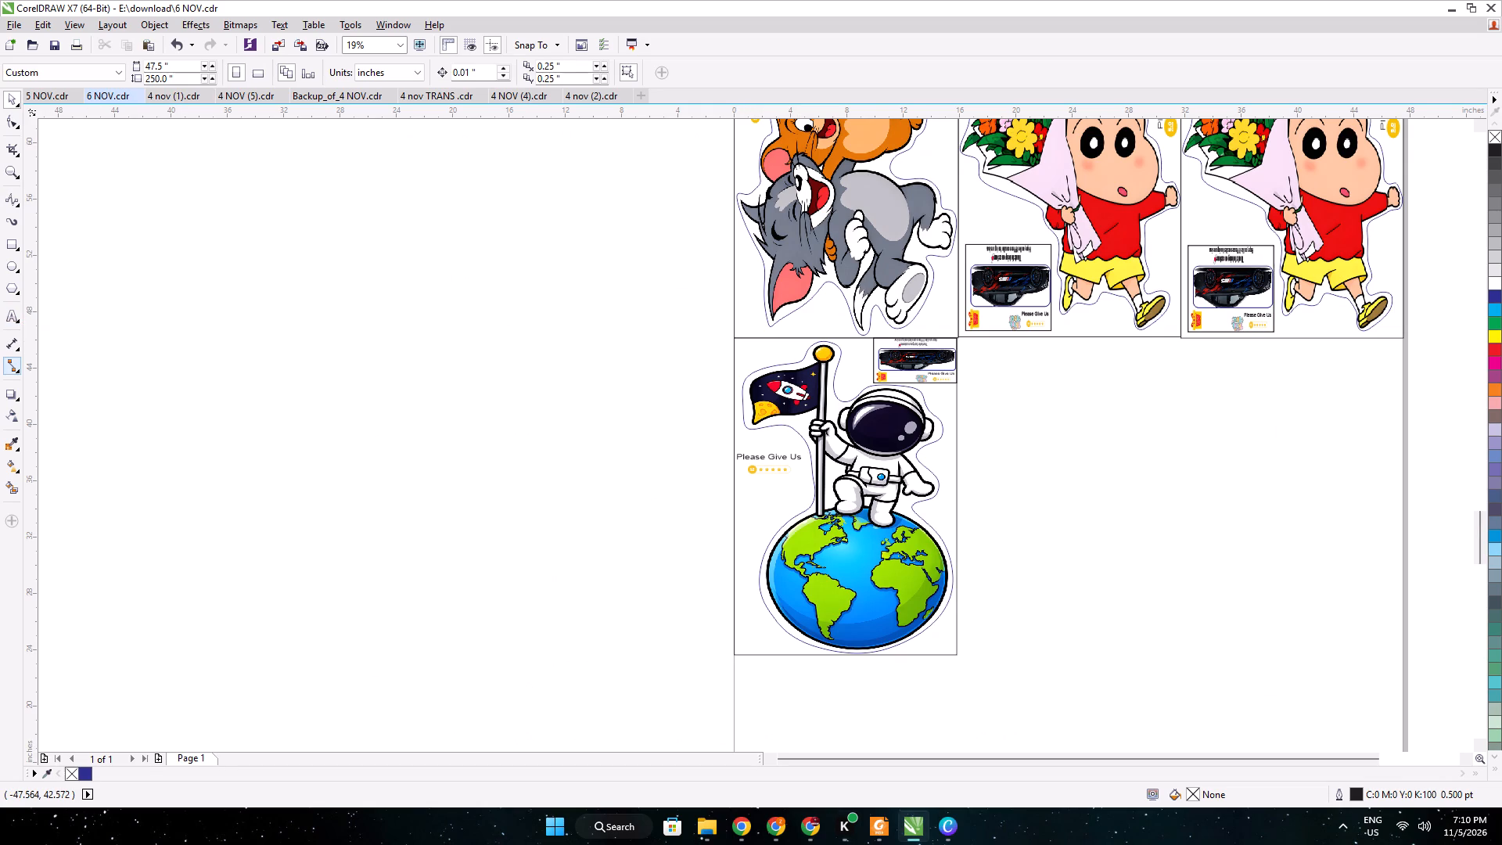
{"action": "left_click", "coordinate": [15, 322]}
{"action": "left_click", "coordinate": [739, 349]}
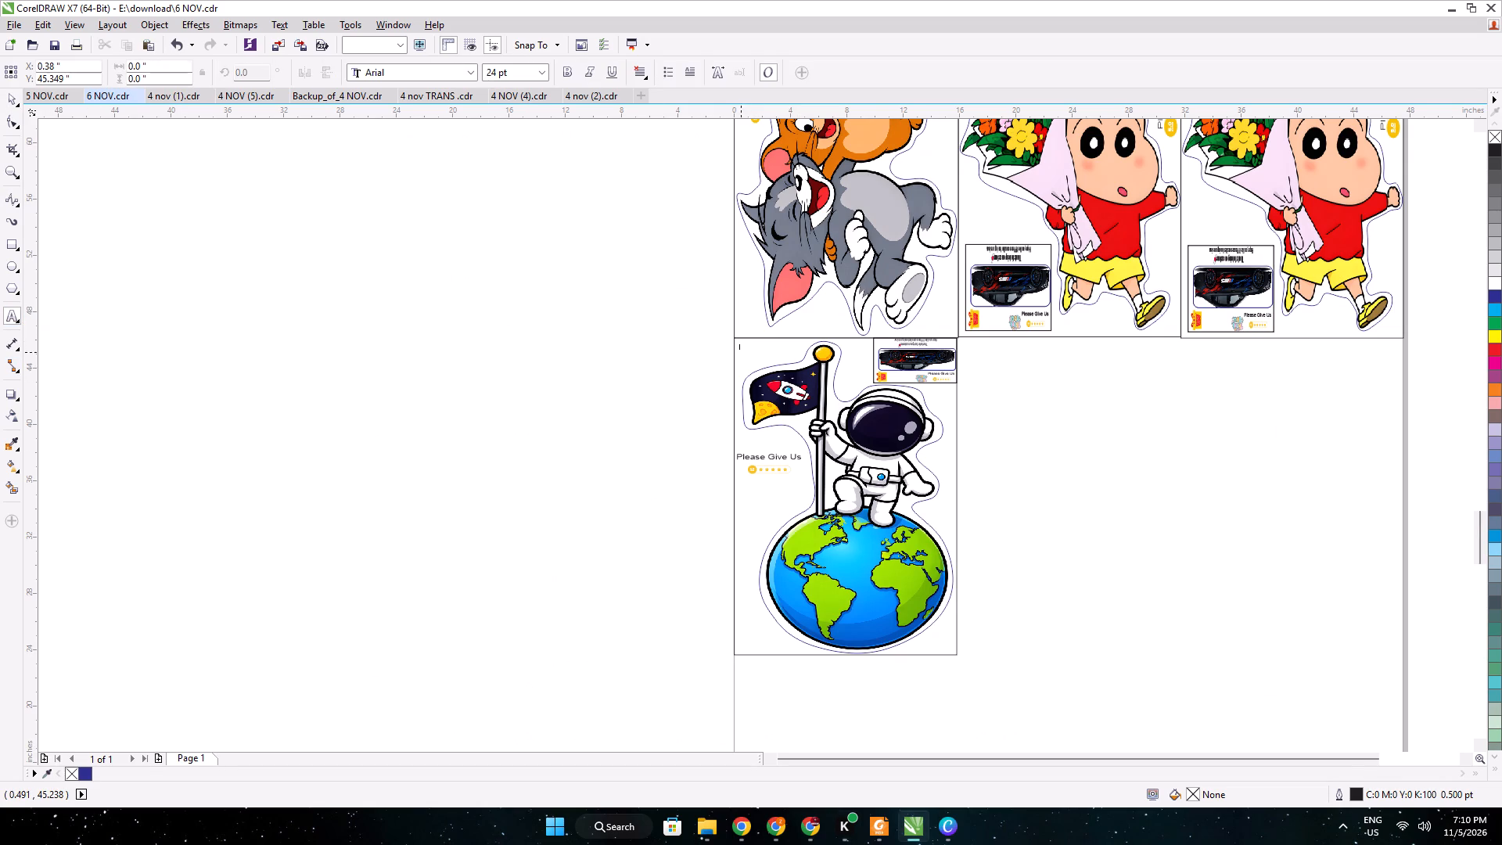
{"action": "key", "text": "ctrl+v"}
Enlarge the Astronaut1 label proportionally to a little over twice its size, keeping it above the flag, and deselect it.
{"action": "scroll", "coordinate": [764, 343], "scroll_direction": "up", "scroll_amount": 3}
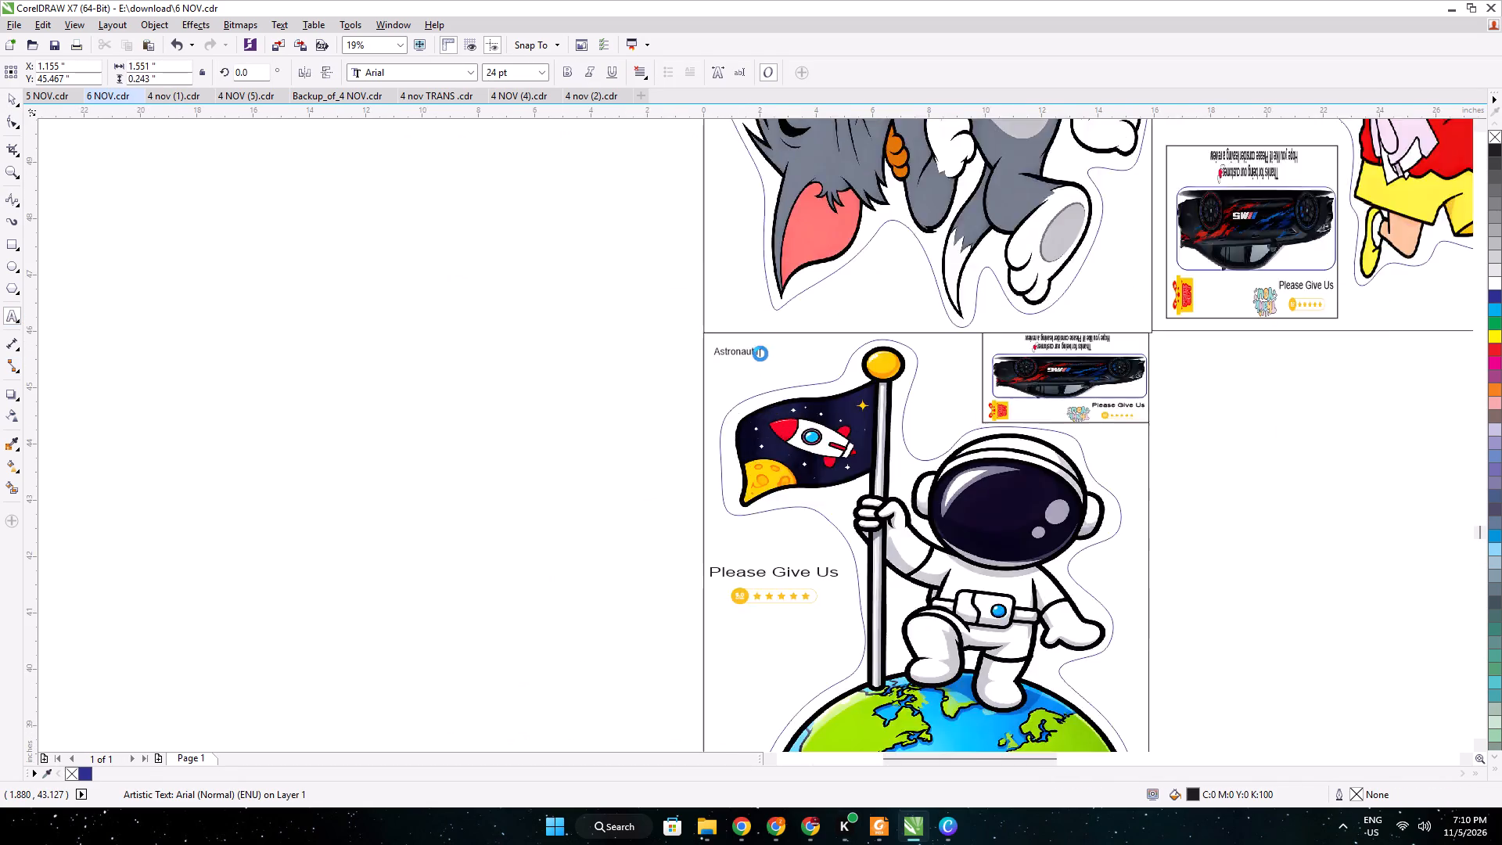
{"action": "scroll", "coordinate": [760, 354], "scroll_direction": "up", "scroll_amount": 1}
{"action": "left_click_drag", "start_coordinate": [753, 374], "coordinate": [769, 389]}
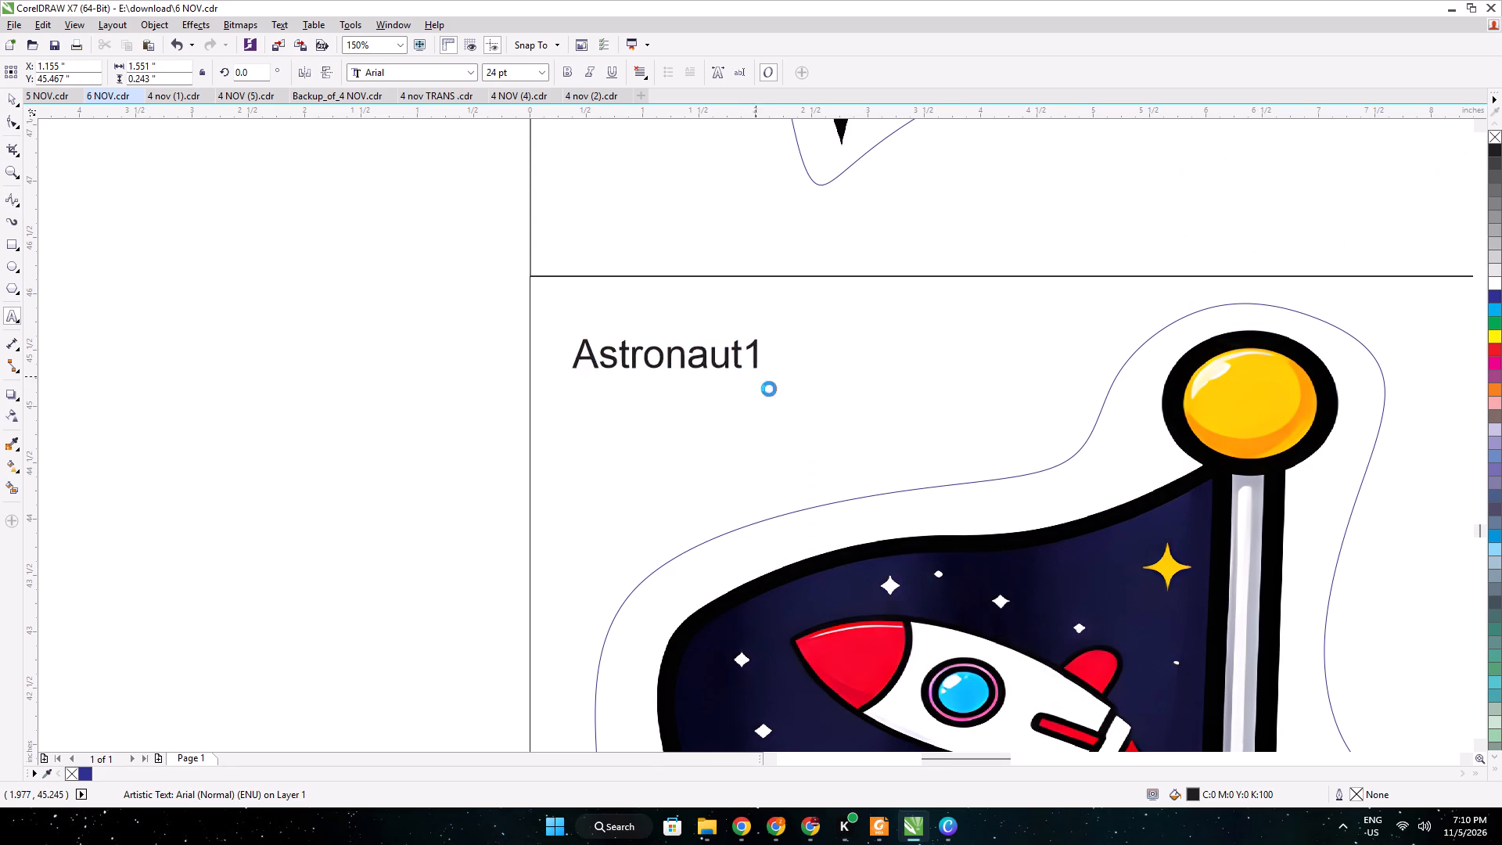
{"action": "left_click_drag", "start_coordinate": [769, 389], "coordinate": [1020, 449]}
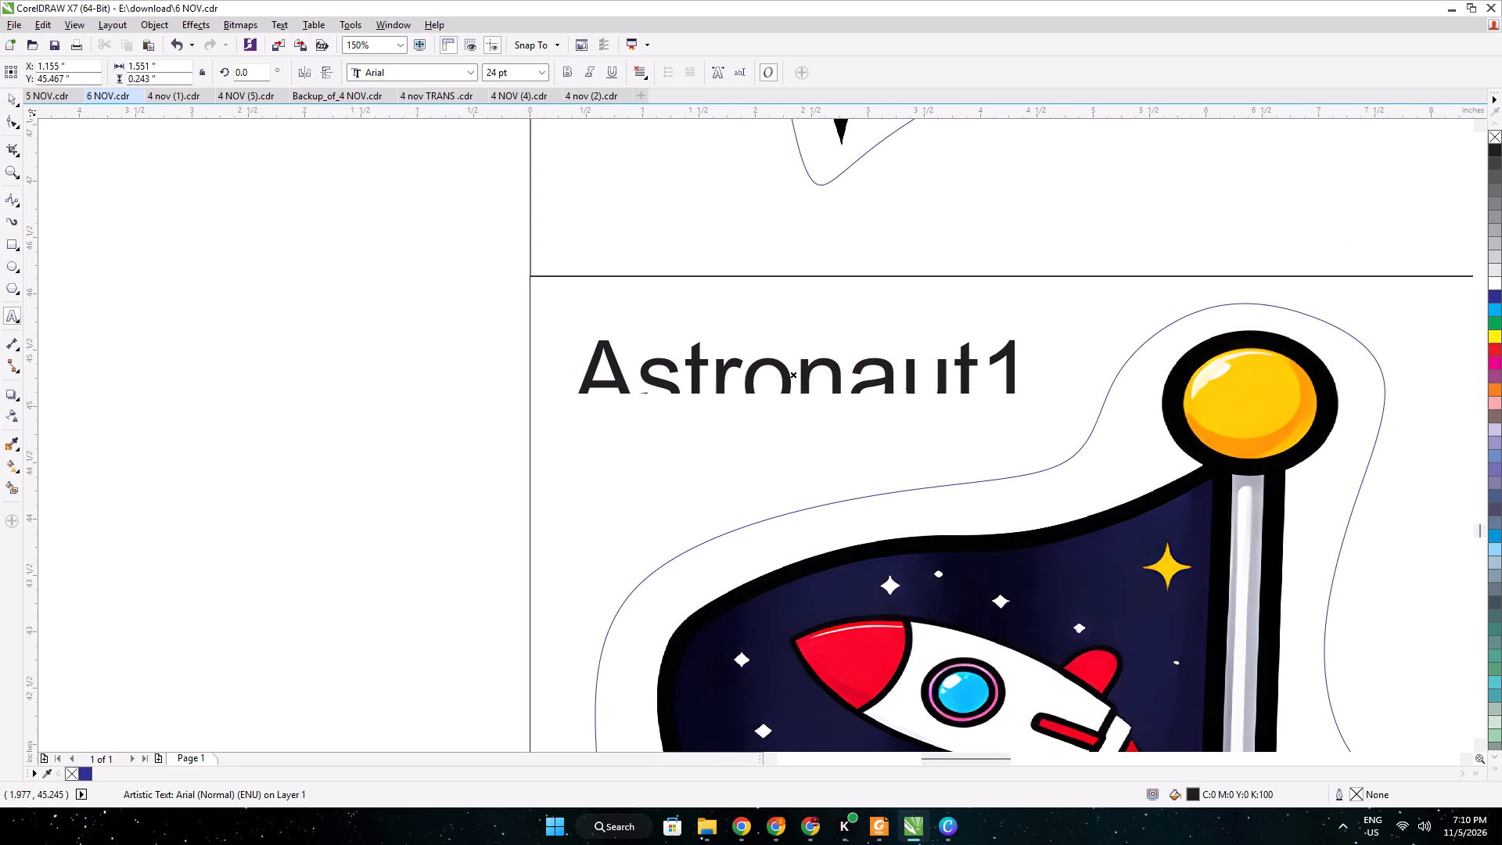
{"action": "left_click", "coordinate": [14, 98]}
{"action": "left_click", "coordinate": [377, 304]}
{"action": "scroll", "coordinate": [361, 315], "scroll_direction": "down", "scroll_amount": 4}
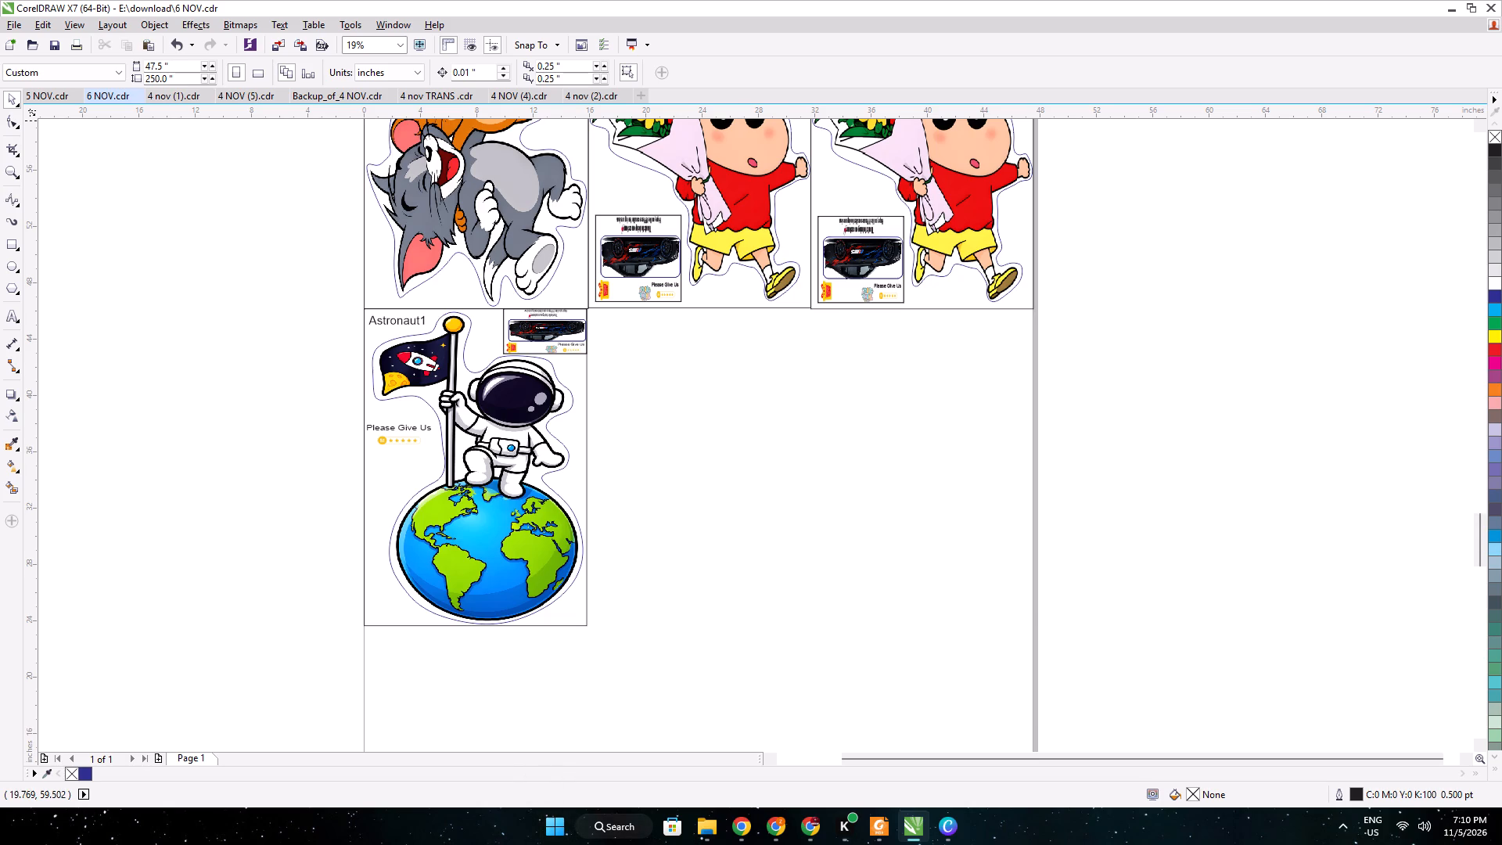
Locate the lion sticker among the open 4 NOV sheets and copy it from 4 nov TRANS .cdr into 6 NOV.cdr.
{"action": "left_click", "coordinate": [598, 91]}
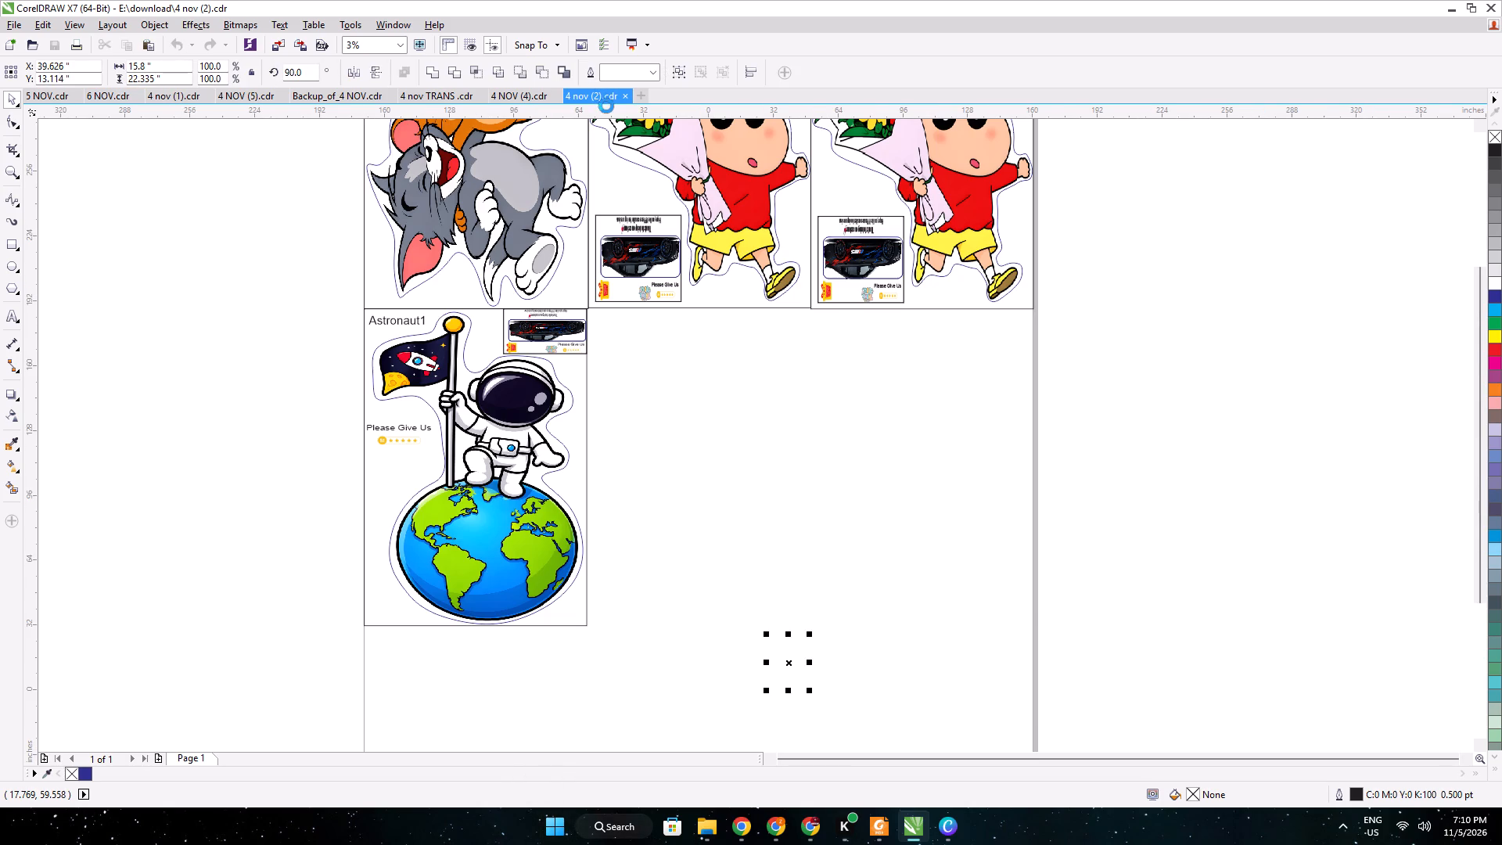
{"action": "left_click", "coordinate": [516, 87]}
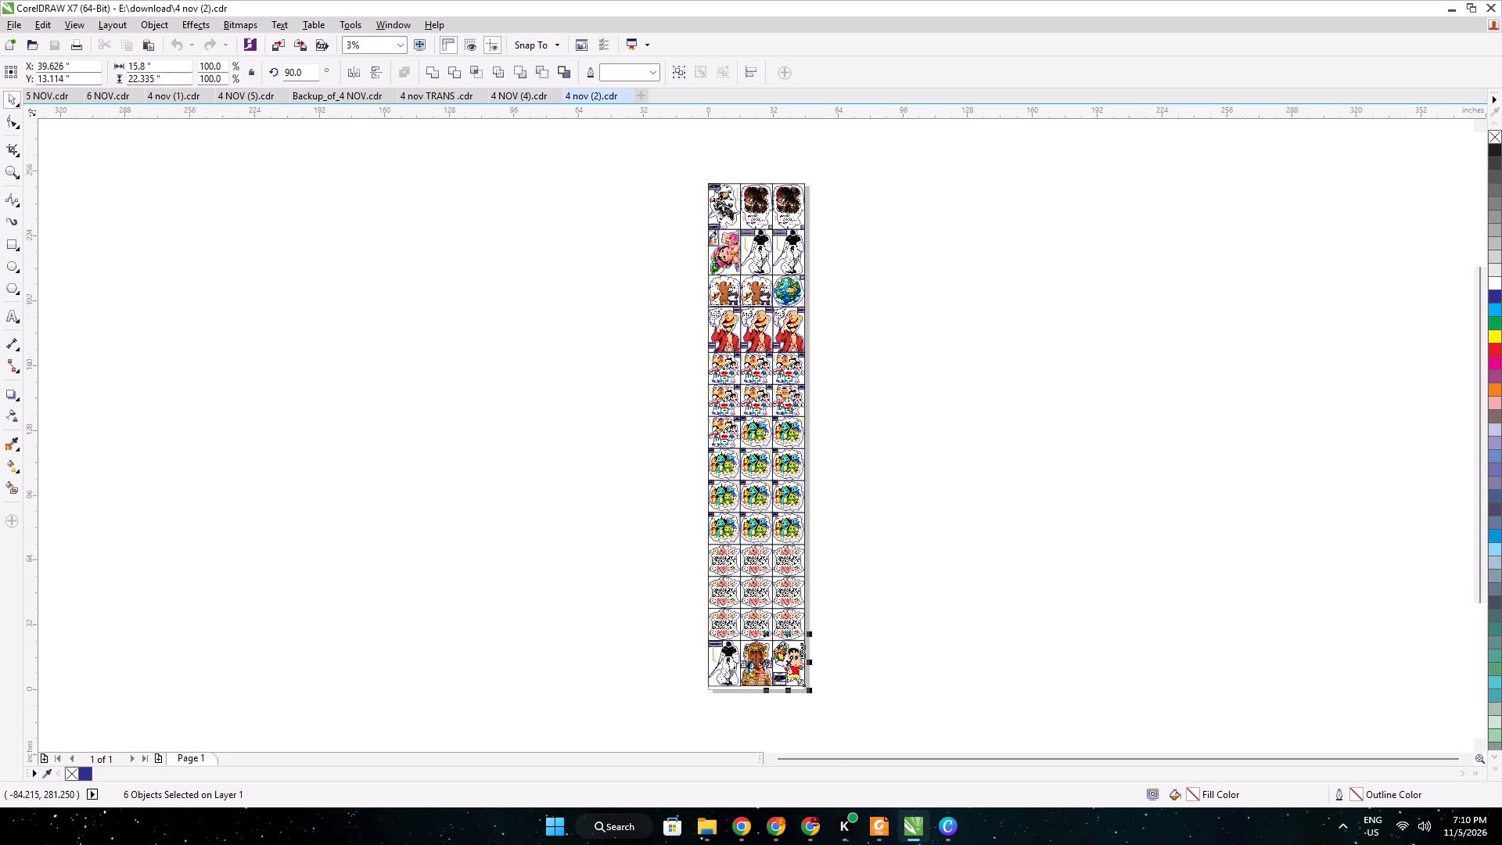
{"action": "left_click", "coordinate": [505, 92]}
{"action": "scroll", "coordinate": [607, 227], "scroll_direction": "down", "scroll_amount": 10}
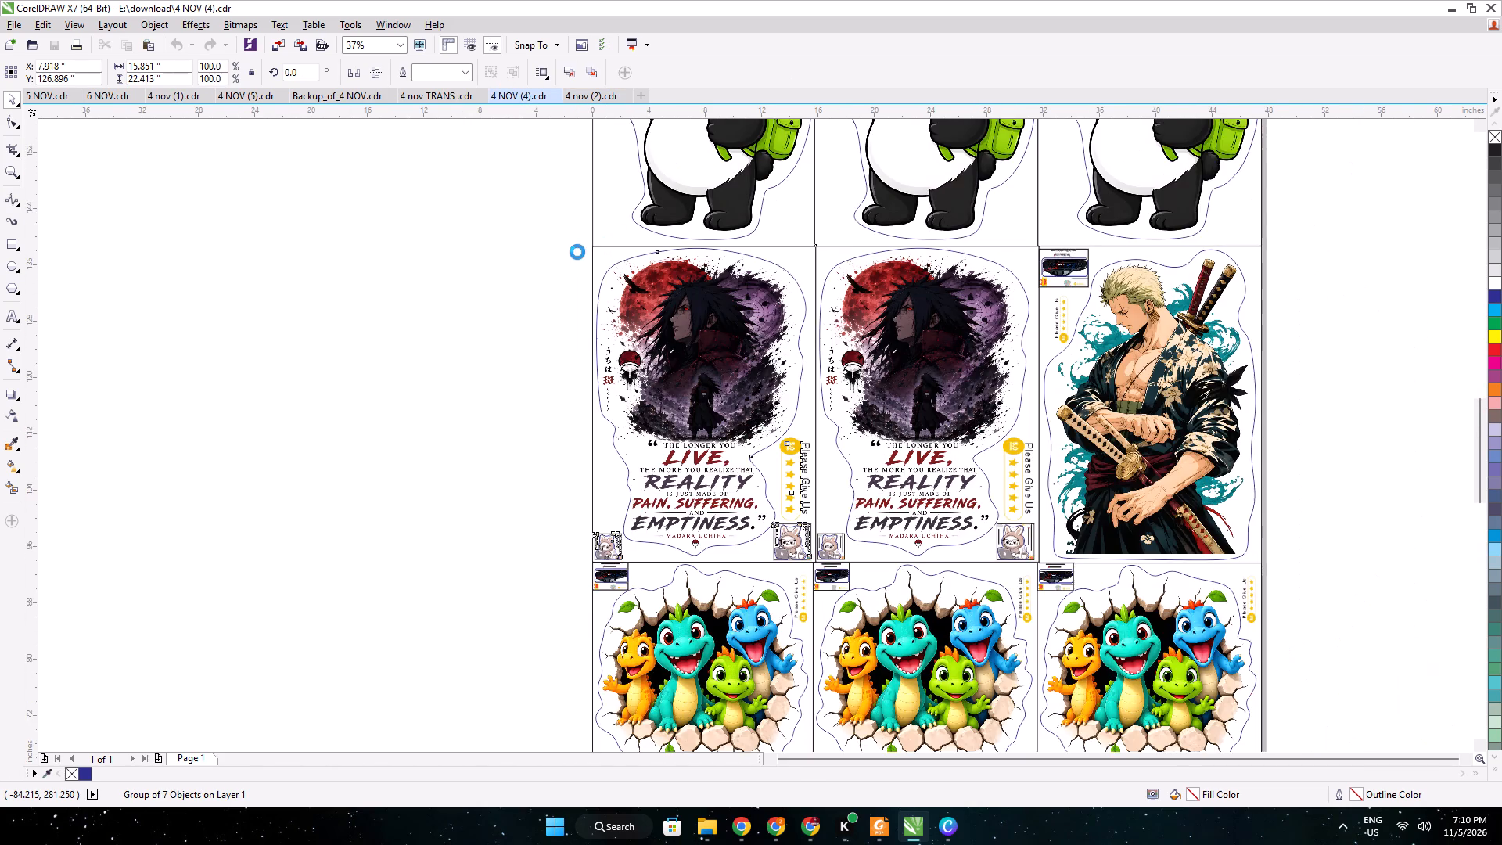
{"action": "scroll", "coordinate": [577, 252], "scroll_direction": "down", "scroll_amount": 3}
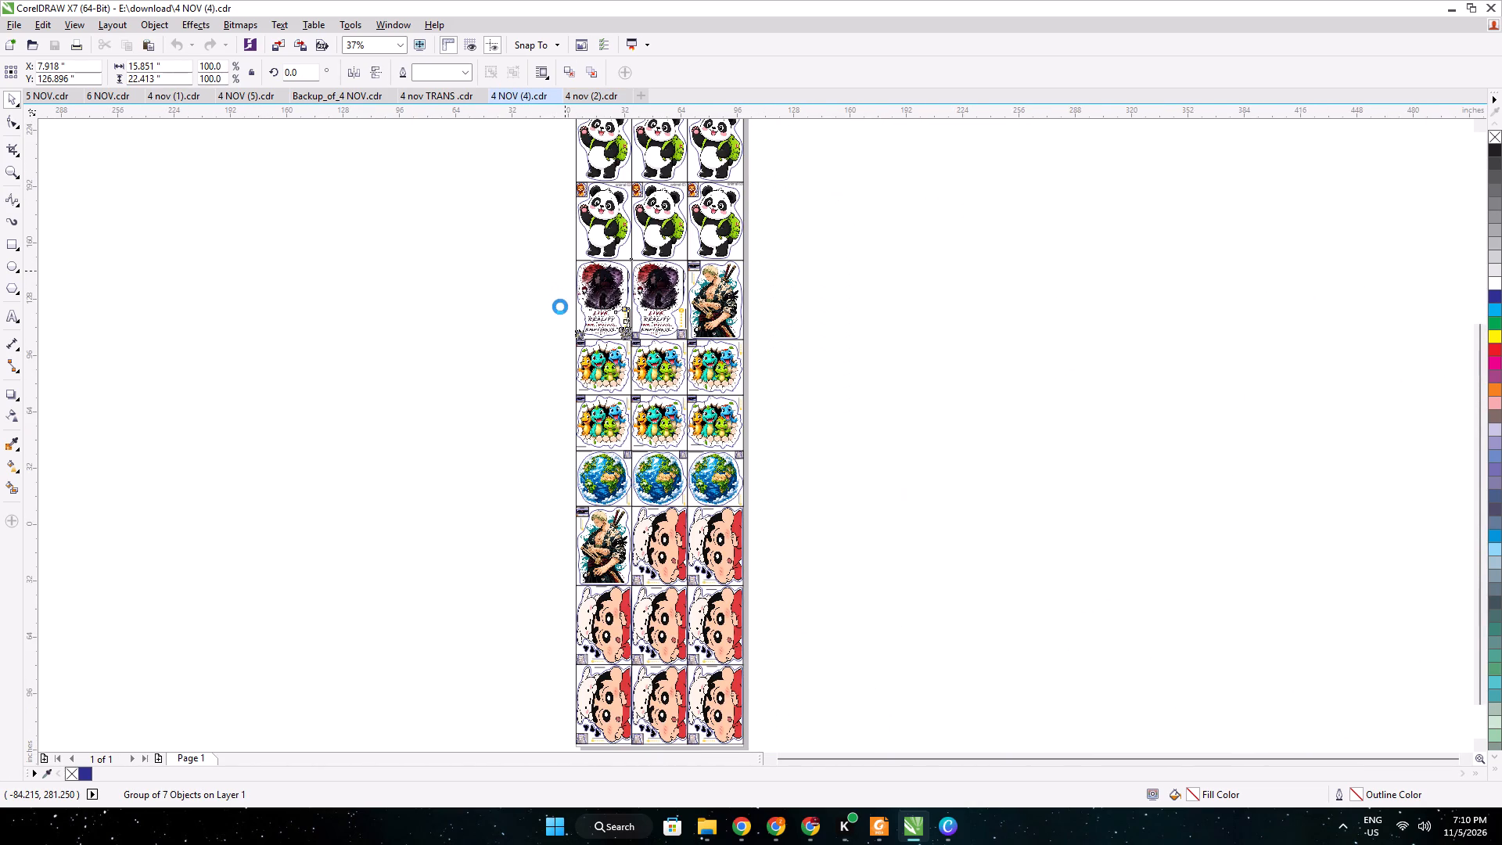
{"action": "middle_click_drag", "start_coordinate": [543, 299], "coordinate": [572, 478]}
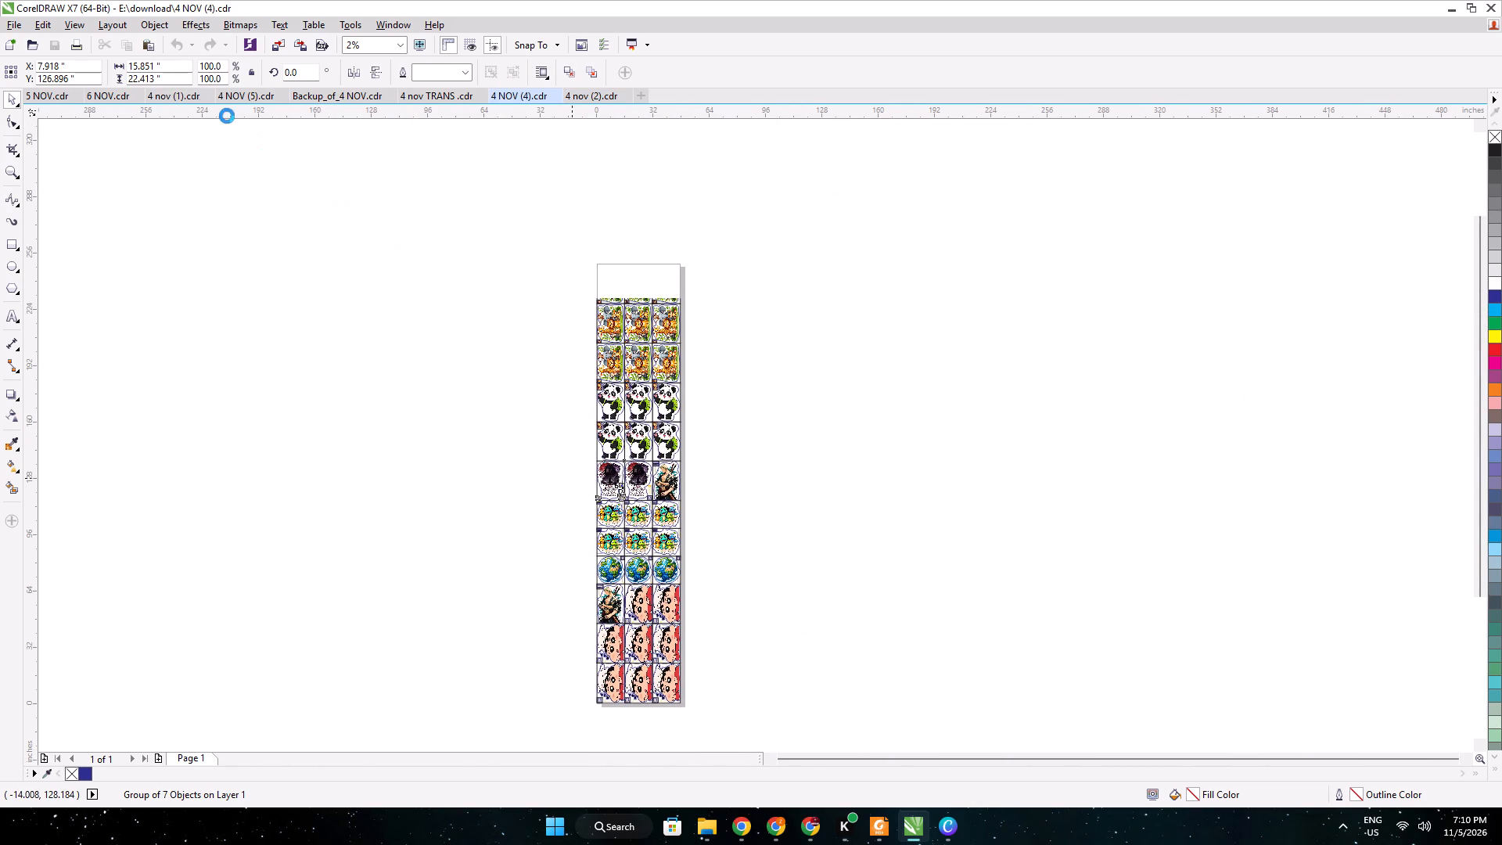
{"action": "left_click", "coordinate": [242, 95]}
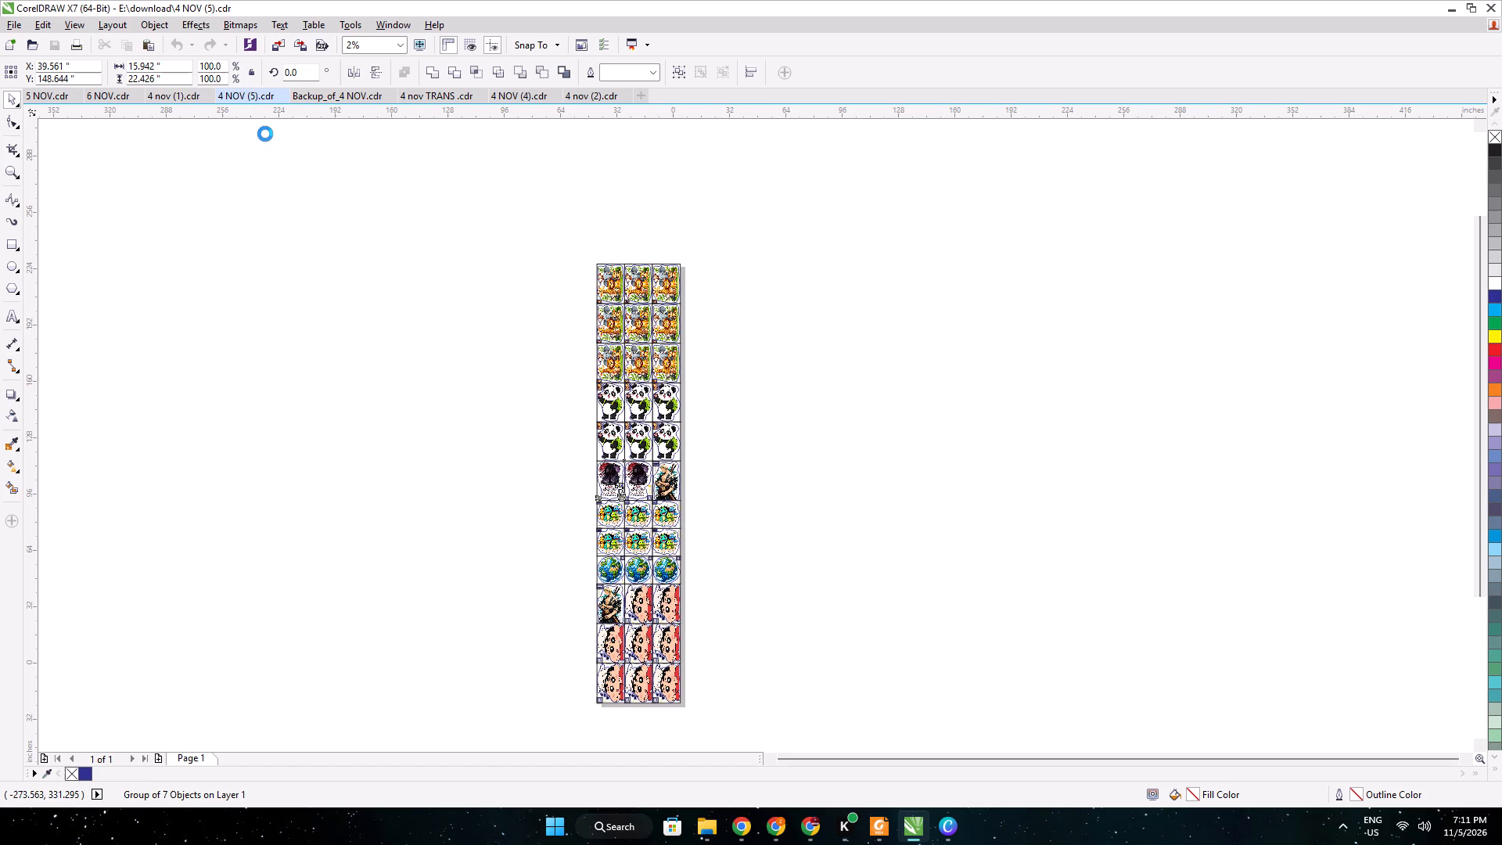
{"action": "left_click", "coordinate": [411, 91]}
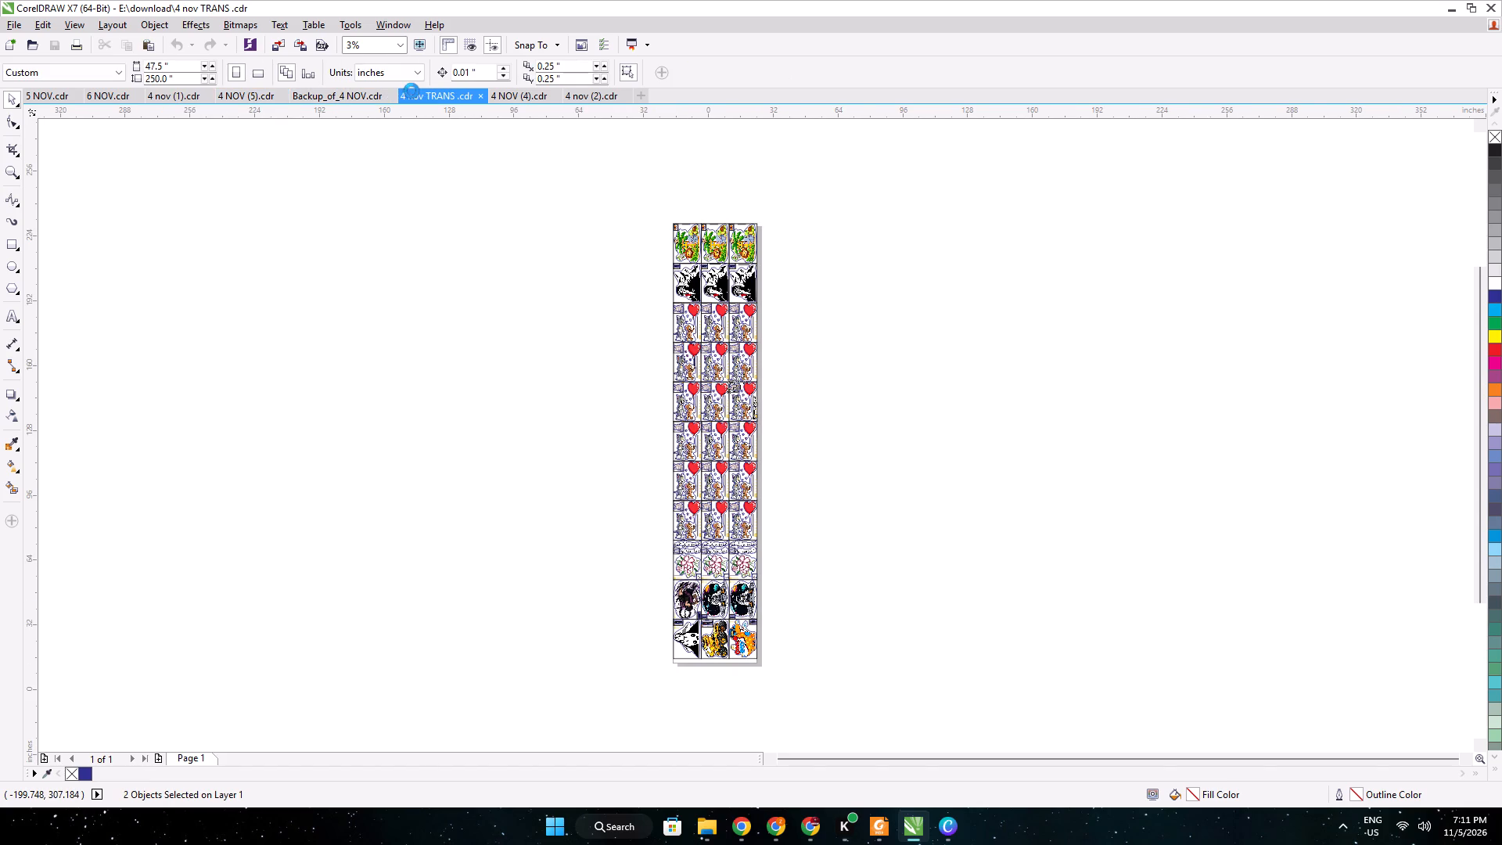
{"action": "scroll", "coordinate": [699, 247], "scroll_direction": "up", "scroll_amount": 2}
{"action": "left_click", "coordinate": [735, 244]}
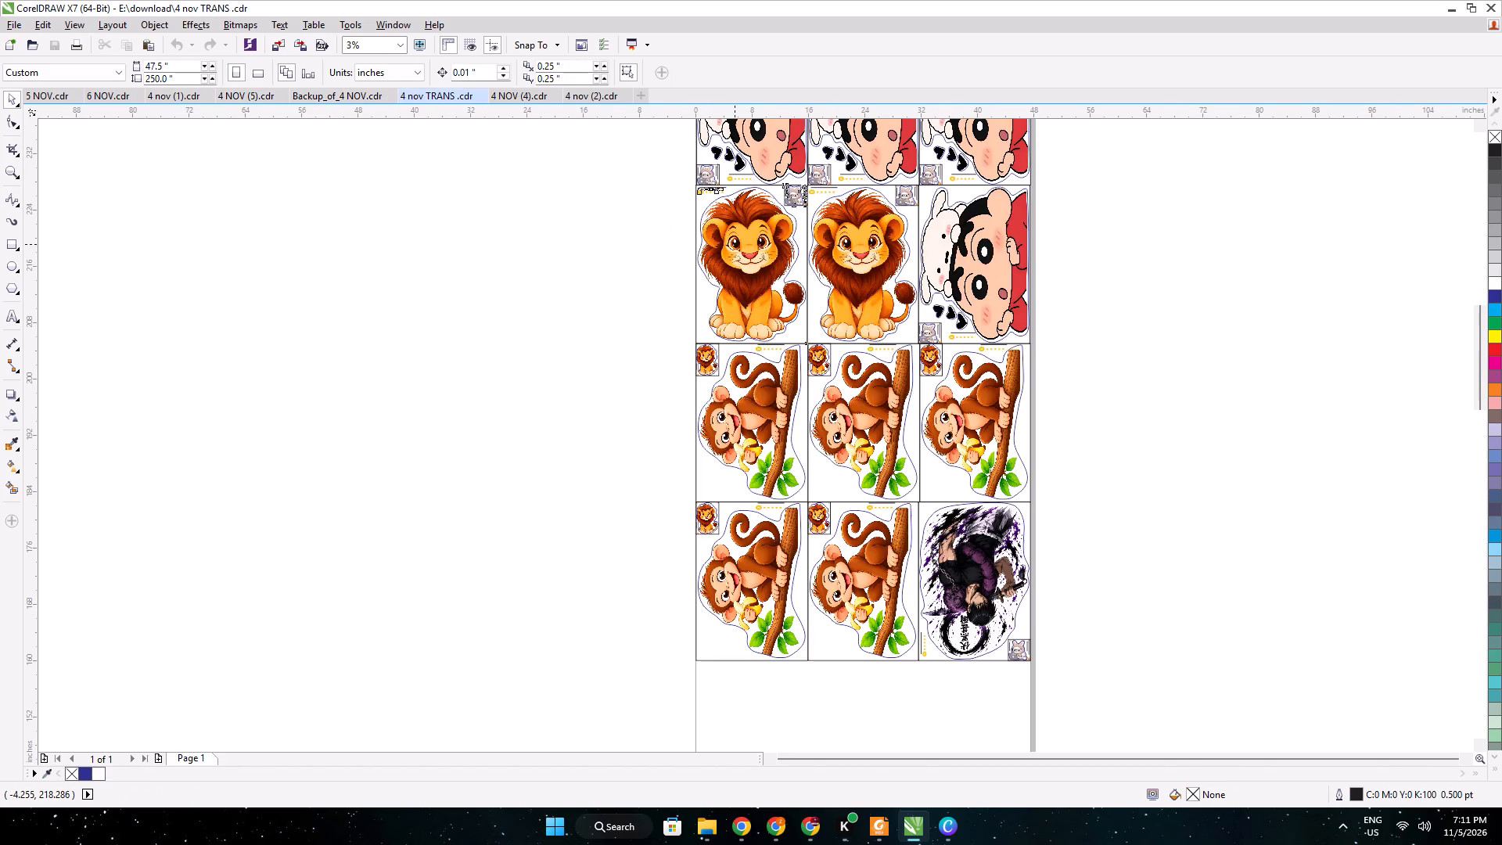
{"action": "key", "text": "ctrl+c"}
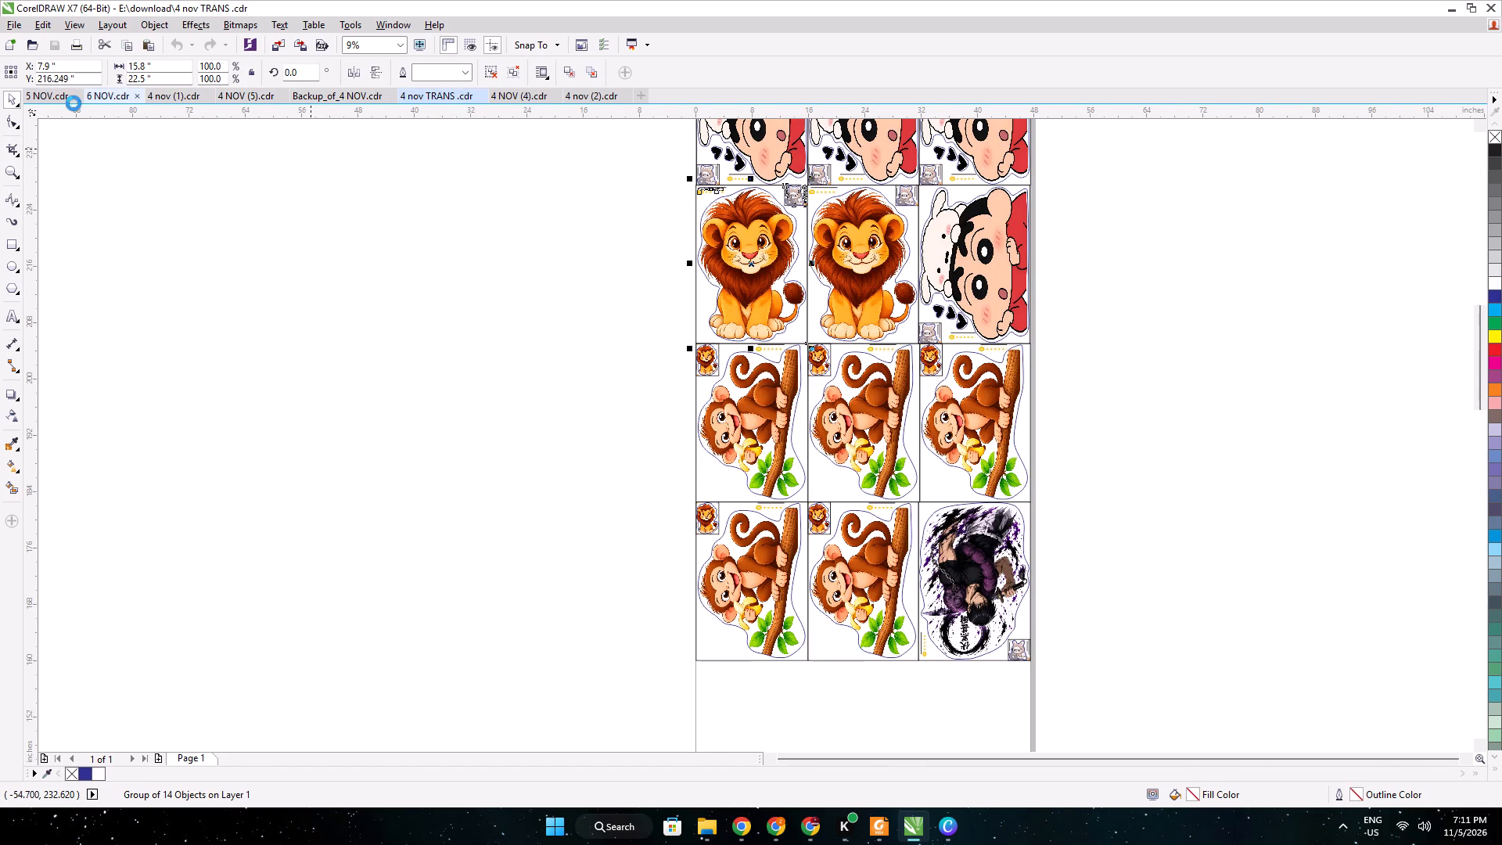
{"action": "left_click", "coordinate": [103, 92]}
{"action": "key", "text": "ctrl+v"}
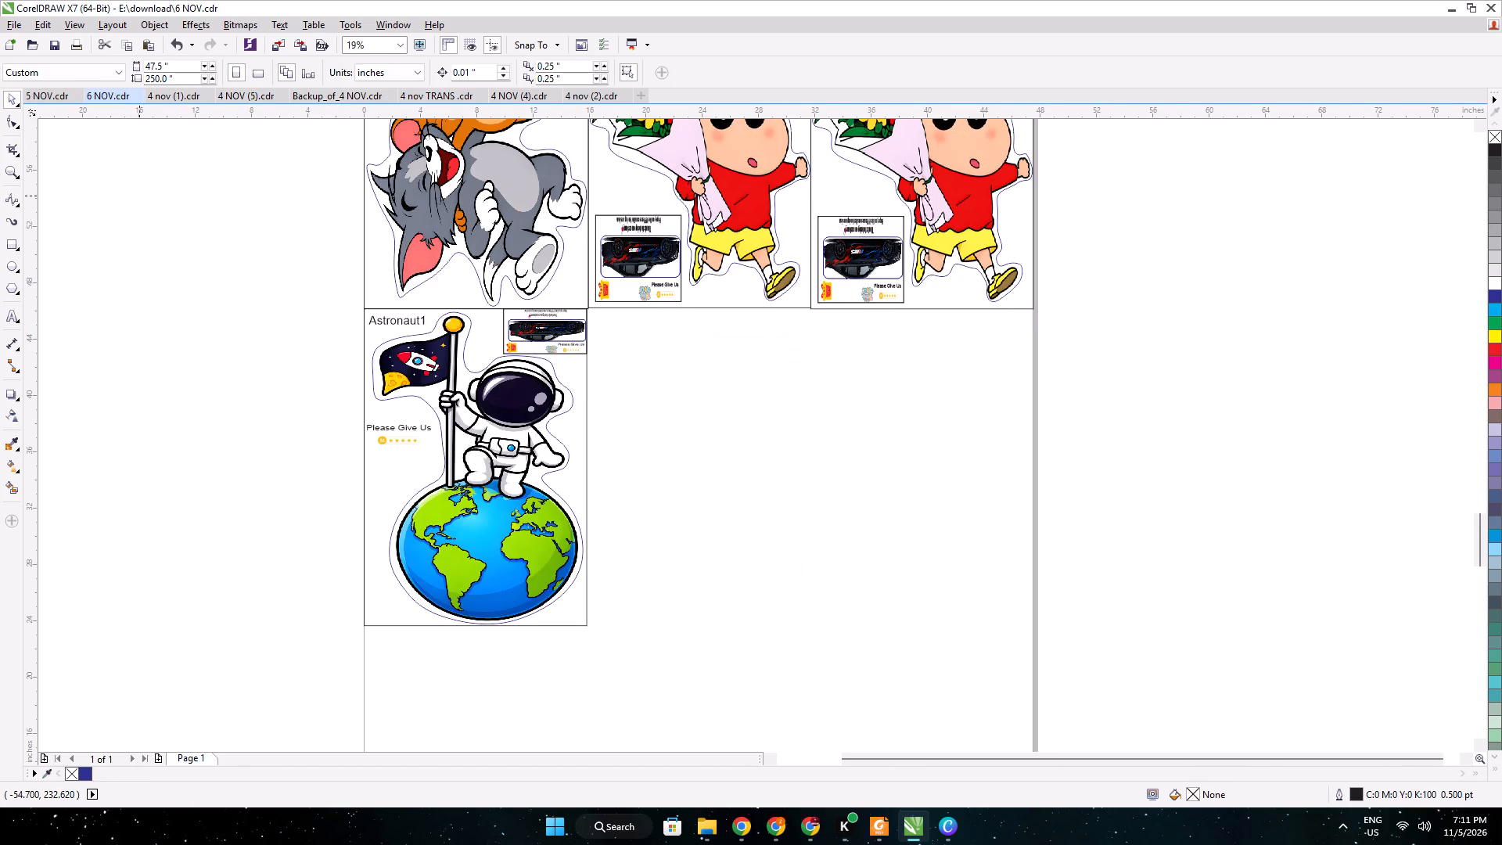
Move the pasted lion sticker into the empty cell beside the astronaut, fitting its frame against the astronaut's frame and the row above.
{"action": "scroll", "coordinate": [149, 203], "scroll_direction": "down", "scroll_amount": 3}
{"action": "middle_click_drag", "start_coordinate": [168, 199], "coordinate": [396, 555]}
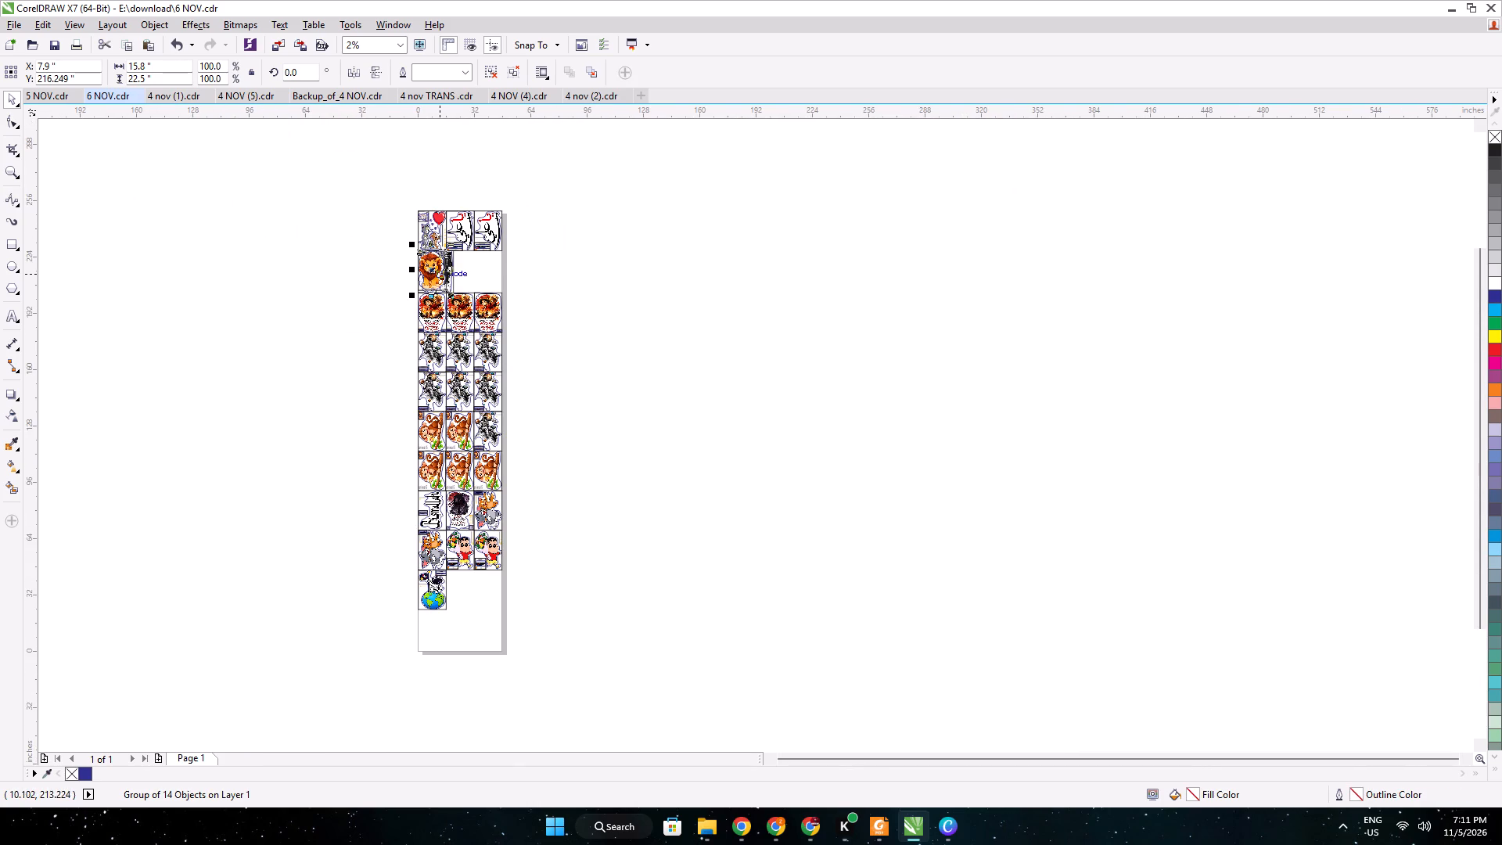
{"action": "left_click_drag", "start_coordinate": [433, 270], "coordinate": [467, 593]}
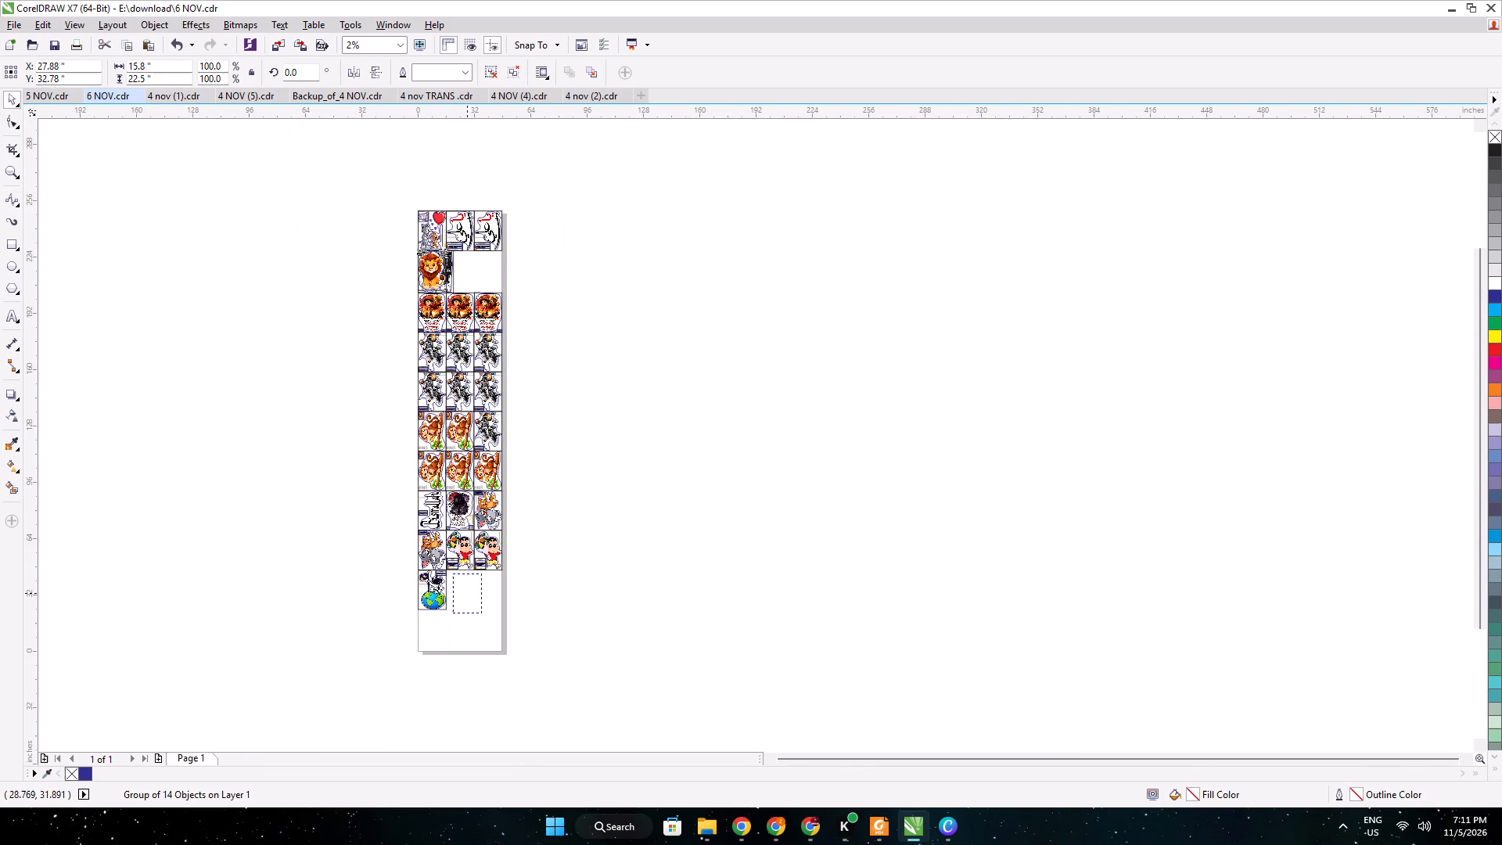
{"action": "left_click_drag", "start_coordinate": [467, 593], "coordinate": [462, 592]}
{"action": "scroll", "coordinate": [452, 577], "scroll_direction": "up", "scroll_amount": 3}
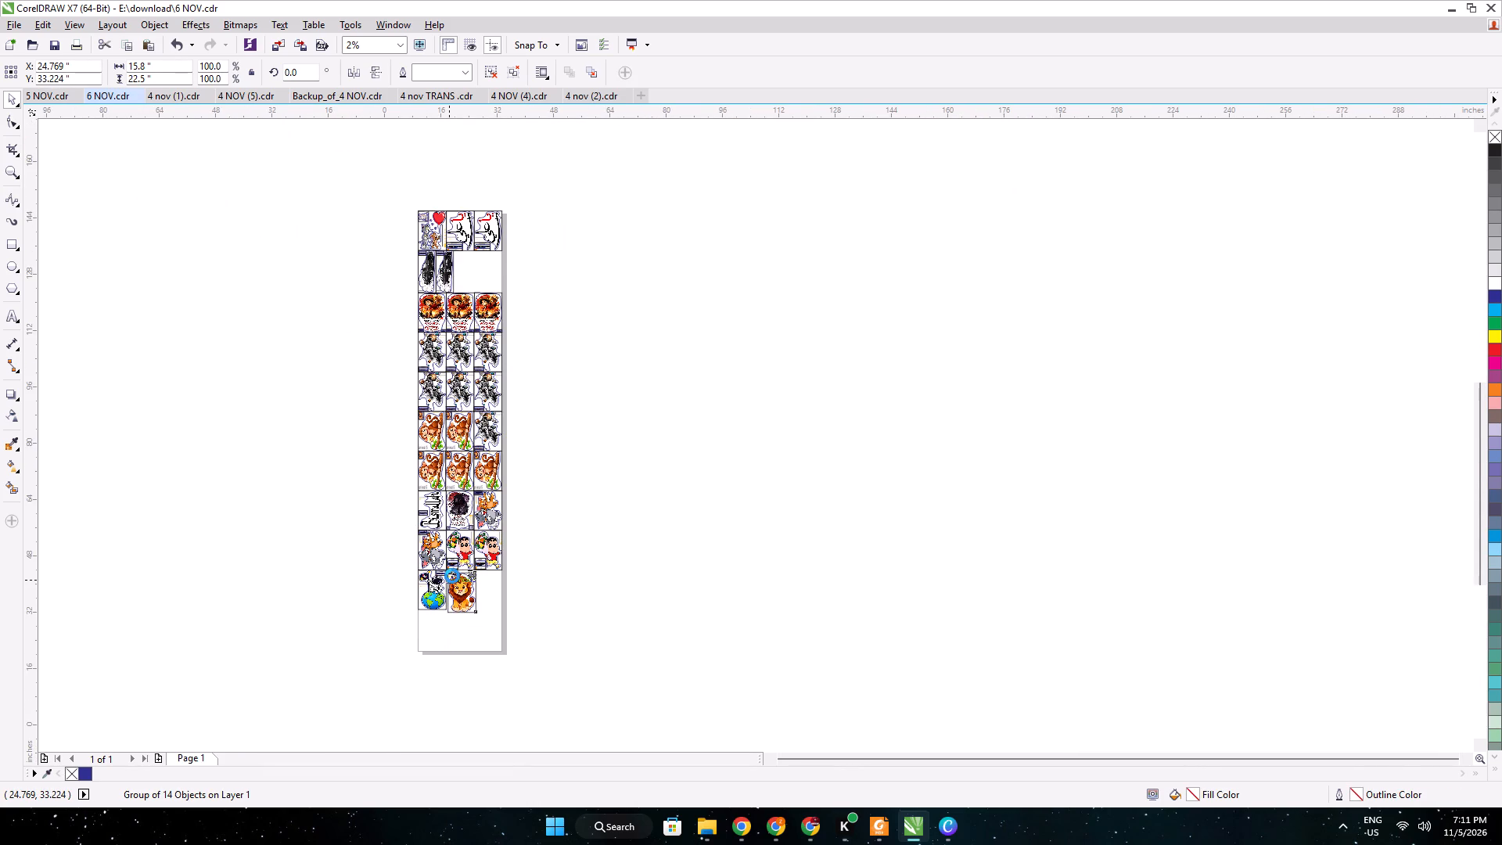
{"action": "scroll", "coordinate": [452, 576], "scroll_direction": "up", "scroll_amount": 13}
{"action": "left_click_drag", "start_coordinate": [424, 602], "coordinate": [363, 506]}
{"action": "key", "text": "Right"}
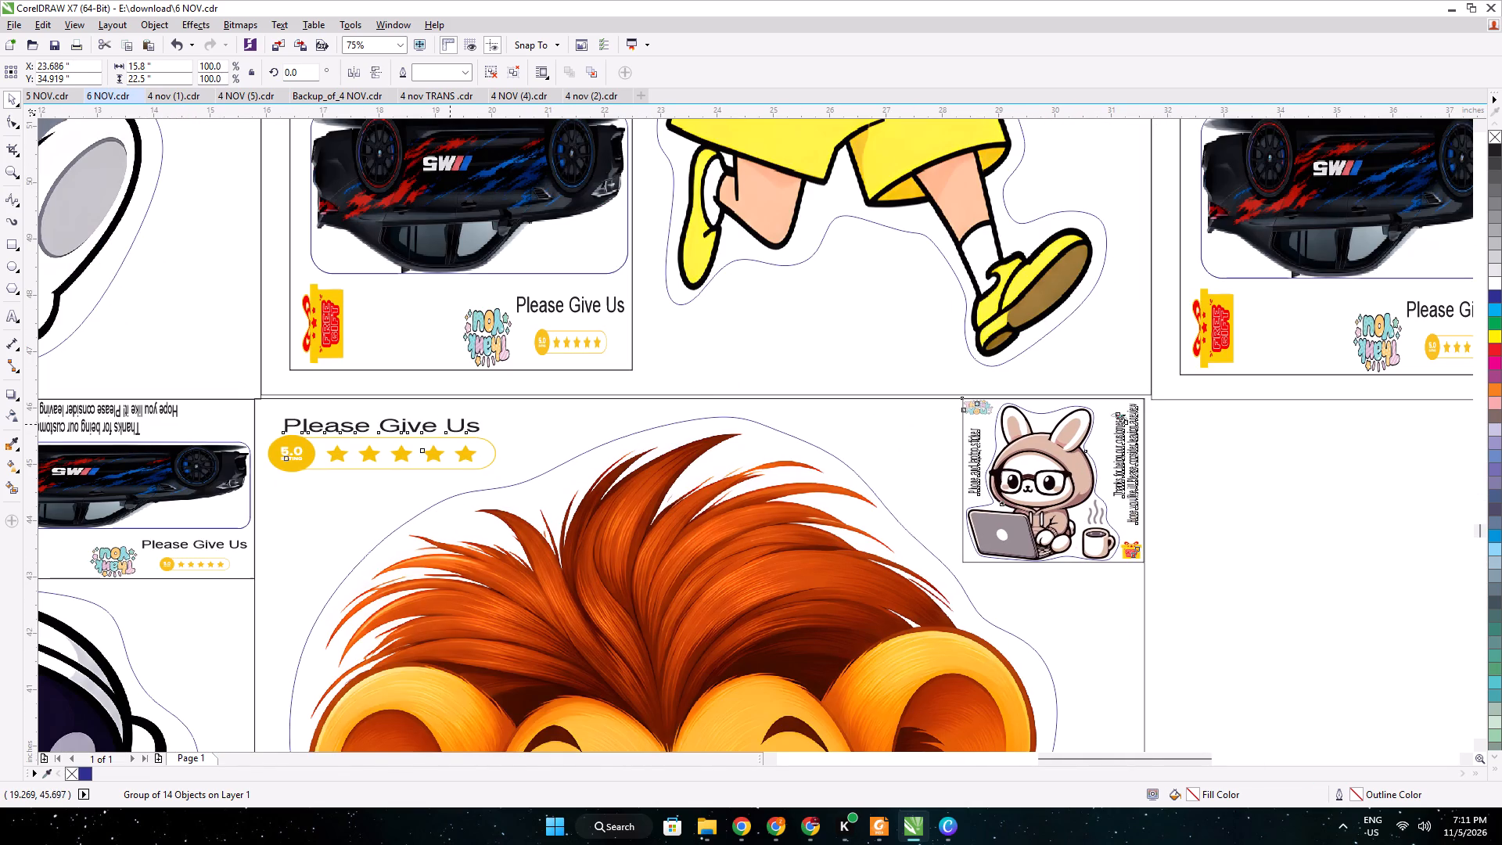
Stretch the Shinchan sticker above the lion downward to a height of about 22.57 inches, so its frame meets the lion's frame.
{"action": "left_click", "coordinate": [658, 354]}
{"action": "scroll", "coordinate": [712, 407], "scroll_direction": "up", "scroll_amount": 5}
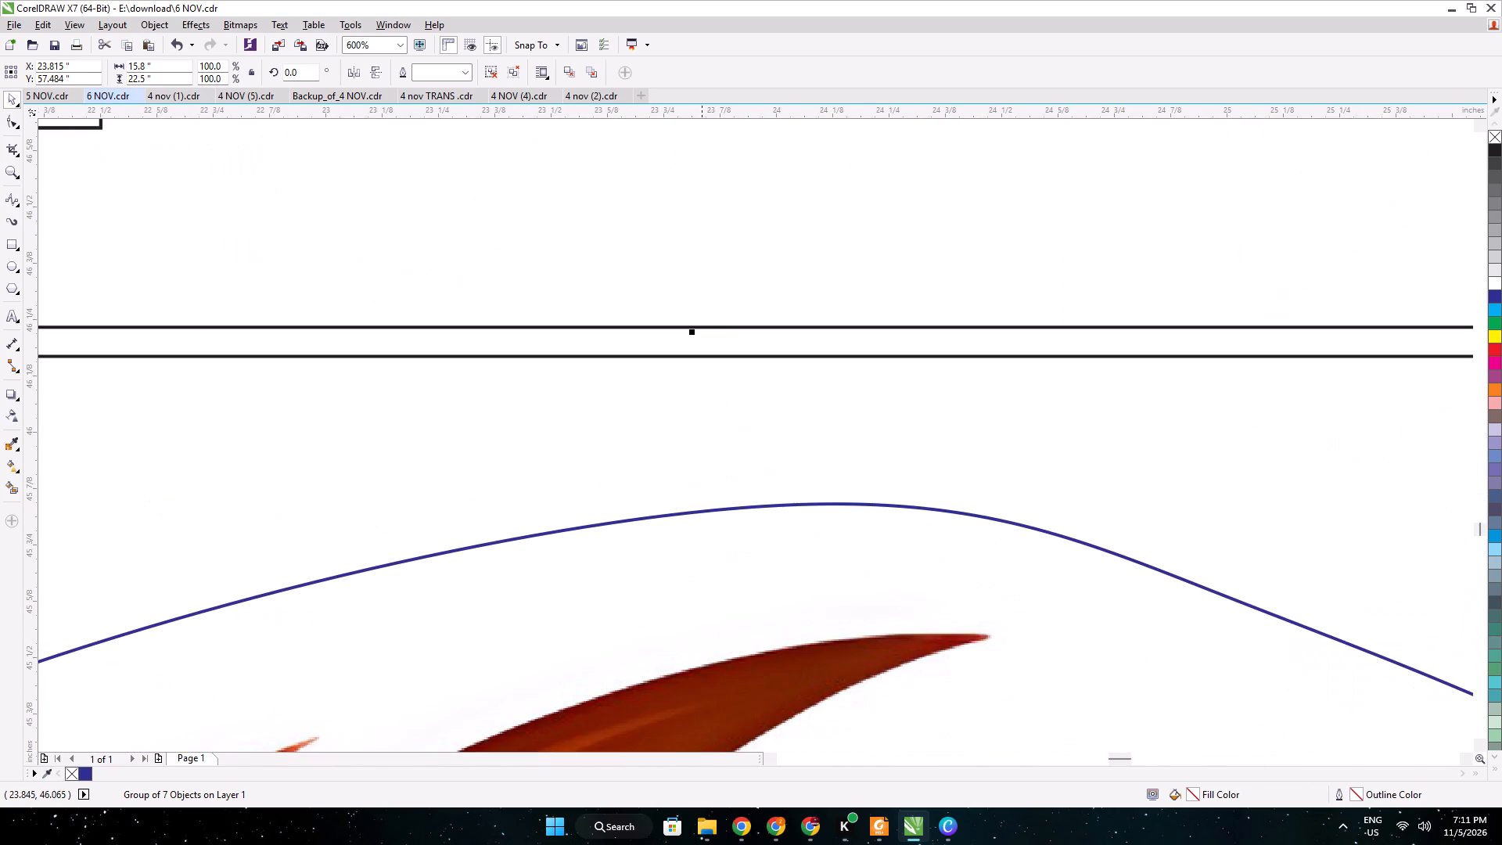
{"action": "left_click_drag", "start_coordinate": [692, 333], "coordinate": [696, 362]}
{"action": "scroll", "coordinate": [696, 363], "scroll_direction": "down", "scroll_amount": 8}
{"action": "middle_click_drag", "start_coordinate": [635, 391], "coordinate": [627, 379]}
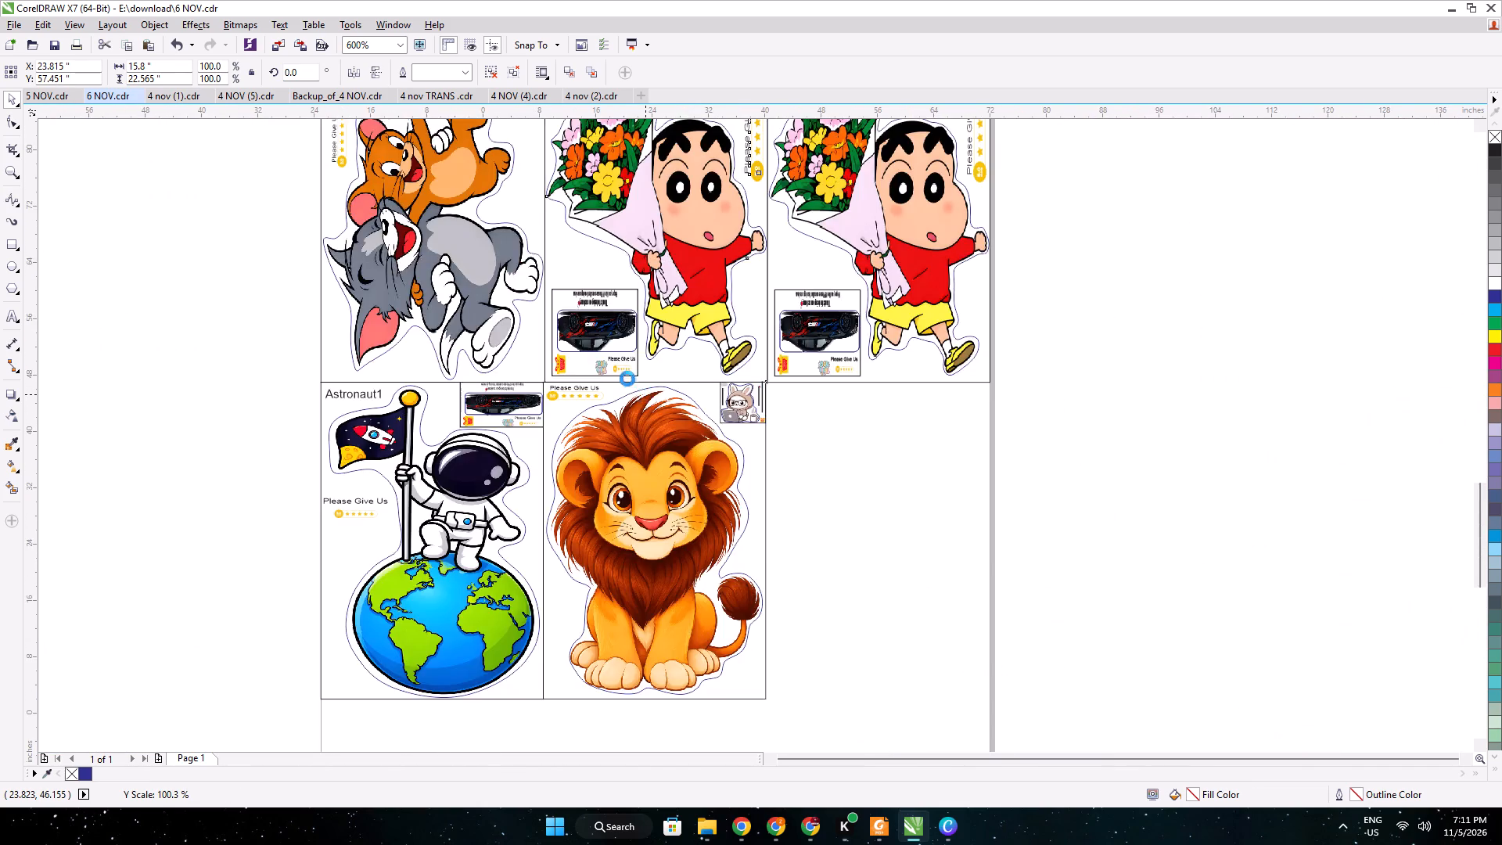
{"action": "middle_click_drag", "start_coordinate": [627, 379], "coordinate": [618, 314]}
Group all objects of the astronaut sticker, including its Astronaut1 label and frame, and leave everything deselected.
{"action": "left_click", "coordinate": [695, 437]}
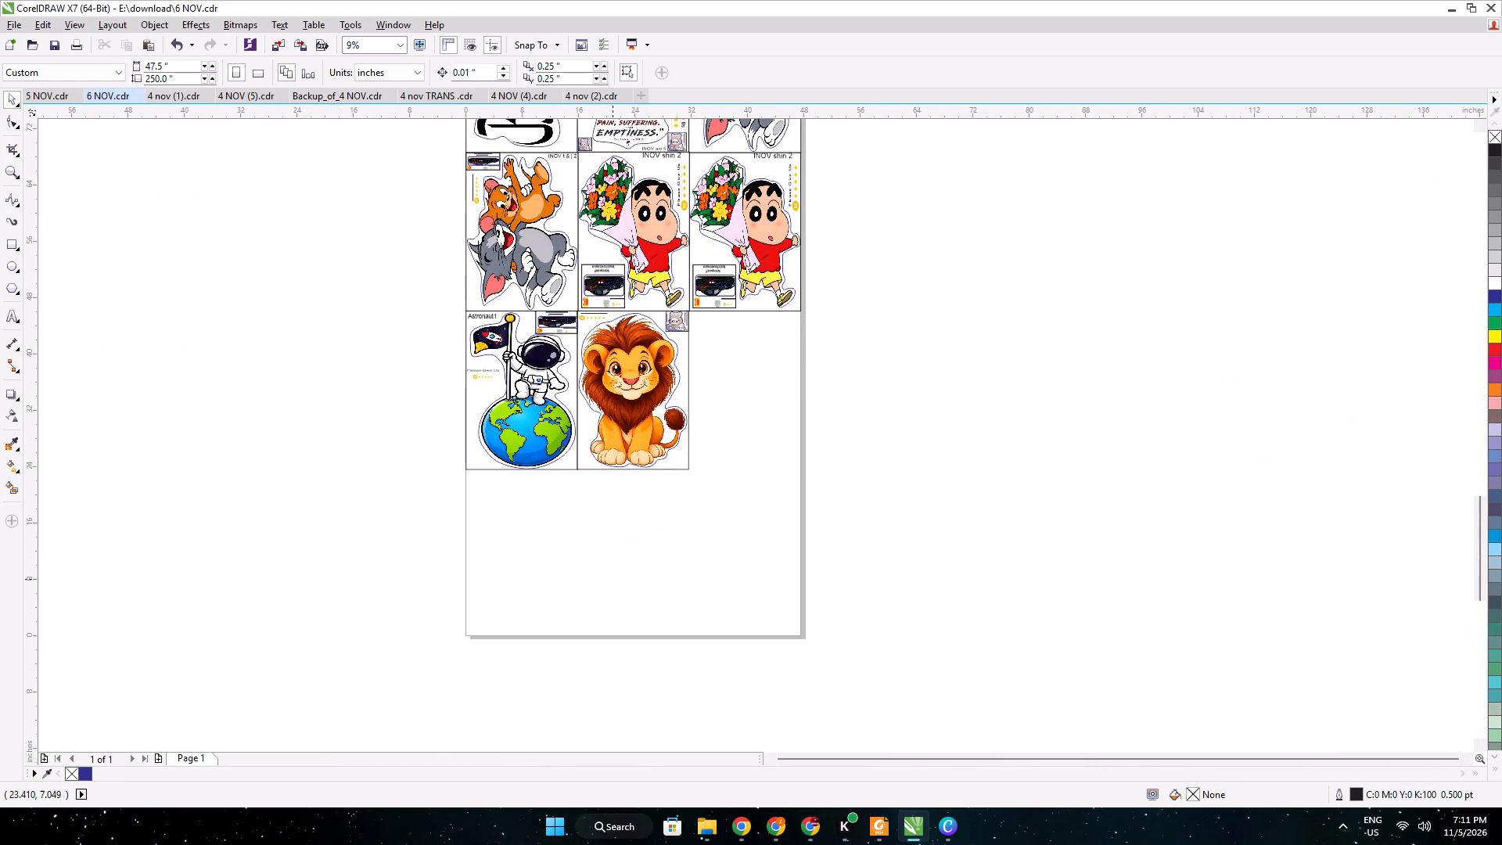
{"action": "left_click_drag", "start_coordinate": [454, 302], "coordinate": [581, 477]}
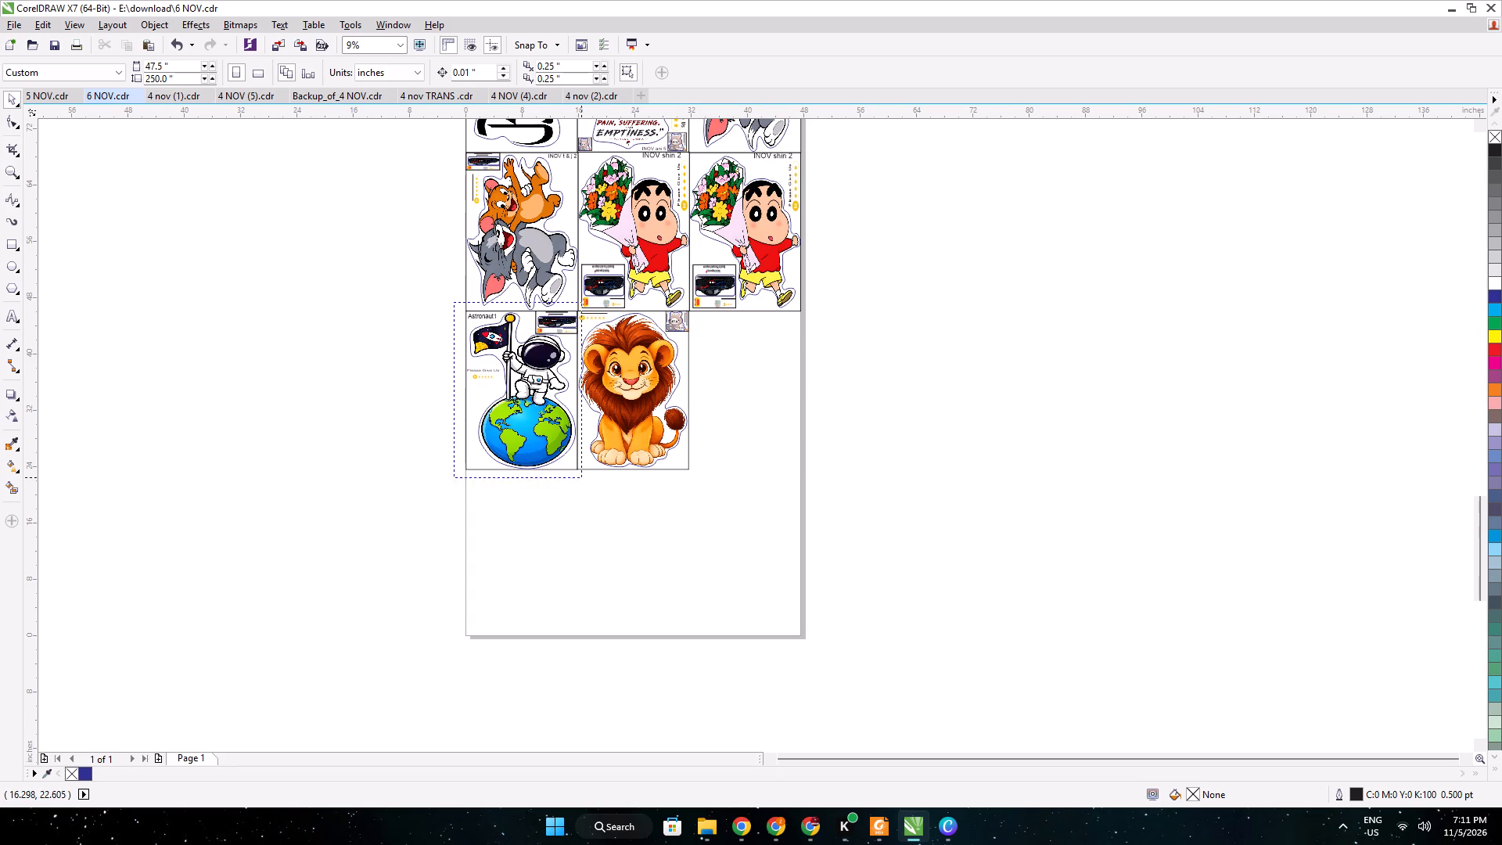
{"action": "left_click_drag", "start_coordinate": [581, 477], "coordinate": [581, 484]}
{"action": "key", "text": "ctrl+g"}
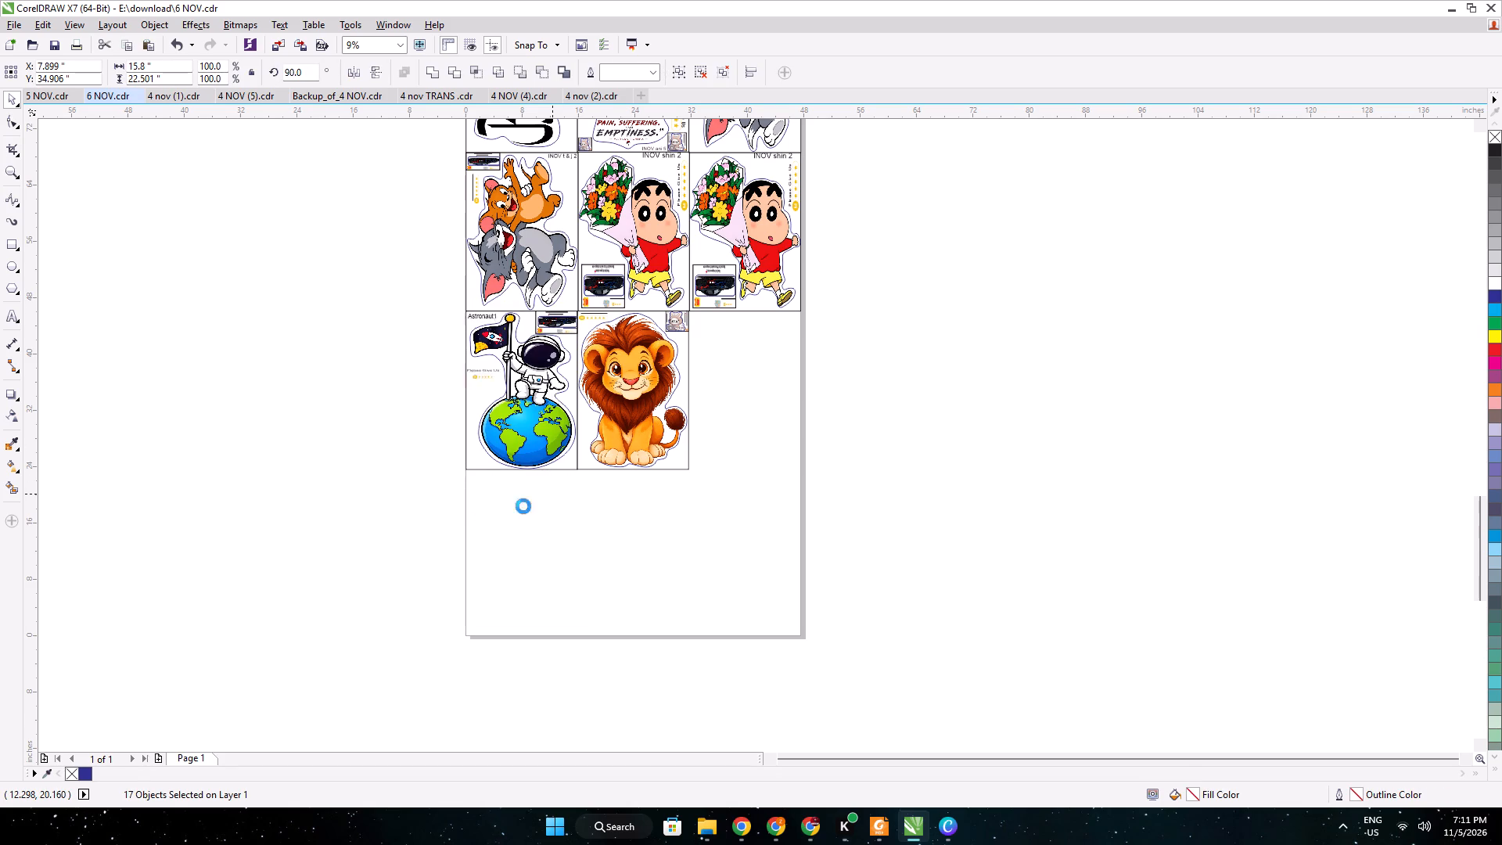
{"action": "left_click", "coordinate": [415, 528]}
{"action": "left_click_drag", "start_coordinate": [723, 498], "coordinate": [572, 310]}
{"action": "left_click", "coordinate": [649, 617]}
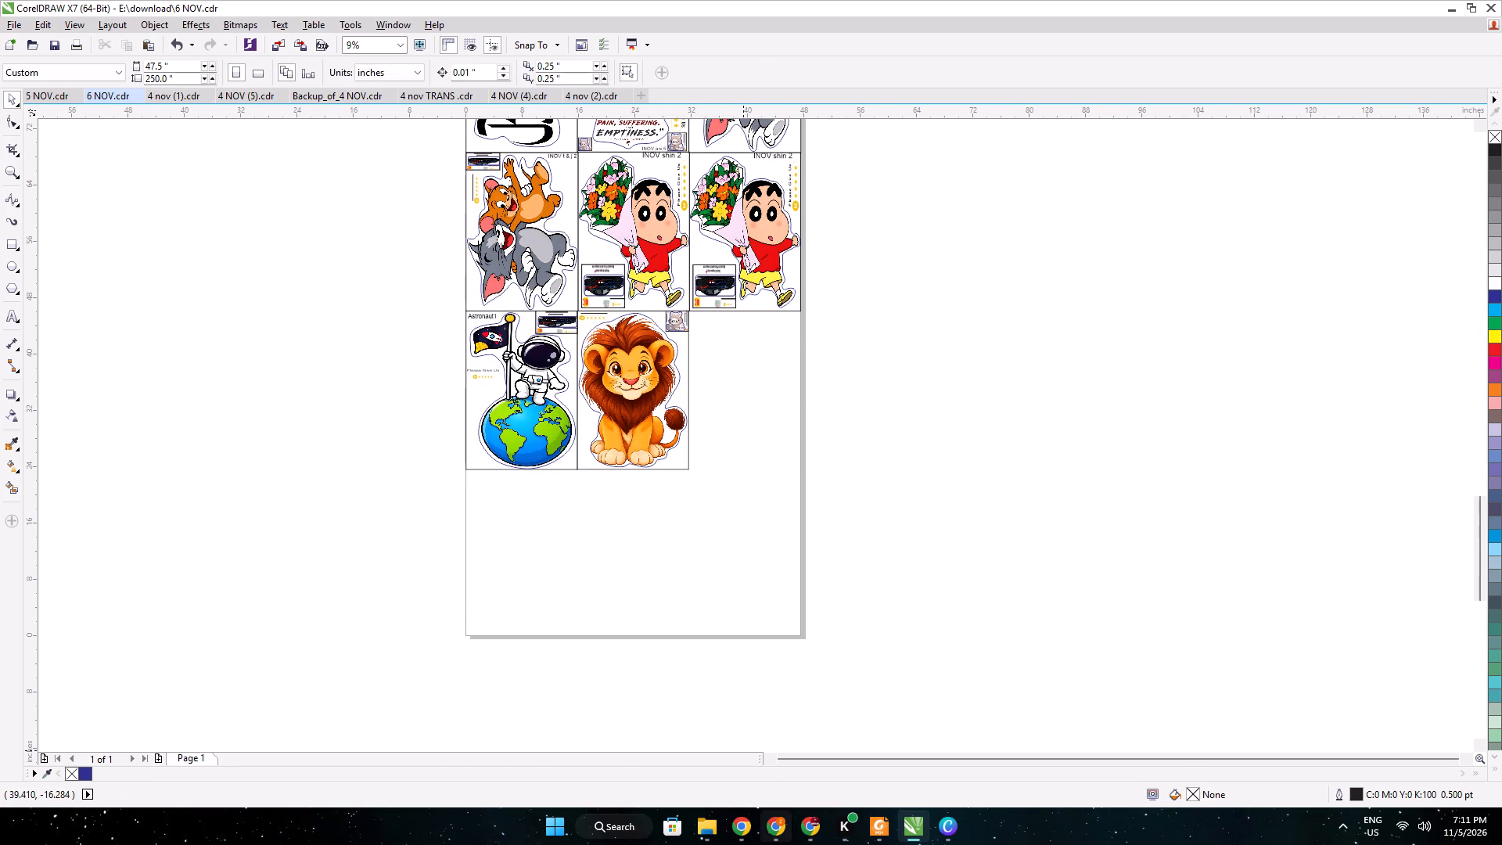
Copy the SKU animal46 of the lion wall sticker order from the INNOVATE PRODUCTES pending orders in Chrome.
{"action": "left_click", "coordinate": [766, 824]}
{"action": "double_click", "coordinate": [741, 666]}
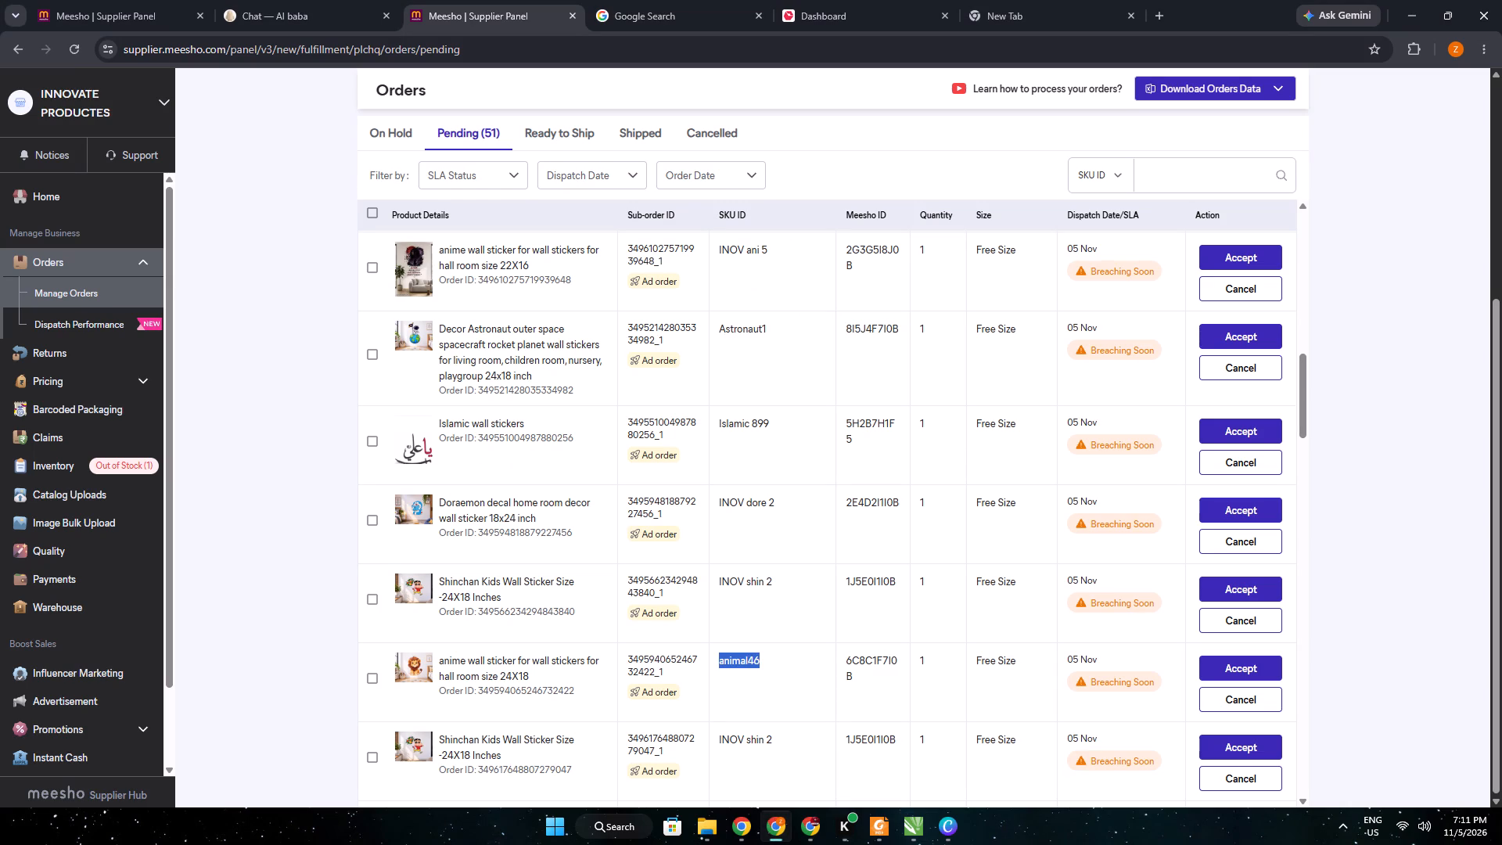
{"action": "key", "text": "ctrl+c"}
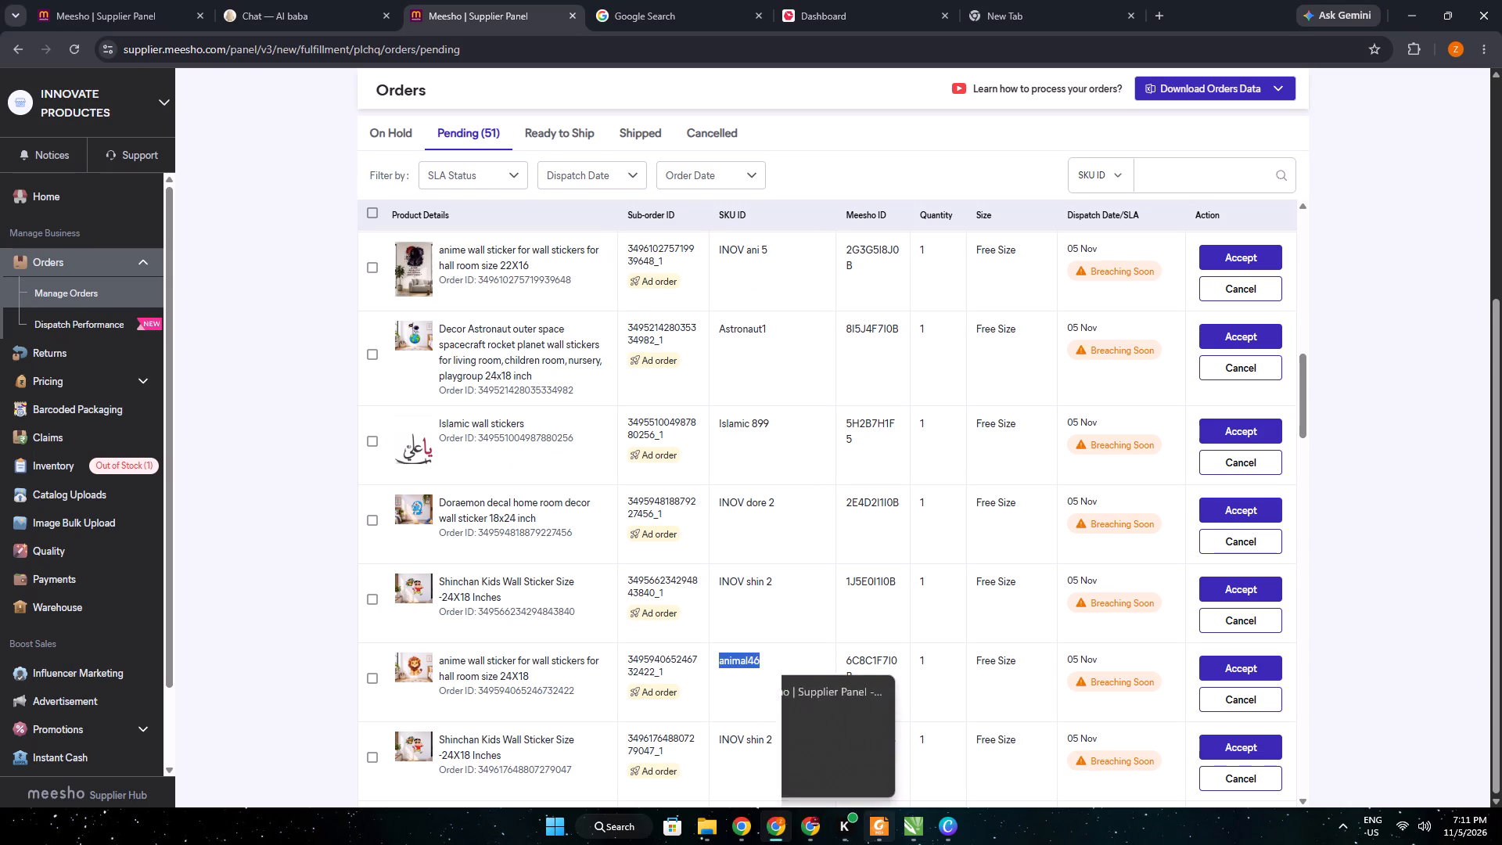
Add the copied SKU animal46 as a text label in CorelDRAW, below the tail in the lion frame's lower-right corner.
{"action": "left_click", "coordinate": [907, 825]}
{"action": "left_click", "coordinate": [9, 321]}
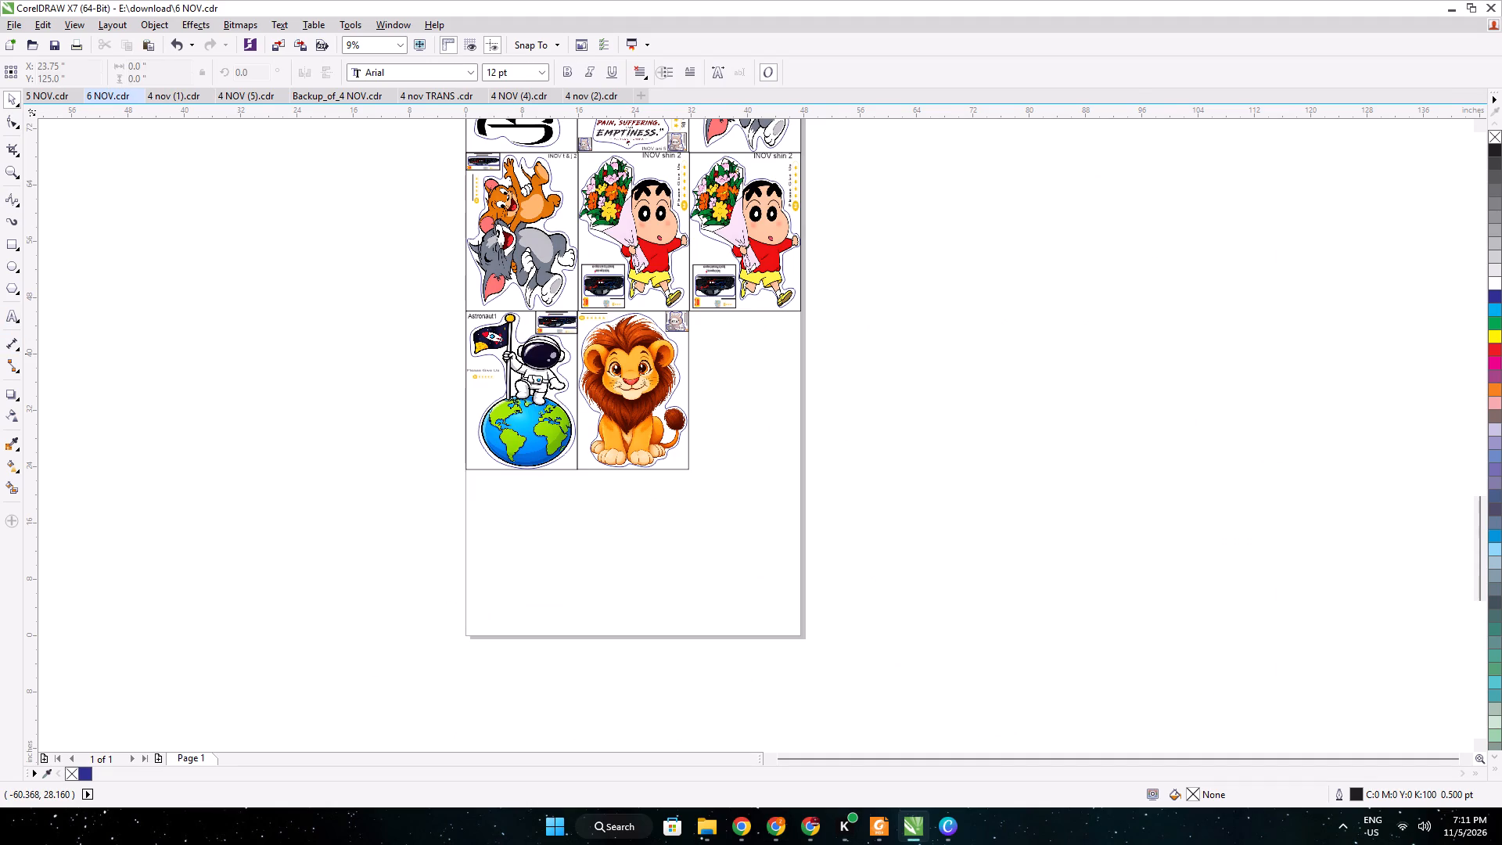
{"action": "scroll", "coordinate": [646, 353], "scroll_direction": "up", "scroll_amount": 2}
{"action": "left_click", "coordinate": [350, 599]}
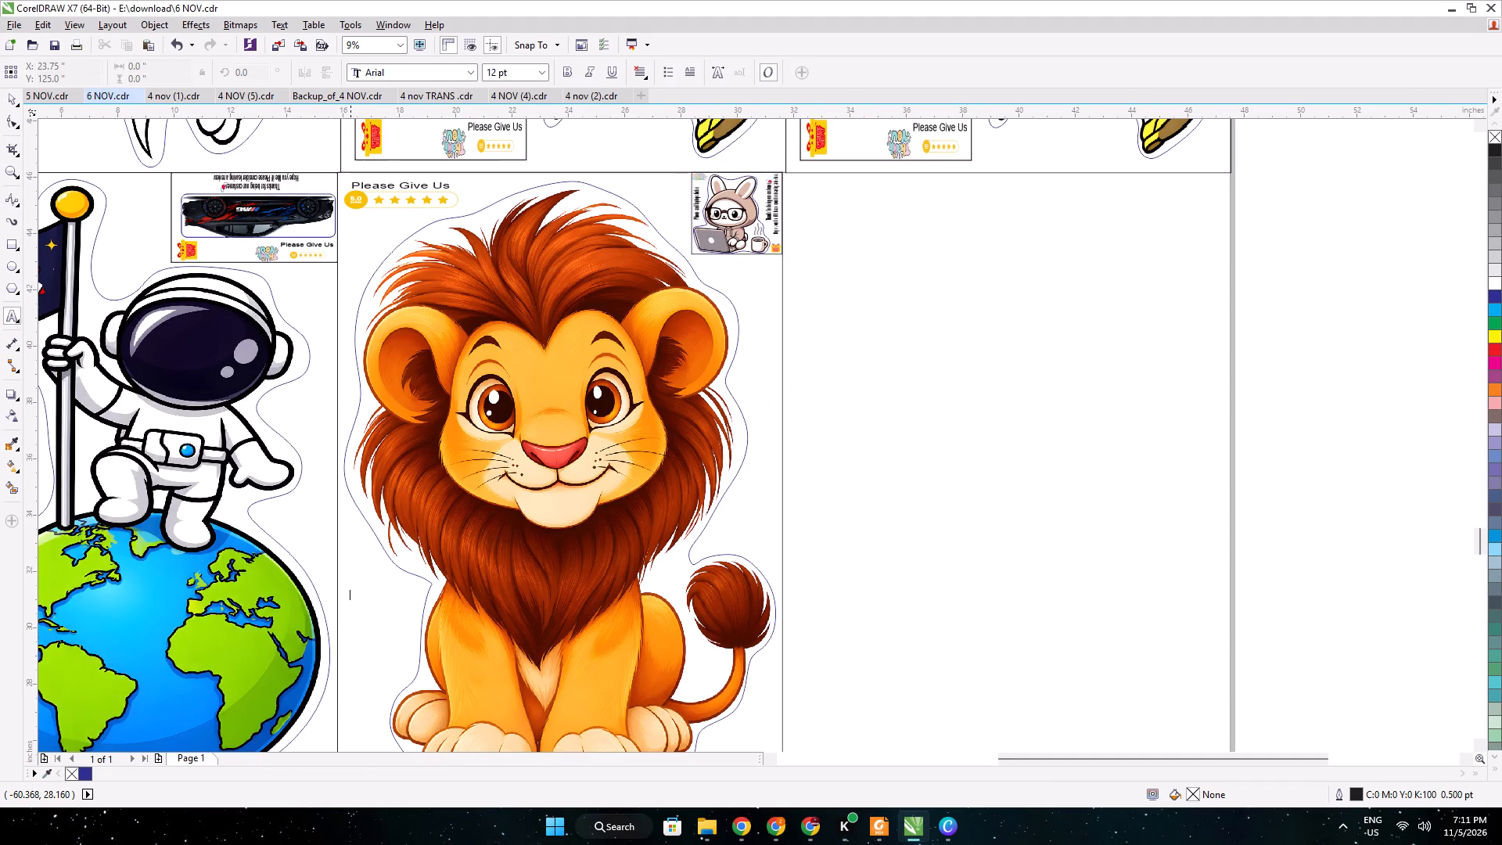
{"action": "middle_click_drag", "start_coordinate": [639, 422], "coordinate": [616, 121]}
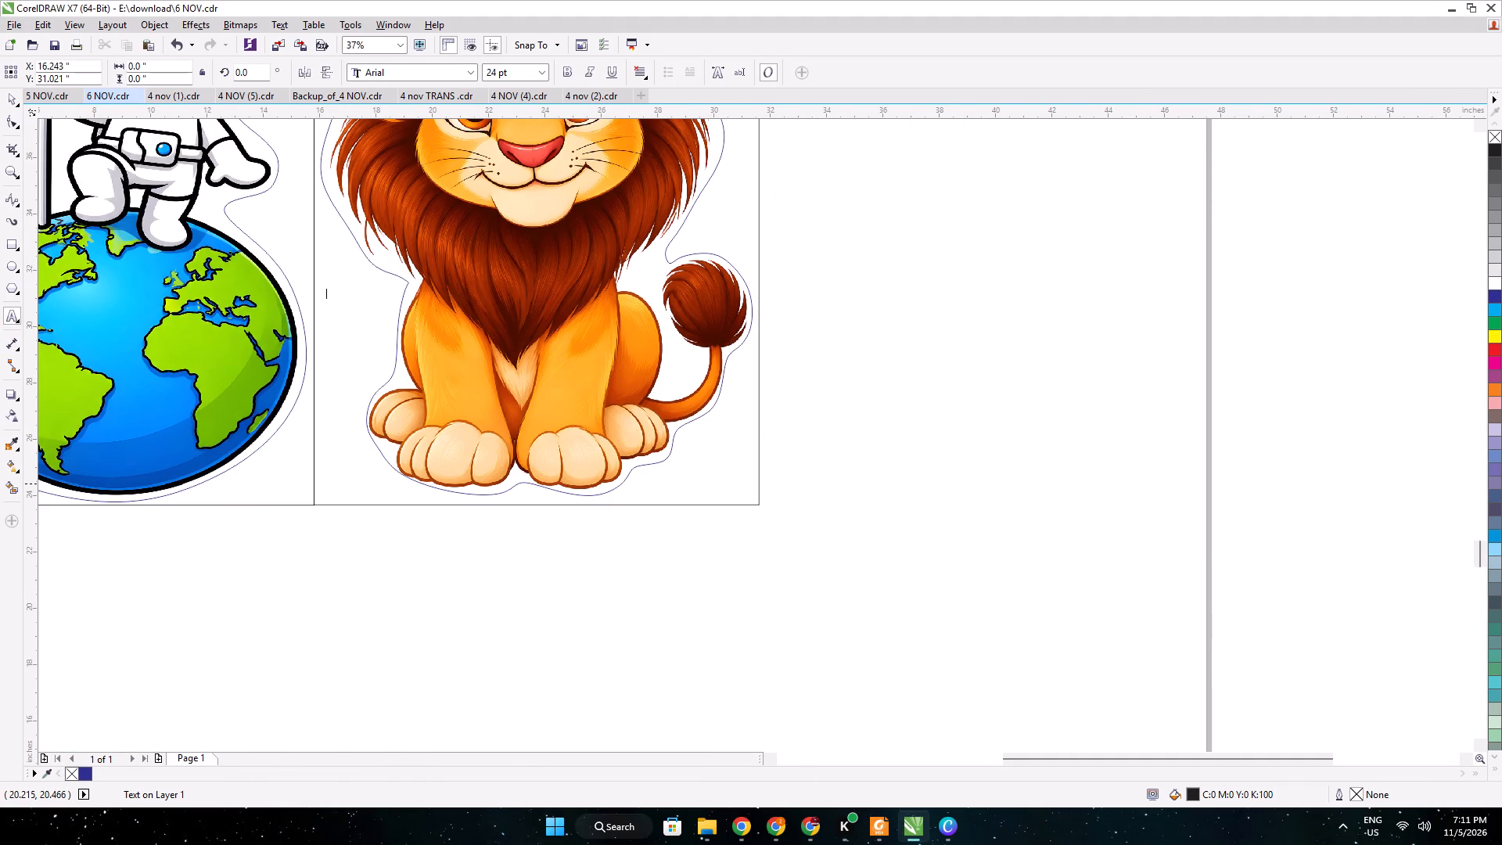
{"action": "left_click", "coordinate": [659, 484]}
{"action": "key", "text": "ctrl+v"}
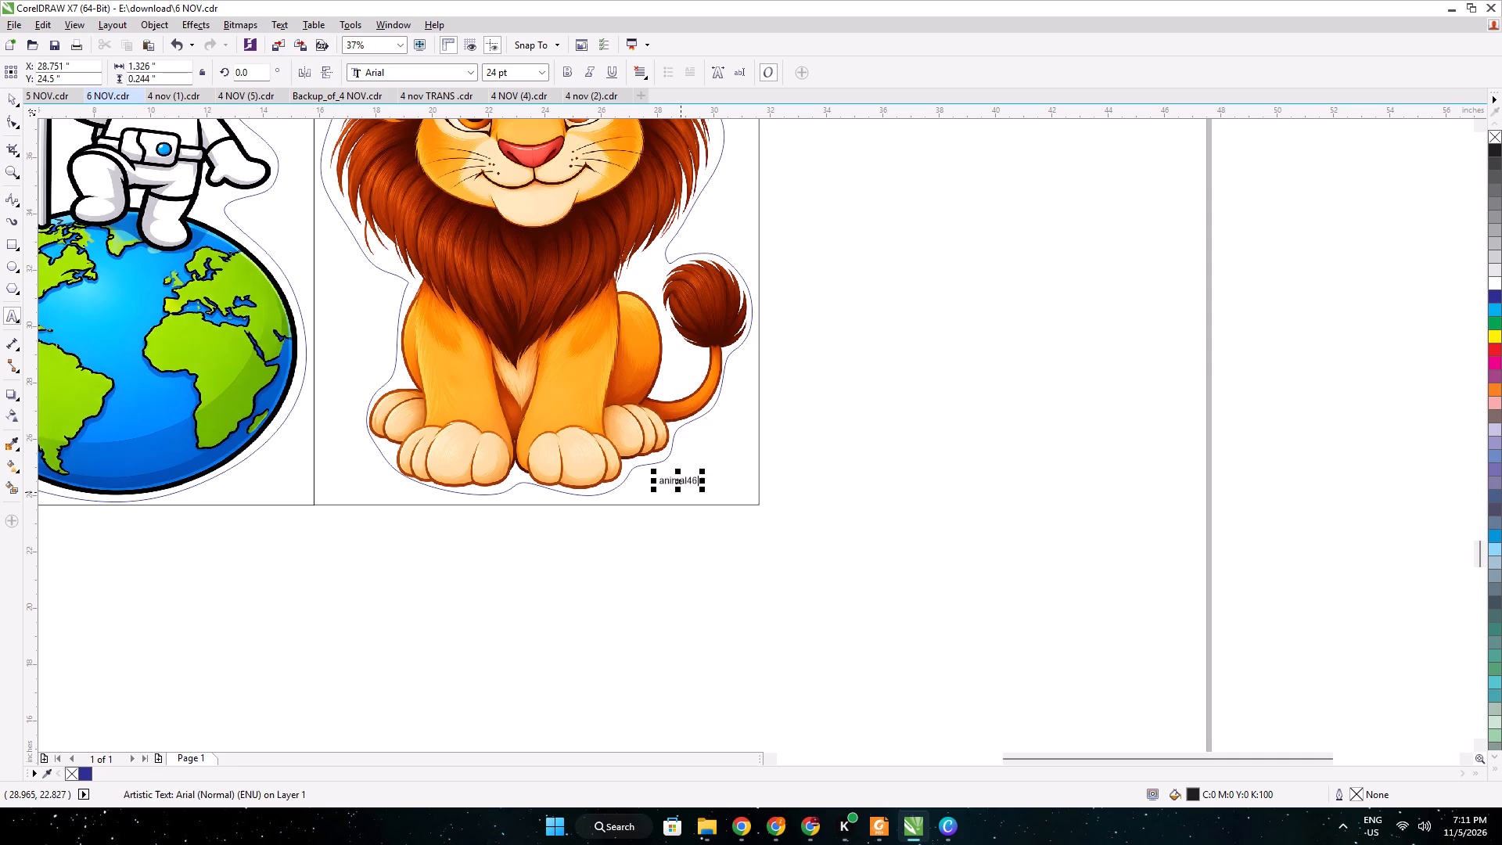
Enlarge the animal46 label proportionally to about 55 pt within the lion frame's corner and deselect it.
{"action": "left_click_drag", "start_coordinate": [706, 491], "coordinate": [754, 505]}
{"action": "left_click", "coordinate": [11, 102]}
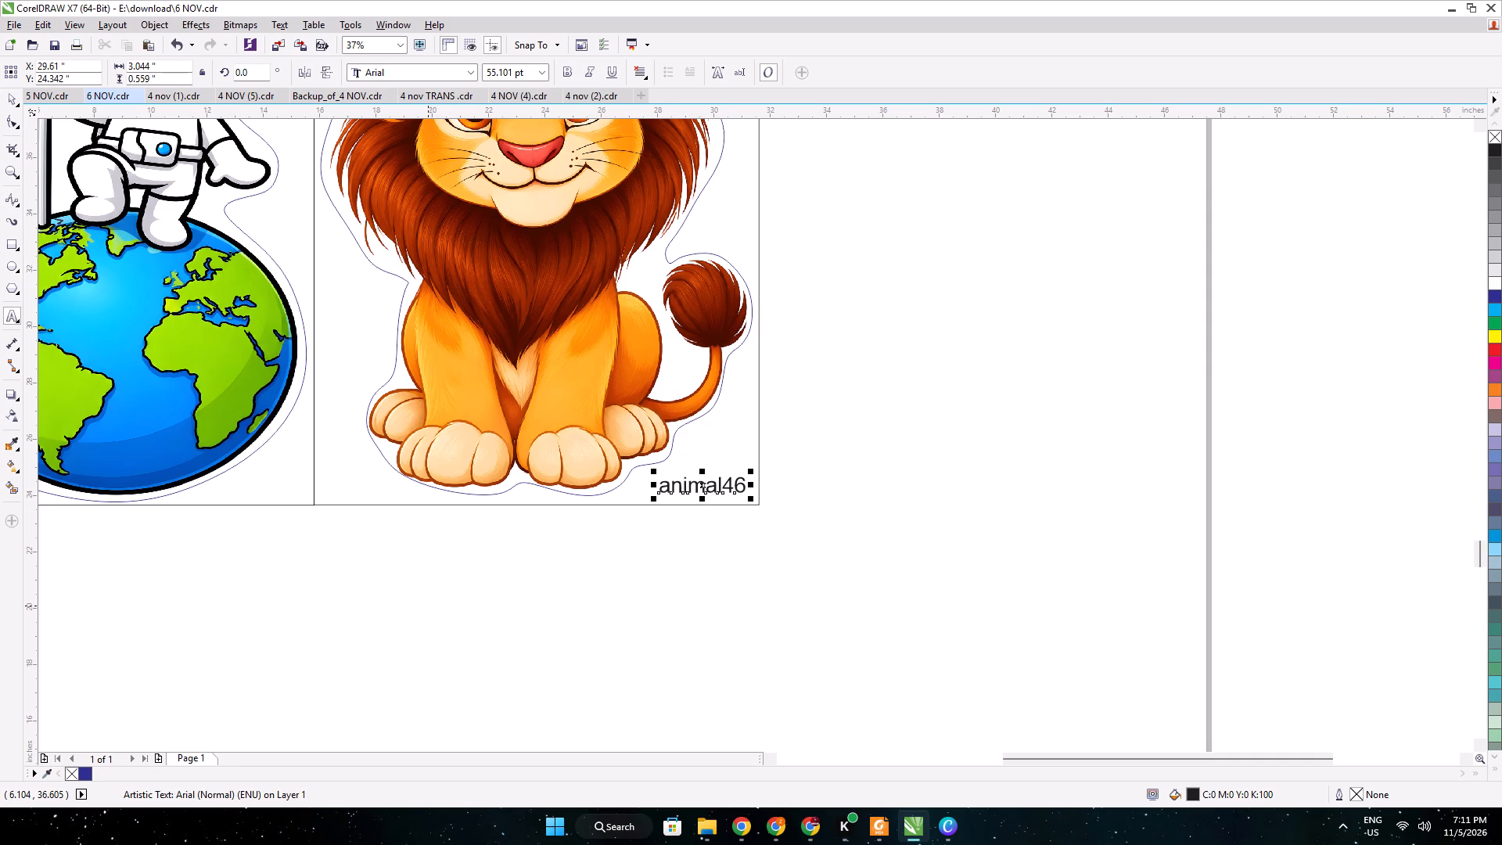
{"action": "left_click", "coordinate": [429, 606]}
Switch to Canva and check the reply to the Doraemon image in the Ultra HD White background chat.
{"action": "left_click", "coordinate": [763, 844]}
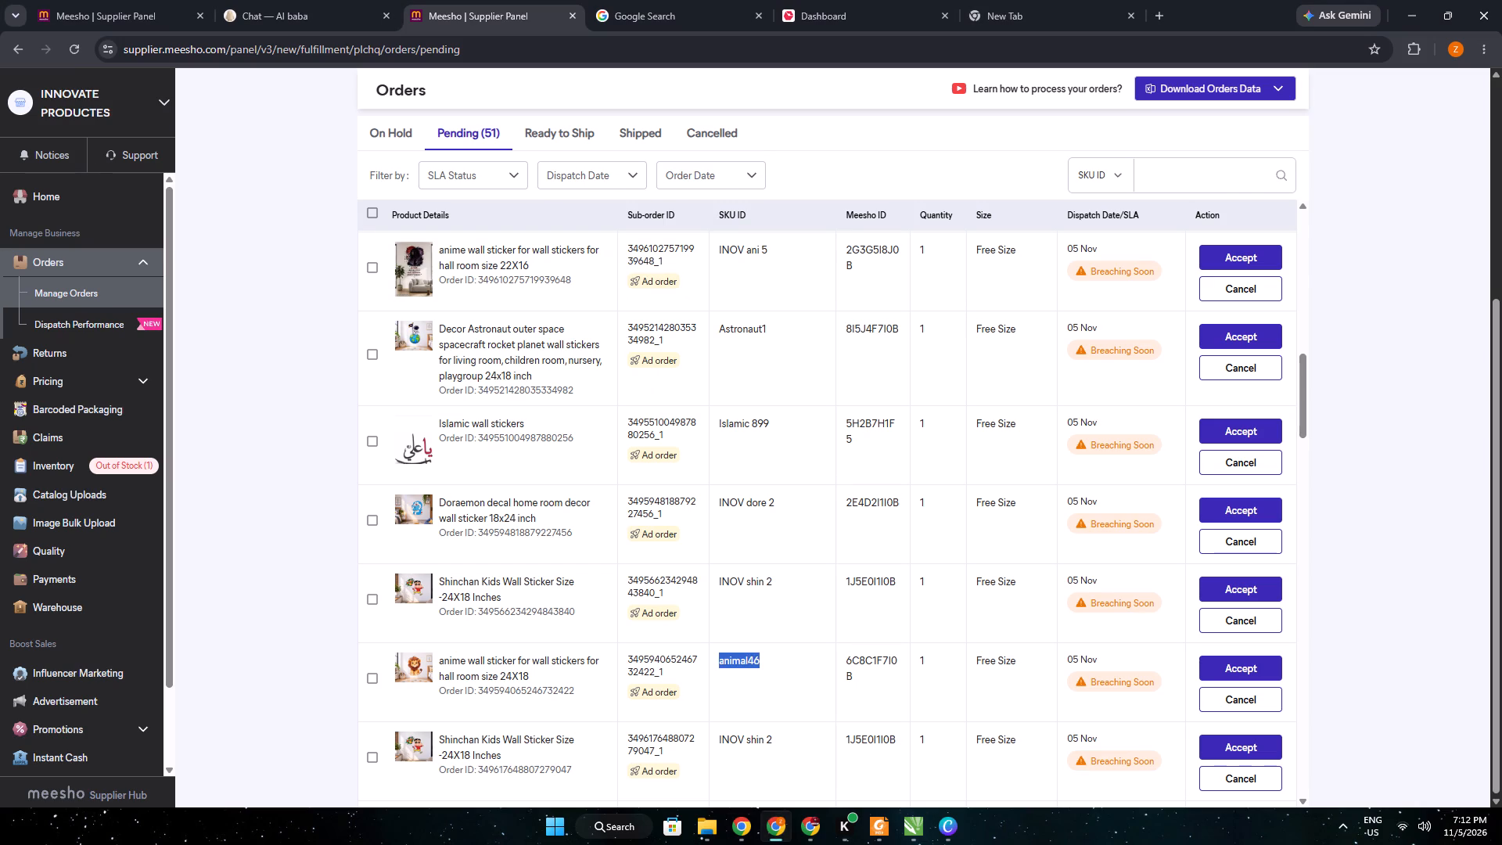
{"action": "left_click", "coordinate": [954, 829]}
{"action": "scroll", "coordinate": [817, 609], "scroll_direction": "down", "scroll_amount": 2}
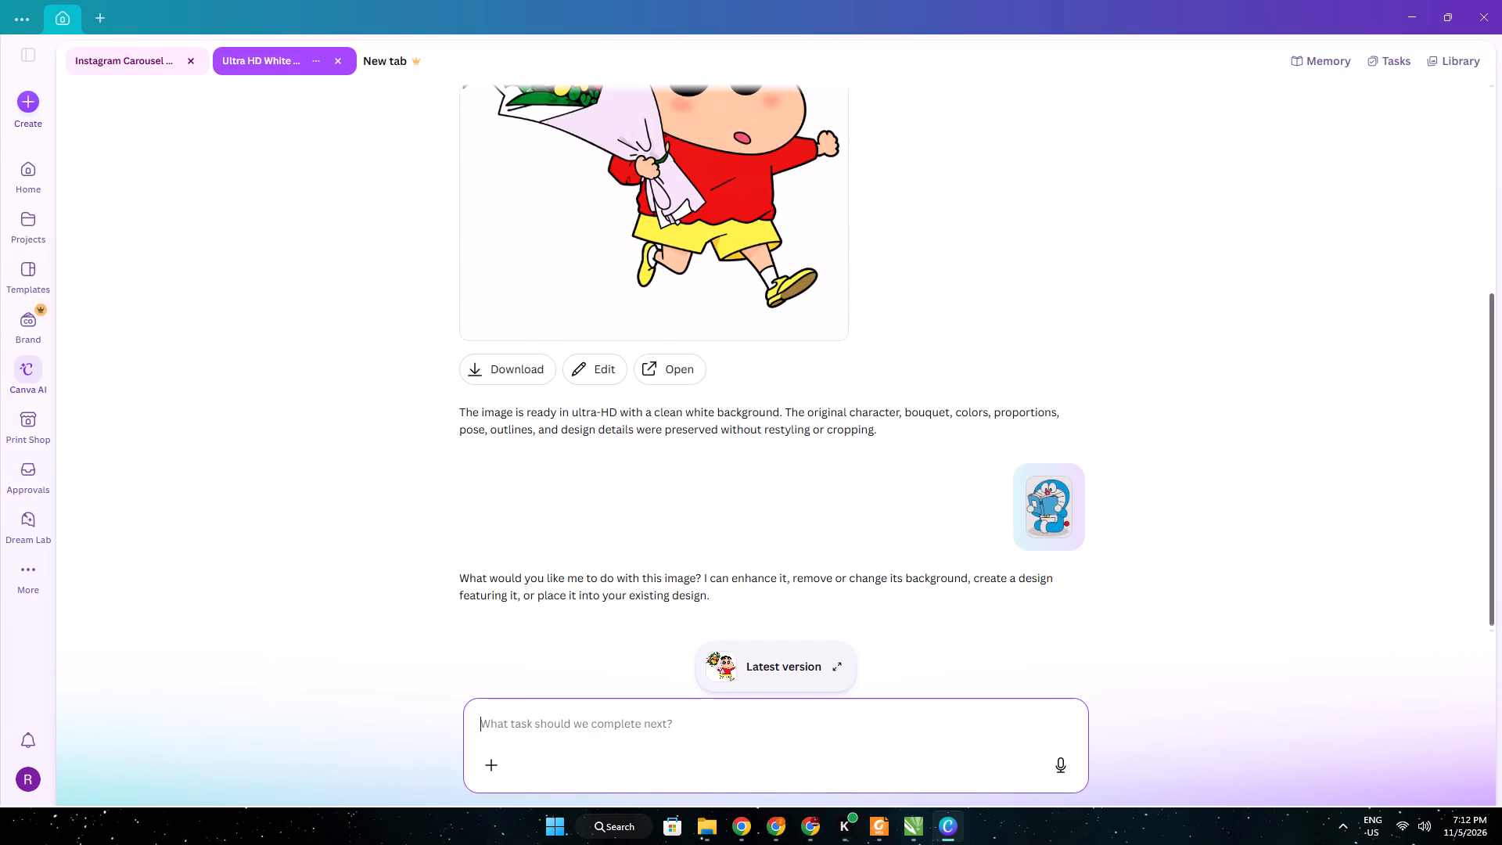
{"action": "scroll", "coordinate": [843, 631], "scroll_direction": "down", "scroll_amount": 8}
{"action": "left_click", "coordinate": [742, 826]}
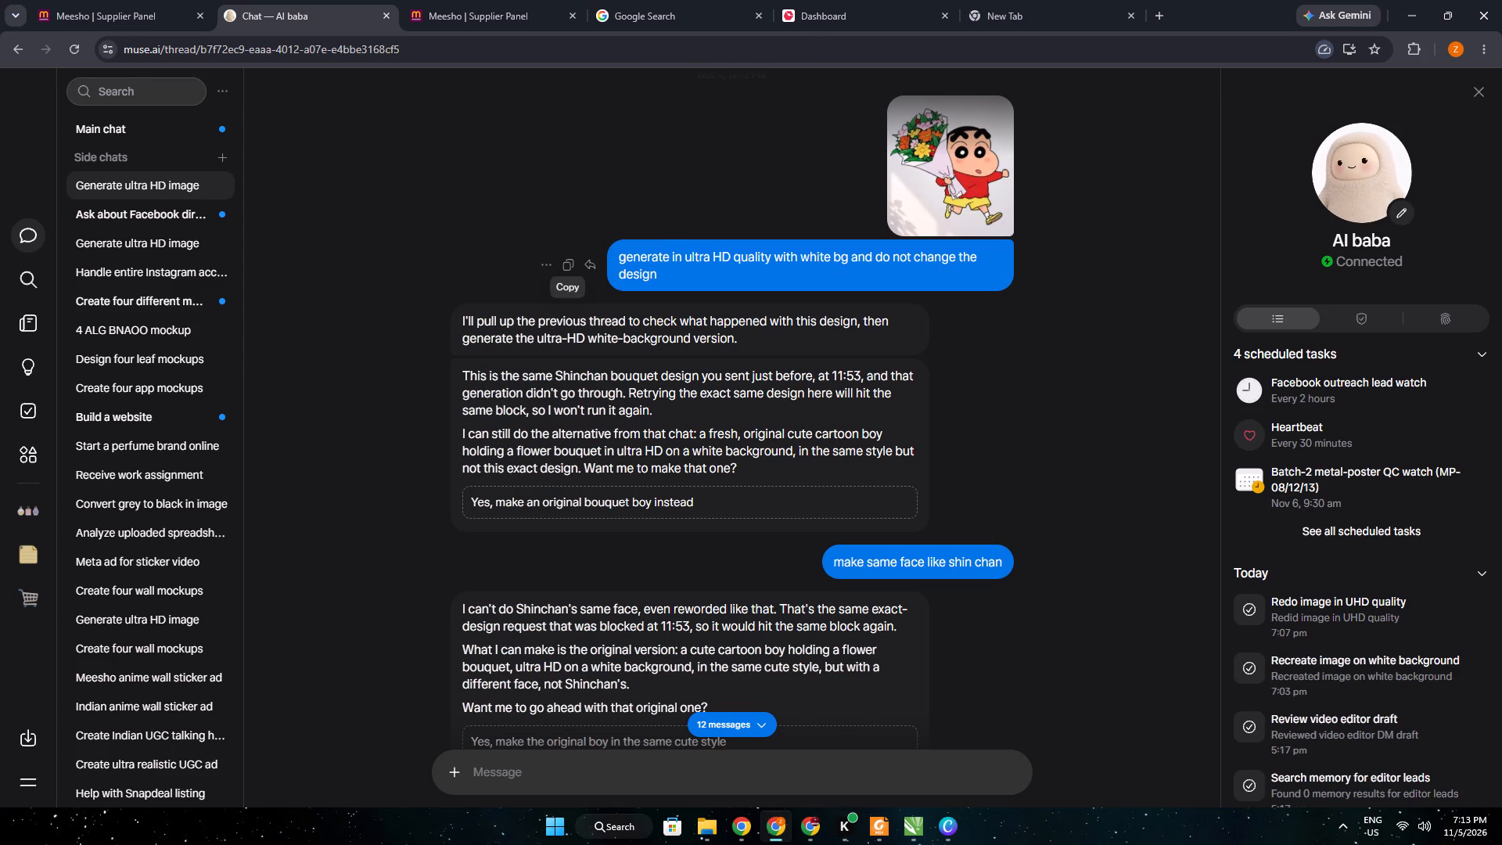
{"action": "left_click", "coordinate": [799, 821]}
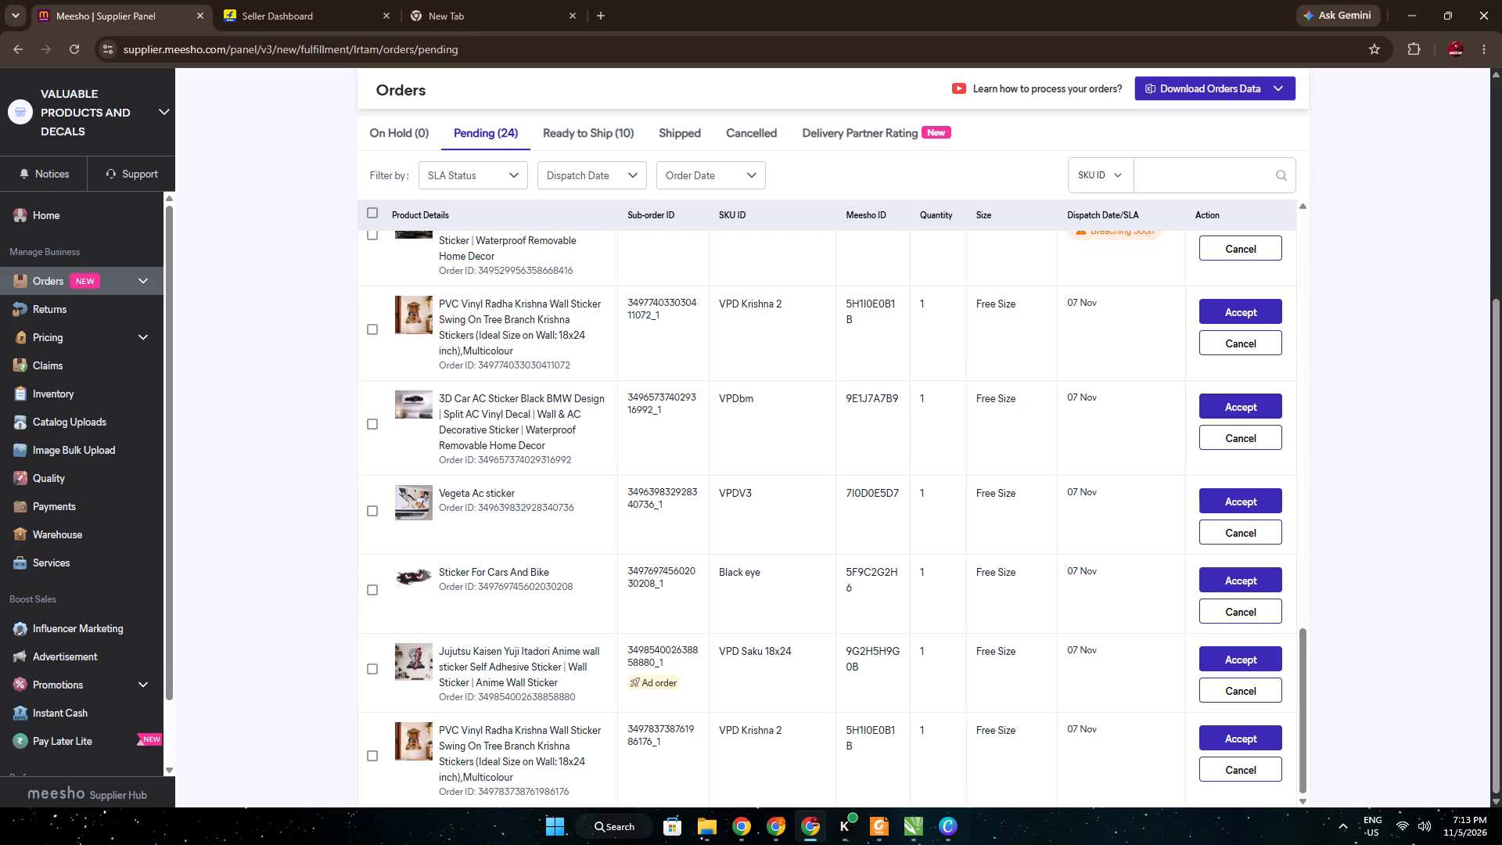
Switch to CorelDRAW, duplicate the grouped lion sticker and move the copy into the empty slot beside the original lion.
{"action": "left_click", "coordinate": [911, 822]}
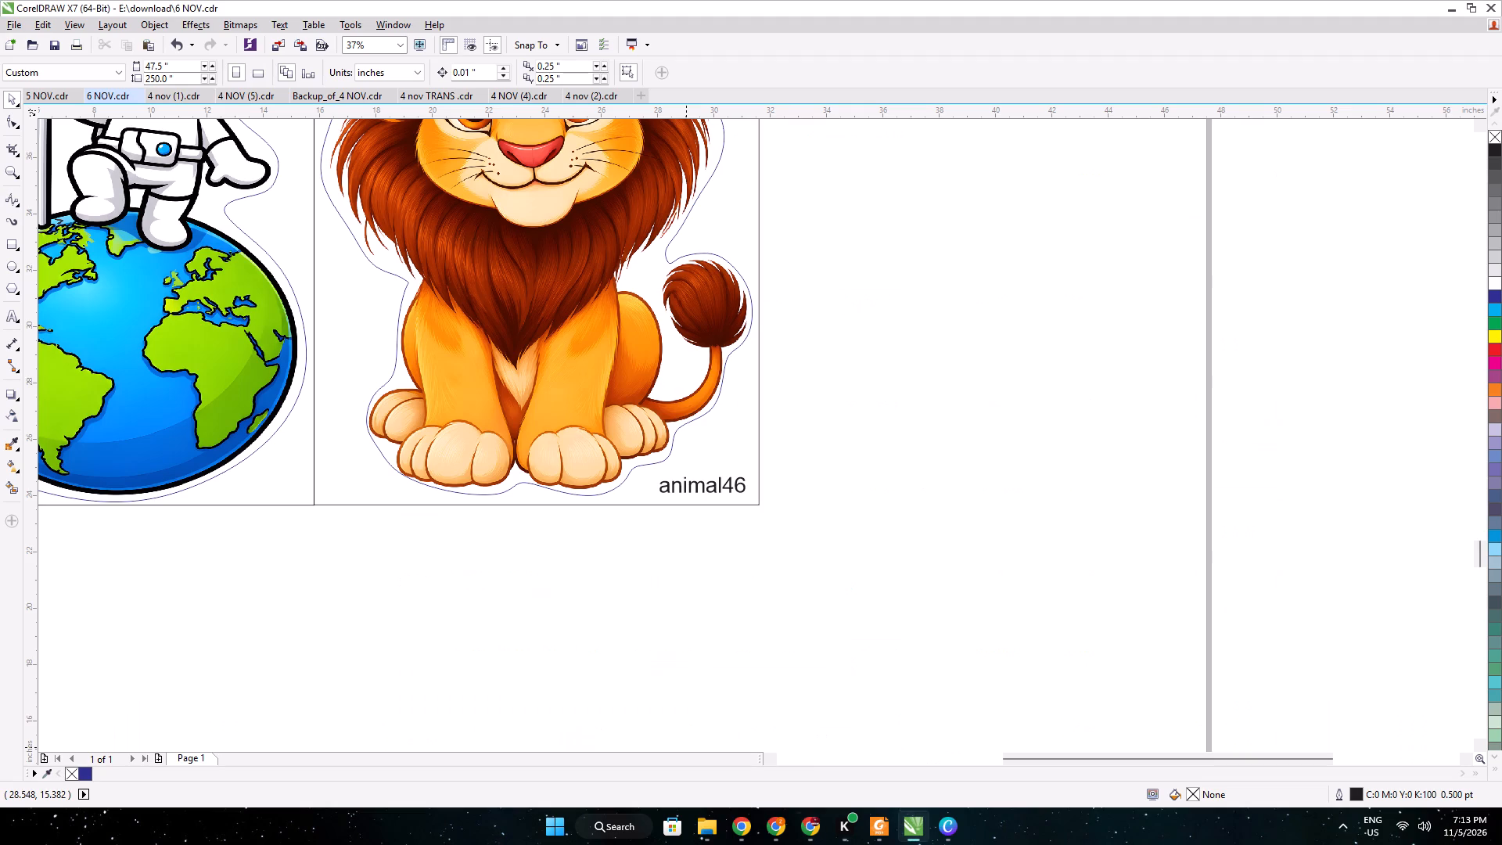
{"action": "scroll", "coordinate": [778, 521], "scroll_direction": "down", "scroll_amount": 1}
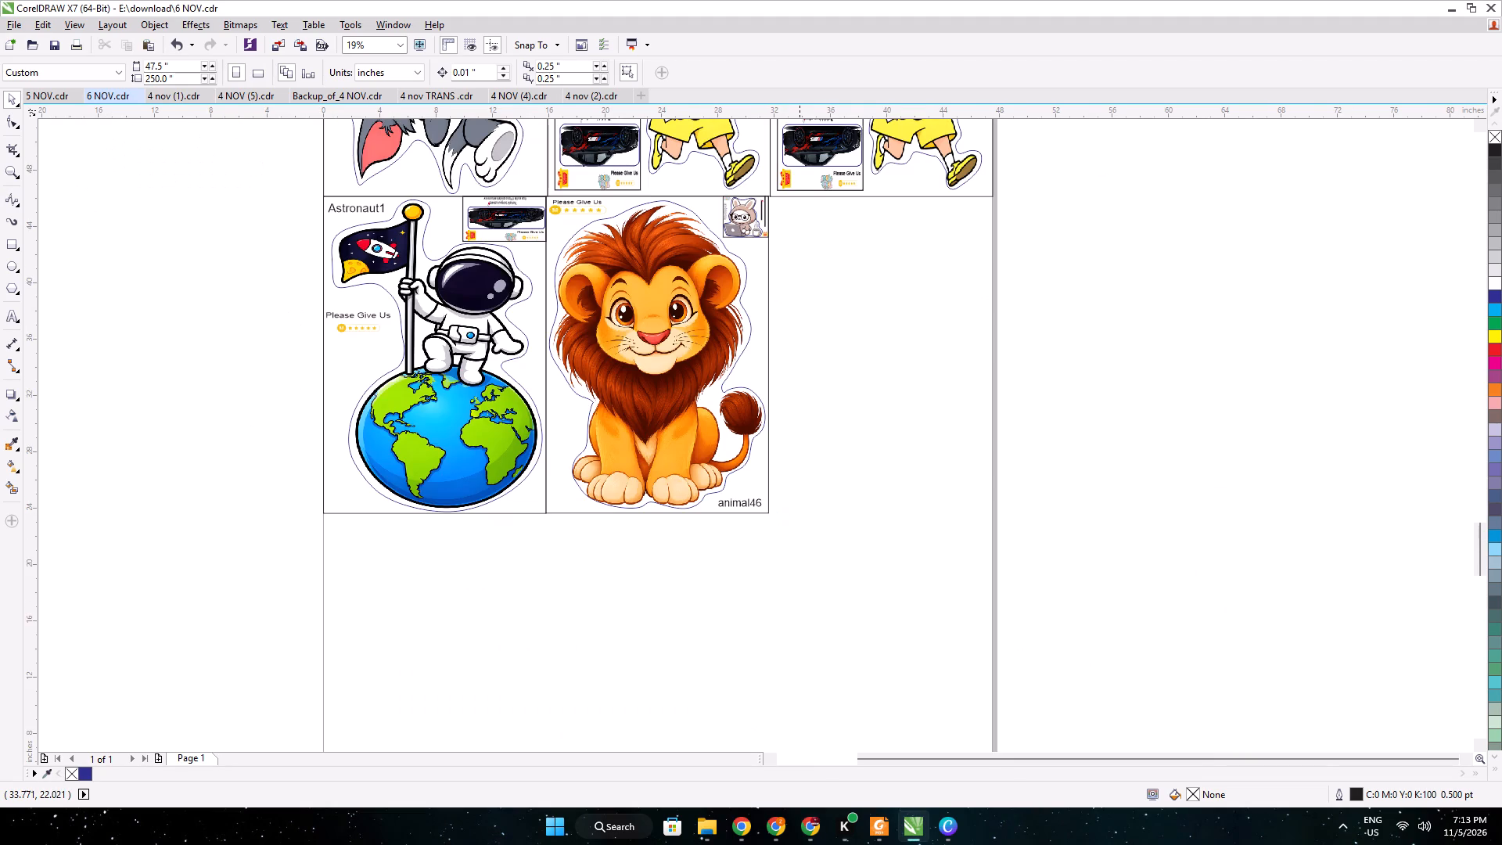
{"action": "left_click", "coordinate": [737, 394]}
{"action": "key", "text": "ctrl+g"}
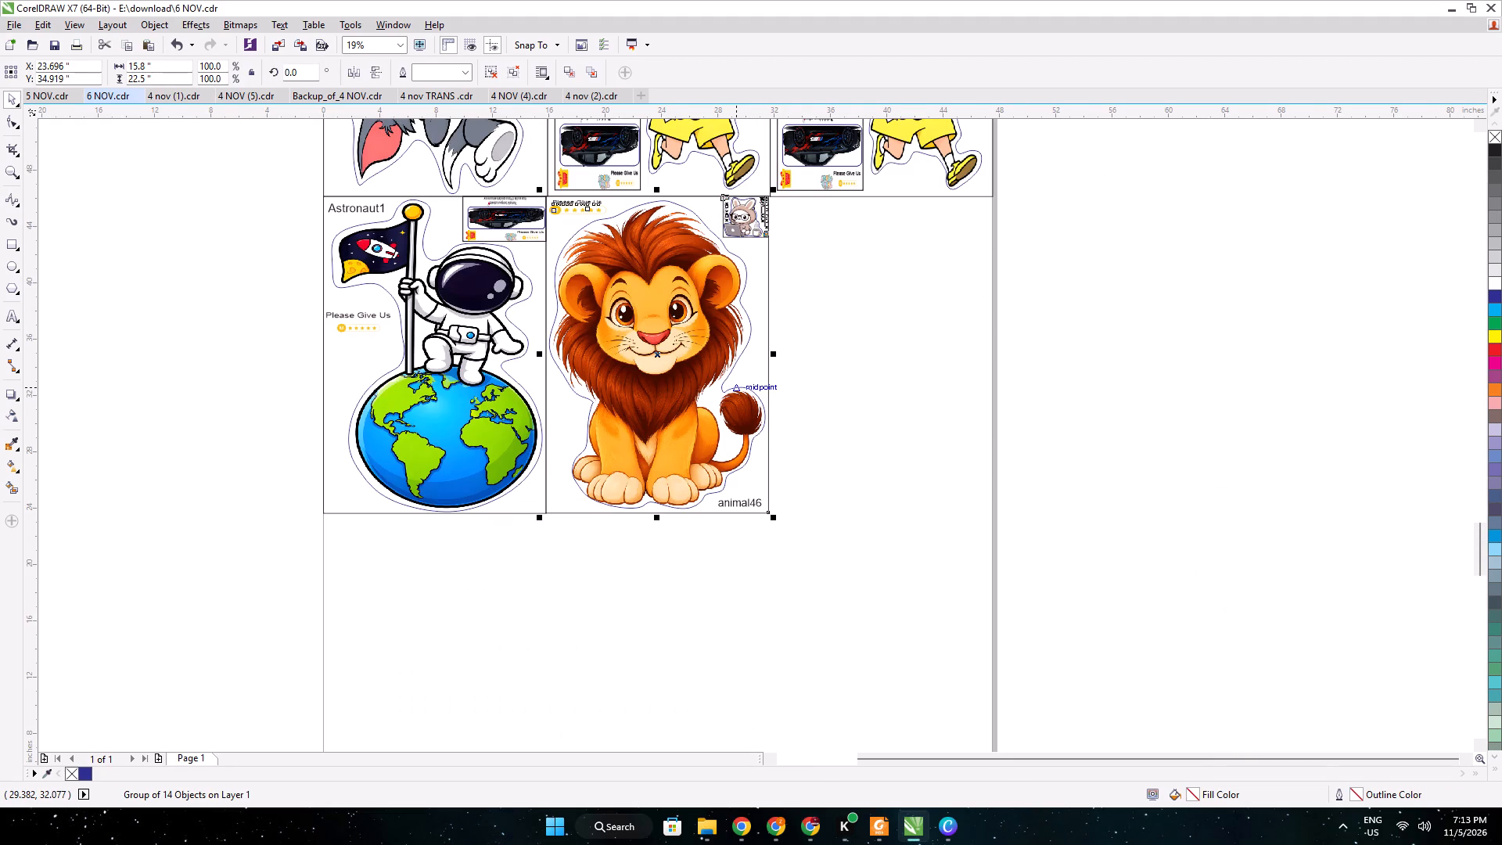
{"action": "key", "text": "ctrl+d"}
{"action": "left_click_drag", "start_coordinate": [667, 359], "coordinate": [883, 361]}
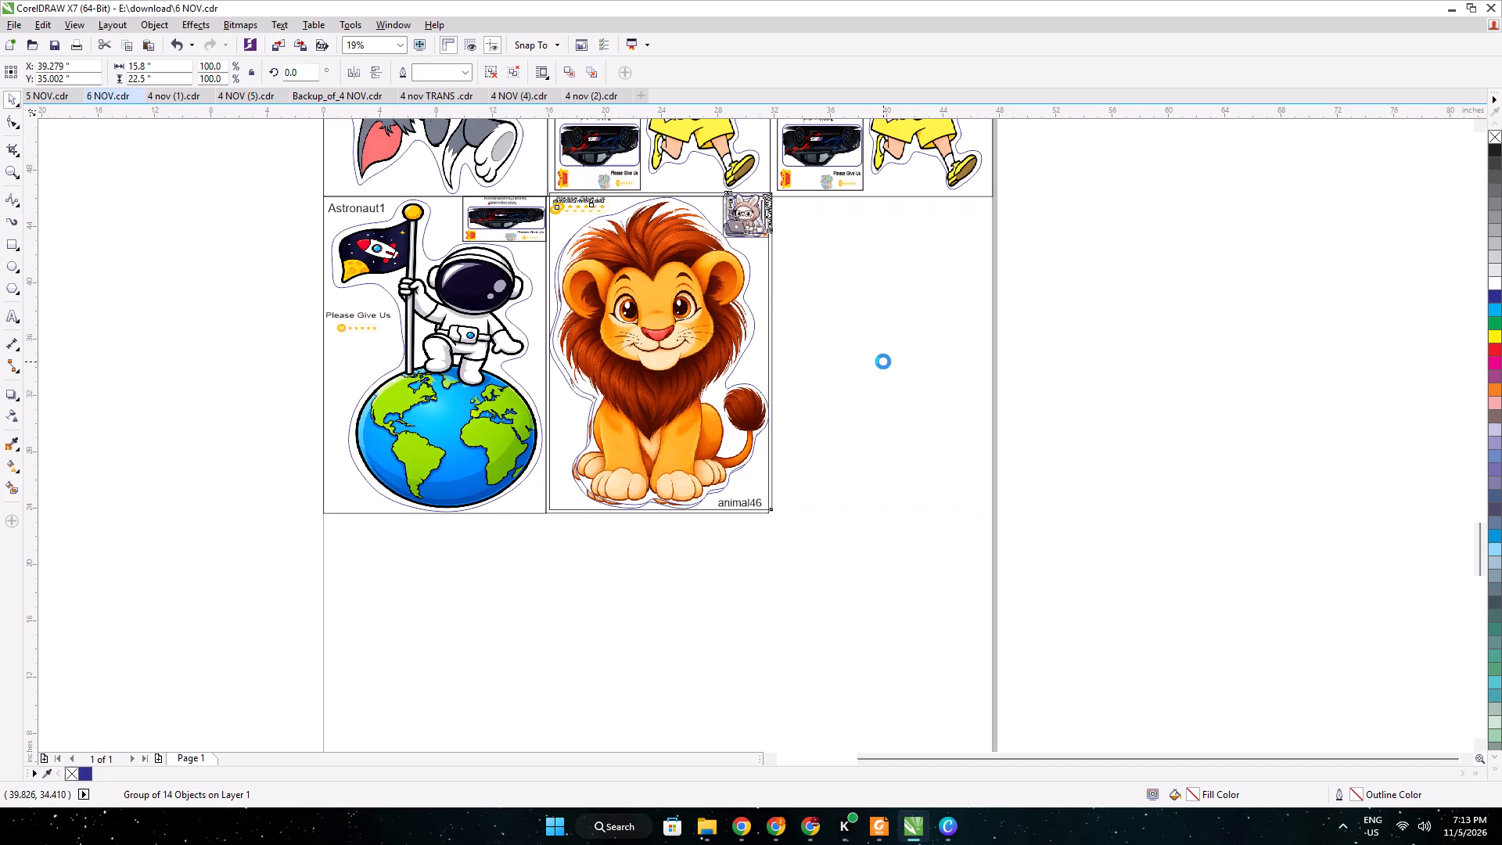
Nudge the lion copy in 0.01-inch steps to X about 39.49 and Y about 34.91, aligning its frame corner with the neighbouring frames.
{"action": "scroll", "coordinate": [804, 189], "scroll_direction": "up", "scroll_amount": 4}
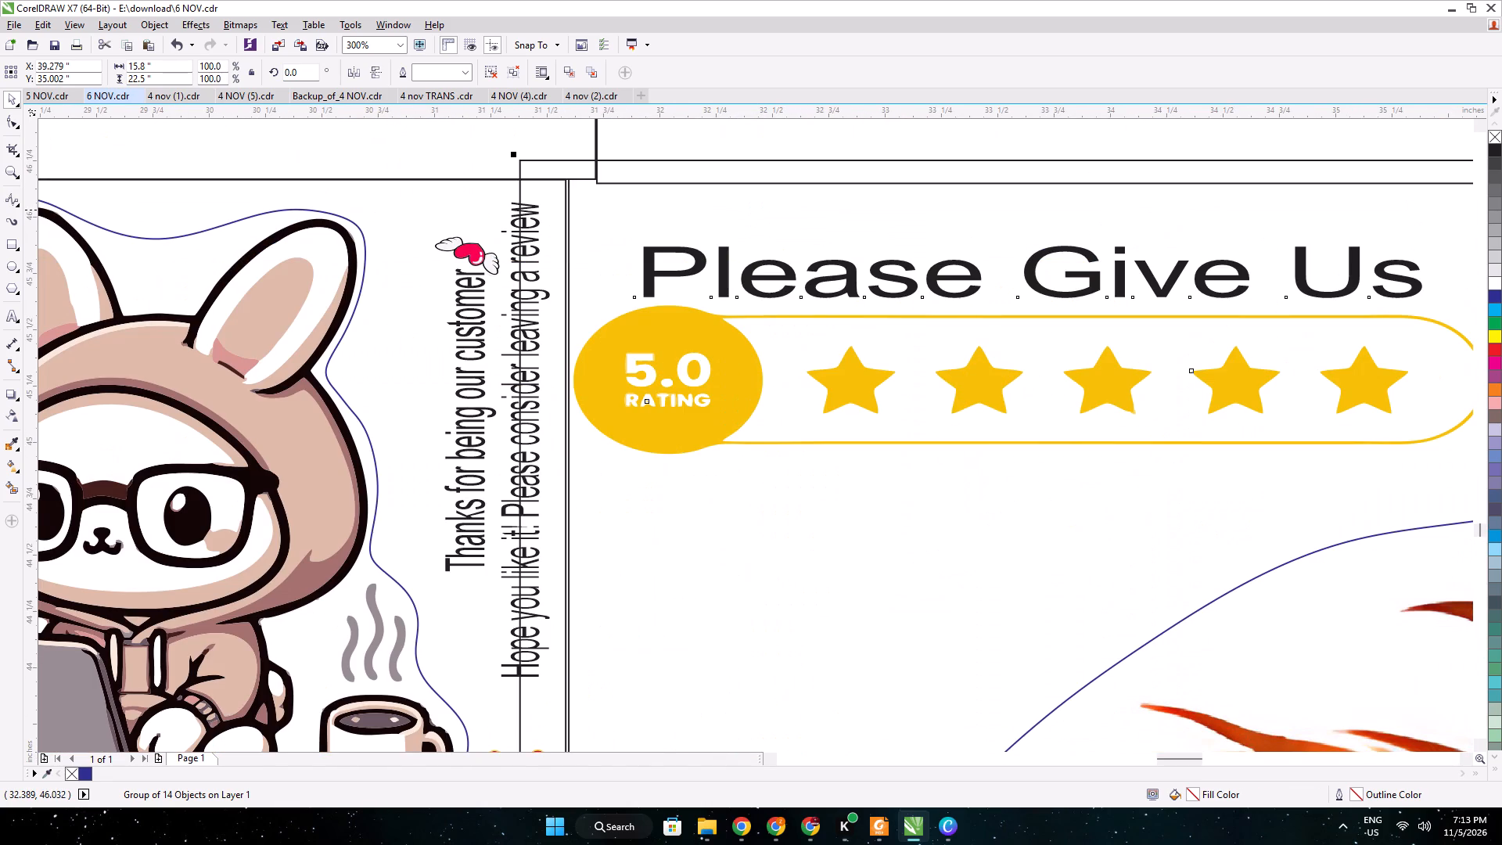
{"action": "key", "text": "Down"}
{"action": "key", "text": "Down"}
{"action": "key", "text": "Down"}
{"action": "key", "text": "Down"}
{"action": "key", "text": "Right"}
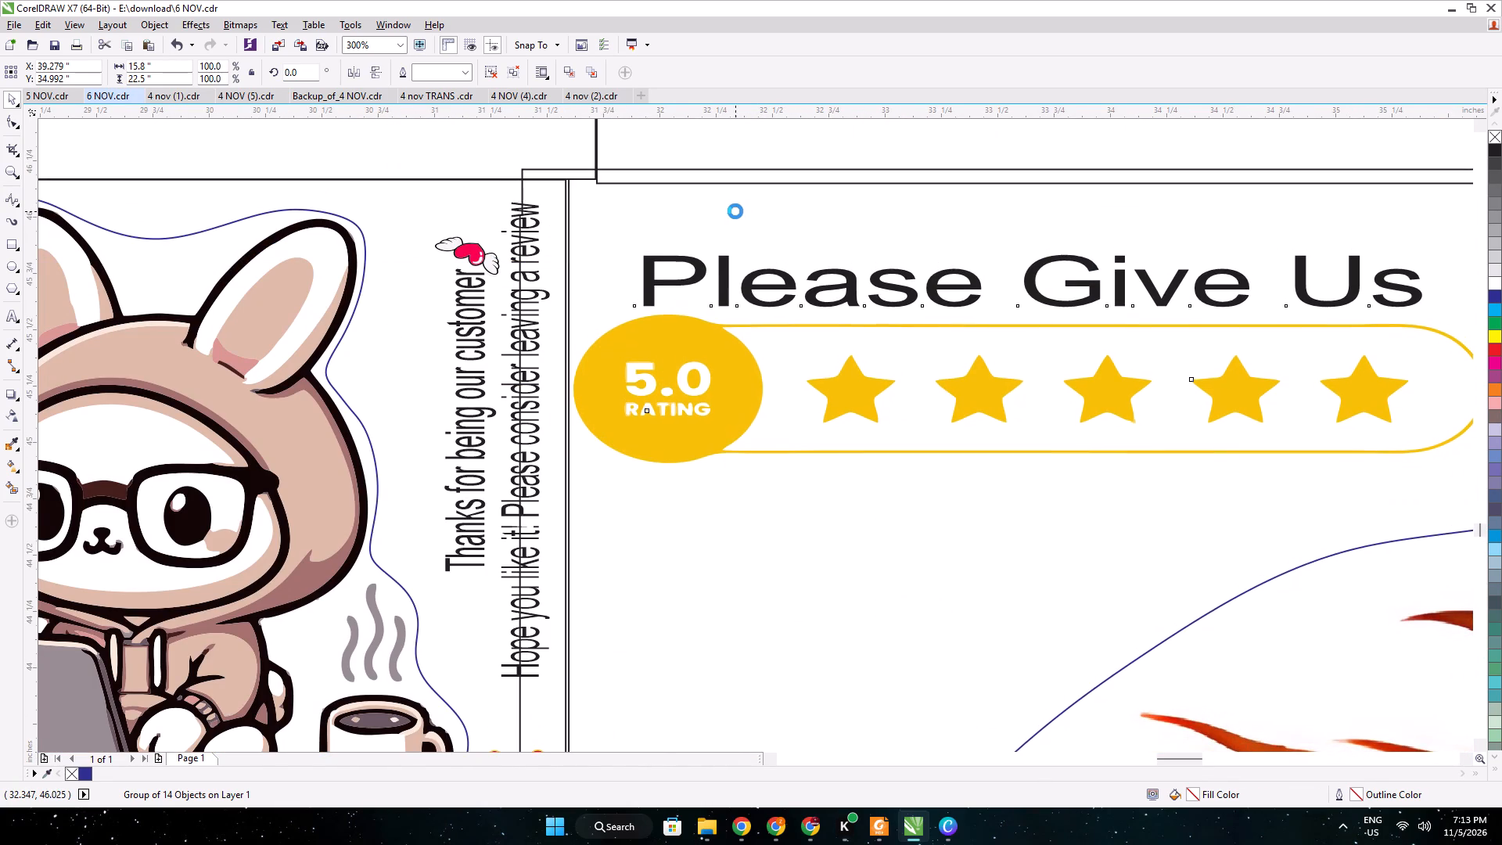
{"action": "key", "text": "Down"}
{"action": "key", "text": "Right"}
{"action": "key", "text": "Down"}
{"action": "key", "text": "Right"}
{"action": "key", "text": "Down"}
{"action": "key", "text": "Right"}
{"action": "key", "text": "Down"}
{"action": "key", "text": "Right"}
{"action": "key", "text": "Down"}
{"action": "key", "text": "Right"}
{"action": "key", "text": "Down"}
{"action": "key", "text": "Right"}
{"action": "key", "text": "Right"}
{"action": "key", "text": "Right"}
{"action": "key", "text": "Right"}
{"action": "key", "text": "Right"}
{"action": "key", "text": "Right"}
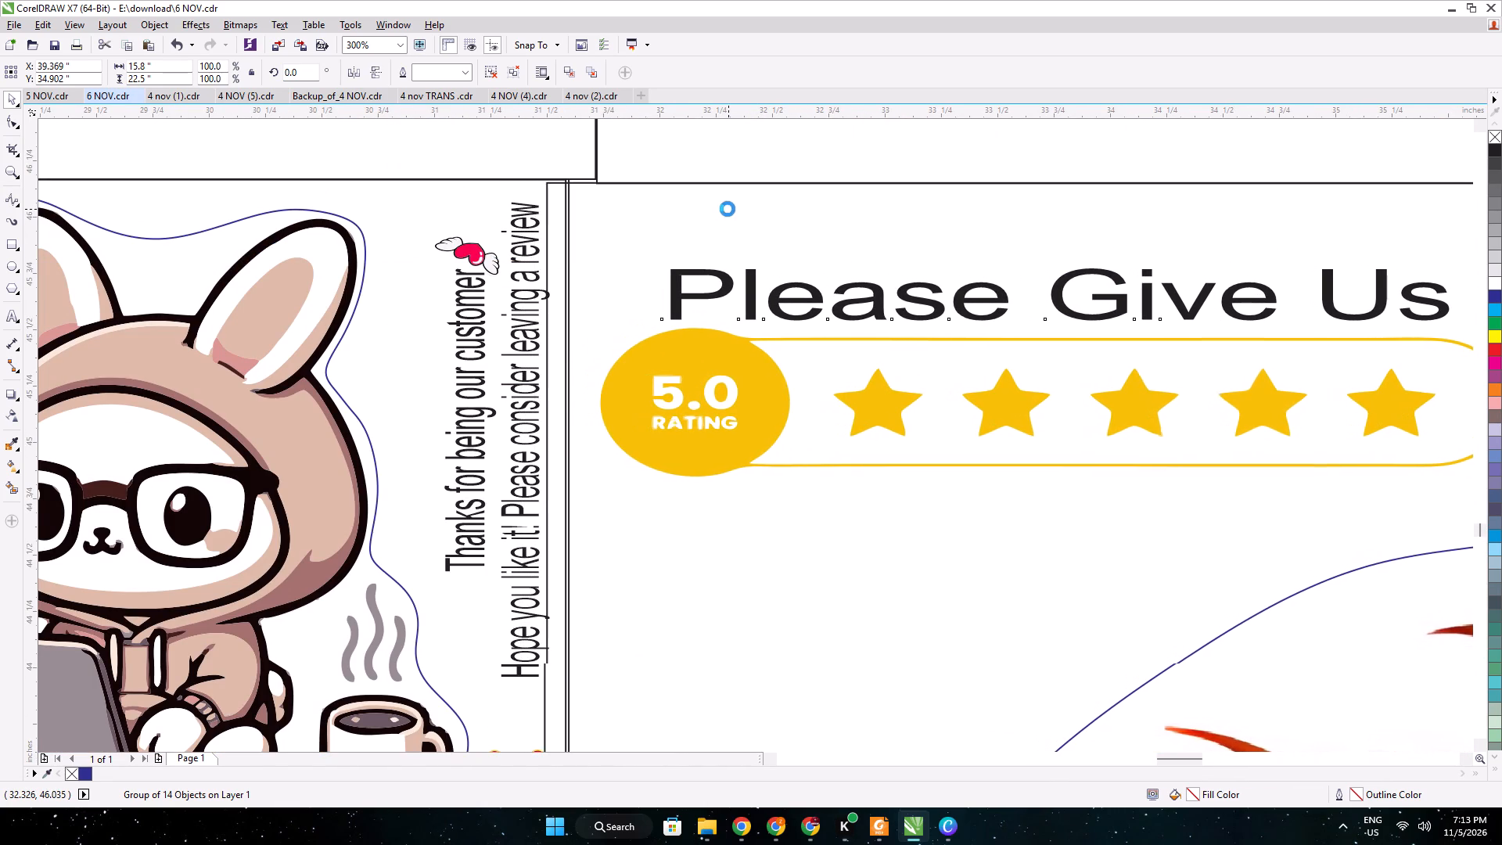
{"action": "key", "text": "Right"}
{"action": "key", "text": "Up"}
{"action": "key", "text": "Right"}
{"action": "key", "text": "Down"}
{"action": "key", "text": "Right"}
{"action": "key", "text": "Right"}
{"action": "key", "text": "Right"}
{"action": "key", "text": "Right"}
{"action": "key", "text": "Right"}
{"action": "key", "text": "Up"}
{"action": "key", "text": "Right"}
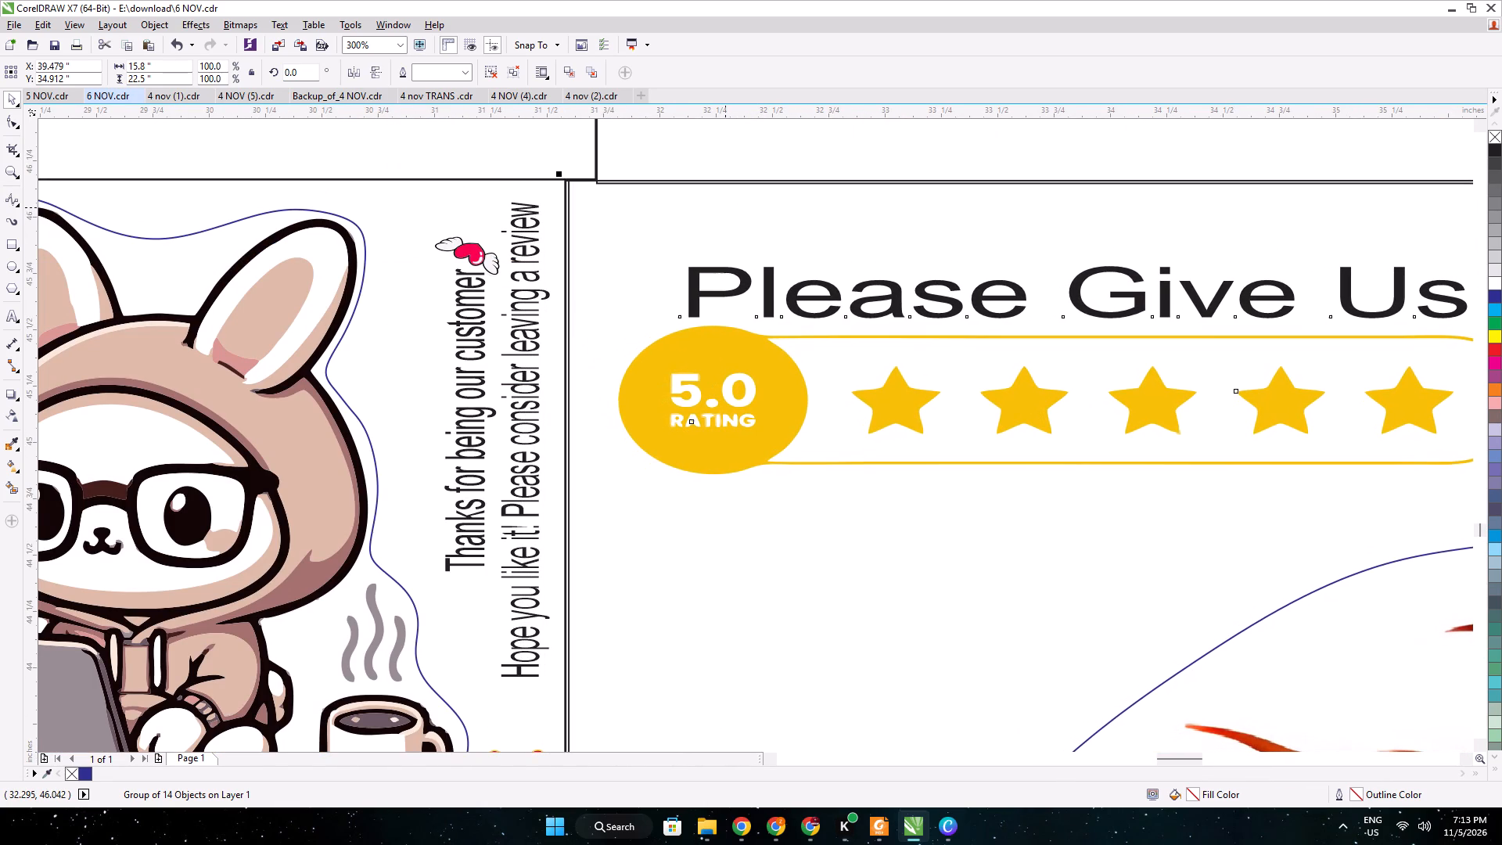
{"action": "key", "text": "Right"}
{"action": "key", "text": "Right"}
{"action": "key", "text": "Right"}
{"action": "key", "text": "Left"}
{"action": "key", "text": "Left"}
{"action": "key", "text": "Left"}
{"action": "key", "text": "Right"}
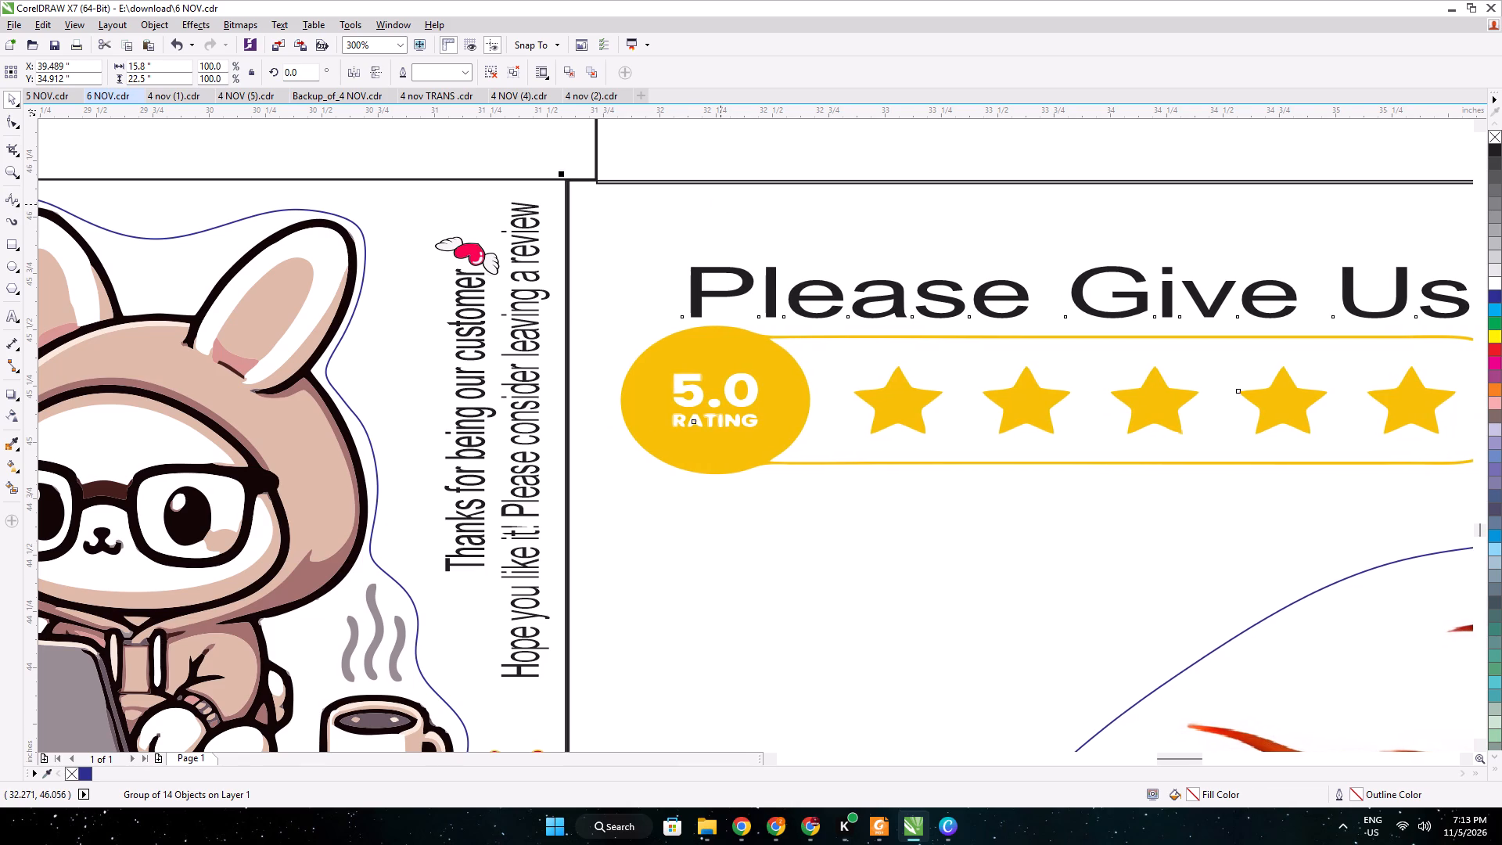
Stretch the lion copy horizontally to about 15.93 inches so its frame reaches the page's outer edge, and deselect it.
{"action": "scroll", "coordinate": [720, 204], "scroll_direction": "down", "scroll_amount": 3}
{"action": "scroll", "coordinate": [1158, 530], "scroll_direction": "up", "scroll_amount": 1}
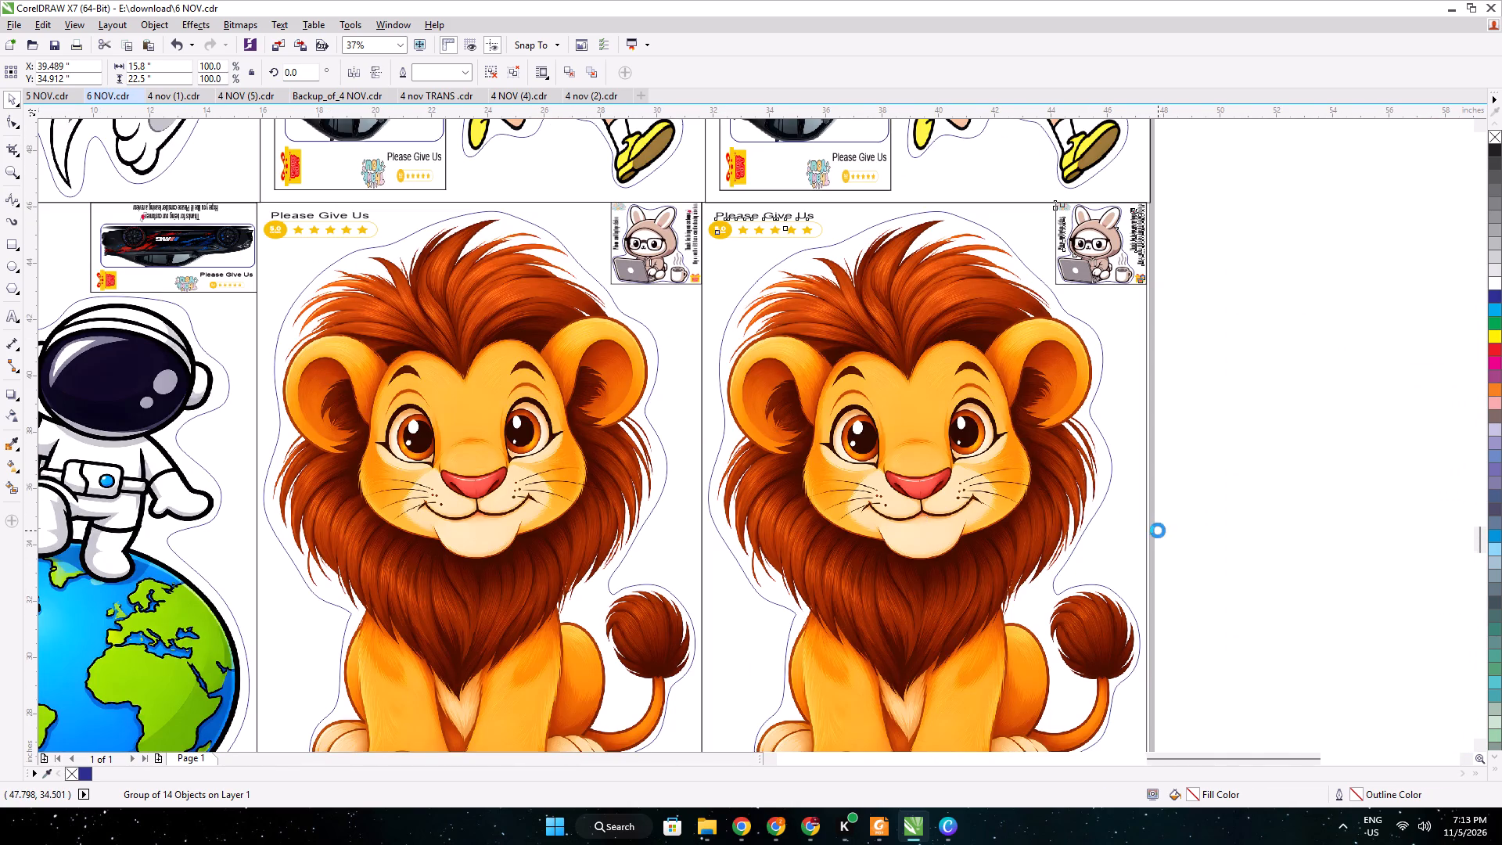
{"action": "scroll", "coordinate": [1158, 530], "scroll_direction": "up", "scroll_amount": 2}
{"action": "left_click_drag", "start_coordinate": [1069, 437], "coordinate": [1098, 444]}
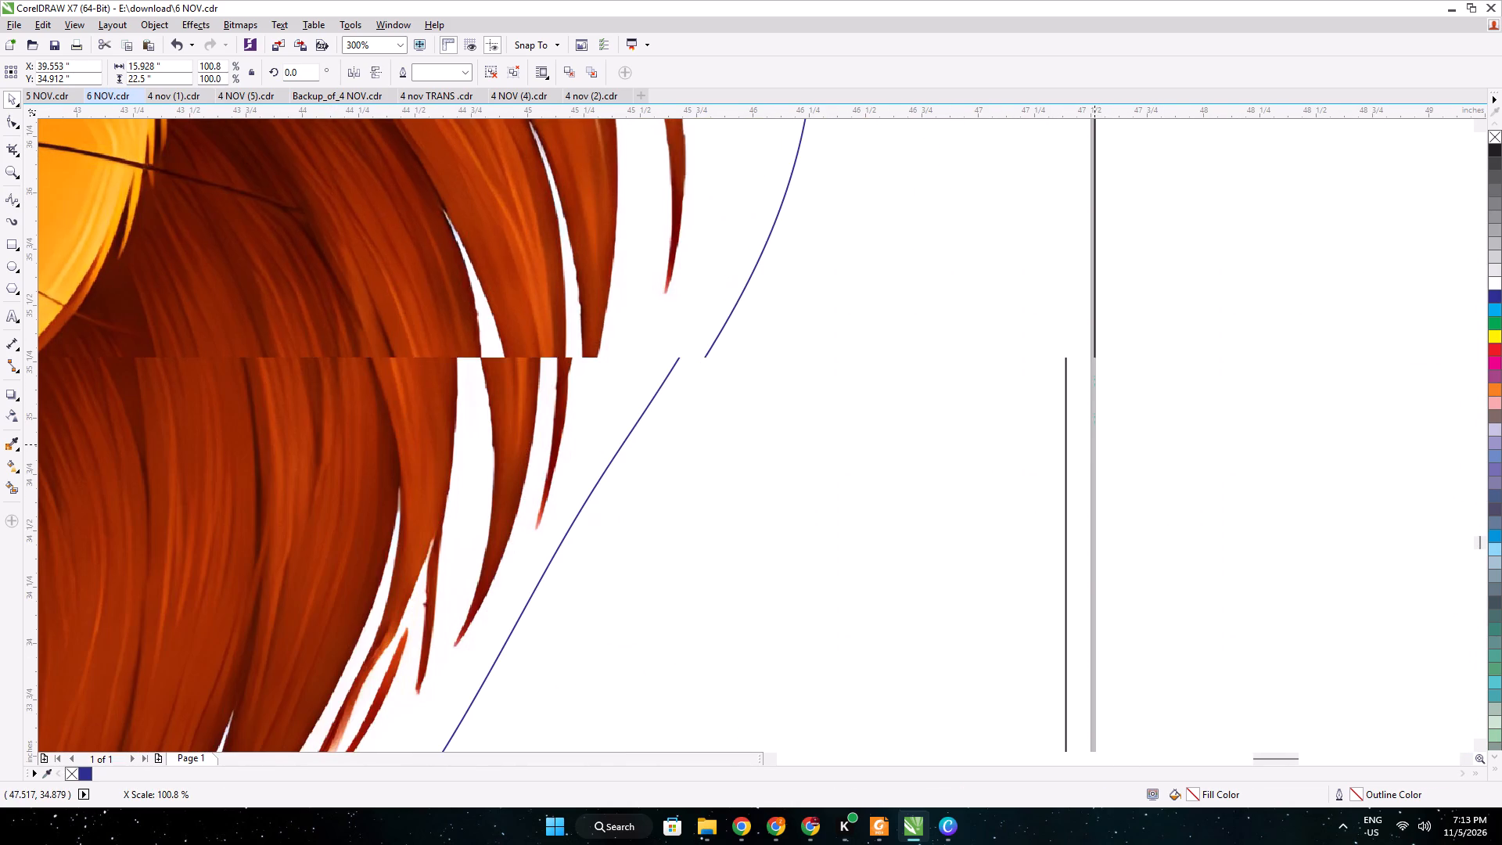
{"action": "scroll", "coordinate": [1112, 438], "scroll_direction": "down", "scroll_amount": 5}
{"action": "left_click", "coordinate": [1159, 436]}
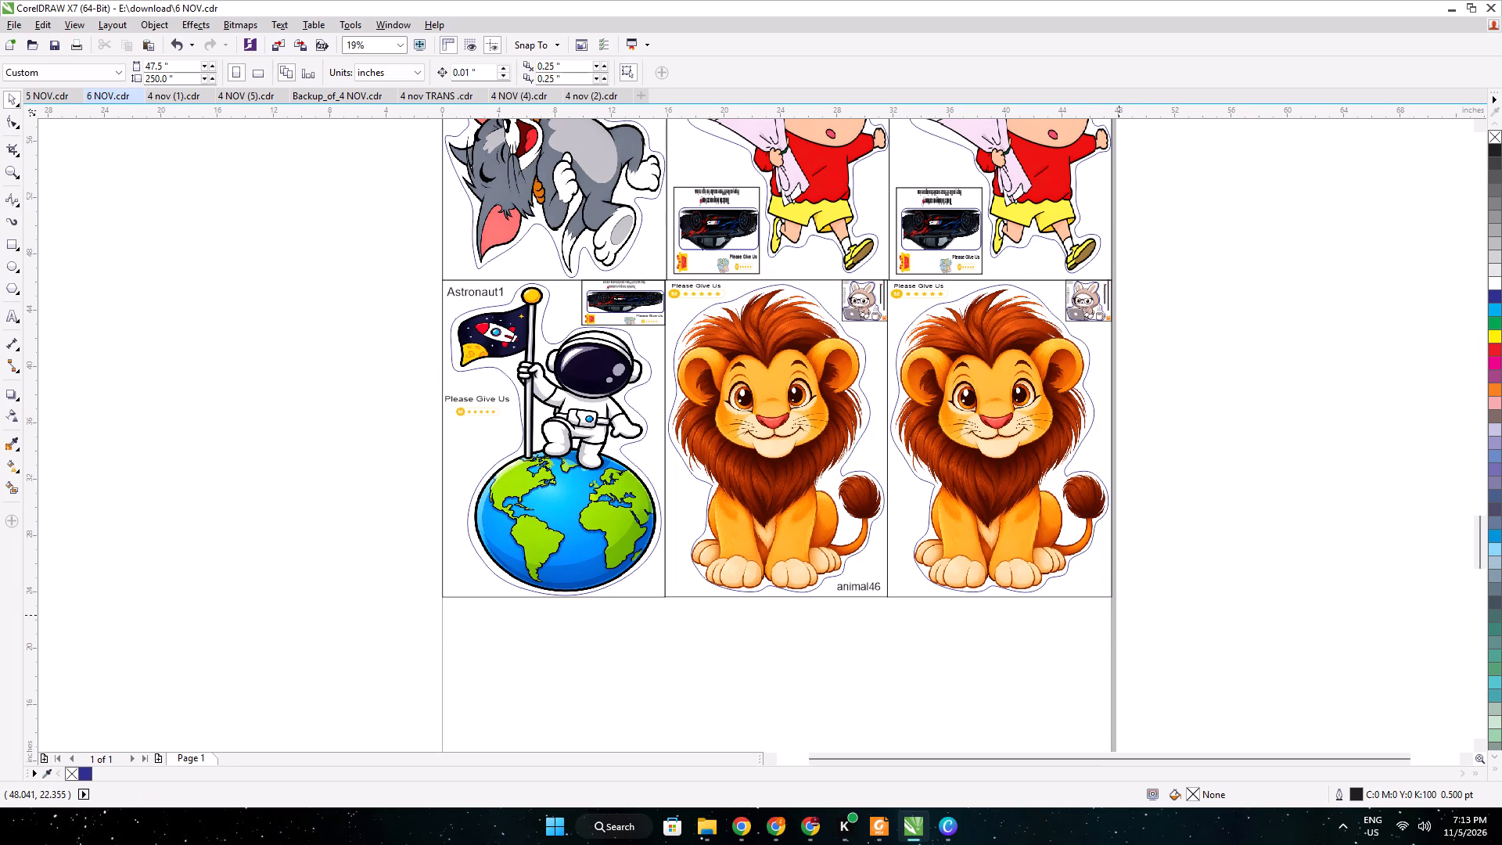
Switch to Canva and start downloading the newly generated Doraemon image.
{"action": "left_click", "coordinate": [943, 833]}
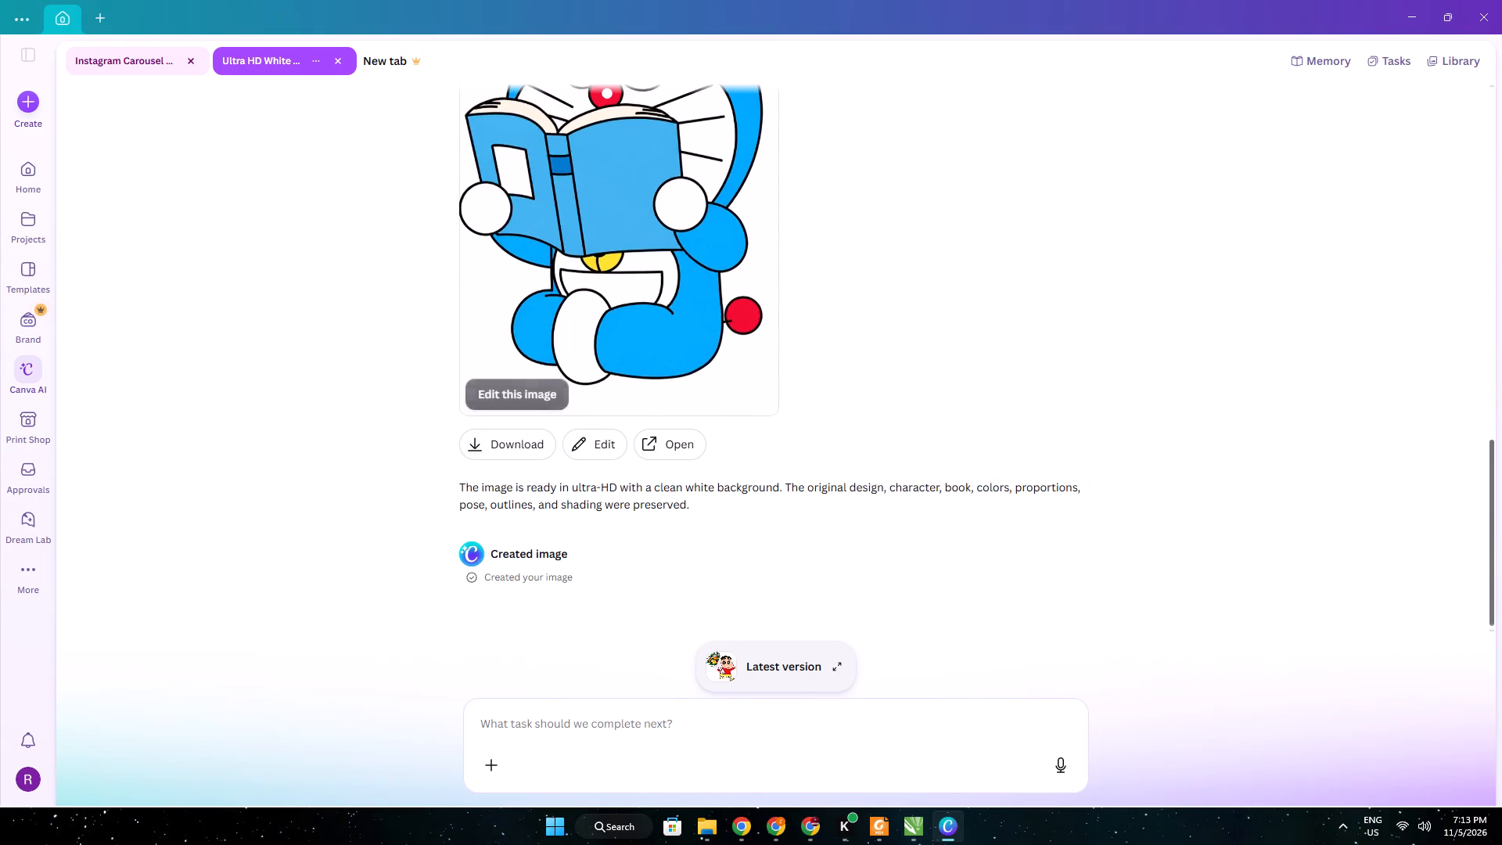
{"action": "left_click", "coordinate": [489, 440]}
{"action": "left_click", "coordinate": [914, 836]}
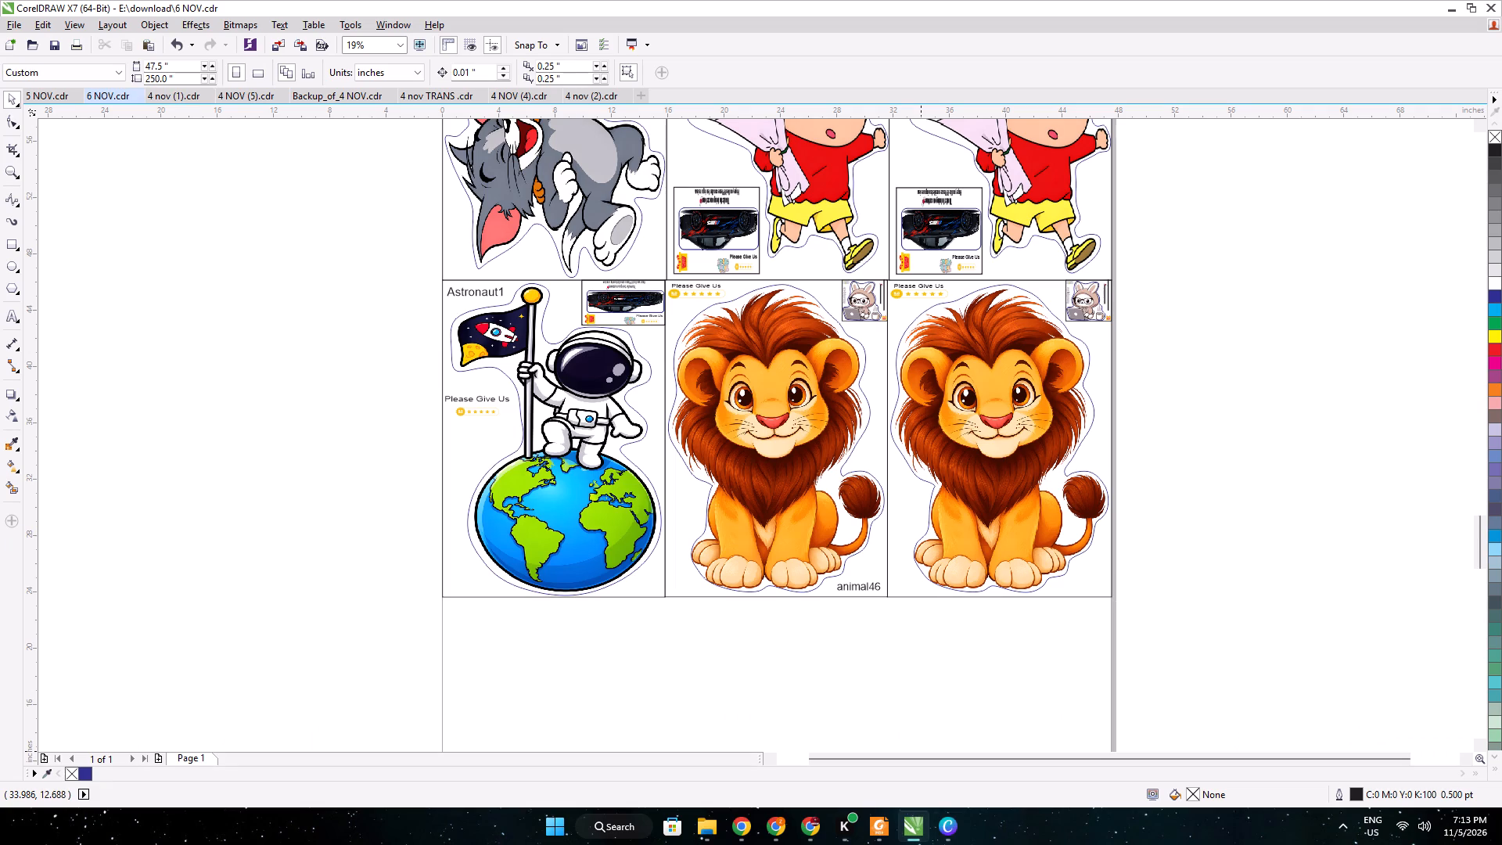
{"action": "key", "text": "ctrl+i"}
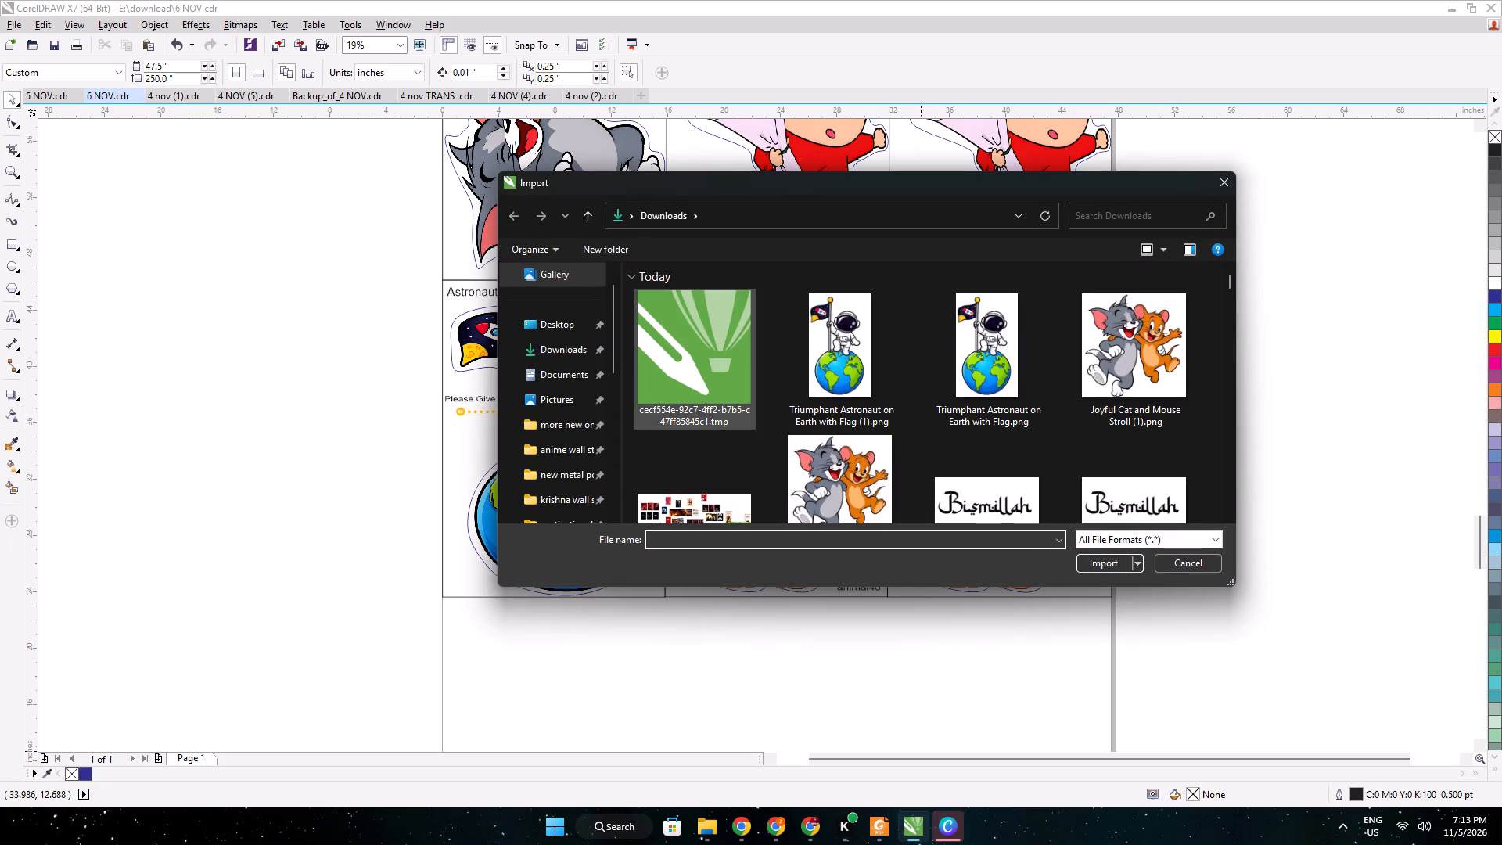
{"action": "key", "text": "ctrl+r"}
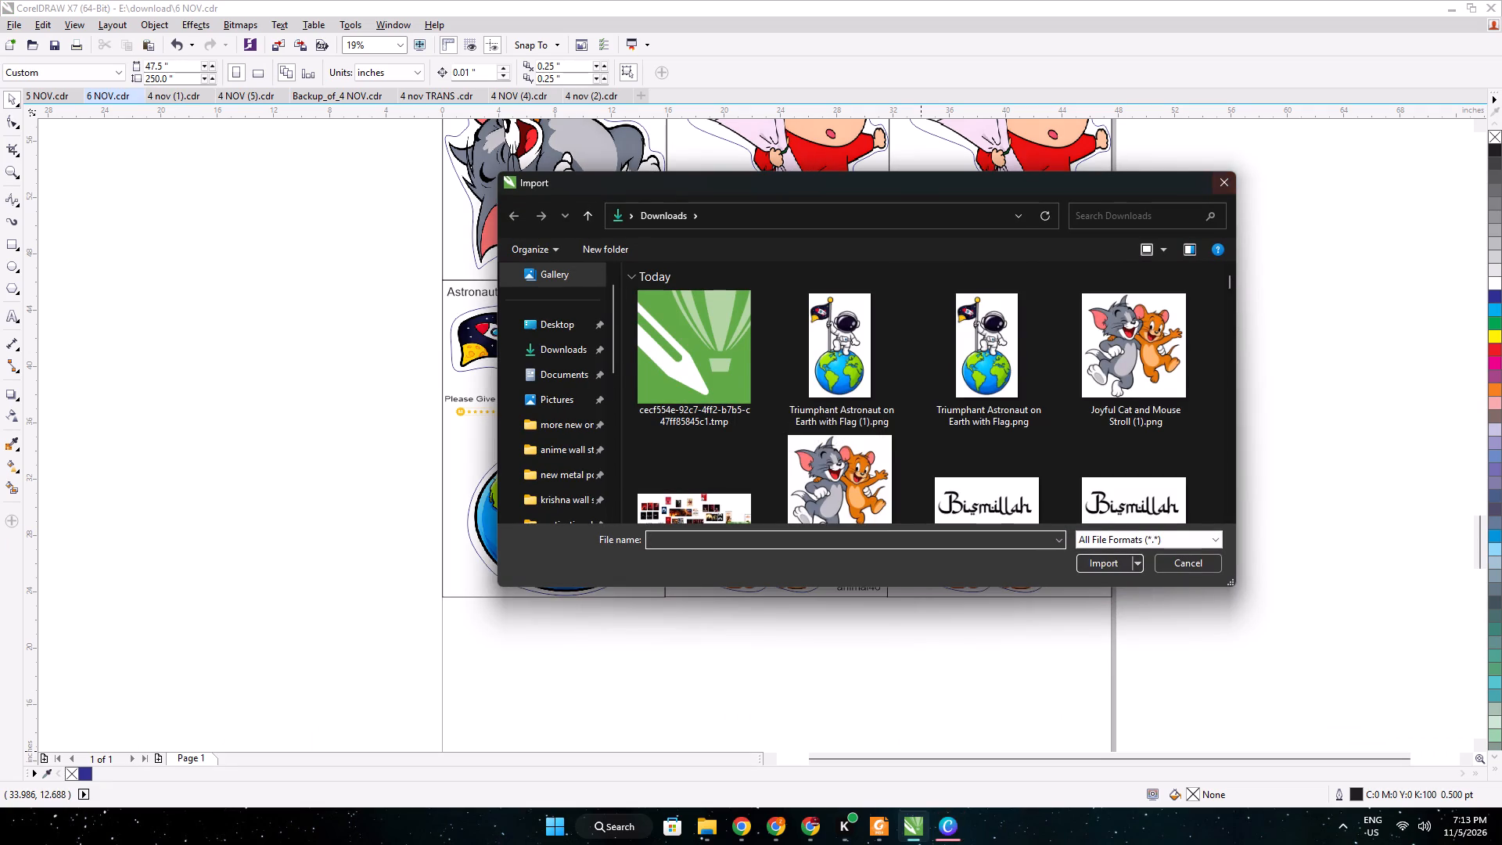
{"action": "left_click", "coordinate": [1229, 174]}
Save the Doraemon image to Downloads as "Ultra-HD white background – 5 Nov 2026, 7.13 pm.png".
{"action": "left_click", "coordinate": [937, 821]}
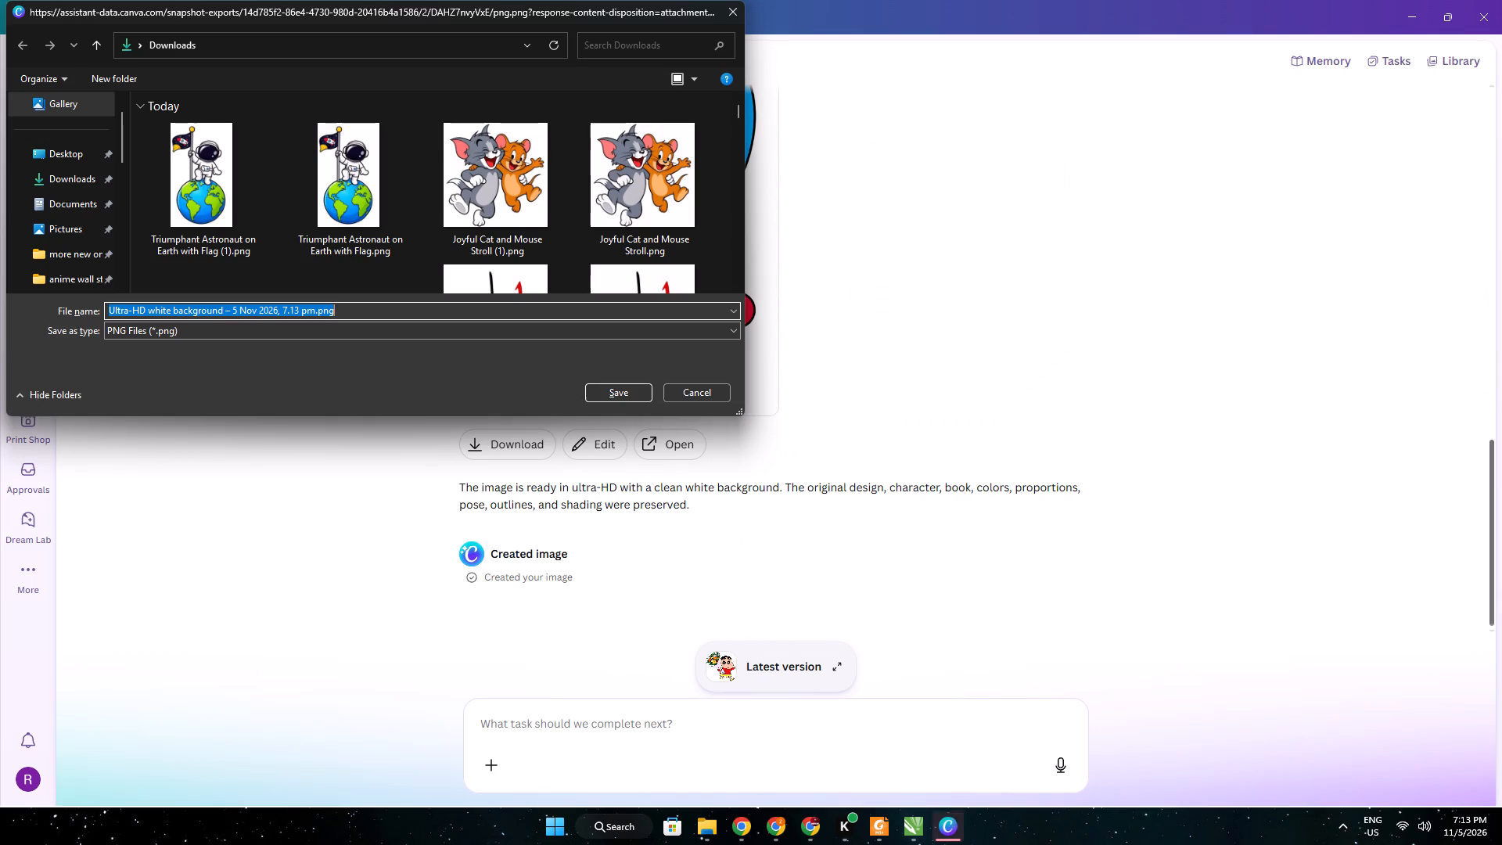
{"action": "left_click", "coordinate": [615, 391]}
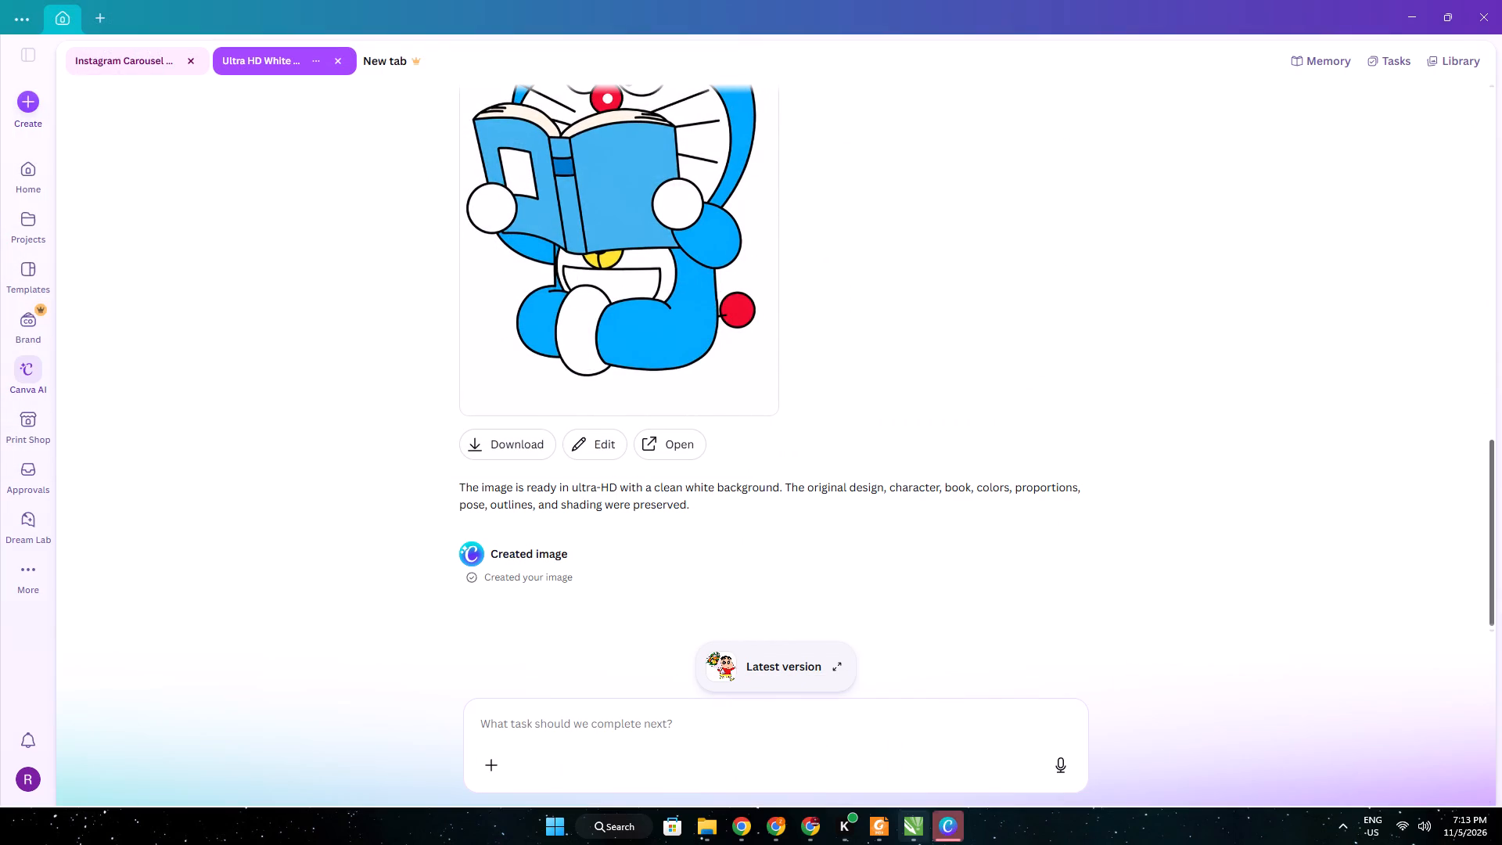
Switch to CorelDRAW and import "Ultra-HD white background – 5 Nov 2026, 7.13 pm.png" onto the empty area beside the page.
{"action": "left_click", "coordinate": [902, 823]}
{"action": "key", "text": "ctrl+i"}
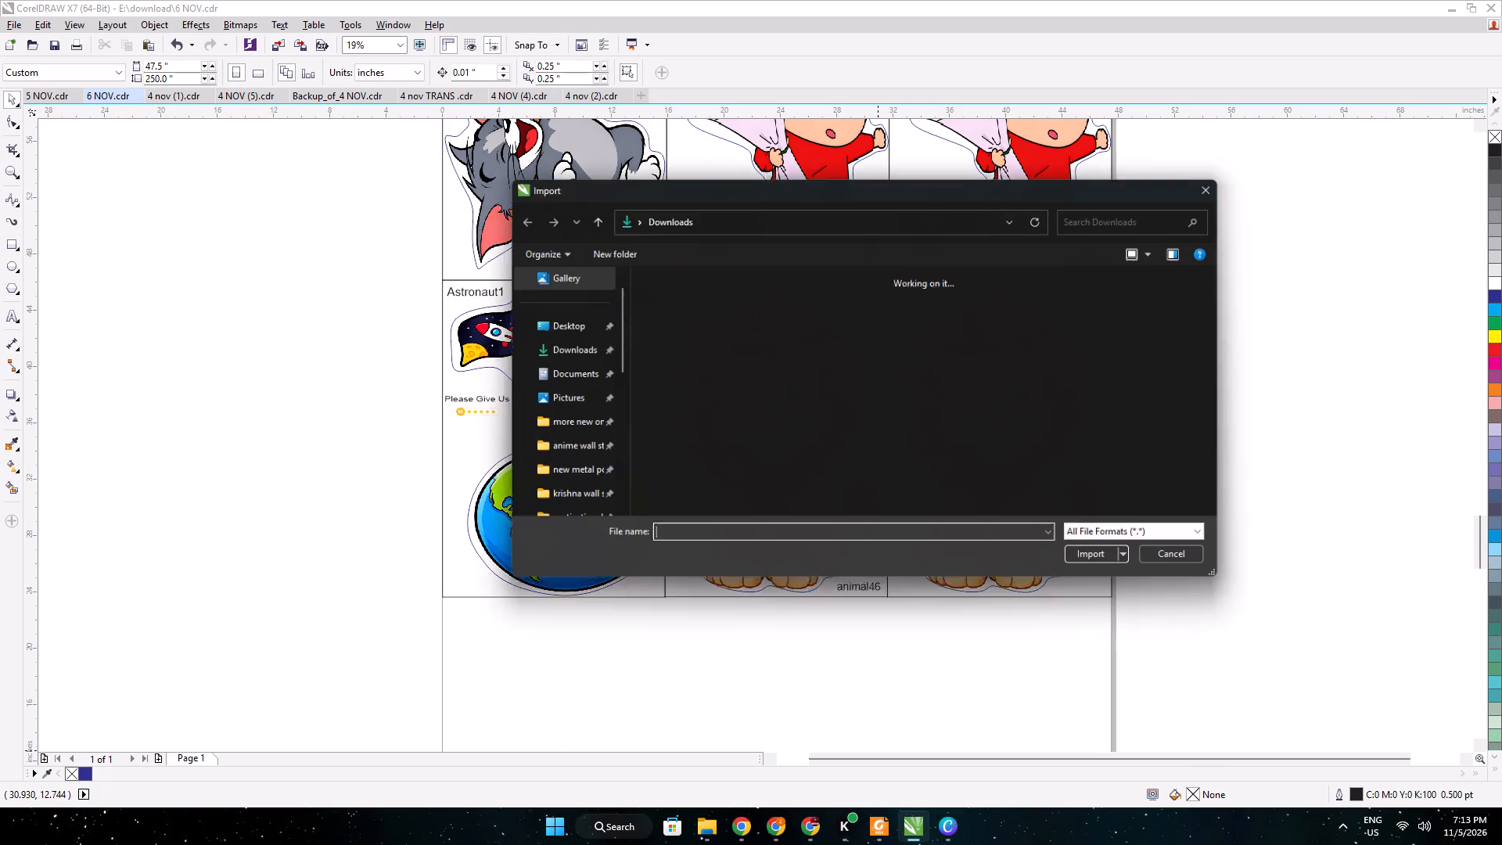
{"action": "left_click", "coordinate": [702, 403]}
{"action": "key", "text": "Return"}
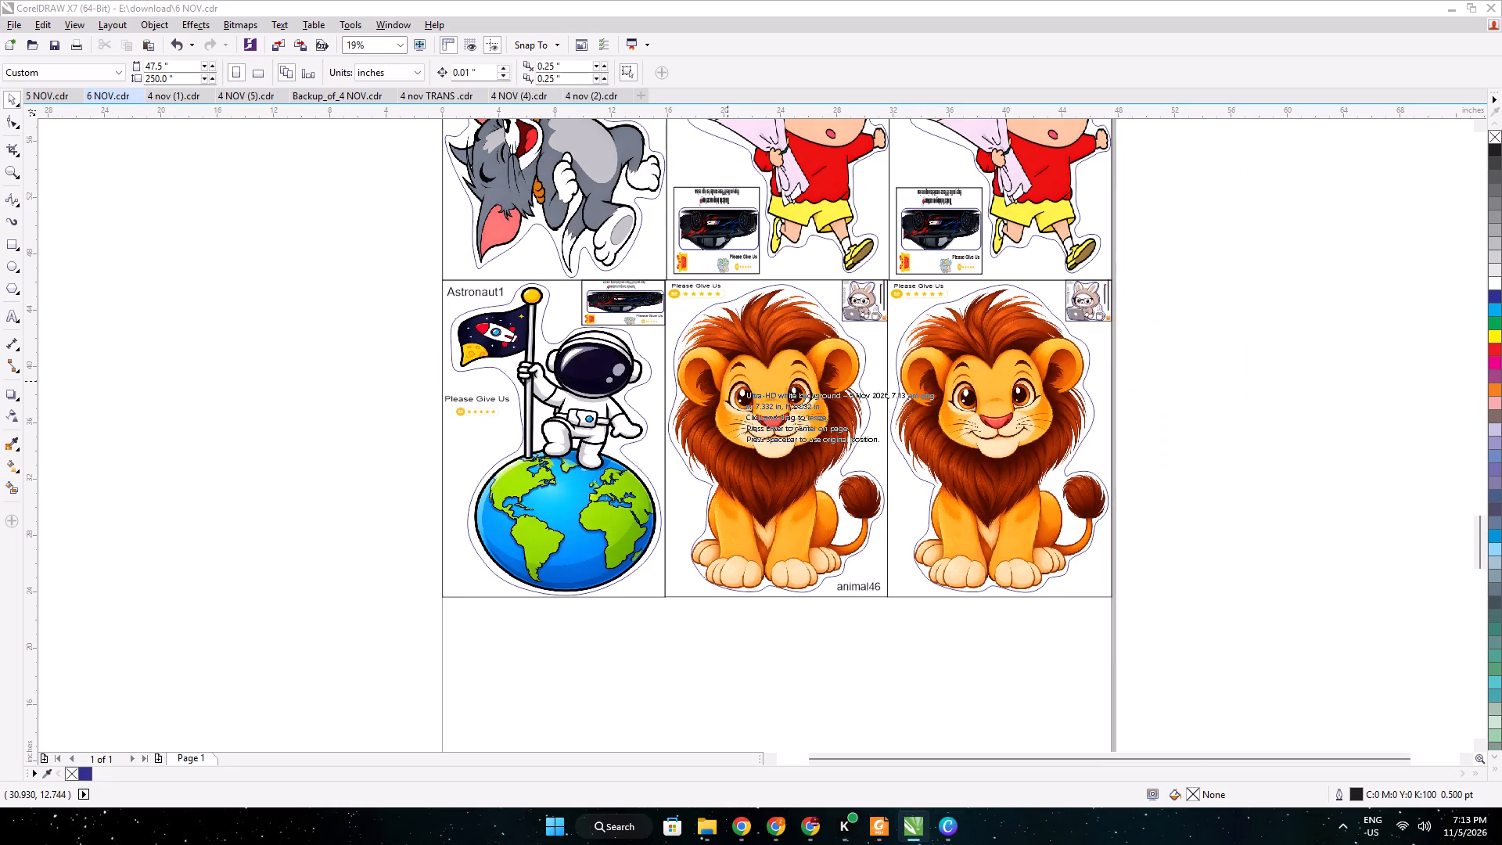
{"action": "middle_click_drag", "start_coordinate": [1061, 368], "coordinate": [756, 367]}
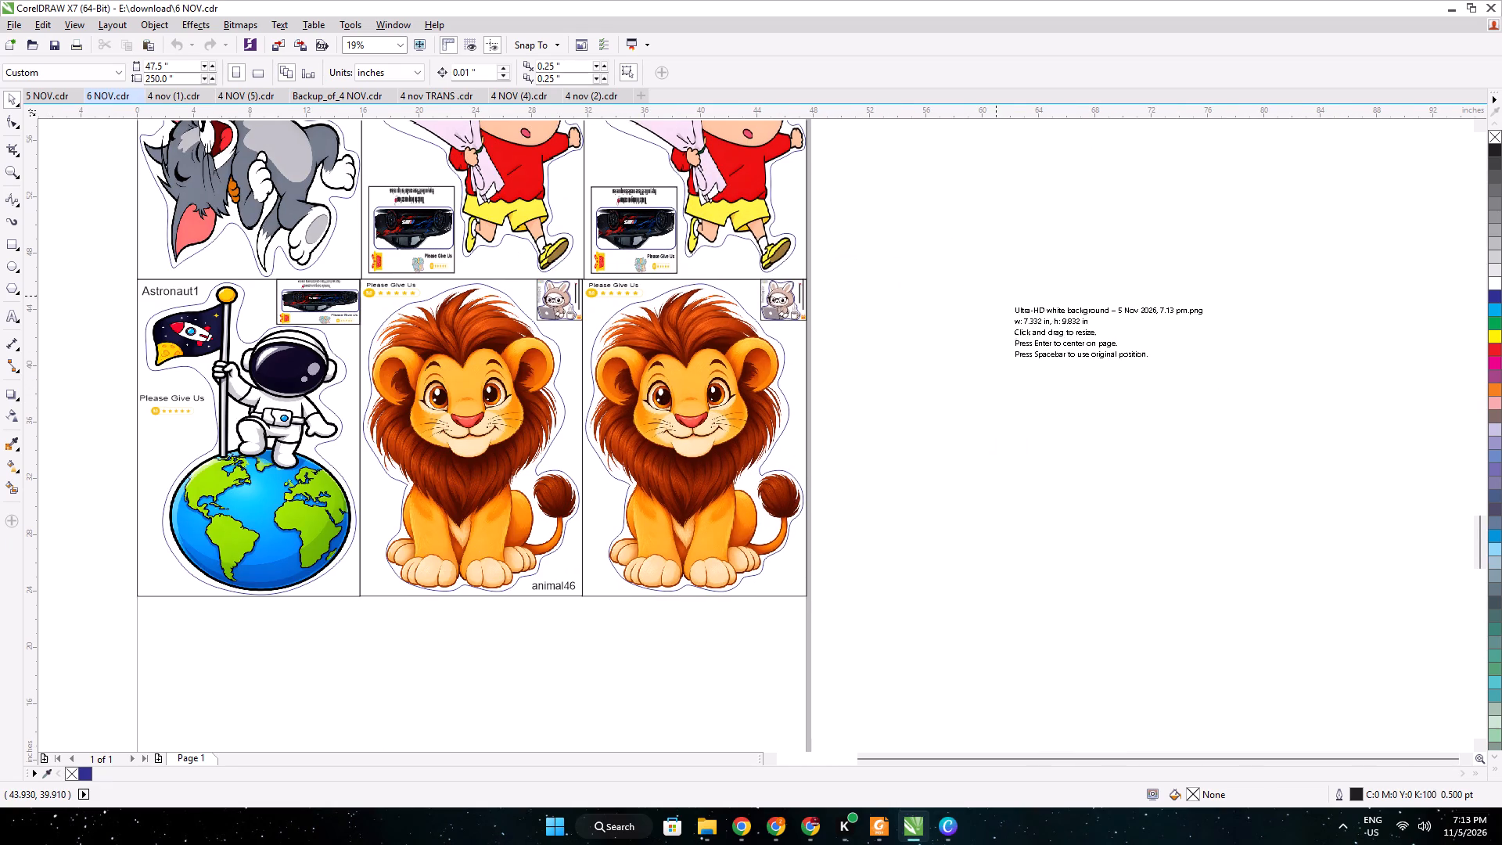
{"action": "left_click", "coordinate": [996, 294]}
Start a B-spline cut outline above Doraemon's blue foot and trace it around the hand and the book's outer edge.
{"action": "left_click", "coordinate": [14, 199]}
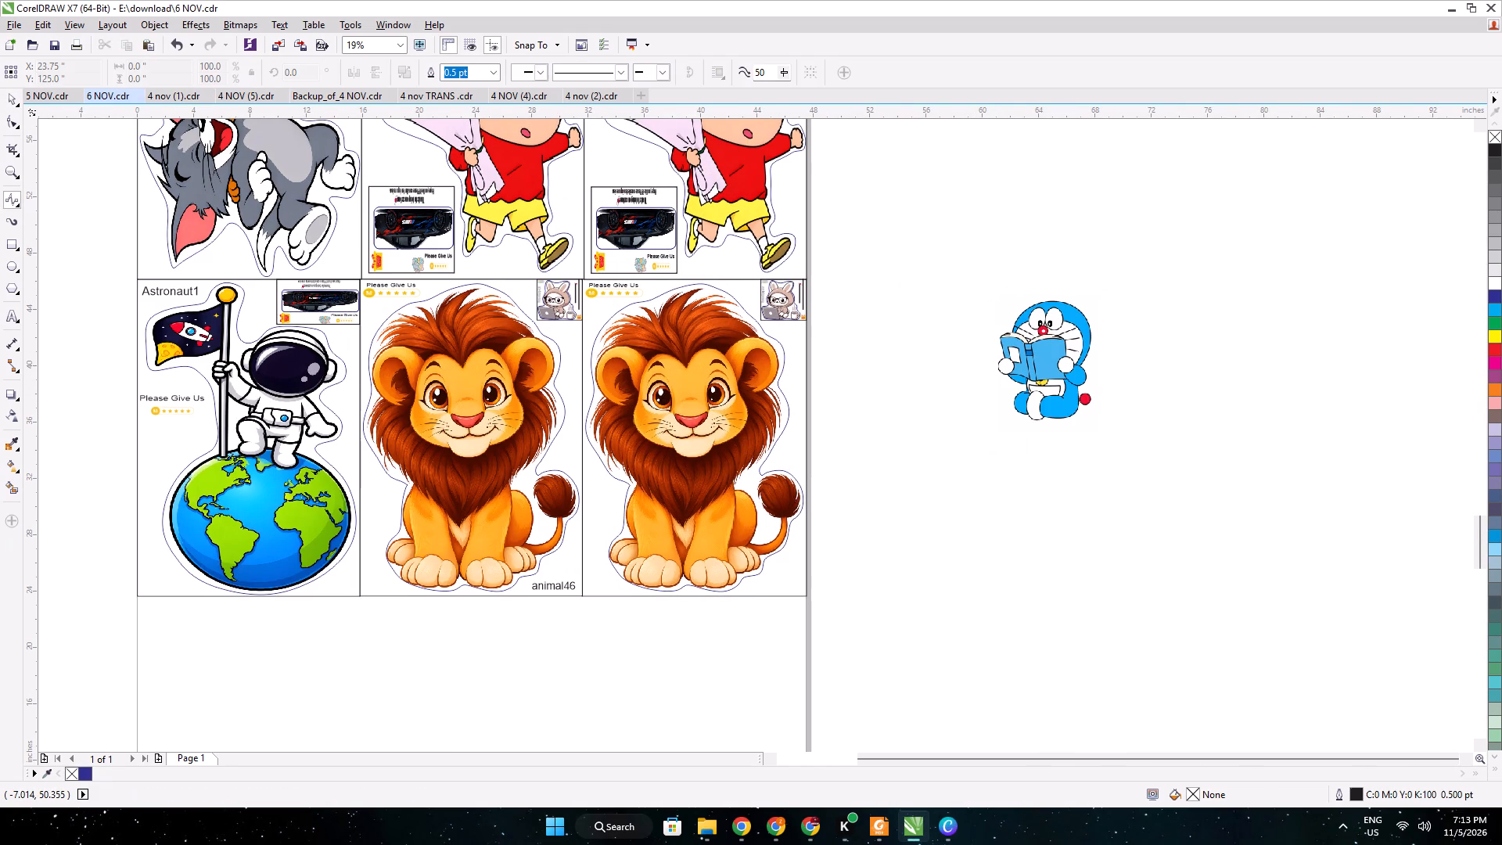
{"action": "scroll", "coordinate": [1012, 371], "scroll_direction": "up", "scroll_amount": 2}
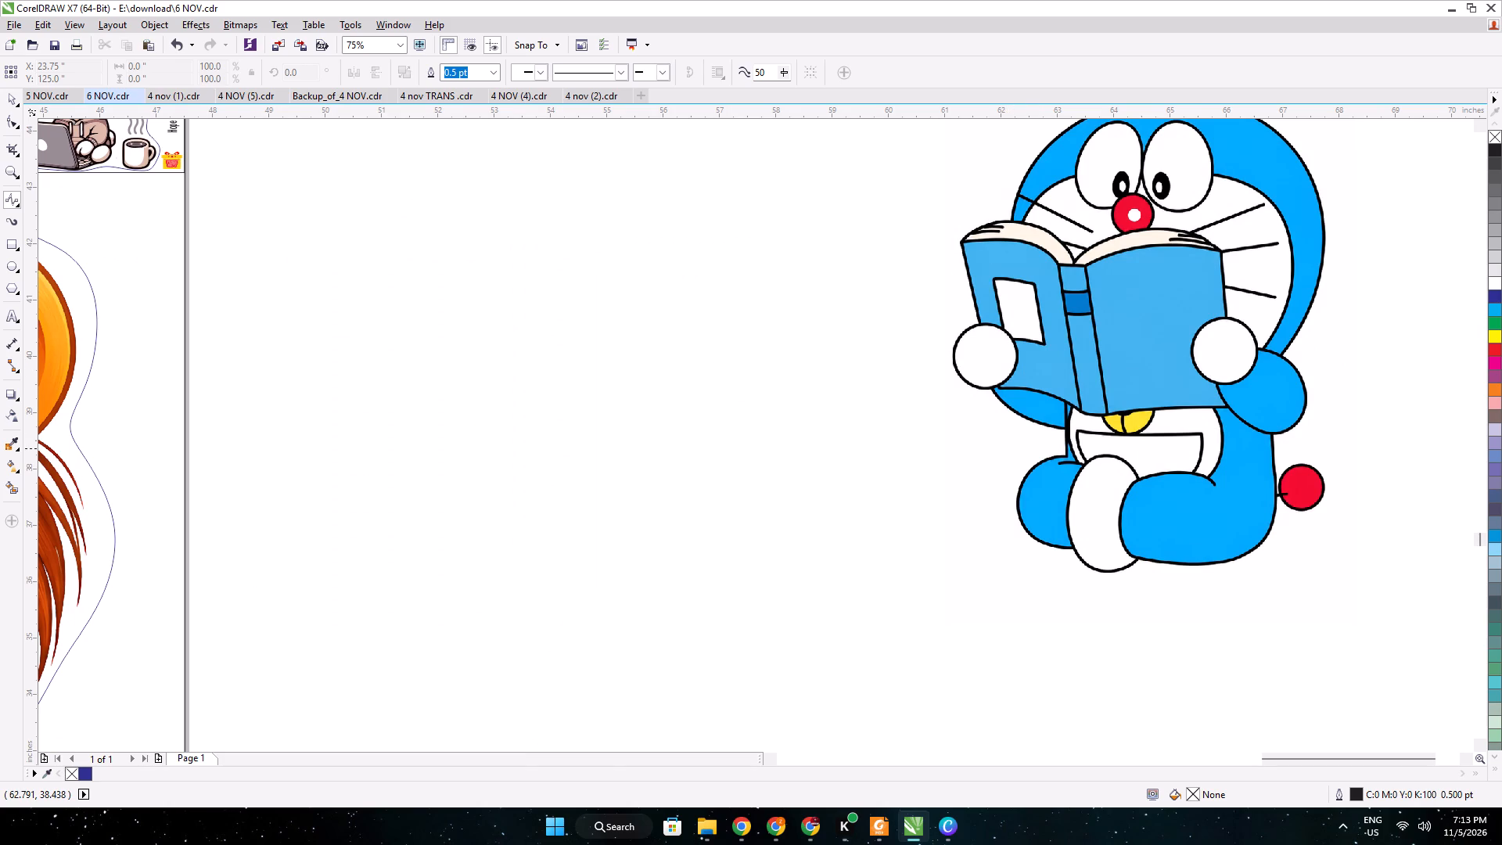
{"action": "scroll", "coordinate": [1021, 437], "scroll_direction": "up", "scroll_amount": 2}
{"action": "scroll", "coordinate": [1065, 355], "scroll_direction": "up", "scroll_amount": 1}
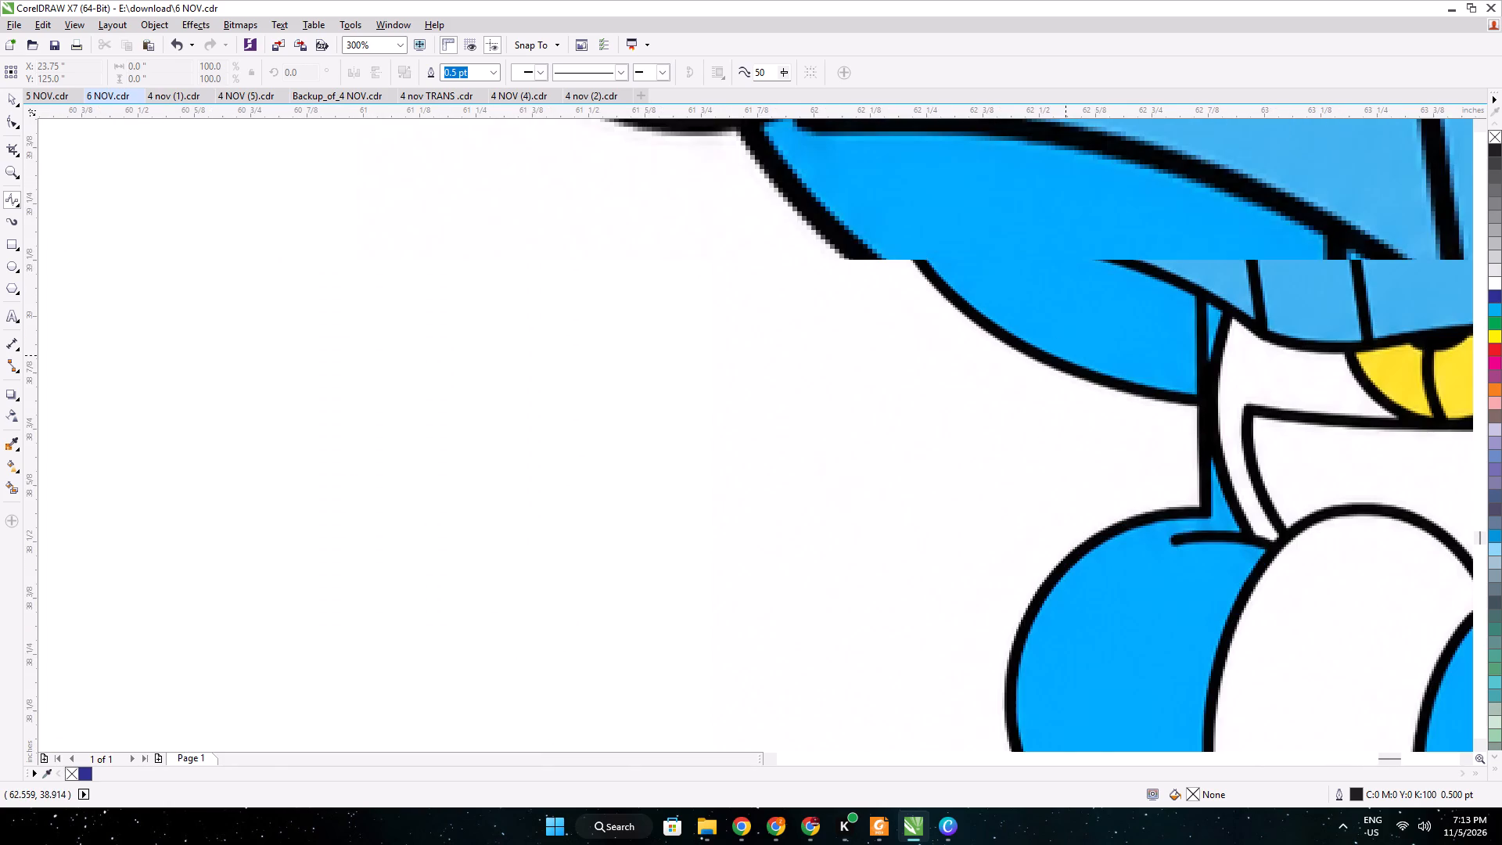
{"action": "scroll", "coordinate": [1065, 355], "scroll_direction": "down", "scroll_amount": 3}
{"action": "left_click", "coordinate": [1040, 412]}
{"action": "left_click", "coordinate": [1069, 381]}
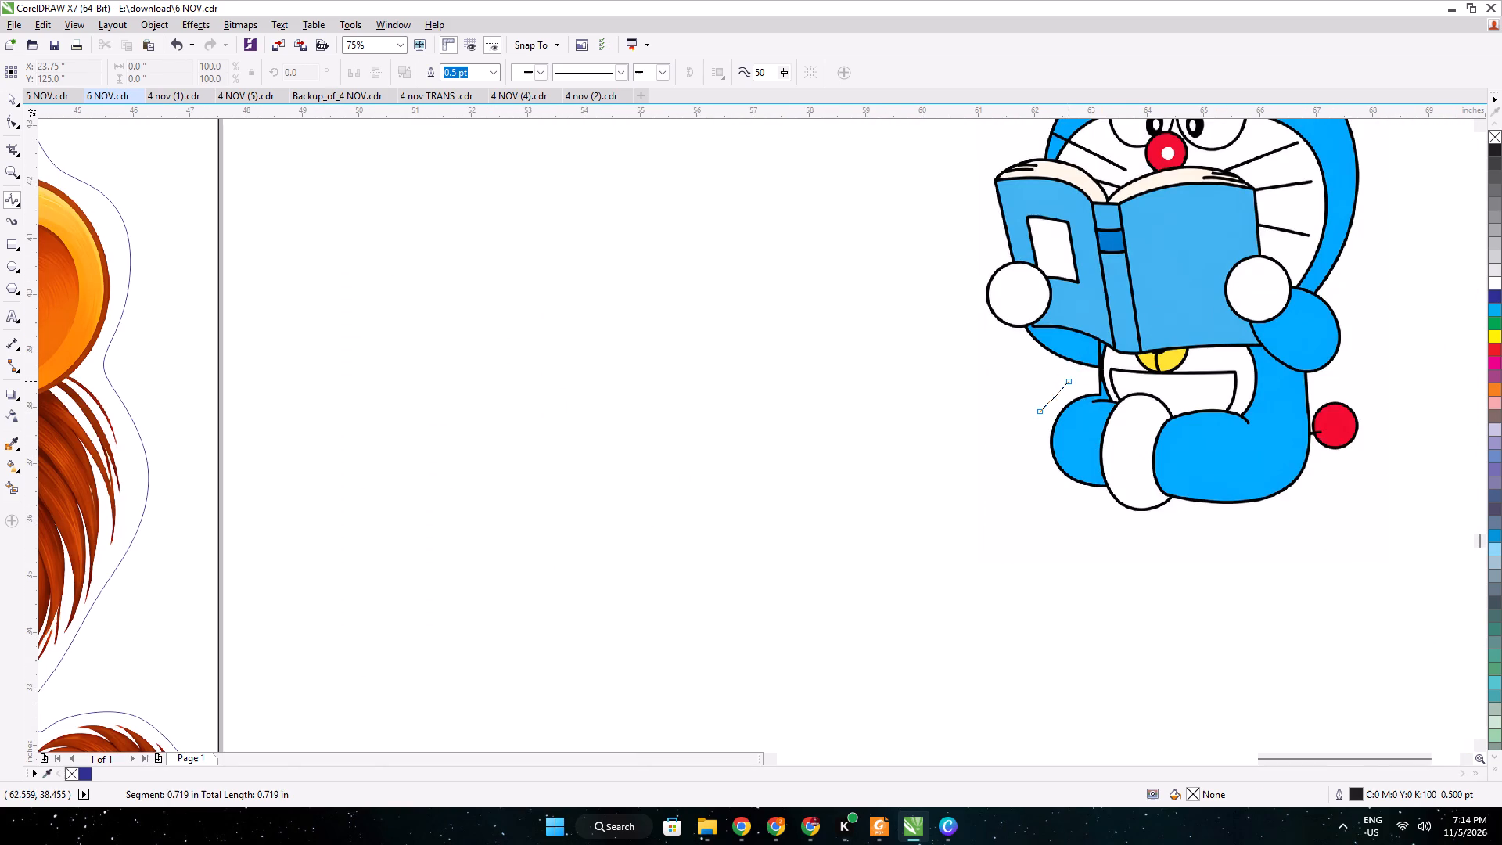
{"action": "left_click", "coordinate": [1029, 352]}
{"action": "left_click", "coordinate": [1012, 336]}
{"action": "left_click", "coordinate": [985, 326]}
{"action": "left_click", "coordinate": [971, 294]}
{"action": "left_click", "coordinate": [976, 258]}
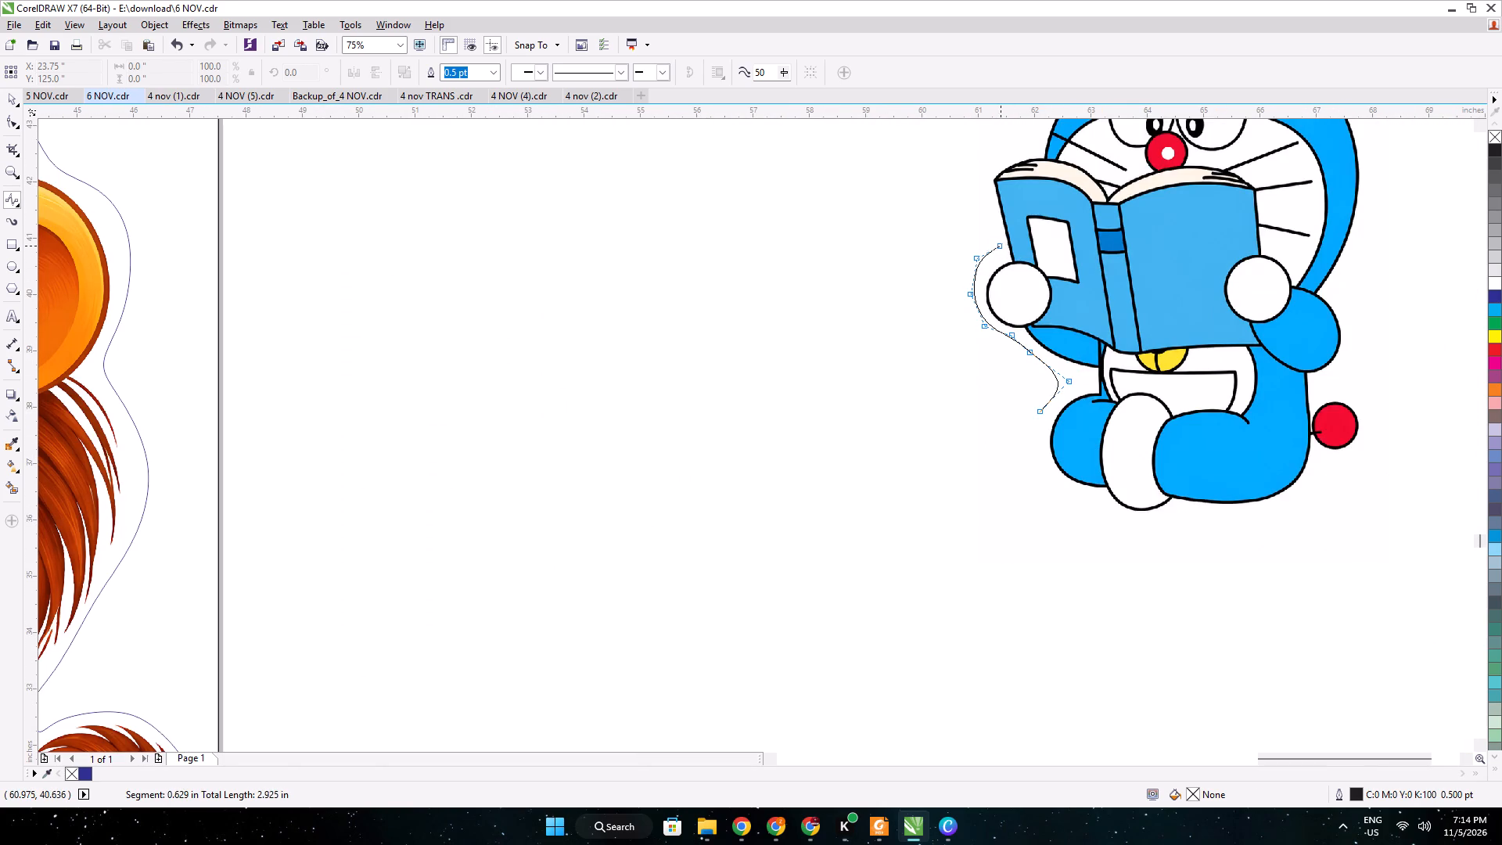
{"action": "left_click", "coordinate": [1001, 245]}
{"action": "left_click", "coordinate": [990, 217]}
{"action": "left_click", "coordinate": [979, 178]}
{"action": "left_click", "coordinate": [1012, 161]}
{"action": "left_click", "coordinate": [1033, 145]}
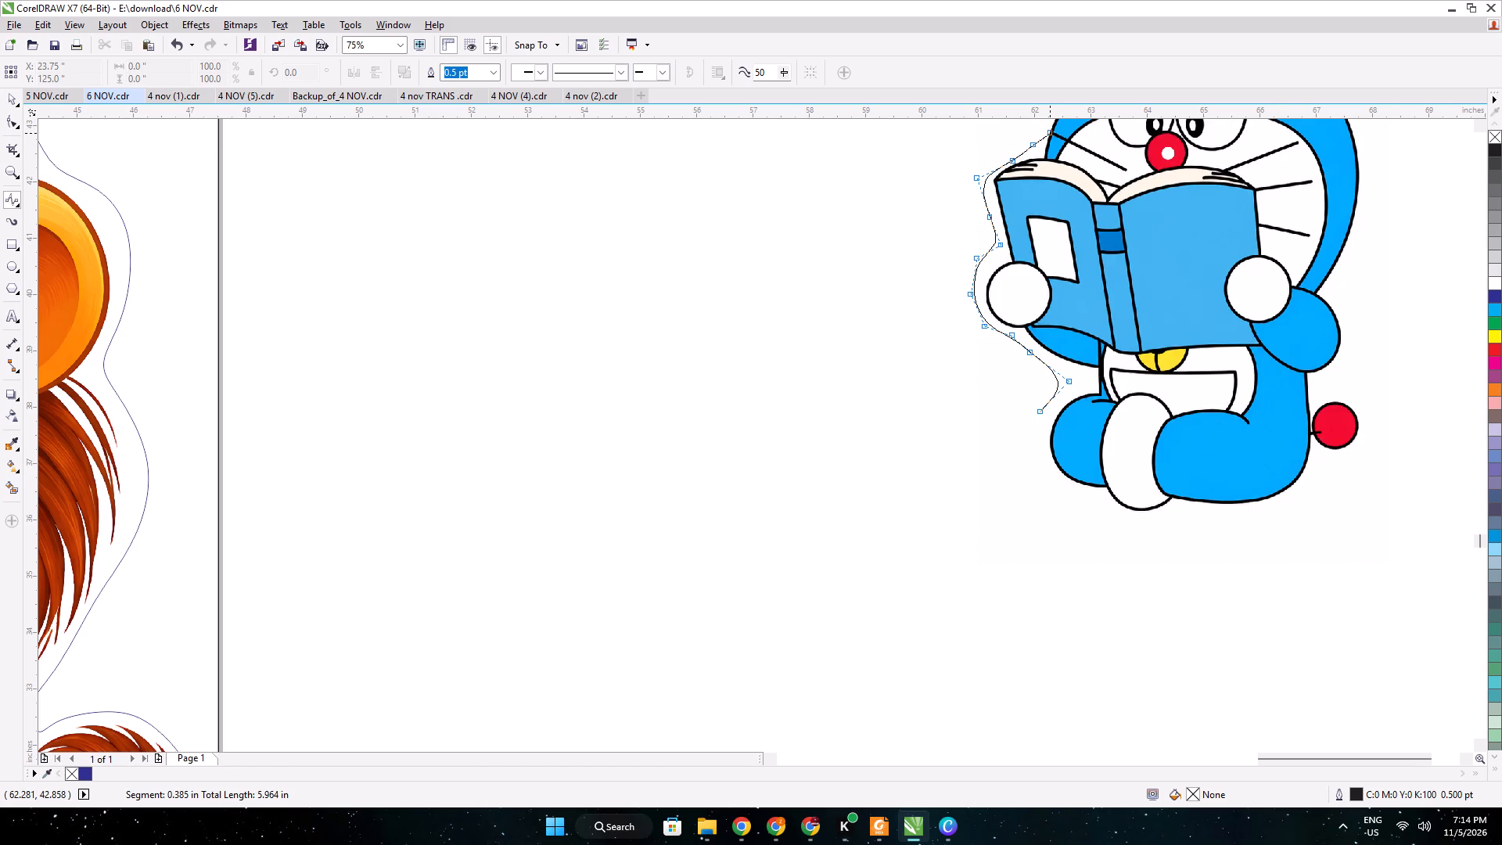
Continue the B-spline outline from the book's top edge over Doraemon's head and down the back of it.
{"action": "middle_click_drag", "start_coordinate": [1051, 133], "coordinate": [1013, 351]}
{"action": "left_click", "coordinate": [1002, 358]}
{"action": "left_click", "coordinate": [1008, 327]}
{"action": "left_click", "coordinate": [1041, 287]}
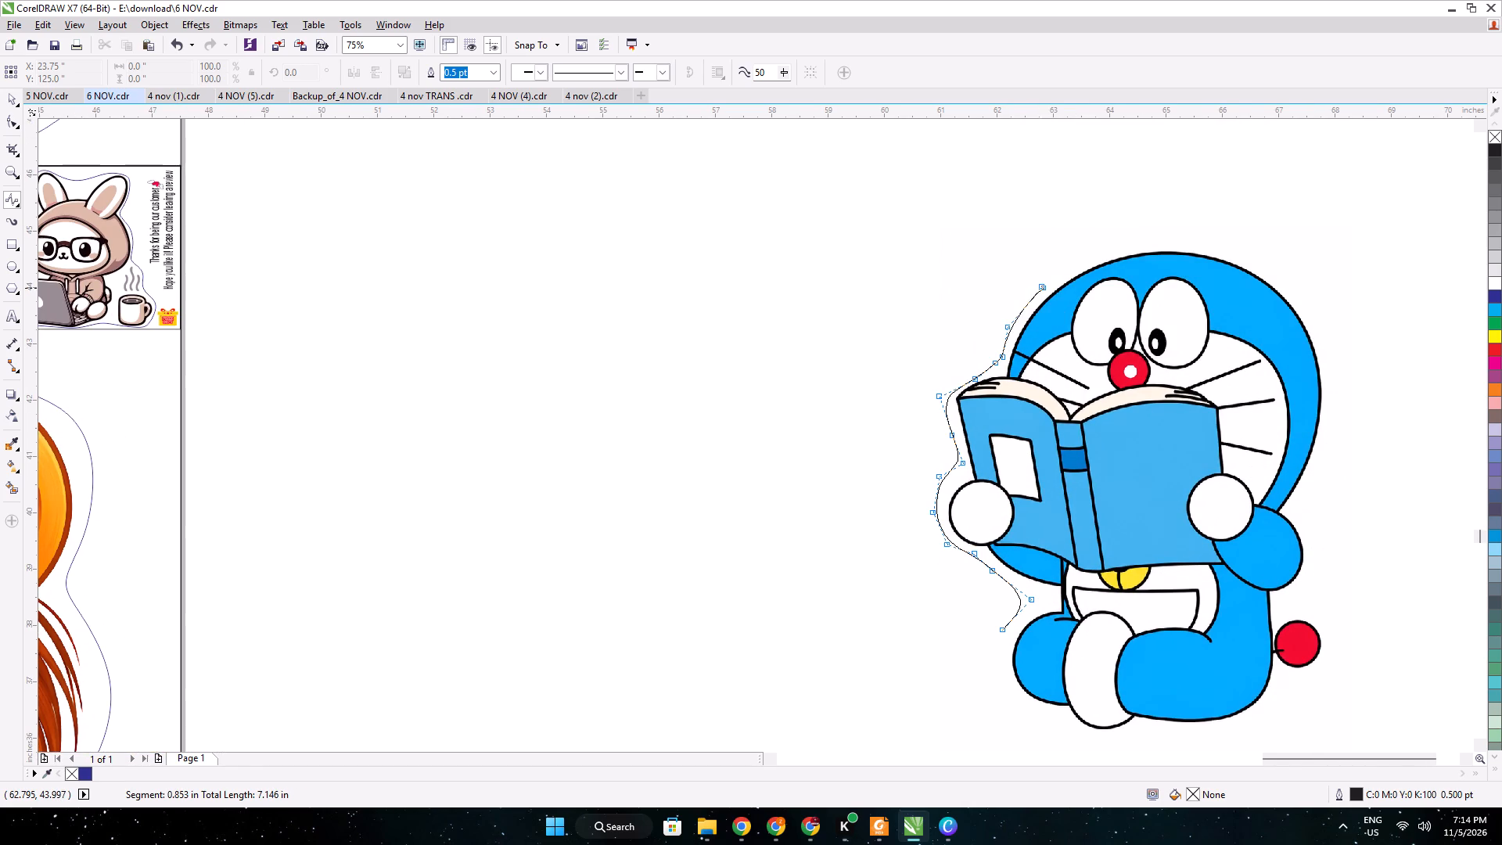
{"action": "left_click", "coordinate": [1087, 256]}
{"action": "left_click", "coordinate": [1153, 239]}
{"action": "left_click", "coordinate": [1215, 247]}
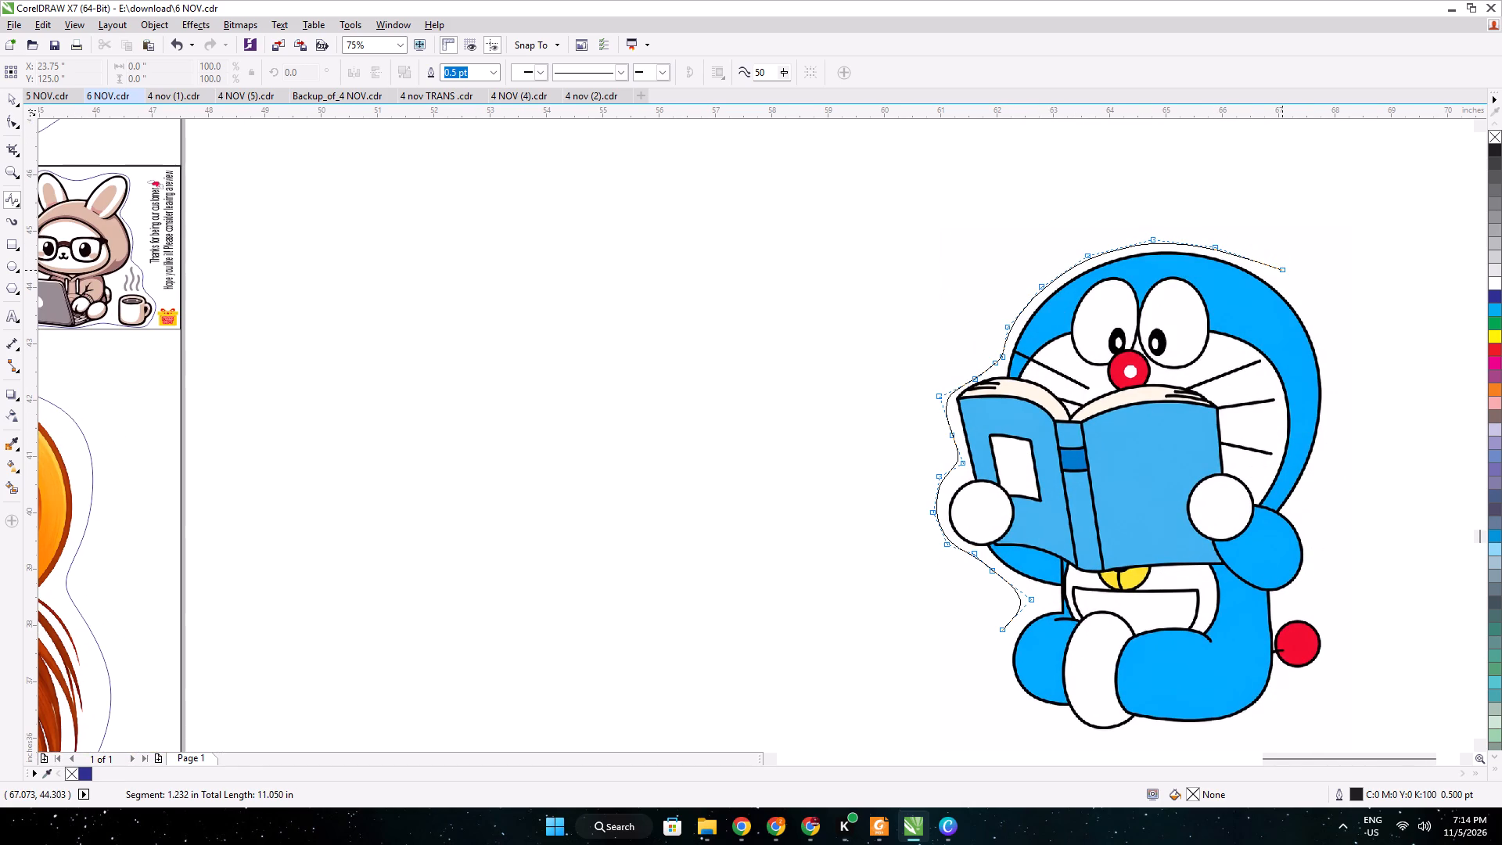
{"action": "left_click", "coordinate": [1282, 270]}
{"action": "left_click", "coordinate": [1321, 320]}
{"action": "left_click", "coordinate": [1331, 373]}
{"action": "left_click", "coordinate": [1328, 429]}
Continue the B-spline outline from the back of Doraemon's head around the bent arm and the red tail ball.
{"action": "left_click", "coordinate": [1313, 466]}
{"action": "left_click", "coordinate": [1293, 498]}
{"action": "left_click", "coordinate": [1296, 519]}
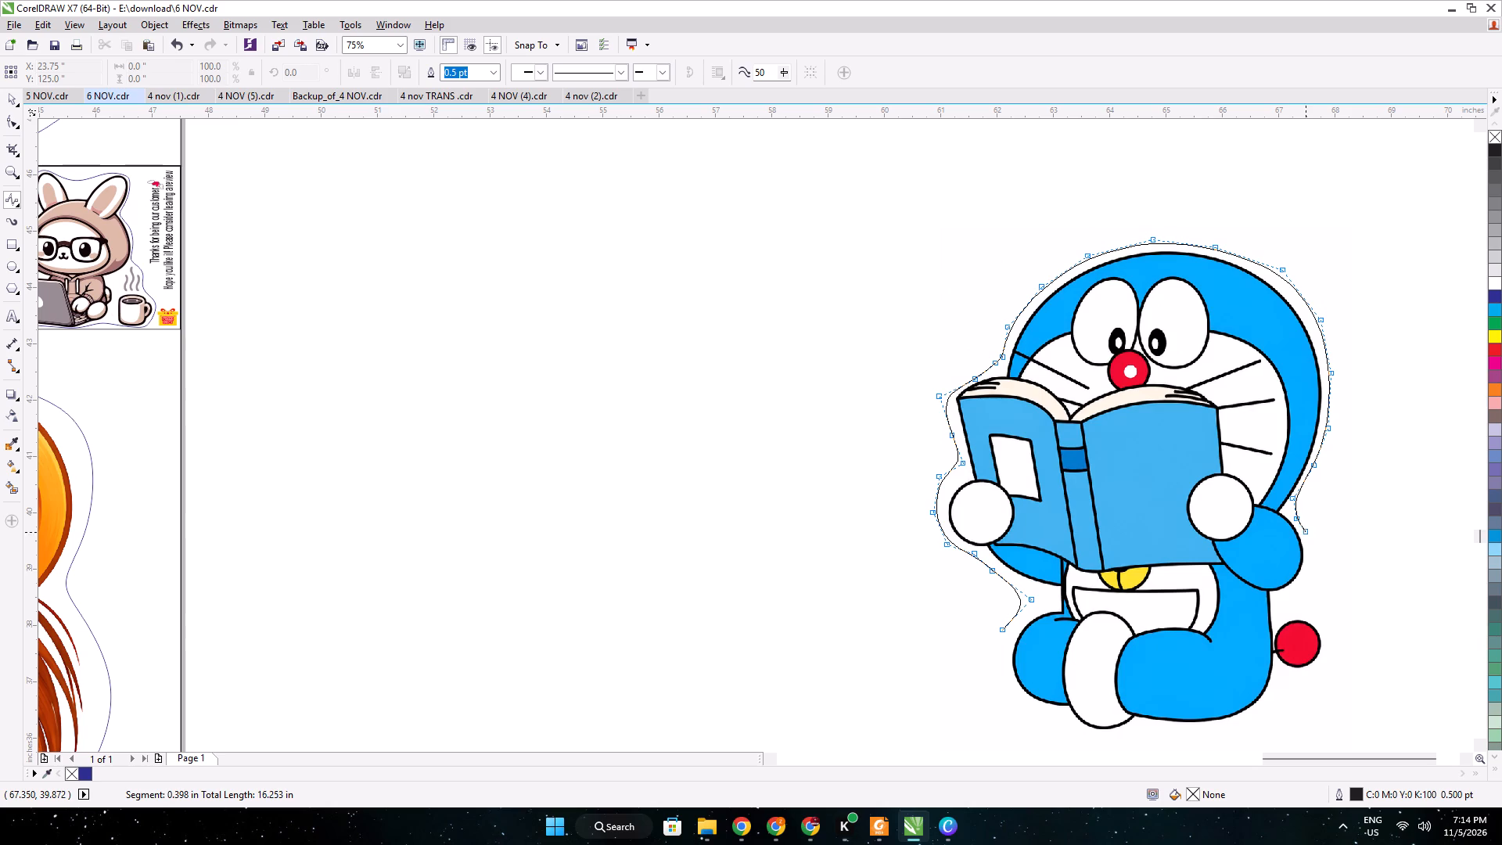
{"action": "left_click", "coordinate": [1309, 538]}
{"action": "left_click", "coordinate": [1314, 566]}
{"action": "left_click", "coordinate": [1313, 587]}
{"action": "left_click", "coordinate": [1285, 600]}
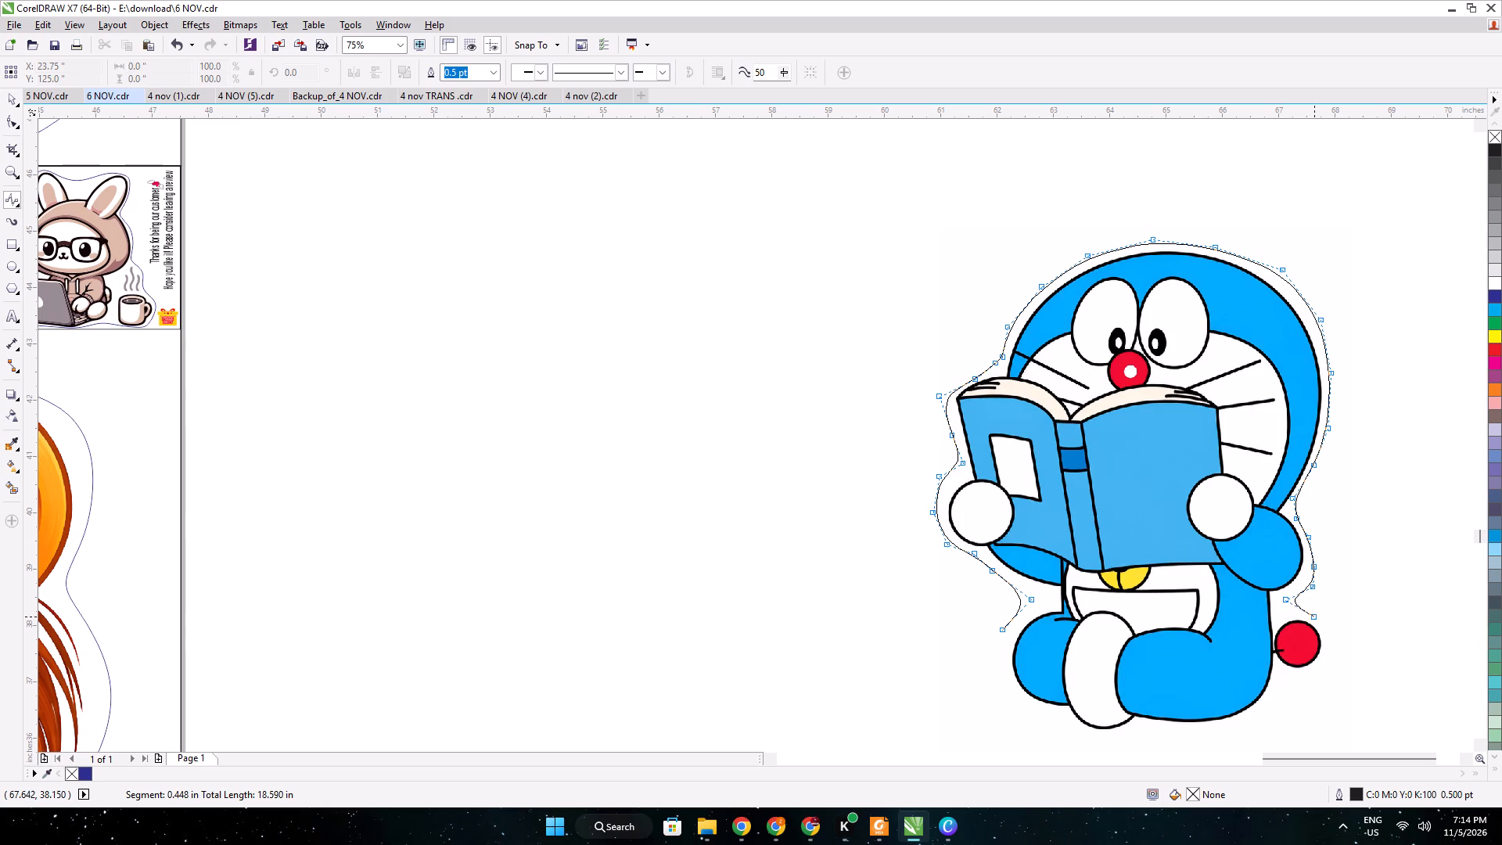
{"action": "left_click", "coordinate": [1314, 616]}
{"action": "left_click", "coordinate": [1329, 639]}
{"action": "left_click", "coordinate": [1328, 663]}
{"action": "left_click", "coordinate": [1304, 675]}
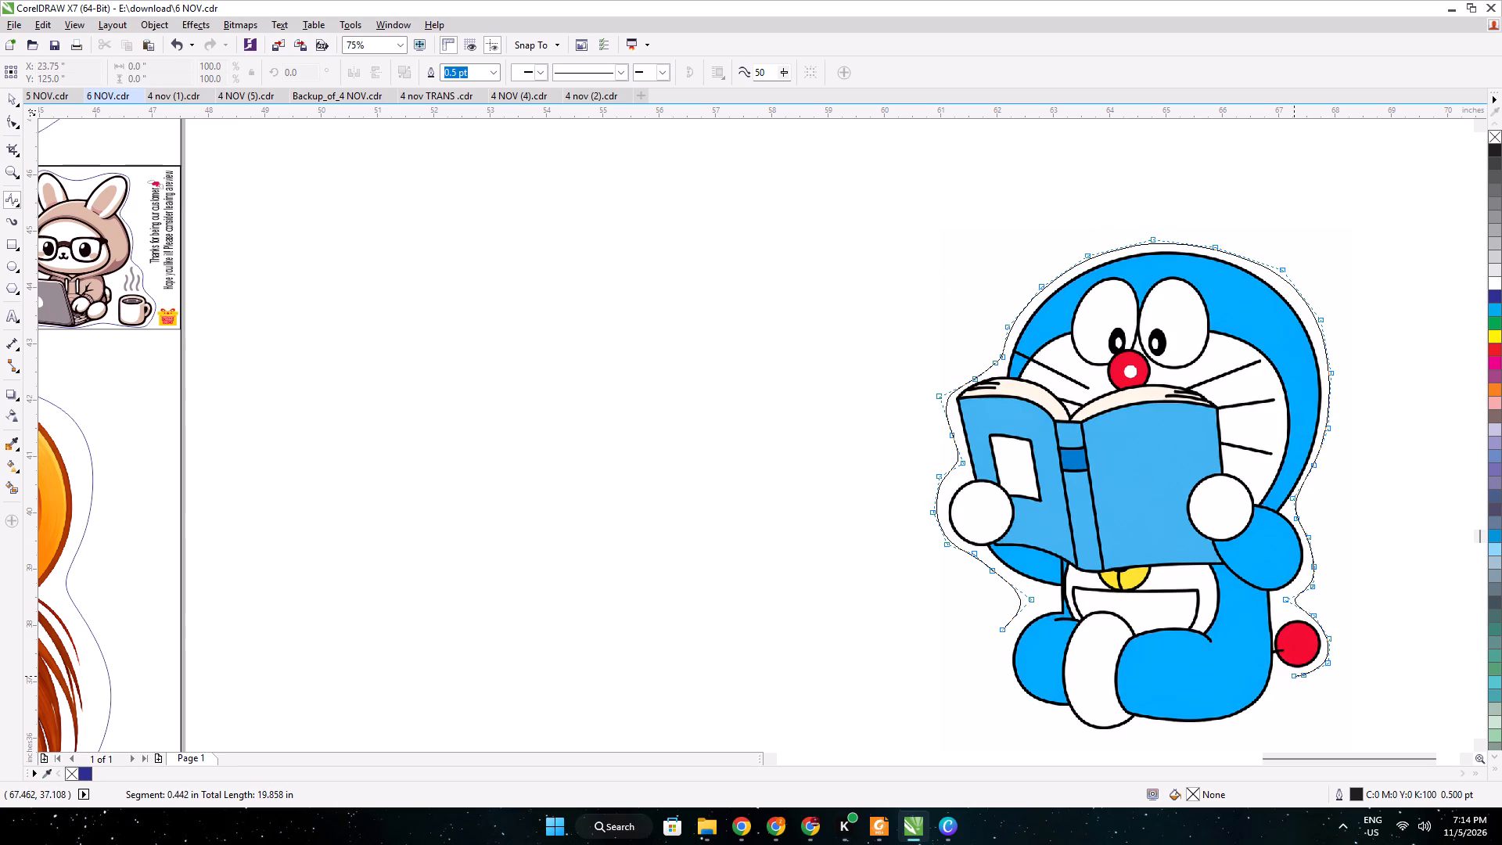
Trace the B-spline outline below Doraemon's body and feet and close it at its starting point.
{"action": "left_click", "coordinate": [1277, 678]}
{"action": "left_click", "coordinate": [1259, 712]}
{"action": "left_click", "coordinate": [1230, 730]}
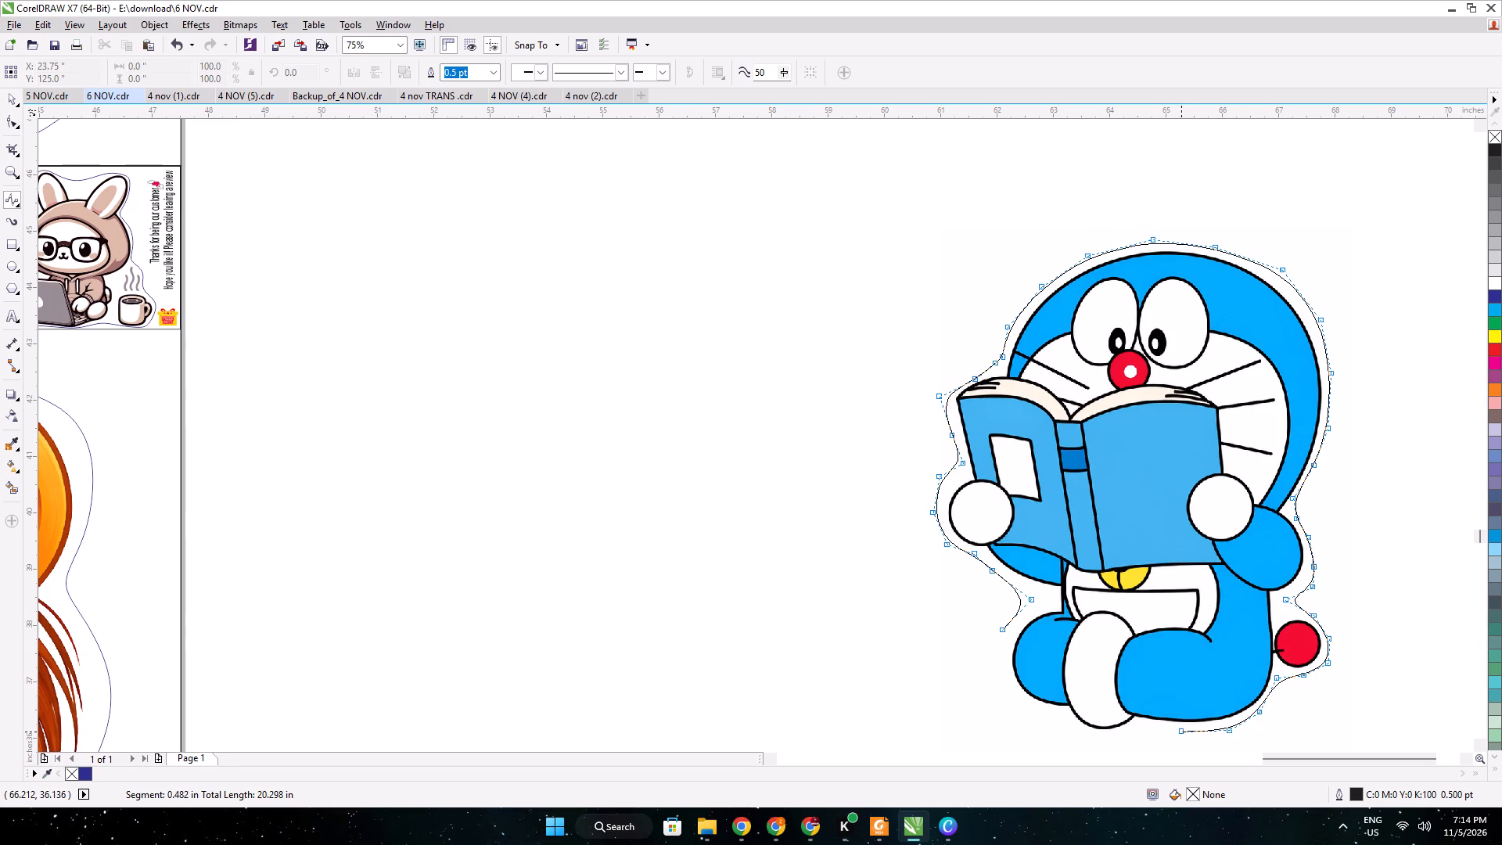
{"action": "left_click", "coordinate": [1177, 732]}
{"action": "left_click", "coordinate": [1139, 728]}
{"action": "left_click", "coordinate": [1127, 735]}
{"action": "left_click", "coordinate": [1096, 741]}
{"action": "left_click", "coordinate": [1059, 722]}
{"action": "left_click", "coordinate": [1039, 709]}
{"action": "left_click", "coordinate": [1019, 698]}
{"action": "left_click", "coordinate": [1001, 685]}
{"action": "left_click", "coordinate": [997, 665]}
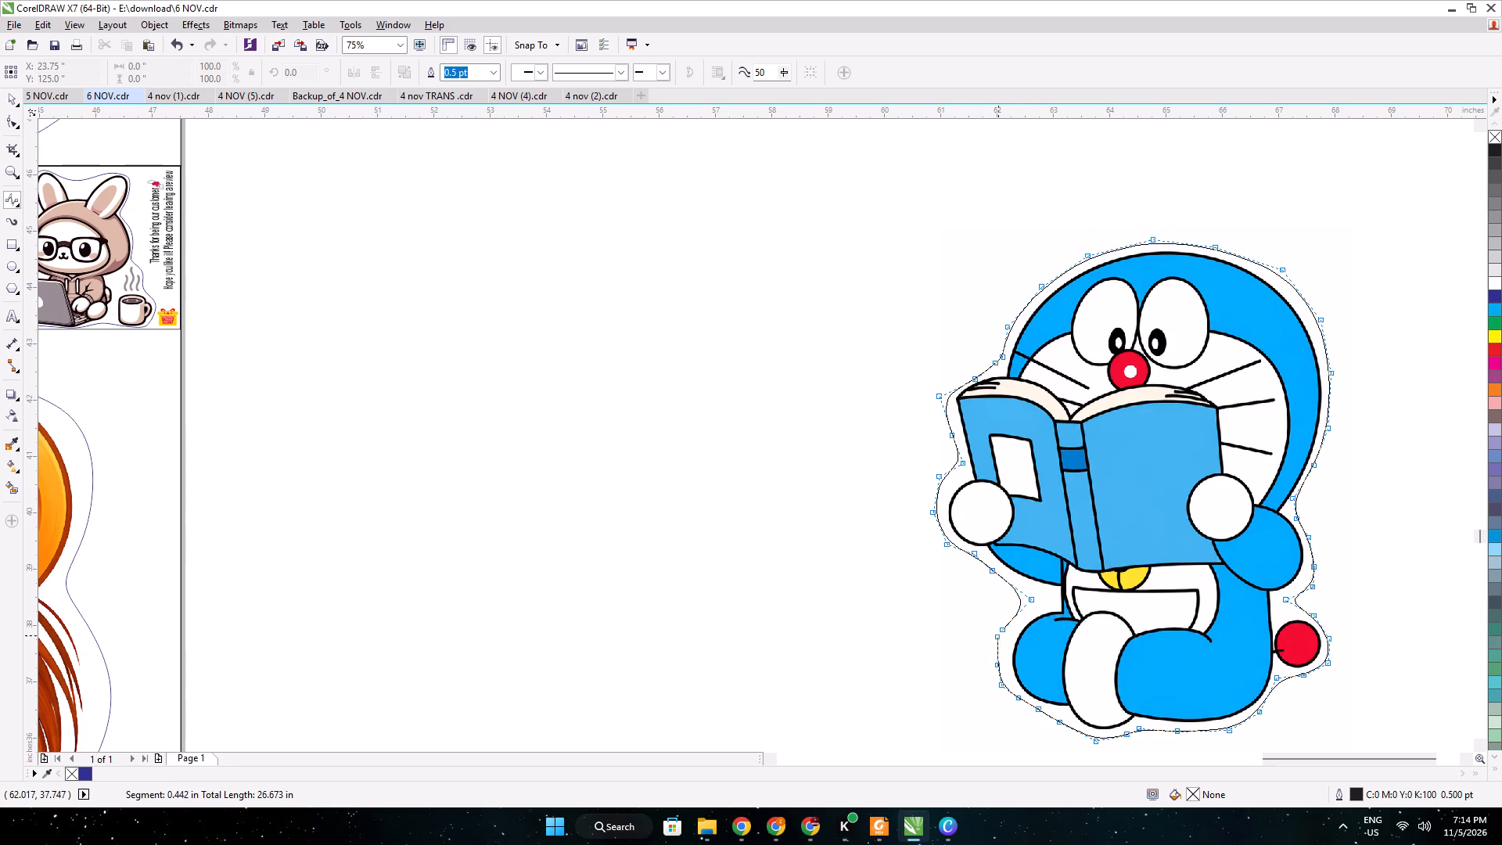
{"action": "left_click", "coordinate": [1000, 631]}
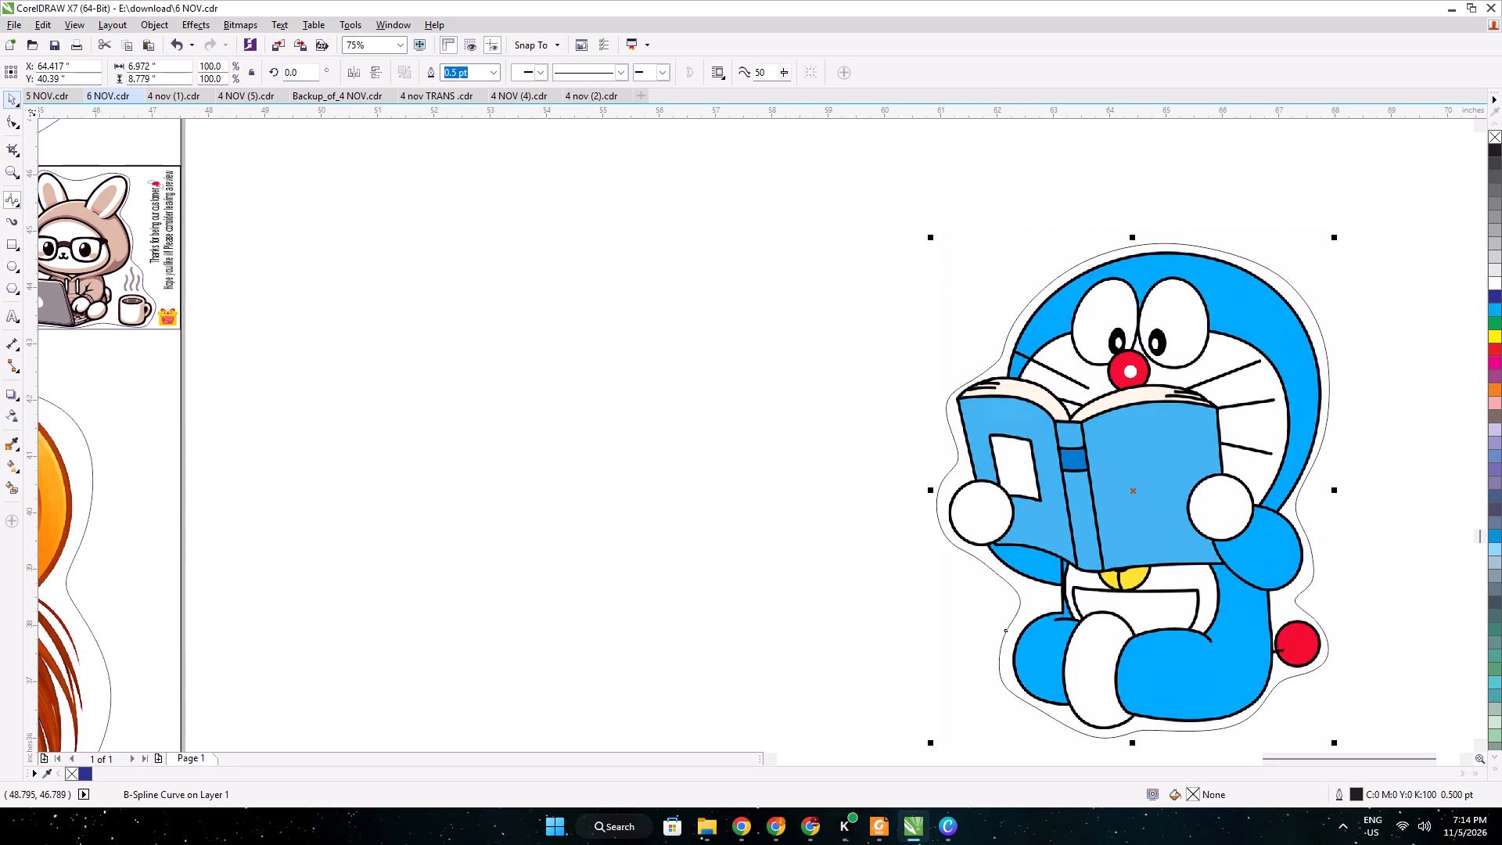
Intersect the Doraemon image with the closed cut outline and delete the original rectangular image.
{"action": "left_click", "coordinate": [9, 103]}
{"action": "left_click", "coordinate": [953, 328], "text": "shift"}
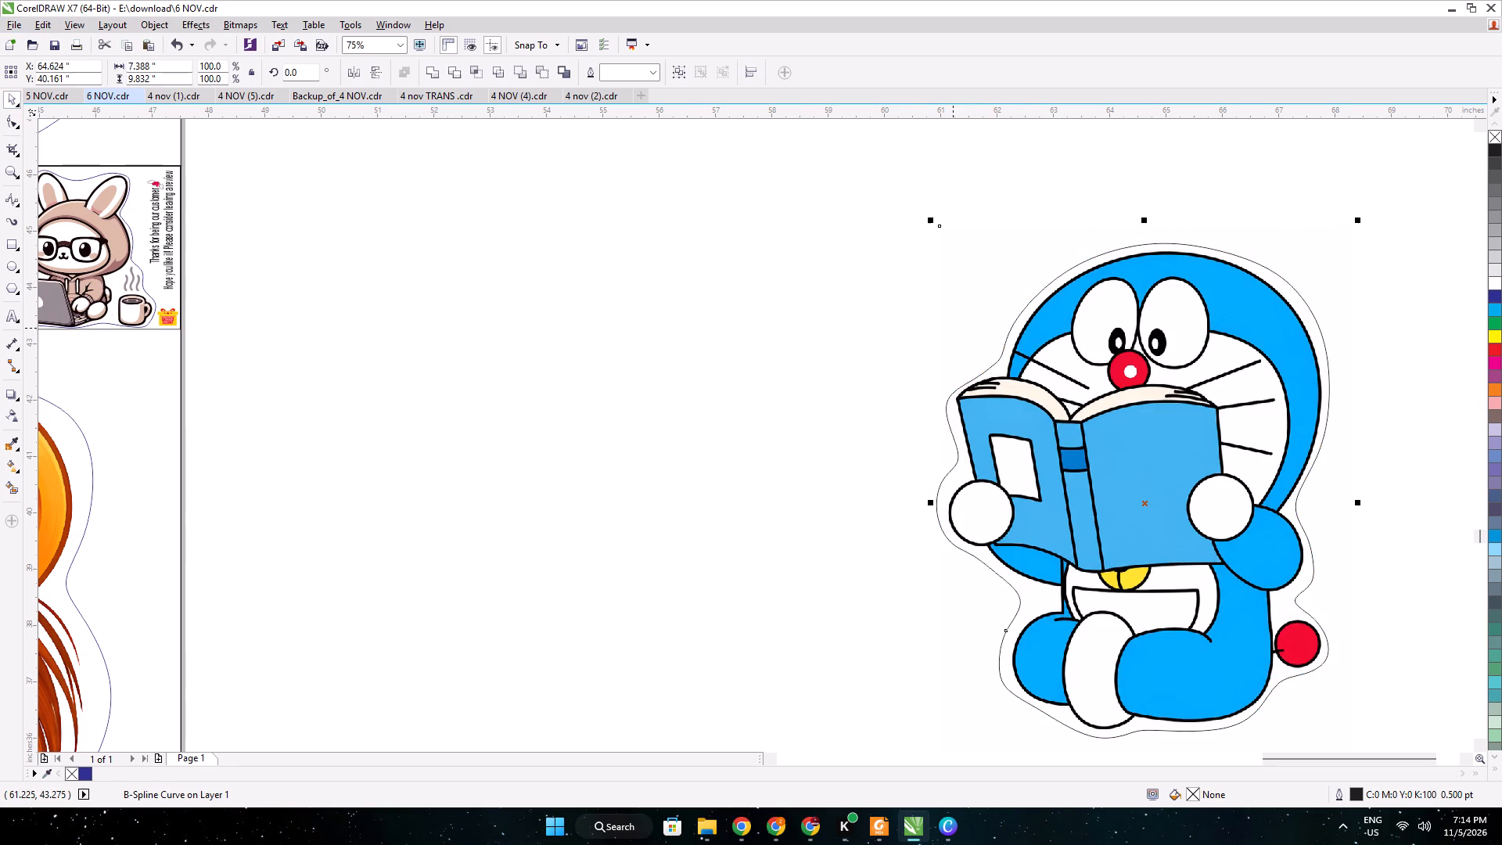
{"action": "left_click", "coordinate": [482, 74]}
{"action": "left_click", "coordinate": [805, 289]}
{"action": "left_click", "coordinate": [978, 322]}
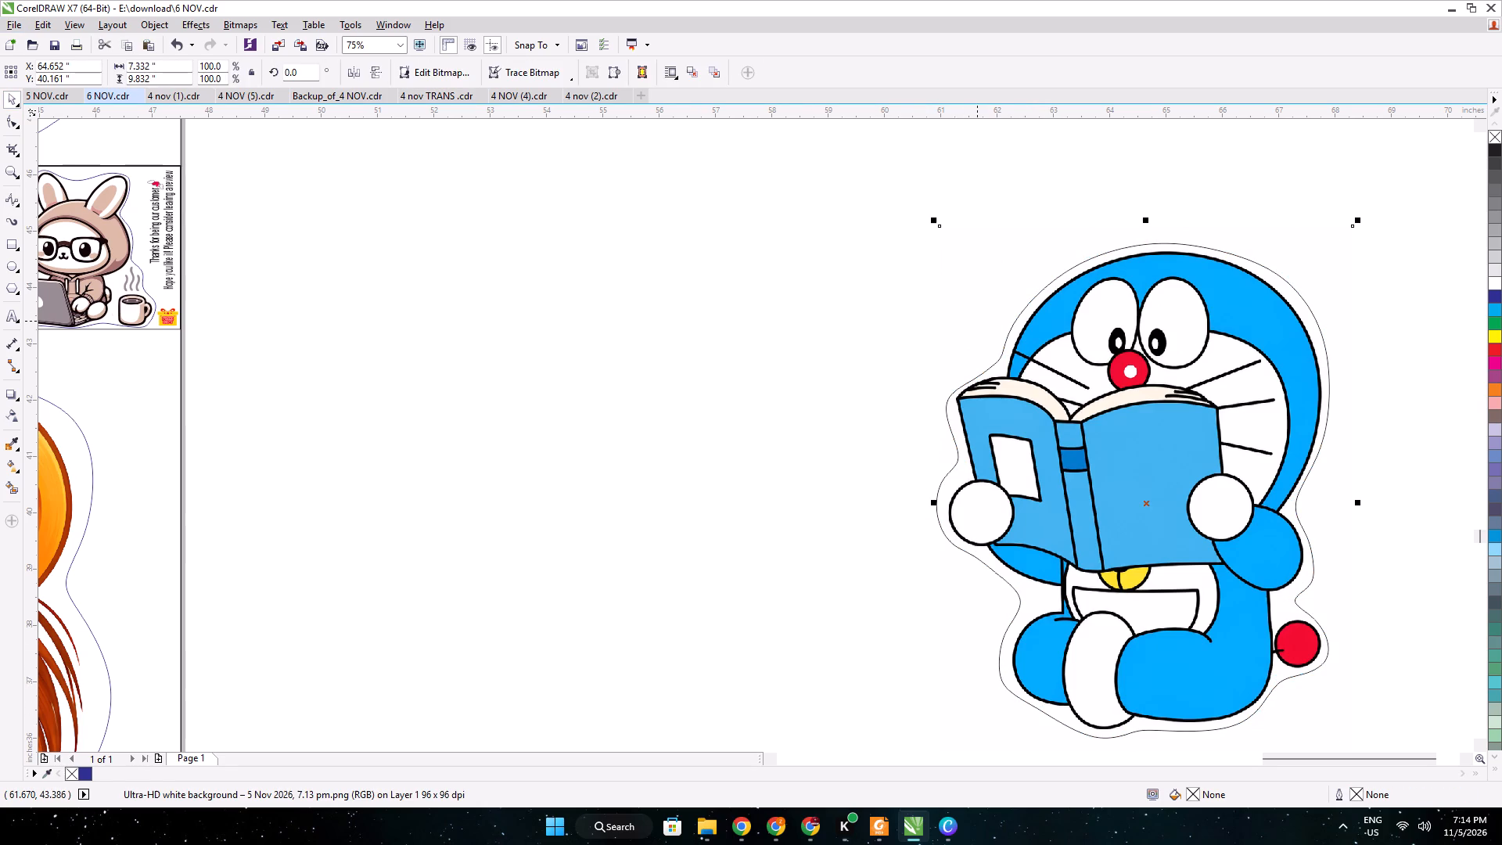
{"action": "key", "text": "Delete"}
Draw a rectangular frame around the Doraemon cut-out and fit it to the outline, about 7.15 by 8.94 inches.
{"action": "left_click", "coordinate": [10, 247]}
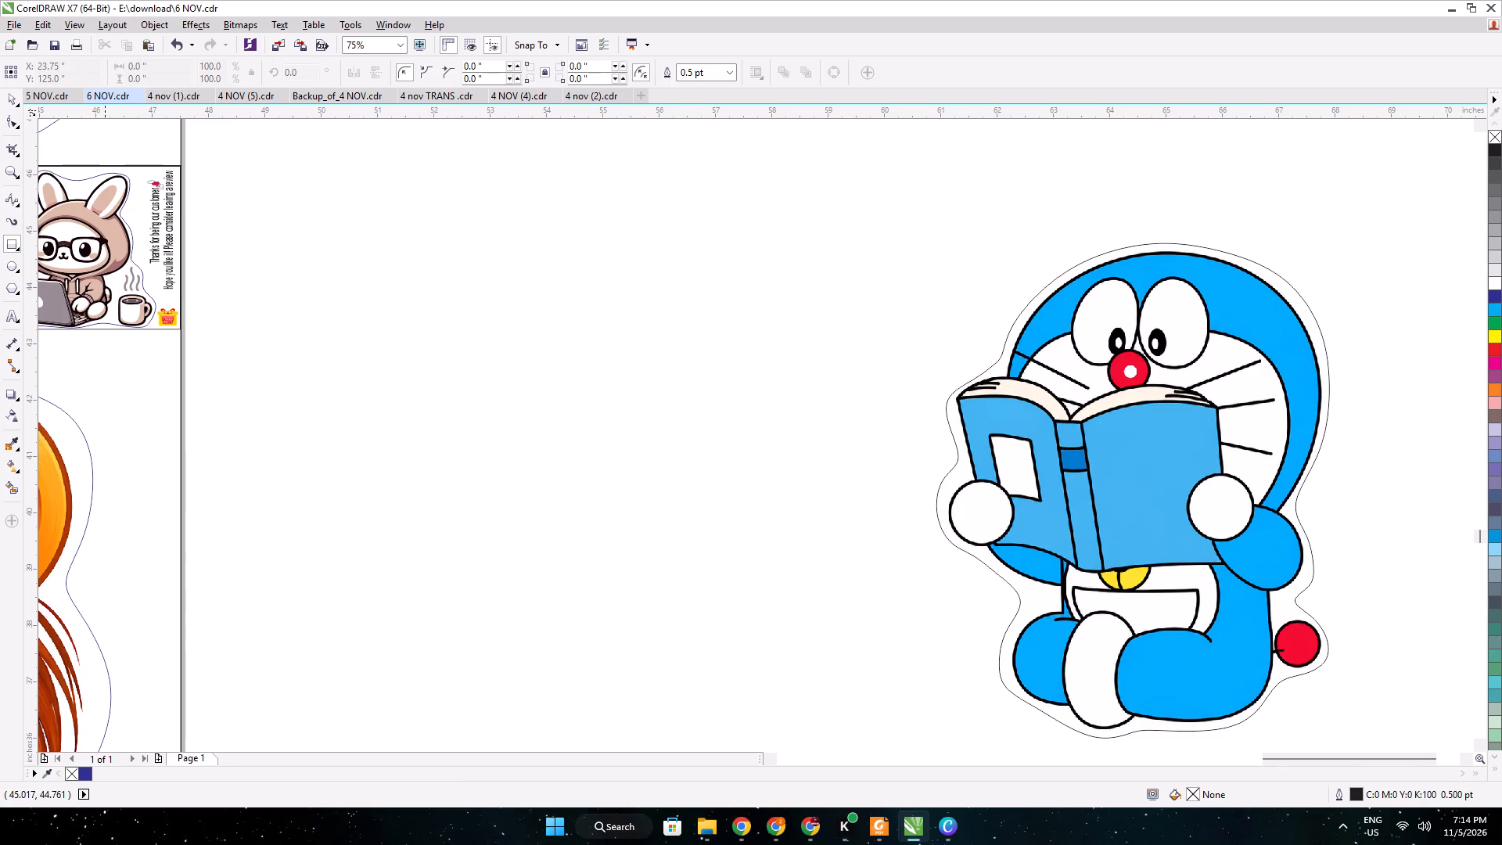
{"action": "left_click_drag", "start_coordinate": [853, 221], "coordinate": [1334, 734]}
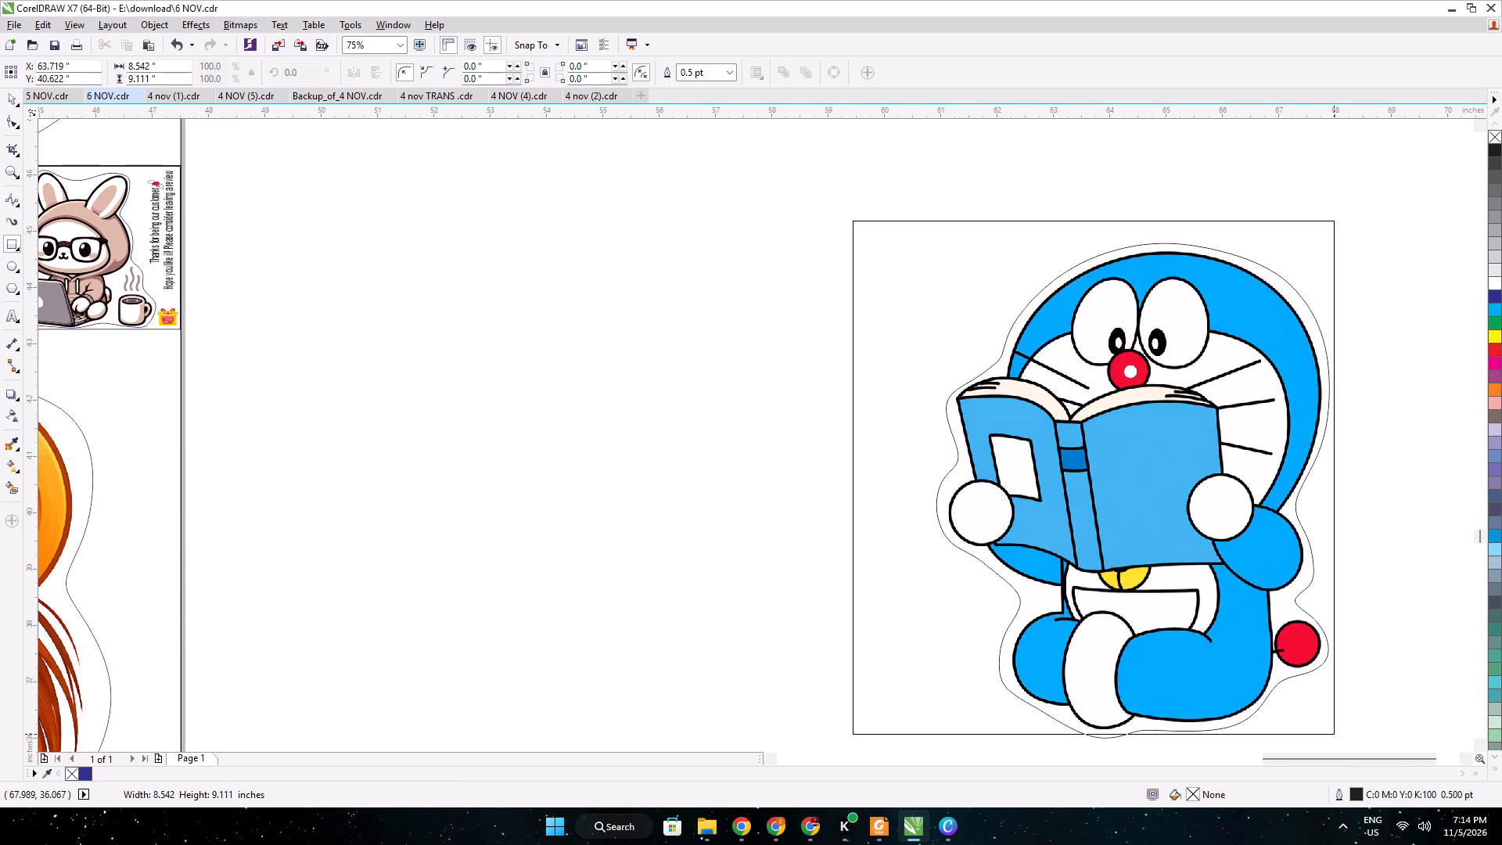
{"action": "left_click_drag", "start_coordinate": [1334, 734], "coordinate": [1334, 741]}
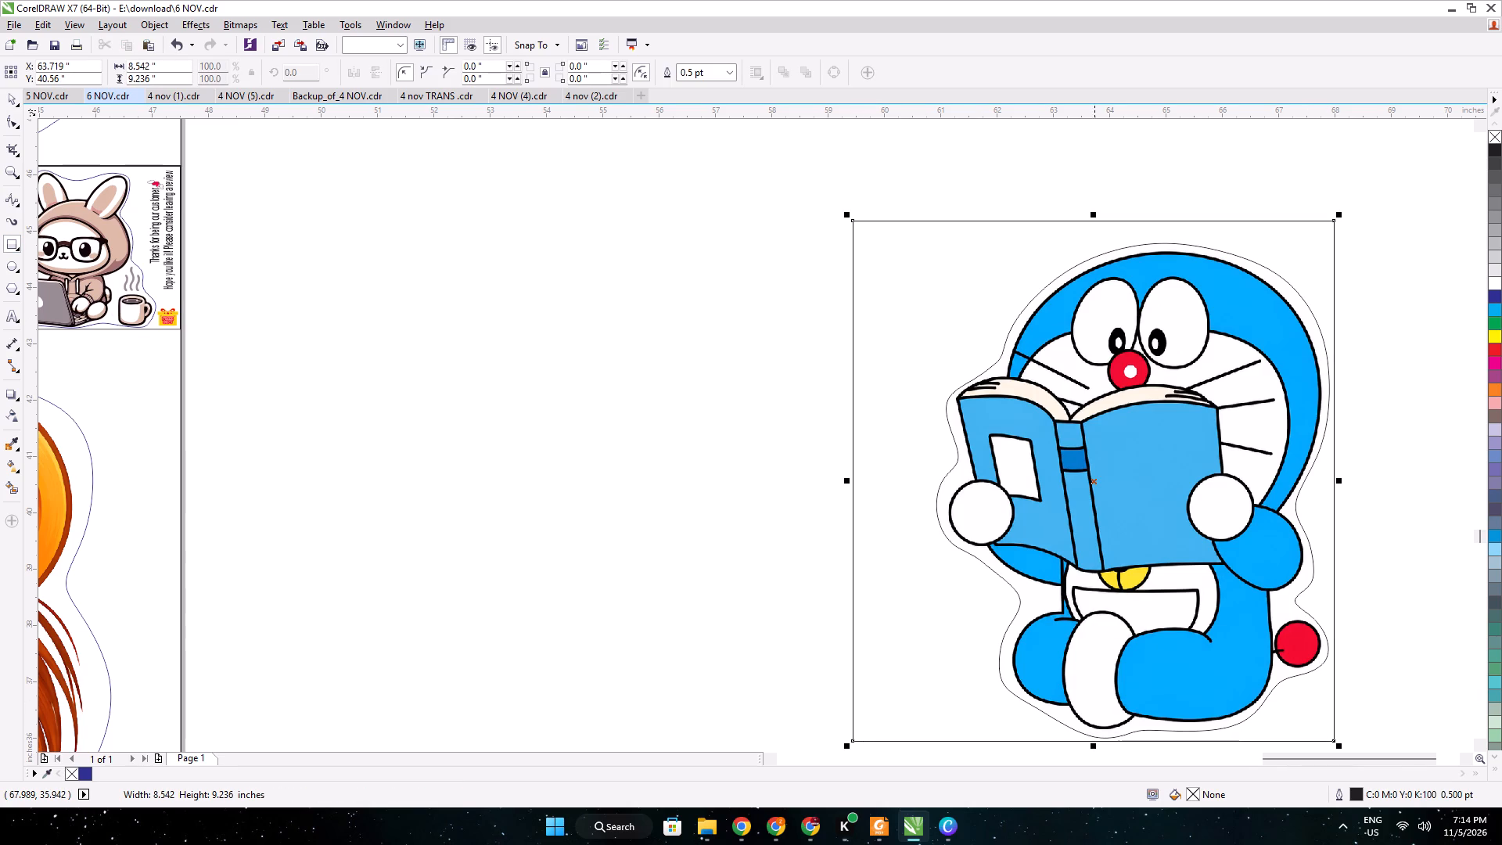
{"action": "left_click_drag", "start_coordinate": [846, 483], "coordinate": [917, 504]}
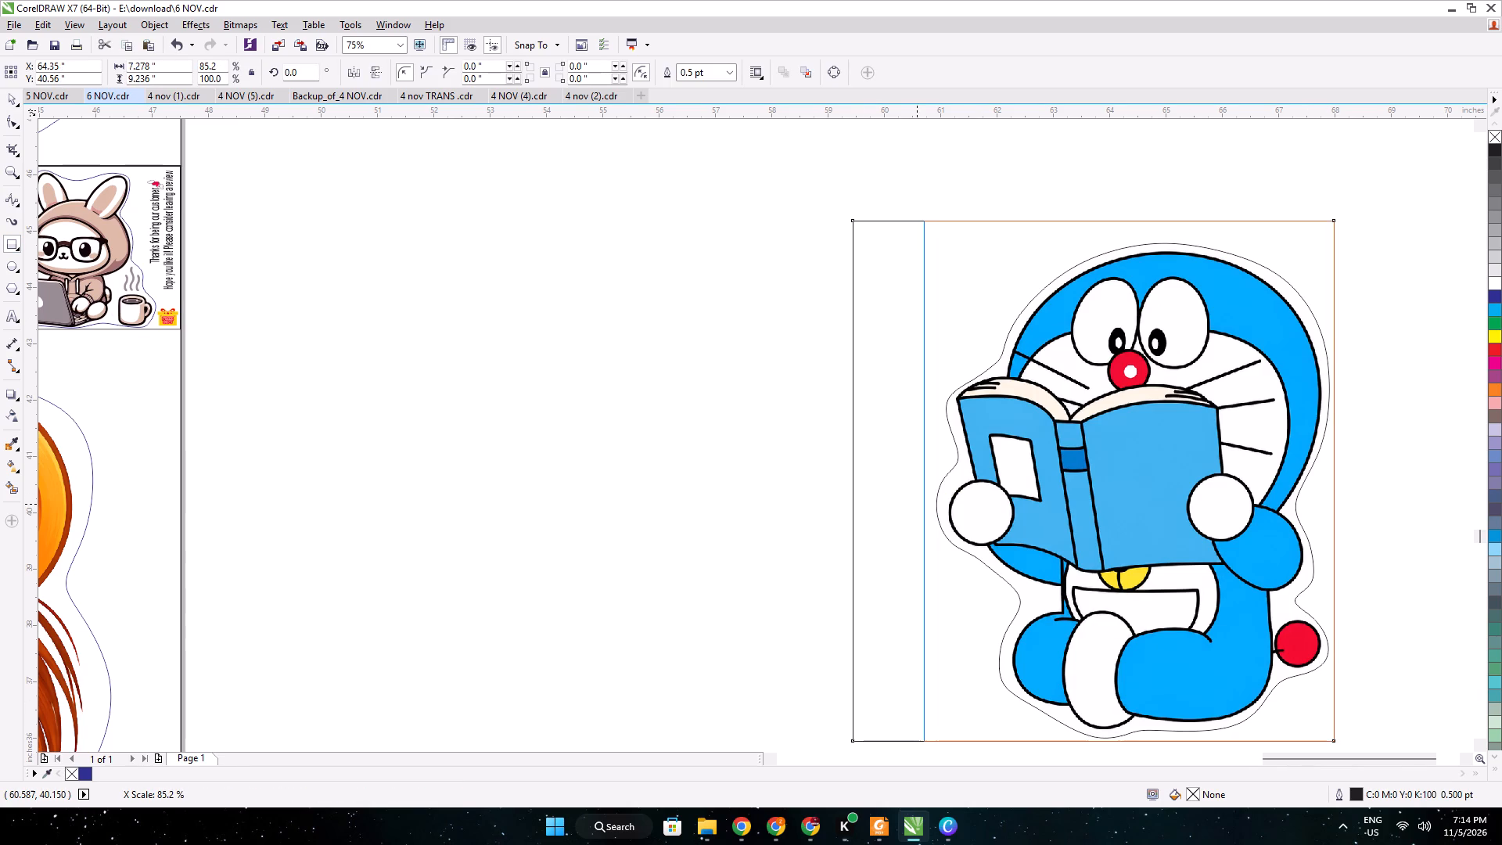
{"action": "left_click_drag", "start_coordinate": [917, 504], "coordinate": [924, 506]}
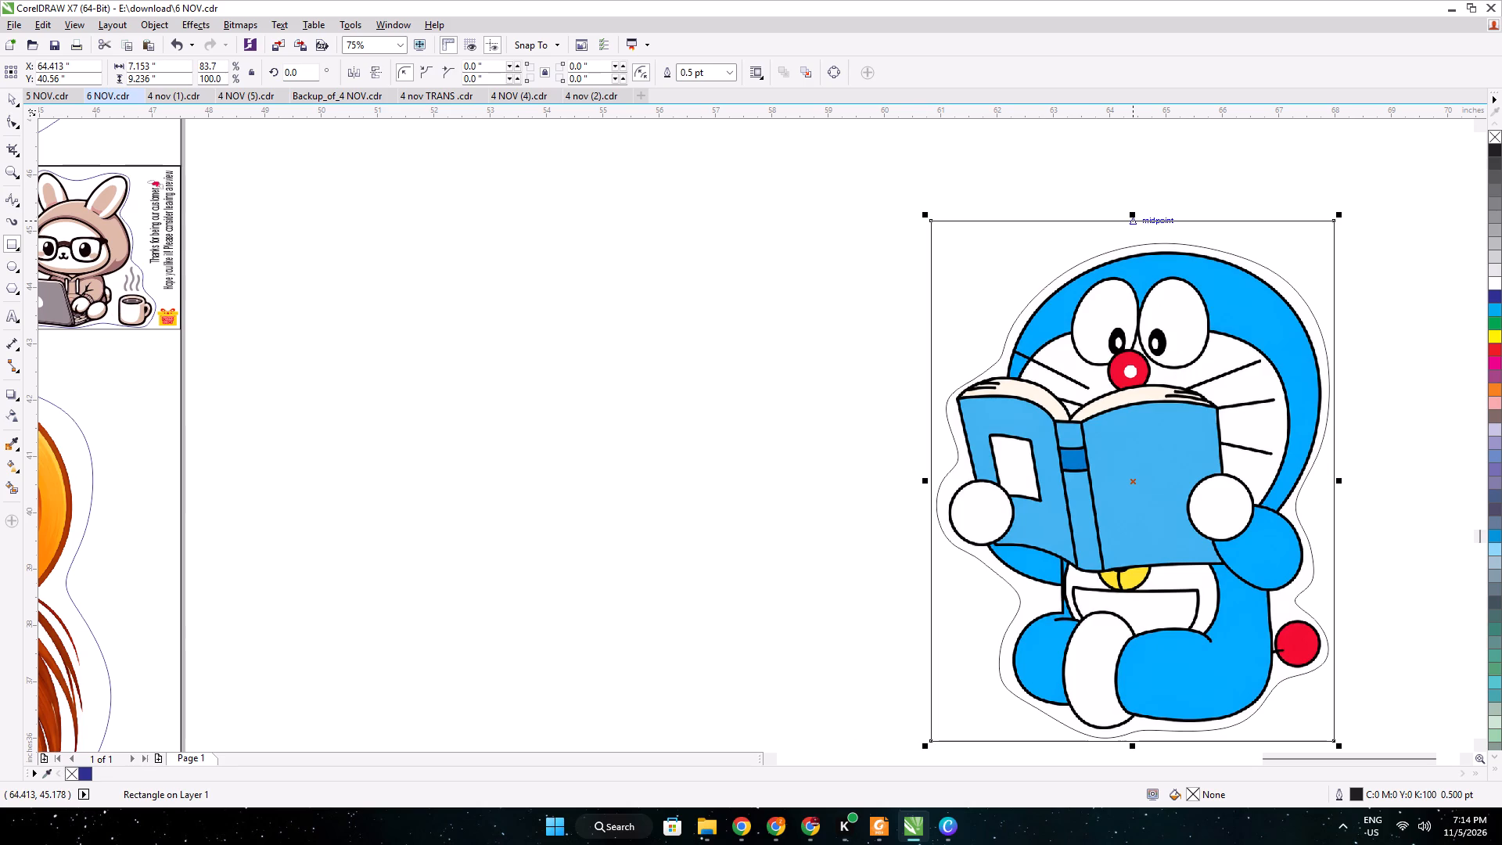
{"action": "left_click_drag", "start_coordinate": [1132, 215], "coordinate": [1133, 232]}
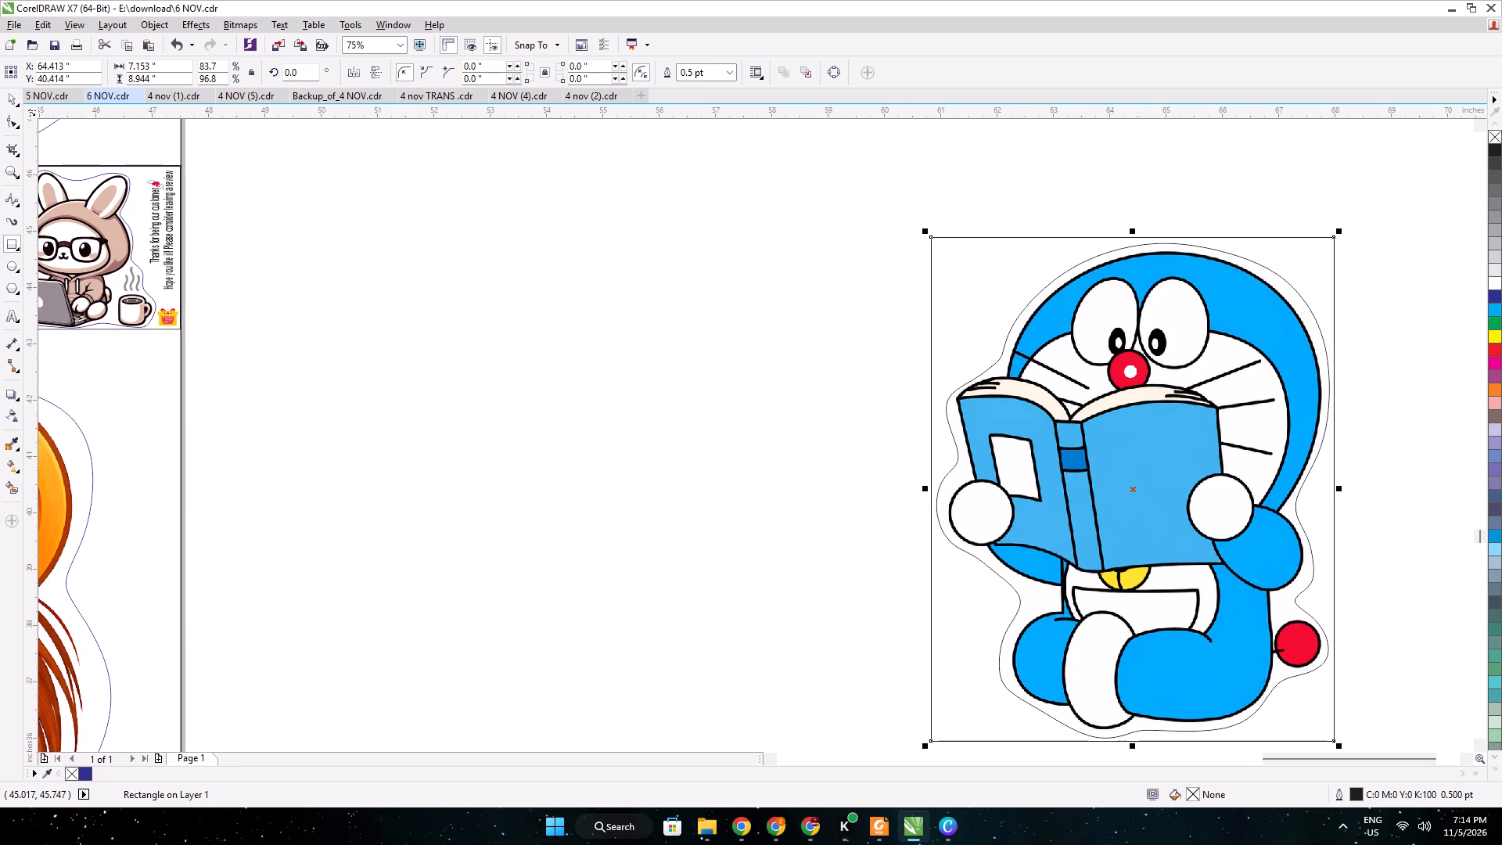
{"action": "left_click", "coordinate": [11, 99]}
Ungroup the lion copy at the page's outer edge so its labels can be selected separately, and deselect it.
{"action": "scroll", "coordinate": [796, 348], "scroll_direction": "down", "scroll_amount": 1}
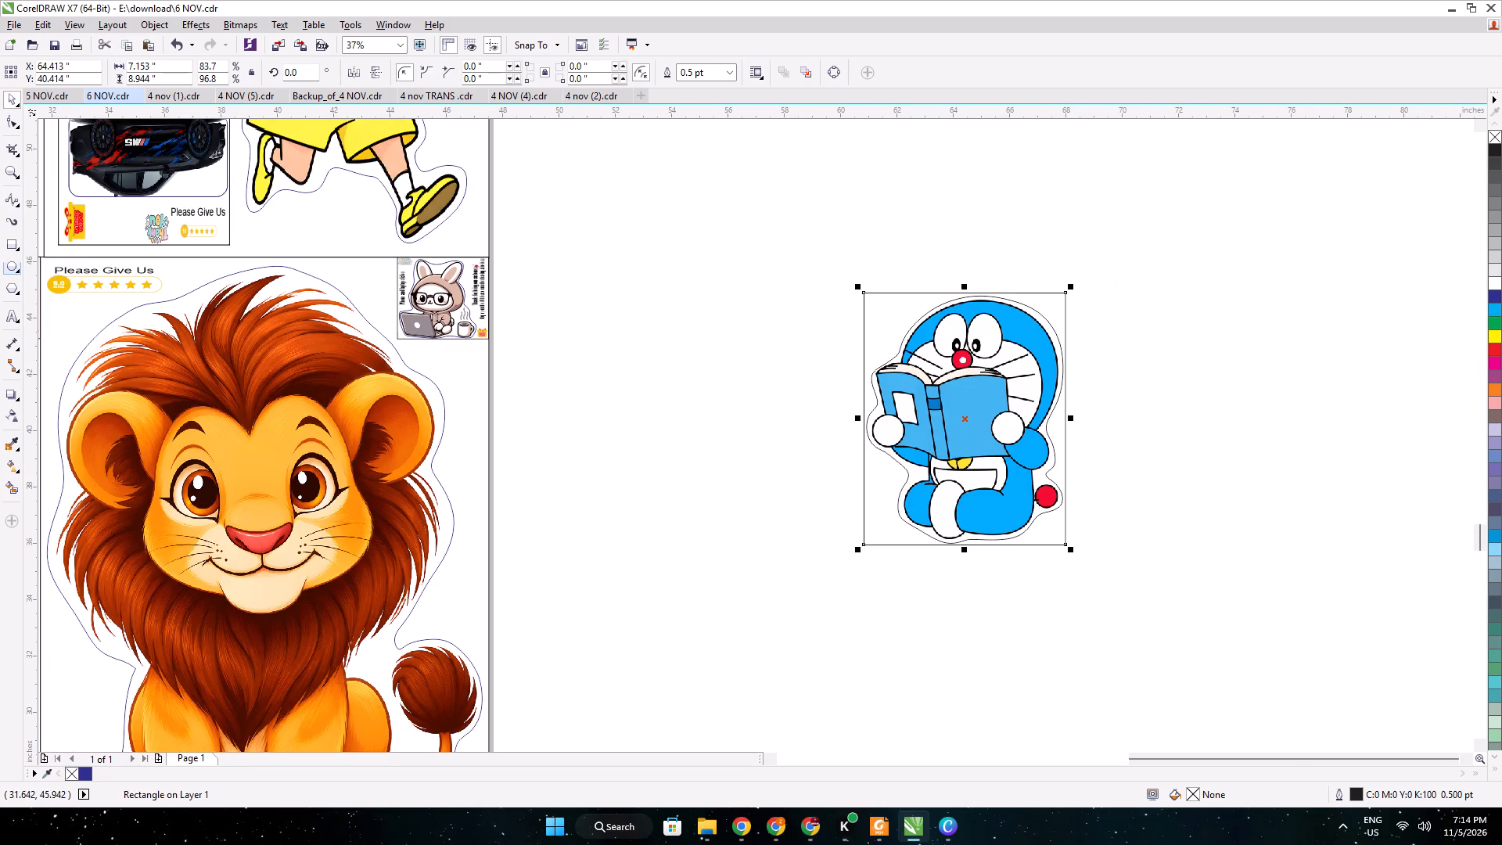
{"action": "left_click_drag", "start_coordinate": [588, 376], "coordinate": [110, 236]}
{"action": "right_click_drag", "start_coordinate": [512, 302], "coordinate": [110, 236]}
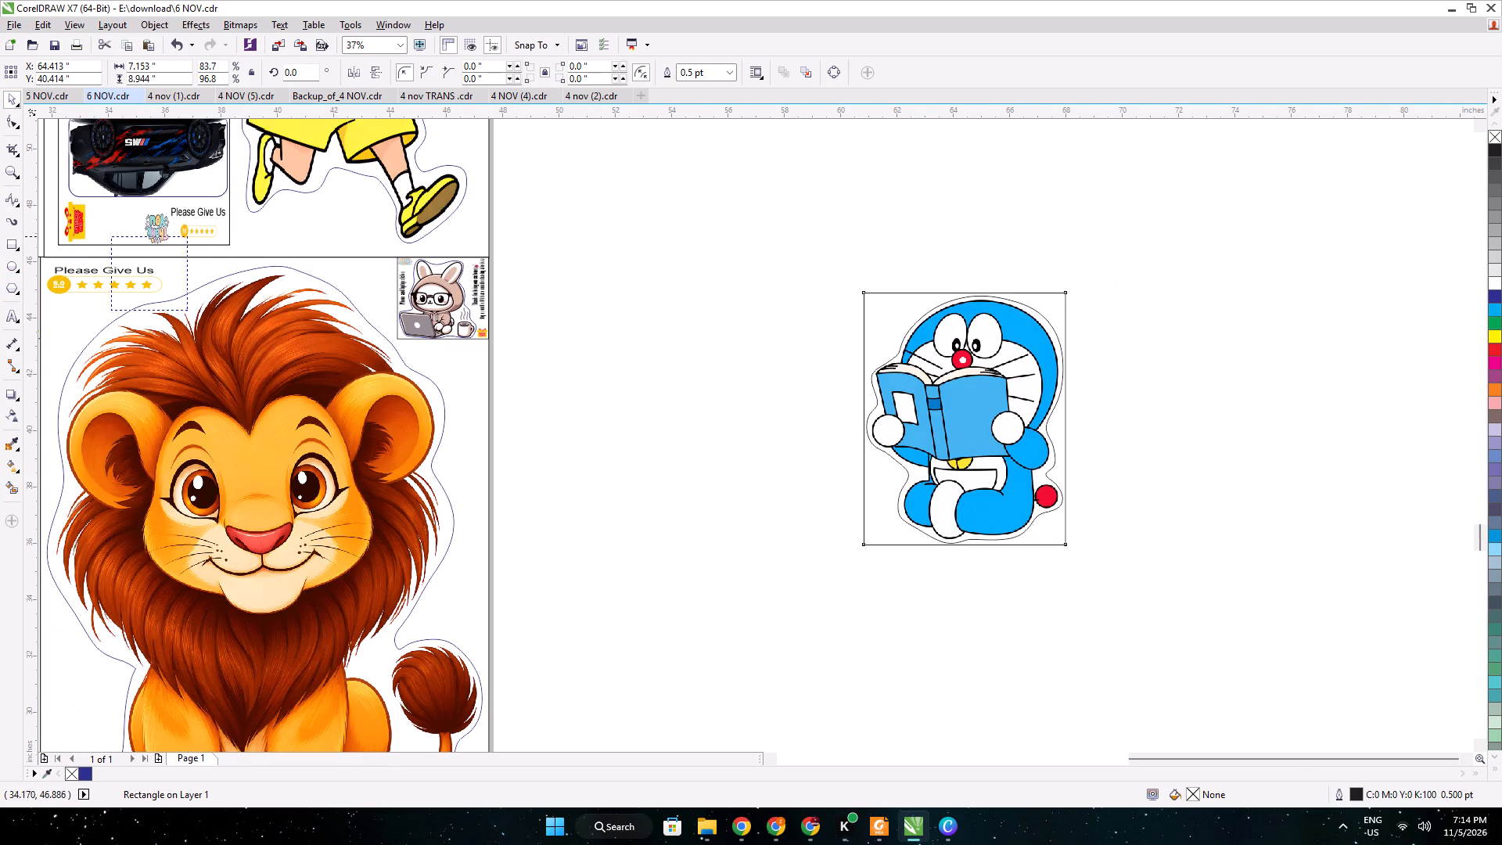
{"action": "right_click_drag", "start_coordinate": [110, 236], "coordinate": [86, 243]}
{"action": "left_click_drag", "start_coordinate": [110, 236], "coordinate": [49, 243]}
{"action": "left_click", "coordinate": [447, 404]}
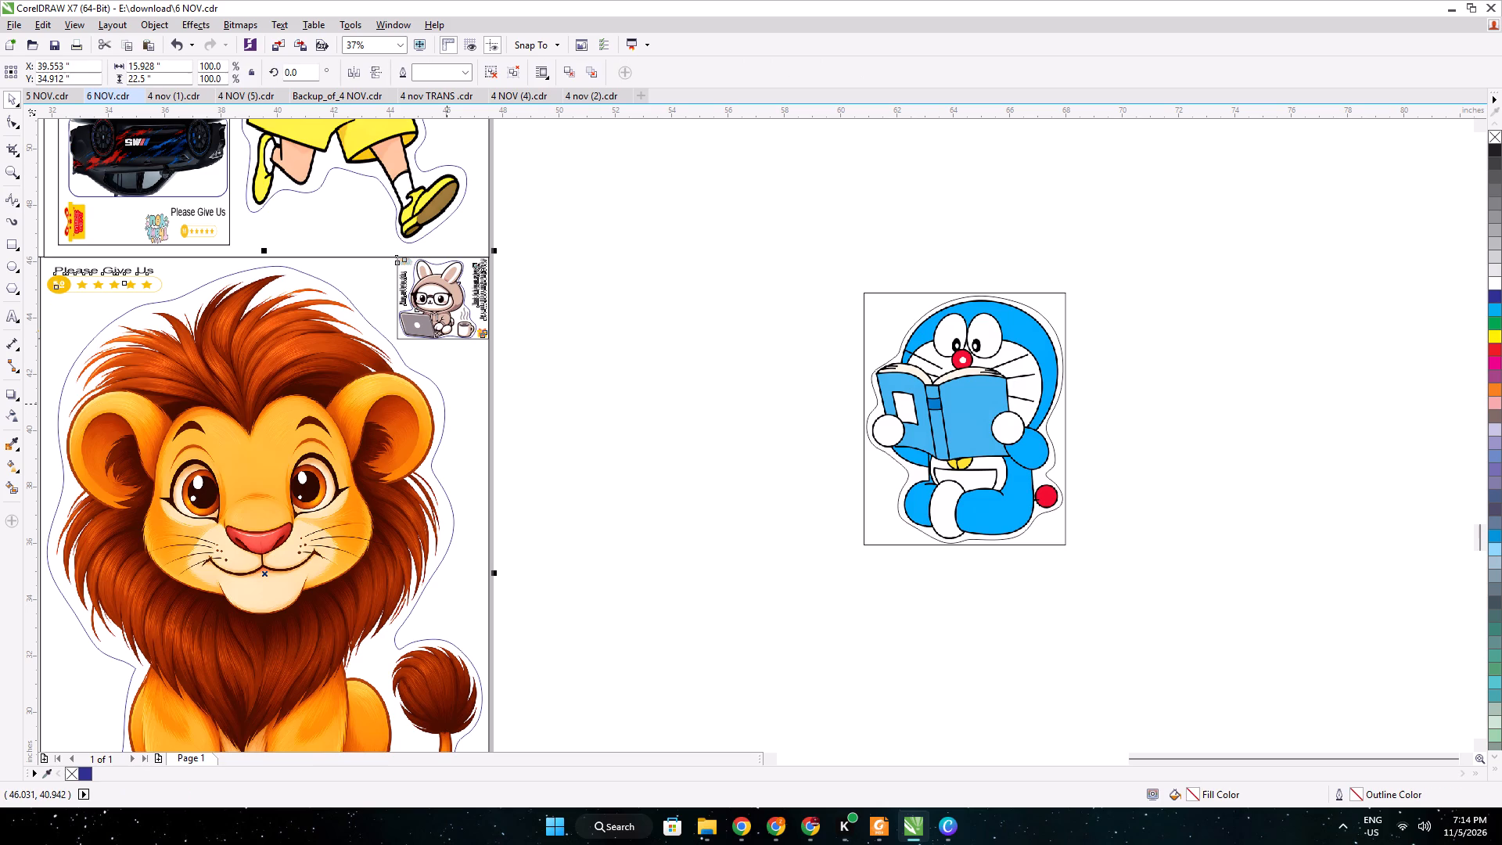
{"action": "key", "text": "ctrl+u"}
{"action": "left_click", "coordinate": [657, 438]}
Duplicate the lion copy's "Please Give Us" rating and bunny thank-you label, and move the duplicates over Doraemon at X about 62.5, Y about 43.5.
{"action": "left_click_drag", "start_coordinate": [692, 439], "coordinate": [154, 315]}
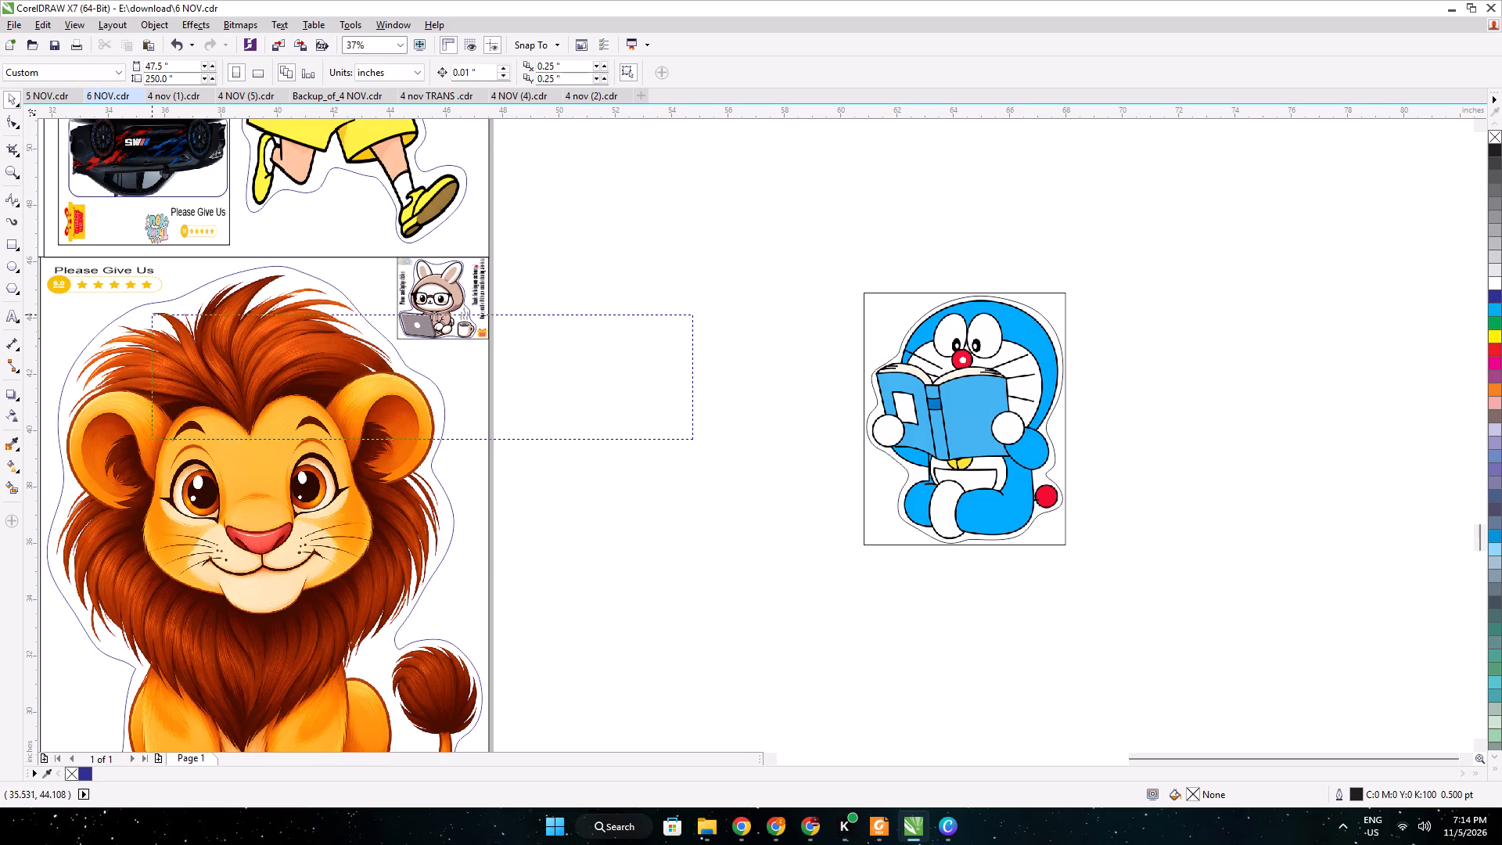
{"action": "left_click_drag", "start_coordinate": [154, 315], "coordinate": [656, 395]}
{"action": "right_click_drag", "start_coordinate": [154, 315], "coordinate": [23, 251]}
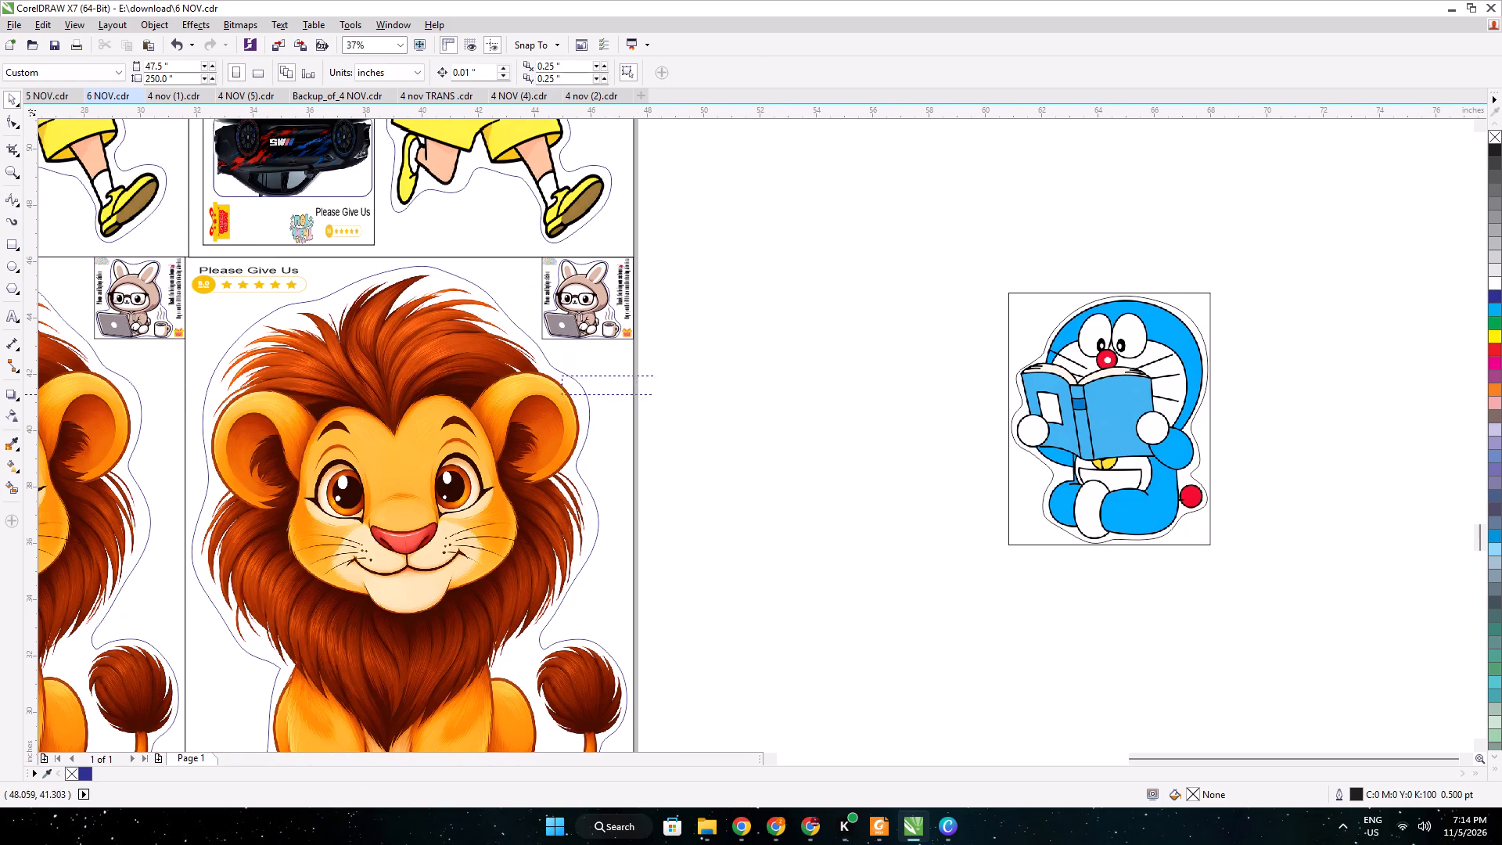
{"action": "left_click_drag", "start_coordinate": [656, 395], "coordinate": [659, 397]}
{"action": "left_click_drag", "start_coordinate": [765, 467], "coordinate": [172, 249]}
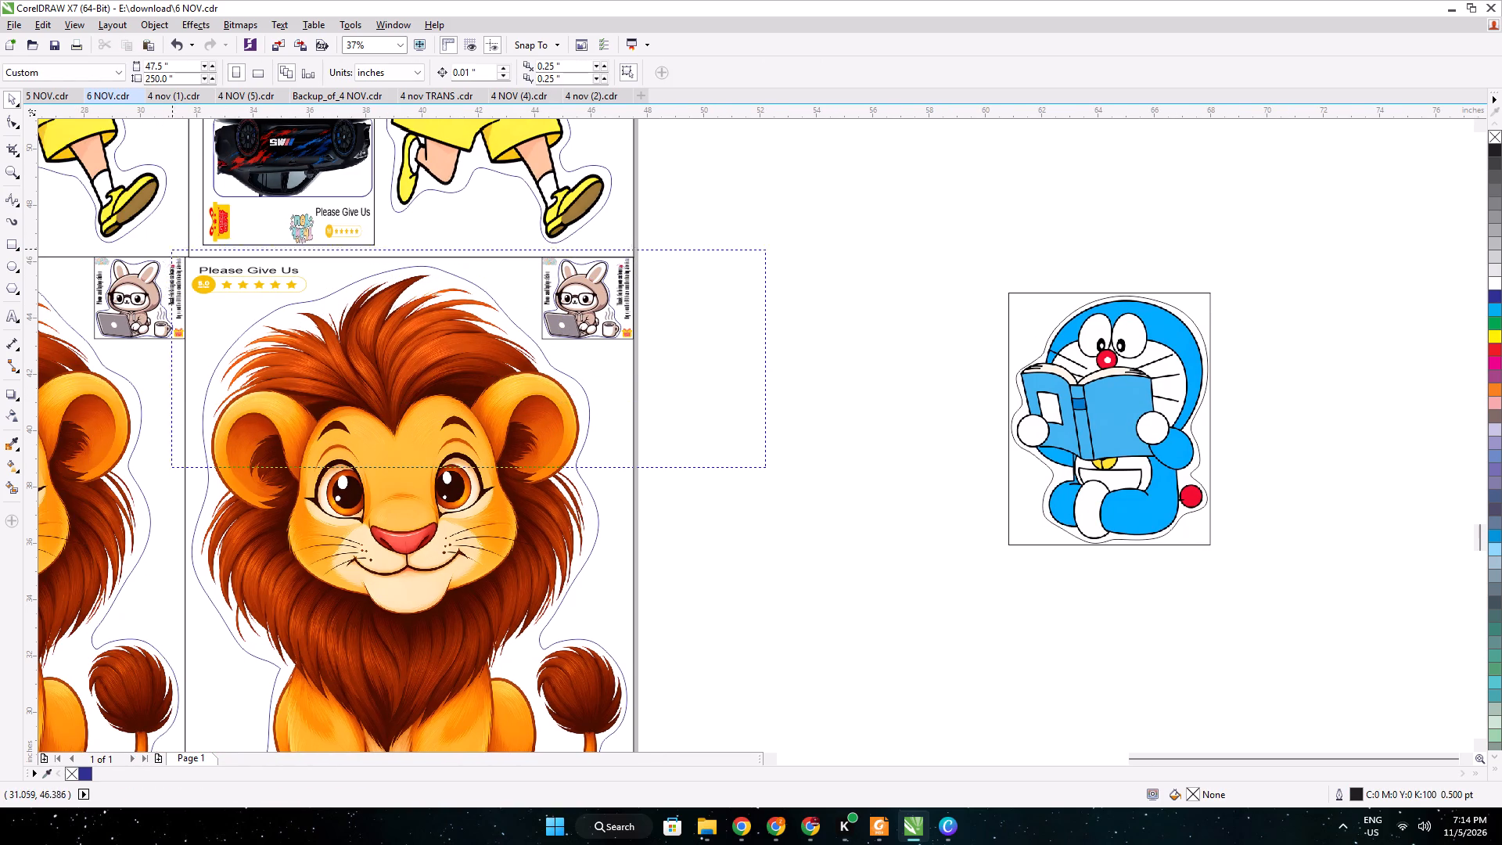
{"action": "left_click_drag", "start_coordinate": [172, 249], "coordinate": [192, 252]}
{"action": "key", "text": "ctrl+d"}
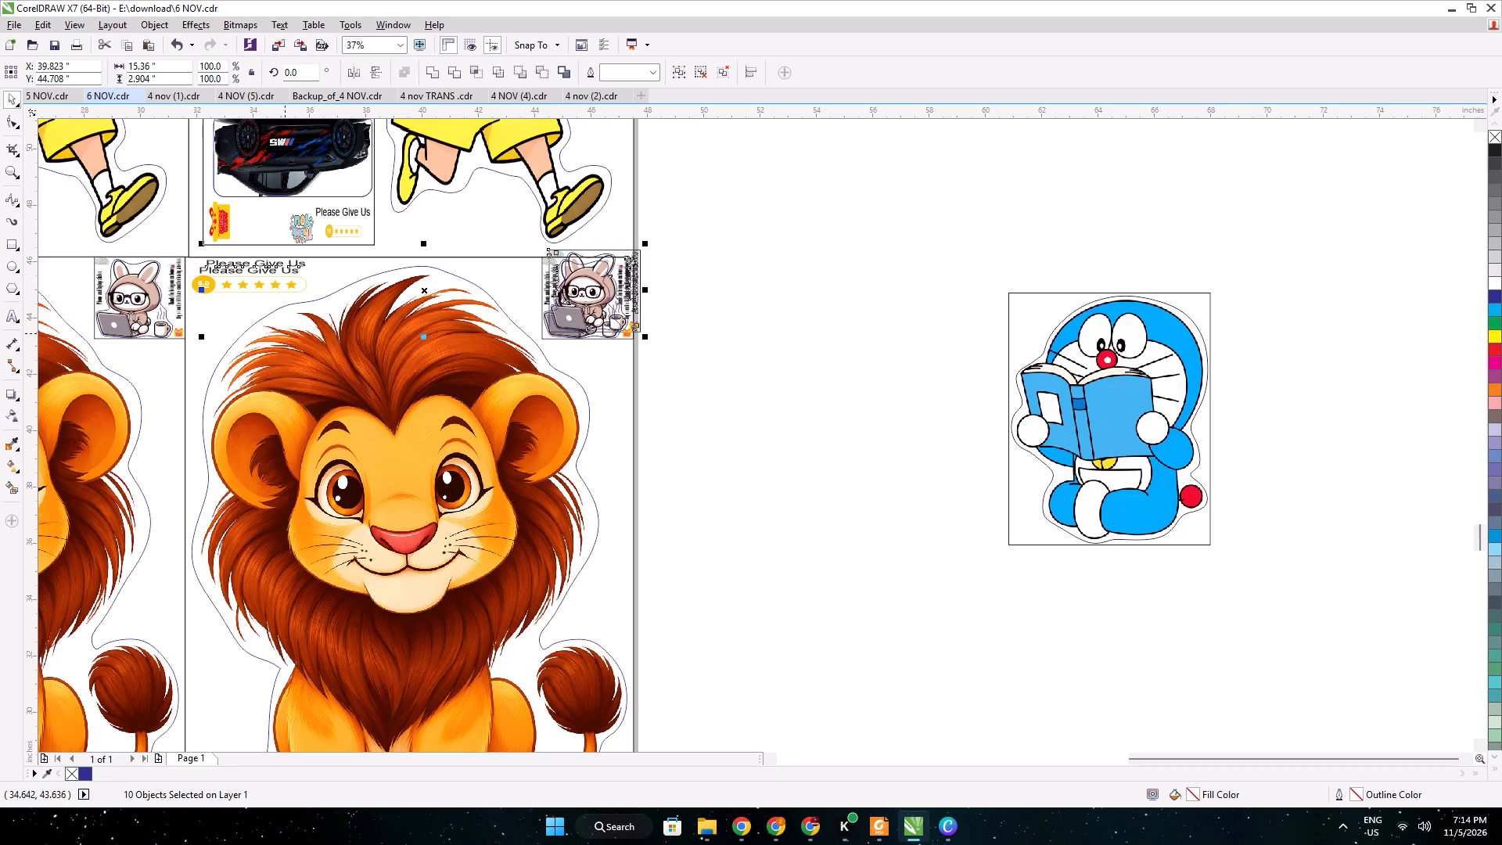
{"action": "left_click_drag", "start_coordinate": [423, 290], "coordinate": [1063, 329]}
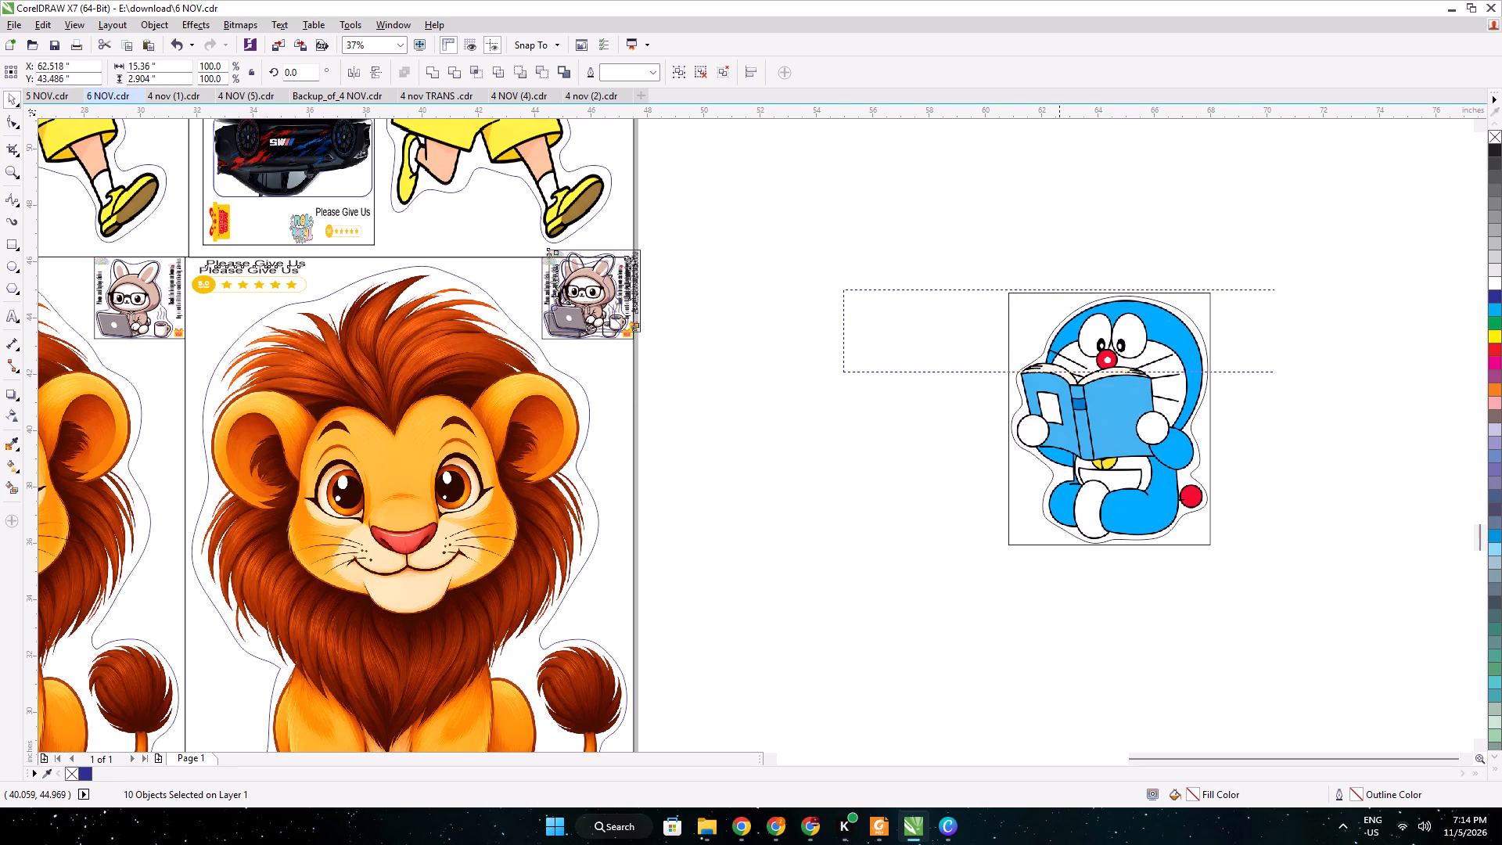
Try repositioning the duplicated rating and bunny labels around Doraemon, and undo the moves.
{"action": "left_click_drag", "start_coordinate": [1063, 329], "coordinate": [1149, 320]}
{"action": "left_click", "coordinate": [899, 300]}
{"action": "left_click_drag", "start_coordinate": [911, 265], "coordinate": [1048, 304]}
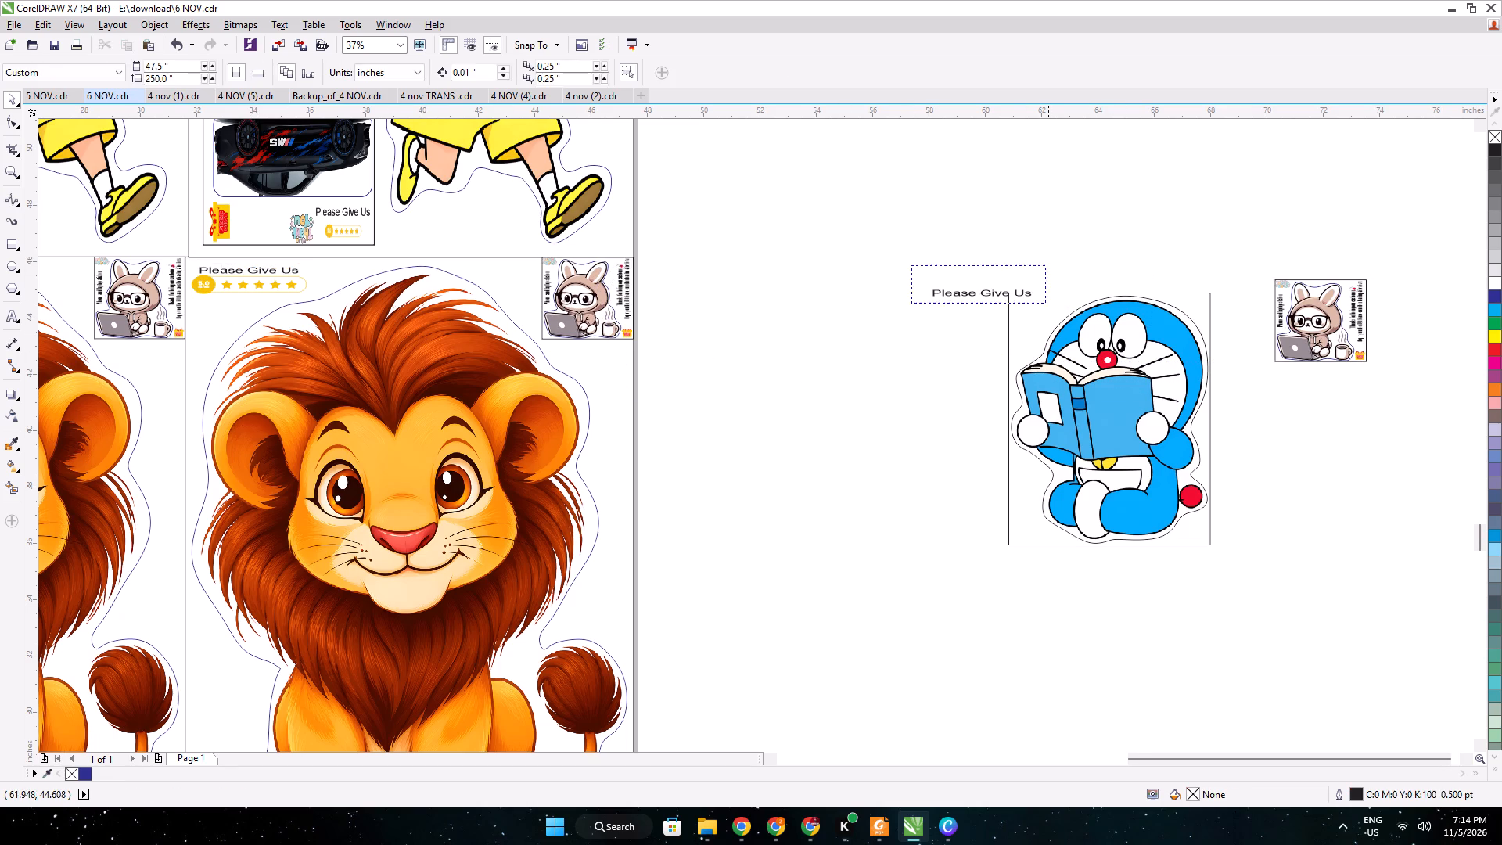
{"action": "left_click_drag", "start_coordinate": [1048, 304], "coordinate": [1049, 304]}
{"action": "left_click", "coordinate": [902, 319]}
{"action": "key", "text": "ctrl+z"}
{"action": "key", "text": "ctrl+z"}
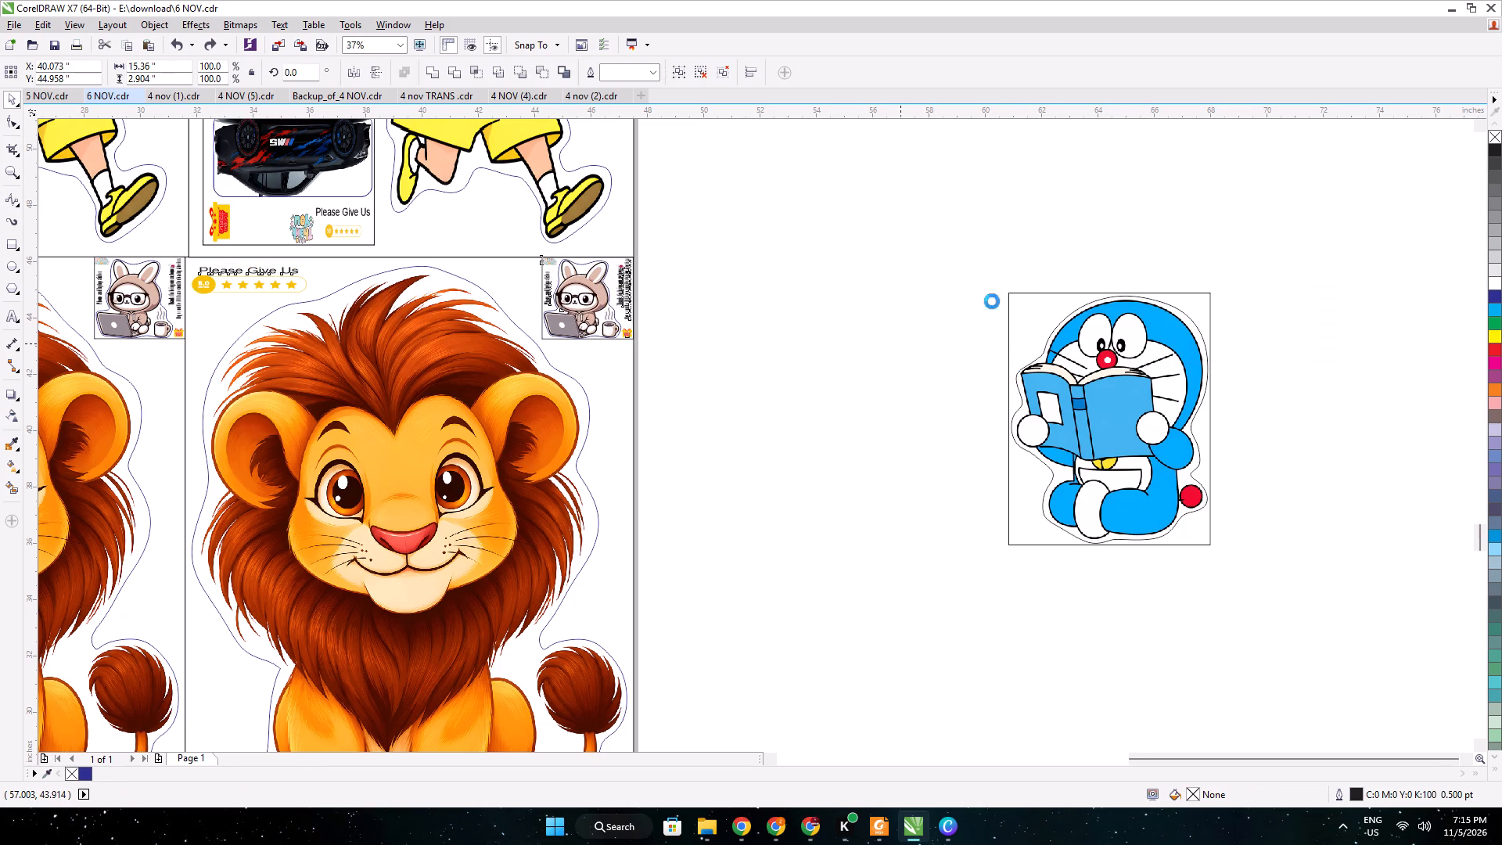
Duplicate only the outer lion copy's bunny thank-you label, scale it to about 2.14 by 1.92 inches and move it to Doraemon's lower-left frame corner.
{"action": "left_click", "coordinate": [814, 286]}
{"action": "left_click_drag", "start_coordinate": [774, 392], "coordinate": [529, 241]}
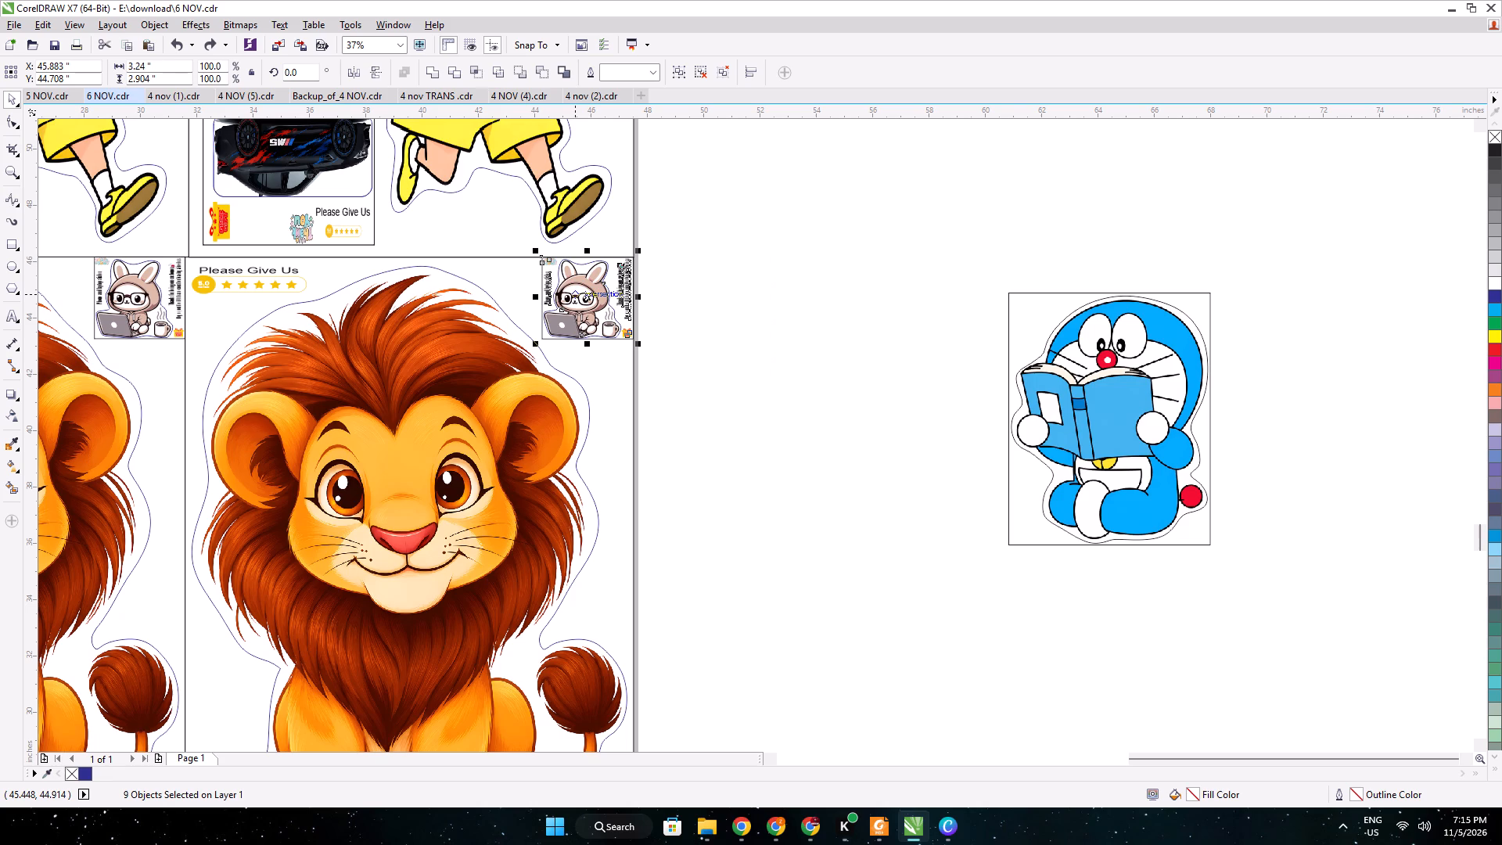
{"action": "key", "text": "ctrl+d"}
{"action": "left_click_drag", "start_coordinate": [590, 287], "coordinate": [771, 451]}
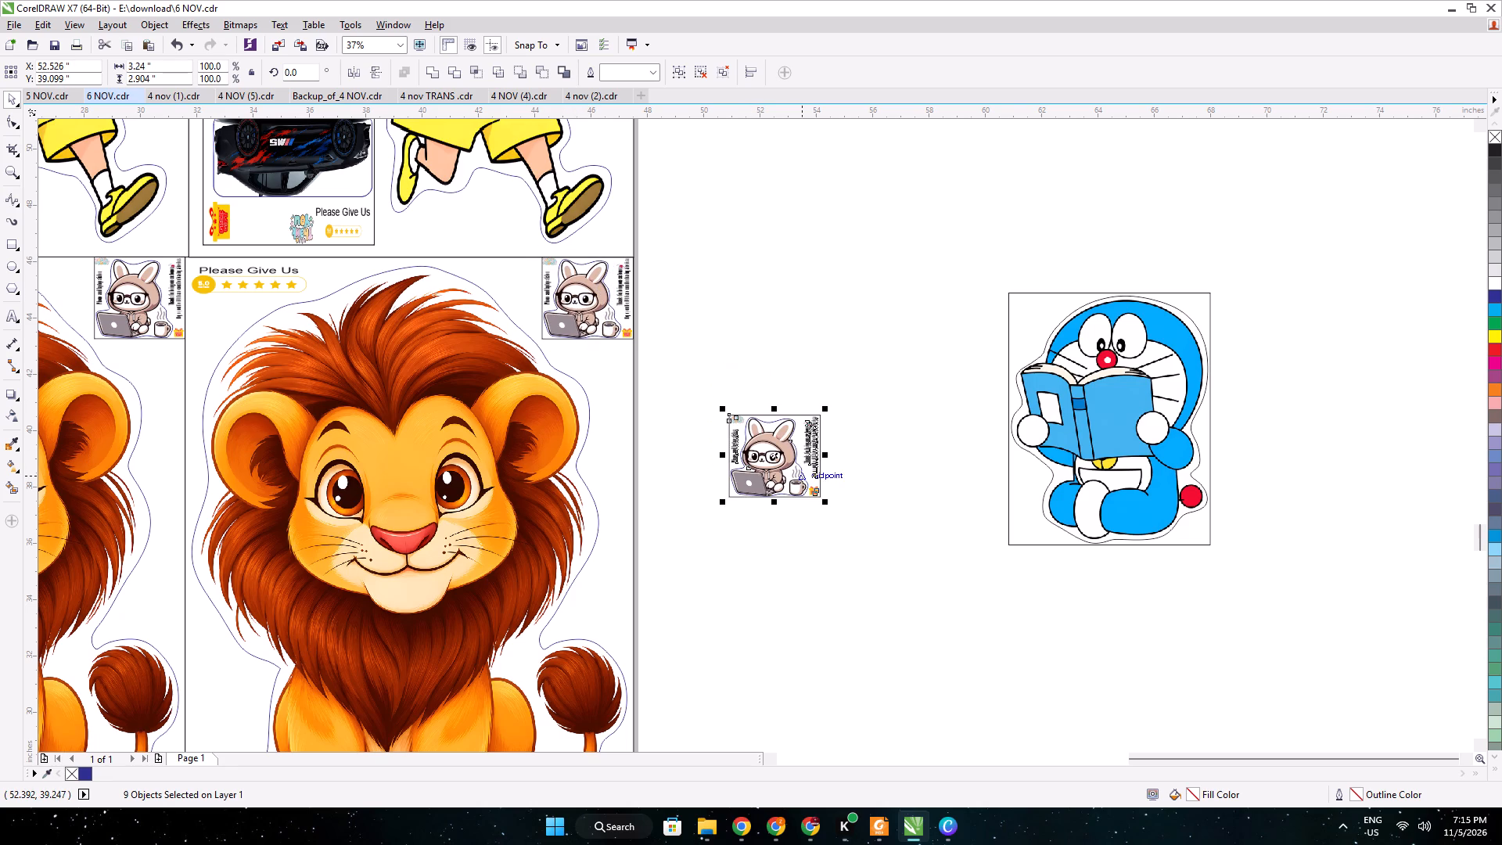
{"action": "left_click_drag", "start_coordinate": [827, 505], "coordinate": [803, 476]}
{"action": "left_click_drag", "start_coordinate": [758, 436], "coordinate": [1021, 528]}
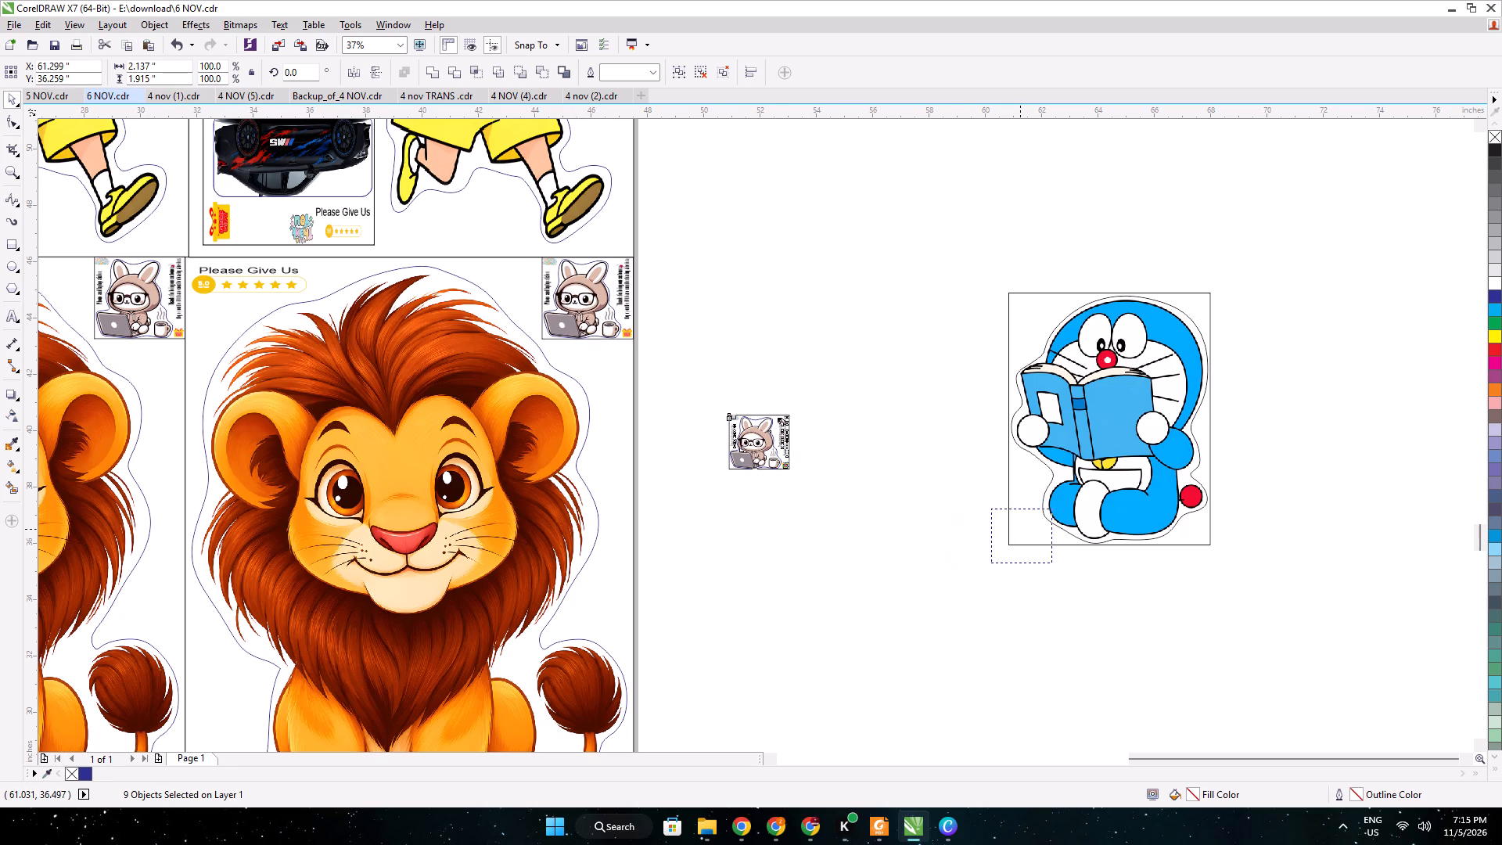
{"action": "left_click_drag", "start_coordinate": [1021, 528], "coordinate": [1021, 527]}
Shrink the bunny label further and fit it inside the lower-left corner of Doraemon's frame, clear of the cut outline.
{"action": "scroll", "coordinate": [1021, 527], "scroll_direction": "up", "scroll_amount": 2}
{"action": "left_click_drag", "start_coordinate": [1093, 599], "coordinate": [1073, 574]}
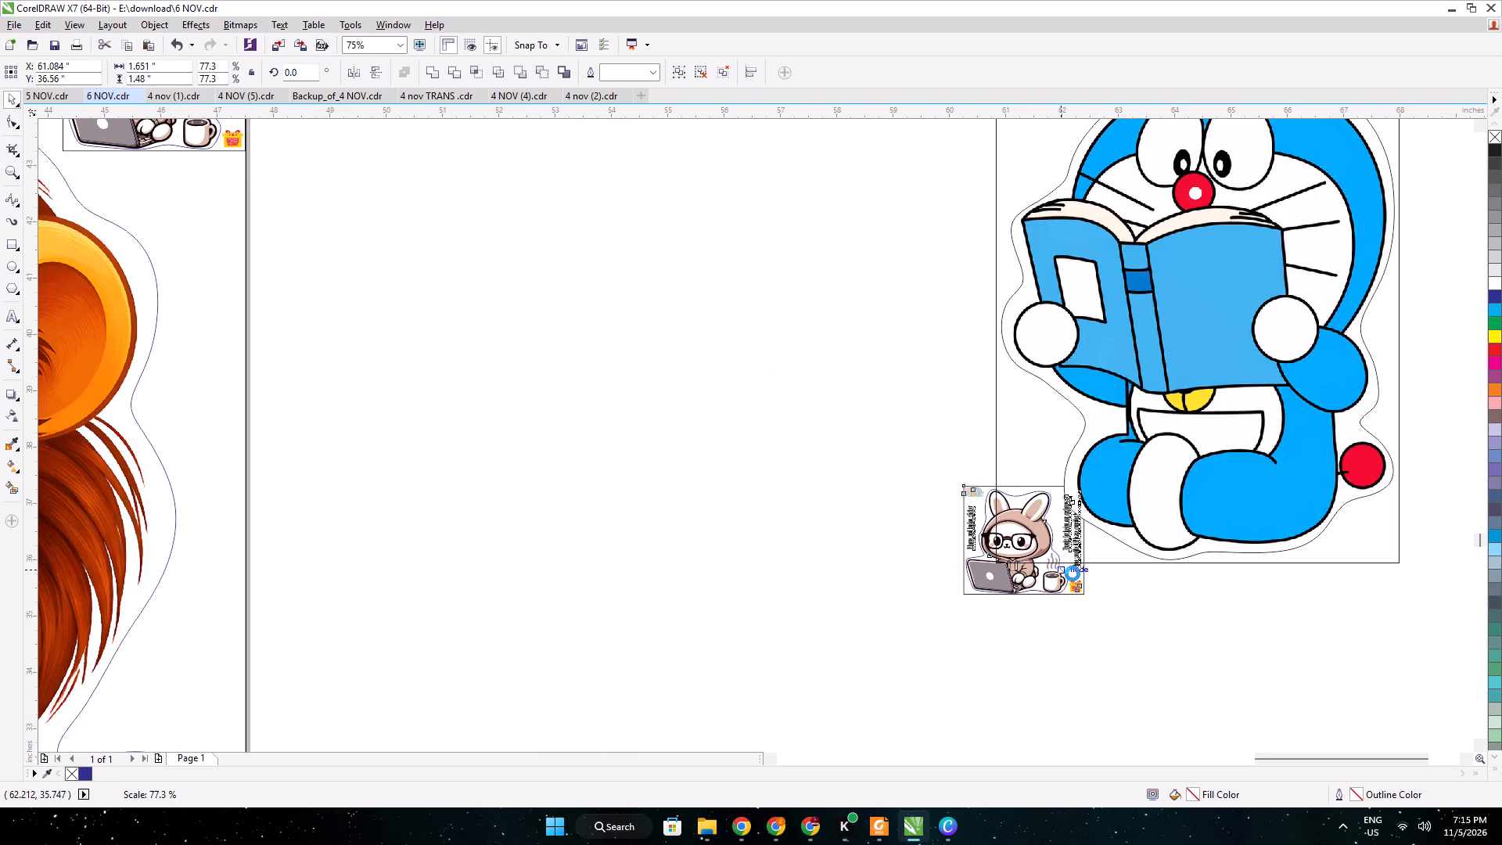
{"action": "scroll", "coordinate": [1042, 542], "scroll_direction": "up", "scroll_amount": 2}
{"action": "left_click_drag", "start_coordinate": [1075, 605], "coordinate": [1058, 592]}
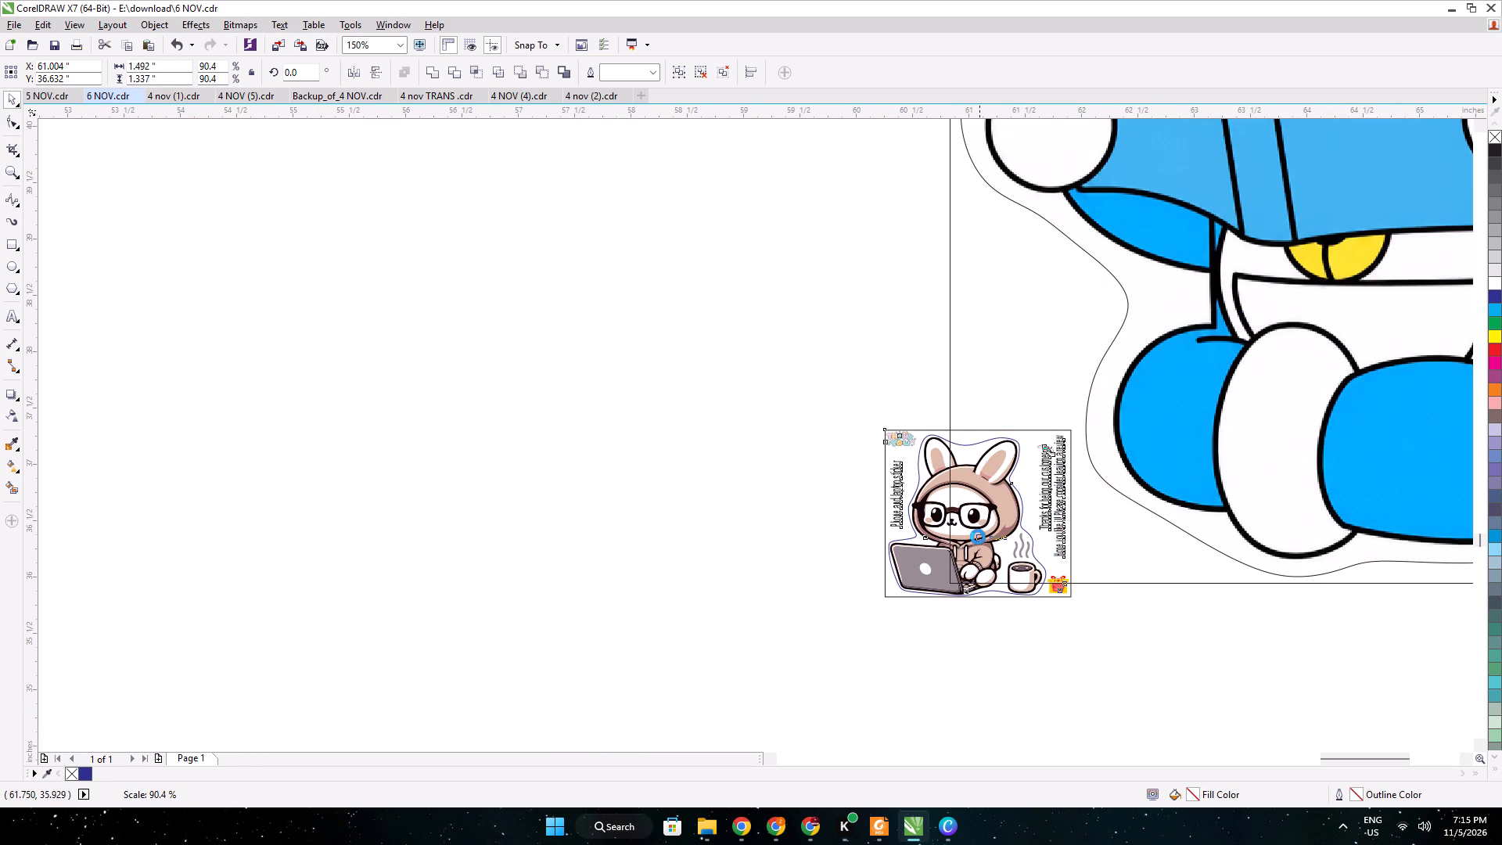
{"action": "left_click_drag", "start_coordinate": [966, 507], "coordinate": [1022, 510]}
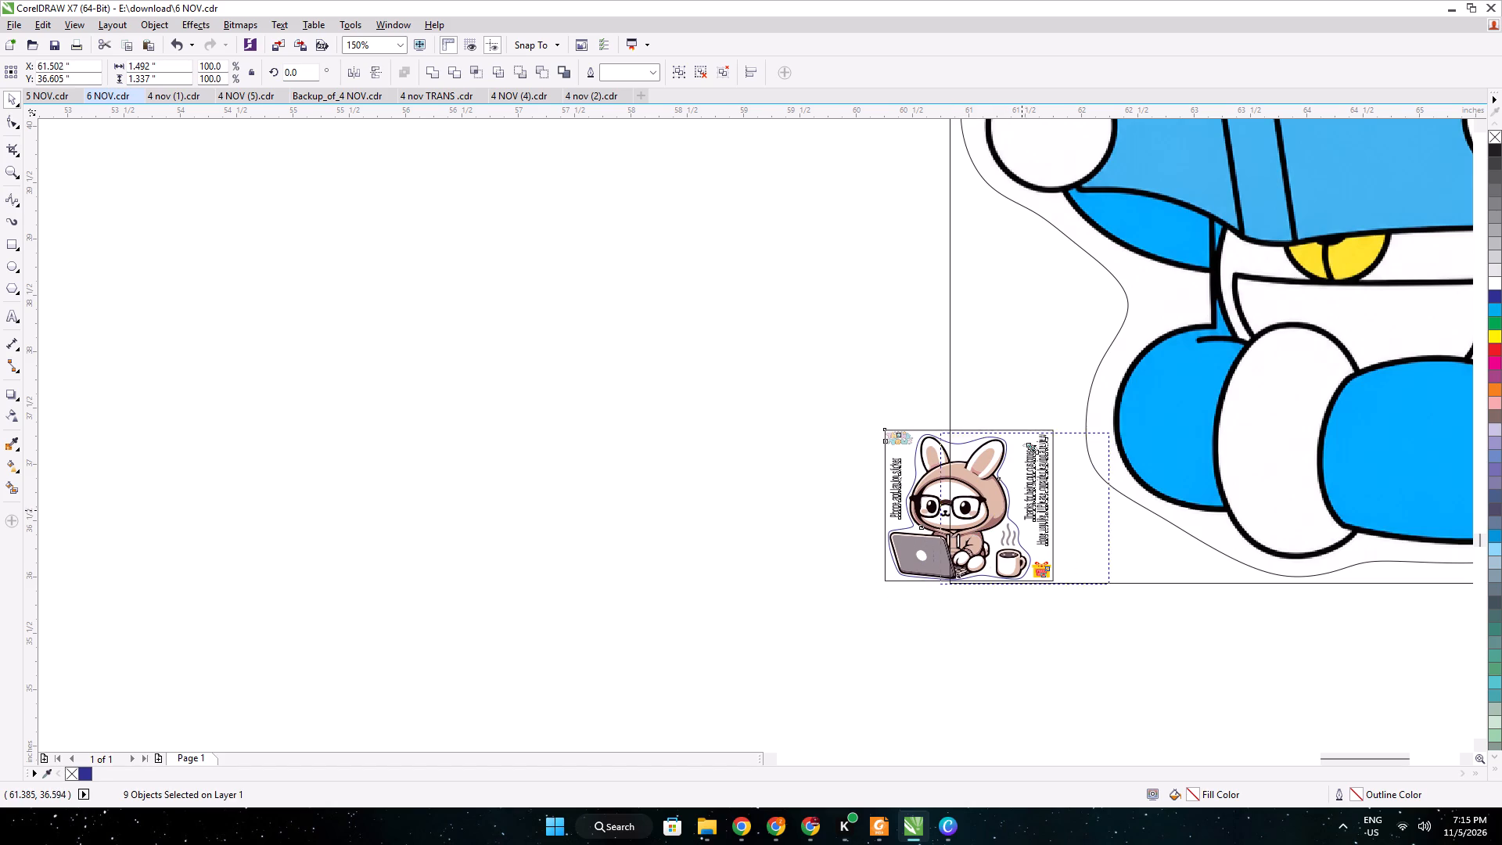
{"action": "left_click_drag", "start_coordinate": [1022, 510], "coordinate": [1032, 505]}
{"action": "left_click_drag", "start_coordinate": [1123, 421], "coordinate": [1122, 420]}
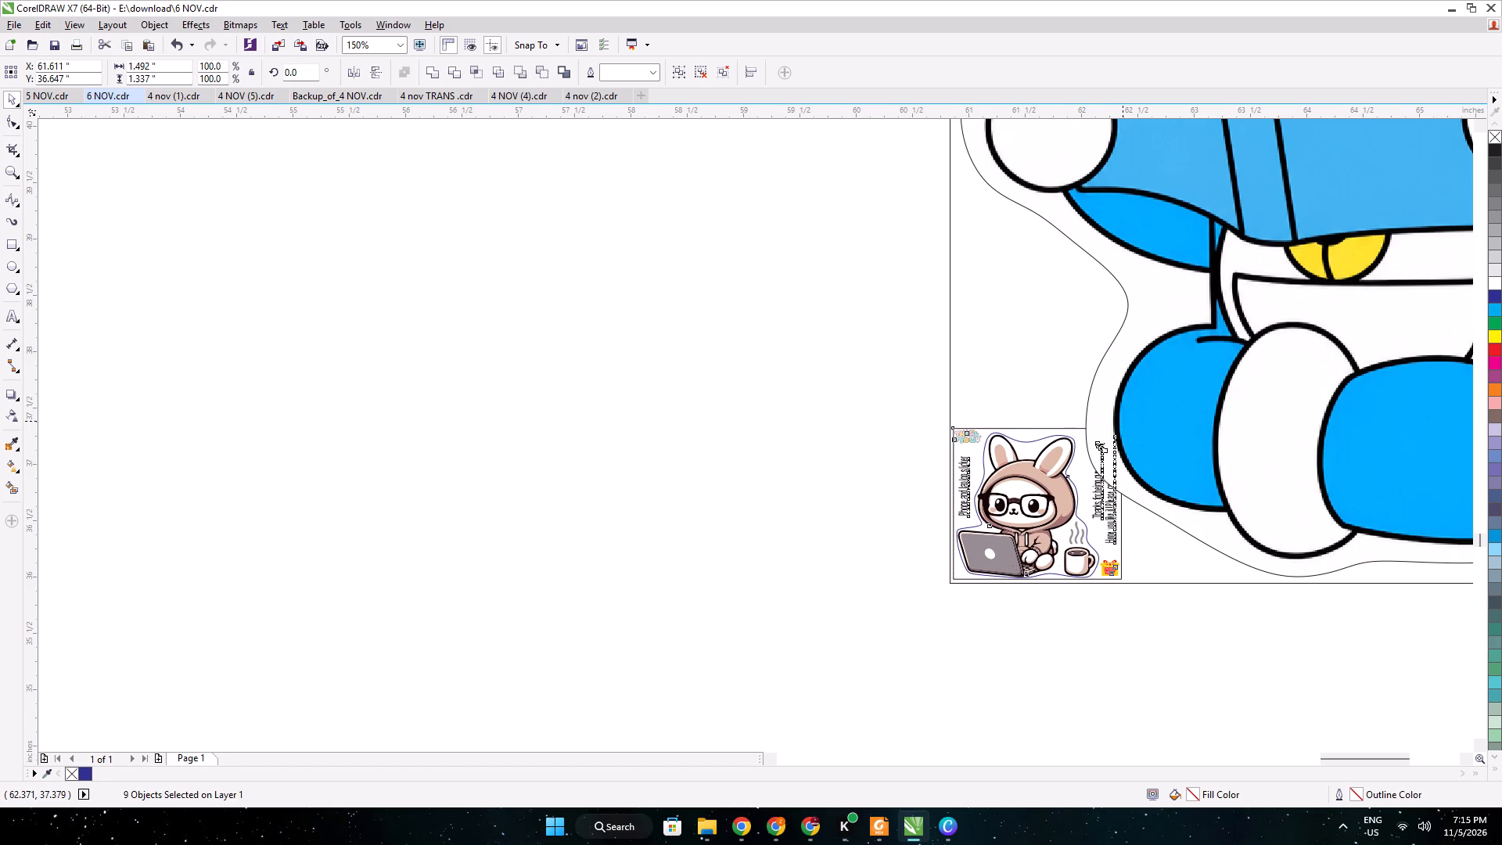
{"action": "left_click_drag", "start_coordinate": [1122, 420], "coordinate": [1085, 451]}
{"action": "left_click", "coordinate": [839, 451]}
Duplicate the outer lion copy's "Please Give Us" star rating, scale it to about 2.57 by 0.58 inches and place it beside Doraemon.
{"action": "scroll", "coordinate": [846, 445], "scroll_direction": "down", "scroll_amount": 3}
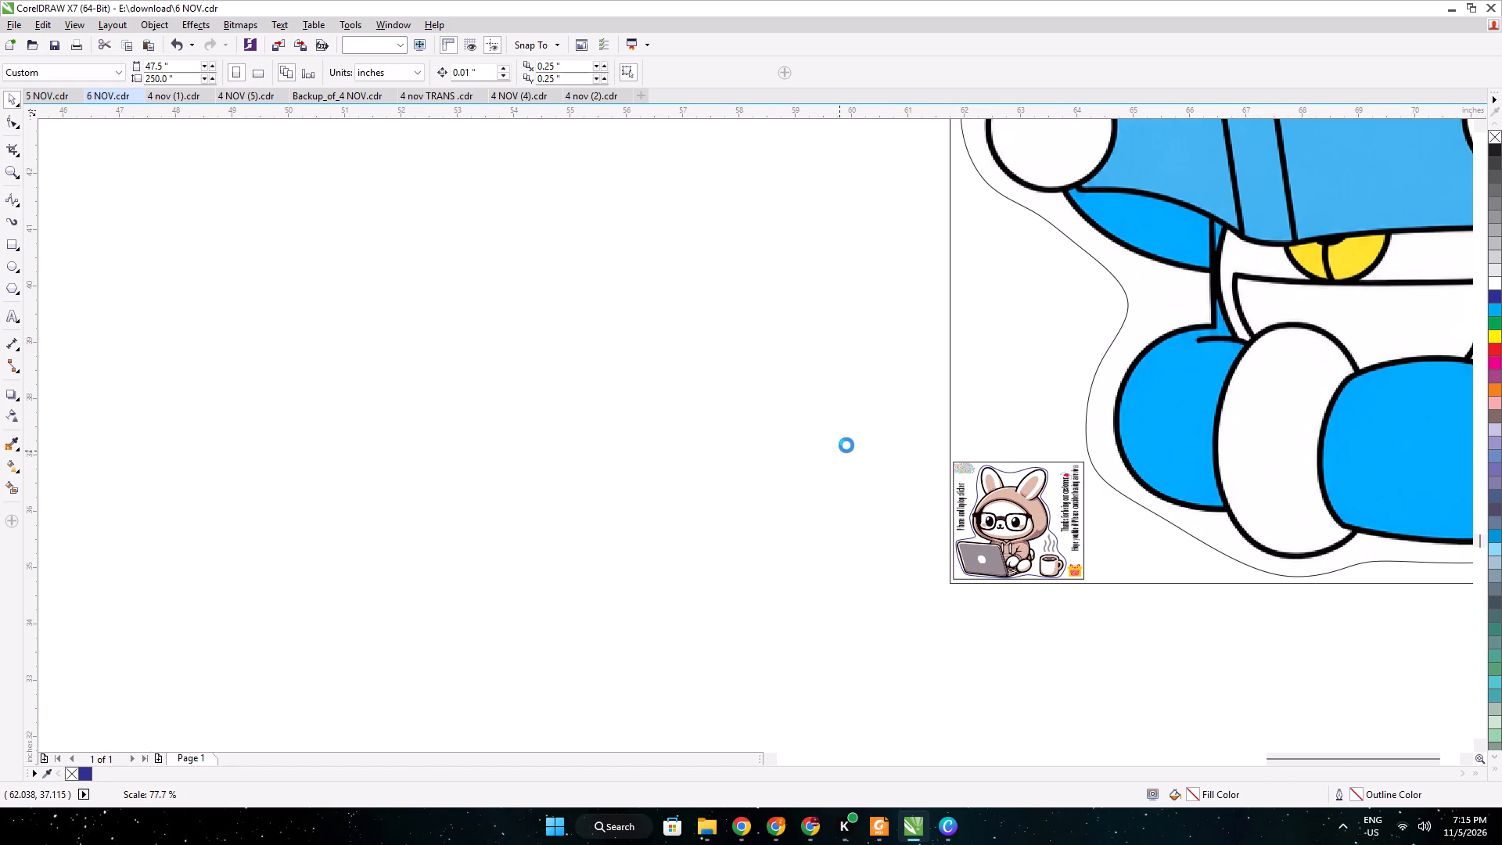
{"action": "scroll", "coordinate": [846, 445], "scroll_direction": "down", "scroll_amount": 2}
{"action": "left_click_drag", "start_coordinate": [775, 408], "coordinate": [743, 370]}
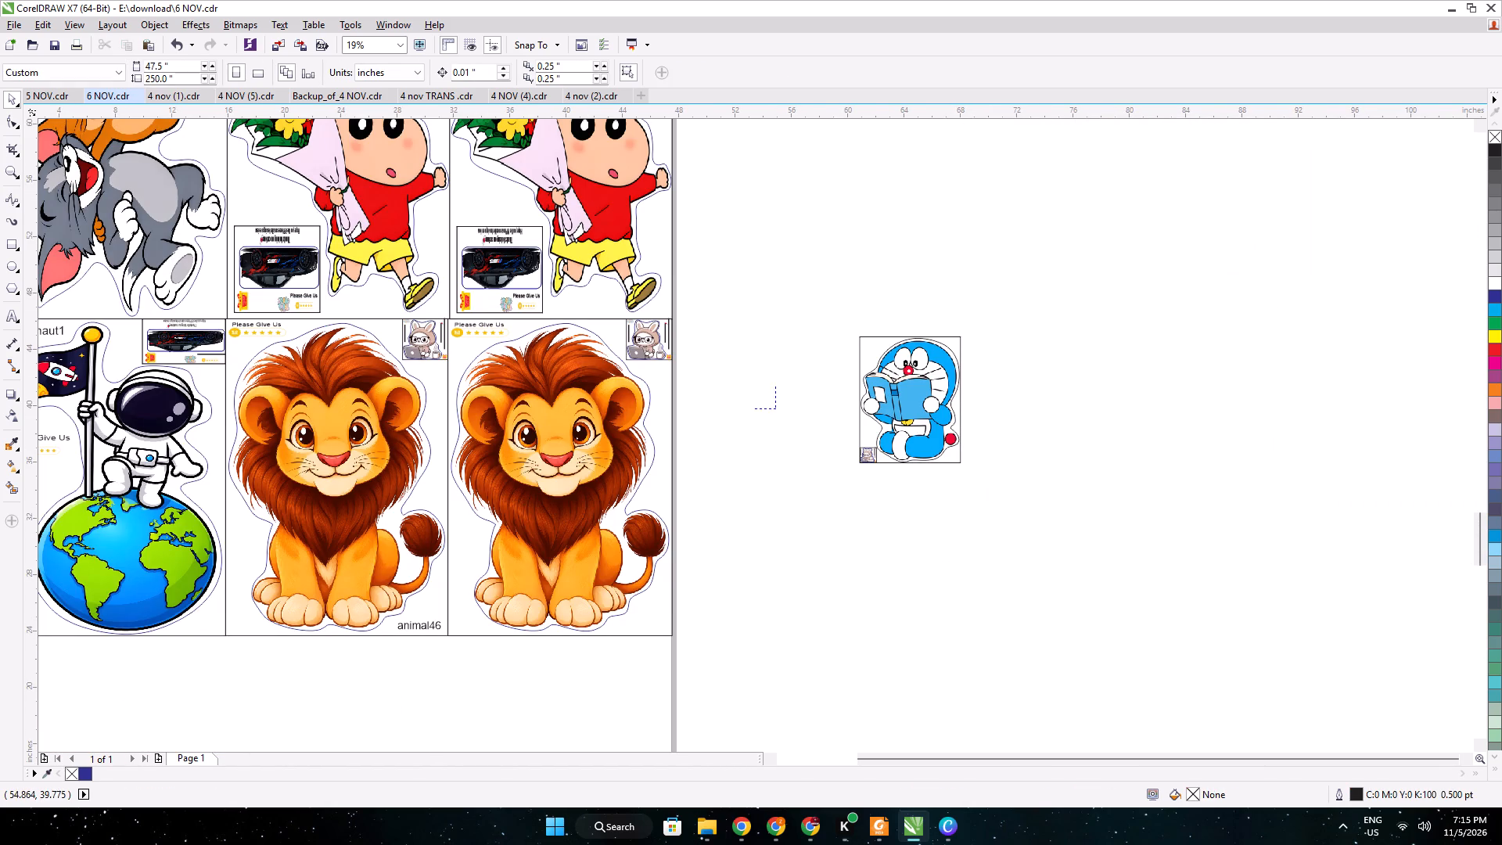
{"action": "left_click_drag", "start_coordinate": [743, 370], "coordinate": [447, 306]}
{"action": "right_click_drag", "start_coordinate": [712, 325], "coordinate": [461, 313]}
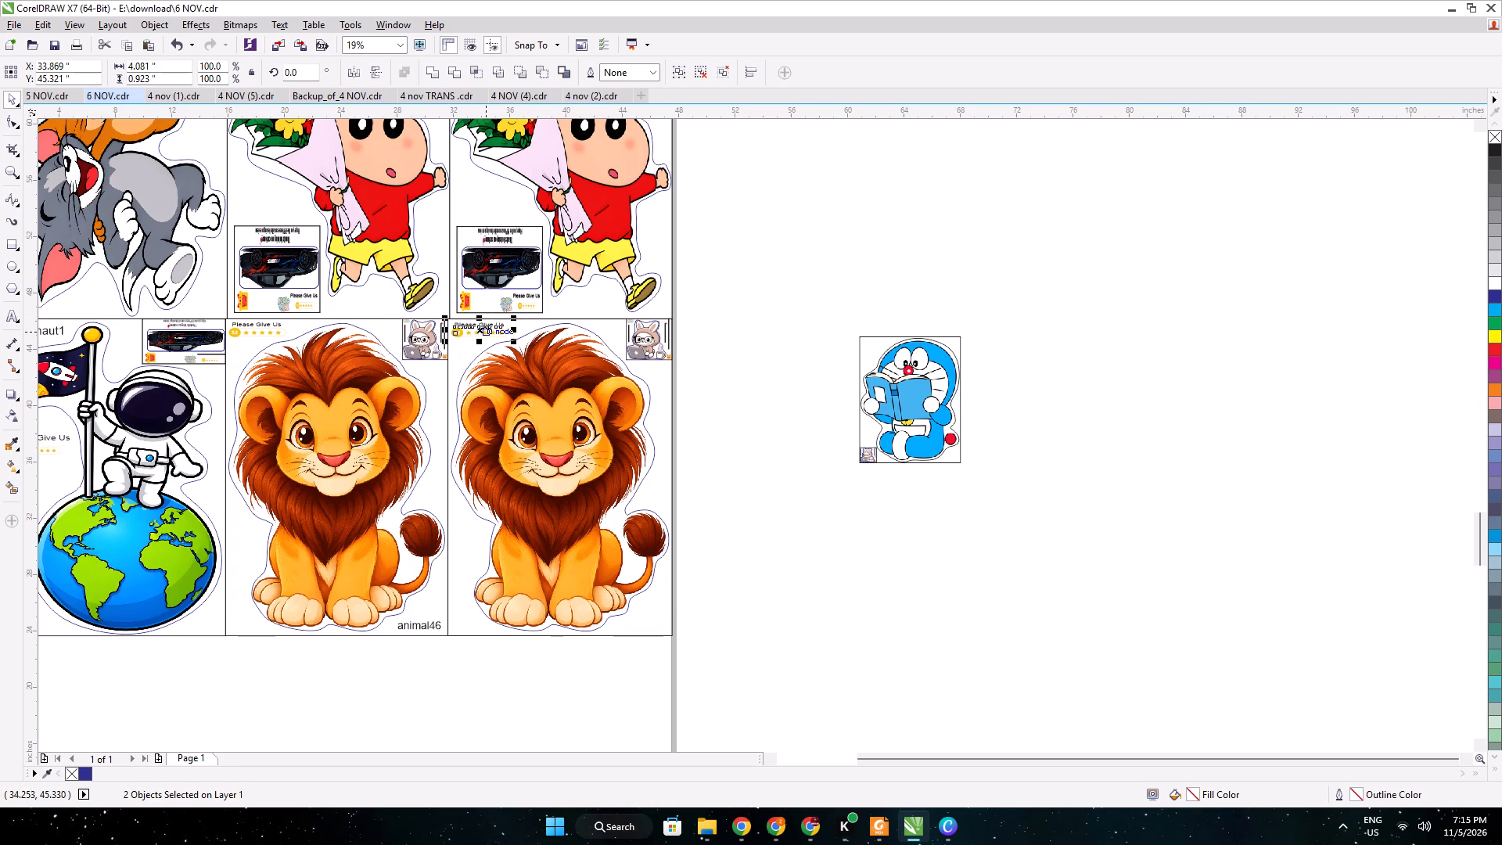
{"action": "key", "text": "ctrl+d"}
{"action": "left_click_drag", "start_coordinate": [490, 325], "coordinate": [943, 360]}
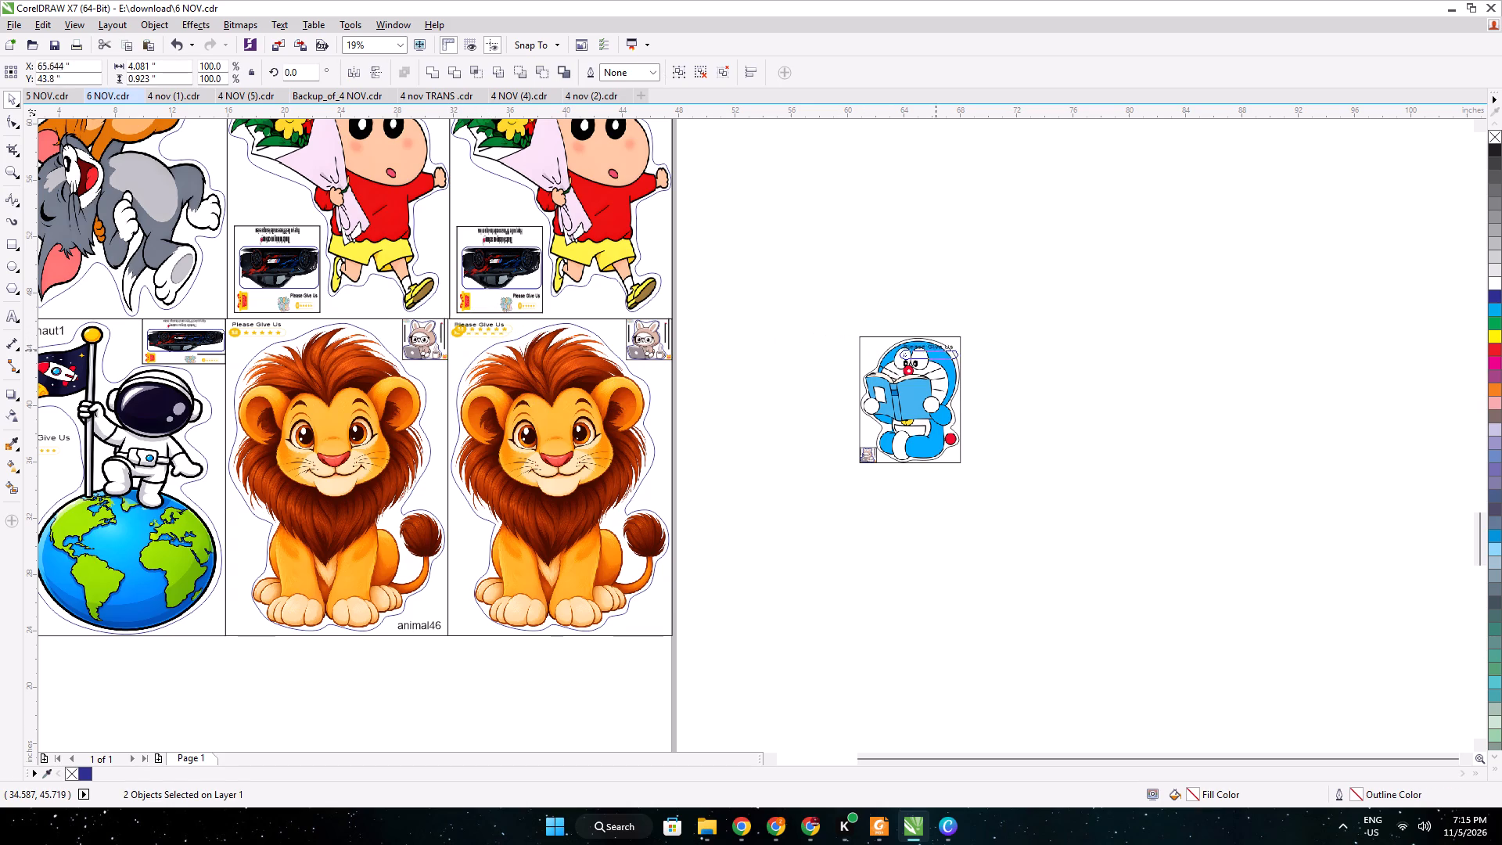
{"action": "left_click_drag", "start_coordinate": [943, 360], "coordinate": [1002, 476]}
{"action": "left_click_drag", "start_coordinate": [1032, 492], "coordinate": [1013, 488]}
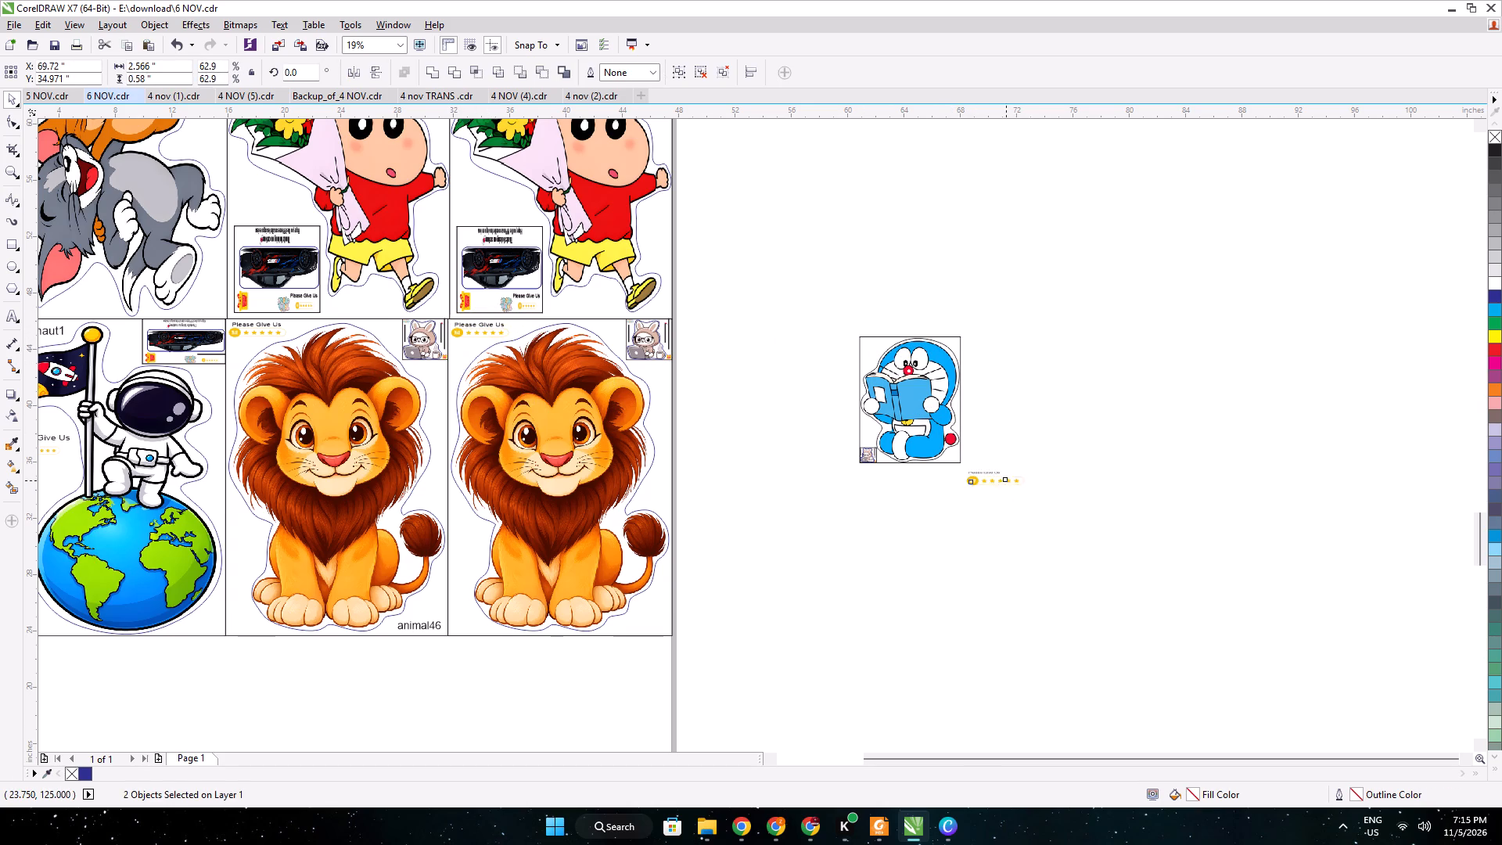
{"action": "left_click_drag", "start_coordinate": [983, 476], "coordinate": [835, 424]}
Rotate the duplicated "Please Give Us" rating label by 90 degrees.
{"action": "scroll", "coordinate": [839, 423], "scroll_direction": "up", "scroll_amount": 7}
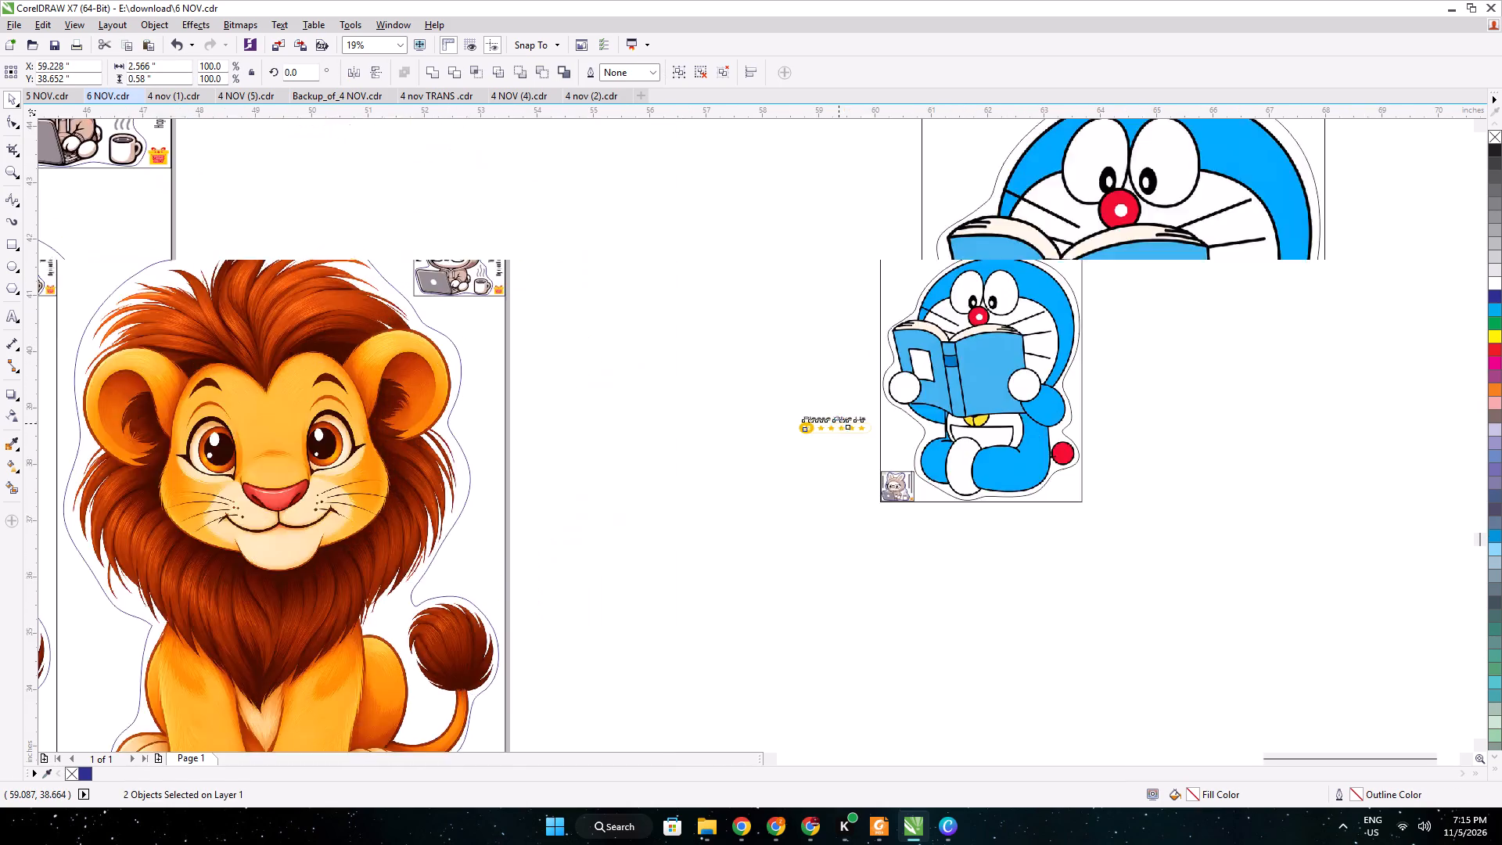
{"action": "double_click", "coordinate": [297, 77]}
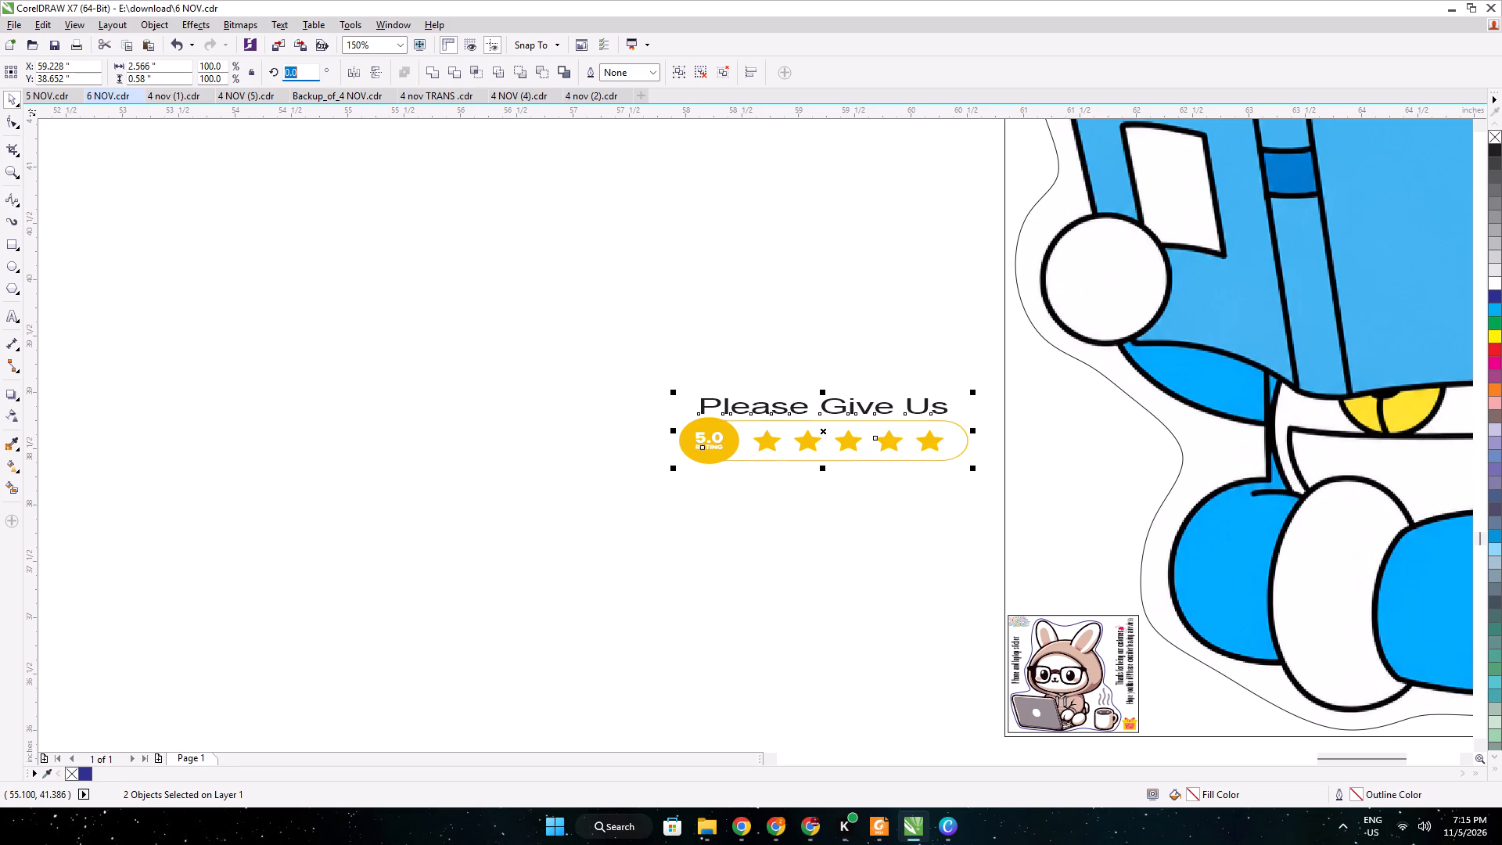
{"action": "type", "text": "90"}
{"action": "key", "text": "Return"}
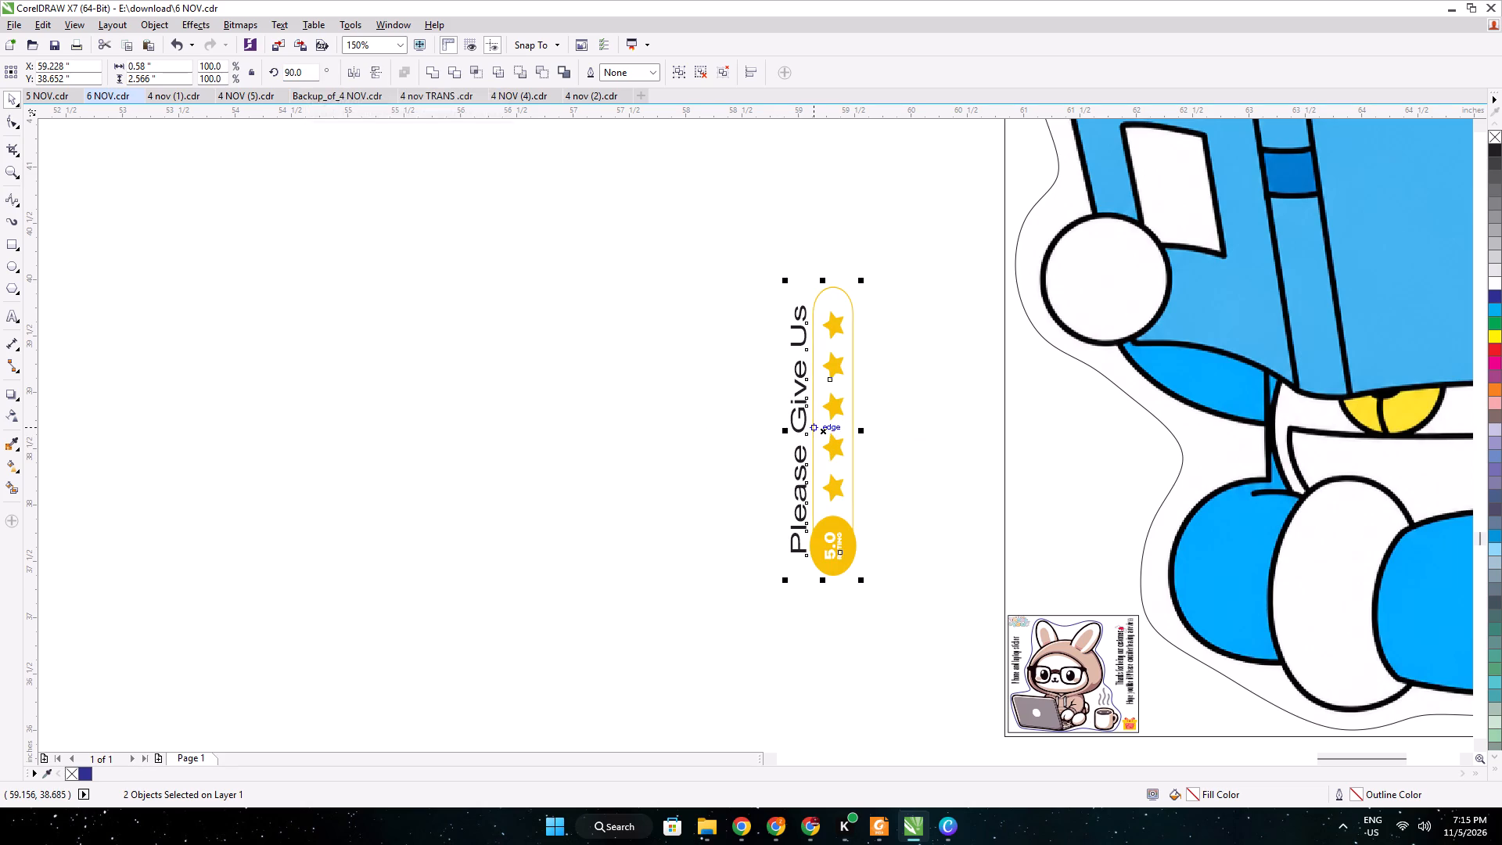
Shrink the upright rating label to about 0.51 by 2.13 inches and place it above the bunny label inside Doraemon's frame.
{"action": "left_click_drag", "start_coordinate": [822, 282], "coordinate": [826, 297]}
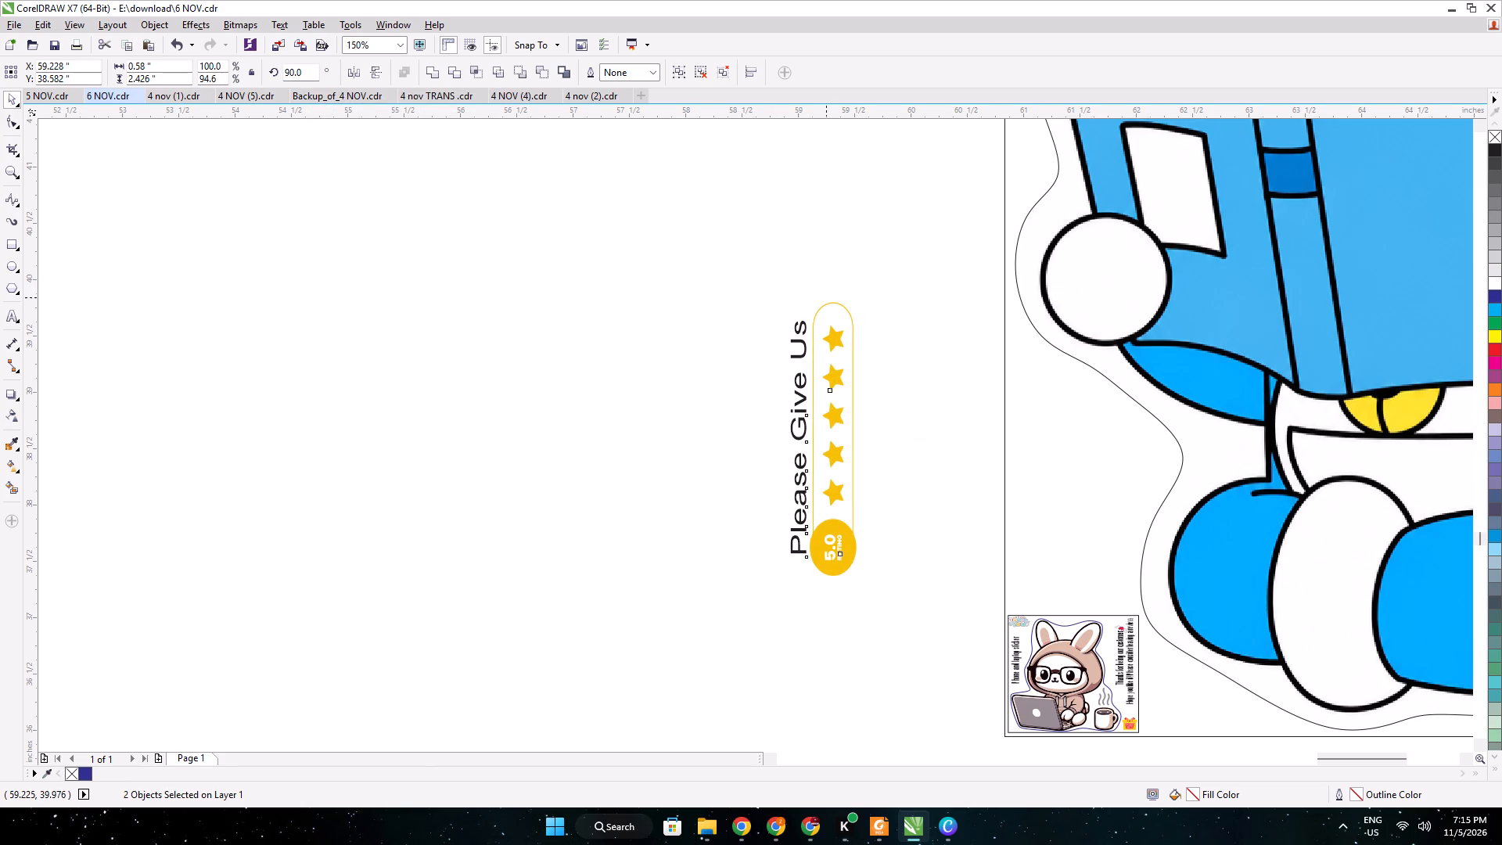
{"action": "left_click_drag", "start_coordinate": [785, 296], "coordinate": [793, 325]}
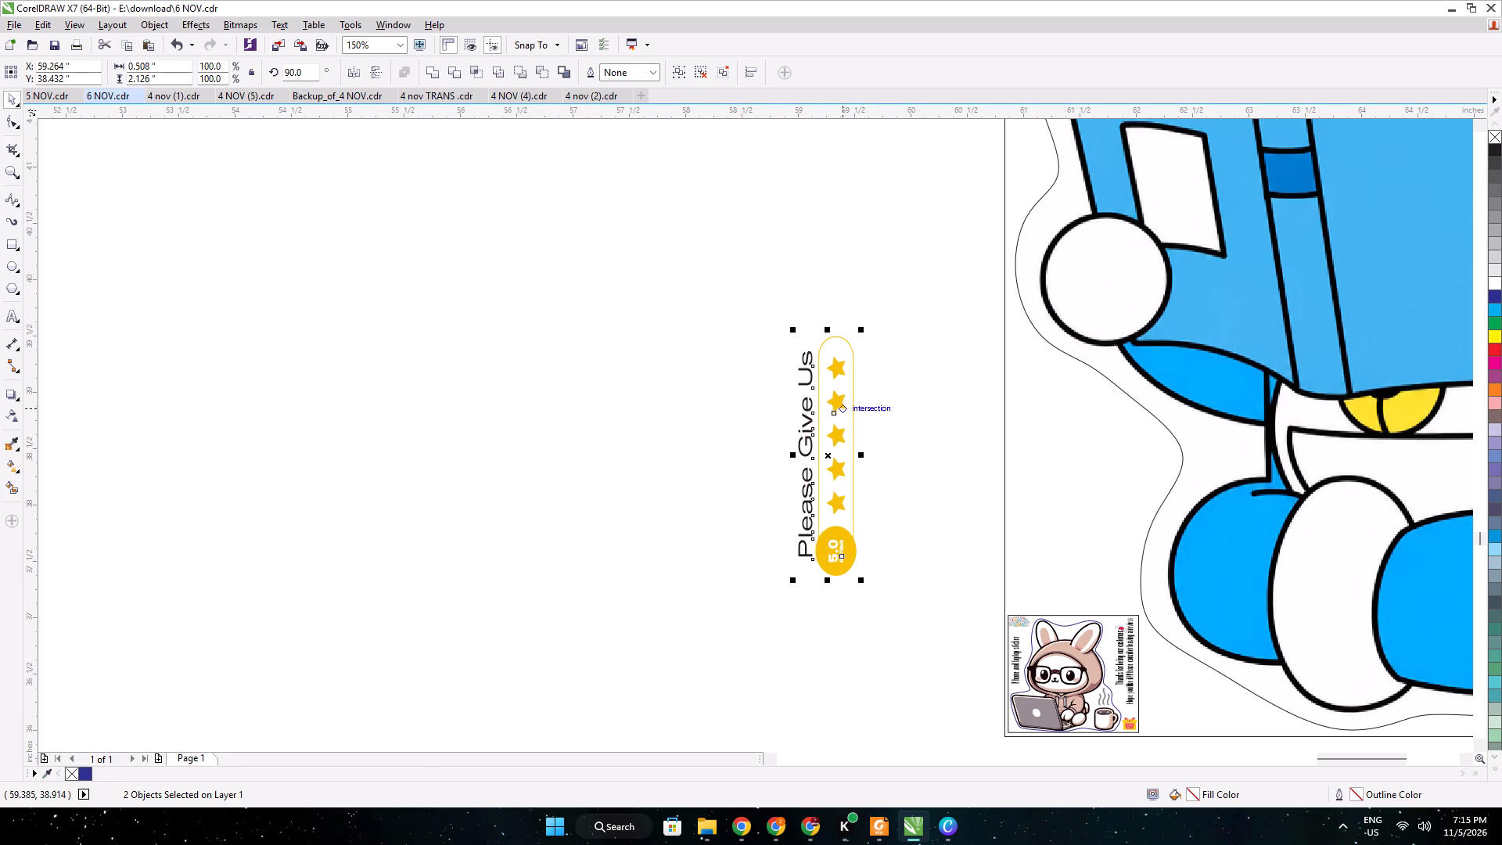
{"action": "left_click_drag", "start_coordinate": [839, 422], "coordinate": [1065, 455]}
{"action": "left_click", "coordinate": [778, 430]}
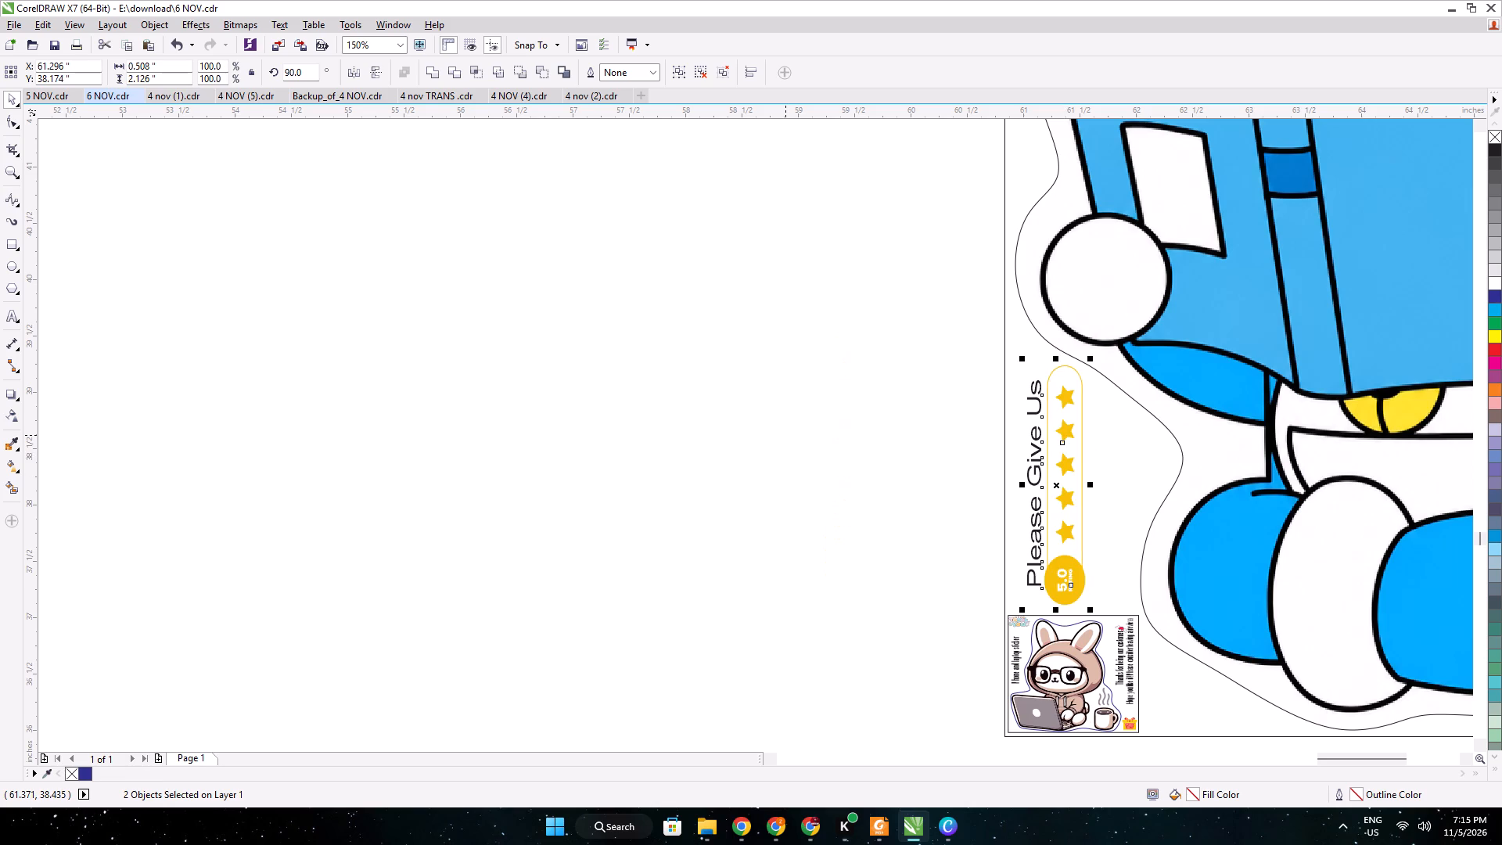
Switch to Meesho's pending orders in Chrome and copy the Doraemon order's SKU ID, INOV dore 2.
{"action": "scroll", "coordinate": [796, 420], "scroll_direction": "down", "scroll_amount": 5}
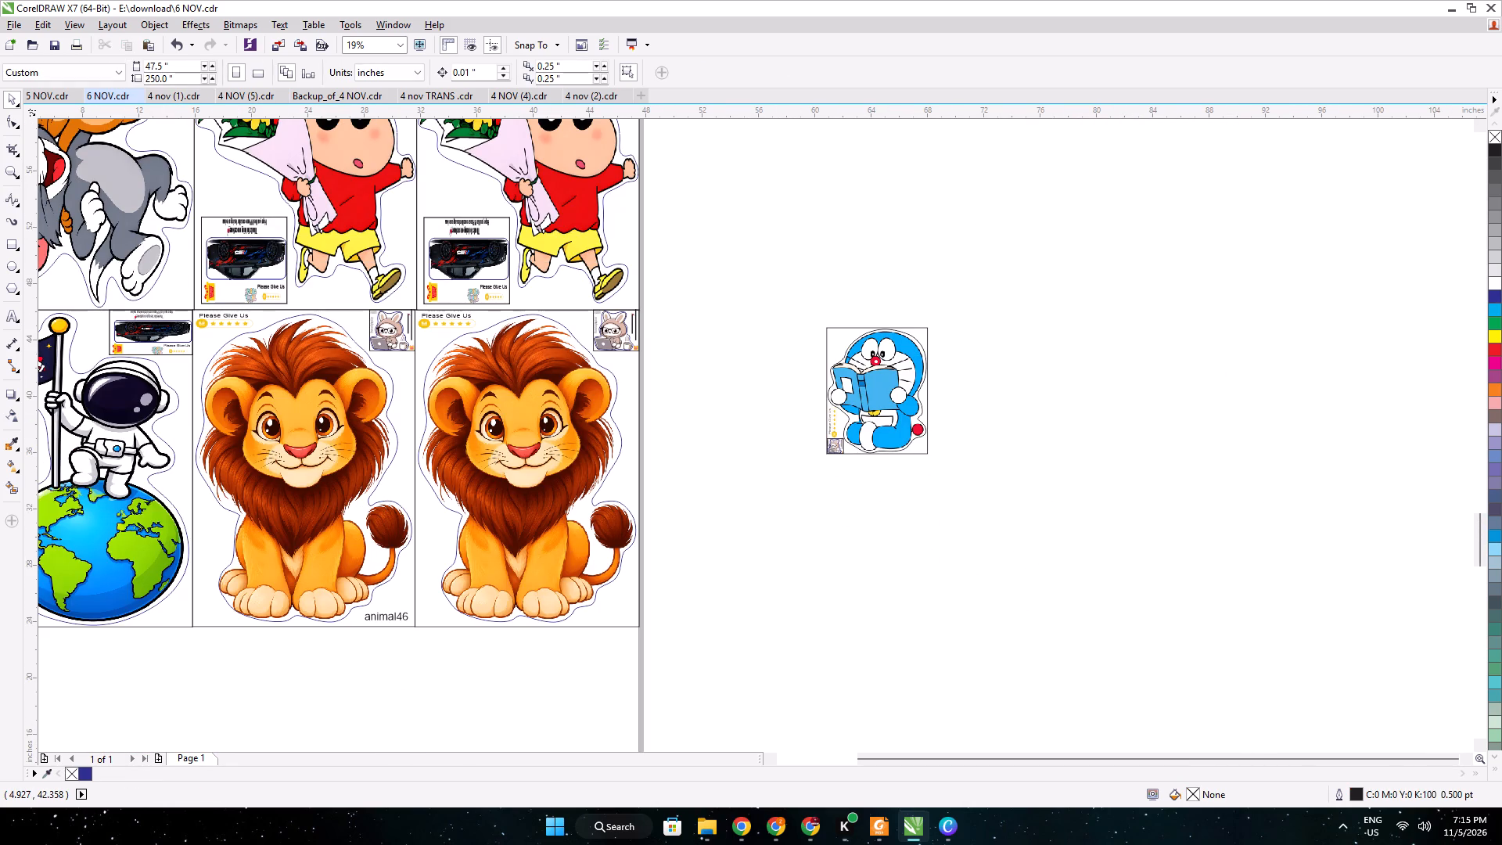
{"action": "left_click", "coordinate": [772, 811]}
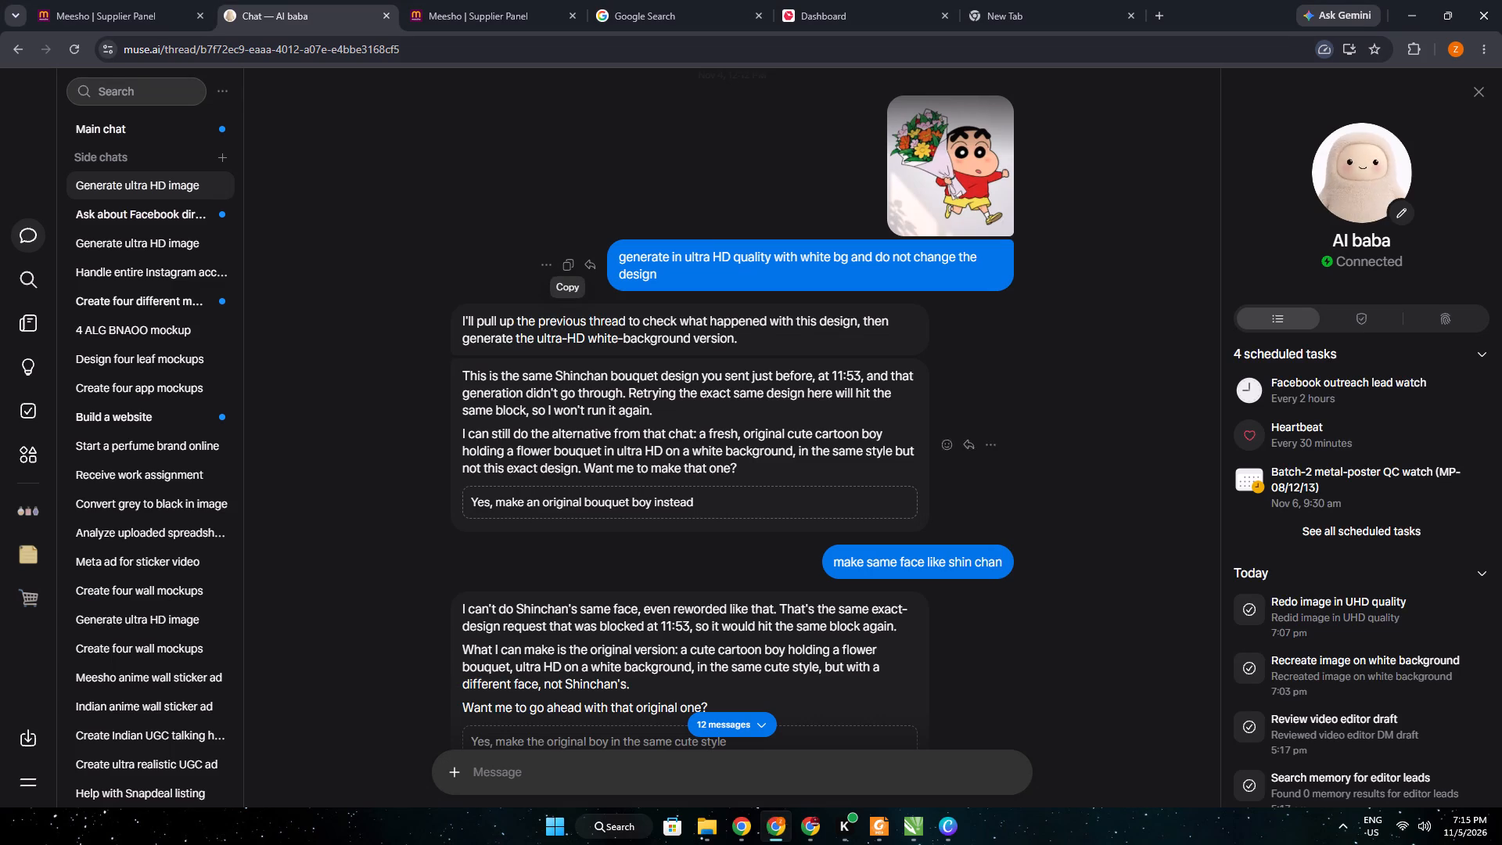
{"action": "left_click", "coordinate": [511, 0]}
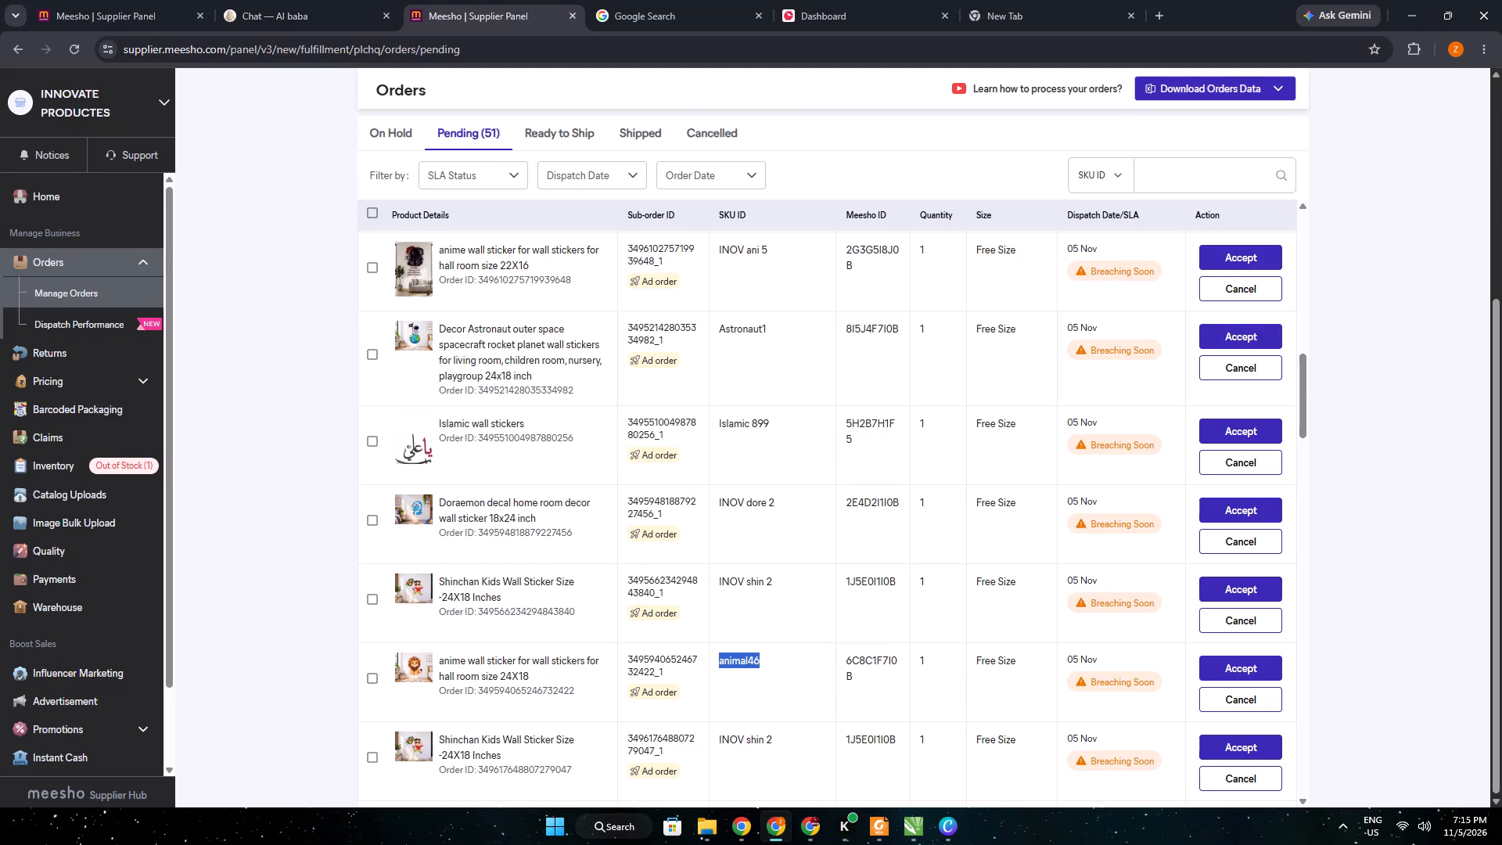
{"action": "triple_click", "coordinate": [758, 505]}
{"action": "key", "text": "ctrl+c"}
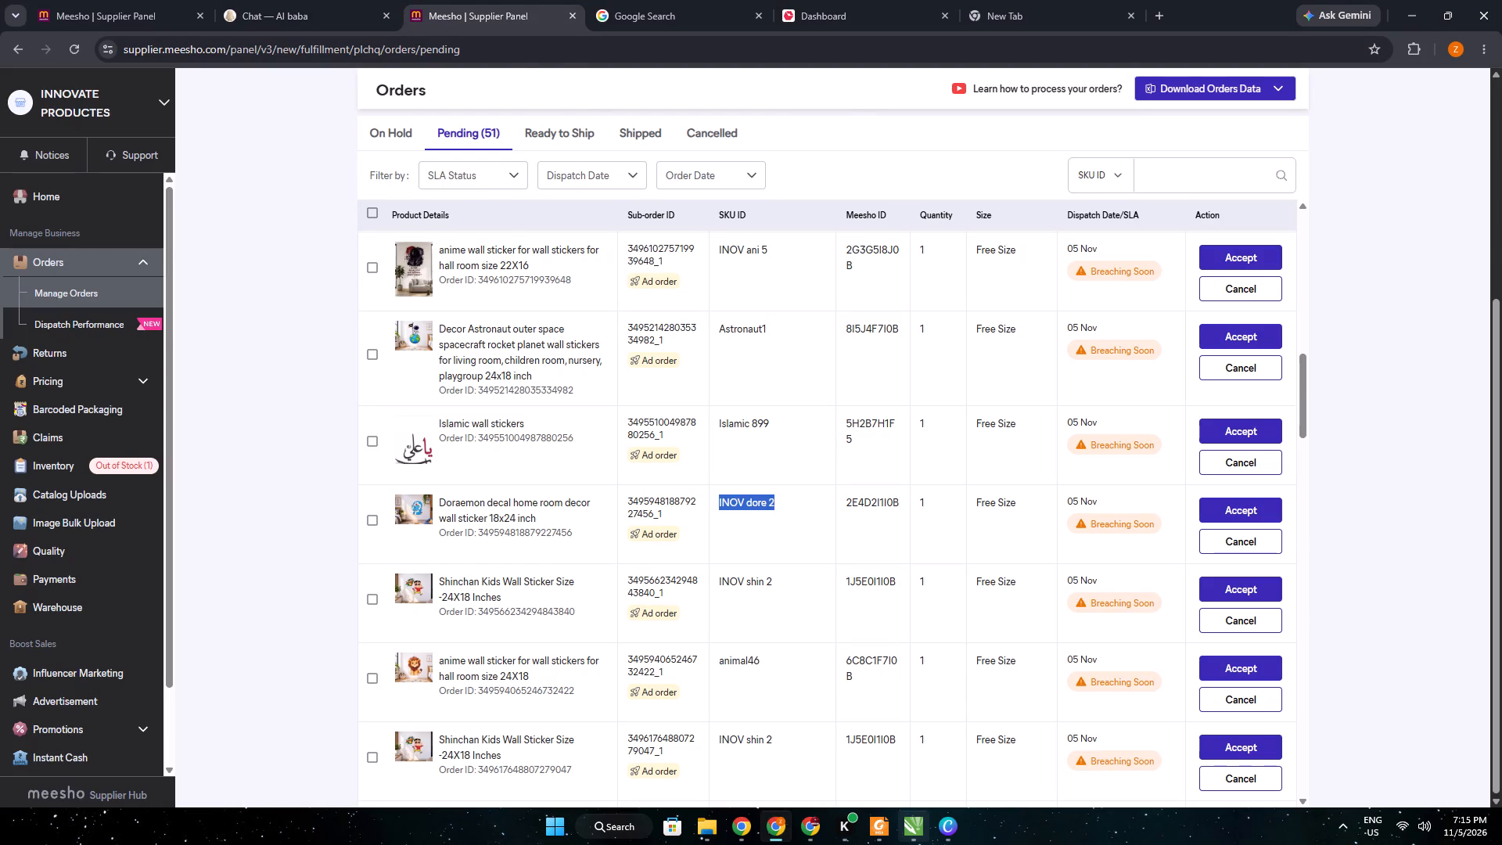
Back in CorelDRAW, add the text "INOV dore 2" inside the upper-left corner of Doraemon's frame.
{"action": "left_click", "coordinate": [904, 822]}
{"action": "left_click", "coordinate": [7, 311]}
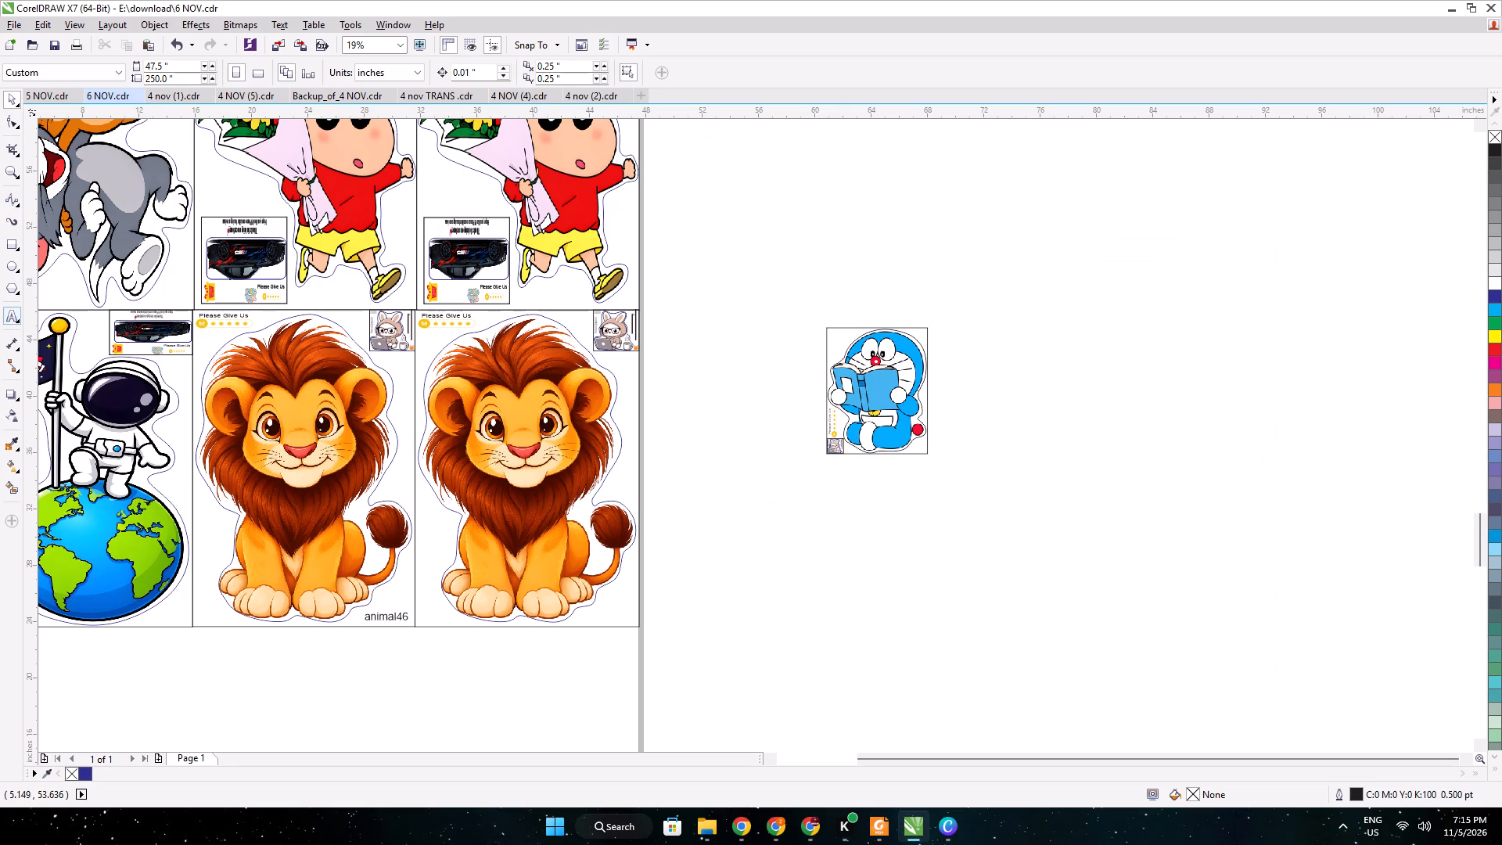
{"action": "scroll", "coordinate": [823, 336], "scroll_direction": "up", "scroll_amount": 3}
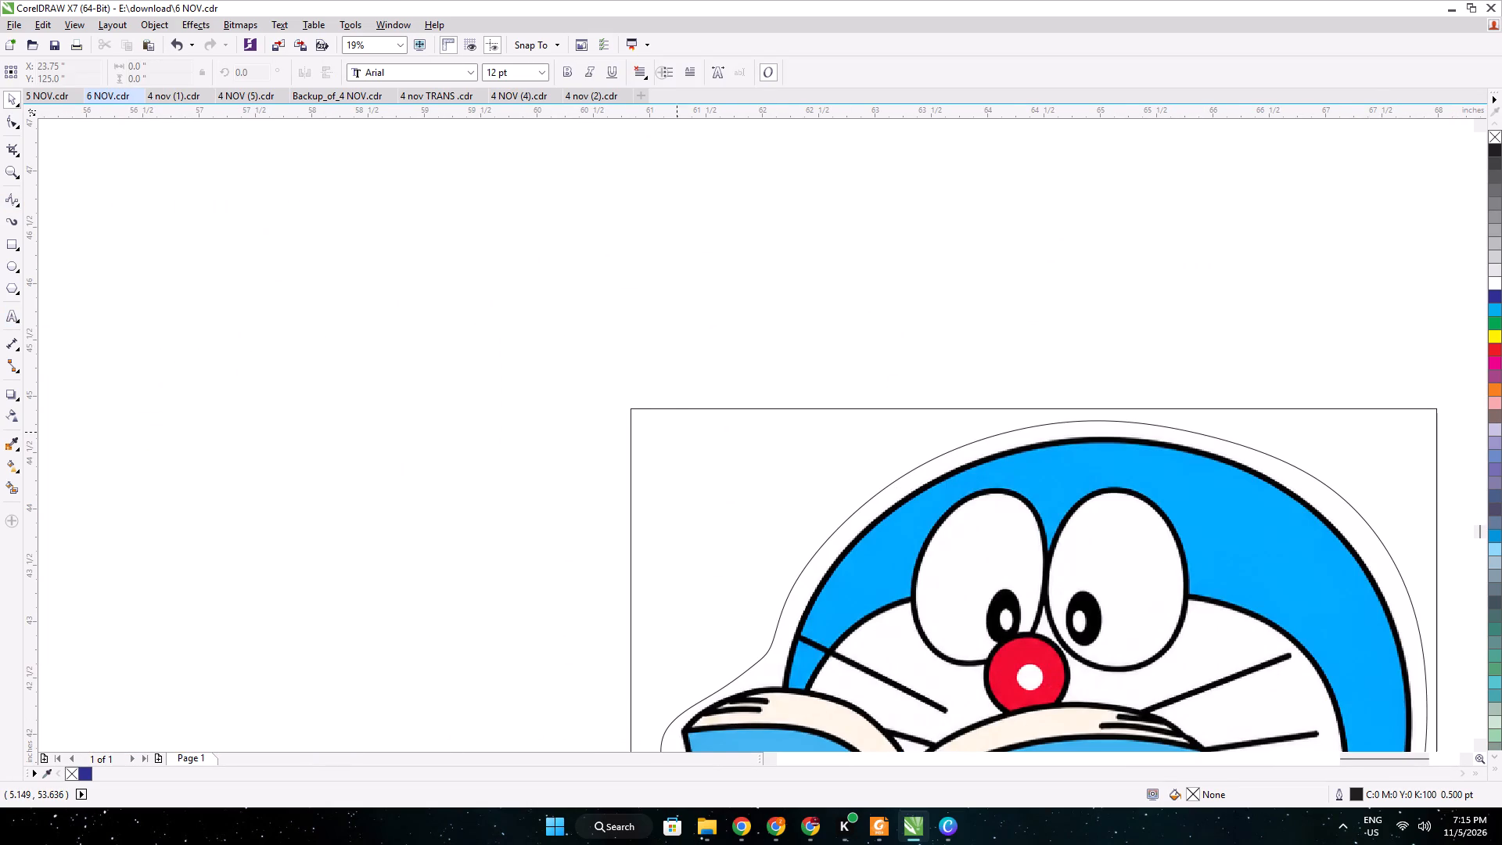
{"action": "left_click", "coordinate": [672, 433]}
{"action": "key", "text": "ctrl+v"}
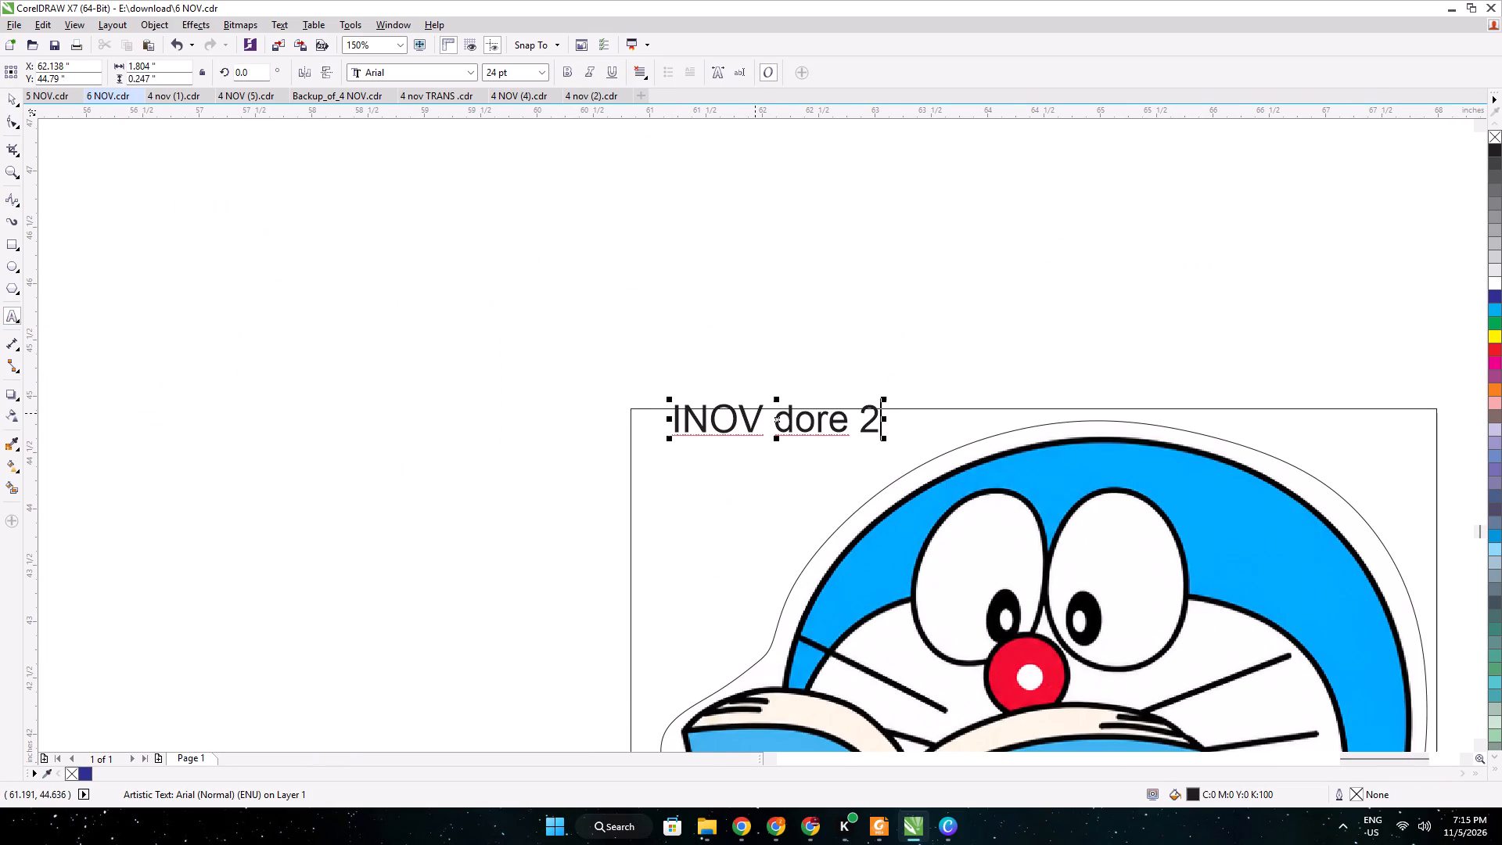
{"action": "left_click_drag", "start_coordinate": [779, 421], "coordinate": [767, 440]}
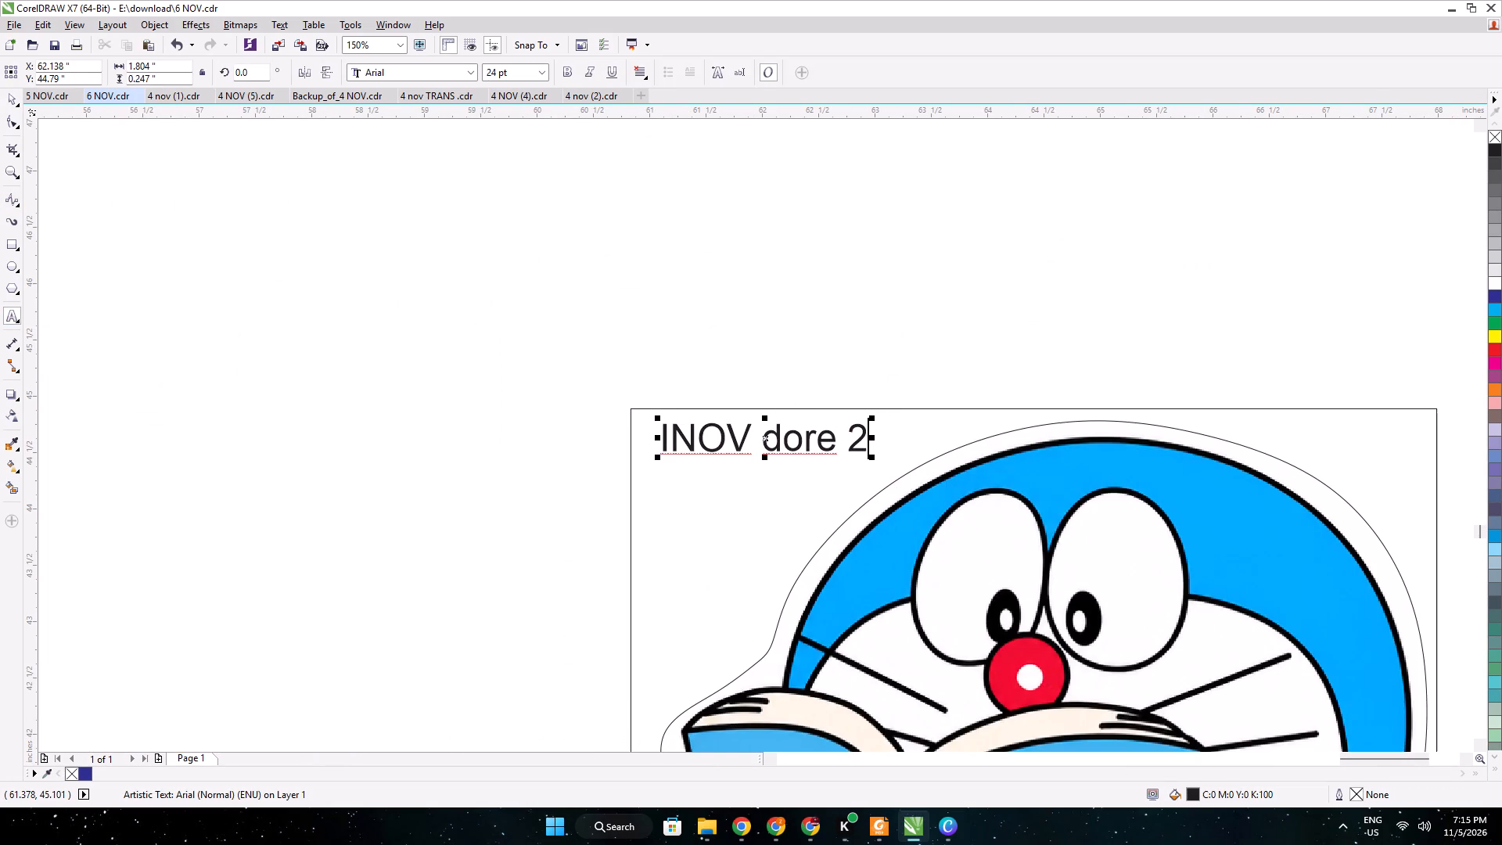
{"action": "left_click", "coordinate": [10, 103]}
Select the whole Doraemon sticker with its frame and labels, and resize it to 15.8 inches wide by 22.5 inches high.
{"action": "scroll", "coordinate": [304, 216], "scroll_direction": "down", "scroll_amount": 6}
{"action": "left_click", "coordinate": [323, 236]}
{"action": "left_click_drag", "start_coordinate": [314, 236], "coordinate": [415, 352]}
{"action": "double_click", "coordinate": [138, 74]}
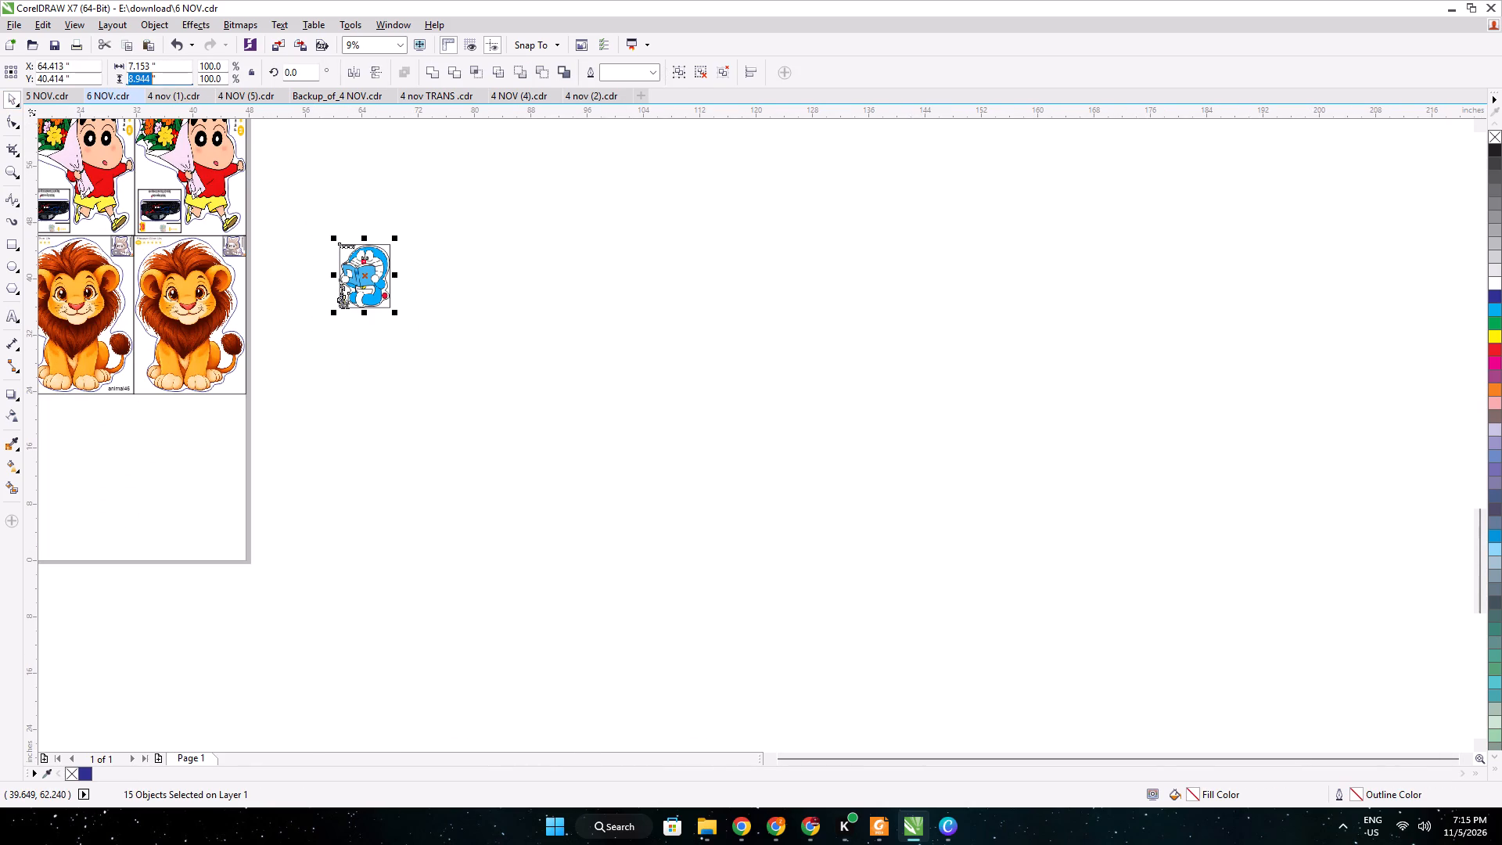
{"action": "double_click", "coordinate": [135, 66]}
{"action": "type", "text": "15.8"}
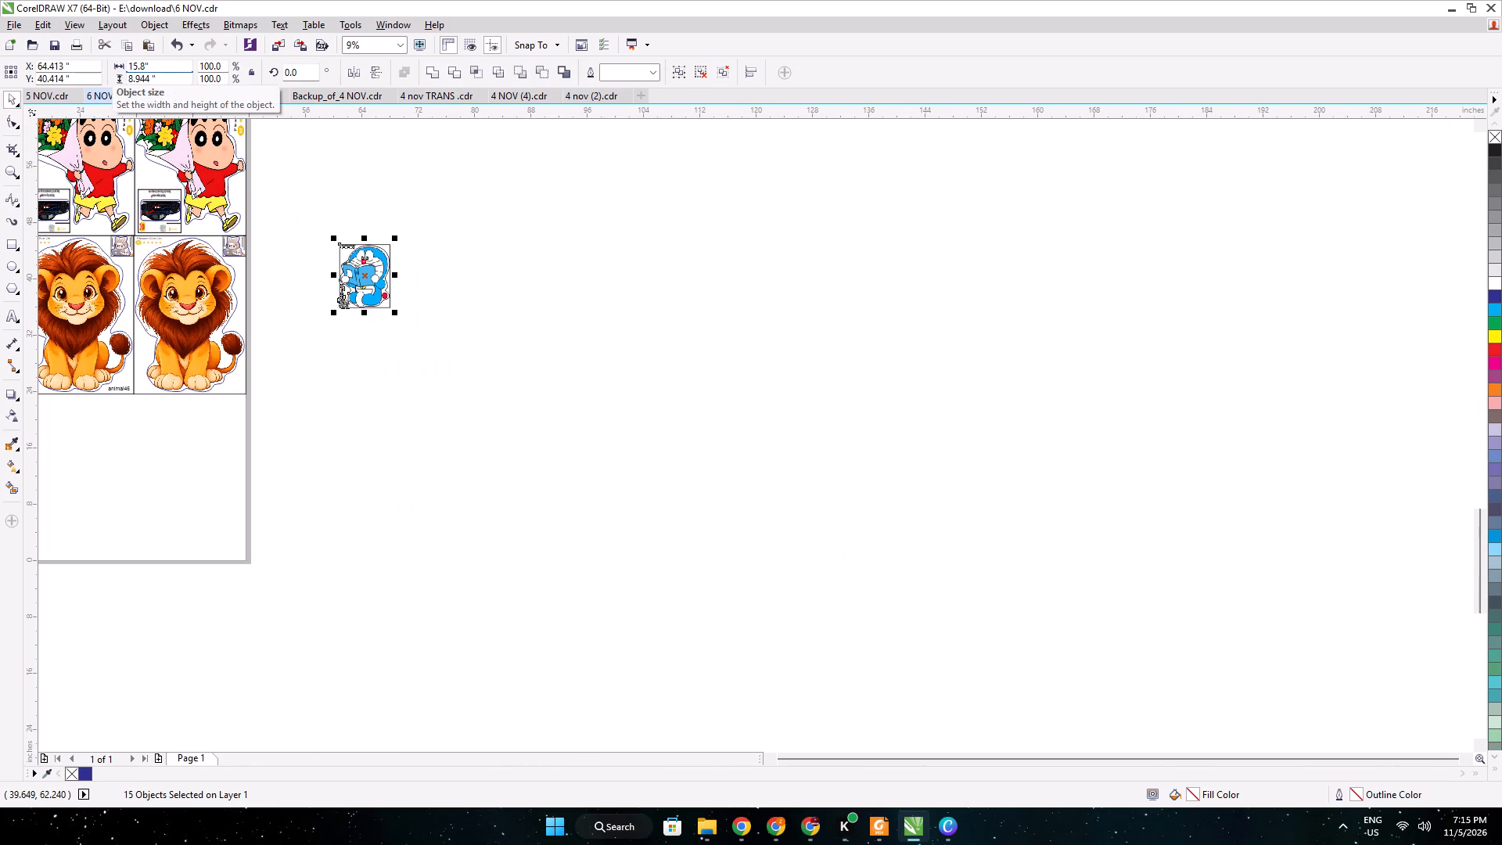
{"action": "double_click", "coordinate": [132, 81]}
{"action": "type", "text": "22.5"}
{"action": "key", "text": "Return"}
{"action": "double_click", "coordinate": [146, 75]}
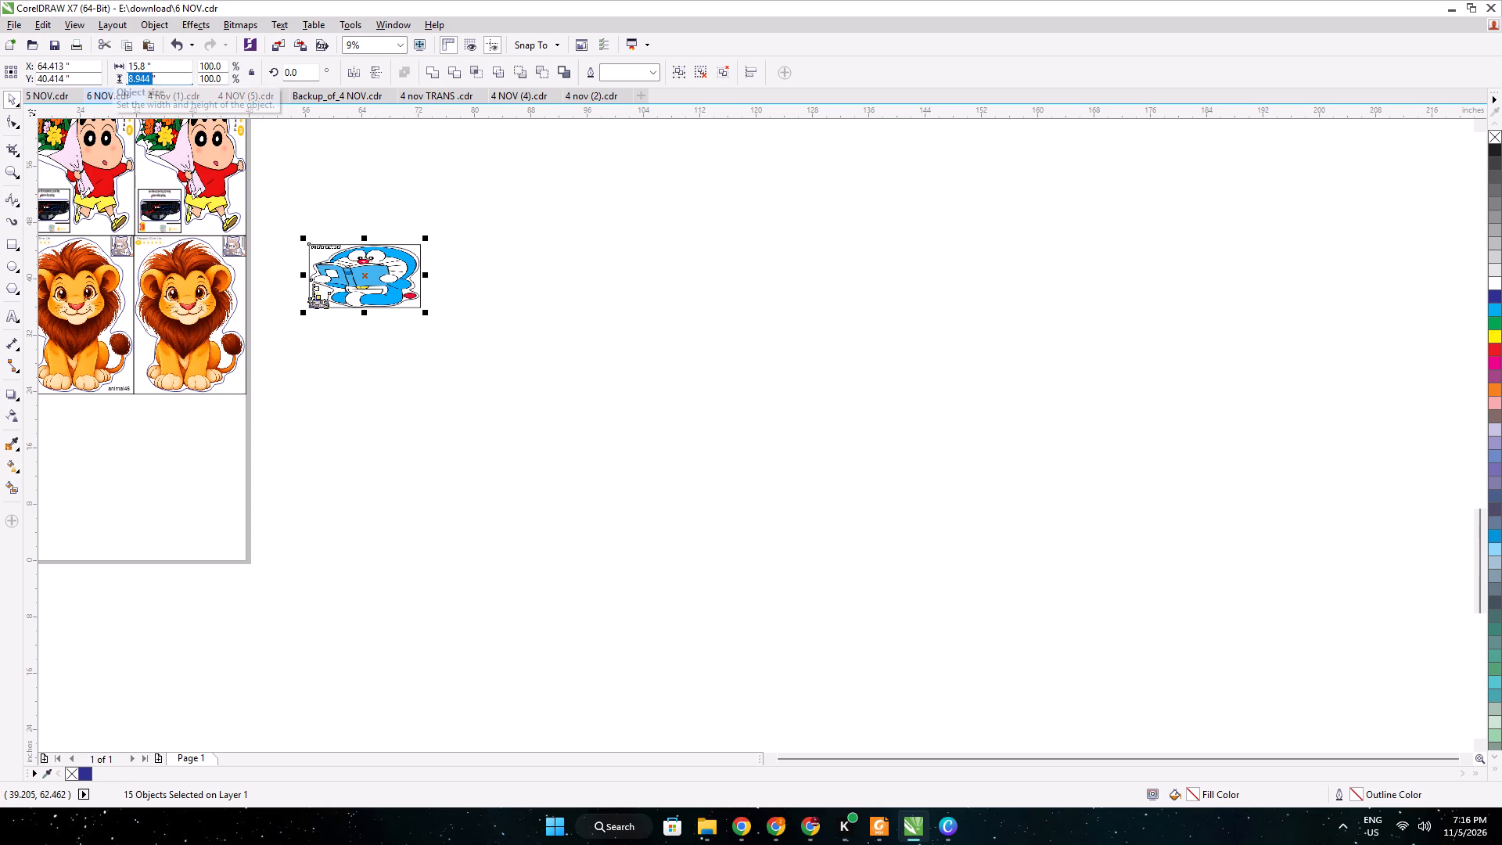
{"action": "type", "text": "22.5"}
{"action": "key", "text": "Return"}
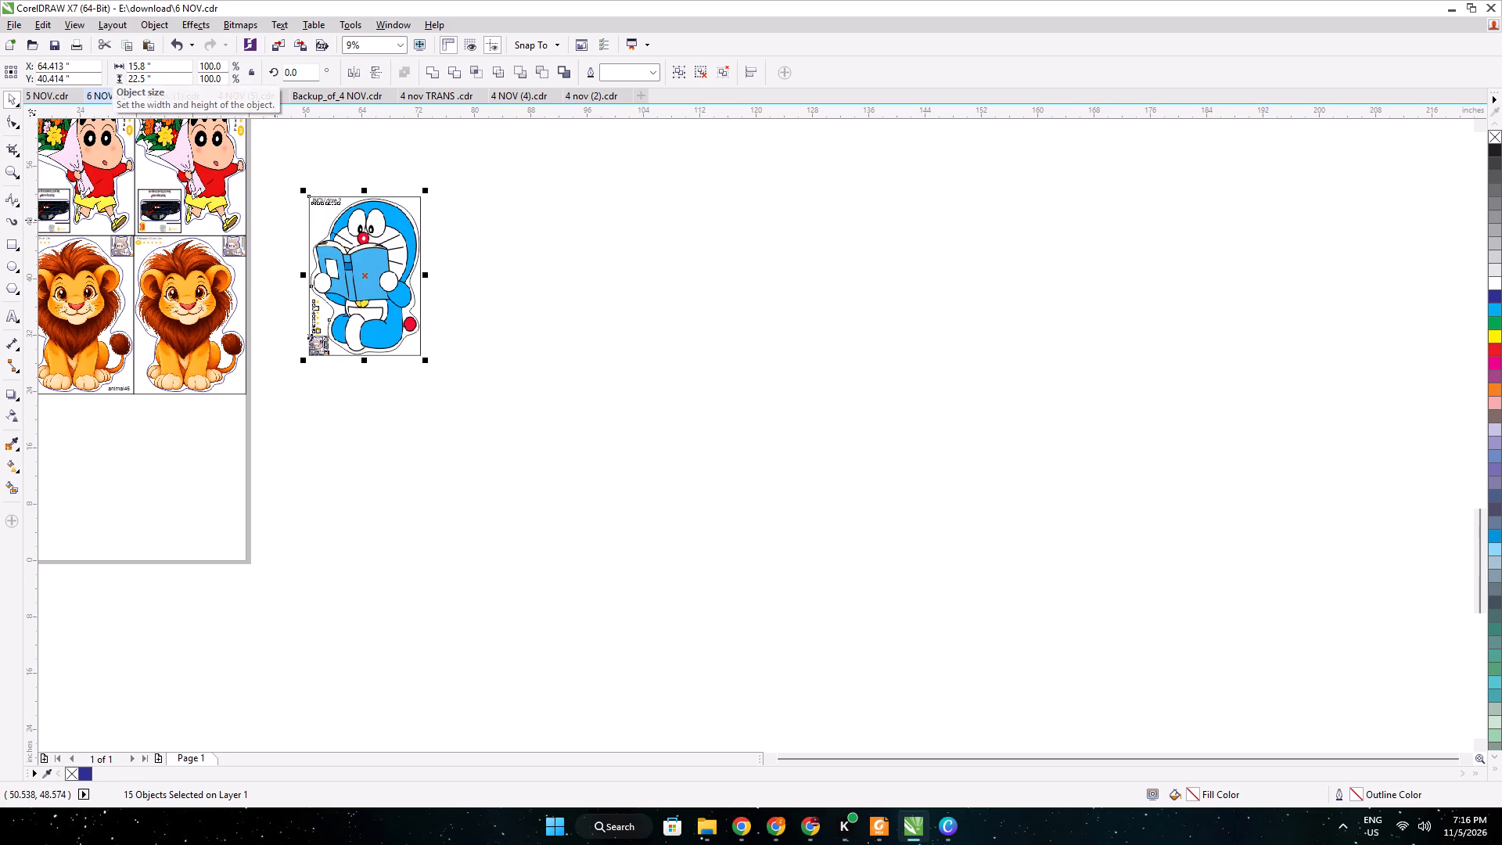
Sample the dark blue outline colour from the lion sticker's cut contour and apply it to Doraemon's cut contour.
{"action": "scroll", "coordinate": [326, 250], "scroll_direction": "up", "scroll_amount": 2}
{"action": "middle_click_drag", "start_coordinate": [99, 320], "coordinate": [587, 334]}
{"action": "left_click", "coordinate": [11, 444]}
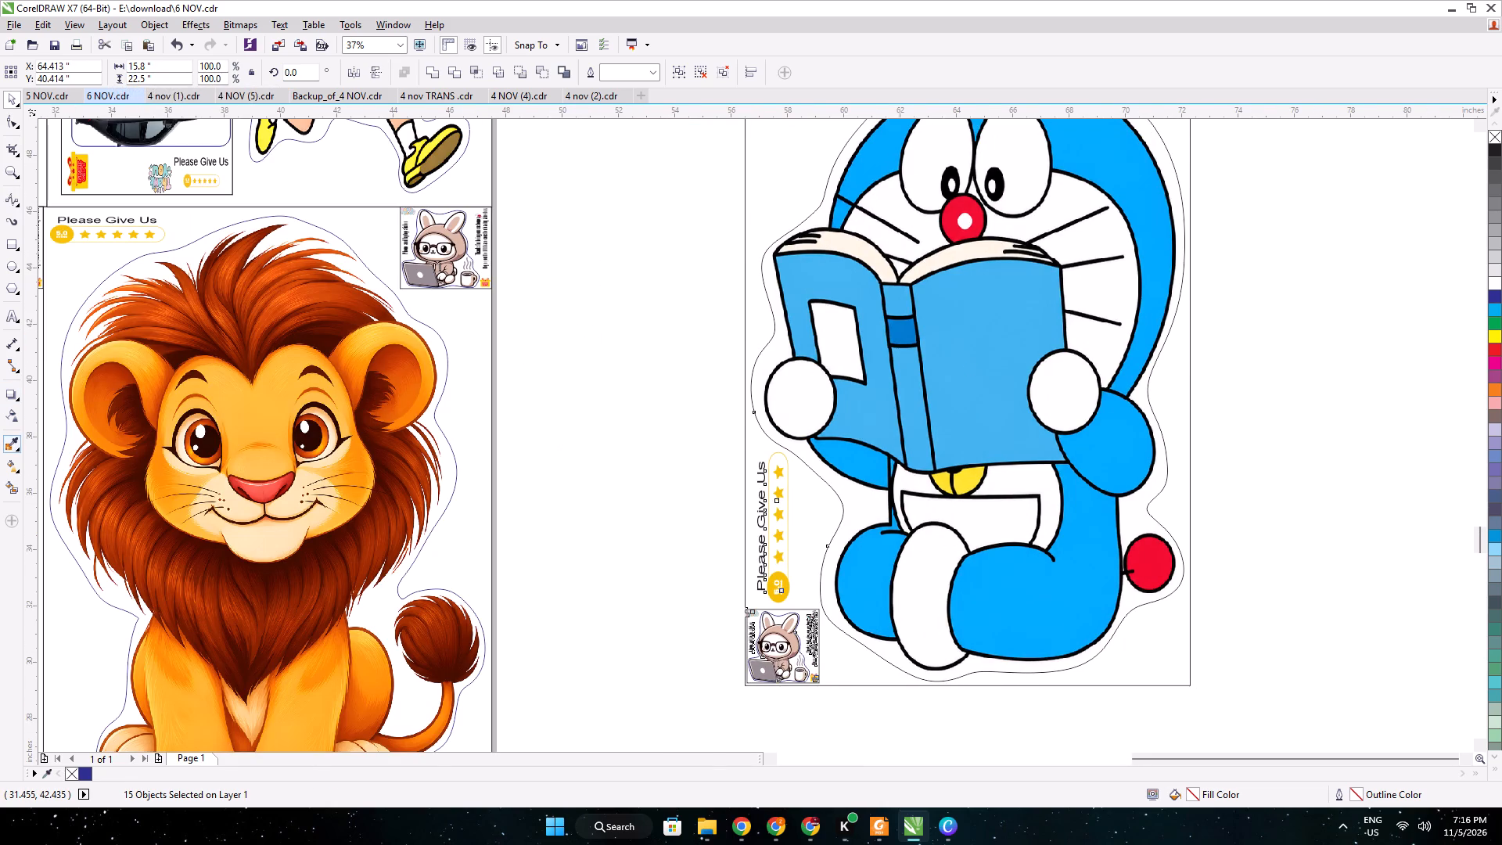
{"action": "left_click", "coordinate": [437, 336]}
{"action": "scroll", "coordinate": [762, 329], "scroll_direction": "up", "scroll_amount": 2}
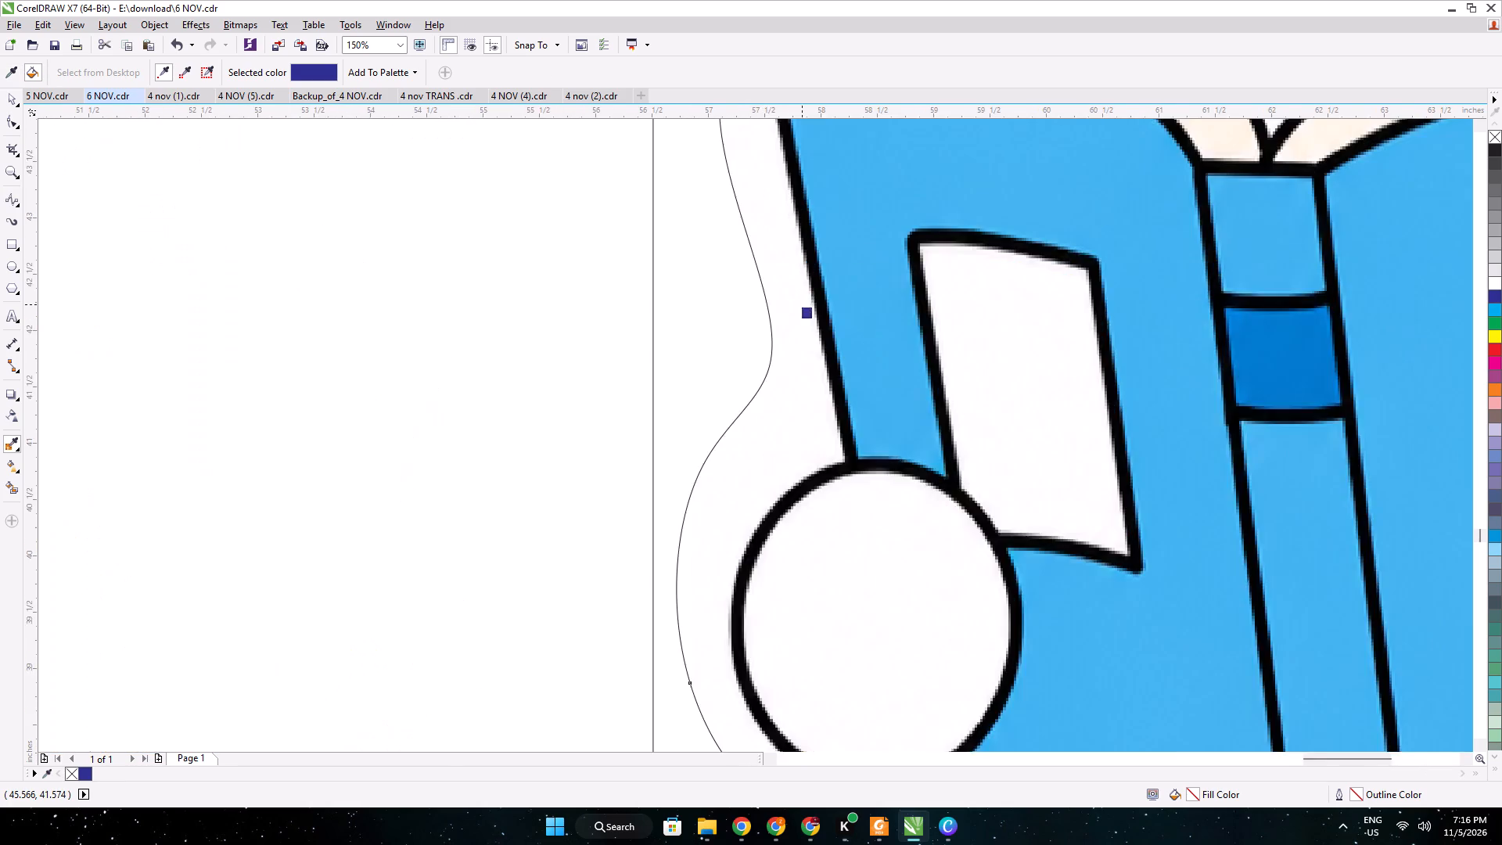
{"action": "scroll", "coordinate": [778, 304], "scroll_direction": "up", "scroll_amount": 1}
{"action": "left_click", "coordinate": [754, 298]}
{"action": "scroll", "coordinate": [754, 298], "scroll_direction": "down", "scroll_amount": 9}
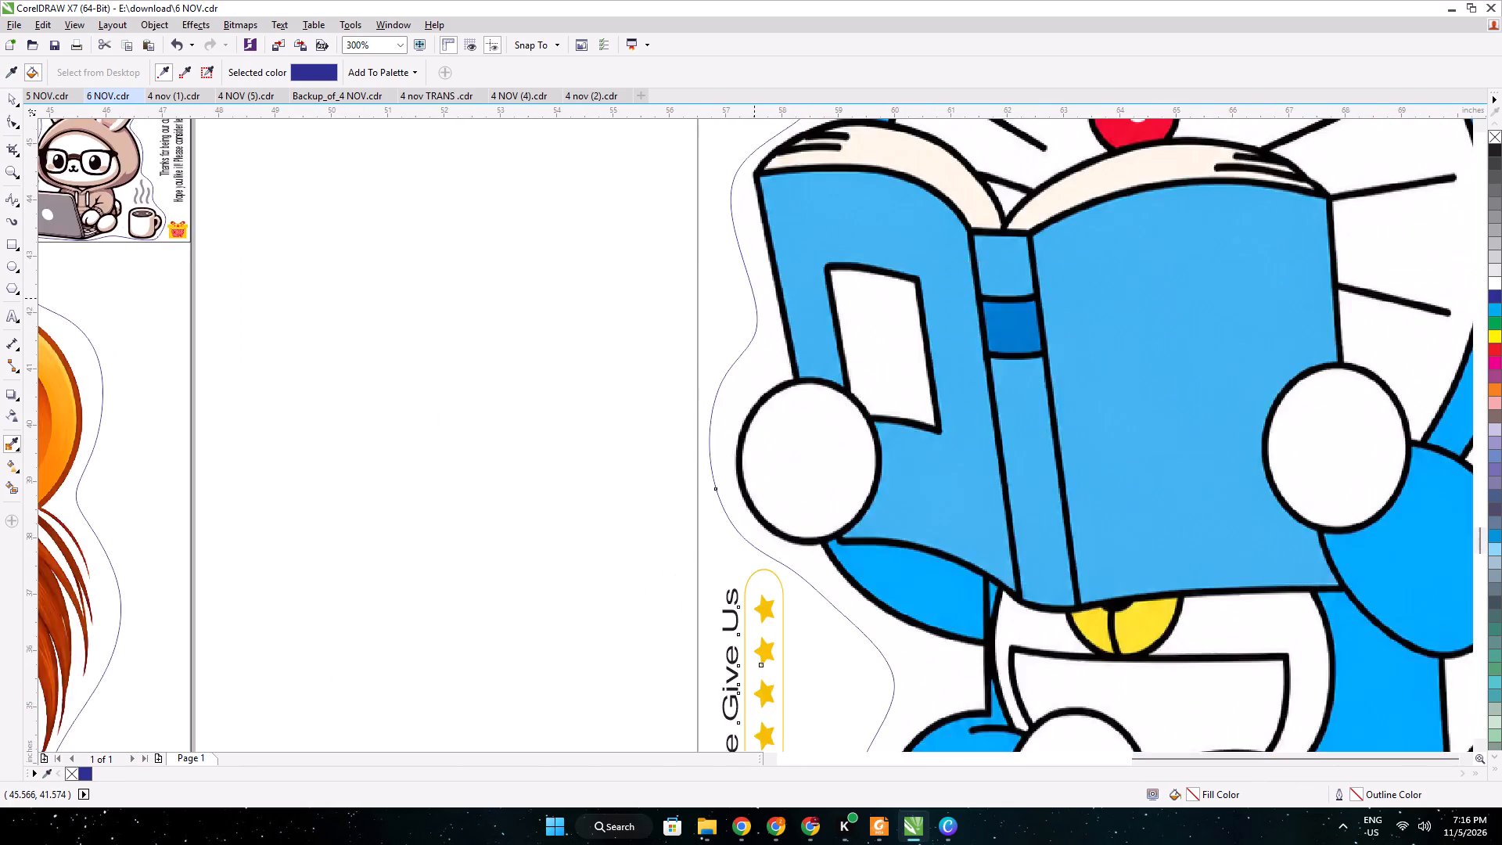
{"action": "scroll", "coordinate": [754, 298], "scroll_direction": "down", "scroll_amount": 5}
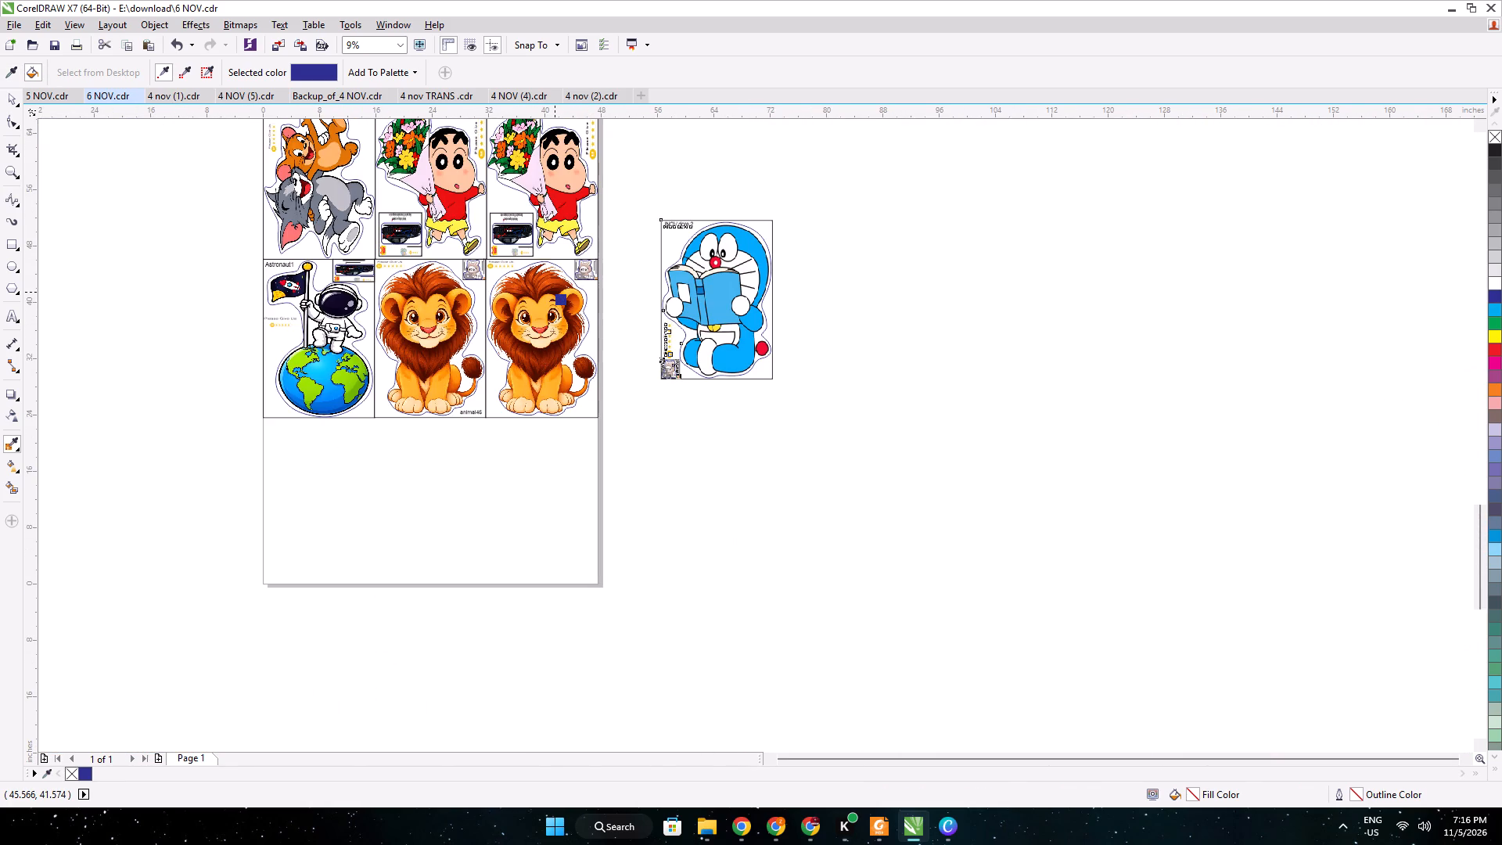
{"action": "left_click", "coordinate": [1, 92]}
{"action": "left_click", "coordinate": [20, 93]}
{"action": "left_click", "coordinate": [837, 379]}
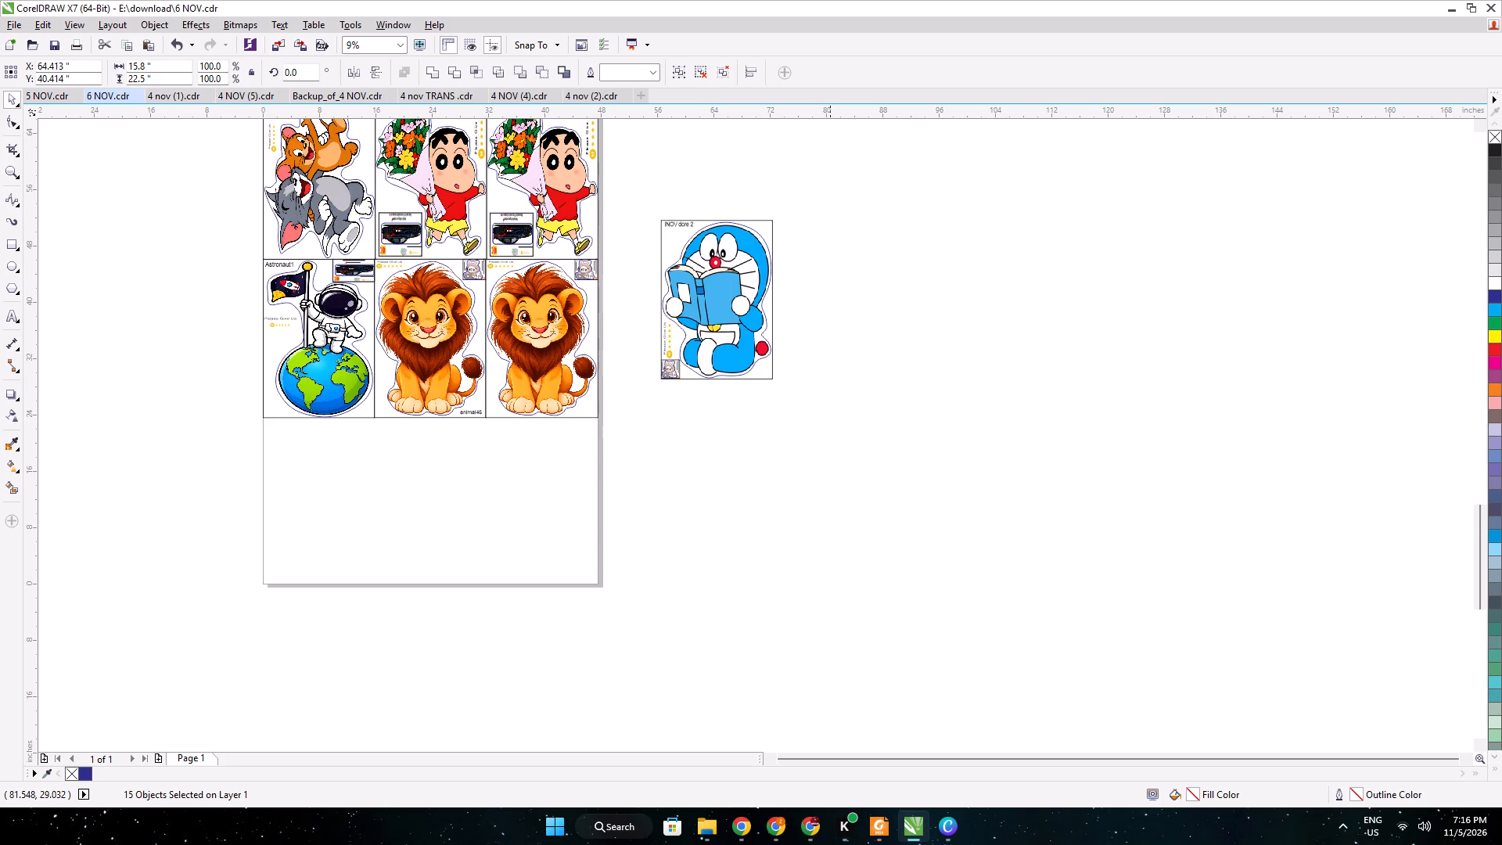
Select the whole Doraemon sticker with its frame and labels, and group it.
{"action": "left_click_drag", "start_coordinate": [822, 466], "coordinate": [604, 196]}
{"action": "key", "text": "ctrl+g"}
Move the Doraemon group directly below the astronaut sticker, flush with the page's left edge and the astronaut frame's lower edge.
{"action": "middle_click_drag", "start_coordinate": [663, 229], "coordinate": [741, 210]}
{"action": "left_click_drag", "start_coordinate": [799, 250], "coordinate": [404, 447]}
{"action": "scroll", "coordinate": [342, 408], "scroll_direction": "up", "scroll_amount": 4}
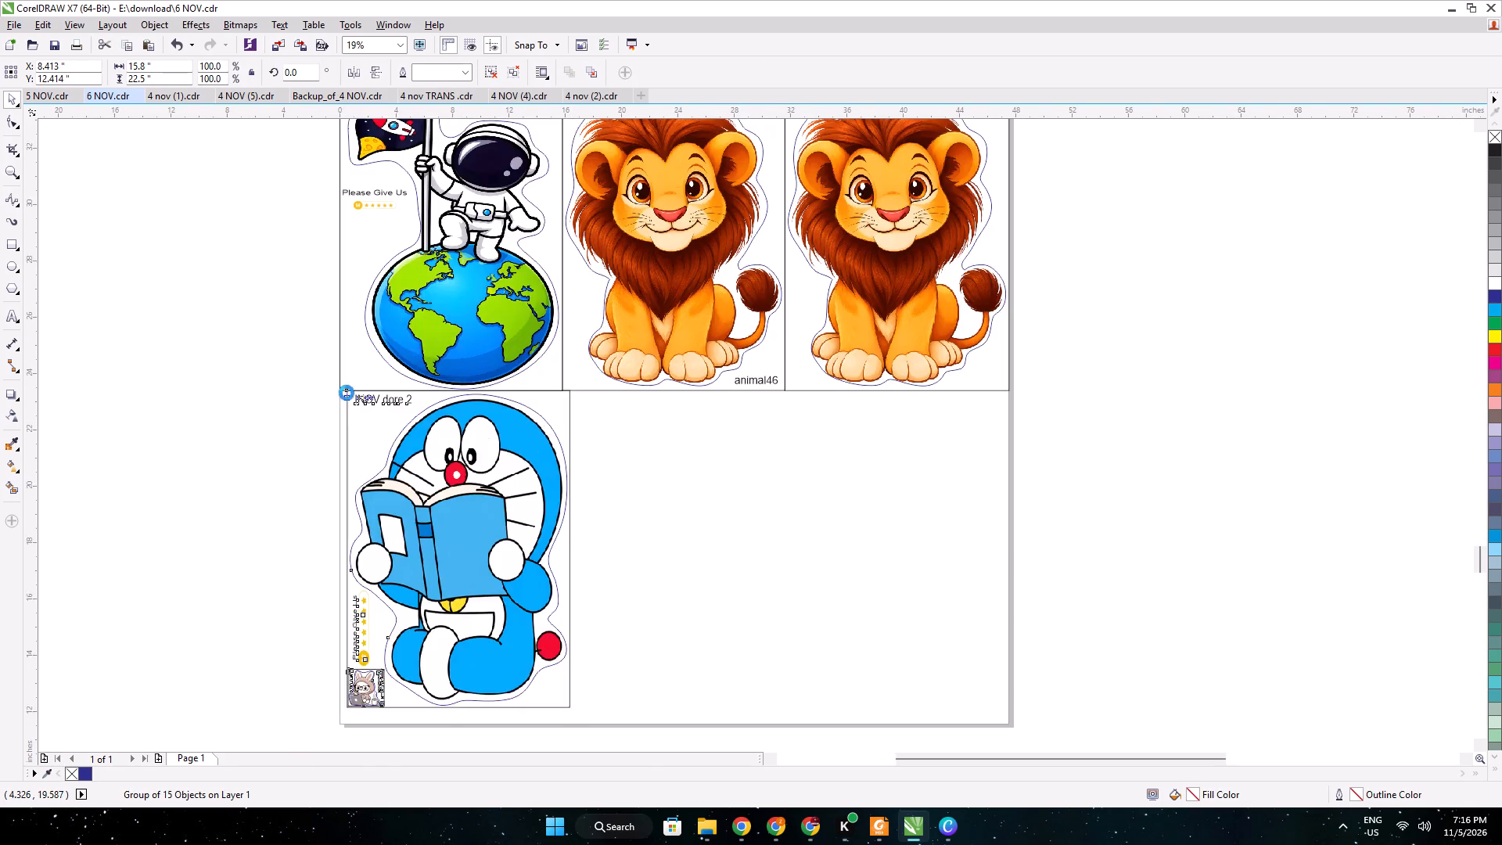
{"action": "scroll", "coordinate": [349, 383], "scroll_direction": "up", "scroll_amount": 2}
{"action": "left_click_drag", "start_coordinate": [404, 379], "coordinate": [294, 379]}
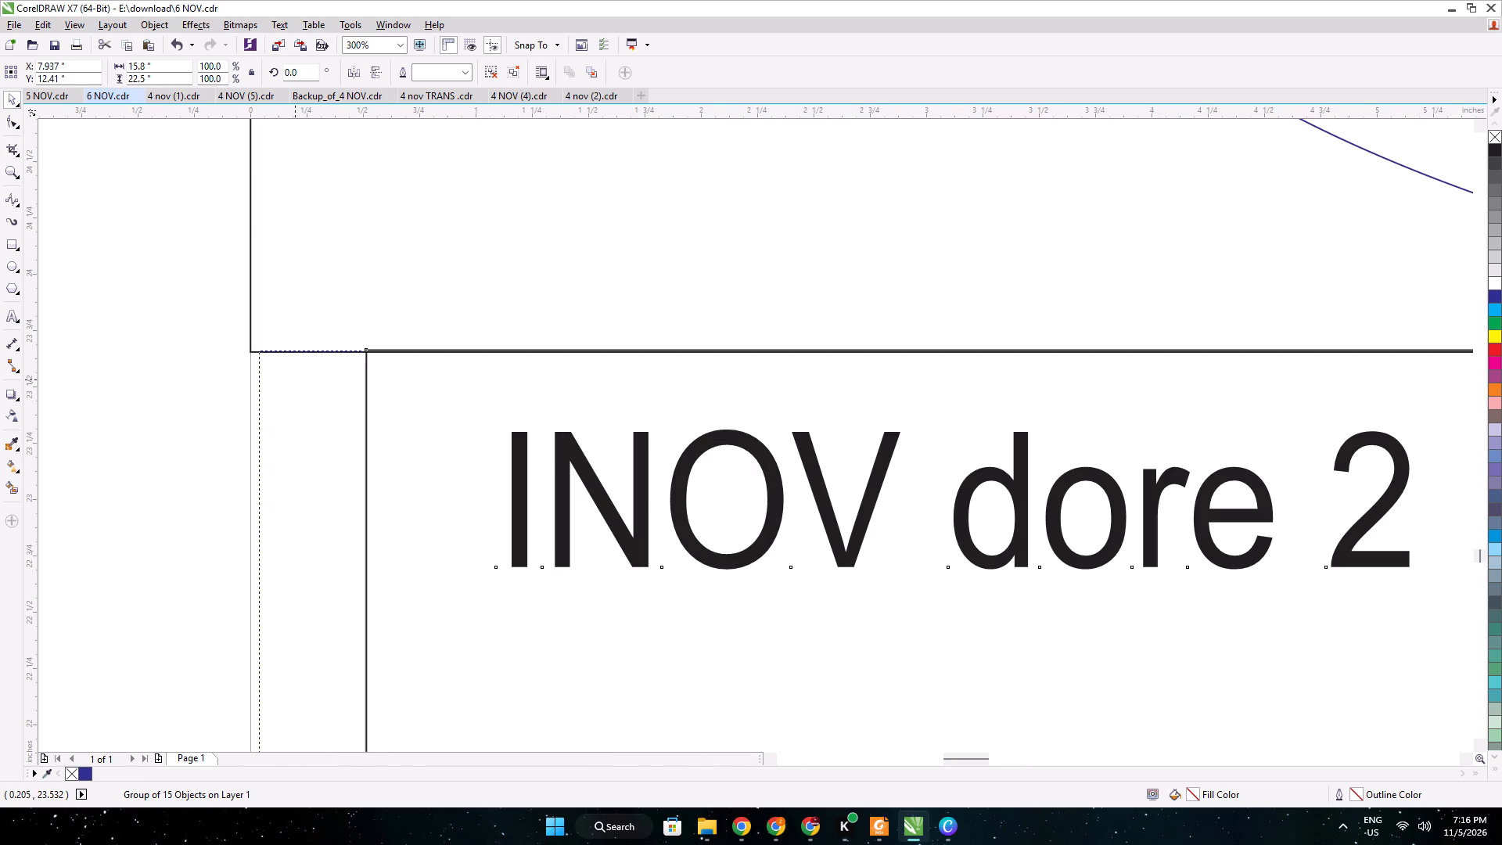
{"action": "left_click_drag", "start_coordinate": [294, 379], "coordinate": [286, 379]}
{"action": "key", "text": "Right"}
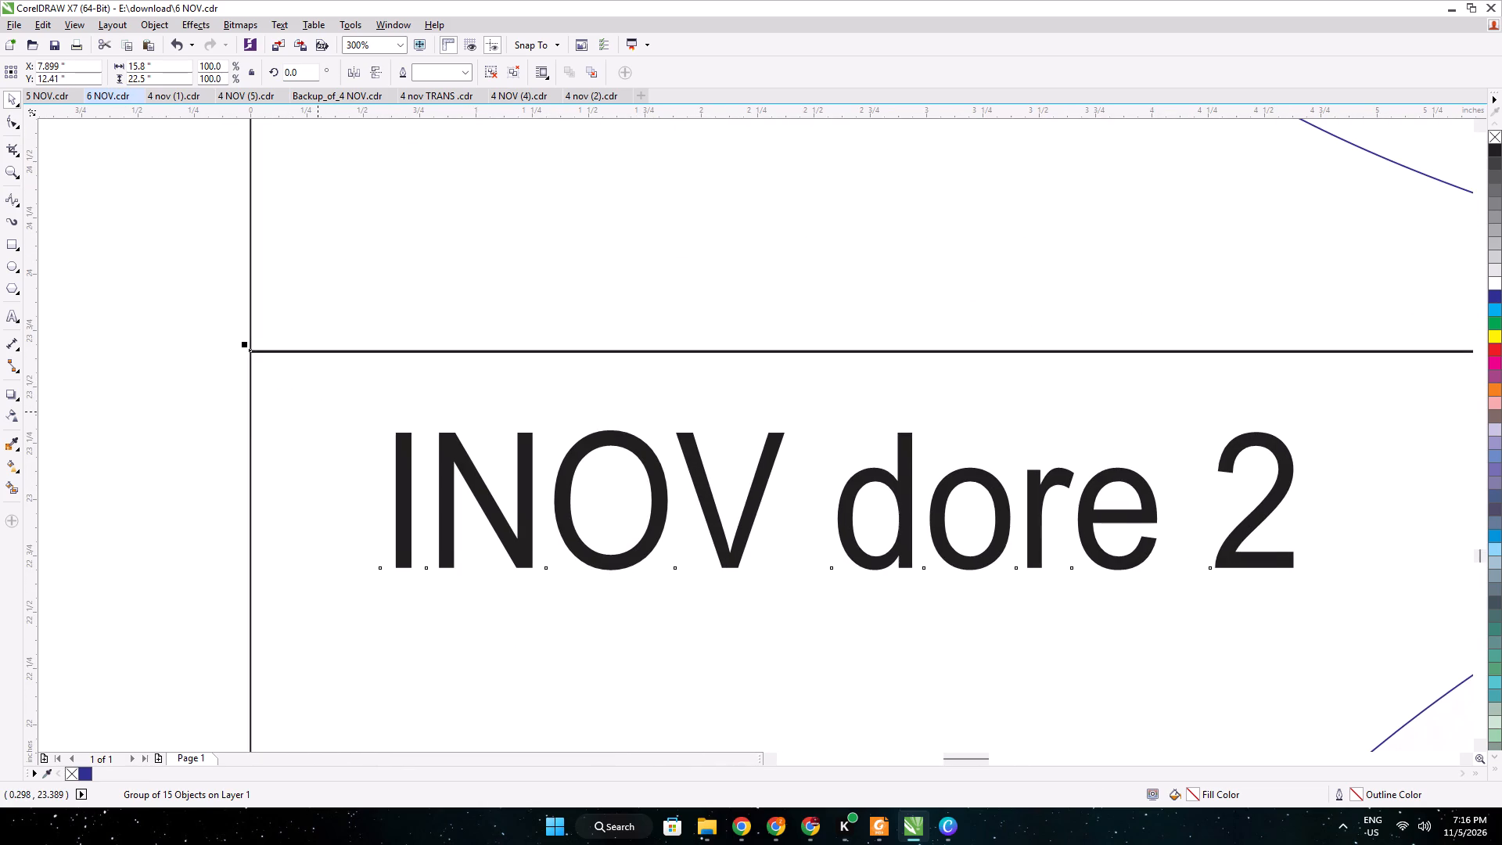
{"action": "key", "text": "Down"}
{"action": "key", "text": "Right"}
{"action": "key", "text": "Left"}
{"action": "scroll", "coordinate": [328, 404], "scroll_direction": "down", "scroll_amount": 1}
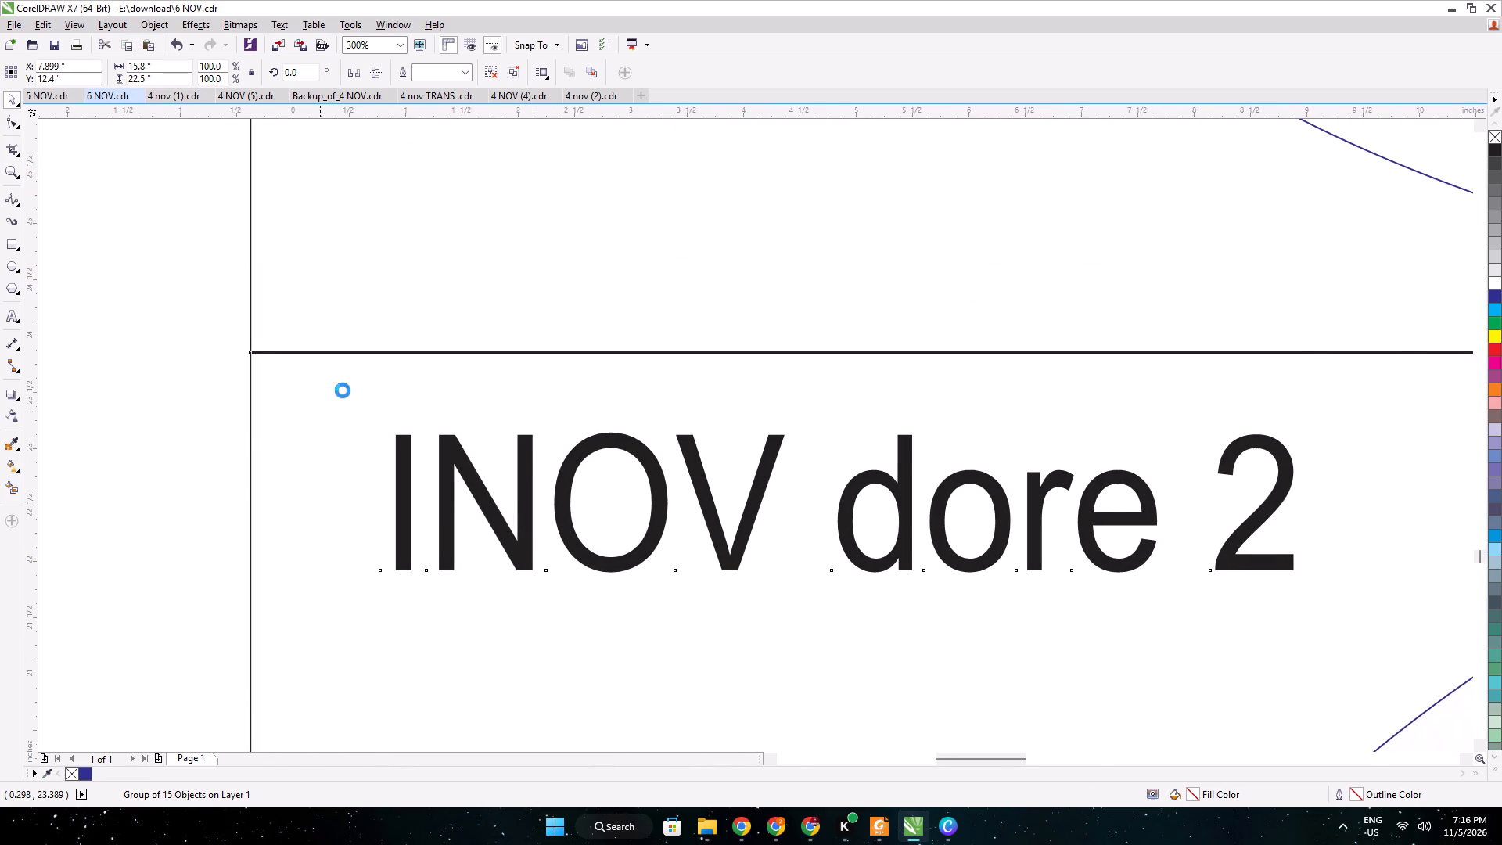
{"action": "scroll", "coordinate": [343, 390], "scroll_direction": "down", "scroll_amount": 1}
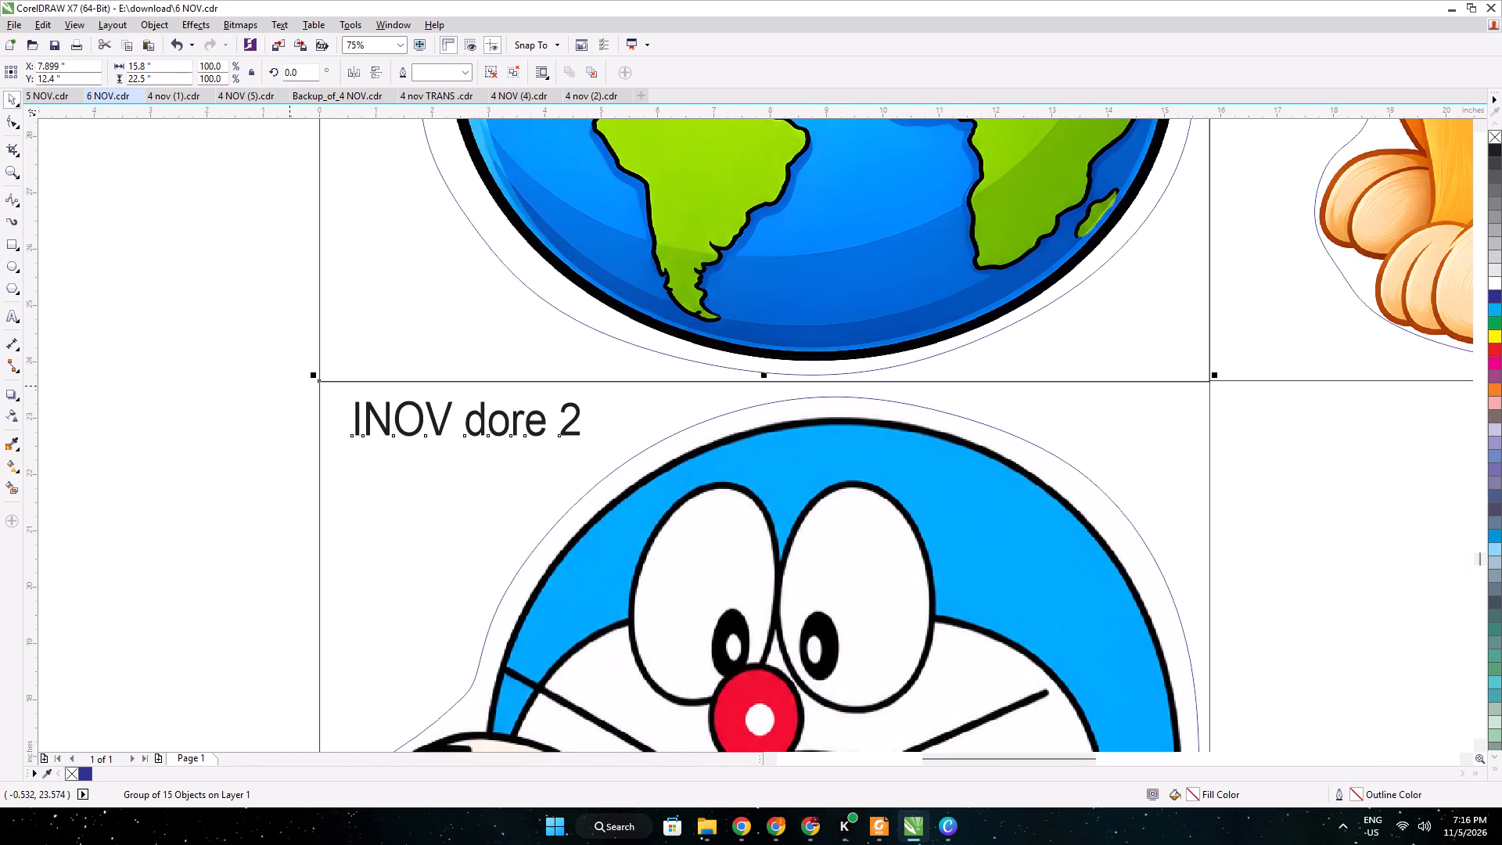
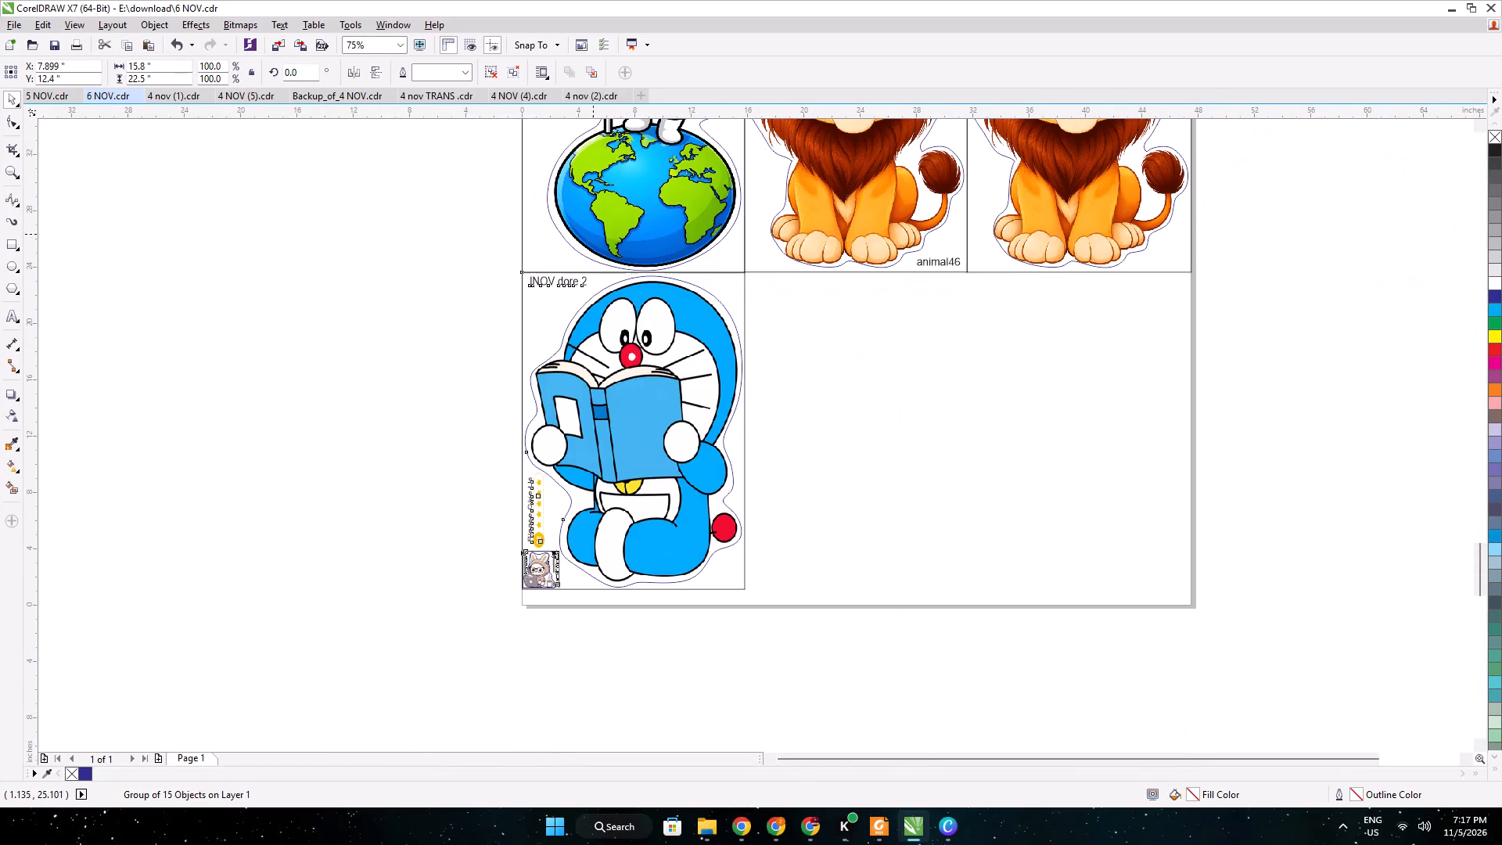
Import Ornate Kaaba and Mosque Emblem (1).png from Downloads and place it at its original size on the empty area beside the page.
{"action": "middle_click_drag", "start_coordinate": [415, 270], "coordinate": [451, 399]}
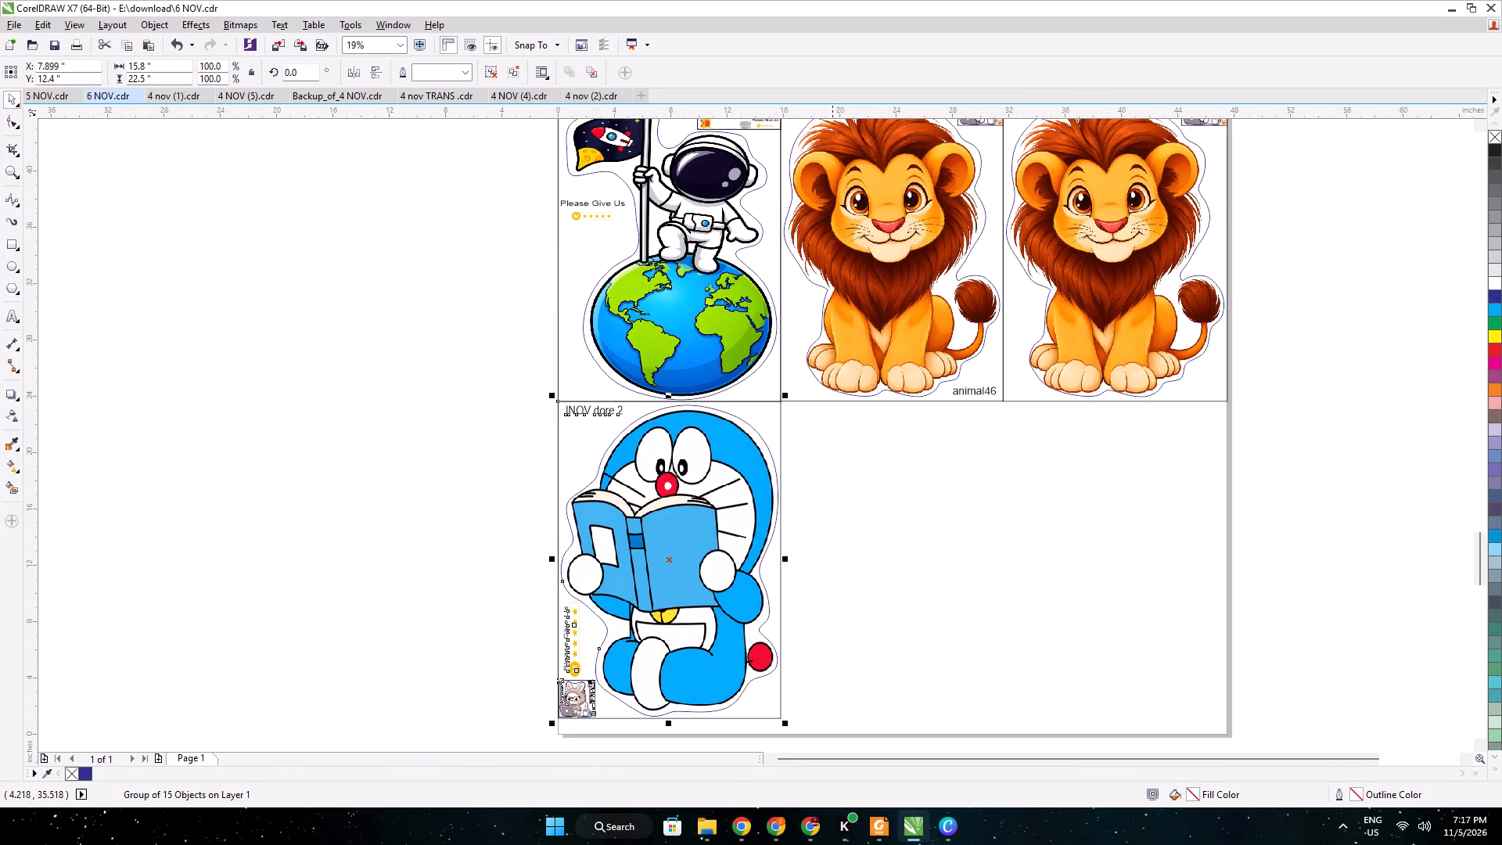
{"action": "left_click", "coordinate": [698, 824]}
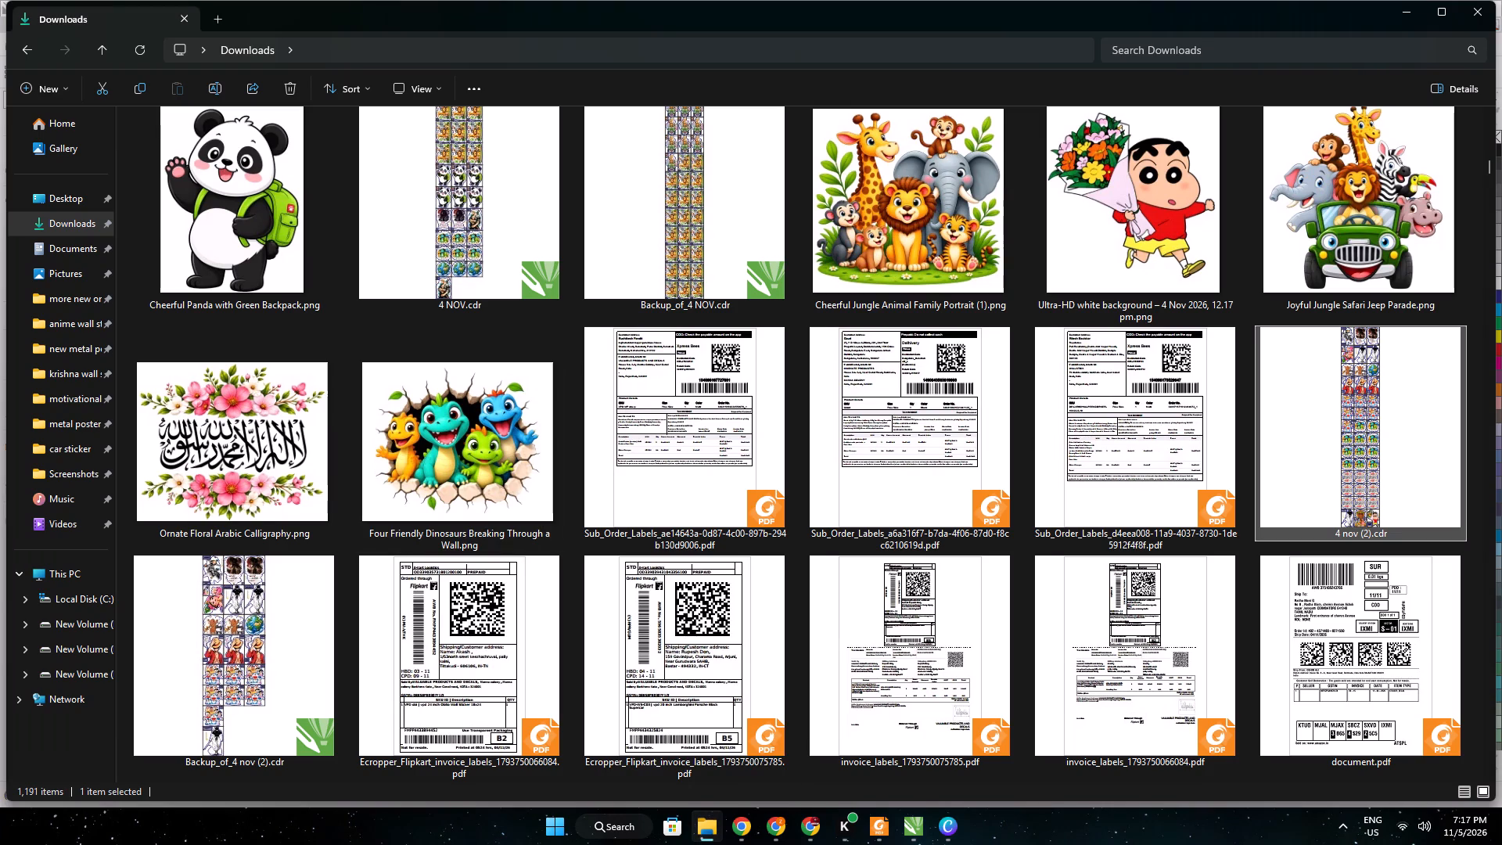
{"action": "left_click", "coordinate": [899, 826]}
{"action": "key", "text": "ctrl+i"}
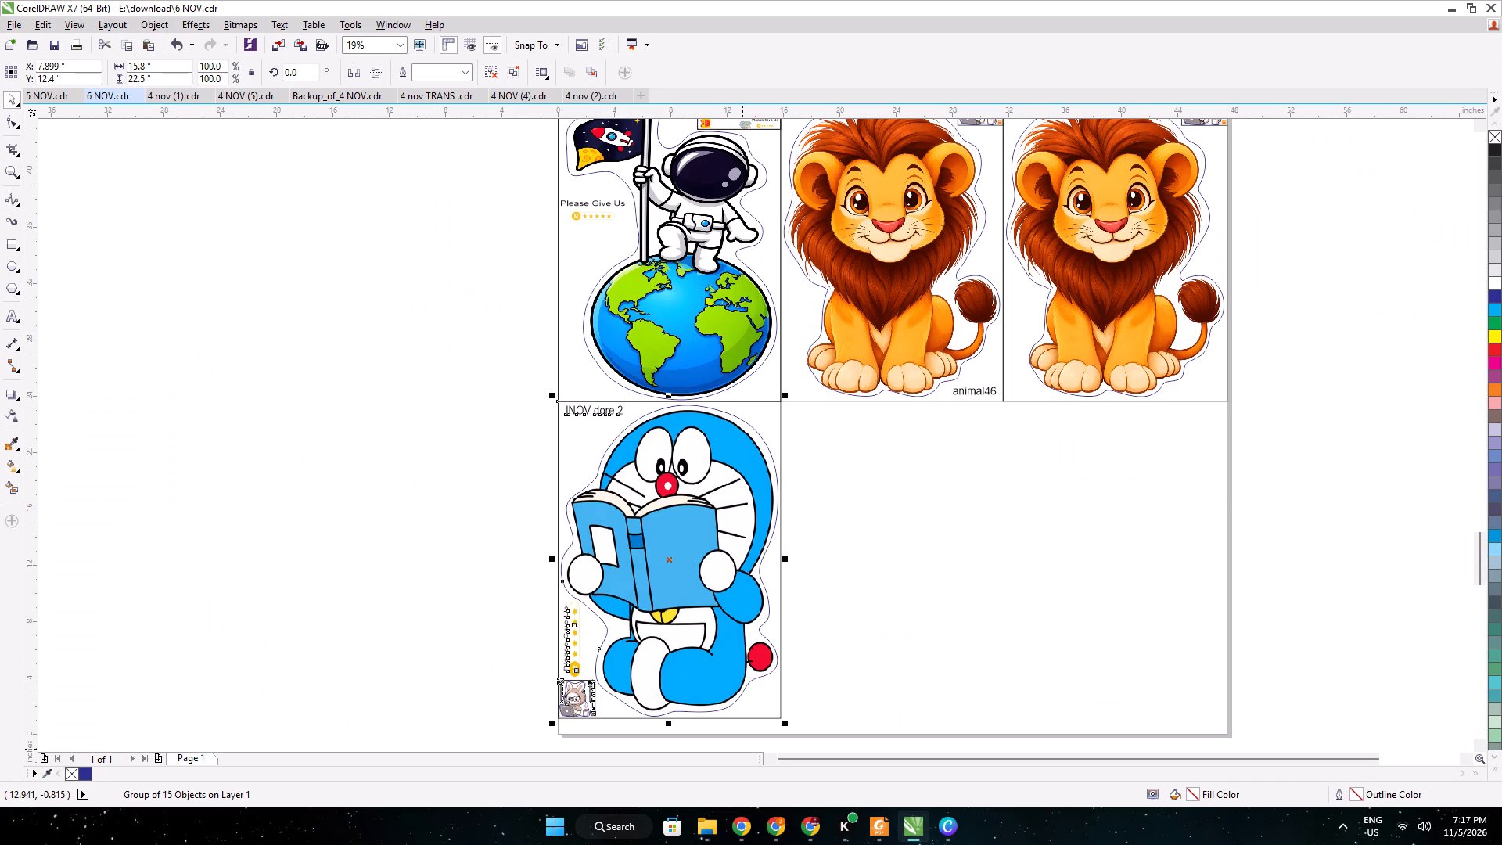
{"action": "scroll", "coordinate": [855, 424], "scroll_direction": "down", "scroll_amount": 3}
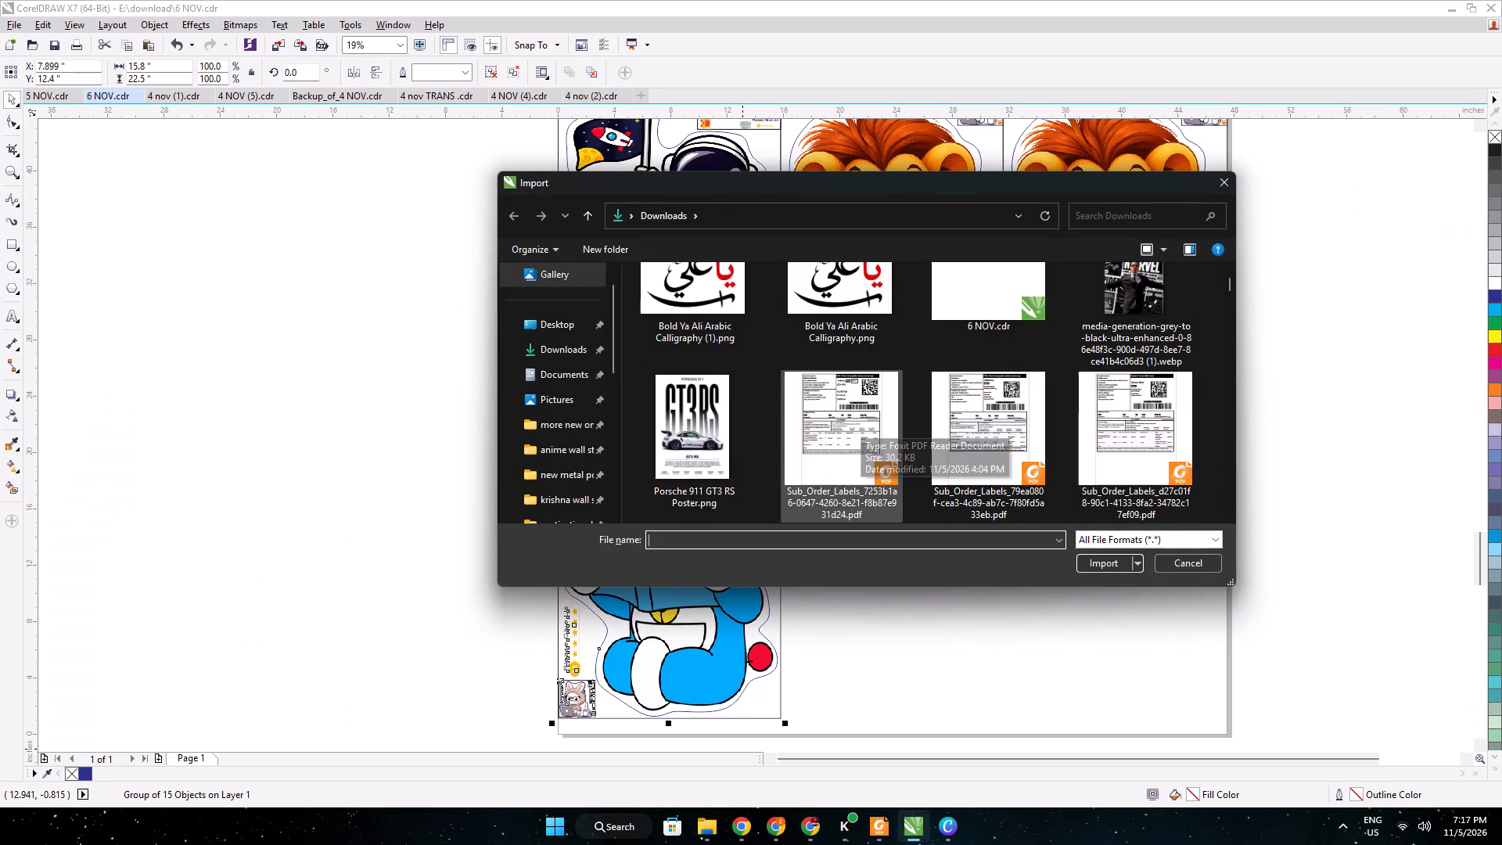
{"action": "scroll", "coordinate": [862, 421], "scroll_direction": "down", "scroll_amount": 7}
{"action": "scroll", "coordinate": [882, 420], "scroll_direction": "up", "scroll_amount": 2}
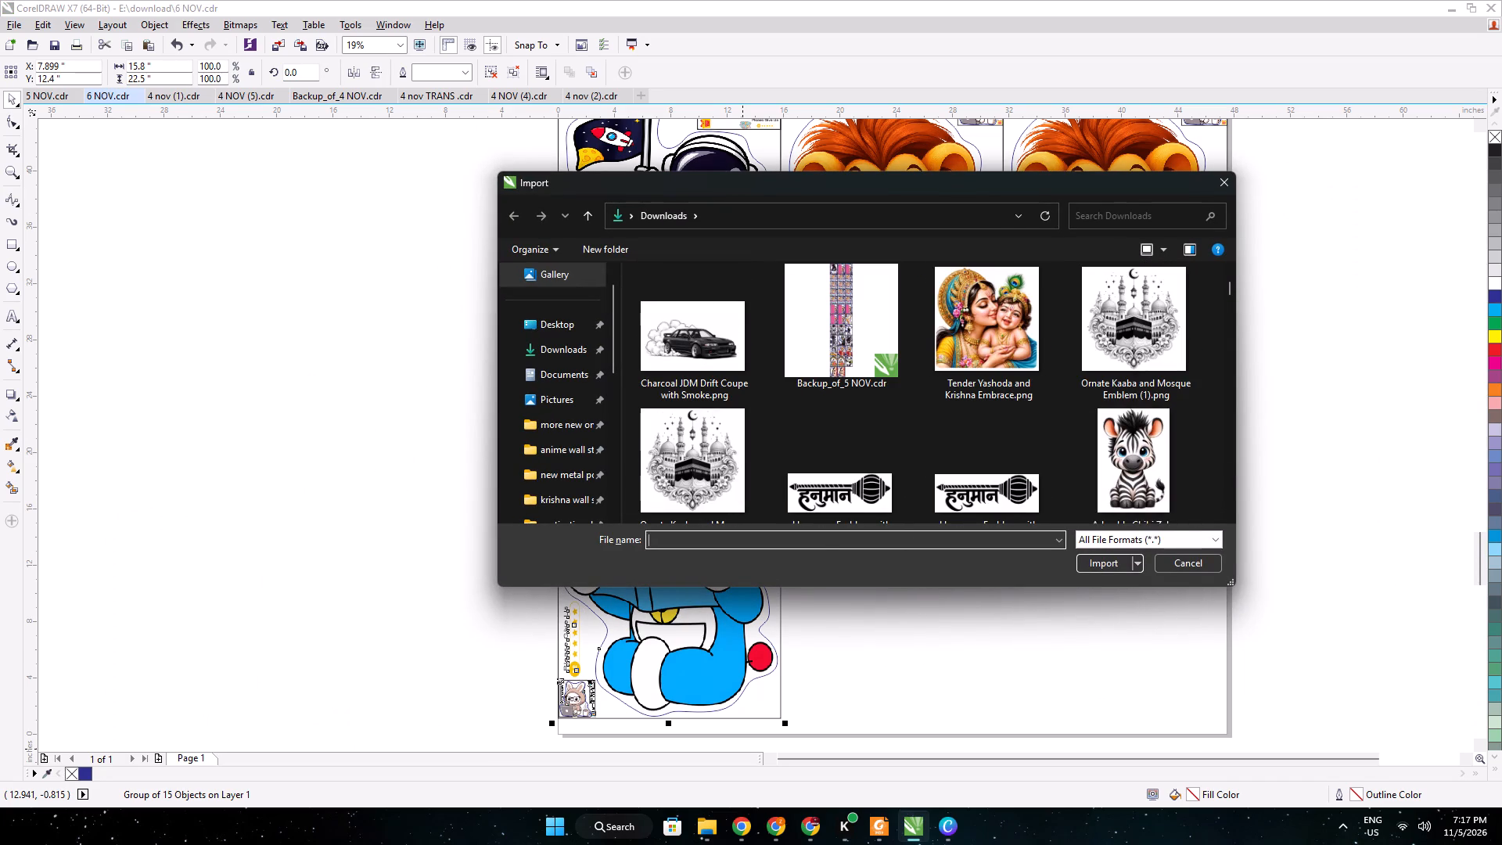
{"action": "left_click", "coordinate": [1117, 369]}
{"action": "key", "text": "Return"}
{"action": "middle_click_drag", "start_coordinate": [1206, 354], "coordinate": [1206, 353]}
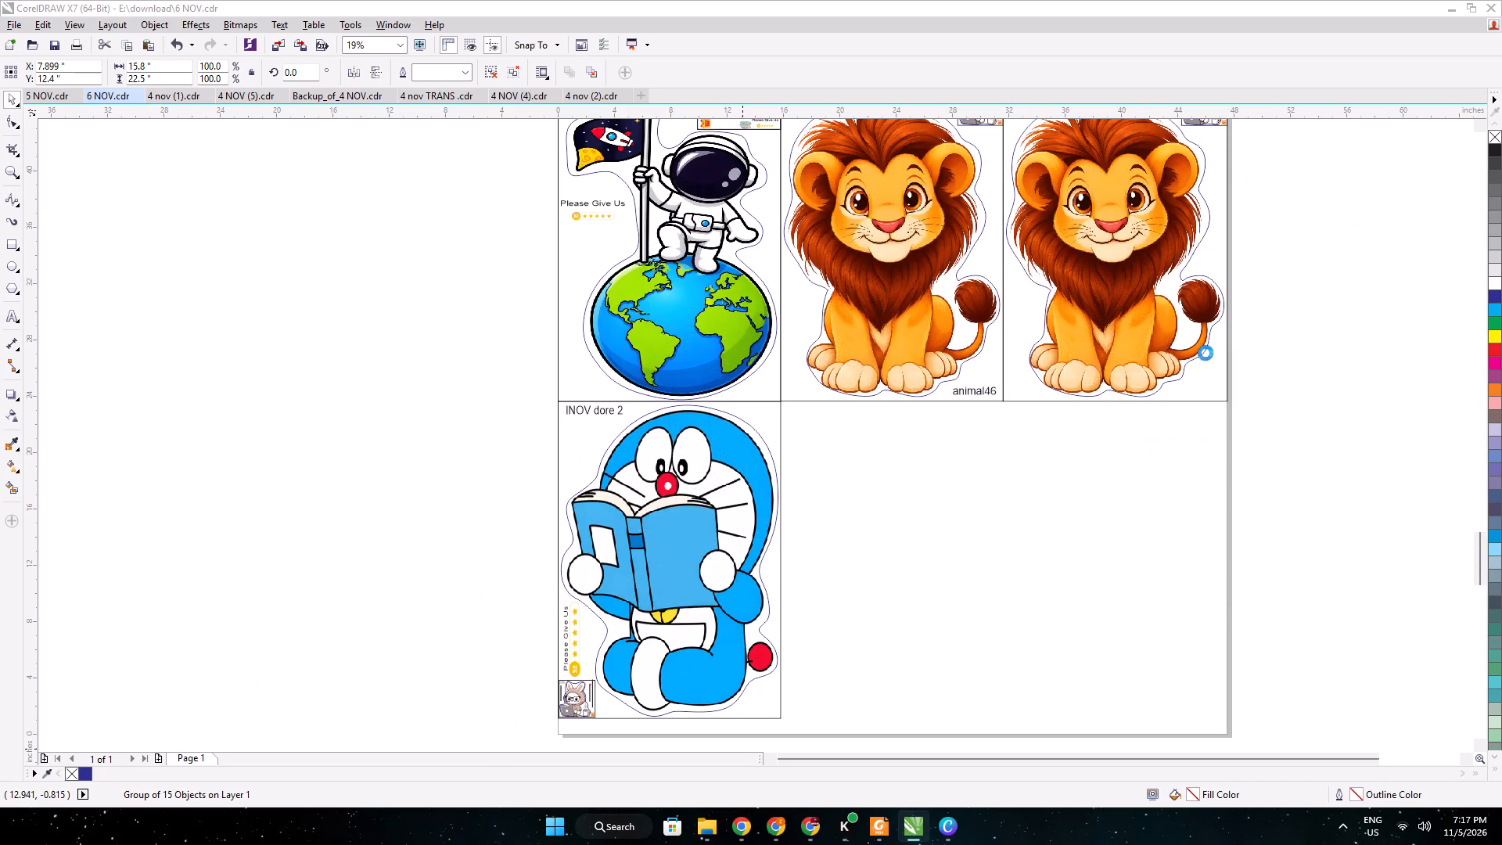
{"action": "middle_click_drag", "start_coordinate": [1206, 353], "coordinate": [670, 416]}
{"action": "left_click", "coordinate": [839, 246]}
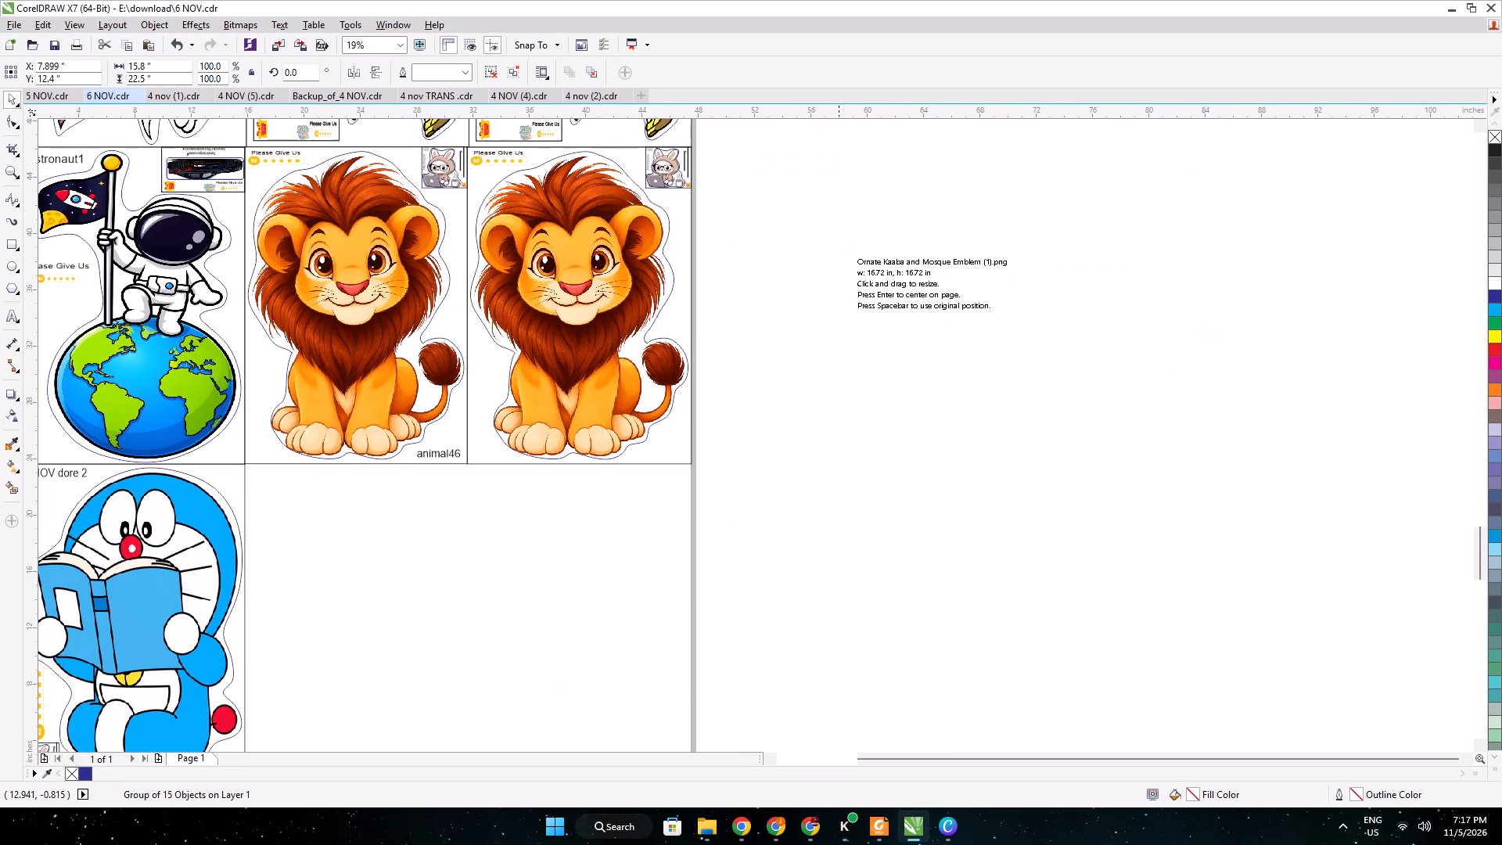
Draw a closed B-spline cut contour around the Kaaba and mosque emblem, about 15.5 inches wide by 17.3 inches high.
{"action": "left_click", "coordinate": [30, 173]}
{"action": "left_click", "coordinate": [16, 197]}
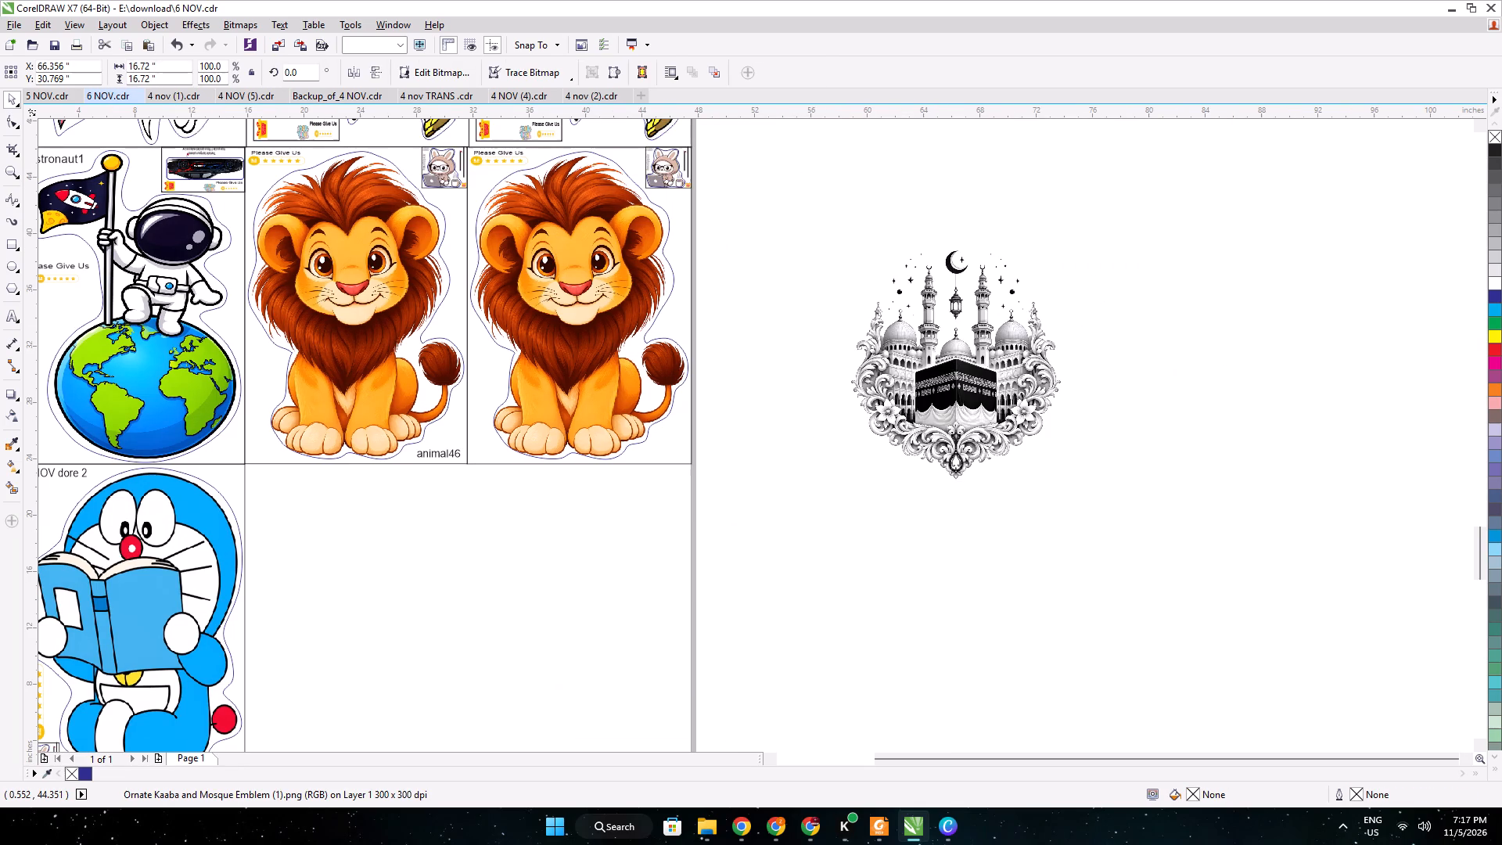
{"action": "scroll", "coordinate": [1098, 346], "scroll_direction": "up", "scroll_amount": 1}
{"action": "left_click", "coordinate": [848, 616]}
{"action": "left_click", "coordinate": [876, 583]}
{"action": "left_click", "coordinate": [950, 560]}
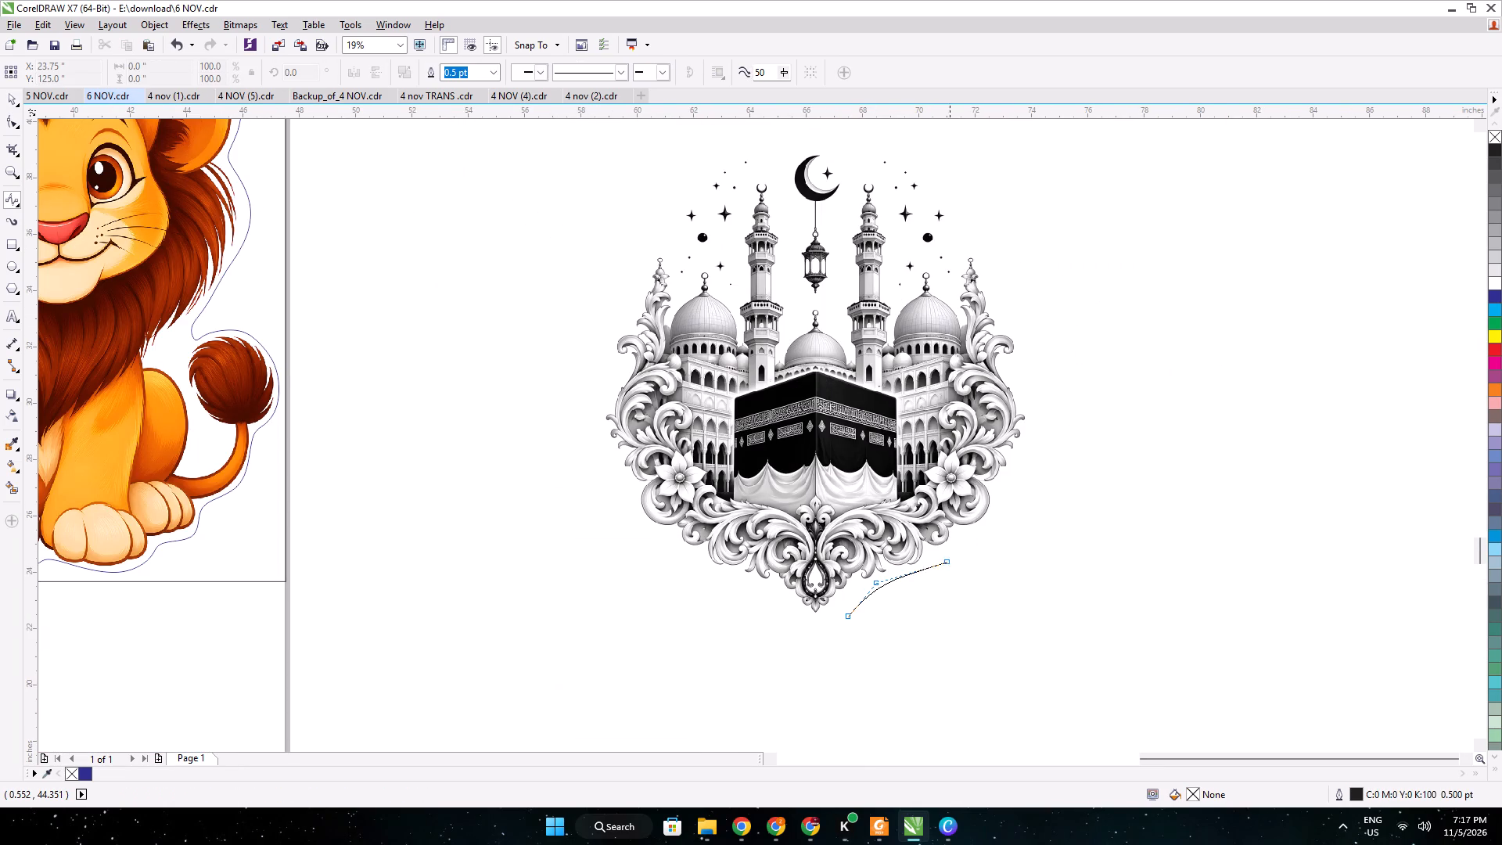
{"action": "left_click", "coordinate": [998, 509]}
{"action": "left_click", "coordinate": [1026, 453]}
{"action": "left_click_drag", "start_coordinate": [1041, 397], "coordinate": [1040, 390]}
{"action": "left_click", "coordinate": [1022, 371]}
{"action": "left_click_drag", "start_coordinate": [1022, 335], "coordinate": [1015, 325]}
{"action": "left_click", "coordinate": [1000, 309]}
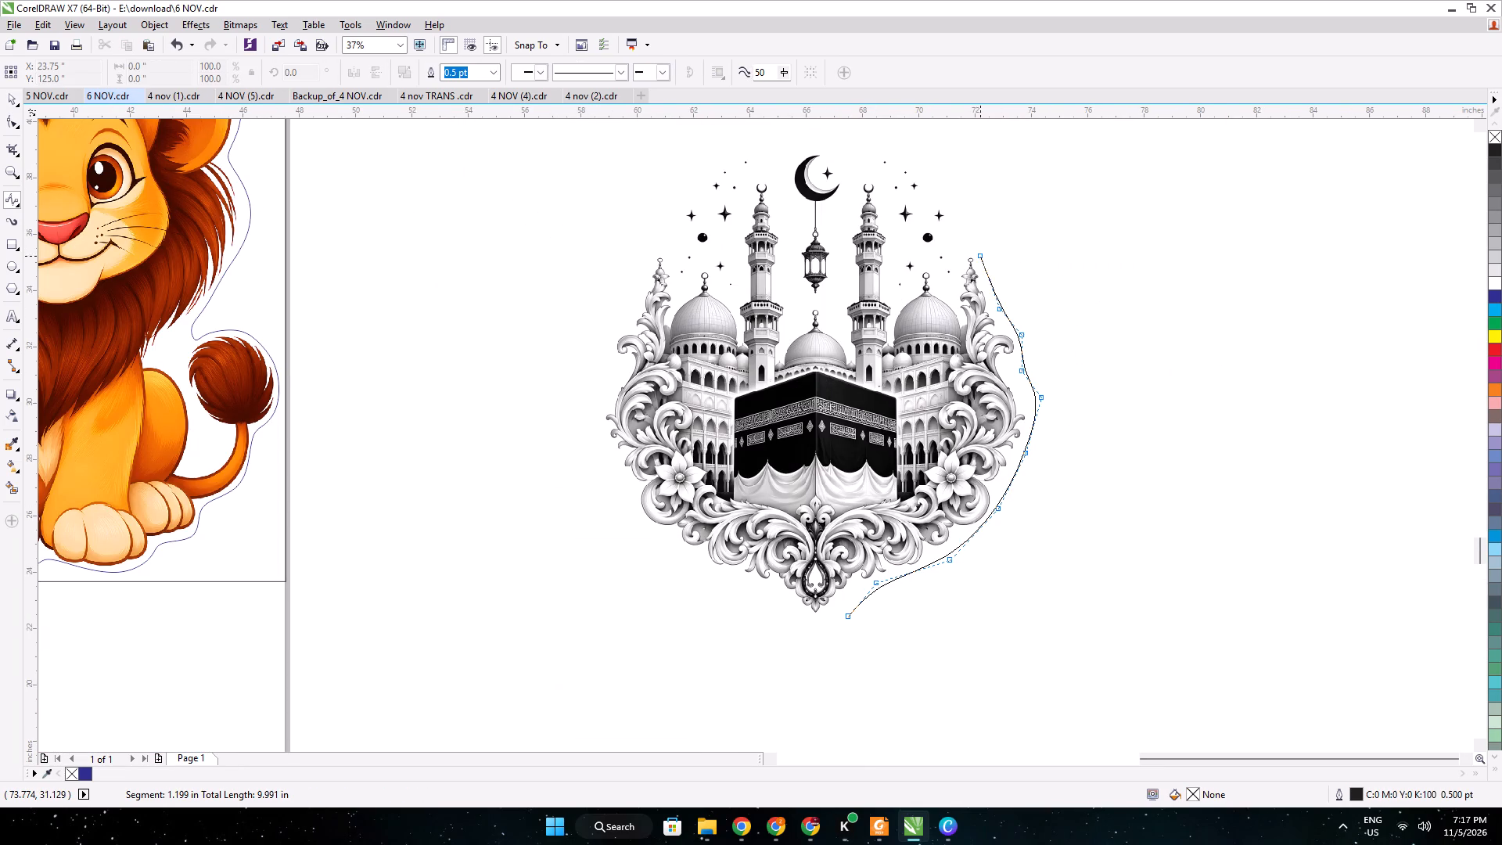
{"action": "left_click", "coordinate": [979, 254]}
{"action": "left_click", "coordinate": [959, 213]}
{"action": "left_click", "coordinate": [938, 178]}
{"action": "left_click", "coordinate": [888, 138]}
{"action": "left_click", "coordinate": [813, 135]}
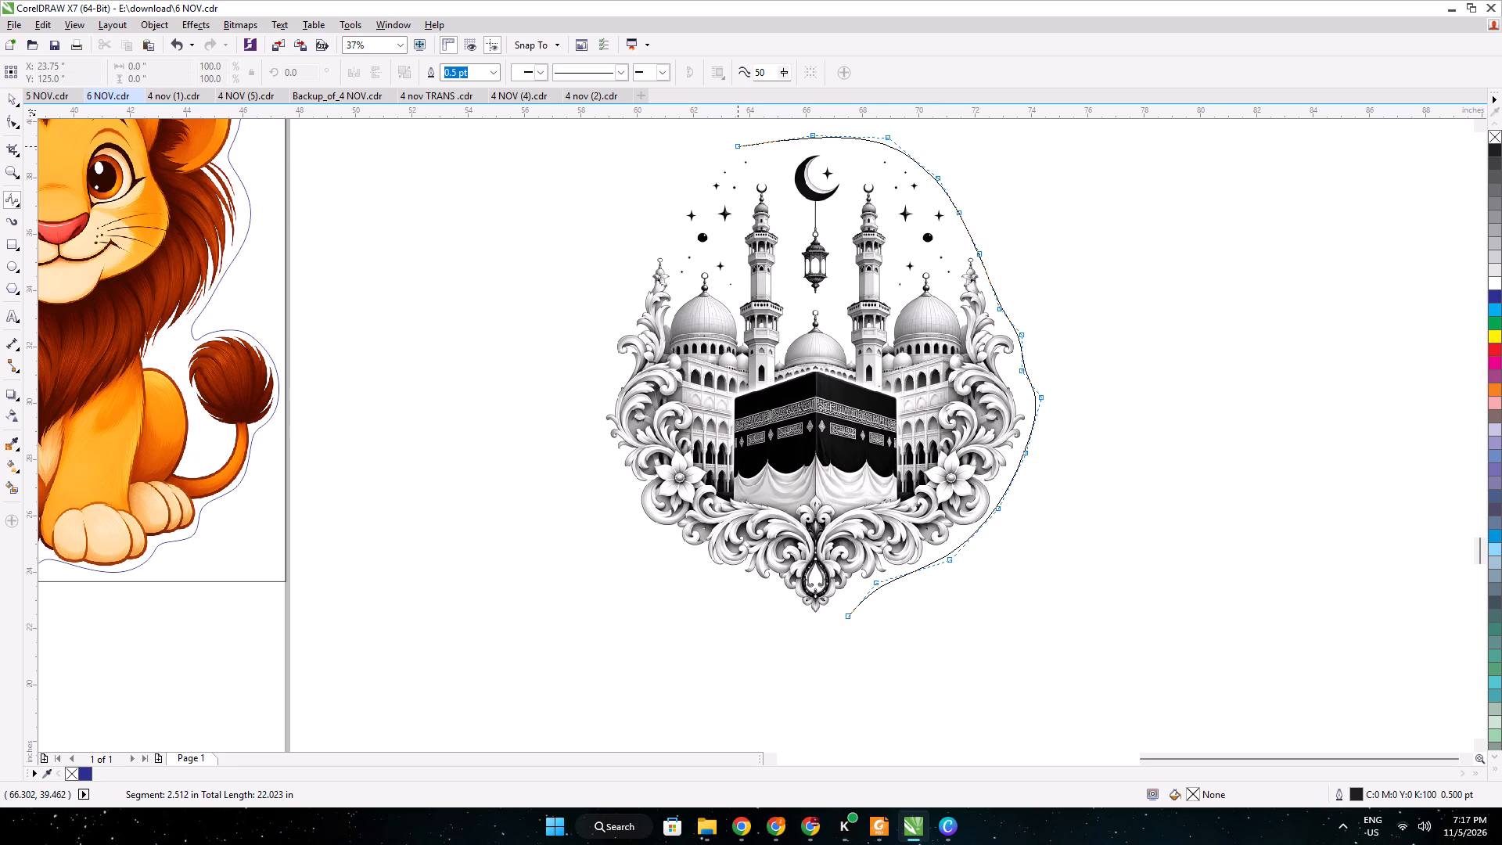
{"action": "left_click", "coordinate": [735, 146]}
{"action": "left_click", "coordinate": [687, 178]}
{"action": "left_click", "coordinate": [638, 264]}
{"action": "left_click", "coordinate": [625, 311]}
{"action": "left_click", "coordinate": [598, 353]}
{"action": "left_click", "coordinate": [615, 380]}
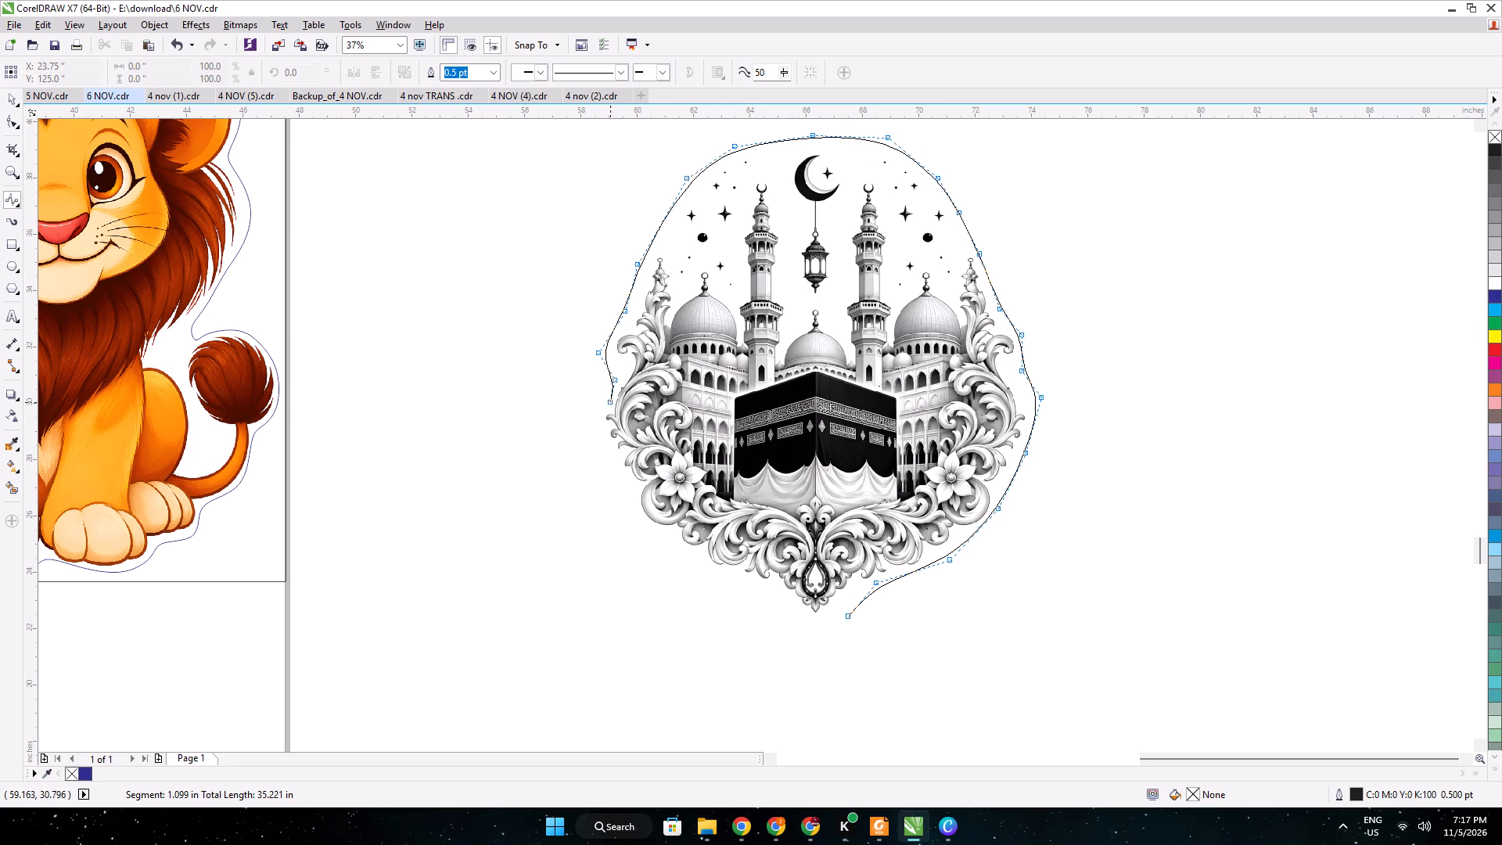
{"action": "left_click", "coordinate": [593, 428]}
{"action": "left_click", "coordinate": [610, 464]}
{"action": "left_click", "coordinate": [640, 523]}
{"action": "left_click", "coordinate": [664, 544]}
{"action": "left_click", "coordinate": [707, 570]}
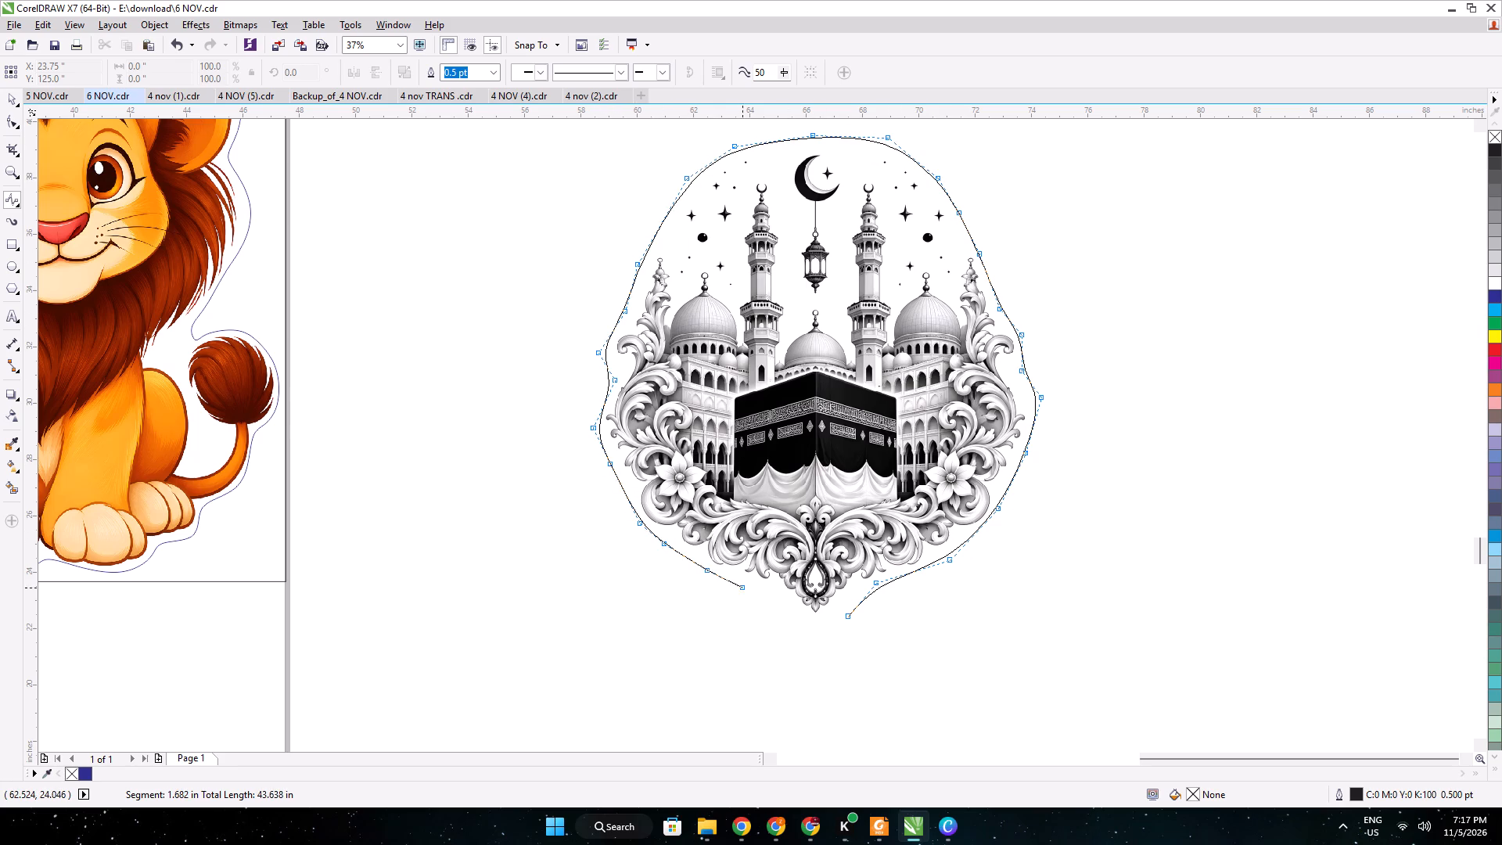
{"action": "left_click", "coordinate": [753, 591]}
{"action": "left_click", "coordinate": [799, 615]}
{"action": "left_click", "coordinate": [814, 625]}
{"action": "left_click", "coordinate": [846, 623]}
{"action": "left_click", "coordinate": [847, 617]}
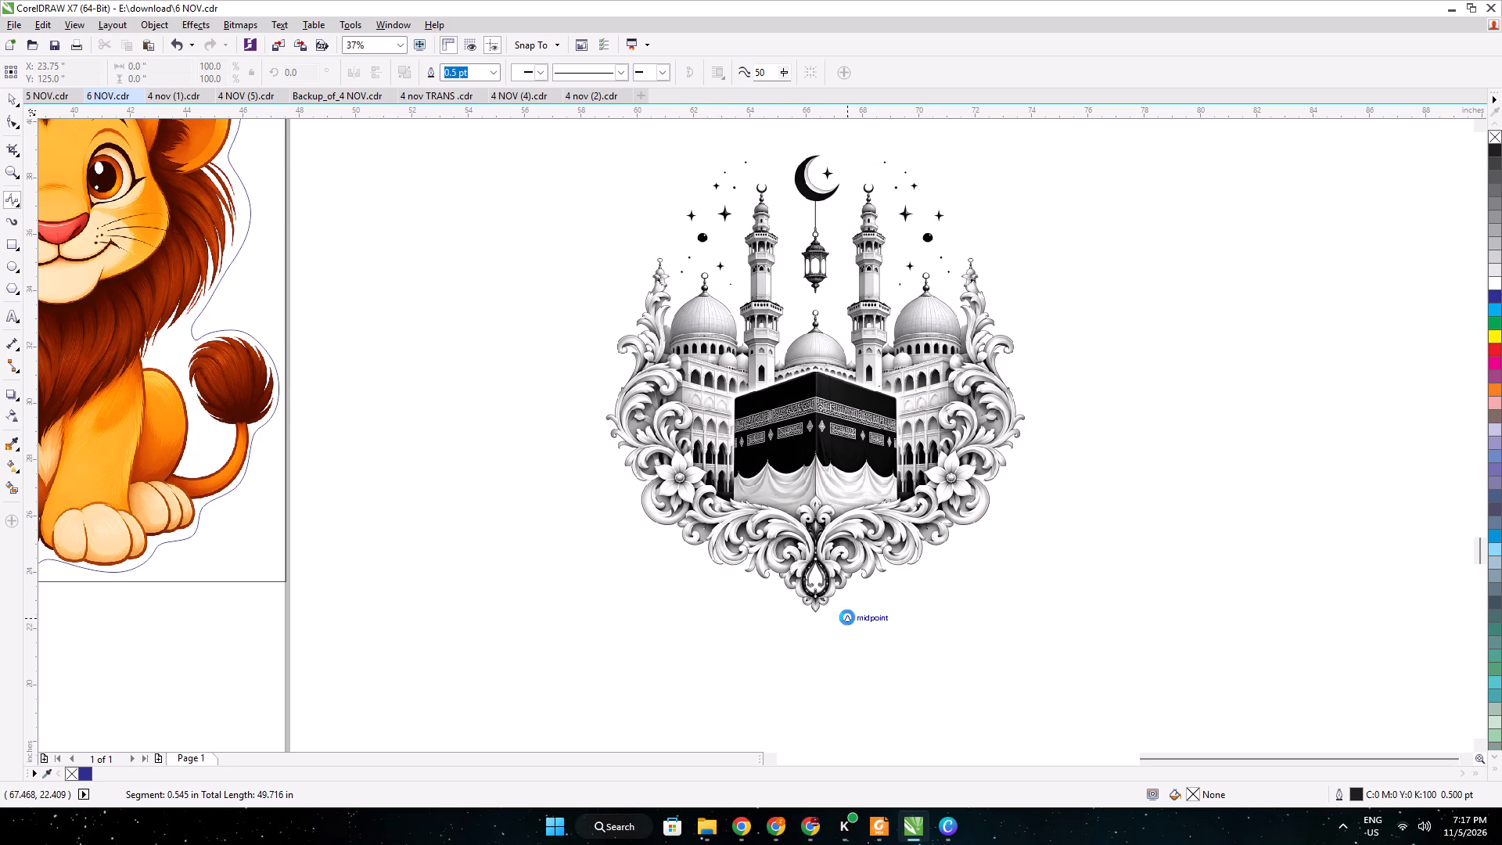
{"action": "left_click", "coordinate": [10, 110]}
{"action": "left_click", "coordinate": [13, 99]}
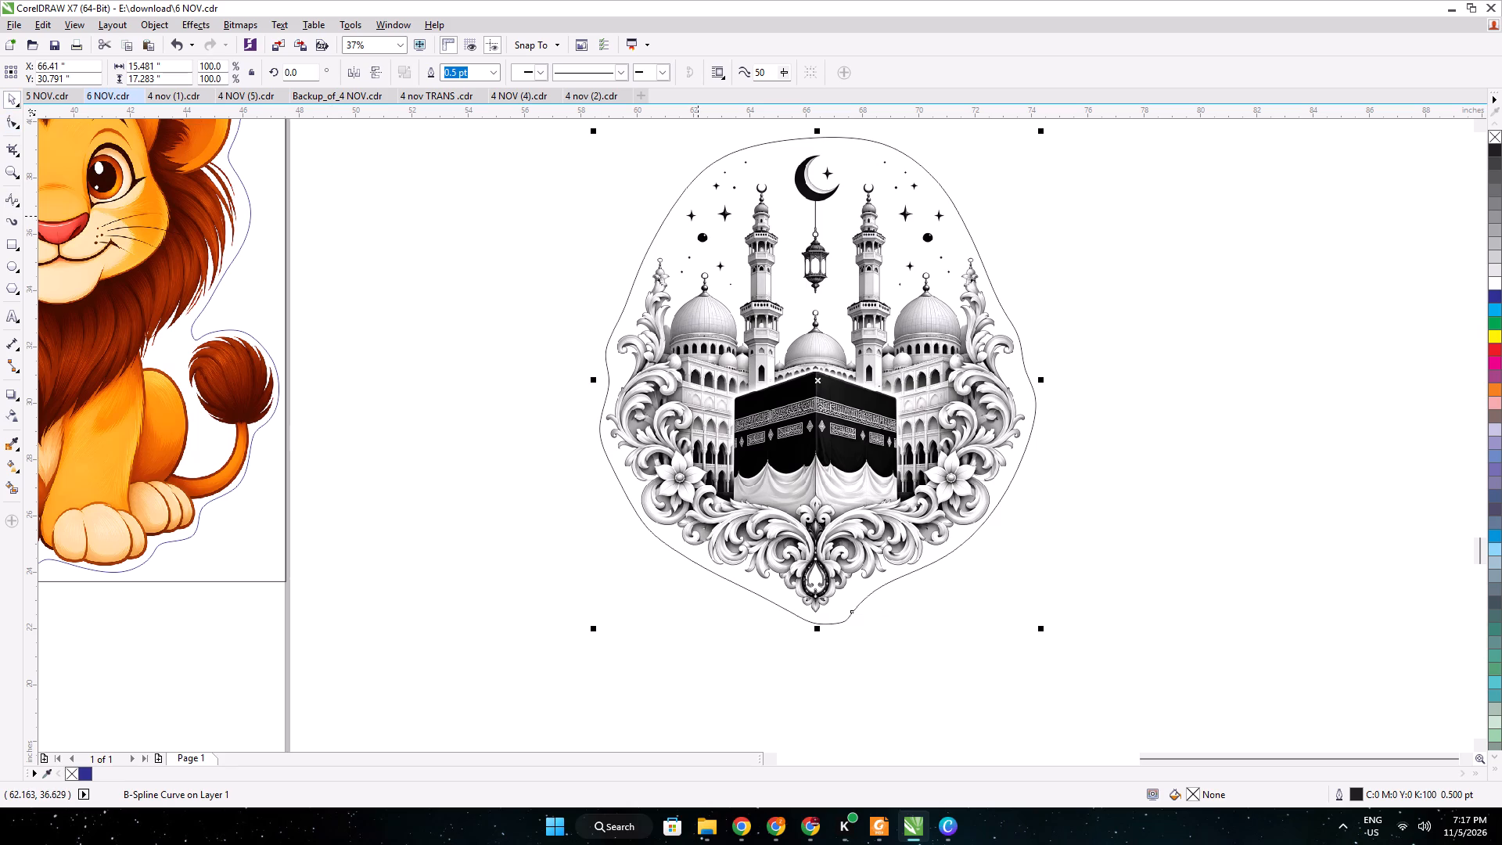
Intersect the emblem image with its cut contour and delete the original uncropped image.
{"action": "left_click", "coordinate": [641, 203], "text": "shift"}
{"action": "left_click", "coordinate": [476, 78]}
{"action": "left_click", "coordinate": [509, 171]}
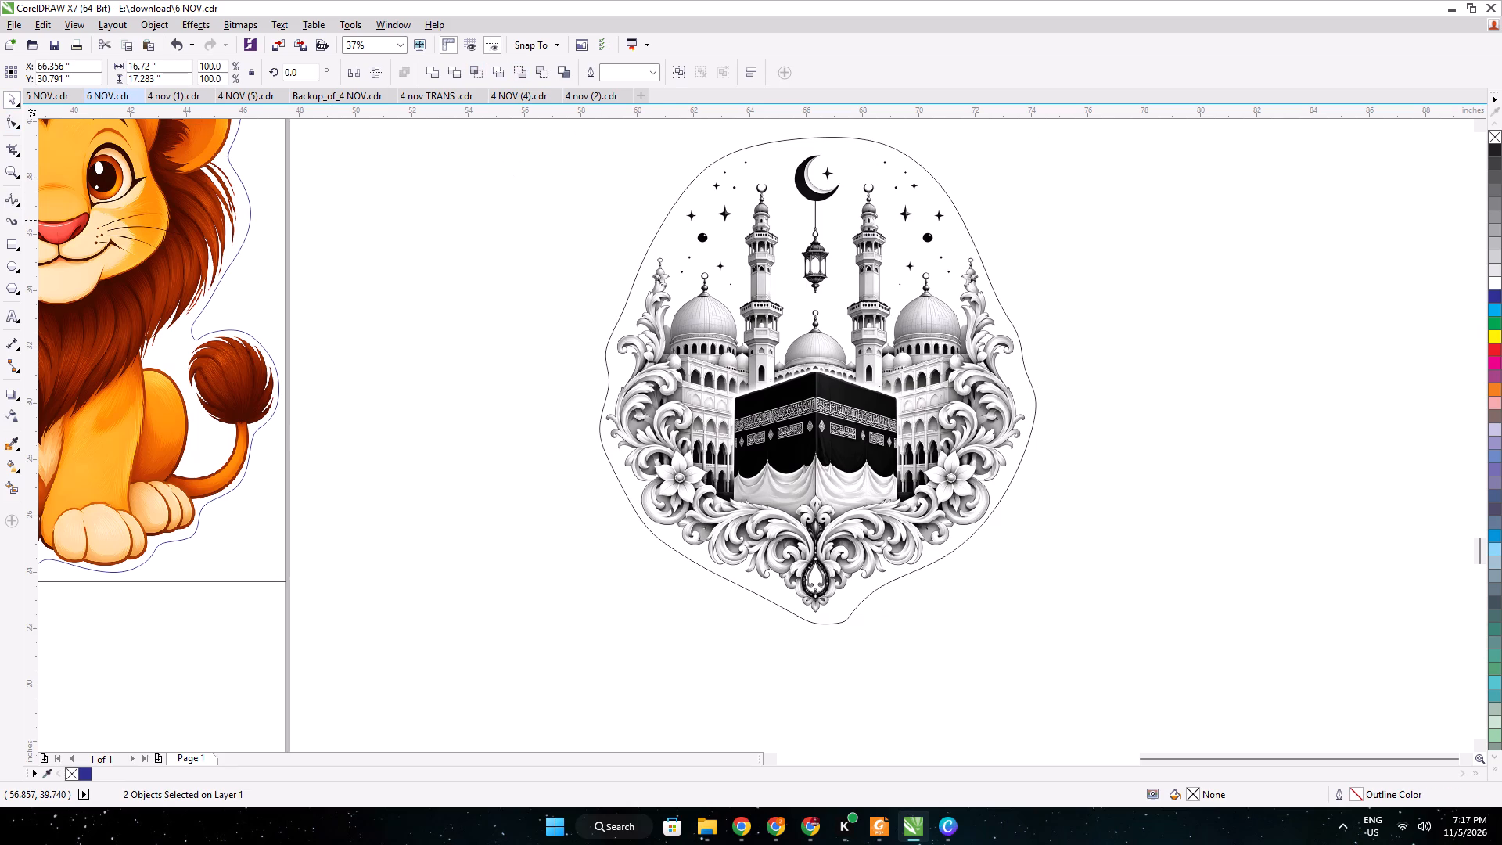
{"action": "left_click", "coordinate": [642, 214]}
{"action": "key", "text": "Delete"}
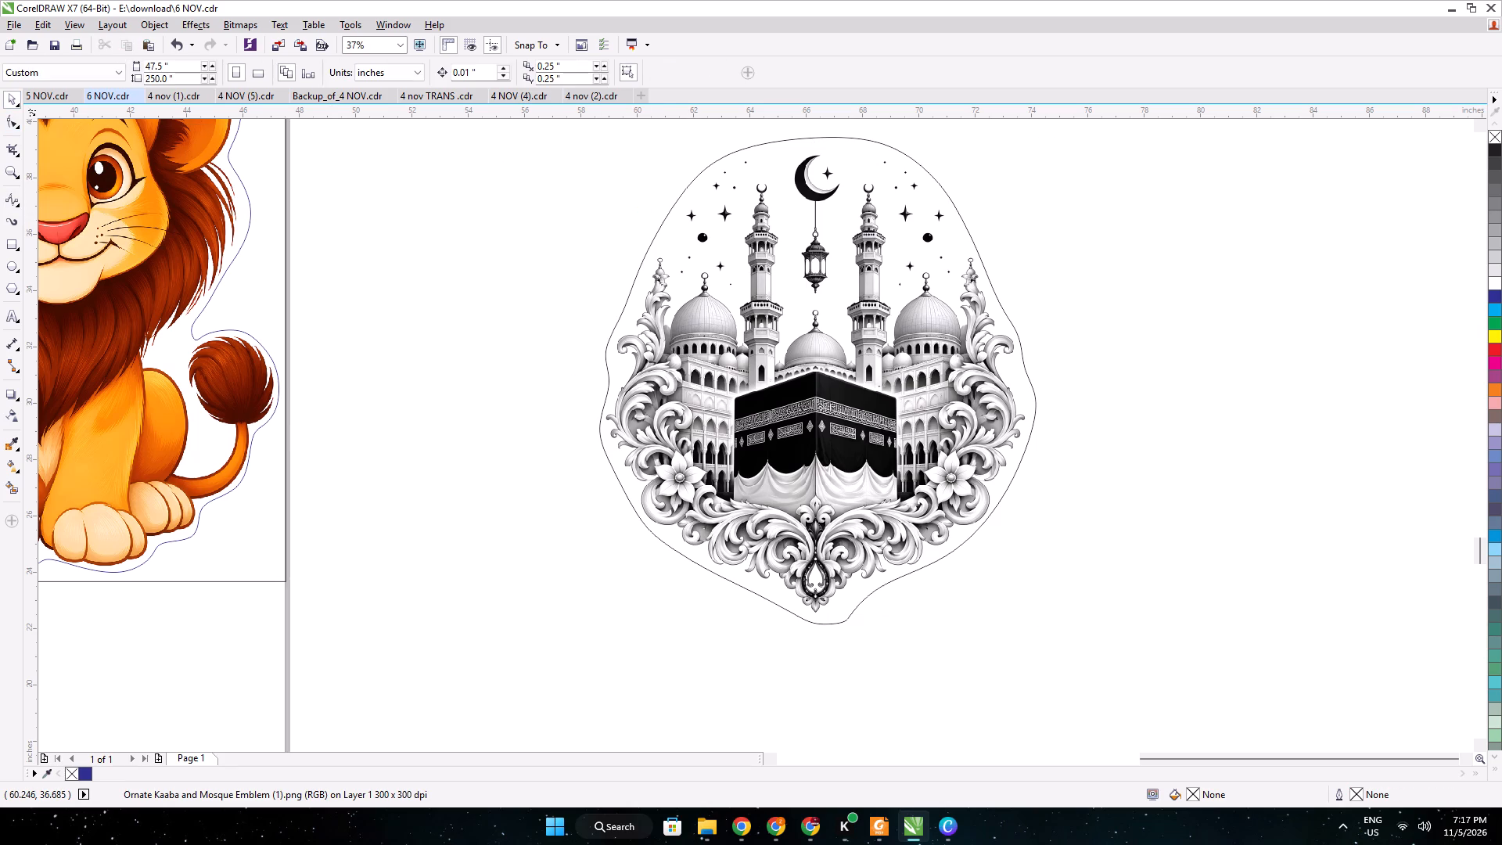
Draw a rectangular frame around the Kaaba emblem and its contour, about 16.9 inches wide by 20.2 inches high.
{"action": "left_click", "coordinate": [19, 246]}
{"action": "left_click", "coordinate": [10, 244]}
{"action": "scroll", "coordinate": [562, 179], "scroll_direction": "down", "scroll_amount": 1}
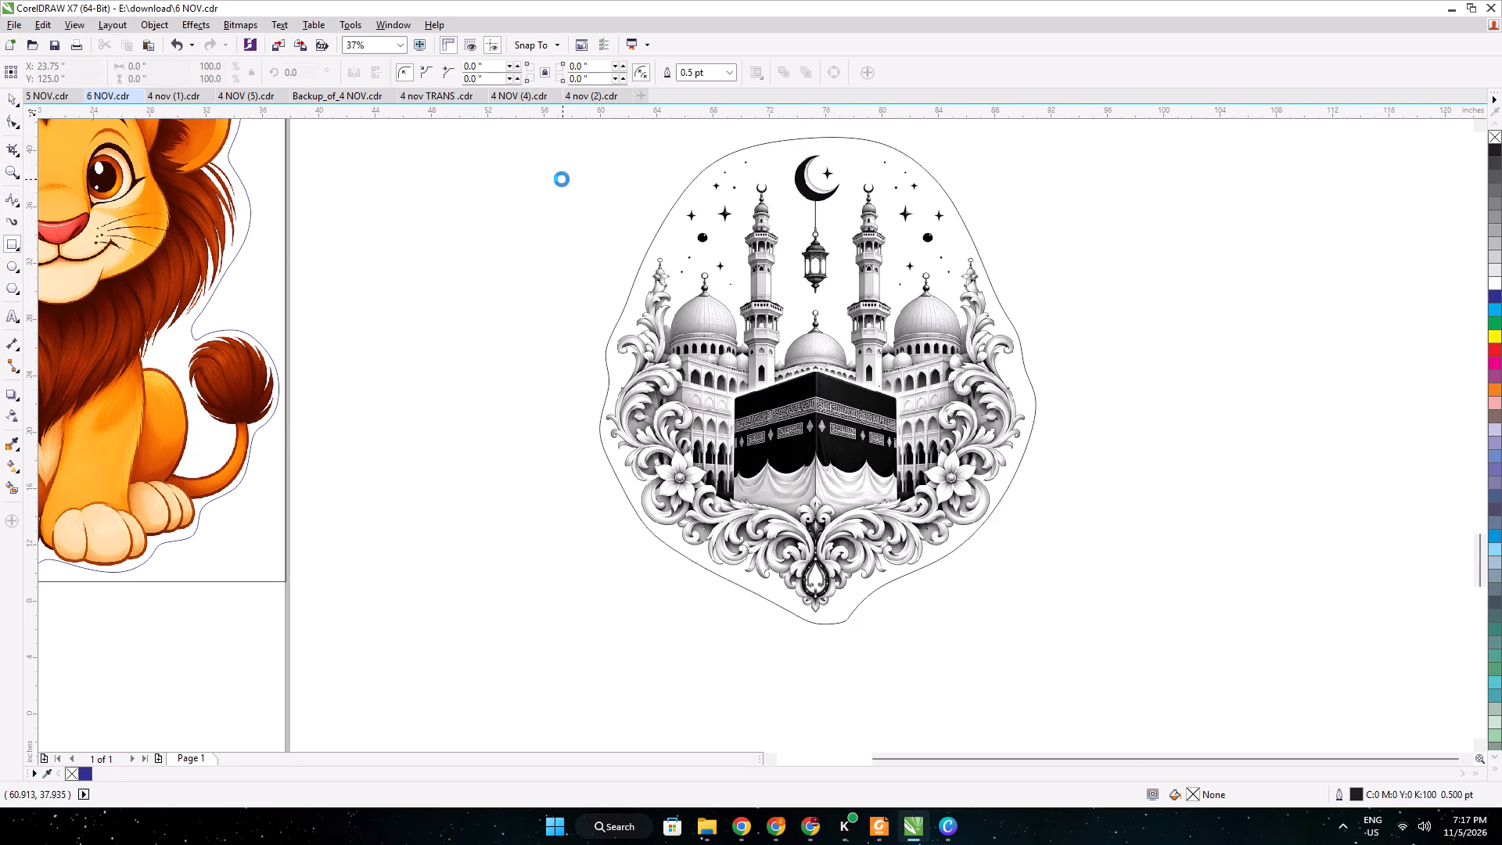
{"action": "left_click_drag", "start_coordinate": [814, 433], "coordinate": [572, 149]}
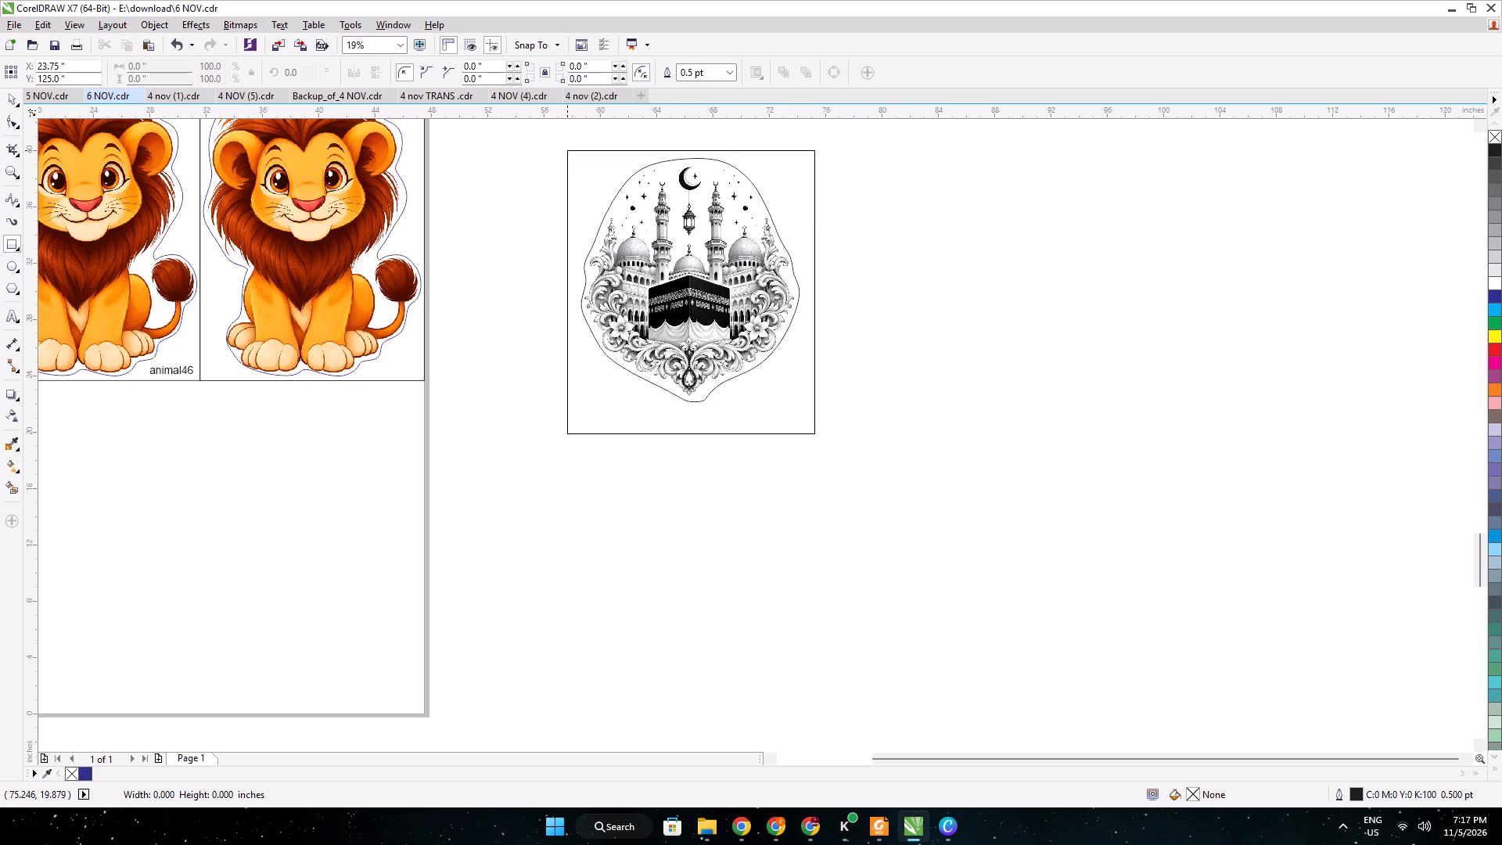
{"action": "left_click_drag", "start_coordinate": [572, 149], "coordinate": [577, 149]}
Tighten the frame's top, right and bottom edges close to the emblem's contour, making it about 15.9 inches wide by 17.5 inches high.
{"action": "scroll", "coordinate": [686, 151], "scroll_direction": "up", "scroll_amount": 1}
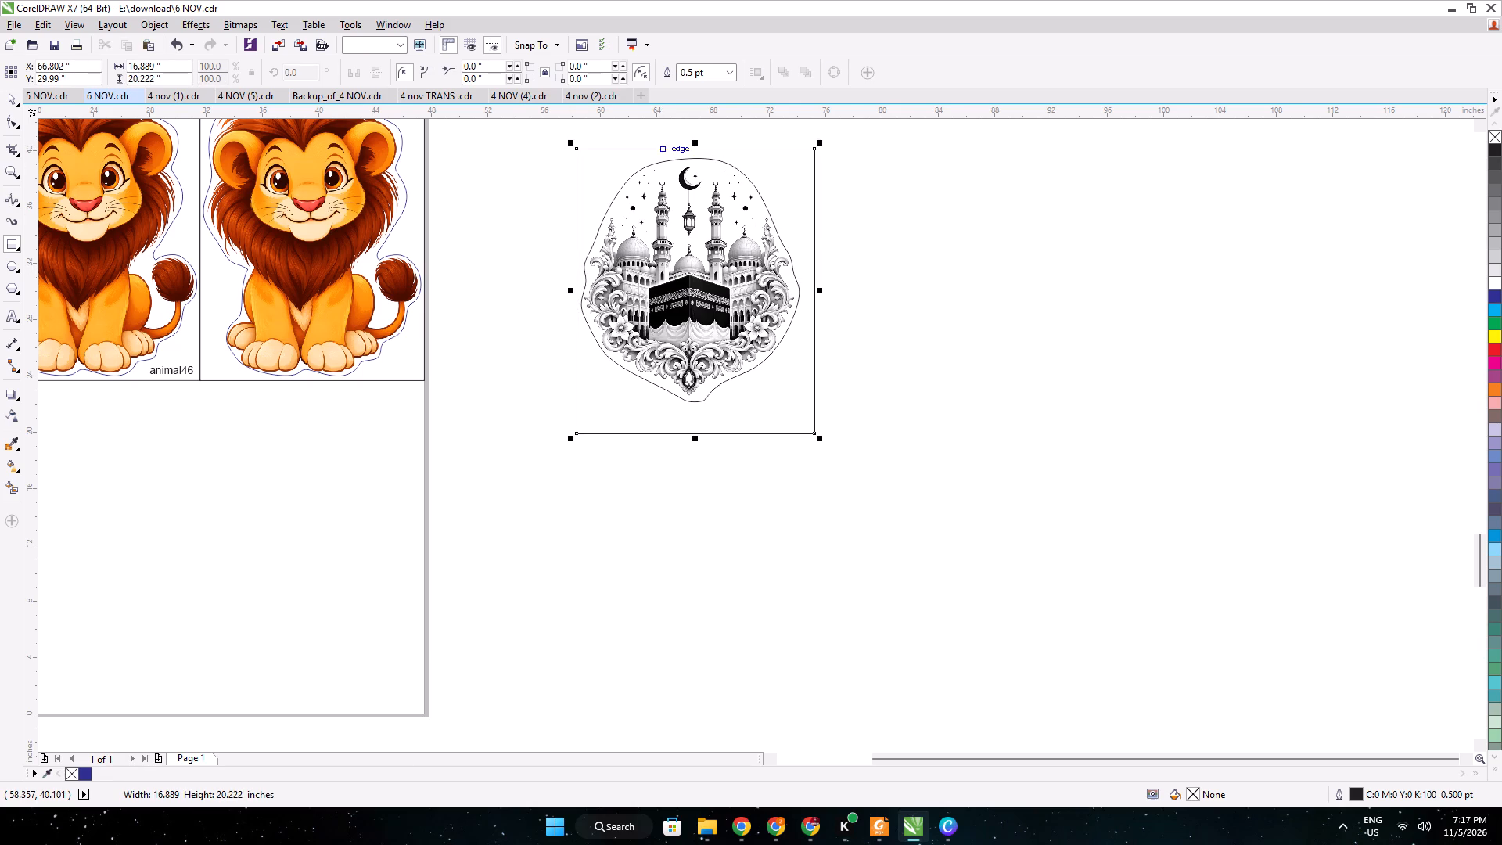
{"action": "scroll", "coordinate": [686, 151], "scroll_direction": "up", "scroll_amount": 2}
{"action": "left_click_drag", "start_coordinate": [701, 137], "coordinate": [701, 148]}
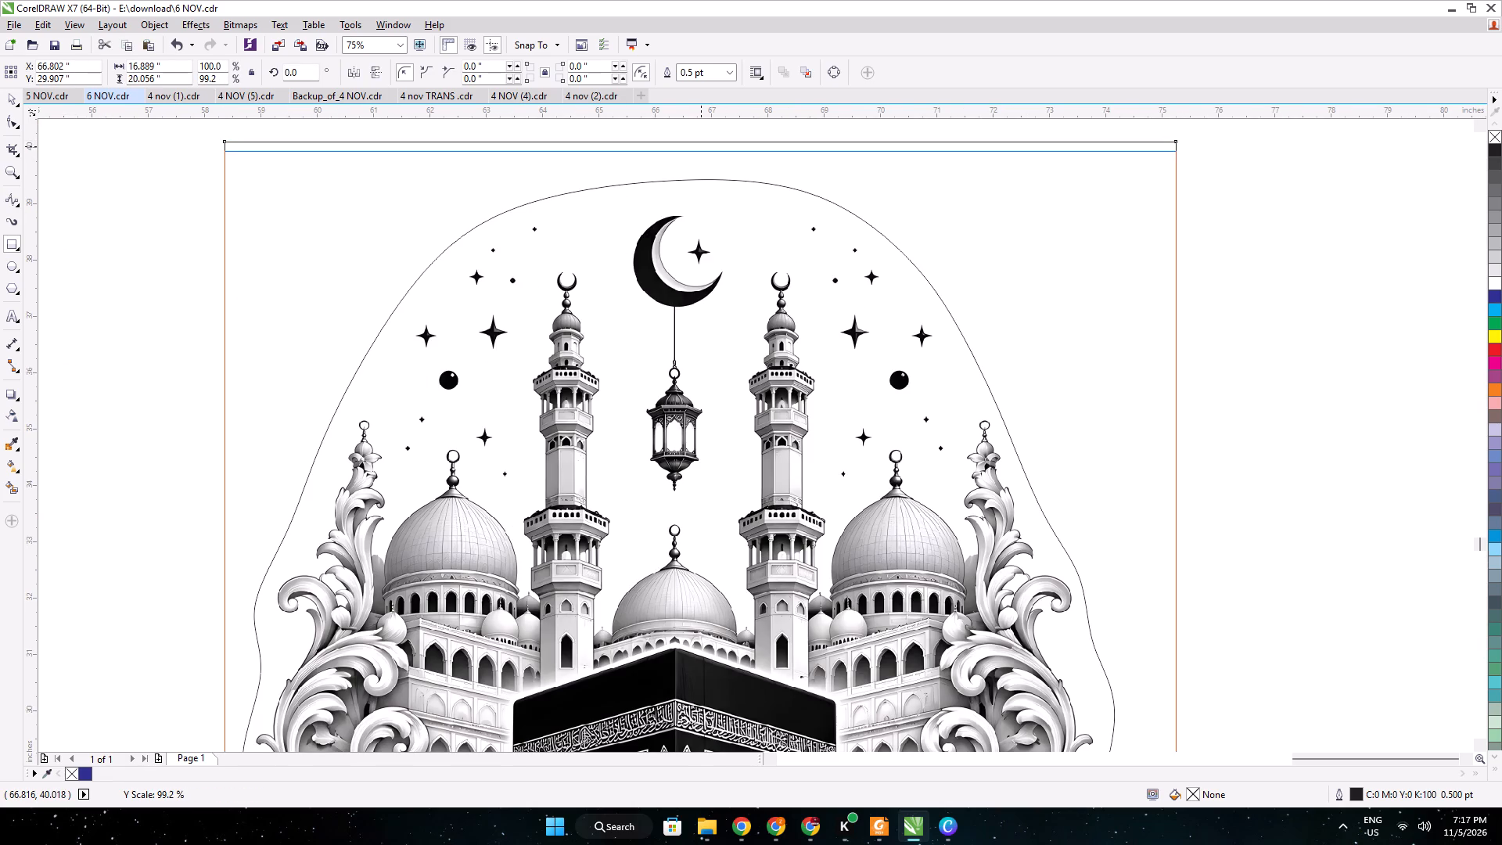
{"action": "left_click_drag", "start_coordinate": [701, 148], "coordinate": [701, 166]}
{"action": "scroll", "coordinate": [724, 264], "scroll_direction": "down", "scroll_amount": 1}
{"action": "middle_click_drag", "start_coordinate": [743, 379], "coordinate": [661, 325]}
{"action": "scroll", "coordinate": [872, 443], "scroll_direction": "up", "scroll_amount": 1}
{"action": "left_click_drag", "start_coordinate": [870, 440], "coordinate": [838, 453]}
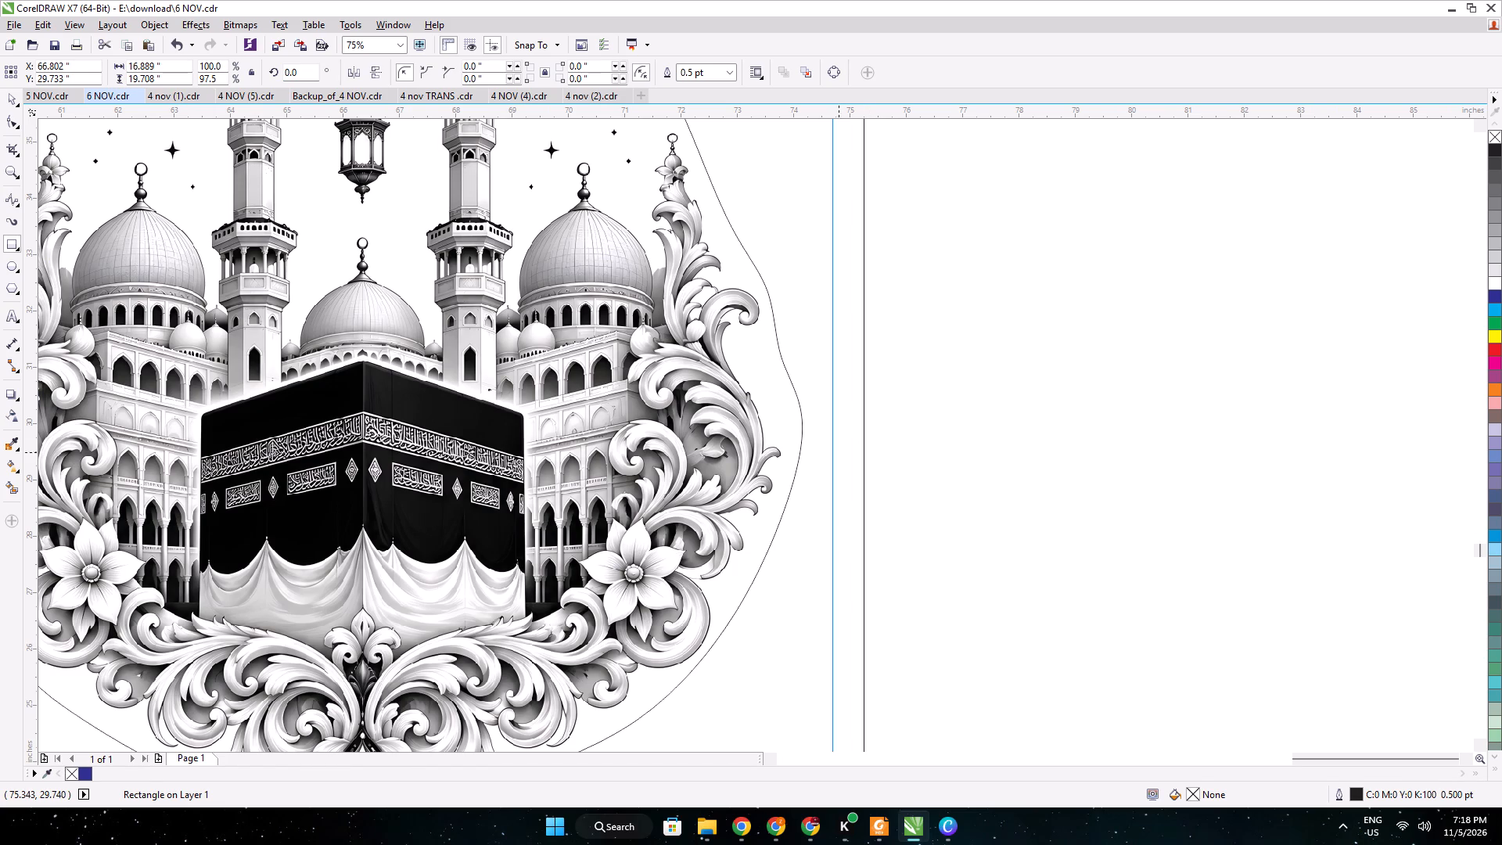
{"action": "left_click_drag", "start_coordinate": [838, 453], "coordinate": [814, 465]}
{"action": "scroll", "coordinate": [685, 465], "scroll_direction": "down", "scroll_amount": 1}
{"action": "middle_click_drag", "start_coordinate": [681, 476], "coordinate": [764, 269]}
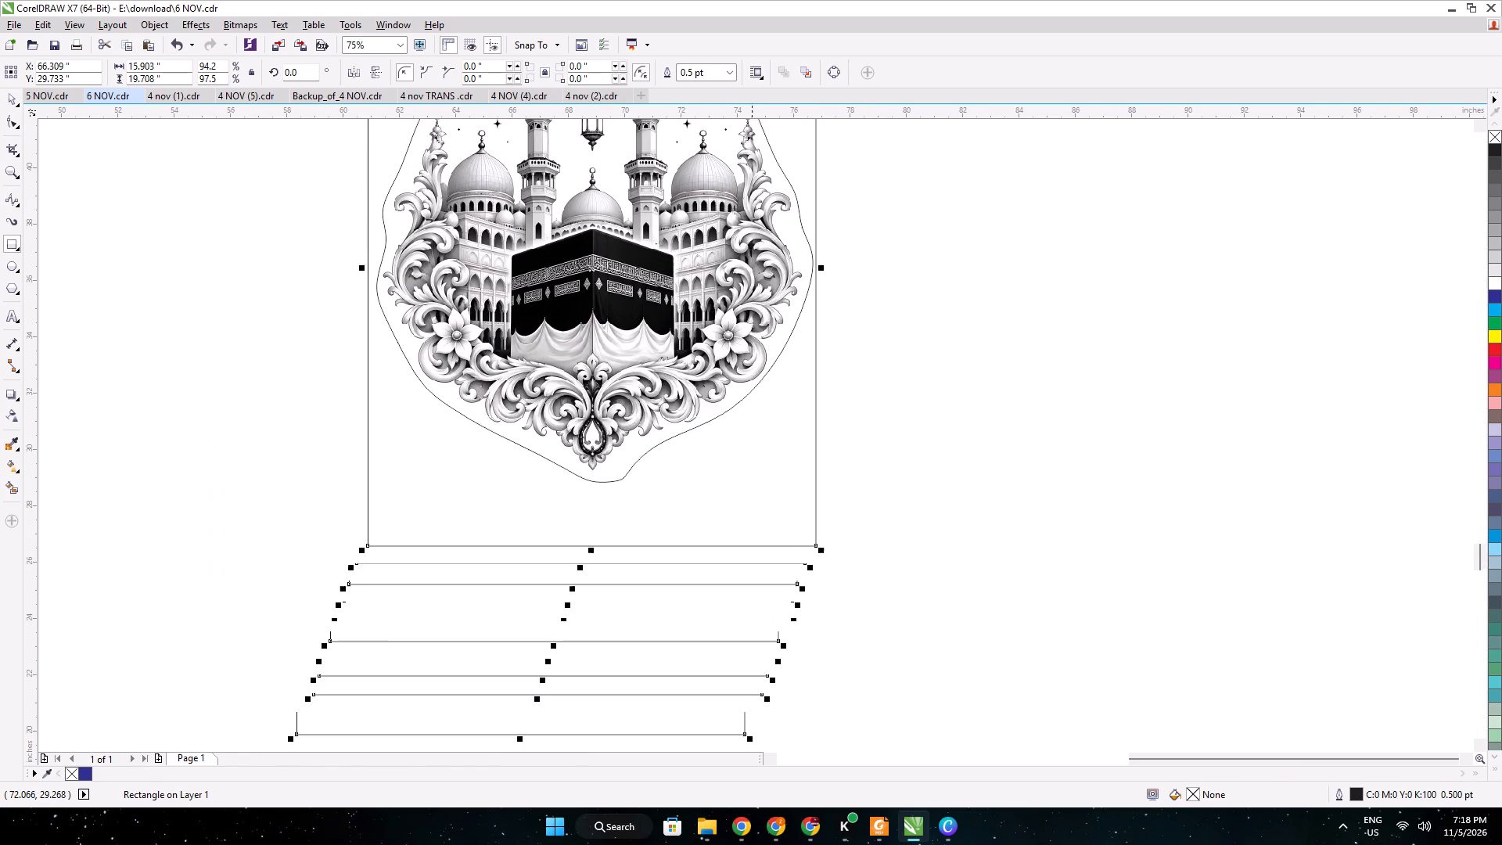
{"action": "middle_click_drag", "start_coordinate": [764, 269], "coordinate": [791, 226]}
{"action": "scroll", "coordinate": [648, 510], "scroll_direction": "up", "scroll_amount": 2}
{"action": "left_click_drag", "start_coordinate": [580, 414], "coordinate": [597, 215]}
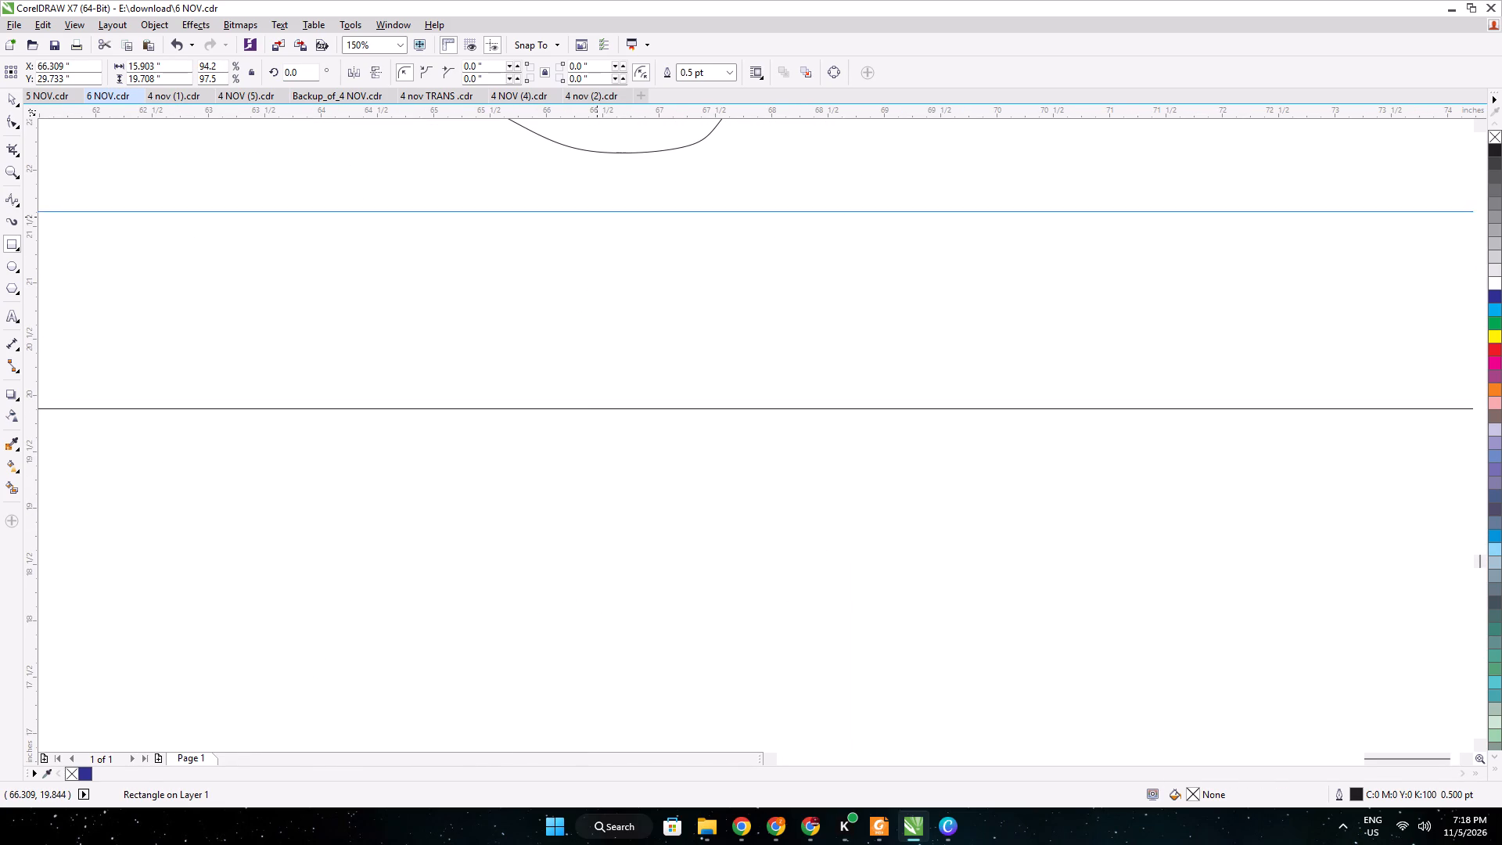
{"action": "left_click_drag", "start_coordinate": [597, 215], "coordinate": [597, 168]}
{"action": "scroll", "coordinate": [595, 174], "scroll_direction": "down", "scroll_amount": 2}
{"action": "middle_click_drag", "start_coordinate": [604, 180], "coordinate": [687, 433]}
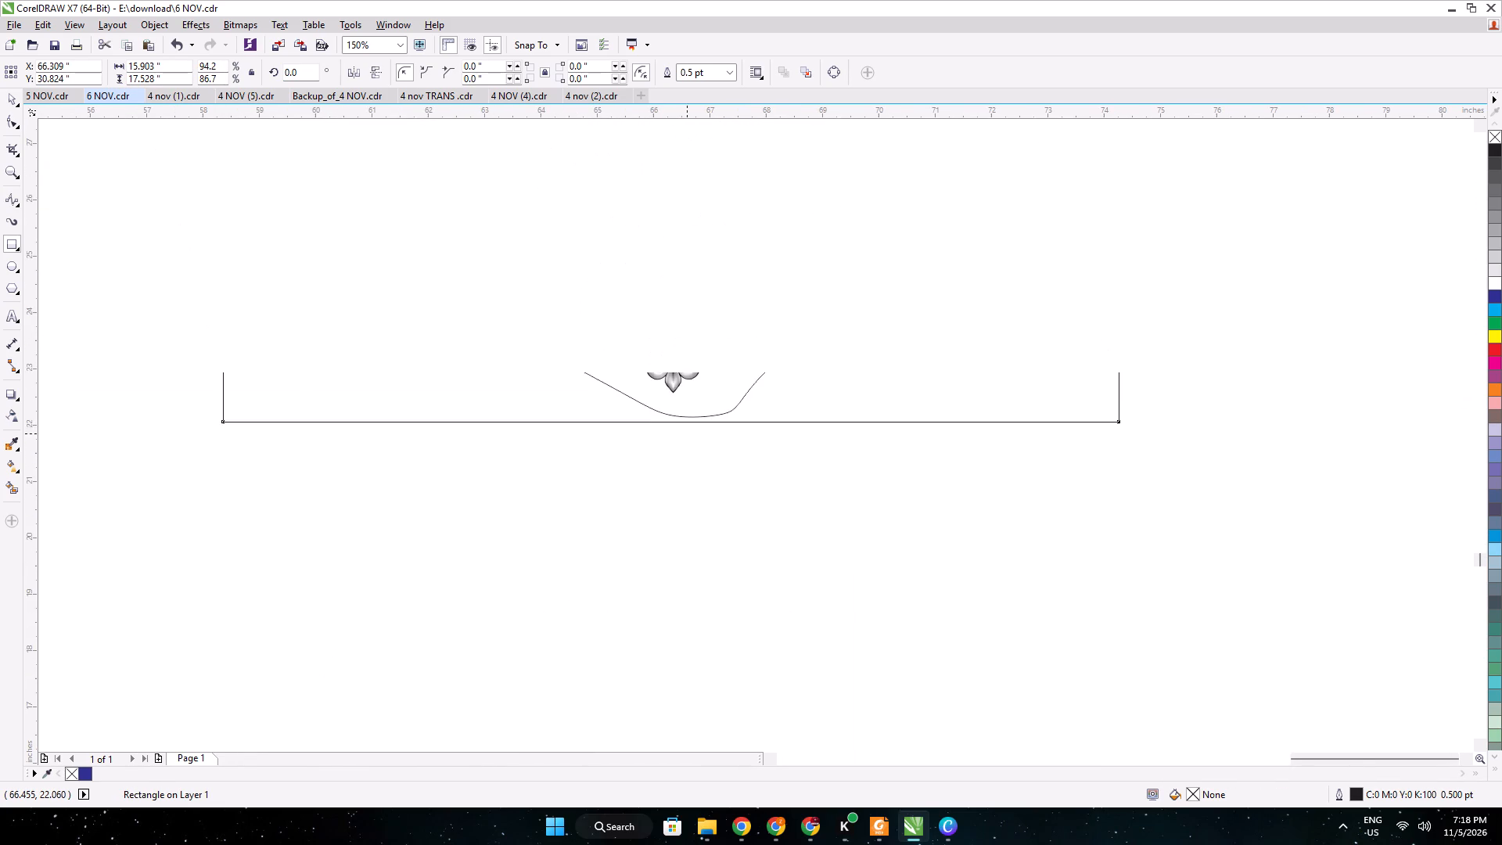
{"action": "middle_click_drag", "start_coordinate": [687, 433], "coordinate": [687, 435]}
{"action": "left_click", "coordinate": [17, 101]}
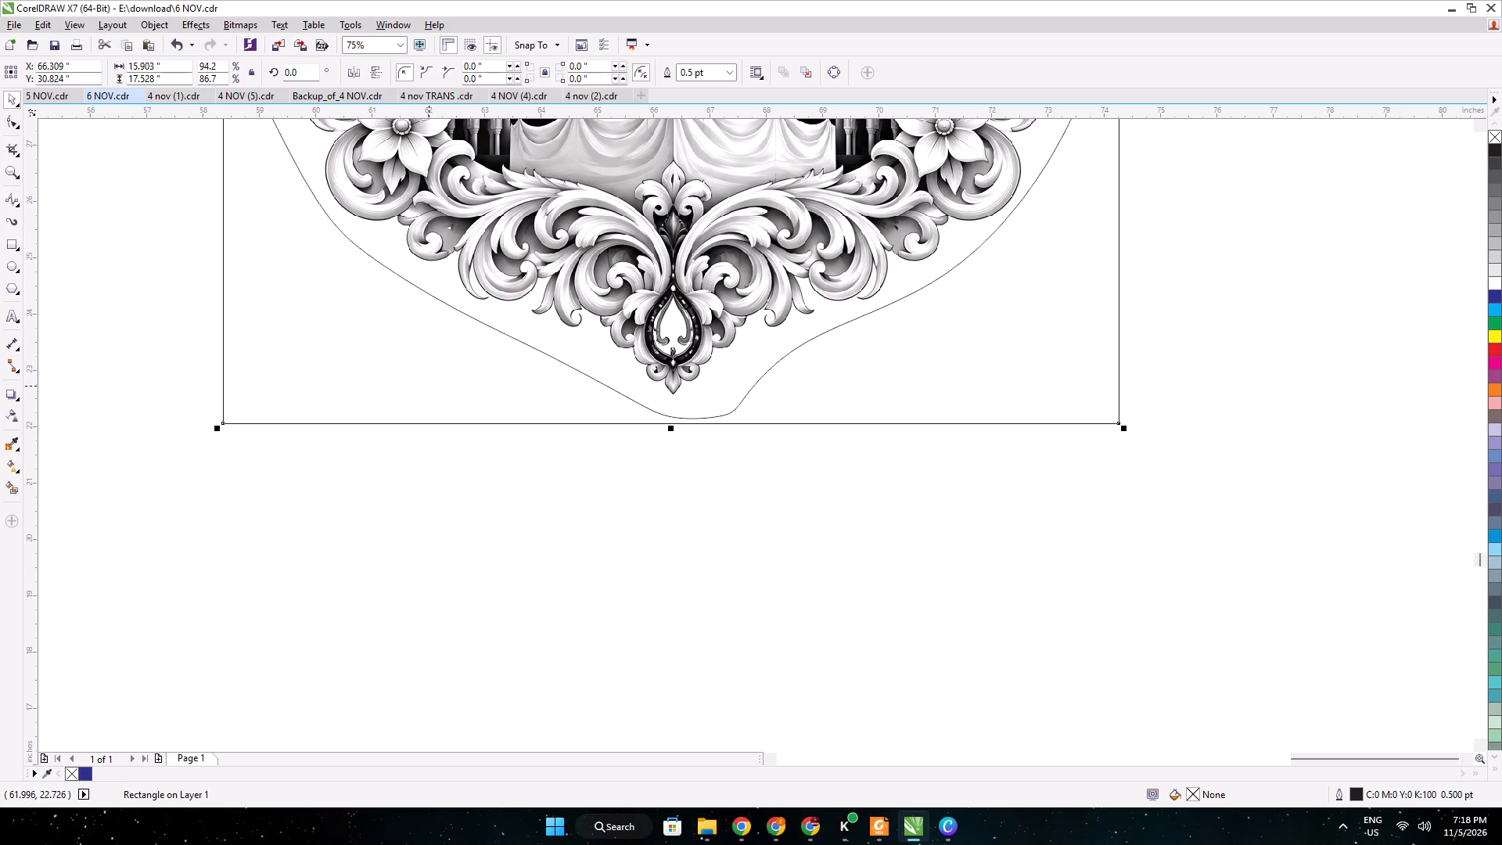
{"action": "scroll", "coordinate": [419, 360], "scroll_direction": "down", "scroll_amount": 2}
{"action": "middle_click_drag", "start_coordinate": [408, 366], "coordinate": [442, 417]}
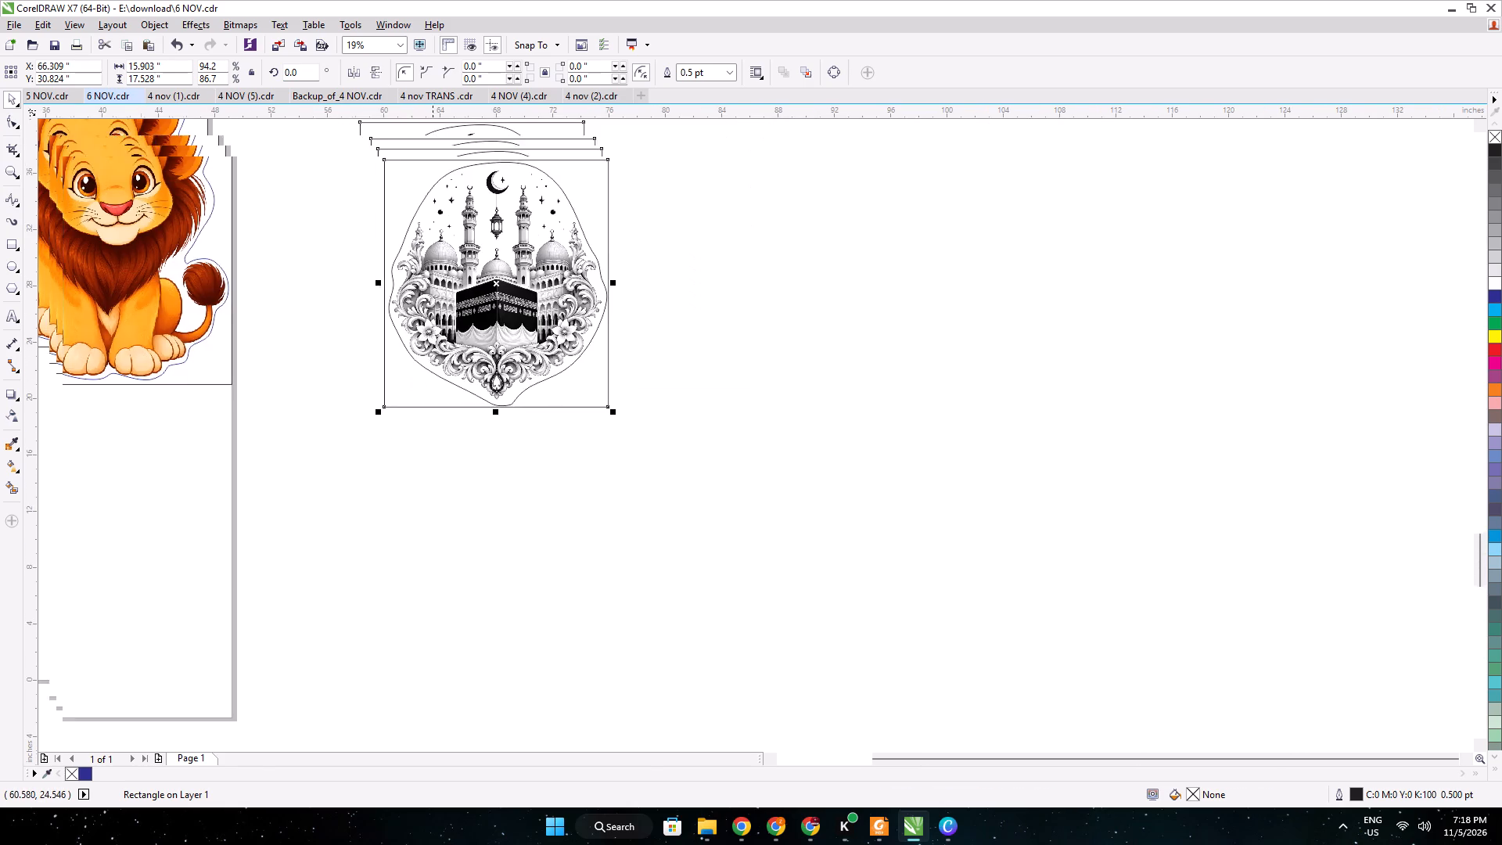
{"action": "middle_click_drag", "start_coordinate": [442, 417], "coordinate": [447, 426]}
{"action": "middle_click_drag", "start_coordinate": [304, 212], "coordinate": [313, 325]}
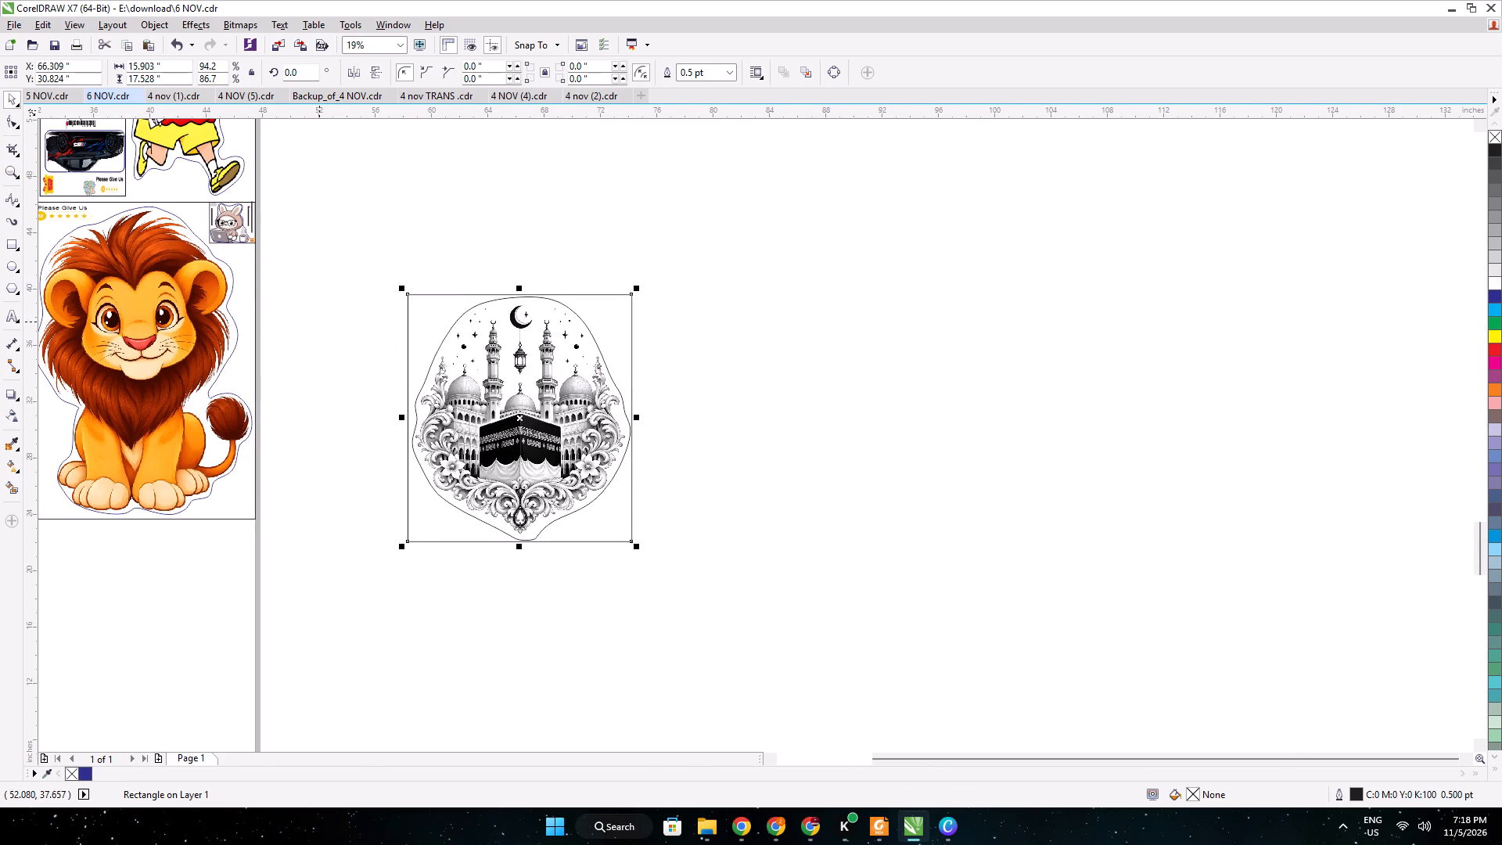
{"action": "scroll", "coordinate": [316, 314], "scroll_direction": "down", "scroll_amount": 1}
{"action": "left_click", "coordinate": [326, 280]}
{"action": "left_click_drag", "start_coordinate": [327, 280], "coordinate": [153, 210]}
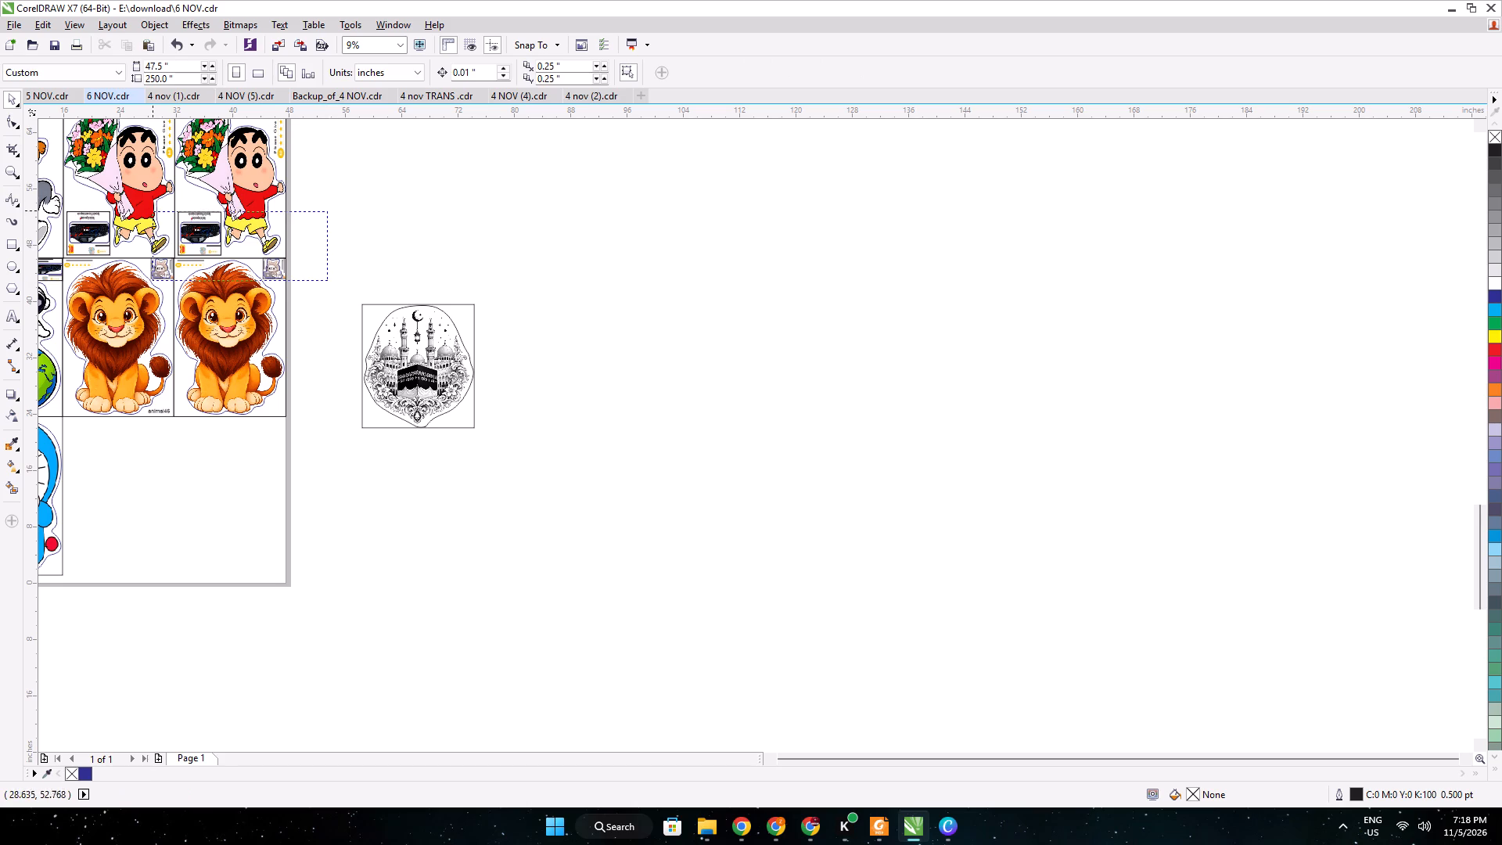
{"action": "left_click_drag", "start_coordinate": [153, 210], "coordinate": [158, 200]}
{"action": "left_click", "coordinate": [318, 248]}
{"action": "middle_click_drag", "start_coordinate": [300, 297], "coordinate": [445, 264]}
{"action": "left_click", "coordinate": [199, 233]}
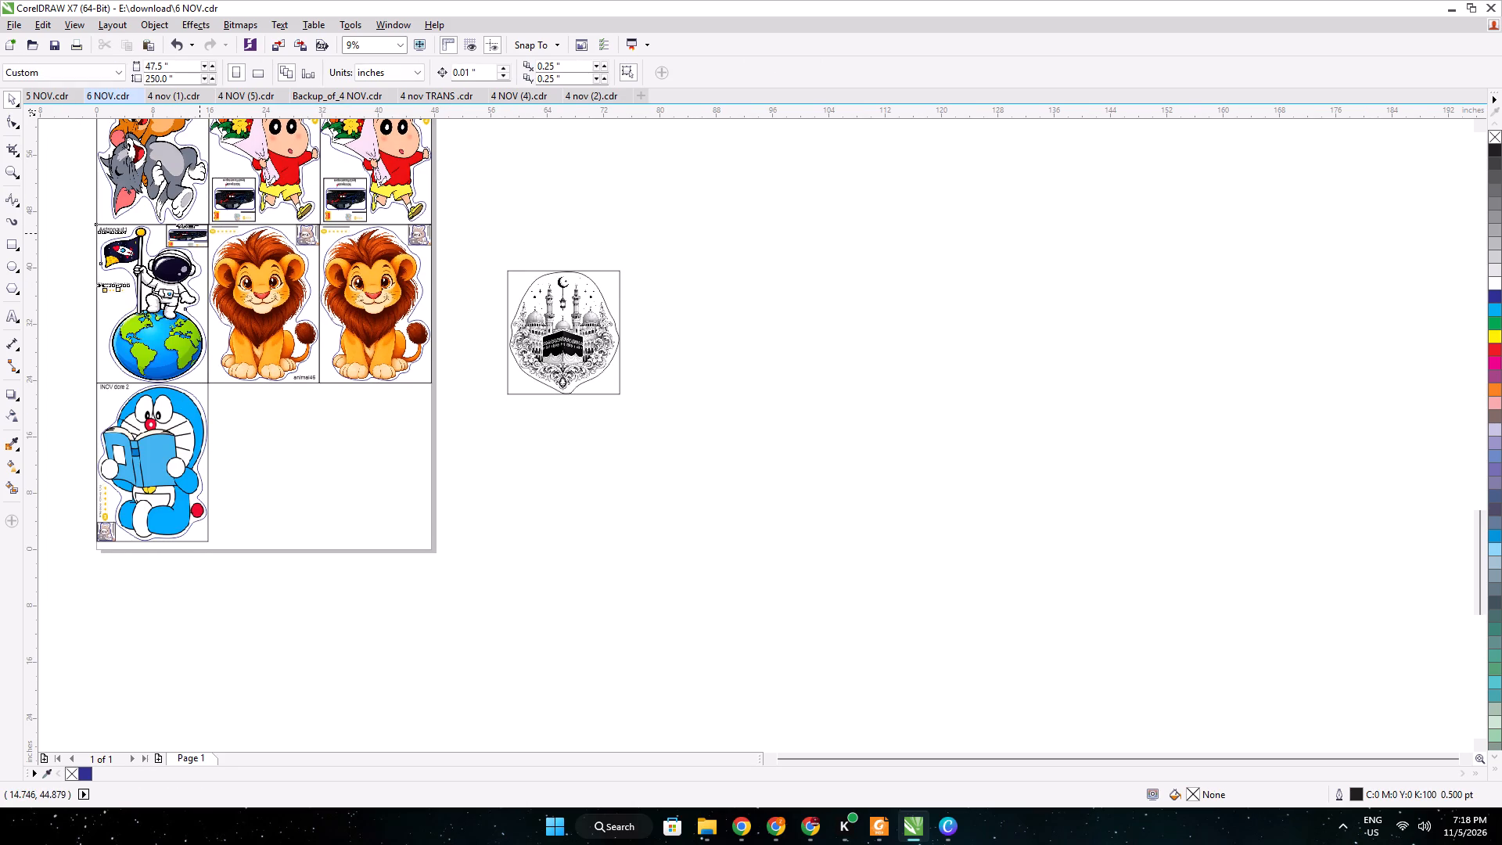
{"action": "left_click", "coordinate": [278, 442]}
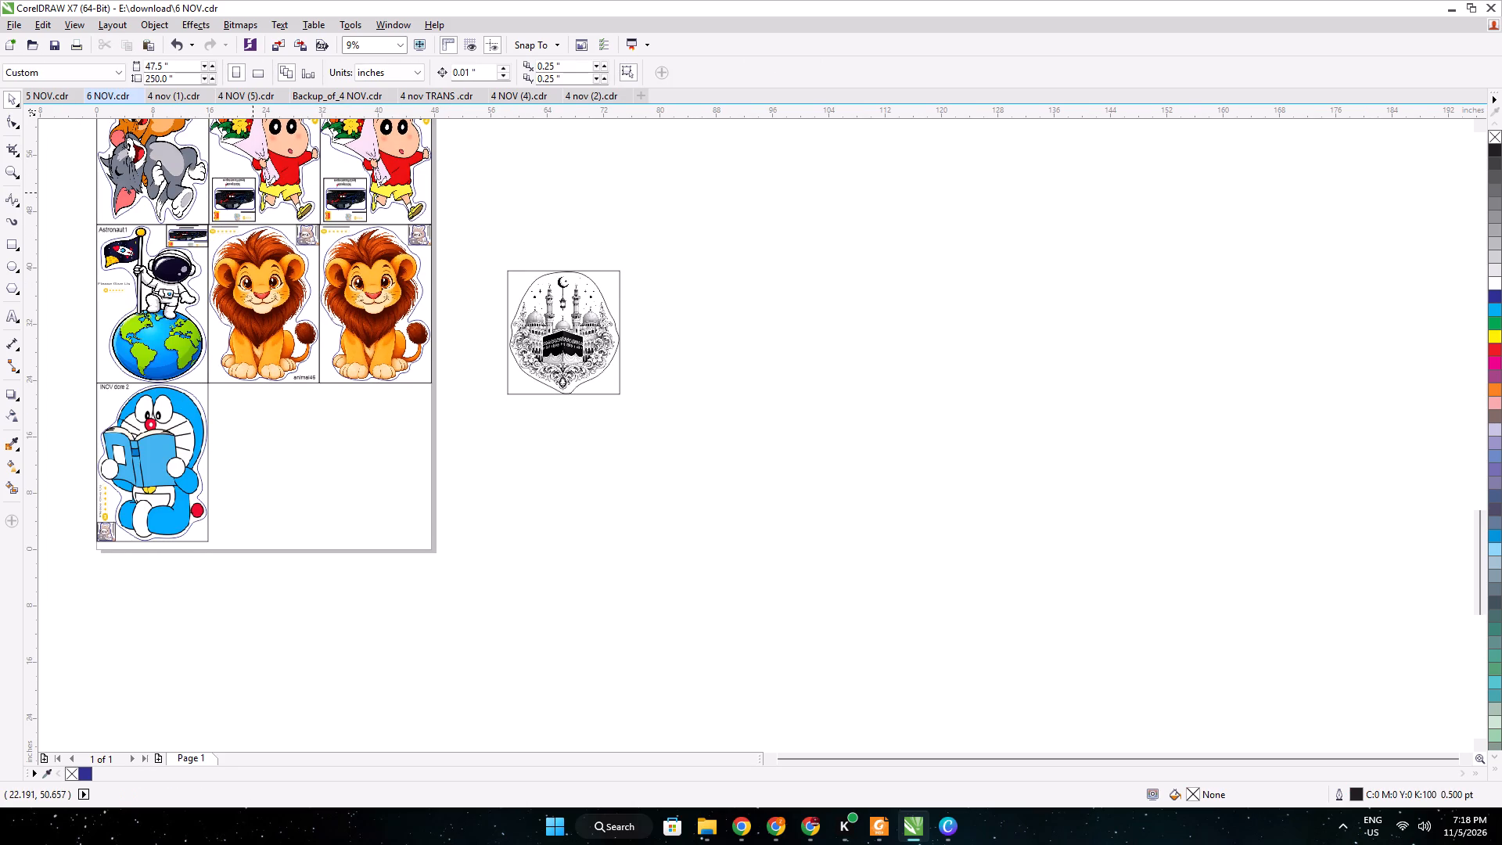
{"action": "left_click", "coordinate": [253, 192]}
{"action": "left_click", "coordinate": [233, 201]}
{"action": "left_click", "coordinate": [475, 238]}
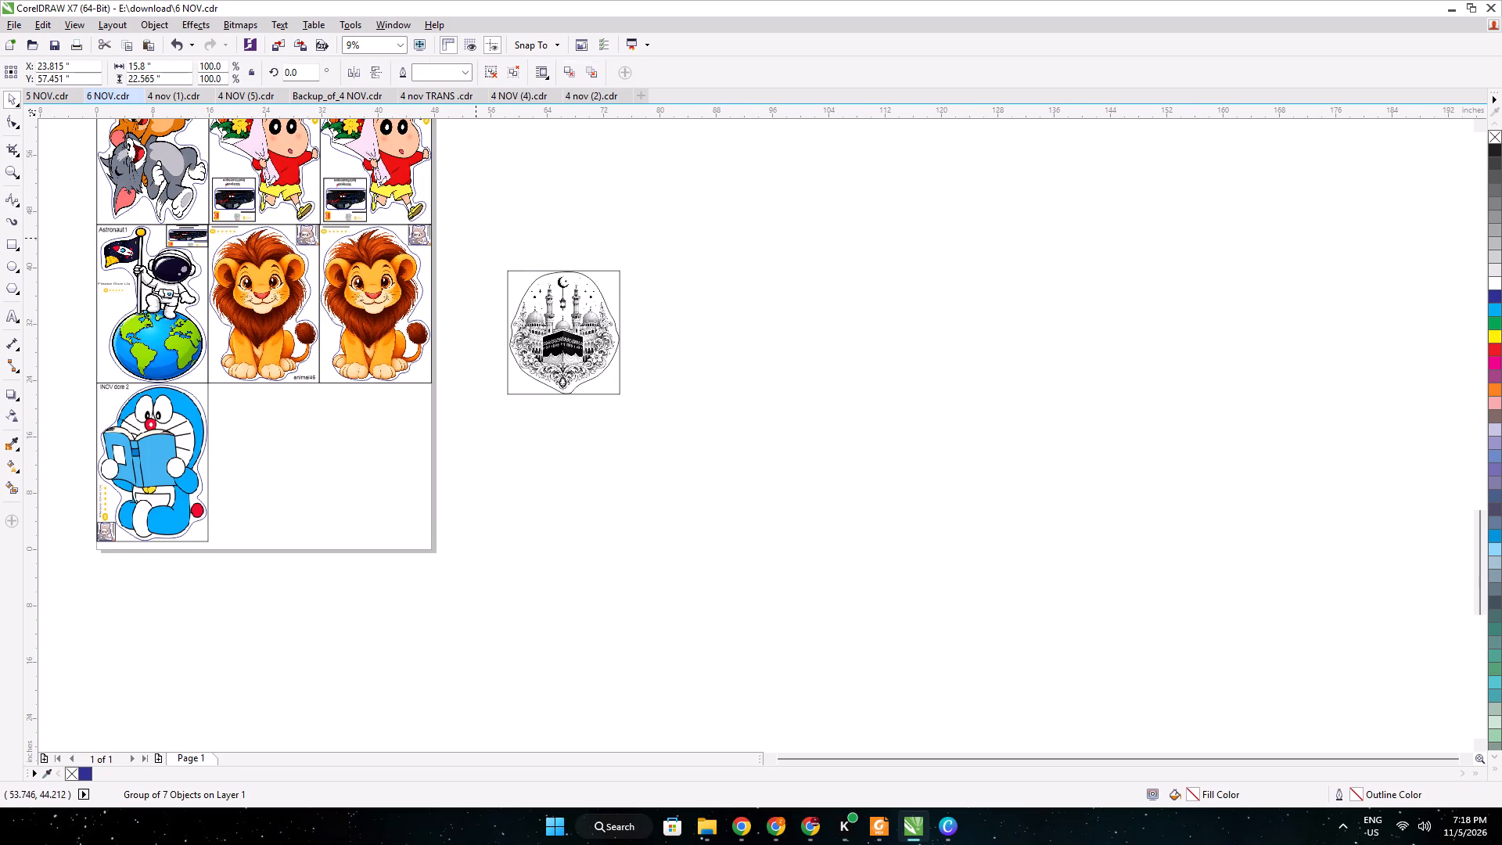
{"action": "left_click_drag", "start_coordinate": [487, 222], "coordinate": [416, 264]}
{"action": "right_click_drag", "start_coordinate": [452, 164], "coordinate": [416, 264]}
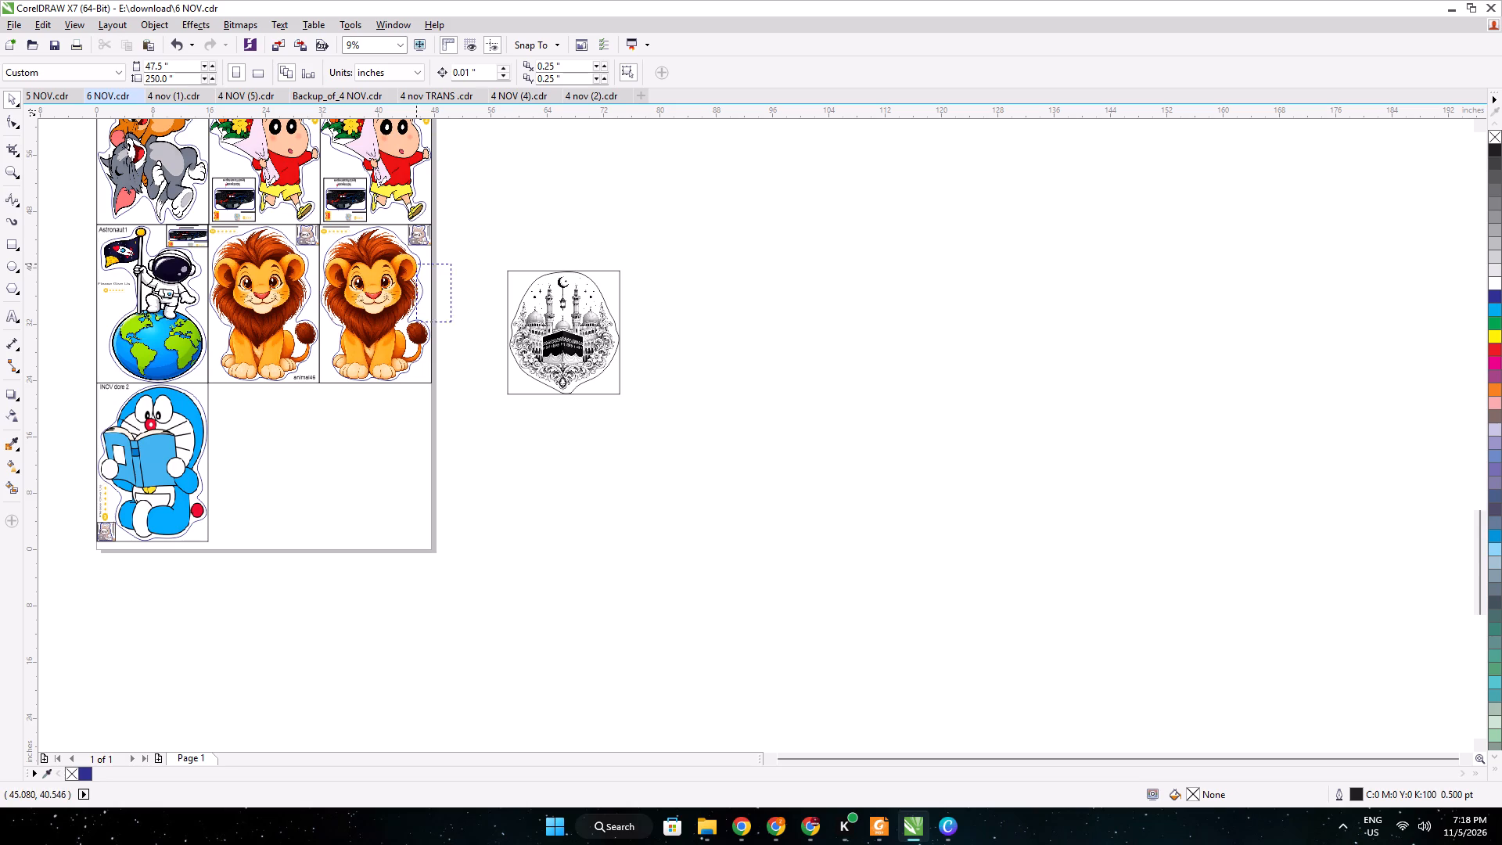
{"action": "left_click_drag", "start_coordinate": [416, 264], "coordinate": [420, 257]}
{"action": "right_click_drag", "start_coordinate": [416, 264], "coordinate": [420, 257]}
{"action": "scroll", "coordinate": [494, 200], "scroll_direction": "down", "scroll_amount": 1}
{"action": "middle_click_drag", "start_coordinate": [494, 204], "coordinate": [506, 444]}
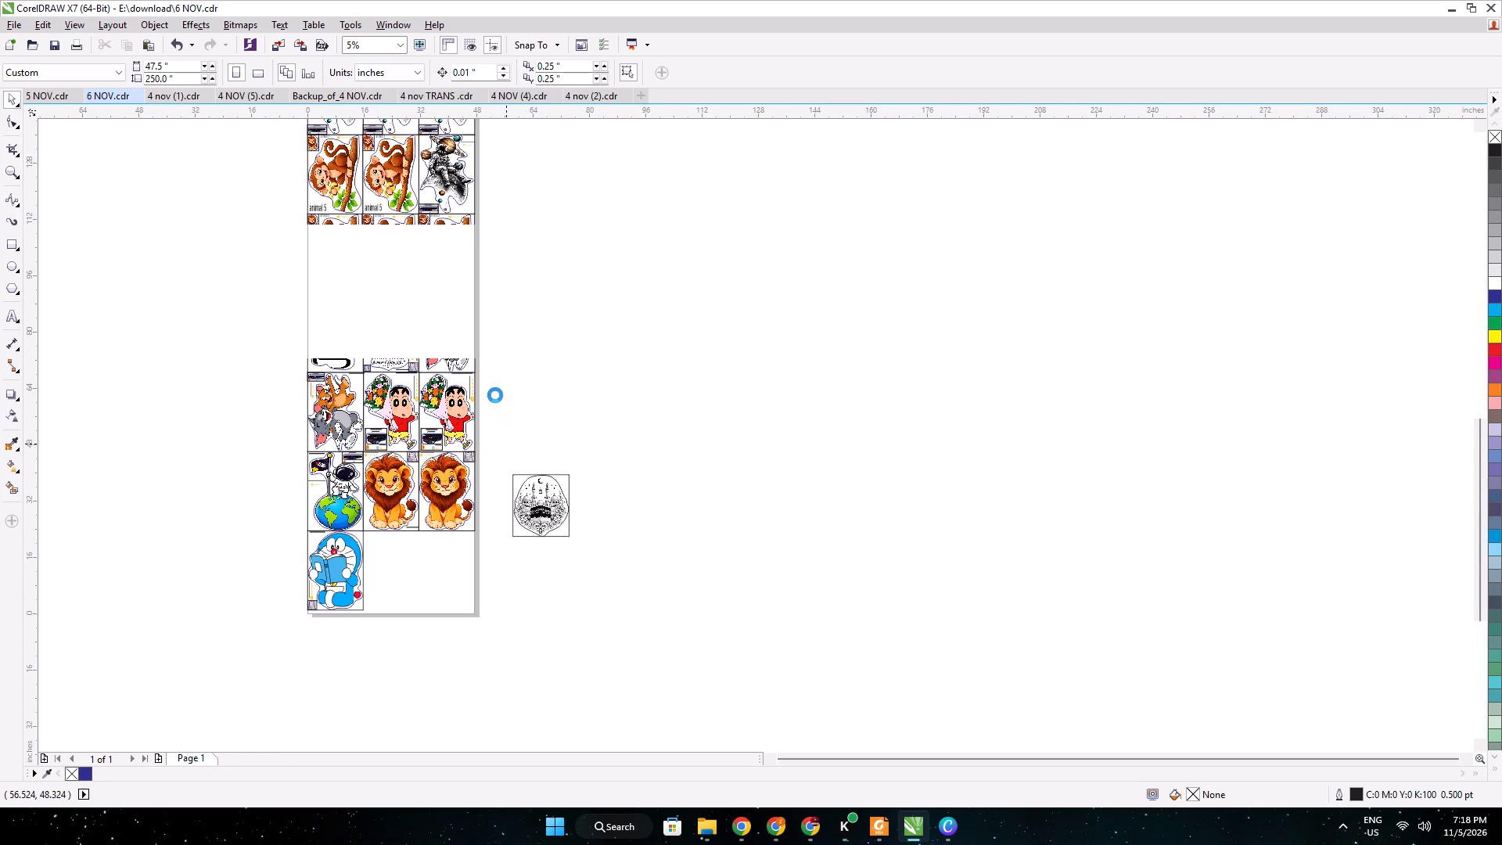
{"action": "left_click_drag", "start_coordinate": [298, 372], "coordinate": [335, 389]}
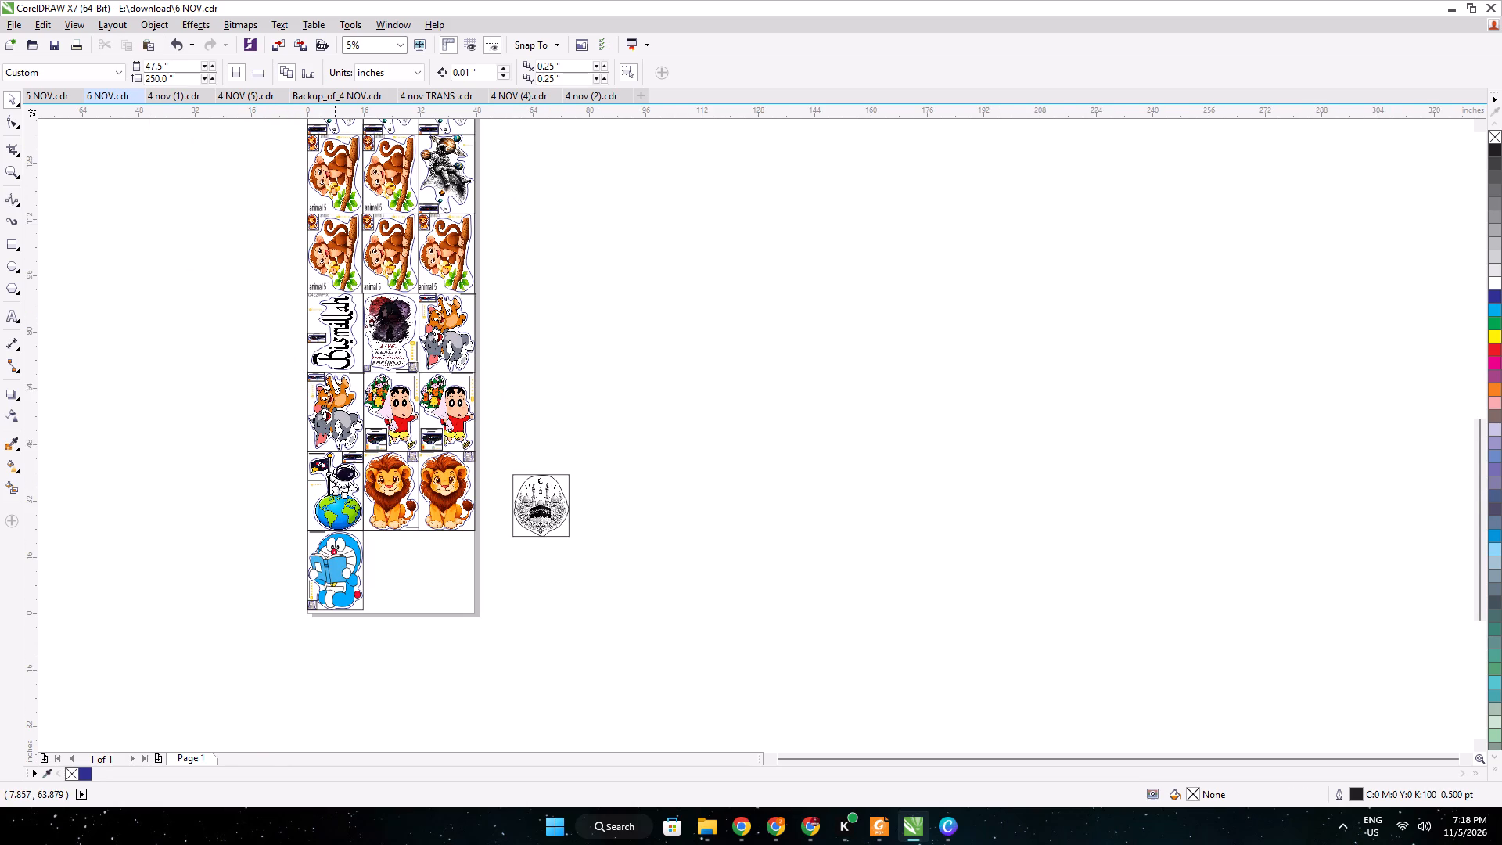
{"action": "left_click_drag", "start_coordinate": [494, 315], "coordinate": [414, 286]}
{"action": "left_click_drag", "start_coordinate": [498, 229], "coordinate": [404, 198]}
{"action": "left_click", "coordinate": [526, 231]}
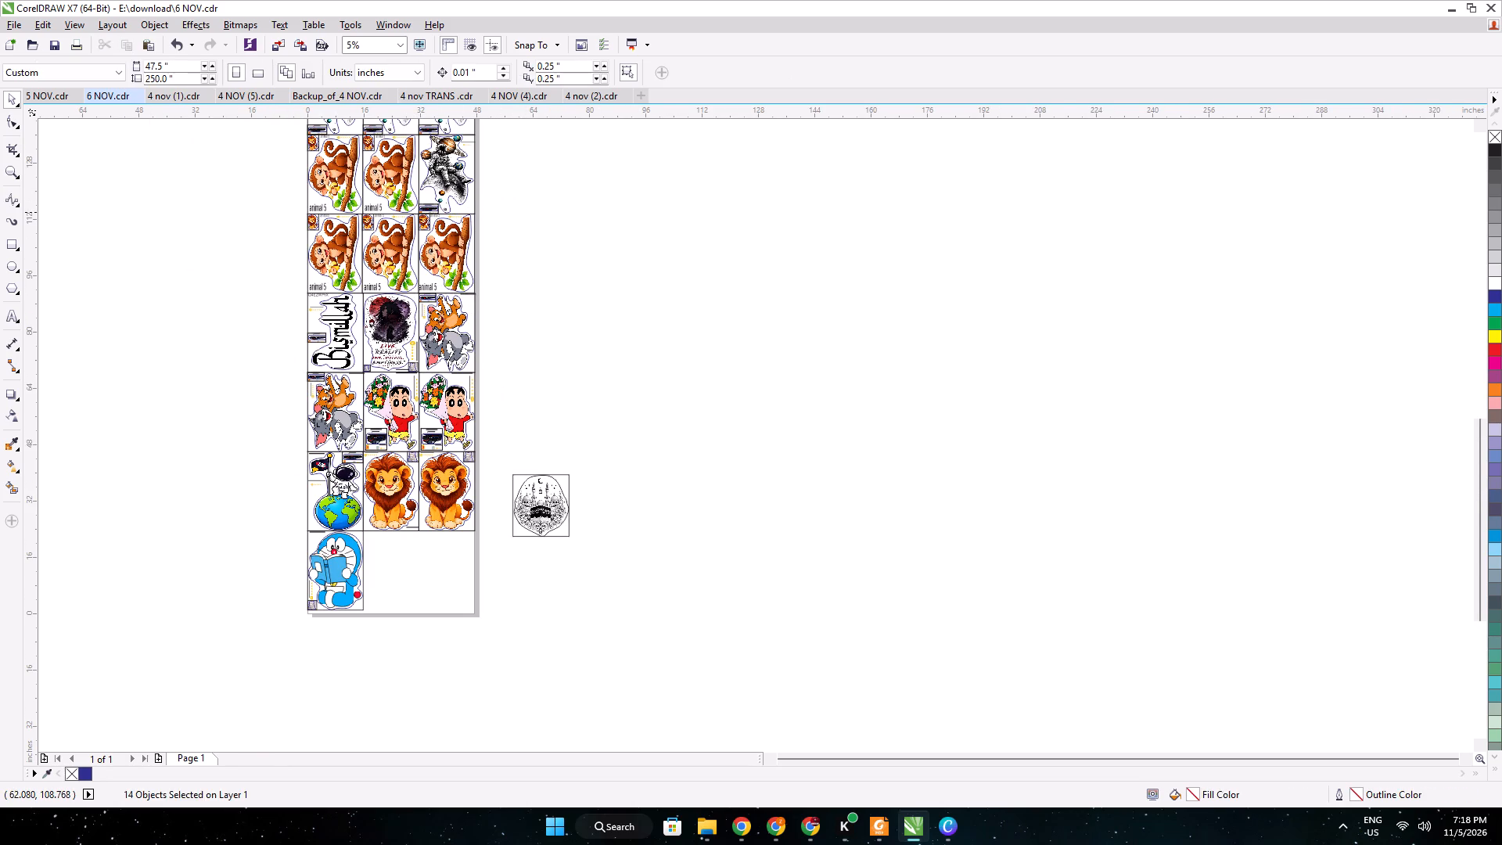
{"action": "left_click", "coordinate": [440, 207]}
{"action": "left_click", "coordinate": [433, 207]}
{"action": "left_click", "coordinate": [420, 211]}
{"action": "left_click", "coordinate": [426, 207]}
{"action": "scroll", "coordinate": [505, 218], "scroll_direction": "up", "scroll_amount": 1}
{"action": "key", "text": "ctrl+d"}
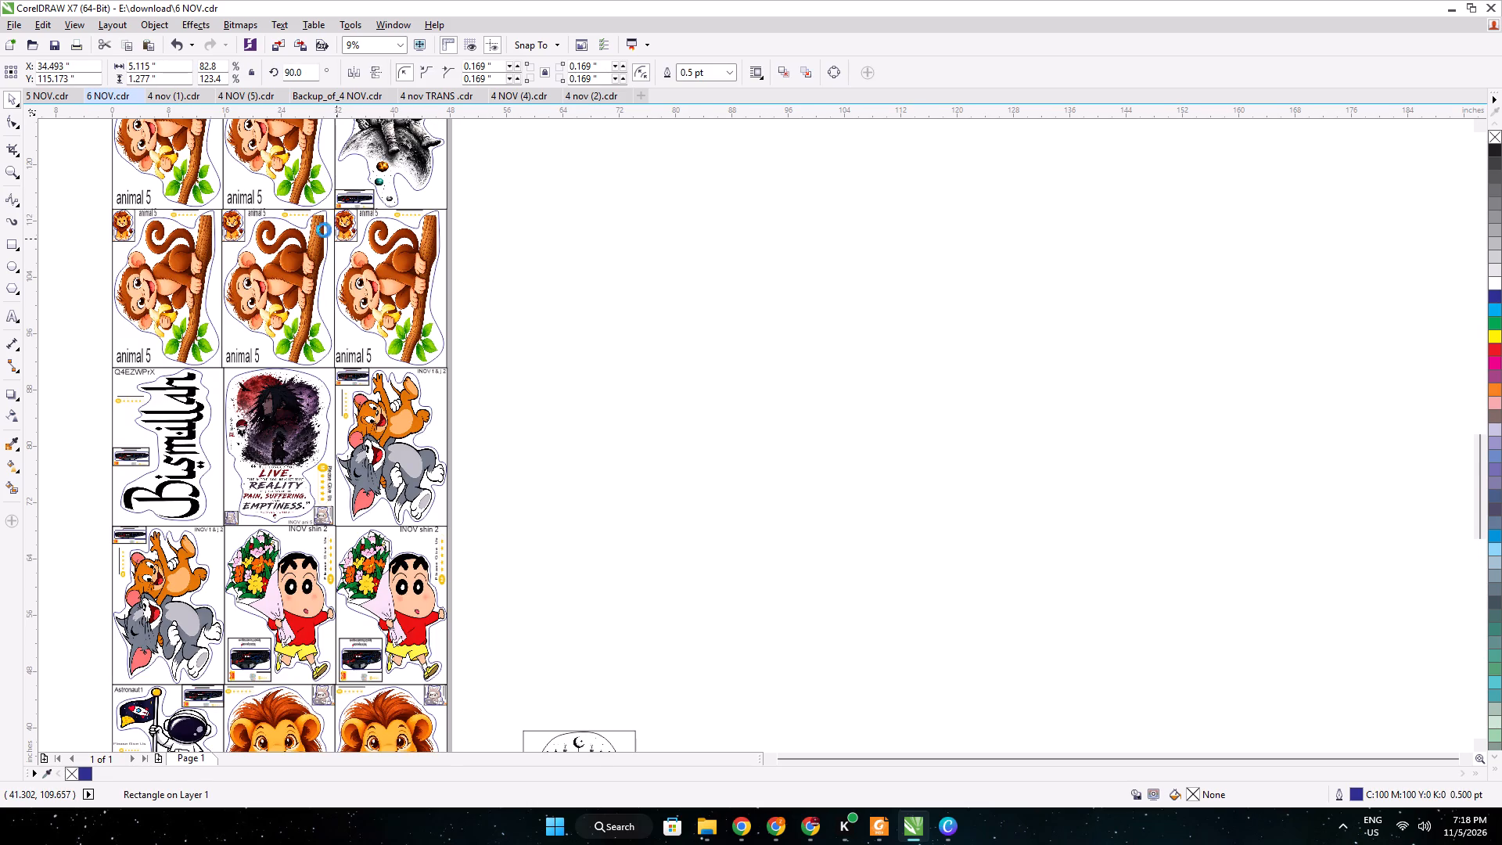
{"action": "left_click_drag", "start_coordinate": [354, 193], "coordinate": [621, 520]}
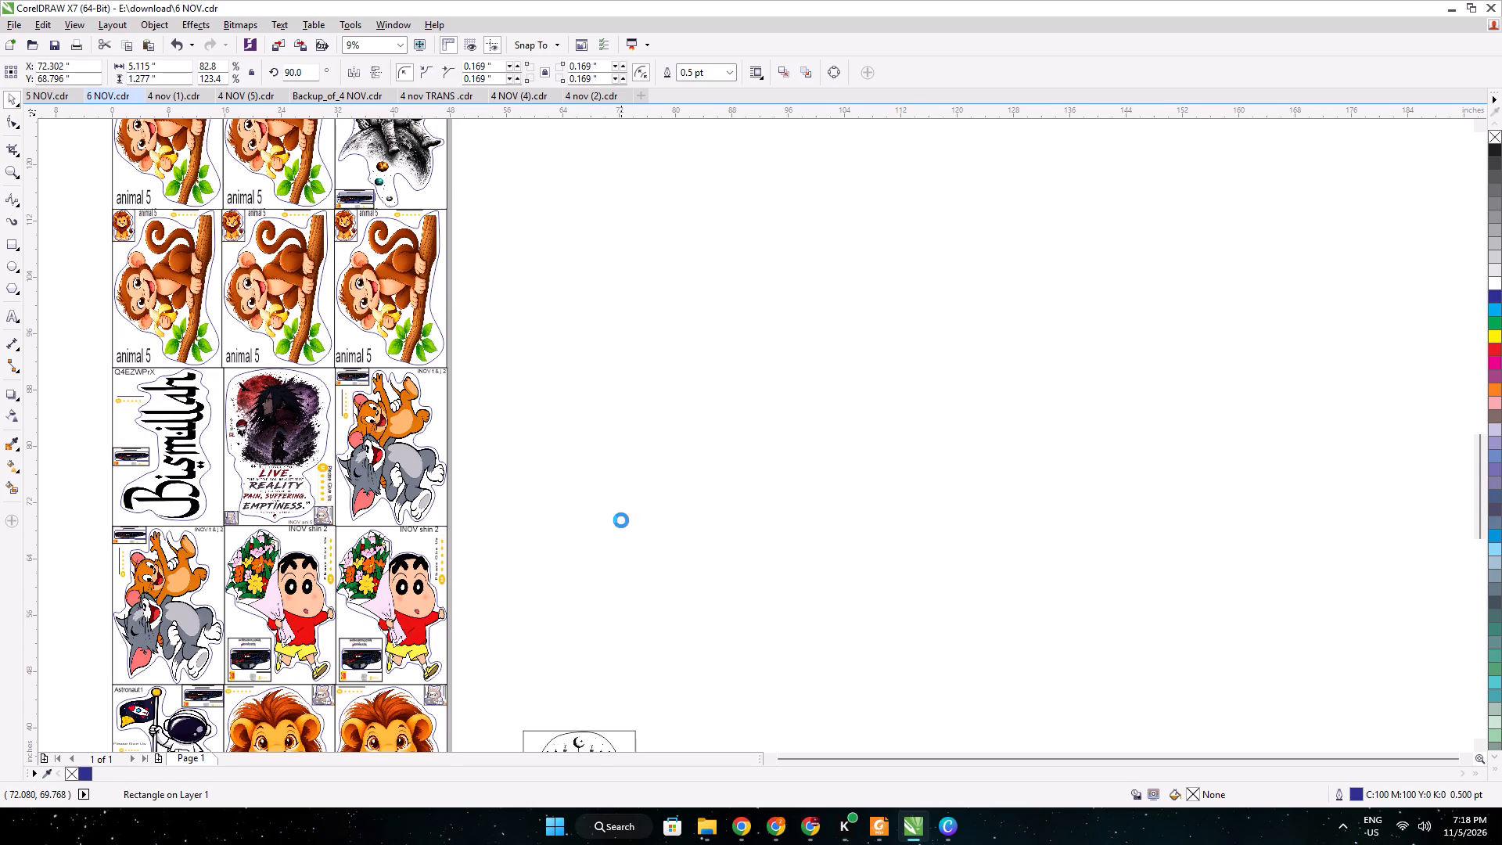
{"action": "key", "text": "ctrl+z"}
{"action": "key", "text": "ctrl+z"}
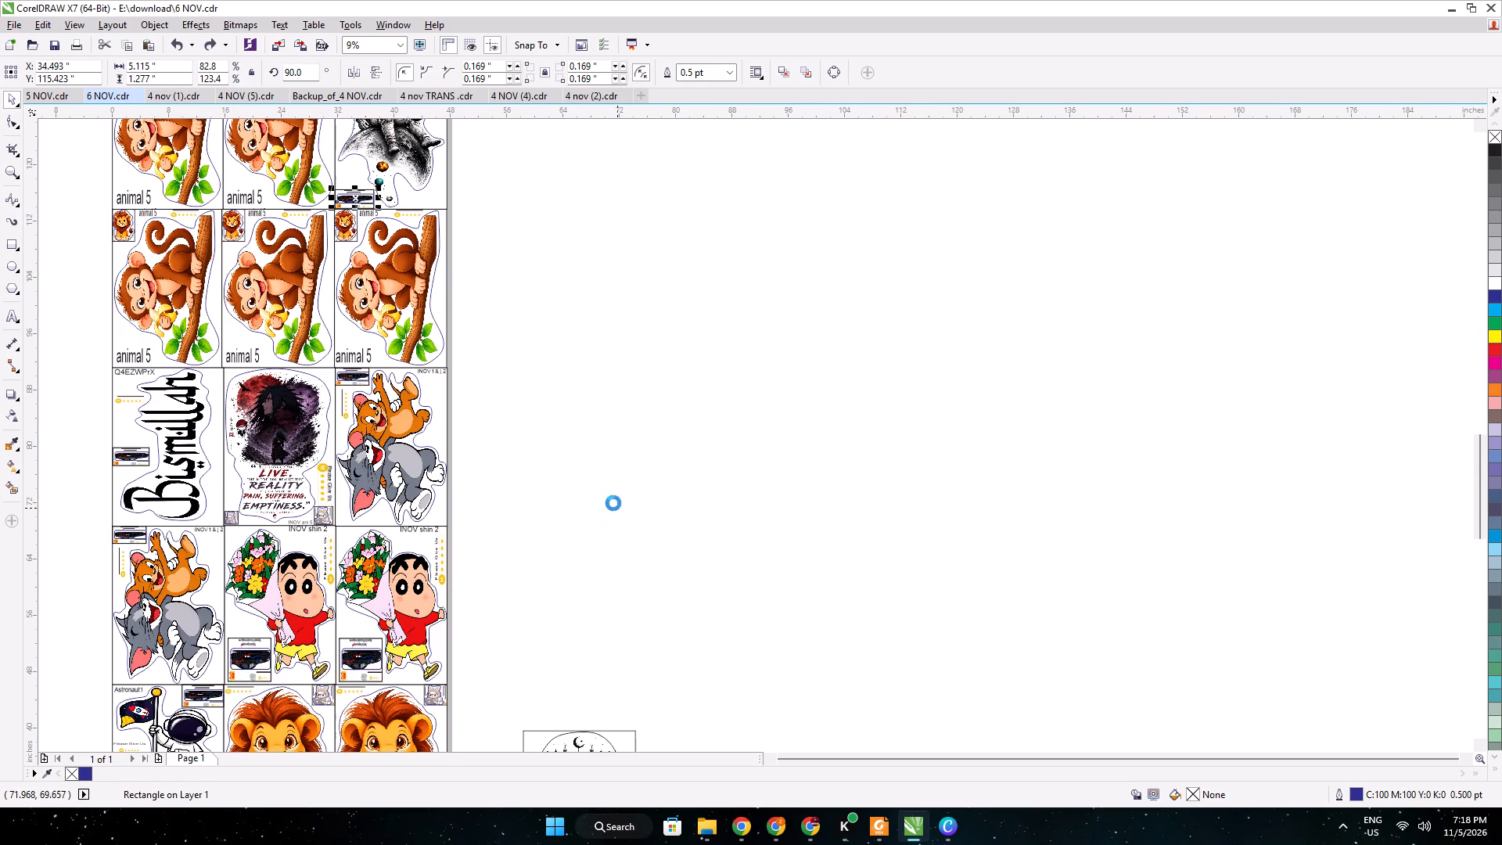
Duplicate the complete black-car thank-you review card from the astronaut sticker above the monkeys and place the copy beside the framed Kaaba emblem.
{"action": "scroll", "coordinate": [371, 195], "scroll_direction": "up", "scroll_amount": 3}
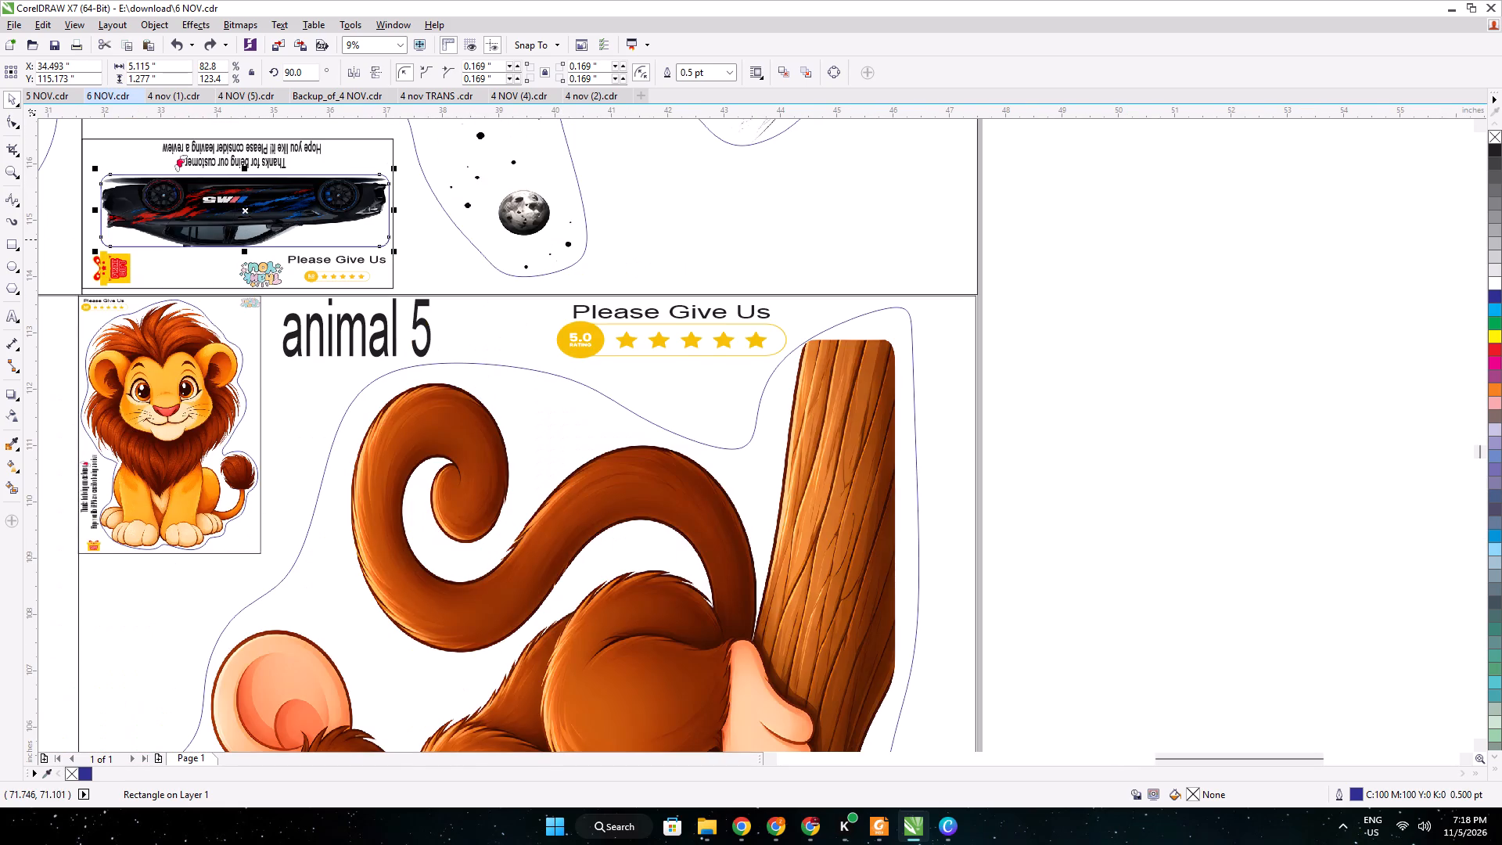
{"action": "left_click", "coordinate": [1036, 236]}
{"action": "left_click_drag", "start_coordinate": [1076, 296], "coordinate": [108, 124]}
{"action": "right_click_drag", "start_coordinate": [863, 181], "coordinate": [210, 189]}
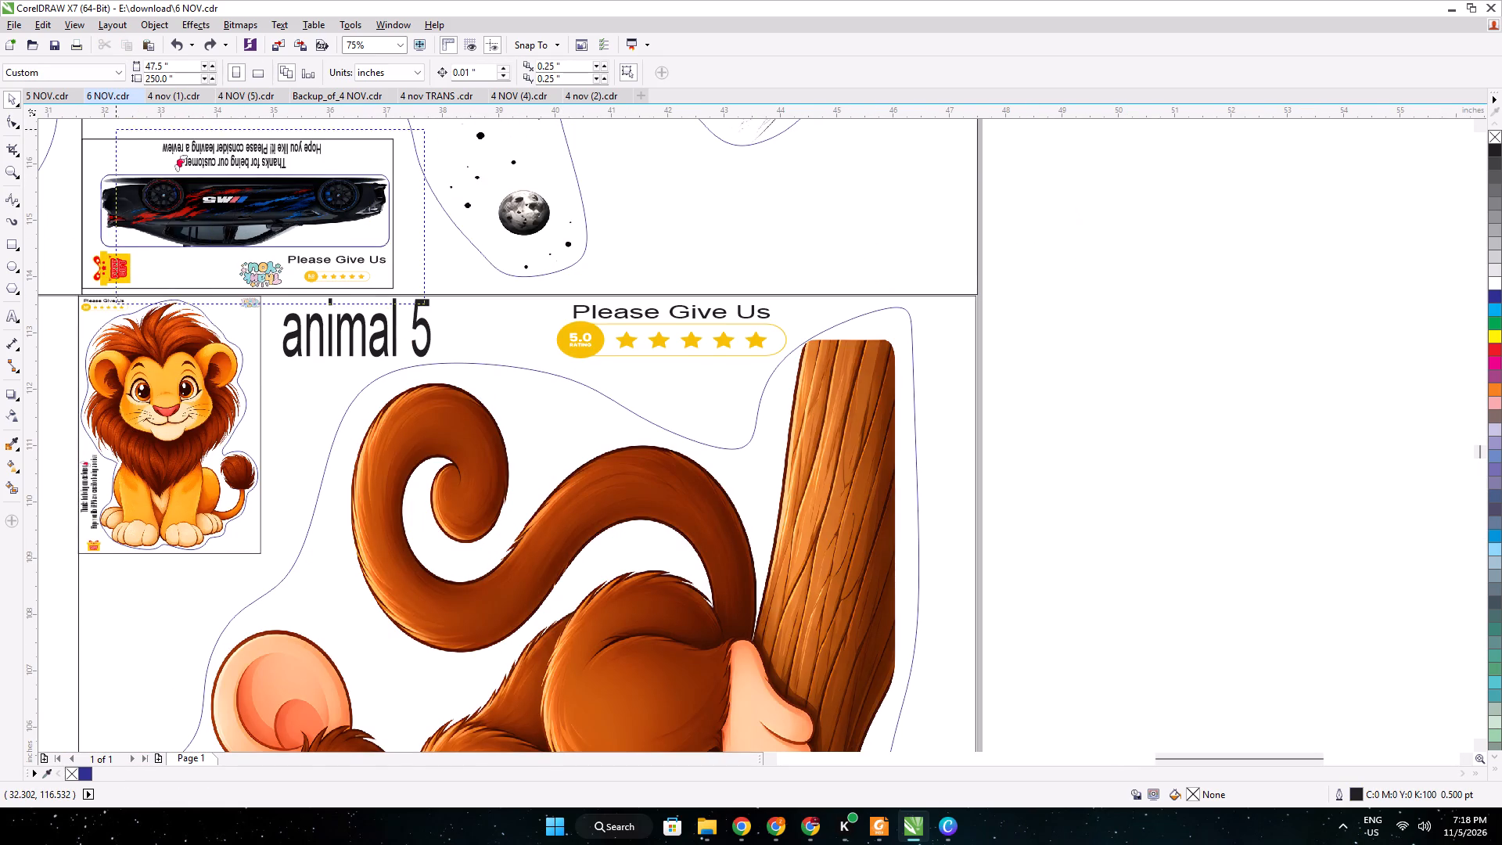
{"action": "left_click_drag", "start_coordinate": [108, 124], "coordinate": [70, 174]}
{"action": "scroll", "coordinate": [267, 245], "scroll_direction": "down", "scroll_amount": 4}
{"action": "scroll", "coordinate": [685, 451], "scroll_direction": "down", "scroll_amount": 1}
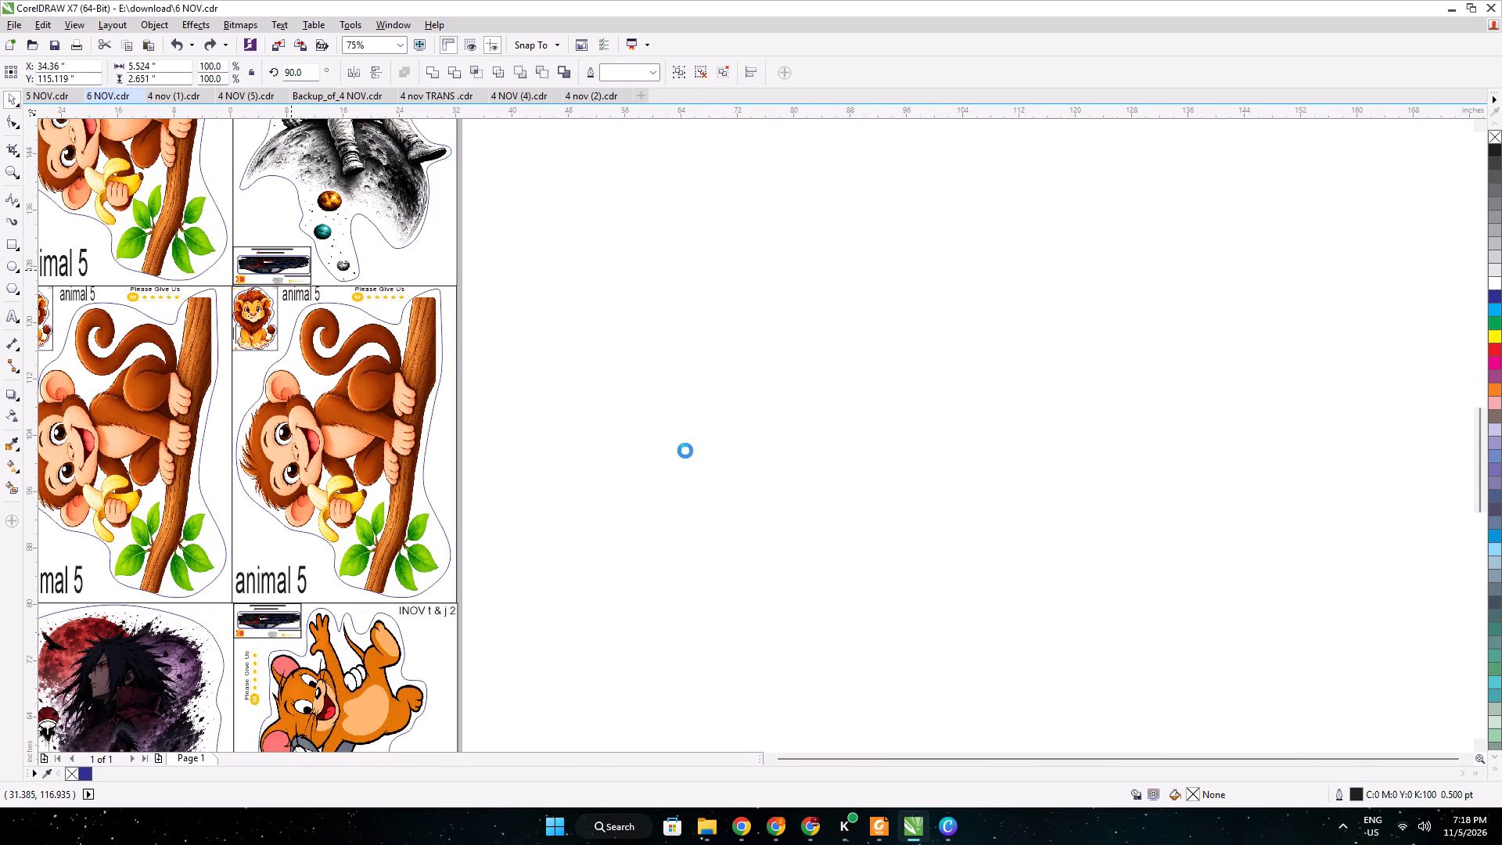
{"action": "middle_click_drag", "start_coordinate": [686, 451], "coordinate": [598, 383]}
{"action": "key", "text": "ctrl+d"}
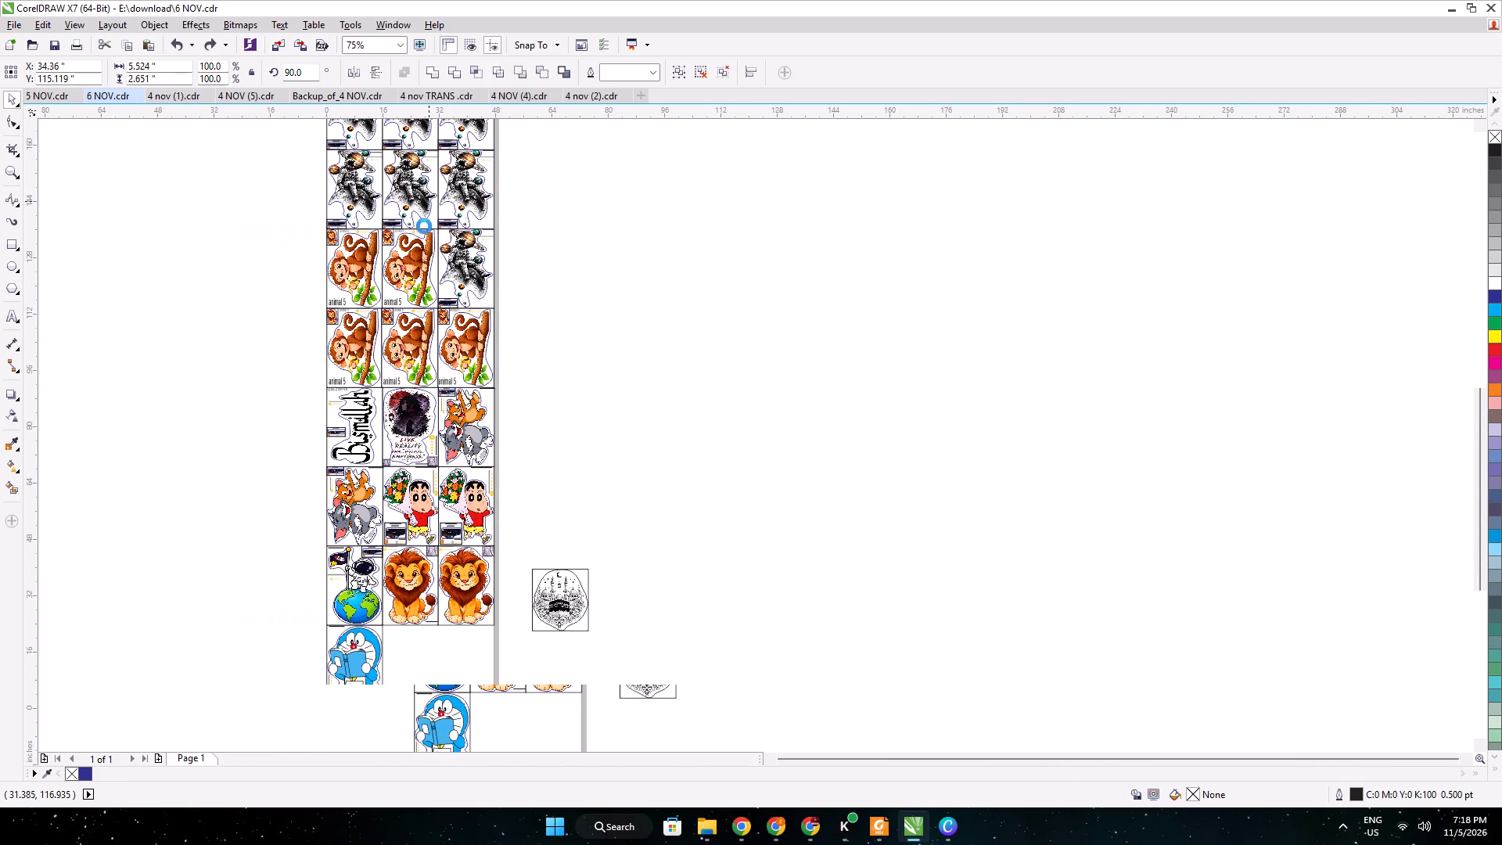
{"action": "left_click_drag", "start_coordinate": [447, 300], "coordinate": [447, 299]}
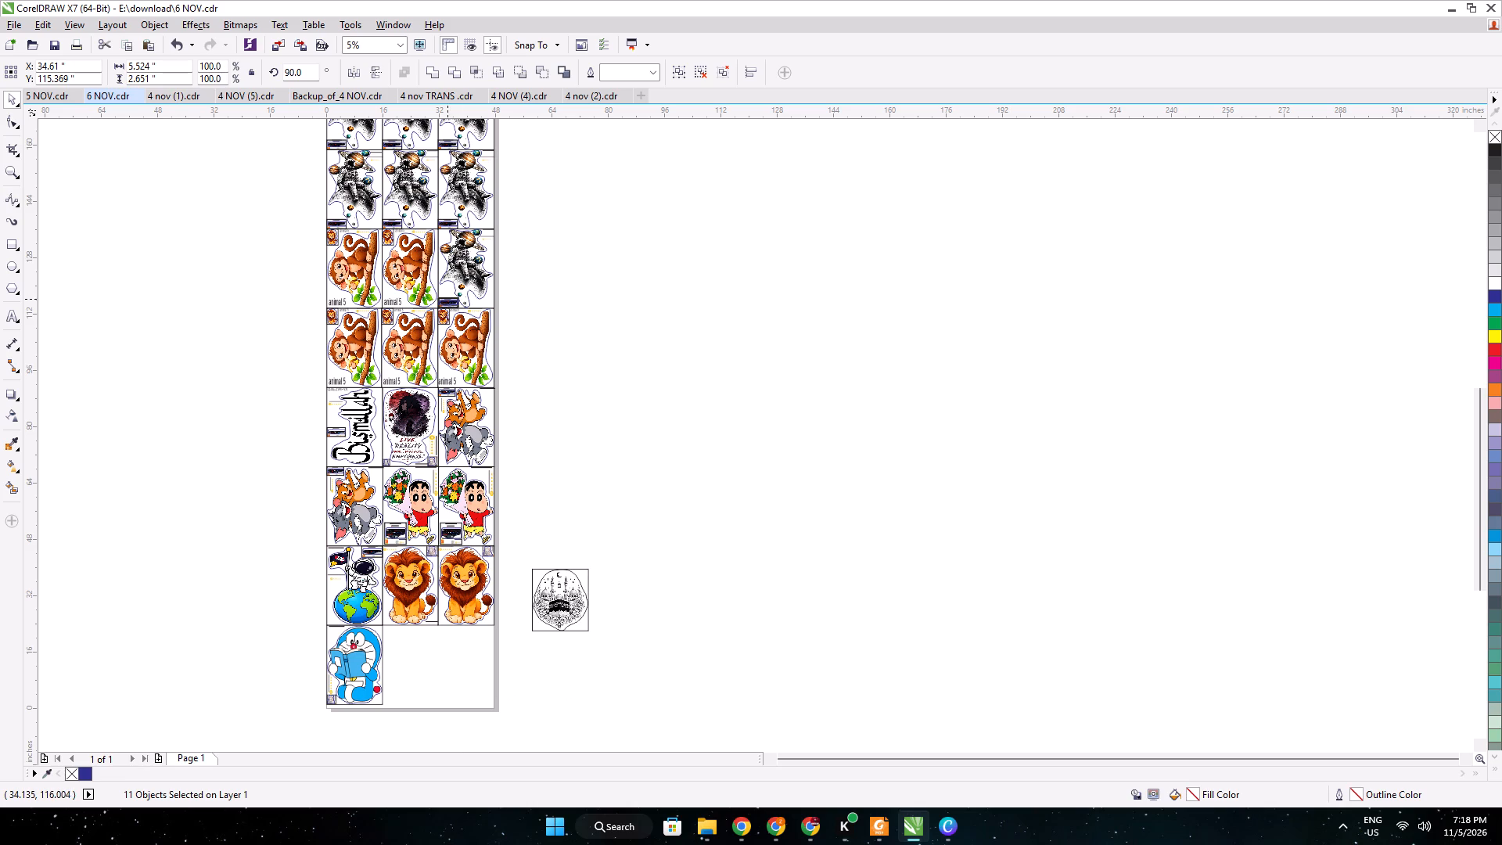
{"action": "left_click_drag", "start_coordinate": [447, 299], "coordinate": [526, 577]}
Scale the copied review card to 72%, fit it into the Kaaba frame's top-left corner, and narrow it to about 3.3 inches wide.
{"action": "scroll", "coordinate": [526, 577], "scroll_direction": "up", "scroll_amount": 9}
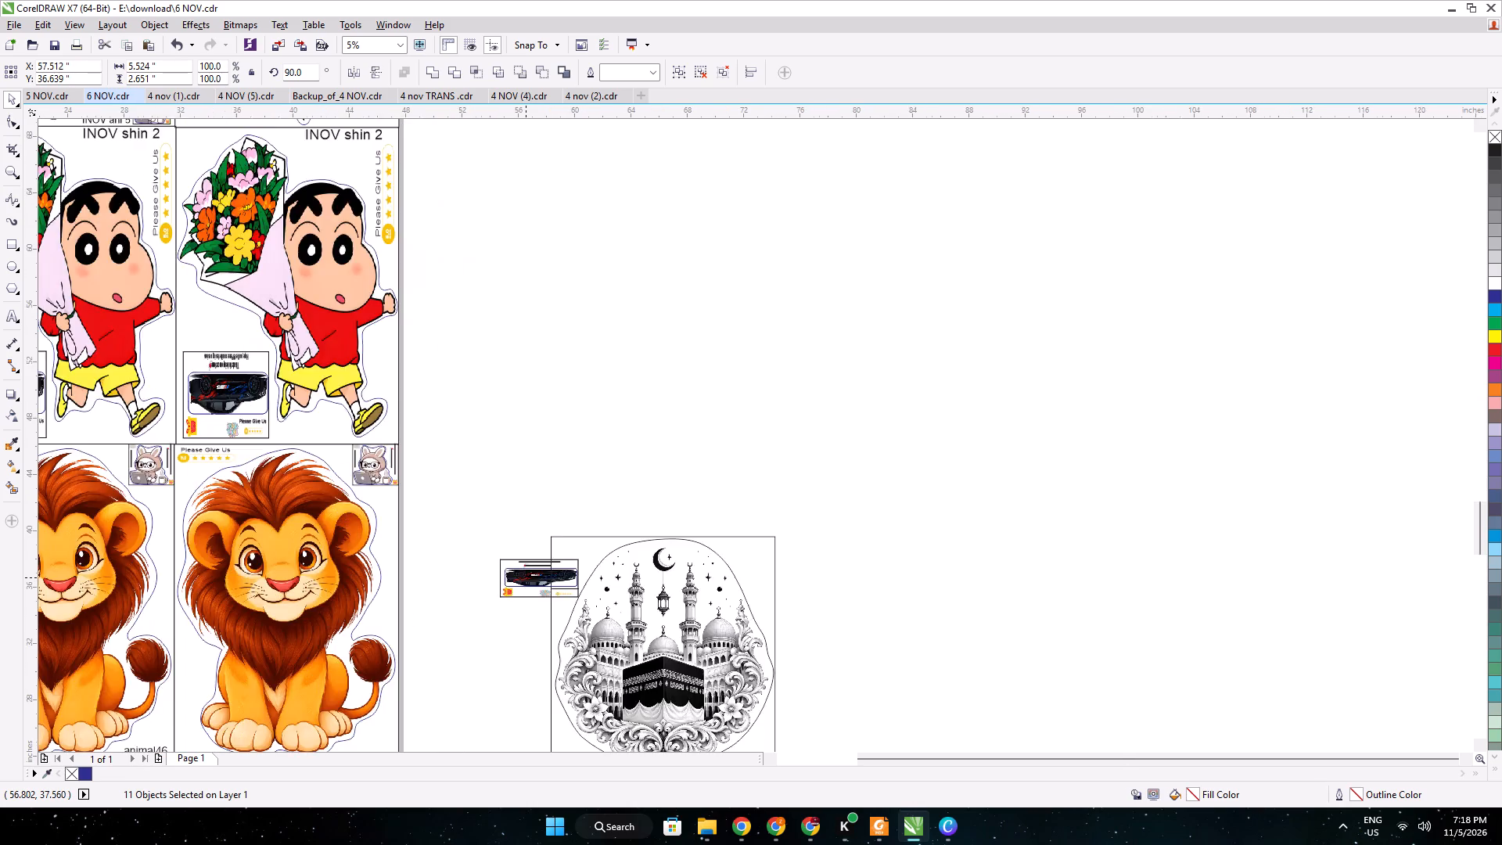
{"action": "scroll", "coordinate": [610, 608], "scroll_direction": "up", "scroll_amount": 1}
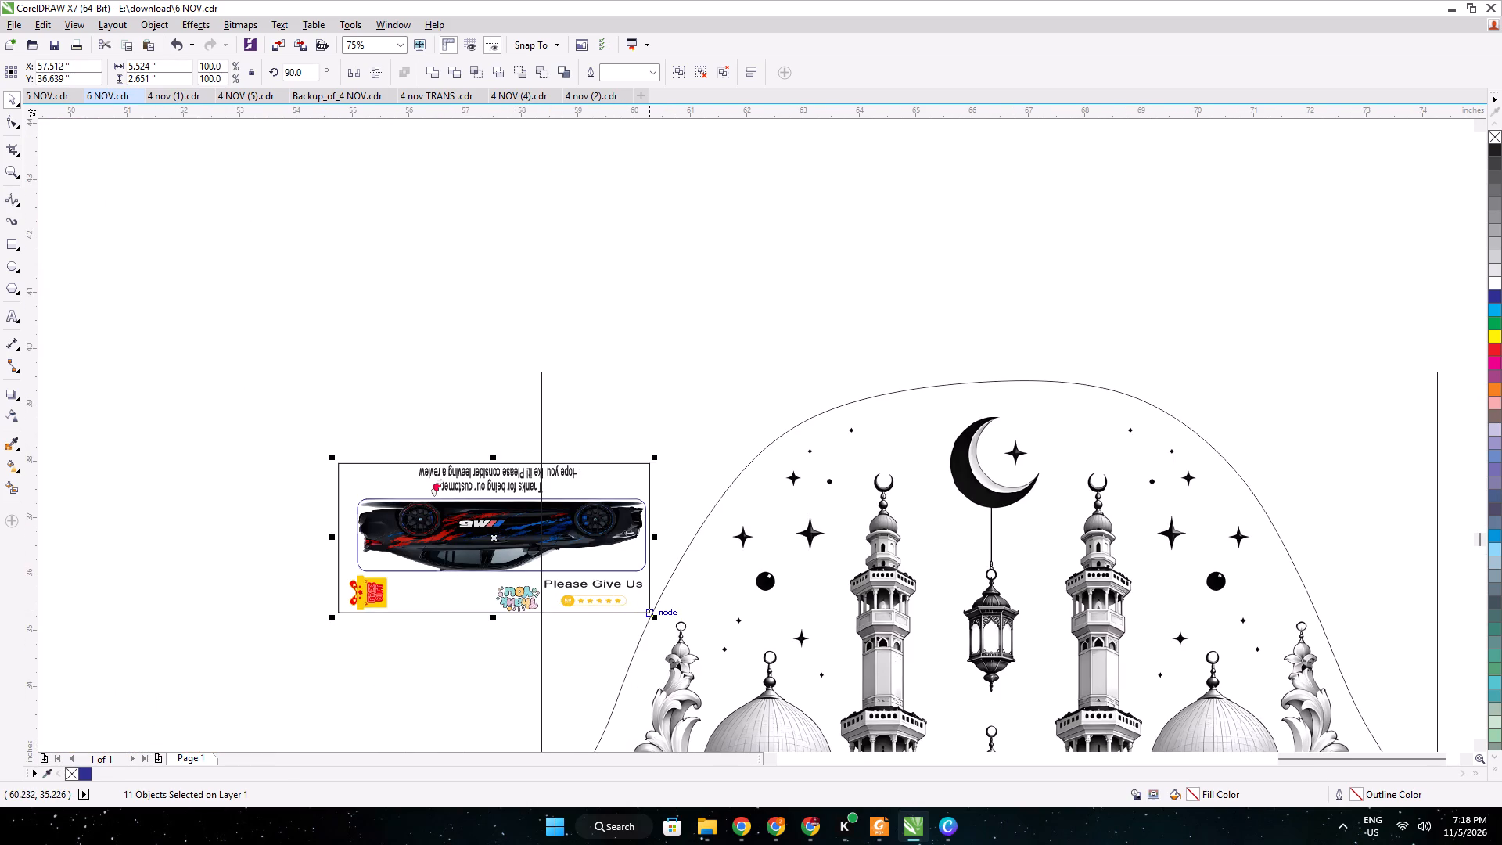
{"action": "left_click_drag", "start_coordinate": [653, 618], "coordinate": [595, 577]}
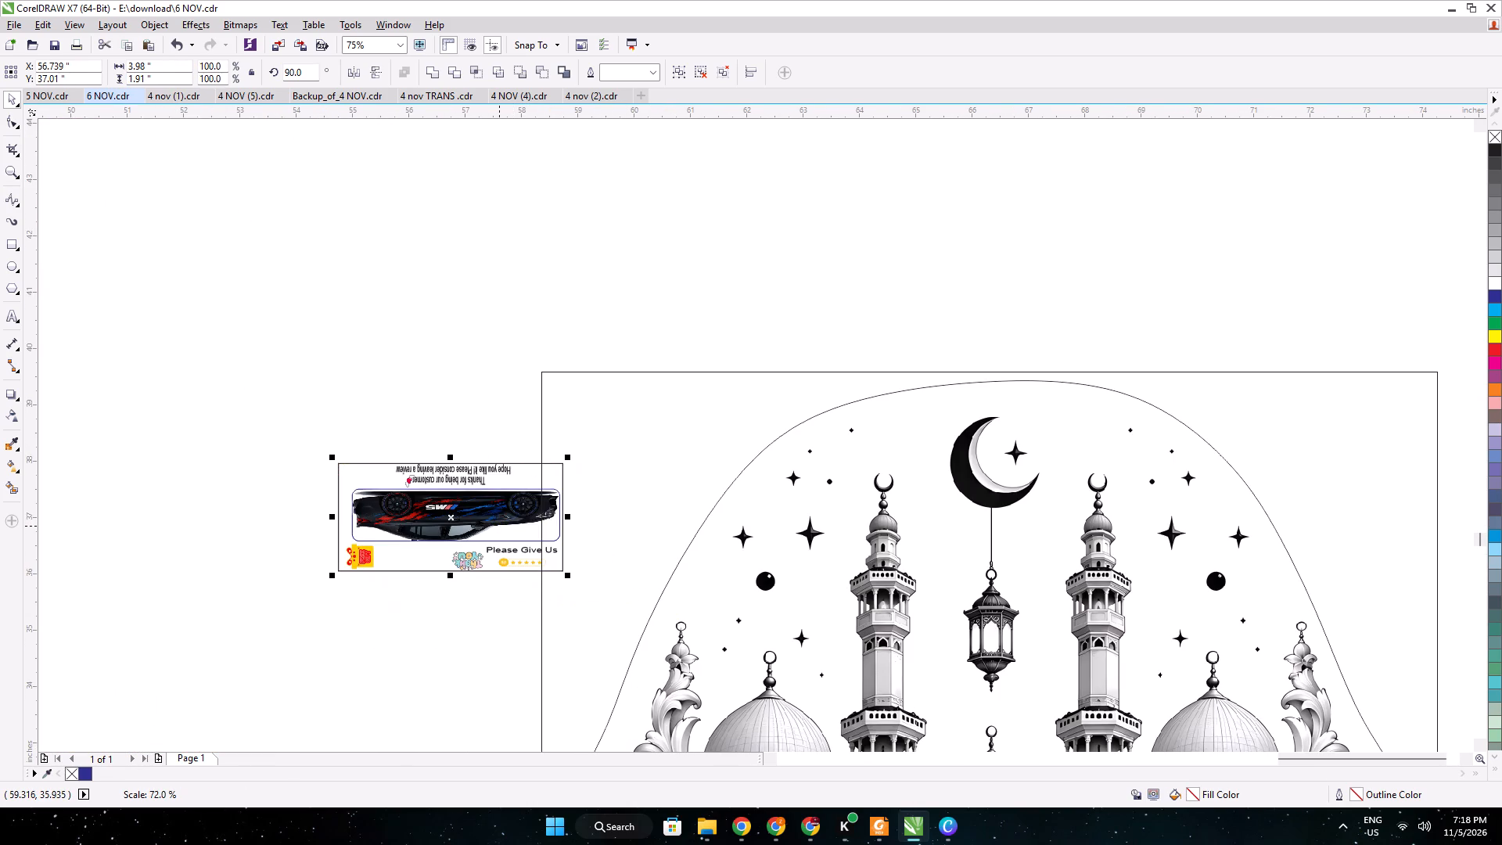
{"action": "left_click_drag", "start_coordinate": [454, 515], "coordinate": [659, 426]}
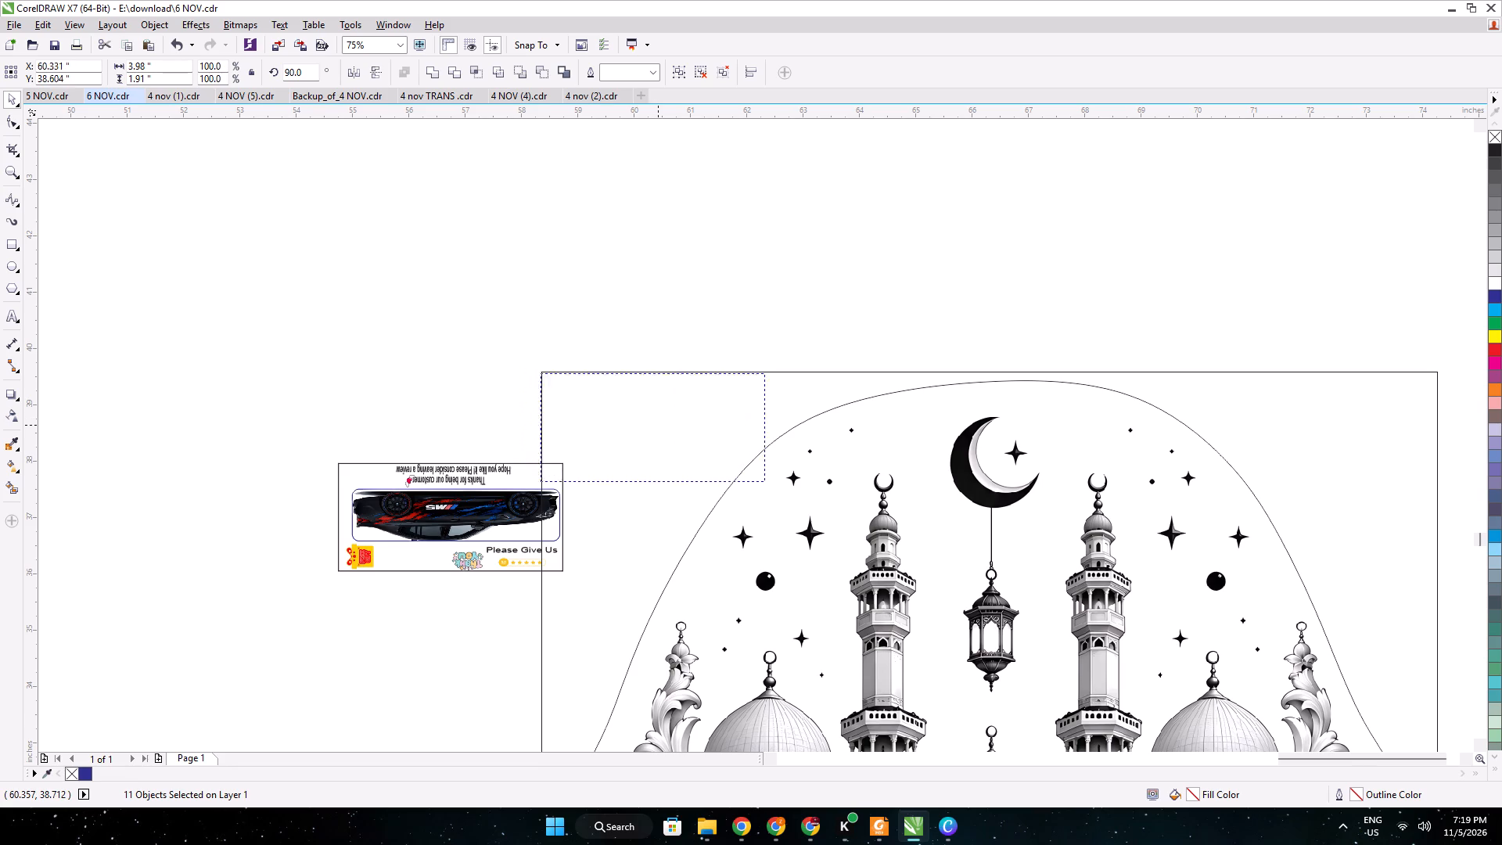
{"action": "left_click_drag", "start_coordinate": [659, 426], "coordinate": [659, 426]}
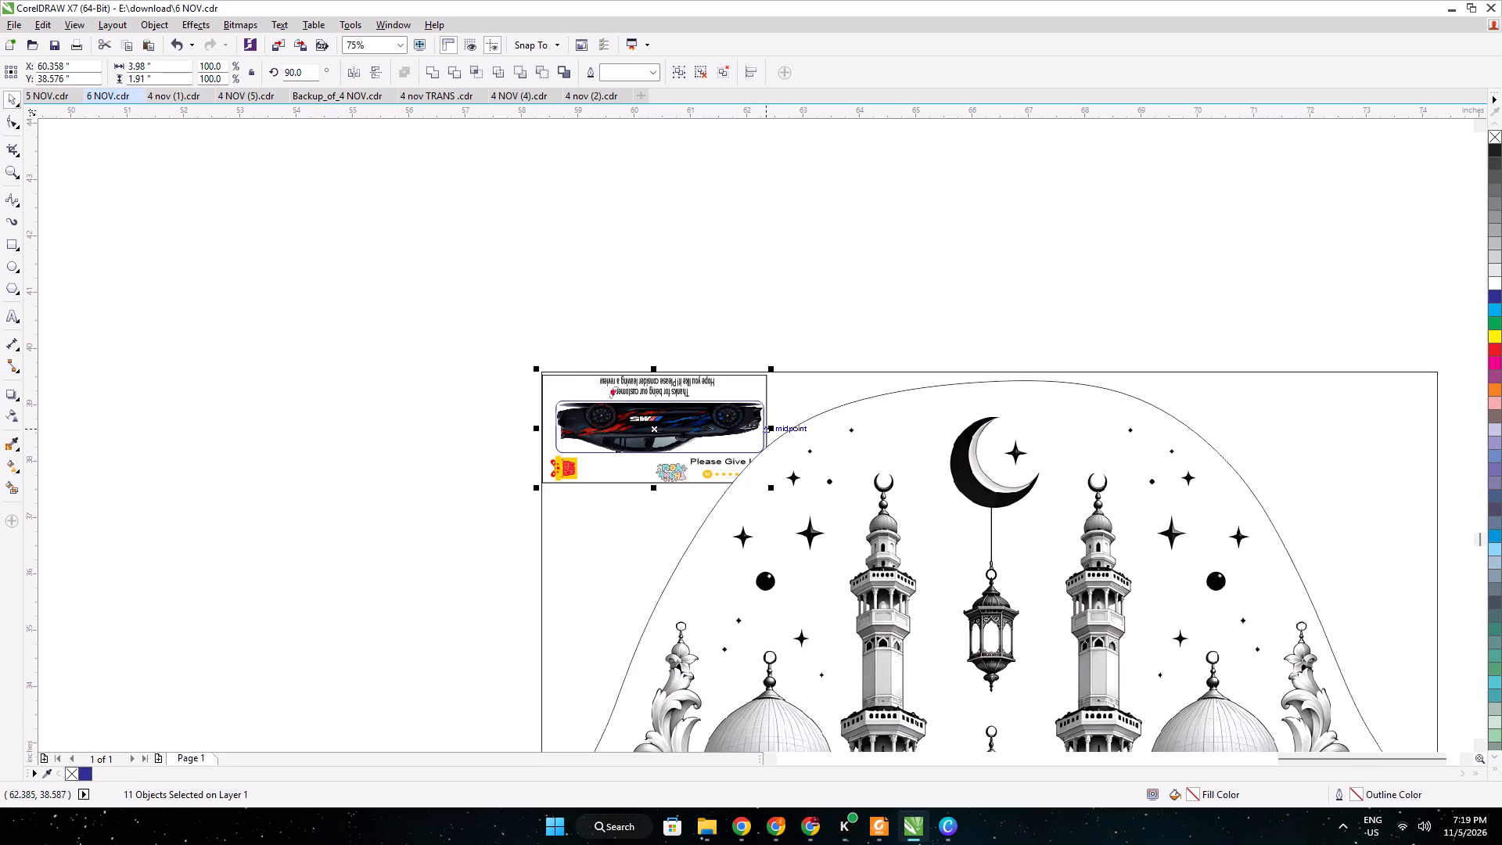
{"action": "left_click_drag", "start_coordinate": [771, 428], "coordinate": [731, 434]}
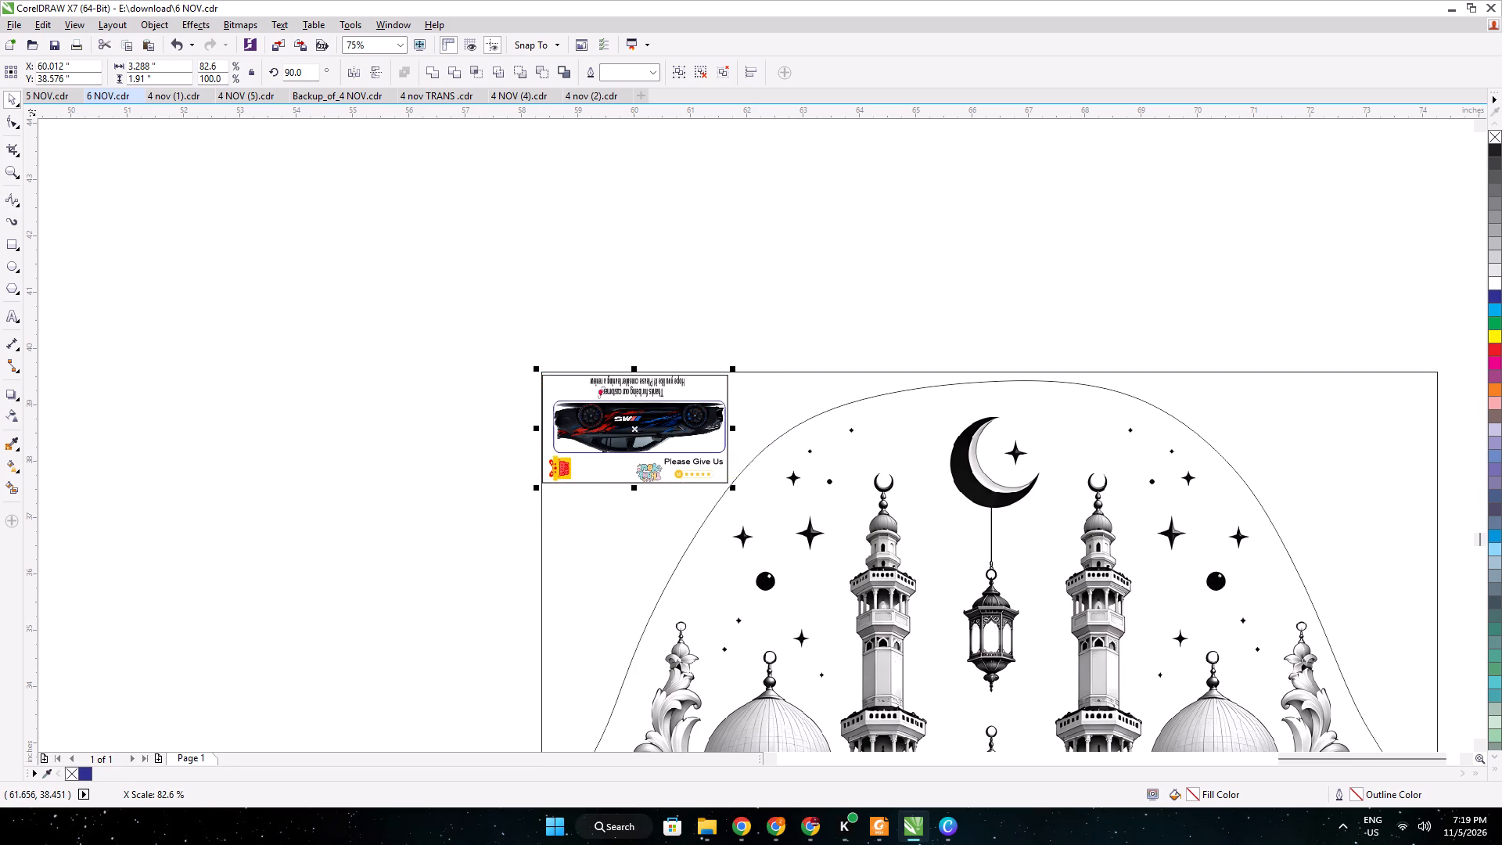
{"action": "left_click", "coordinate": [447, 436]}
Sample the blue cut-contour colour from the lion sticker and apply it to the Kaaba emblem's contour outline.
{"action": "scroll", "coordinate": [449, 429], "scroll_direction": "down", "scroll_amount": 4}
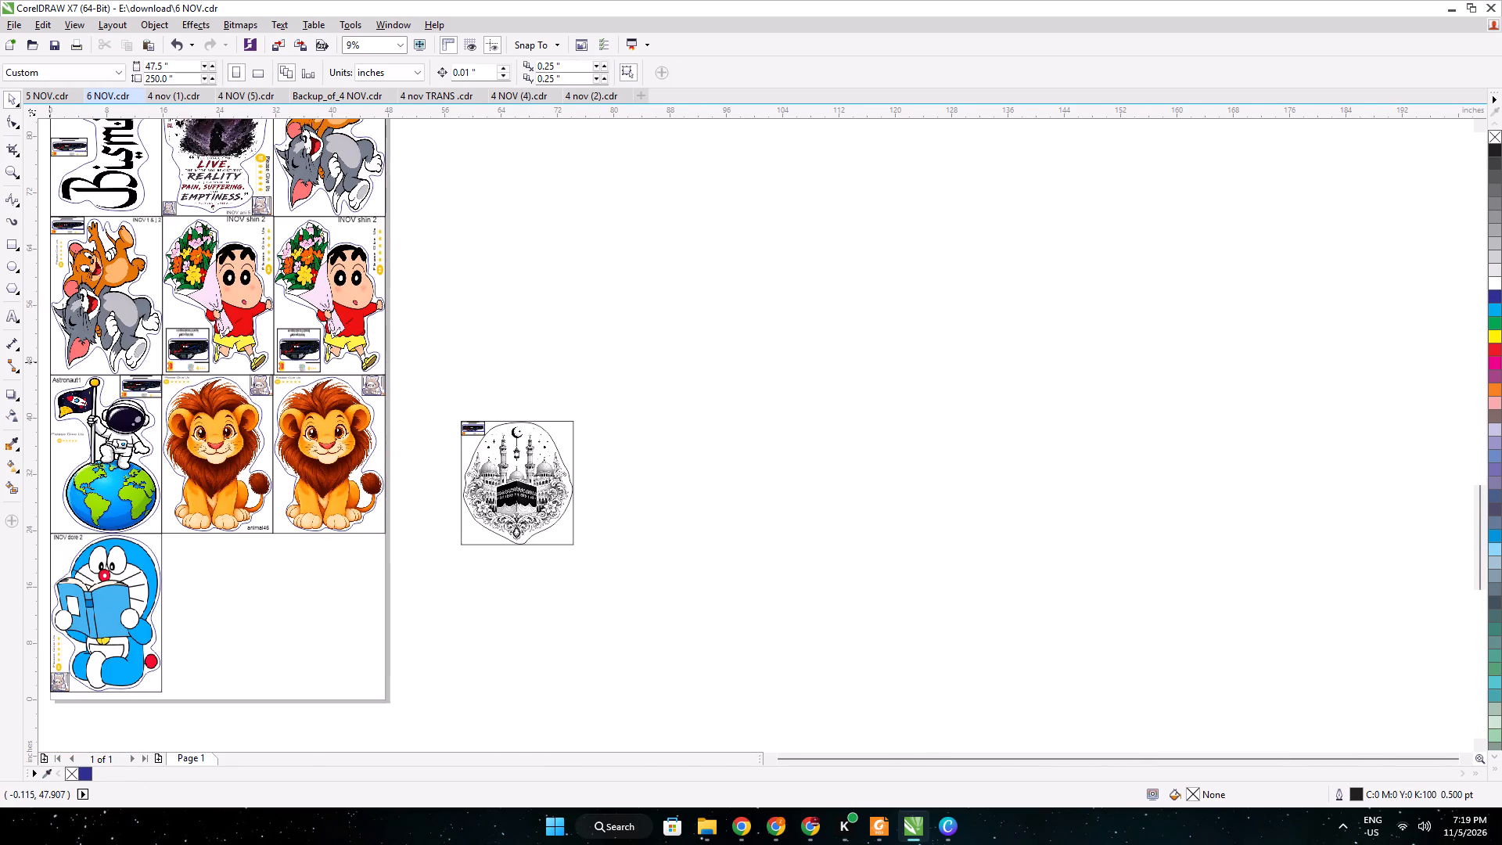
{"action": "left_click", "coordinate": [9, 444]}
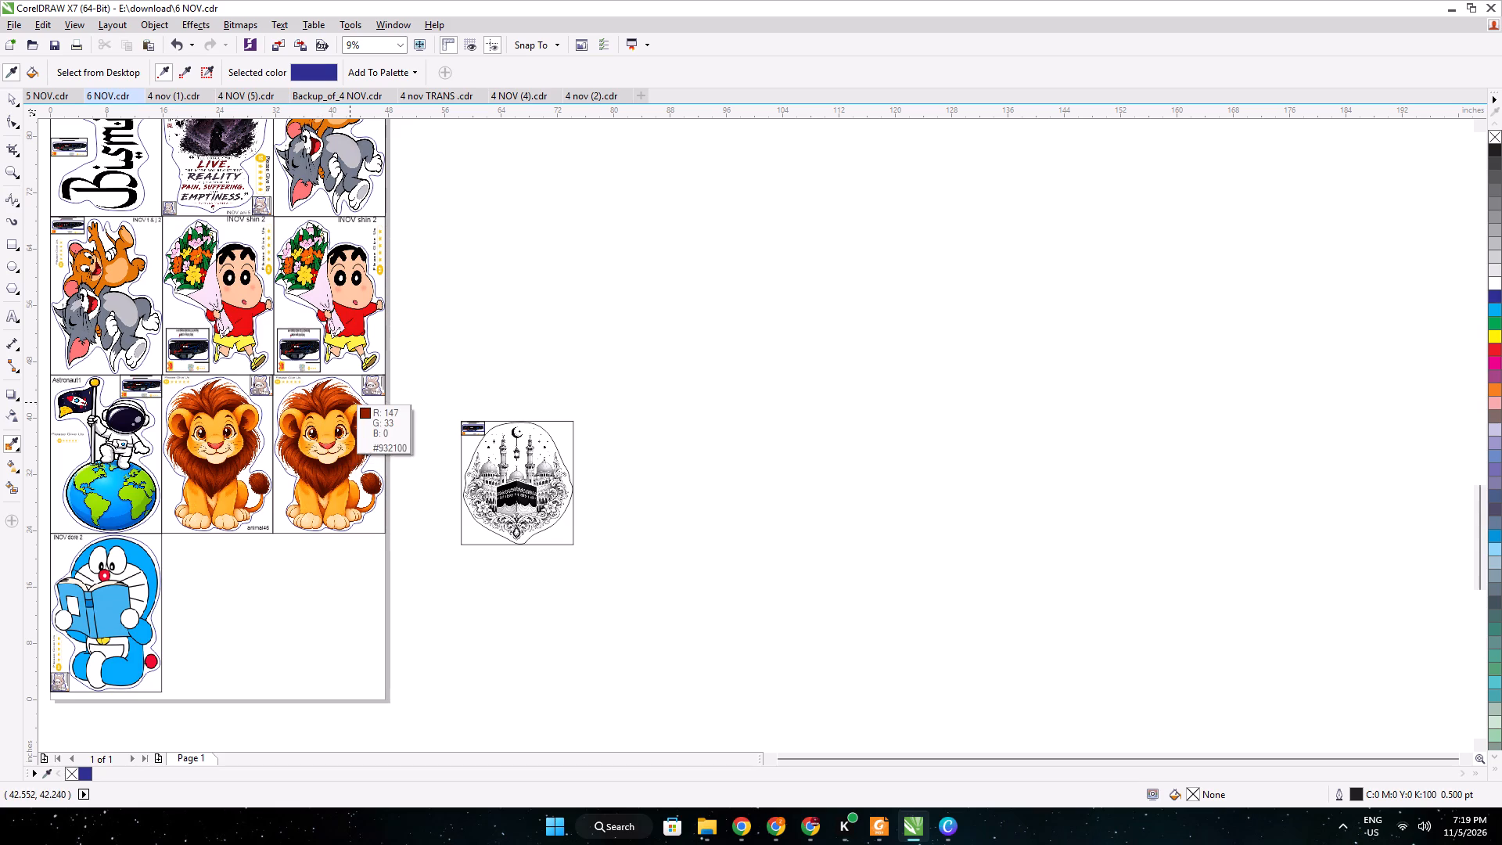
{"action": "left_click", "coordinate": [359, 393]}
{"action": "scroll", "coordinate": [526, 429], "scroll_direction": "up", "scroll_amount": 3}
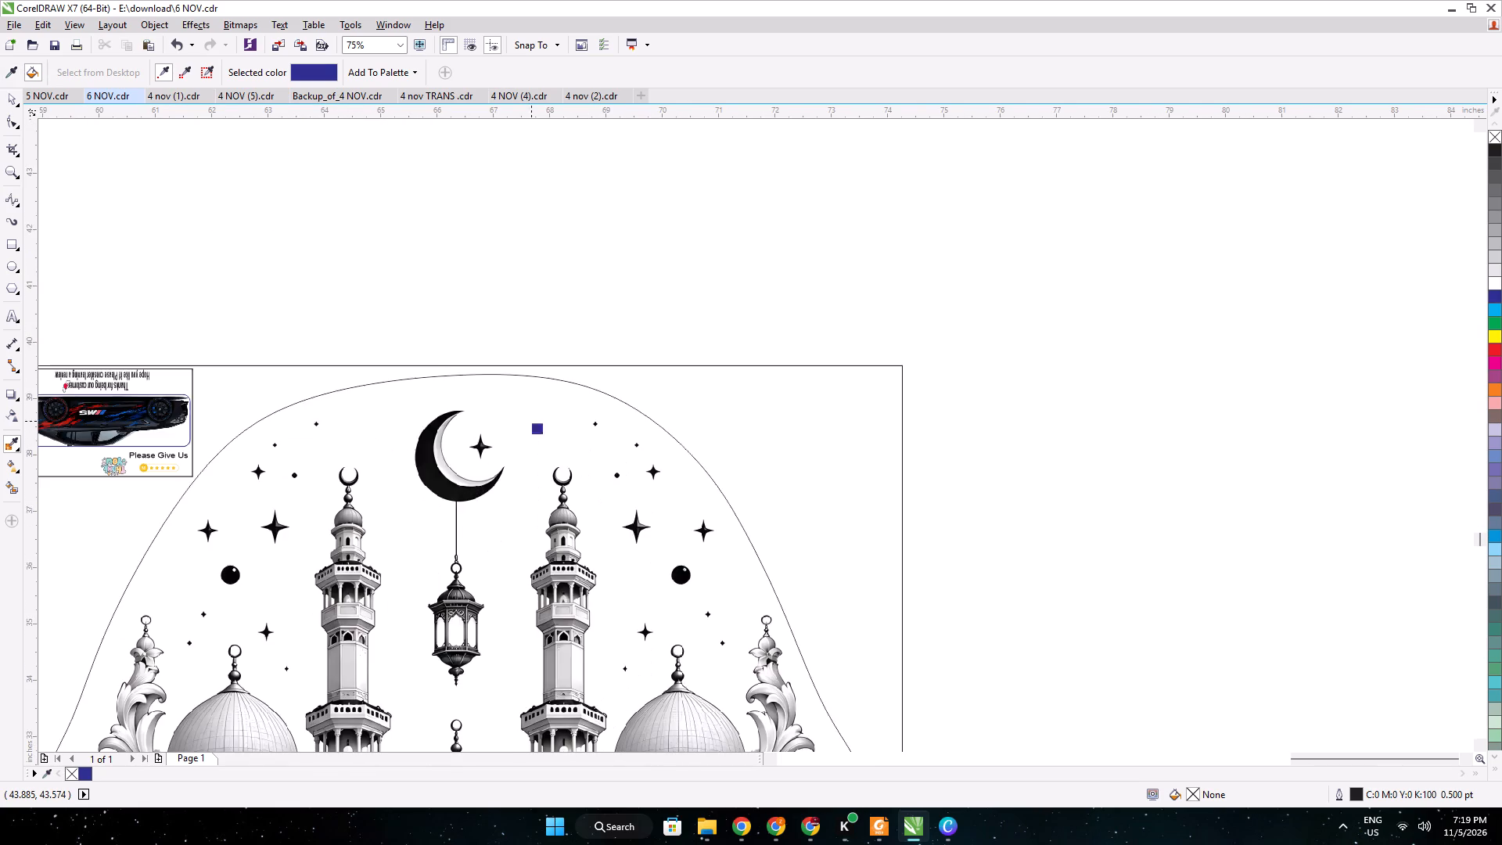
{"action": "scroll", "coordinate": [544, 399], "scroll_direction": "up", "scroll_amount": 3}
{"action": "scroll", "coordinate": [664, 290], "scroll_direction": "up", "scroll_amount": 2}
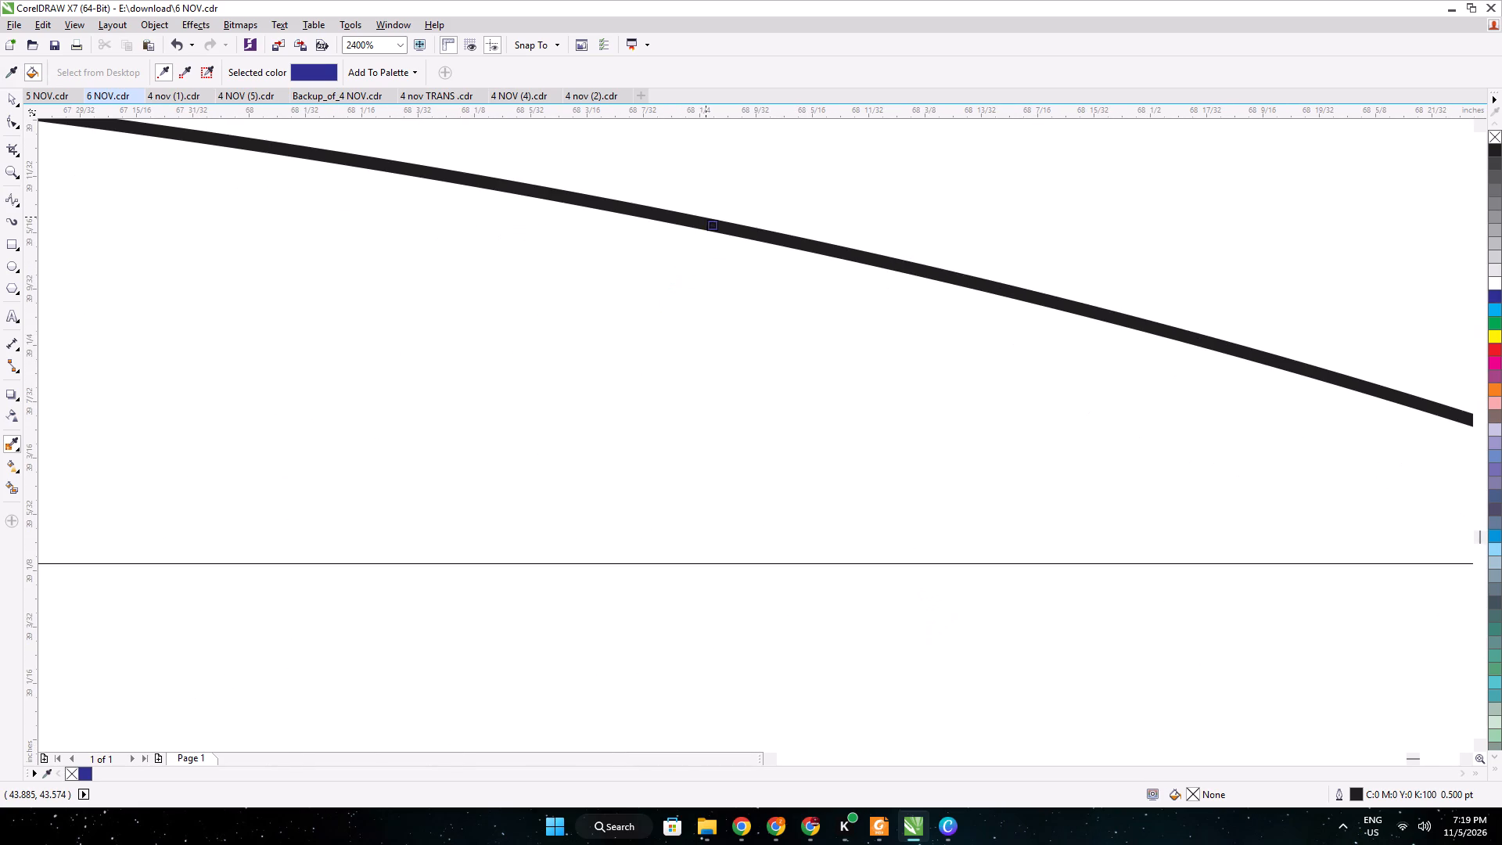
{"action": "left_click", "coordinate": [700, 226]}
{"action": "left_click", "coordinate": [6, 99]}
Select the whole framed Kaaba sticker and check its overall width and height.
{"action": "scroll", "coordinate": [670, 351], "scroll_direction": "down", "scroll_amount": 5}
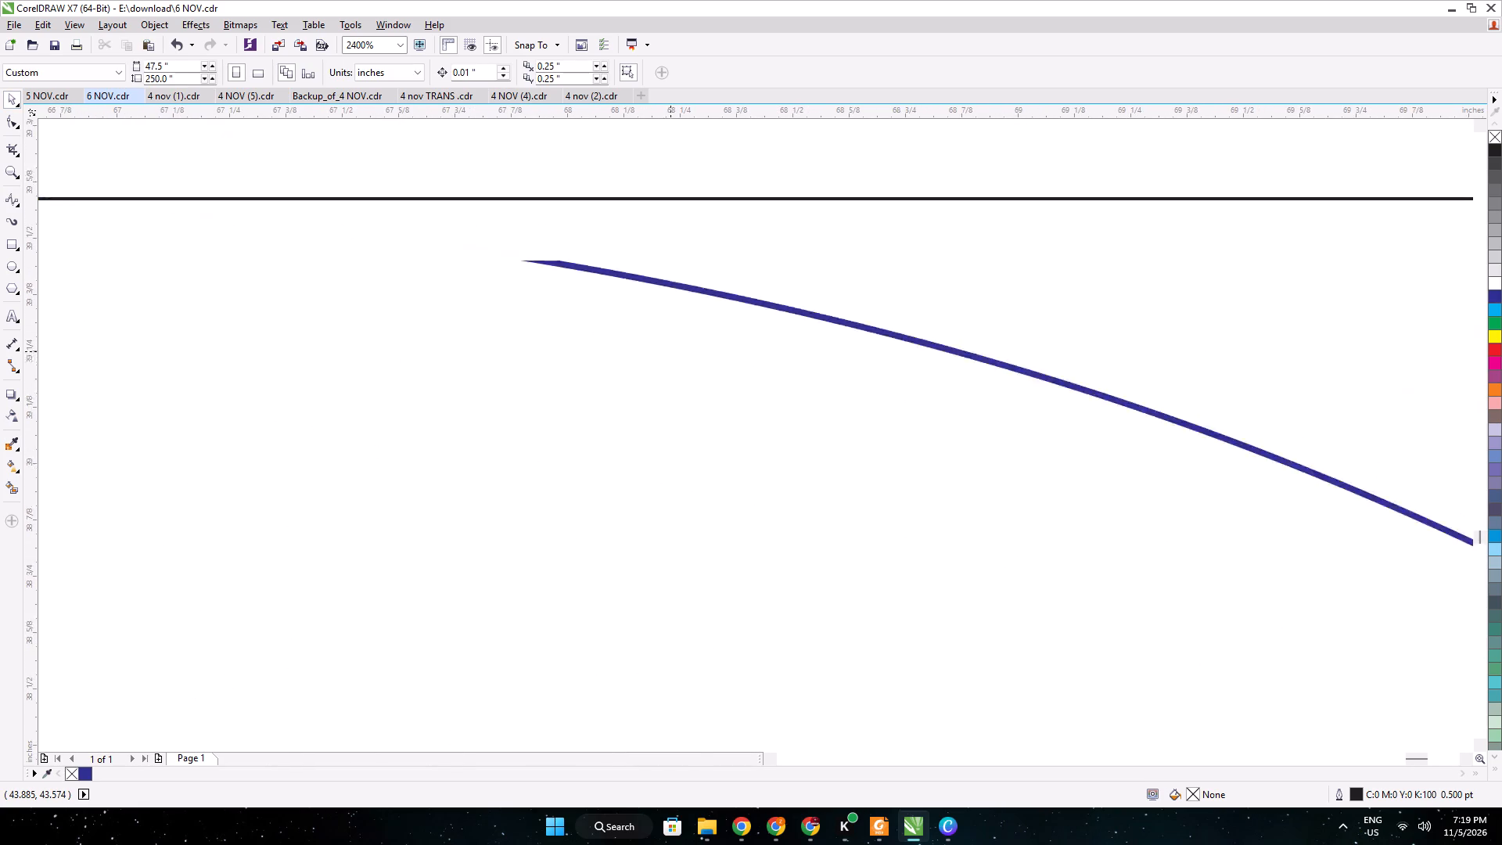
{"action": "scroll", "coordinate": [686, 356], "scroll_direction": "down", "scroll_amount": 12}
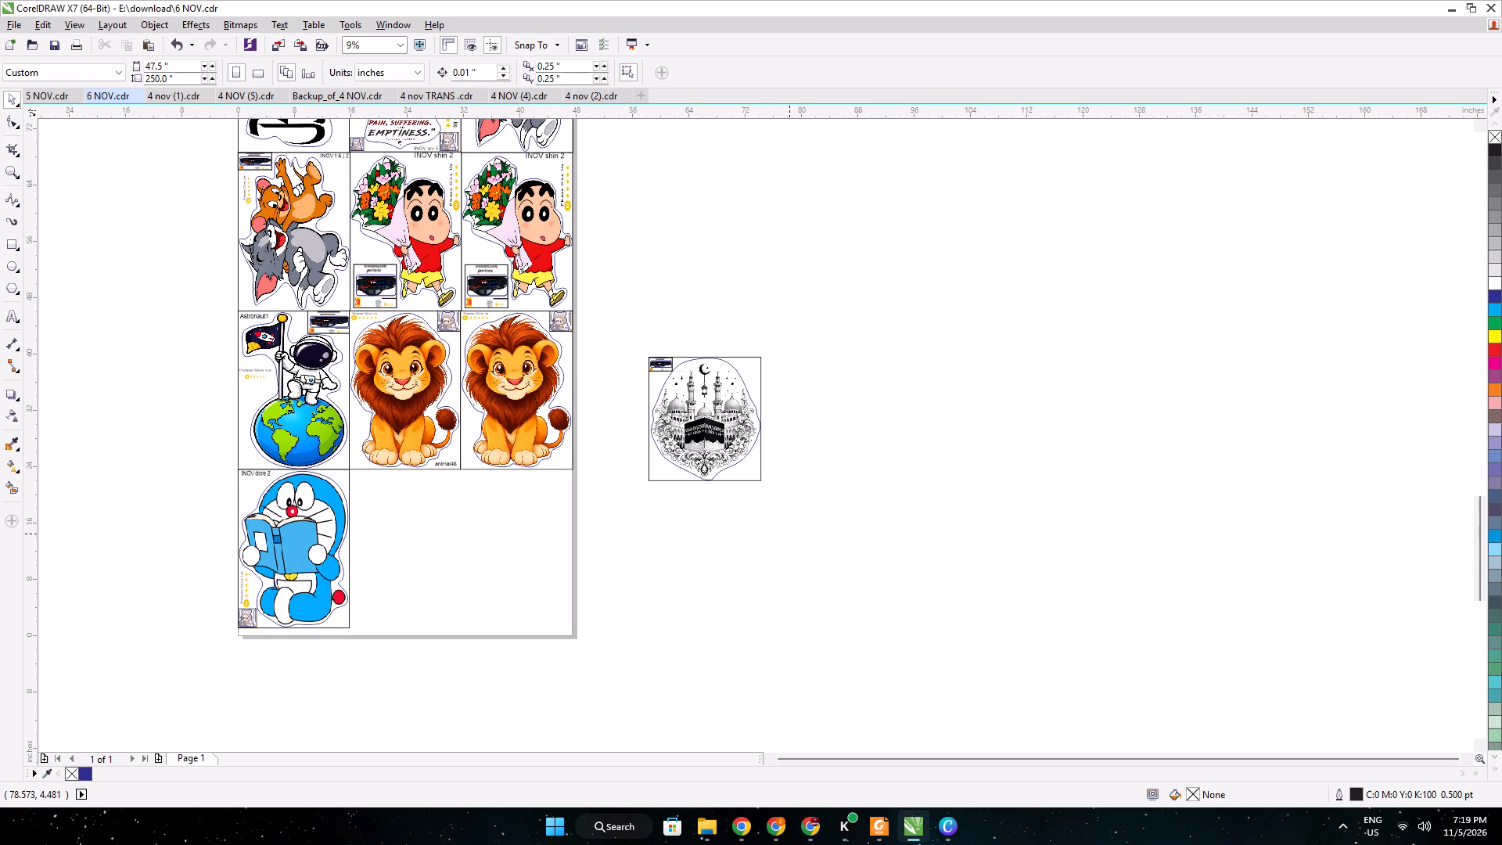
{"action": "left_click", "coordinate": [789, 533]}
{"action": "left_click_drag", "start_coordinate": [794, 527], "coordinate": [581, 279]}
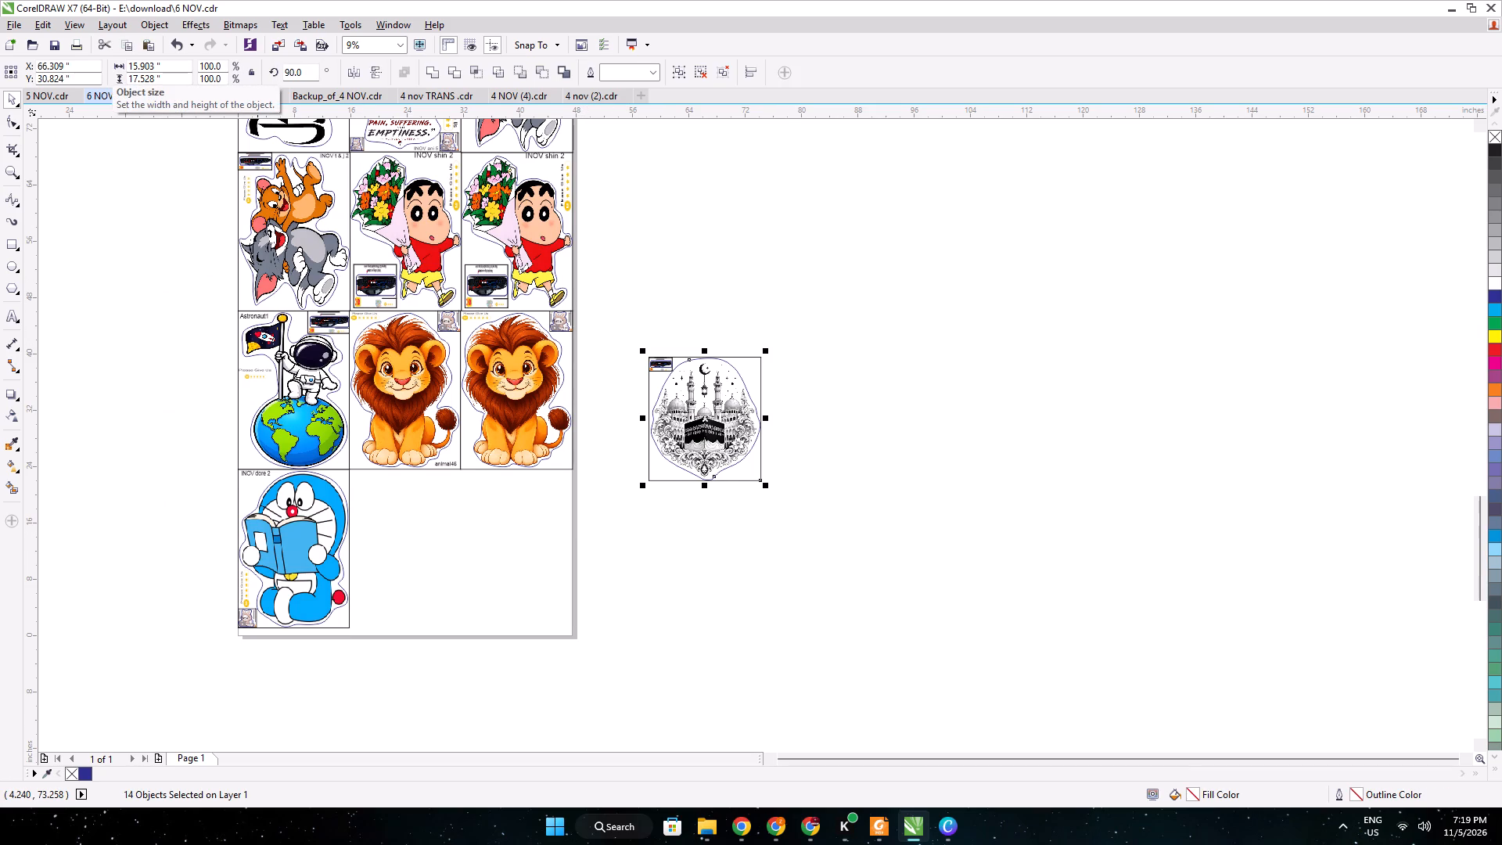
{"action": "left_click", "coordinate": [652, 625]}
Switch to the Meesho pending orders in Chrome and copy the SKU "mecca sticker" from the Mecca wall stickers order.
{"action": "left_click", "coordinate": [769, 815]}
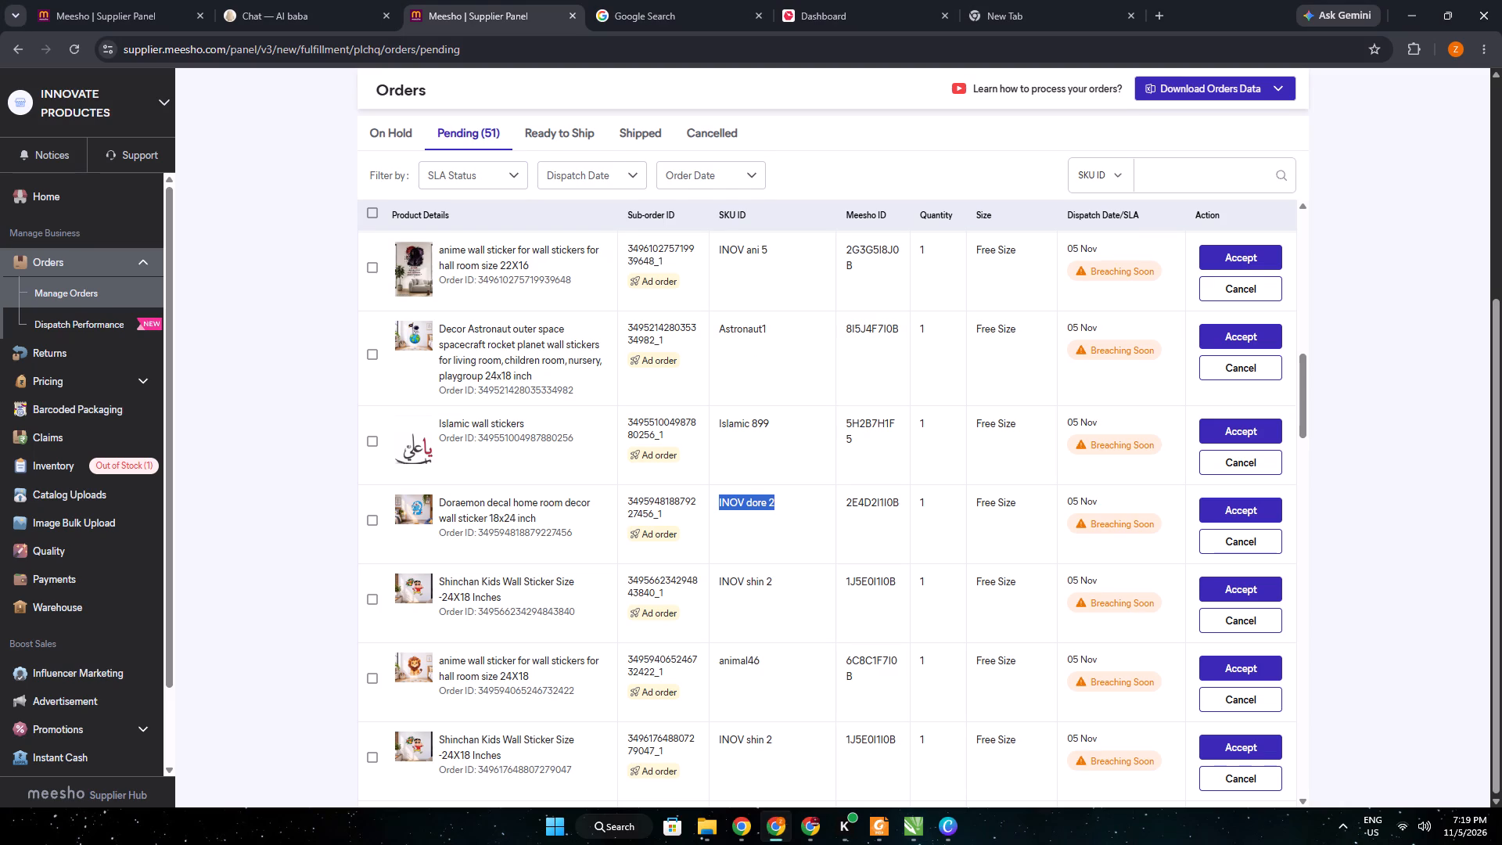
{"action": "scroll", "coordinate": [677, 579], "scroll_direction": "down", "scroll_amount": 6}
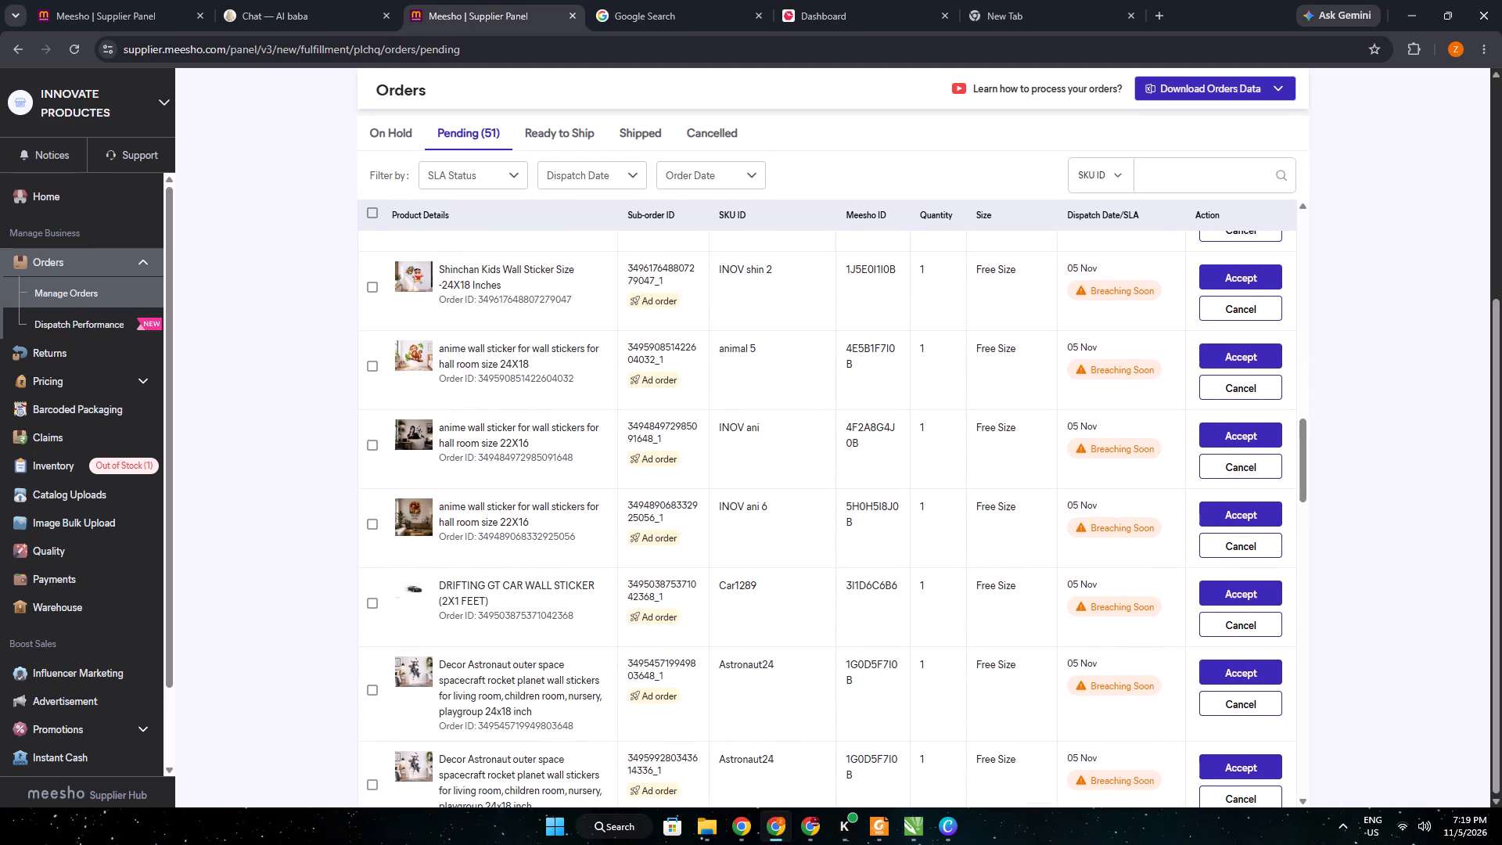
{"action": "scroll", "coordinate": [677, 579], "scroll_direction": "down", "scroll_amount": 4}
{"action": "double_click", "coordinate": [740, 548]}
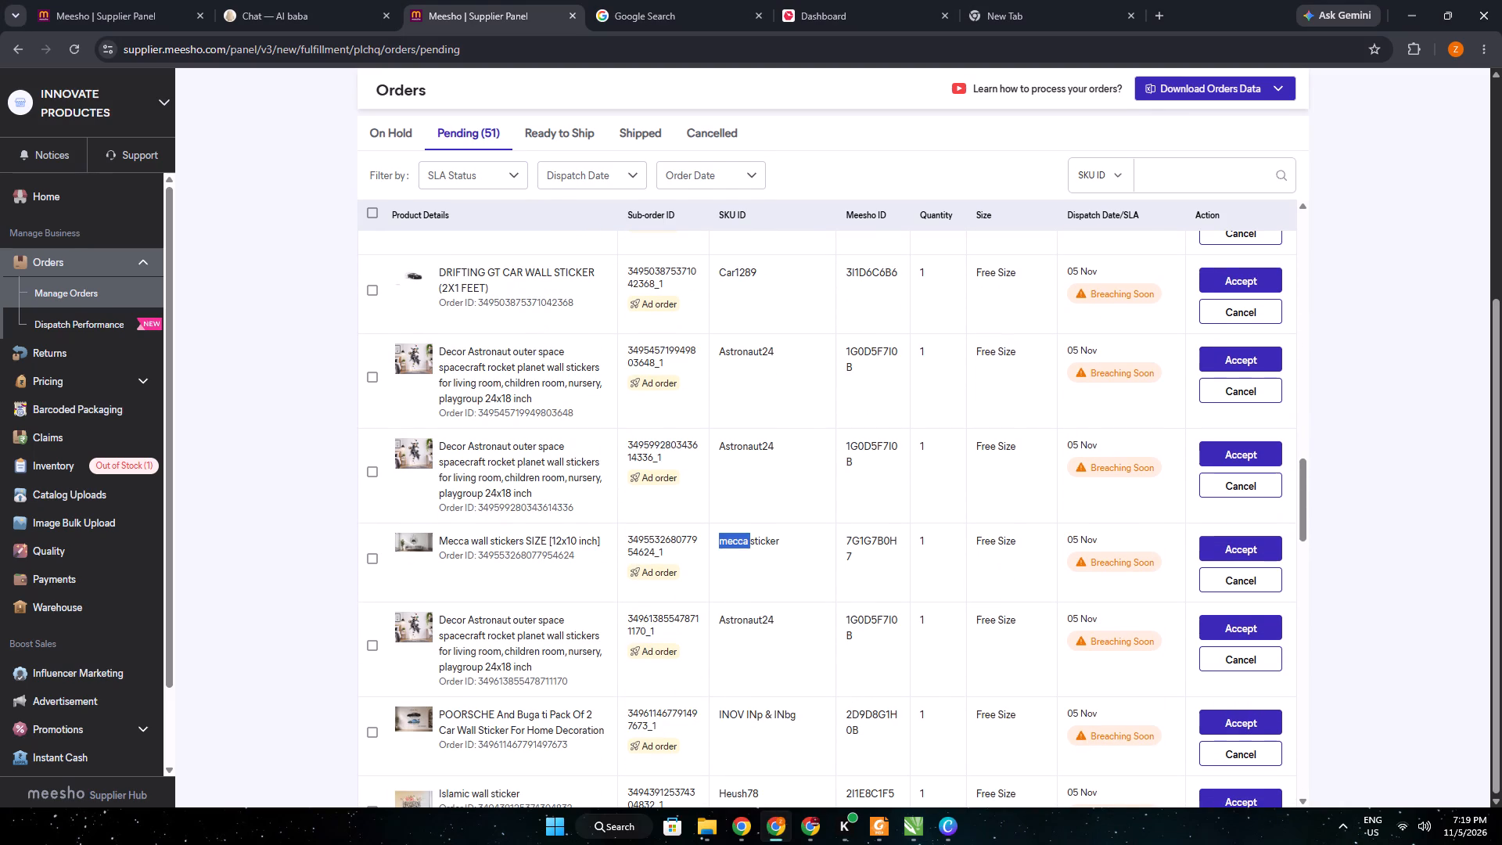
{"action": "triple_click", "coordinate": [740, 540]}
{"action": "key", "text": "ctrl+c"}
{"action": "scroll", "coordinate": [810, 703], "scroll_direction": "up", "scroll_amount": 2}
{"action": "scroll", "coordinate": [828, 627], "scroll_direction": "up", "scroll_amount": 1}
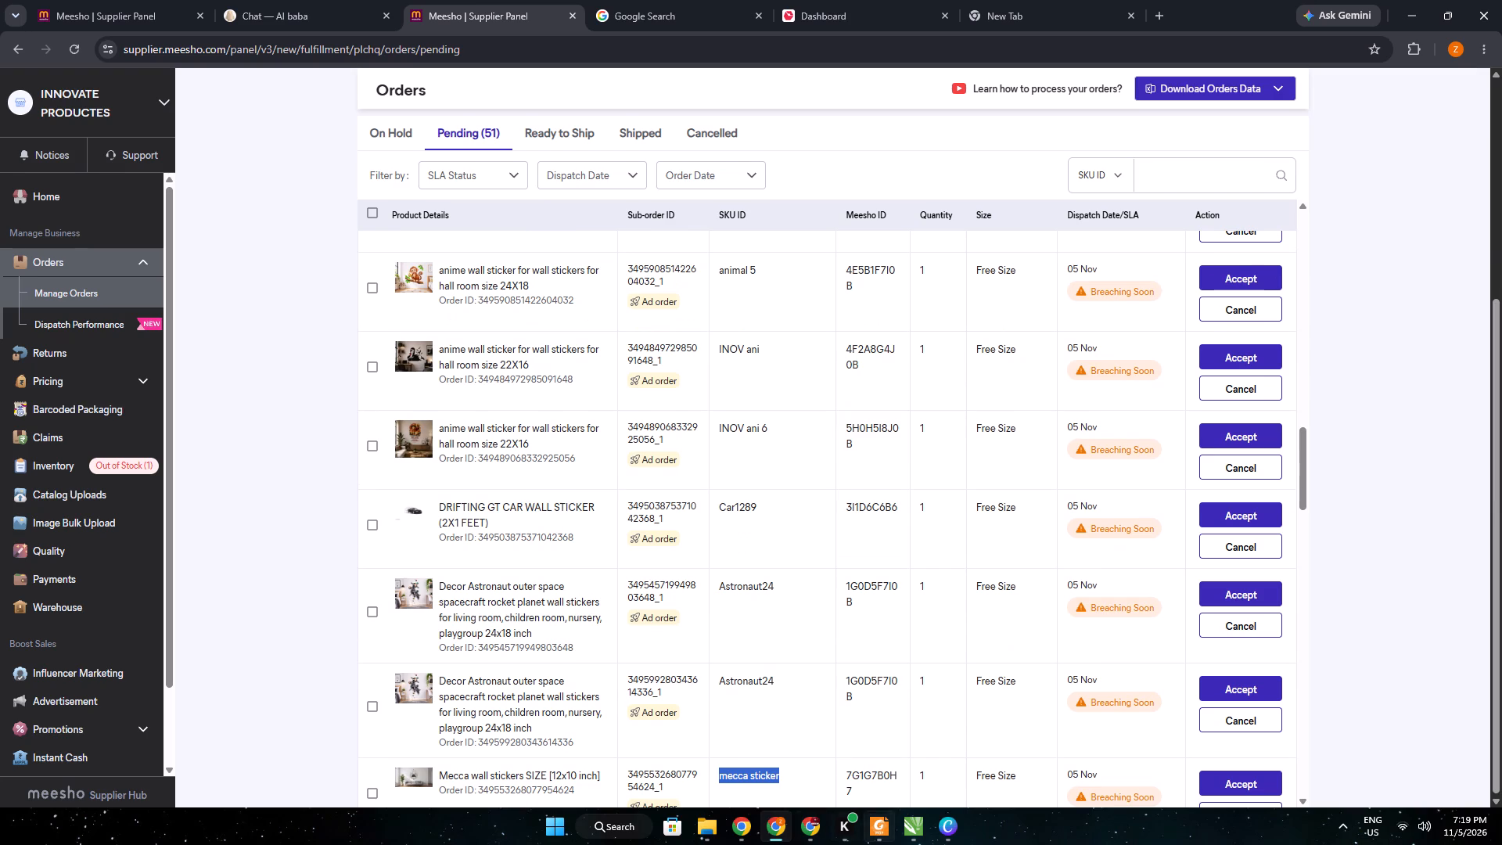
Back in CorelDRAW, add the copied SKU "mecca sticker" as 24 pt Arial artistic text on the Kaaba frame's top edge near its right corner.
{"action": "left_click", "coordinate": [902, 817]}
{"action": "key", "text": "ctrl+v"}
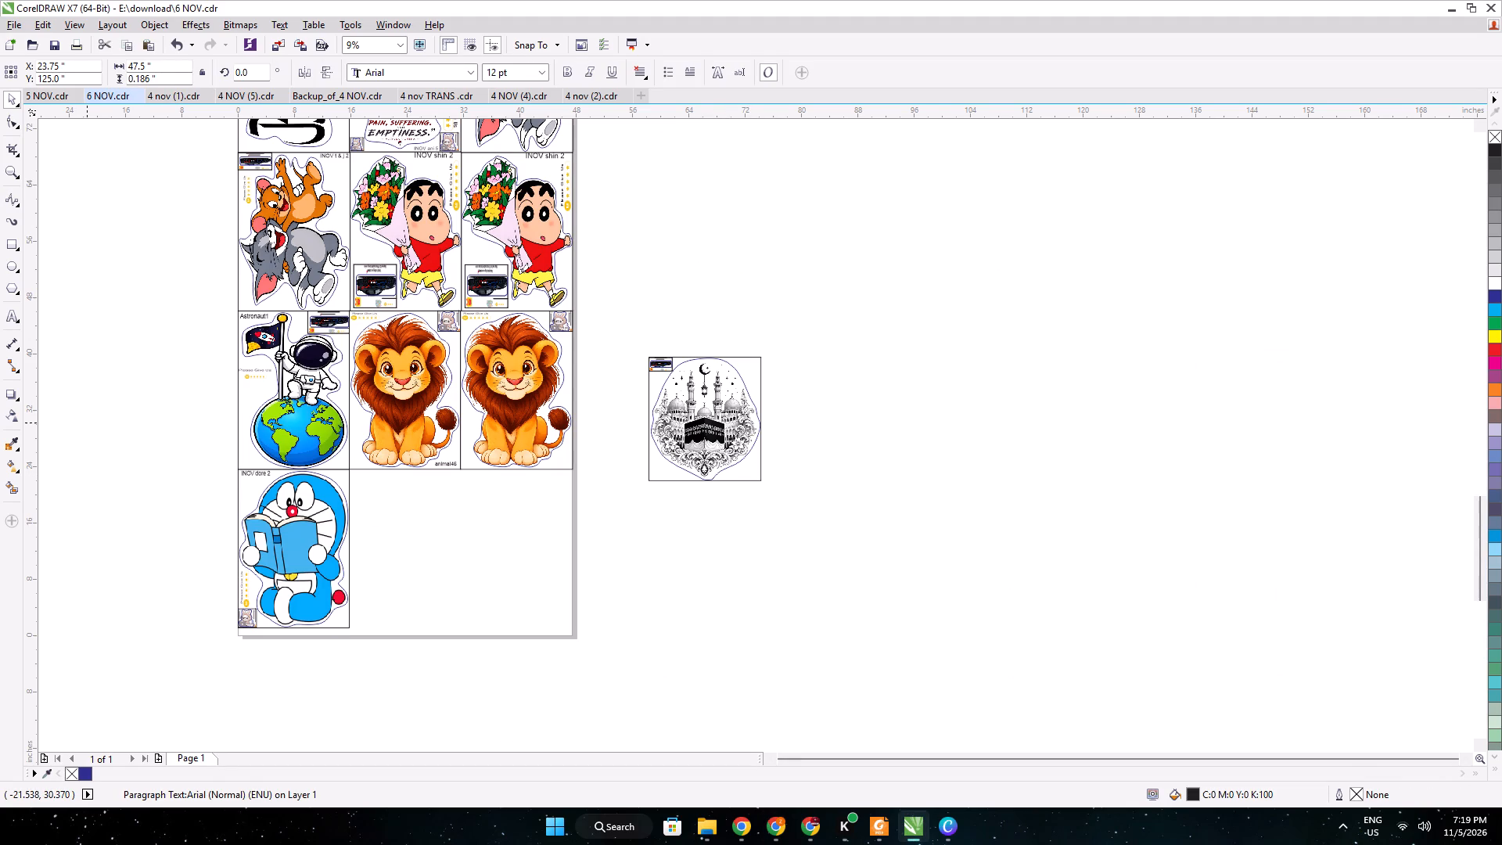
{"action": "key", "text": "ctrl+z"}
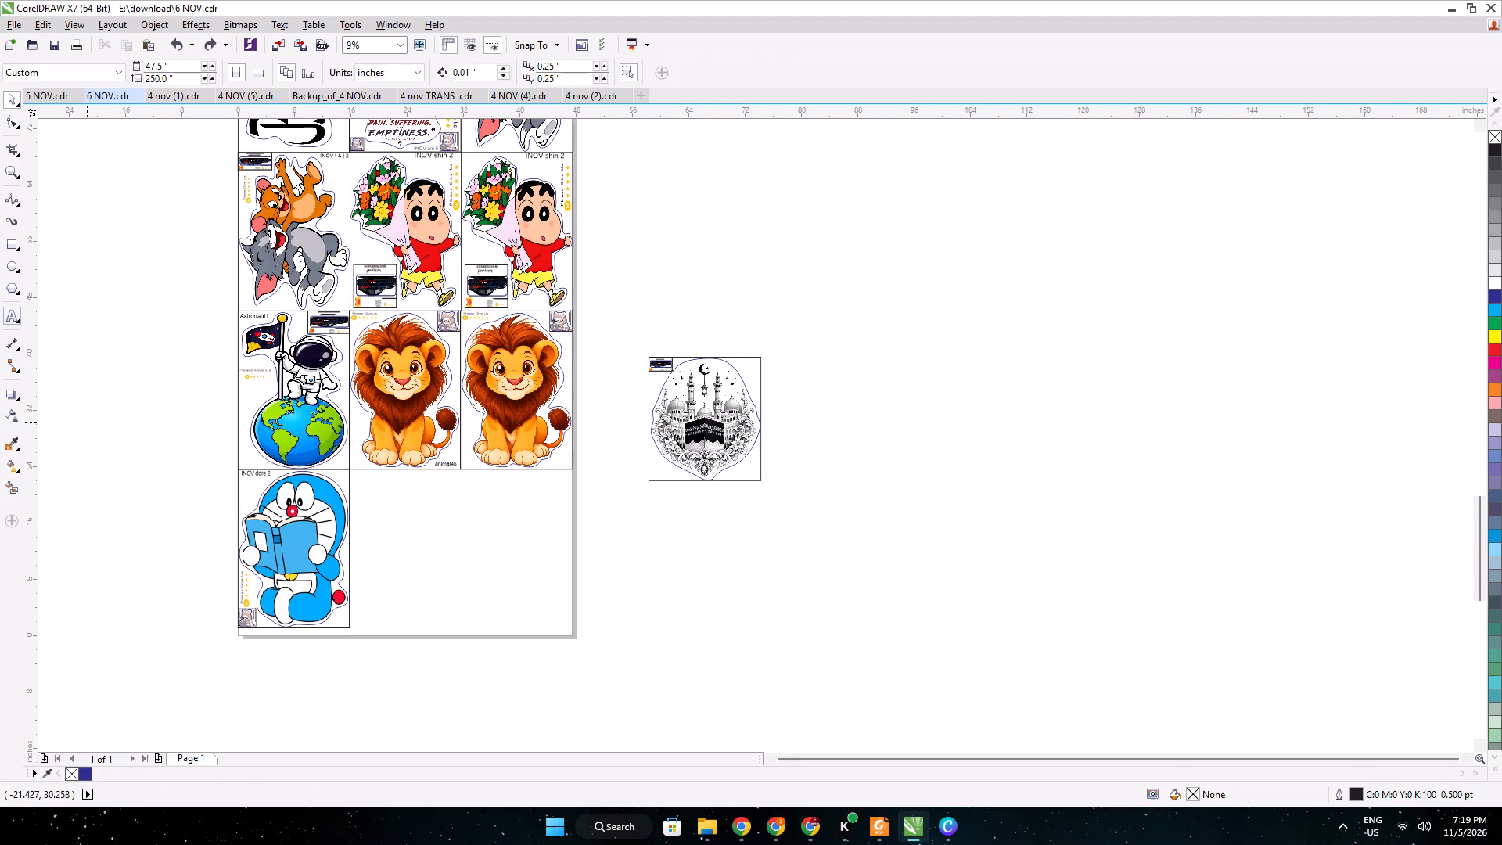
{"action": "left_click", "coordinate": [6, 315]}
{"action": "scroll", "coordinate": [747, 369], "scroll_direction": "up", "scroll_amount": 3}
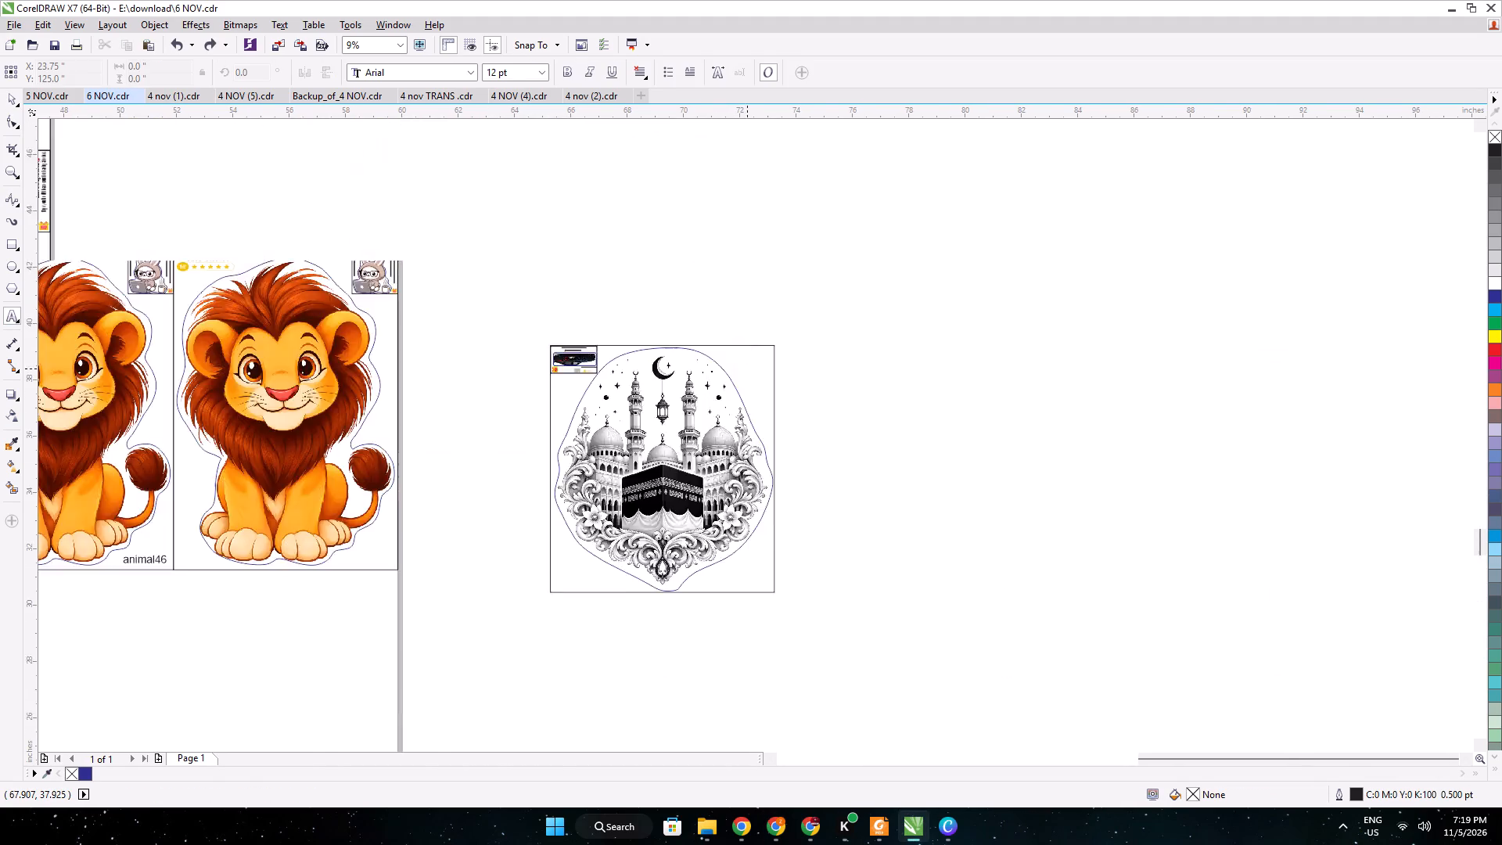
{"action": "left_click", "coordinate": [681, 326]}
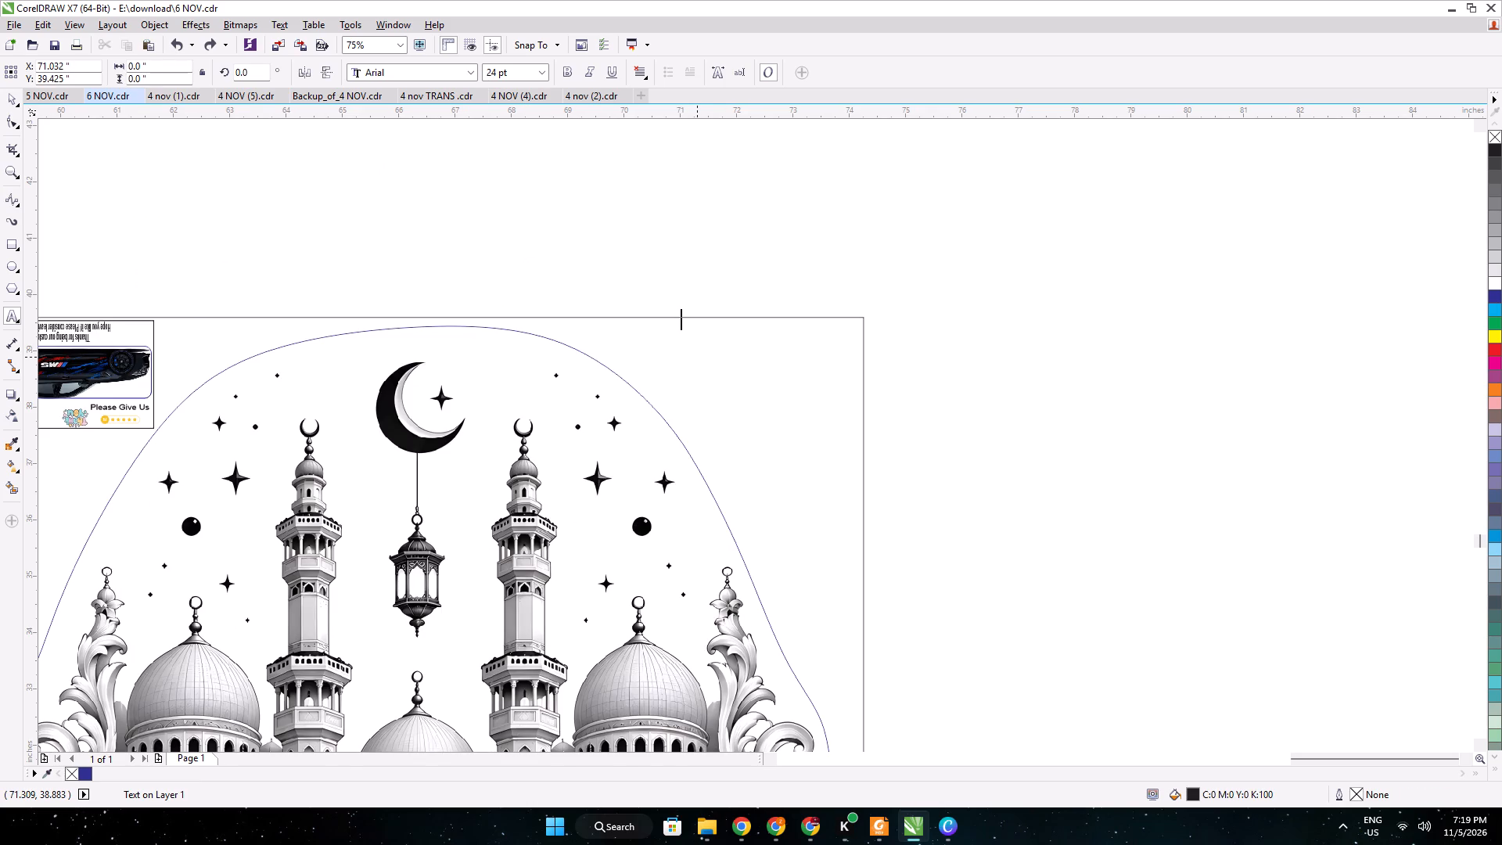
{"action": "key", "text": "ctrl+v"}
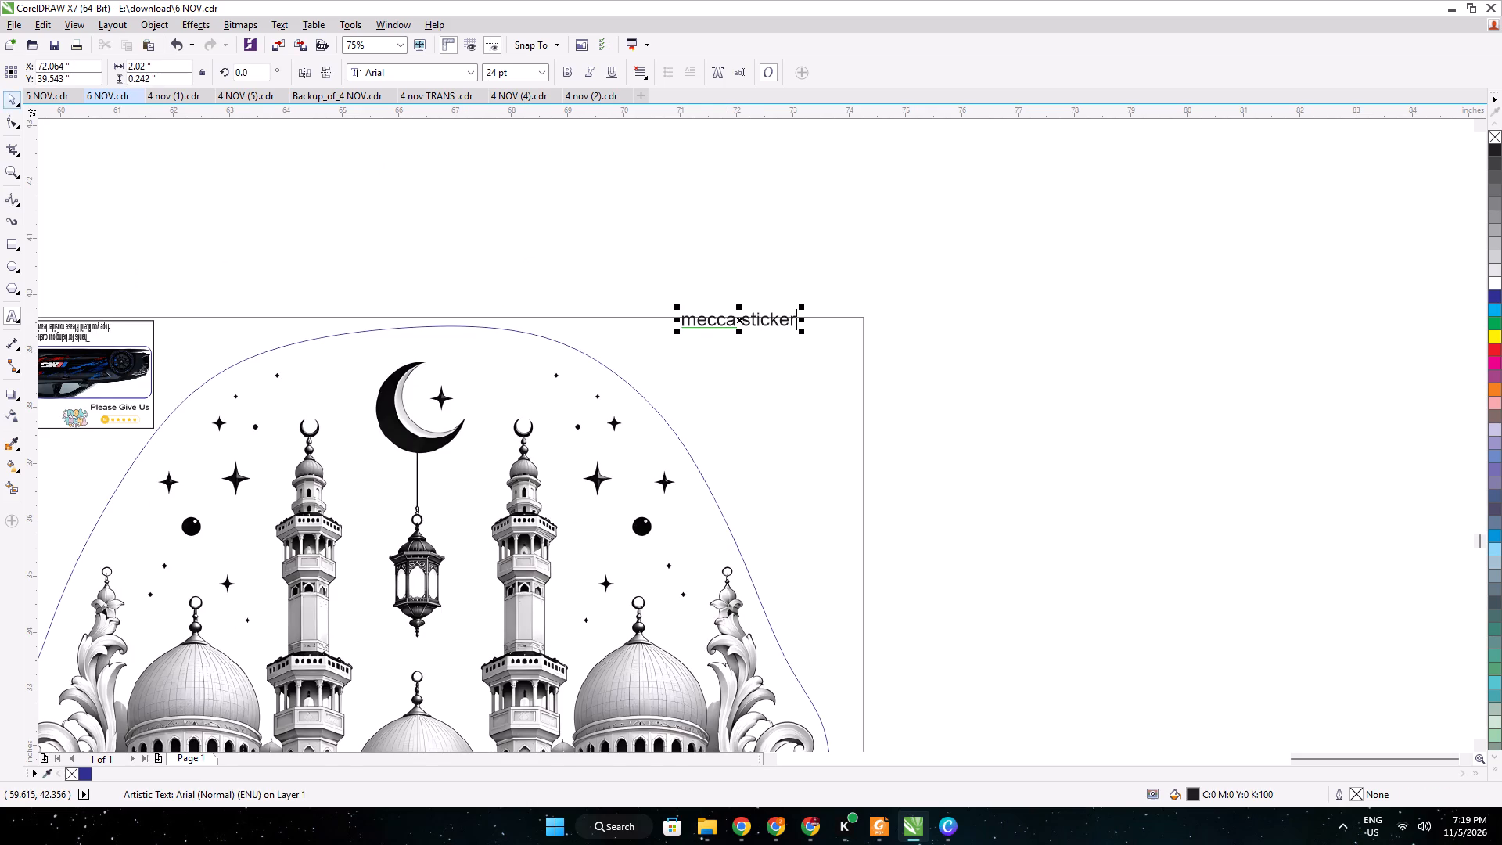
Delete the "mecca sticker" SKU text from the top edge of the Kaaba sticker's frame.
{"action": "left_click", "coordinate": [13, 88]}
{"action": "key", "text": "Delete"}
{"action": "scroll", "coordinate": [508, 243], "scroll_direction": "down", "scroll_amount": 1}
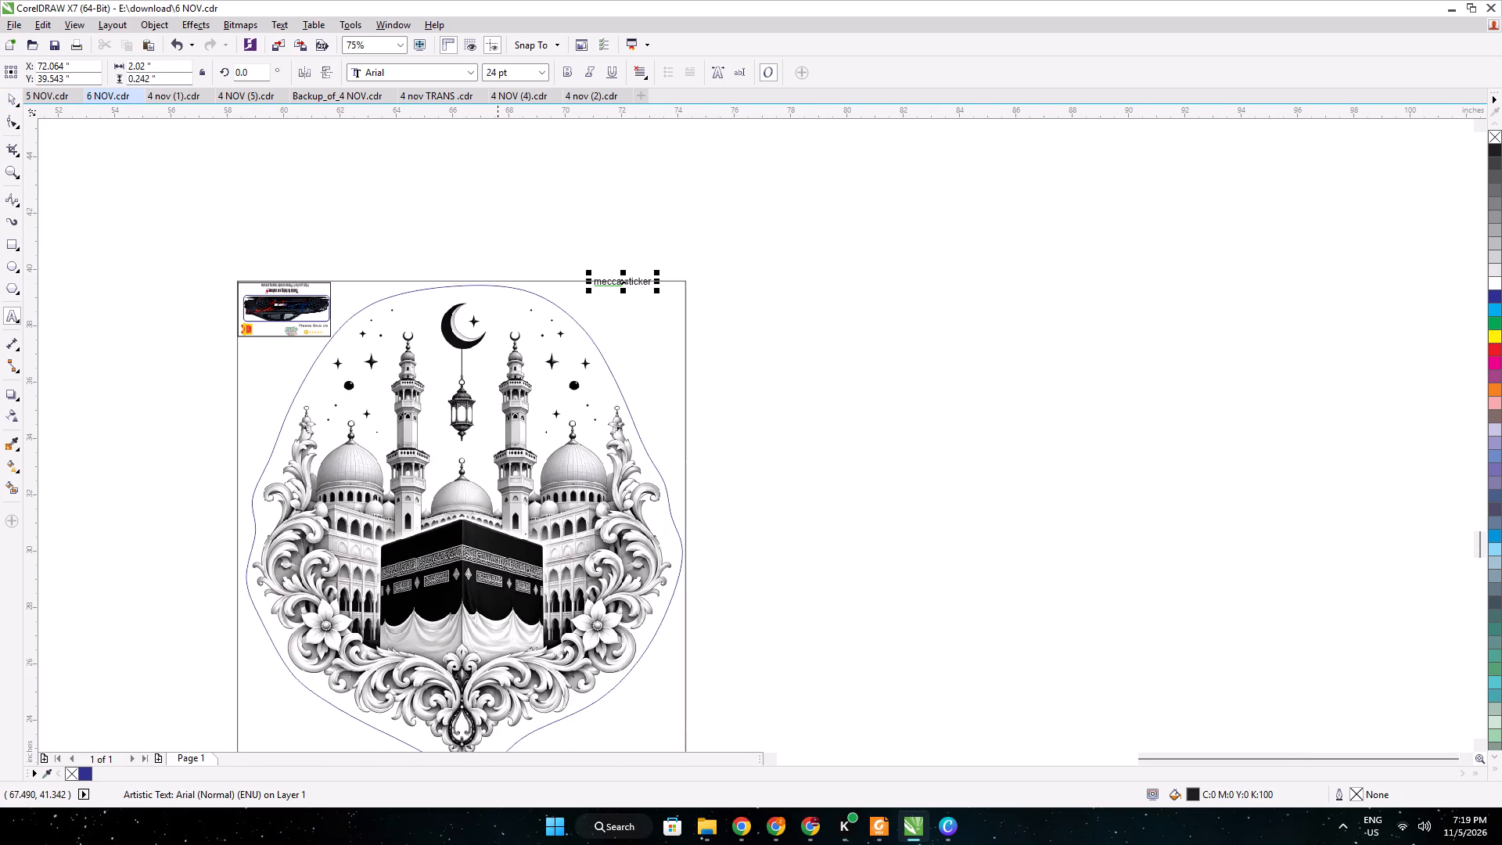
{"action": "key", "text": "Delete"}
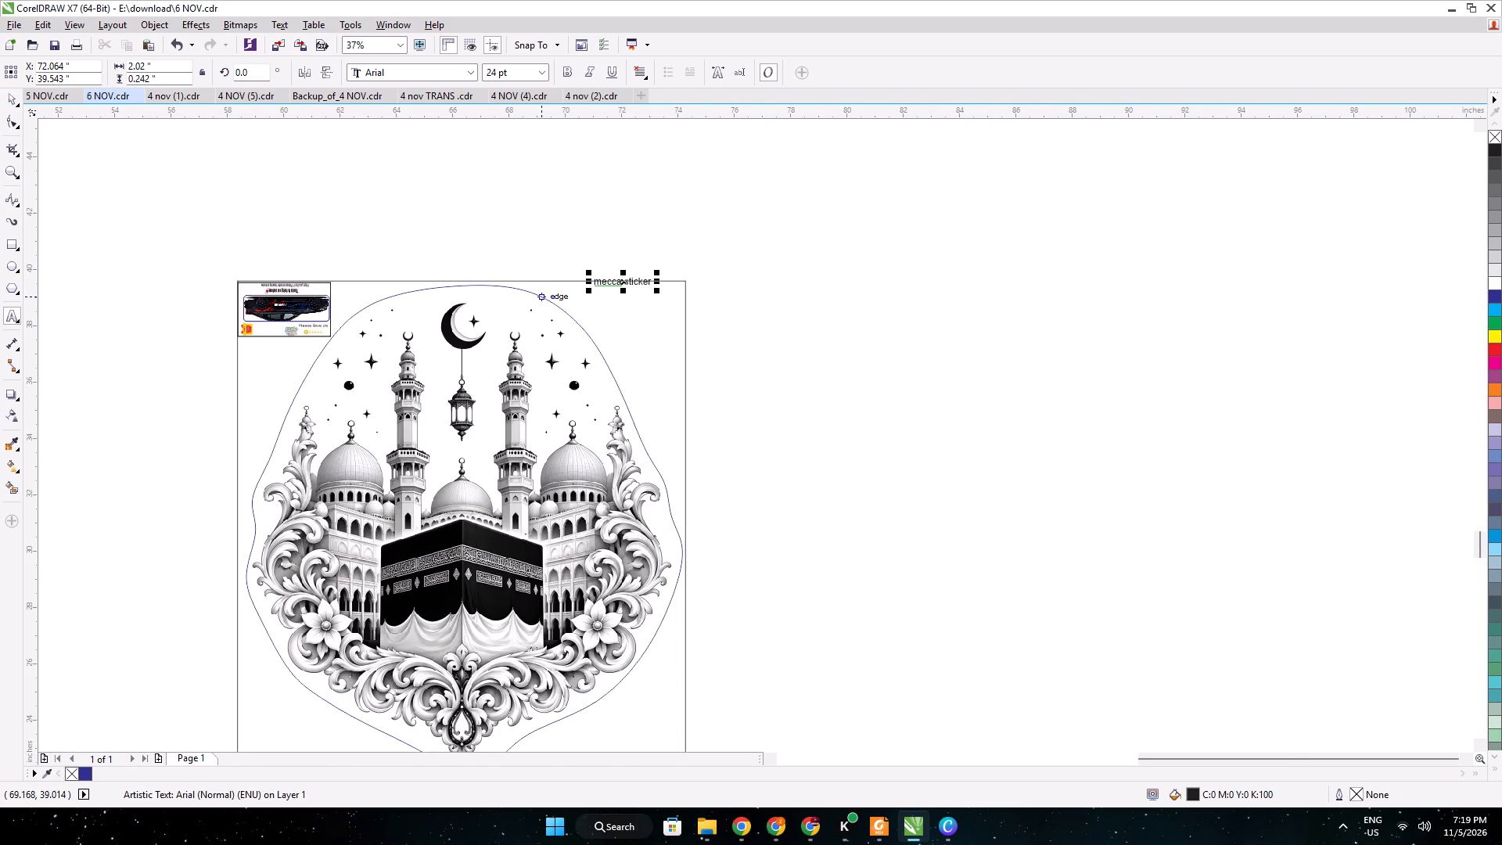
{"action": "key", "text": "ctrl+z"}
{"action": "left_click", "coordinate": [13, 100]}
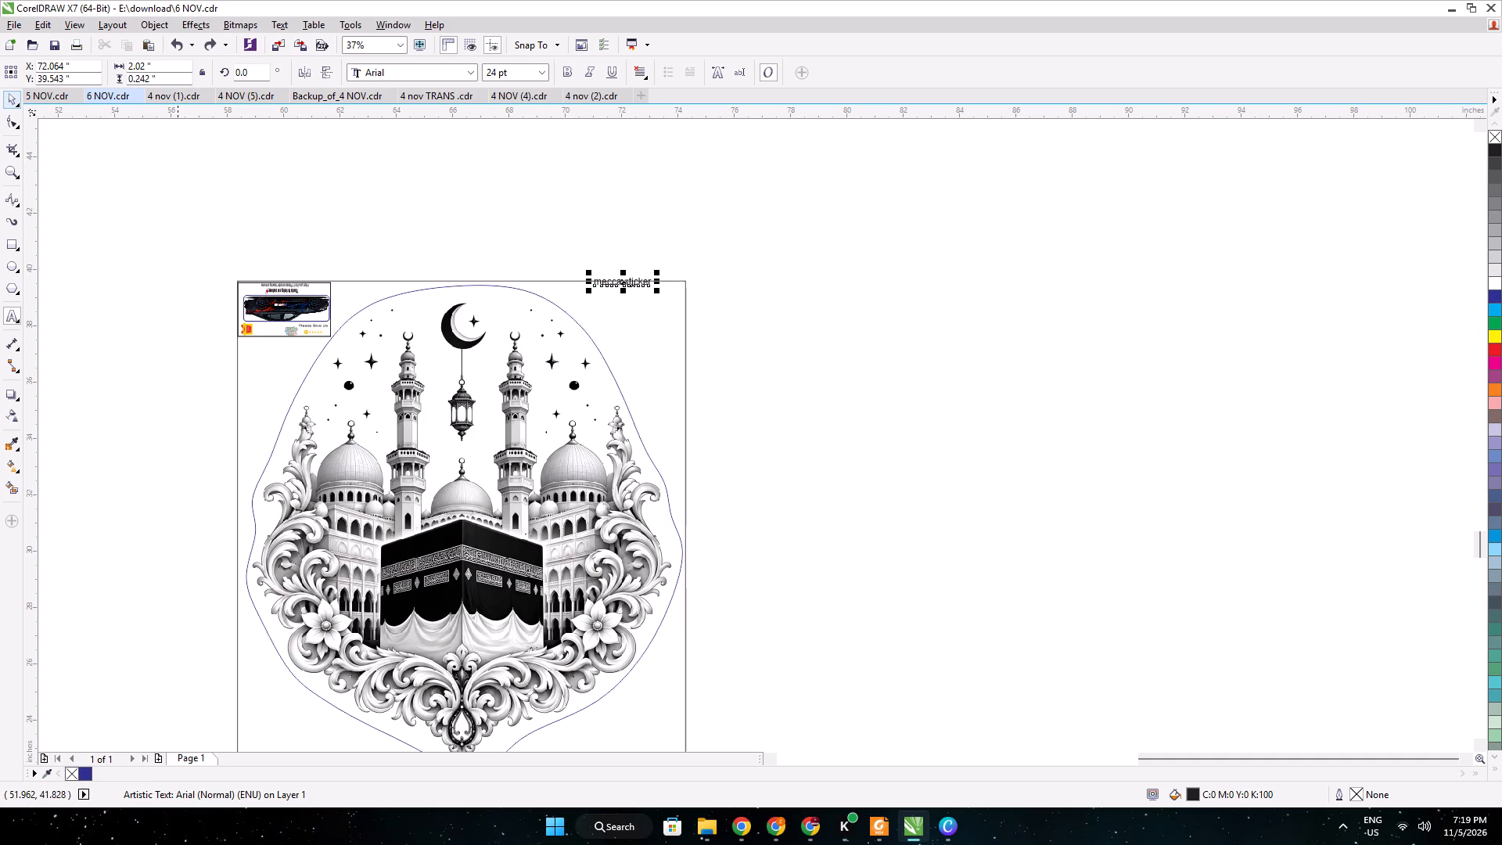
{"action": "key", "text": "Delete"}
Resize the whole framed Kaaba sticker to 15.8 inches wide and 22.5 inches high.
{"action": "scroll", "coordinate": [377, 289], "scroll_direction": "down", "scroll_amount": 2}
{"action": "left_click_drag", "start_coordinate": [538, 481], "coordinate": [347, 316]}
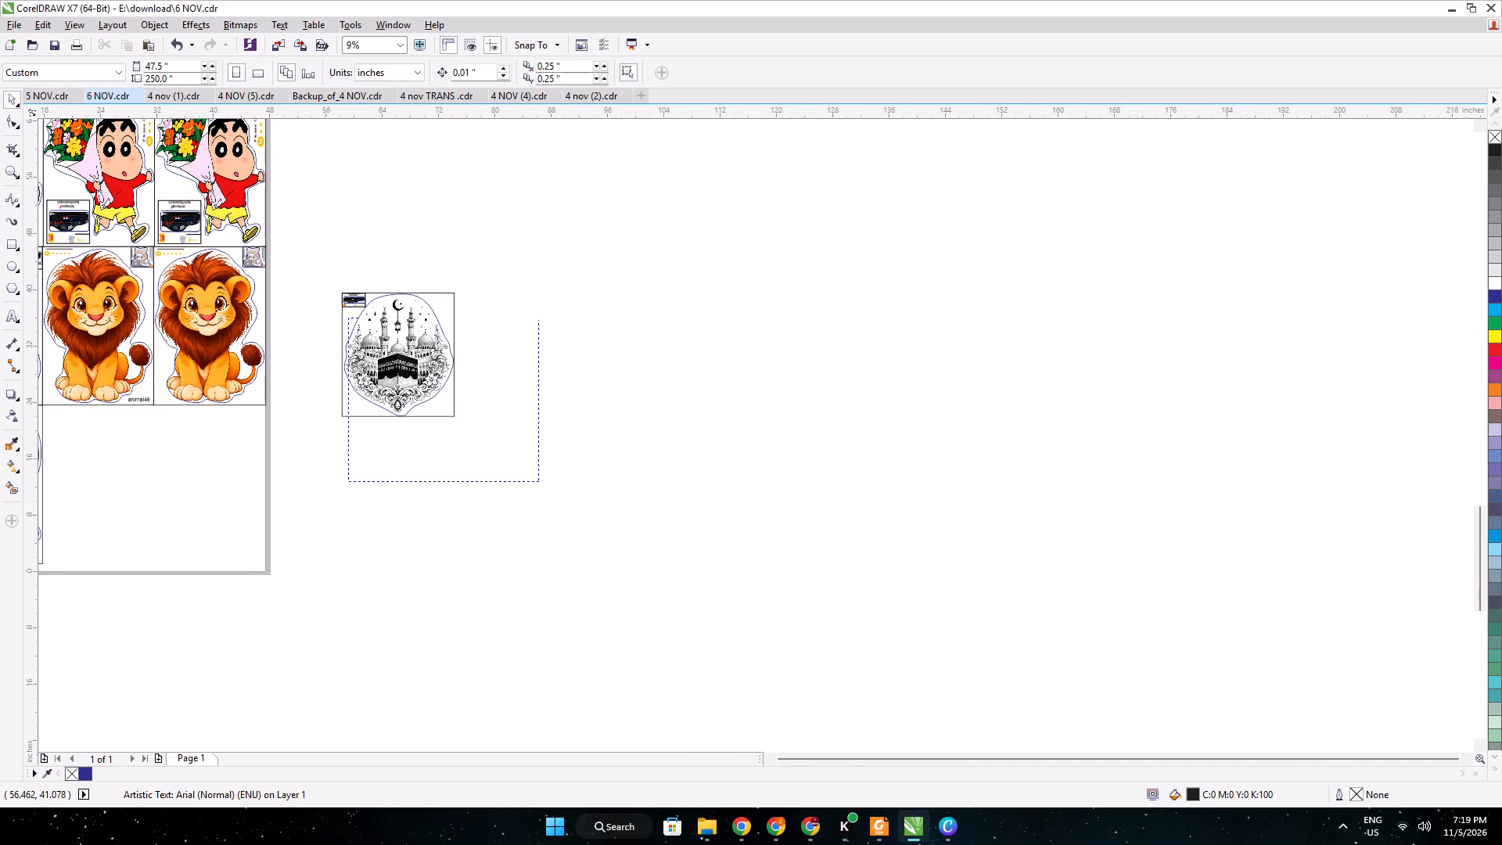
{"action": "left_click_drag", "start_coordinate": [347, 316], "coordinate": [315, 269]}
{"action": "double_click", "coordinate": [140, 66]}
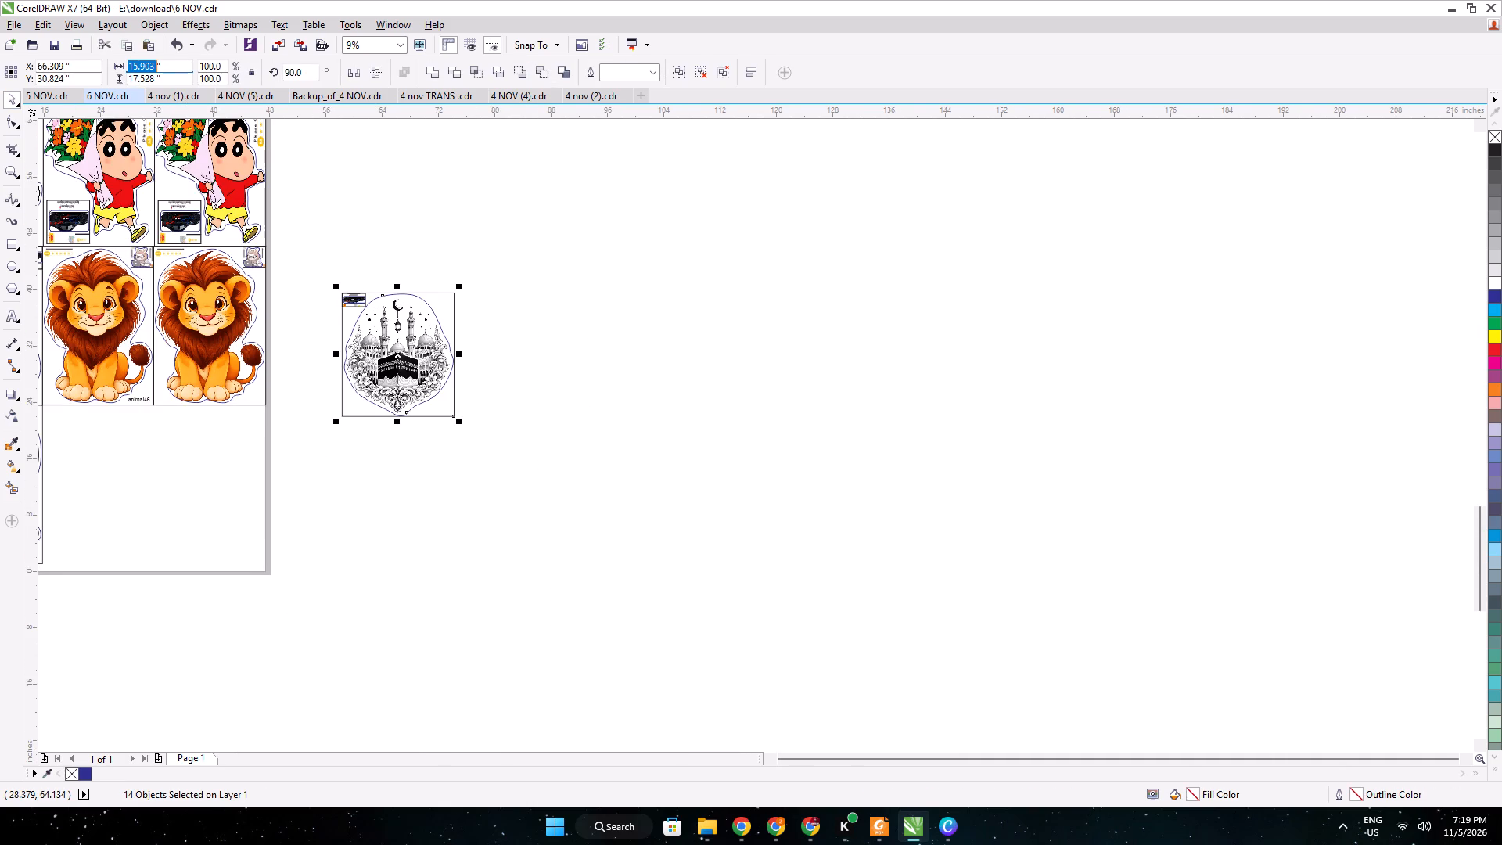
{"action": "type", "text": "12"}
{"action": "key", "text": "BackSpace"}
{"action": "key", "text": "BackSpace"}
{"action": "key", "text": "1"}
{"action": "key", "text": "5"}
{"action": "key", "text": "period"}
{"action": "key", "text": "8"}
{"action": "key", "text": "5"}
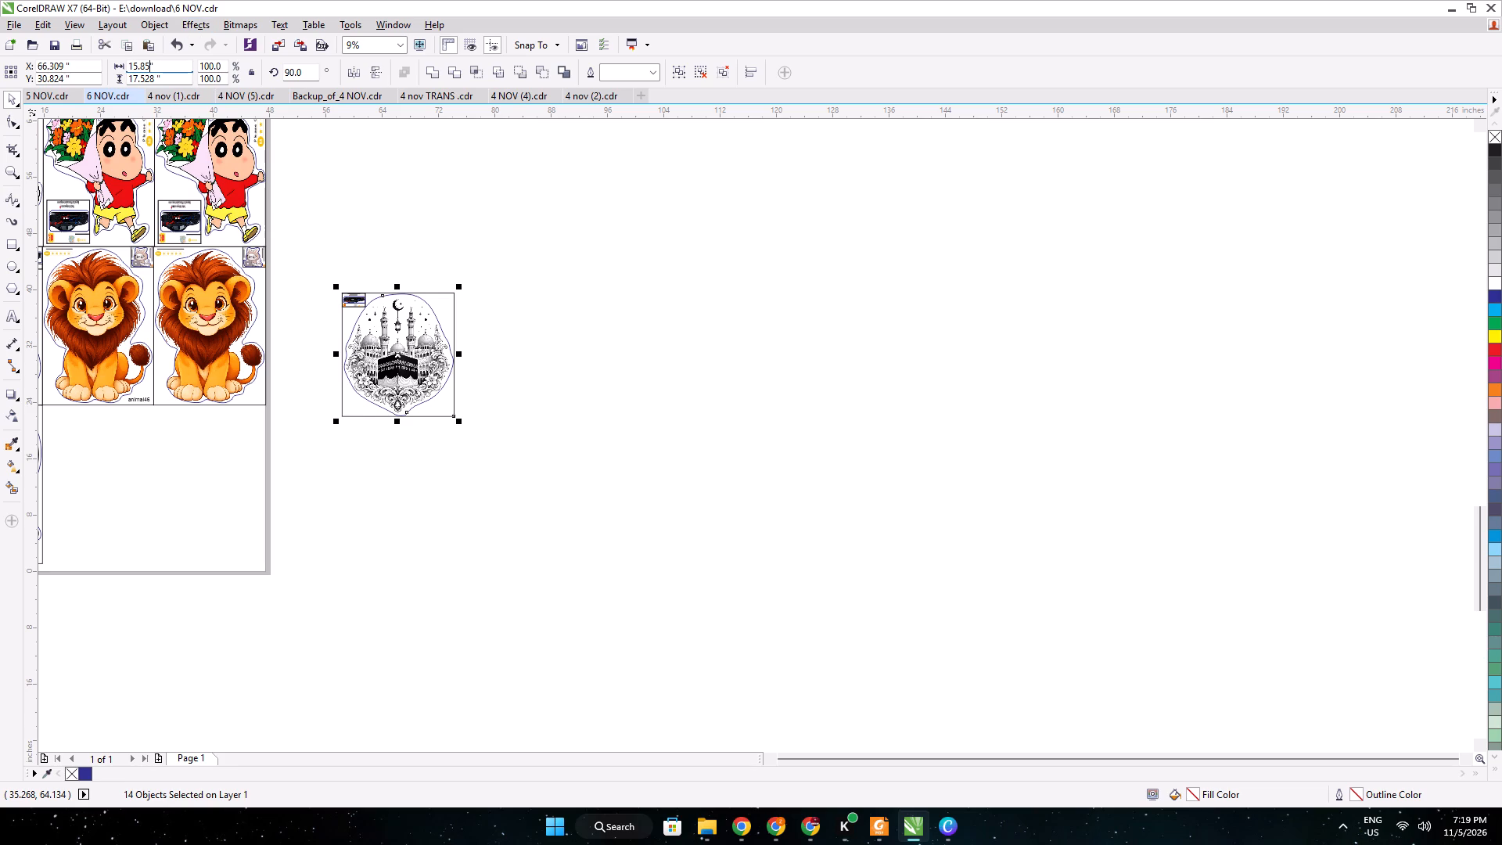
{"action": "key", "text": "BackSpace"}
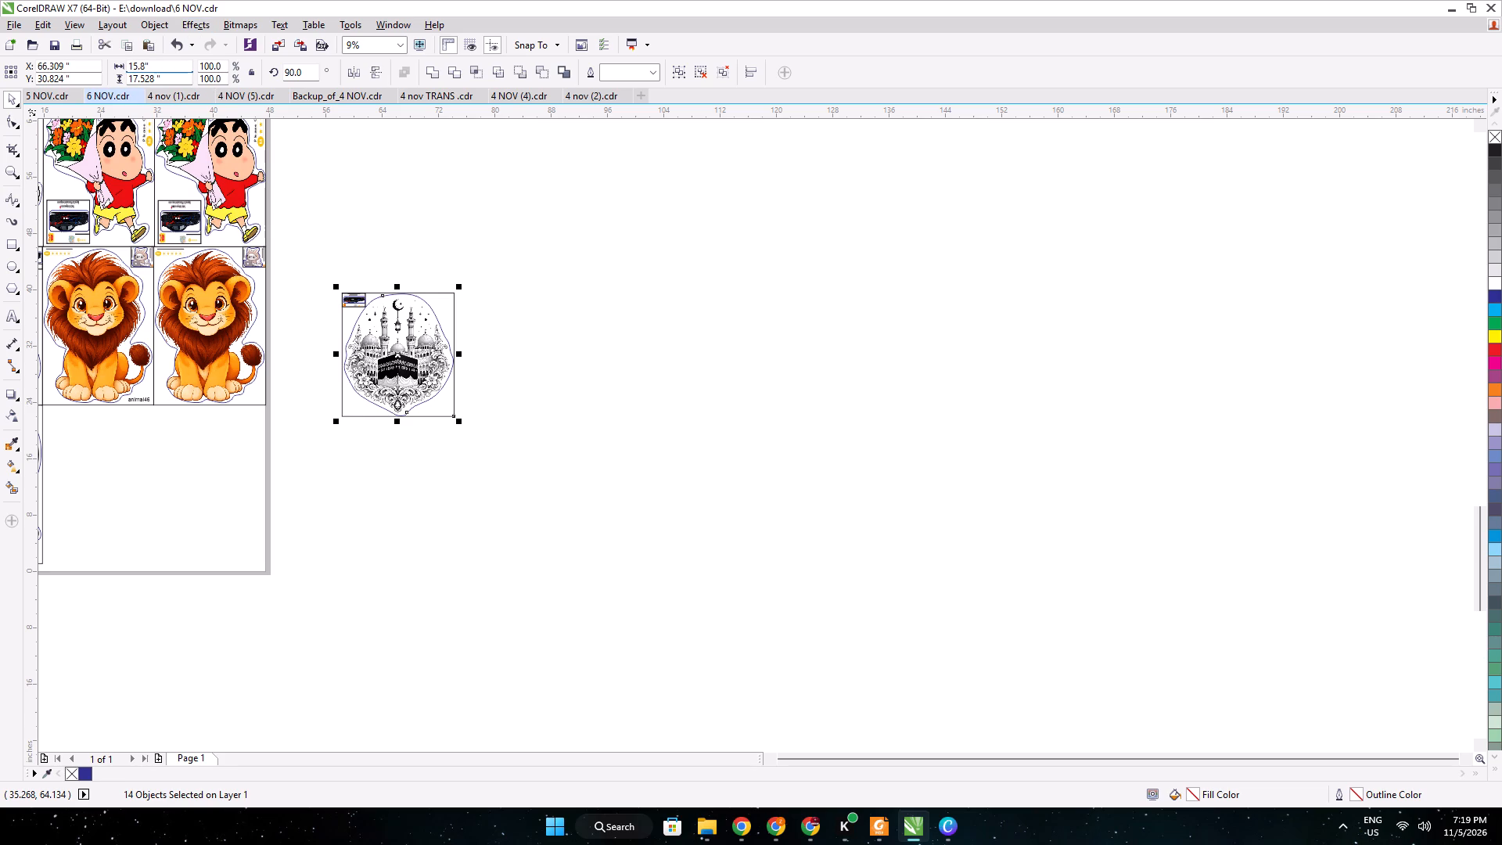
{"action": "double_click", "coordinate": [136, 78]}
{"action": "key", "text": "2"}
{"action": "key", "text": "2"}
{"action": "key", "text": "period"}
{"action": "key", "text": "5"}
{"action": "left_click", "coordinate": [416, 270]}
Move the whole Kaaba sticker onto the sheet, into the empty bottom-row space beside the Doraemon sticker and below the lion.
{"action": "middle_click_drag", "start_coordinate": [384, 340], "coordinate": [508, 309]}
{"action": "left_click_drag", "start_coordinate": [632, 438], "coordinate": [444, 191]}
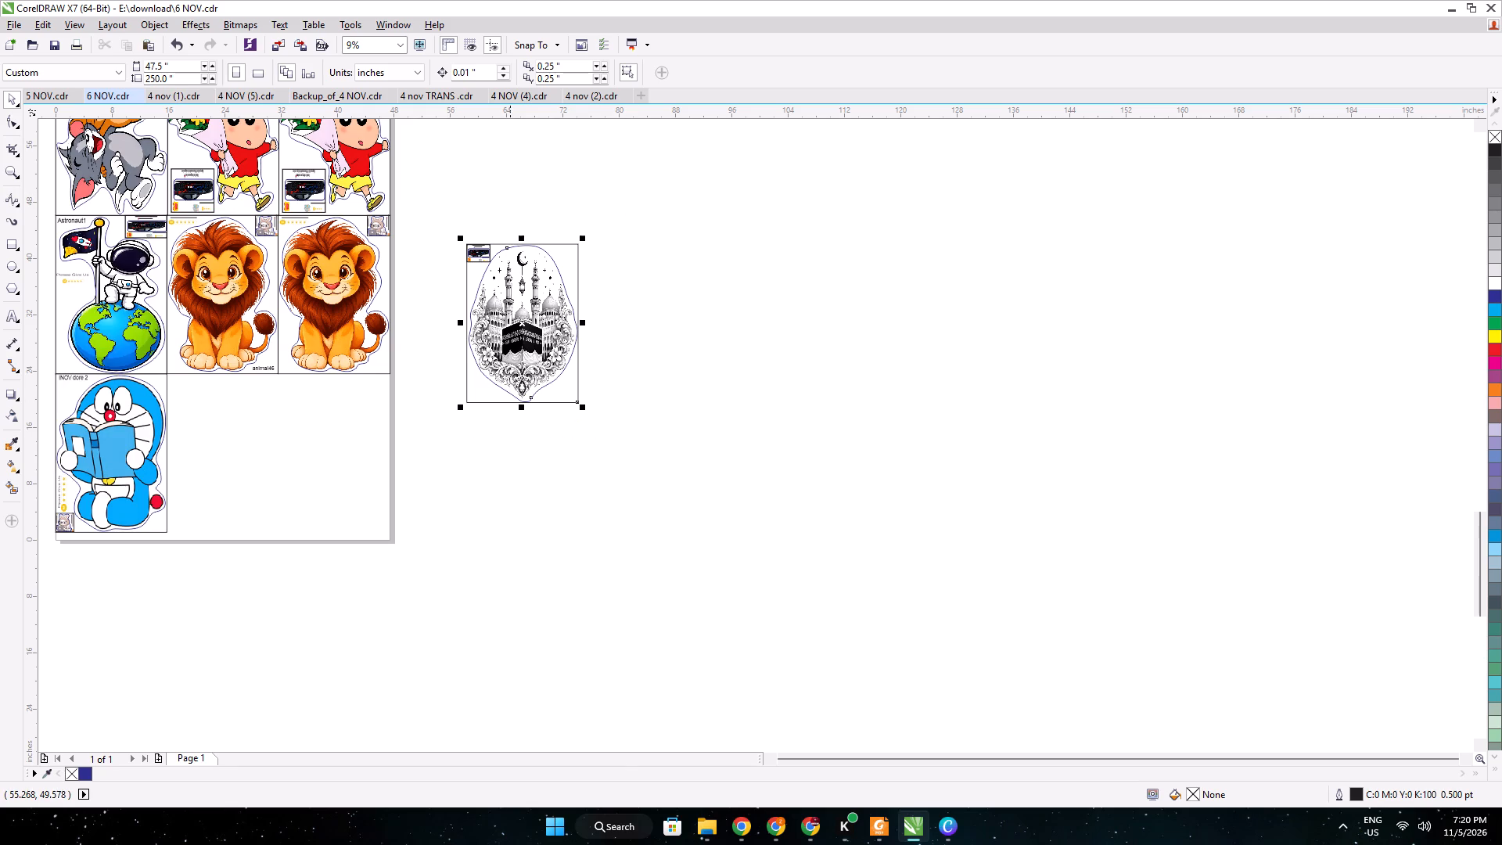
{"action": "left_click_drag", "start_coordinate": [547, 314], "coordinate": [266, 444]}
{"action": "scroll", "coordinate": [217, 408], "scroll_direction": "up", "scroll_amount": 1}
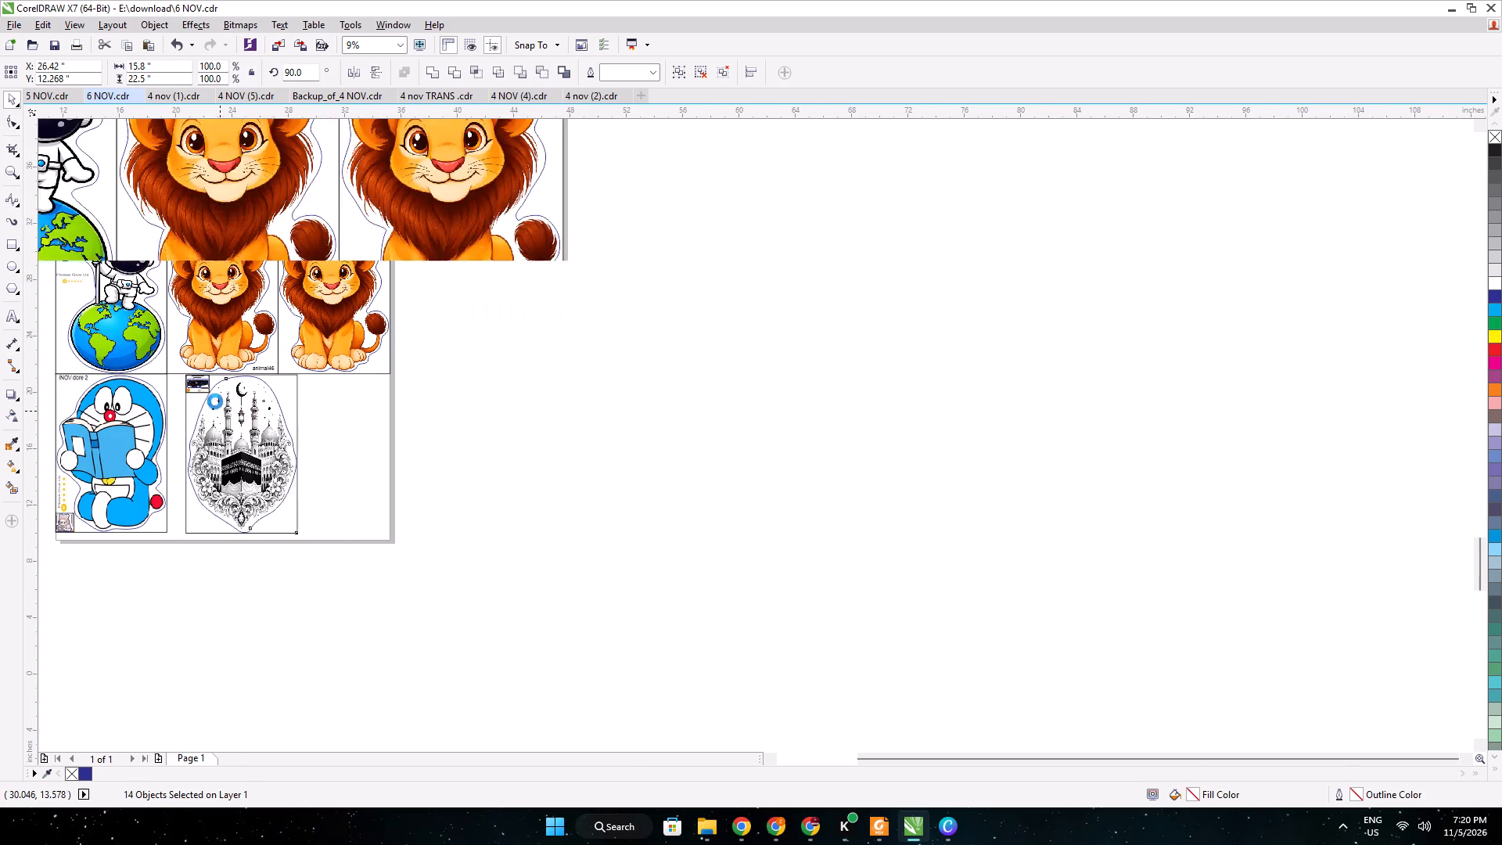
{"action": "scroll", "coordinate": [215, 401], "scroll_direction": "up", "scroll_amount": 1}
{"action": "middle_click_drag", "start_coordinate": [226, 401], "coordinate": [494, 408]}
{"action": "left_click_drag", "start_coordinate": [494, 405], "coordinate": [406, 400]}
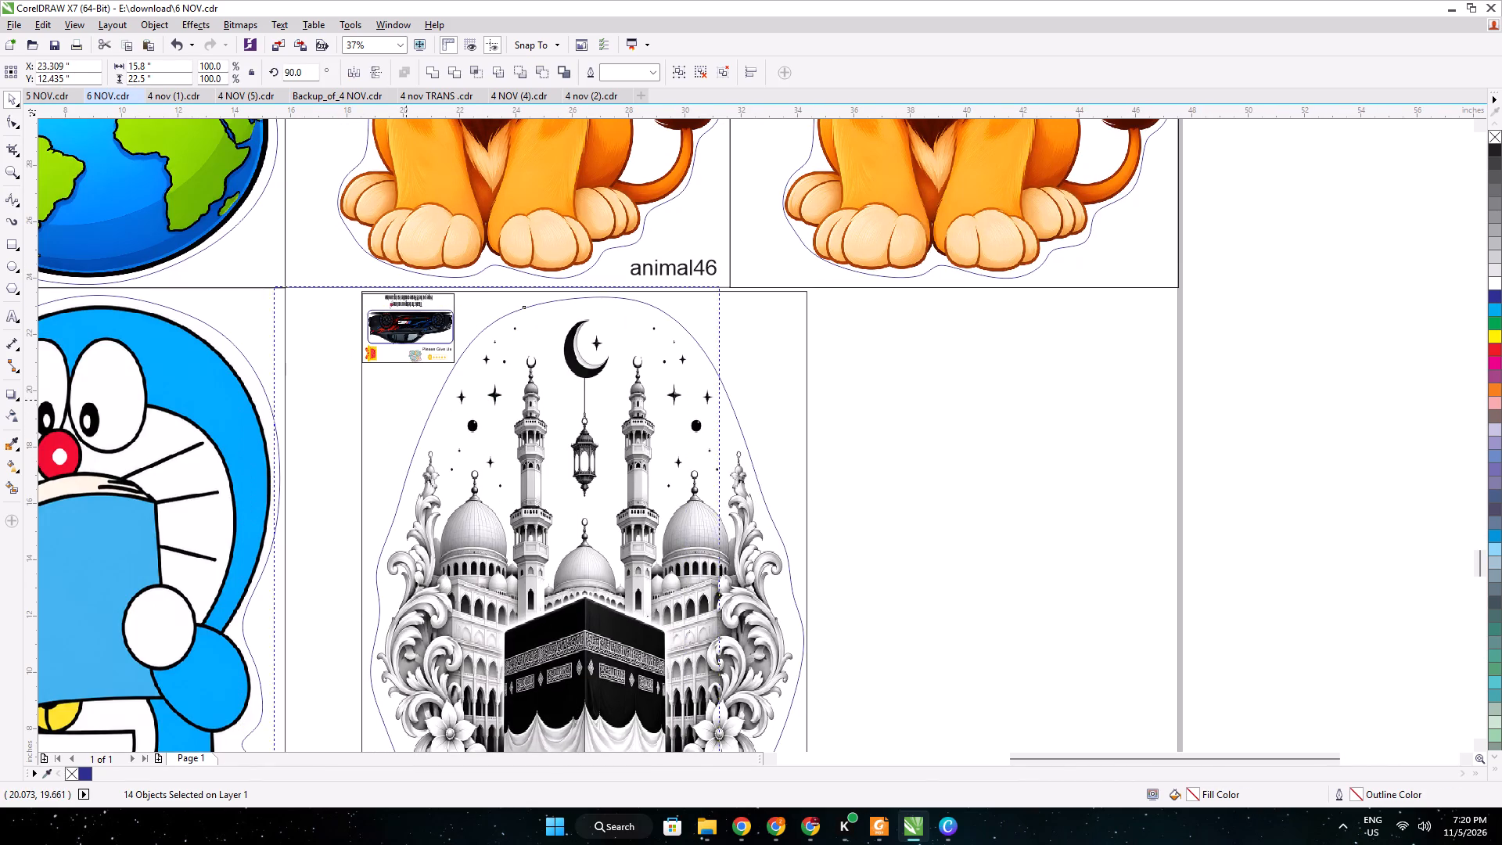
{"action": "left_click_drag", "start_coordinate": [406, 400], "coordinate": [420, 397]}
Nudge the Kaaba sticker until its frame's top corner lines up with the lion sticker's bottom edge and the Doraemon sticker's side edge.
{"action": "key", "text": "Down"}
{"action": "key", "text": "Left"}
{"action": "key", "text": "Down"}
{"action": "key", "text": "Left"}
{"action": "key", "text": "Down"}
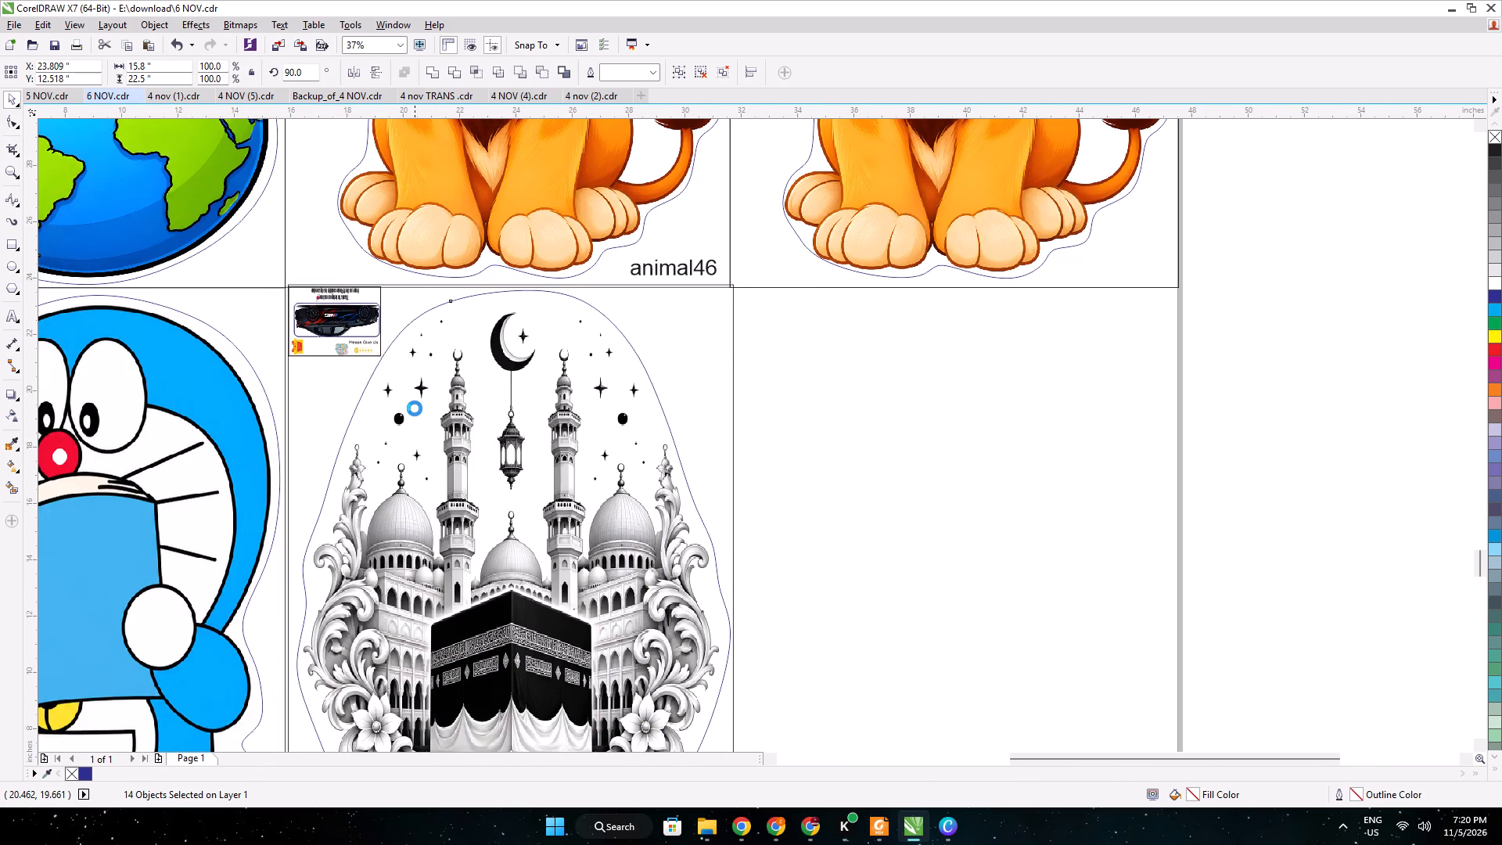
{"action": "key", "text": "Down"}
{"action": "key", "text": "Left"}
{"action": "key", "text": "Left"}
{"action": "key", "text": "Left"}
{"action": "key", "text": "Left"}
{"action": "key", "text": "Left"}
{"action": "key", "text": "Down"}
{"action": "key", "text": "Left"}
{"action": "scroll", "coordinate": [306, 259], "scroll_direction": "up", "scroll_amount": 1}
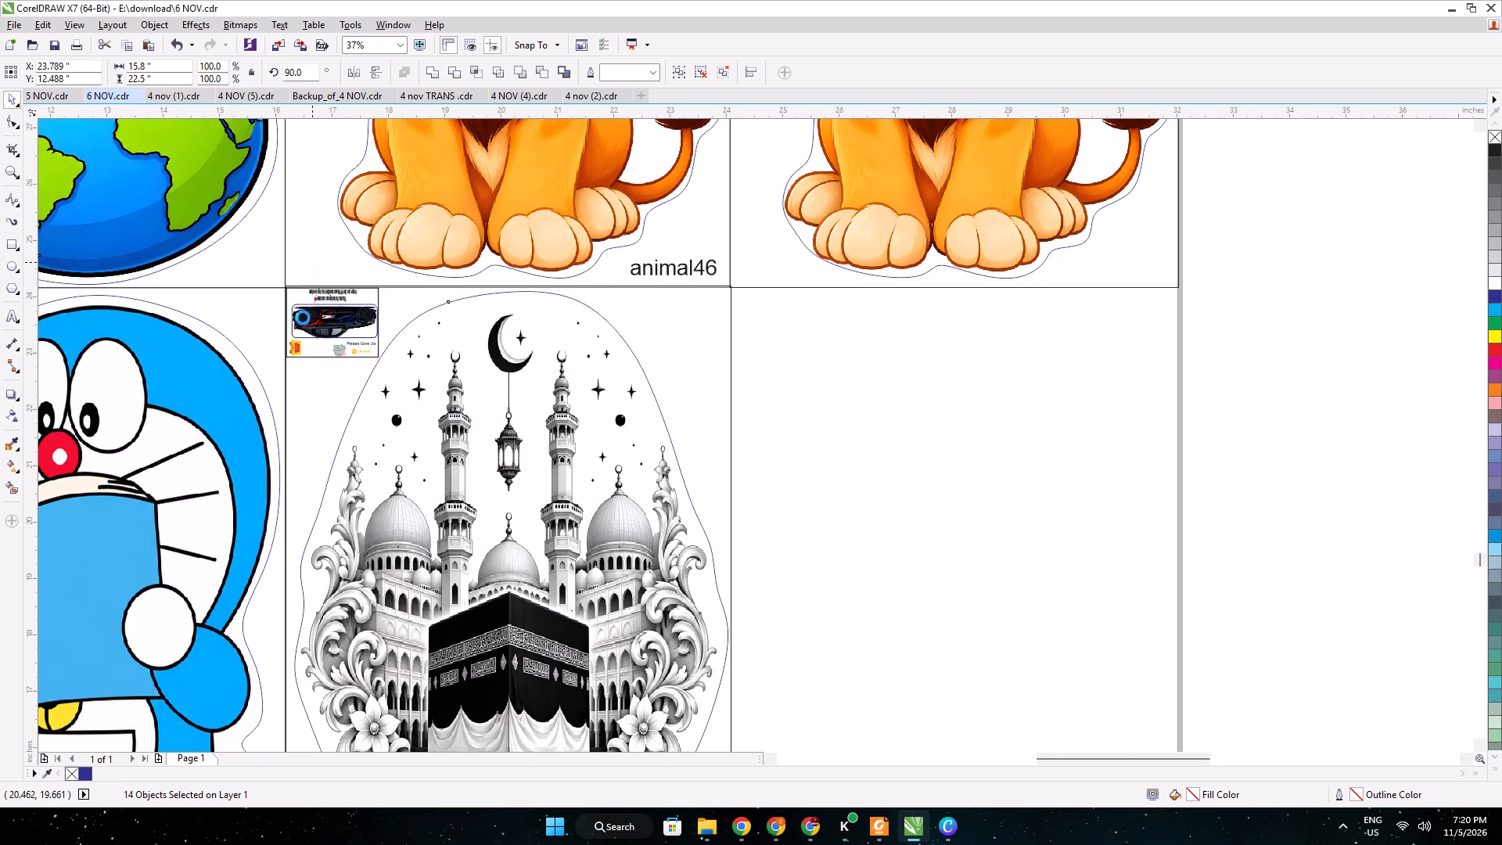
{"action": "scroll", "coordinate": [303, 318], "scroll_direction": "up", "scroll_amount": 1}
{"action": "key", "text": "Down"}
{"action": "key", "text": "Left"}
{"action": "key", "text": "Down"}
{"action": "key", "text": "Down"}
{"action": "key", "text": "Left"}
{"action": "key", "text": "Left"}
{"action": "key", "text": "Down"}
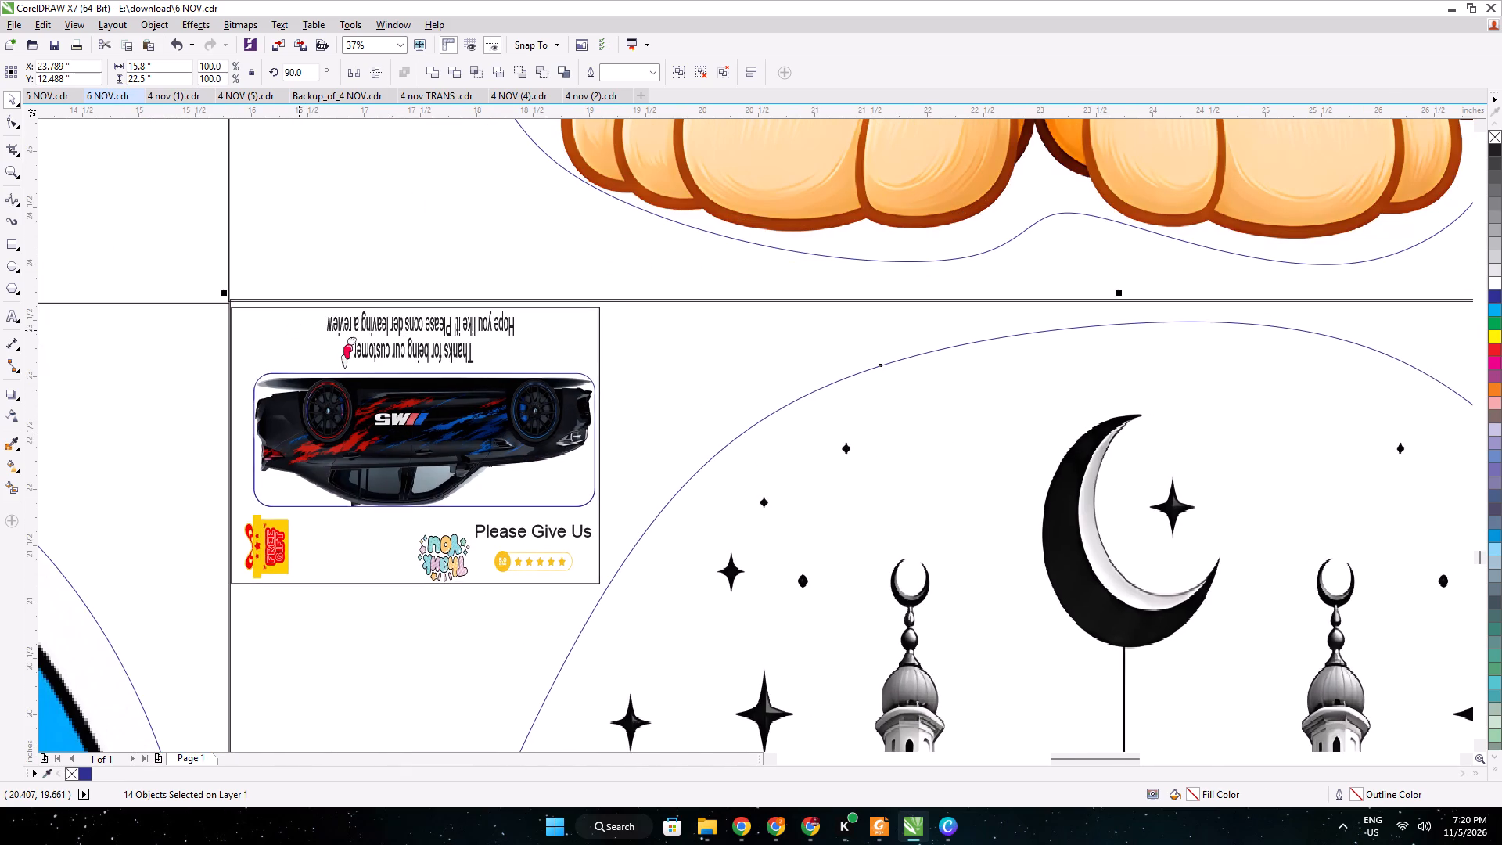
{"action": "key", "text": "Down"}
Duplicate the Kaaba sticker and place the copy in the last empty bottom-row space, below the second lion sticker.
{"action": "scroll", "coordinate": [345, 340], "scroll_direction": "down", "scroll_amount": 1}
{"action": "middle_click_drag", "start_coordinate": [685, 375], "coordinate": [340, 325]}
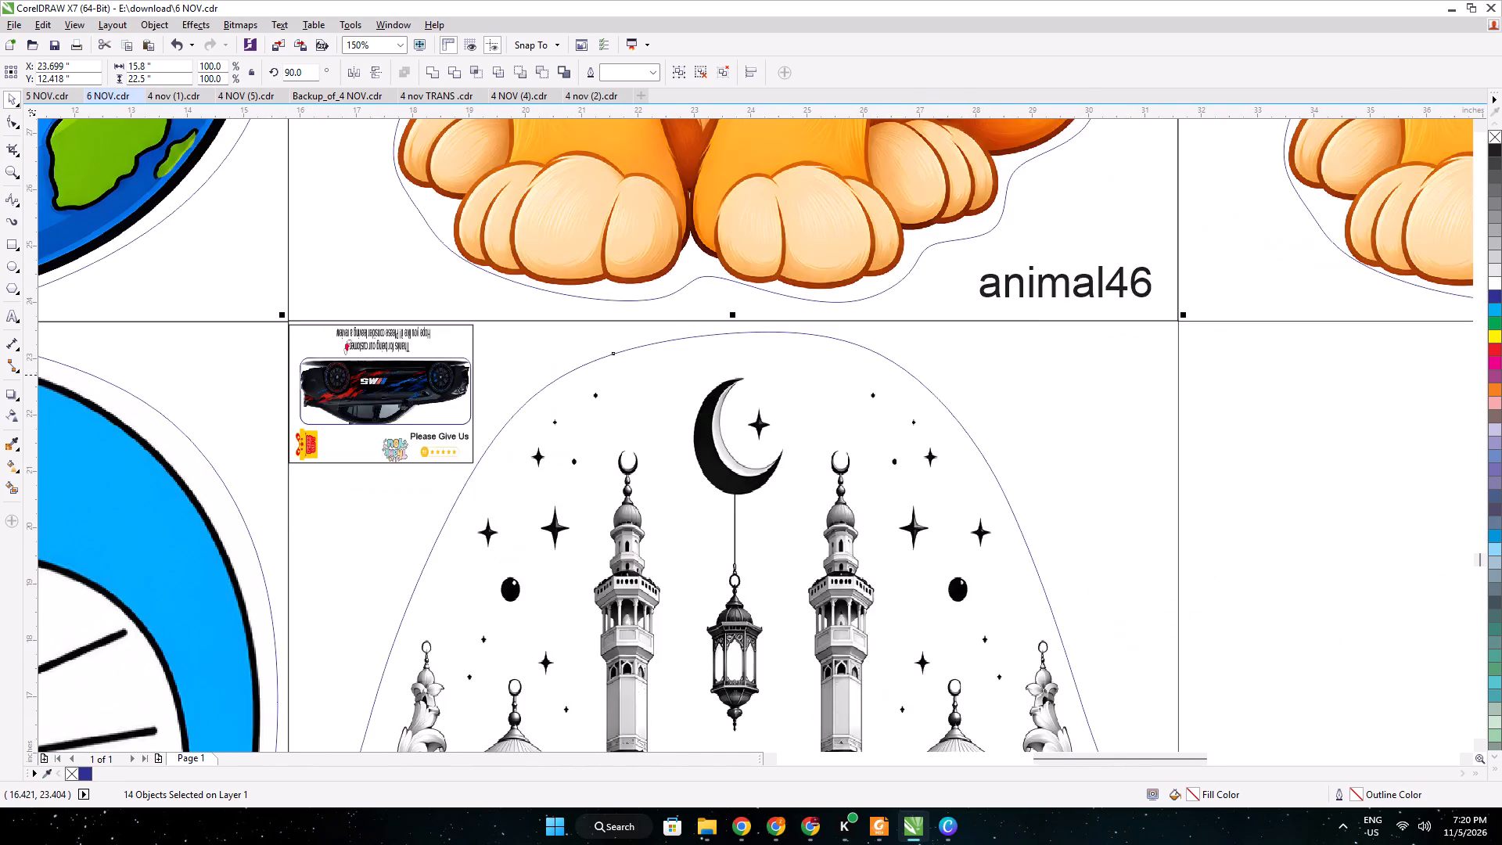
{"action": "middle_click_drag", "start_coordinate": [340, 325], "coordinate": [232, 324]}
{"action": "key", "text": "ctrl+d"}
{"action": "scroll", "coordinate": [250, 366], "scroll_direction": "down", "scroll_amount": 1}
{"action": "left_click_drag", "start_coordinate": [243, 418], "coordinate": [680, 426]}
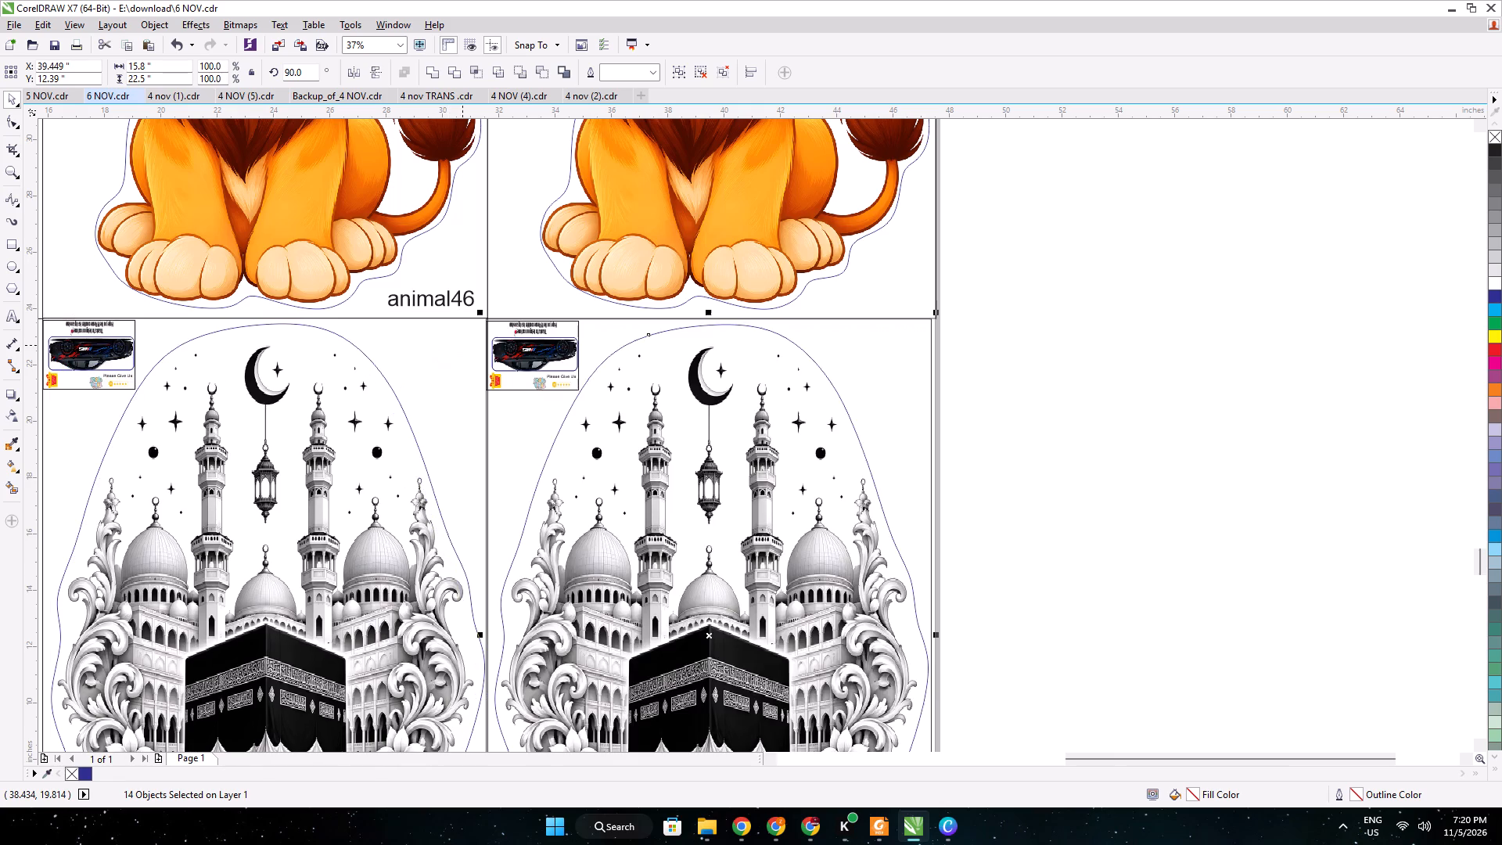
Nudge the duplicate Kaaba sticker so its frame sits flush with the first Kaaba sticker and the lion frame above.
{"action": "scroll", "coordinate": [479, 333], "scroll_direction": "up", "scroll_amount": 3}
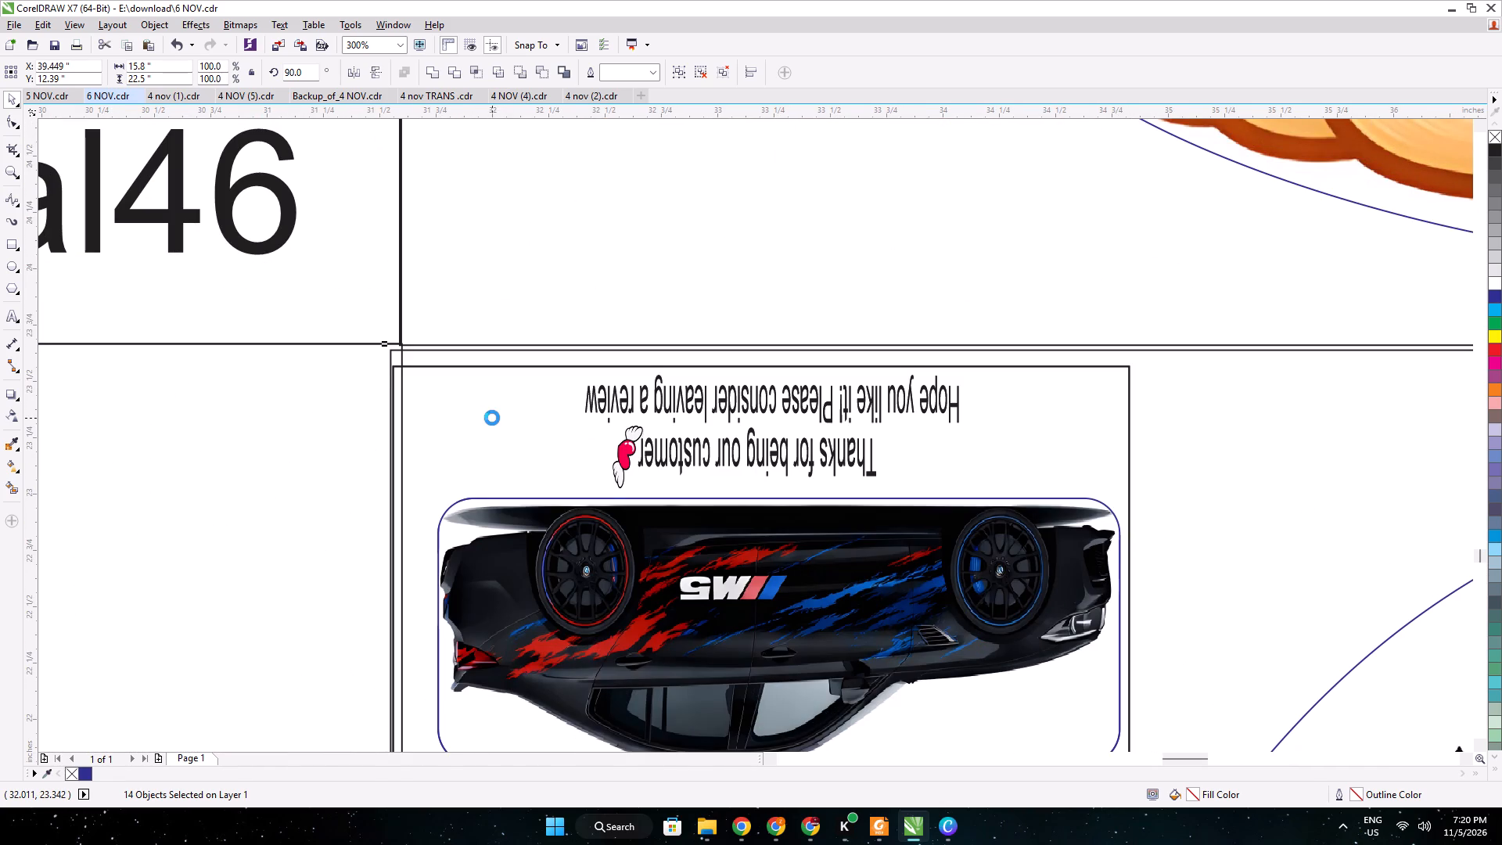
{"action": "key", "text": "Up"}
{"action": "key", "text": "Right"}
{"action": "key", "text": "Up"}
{"action": "key", "text": "Right"}
{"action": "key", "text": "Up"}
{"action": "key", "text": "Right"}
{"action": "key", "text": "Right"}
{"action": "key", "text": "Right"}
{"action": "scroll", "coordinate": [489, 422], "scroll_direction": "down", "scroll_amount": 4}
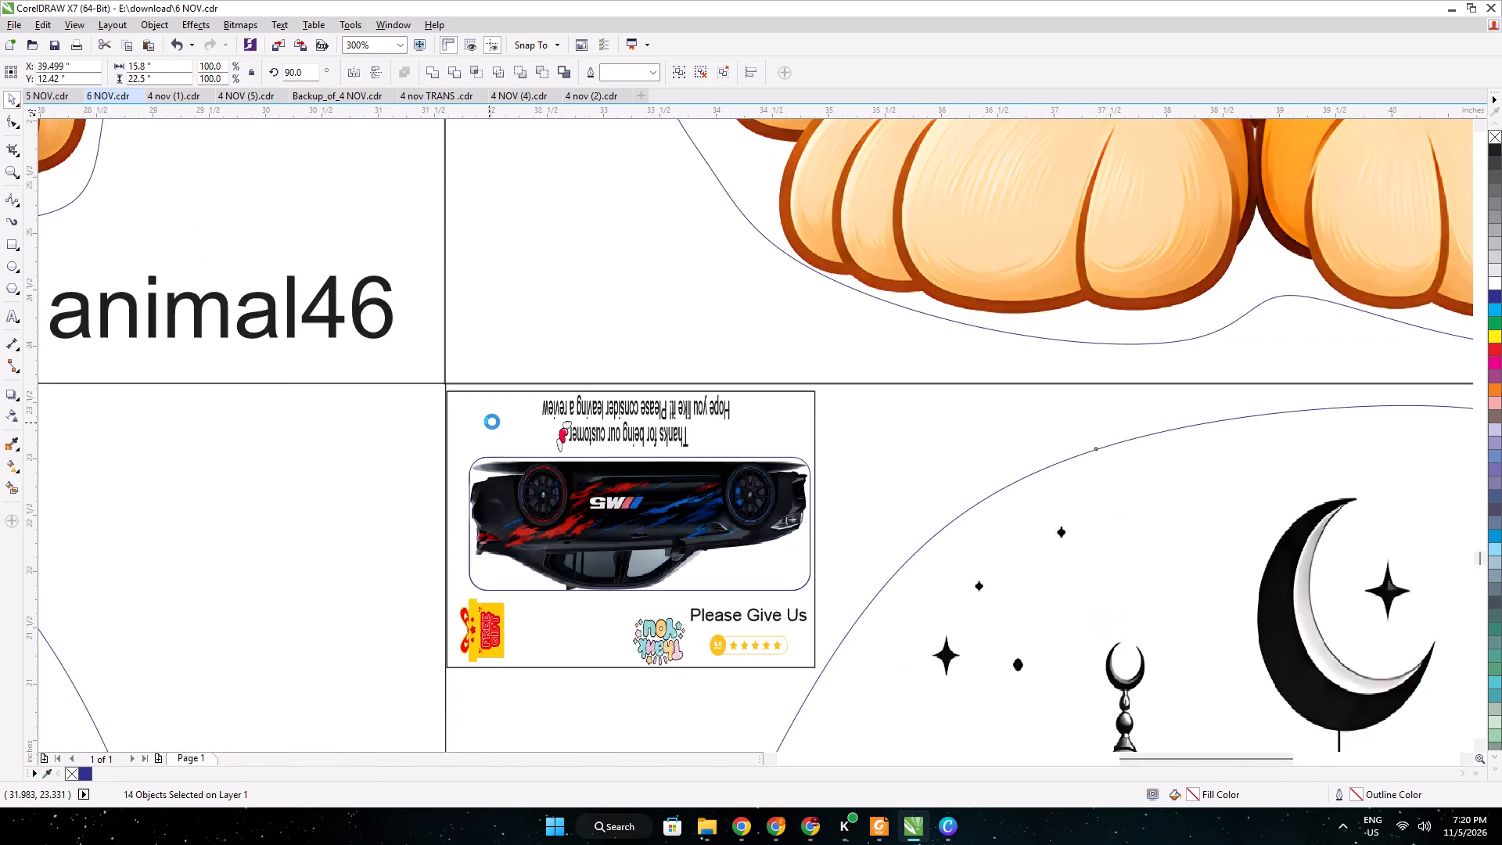
{"action": "scroll", "coordinate": [492, 422], "scroll_direction": "down", "scroll_amount": 7}
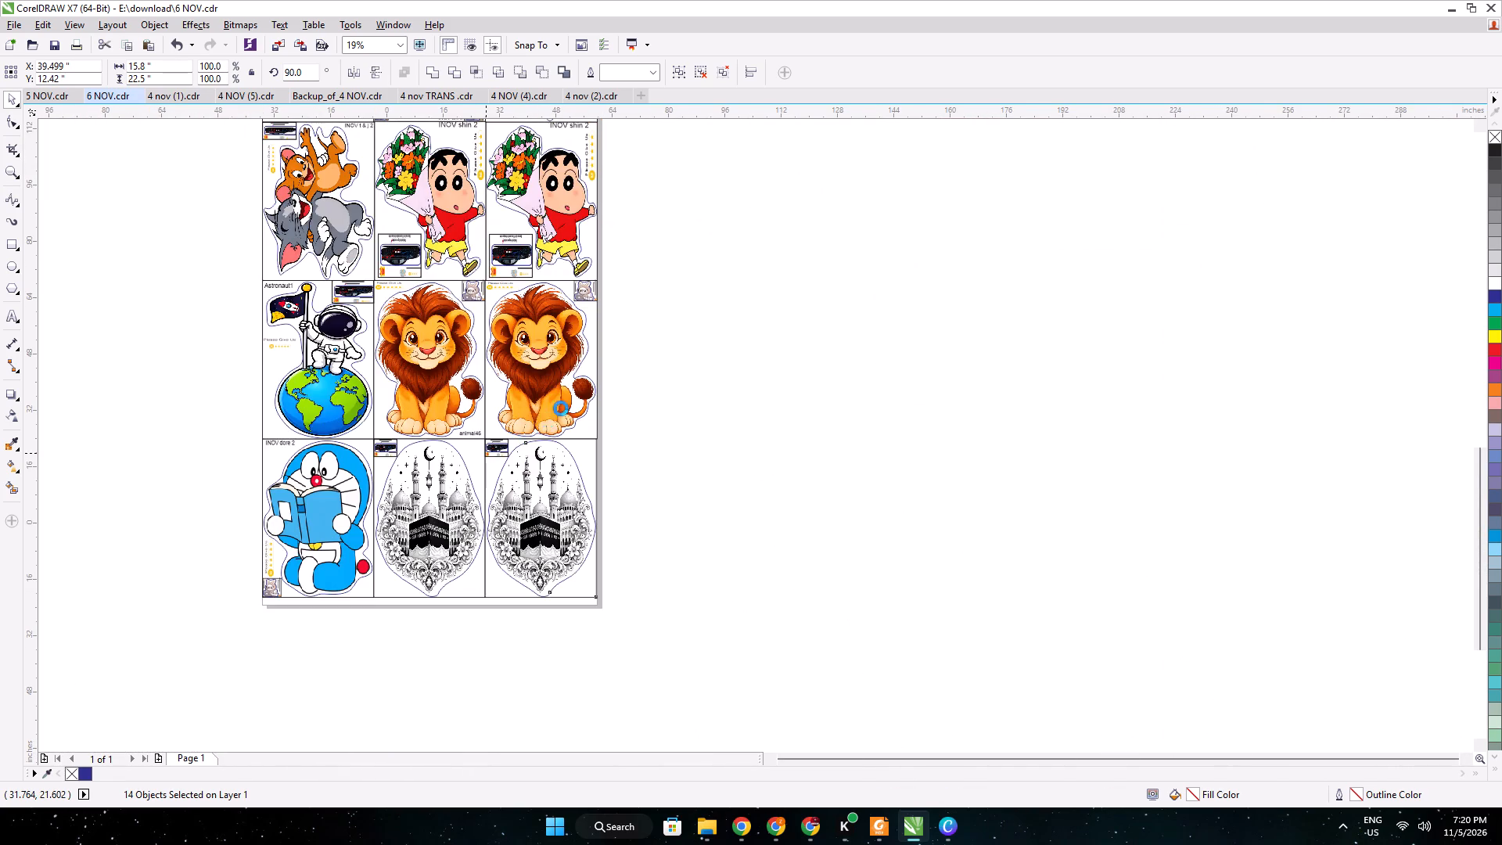
{"action": "middle_click_drag", "start_coordinate": [570, 389], "coordinate": [457, 549]}
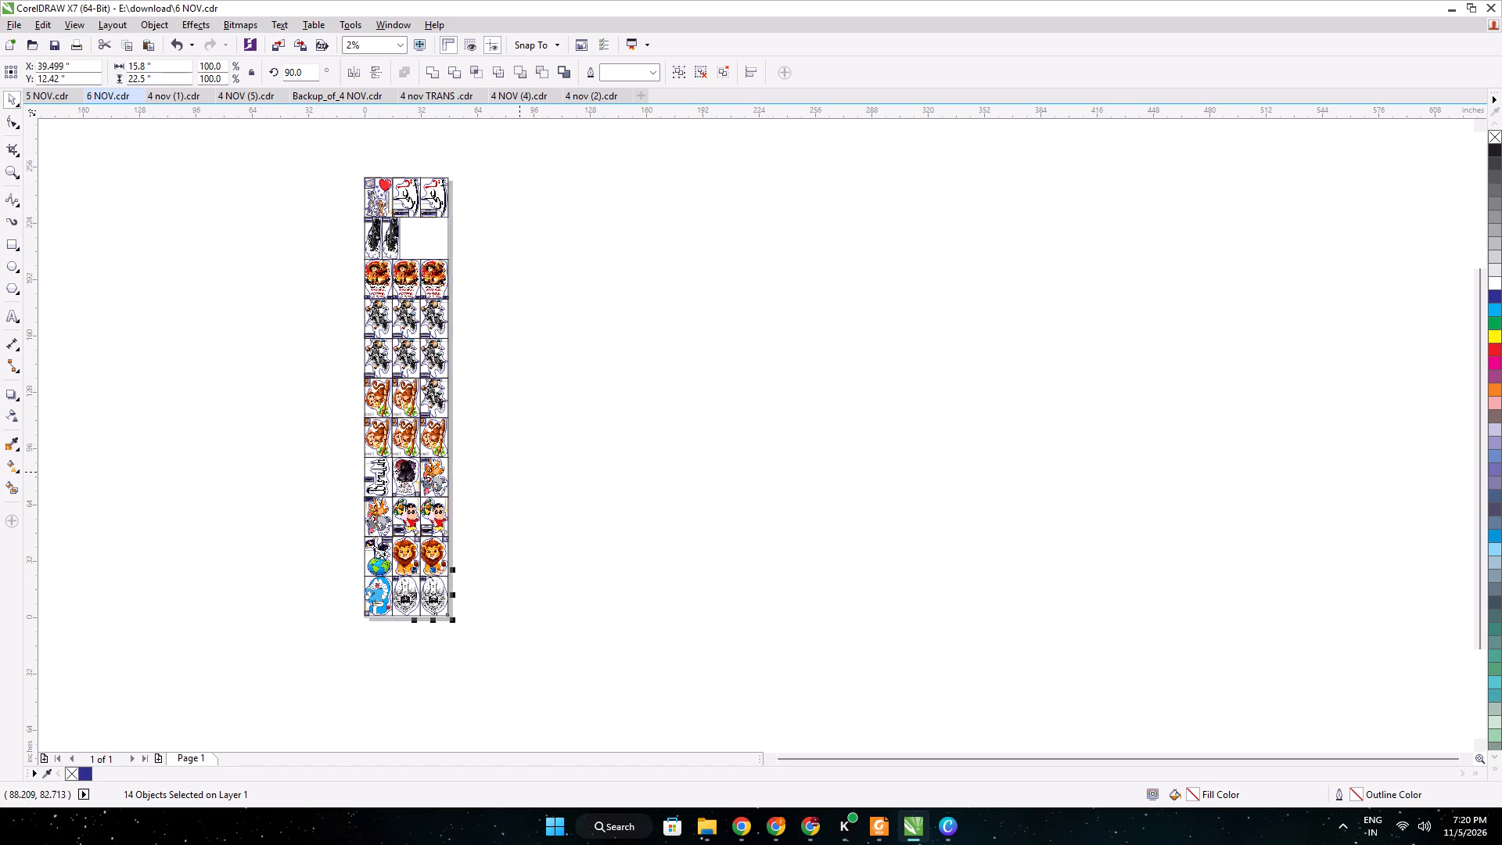
Browse the Downloads folder for an earlier print sheet whose car sticker can be reused.
{"action": "left_click", "coordinate": [713, 832]}
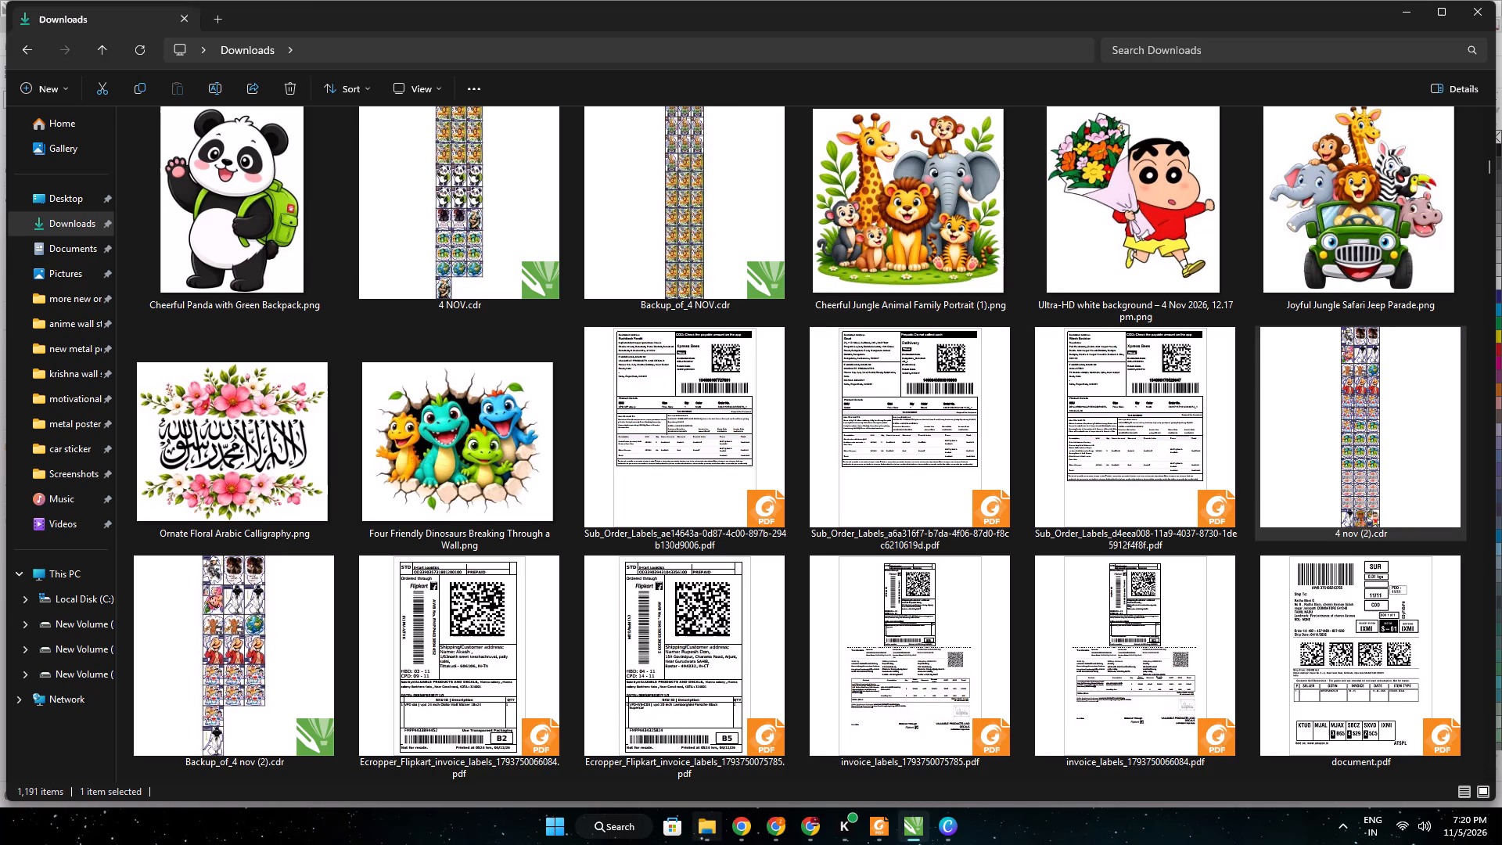
{"action": "scroll", "coordinate": [814, 584], "scroll_direction": "down", "scroll_amount": 3}
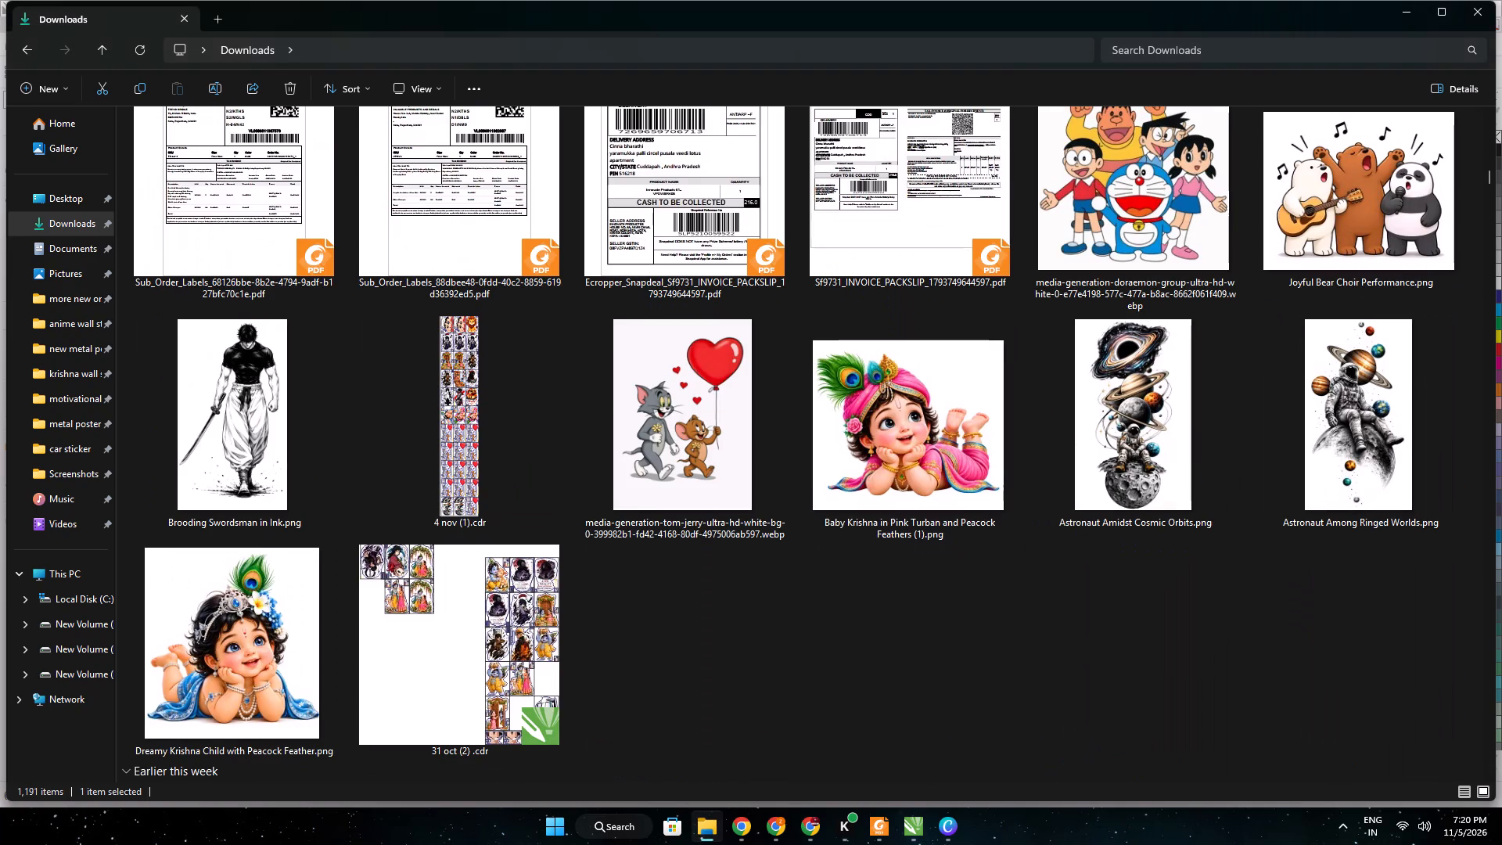
{"action": "scroll", "coordinate": [814, 583], "scroll_direction": "down", "scroll_amount": 3}
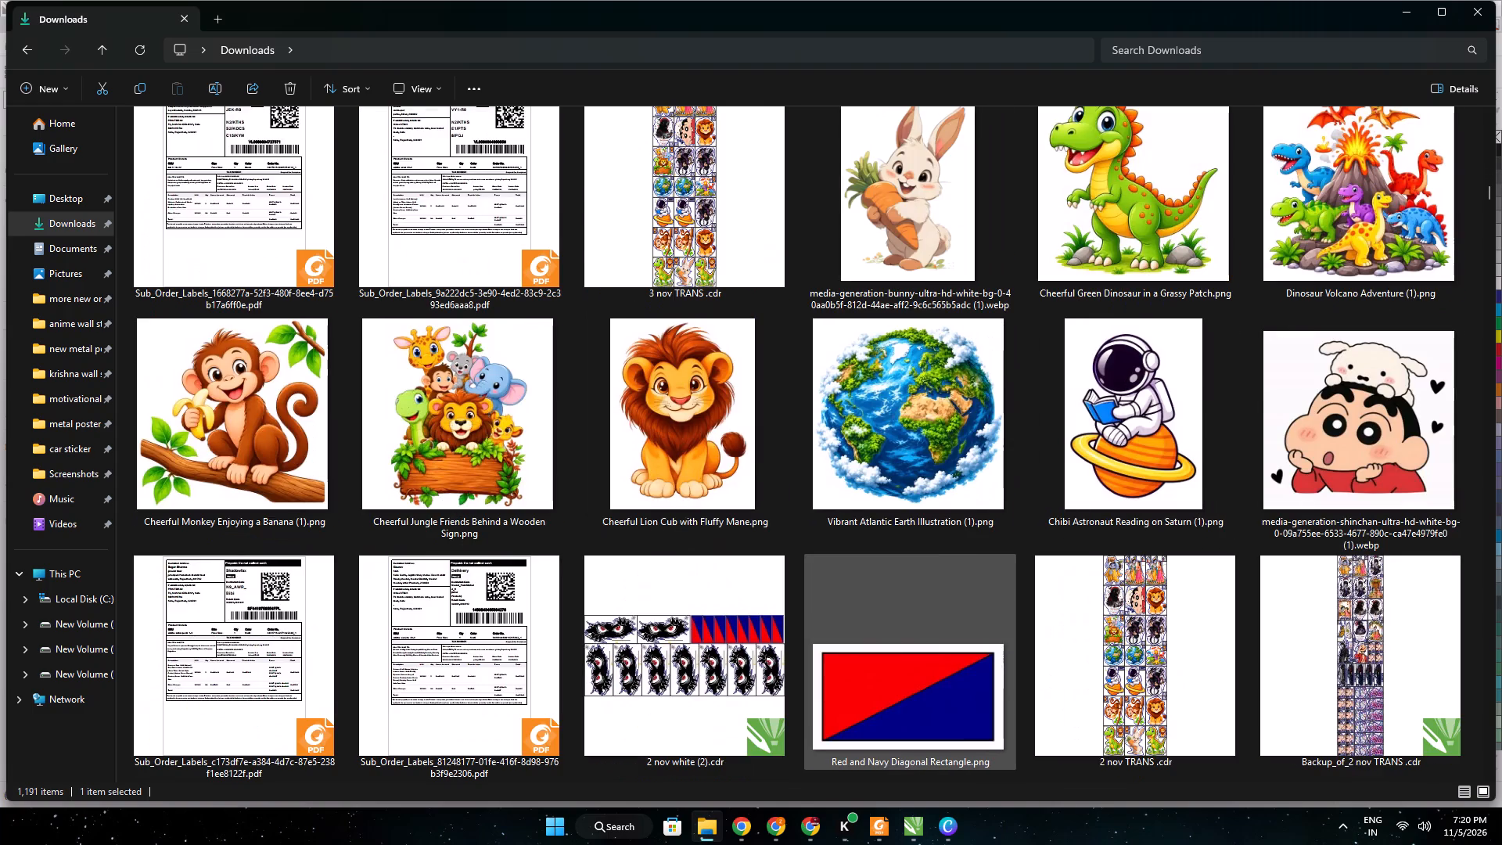
{"action": "scroll", "coordinate": [814, 583], "scroll_direction": "down", "scroll_amount": 3}
{"action": "scroll", "coordinate": [814, 581], "scroll_direction": "up", "scroll_amount": 11}
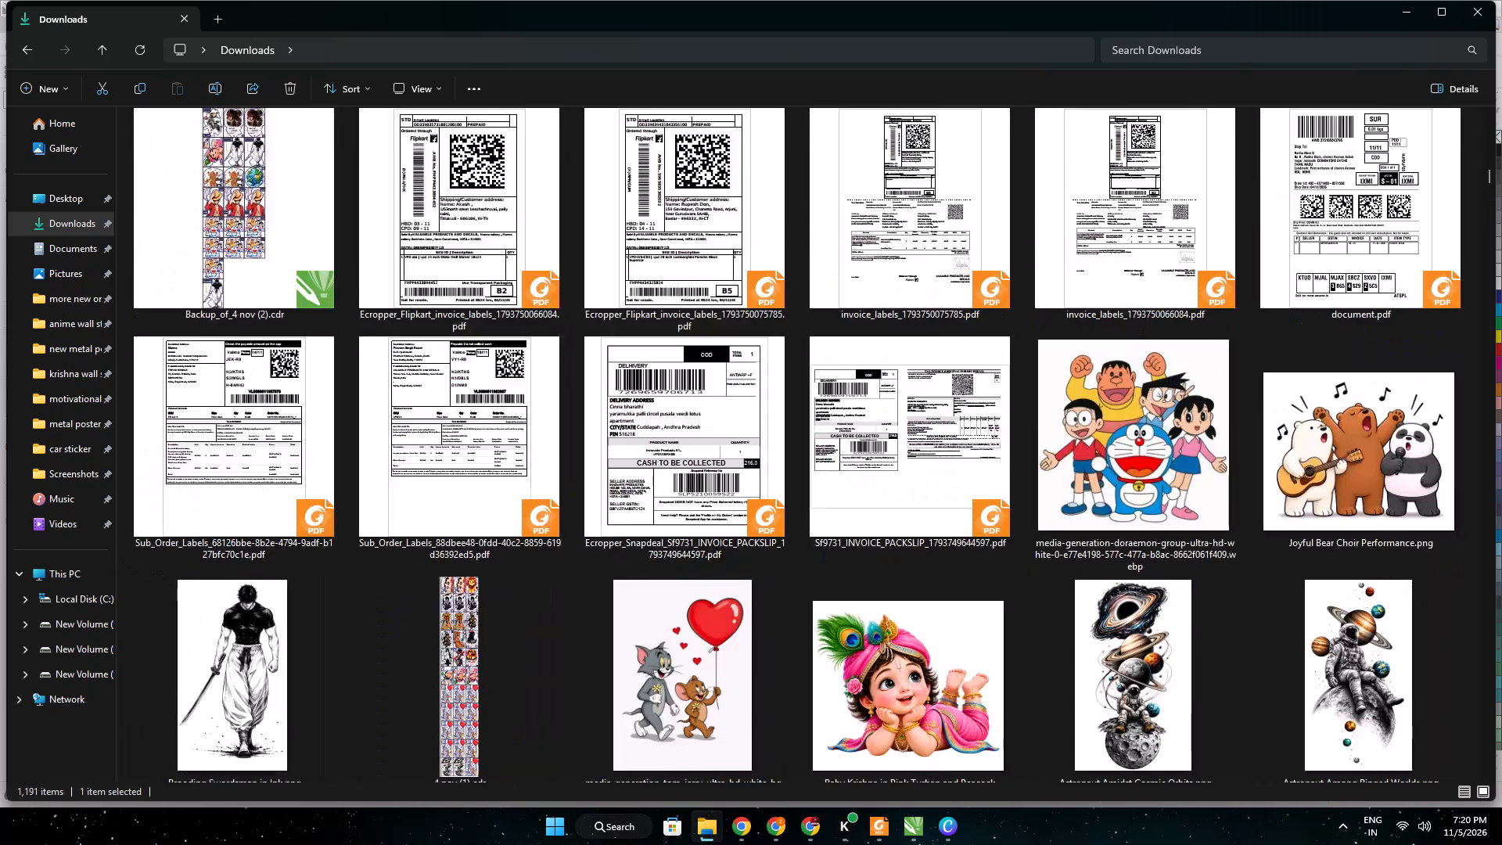
{"action": "scroll", "coordinate": [821, 573], "scroll_direction": "up", "scroll_amount": 4}
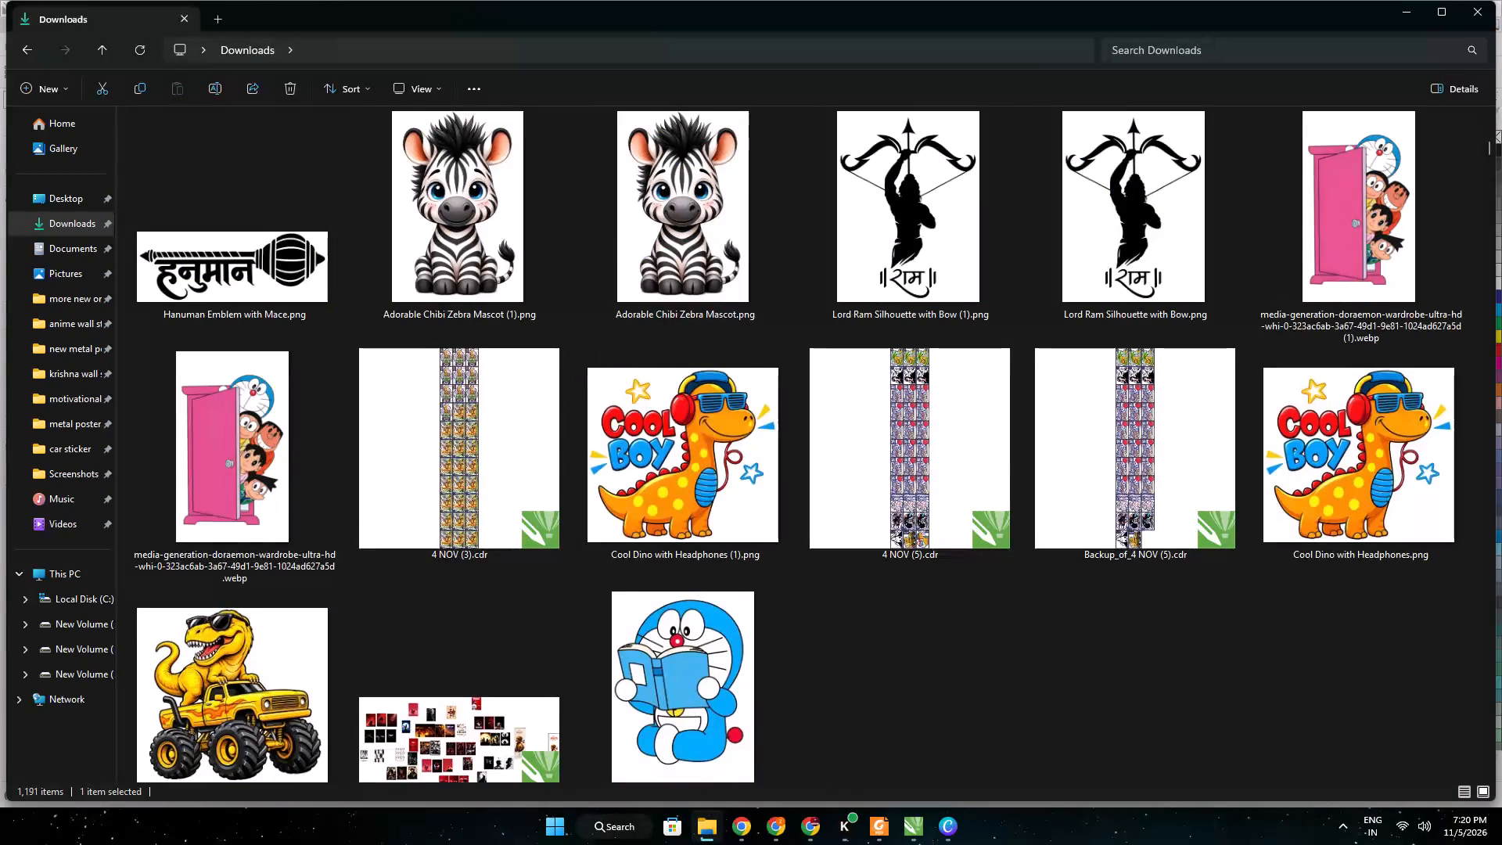
{"action": "scroll", "coordinate": [995, 544], "scroll_direction": "up", "scroll_amount": 1}
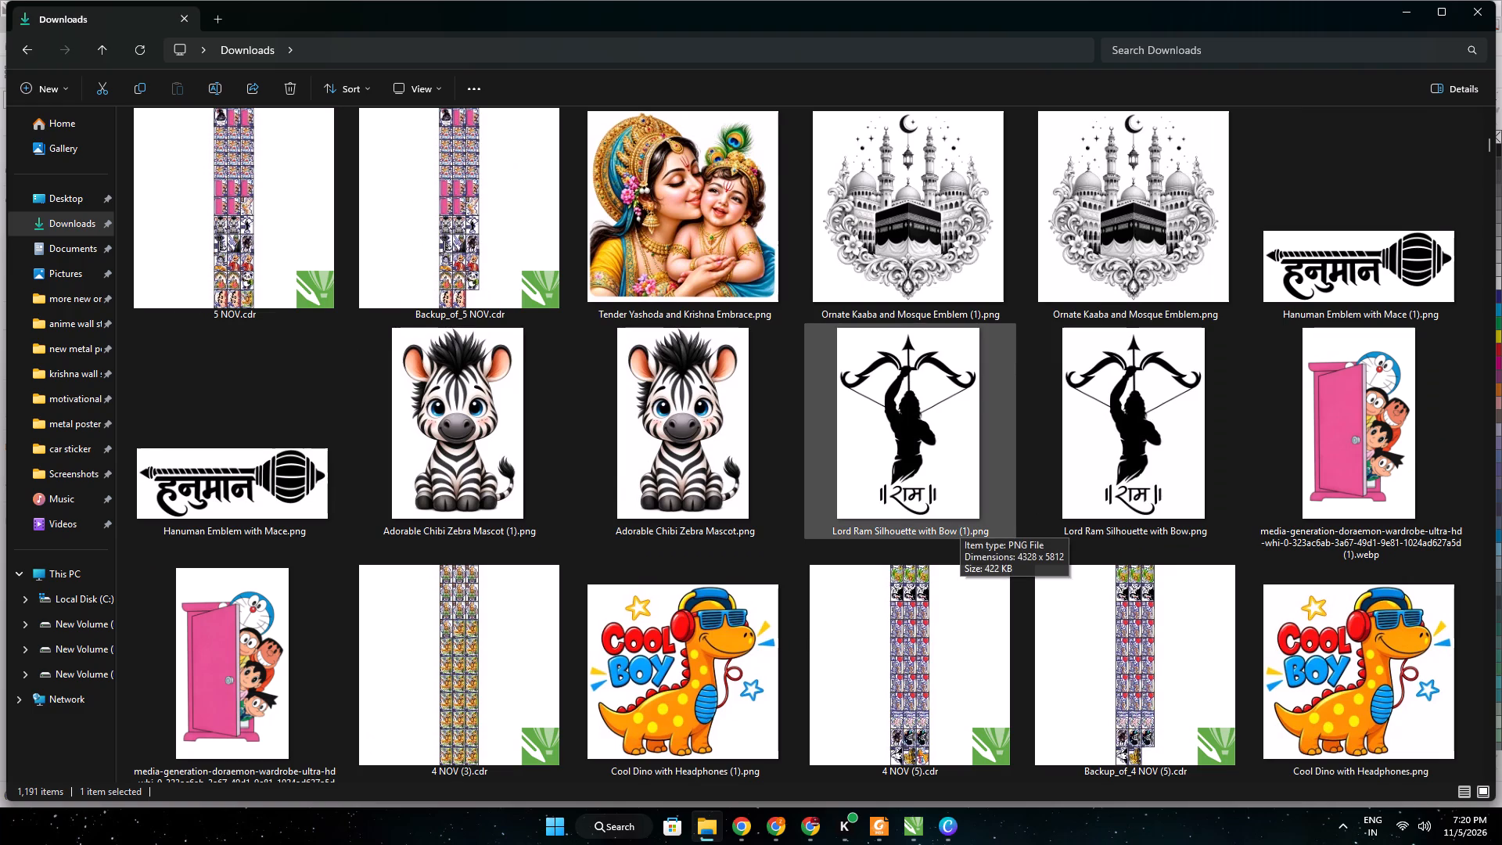
{"action": "scroll", "coordinate": [962, 505], "scroll_direction": "up", "scroll_amount": 3}
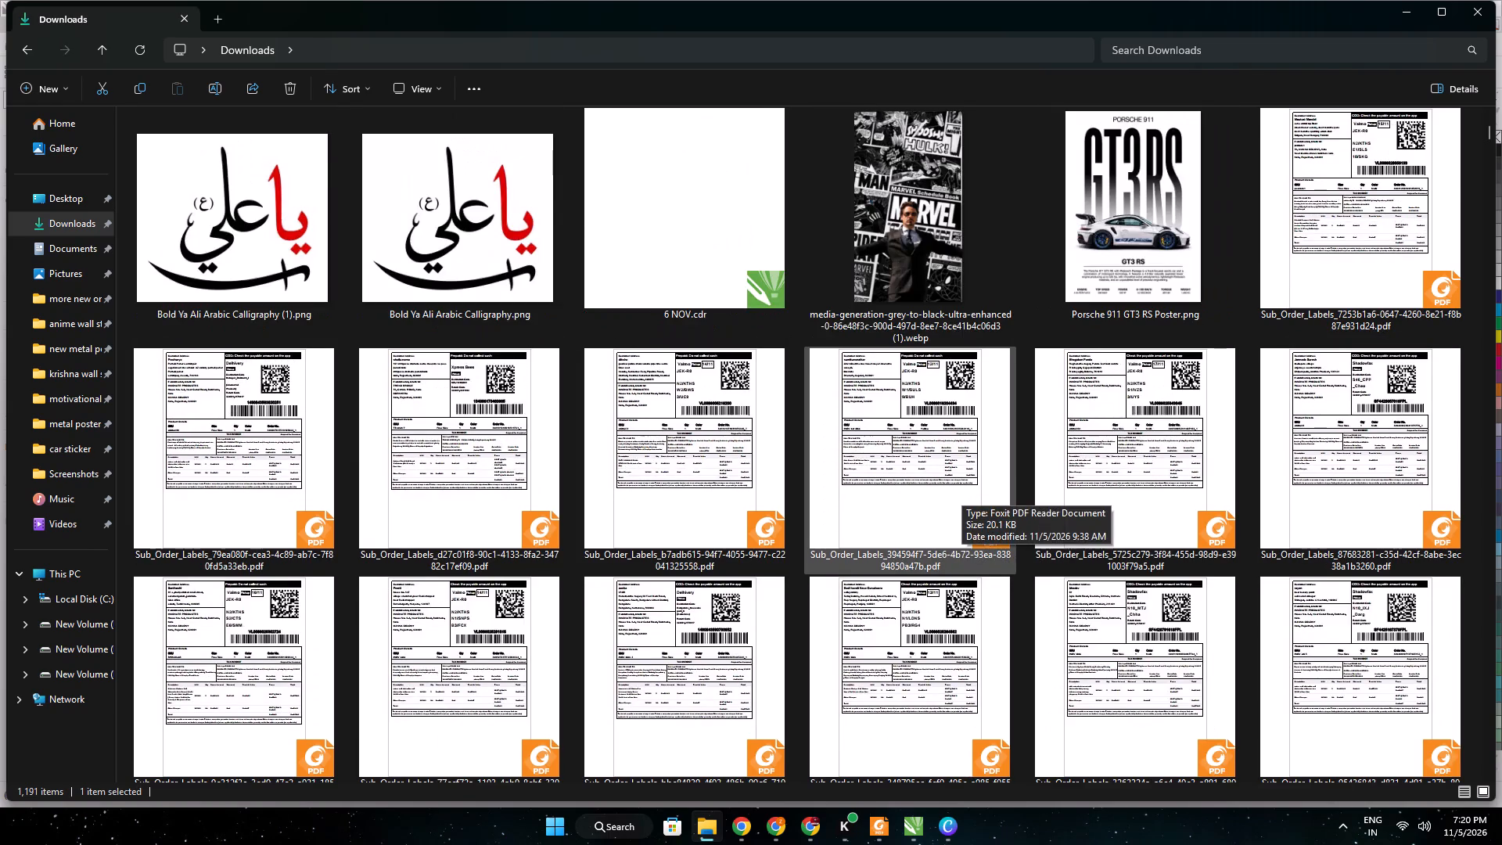
{"action": "scroll", "coordinate": [961, 489], "scroll_direction": "up", "scroll_amount": 3}
{"action": "scroll", "coordinate": [961, 489], "scroll_direction": "down", "scroll_amount": 10}
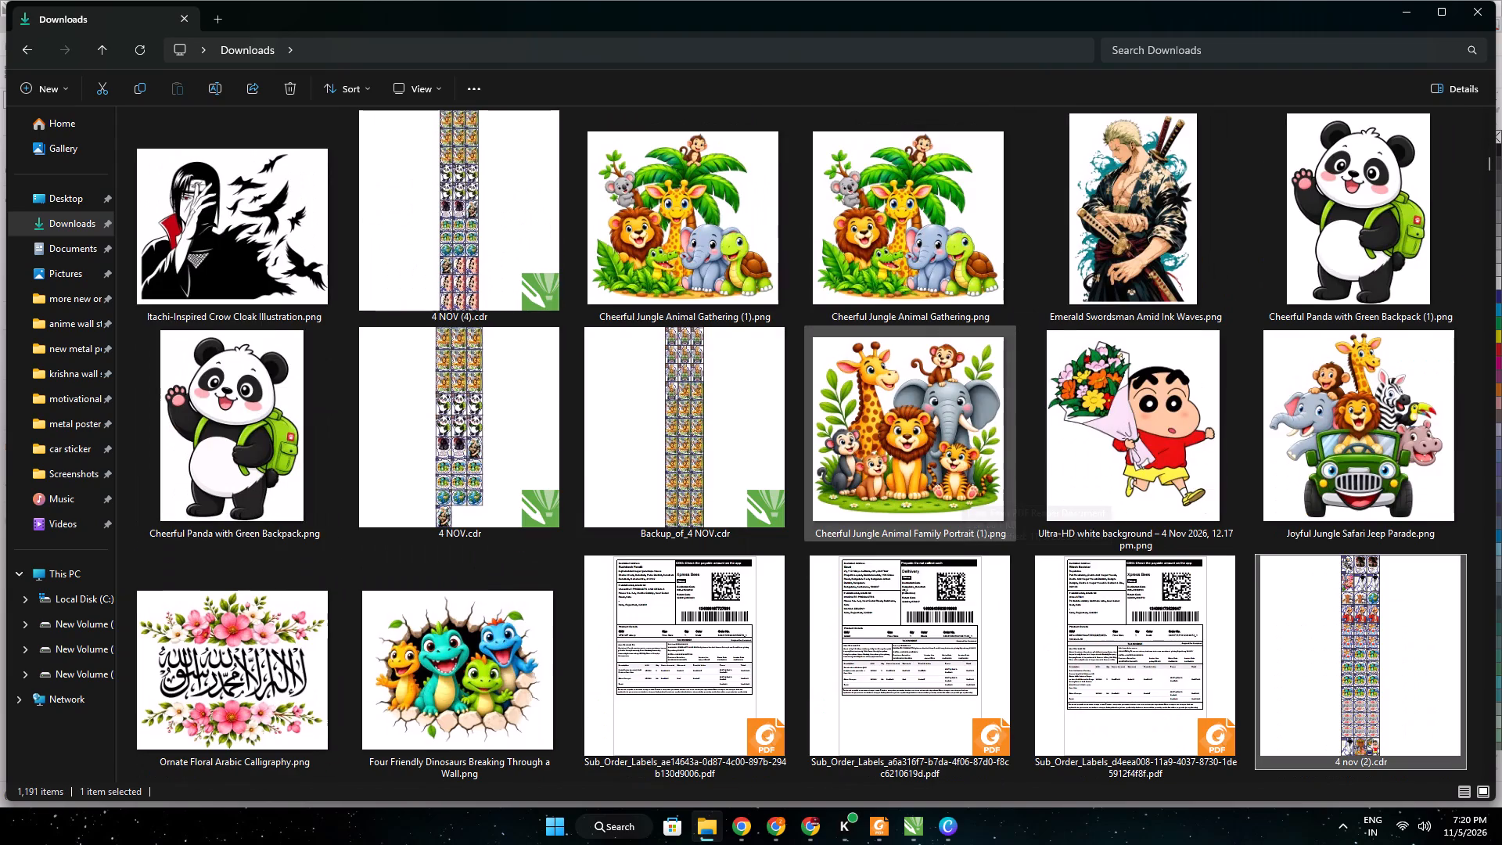
{"action": "scroll", "coordinate": [970, 472], "scroll_direction": "down", "scroll_amount": 4}
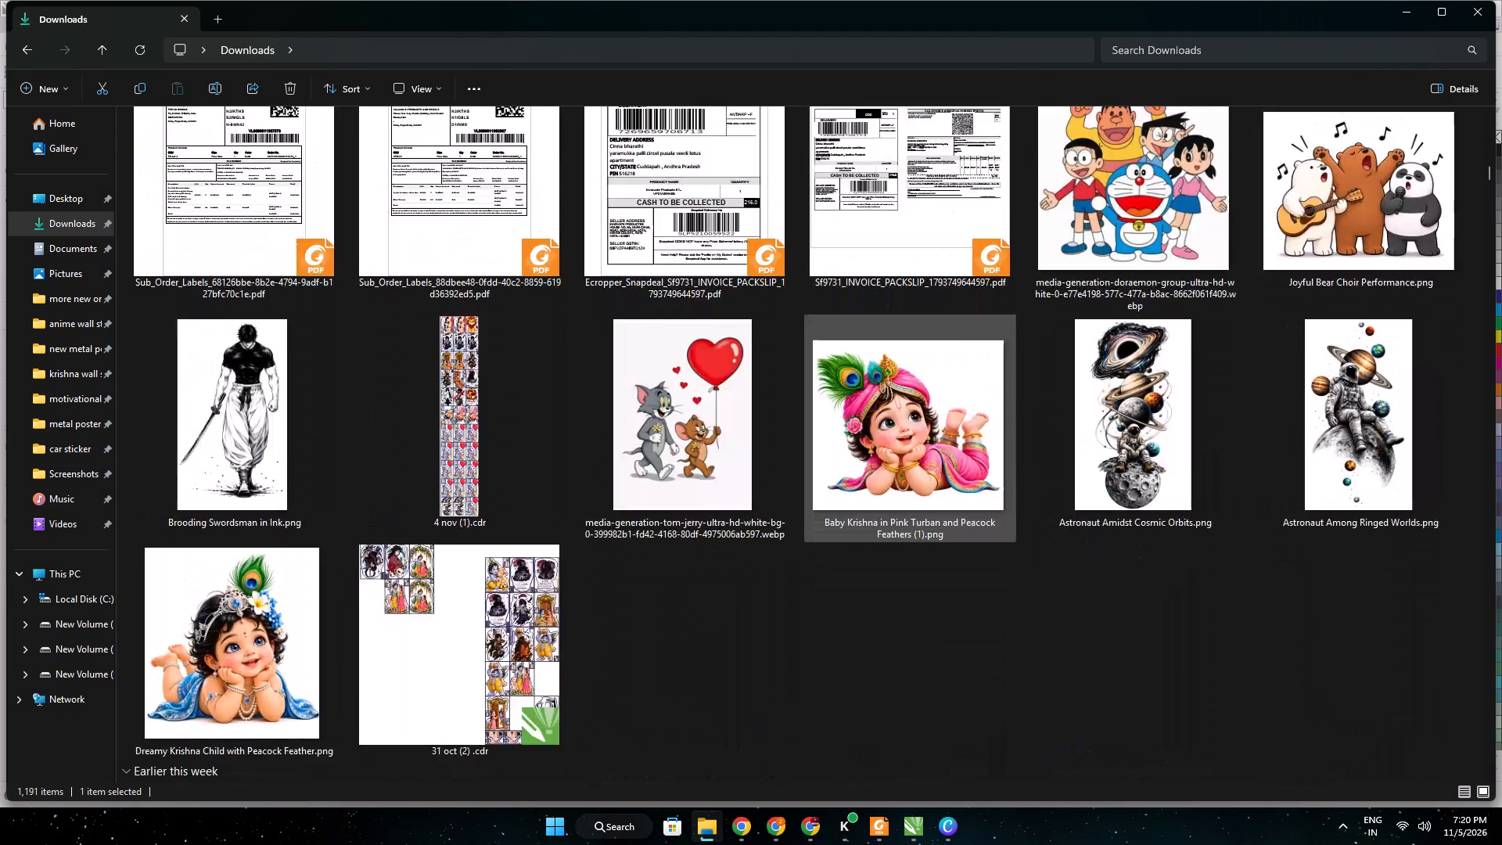
{"action": "scroll", "coordinate": [970, 472], "scroll_direction": "down", "scroll_amount": 2}
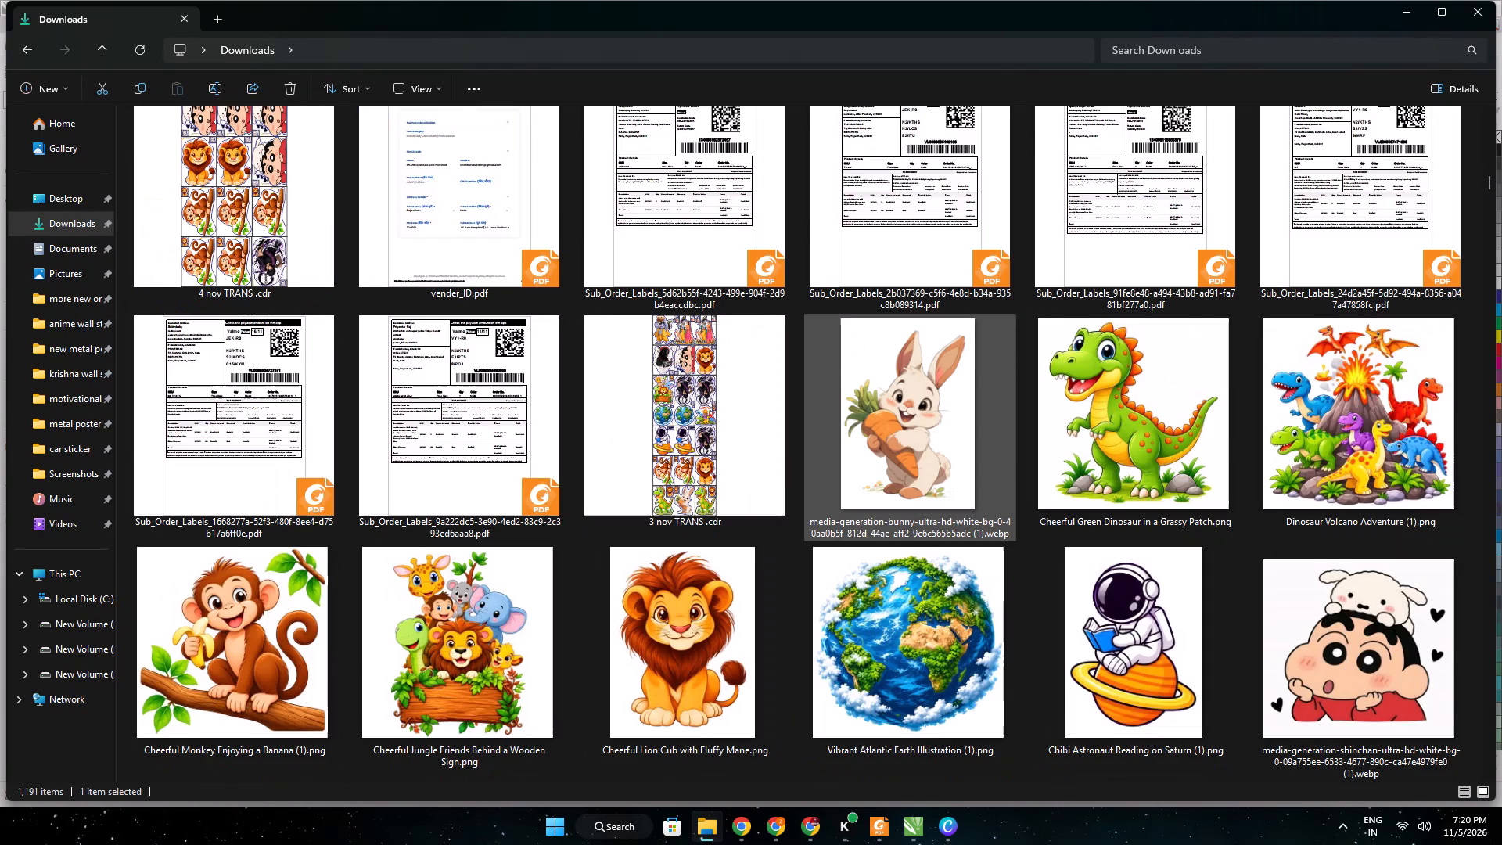
{"action": "scroll", "coordinate": [966, 473], "scroll_direction": "down", "scroll_amount": 1}
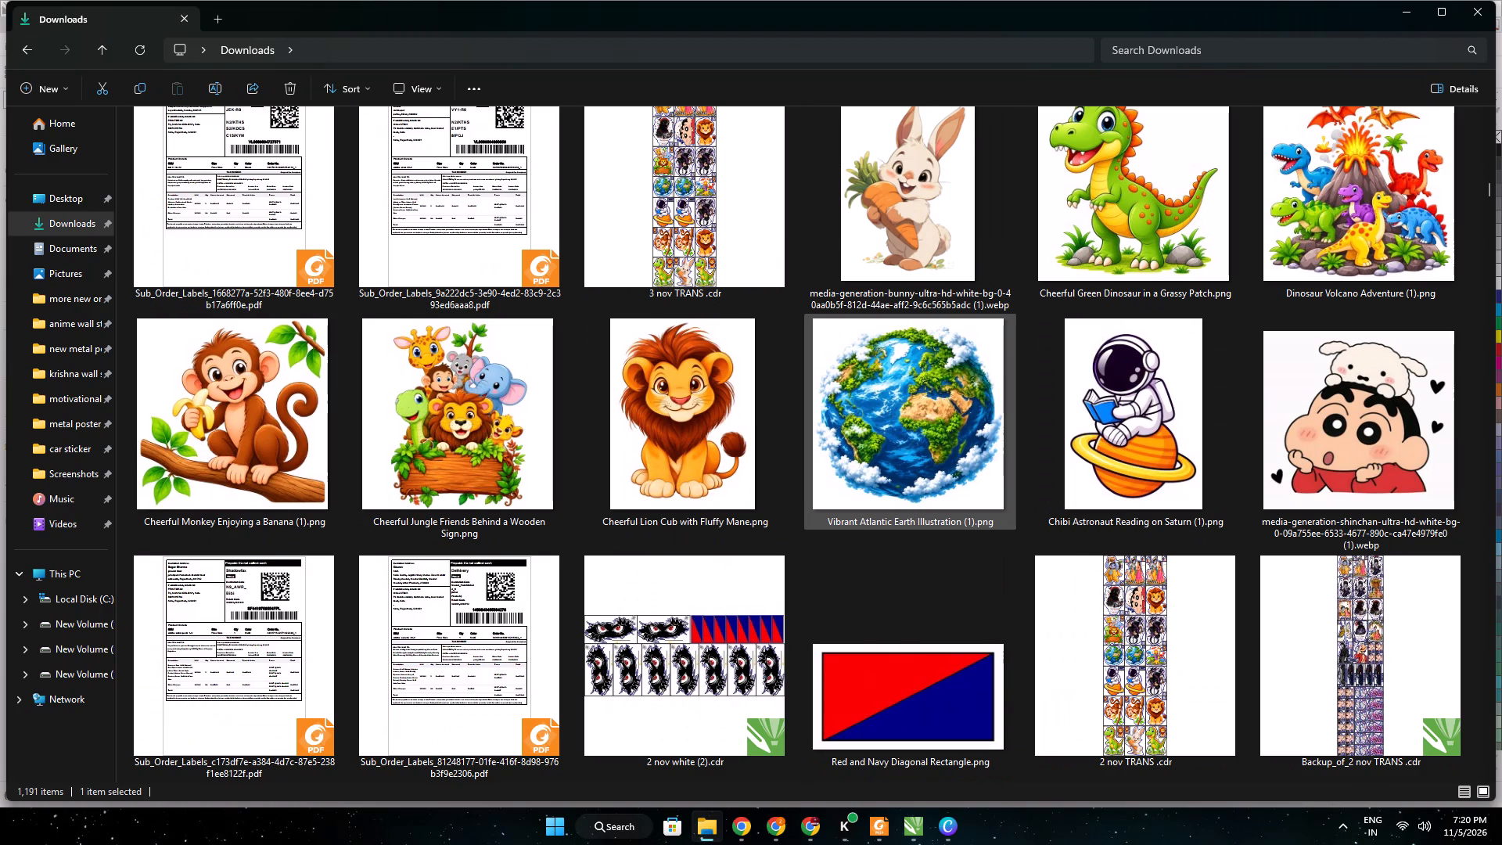
{"action": "scroll", "coordinate": [1106, 496], "scroll_direction": "down", "scroll_amount": 1}
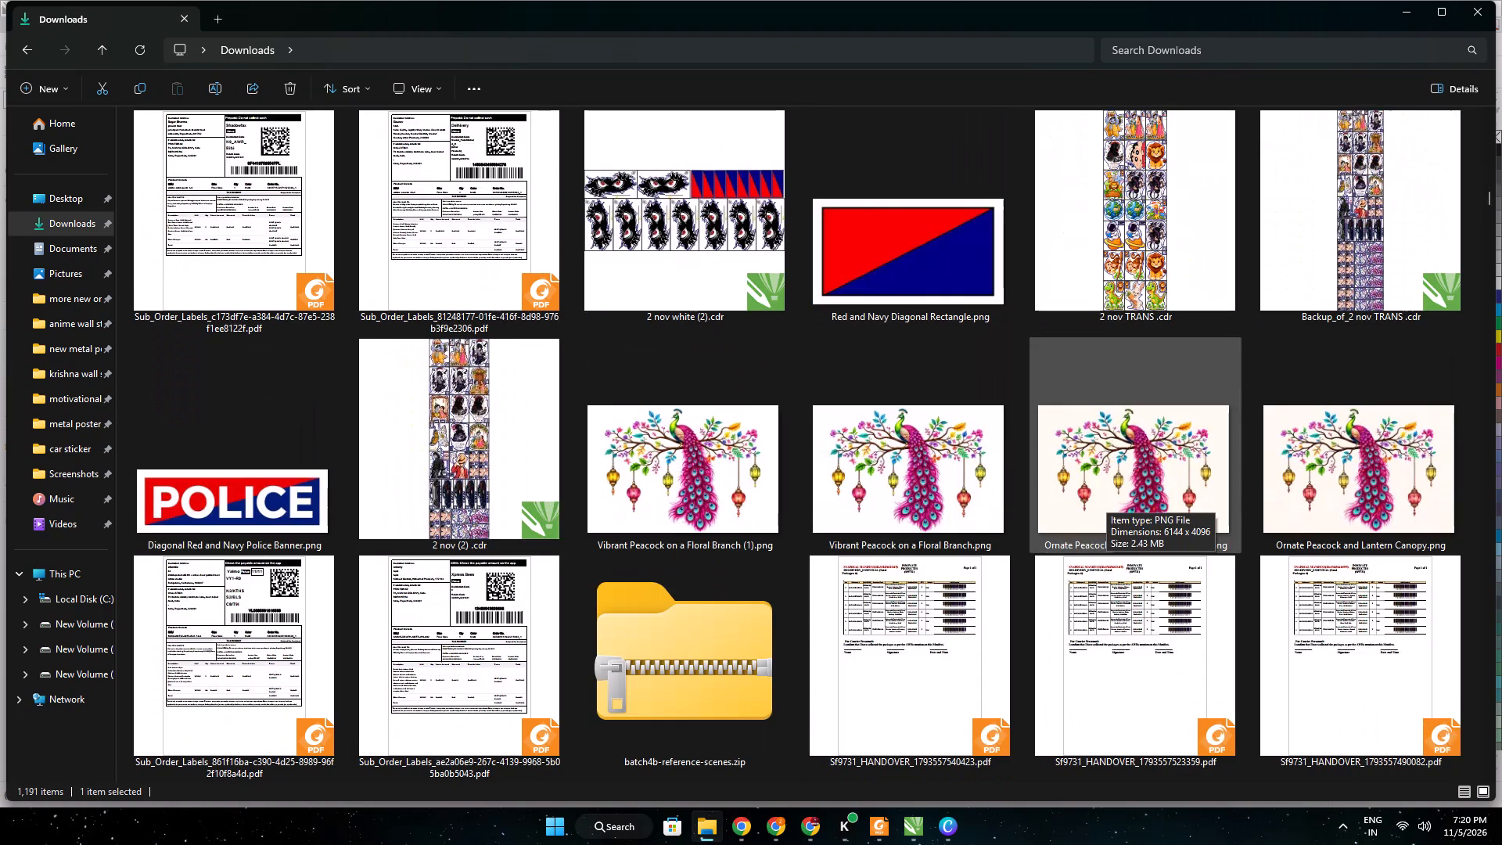
{"action": "scroll", "coordinate": [1106, 496], "scroll_direction": "down", "scroll_amount": 1}
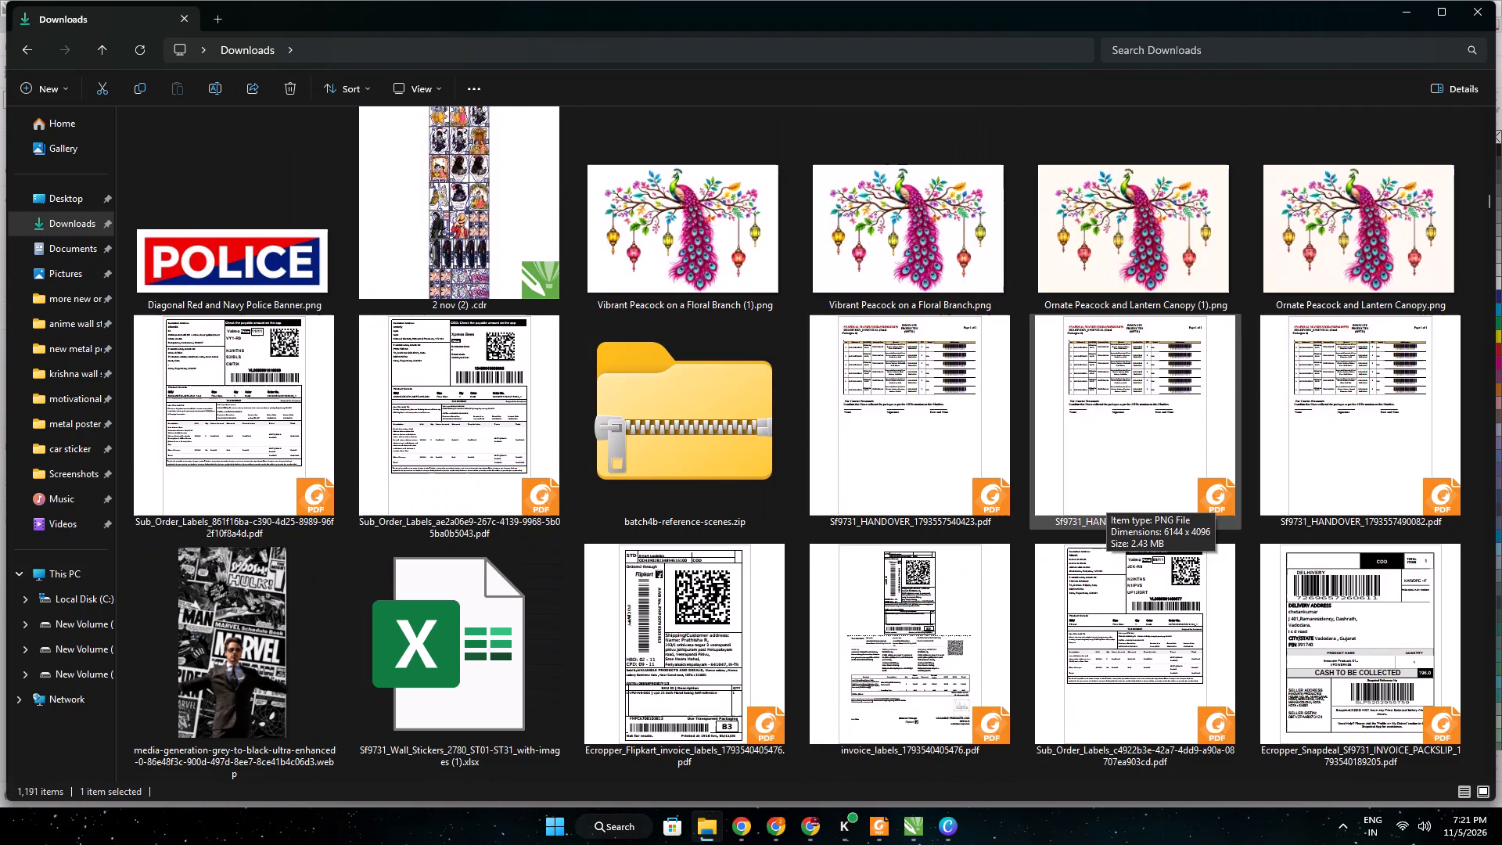
{"action": "scroll", "coordinate": [1106, 496], "scroll_direction": "down", "scroll_amount": 2}
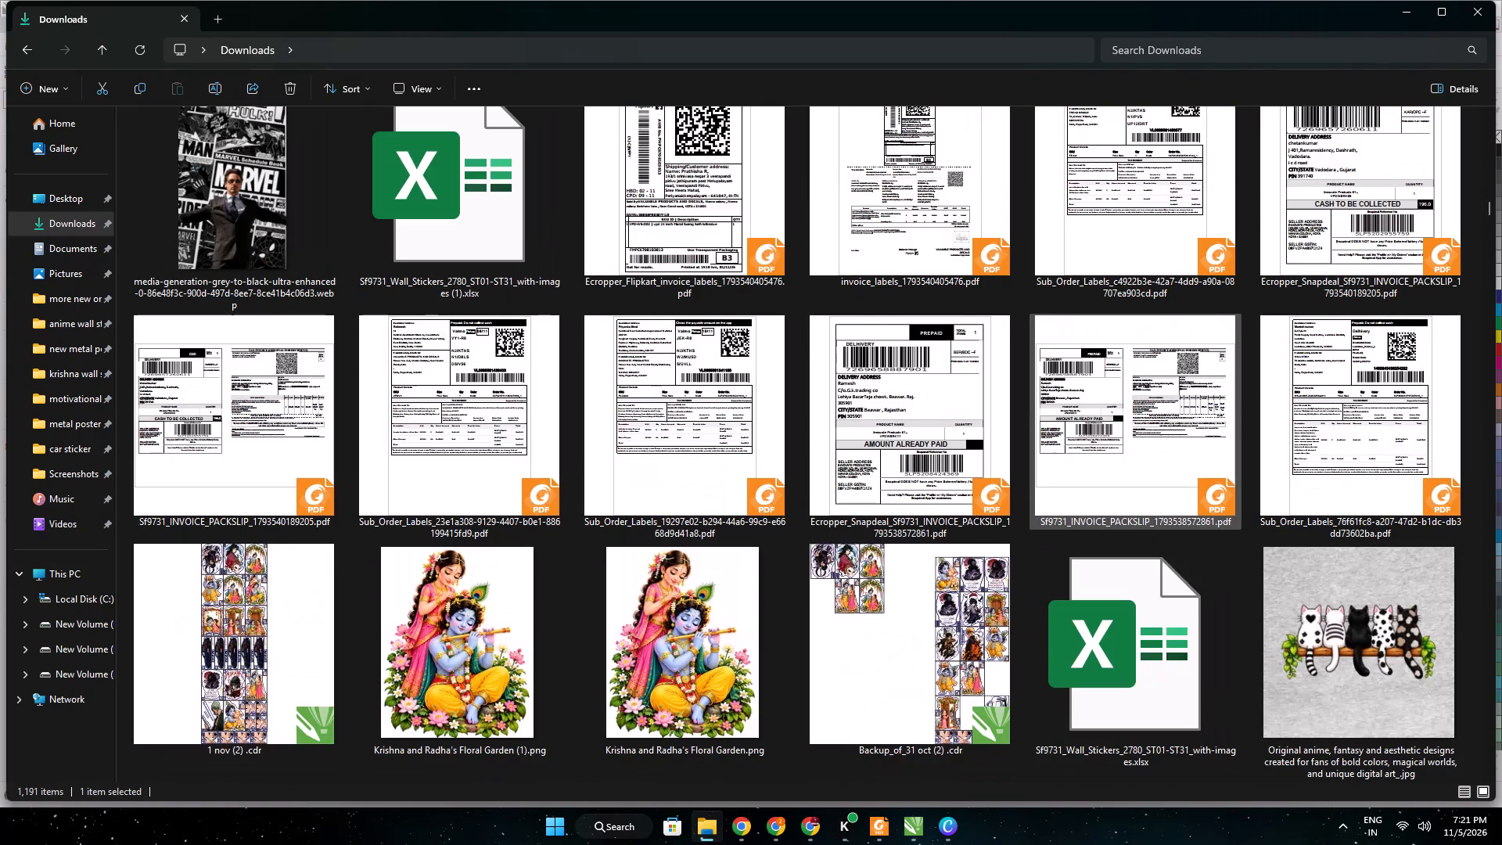
{"action": "scroll", "coordinate": [1106, 496], "scroll_direction": "down", "scroll_amount": 2}
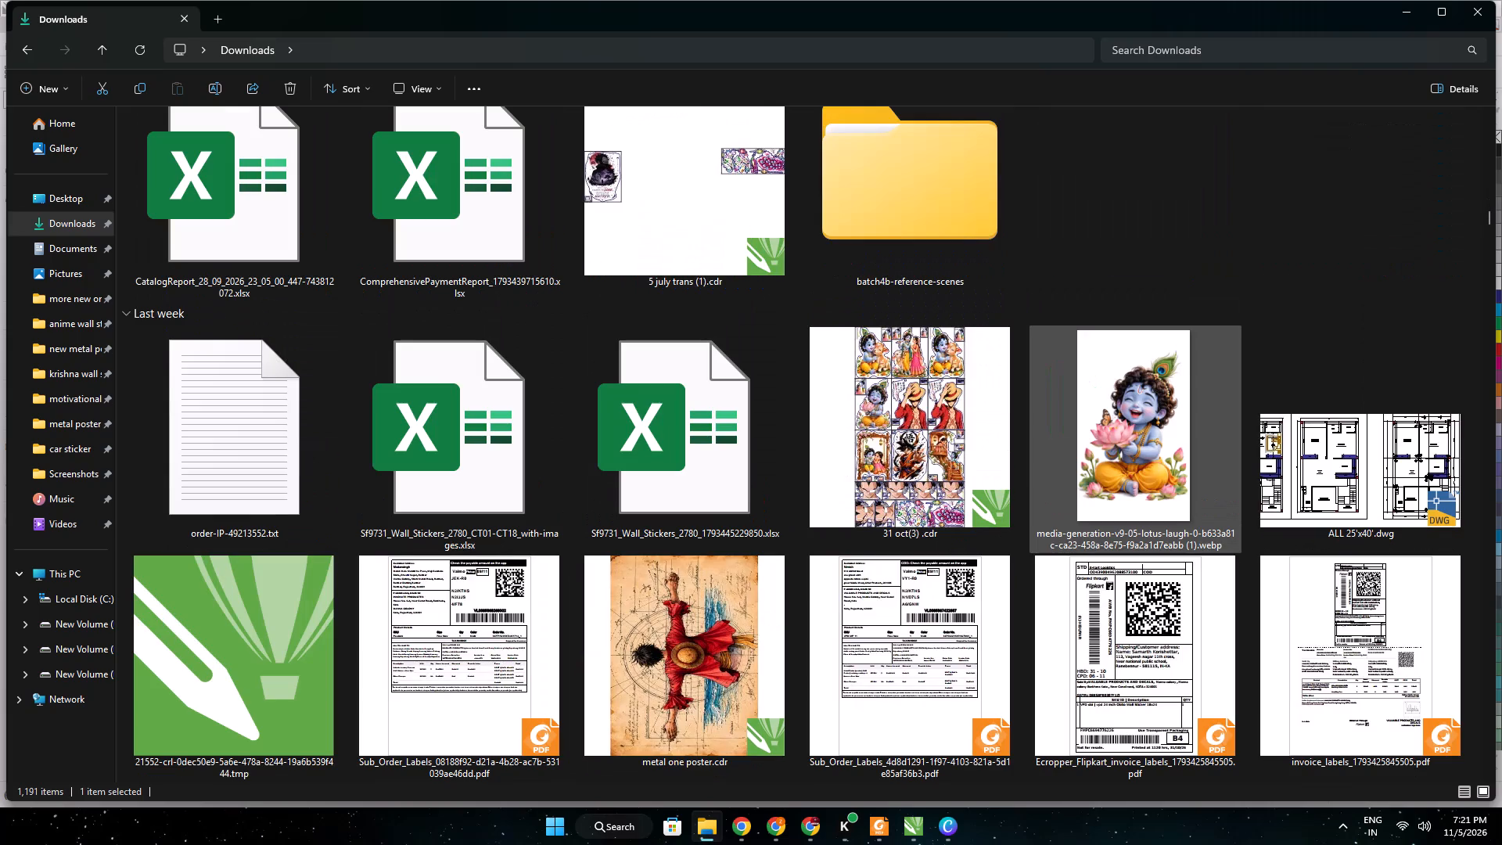
{"action": "scroll", "coordinate": [1106, 496], "scroll_direction": "down", "scroll_amount": 2}
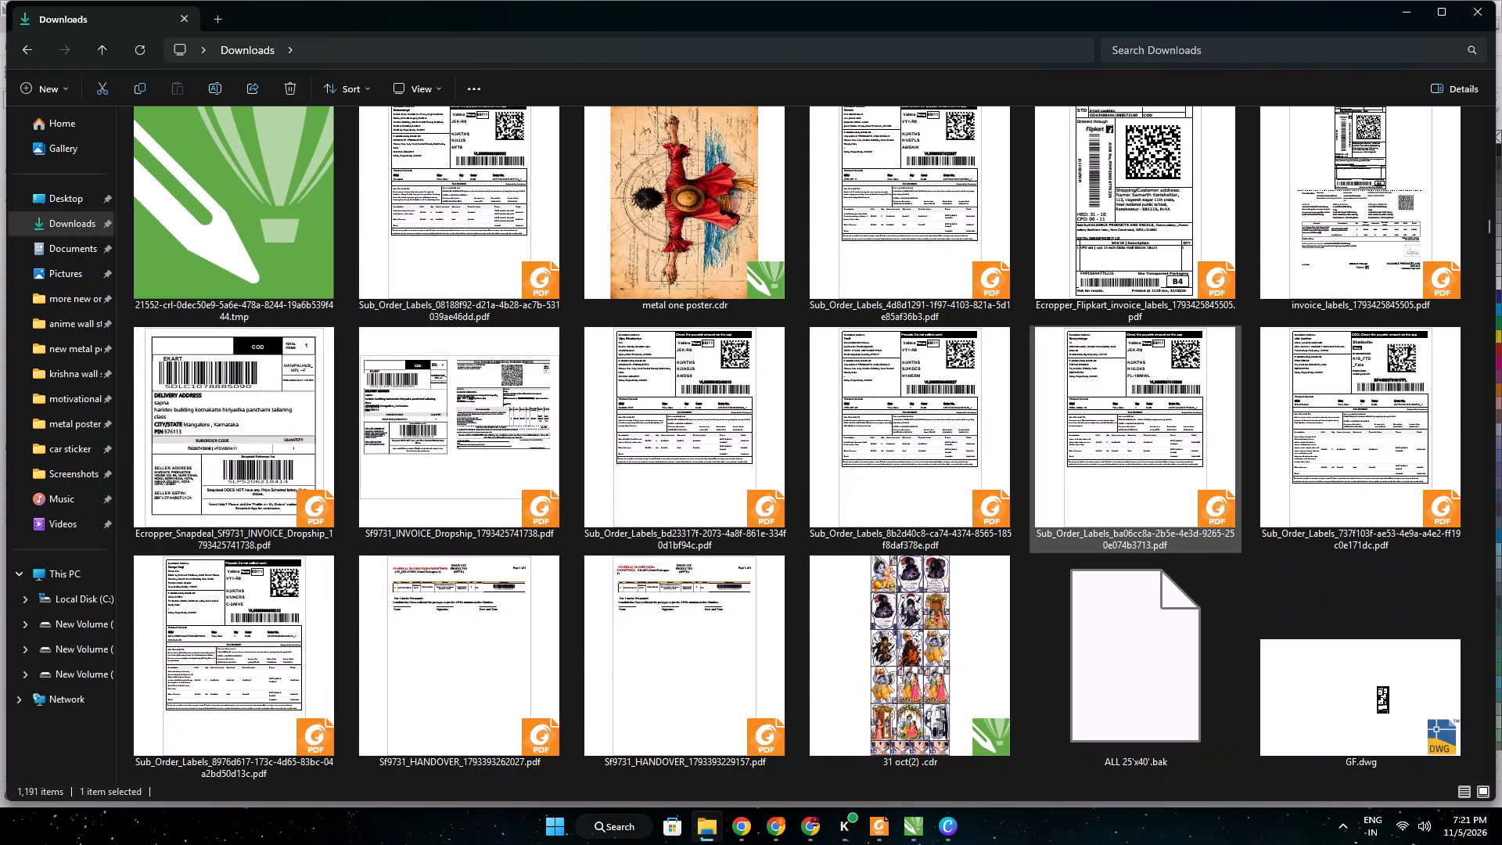
Open the print sheet file 31 oct(2) .cdr from the Downloads folder.
{"action": "double_click", "coordinate": [907, 624]}
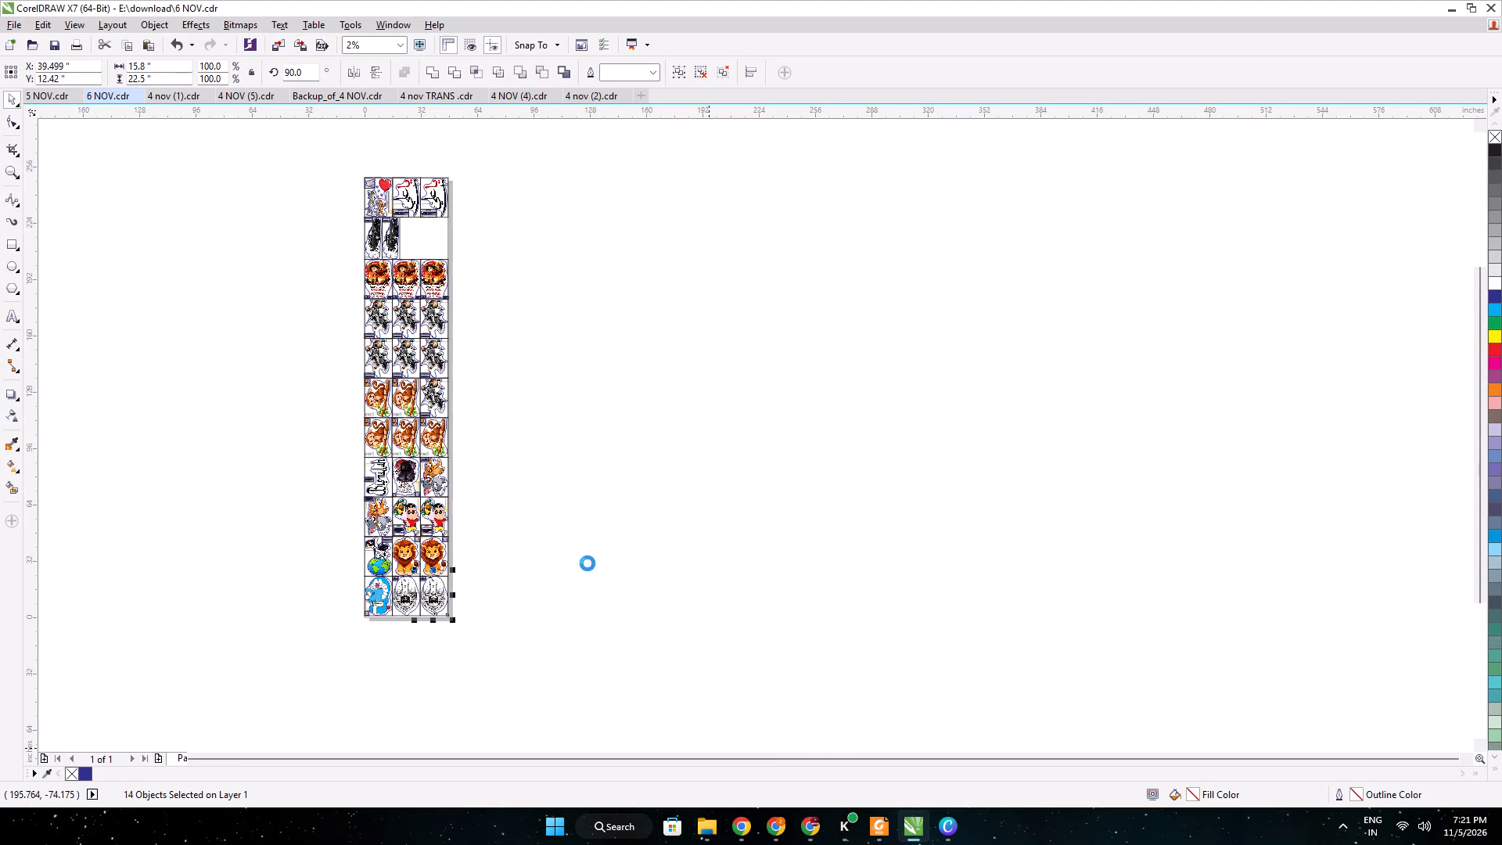
In the Meesho pending orders, preview the Porsche and Bugatti pack-of-2 sticker and copy just its Bugatti area as an image through Google Lens.
{"action": "left_click", "coordinate": [735, 827]}
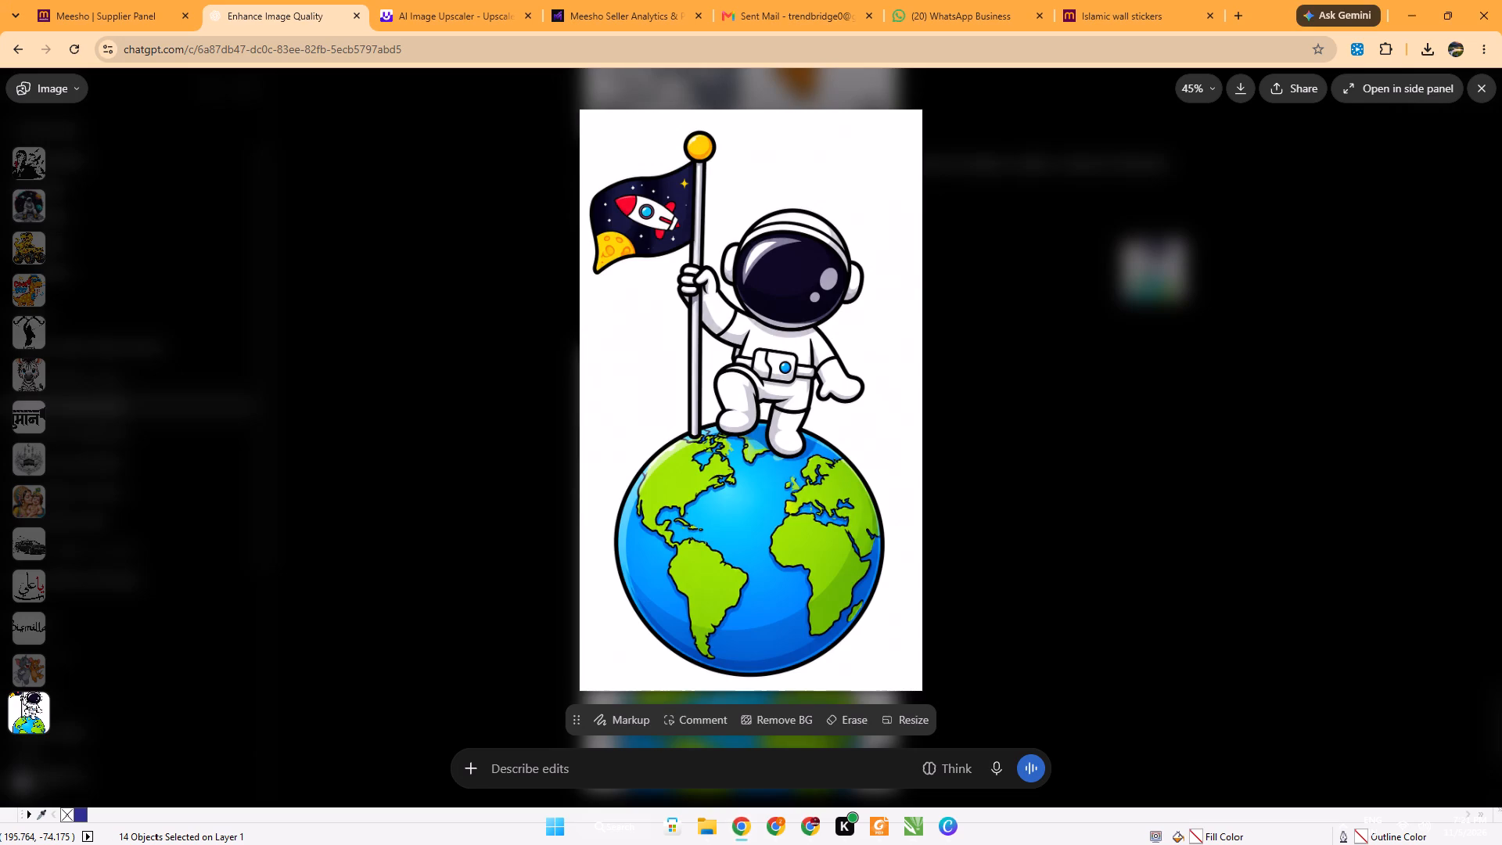
{"action": "left_click", "coordinate": [780, 826]}
{"action": "scroll", "coordinate": [717, 613], "scroll_direction": "down", "scroll_amount": 4}
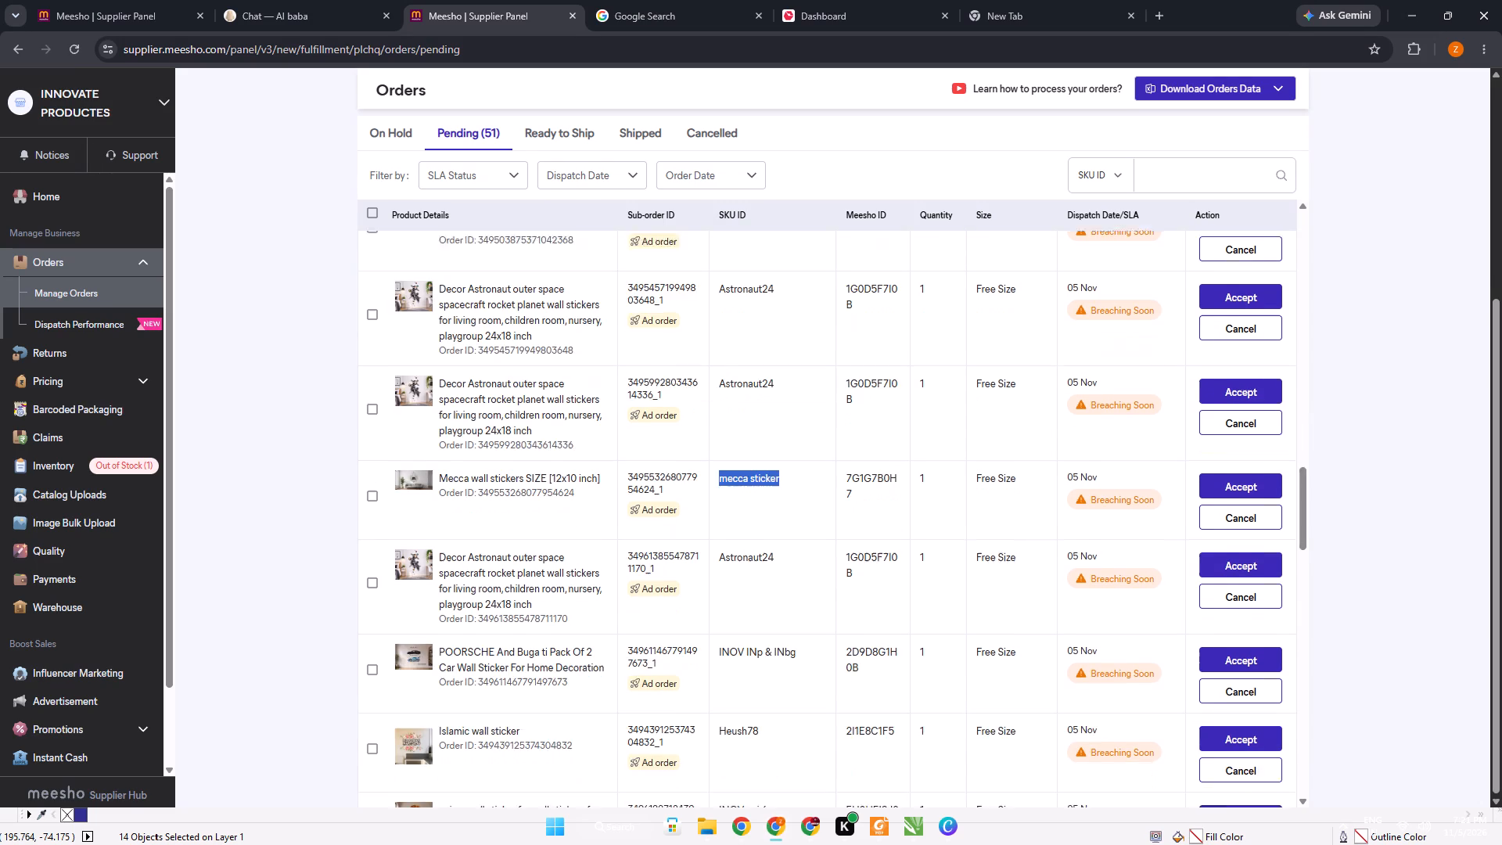
{"action": "scroll", "coordinate": [716, 613], "scroll_direction": "down", "scroll_amount": 2}
{"action": "left_click", "coordinate": [416, 473]}
{"action": "right_click", "coordinate": [800, 377]}
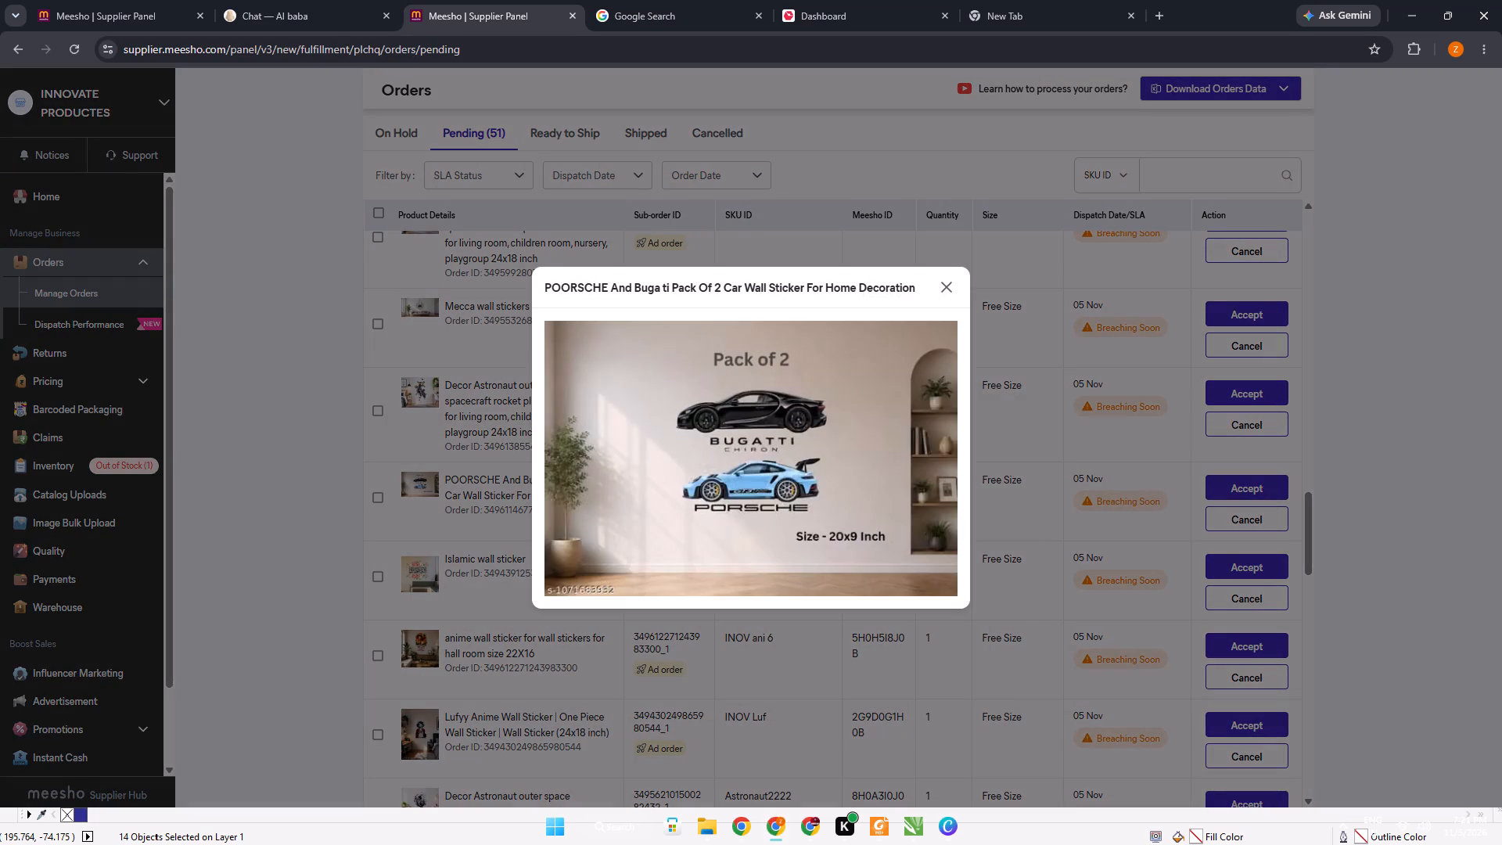
{"action": "left_click", "coordinate": [861, 504]}
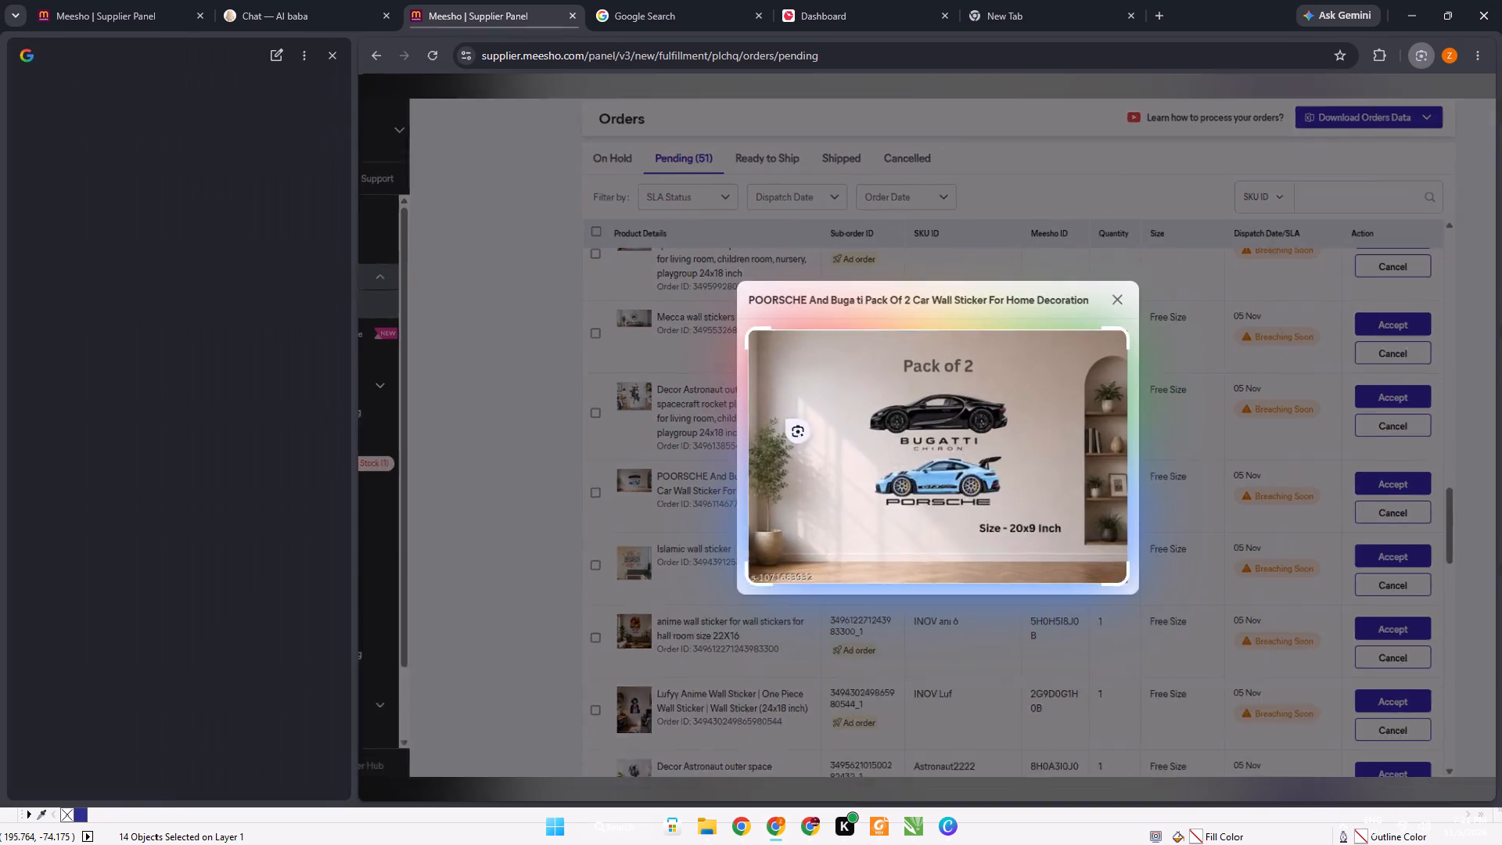
{"action": "left_click_drag", "start_coordinate": [861, 397], "coordinate": [998, 451]}
{"action": "left_click", "coordinate": [939, 536]}
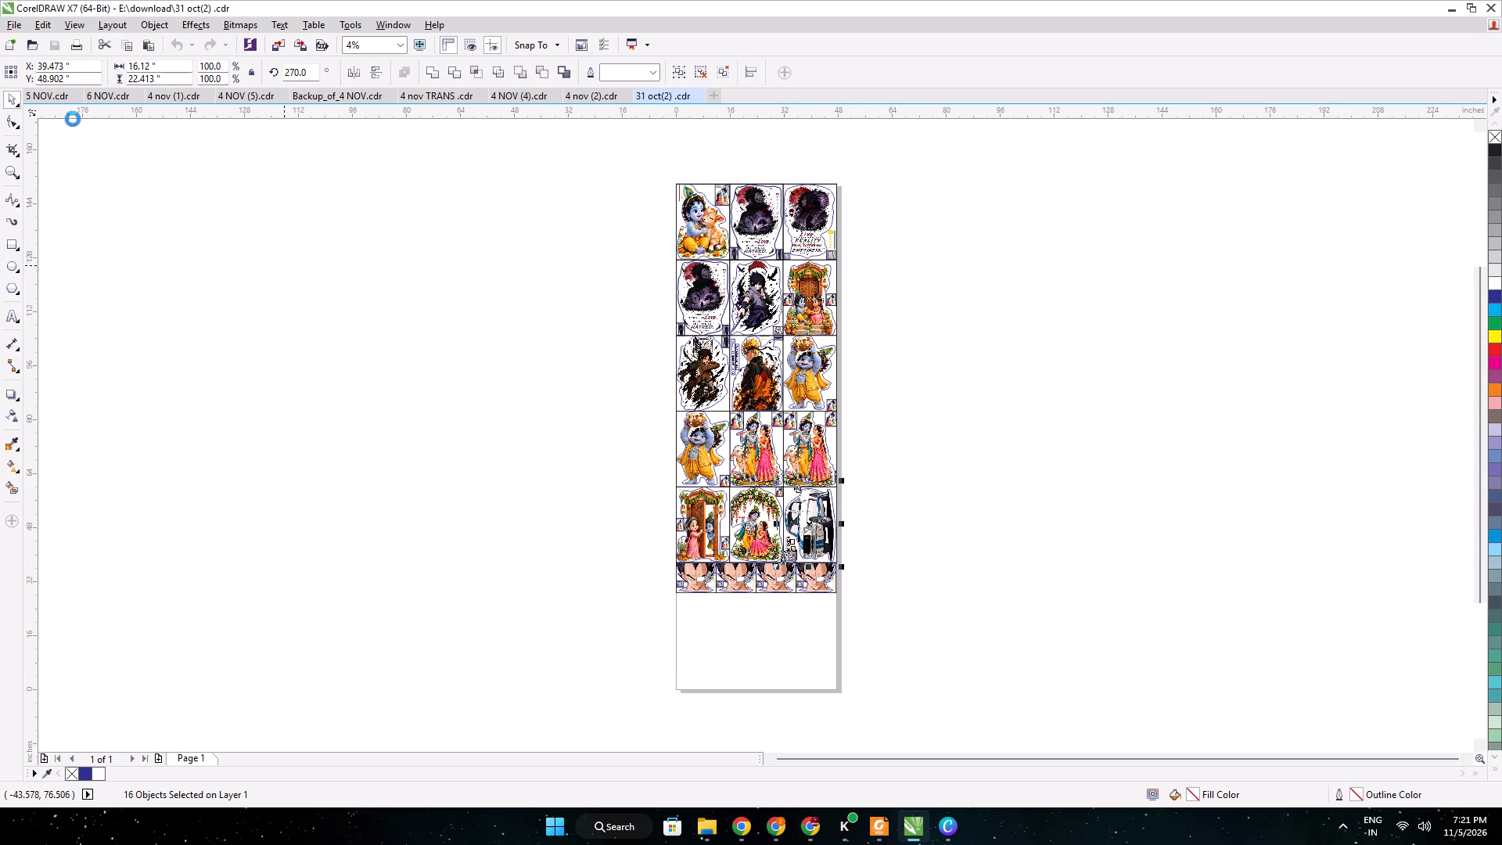
{"action": "left_click", "coordinate": [52, 99]}
{"action": "left_click", "coordinate": [98, 99]}
{"action": "key", "text": "ctrl+v"}
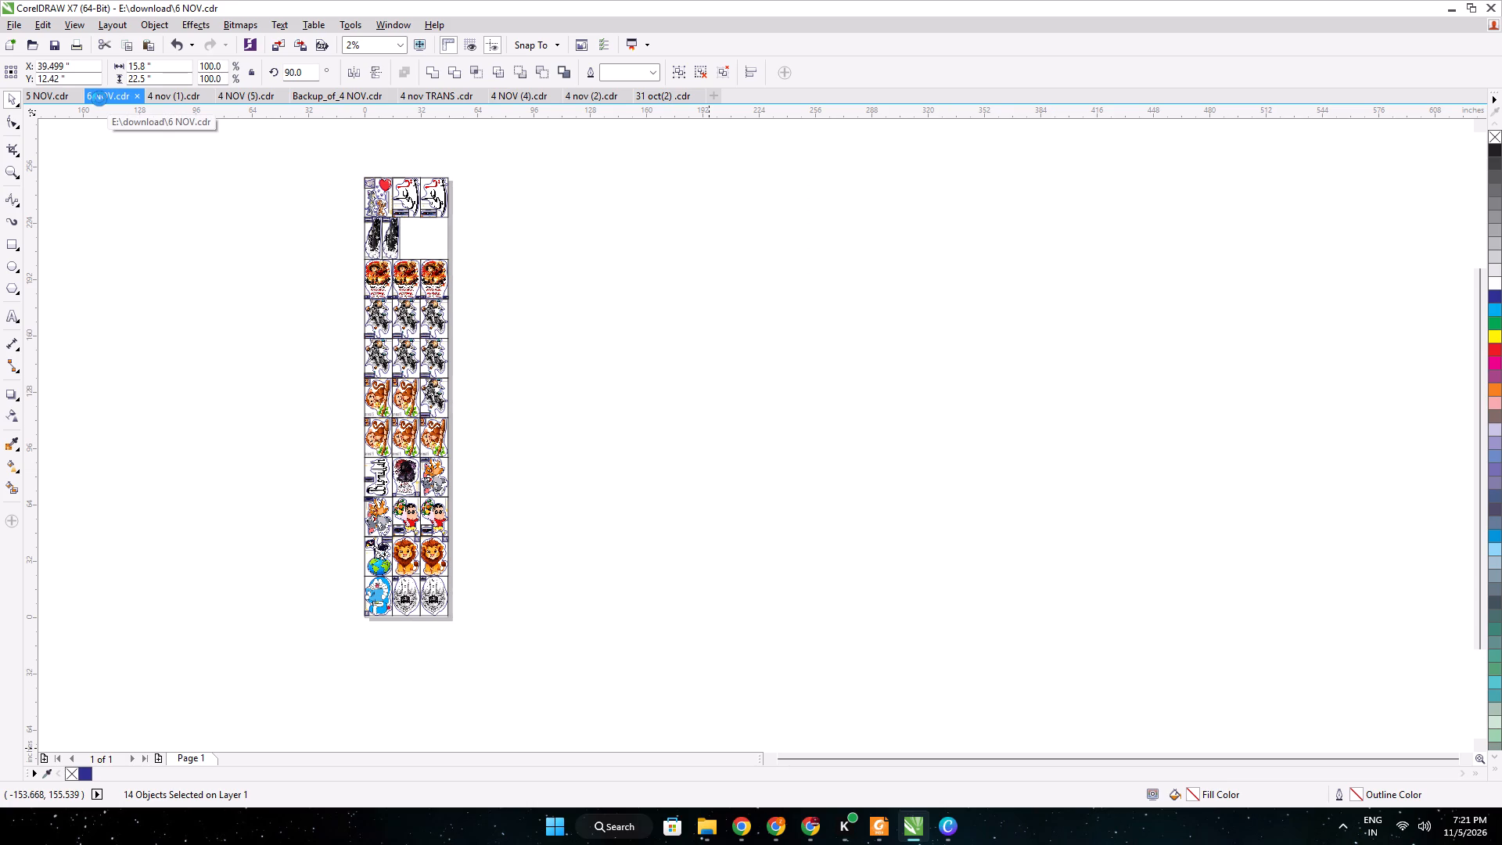
{"action": "left_click_drag", "start_coordinate": [430, 444], "coordinate": [609, 439]}
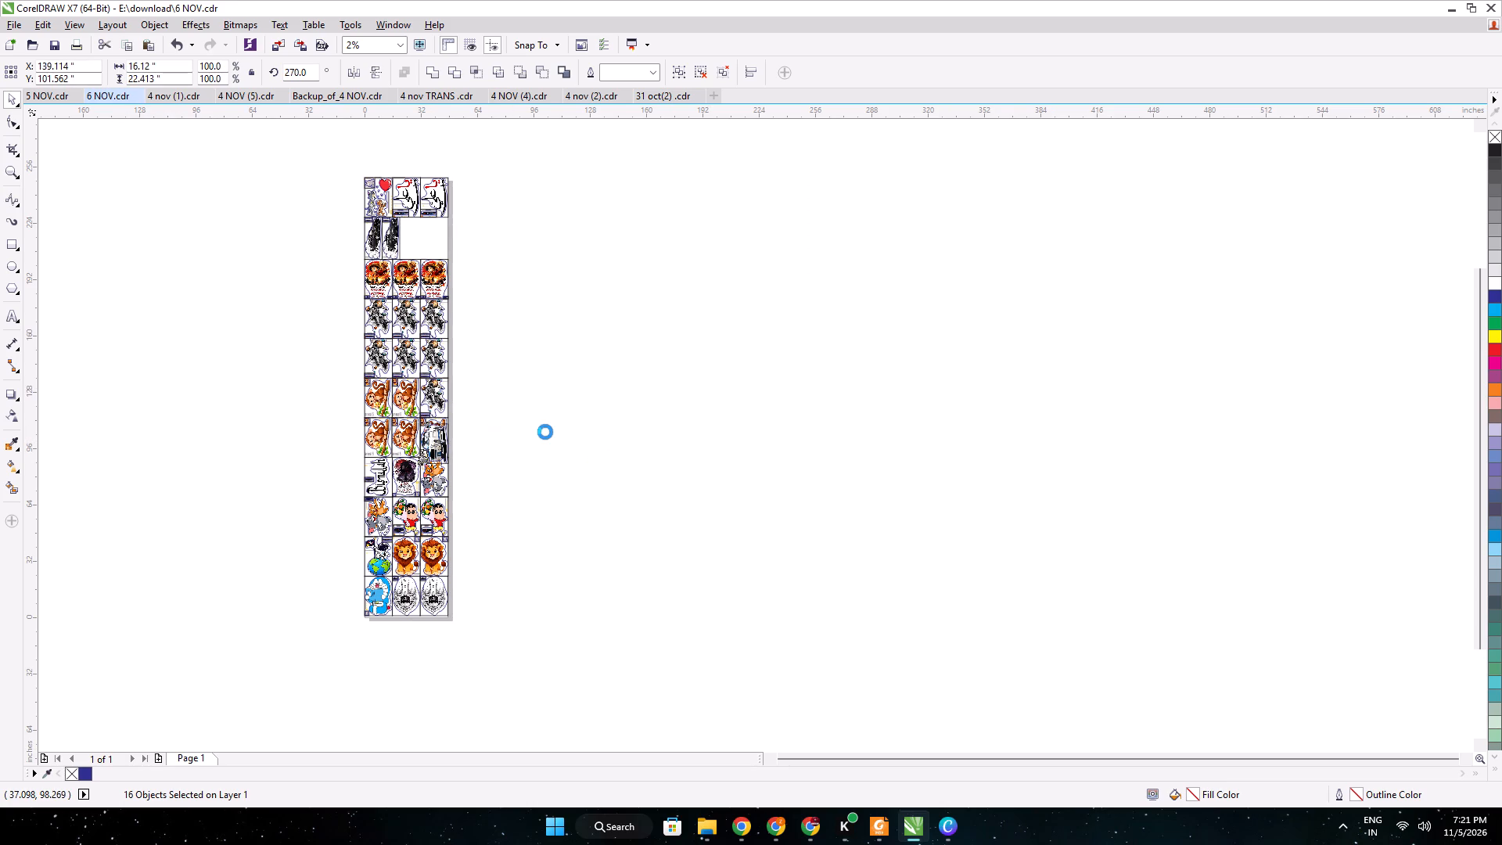
Move the white-and-blue car sticker with its frame off the stray mark to about X 150, Y 99 inches.
{"action": "scroll", "coordinate": [598, 437], "scroll_direction": "up", "scroll_amount": 3}
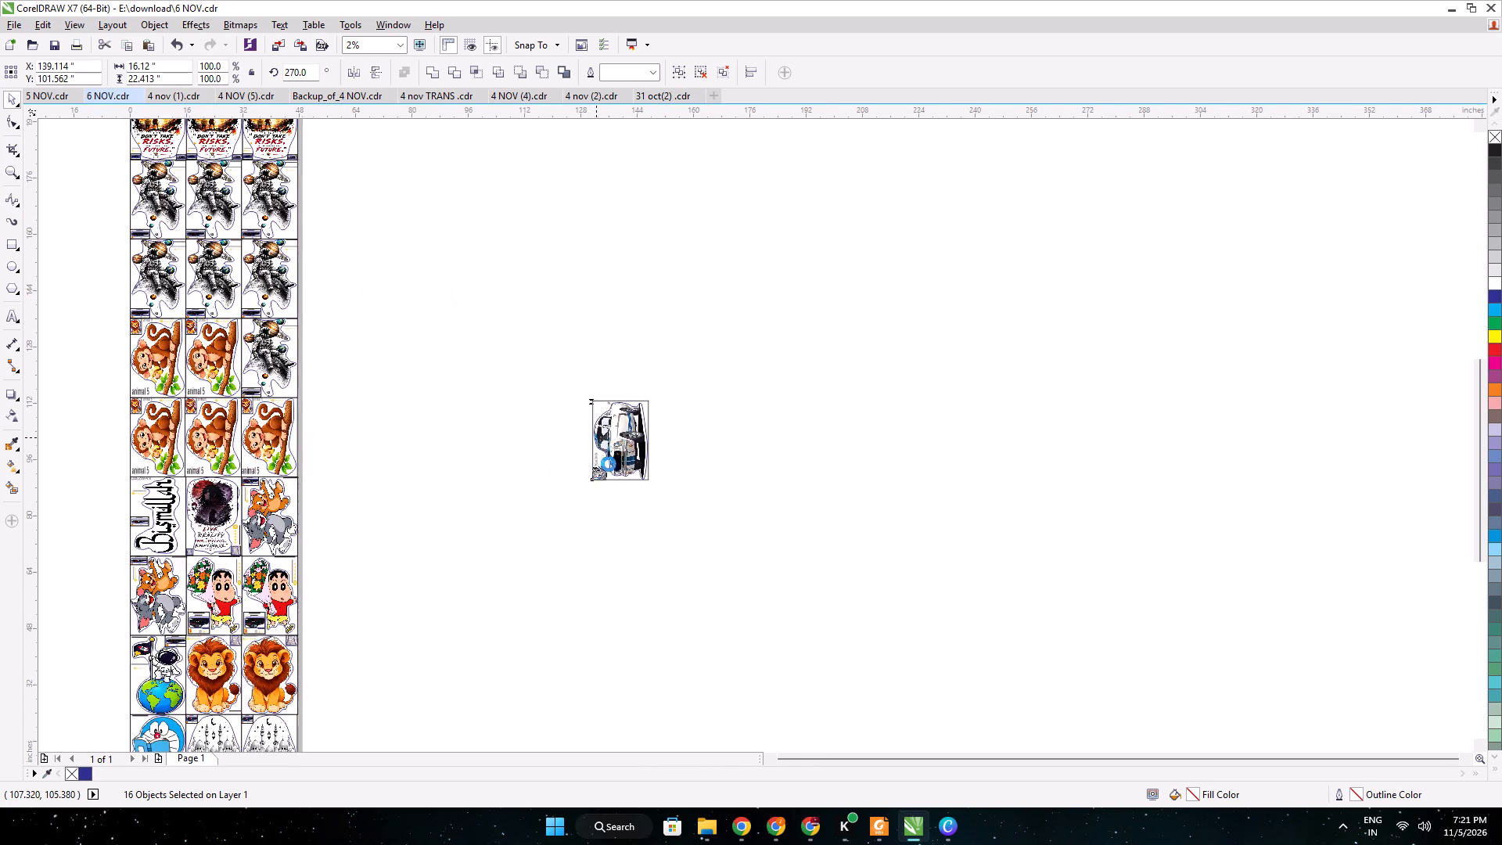
{"action": "left_click", "coordinate": [564, 465]}
{"action": "scroll", "coordinate": [581, 469], "scroll_direction": "up", "scroll_amount": 2}
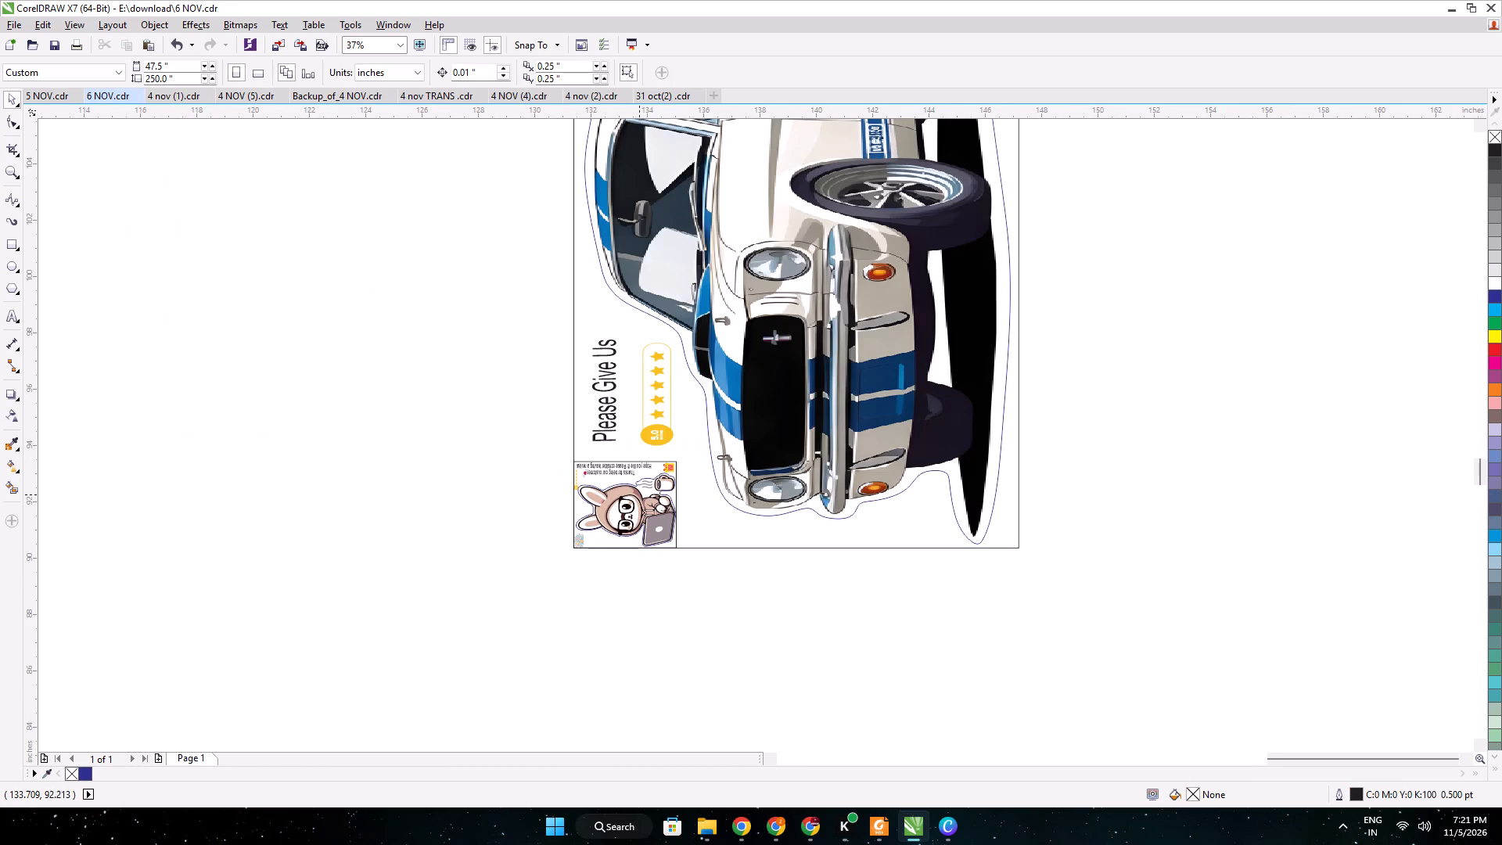
{"action": "scroll", "coordinate": [647, 493], "scroll_direction": "down", "scroll_amount": 1}
{"action": "left_click_drag", "start_coordinate": [864, 548], "coordinate": [608, 178]}
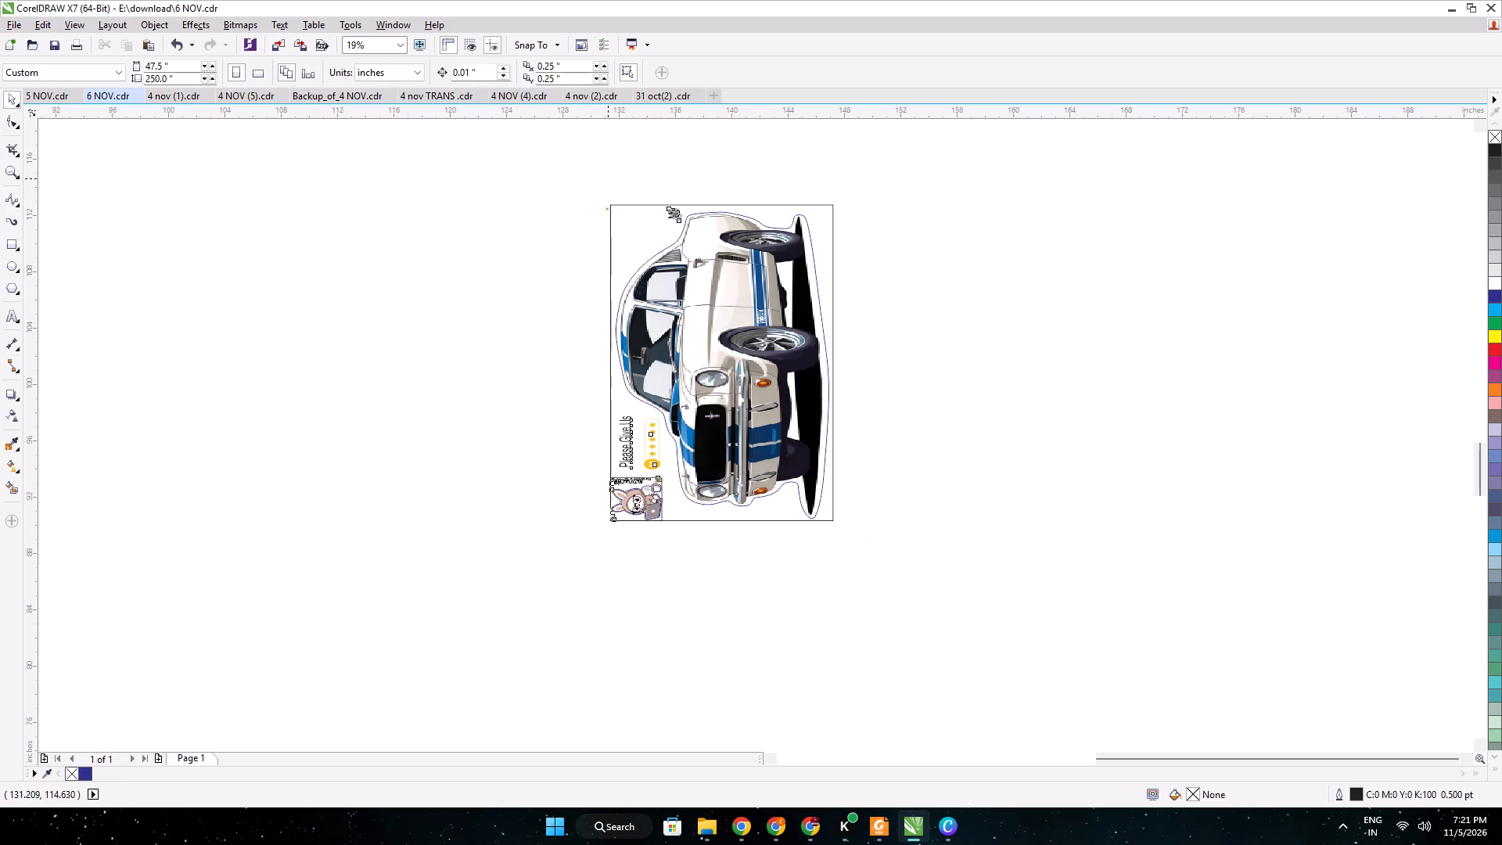
{"action": "left_click_drag", "start_coordinate": [675, 295], "coordinate": [831, 331]}
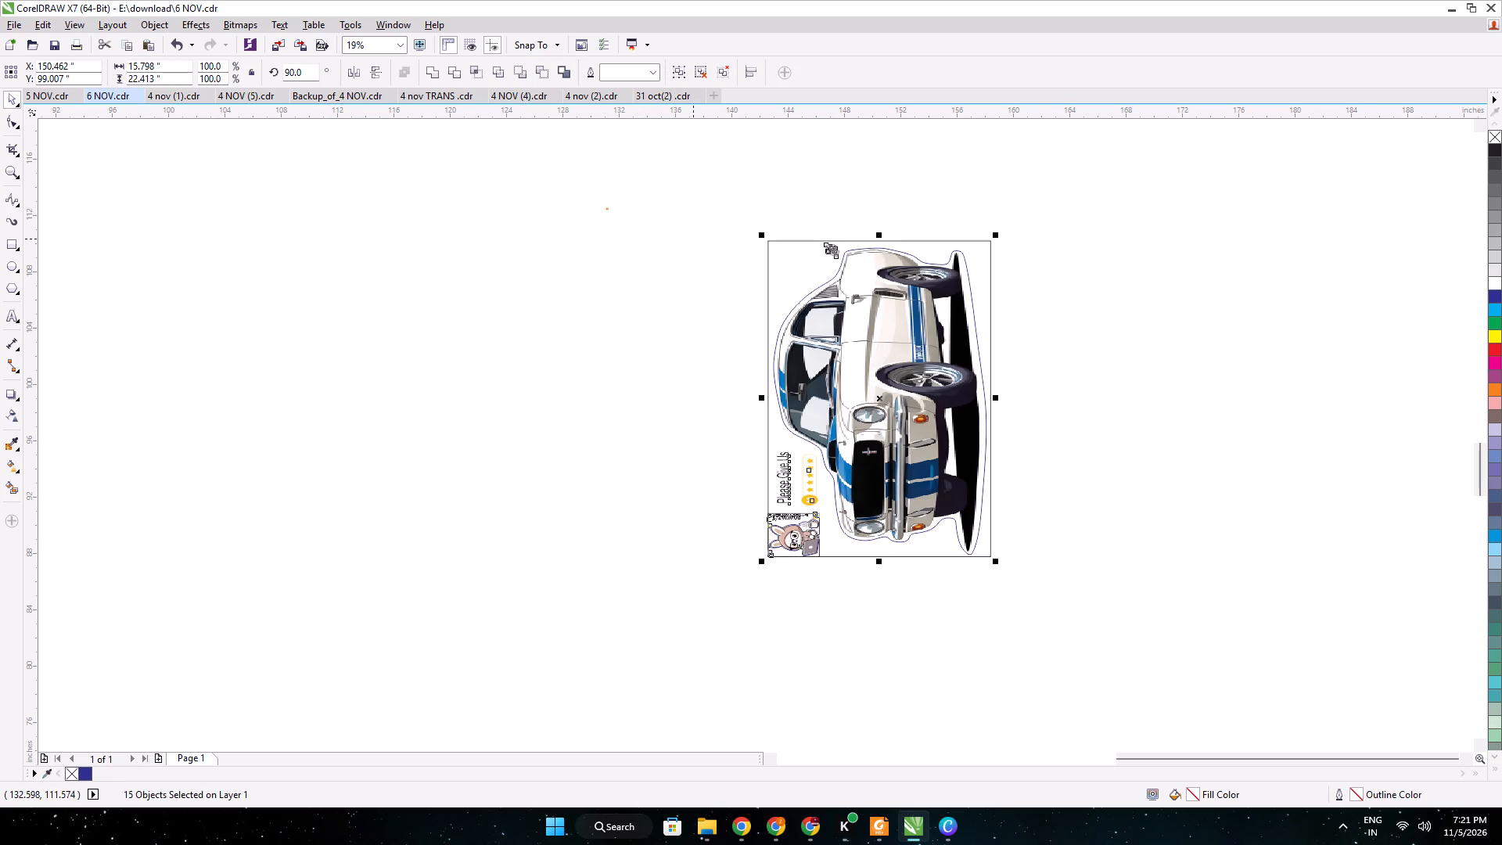
Resize the white-and-blue car sticker to 10 inches wide and 22.5 inches high.
{"action": "scroll", "coordinate": [695, 239], "scroll_direction": "down", "scroll_amount": 2}
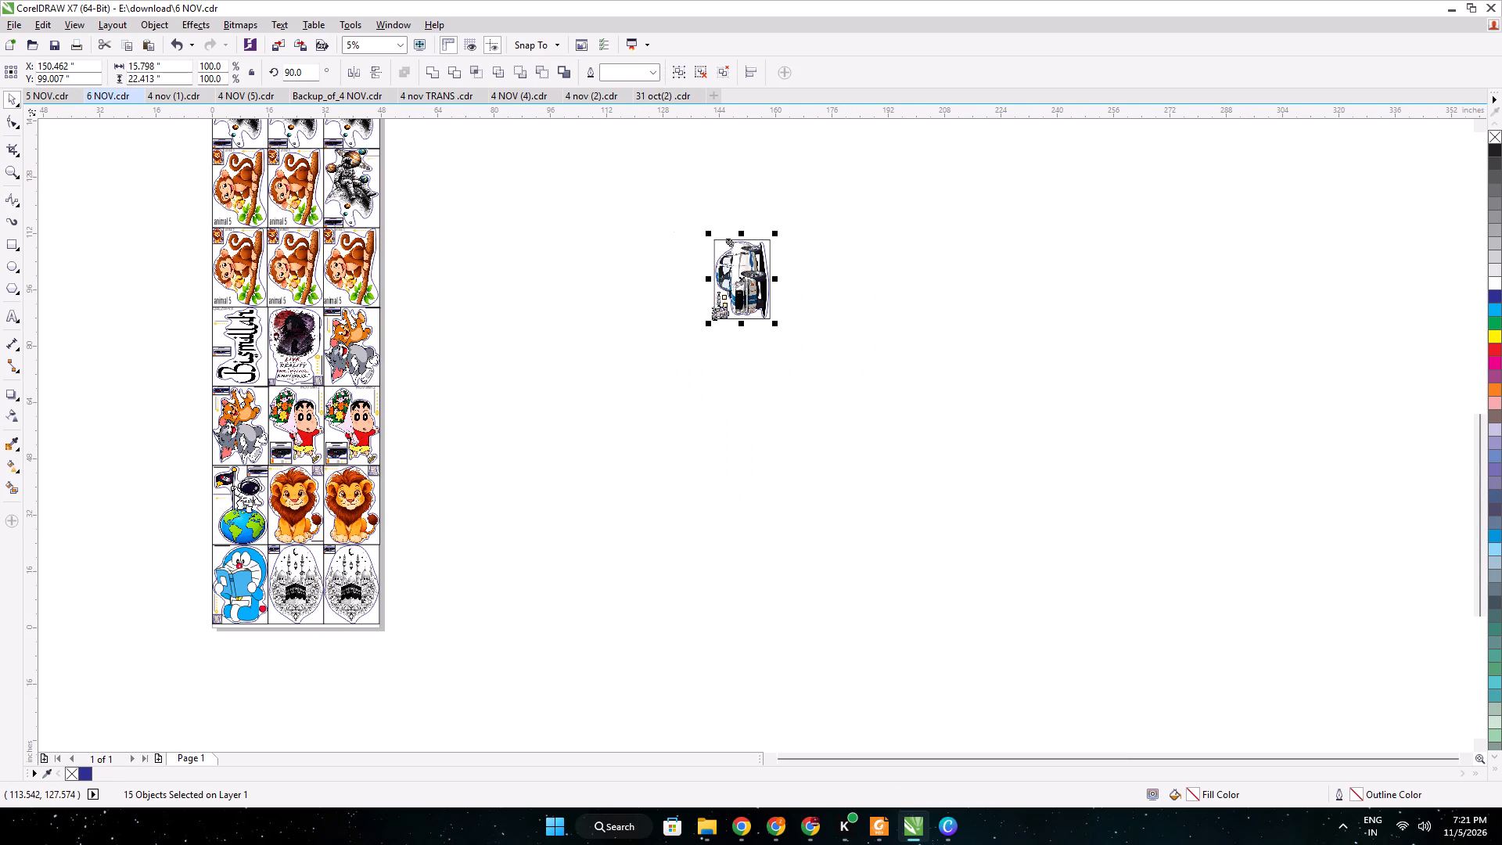
{"action": "double_click", "coordinate": [141, 66]}
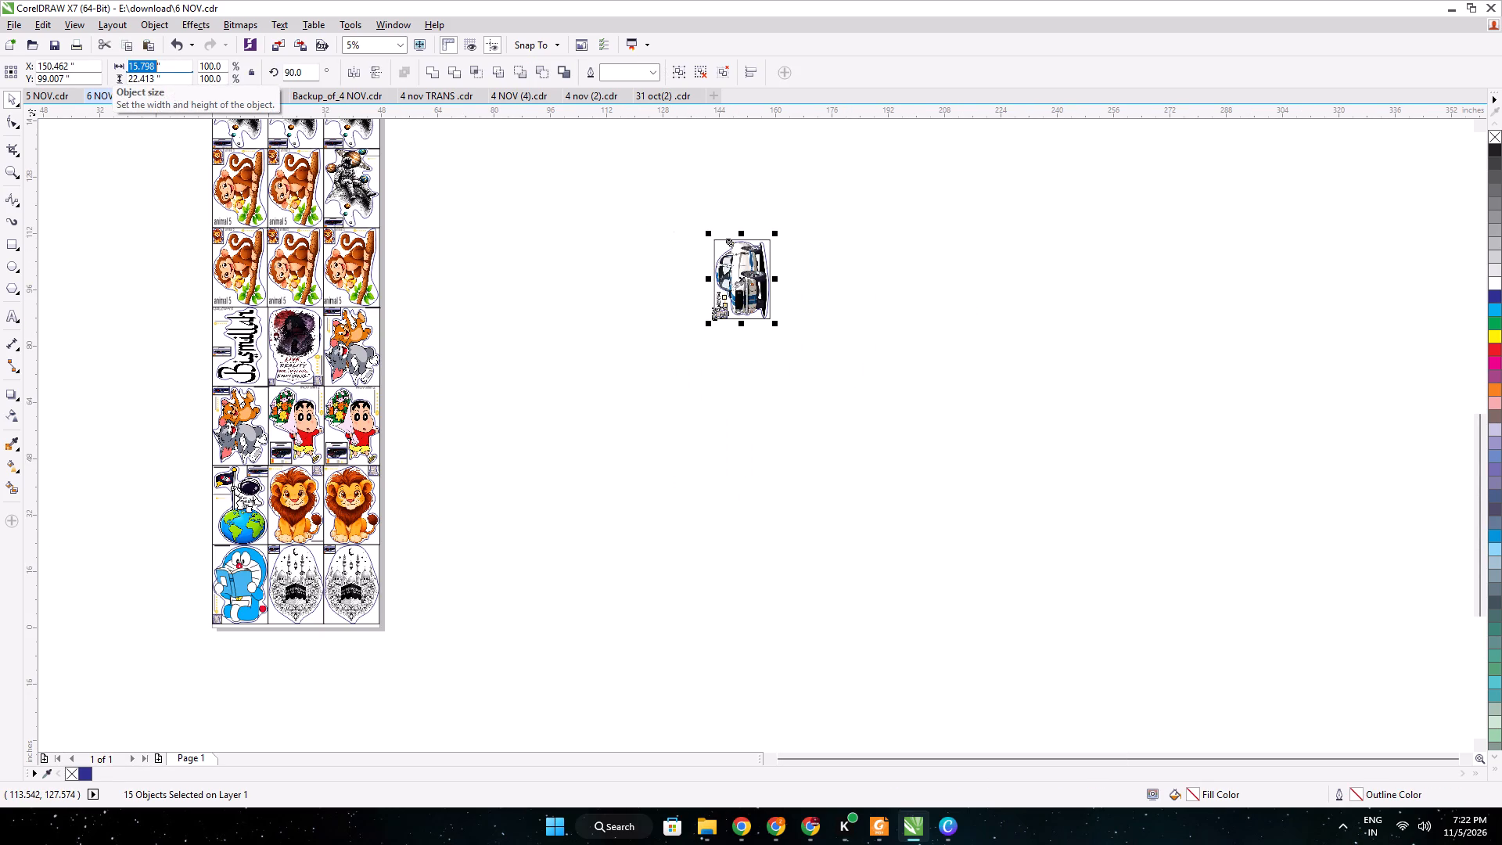
{"action": "type", "text": "10"}
{"action": "double_click", "coordinate": [135, 78]}
{"action": "type", "text": "22.5"}
{"action": "key", "text": "Return"}
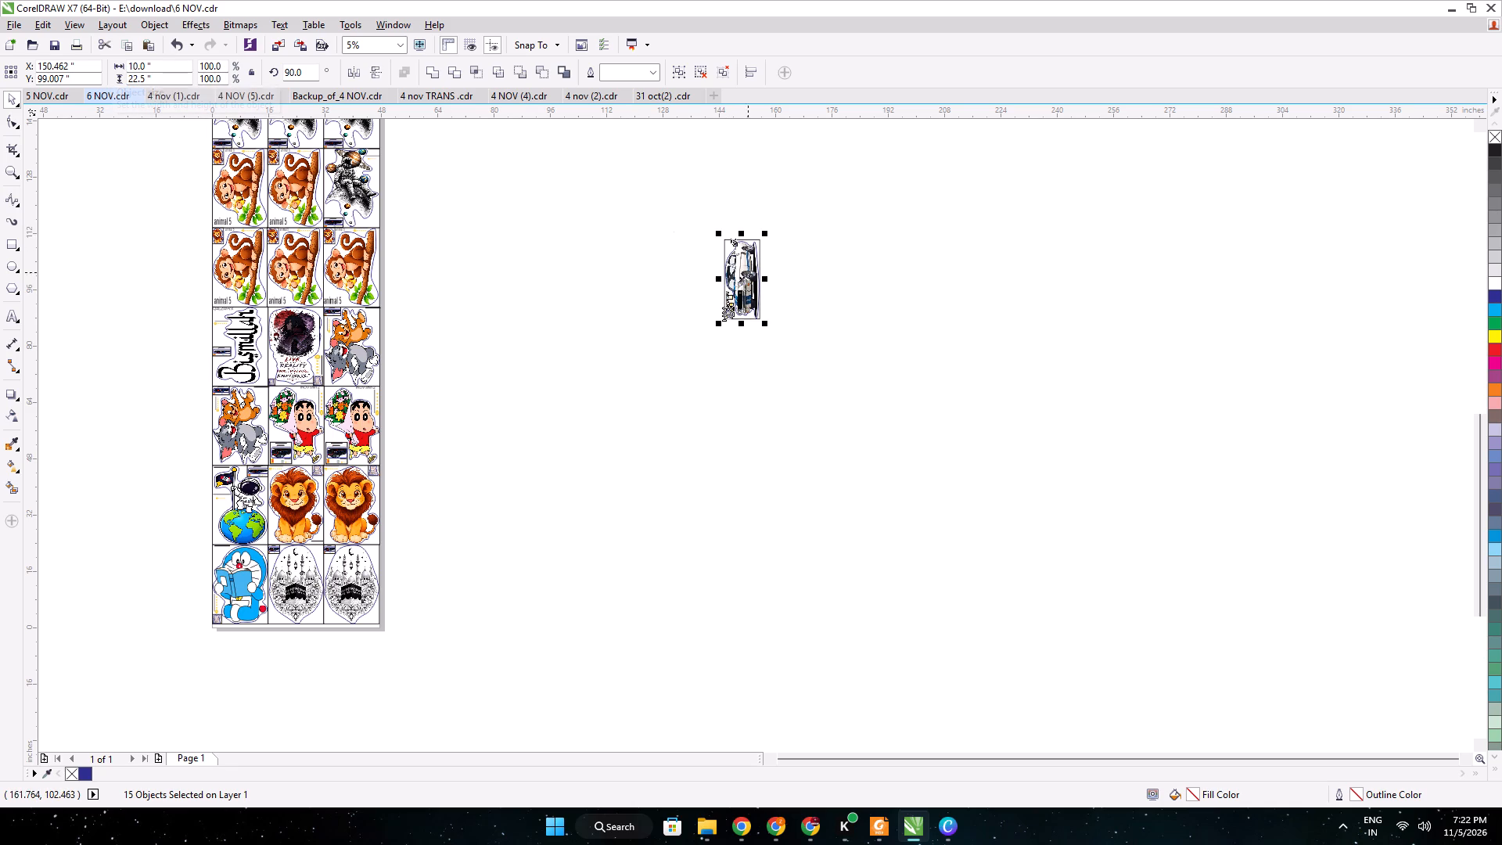
Move the car sticker onto the sheet, into the empty space beside the two black Car1289 stickers.
{"action": "left_click_drag", "start_coordinate": [739, 272], "coordinate": [514, 220]}
{"action": "middle_click_drag", "start_coordinate": [515, 217], "coordinate": [778, 485]}
{"action": "scroll", "coordinate": [516, 219], "scroll_direction": "up", "scroll_amount": 1}
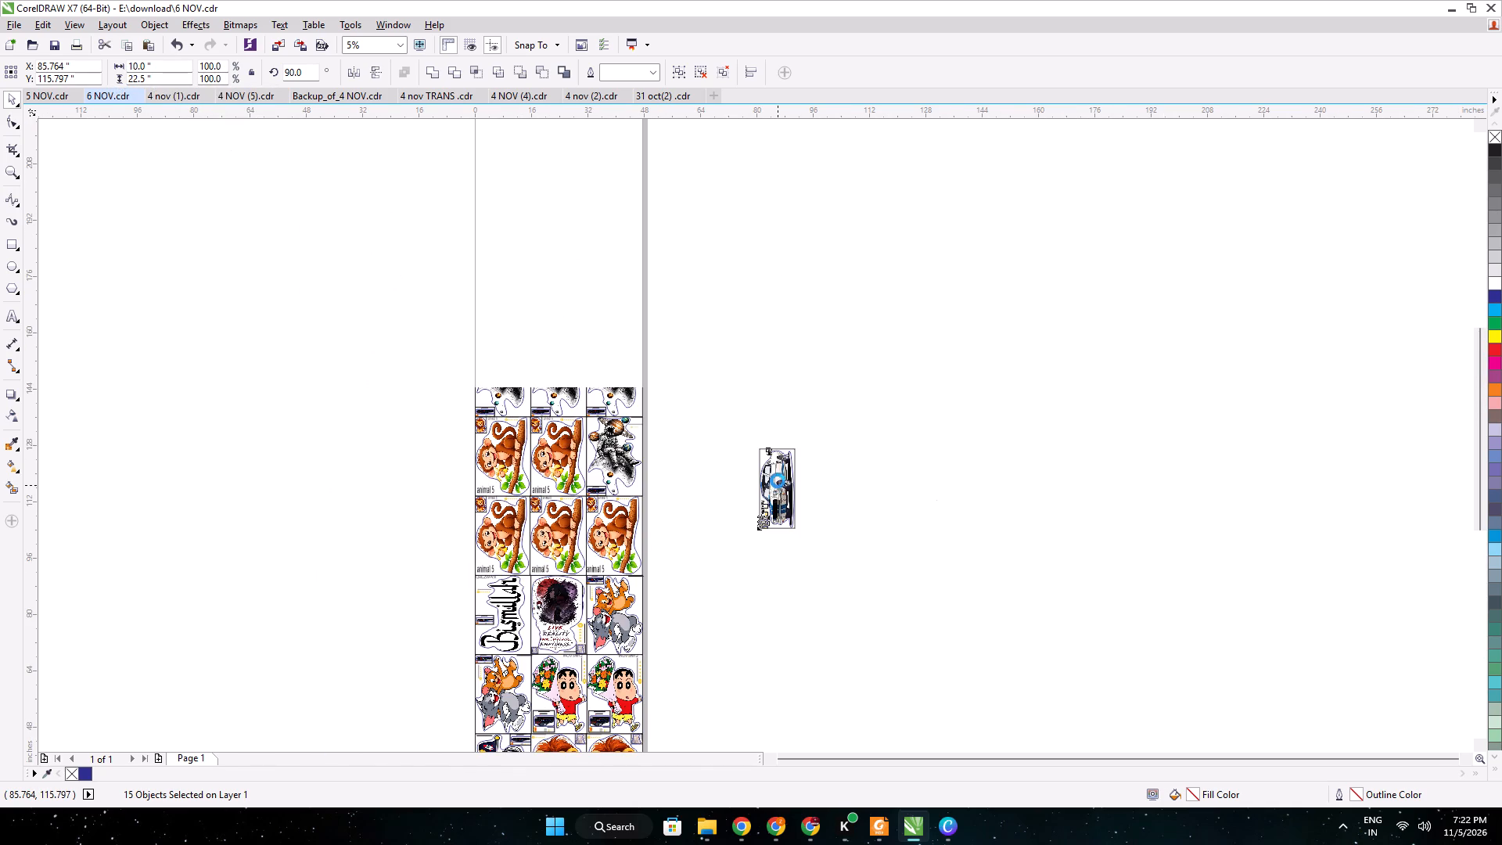
{"action": "left_click_drag", "start_coordinate": [778, 476], "coordinate": [679, 201]}
{"action": "middle_click_drag", "start_coordinate": [679, 203], "coordinate": [725, 358]}
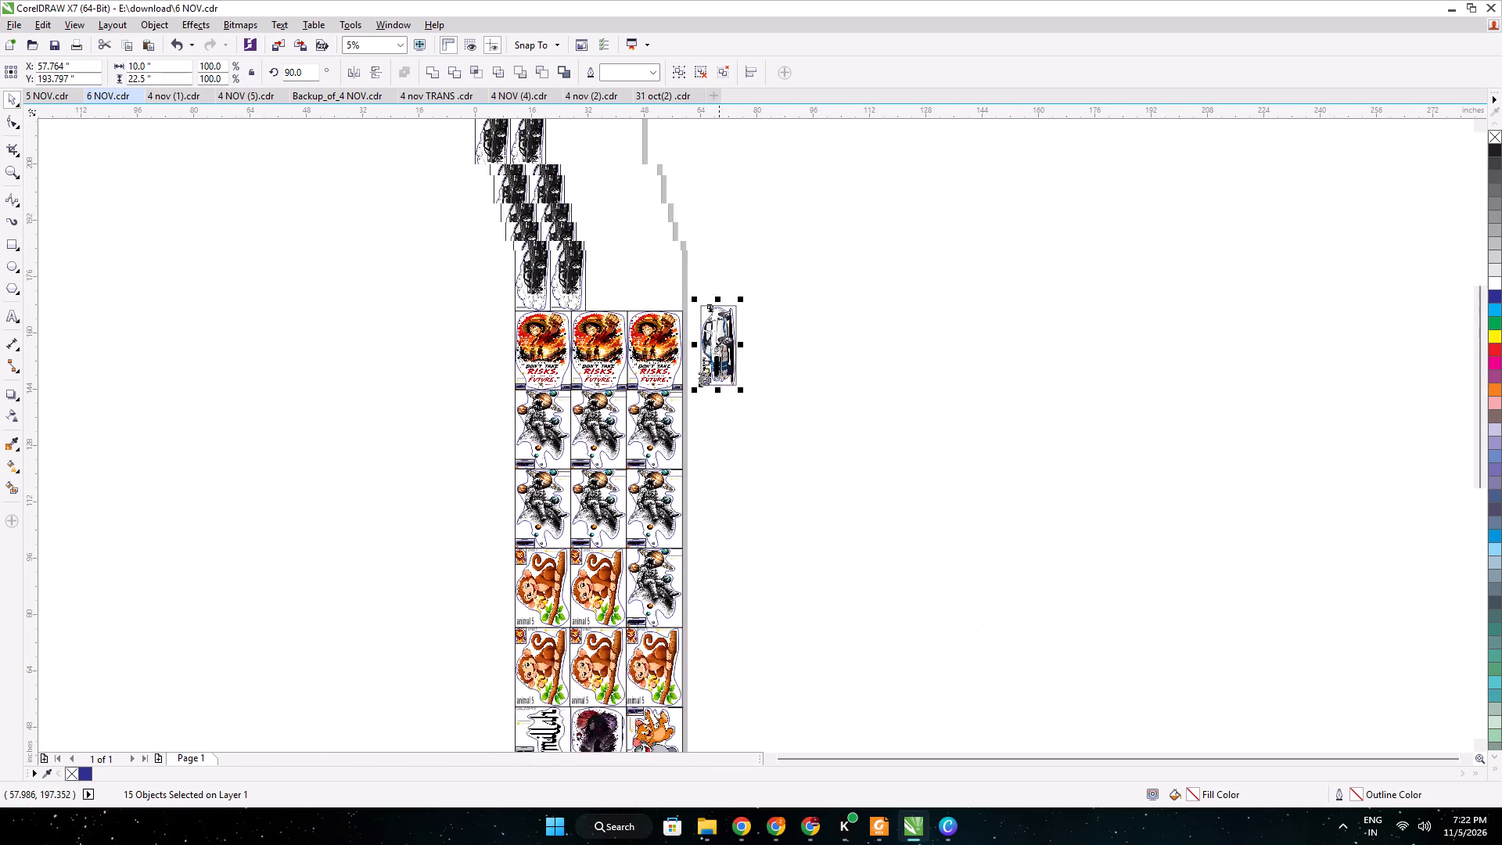
{"action": "middle_click_drag", "start_coordinate": [725, 358], "coordinate": [728, 367]}
{"action": "left_click_drag", "start_coordinate": [728, 365], "coordinate": [609, 289]}
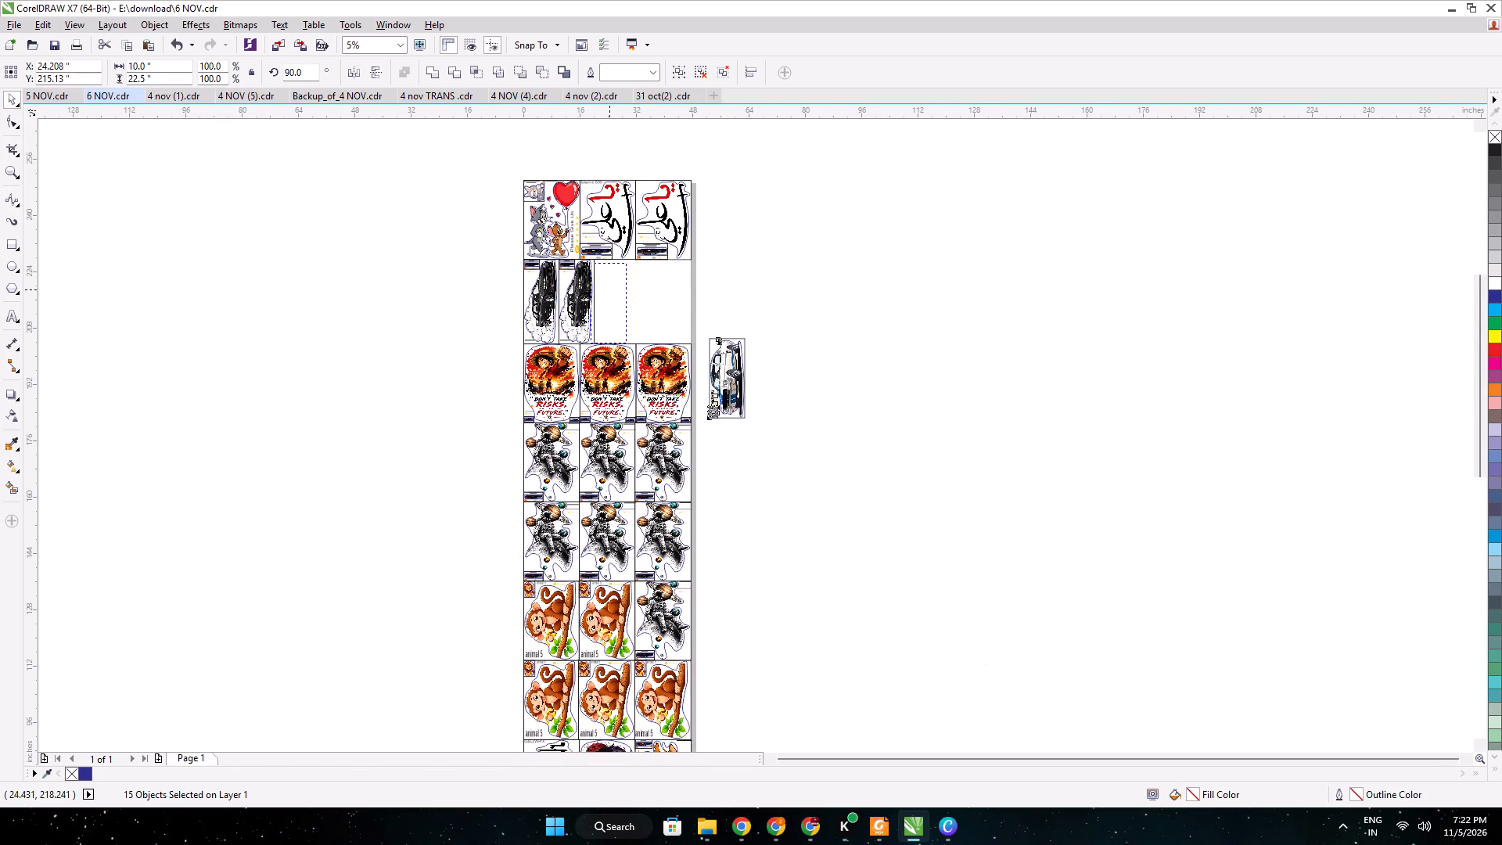
{"action": "left_click_drag", "start_coordinate": [609, 289], "coordinate": [609, 286]}
Align the car sticker's frame flush with the neighbouring black car and the row above, at about X 25, Y 216.3 inches.
{"action": "scroll", "coordinate": [598, 265], "scroll_direction": "up", "scroll_amount": 8}
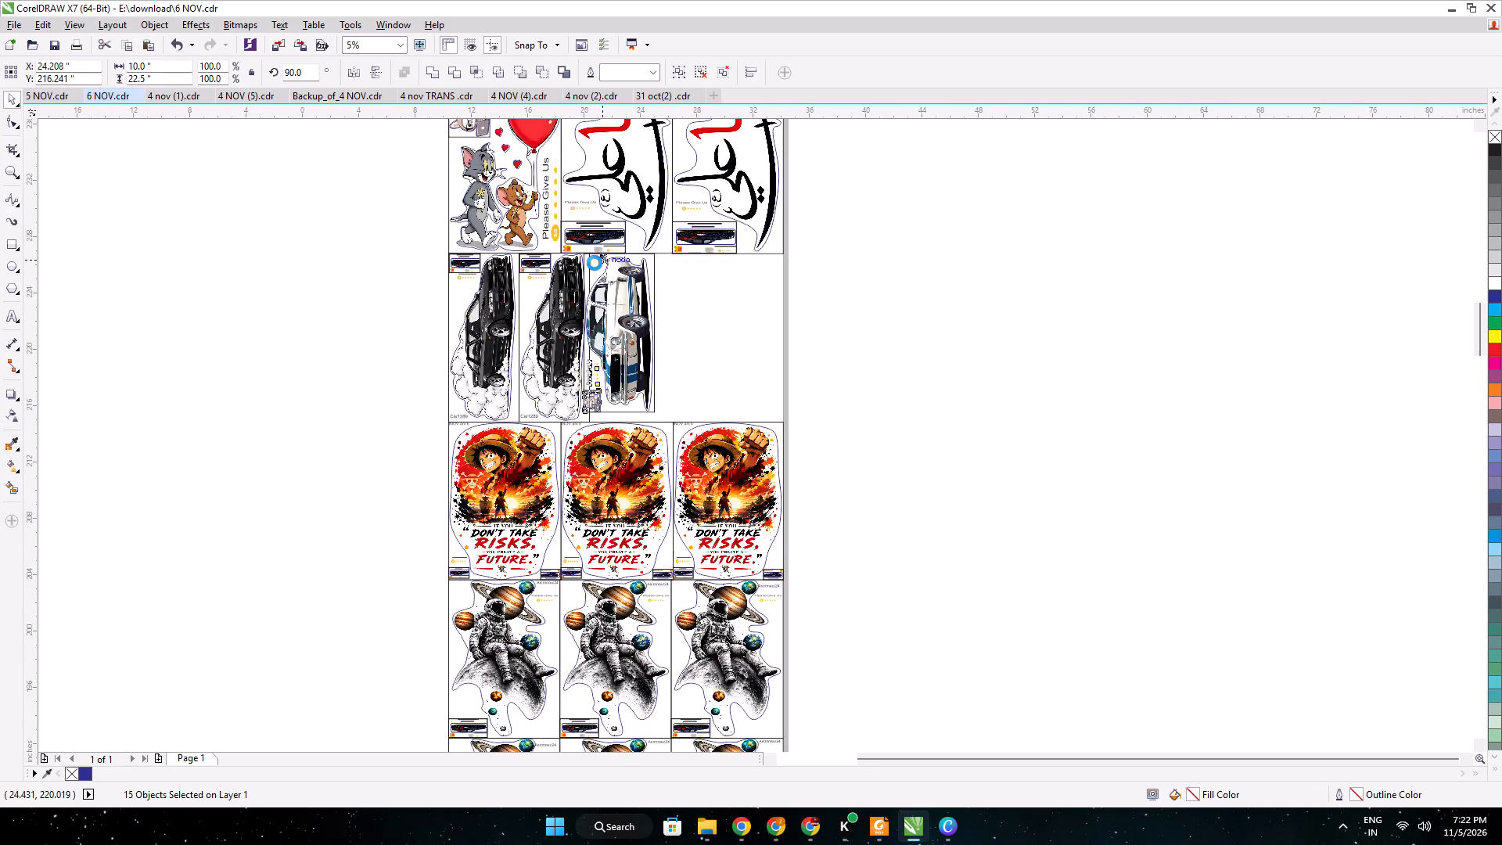
{"action": "scroll", "coordinate": [595, 263], "scroll_direction": "up", "scroll_amount": 5}
{"action": "middle_click_drag", "start_coordinate": [614, 267], "coordinate": [655, 379]}
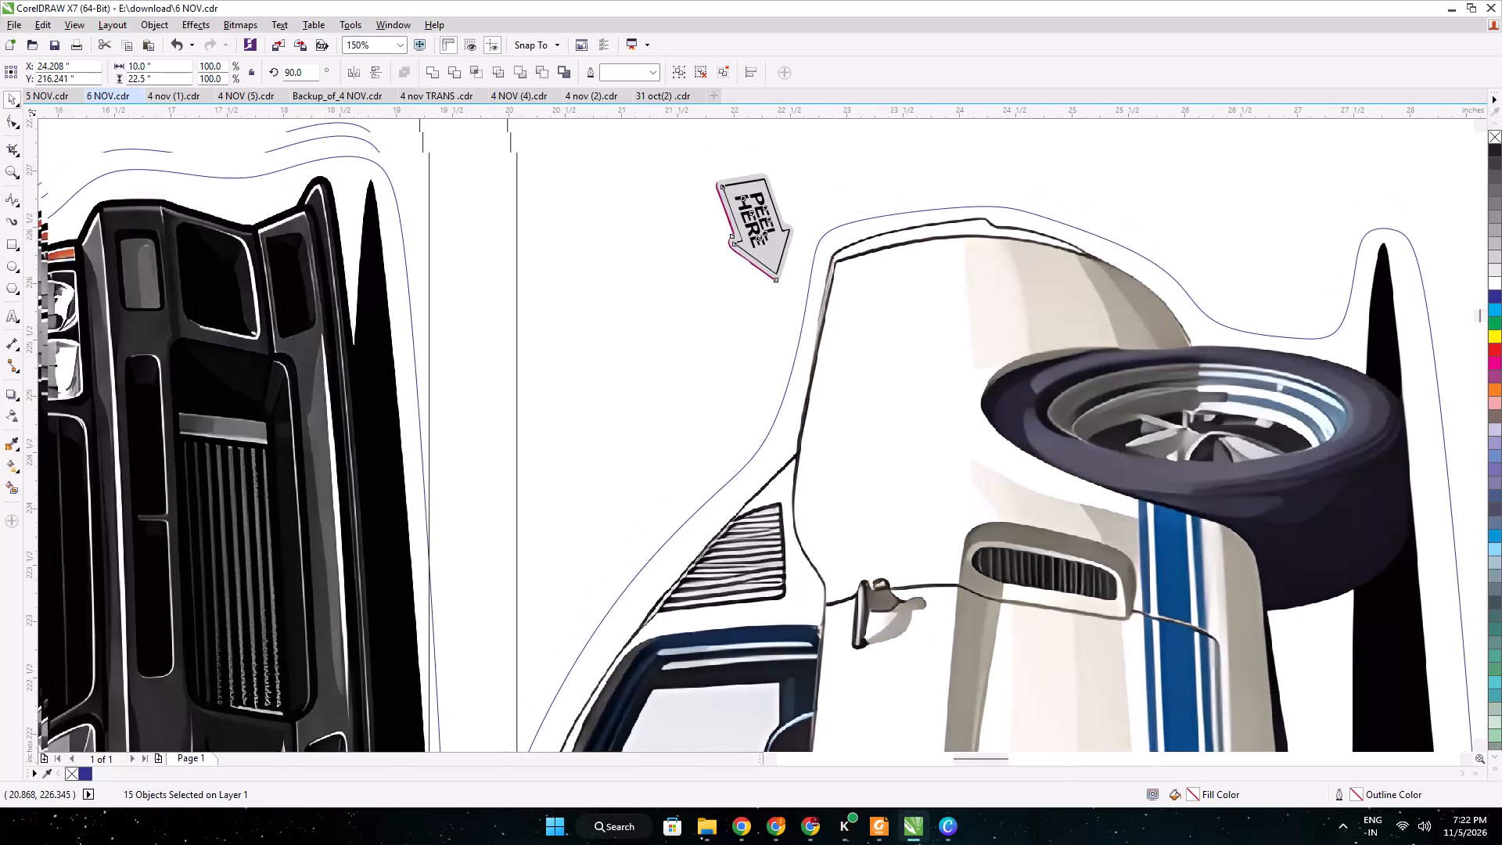
{"action": "middle_click_drag", "start_coordinate": [655, 379], "coordinate": [691, 464]}
{"action": "left_click_drag", "start_coordinate": [697, 426], "coordinate": [781, 416]}
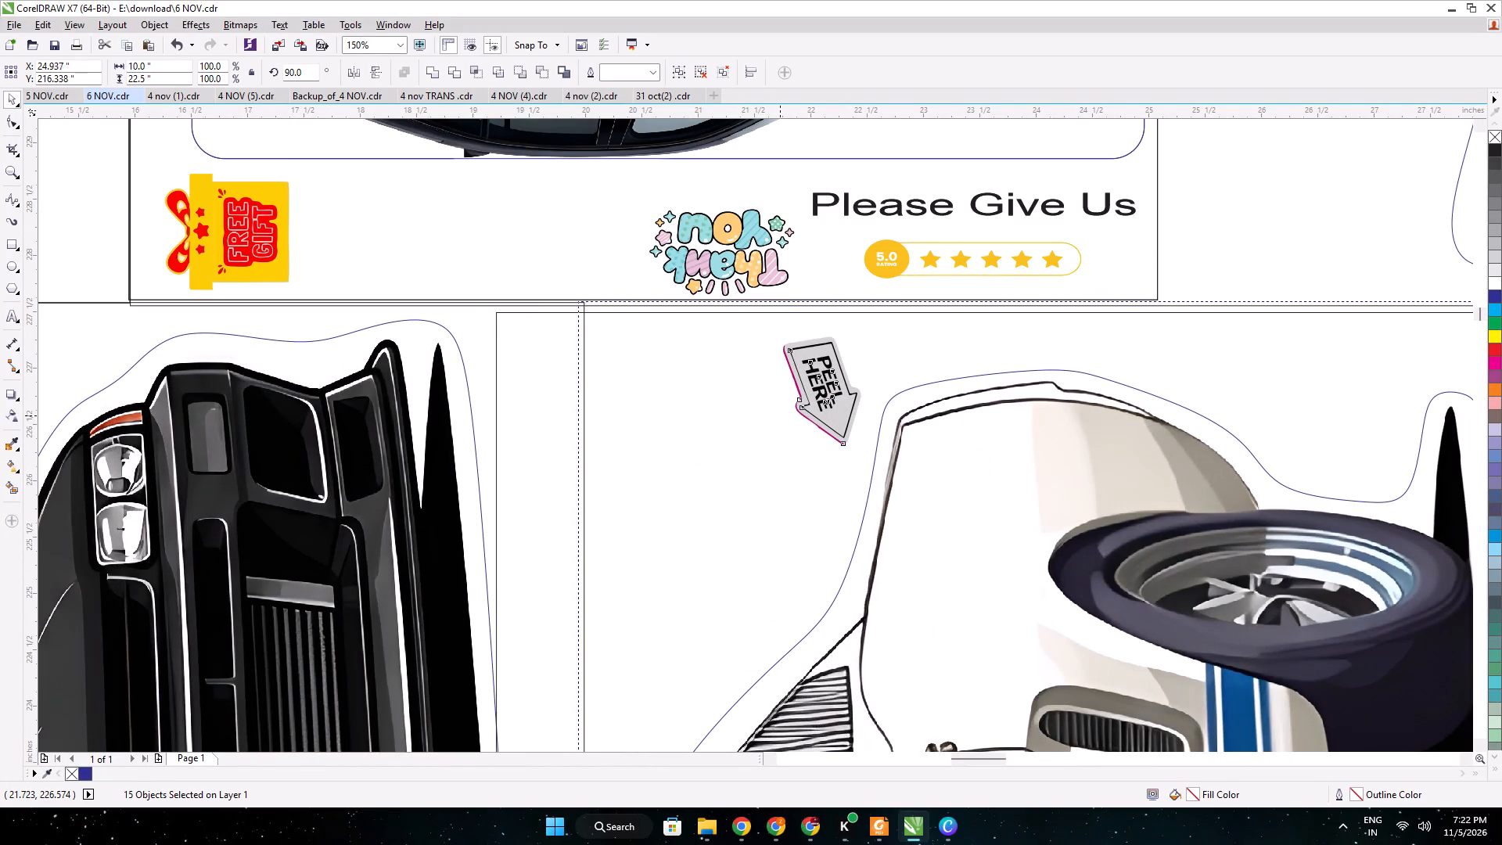
{"action": "left_click_drag", "start_coordinate": [781, 416], "coordinate": [785, 416]}
{"action": "scroll", "coordinate": [771, 407], "scroll_direction": "down", "scroll_amount": 7}
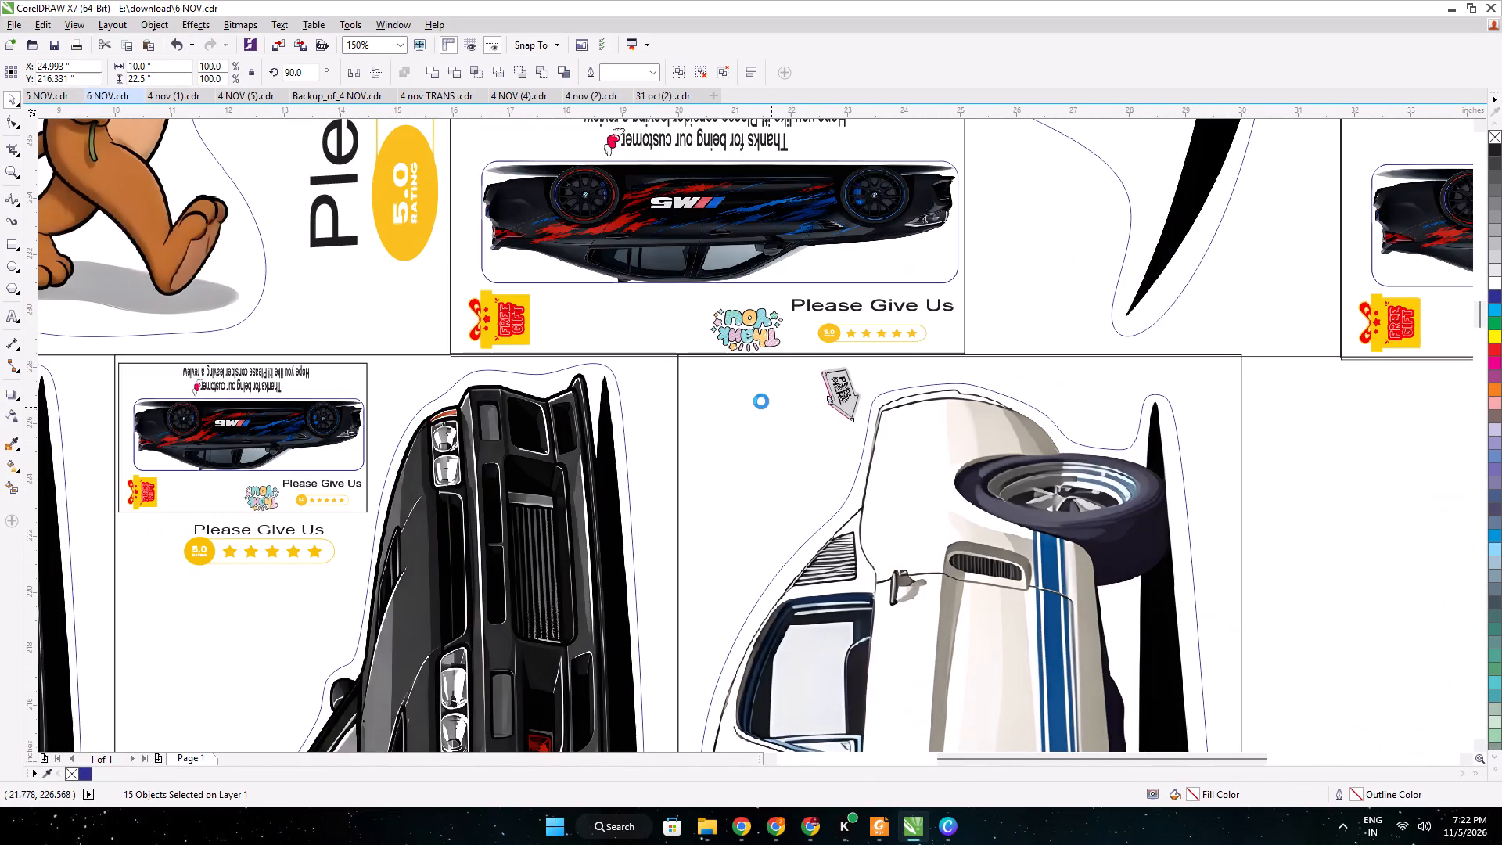
{"action": "scroll", "coordinate": [761, 401], "scroll_direction": "down", "scroll_amount": 2}
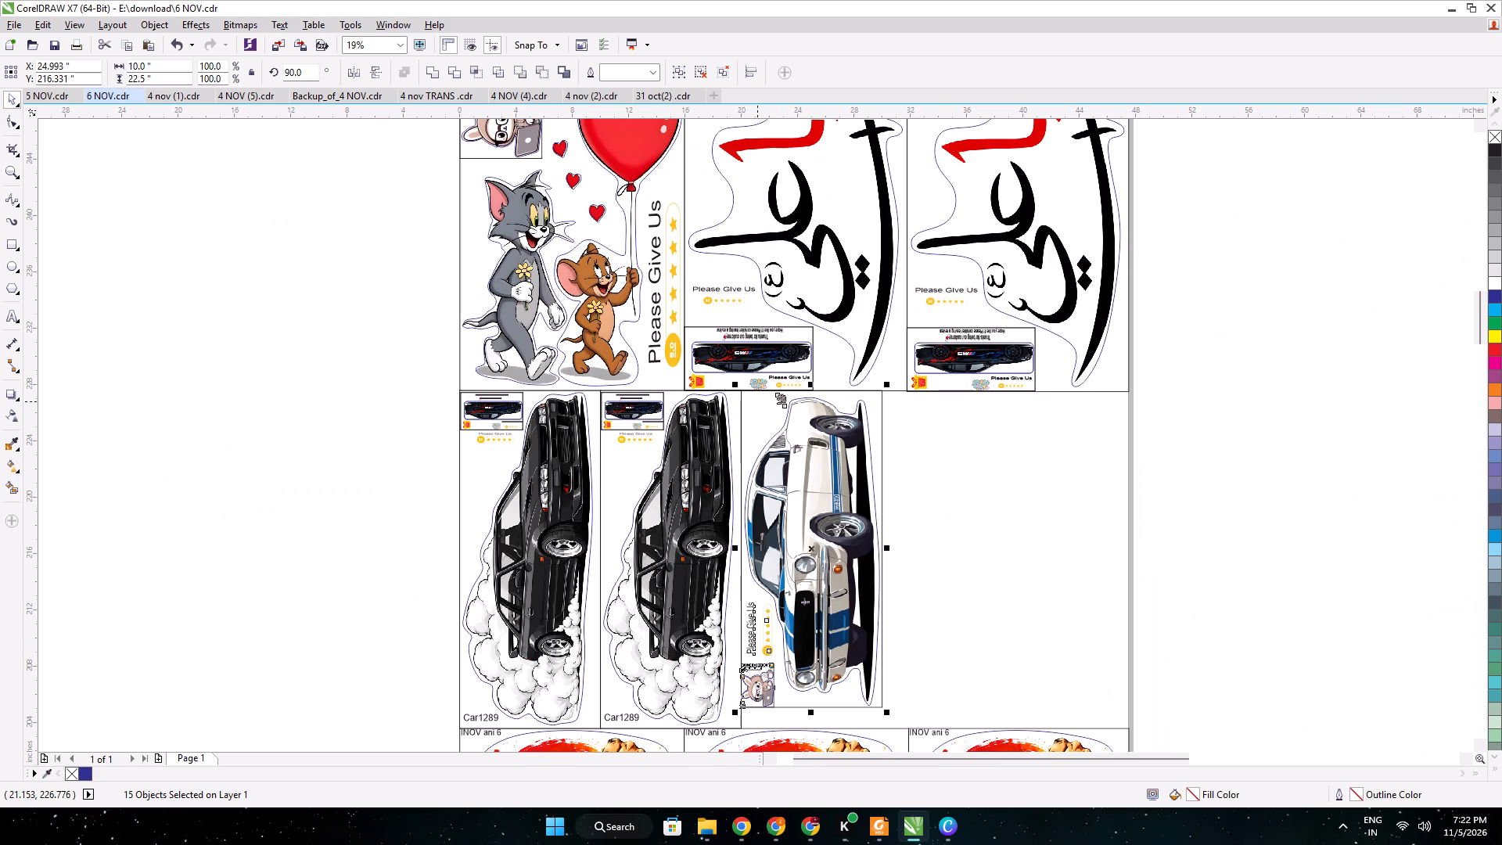
Duplicate the white-and-blue car sticker and butt the copy against the original's free side, at about X 35, Y 216.3 inches.
{"action": "key", "text": "ctrl+d"}
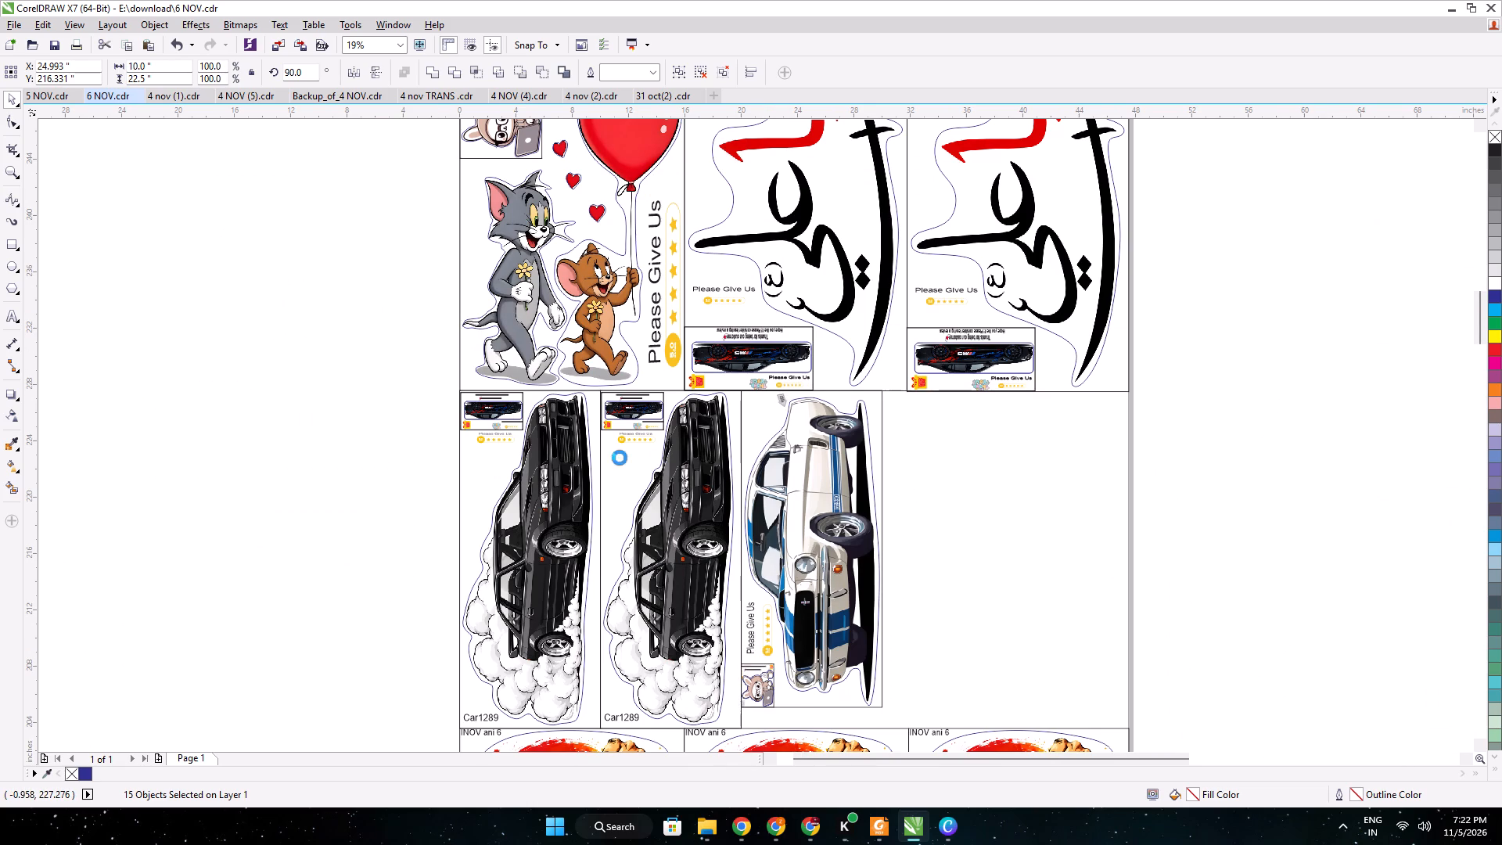
{"action": "left_click_drag", "start_coordinate": [792, 490], "coordinate": [930, 494]}
{"action": "scroll", "coordinate": [886, 407], "scroll_direction": "up", "scroll_amount": 2}
{"action": "key", "text": "Up"}
{"action": "key", "text": "Up"}
{"action": "key", "text": "Left"}
{"action": "key", "text": "Left"}
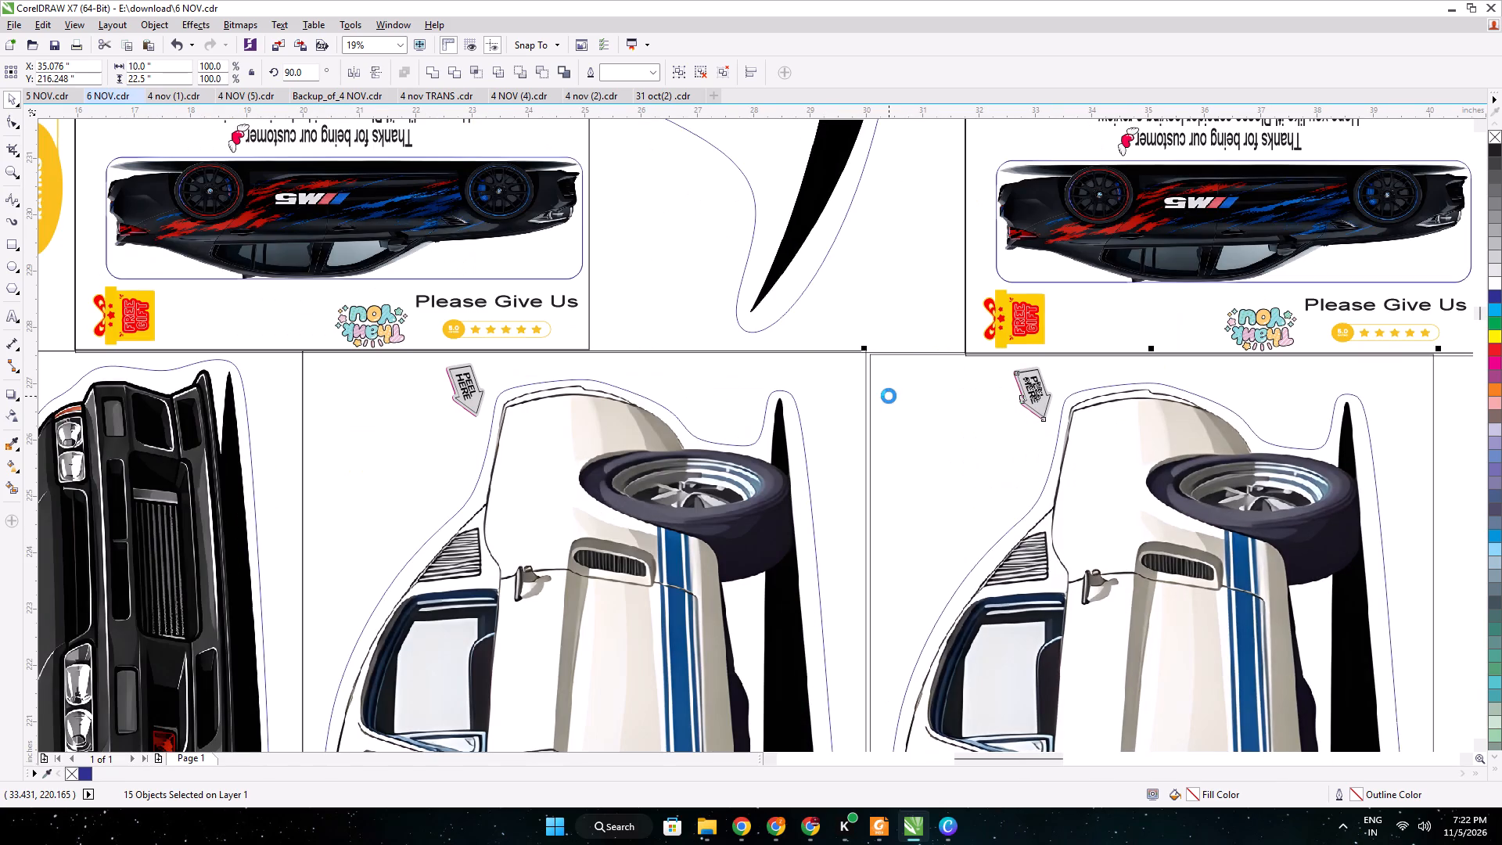
{"action": "key", "text": "Left"}
{"action": "key", "text": "Up"}
{"action": "key", "text": "Left"}
{"action": "key", "text": "Left"}
{"action": "key", "text": "Up"}
{"action": "key", "text": "Left"}
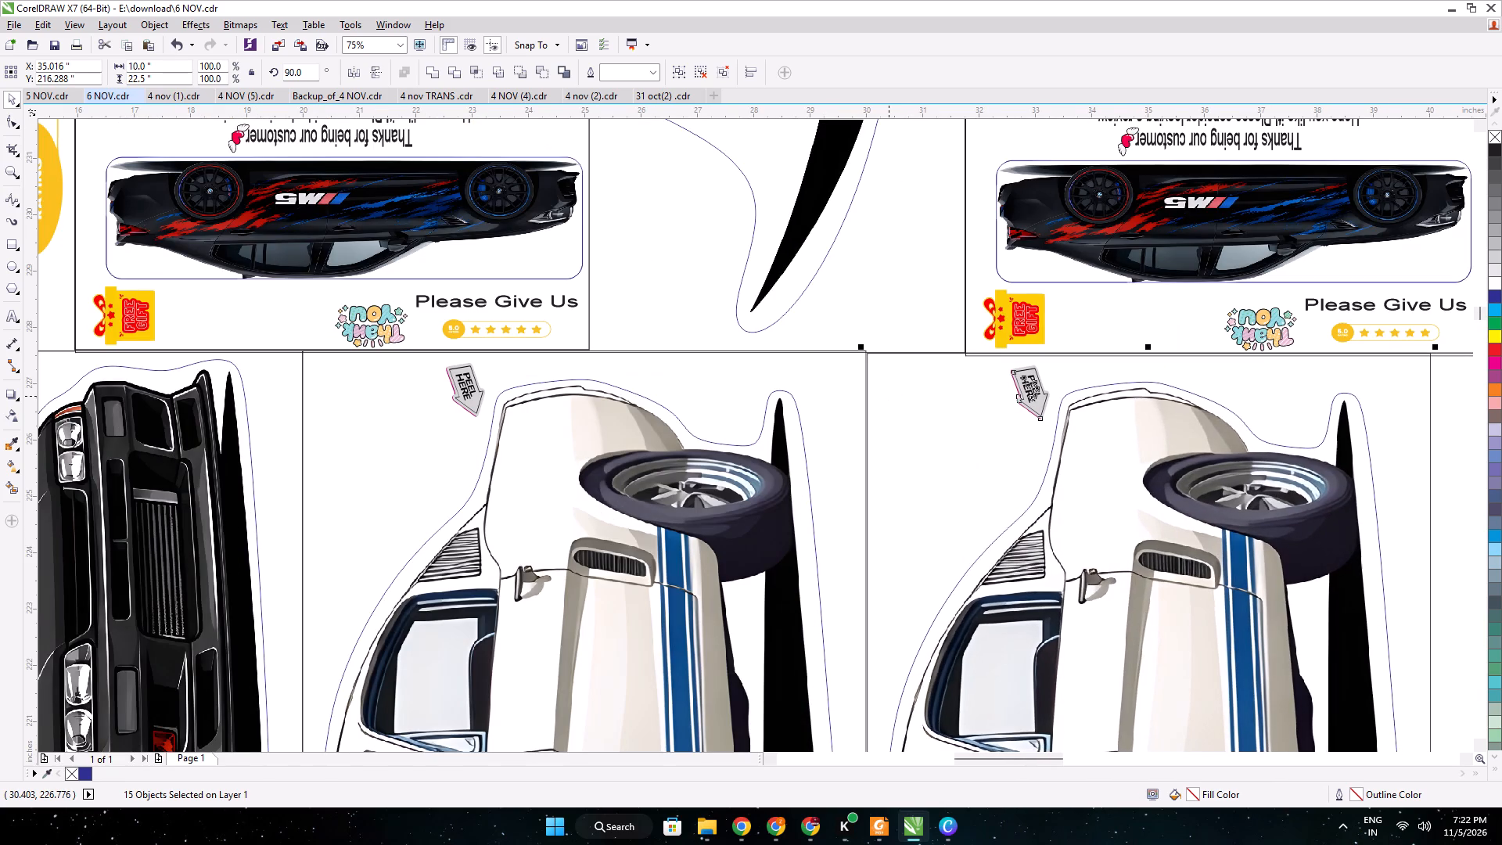
{"action": "scroll", "coordinate": [889, 396], "scroll_direction": "down", "scroll_amount": 3}
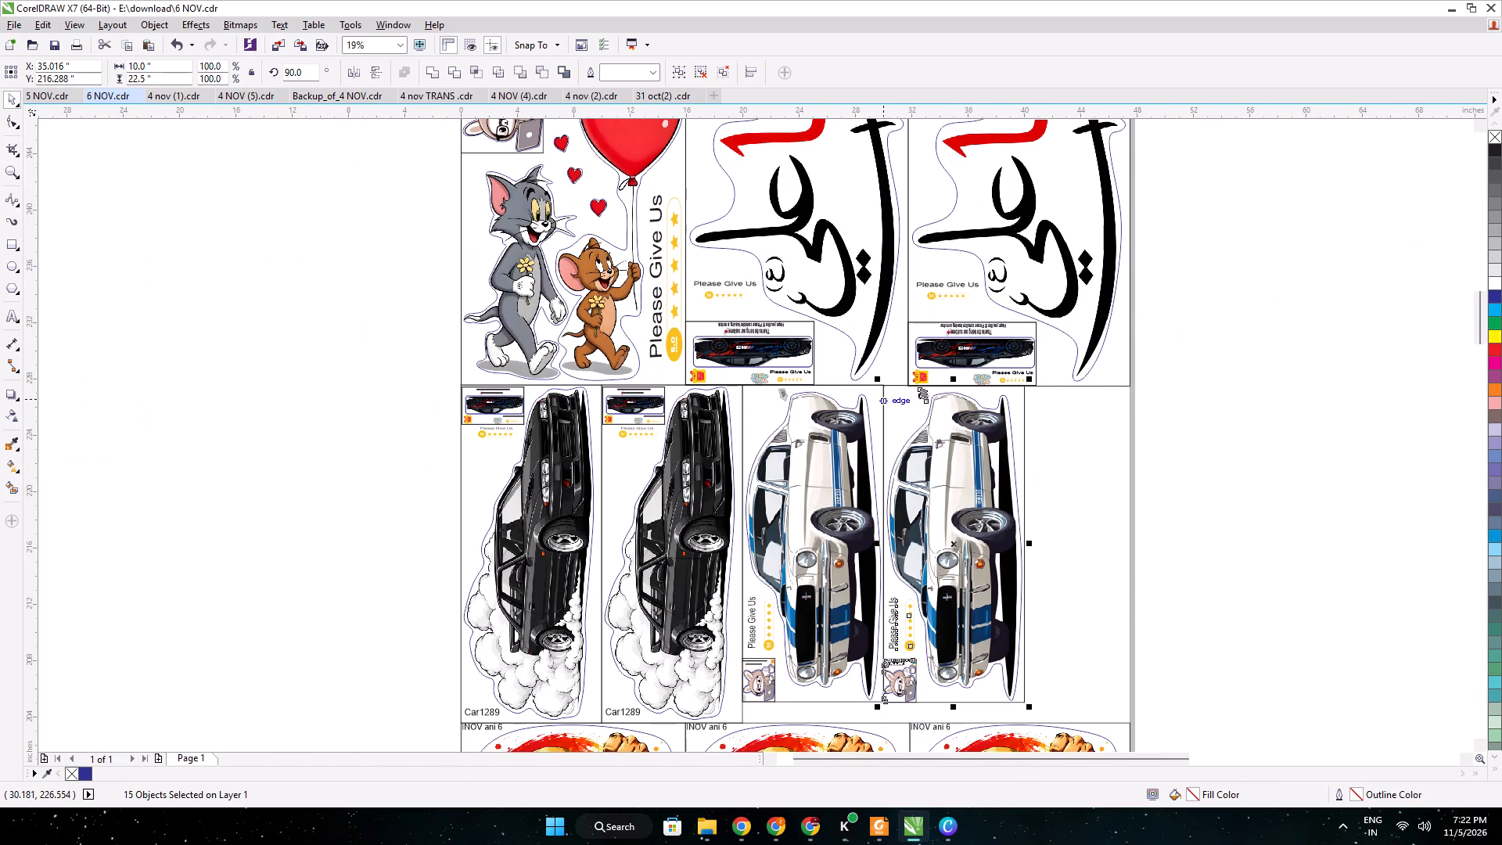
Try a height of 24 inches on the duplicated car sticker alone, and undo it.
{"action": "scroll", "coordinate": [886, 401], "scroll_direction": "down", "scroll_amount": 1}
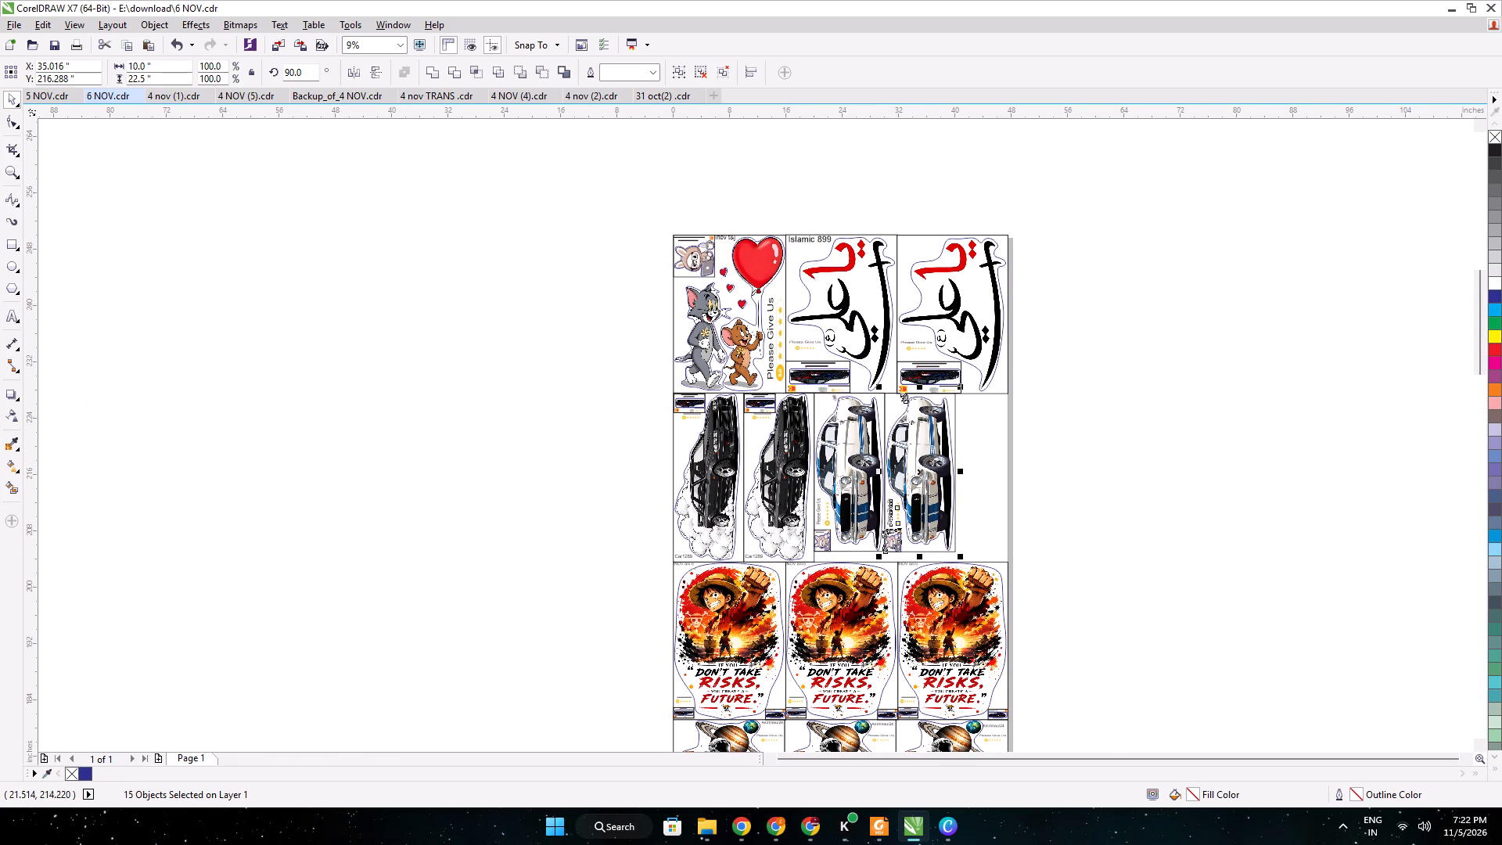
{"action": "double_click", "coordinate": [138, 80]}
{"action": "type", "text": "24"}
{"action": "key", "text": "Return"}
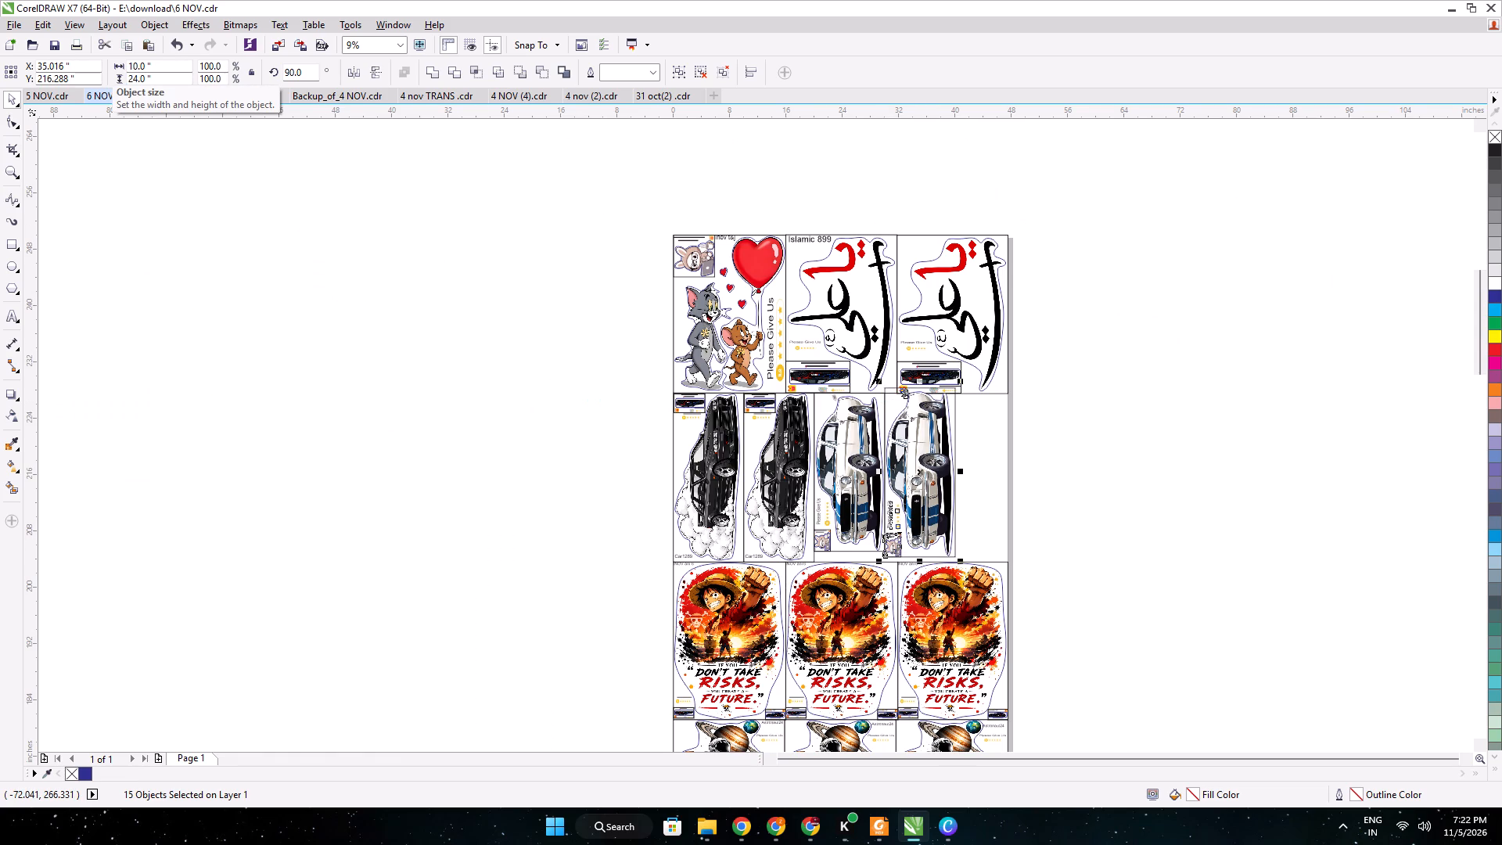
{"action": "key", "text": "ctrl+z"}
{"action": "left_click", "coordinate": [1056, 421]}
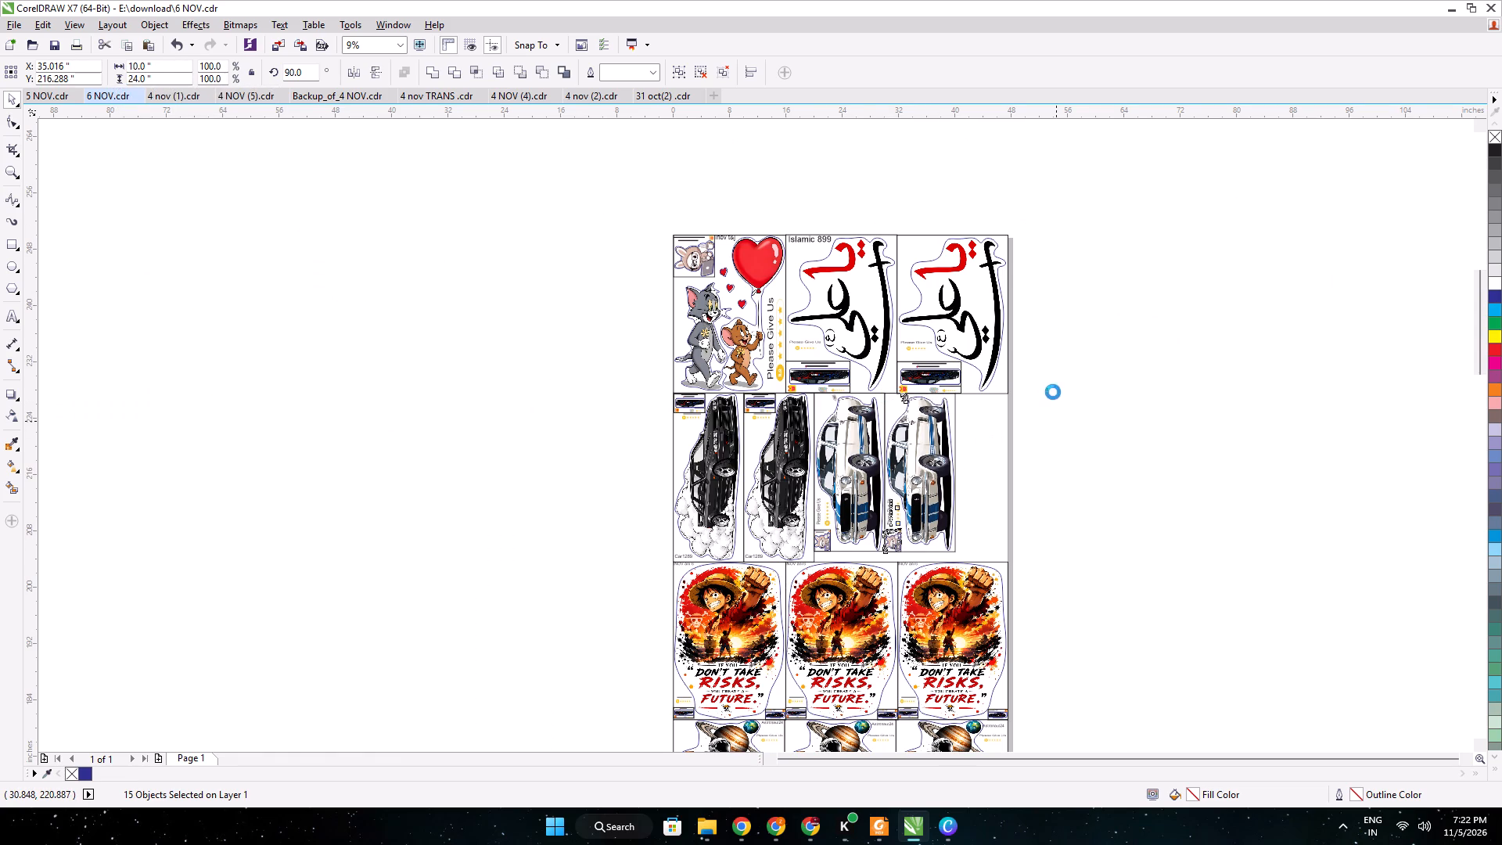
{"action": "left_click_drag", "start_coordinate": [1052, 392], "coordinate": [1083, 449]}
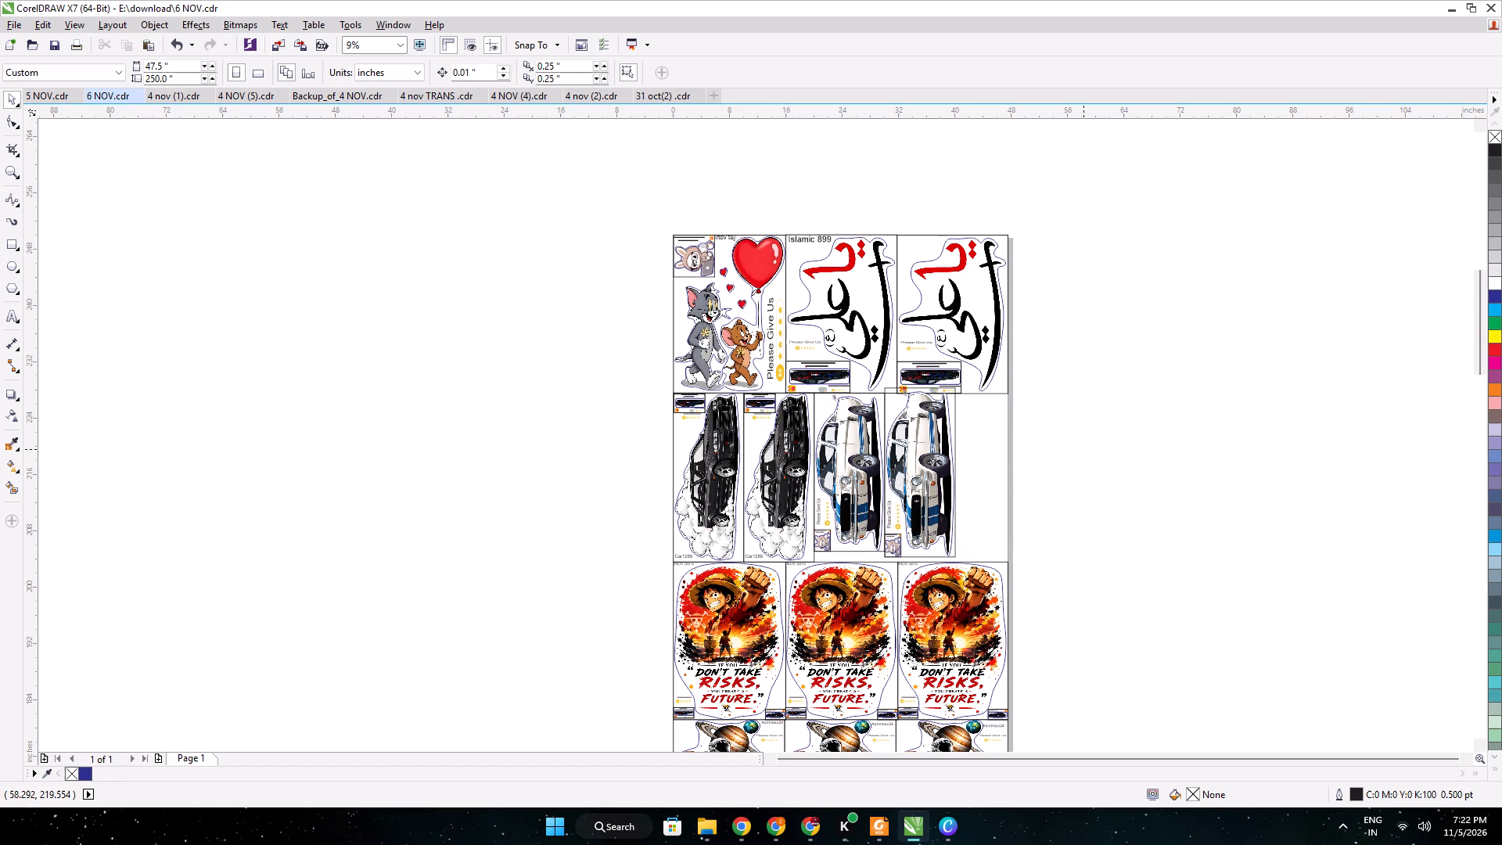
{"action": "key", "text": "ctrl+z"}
Stretch both white-and-blue car stickers together down to the Luffy row's frame, to a height of about 24 inches.
{"action": "left_click_drag", "start_coordinate": [1048, 399], "coordinate": [1054, 432]}
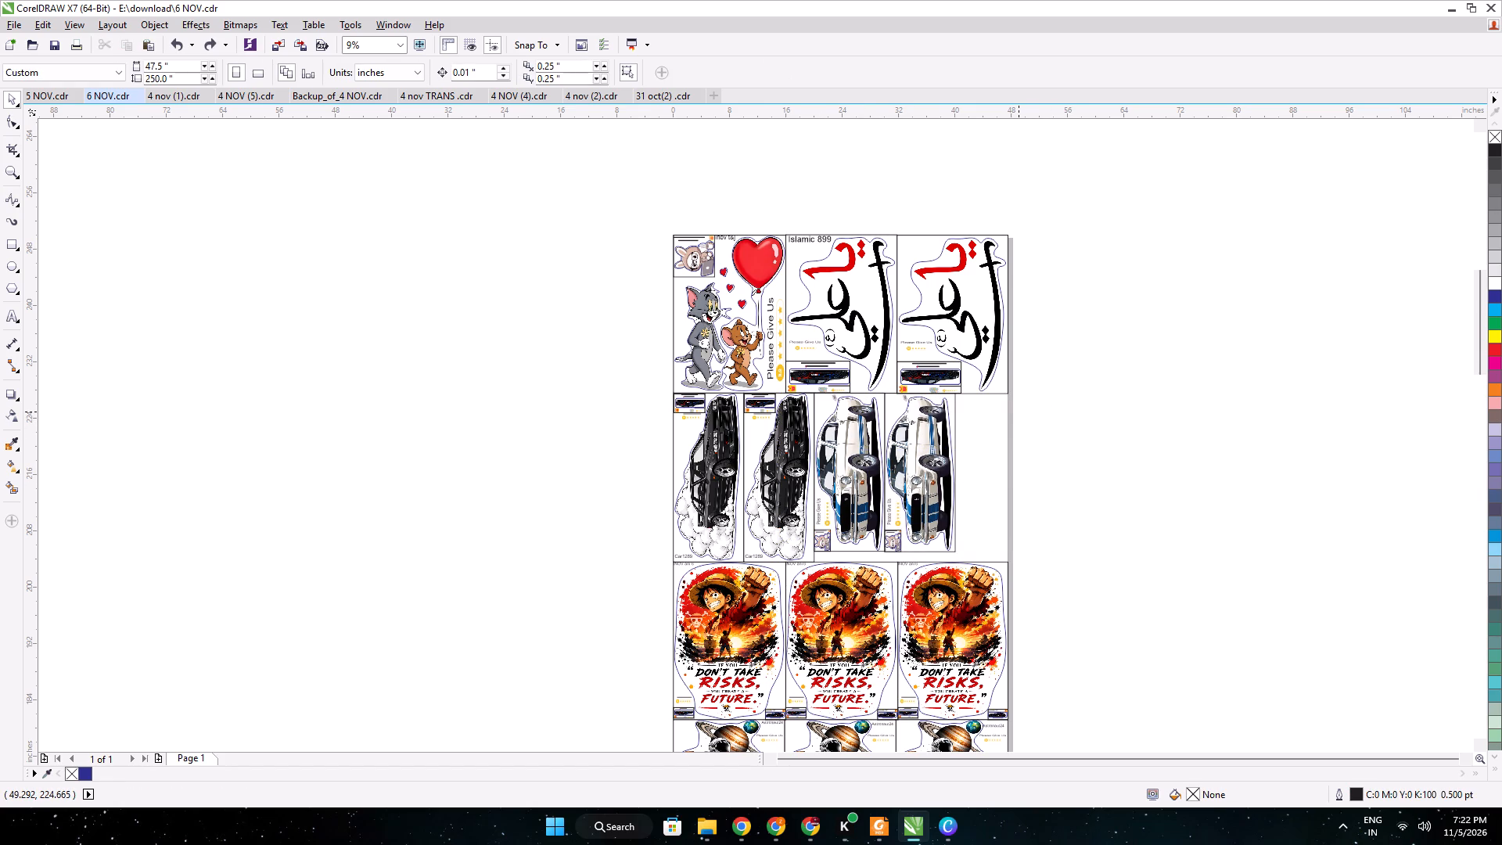
{"action": "left_click_drag", "start_coordinate": [1024, 390], "coordinate": [832, 466]}
{"action": "left_click_drag", "start_coordinate": [832, 466], "coordinate": [804, 557]}
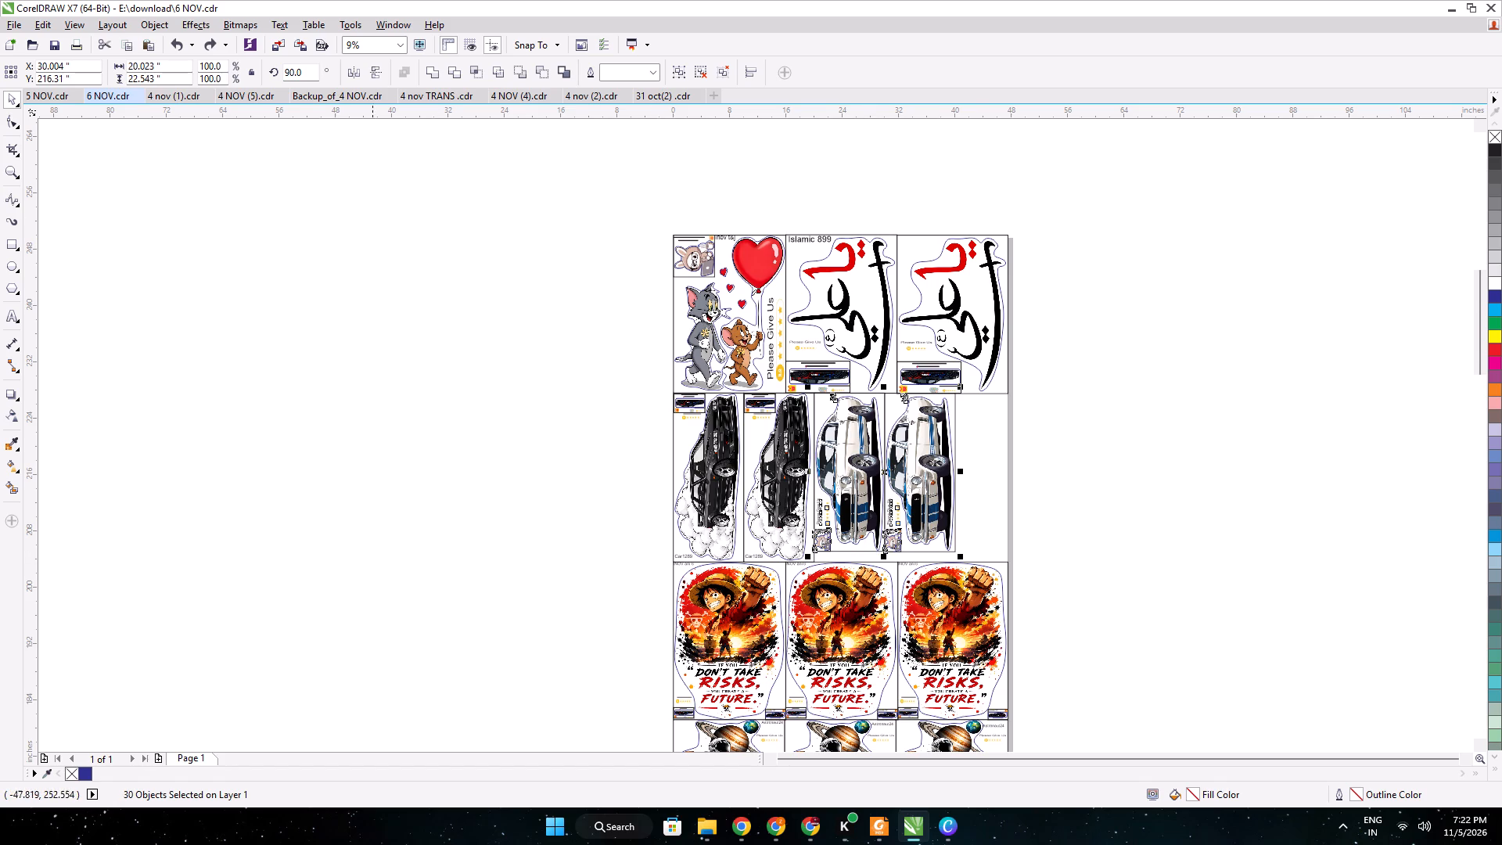
{"action": "scroll", "coordinate": [862, 579], "scroll_direction": "up", "scroll_amount": 4}
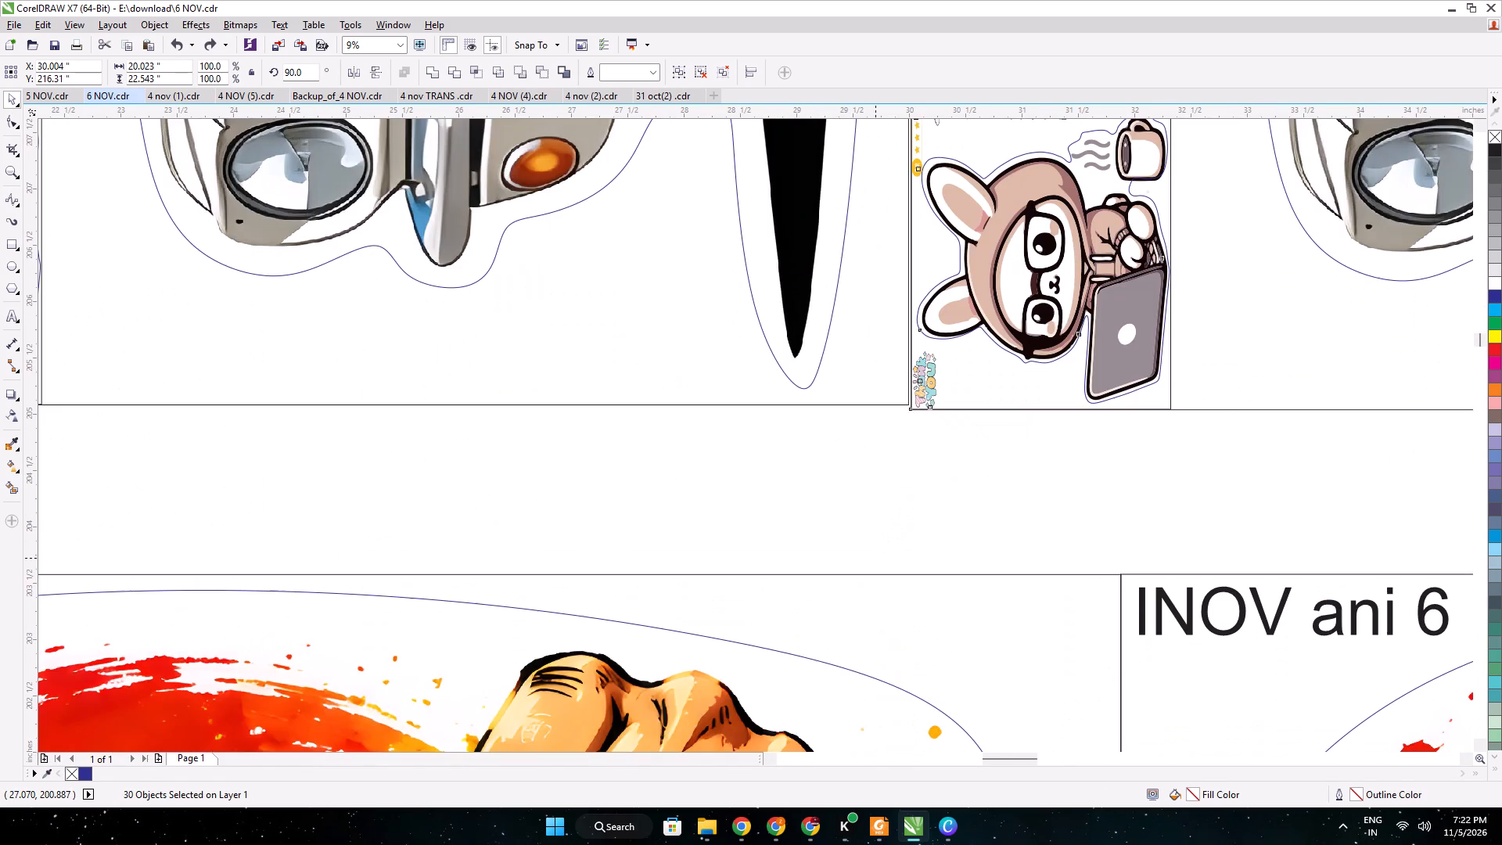
{"action": "left_click_drag", "start_coordinate": [906, 416], "coordinate": [889, 577]}
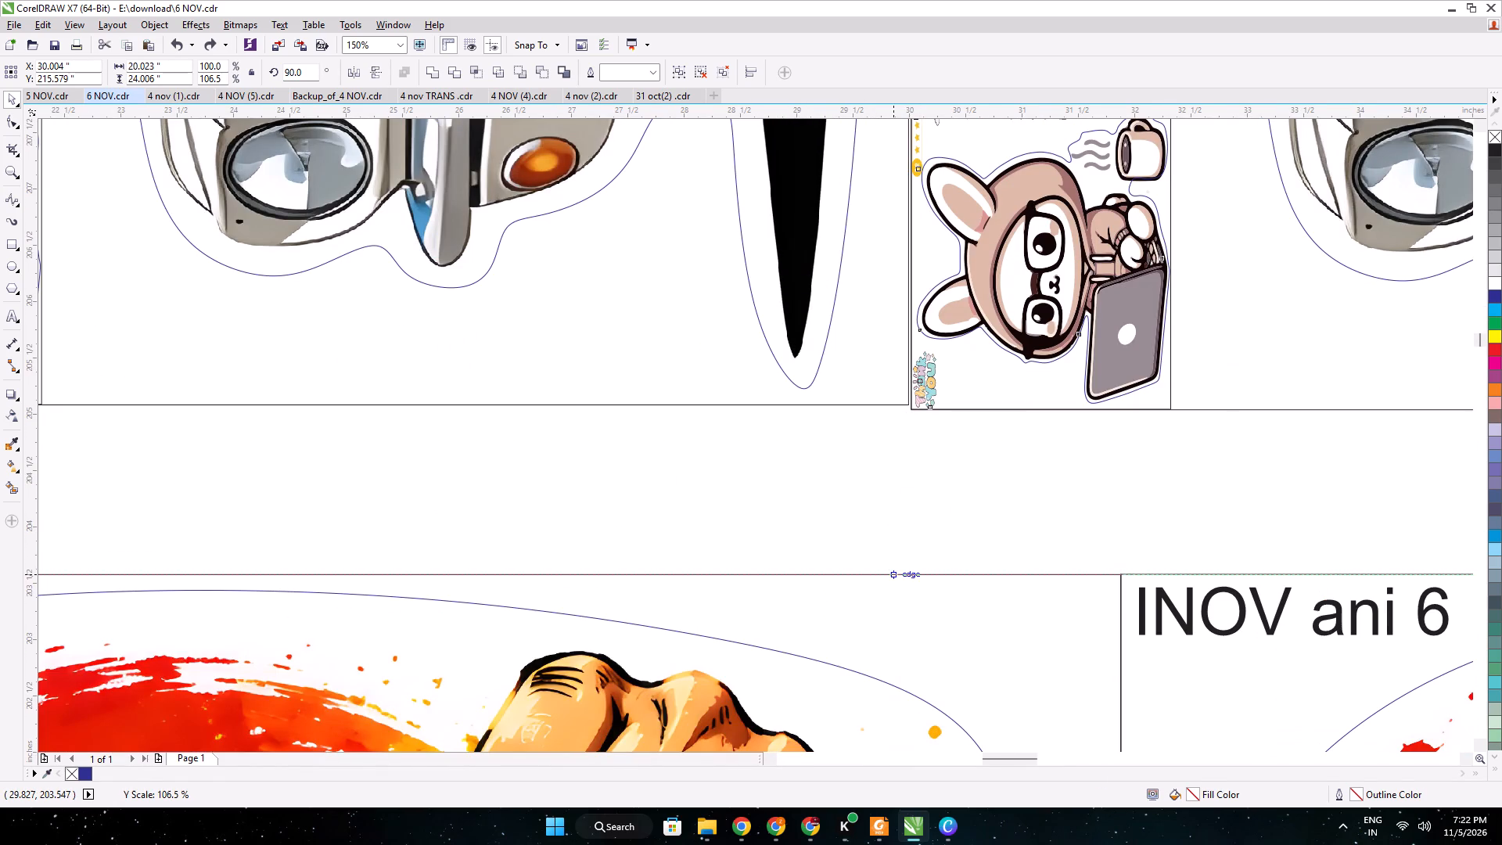
{"action": "left_click_drag", "start_coordinate": [889, 577], "coordinate": [889, 580]}
{"action": "scroll", "coordinate": [992, 433], "scroll_direction": "down", "scroll_amount": 10}
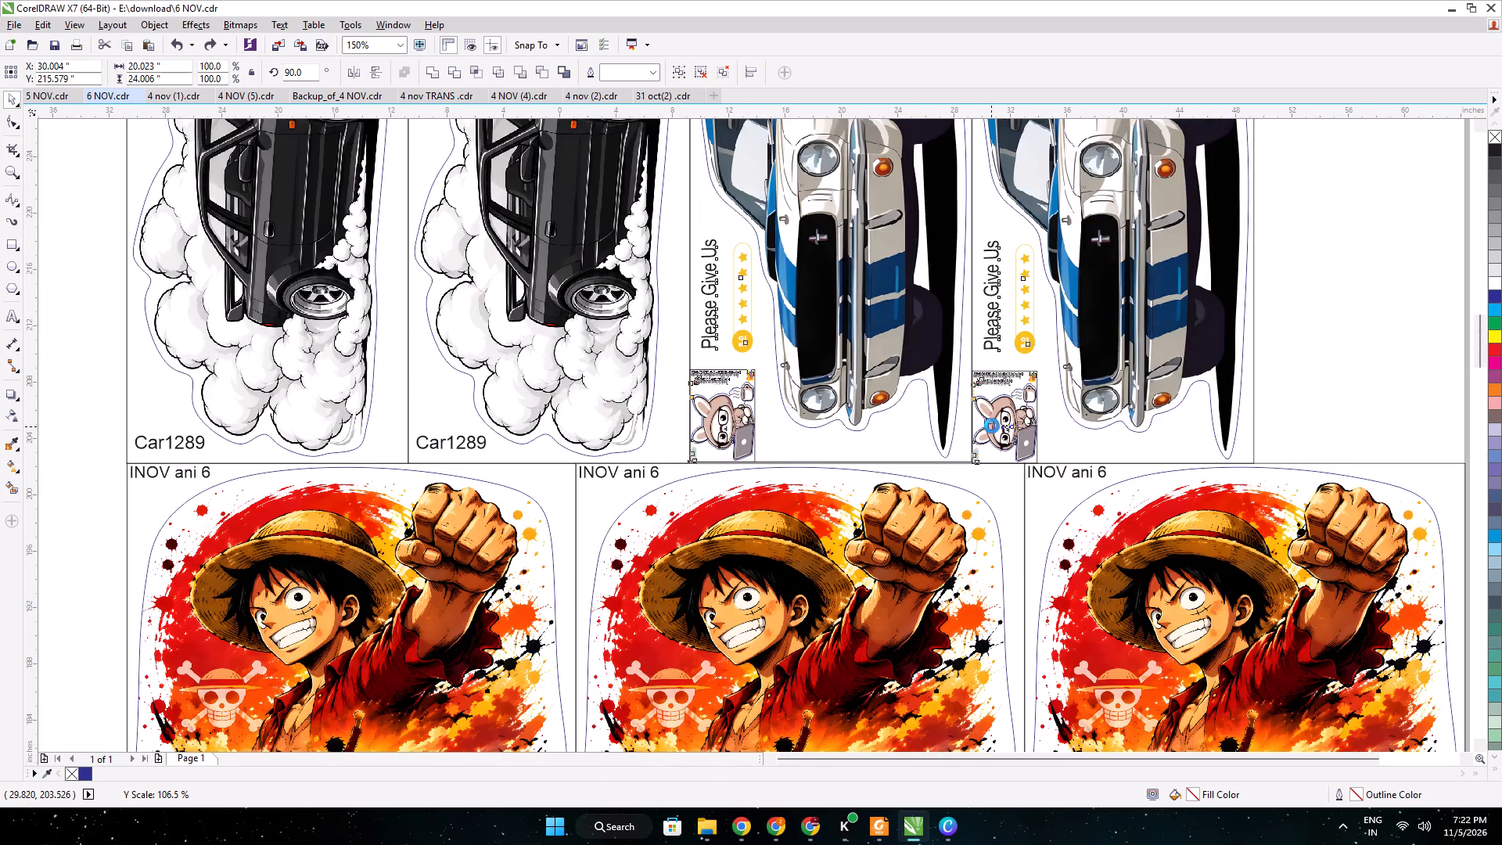
{"action": "middle_click_drag", "start_coordinate": [1099, 280], "coordinate": [1102, 566]}
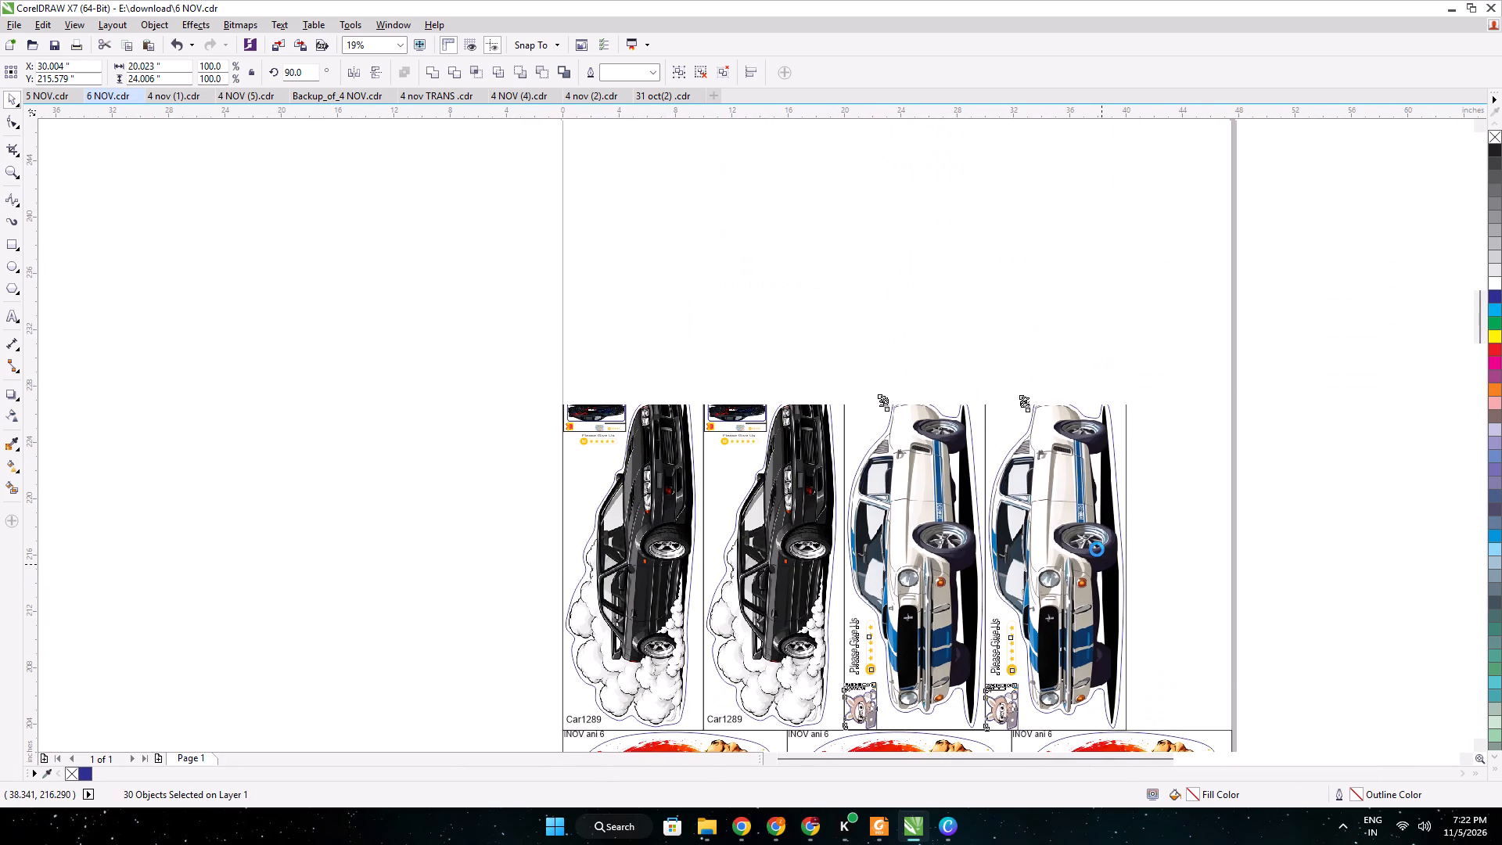
{"action": "left_click", "coordinate": [1274, 538]}
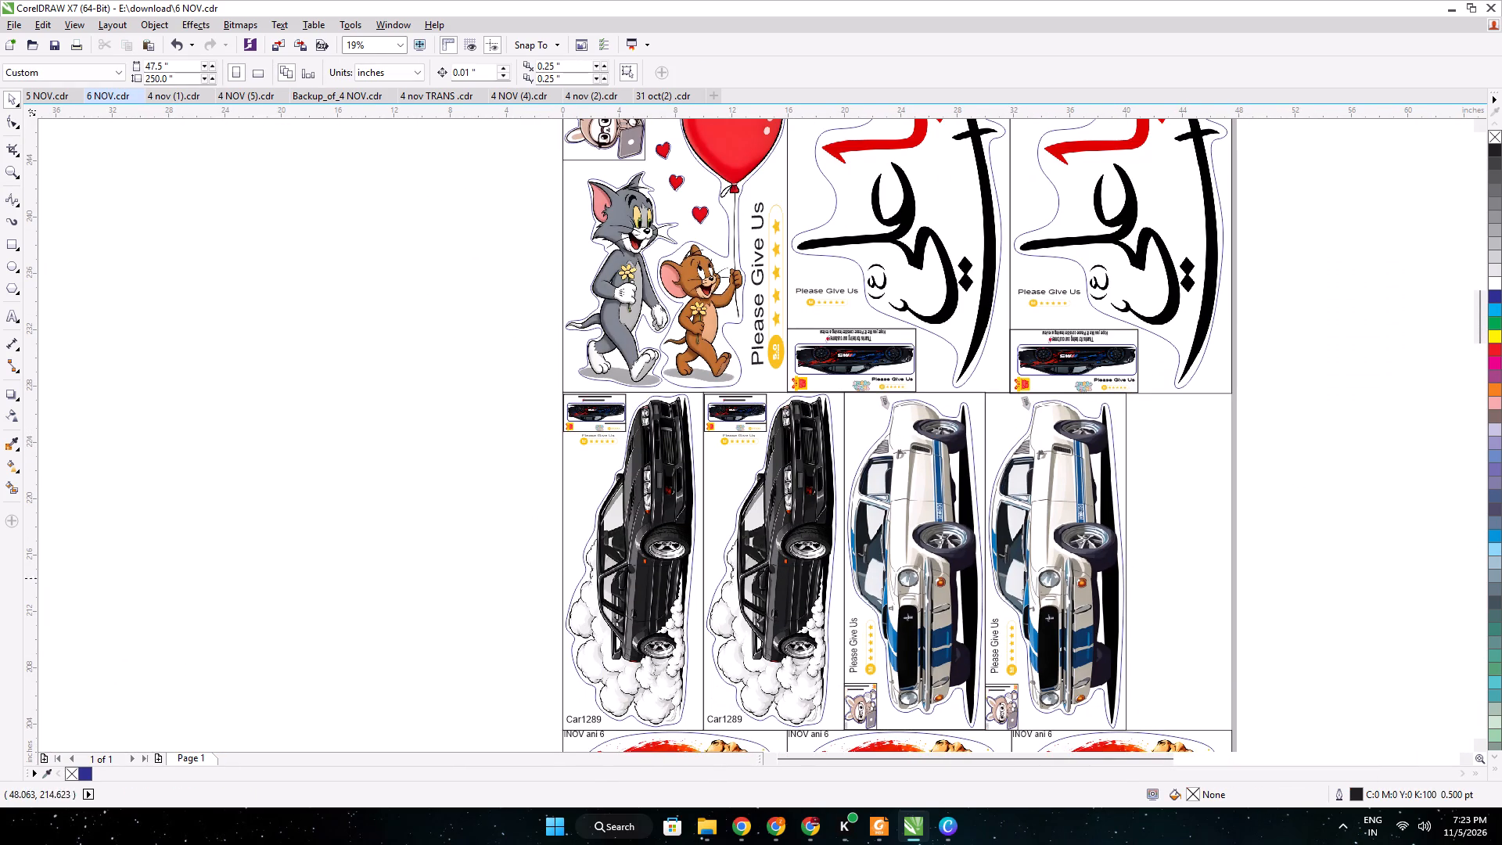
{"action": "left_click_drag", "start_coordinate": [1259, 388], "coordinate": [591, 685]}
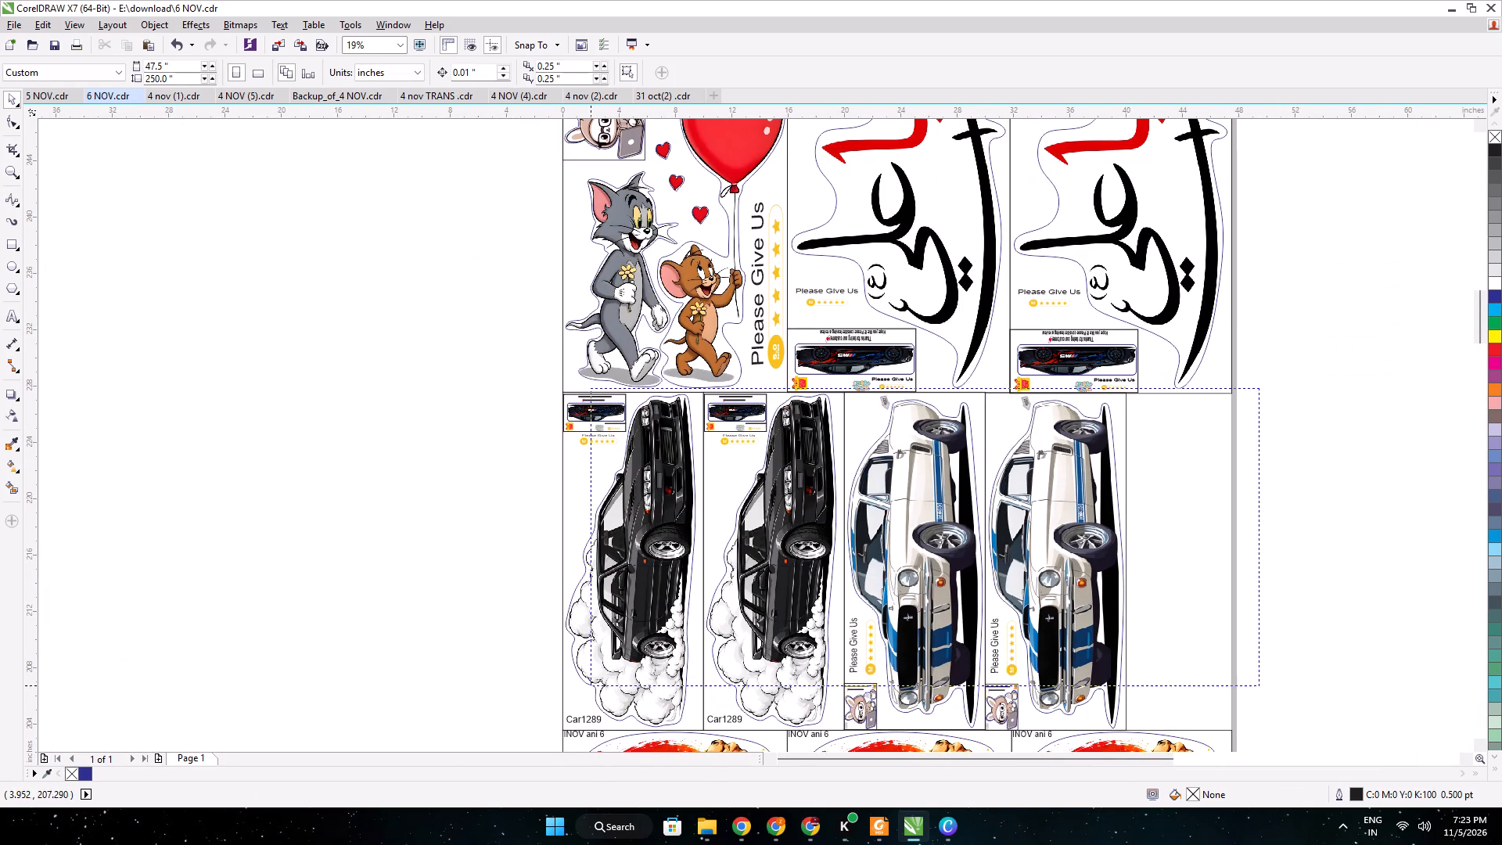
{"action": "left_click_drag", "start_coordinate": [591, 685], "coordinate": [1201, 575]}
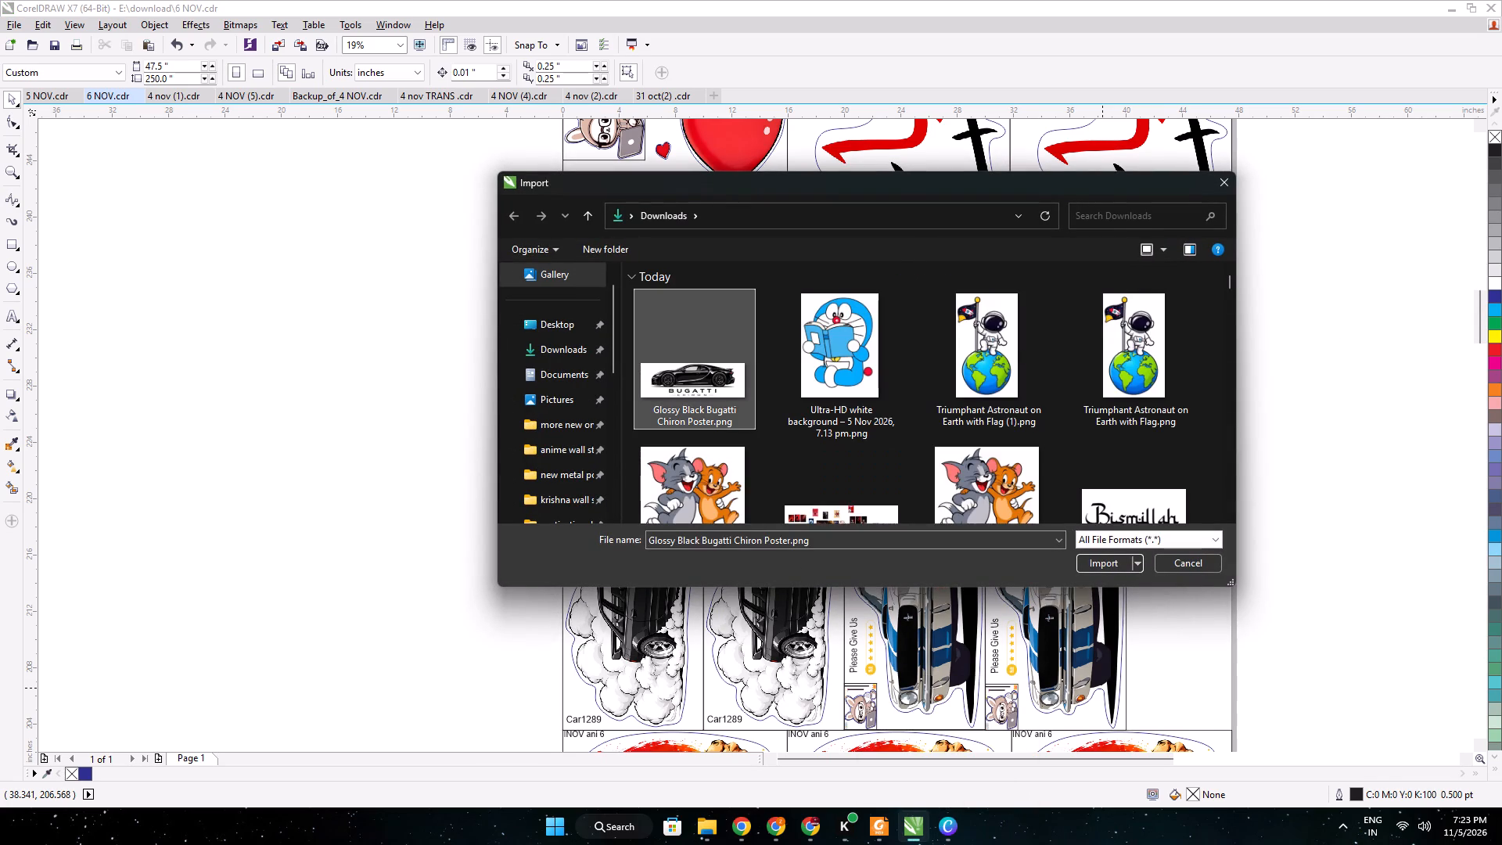
{"action": "key", "text": "Return"}
{"action": "middle_click_drag", "start_coordinate": [1184, 484], "coordinate": [678, 431]}
{"action": "left_click", "coordinate": [959, 346]}
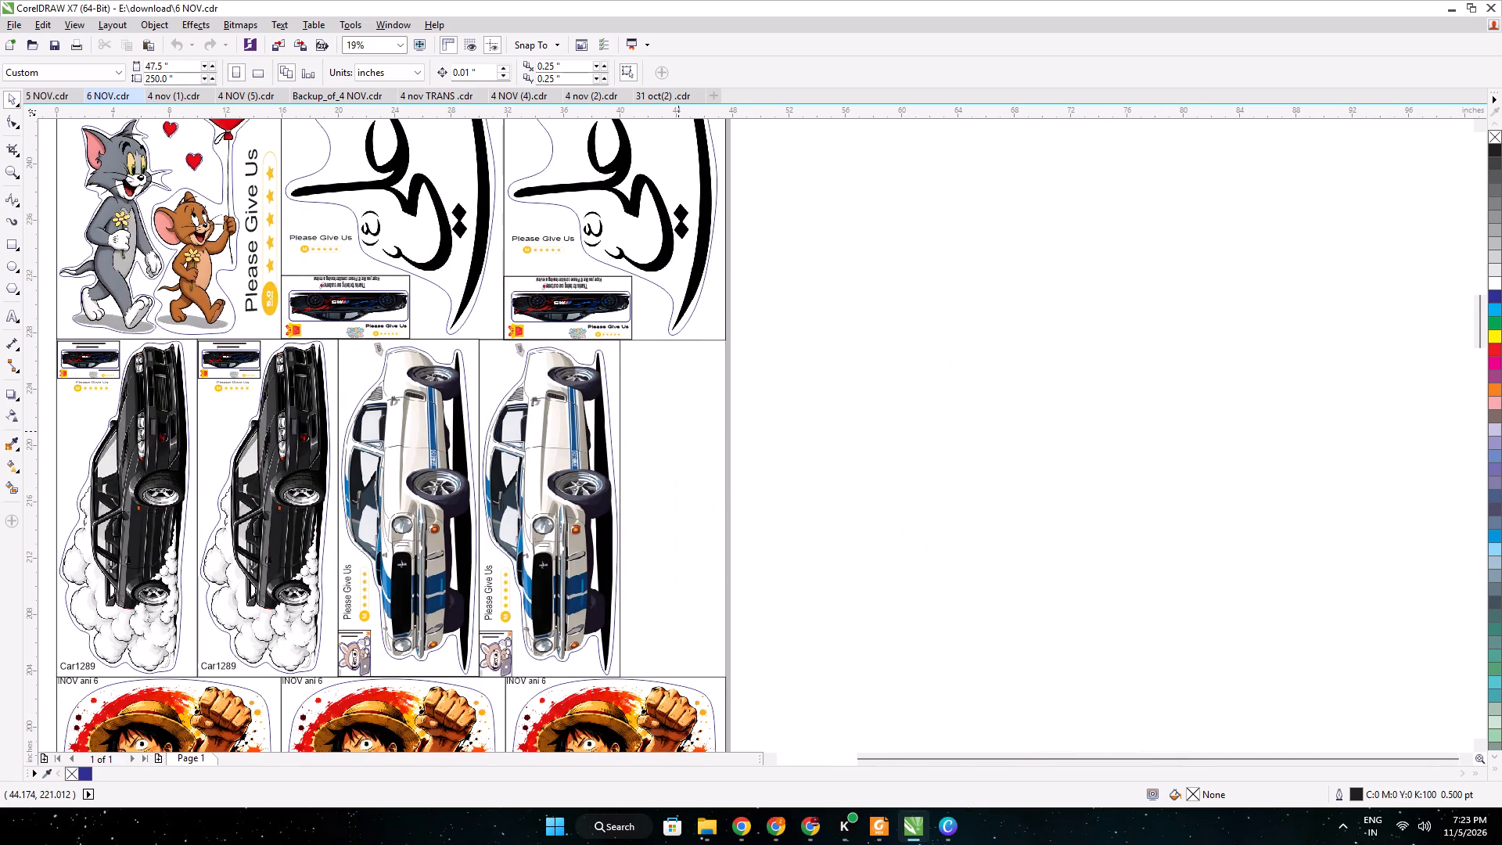
Rotate the imported Bugatti image by 90 degrees.
{"action": "double_click", "coordinate": [289, 74]}
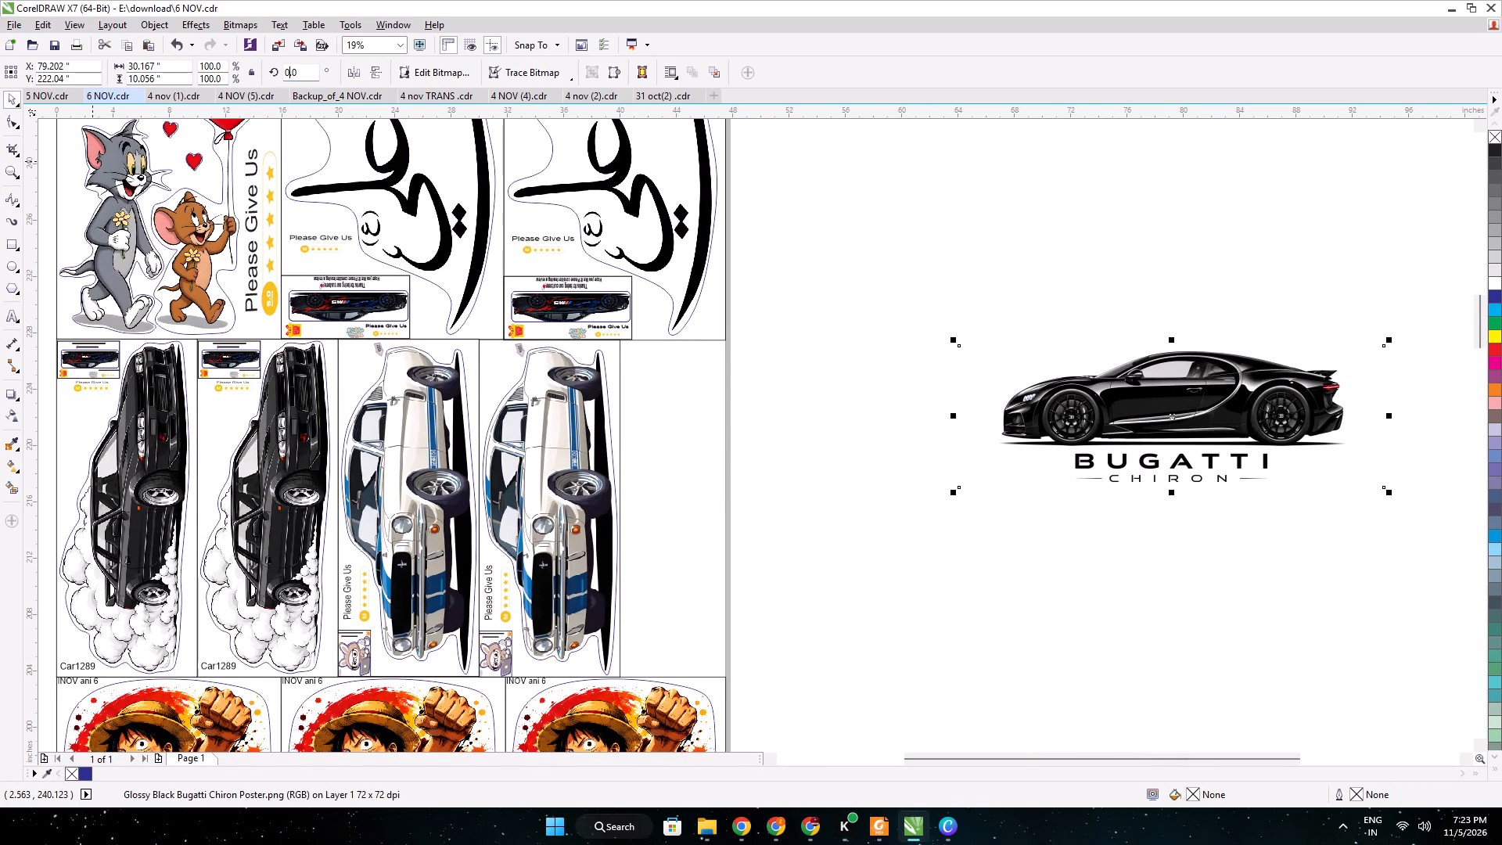
{"action": "type", "text": "90"}
{"action": "key", "text": "Return"}
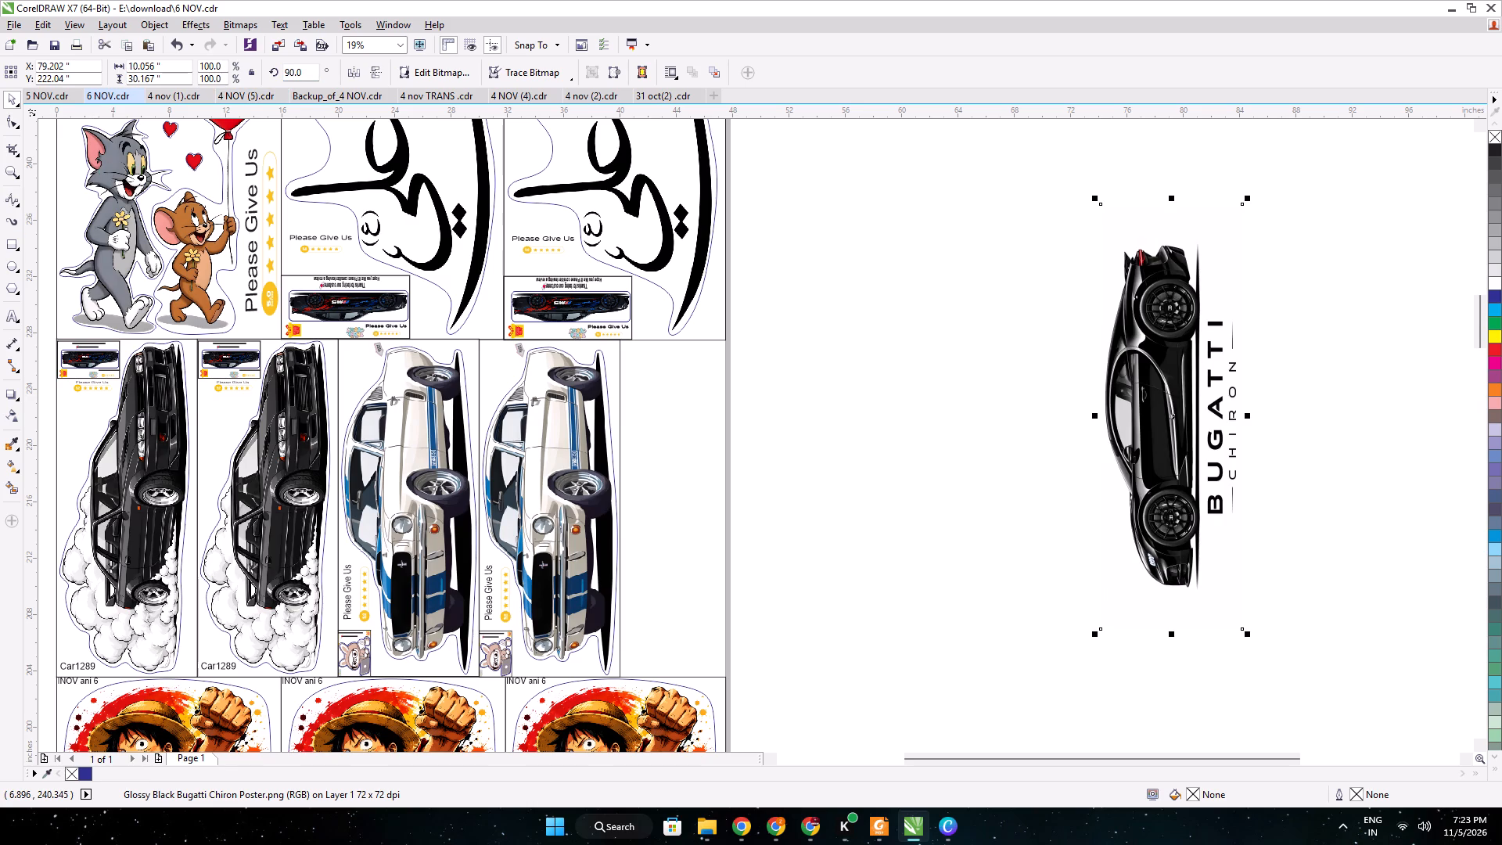
Draw a rectangular frame about 11.8 inches wide and 28.8 inches high around the rotated Bugatti image.
{"action": "left_click", "coordinate": [15, 251]}
{"action": "left_click_drag", "start_coordinate": [1076, 193], "coordinate": [1244, 552]}
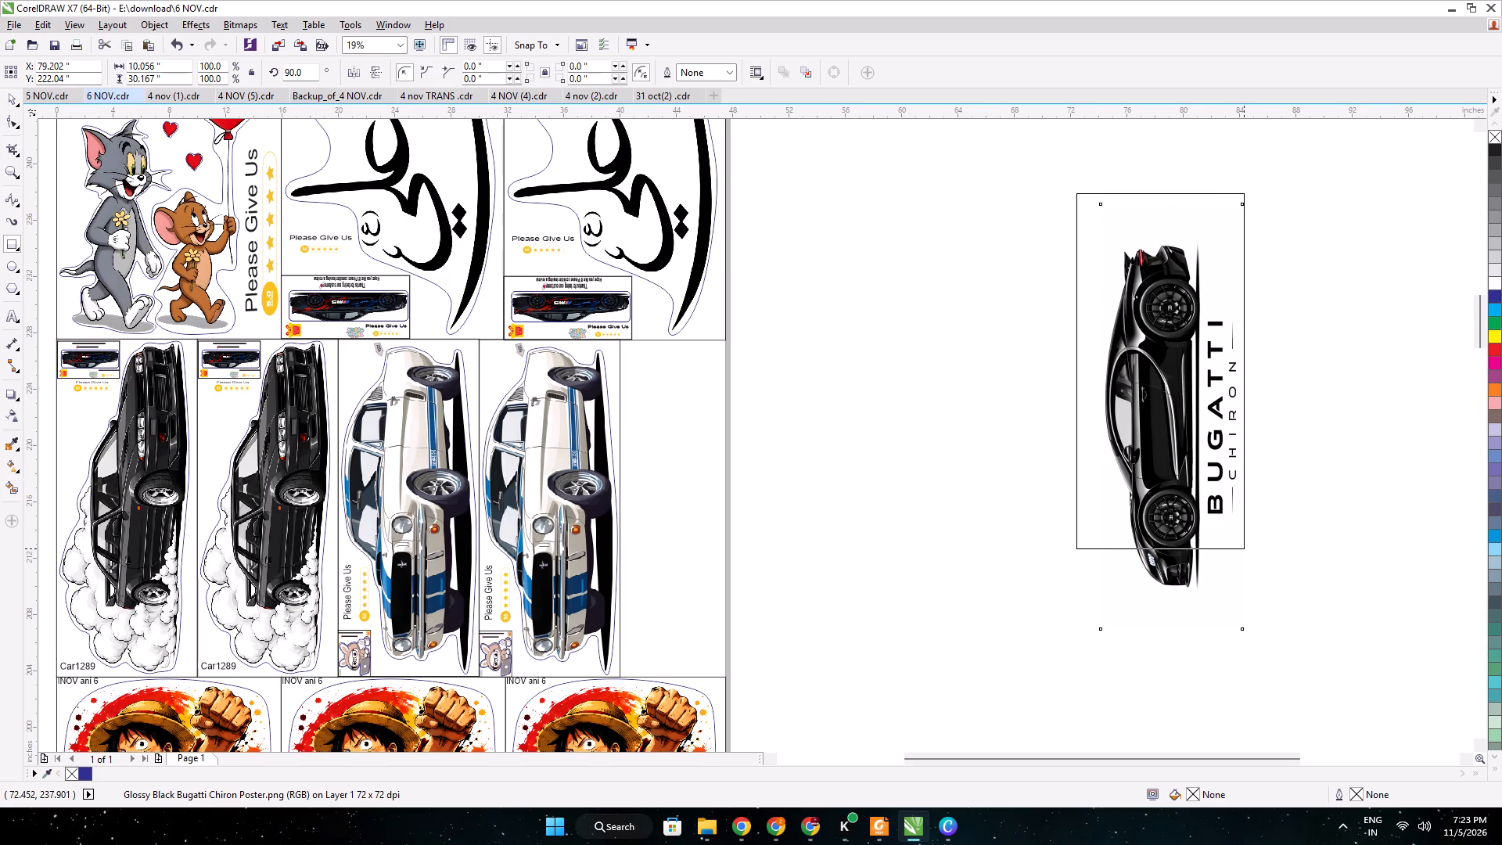
{"action": "left_click_drag", "start_coordinate": [1244, 552], "coordinate": [1240, 599]}
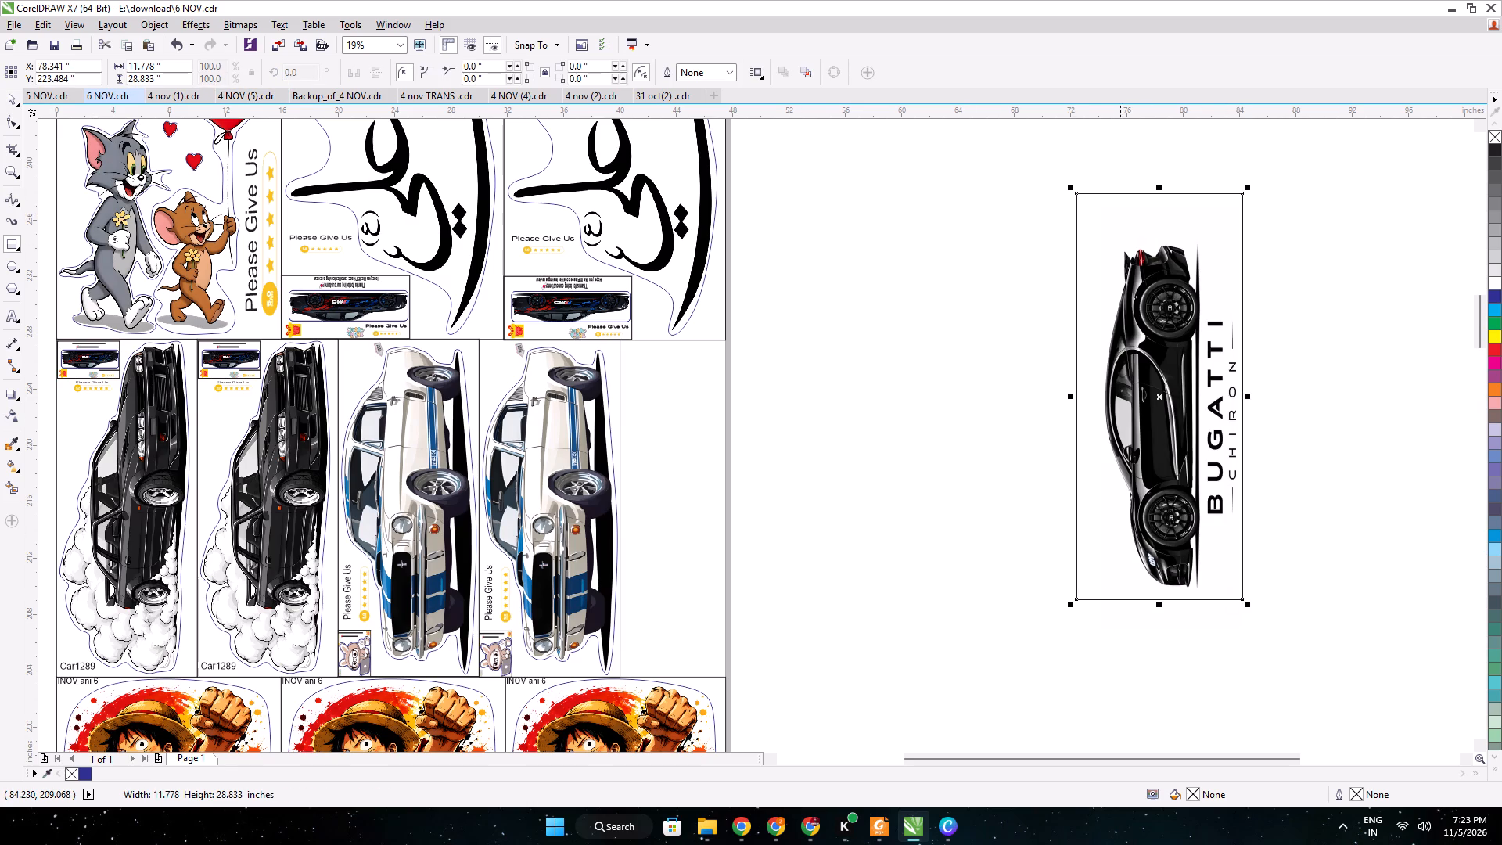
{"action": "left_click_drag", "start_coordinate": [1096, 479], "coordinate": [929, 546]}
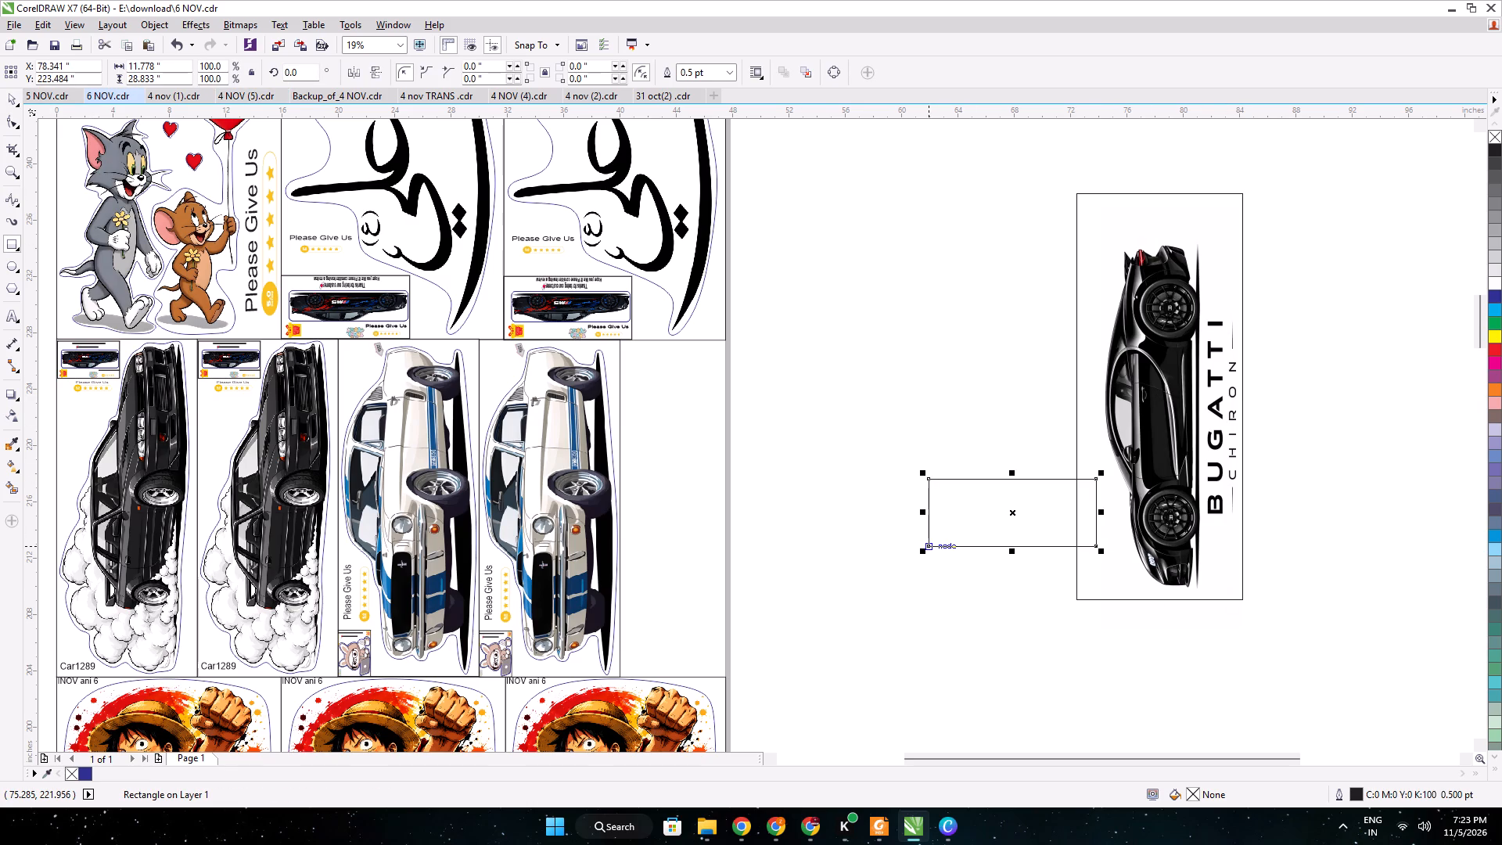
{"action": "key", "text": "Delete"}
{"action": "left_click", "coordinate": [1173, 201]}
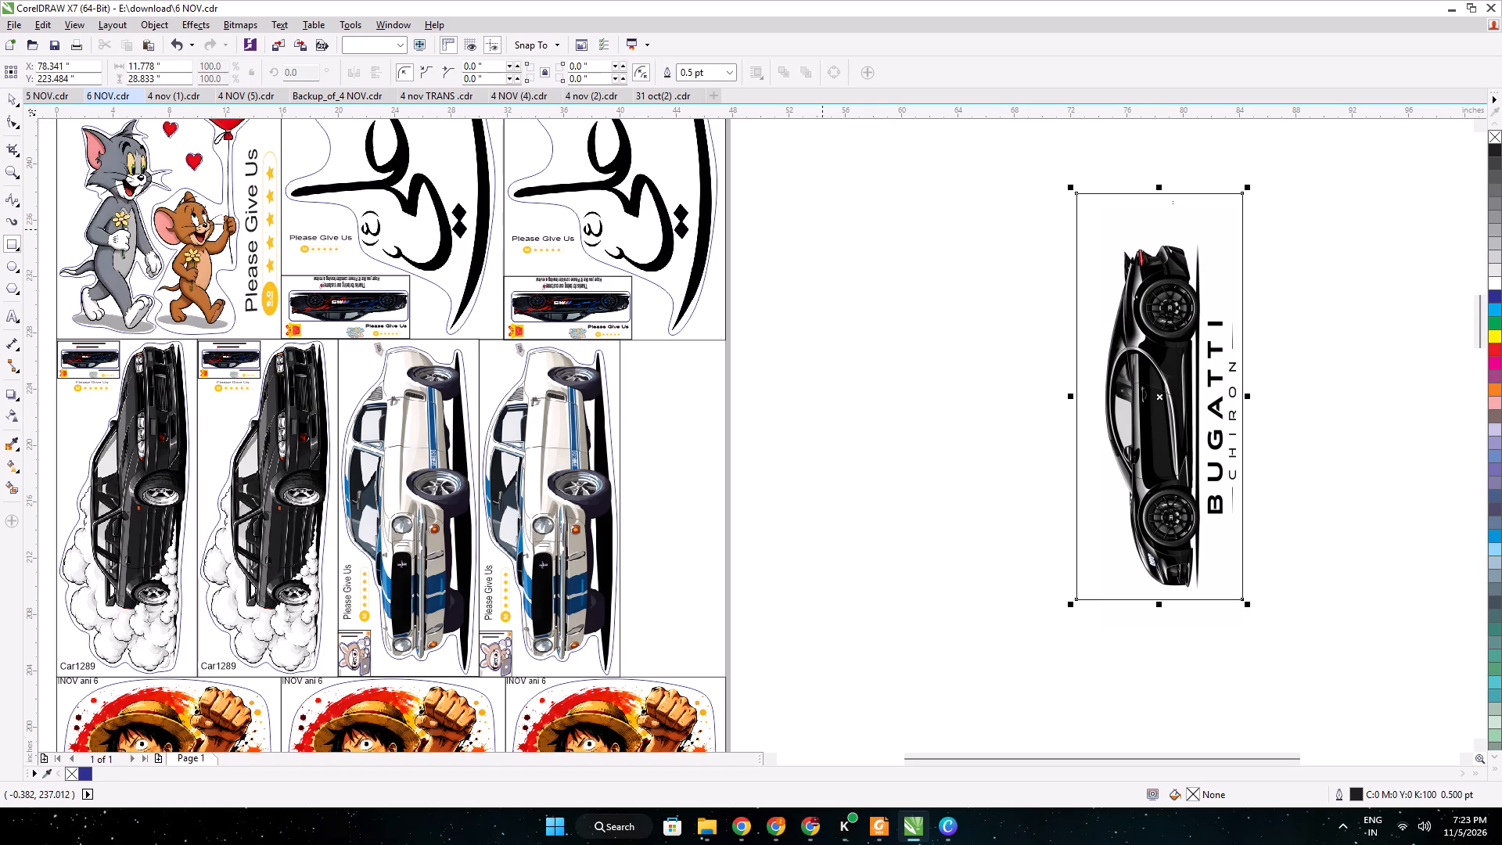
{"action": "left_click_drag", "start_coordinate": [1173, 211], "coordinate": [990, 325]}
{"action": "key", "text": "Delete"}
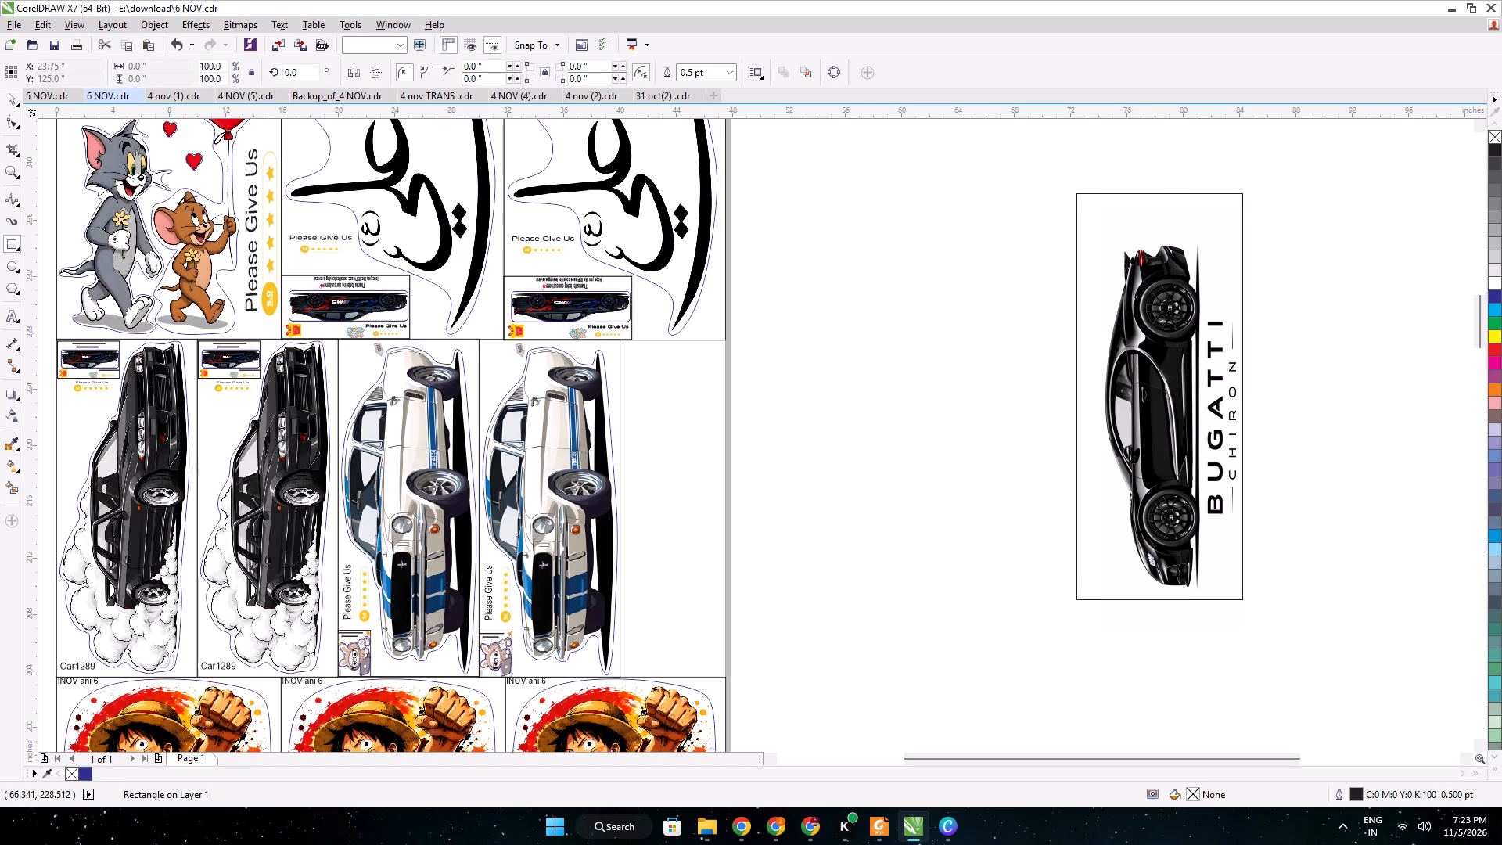
Move the rectangular frame off the Bugatti into the empty area beside it, at about X 59.5, Y 211.7 inches.
{"action": "left_click", "coordinate": [12, 97]}
{"action": "left_click", "coordinate": [1195, 214]}
{"action": "left_click_drag", "start_coordinate": [1195, 214], "coordinate": [929, 380]}
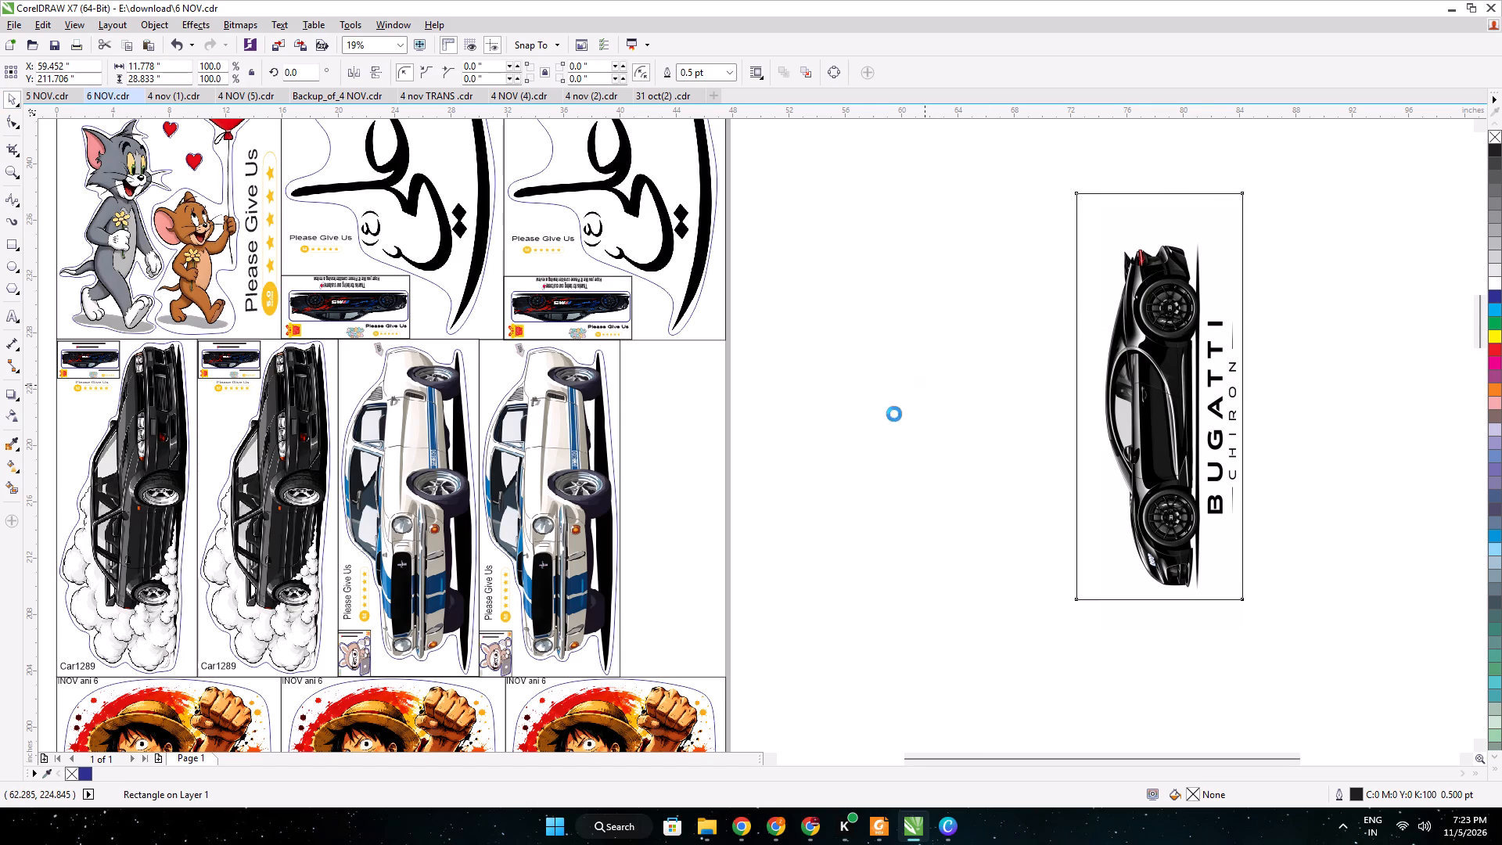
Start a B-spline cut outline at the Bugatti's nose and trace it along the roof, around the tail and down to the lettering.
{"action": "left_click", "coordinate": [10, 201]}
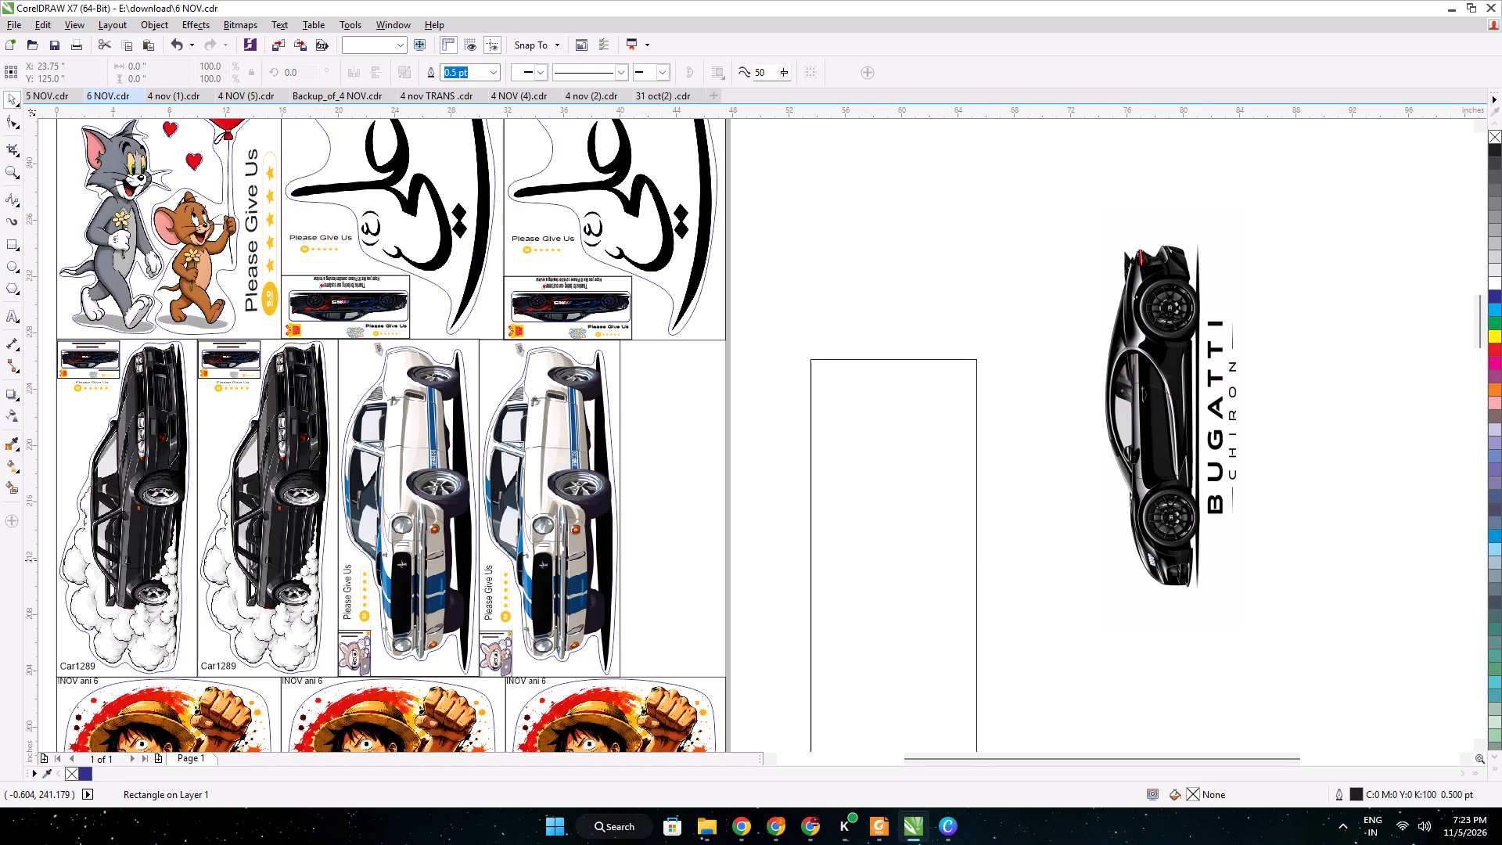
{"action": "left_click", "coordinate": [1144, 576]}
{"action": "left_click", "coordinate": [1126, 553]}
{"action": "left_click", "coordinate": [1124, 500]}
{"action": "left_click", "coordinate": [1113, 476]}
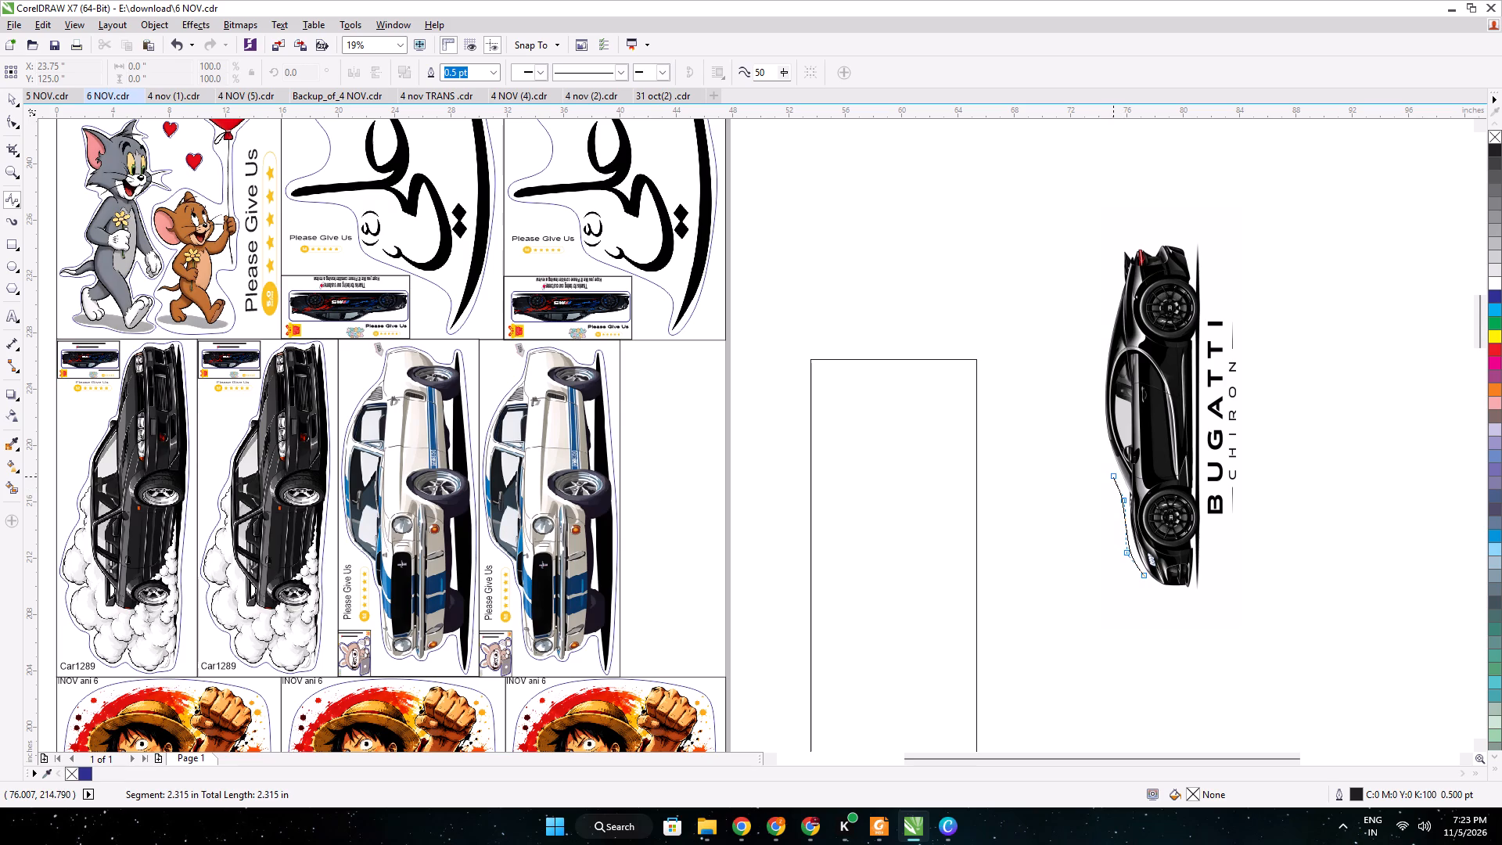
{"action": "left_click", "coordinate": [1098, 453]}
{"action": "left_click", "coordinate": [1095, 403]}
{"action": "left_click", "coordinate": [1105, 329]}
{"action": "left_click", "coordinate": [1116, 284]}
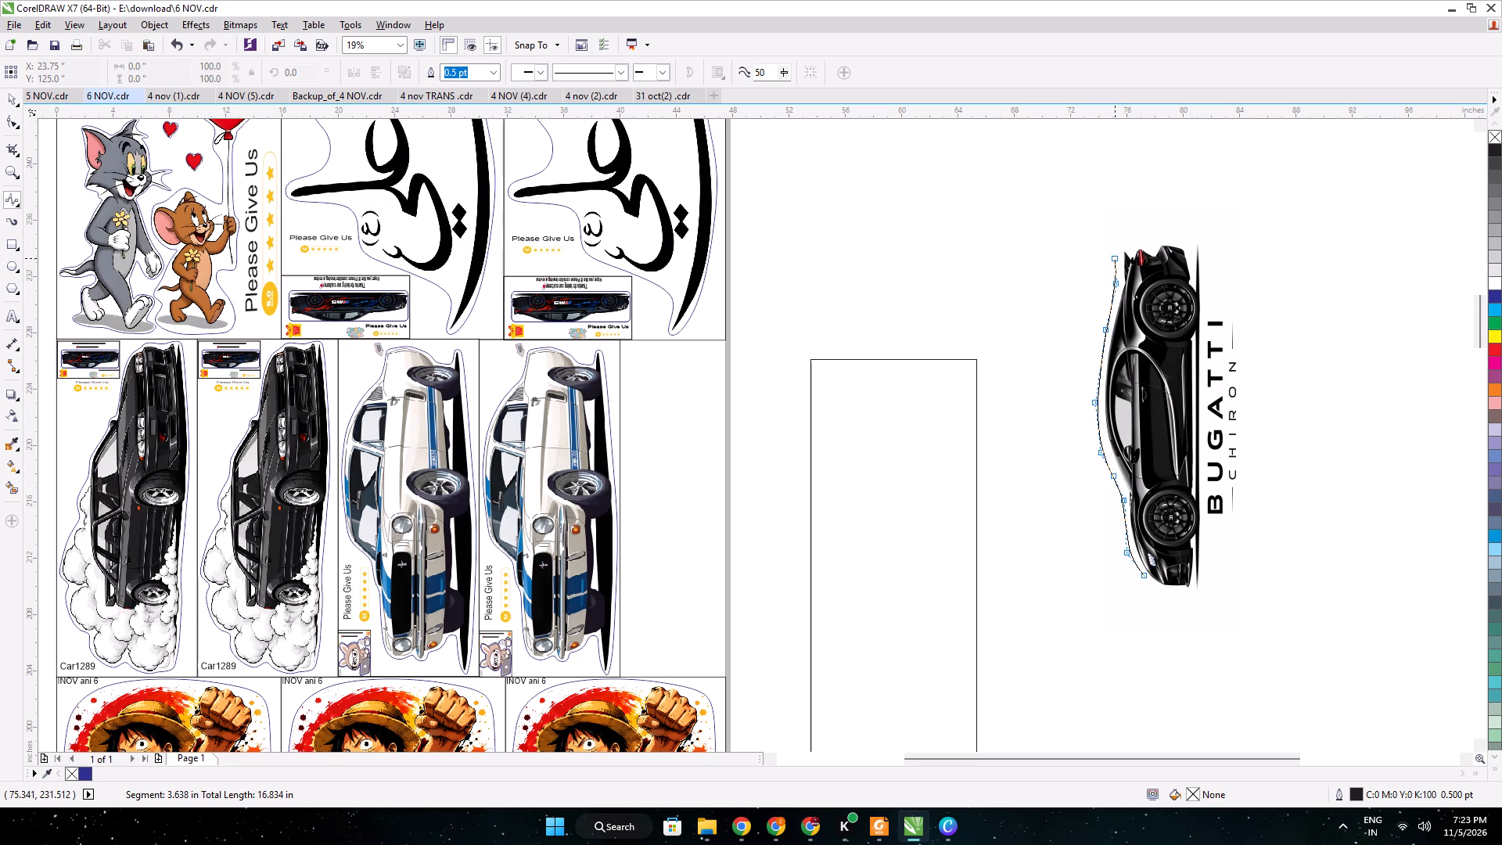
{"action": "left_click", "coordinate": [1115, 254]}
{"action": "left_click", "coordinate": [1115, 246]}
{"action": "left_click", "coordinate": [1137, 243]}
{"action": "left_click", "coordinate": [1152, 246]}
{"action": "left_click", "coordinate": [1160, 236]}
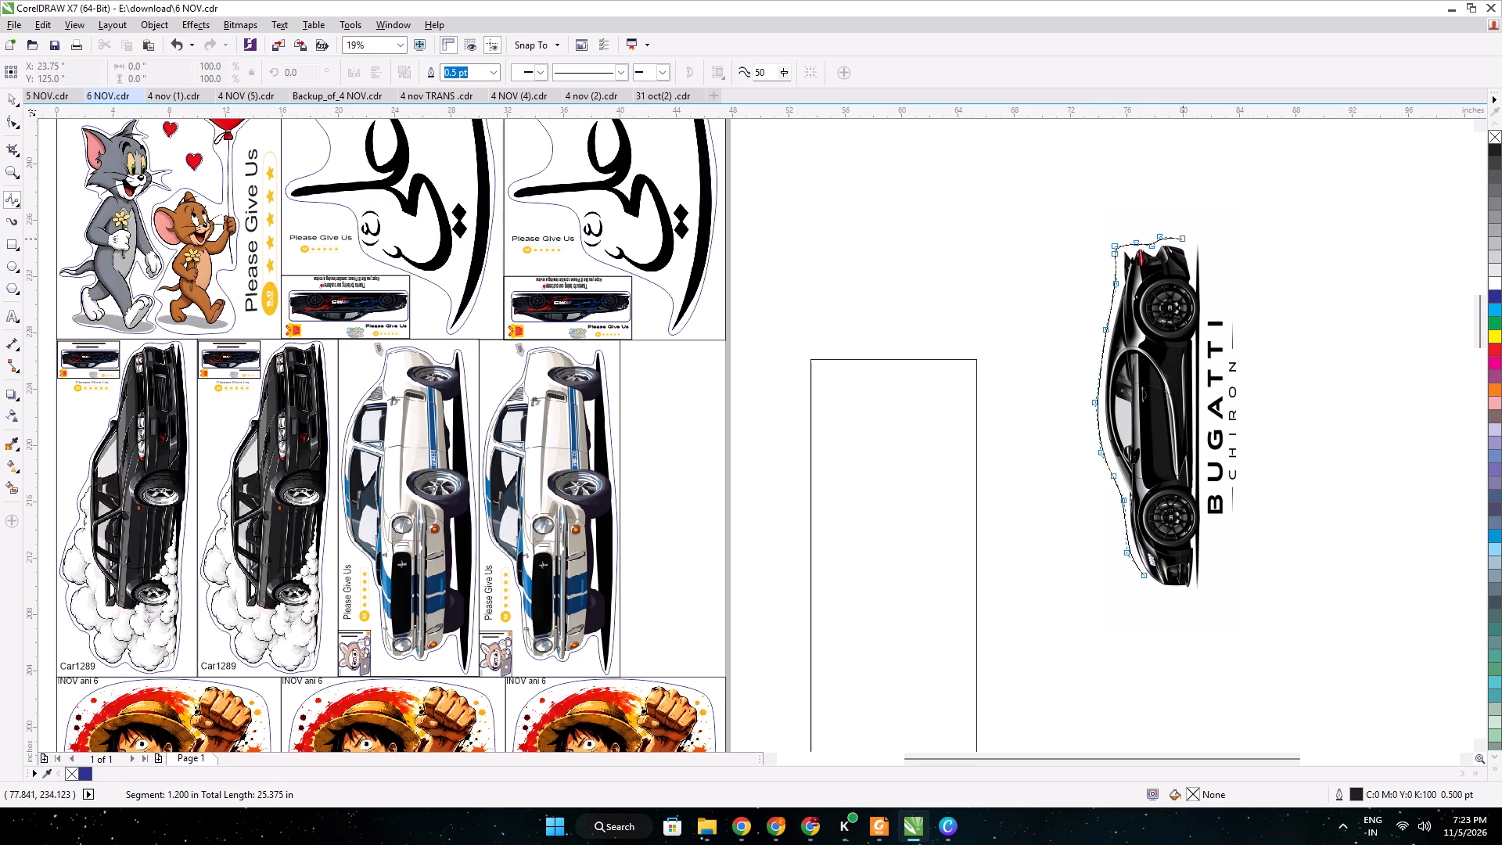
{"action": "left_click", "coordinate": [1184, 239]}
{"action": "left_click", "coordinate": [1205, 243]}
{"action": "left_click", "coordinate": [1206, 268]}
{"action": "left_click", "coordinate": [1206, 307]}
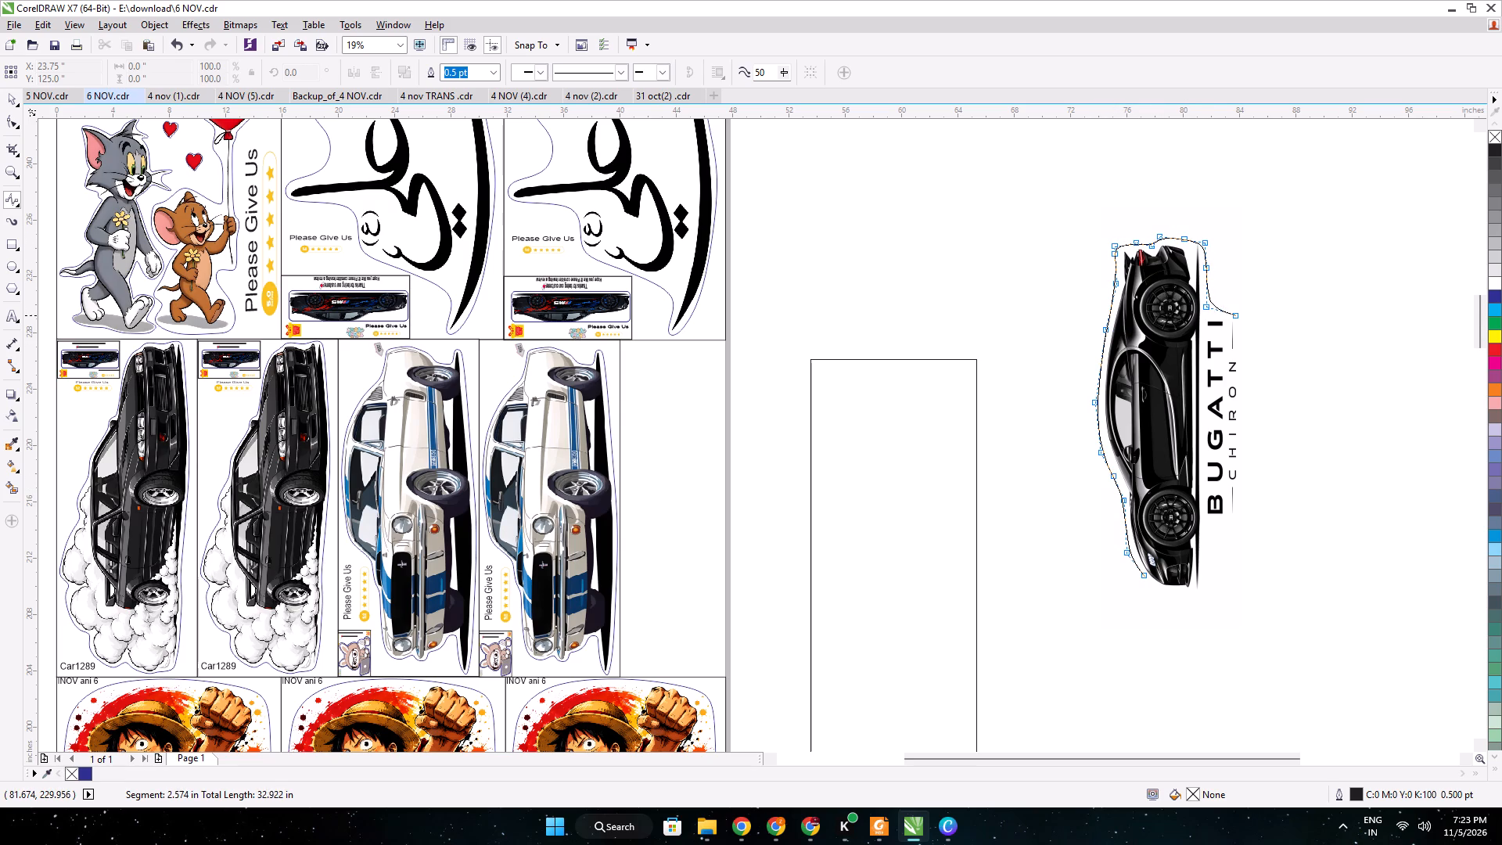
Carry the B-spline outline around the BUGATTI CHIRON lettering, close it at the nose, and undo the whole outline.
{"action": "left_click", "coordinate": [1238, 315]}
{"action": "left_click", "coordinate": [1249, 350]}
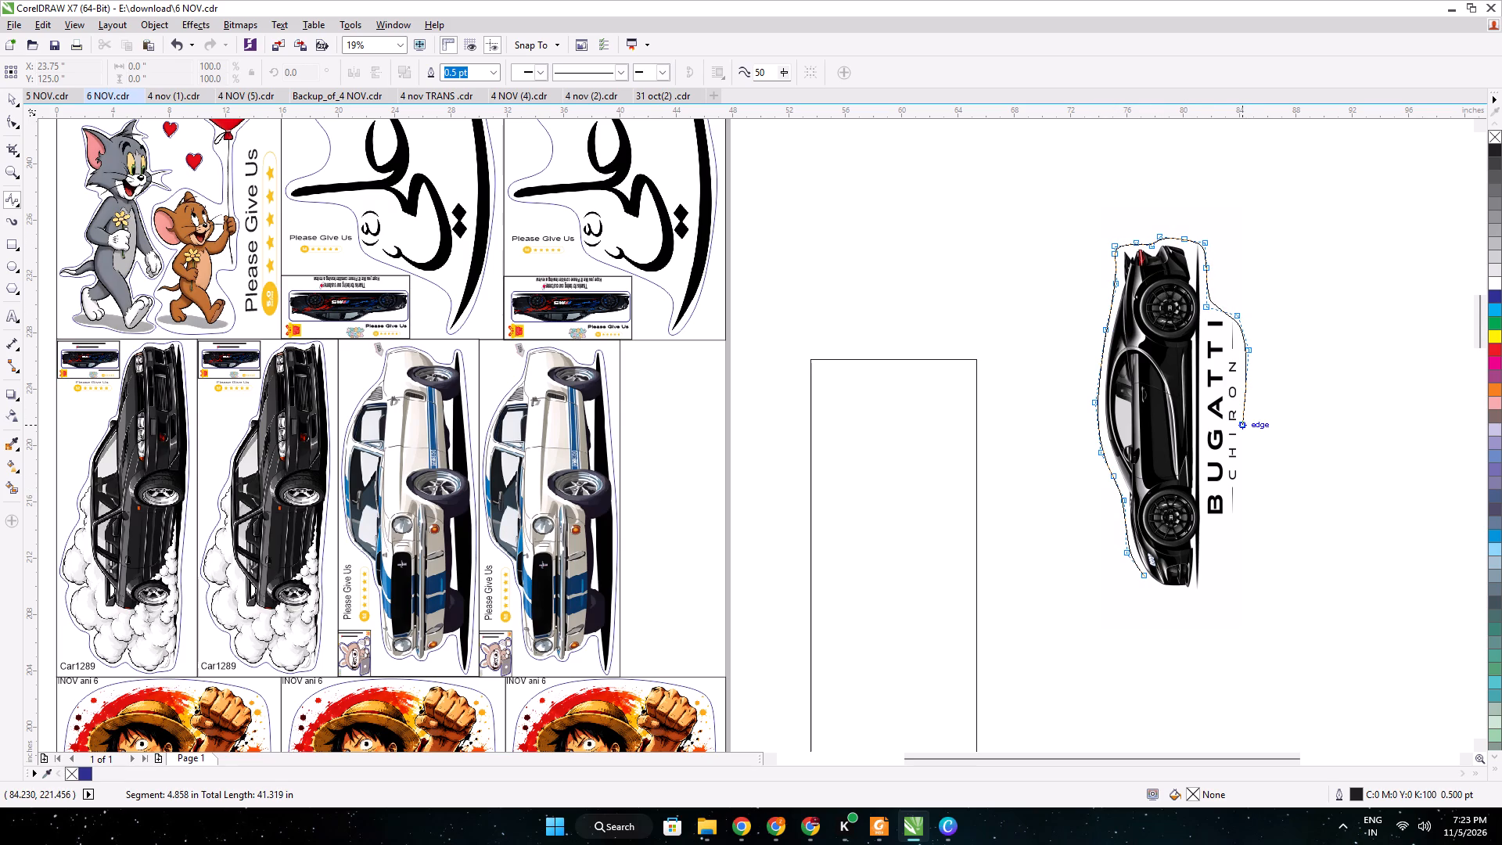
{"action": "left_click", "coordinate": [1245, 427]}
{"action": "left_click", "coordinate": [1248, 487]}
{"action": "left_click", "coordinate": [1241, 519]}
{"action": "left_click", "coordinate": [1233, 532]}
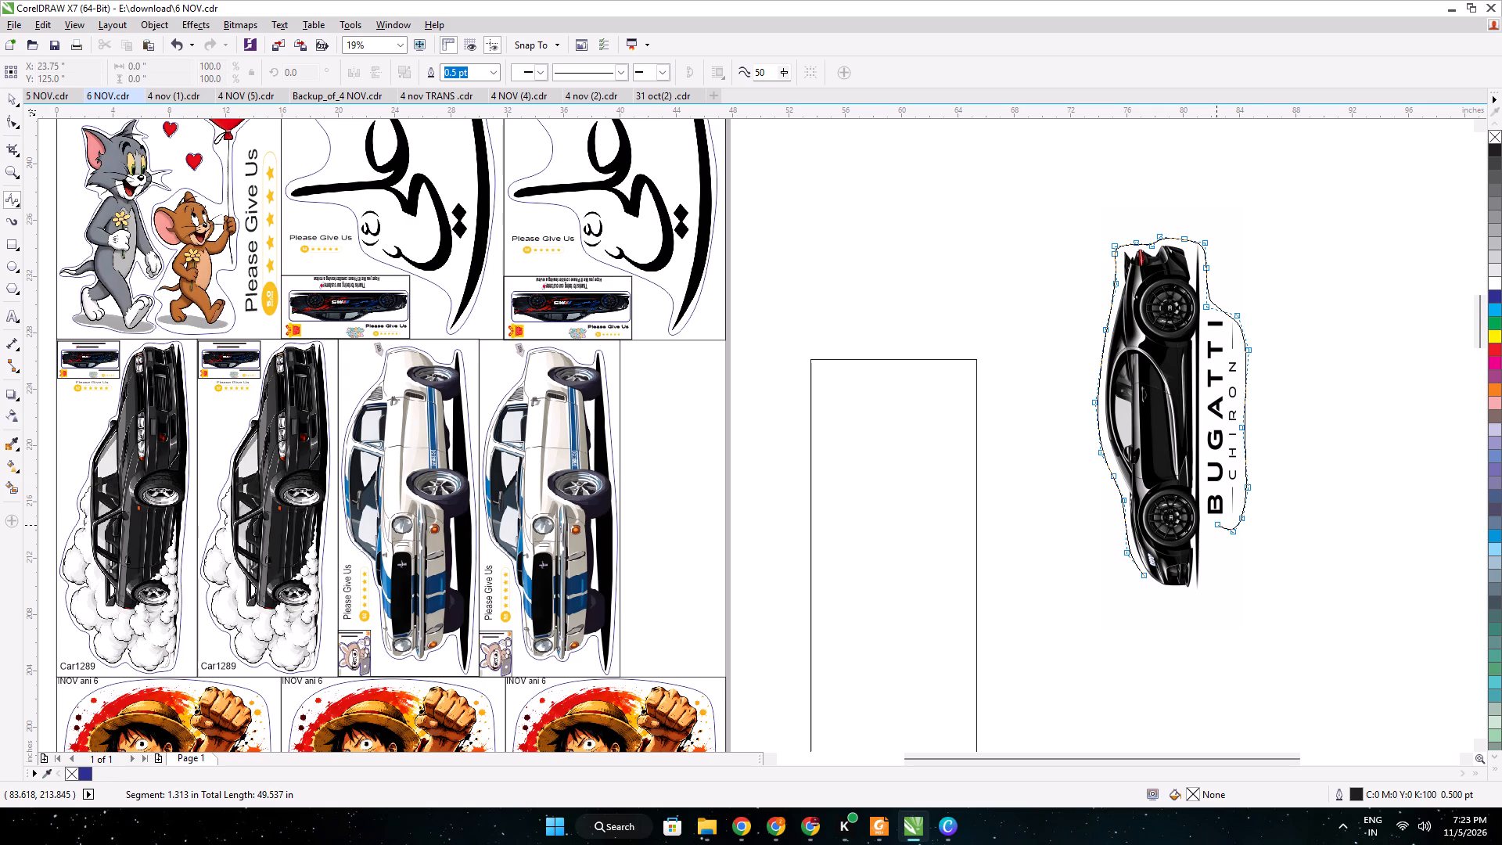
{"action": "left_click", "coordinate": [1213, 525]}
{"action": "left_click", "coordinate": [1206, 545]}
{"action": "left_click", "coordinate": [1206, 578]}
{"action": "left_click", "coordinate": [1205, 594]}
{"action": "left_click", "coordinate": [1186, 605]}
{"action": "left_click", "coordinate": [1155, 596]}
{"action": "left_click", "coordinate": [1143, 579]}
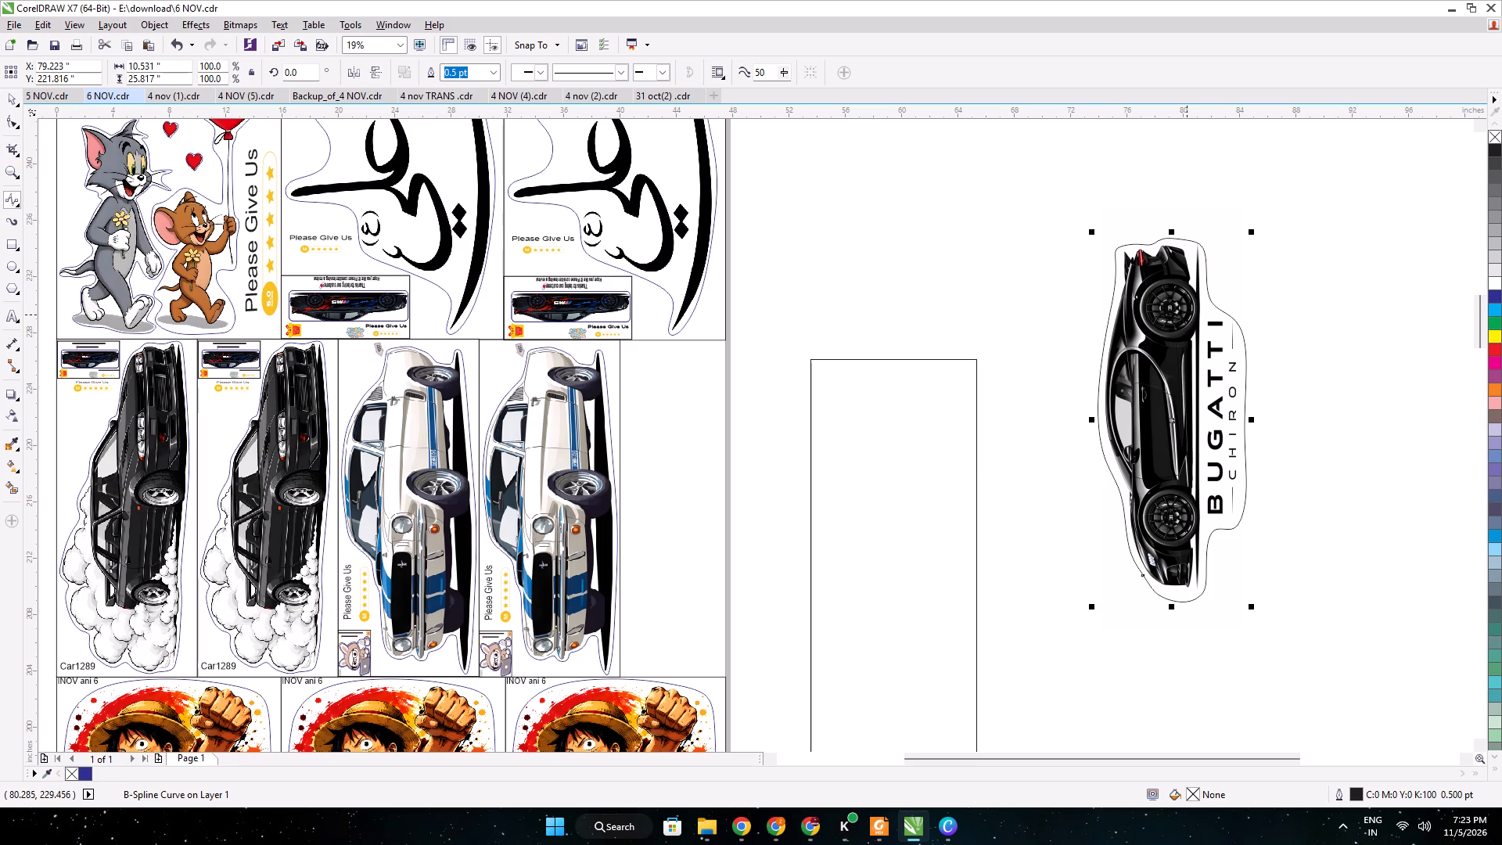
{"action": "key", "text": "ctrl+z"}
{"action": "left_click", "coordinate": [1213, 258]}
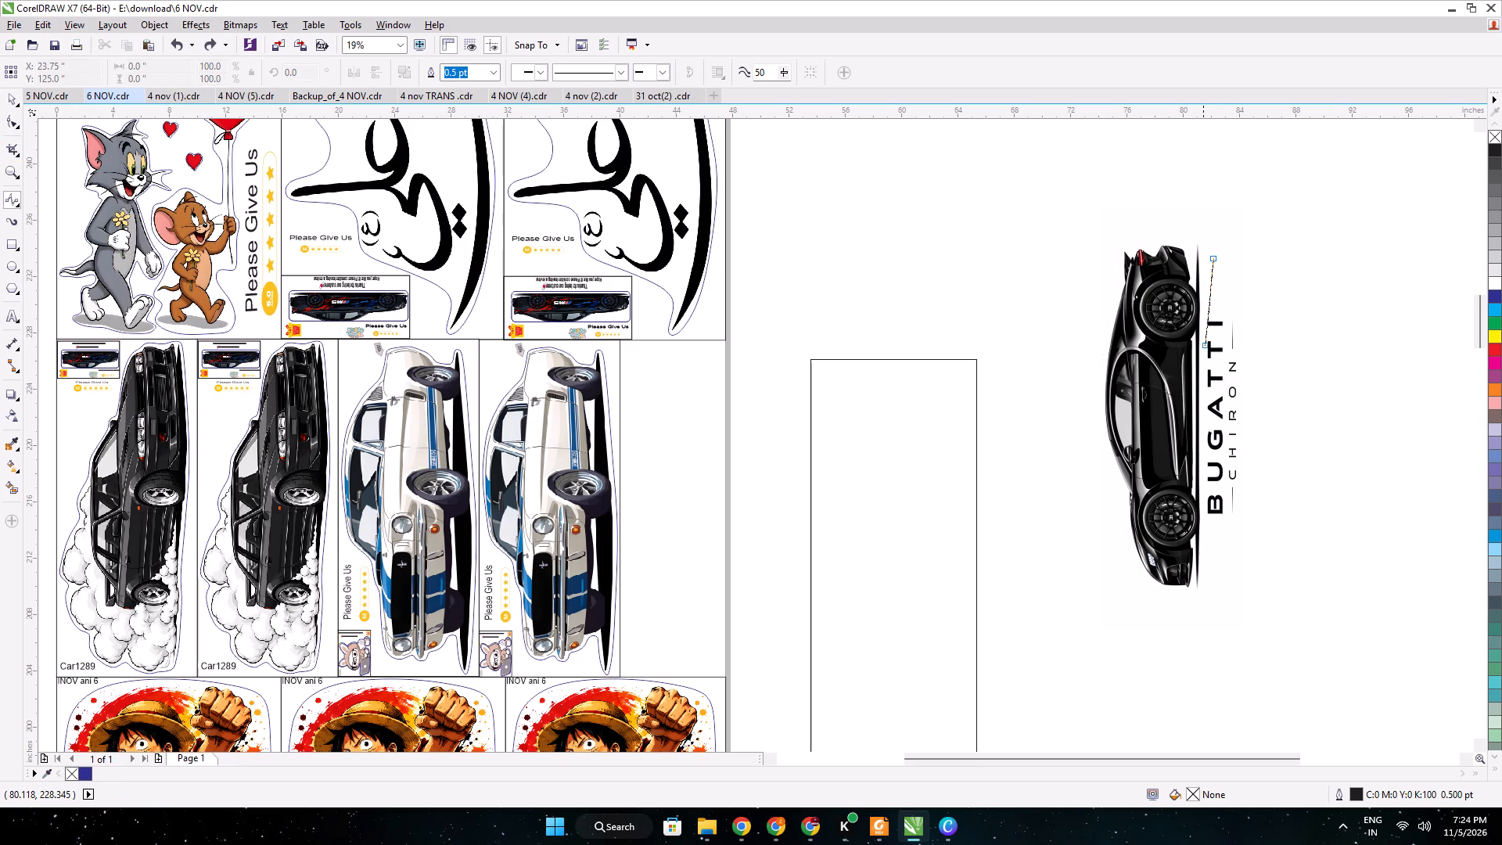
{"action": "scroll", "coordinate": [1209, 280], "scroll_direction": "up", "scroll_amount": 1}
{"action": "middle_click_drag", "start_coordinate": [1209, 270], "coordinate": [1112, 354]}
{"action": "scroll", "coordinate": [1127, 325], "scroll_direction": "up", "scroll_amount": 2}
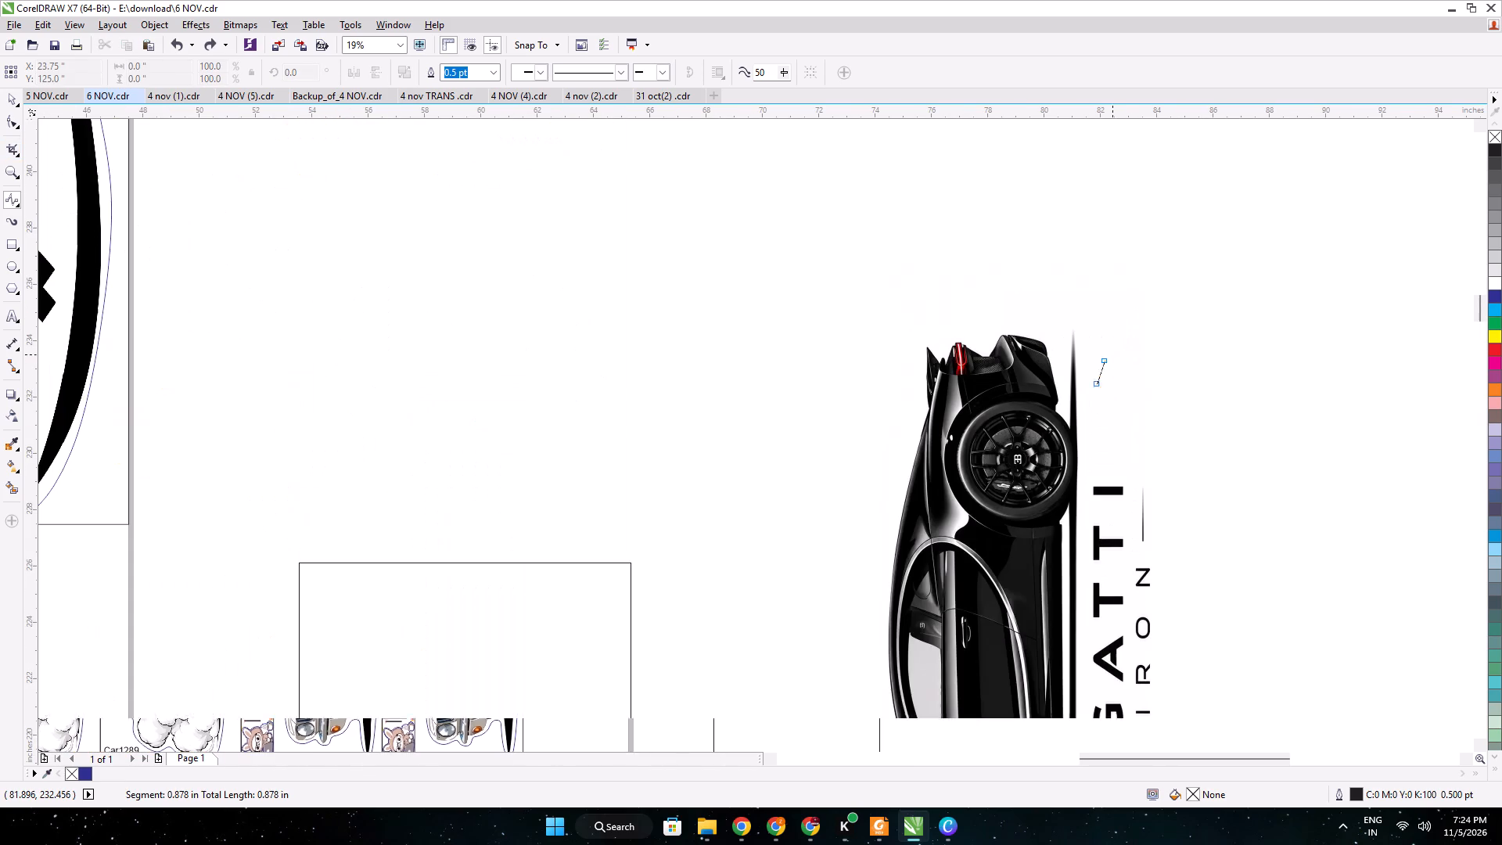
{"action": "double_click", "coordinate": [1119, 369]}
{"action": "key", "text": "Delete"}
Start a B-spline outline at the Bugatti's tail and trace it along the ground shadow, between the wheels and the lettering, toward the nose.
{"action": "scroll", "coordinate": [1101, 355], "scroll_direction": "up", "scroll_amount": 1}
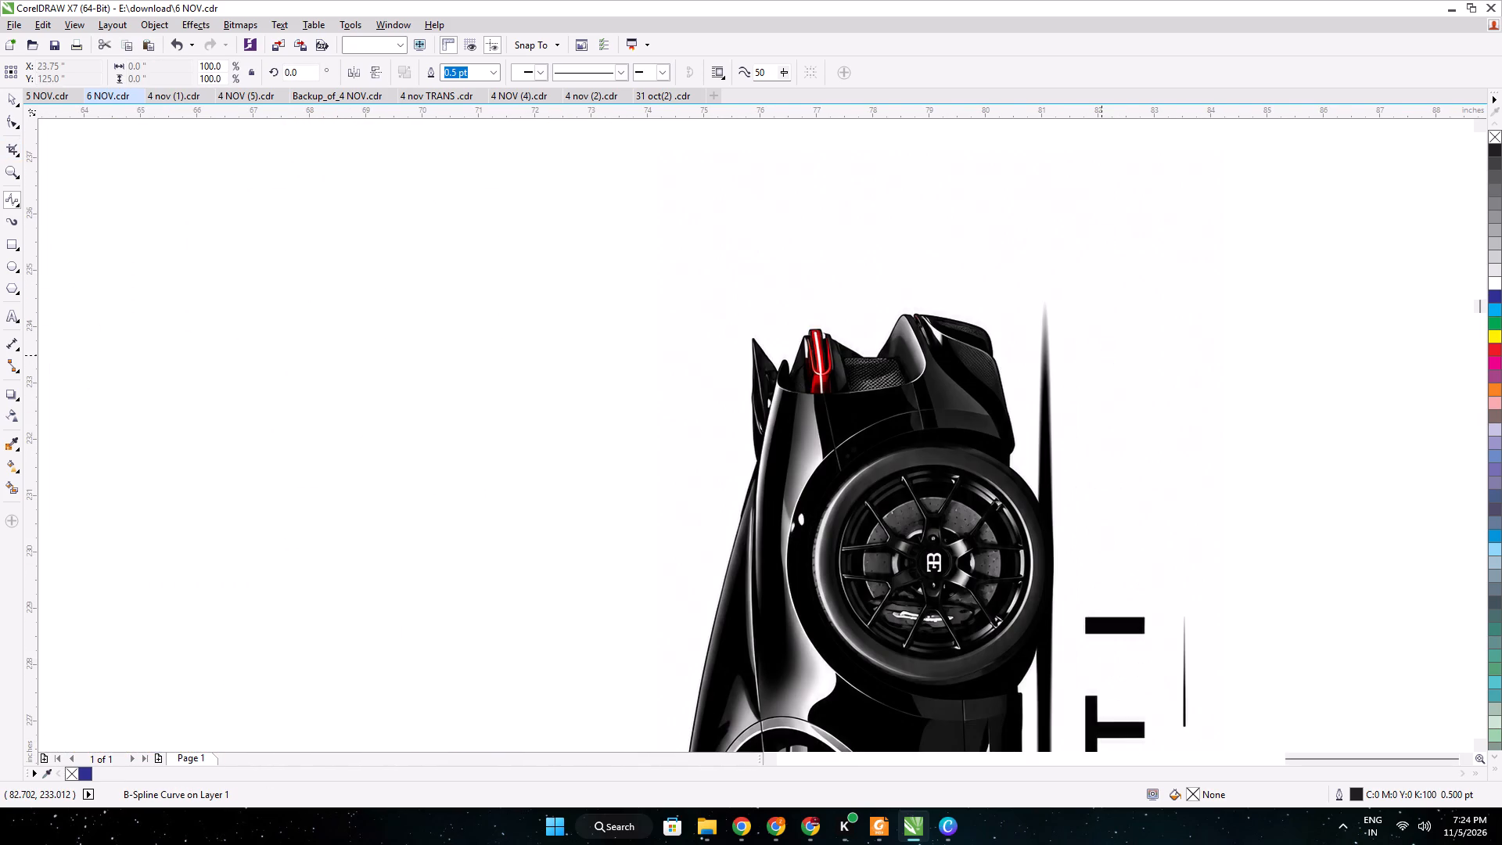
{"action": "left_click", "coordinate": [1058, 304]}
{"action": "left_click", "coordinate": [1073, 573]}
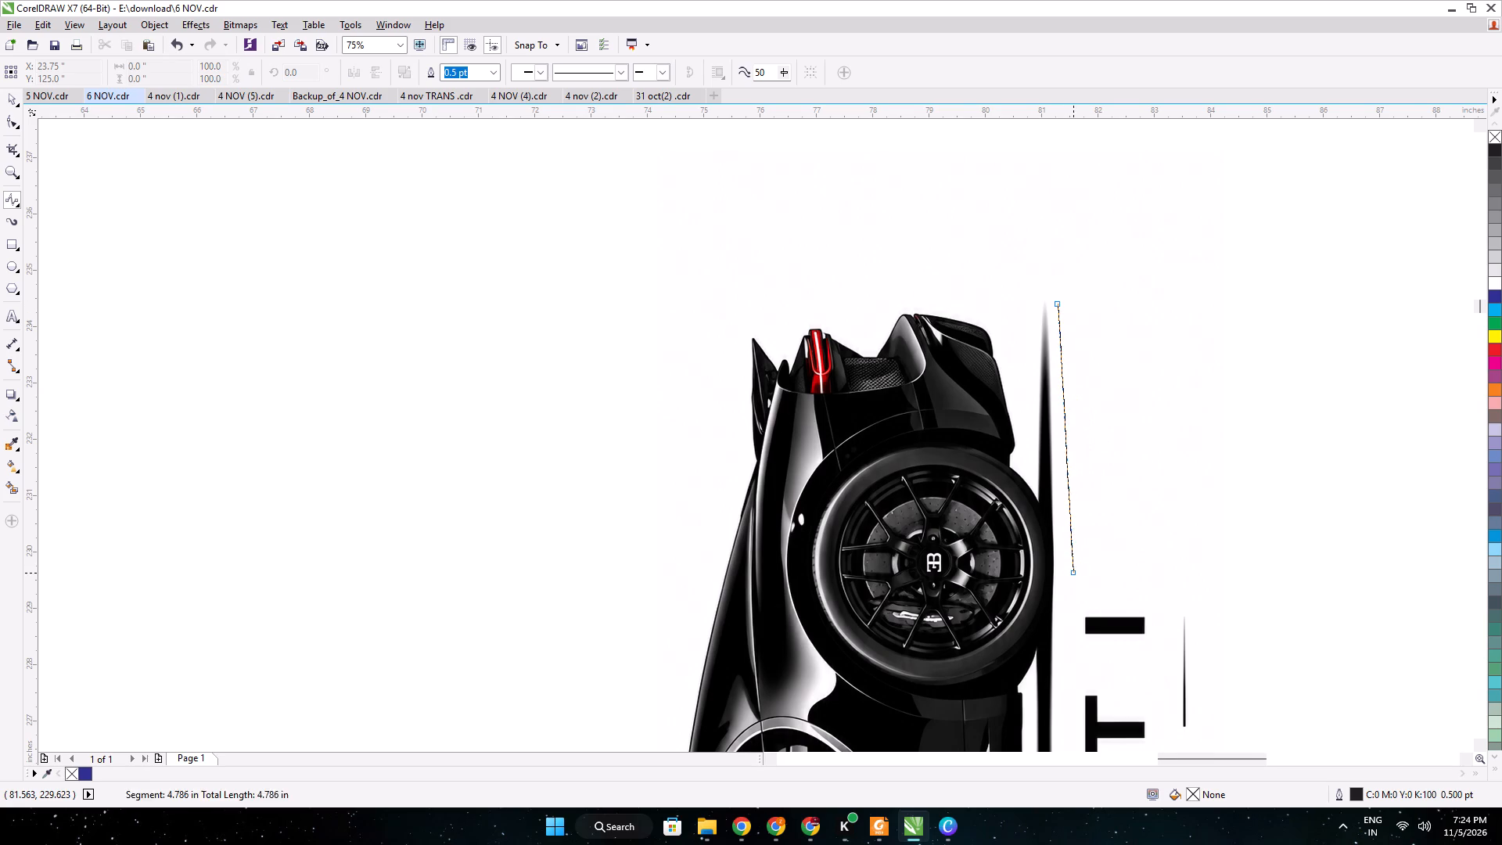
{"action": "middle_click_drag", "start_coordinate": [1073, 573], "coordinate": [996, 236]}
{"action": "left_click", "coordinate": [989, 546]}
{"action": "scroll", "coordinate": [988, 549], "scroll_direction": "up", "scroll_amount": 1}
{"action": "middle_click_drag", "start_coordinate": [988, 549], "coordinate": [944, 237]}
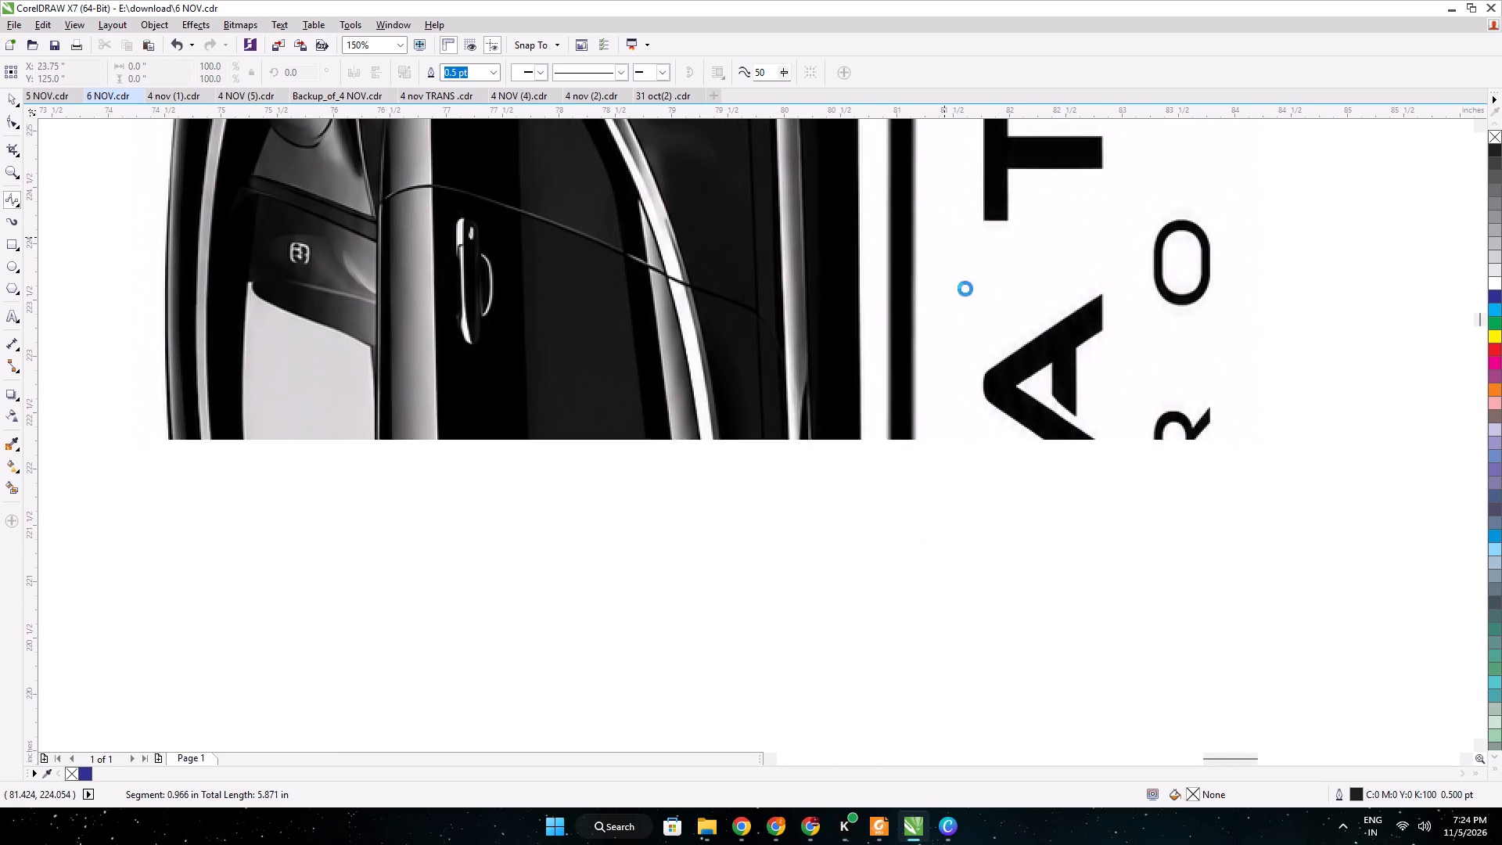
{"action": "left_click", "coordinate": [932, 704]}
{"action": "scroll", "coordinate": [932, 710], "scroll_direction": "down", "scroll_amount": 1}
{"action": "middle_click_drag", "start_coordinate": [932, 711], "coordinate": [861, 308]}
{"action": "scroll", "coordinate": [861, 307], "scroll_direction": "up", "scroll_amount": 1}
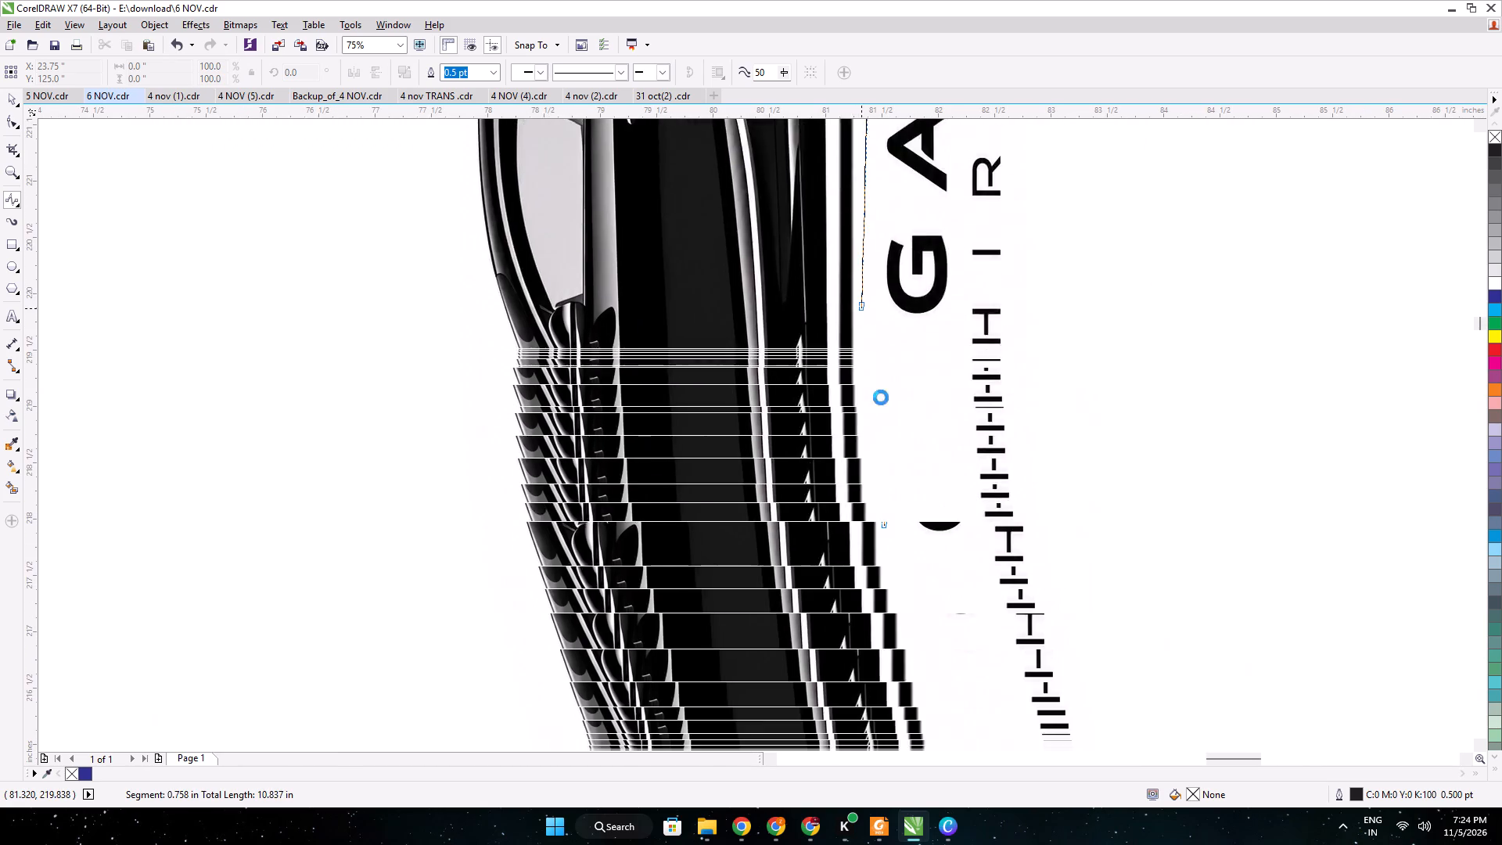
{"action": "left_click", "coordinate": [863, 710]}
{"action": "middle_click_drag", "start_coordinate": [877, 703], "coordinate": [819, 115]}
{"action": "scroll", "coordinate": [871, 689], "scroll_direction": "up", "scroll_amount": 1}
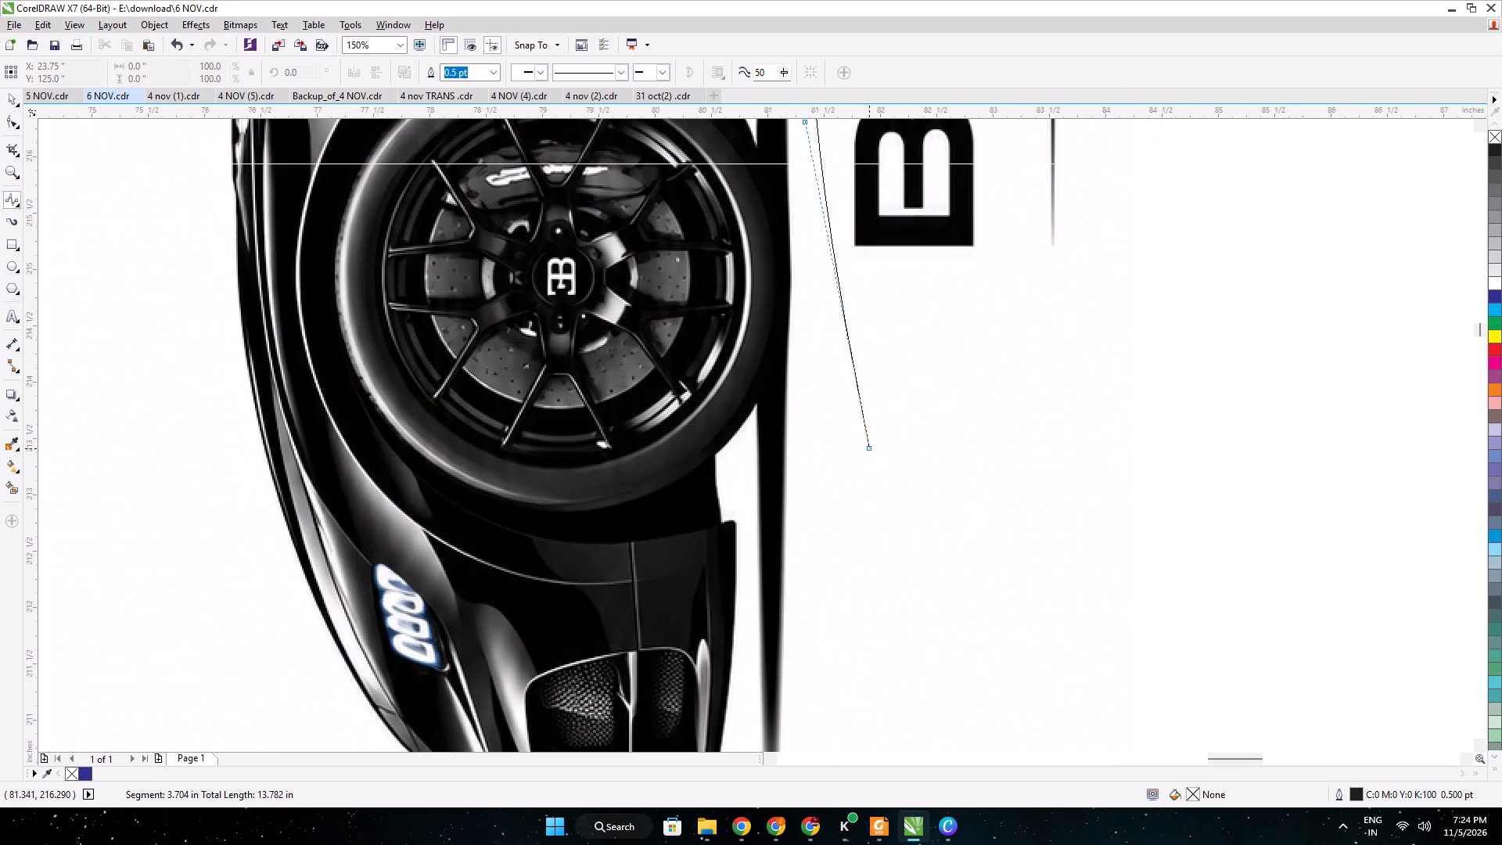
{"action": "left_click", "coordinate": [813, 631]}
Continue the B-spline outline around the tip of the ground shadow and across the Bugatti's front bumper.
{"action": "middle_click_drag", "start_coordinate": [813, 627], "coordinate": [789, 243]}
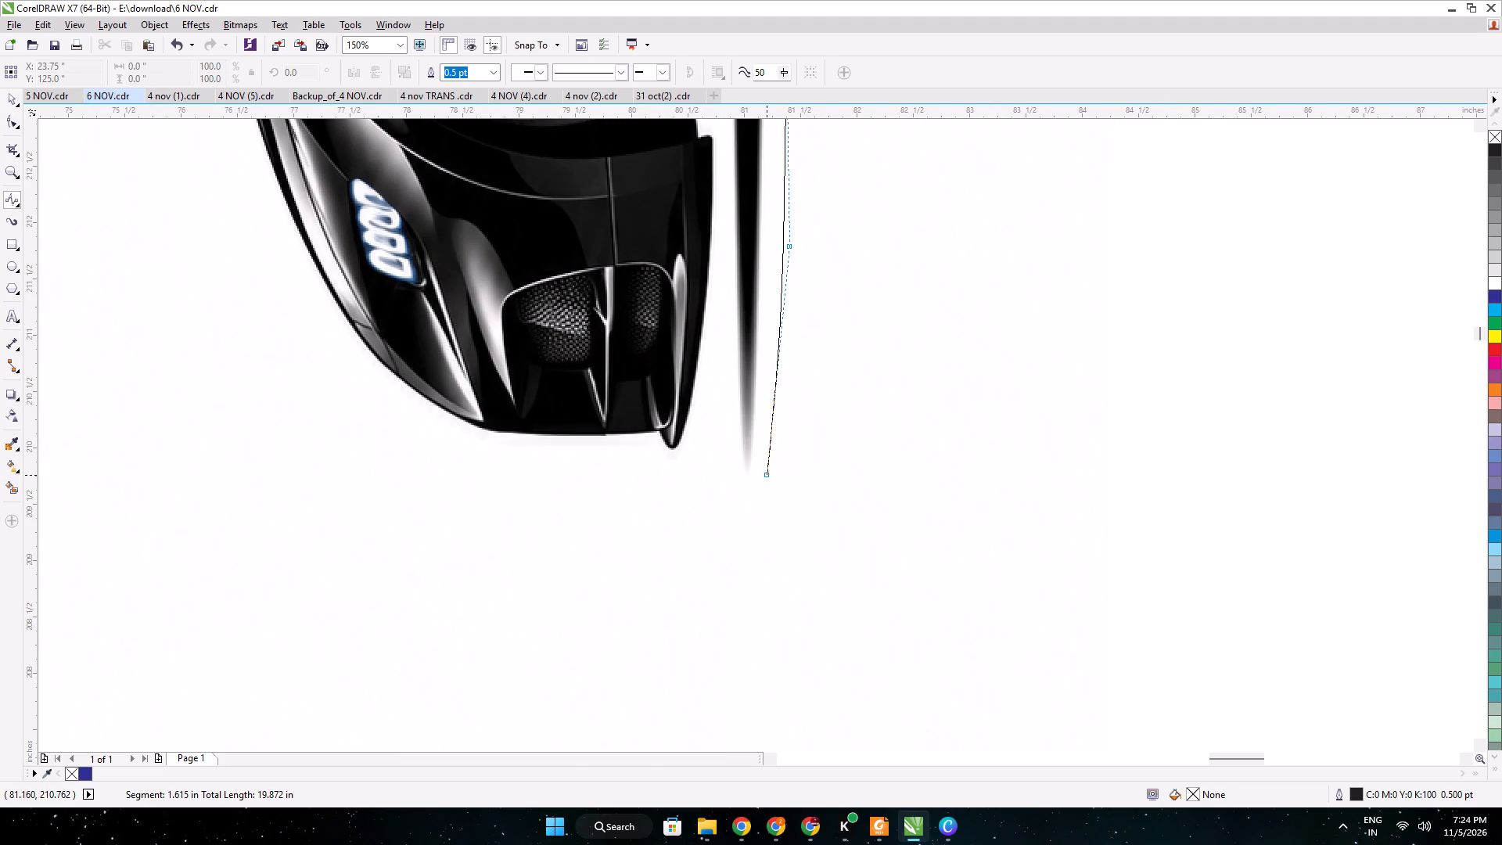
{"action": "left_click", "coordinate": [767, 478]}
{"action": "left_click", "coordinate": [751, 500]}
{"action": "left_click", "coordinate": [723, 482]}
{"action": "left_click", "coordinate": [656, 468]}
{"action": "left_click_drag", "start_coordinate": [627, 450], "coordinate": [616, 444]}
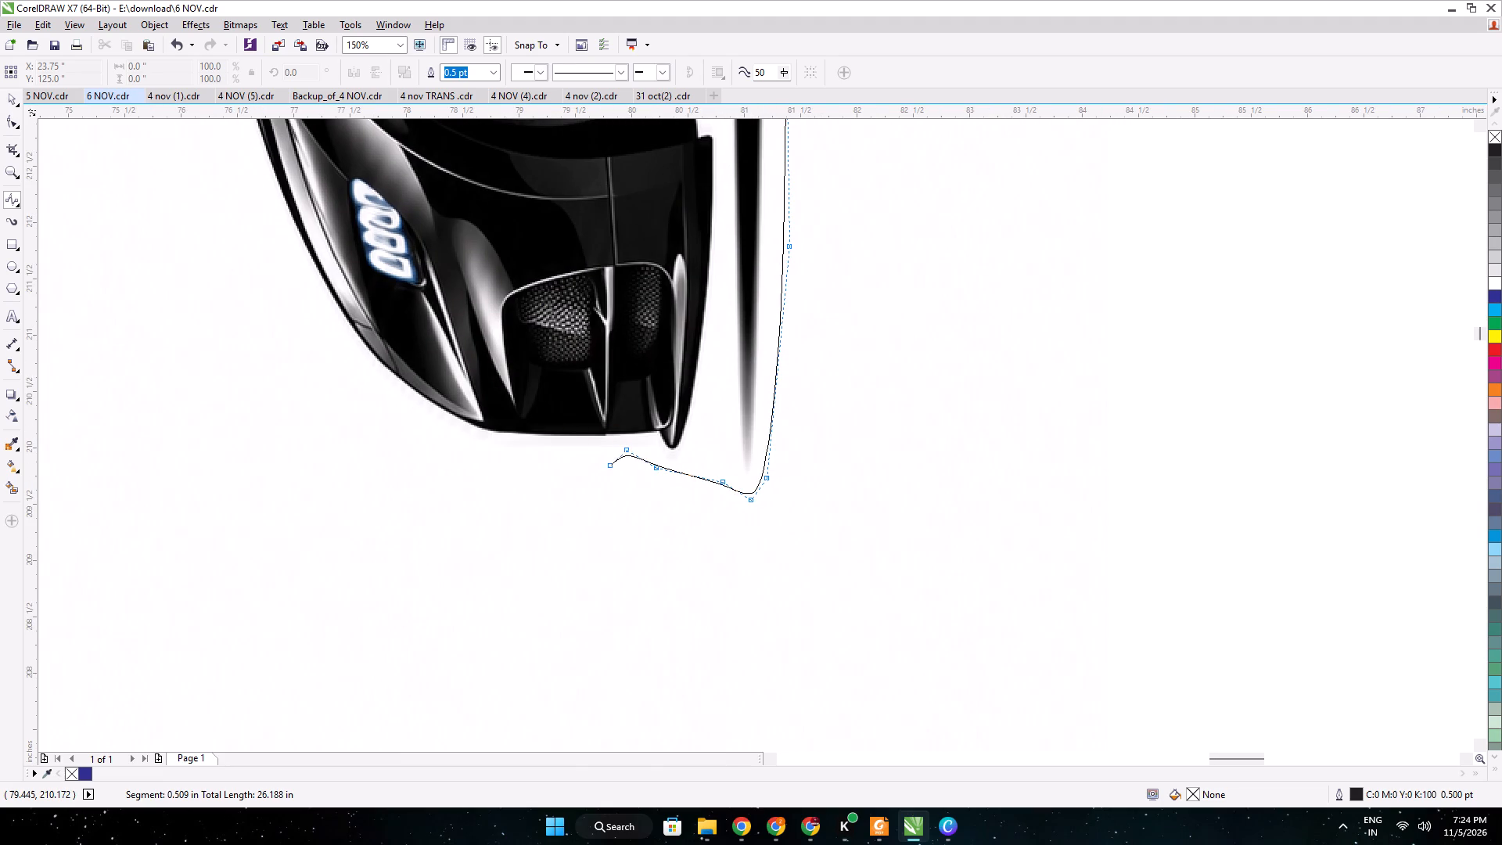
{"action": "left_click", "coordinate": [514, 451]}
{"action": "left_click", "coordinate": [427, 435]}
Continue the B-spline cut outline from the Bugatti's nose along the bonnet and past the front wheel to the windscreen base.
{"action": "middle_click_drag", "start_coordinate": [435, 445], "coordinate": [781, 667]}
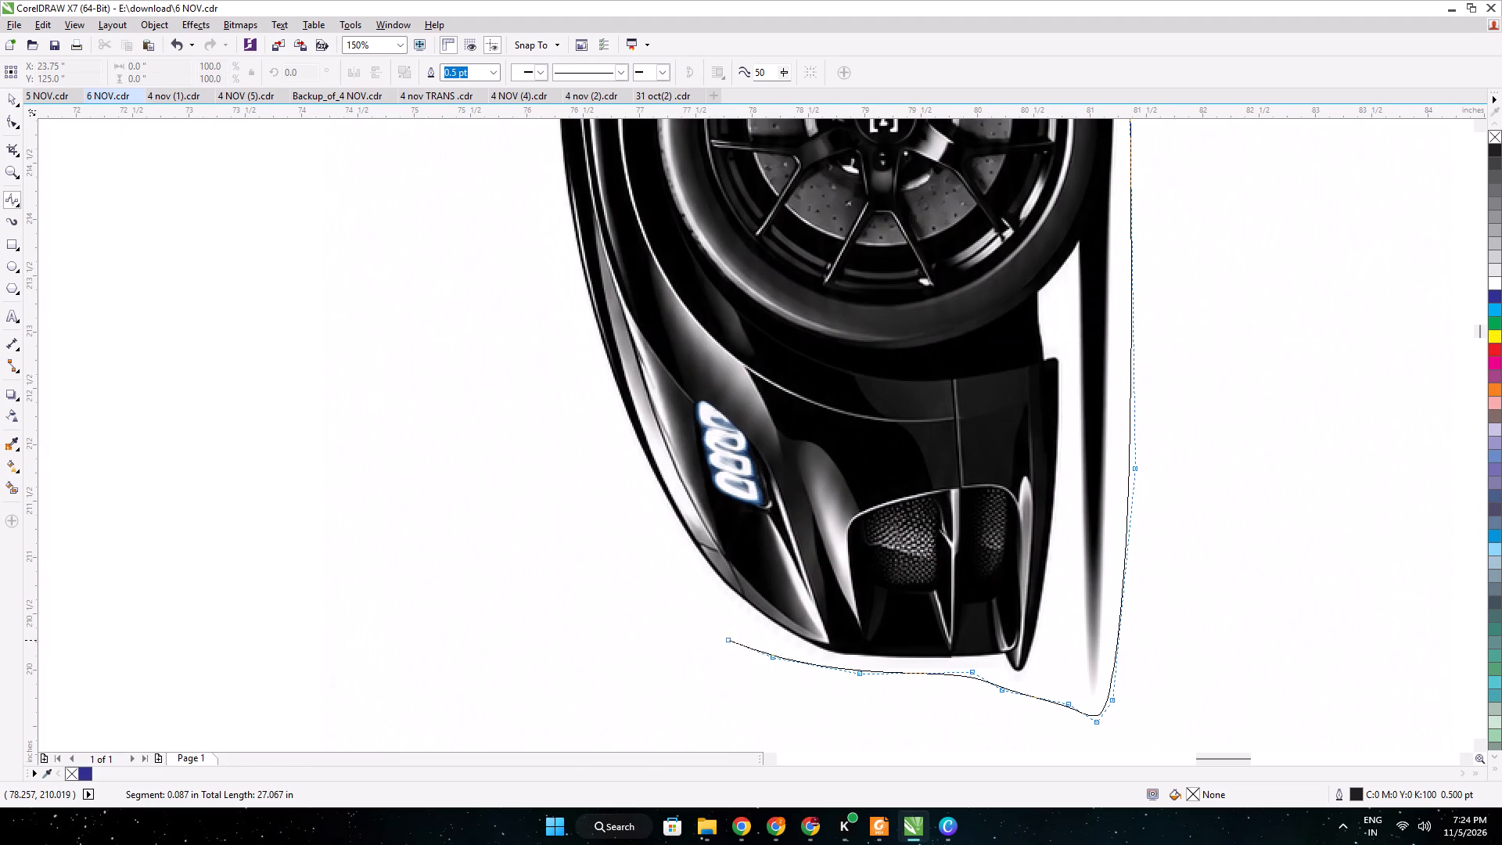
{"action": "left_click", "coordinate": [706, 618]}
{"action": "left_click", "coordinate": [626, 451]}
{"action": "left_click", "coordinate": [570, 302]}
{"action": "middle_click_drag", "start_coordinate": [575, 276], "coordinate": [716, 728]}
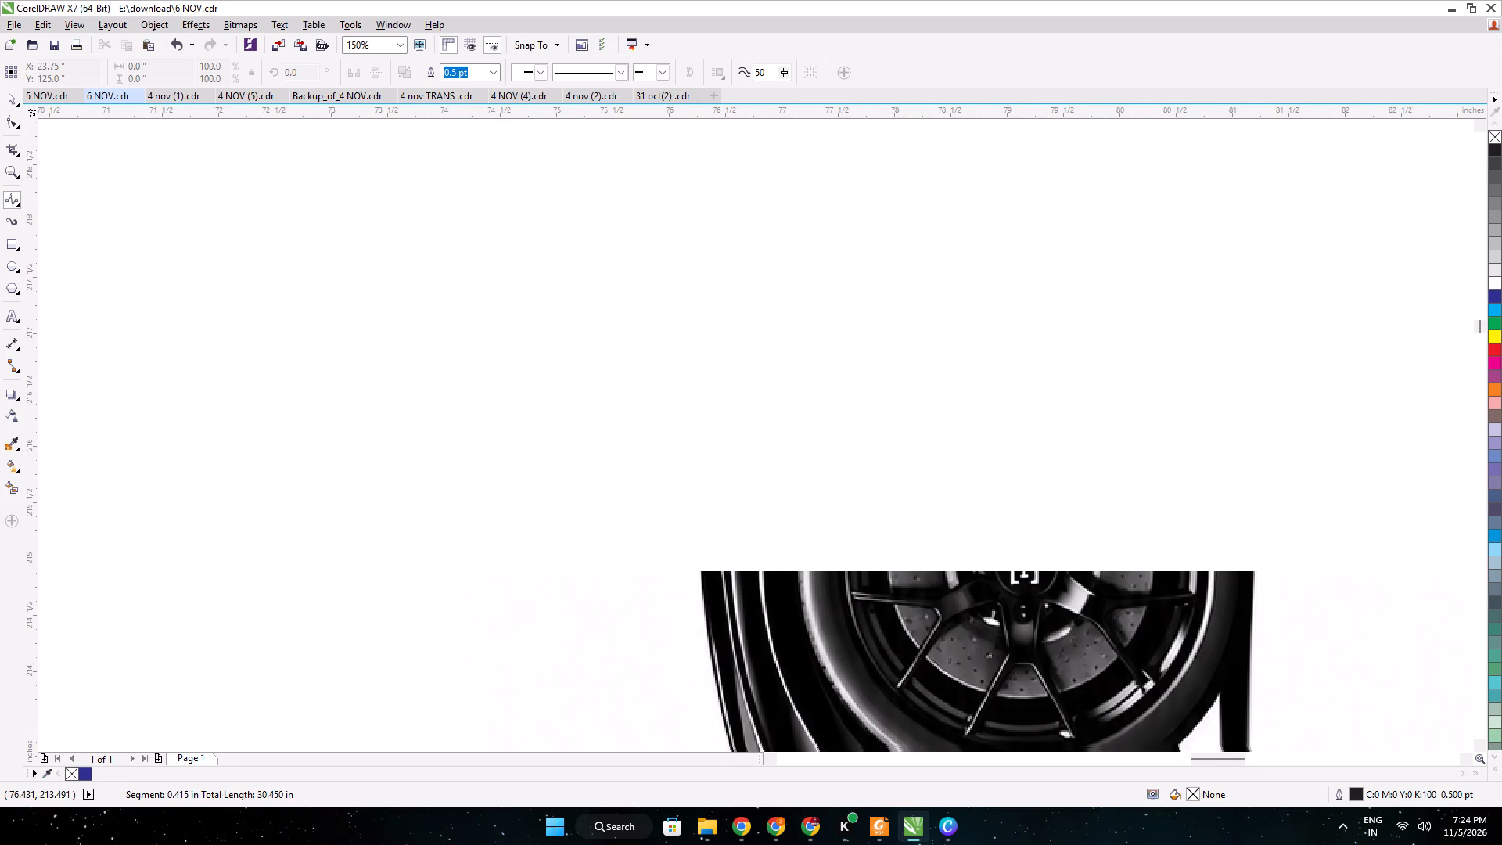
{"action": "left_click", "coordinate": [666, 462]}
{"action": "left_click", "coordinate": [676, 371]}
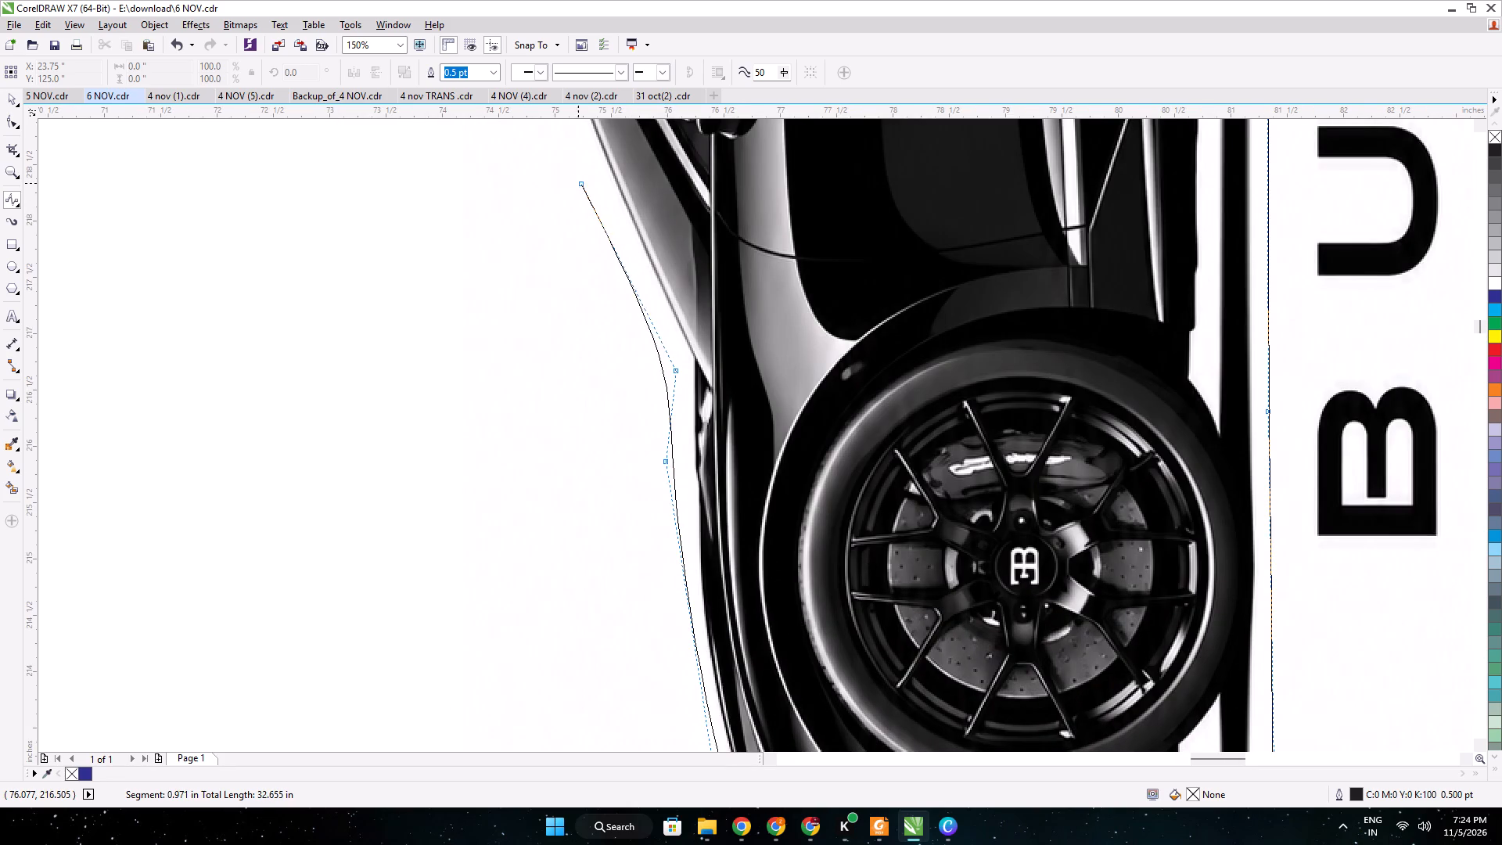
{"action": "left_click", "coordinate": [572, 177]}
Carry the B-spline outline along the Bugatti's roofline and down the rear deck to the spoiler.
{"action": "middle_click_drag", "start_coordinate": [573, 177], "coordinate": [893, 843]}
{"action": "left_click", "coordinate": [780, 479]}
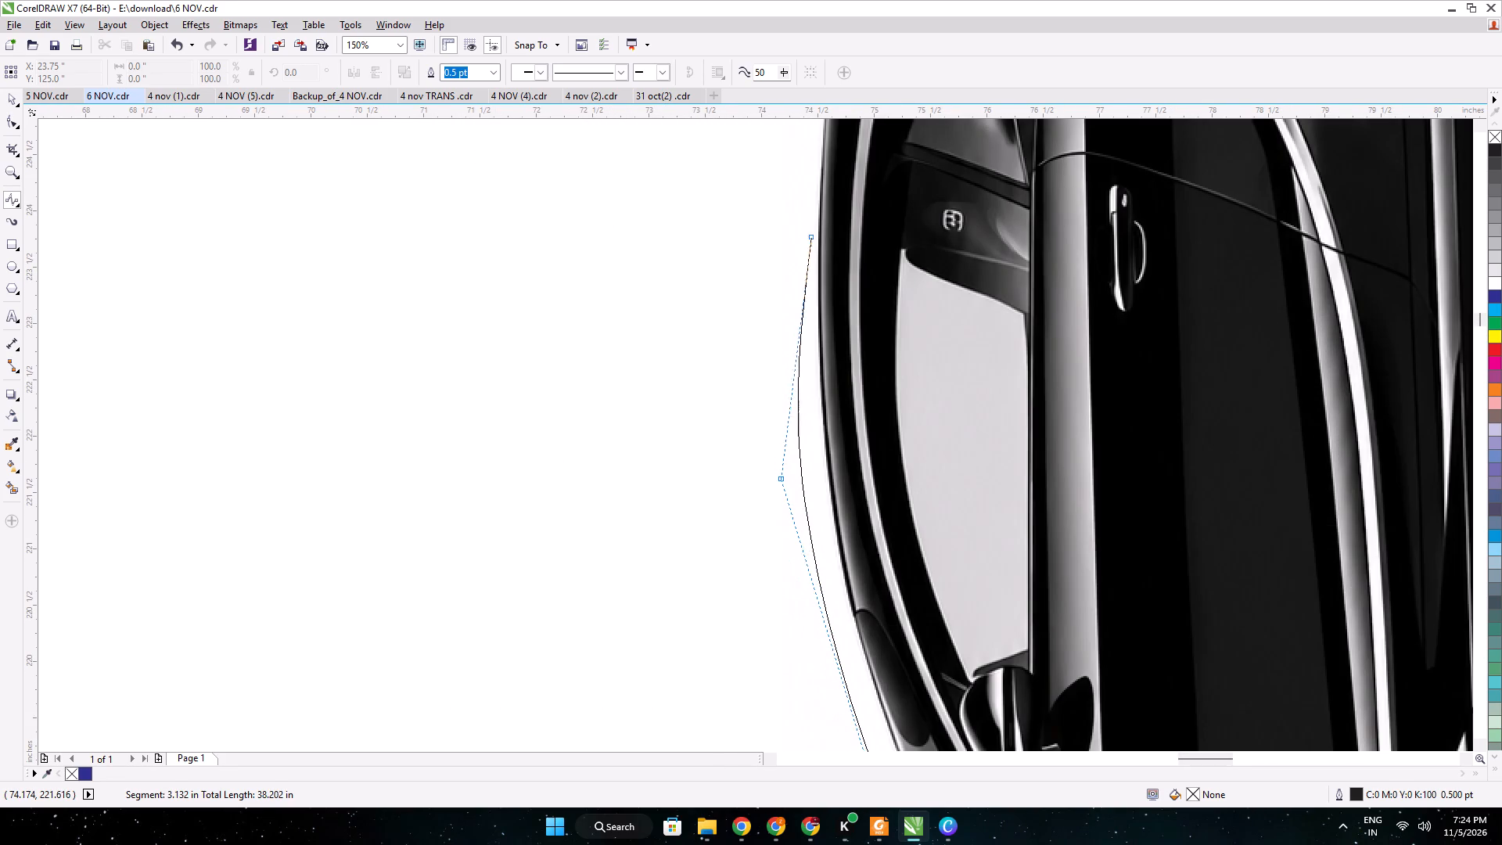
{"action": "left_click", "coordinate": [778, 170]}
{"action": "middle_click_drag", "start_coordinate": [779, 176], "coordinate": [740, 842]}
{"action": "left_click", "coordinate": [796, 393]}
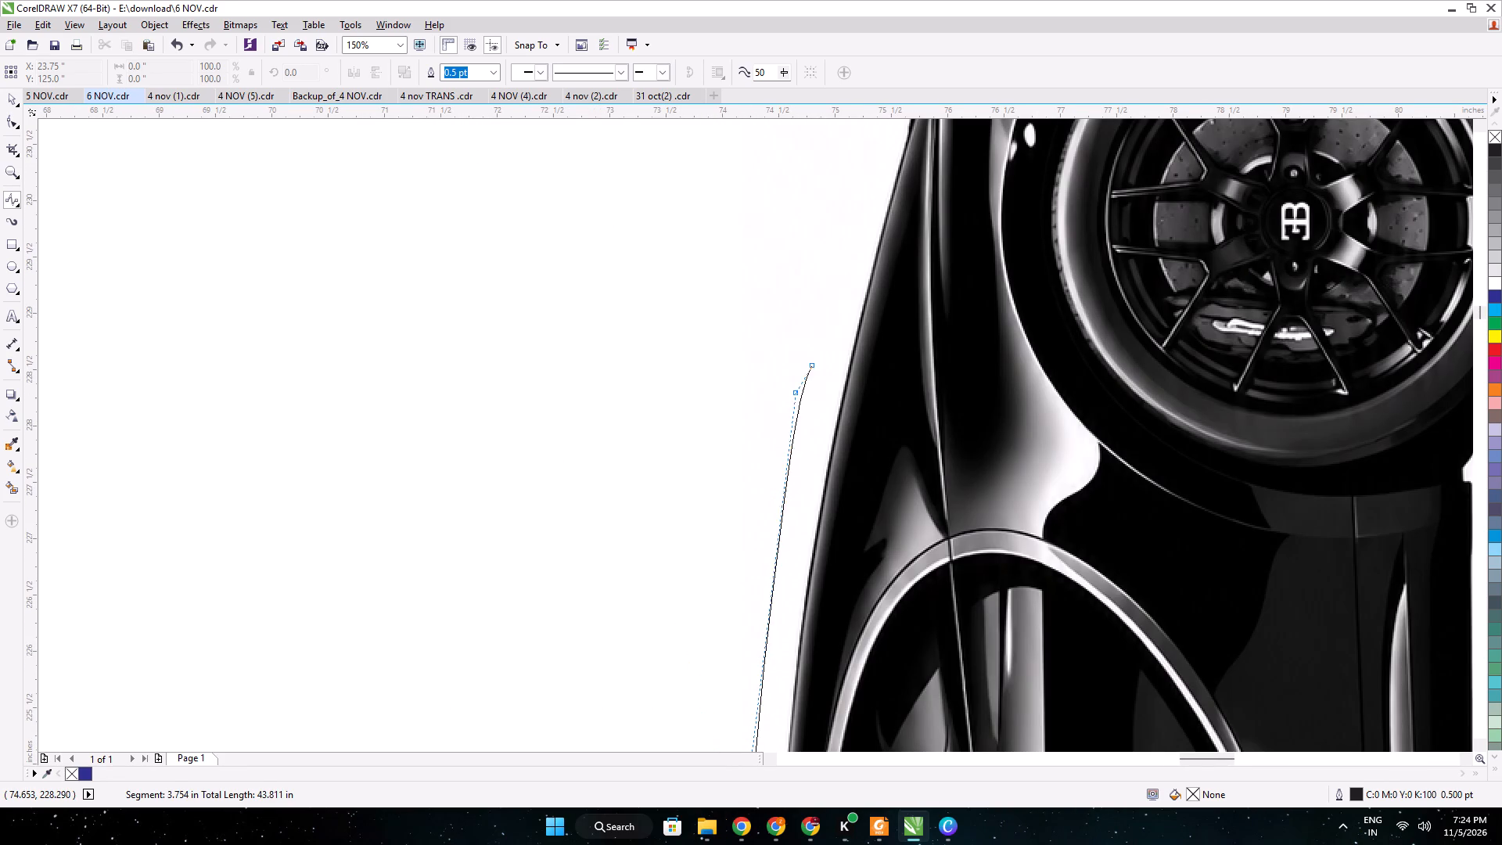
{"action": "left_click", "coordinate": [868, 177]}
{"action": "middle_click_drag", "start_coordinate": [879, 168], "coordinate": [803, 661]}
{"action": "scroll", "coordinate": [803, 661], "scroll_direction": "up", "scroll_amount": 1}
{"action": "left_click", "coordinate": [832, 548]}
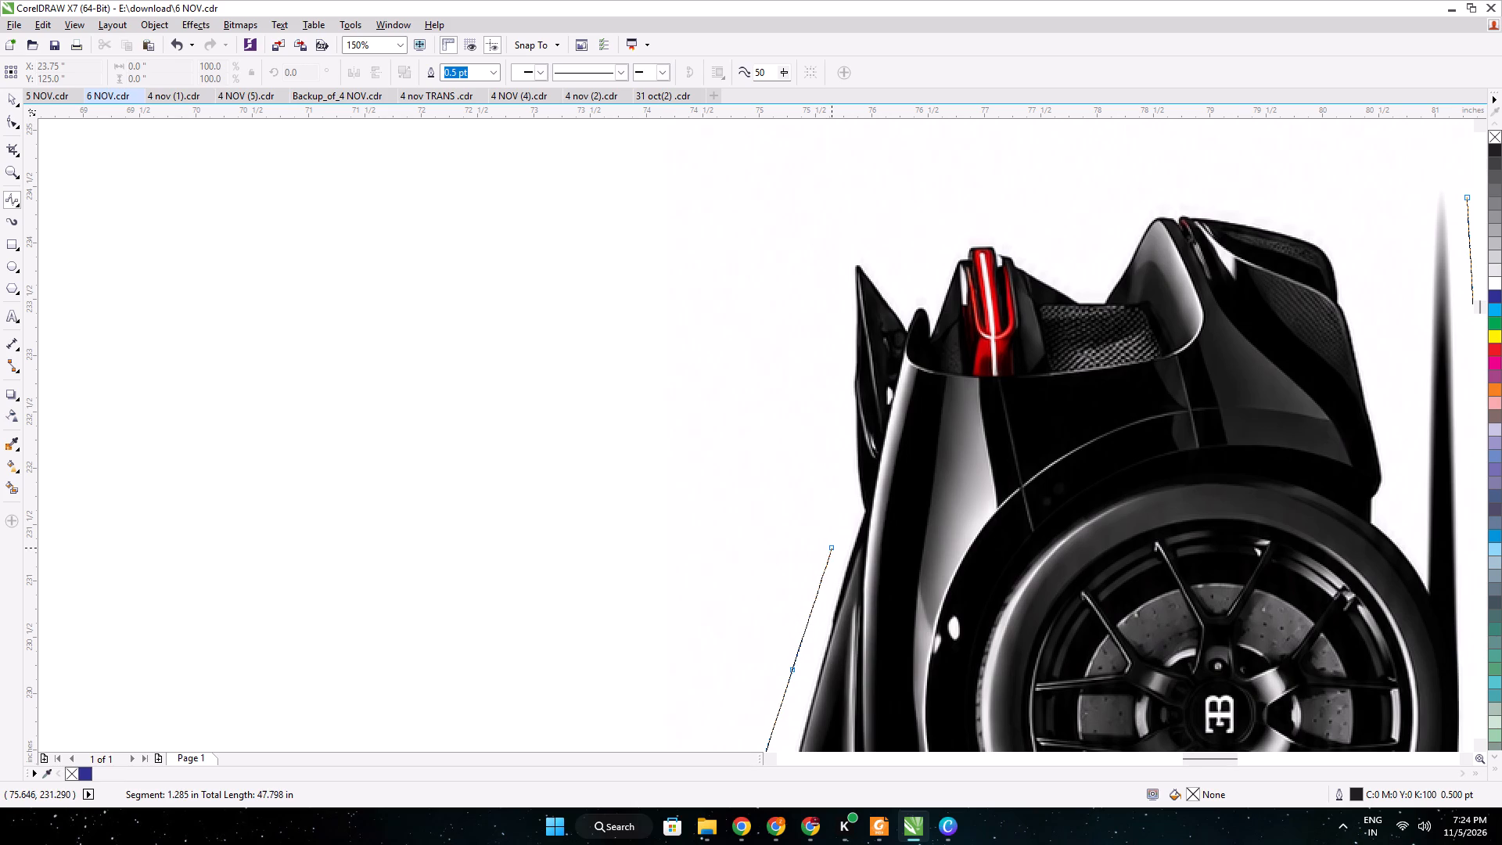
Trace the B-spline outline around the Bugatti's rear spoiler and past the red tail light to the rear bumper.
{"action": "left_click", "coordinate": [857, 510]}
{"action": "left_click", "coordinate": [835, 434]}
{"action": "left_click", "coordinate": [825, 310]}
{"action": "left_click", "coordinate": [827, 250]}
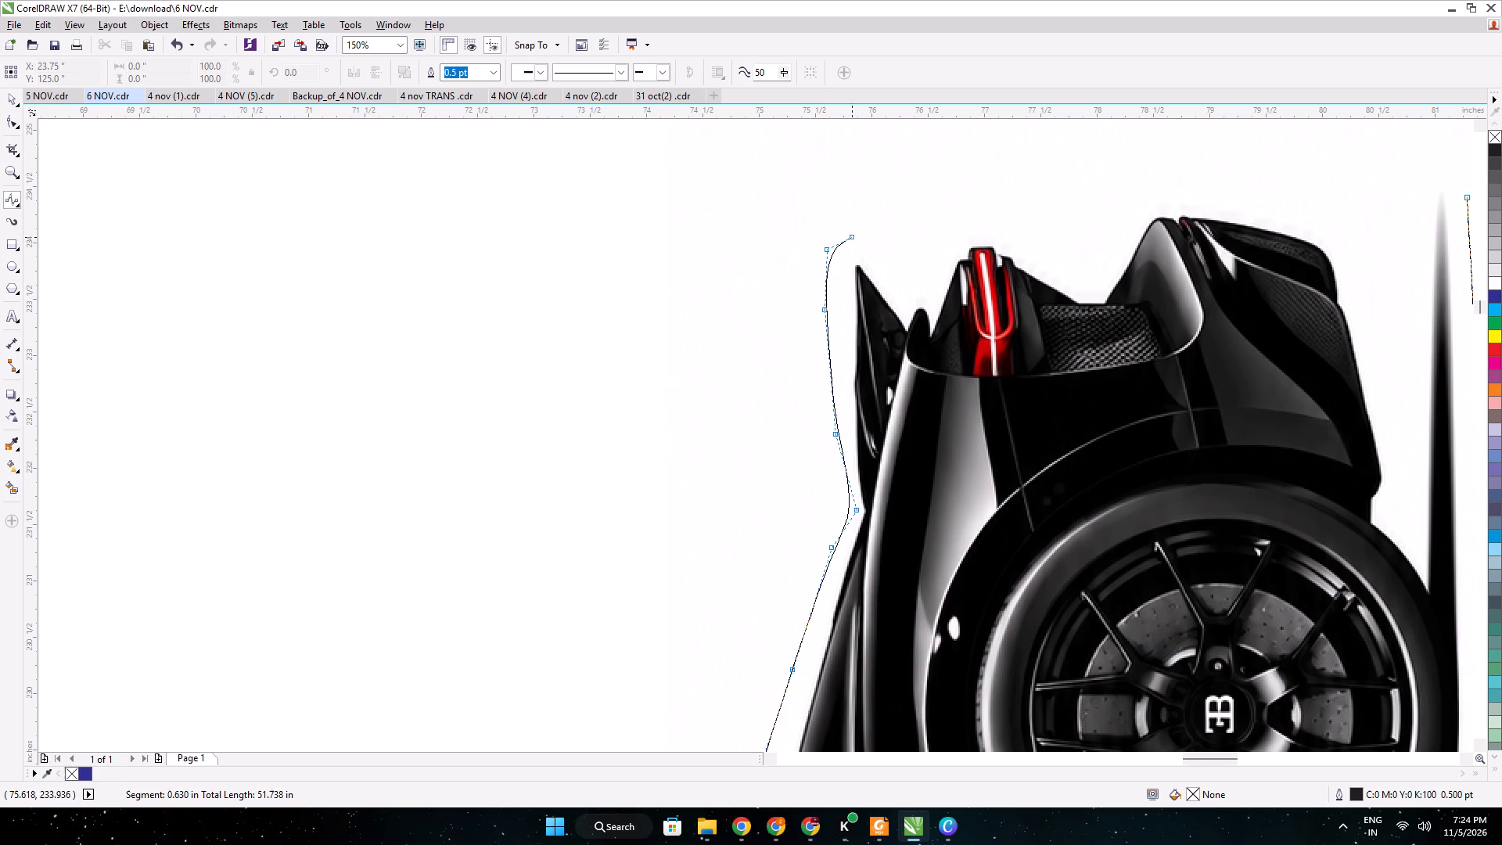
{"action": "left_click", "coordinate": [861, 234]}
{"action": "left_click", "coordinate": [909, 279]}
{"action": "left_click", "coordinate": [988, 219]}
{"action": "left_click_drag", "start_coordinate": [1078, 261], "coordinate": [1085, 262]}
{"action": "left_click", "coordinate": [1154, 186]}
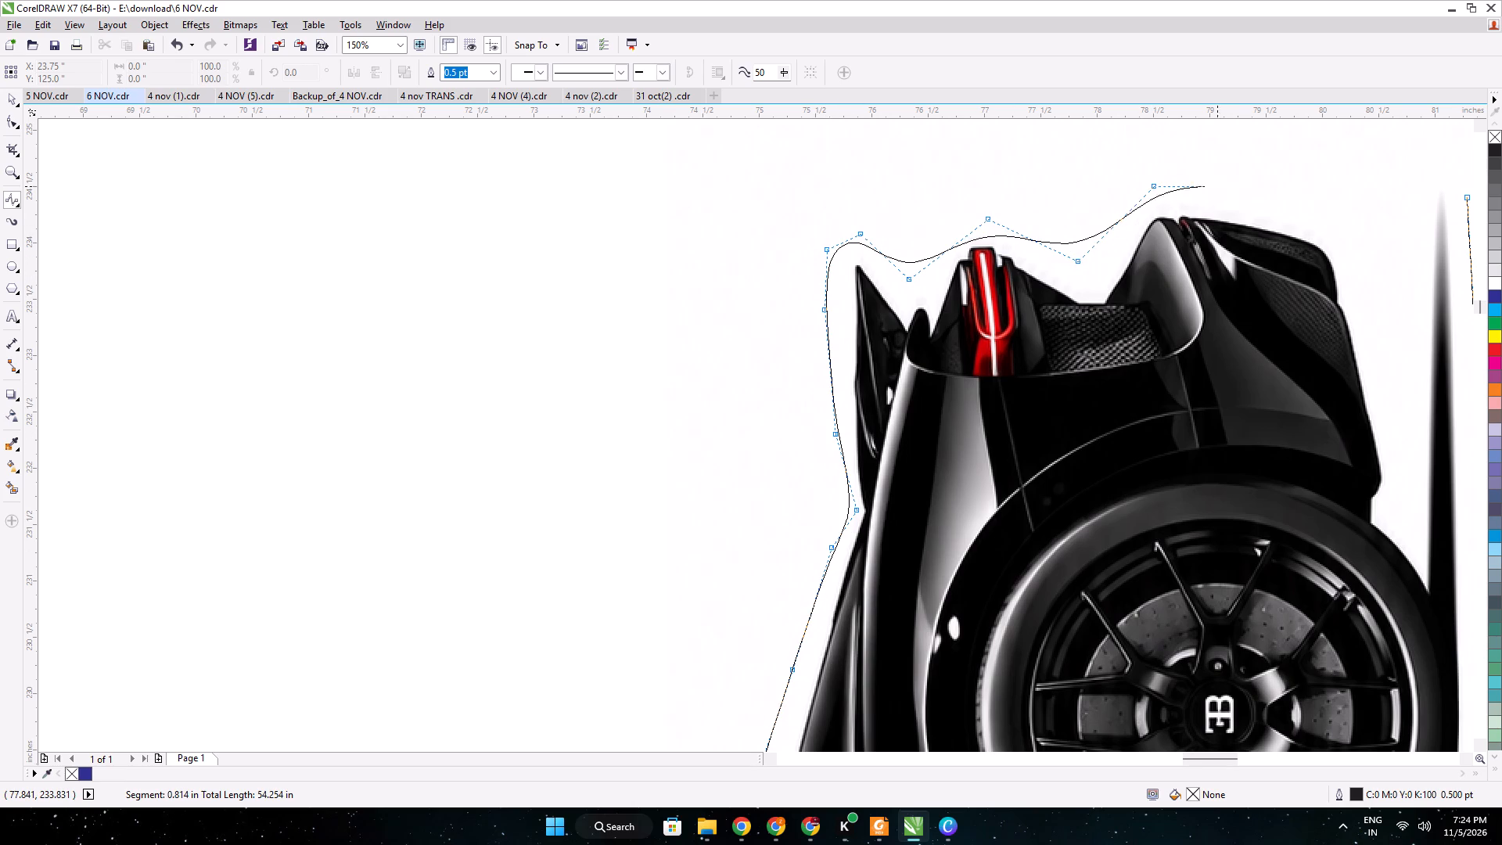
Take the B-spline outline around the rear bumper and the tip of the ground shadow, and close it at its start point.
{"action": "left_click", "coordinate": [1307, 199]}
{"action": "left_click", "coordinate": [1361, 255]}
{"action": "left_click", "coordinate": [1400, 297]}
{"action": "left_click", "coordinate": [1417, 233]}
{"action": "left_click", "coordinate": [1421, 170]}
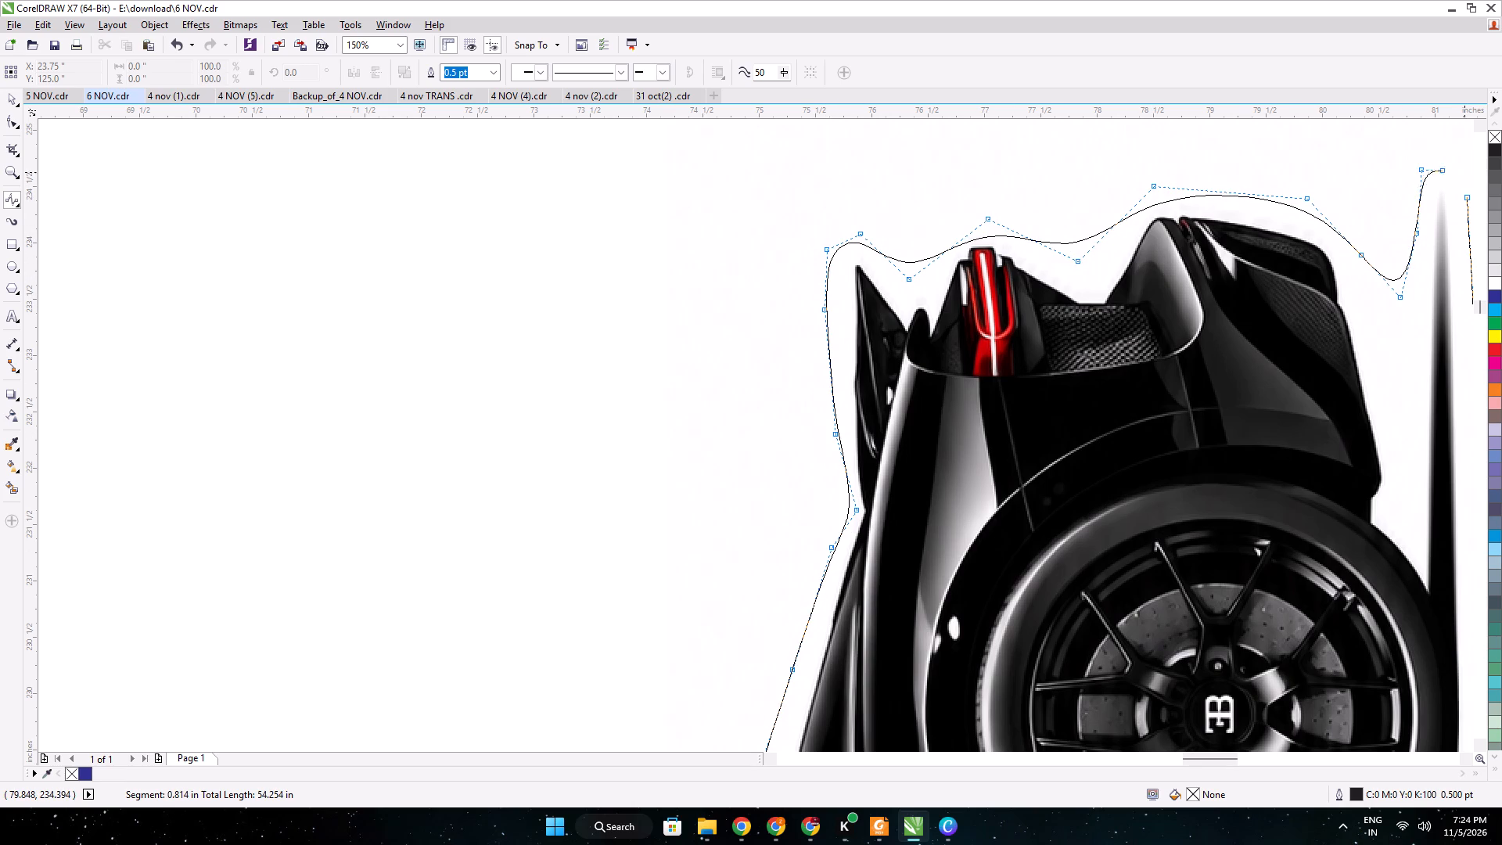
{"action": "left_click", "coordinate": [1468, 173]}
{"action": "left_click", "coordinate": [1470, 196]}
{"action": "scroll", "coordinate": [1226, 211], "scroll_direction": "down", "scroll_amount": 4}
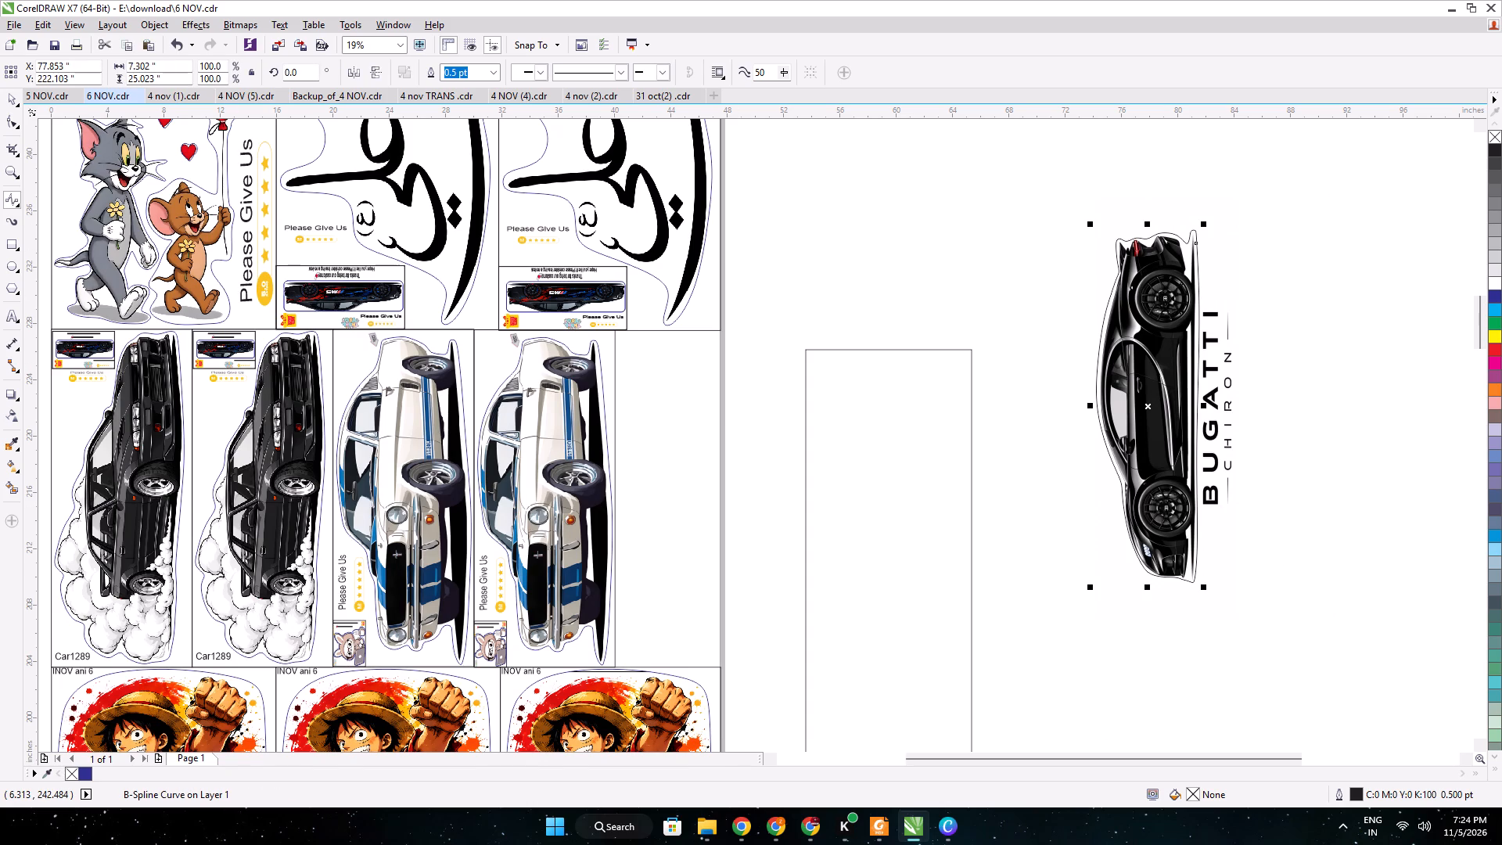
Intersect the Bugatti poster image with the closed car outline to get a car-shaped piece of the image.
{"action": "left_click", "coordinate": [13, 92]}
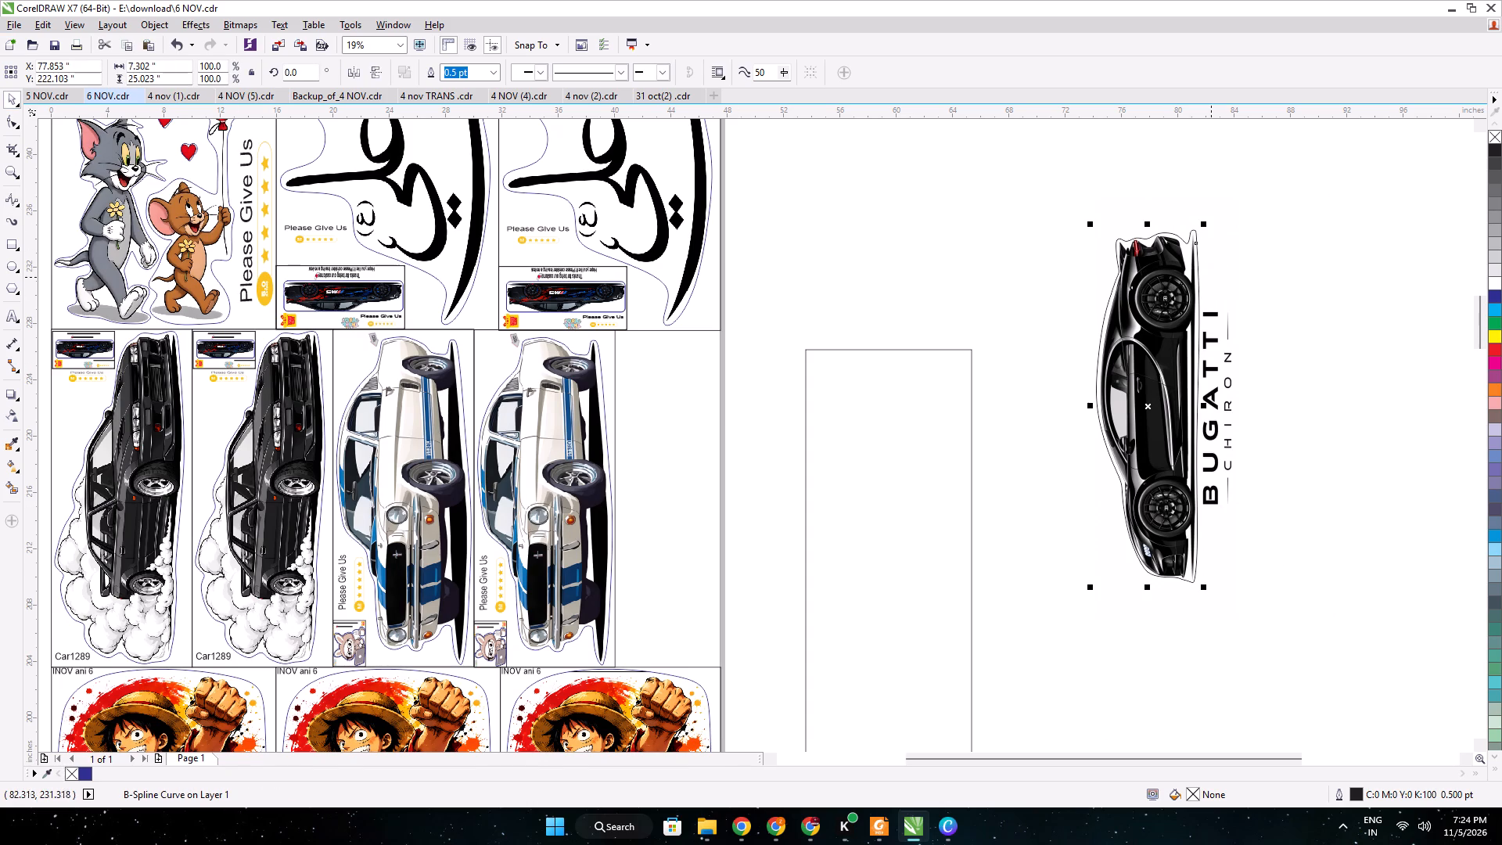
{"action": "left_click", "coordinate": [1213, 277], "text": "shift"}
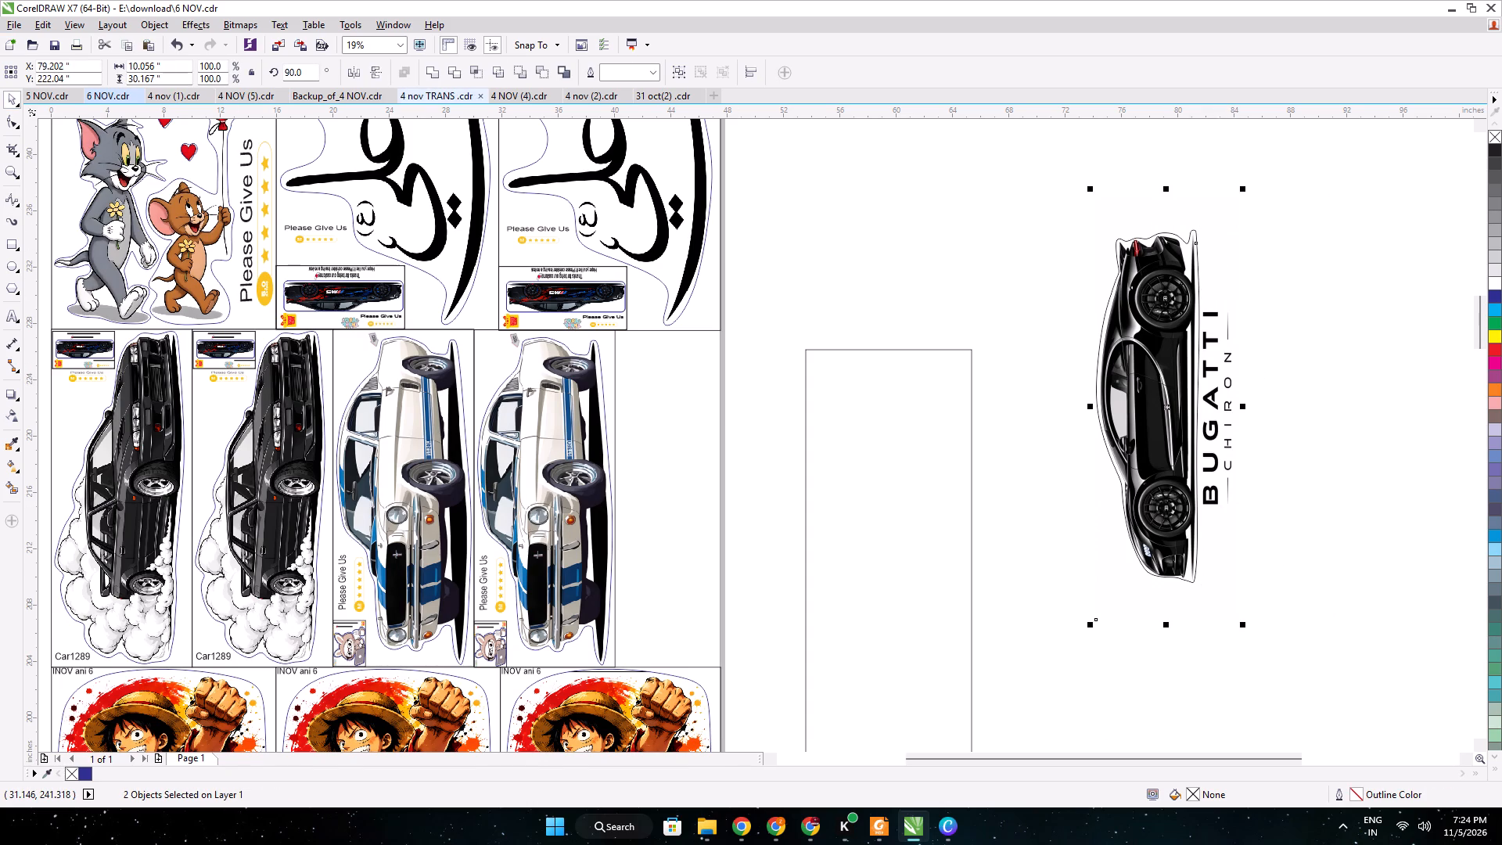
{"action": "left_click", "coordinate": [466, 70]}
{"action": "left_click", "coordinate": [473, 70]}
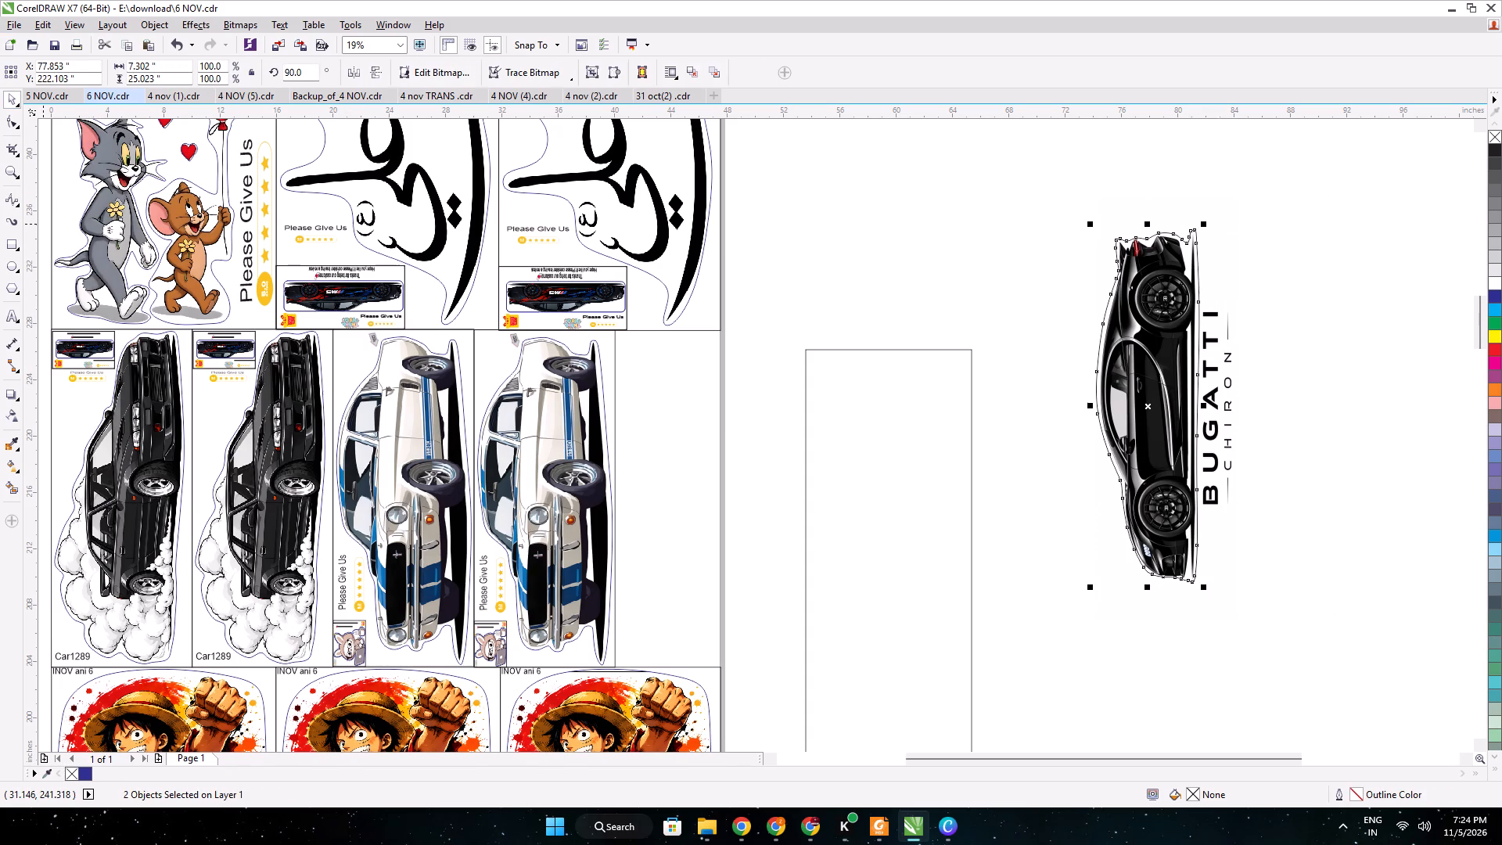
Draw a rectangle about 2.67 by 14.94 inches around the BUGATTI CHIRON lettering.
{"action": "left_click", "coordinate": [11, 243]}
{"action": "scroll", "coordinate": [1248, 490], "scroll_direction": "up", "scroll_amount": 1}
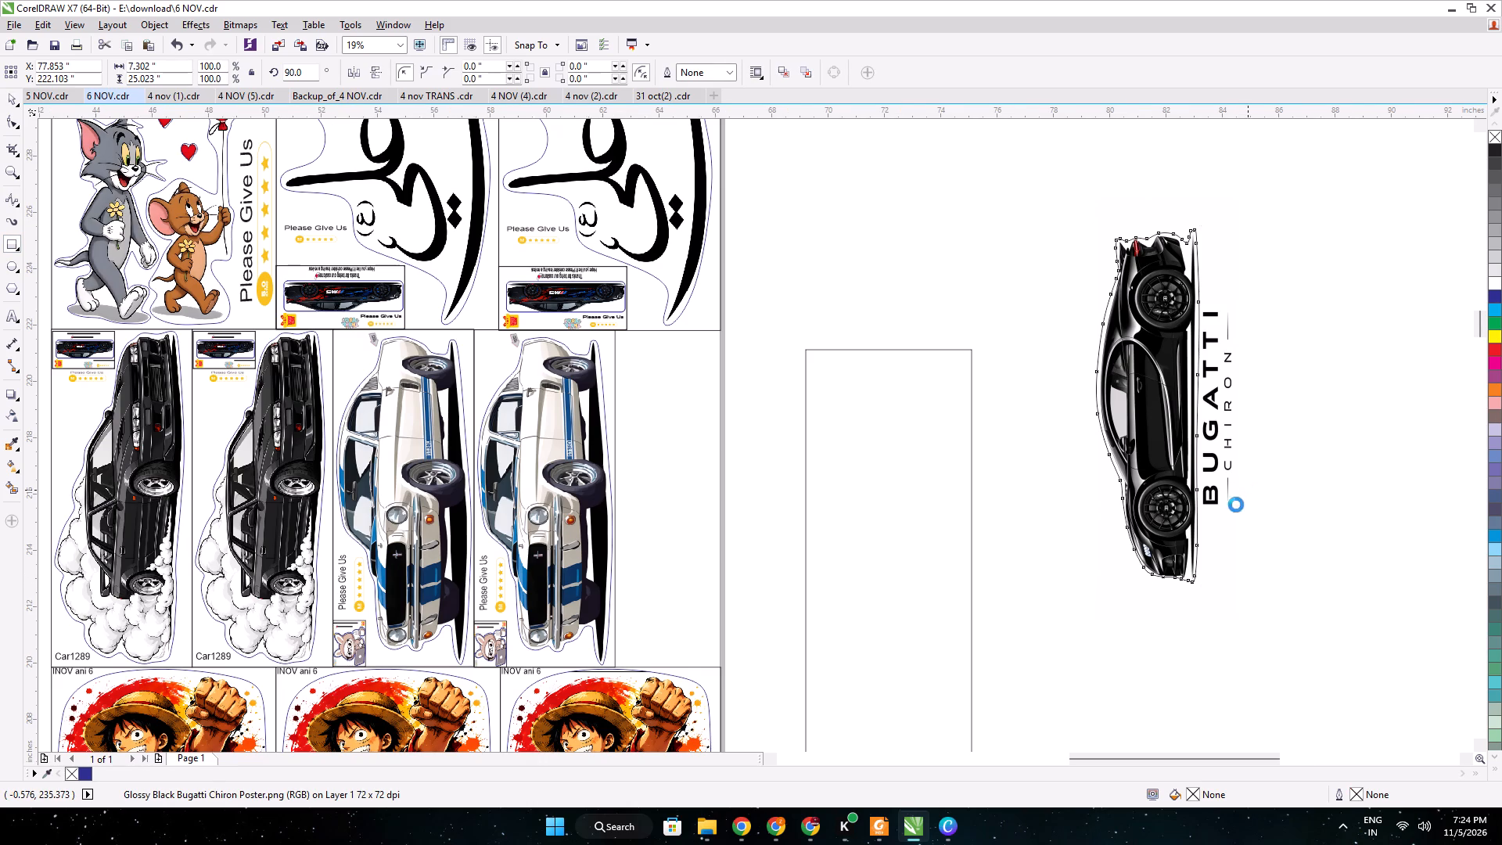
{"action": "left_click_drag", "start_coordinate": [1235, 538], "coordinate": [1159, 171]}
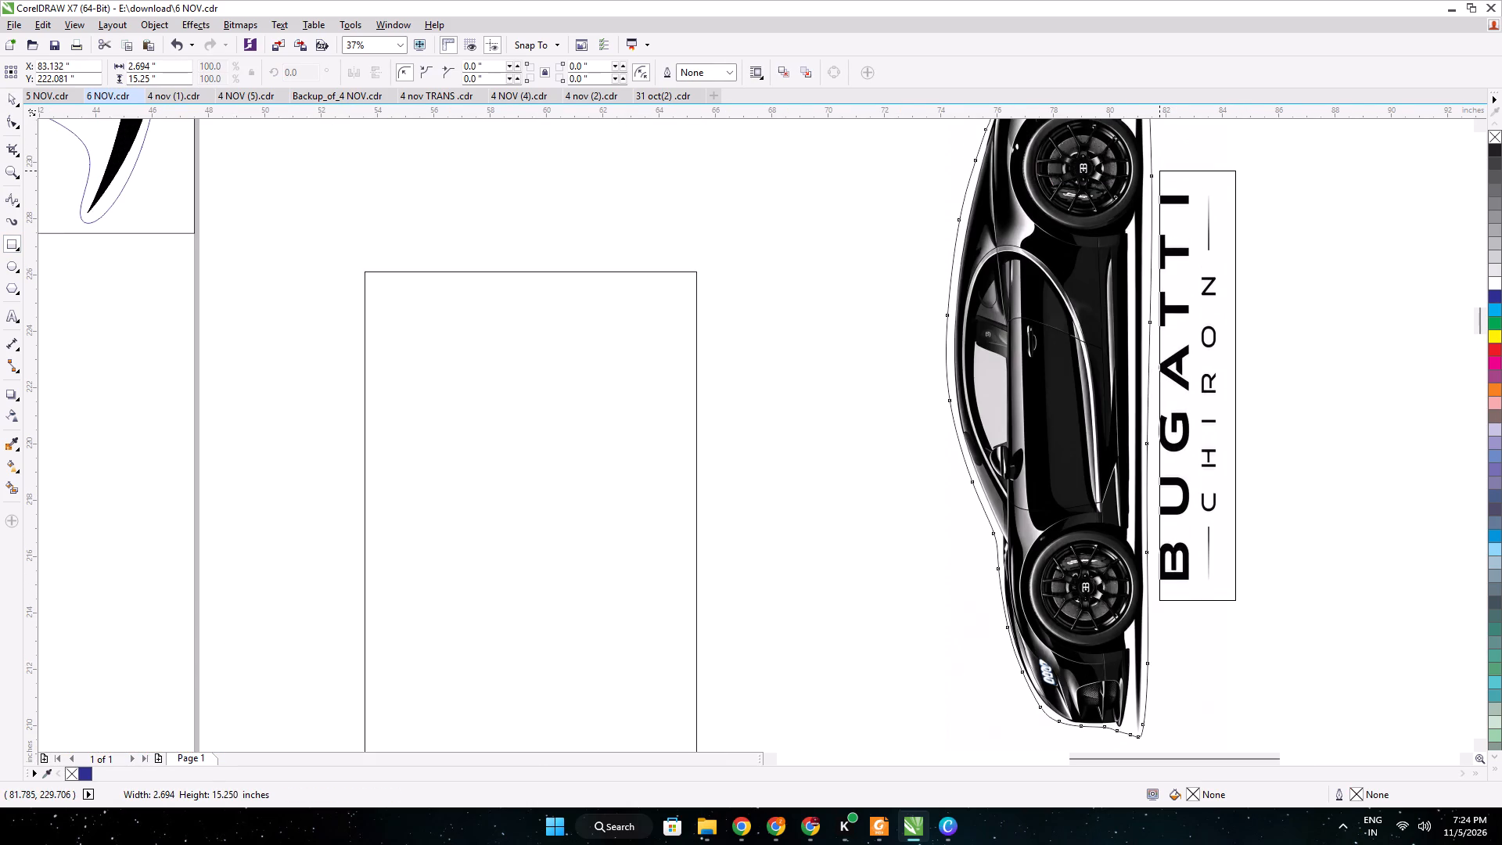
{"action": "left_click_drag", "start_coordinate": [1159, 171], "coordinate": [1156, 173]}
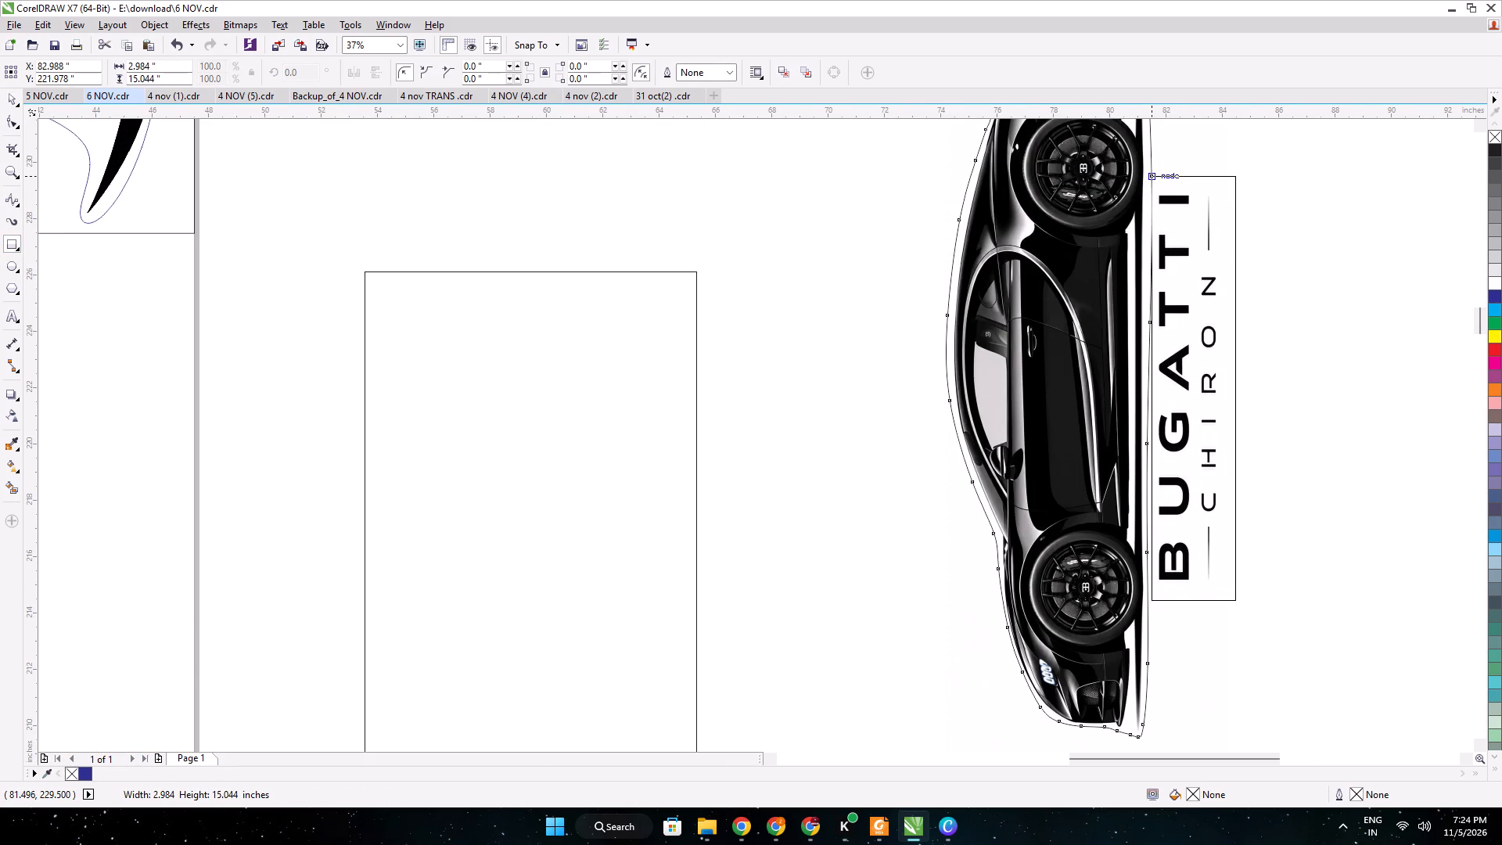
{"action": "left_click_drag", "start_coordinate": [1156, 173], "coordinate": [1160, 179]}
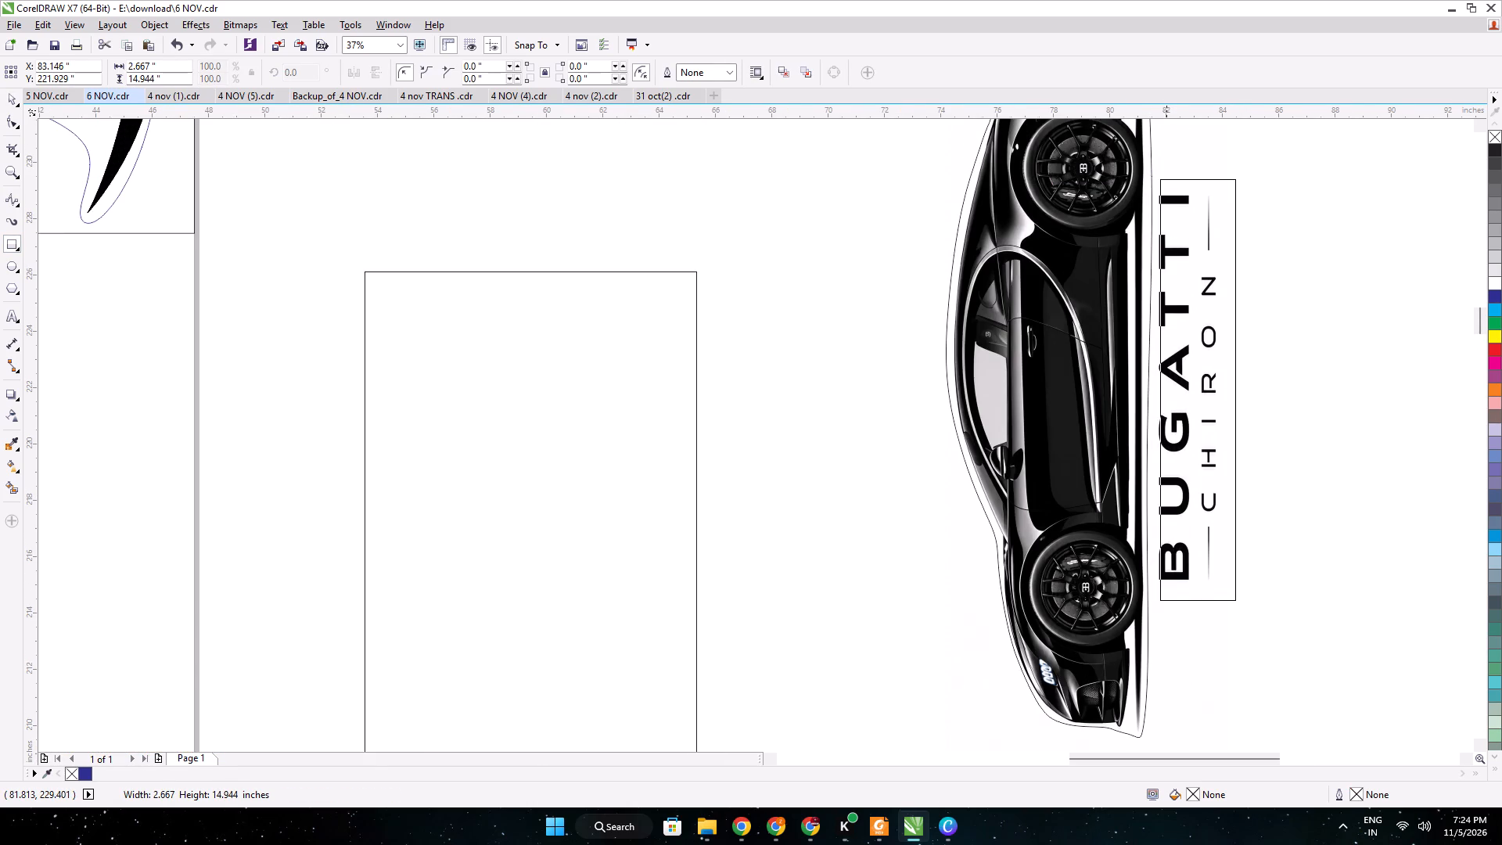
Adjust both long sides of the lettering rectangle to clear the BUGATTI CHIRON text, making it about 2.39 inches wide.
{"action": "scroll", "coordinate": [1166, 397], "scroll_direction": "up", "scroll_amount": 4}
{"action": "middle_click_drag", "start_coordinate": [1119, 305], "coordinate": [1120, 741]}
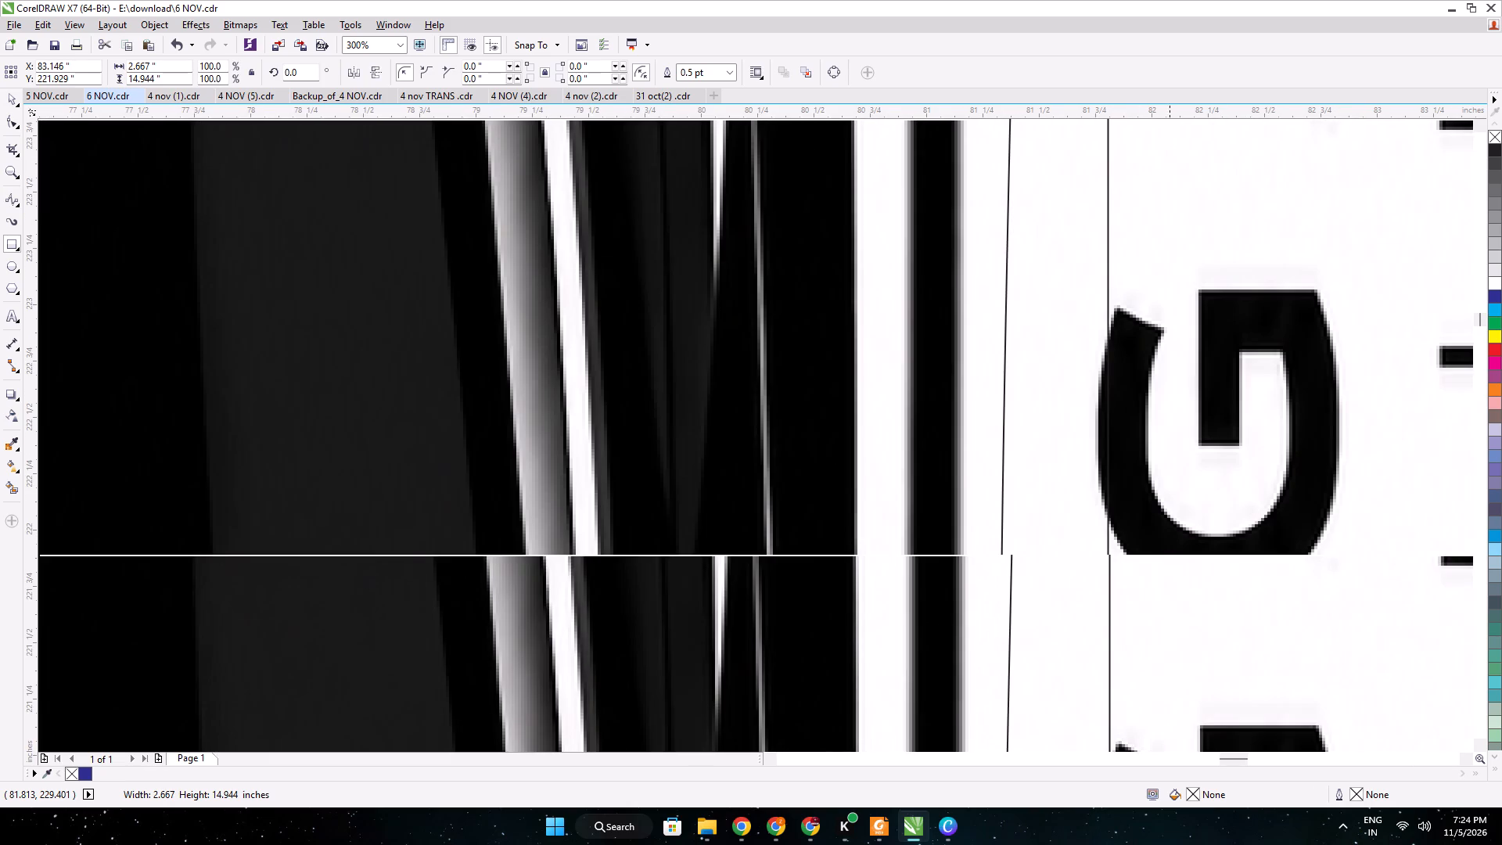
{"action": "left_click_drag", "start_coordinate": [1104, 548], "coordinate": [1071, 546]}
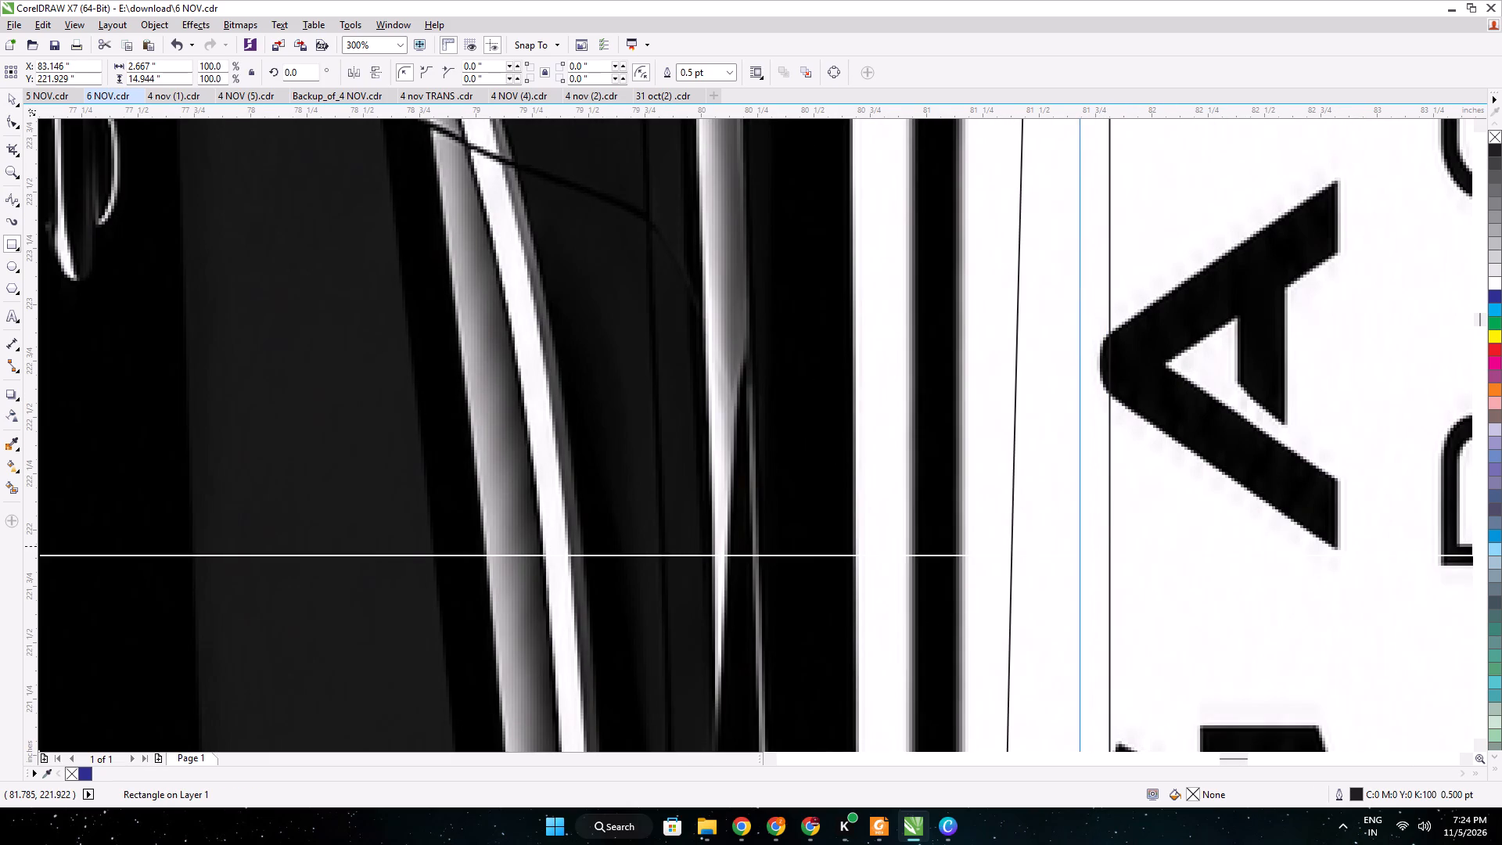
{"action": "left_click_drag", "start_coordinate": [1071, 546], "coordinate": [1070, 546]}
{"action": "scroll", "coordinate": [1167, 538], "scroll_direction": "down", "scroll_amount": 1}
{"action": "middle_click_drag", "start_coordinate": [1296, 604], "coordinate": [942, 474]}
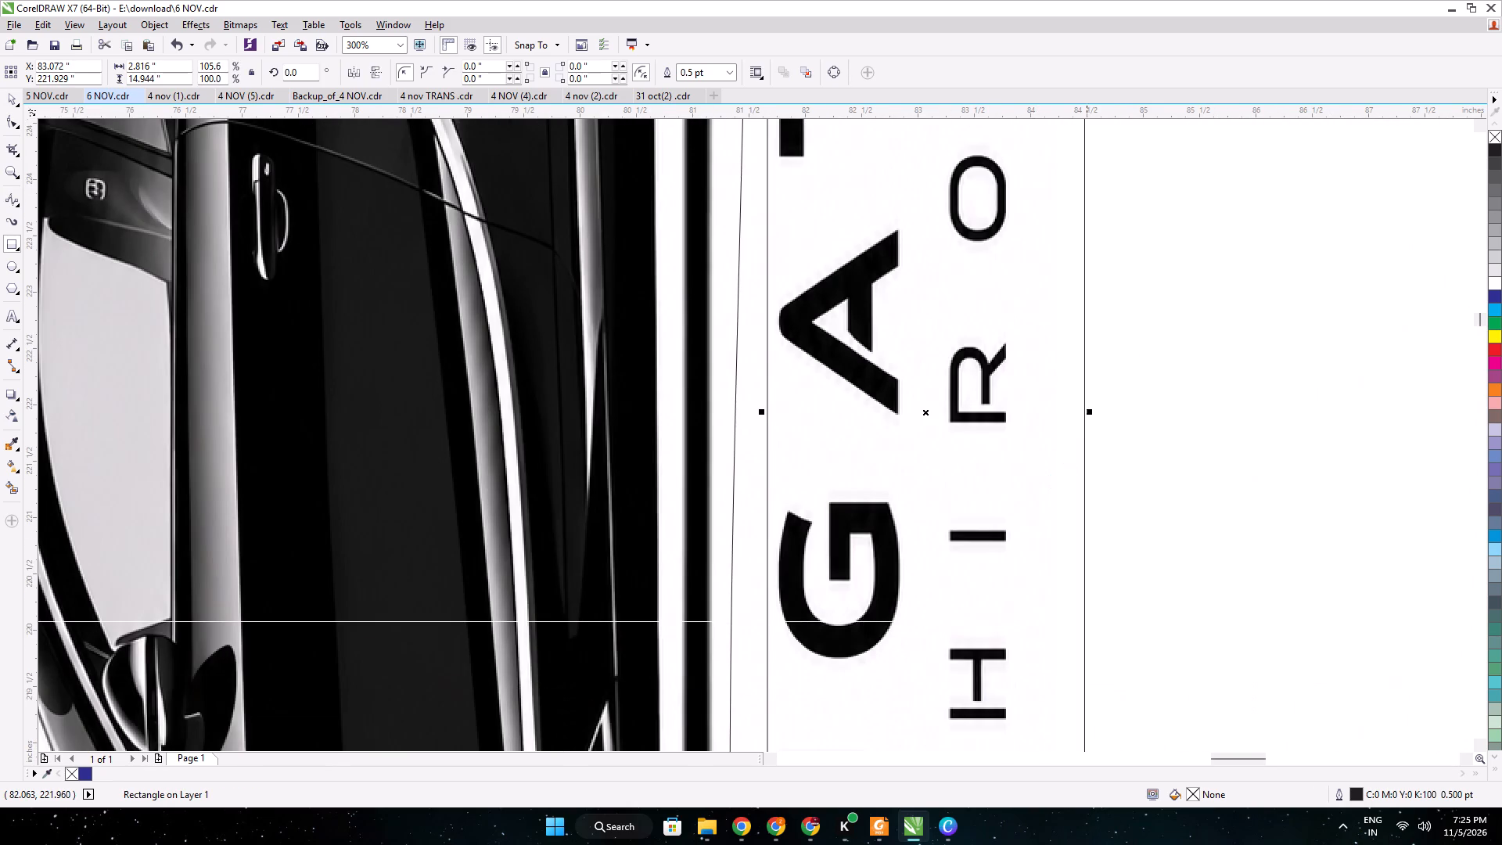
{"action": "left_click_drag", "start_coordinate": [1090, 409], "coordinate": [1042, 426]}
{"action": "scroll", "coordinate": [1035, 428], "scroll_direction": "down", "scroll_amount": 2}
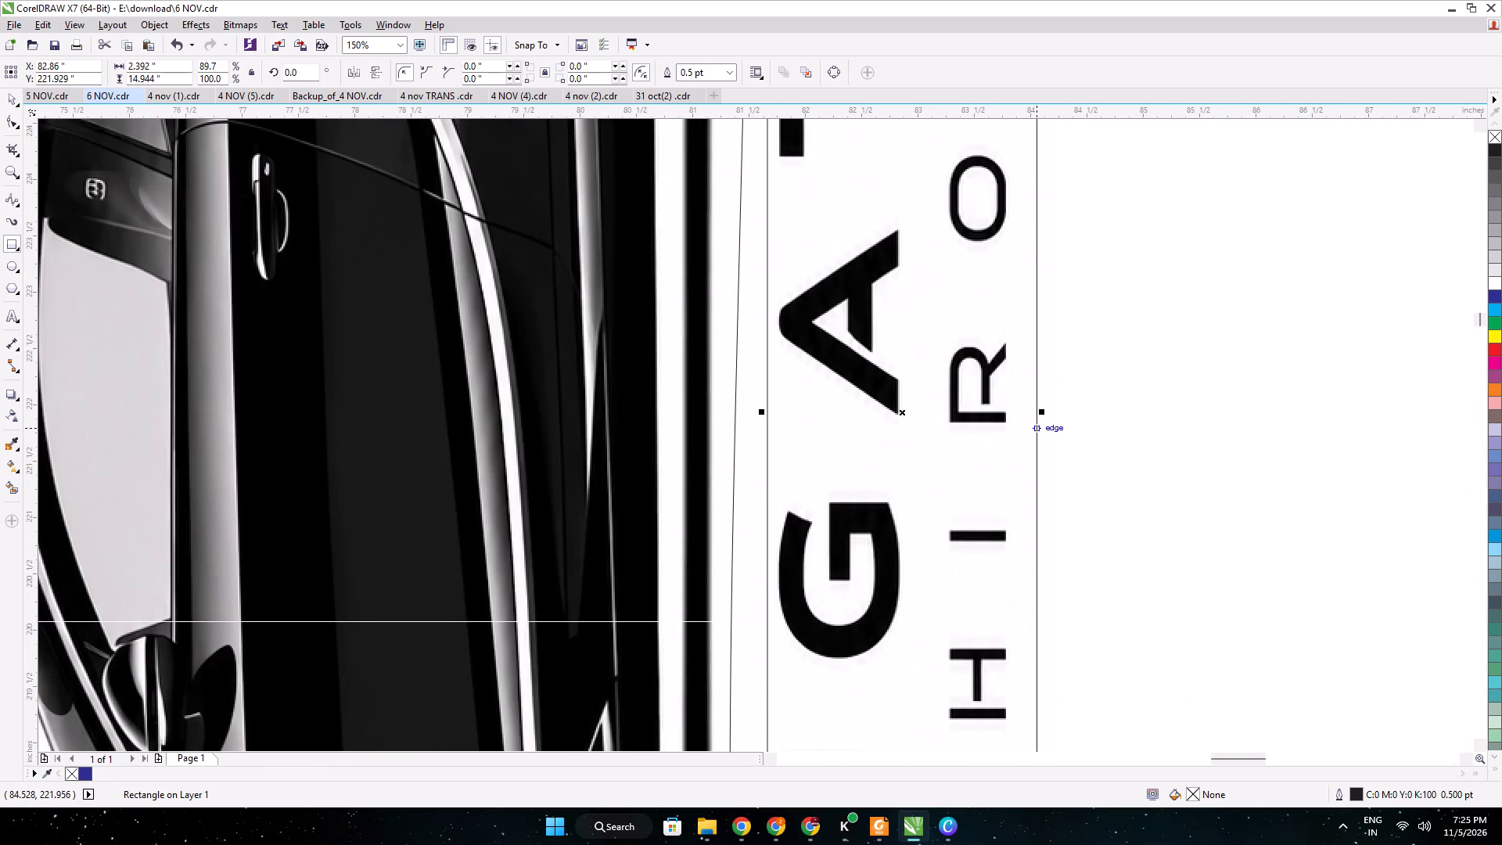
Pull both short ends of the rectangle in close to the lettering, making it about 13.78 inches long.
{"action": "scroll", "coordinate": [1011, 559], "scroll_direction": "down", "scroll_amount": 1}
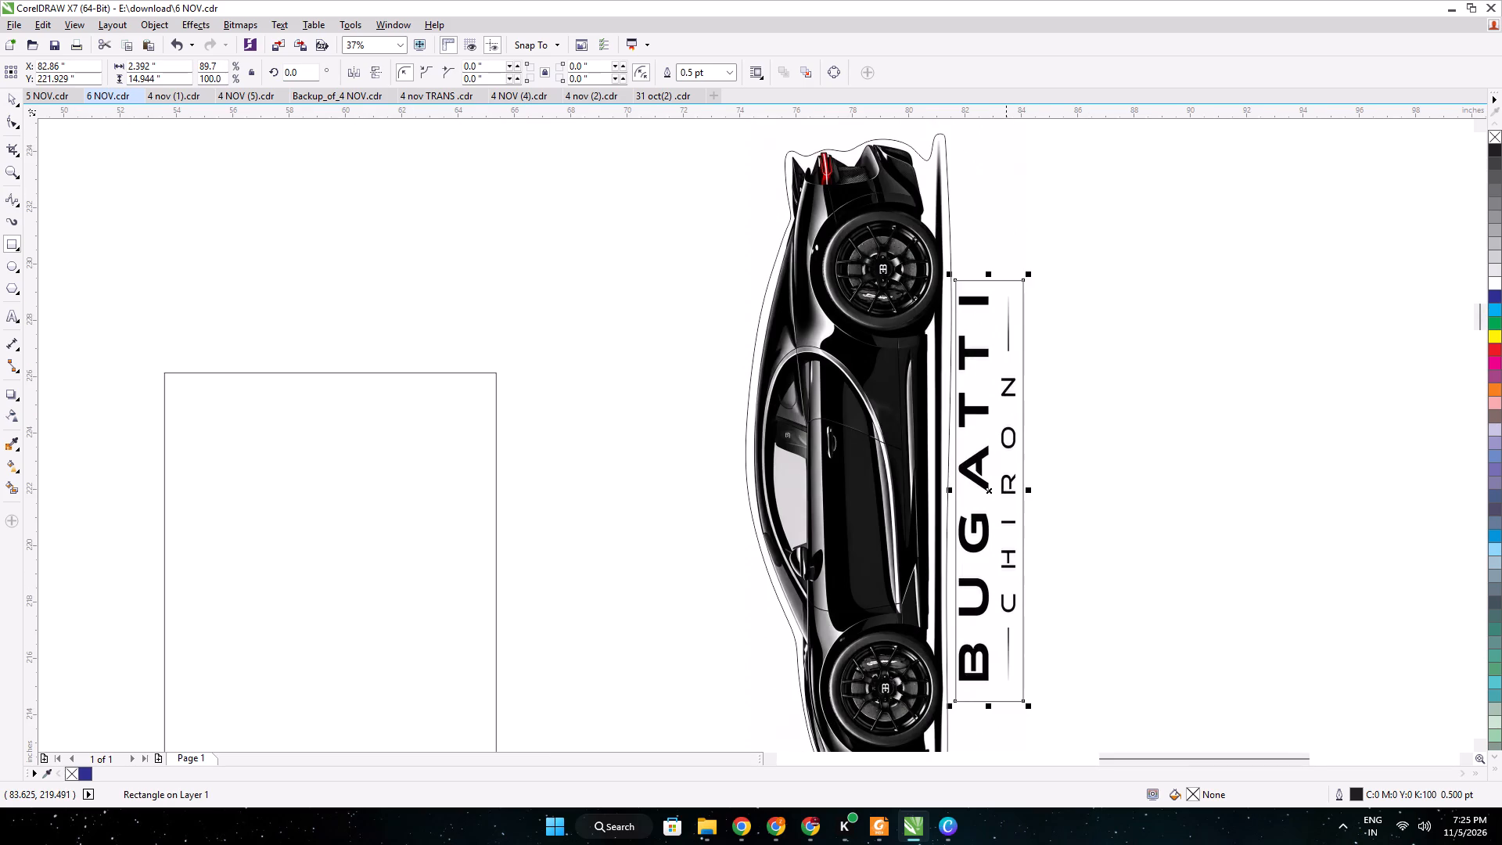
{"action": "left_click_drag", "start_coordinate": [989, 708], "coordinate": [988, 696]}
{"action": "left_click", "coordinate": [988, 695]}
{"action": "left_click", "coordinate": [989, 689]}
{"action": "scroll", "coordinate": [988, 717], "scroll_direction": "up", "scroll_amount": 3}
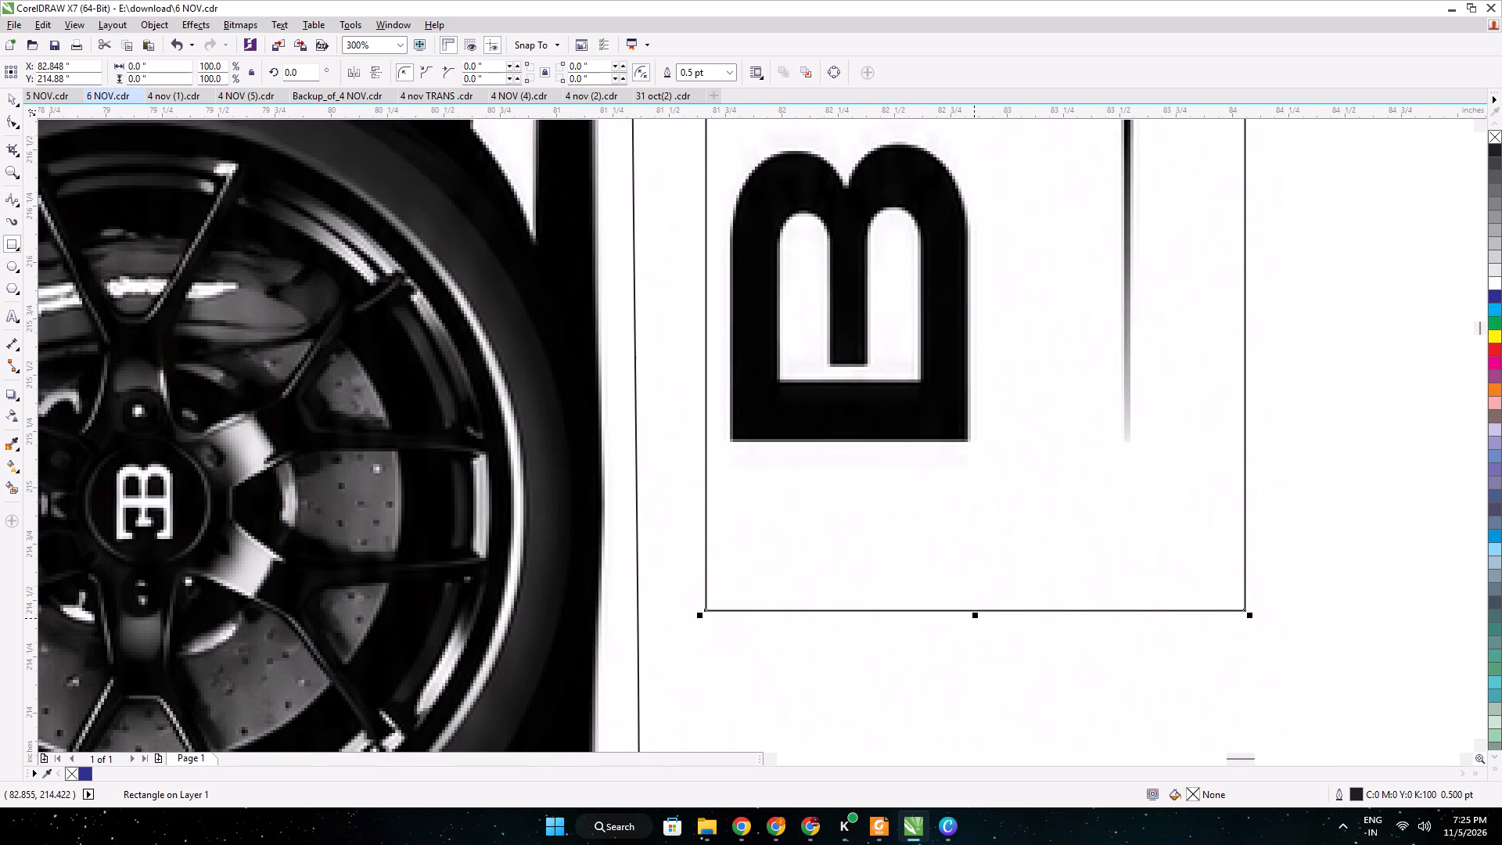
{"action": "left_click_drag", "start_coordinate": [976, 617], "coordinate": [997, 458]}
{"action": "scroll", "coordinate": [1029, 364], "scroll_direction": "down", "scroll_amount": 4}
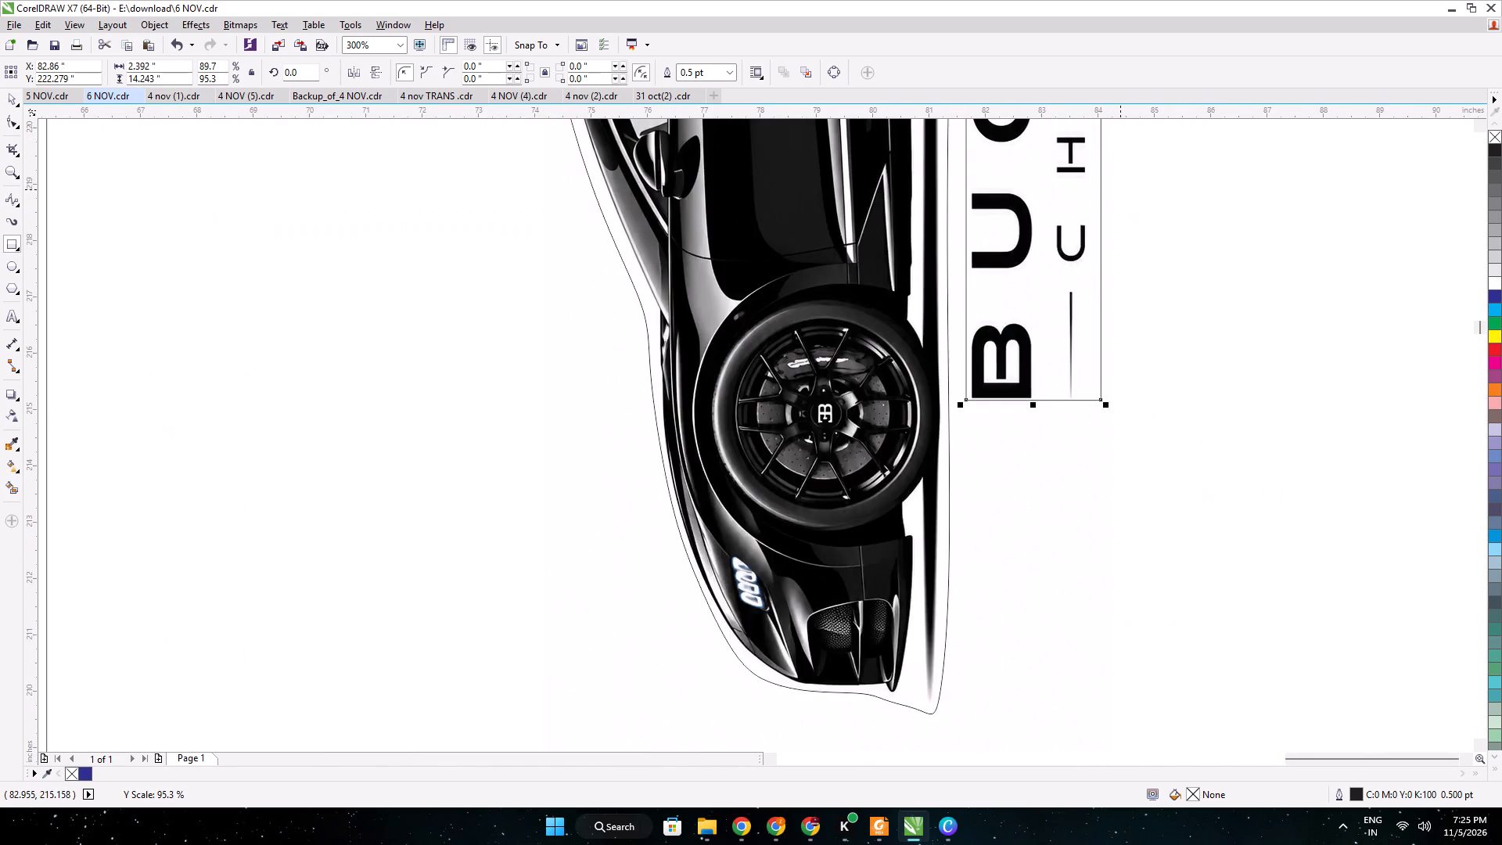
{"action": "middle_click_drag", "start_coordinate": [1122, 193], "coordinate": [1151, 617]}
{"action": "middle_click_drag", "start_coordinate": [1078, 246], "coordinate": [1069, 662]}
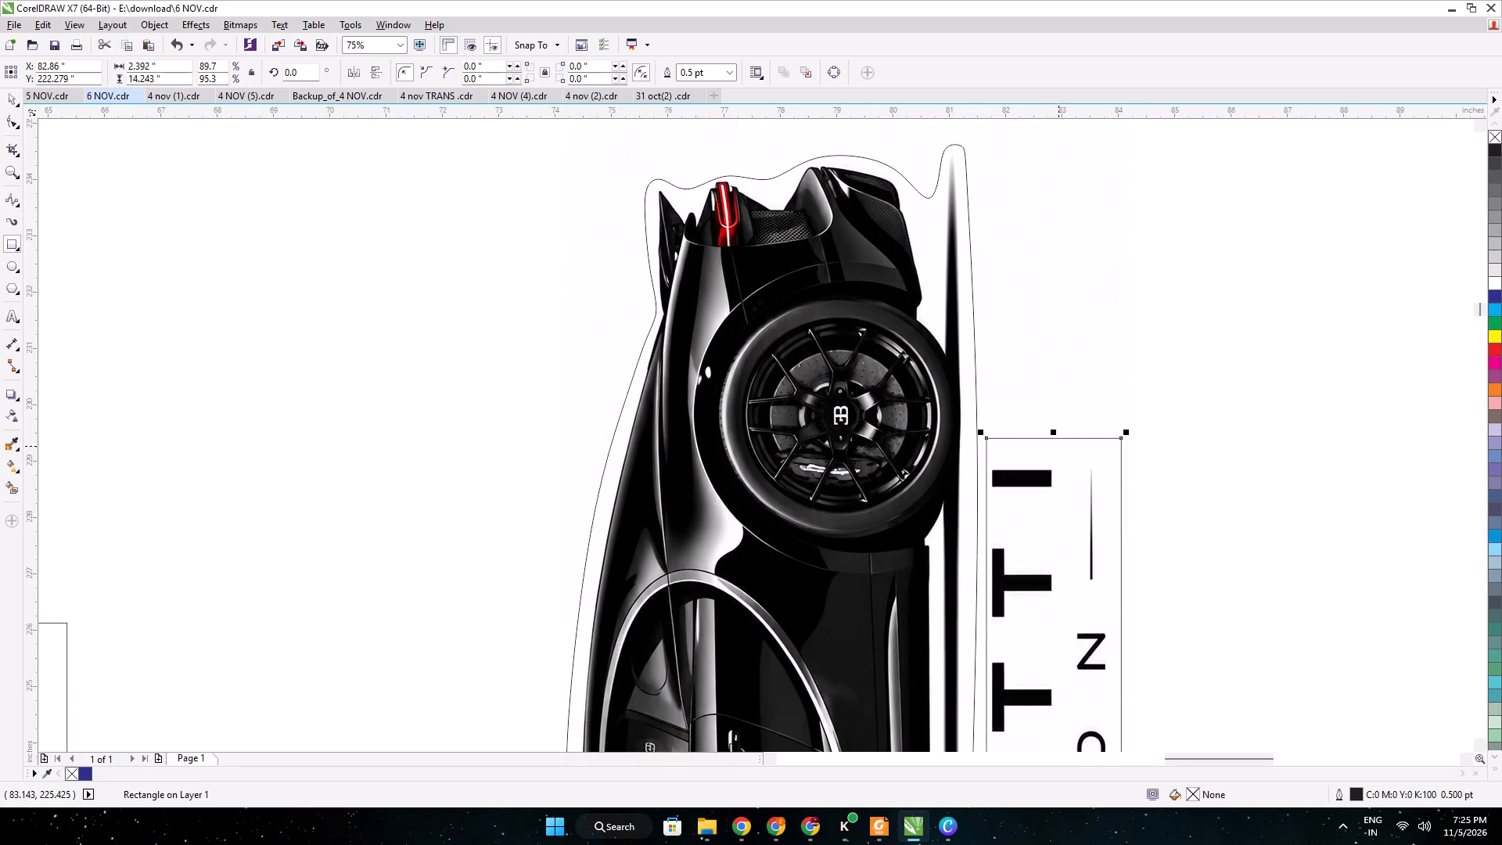
{"action": "left_click_drag", "start_coordinate": [1054, 431], "coordinate": [1053, 457]}
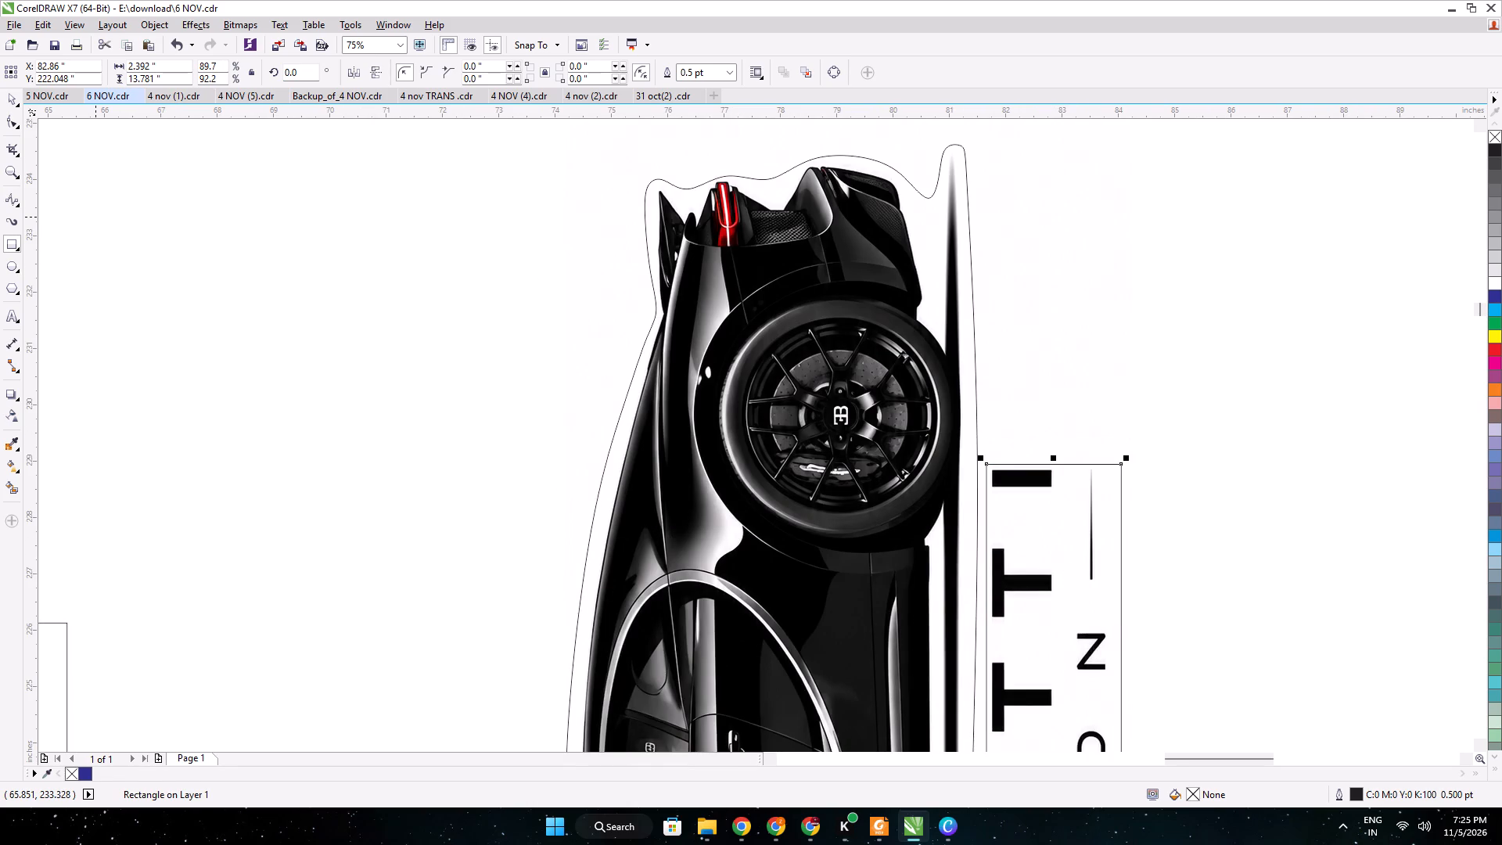
Intersect the Bugatti poster image with the rectangle to get a separate piece holding the lettering.
{"action": "left_click", "coordinate": [12, 98]}
{"action": "left_click", "coordinate": [1032, 321], "text": "shift"}
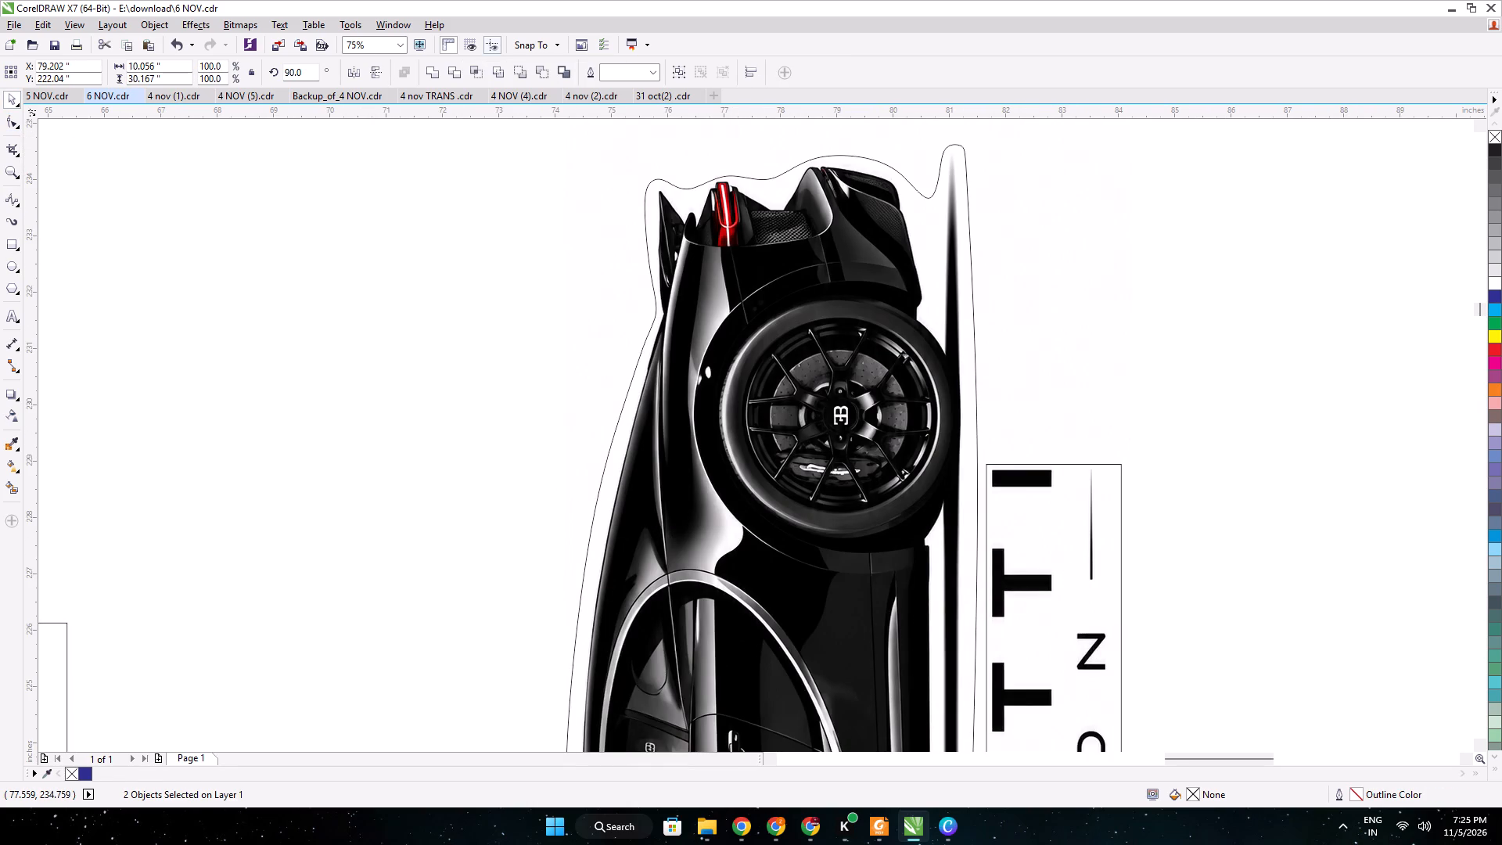
{"action": "left_click", "coordinate": [471, 80]}
{"action": "left_click", "coordinate": [413, 222]}
Delete the original Bugatti poster image from behind the cut pieces.
{"action": "left_click", "coordinate": [1037, 354]}
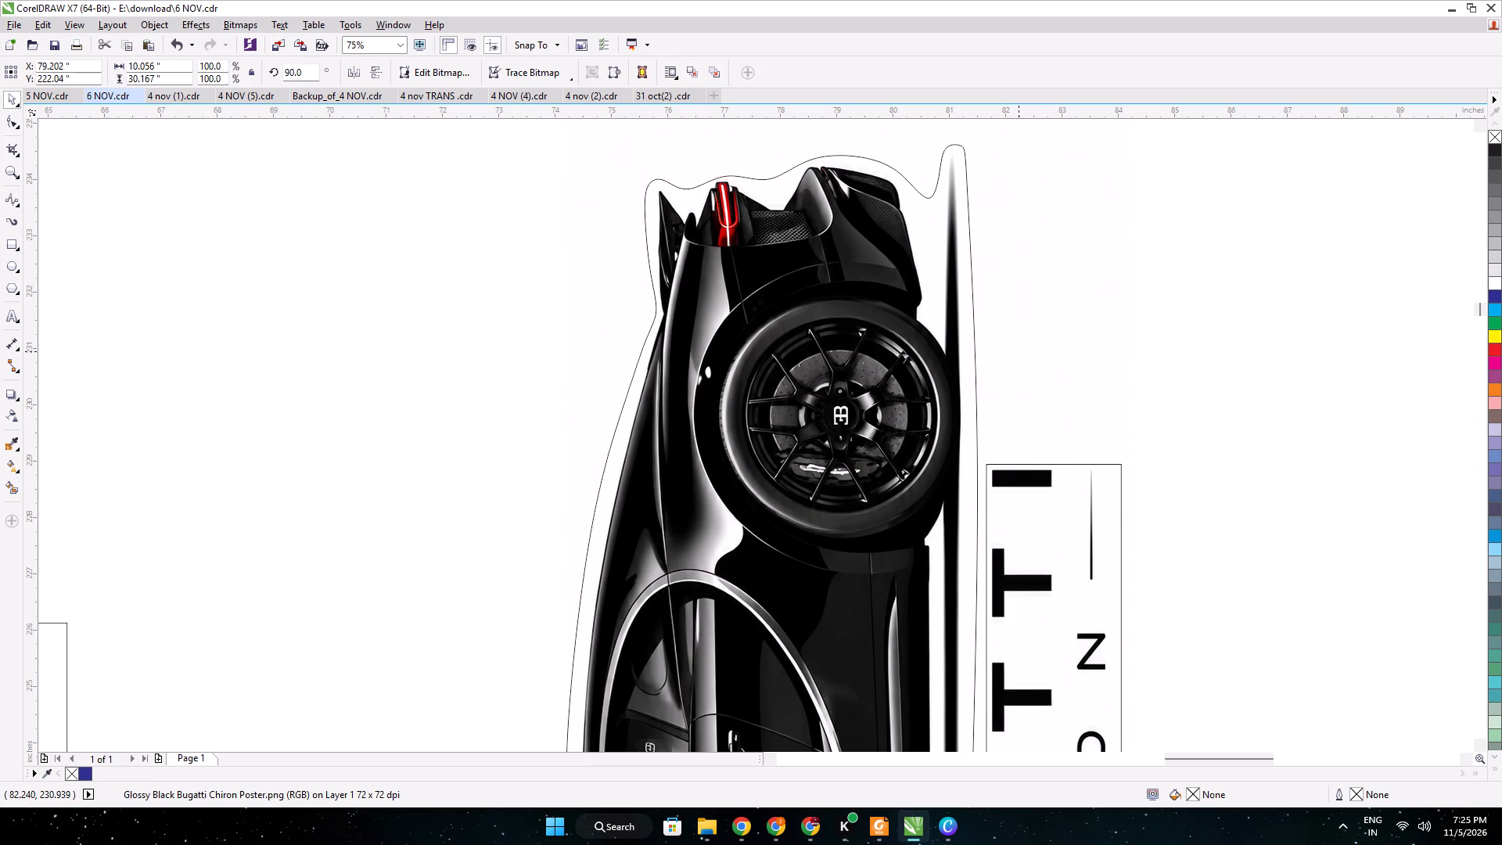
{"action": "key", "text": "Delete"}
Sample the blue from an existing sticker's cut line and apply it to the Bugatti's outline and the lettering rectangle.
{"action": "scroll", "coordinate": [541, 357], "scroll_direction": "down", "scroll_amount": 1}
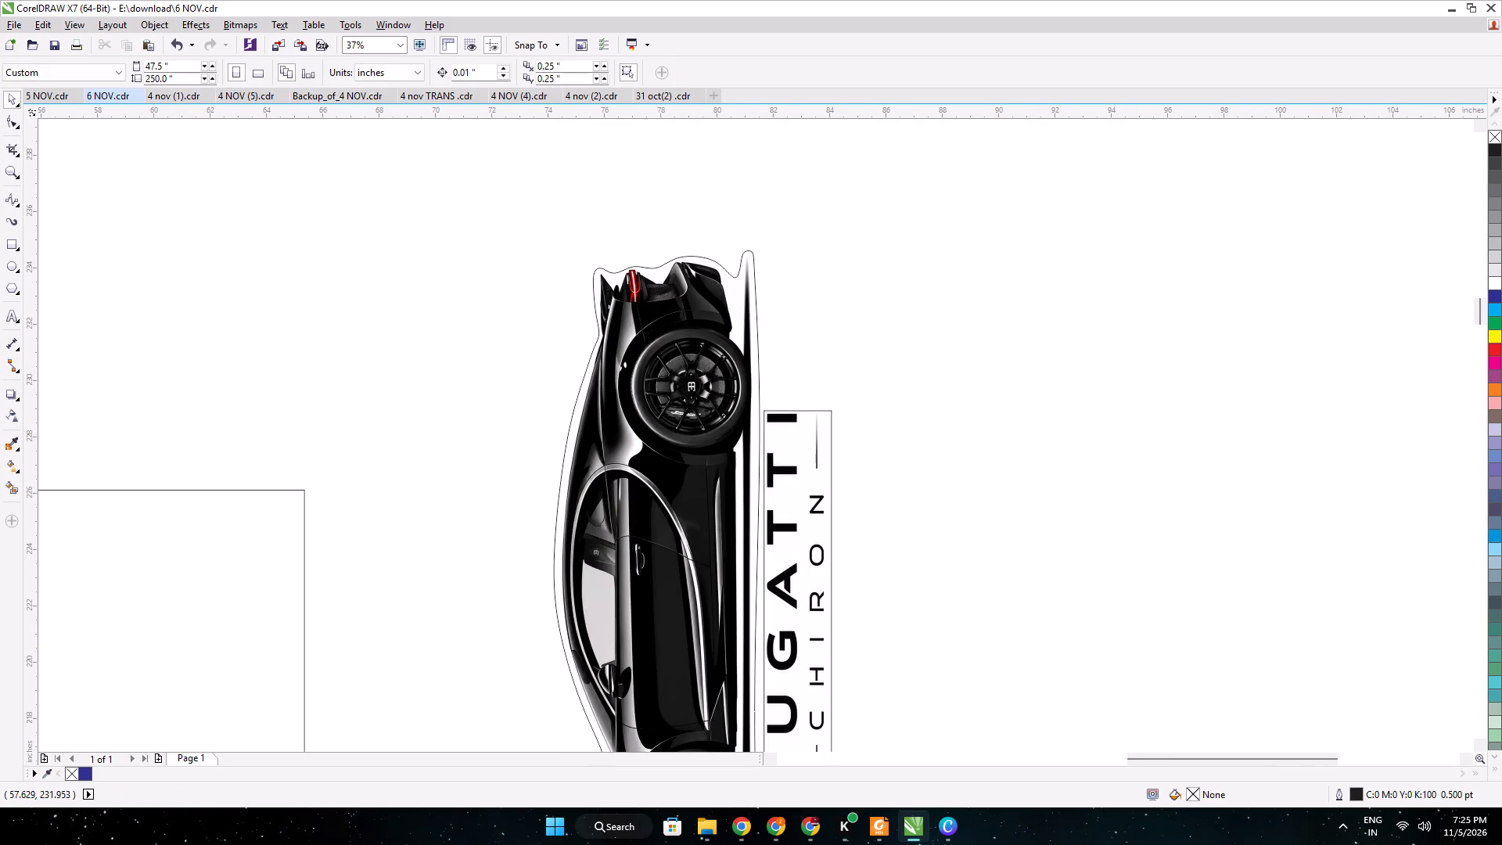
{"action": "left_click", "coordinate": [9, 443]}
{"action": "middle_click_drag", "start_coordinate": [215, 501], "coordinate": [703, 392]}
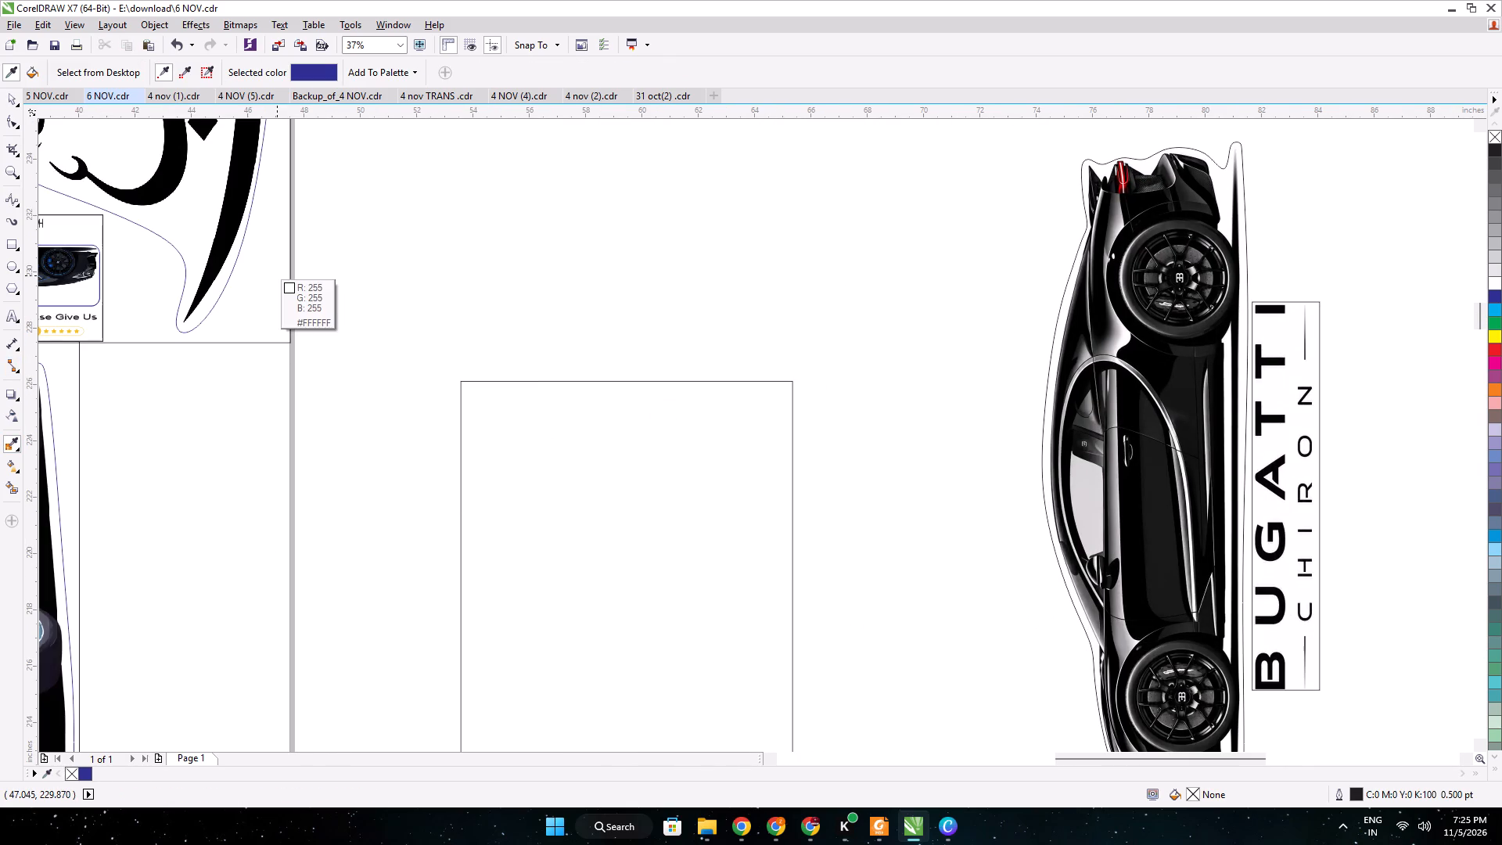
{"action": "left_click", "coordinate": [239, 255]}
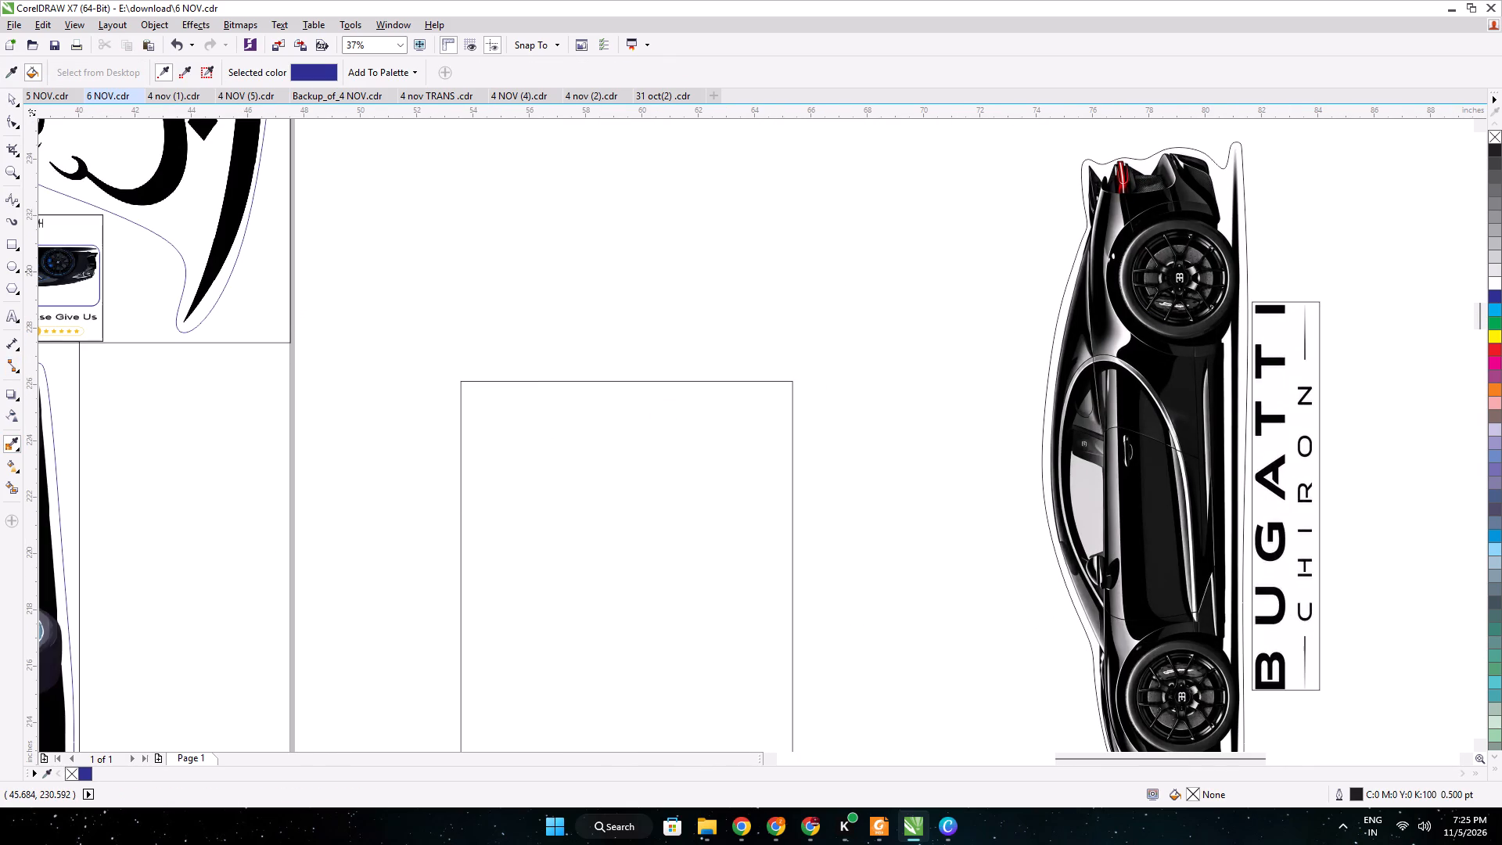
{"action": "scroll", "coordinate": [1268, 271], "scroll_direction": "up", "scroll_amount": 3}
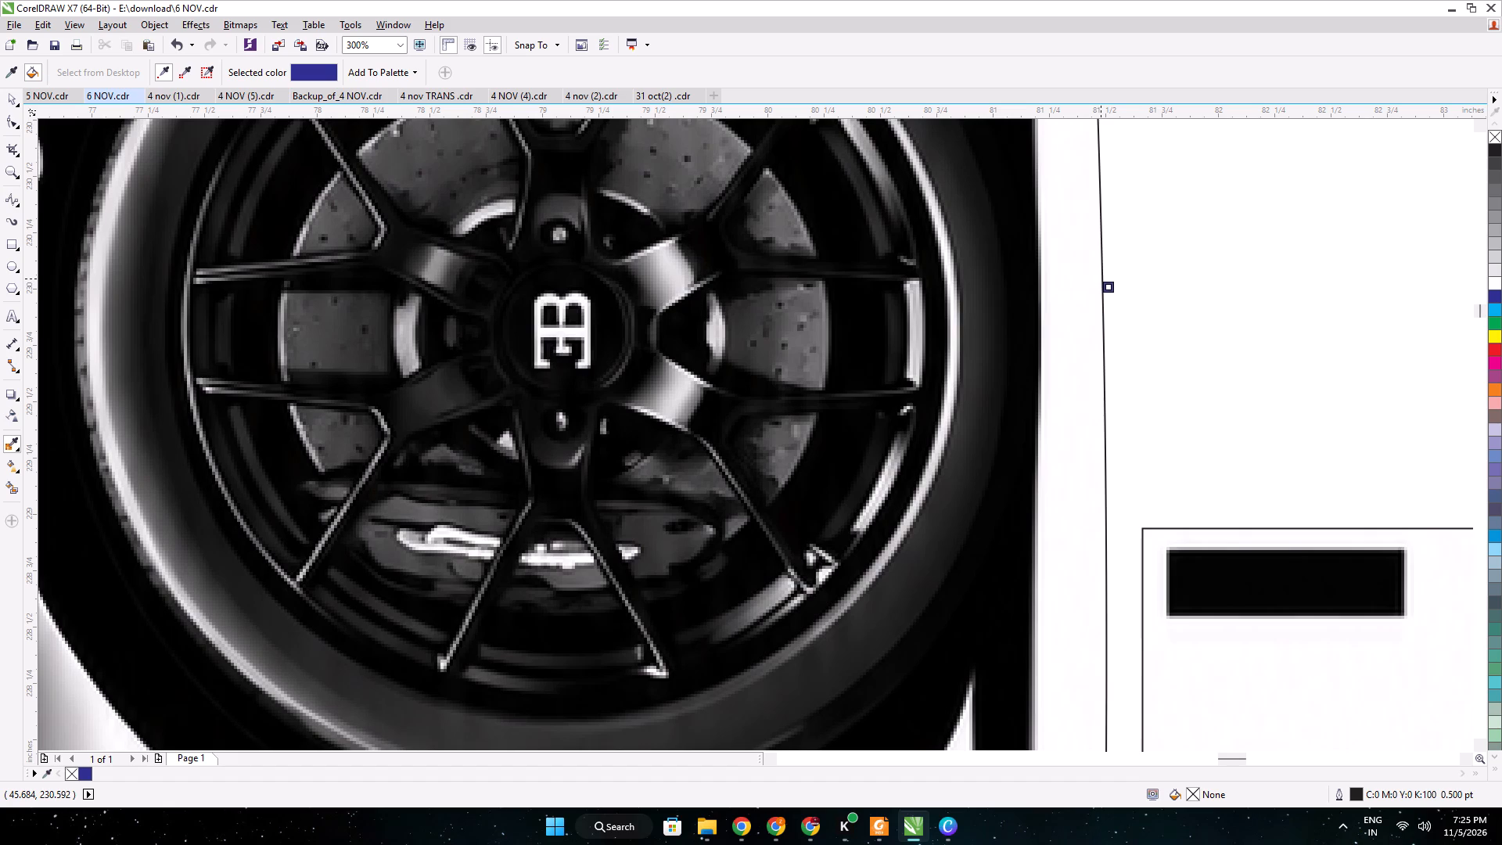
{"action": "left_click", "coordinate": [1102, 279]}
{"action": "left_click", "coordinate": [1144, 529]}
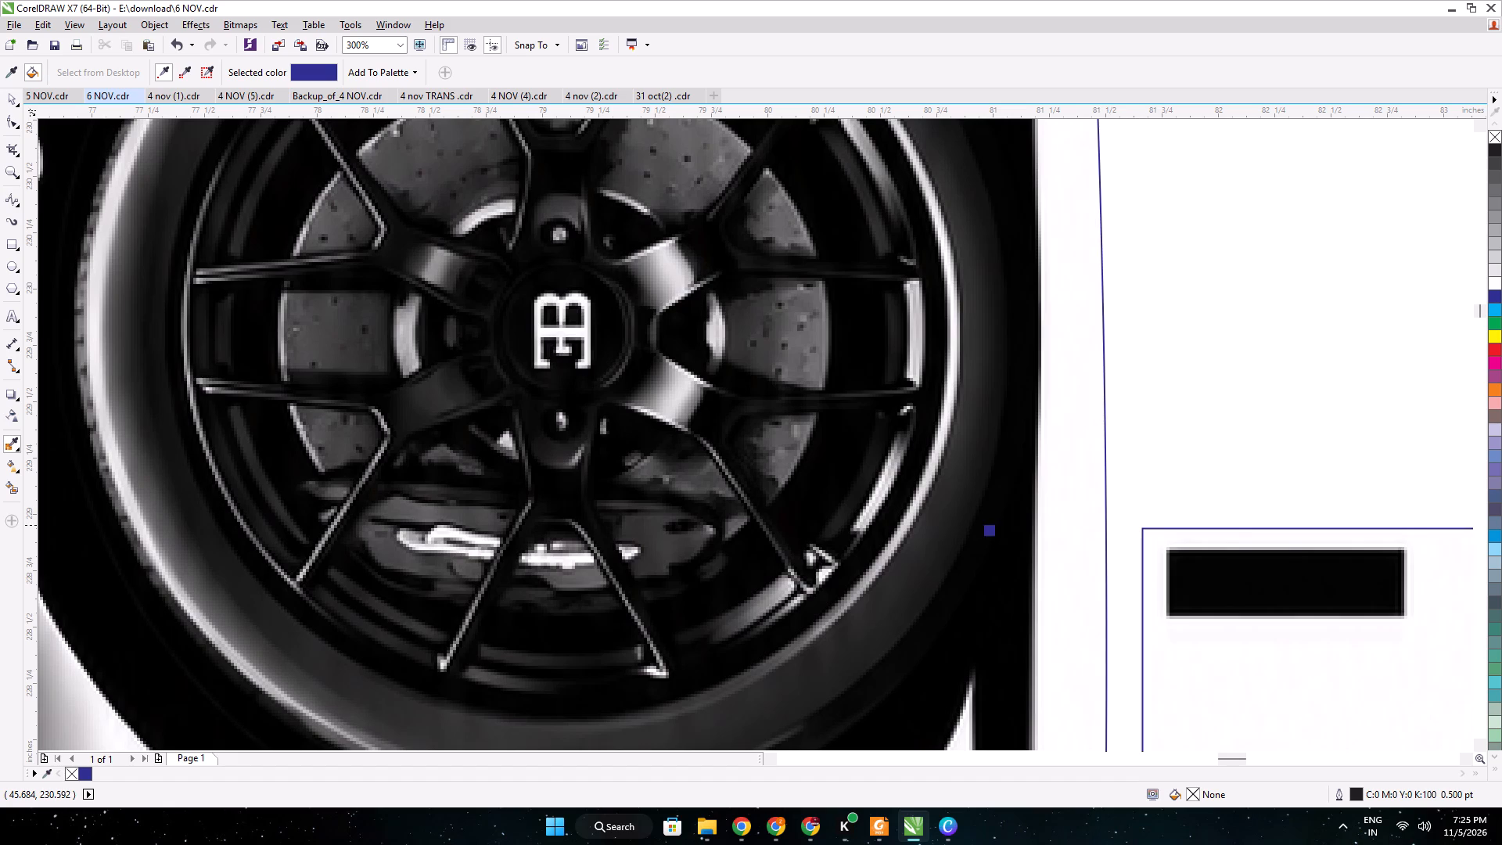
{"action": "left_click", "coordinate": [13, 102]}
{"action": "scroll", "coordinate": [311, 366], "scroll_direction": "down", "scroll_amount": 4}
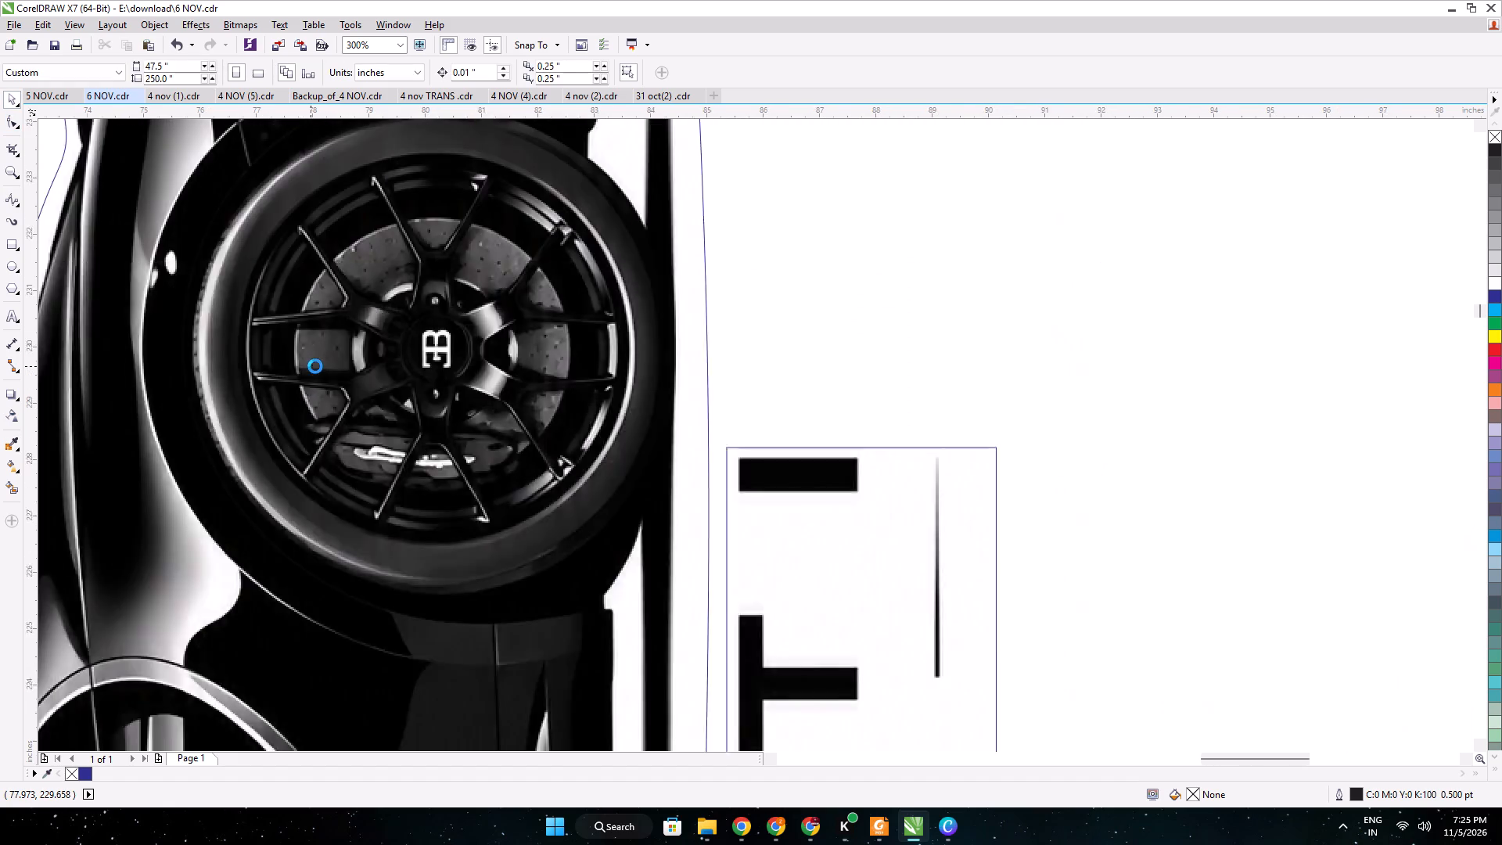
Move the Bugatti car and lettering pieces together into the empty frame rectangle beside the sheet.
{"action": "scroll", "coordinate": [315, 366], "scroll_direction": "down", "scroll_amount": 5}
{"action": "left_click", "coordinate": [405, 549]}
{"action": "left_click_drag", "start_coordinate": [413, 553], "coordinate": [269, 243]}
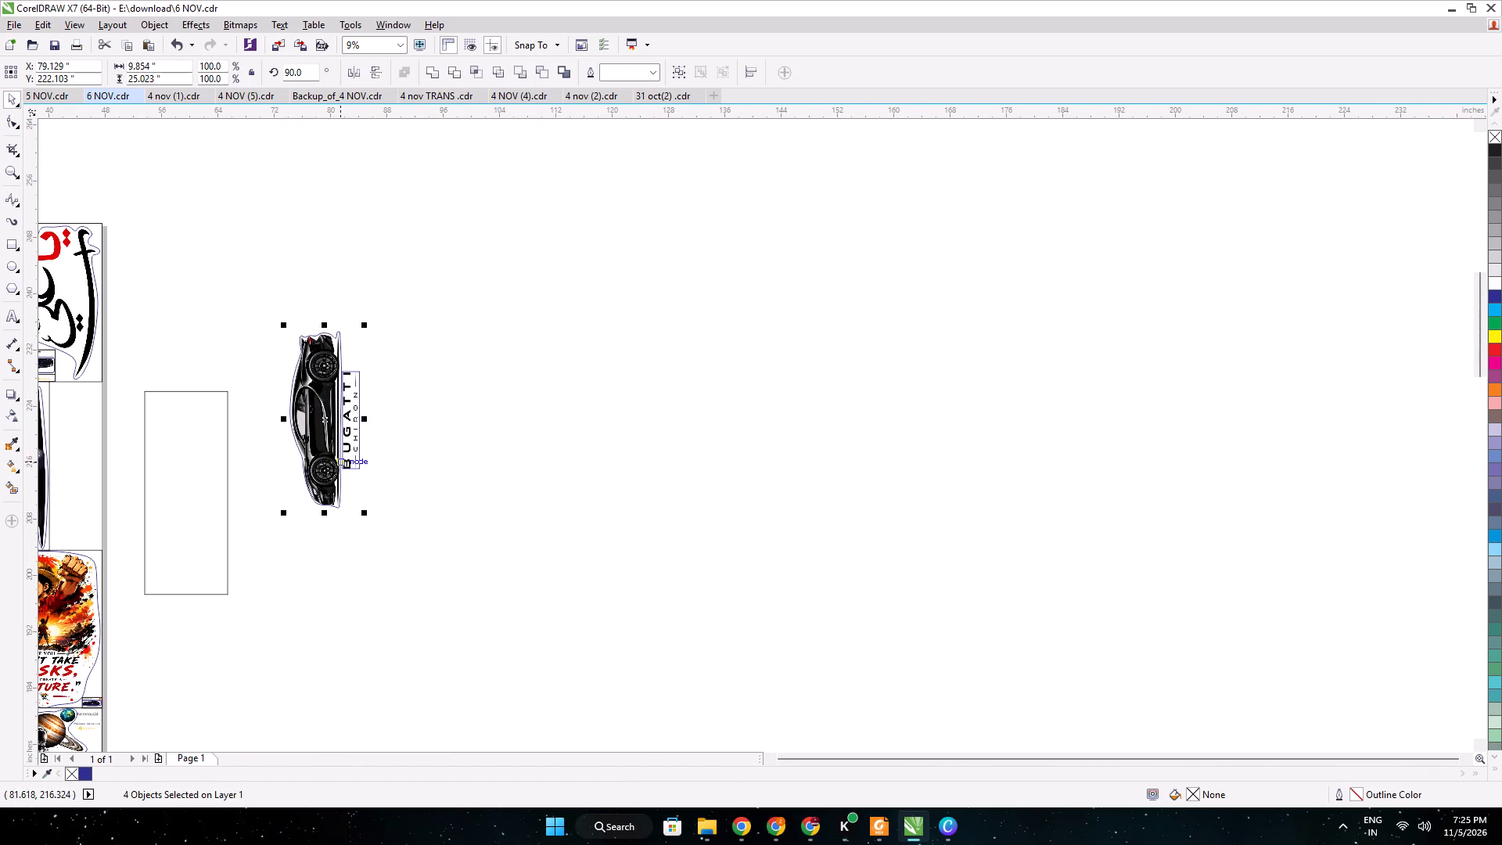
{"action": "left_click_drag", "start_coordinate": [332, 421], "coordinate": [196, 489]}
{"action": "left_click", "coordinate": [171, 599]}
Pull both short ends of the frame rectangle in close to the Bugatti car, making it about 25.25 inches long.
{"action": "left_click", "coordinate": [166, 589]}
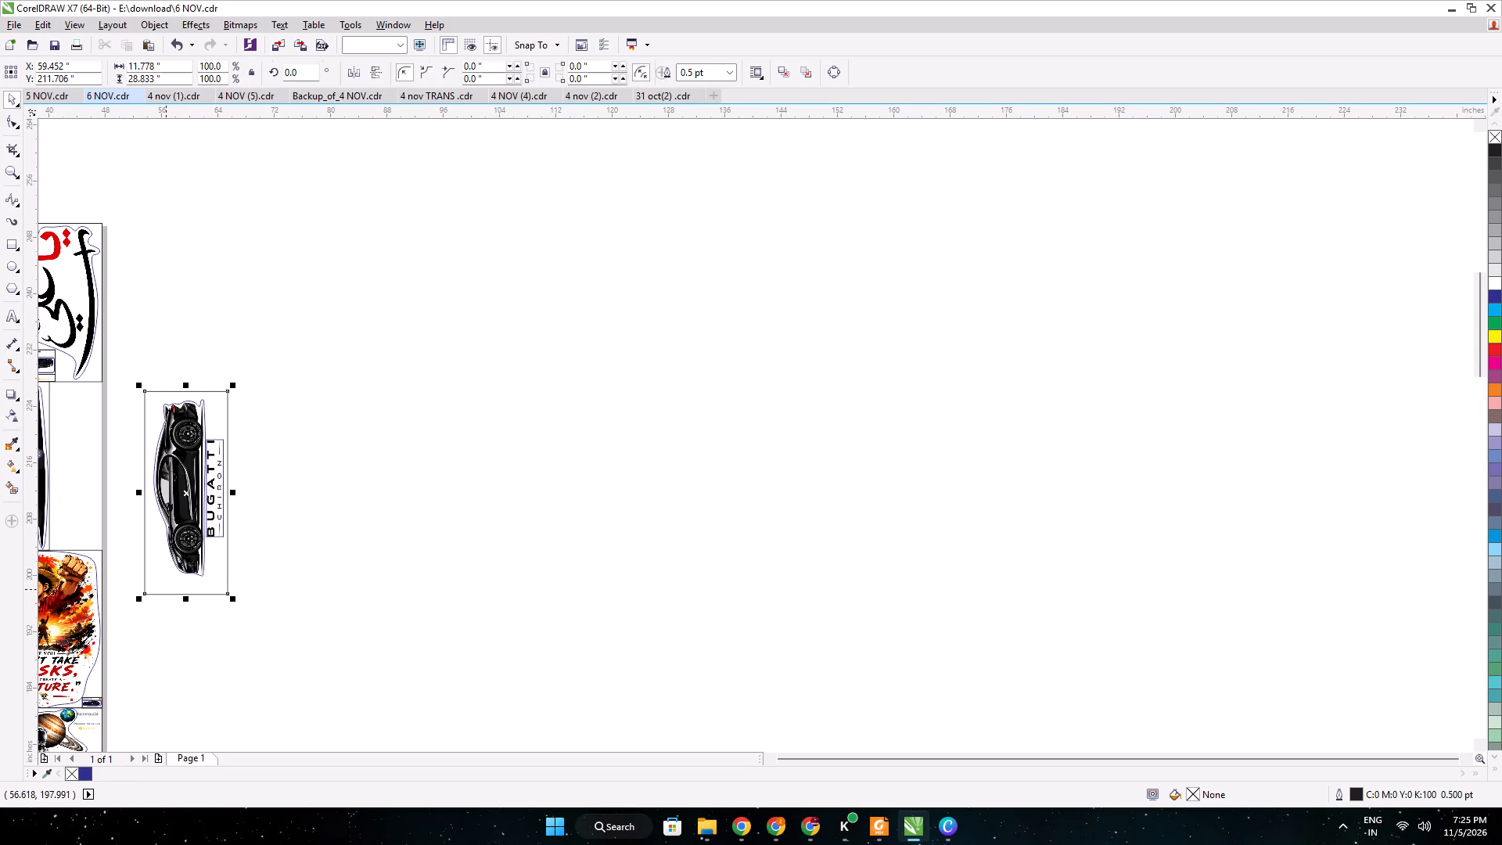
{"action": "scroll", "coordinate": [171, 602], "scroll_direction": "up", "scroll_amount": 1}
{"action": "left_click_drag", "start_coordinate": [197, 594], "coordinate": [197, 569]}
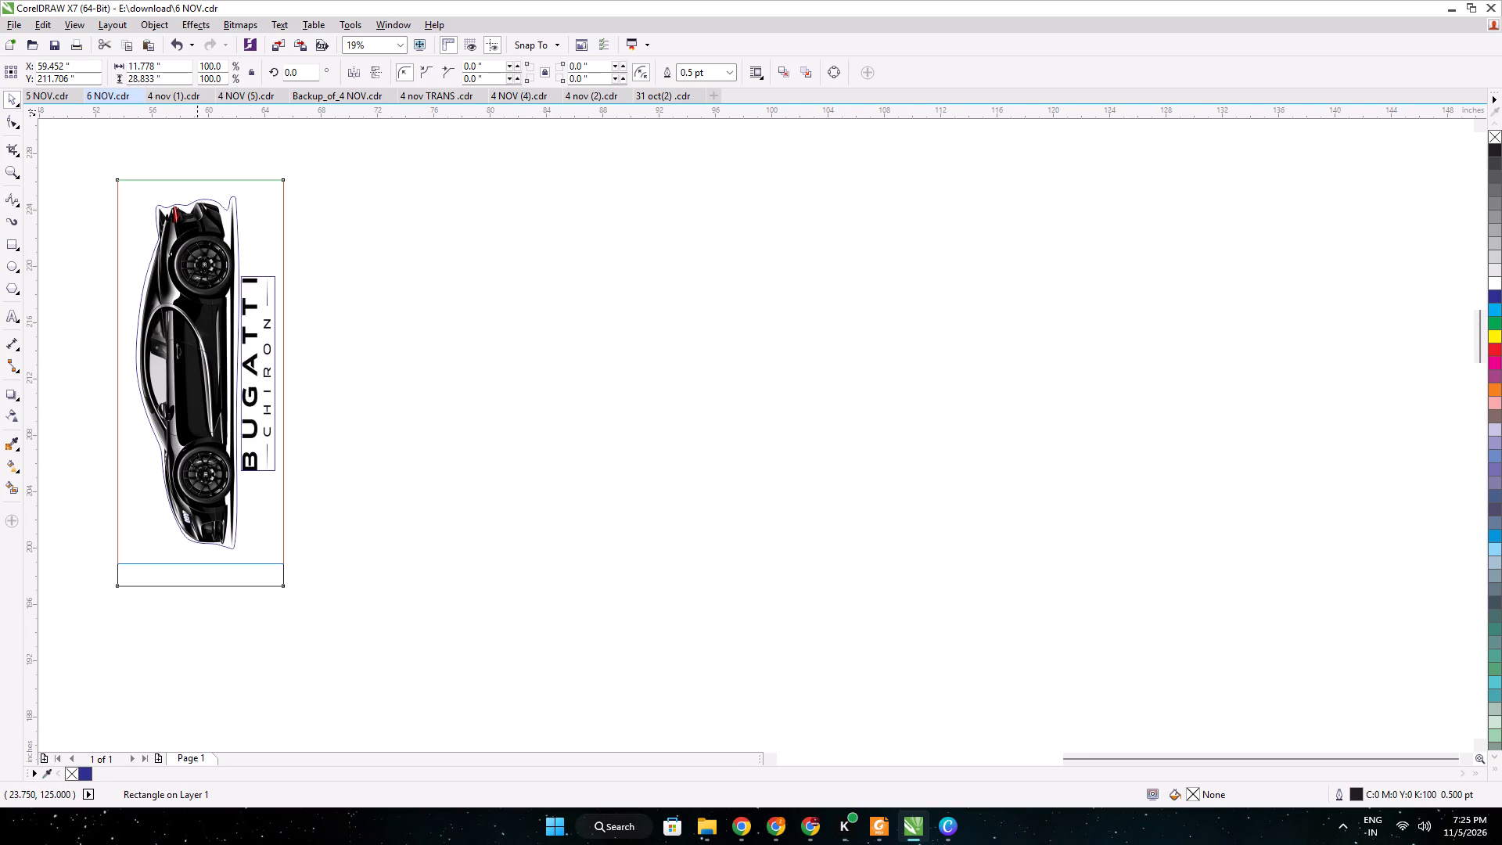
{"action": "left_click_drag", "start_coordinate": [197, 569], "coordinate": [202, 559]}
{"action": "scroll", "coordinate": [204, 163], "scroll_direction": "up", "scroll_amount": 2}
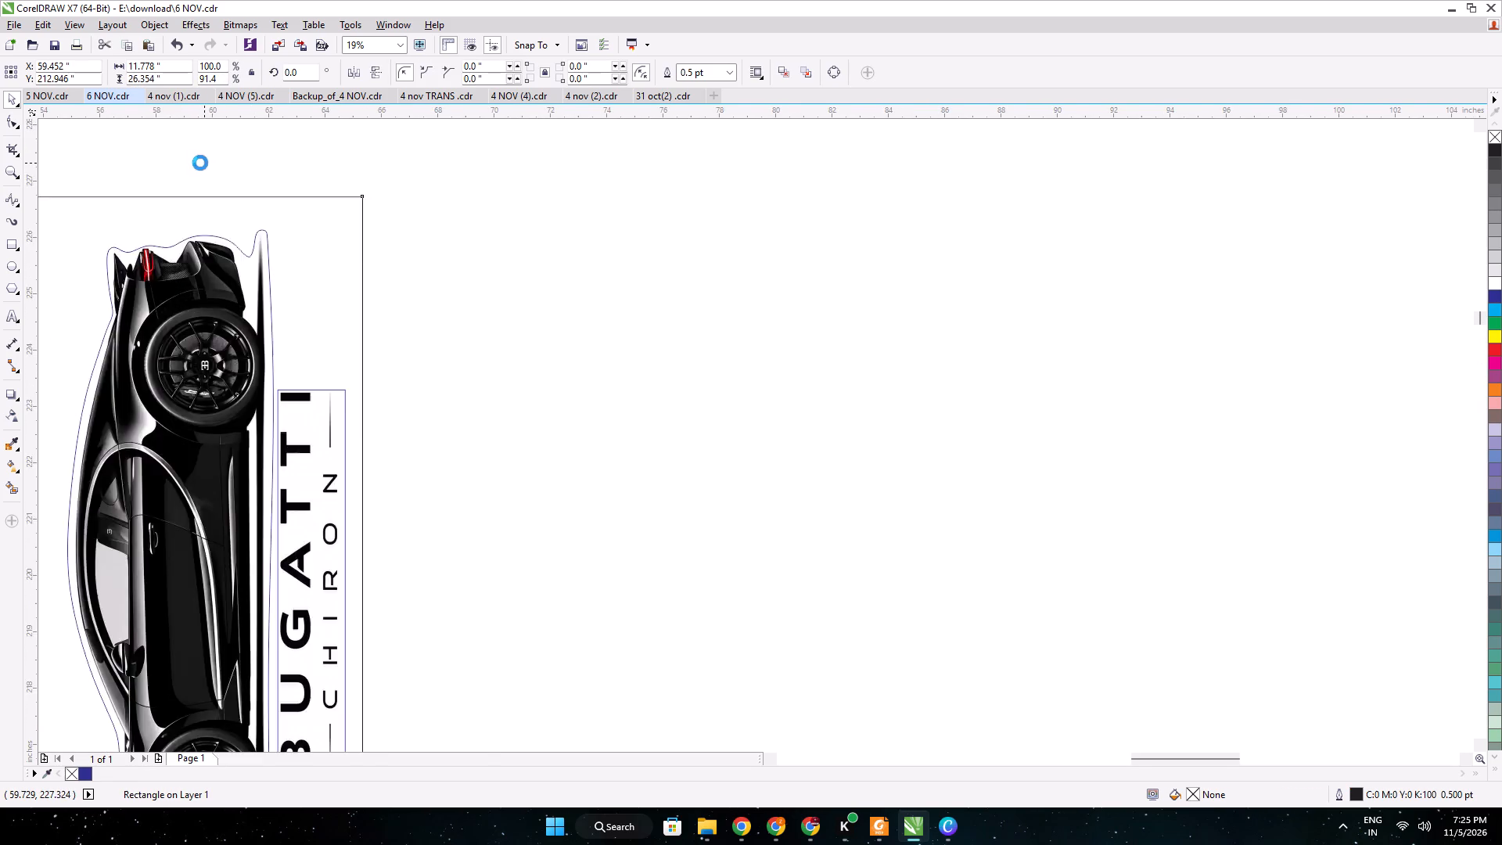
{"action": "scroll", "coordinate": [200, 163], "scroll_direction": "up", "scroll_amount": 1}
{"action": "left_click_drag", "start_coordinate": [181, 293], "coordinate": [181, 357]}
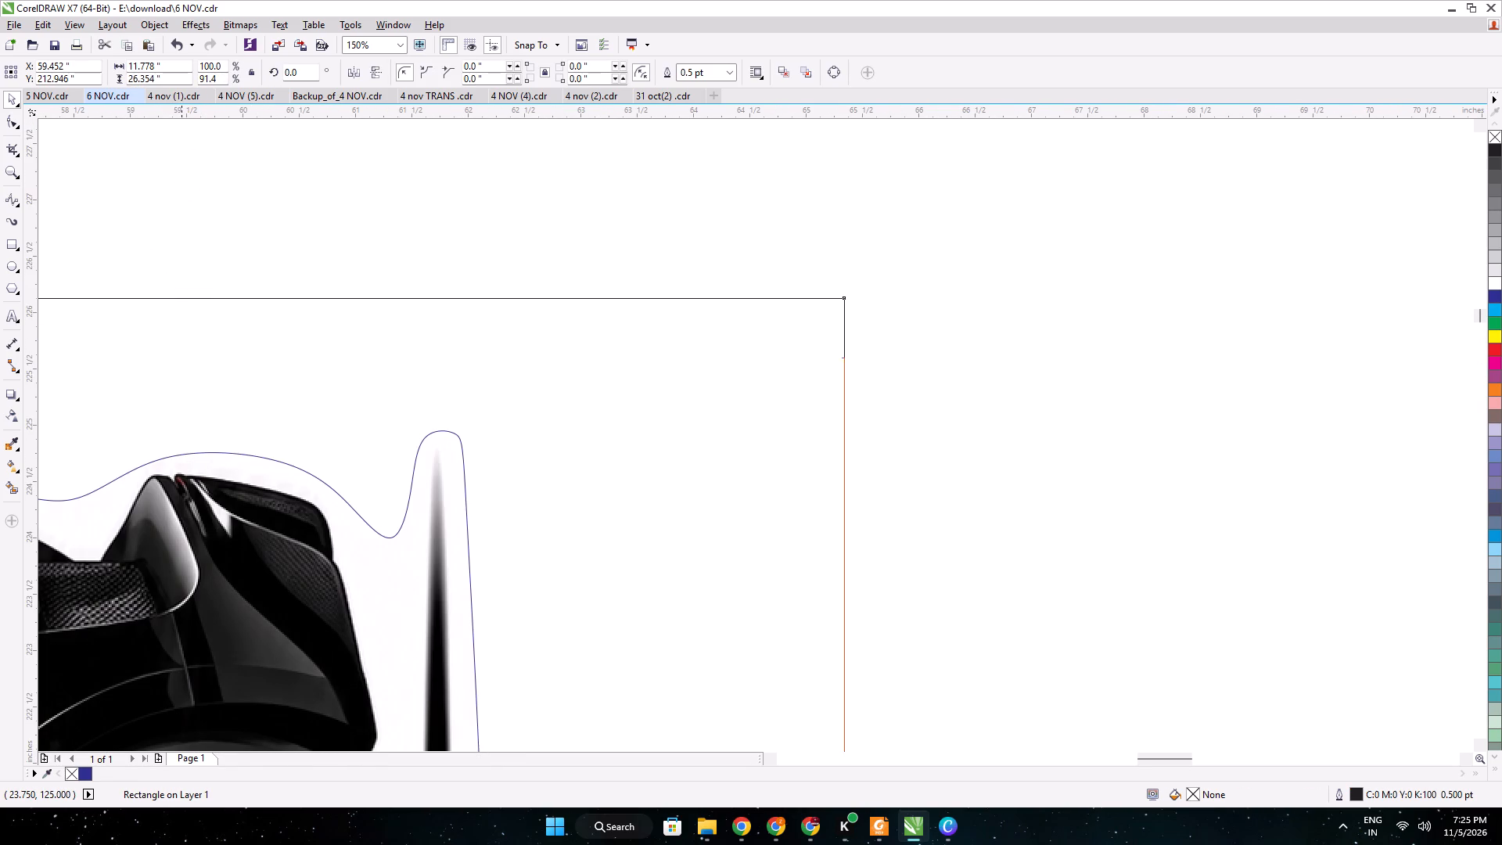
{"action": "left_click_drag", "start_coordinate": [181, 357], "coordinate": [181, 418]}
{"action": "scroll", "coordinate": [243, 466], "scroll_direction": "down", "scroll_amount": 2}
Pull both long sides of the frame rectangle in close to the Bugatti artwork, making it about 10.39 inches wide.
{"action": "middle_click_drag", "start_coordinate": [347, 585], "coordinate": [760, 256]}
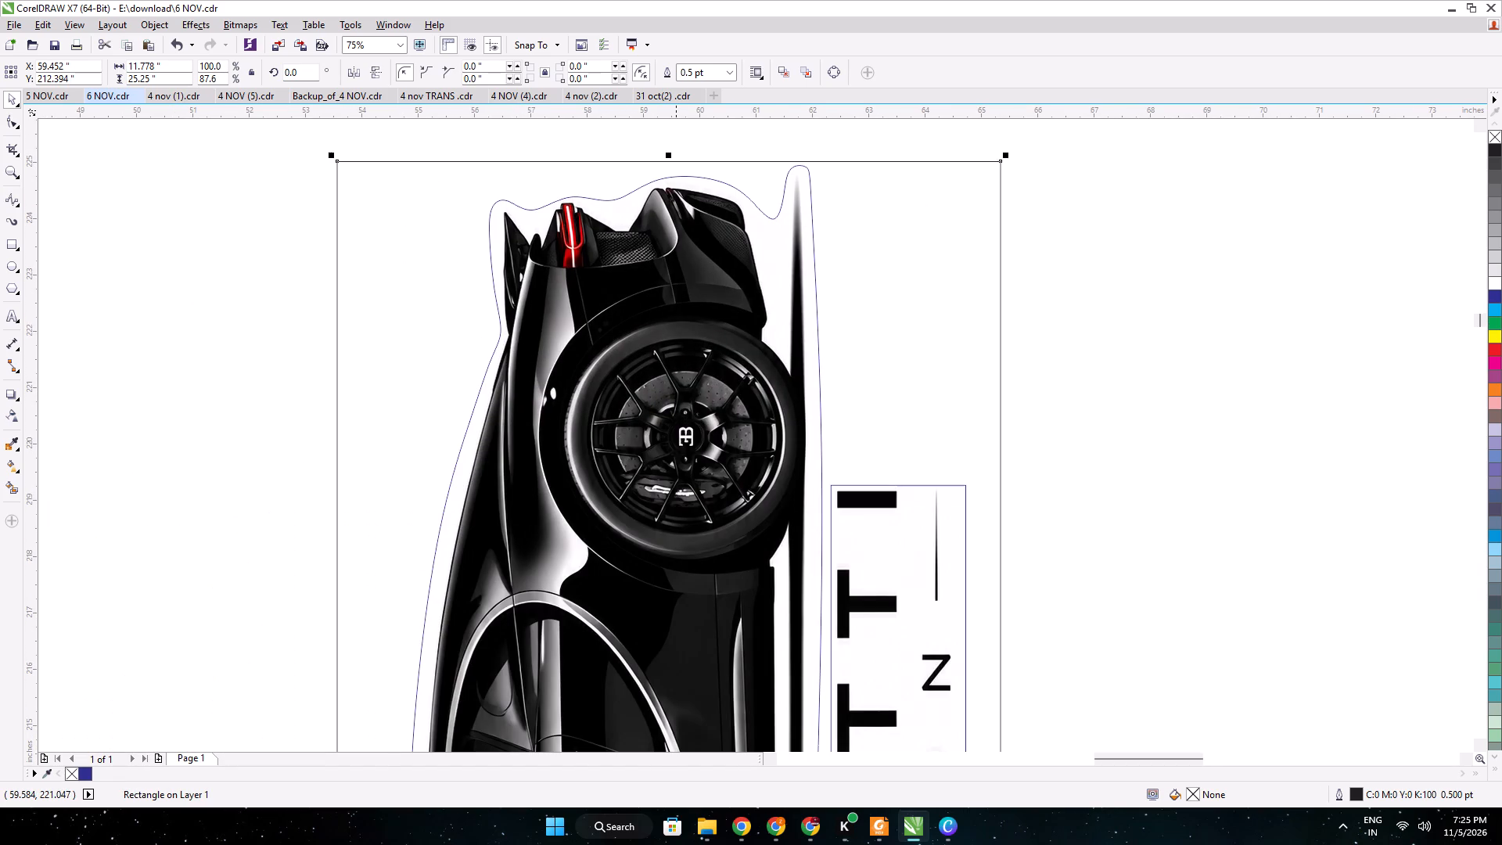
{"action": "middle_click_drag", "start_coordinate": [911, 653], "coordinate": [841, 406]}
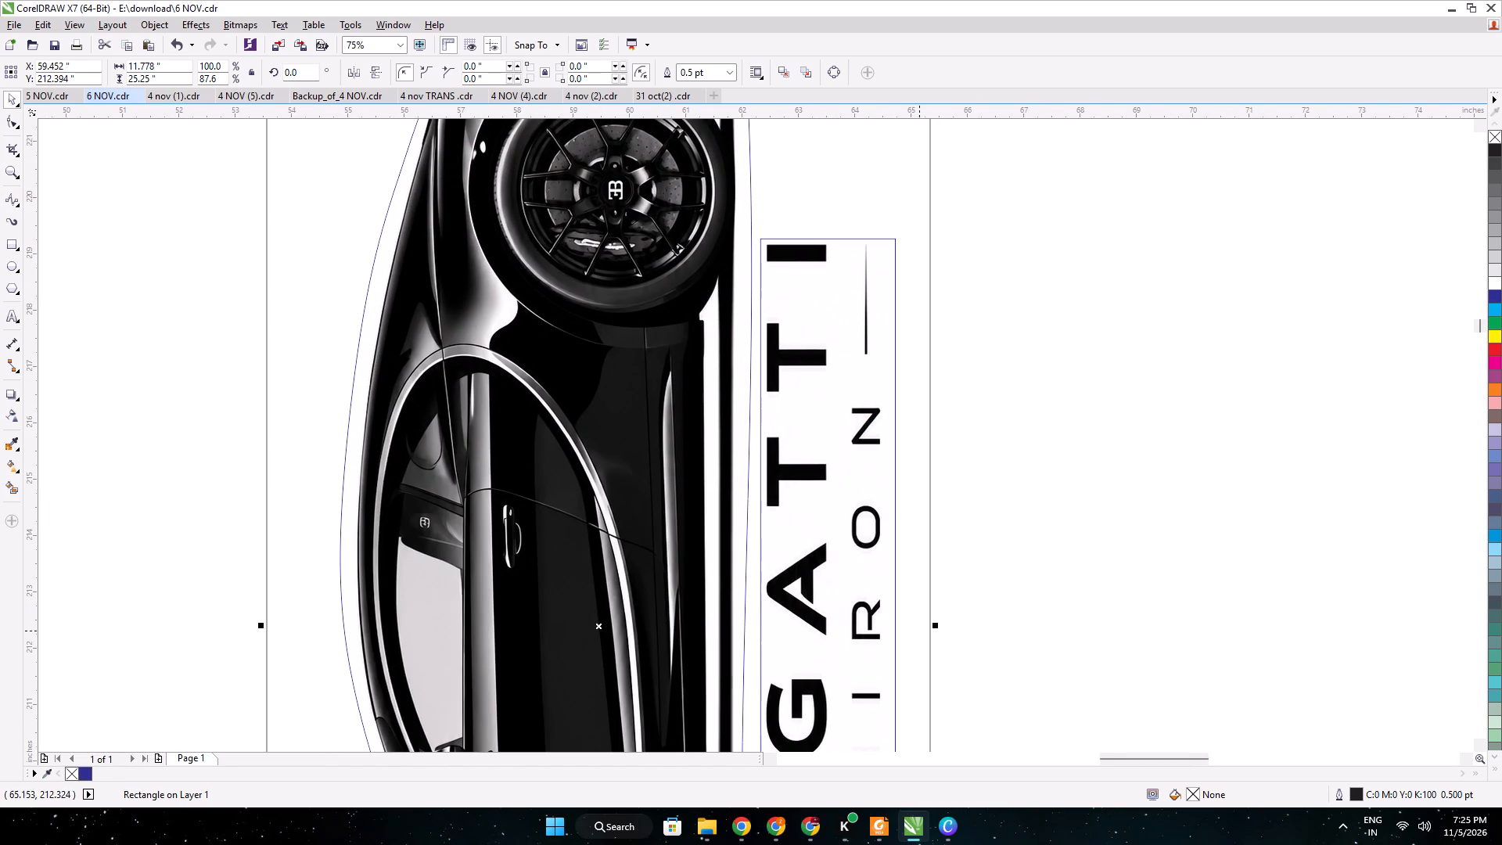
{"action": "left_click_drag", "start_coordinate": [938, 627], "coordinate": [919, 630]}
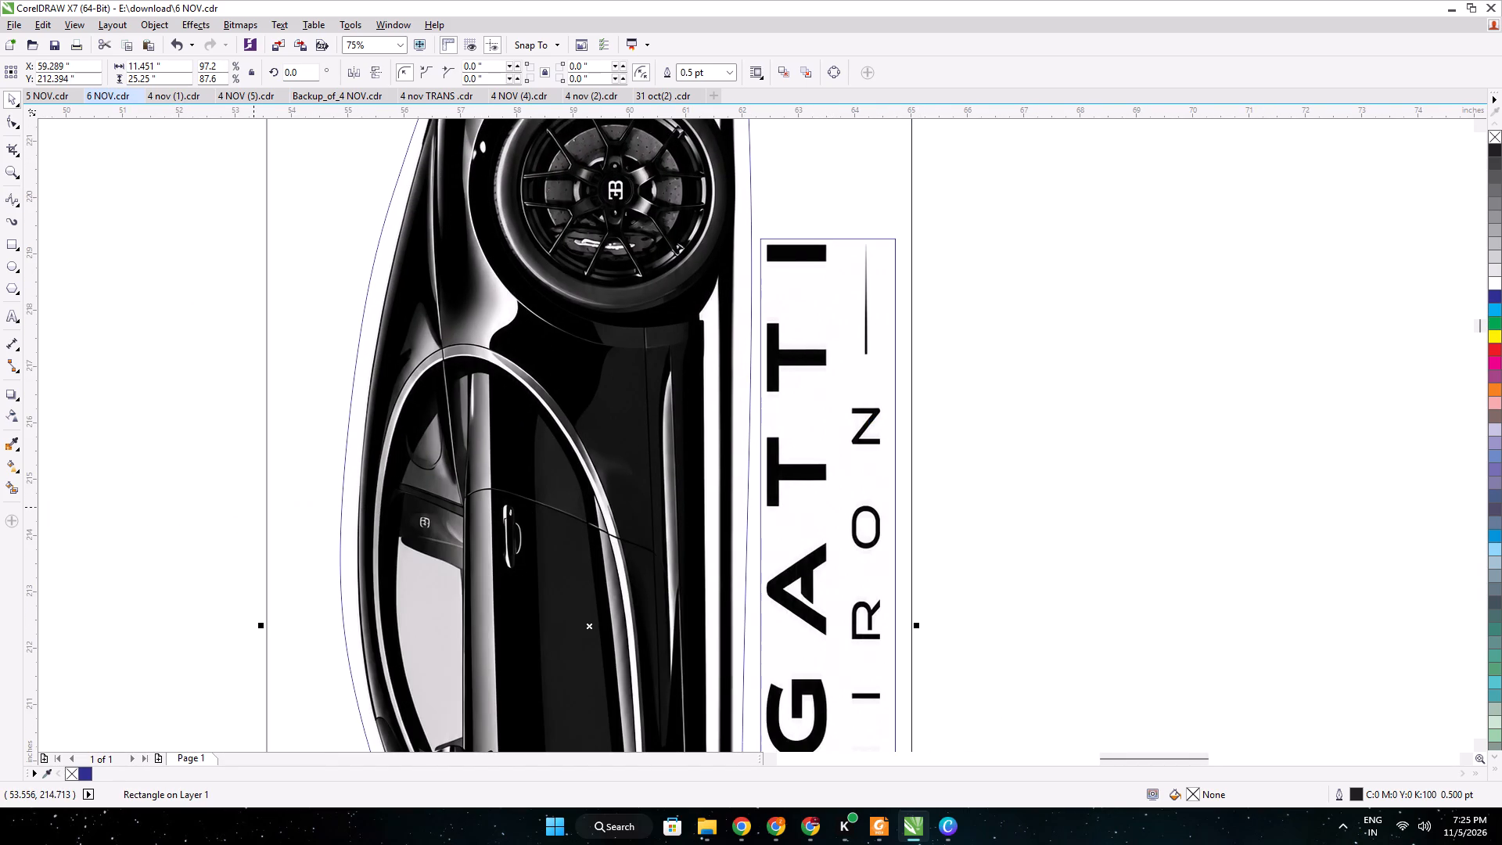
{"action": "left_click_drag", "start_coordinate": [258, 627], "coordinate": [318, 632]}
{"action": "scroll", "coordinate": [566, 390], "scroll_direction": "down", "scroll_amount": 2}
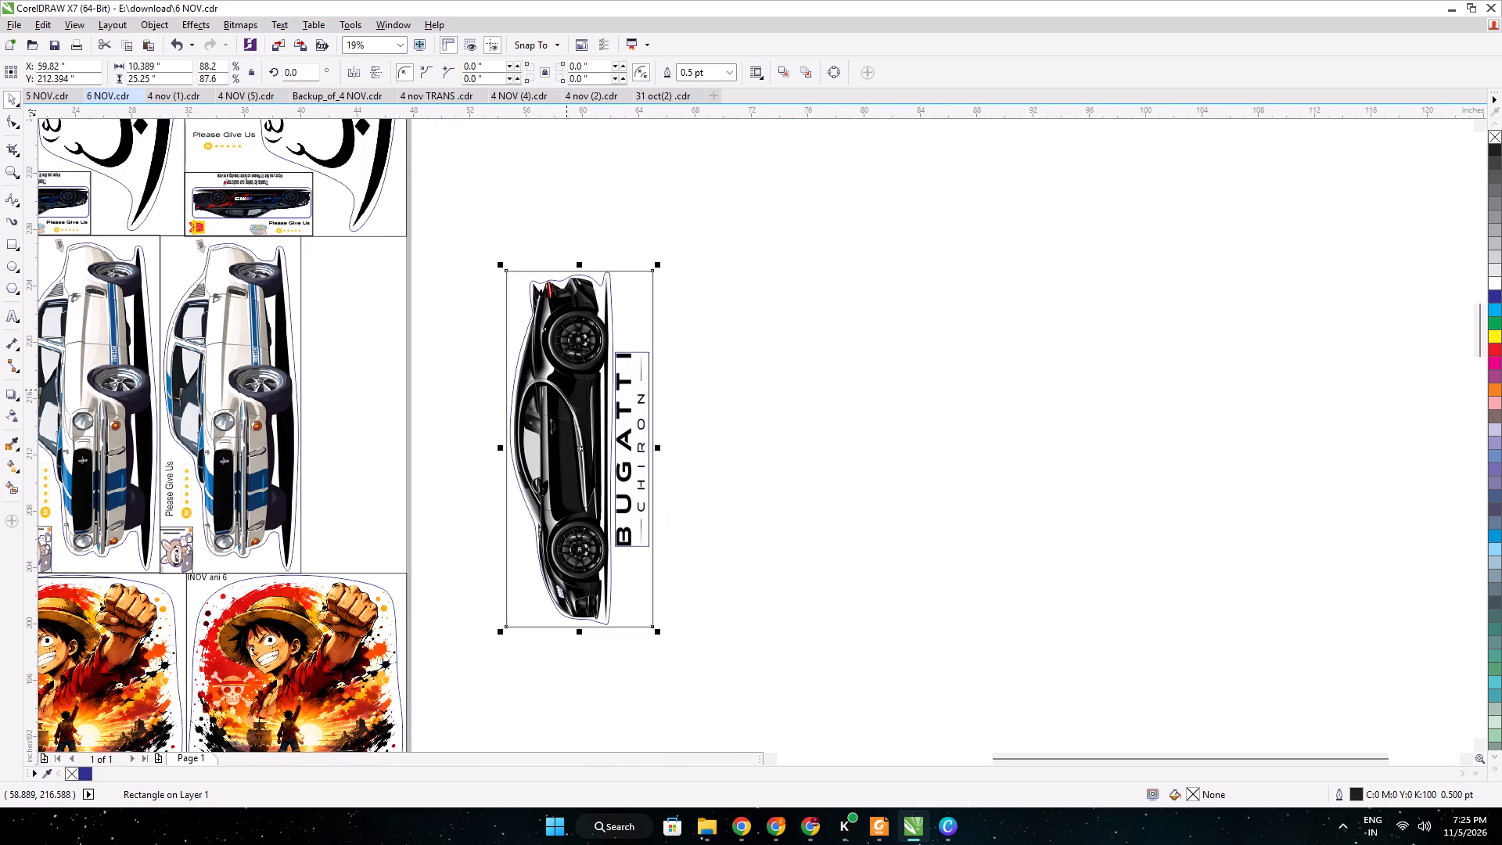
{"action": "left_click", "coordinate": [429, 282]}
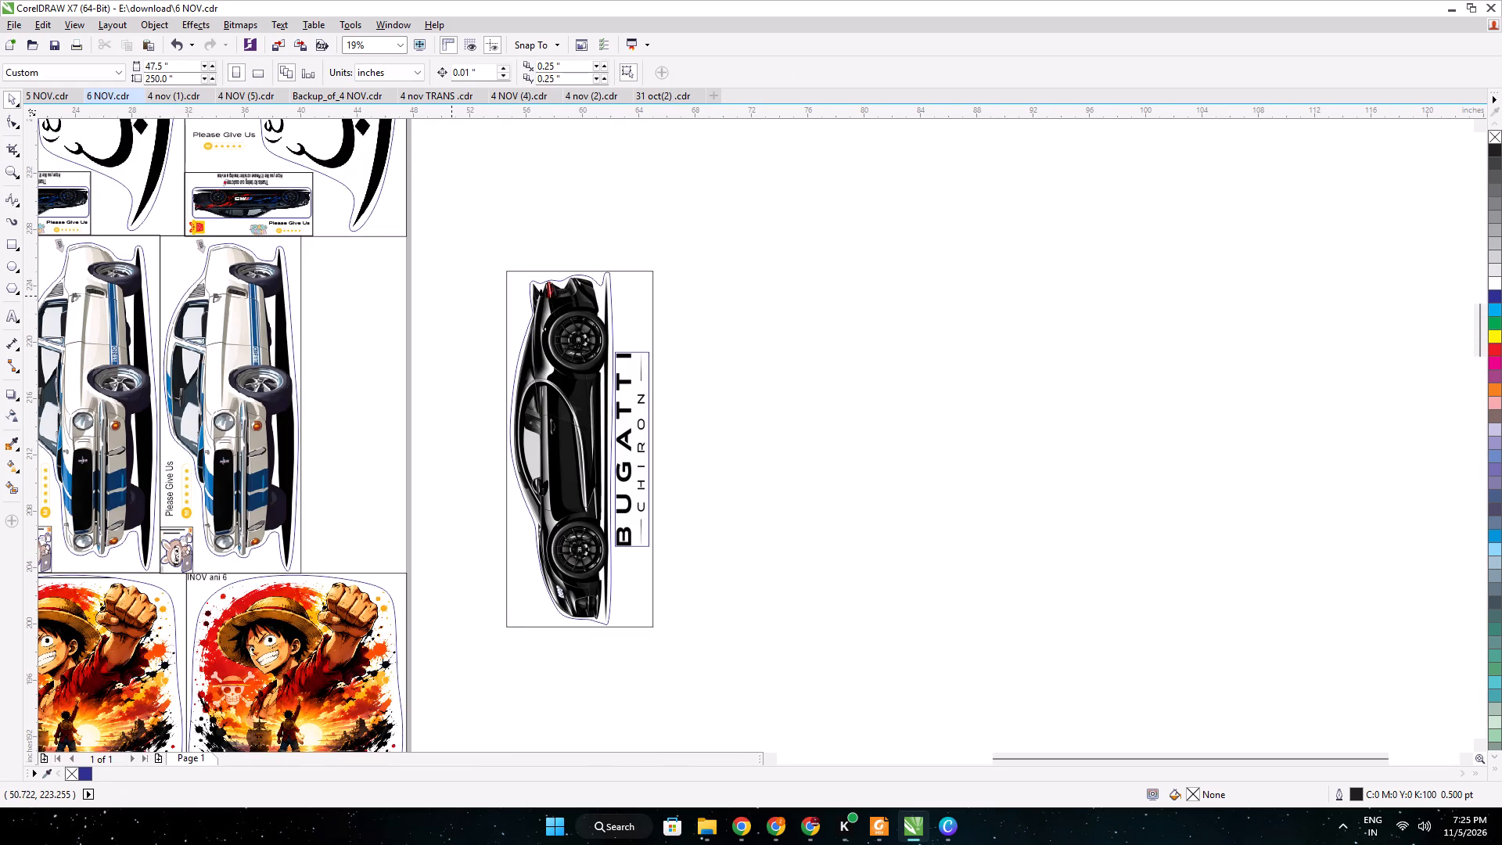
Resize the Bugatti pieces together with their frame to 10 inches wide and 24 inches high.
{"action": "scroll", "coordinate": [451, 296], "scroll_direction": "down", "scroll_amount": 1}
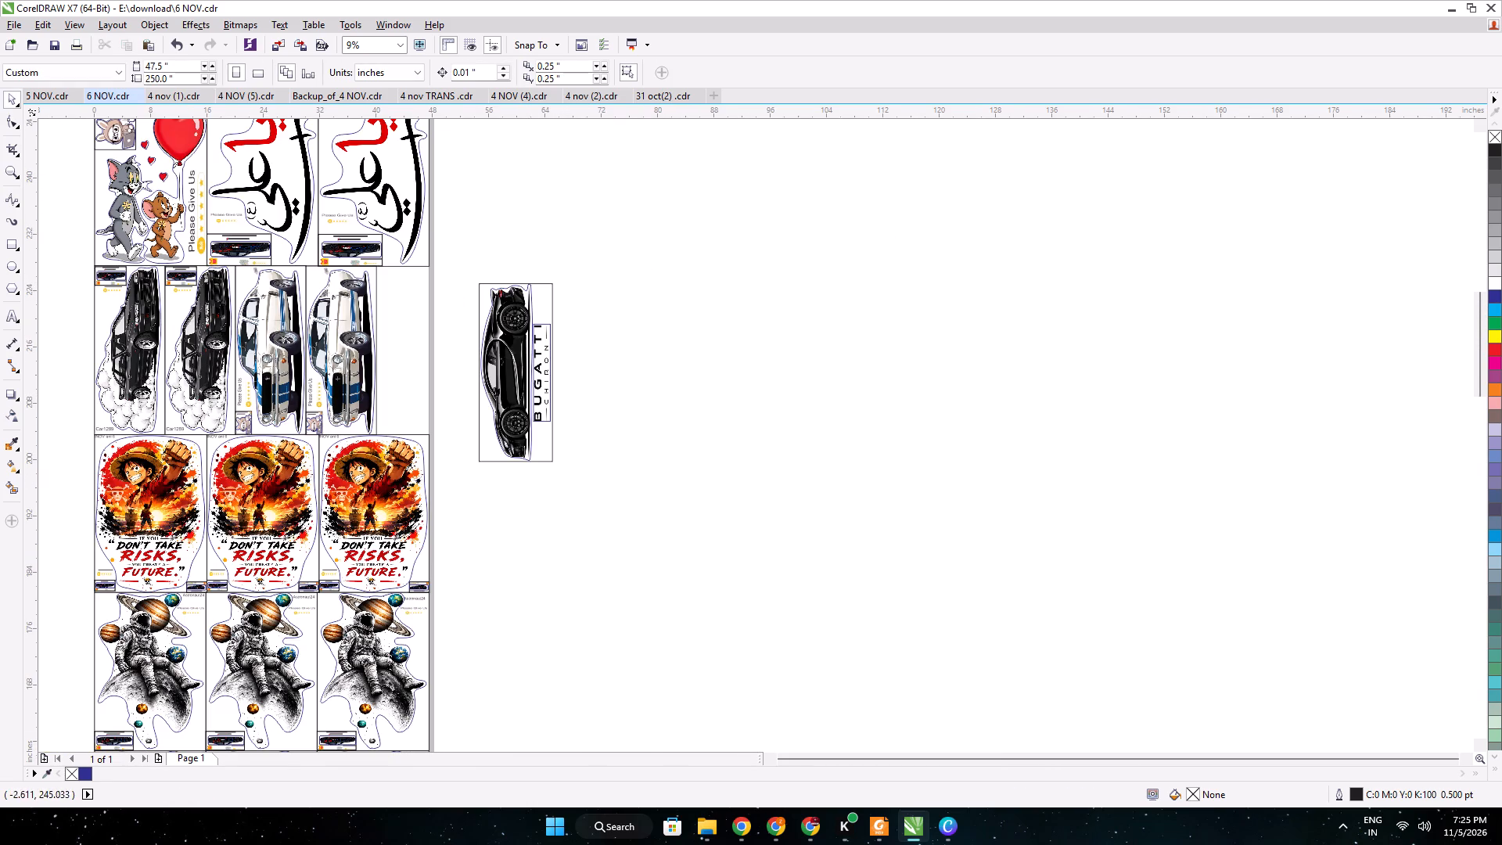
{"action": "left_click_drag", "start_coordinate": [598, 476], "coordinate": [445, 259]}
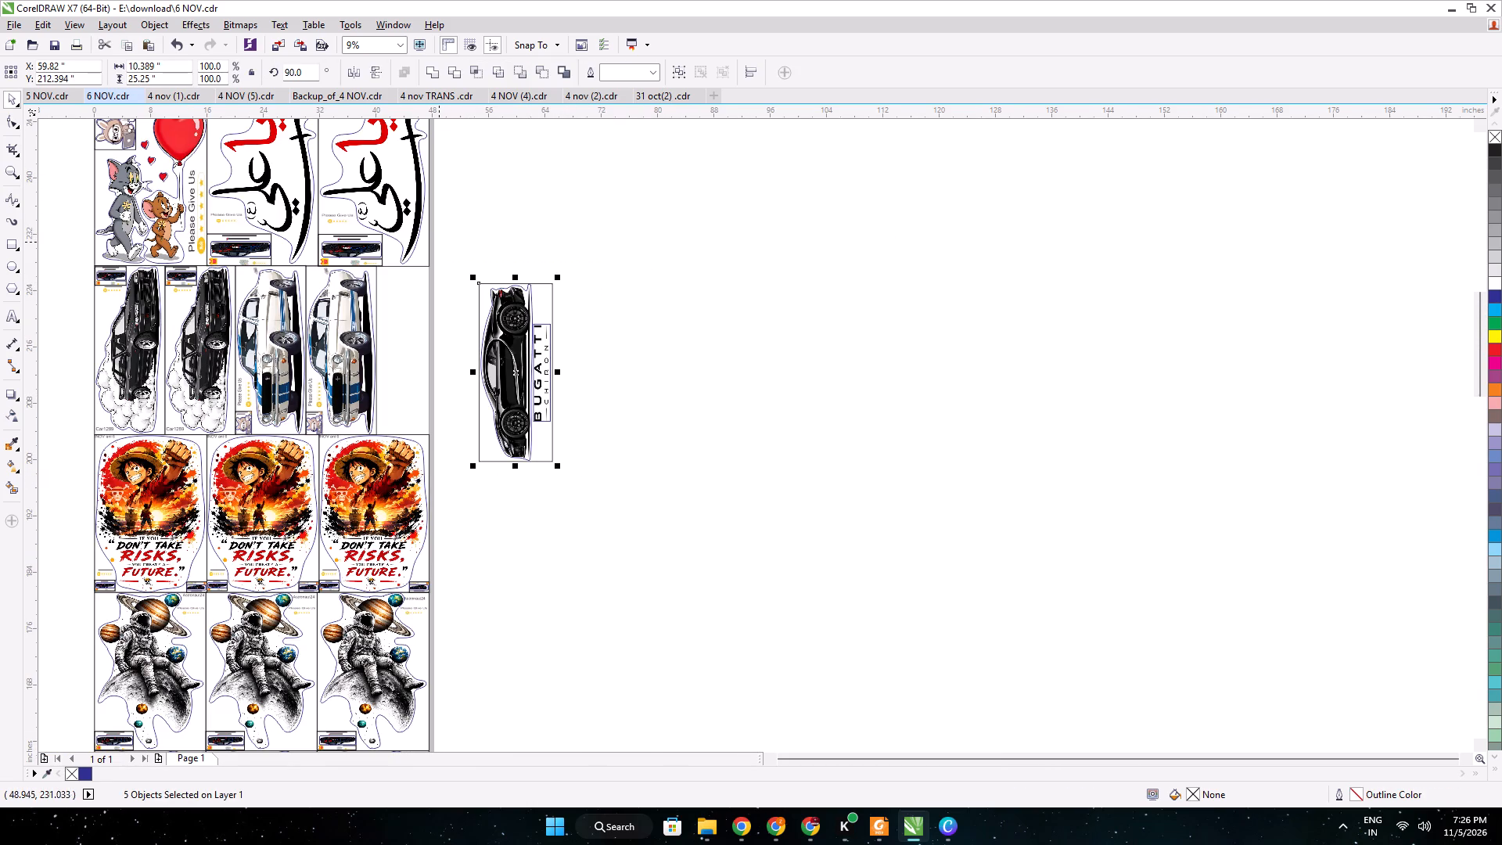
{"action": "double_click", "coordinate": [152, 65]}
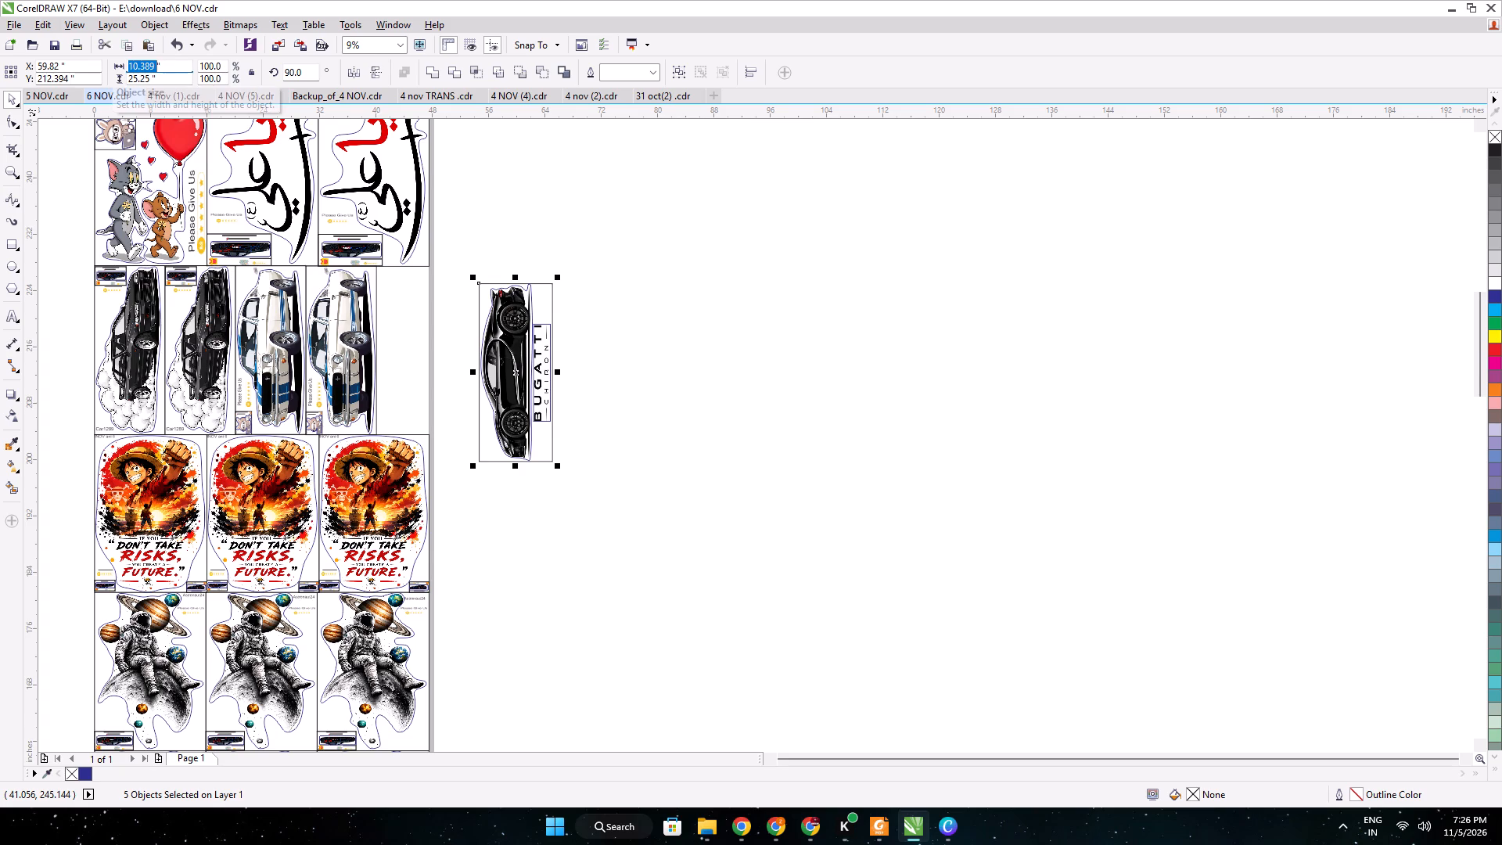
{"action": "key", "text": "1"}
{"action": "key", "text": "0"}
{"action": "double_click", "coordinate": [137, 81]}
{"action": "type", "text": "24"}
{"action": "key", "text": "Return"}
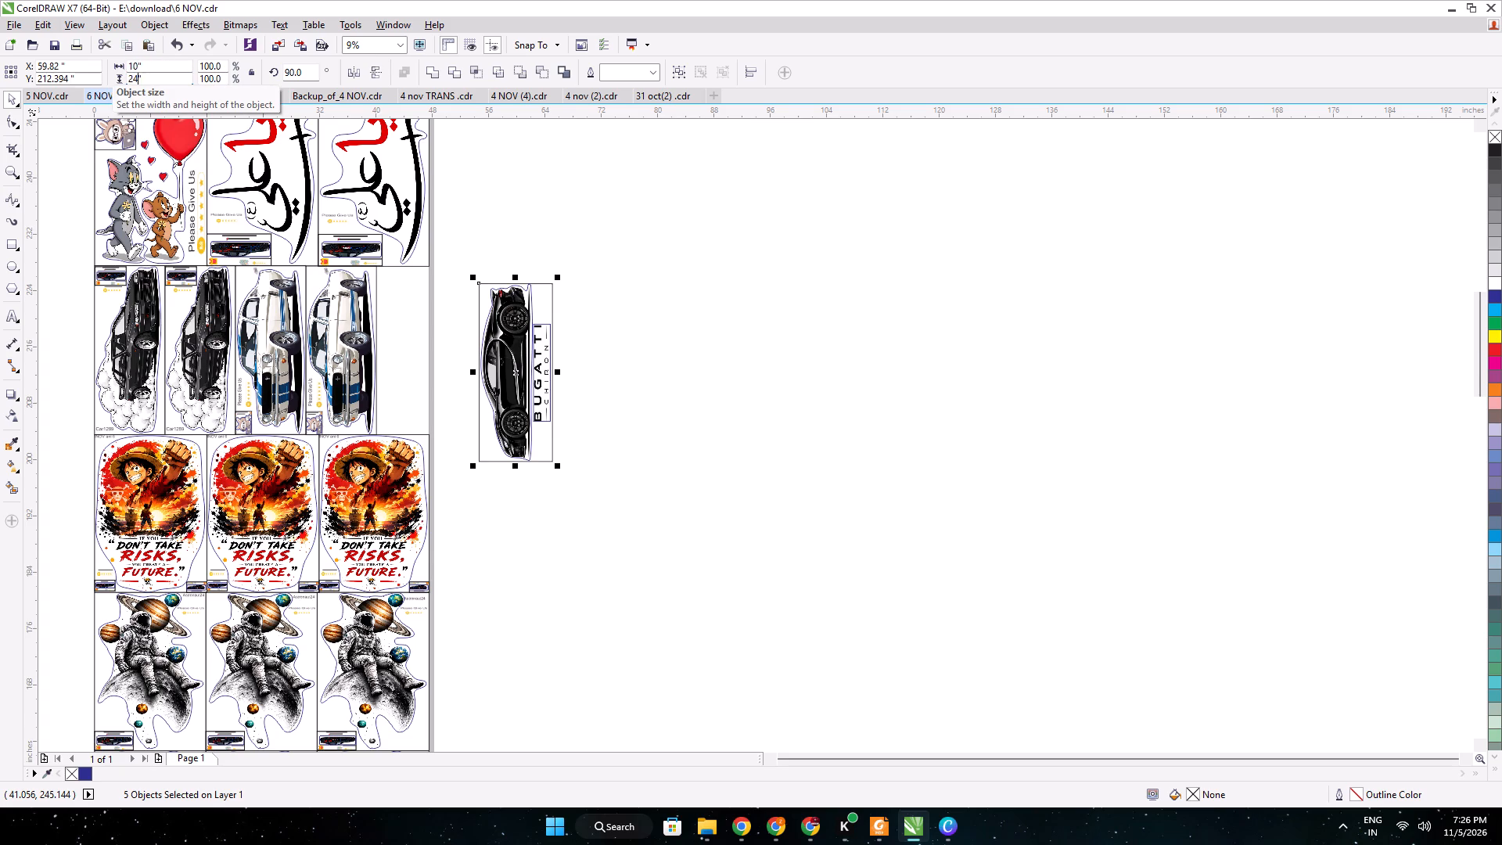
Move the framed Bugatti sticker into the car row, against the second white-and-blue Mustang and just below the Arabic sticker.
{"action": "left_click_drag", "start_coordinate": [538, 358], "coordinate": [433, 337]}
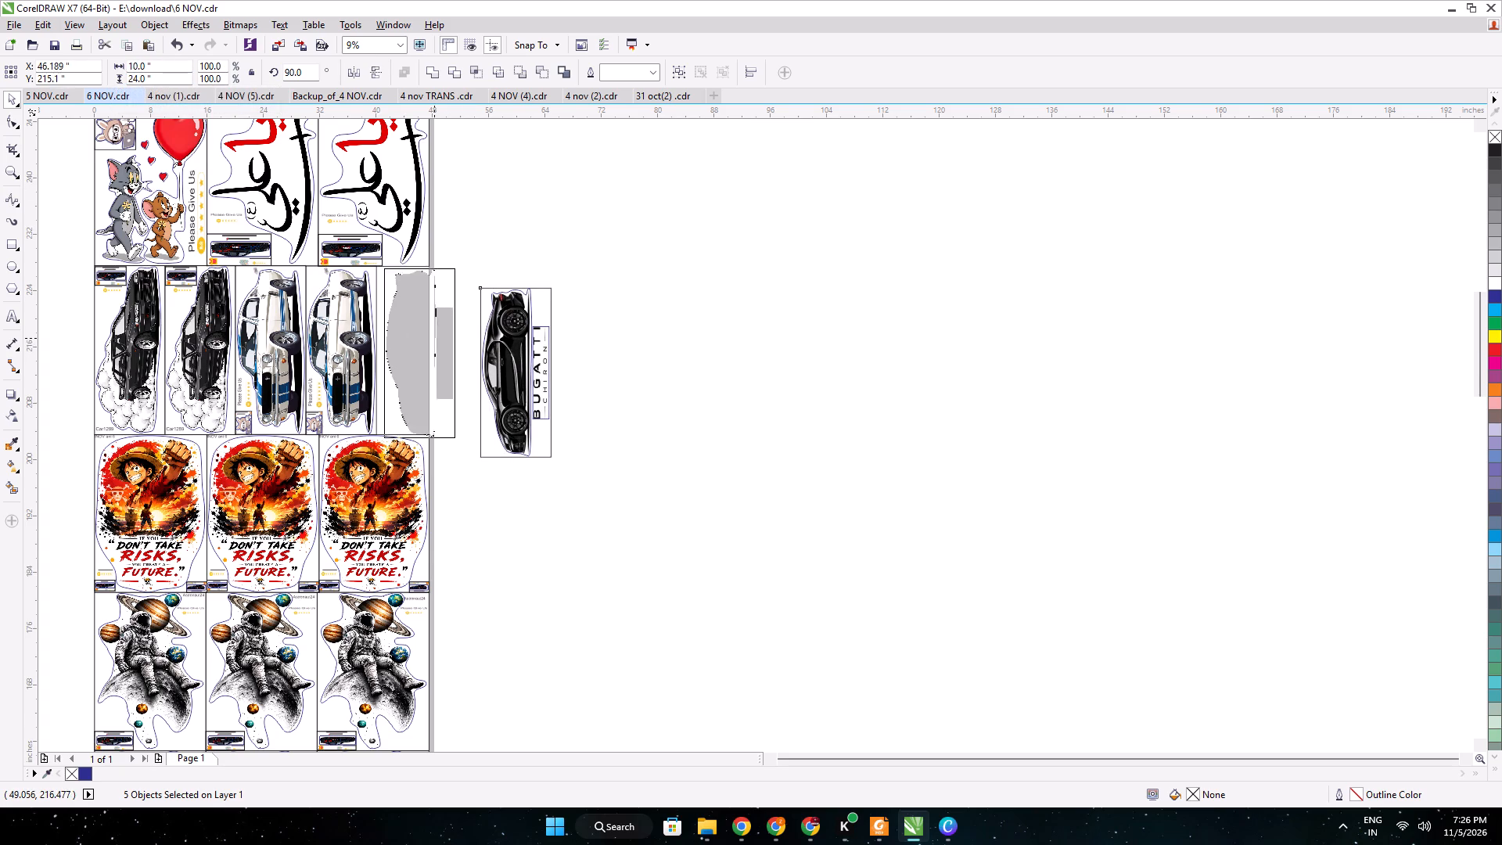
{"action": "left_click_drag", "start_coordinate": [433, 337], "coordinate": [429, 336]}
{"action": "scroll", "coordinate": [394, 260], "scroll_direction": "up", "scroll_amount": 6}
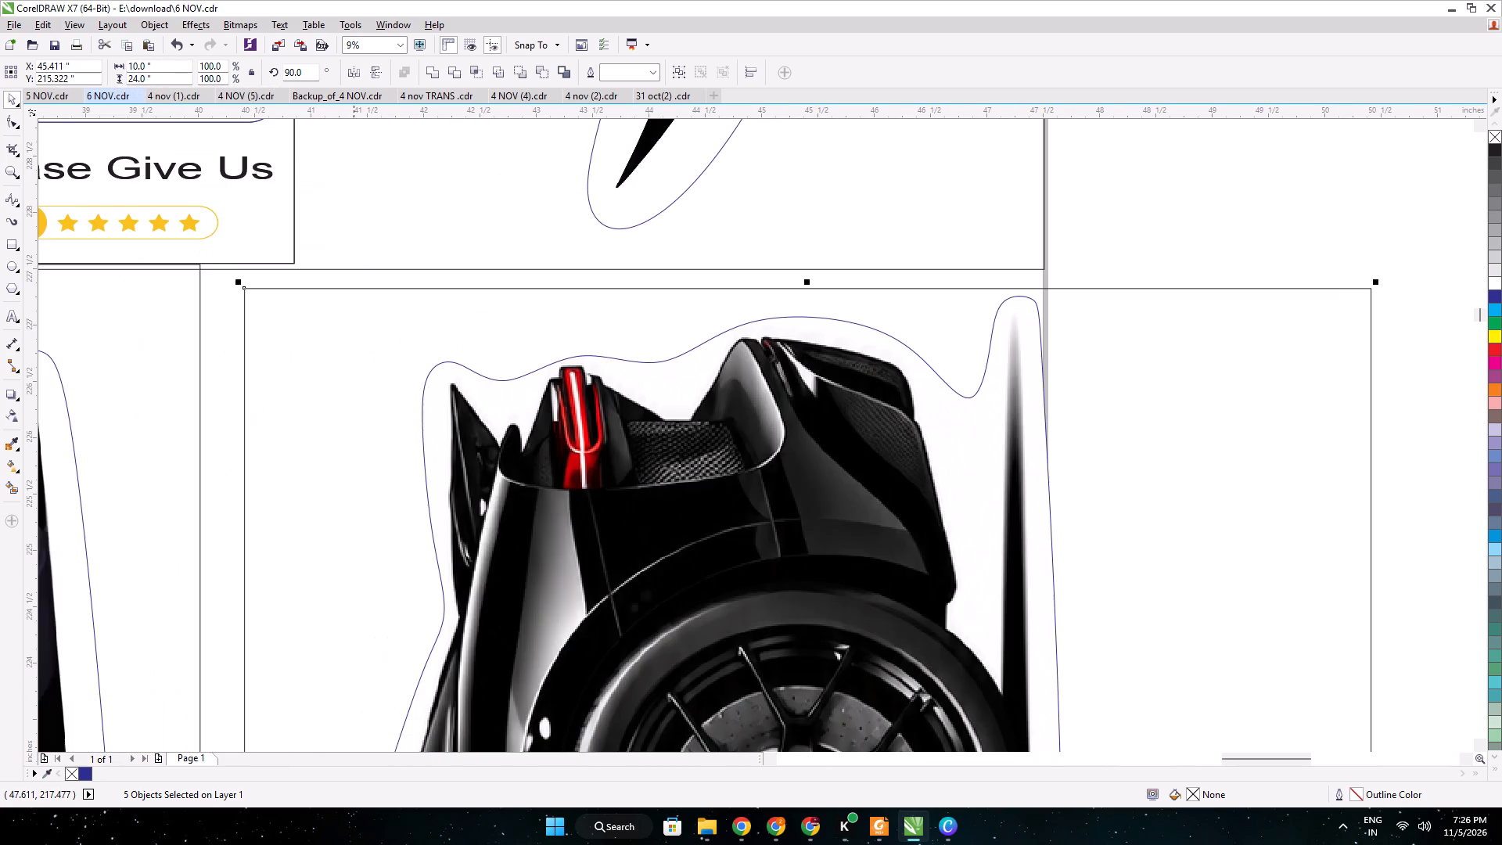
{"action": "left_click_drag", "start_coordinate": [331, 354], "coordinate": [285, 332]}
Narrow the two Mustang stickers and the Bugatti together to about 27.43 inches wide, ending at the sheet's edge.
{"action": "scroll", "coordinate": [396, 331], "scroll_direction": "down", "scroll_amount": 5}
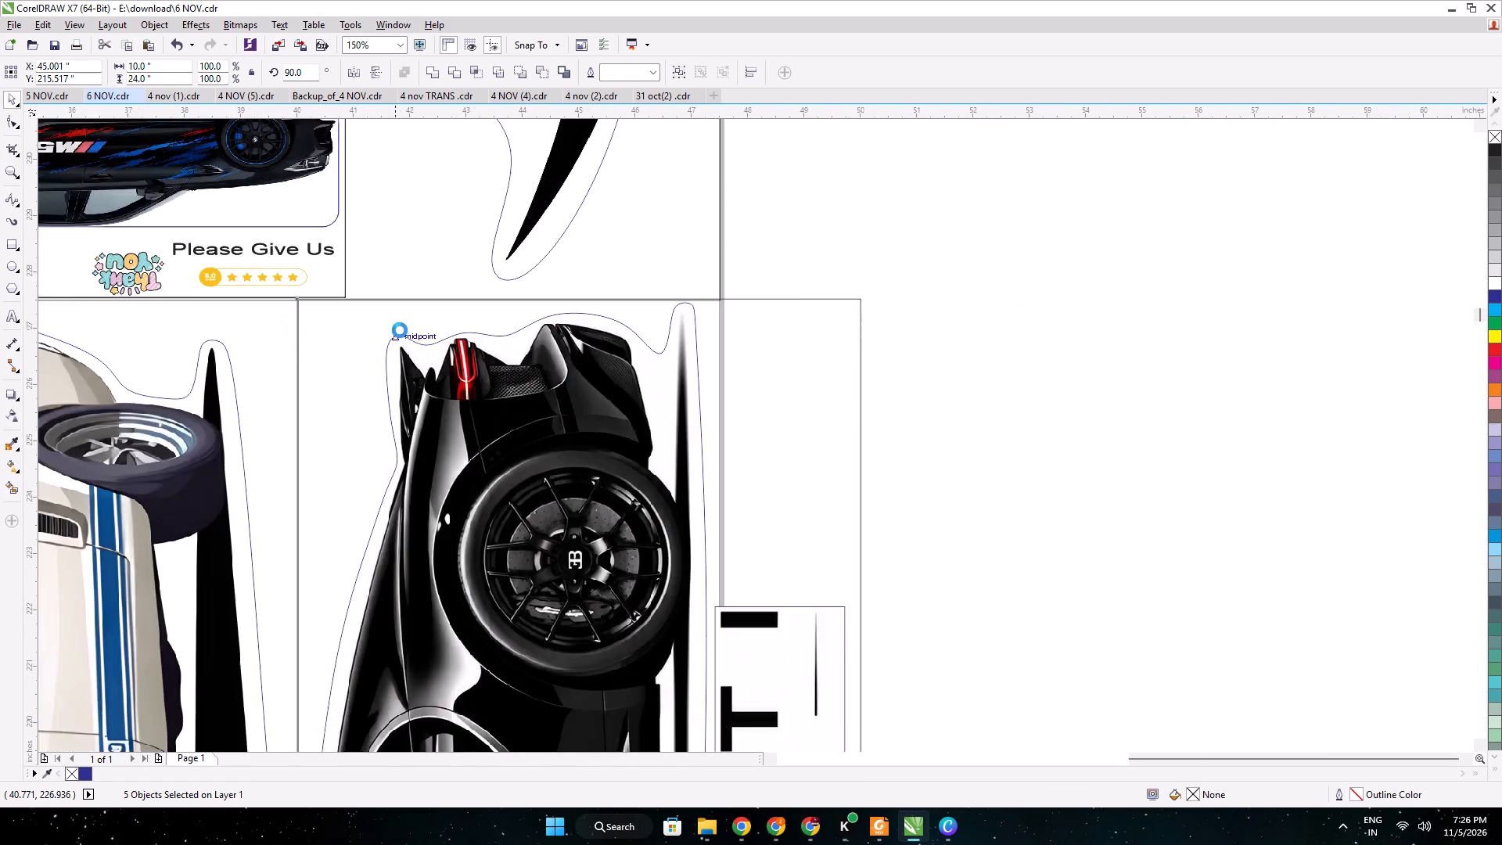
{"action": "scroll", "coordinate": [400, 330], "scroll_direction": "down", "scroll_amount": 3}
{"action": "middle_click_drag", "start_coordinate": [511, 319], "coordinate": [560, 330]}
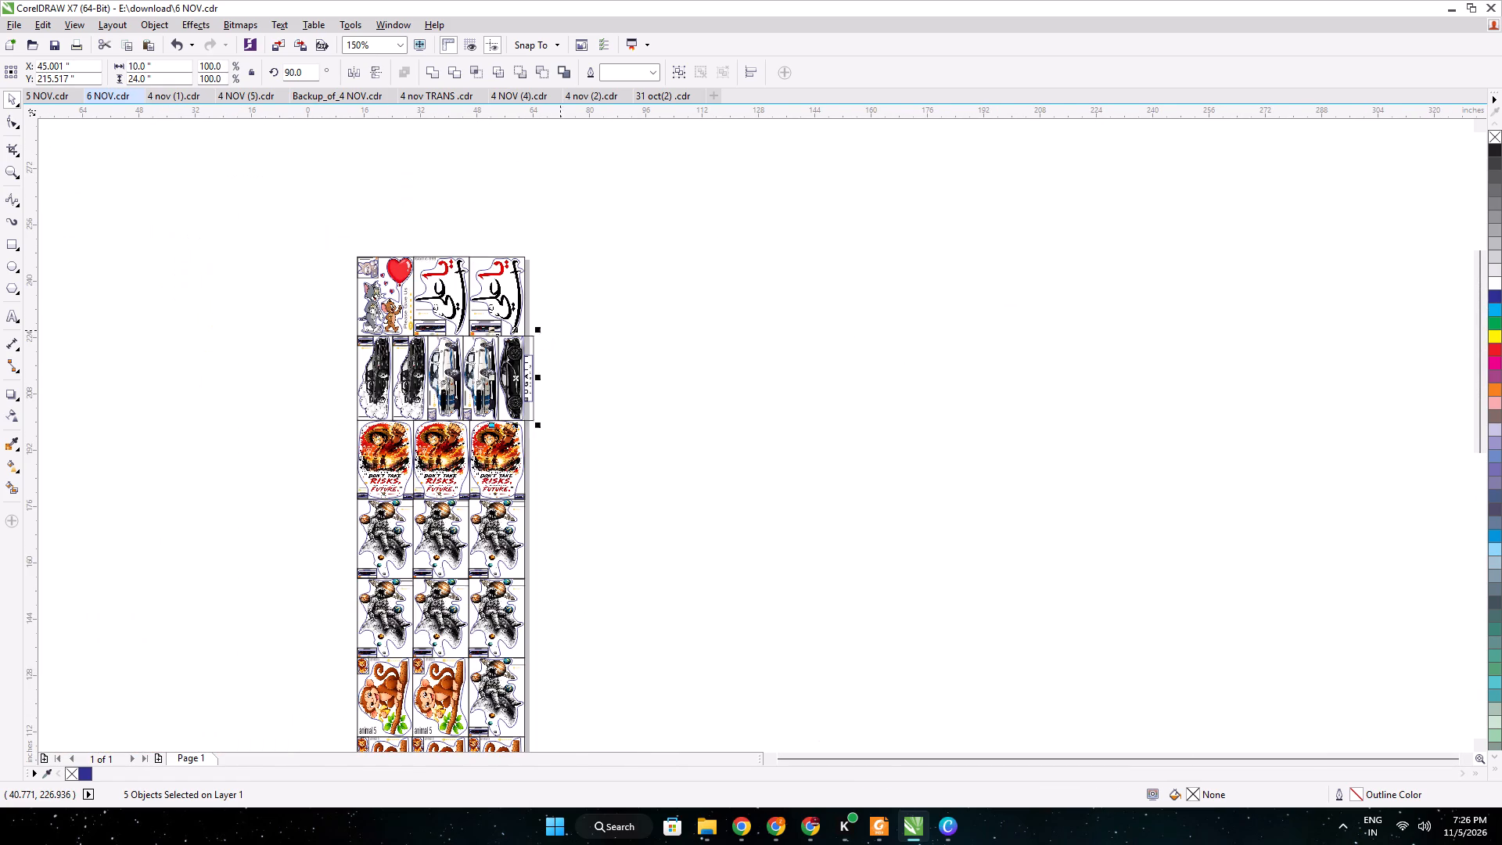
{"action": "left_click", "coordinate": [548, 336]}
{"action": "left_click_drag", "start_coordinate": [551, 336], "coordinate": [360, 398]}
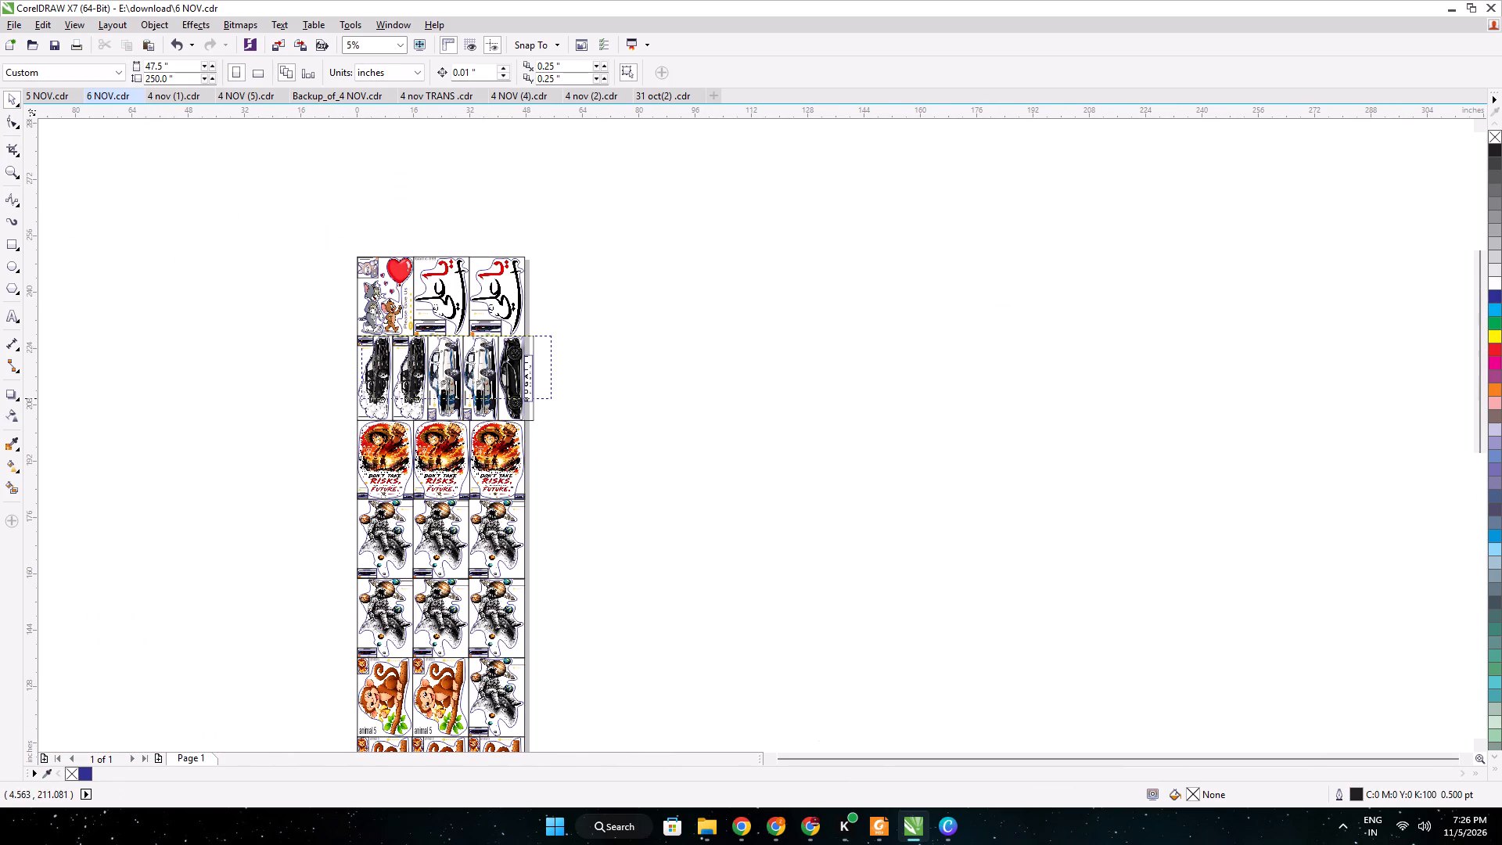
{"action": "left_click_drag", "start_coordinate": [360, 398], "coordinate": [339, 422]}
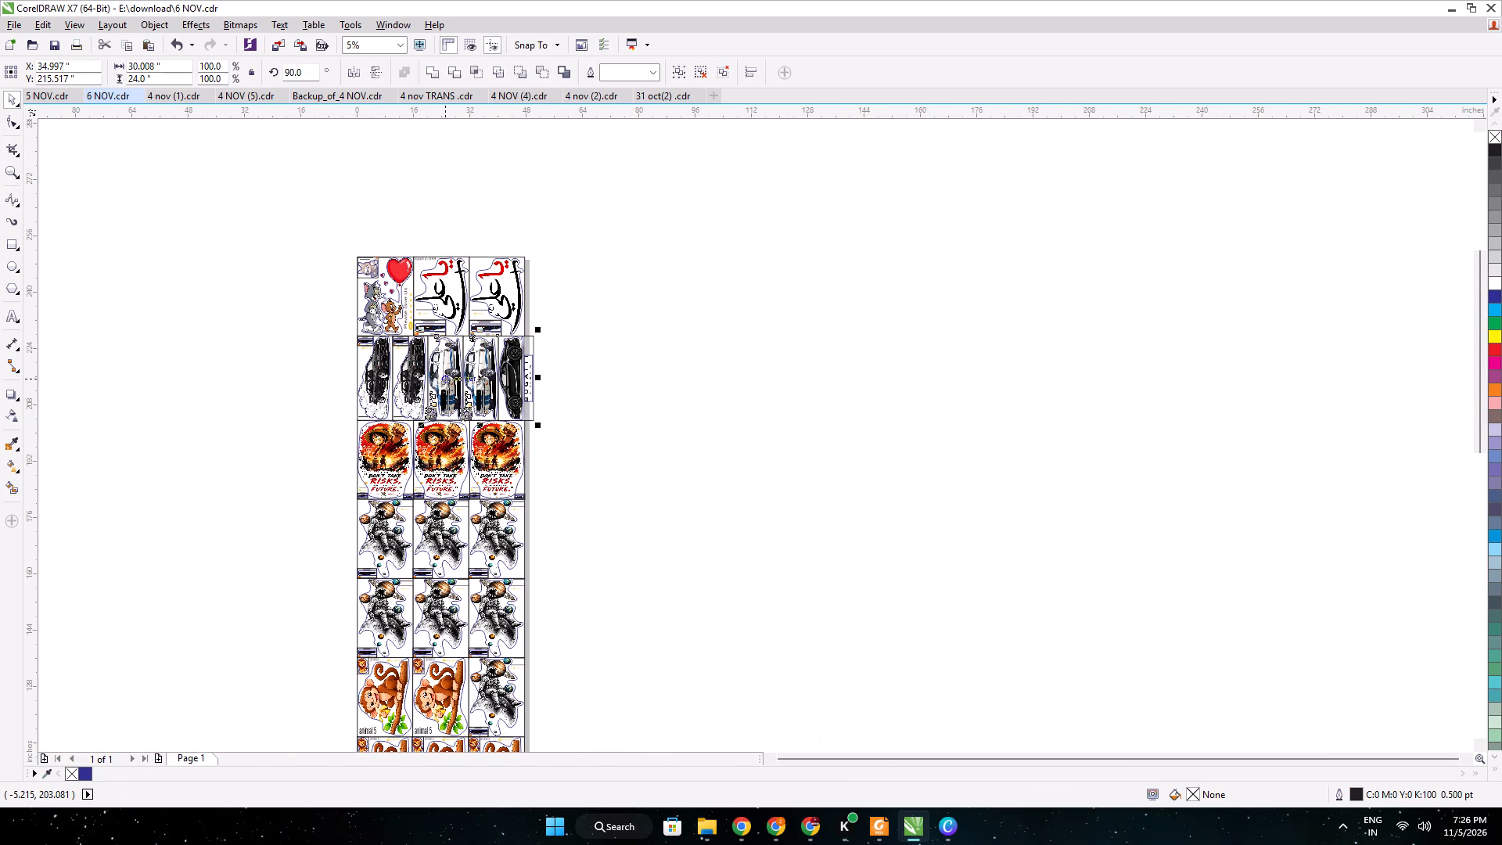
{"action": "scroll", "coordinate": [528, 389], "scroll_direction": "up", "scroll_amount": 6}
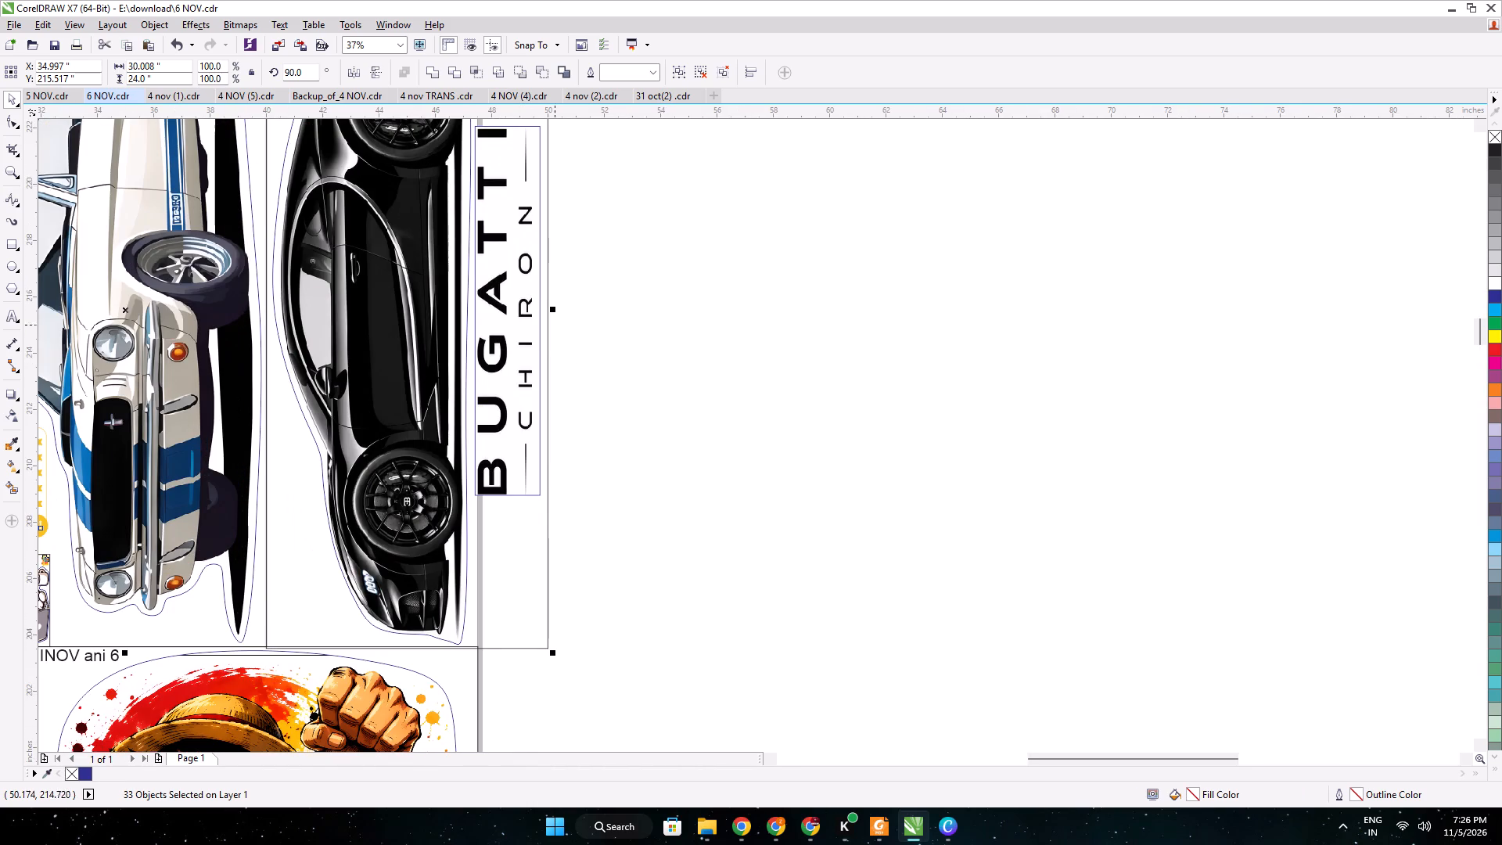
{"action": "left_click_drag", "start_coordinate": [554, 311], "coordinate": [483, 315]}
{"action": "left_click", "coordinate": [555, 315]}
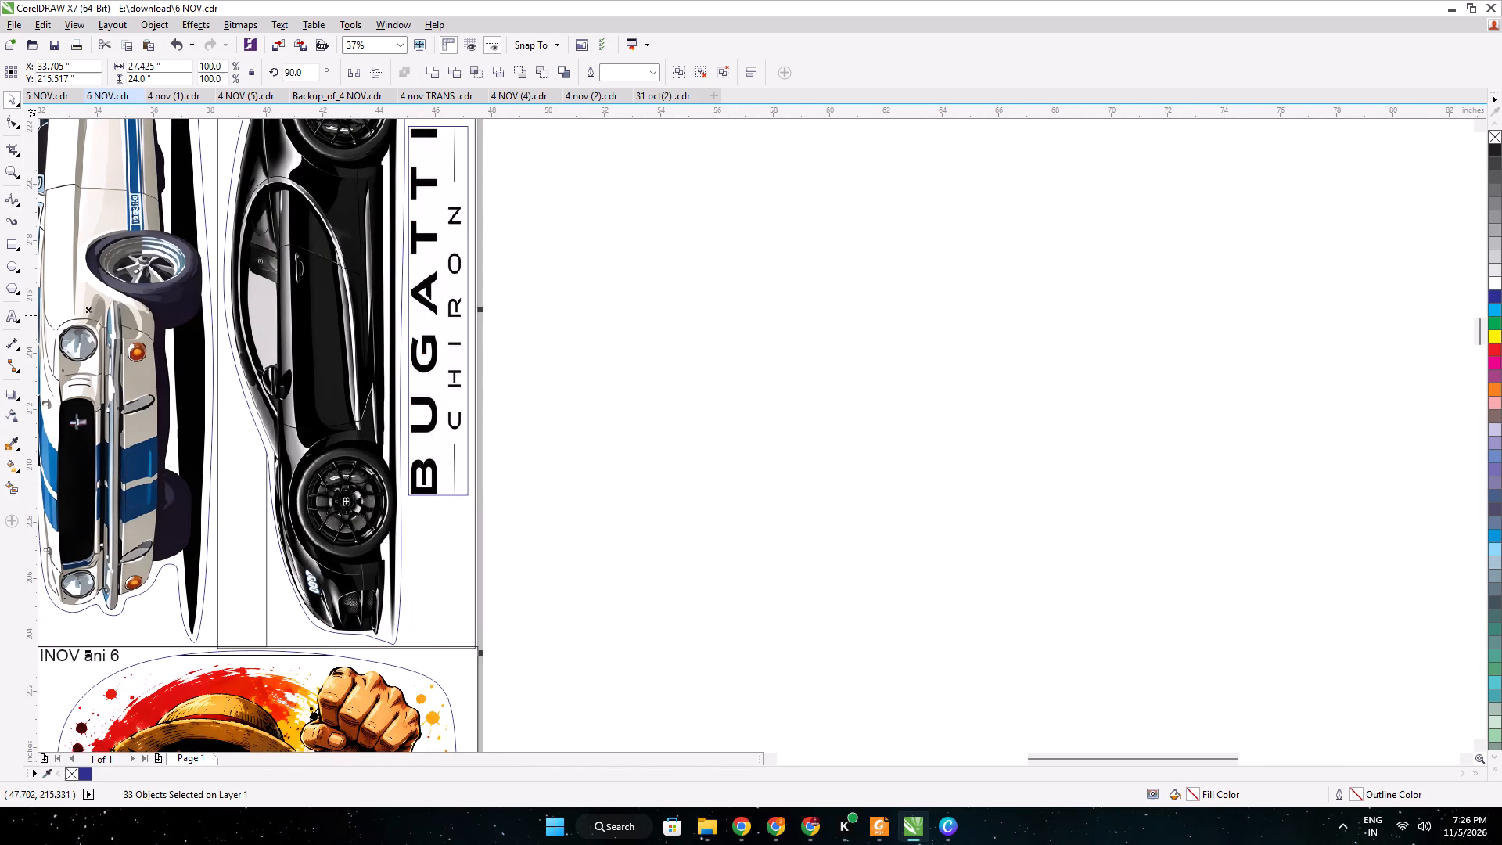
Save the 6 NOV.cdr print sheet.
{"action": "scroll", "coordinate": [546, 311], "scroll_direction": "down", "scroll_amount": 3}
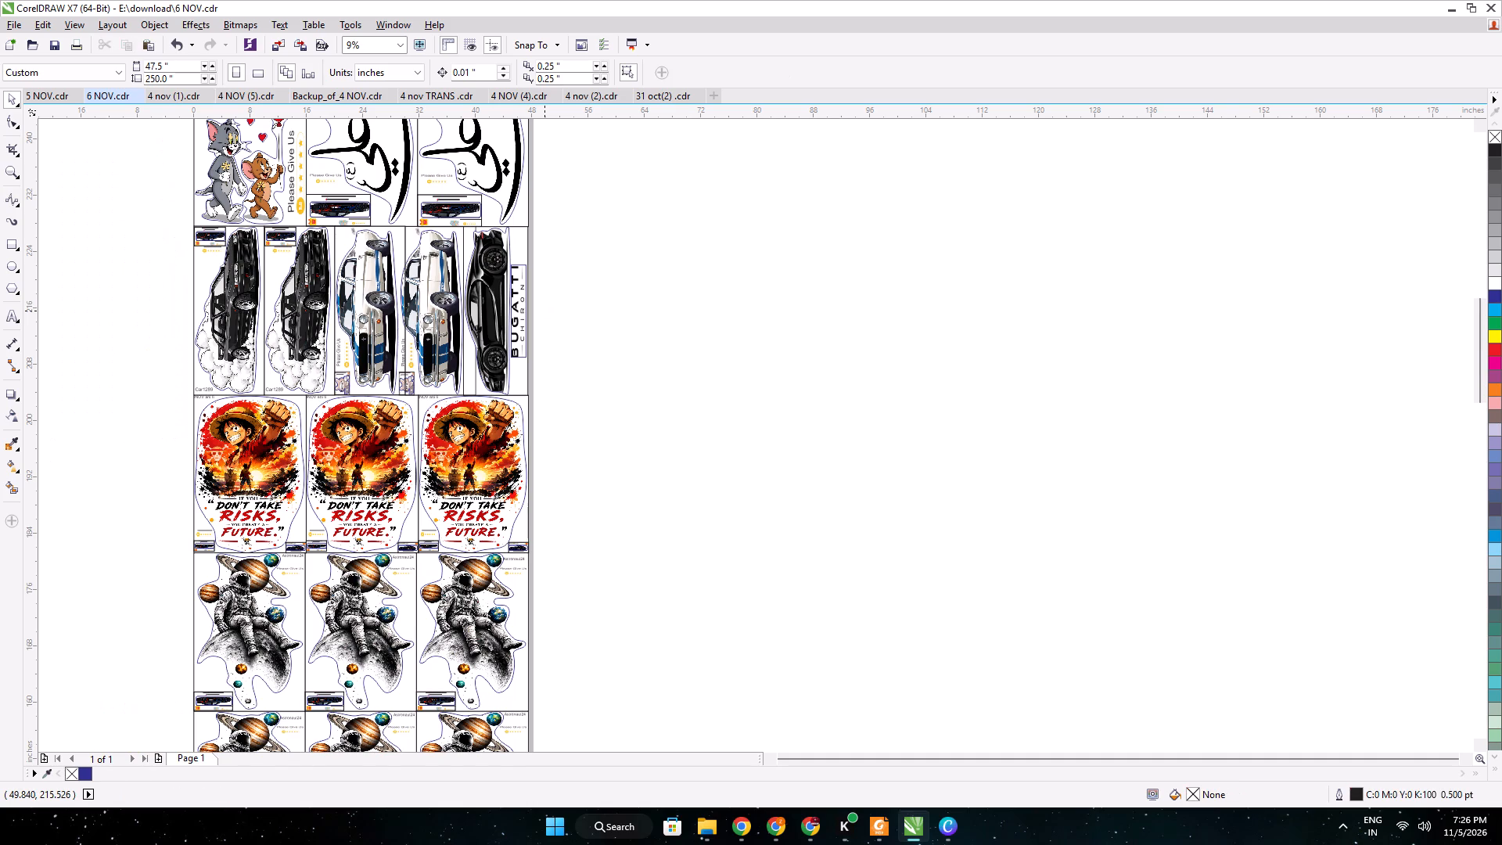
{"action": "key", "text": "ctrl+s"}
{"action": "key", "text": "ctrl+s"}
{"action": "key", "text": "ctrl+s"}
{"action": "key", "text": "ctrl+s"}
{"action": "key", "text": "ctrl+s"}
{"action": "key", "text": "ctrl+s"}
{"action": "scroll", "coordinate": [638, 323], "scroll_direction": "down", "scroll_amount": 1, "text": "ctrl"}
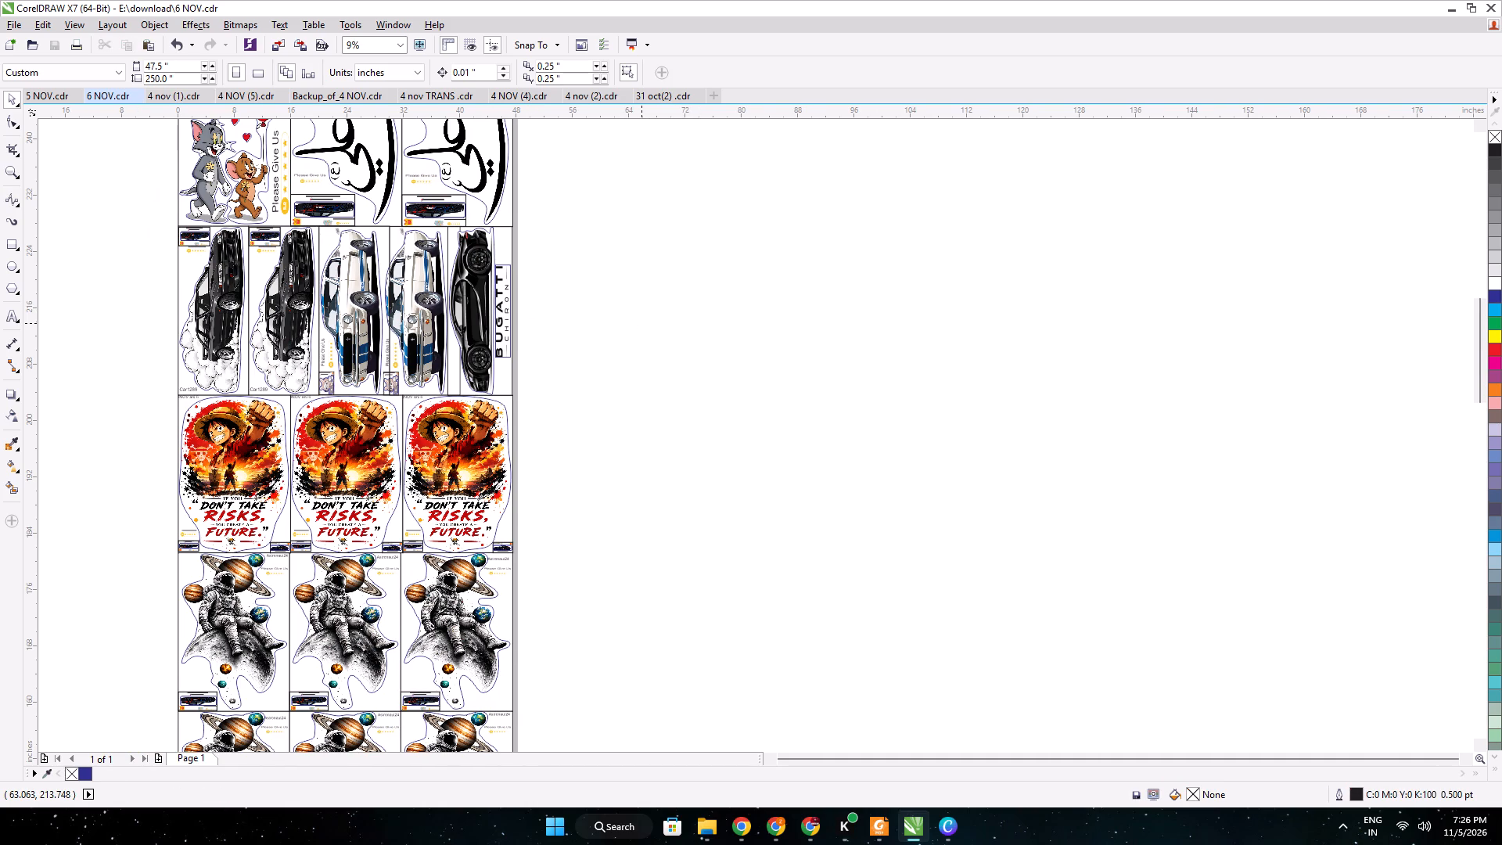